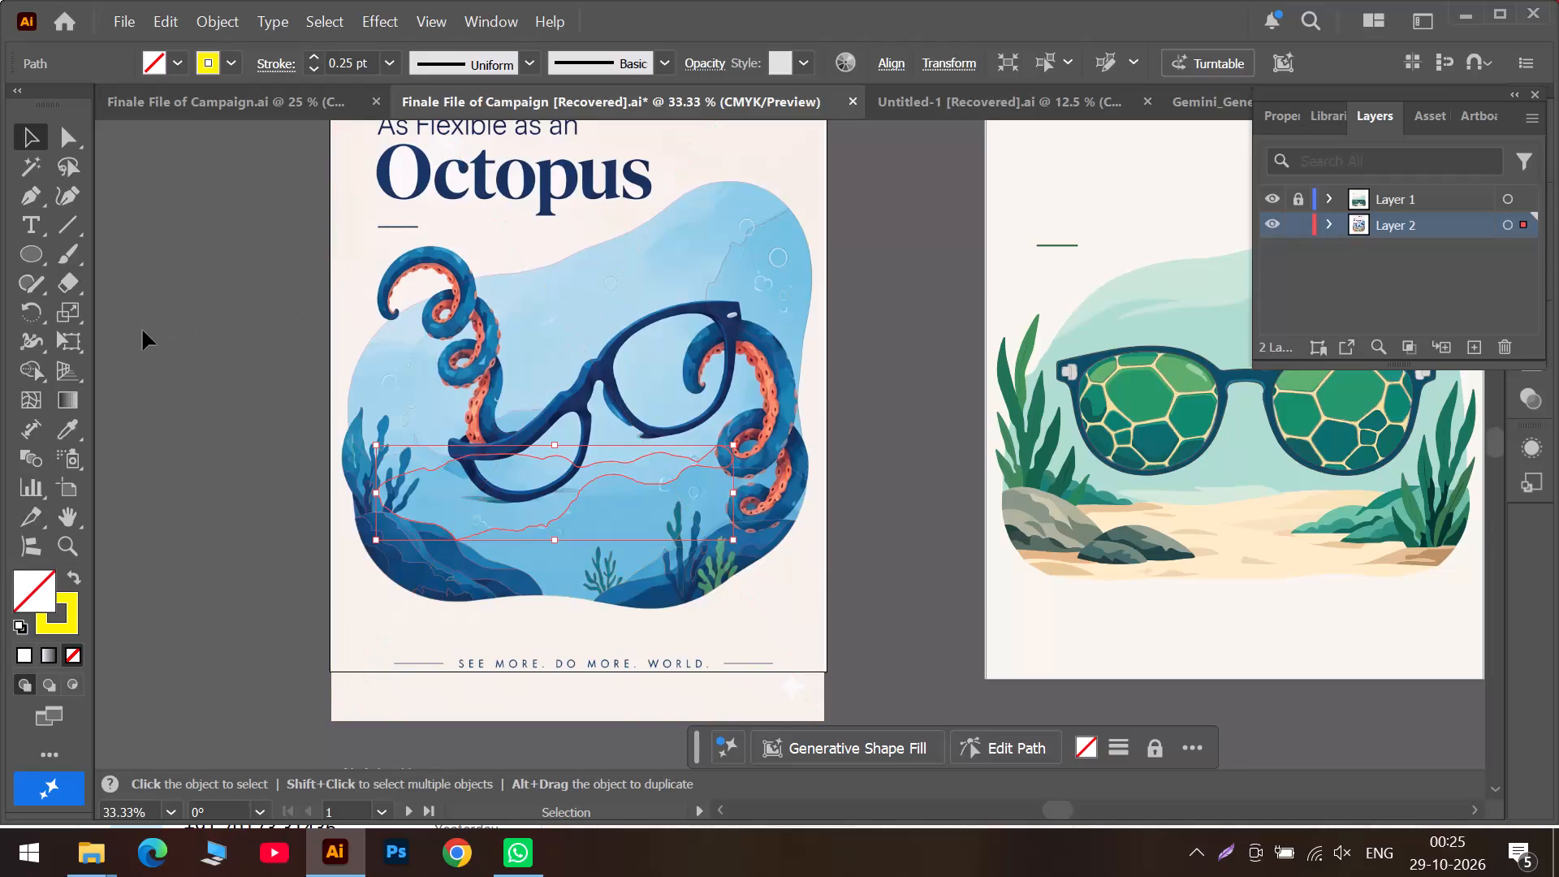
Trace the short divider line beneath the "Octopus" heading as a straight path with the Curvature tool.
{"action": "scroll", "coordinate": [144, 330], "scroll_direction": "up", "scroll_amount": 1, "text": "alt"}
{"action": "scroll", "coordinate": [307, 296], "scroll_direction": "up", "scroll_amount": 1, "text": "alt"}
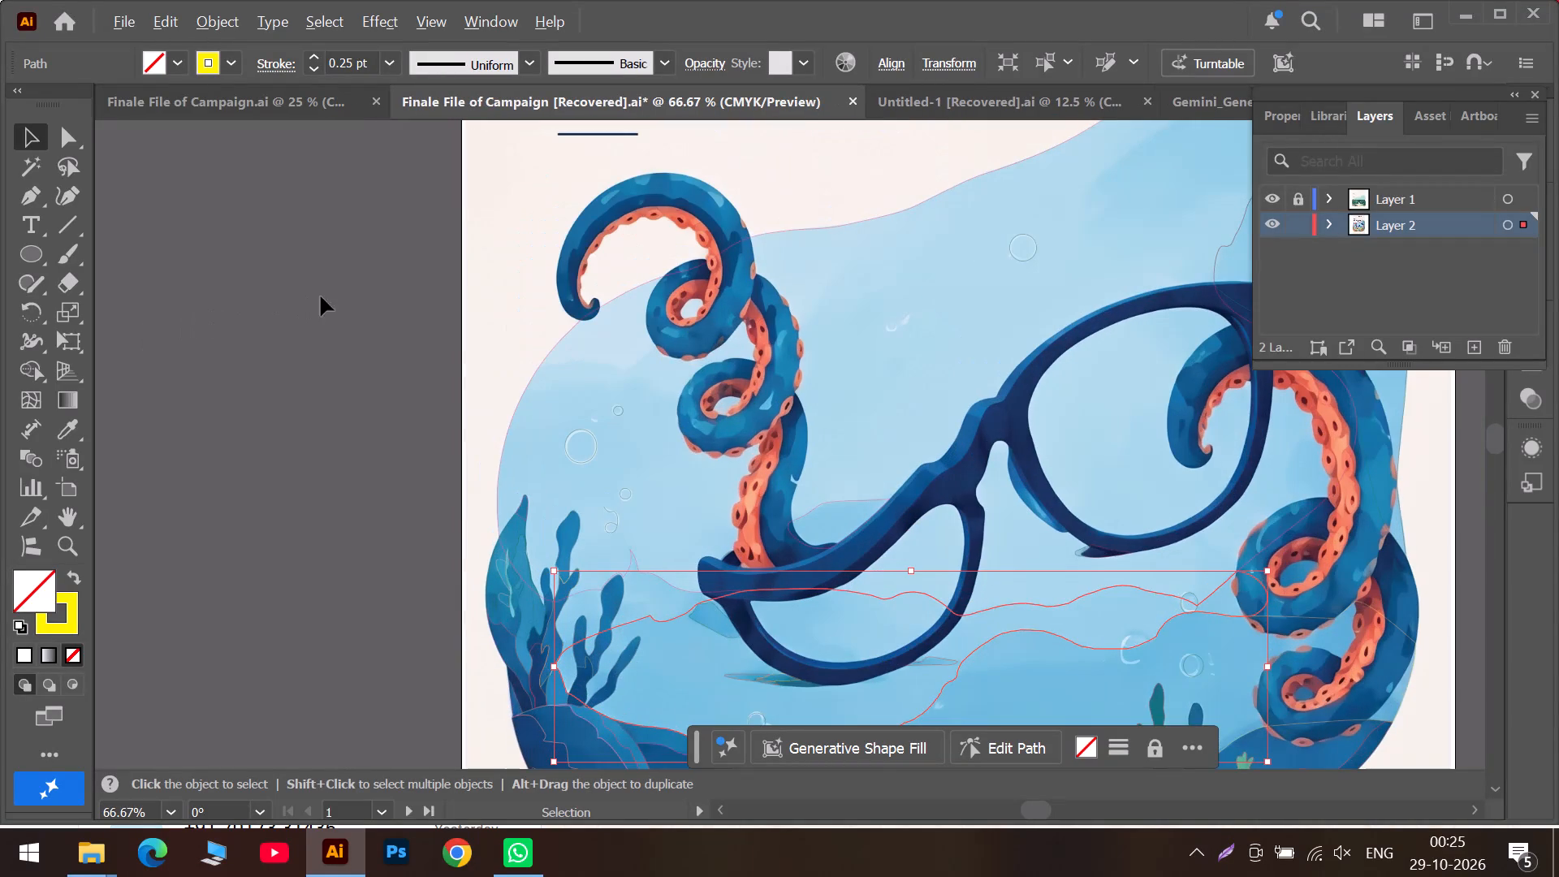
{"action": "scroll", "coordinate": [745, 230], "scroll_direction": "up", "scroll_amount": 5}
{"action": "scroll", "coordinate": [657, 237], "scroll_direction": "up", "scroll_amount": 6}
{"action": "scroll", "coordinate": [350, 222], "scroll_direction": "up", "scroll_amount": 6}
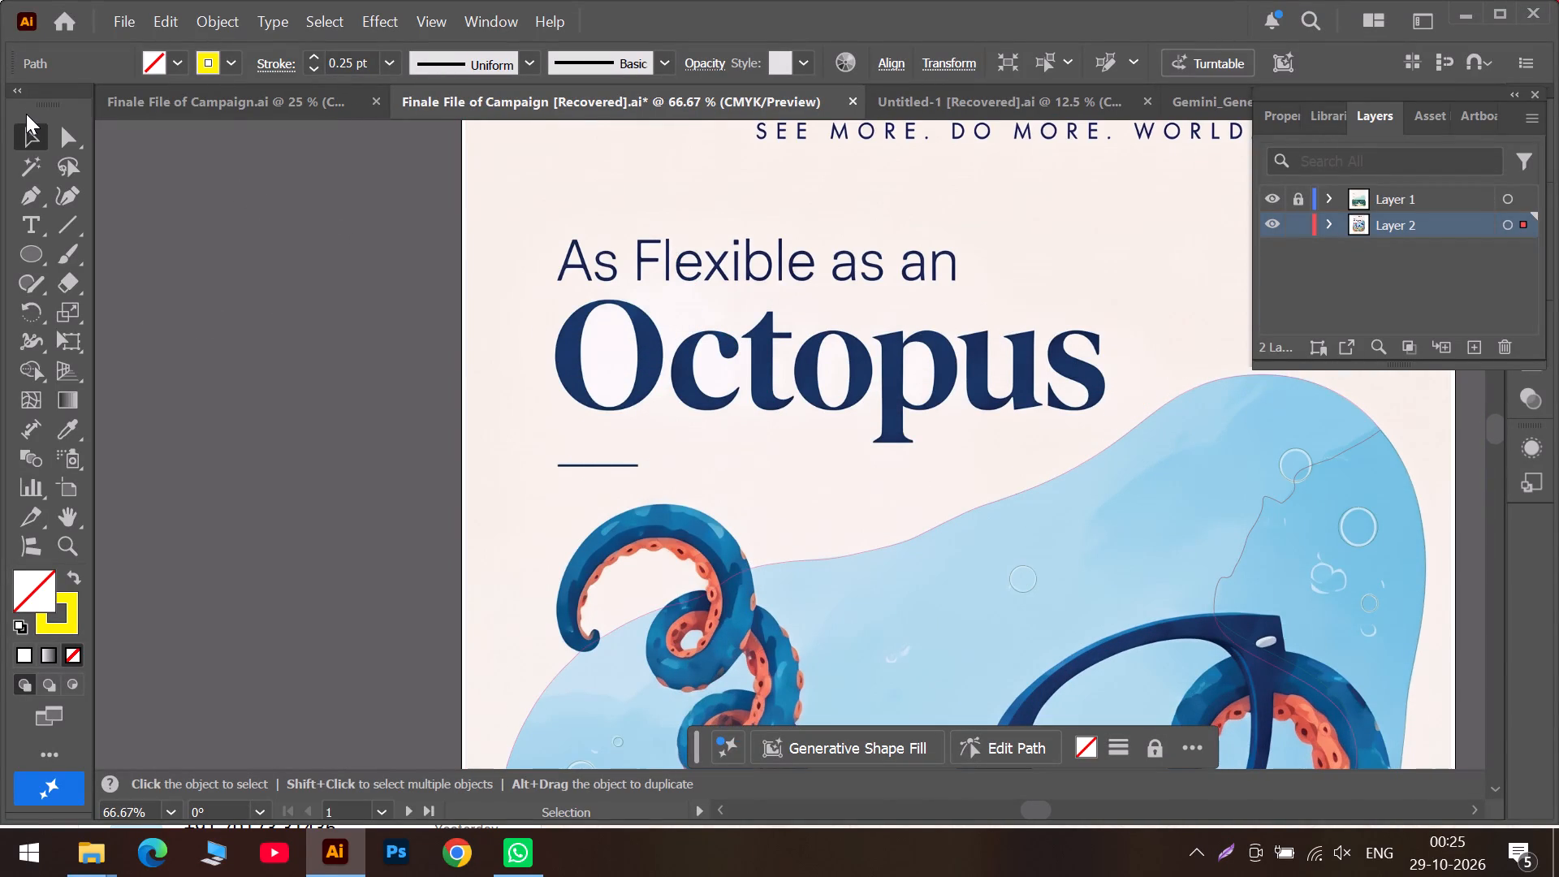
{"action": "scroll", "coordinate": [26, 114], "scroll_direction": "up", "scroll_amount": 1}
{"action": "left_click", "coordinate": [58, 191]}
{"action": "scroll", "coordinate": [555, 508], "scroll_direction": "up", "scroll_amount": 1, "text": "alt"}
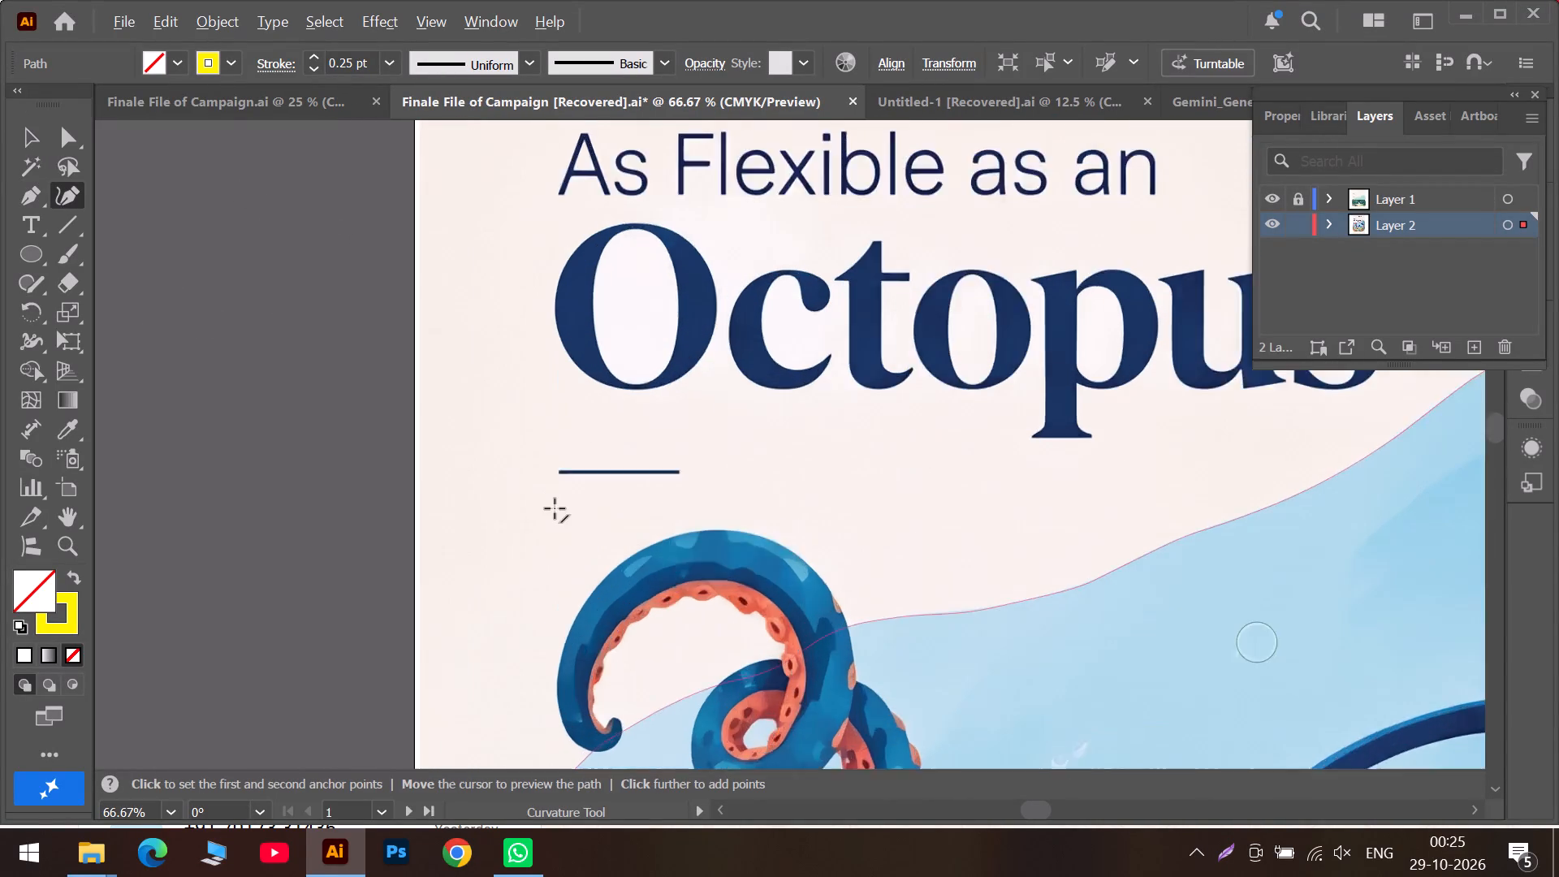
{"action": "scroll", "coordinate": [555, 508], "scroll_direction": "up", "scroll_amount": 2, "text": "alt"}
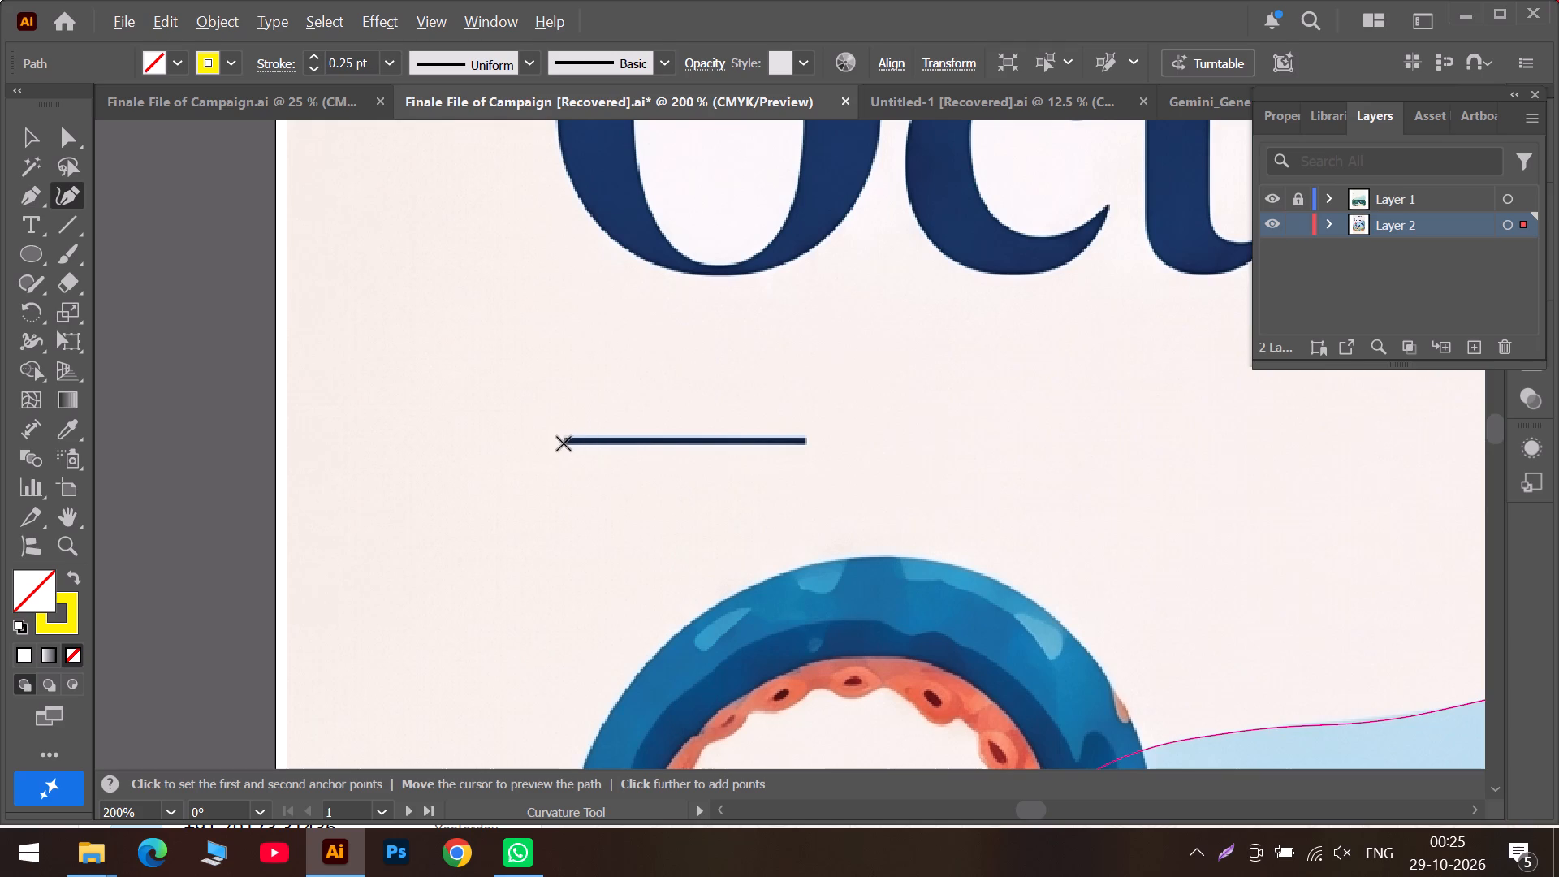
{"action": "left_click", "coordinate": [567, 439]}
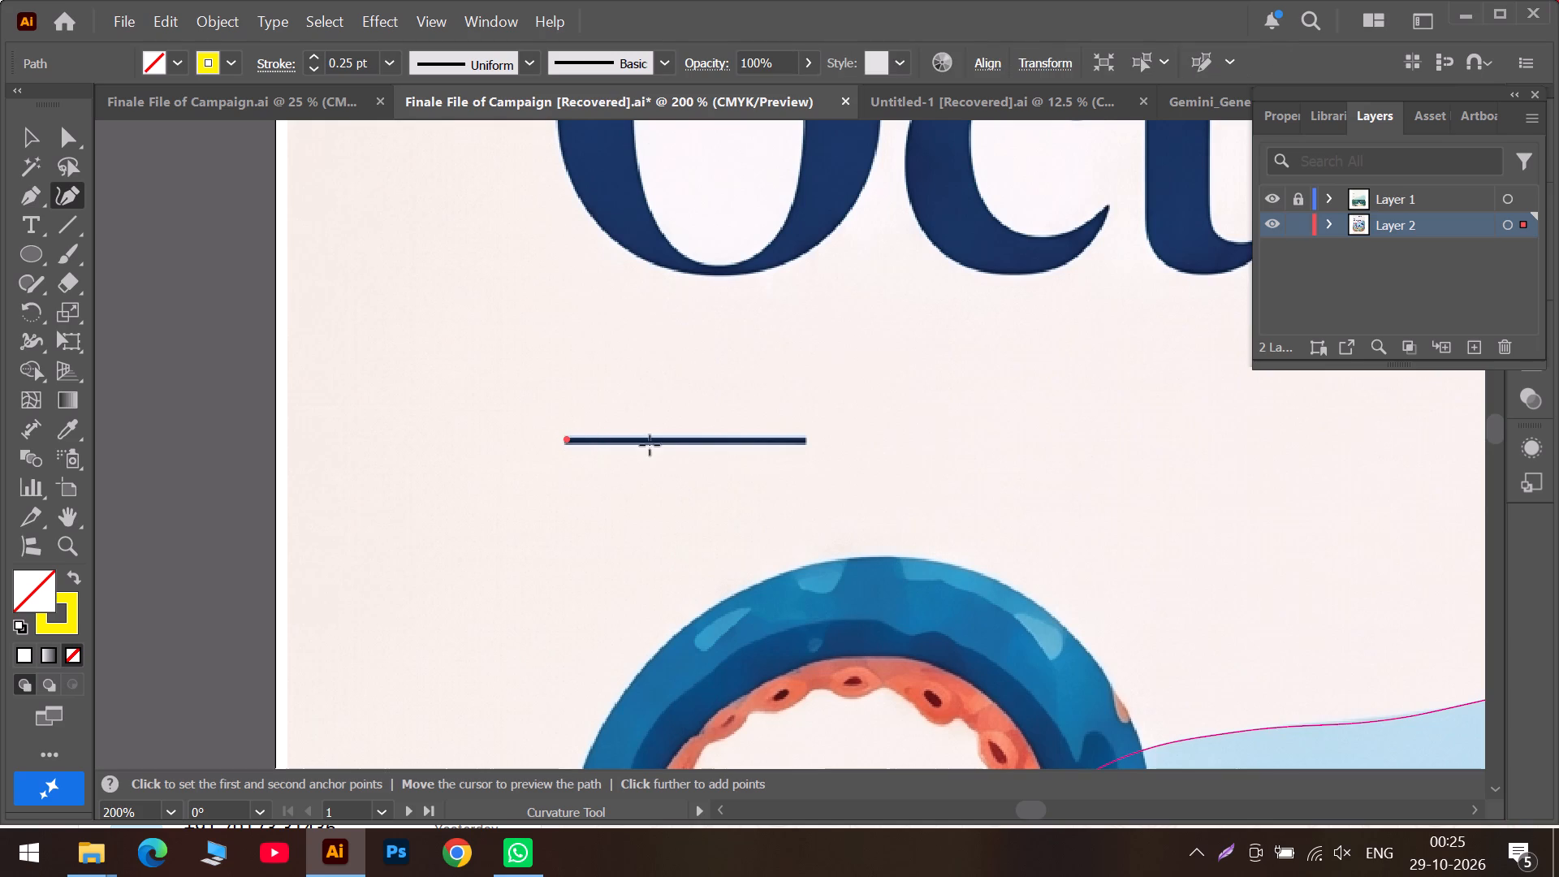
{"action": "left_click", "coordinate": [807, 438]}
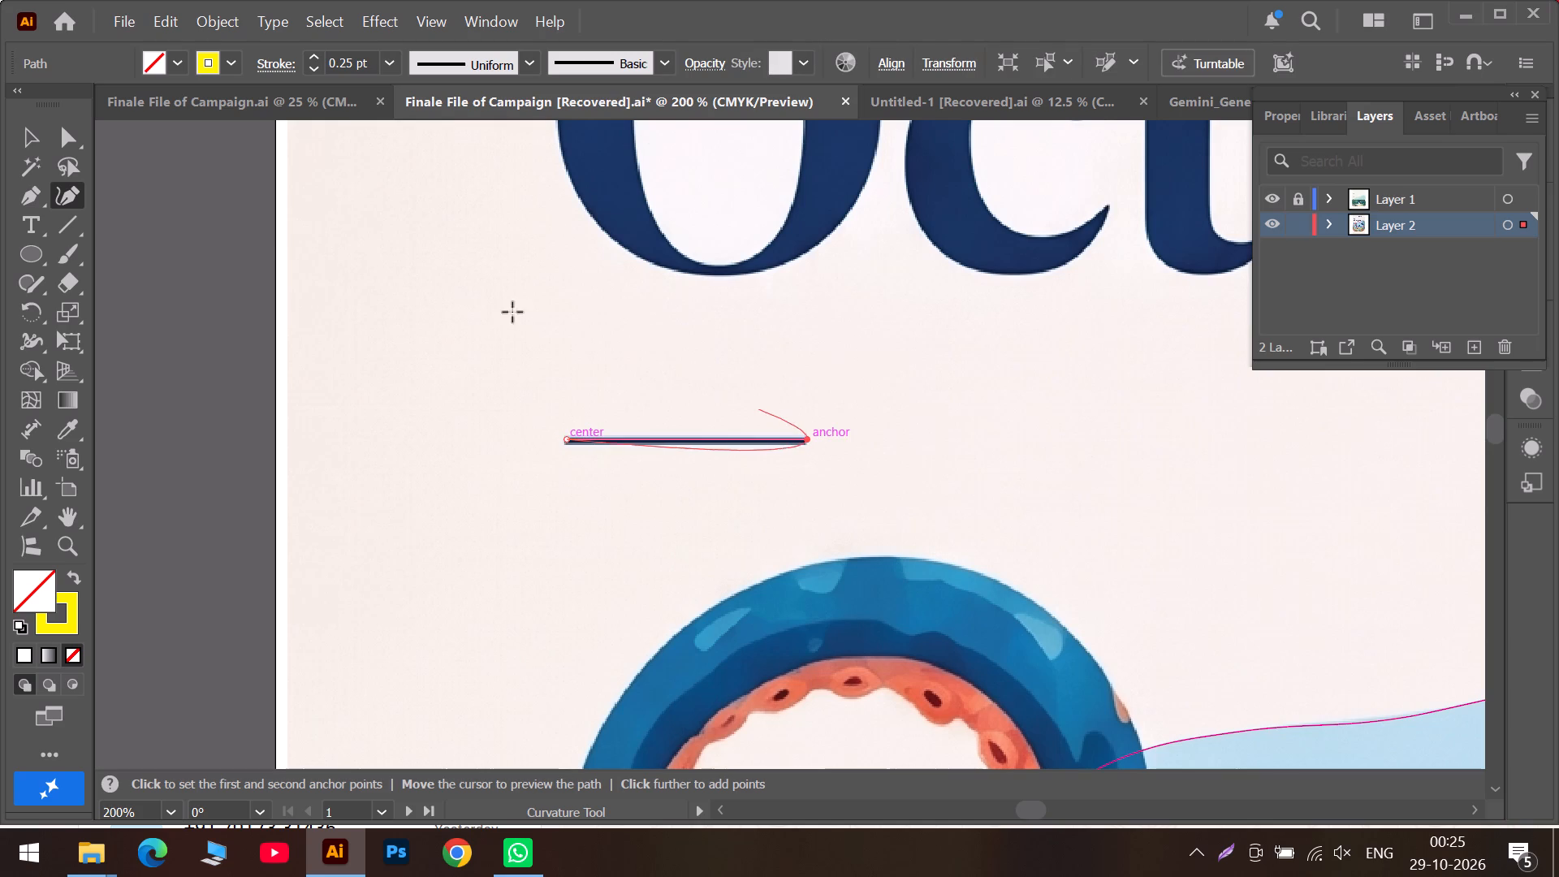
{"action": "key", "text": "Escape"}
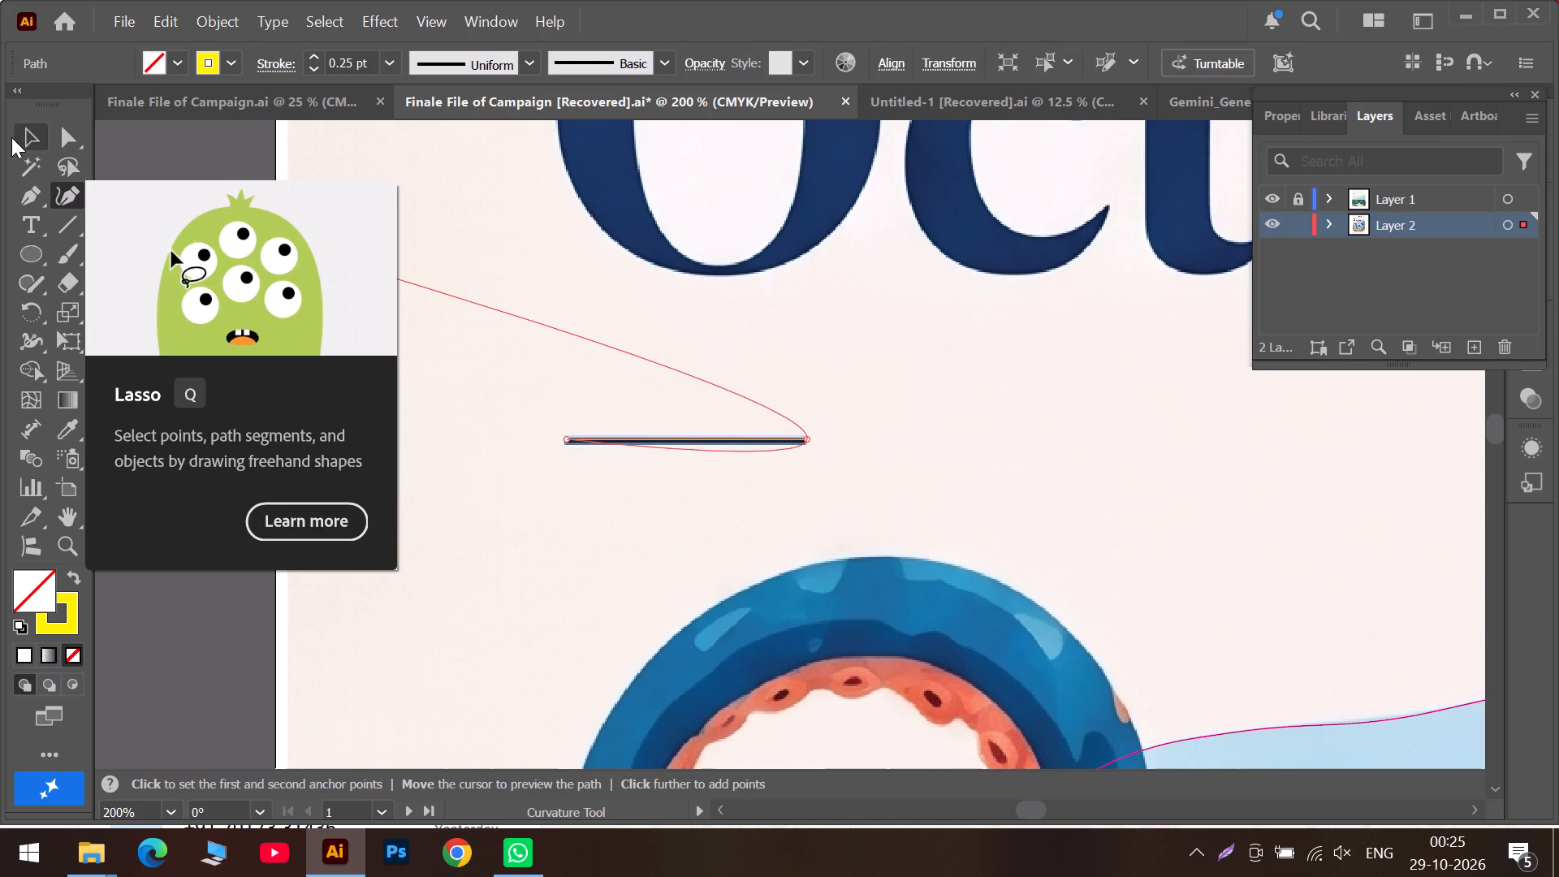
Set the stroke weight of the traced divider line to 1 pt and deselect it.
{"action": "left_click", "coordinate": [24, 127]}
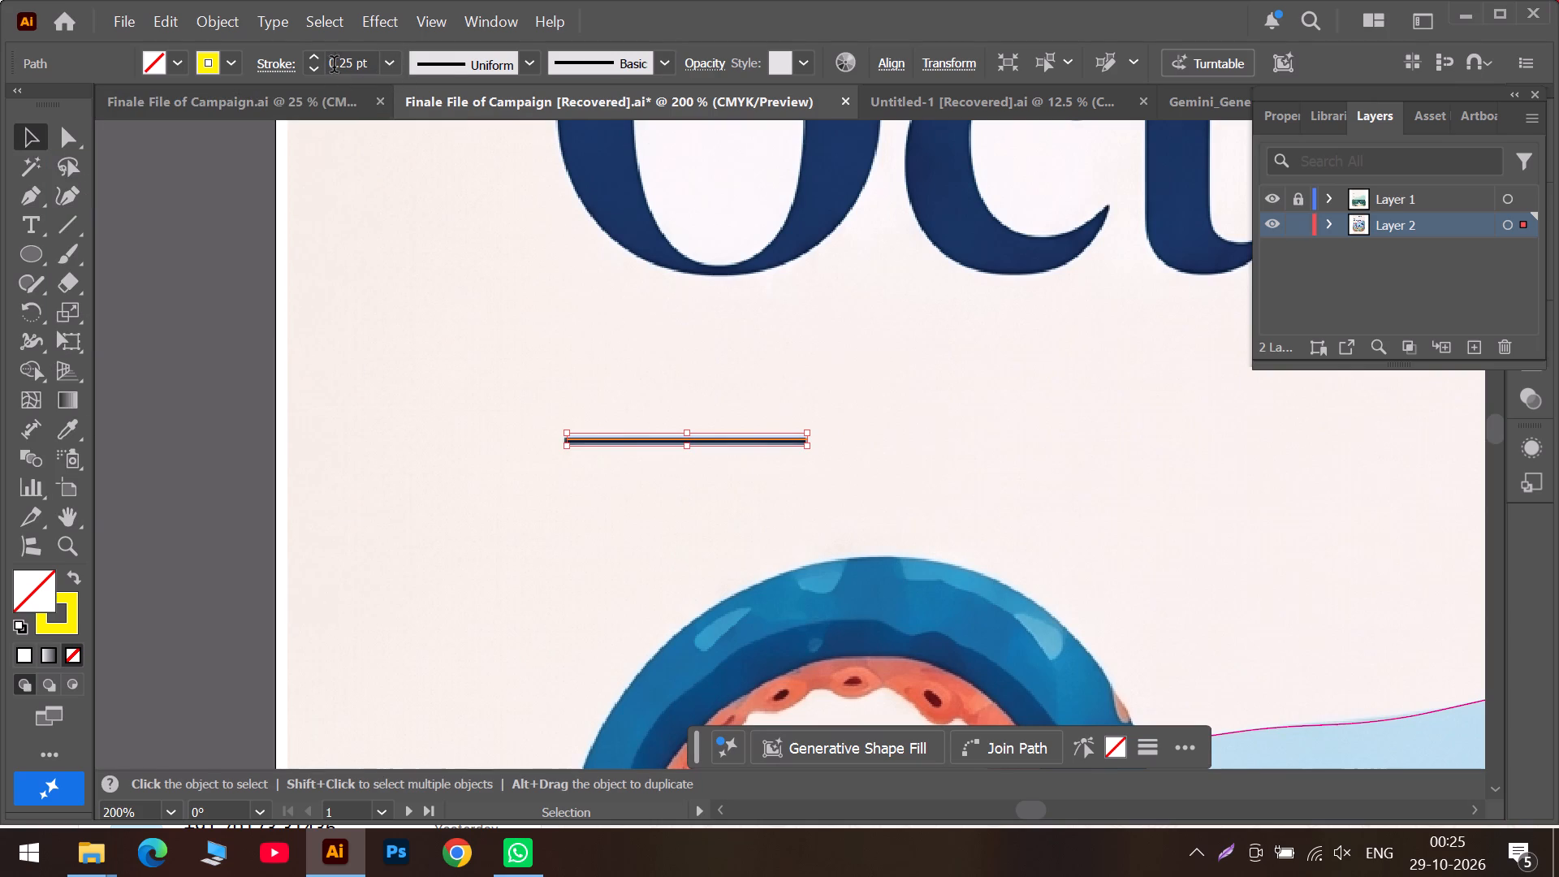
{"action": "left_click", "coordinate": [317, 58]}
{"action": "left_click", "coordinate": [317, 58]}
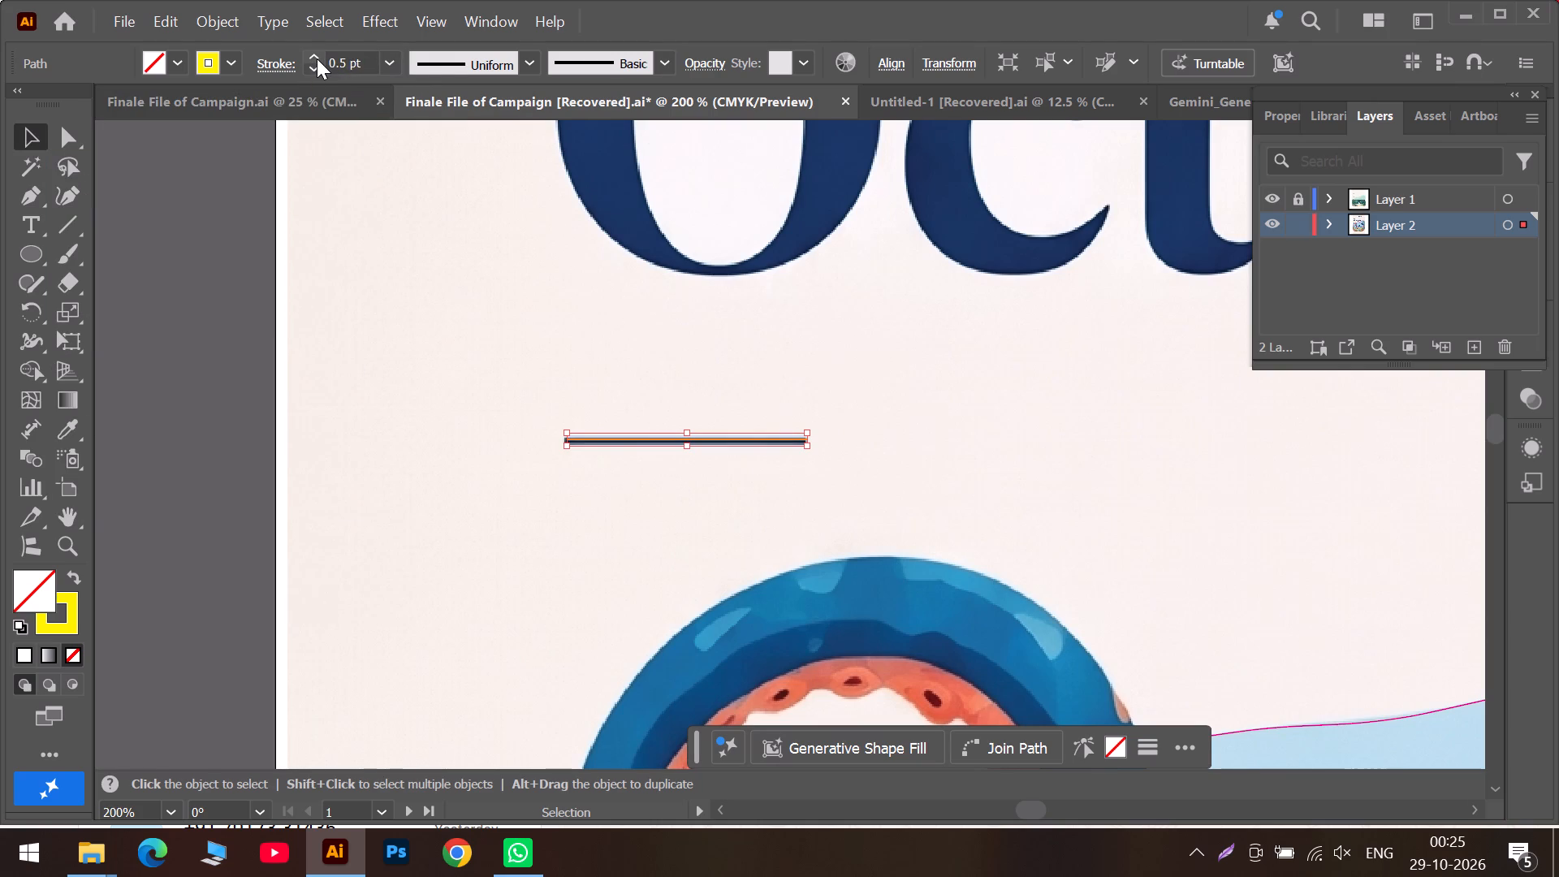
{"action": "left_click", "coordinate": [317, 58]}
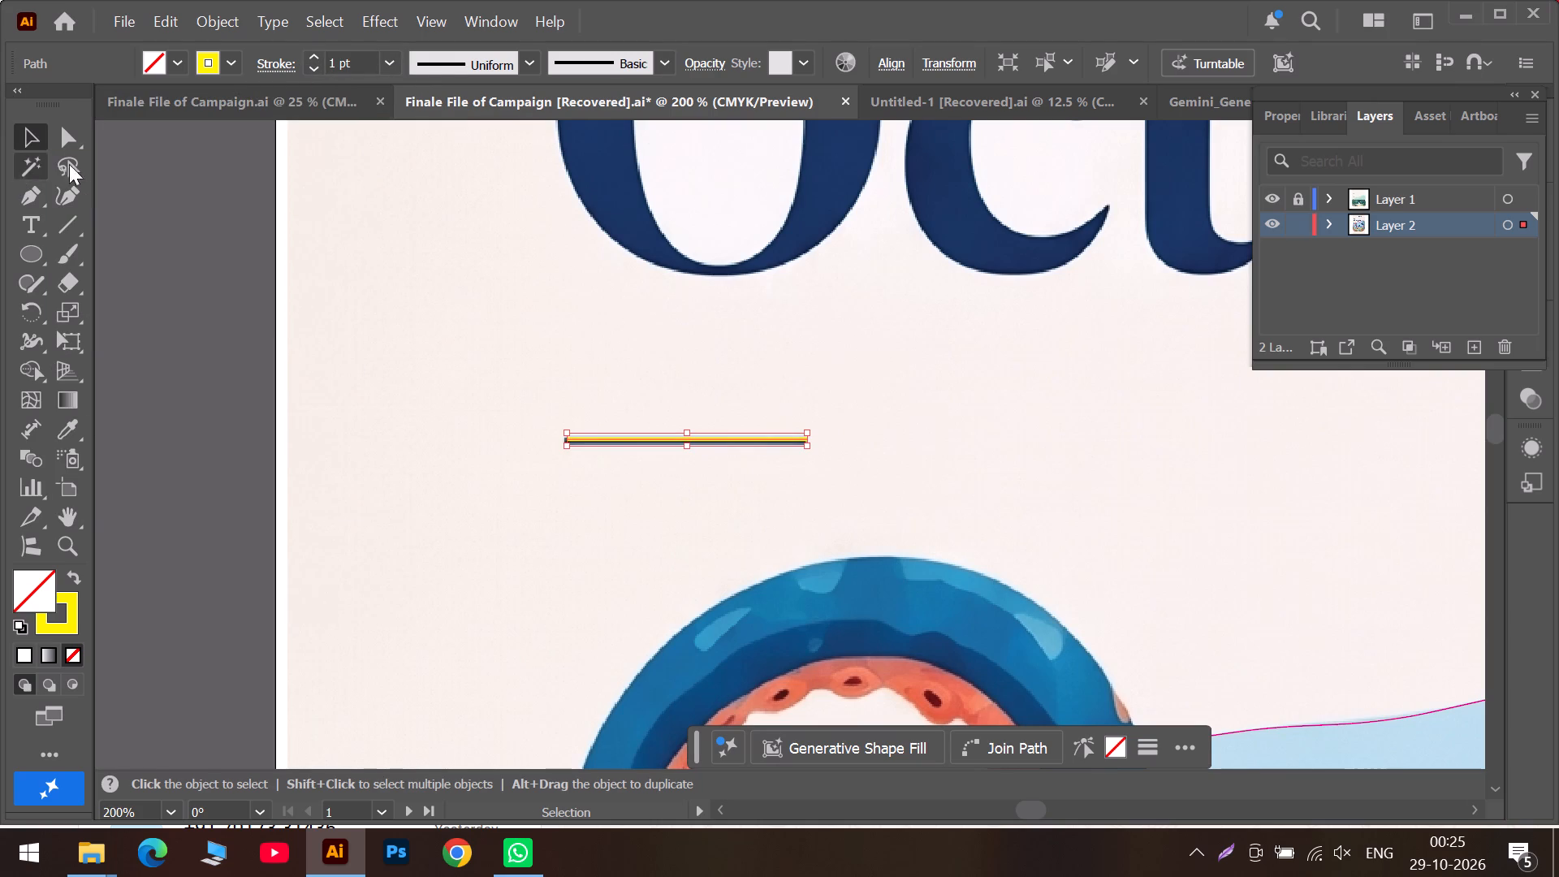
{"action": "left_click", "coordinate": [144, 196]}
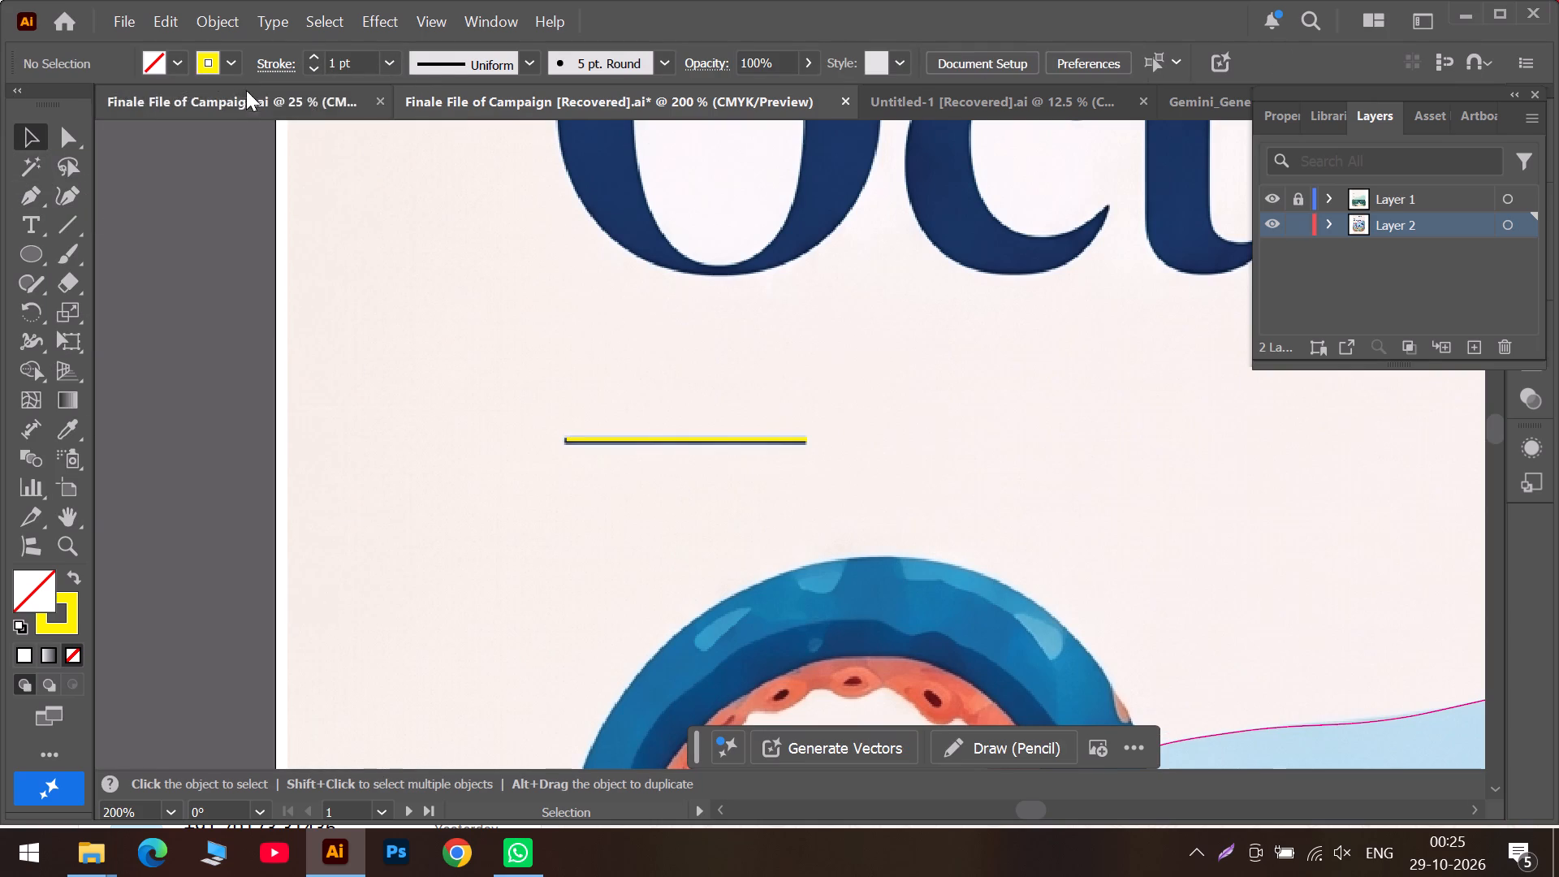
{"action": "left_click", "coordinate": [234, 65]}
{"action": "left_click", "coordinate": [177, 445]}
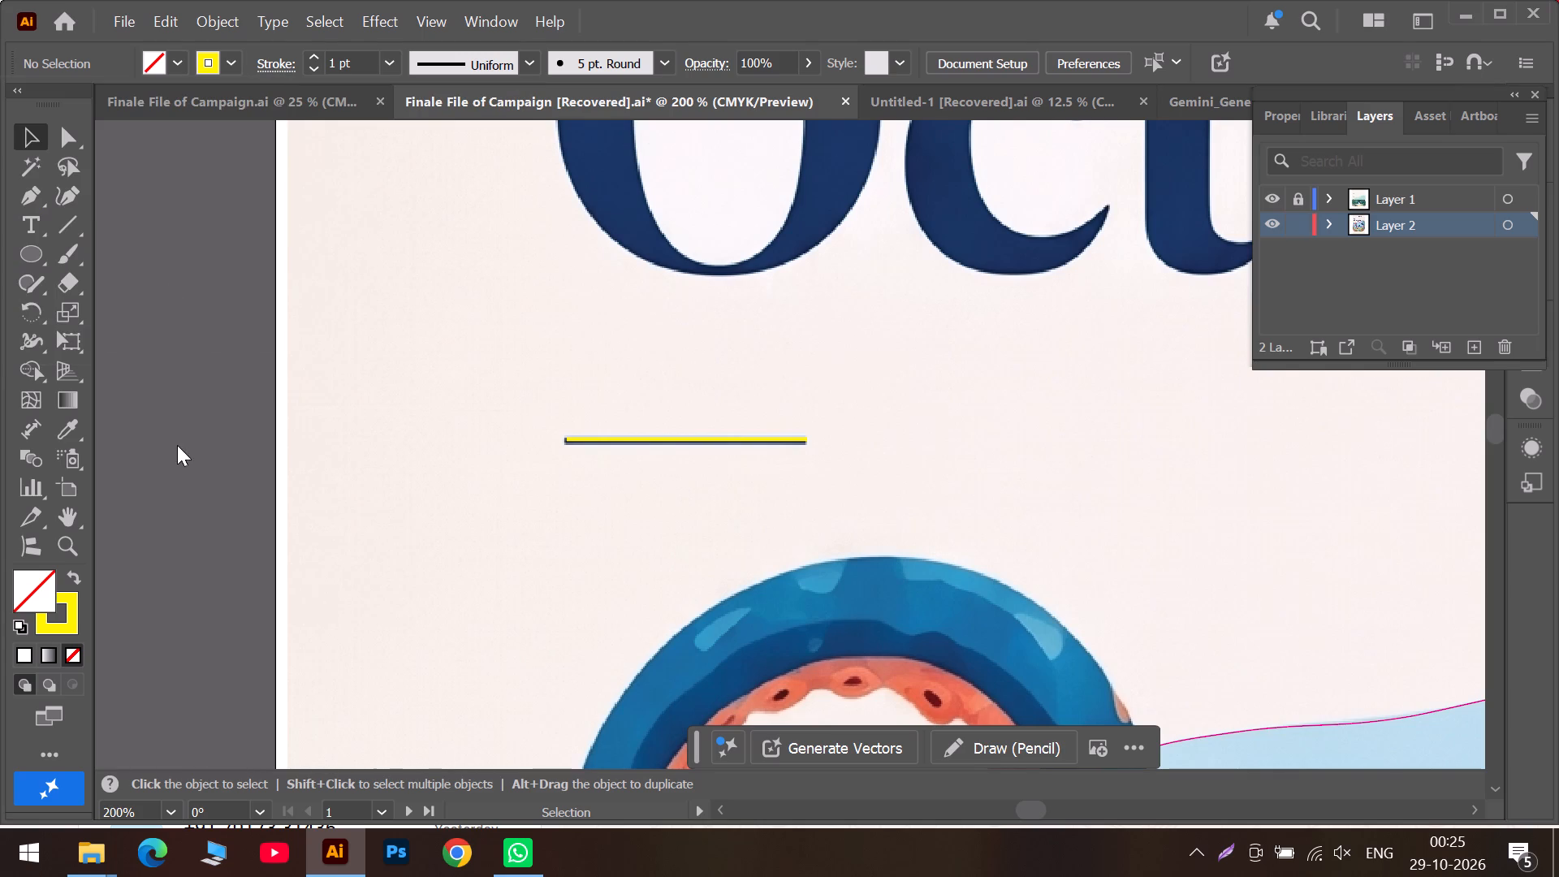
Shift the yellow divider line down about 0.46 pt so it sits over the printed dash beneath the heading.
{"action": "left_click", "coordinate": [710, 438]}
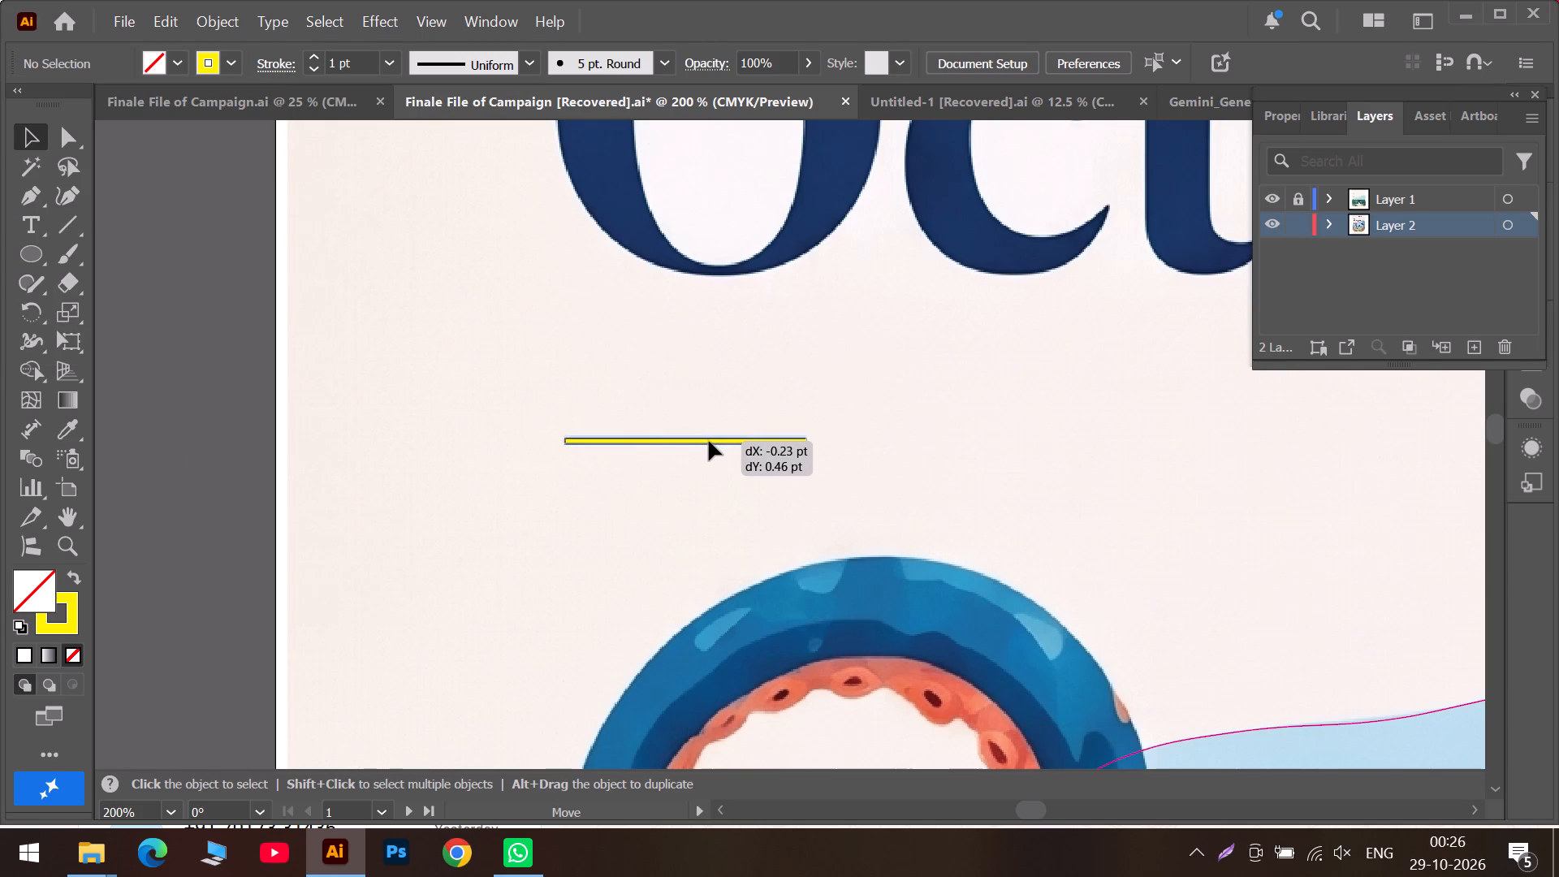
{"action": "left_click", "coordinate": [198, 457]}
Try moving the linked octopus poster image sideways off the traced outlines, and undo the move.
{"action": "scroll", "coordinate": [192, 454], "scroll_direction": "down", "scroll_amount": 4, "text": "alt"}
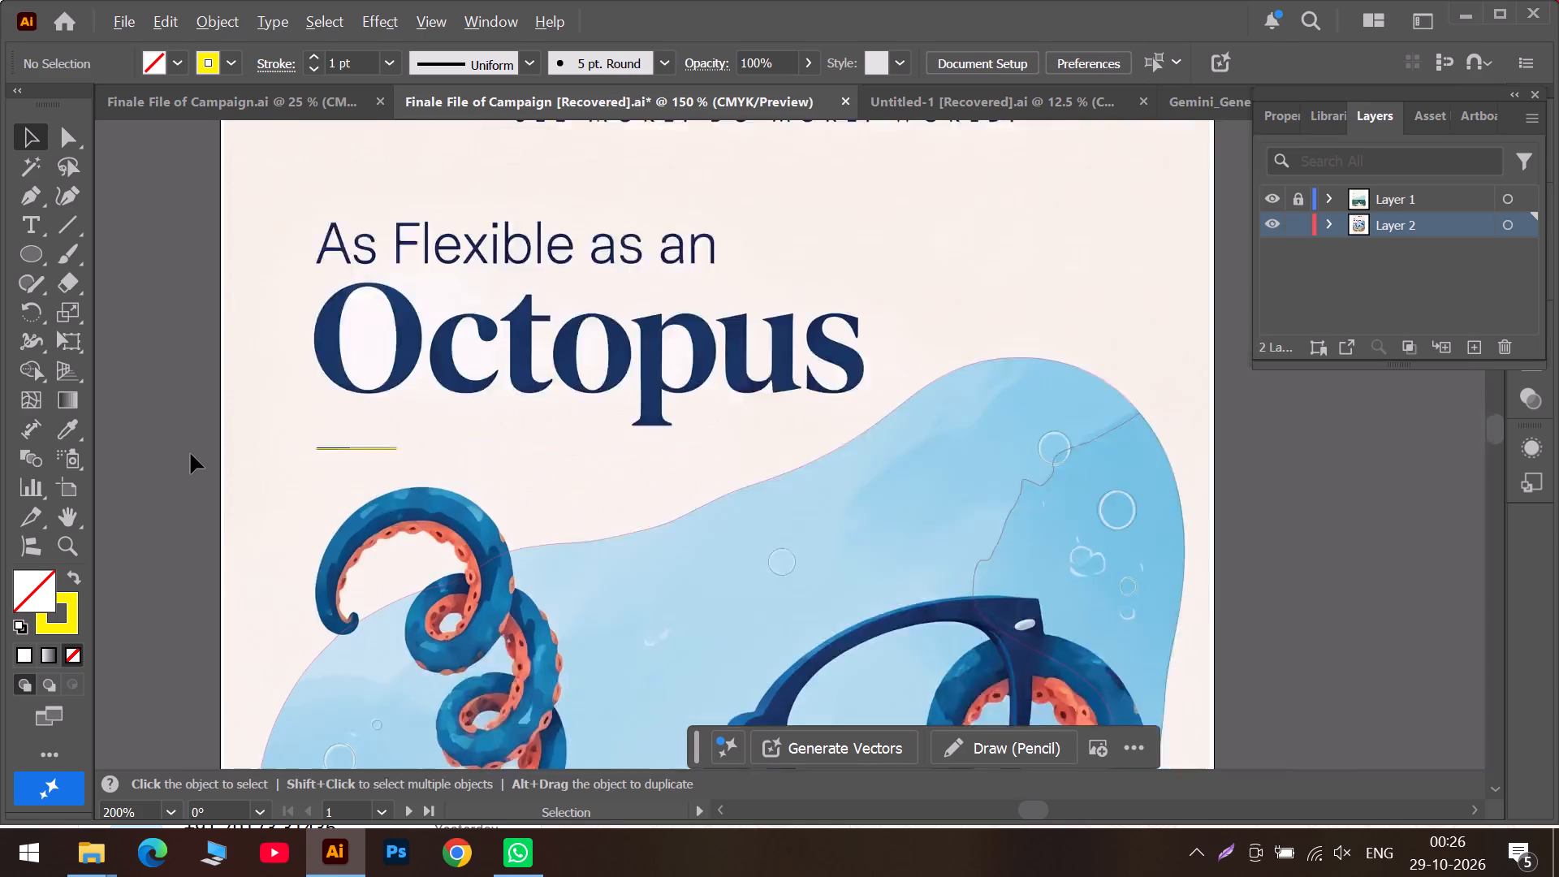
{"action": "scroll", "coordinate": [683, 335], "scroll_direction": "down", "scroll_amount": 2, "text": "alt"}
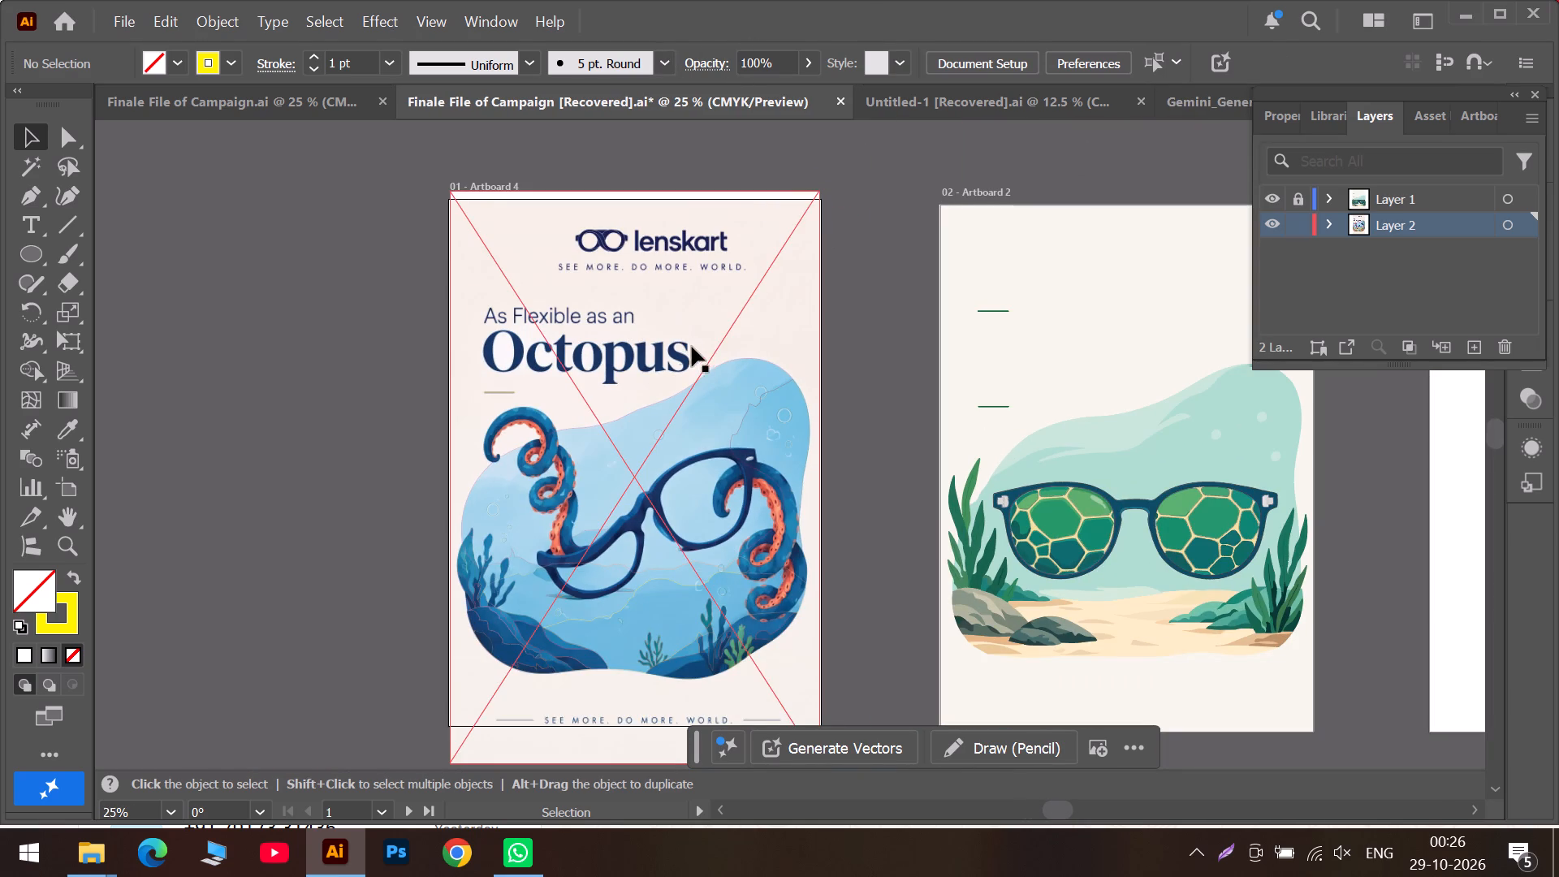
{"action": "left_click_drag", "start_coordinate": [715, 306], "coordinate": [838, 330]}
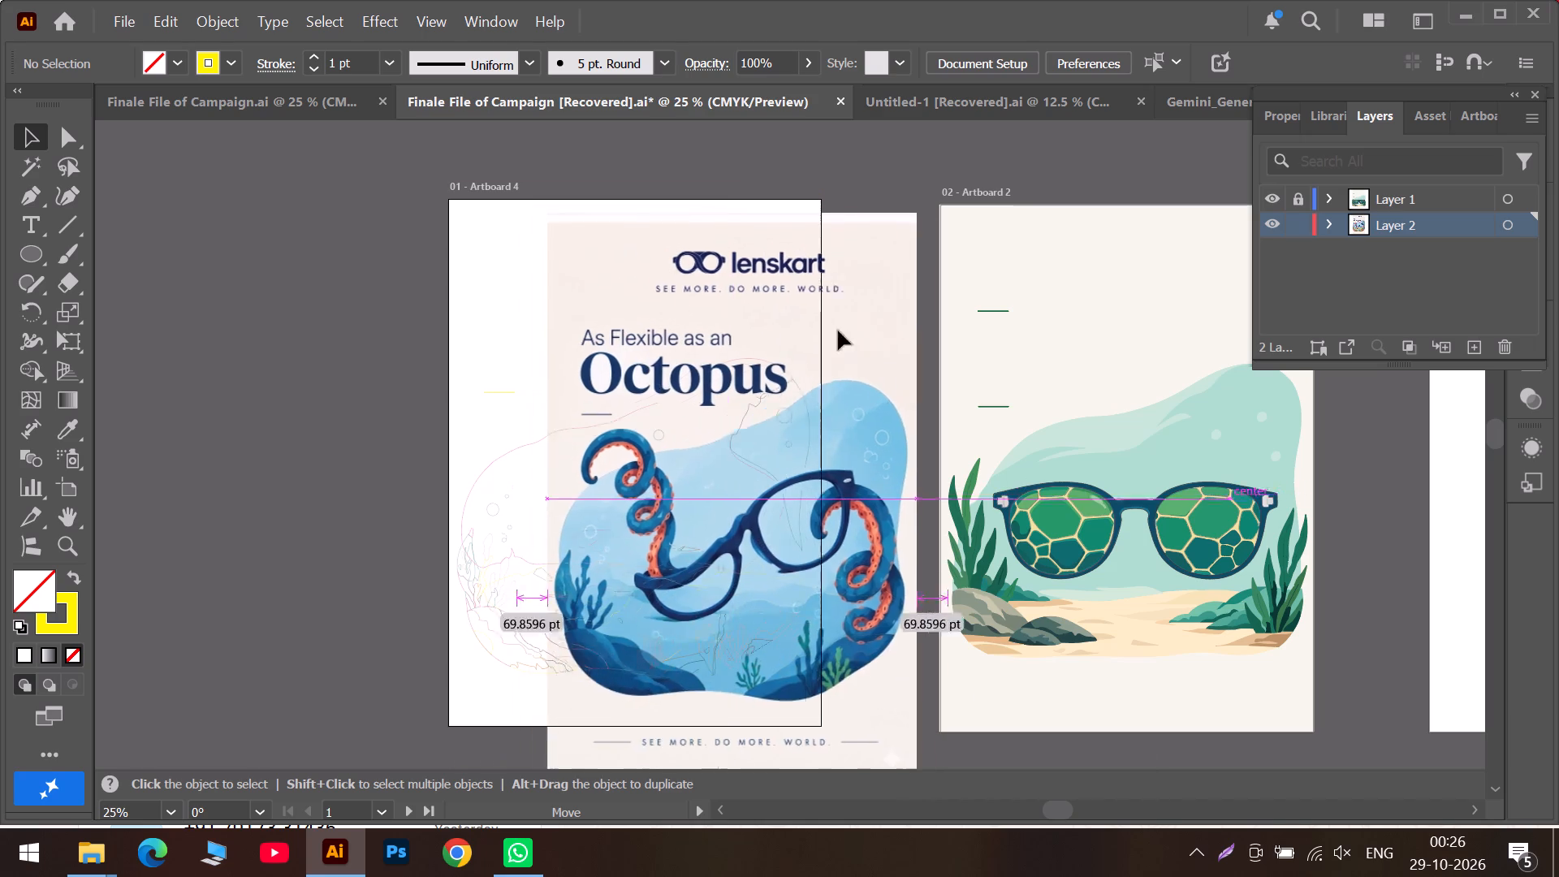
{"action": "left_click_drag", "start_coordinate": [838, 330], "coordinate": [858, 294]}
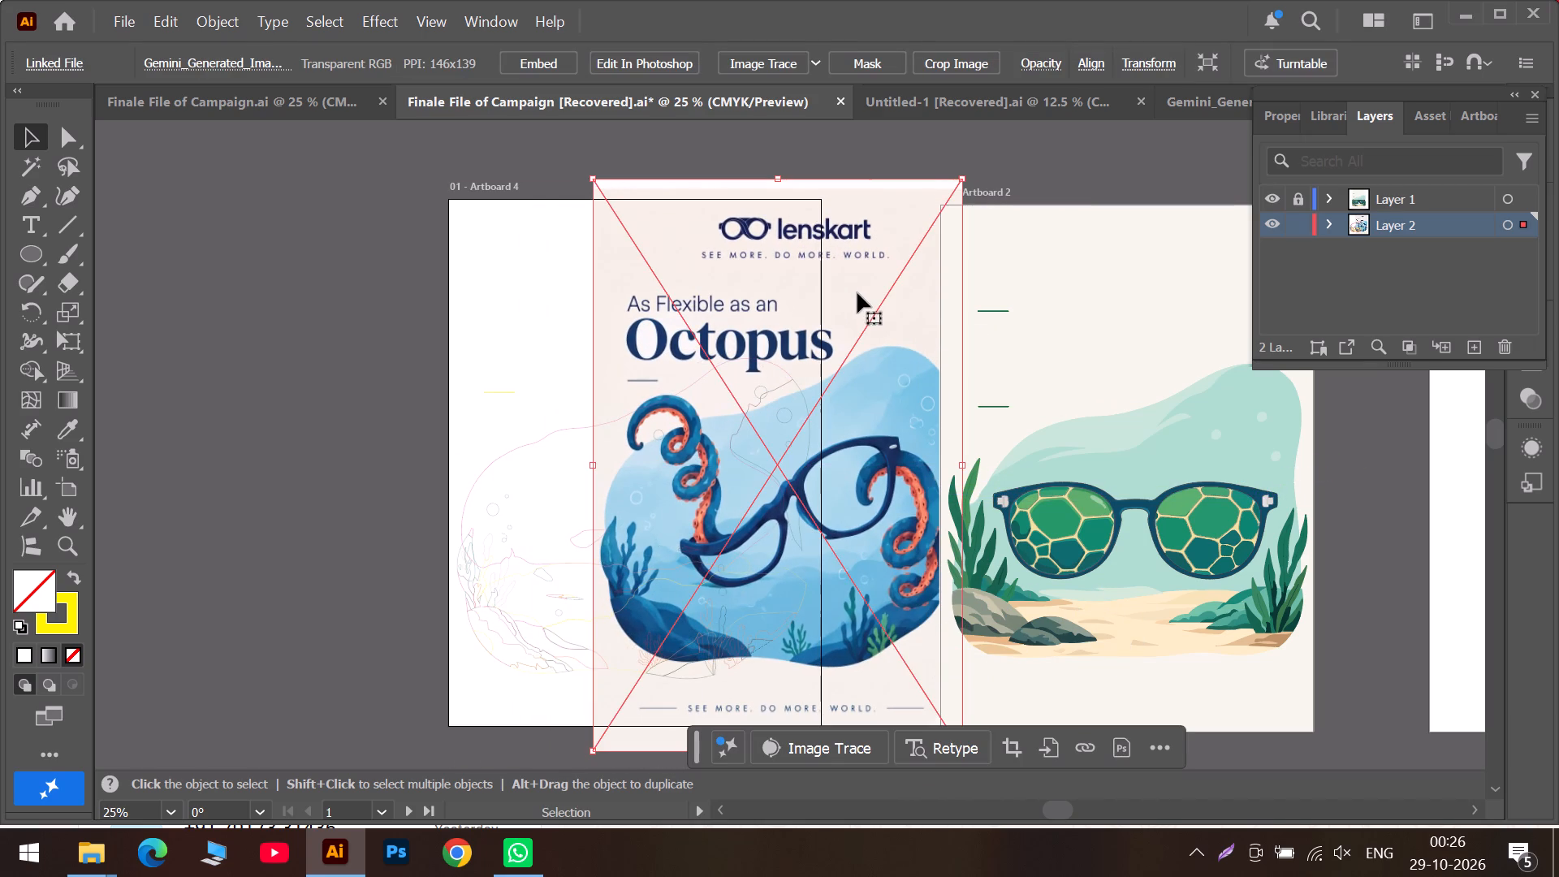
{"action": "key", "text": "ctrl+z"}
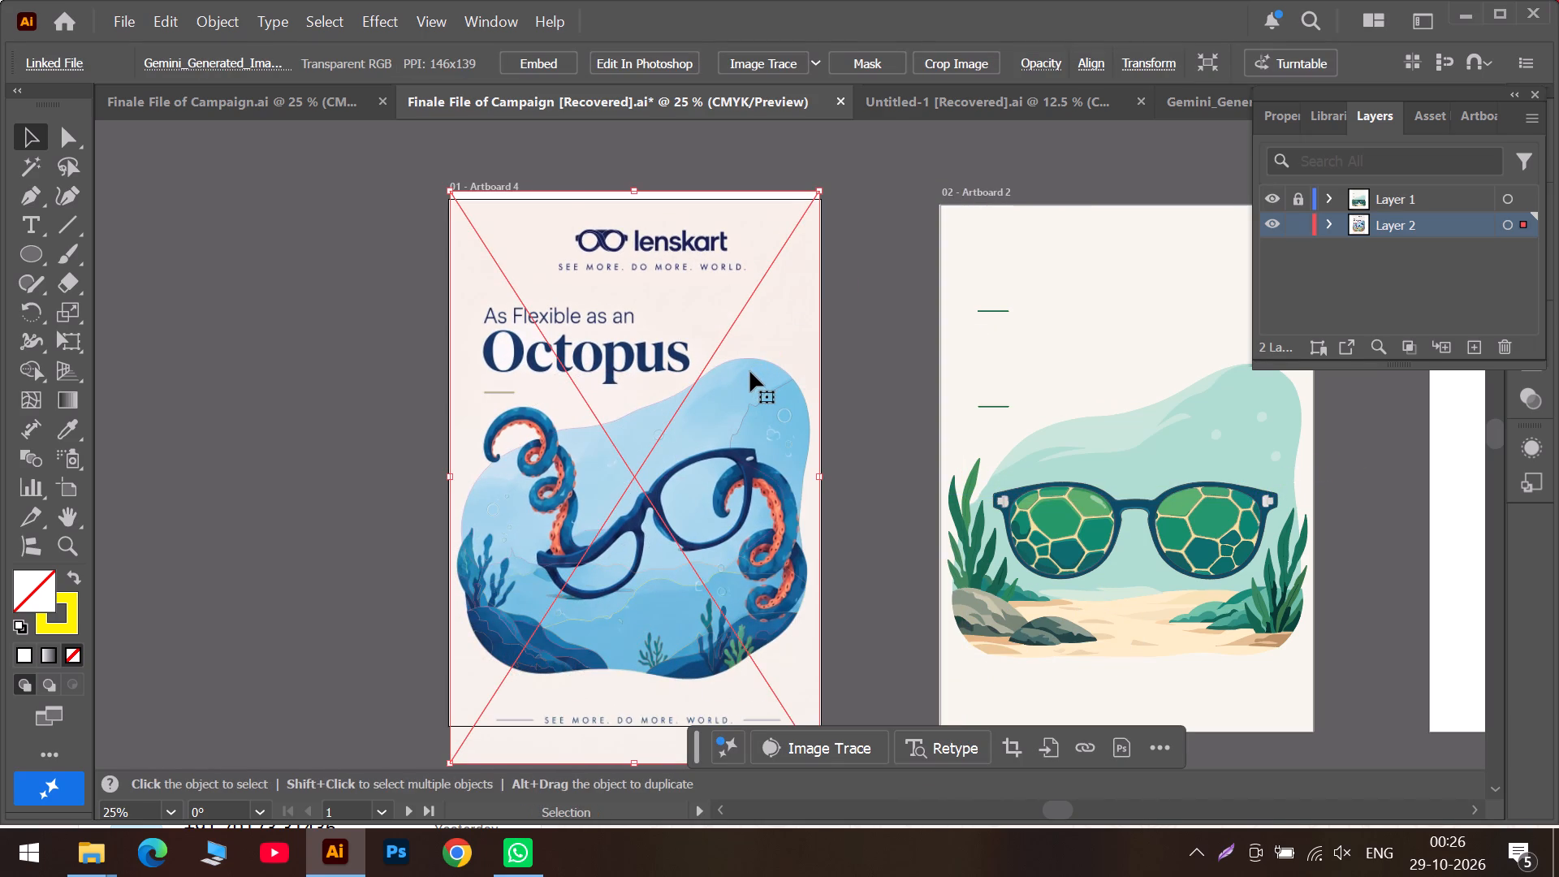
With the Curvature tool, trace the wavy edge of the light-blue water shading from the blob's top edge down toward its left side, adjusting one anchor.
{"action": "scroll", "coordinate": [750, 372], "scroll_direction": "up", "scroll_amount": 4, "text": "alt"}
{"action": "scroll", "coordinate": [749, 373], "scroll_direction": "down", "scroll_amount": 5}
{"action": "scroll", "coordinate": [749, 373], "scroll_direction": "down", "scroll_amount": 2, "text": "alt"}
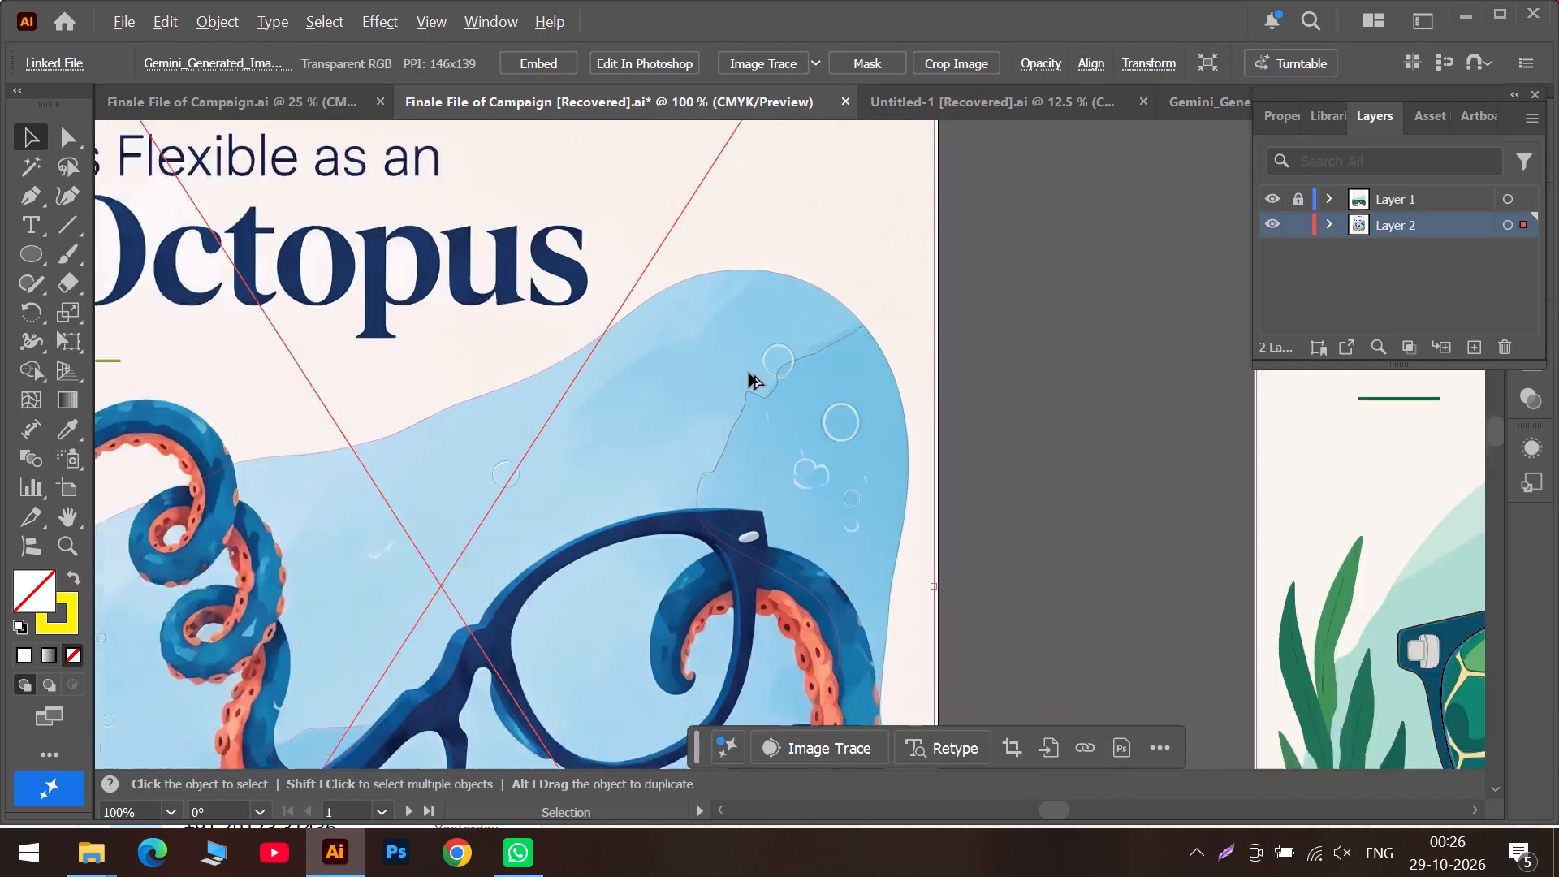
{"action": "scroll", "coordinate": [577, 385], "scroll_direction": "down", "scroll_amount": 1}
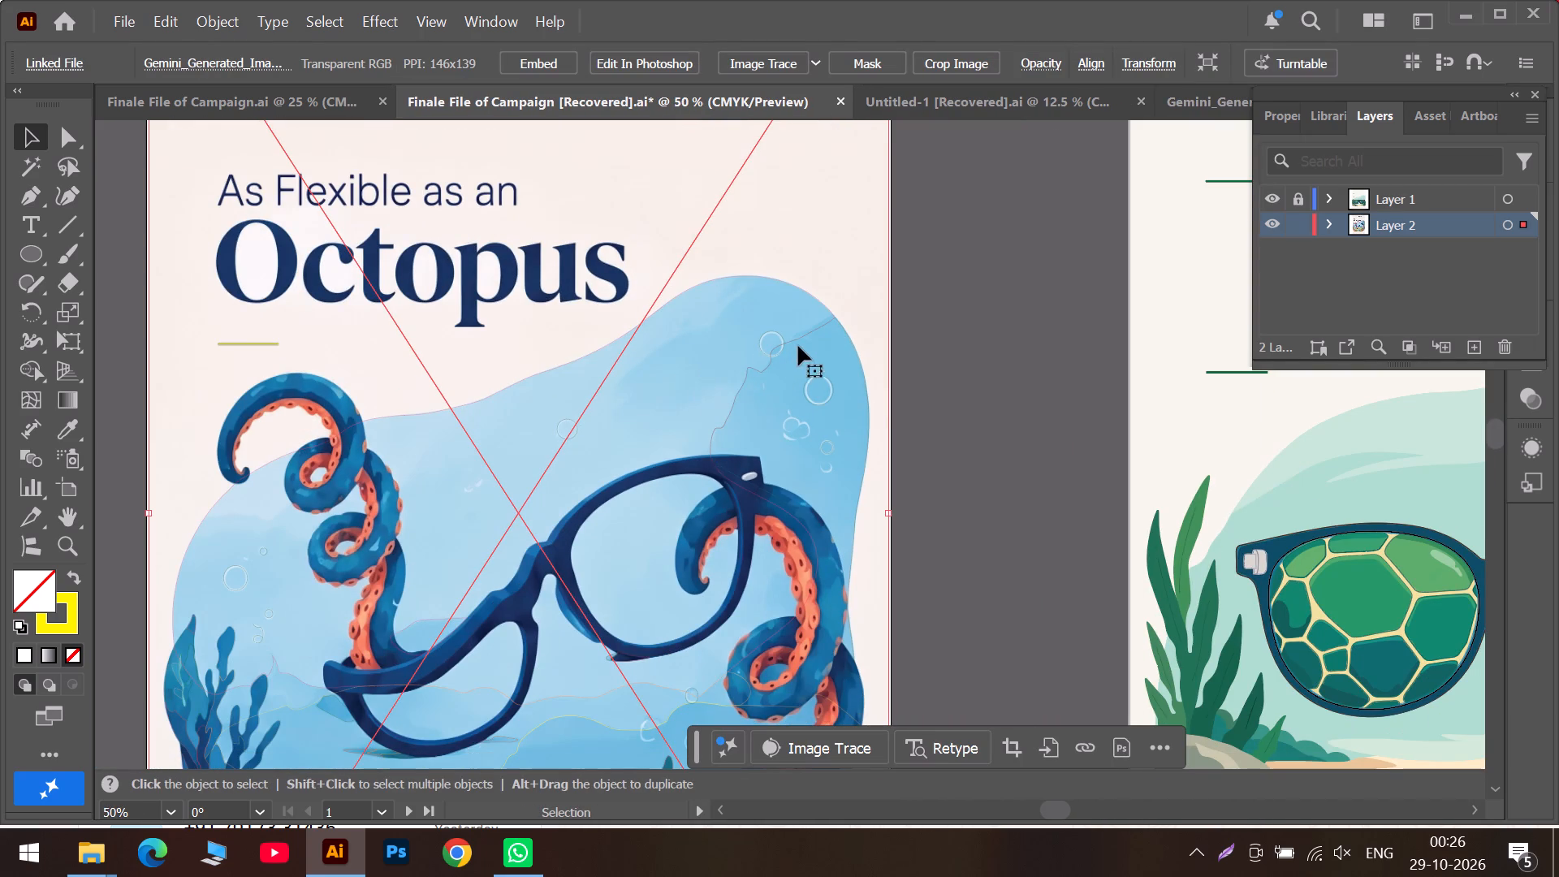
{"action": "scroll", "coordinate": [732, 322], "scroll_direction": "up", "scroll_amount": 1, "text": "alt"}
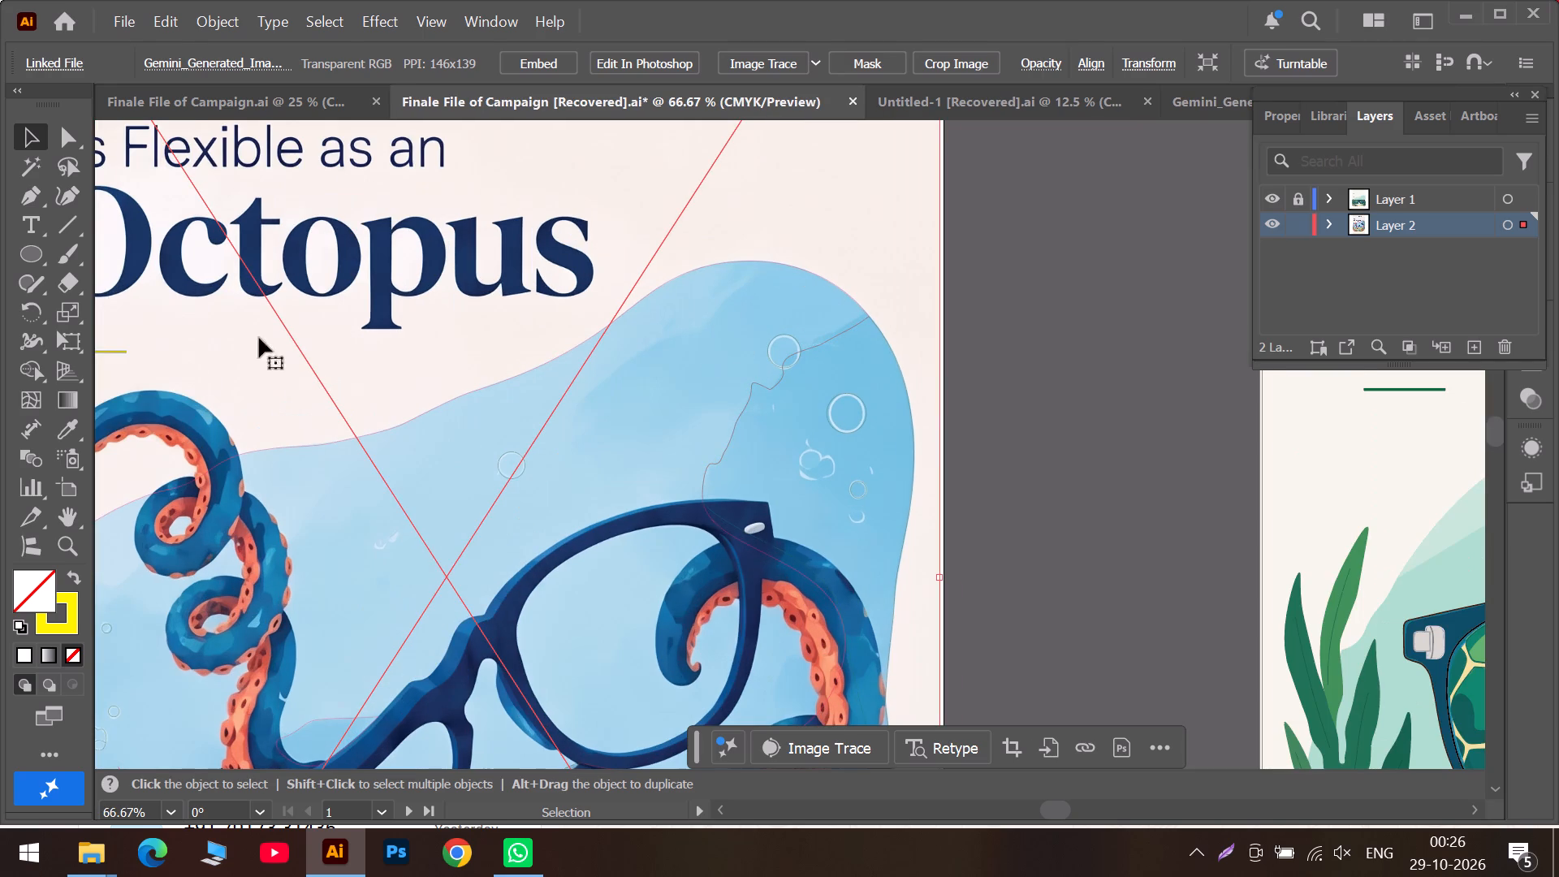
{"action": "left_click", "coordinate": [69, 182]}
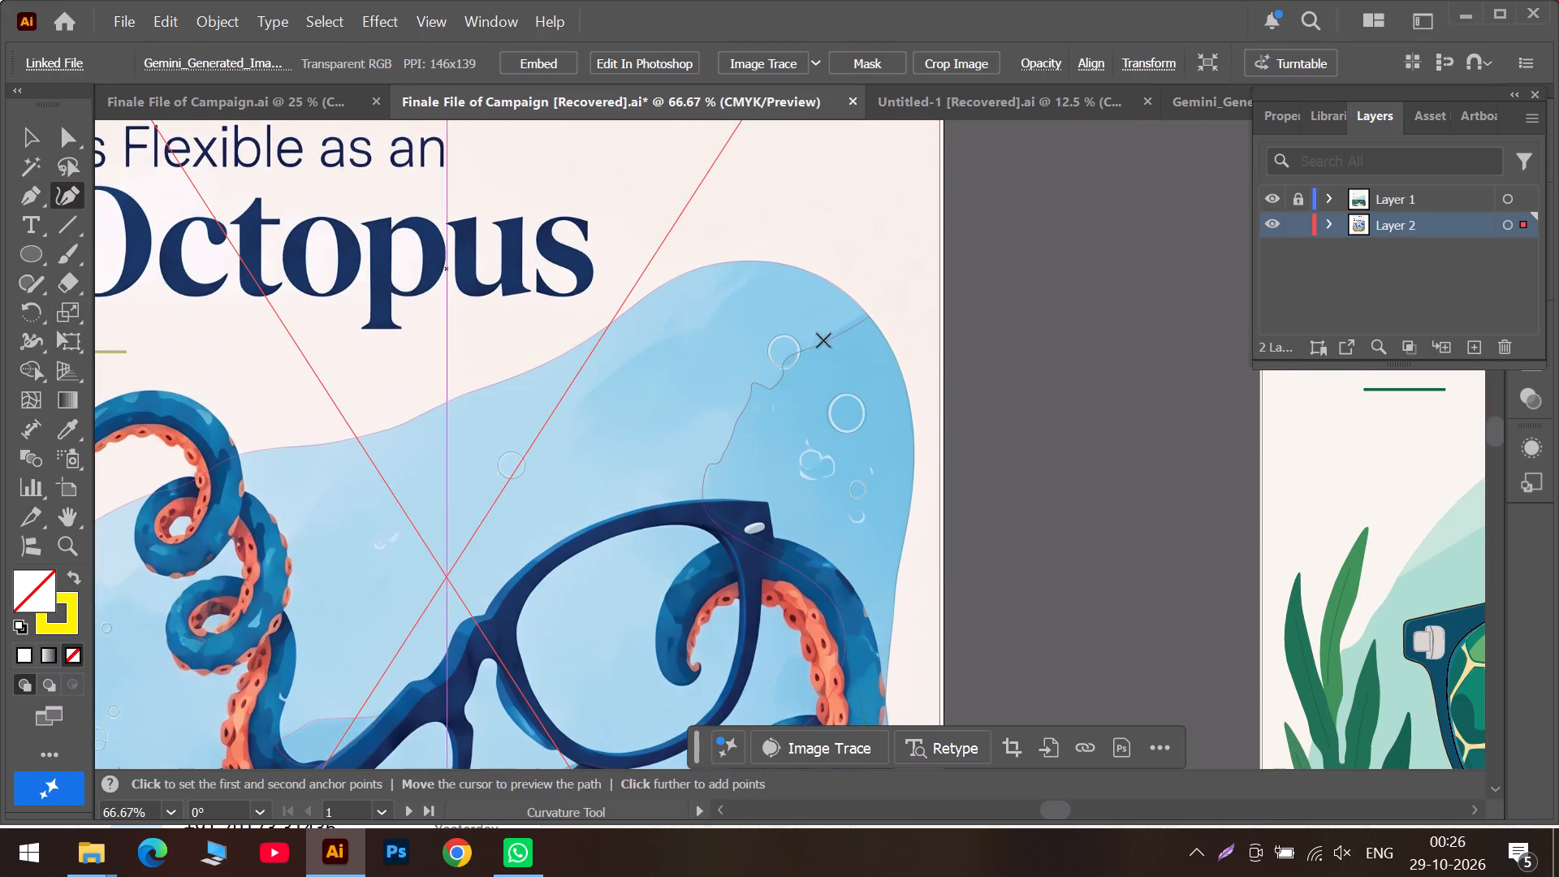
{"action": "scroll", "coordinate": [772, 273], "scroll_direction": "up", "scroll_amount": 3, "text": "alt"}
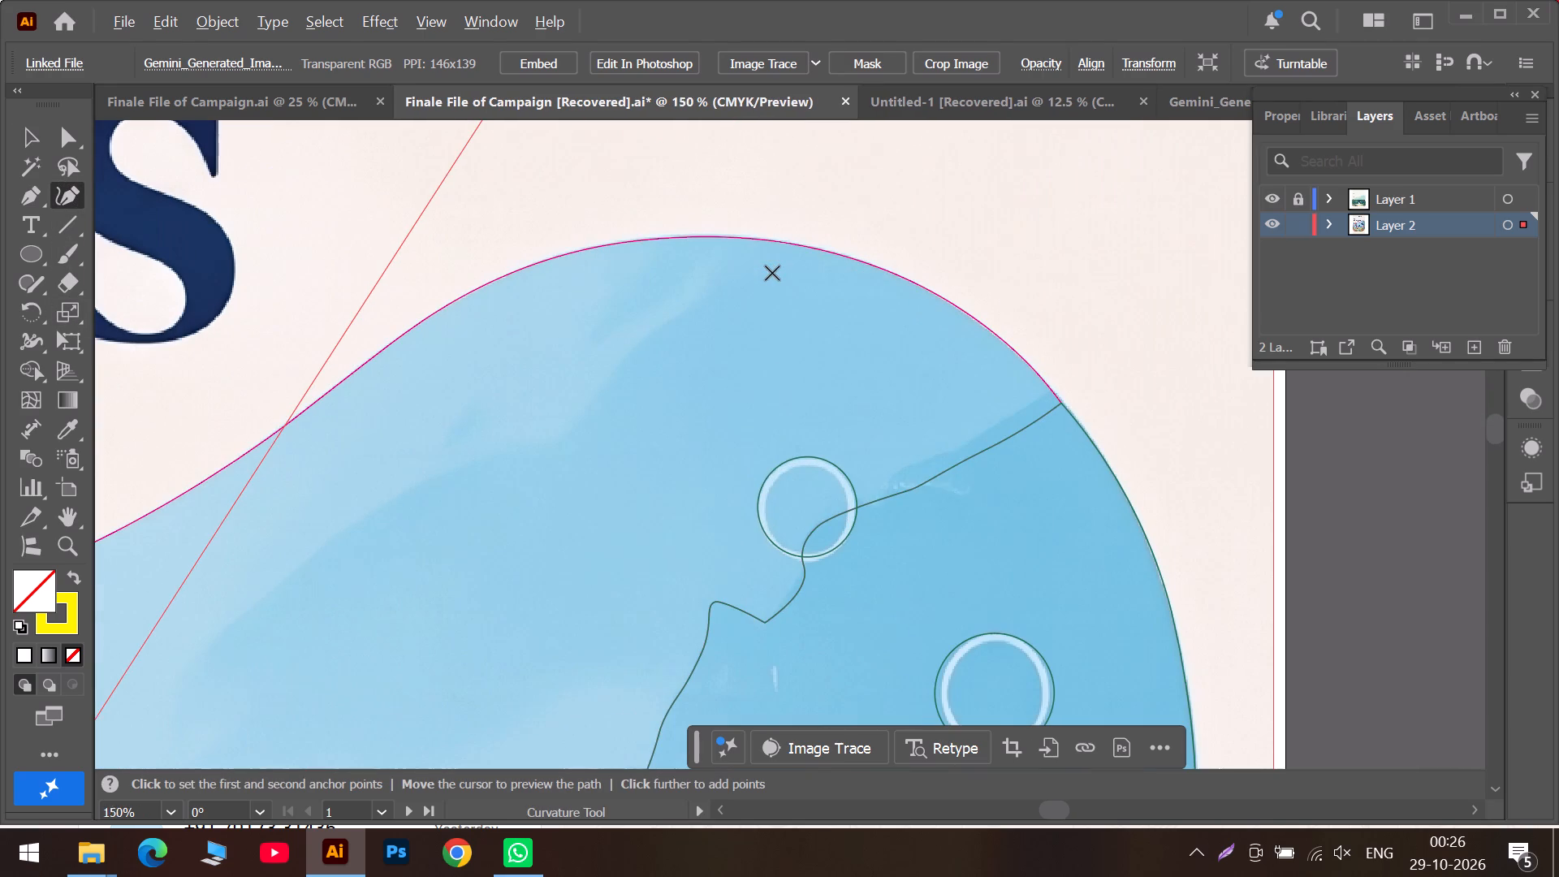
{"action": "left_click", "coordinate": [726, 248]}
{"action": "left_click", "coordinate": [710, 283]}
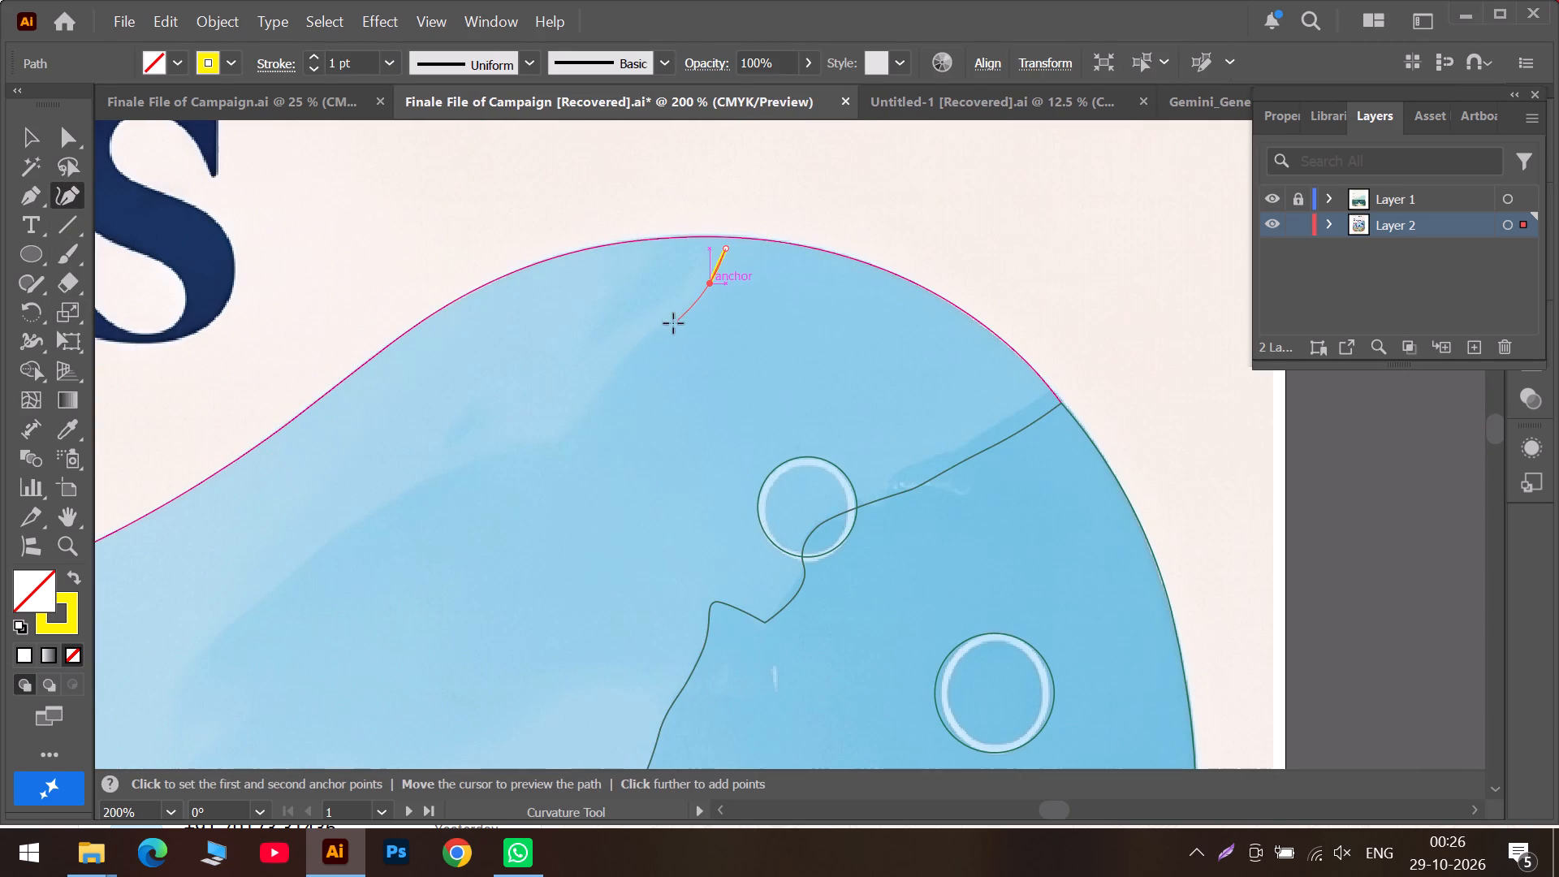
{"action": "left_click", "coordinate": [632, 340]}
{"action": "left_click", "coordinate": [568, 434]}
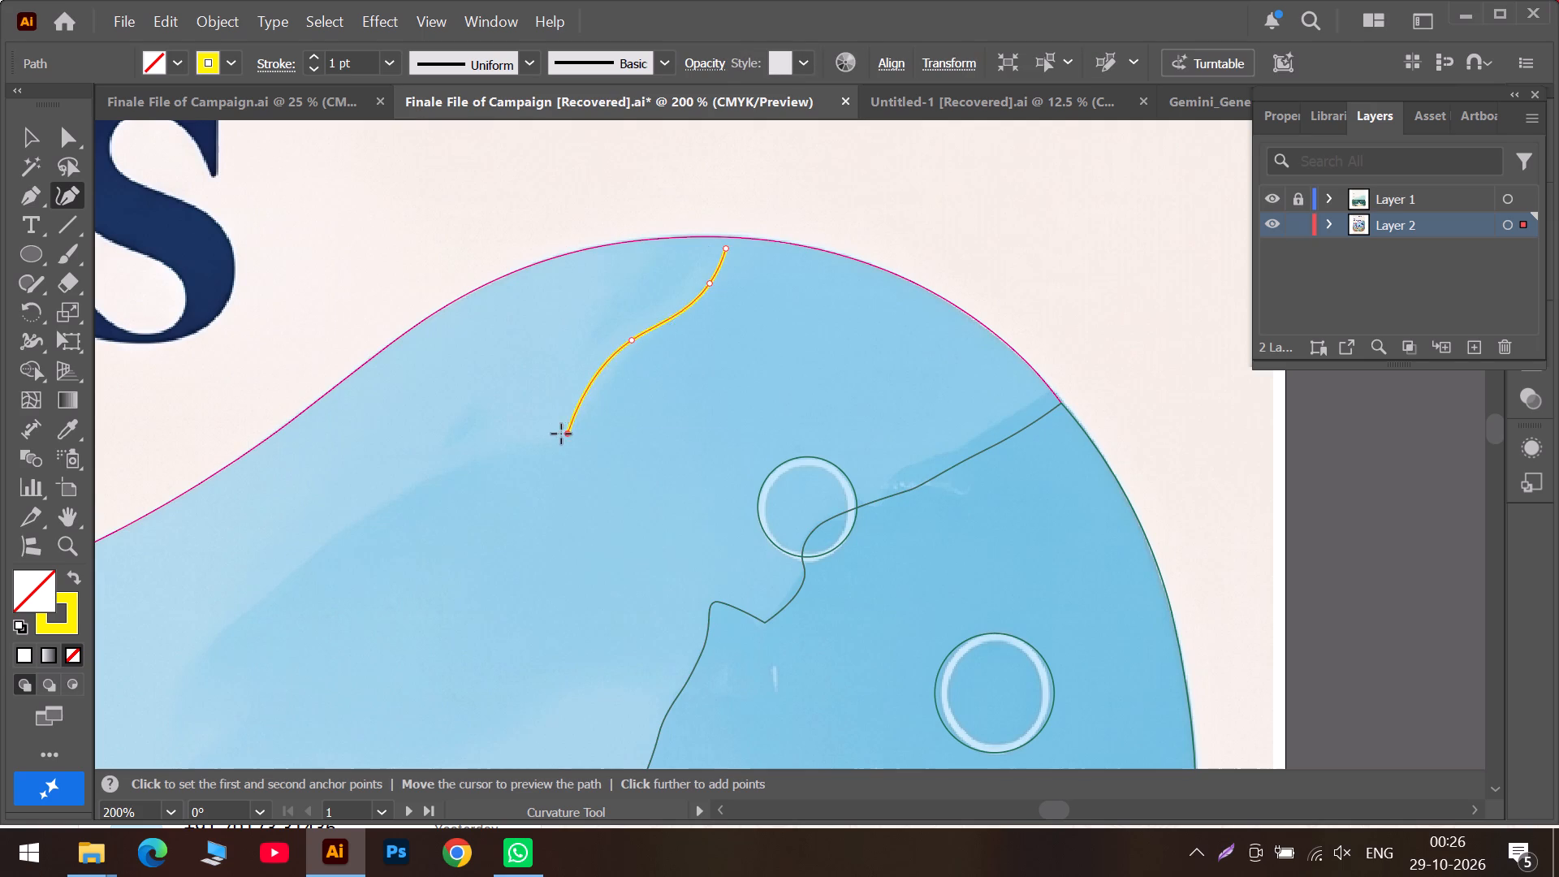
{"action": "left_click", "coordinate": [462, 456]}
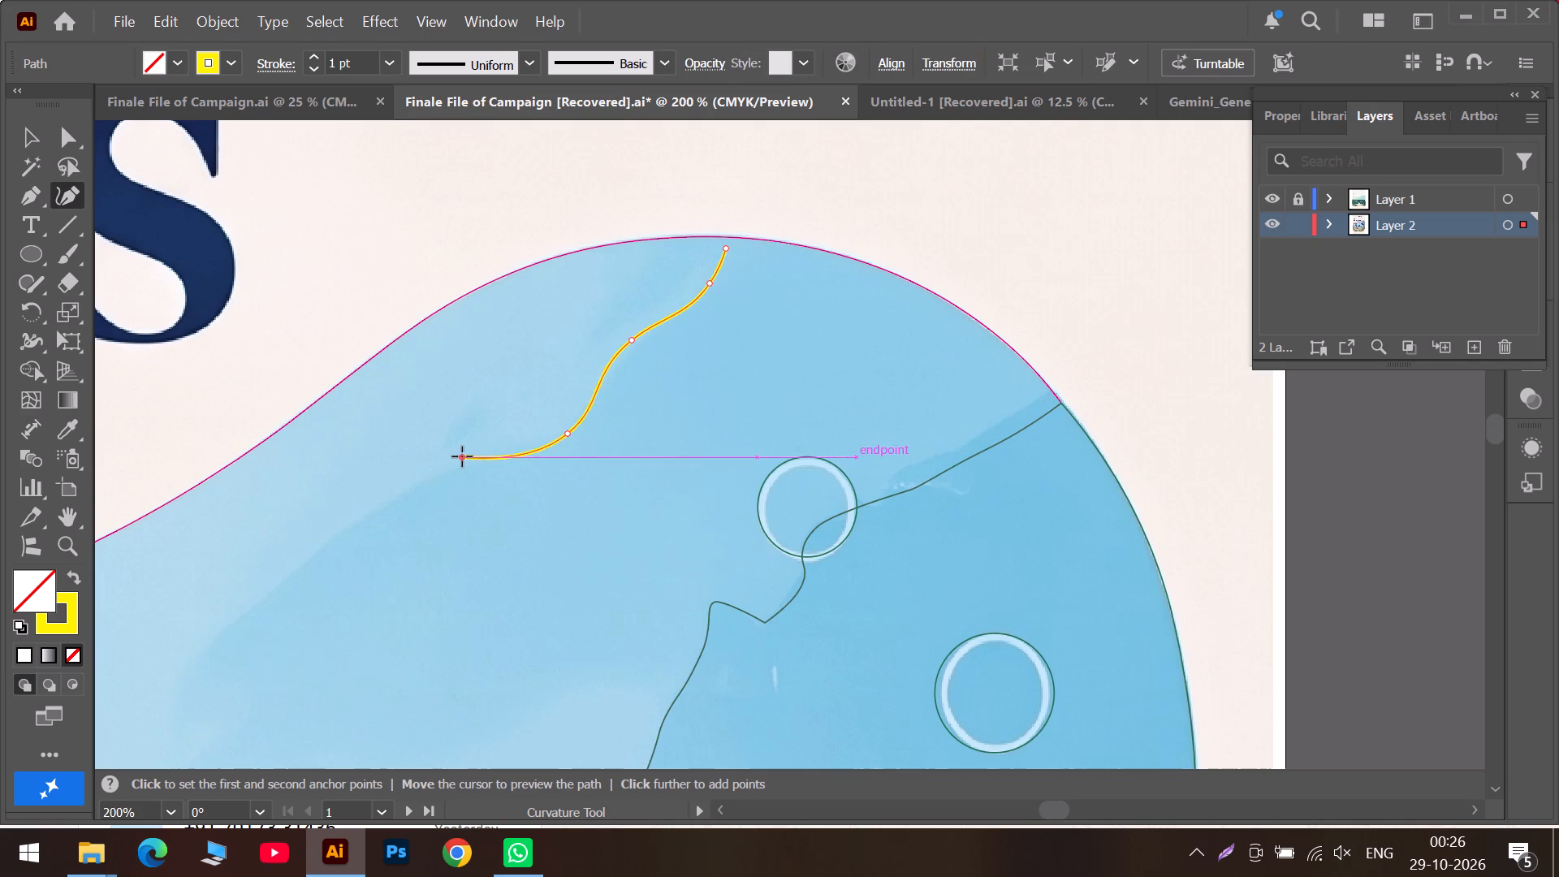
{"action": "scroll", "coordinate": [485, 455], "scroll_direction": "down", "scroll_amount": 4}
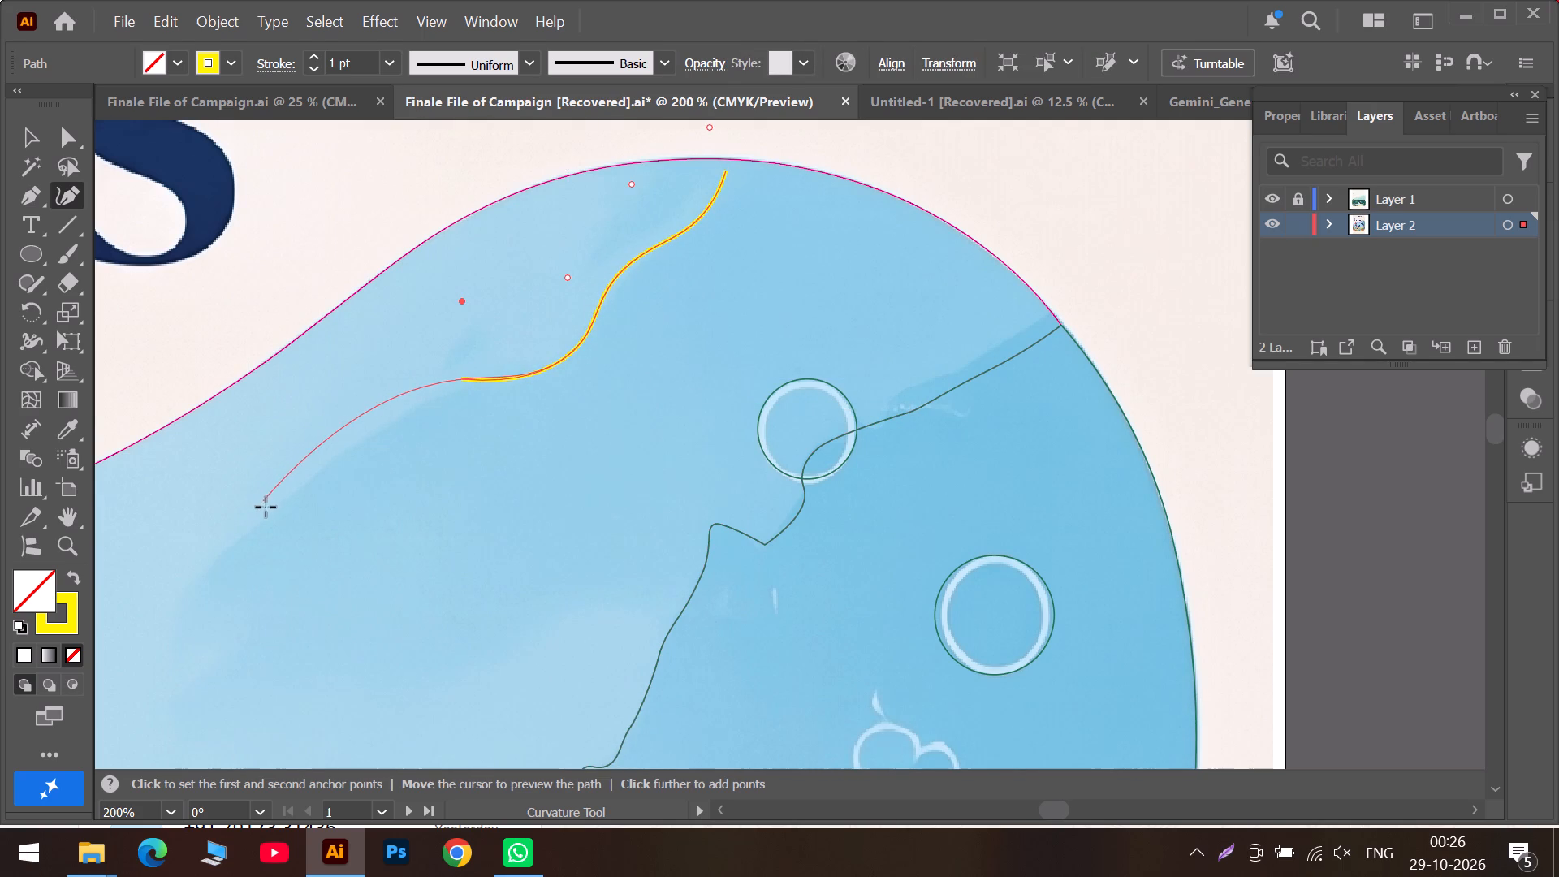
{"action": "left_click", "coordinate": [287, 501]}
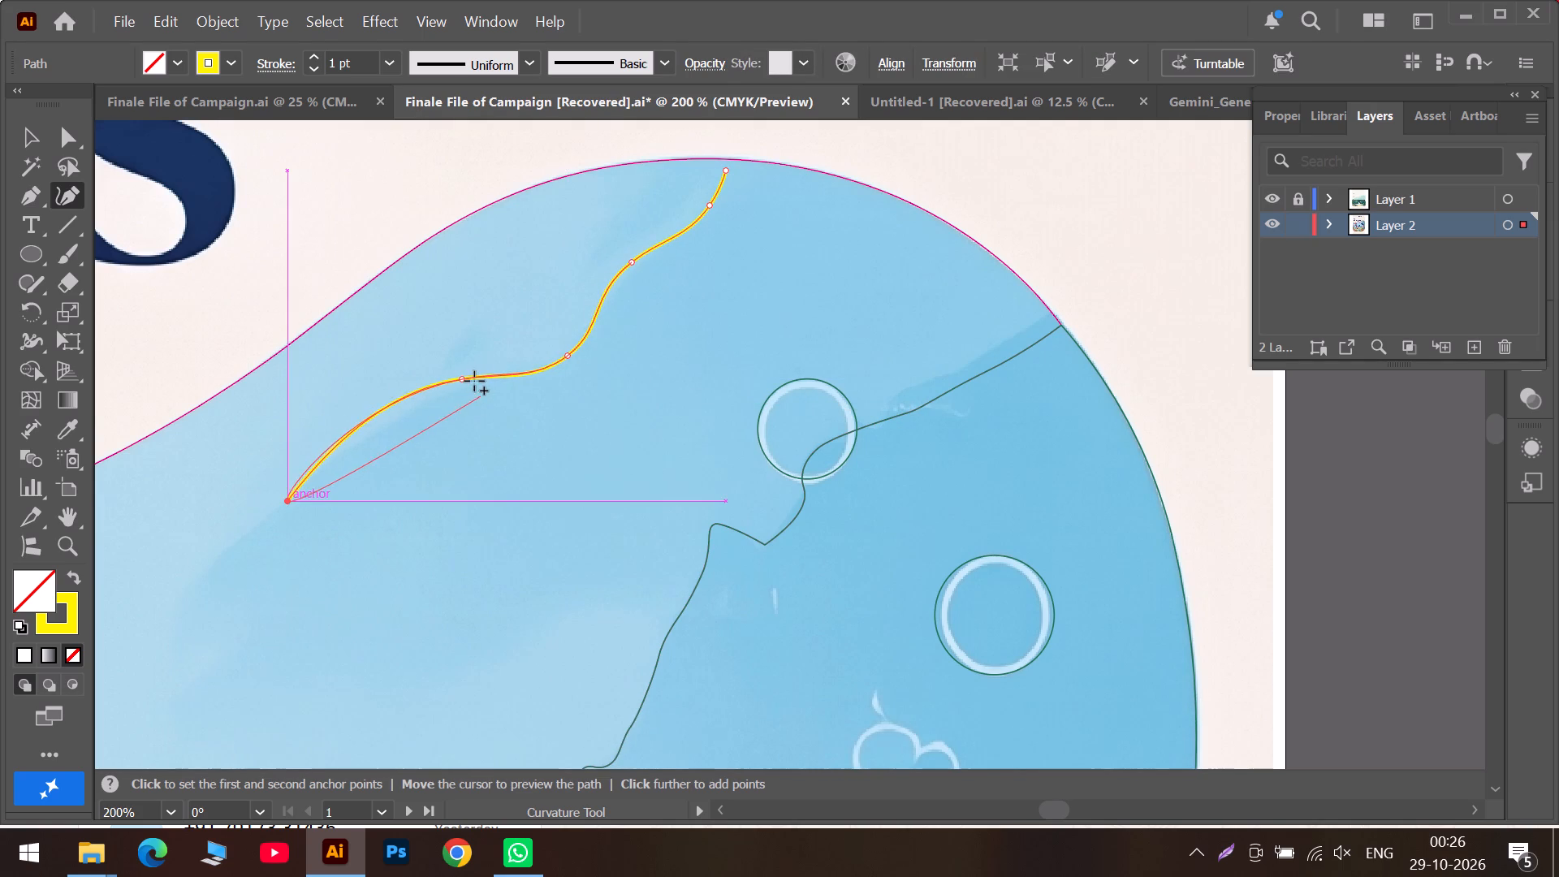
{"action": "left_click_drag", "start_coordinate": [459, 379], "coordinate": [438, 395]}
Continue the shading path with the Curvature tool around its notched left tip and along the underside to the blob's right edge.
{"action": "scroll", "coordinate": [363, 426], "scroll_direction": "down", "scroll_amount": 2}
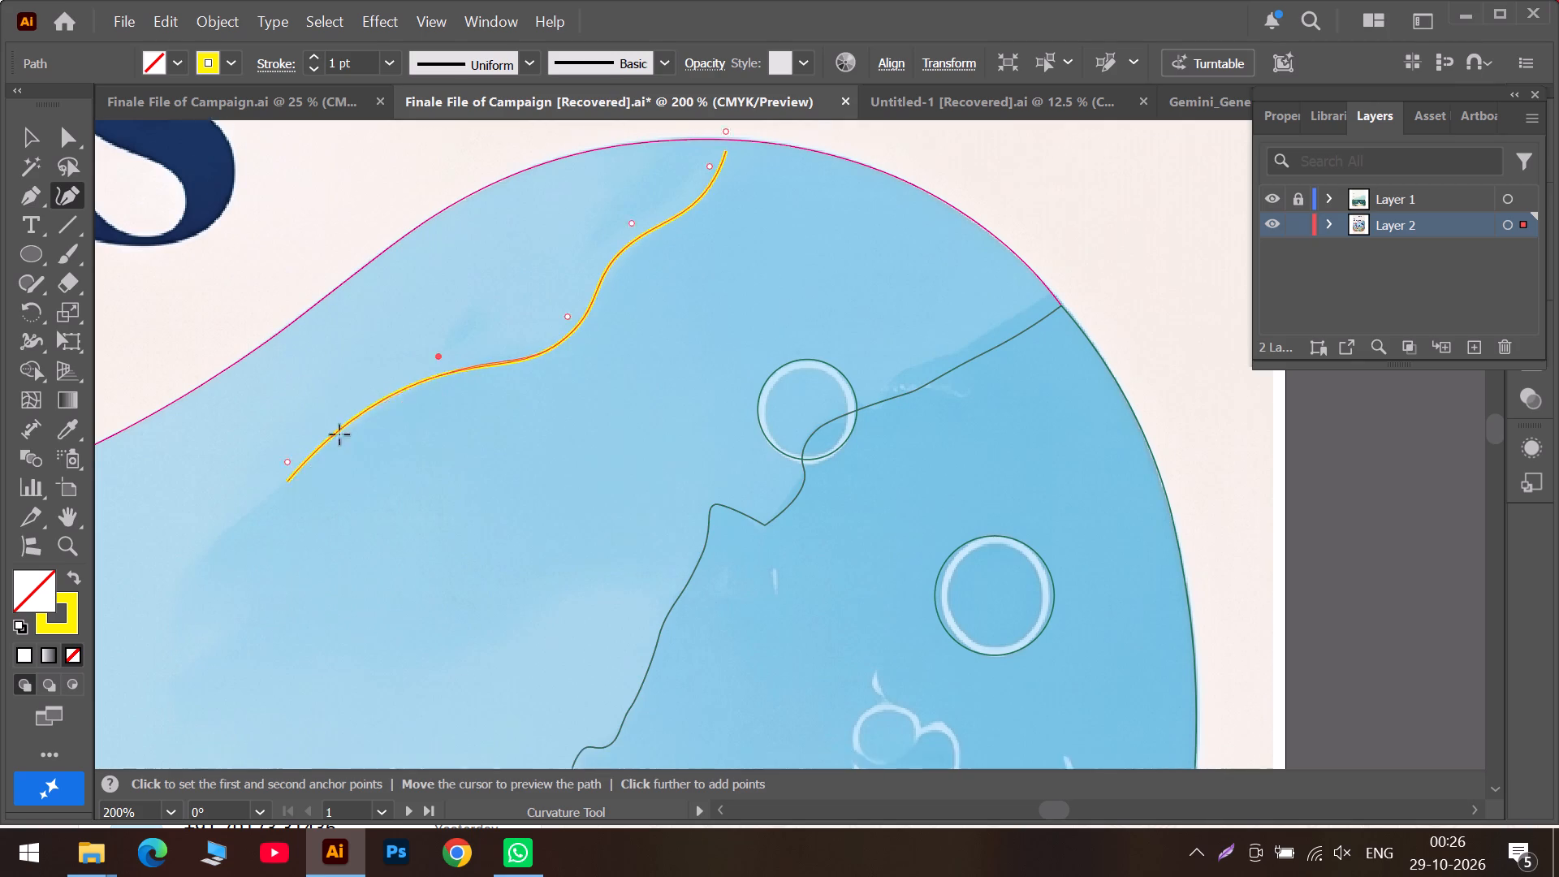
{"action": "scroll", "coordinate": [339, 434], "scroll_direction": "down", "scroll_amount": 4}
{"action": "left_click", "coordinate": [179, 472]}
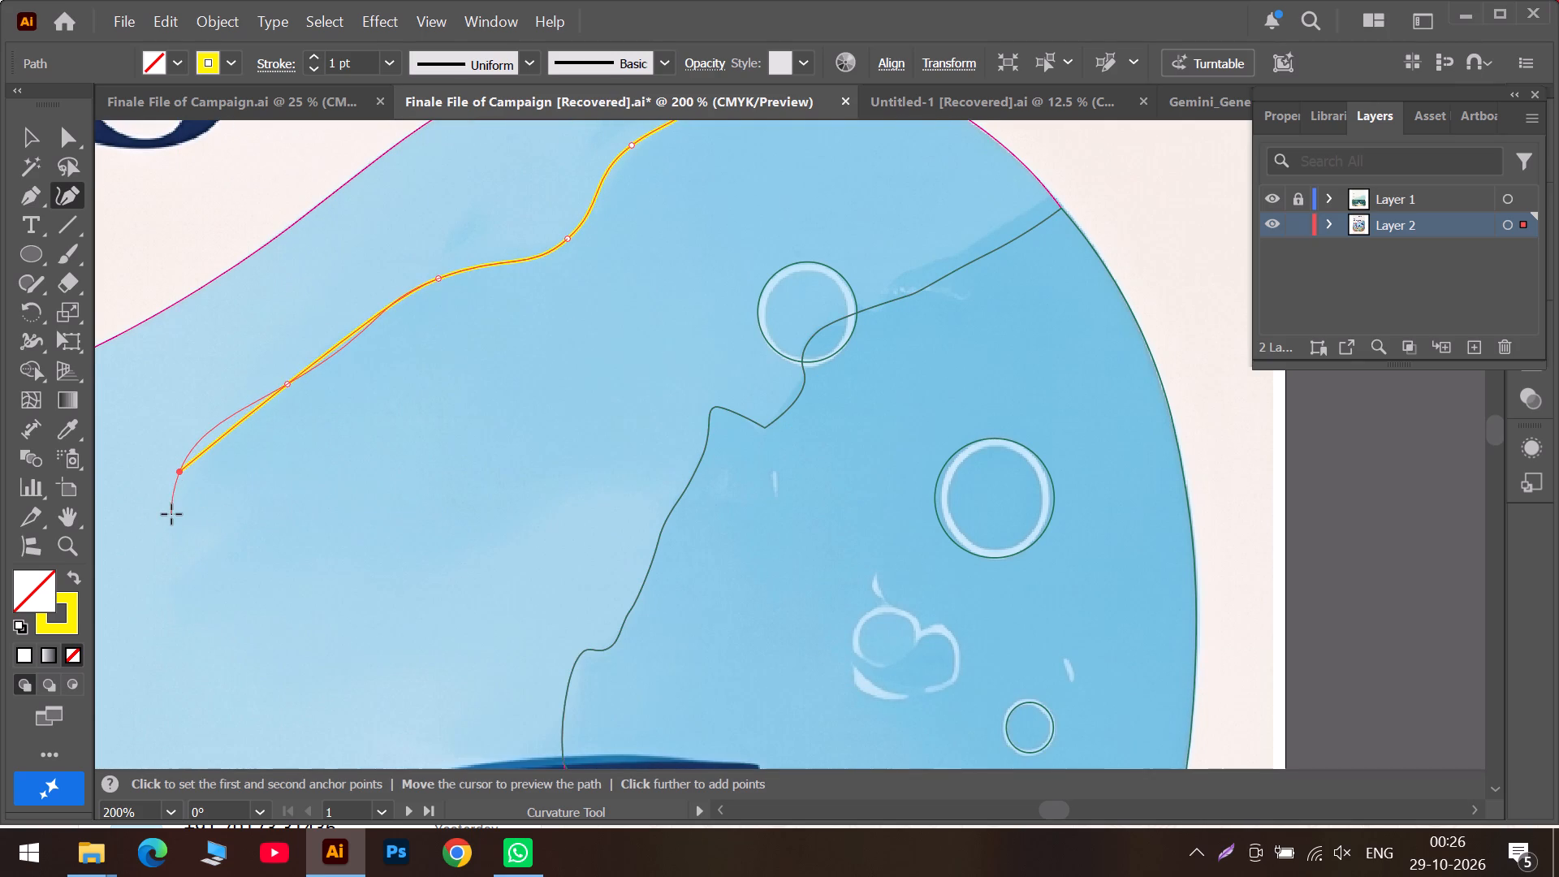
{"action": "left_click", "coordinate": [145, 514]}
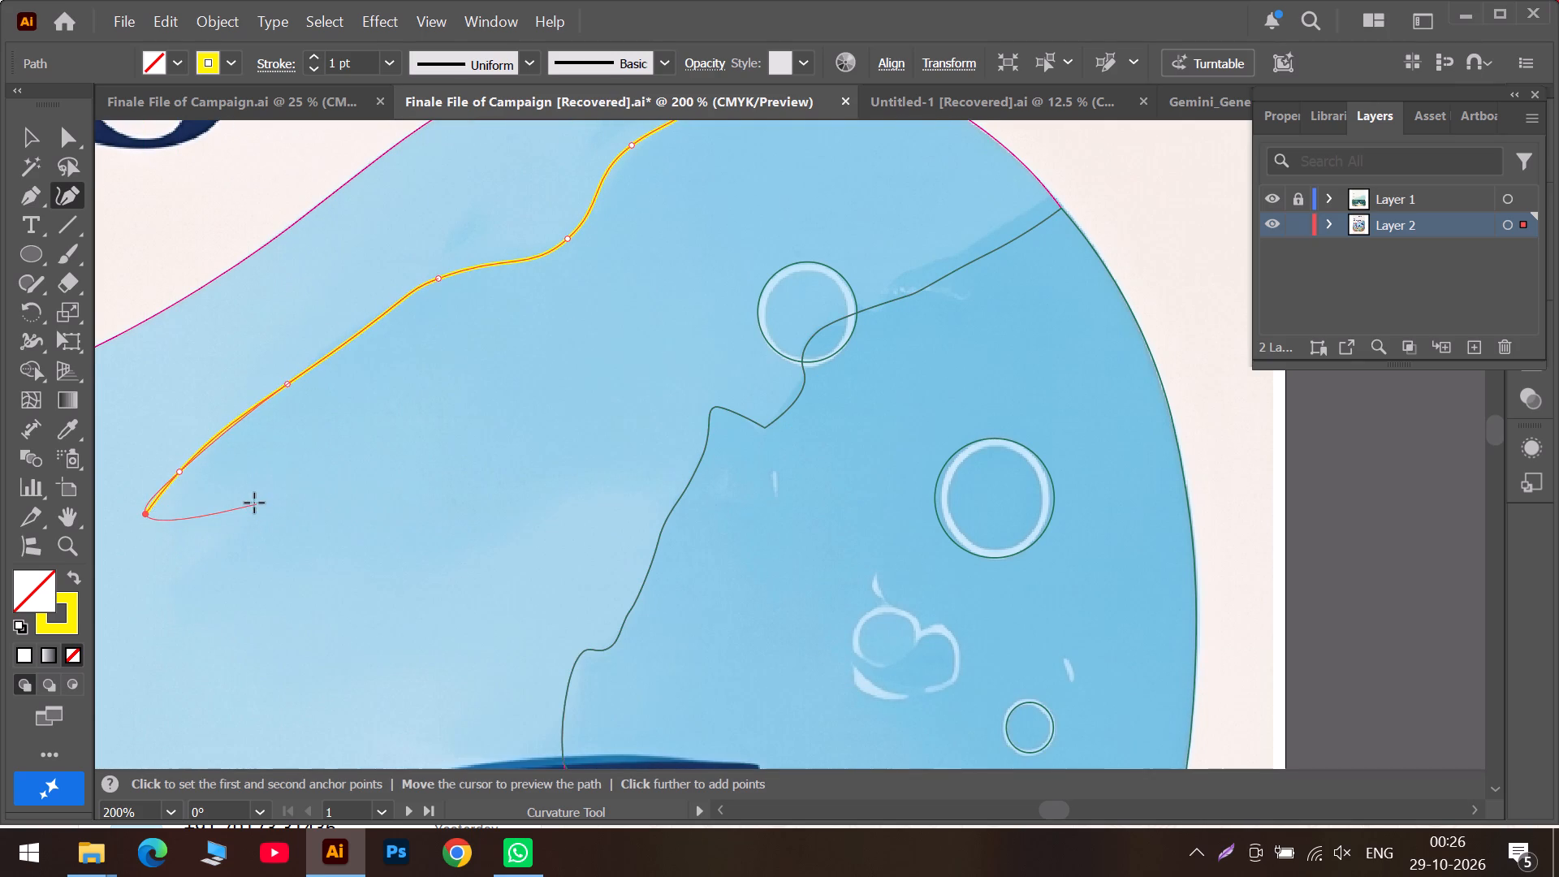
{"action": "left_click", "coordinate": [254, 503]}
{"action": "left_click", "coordinate": [145, 585]}
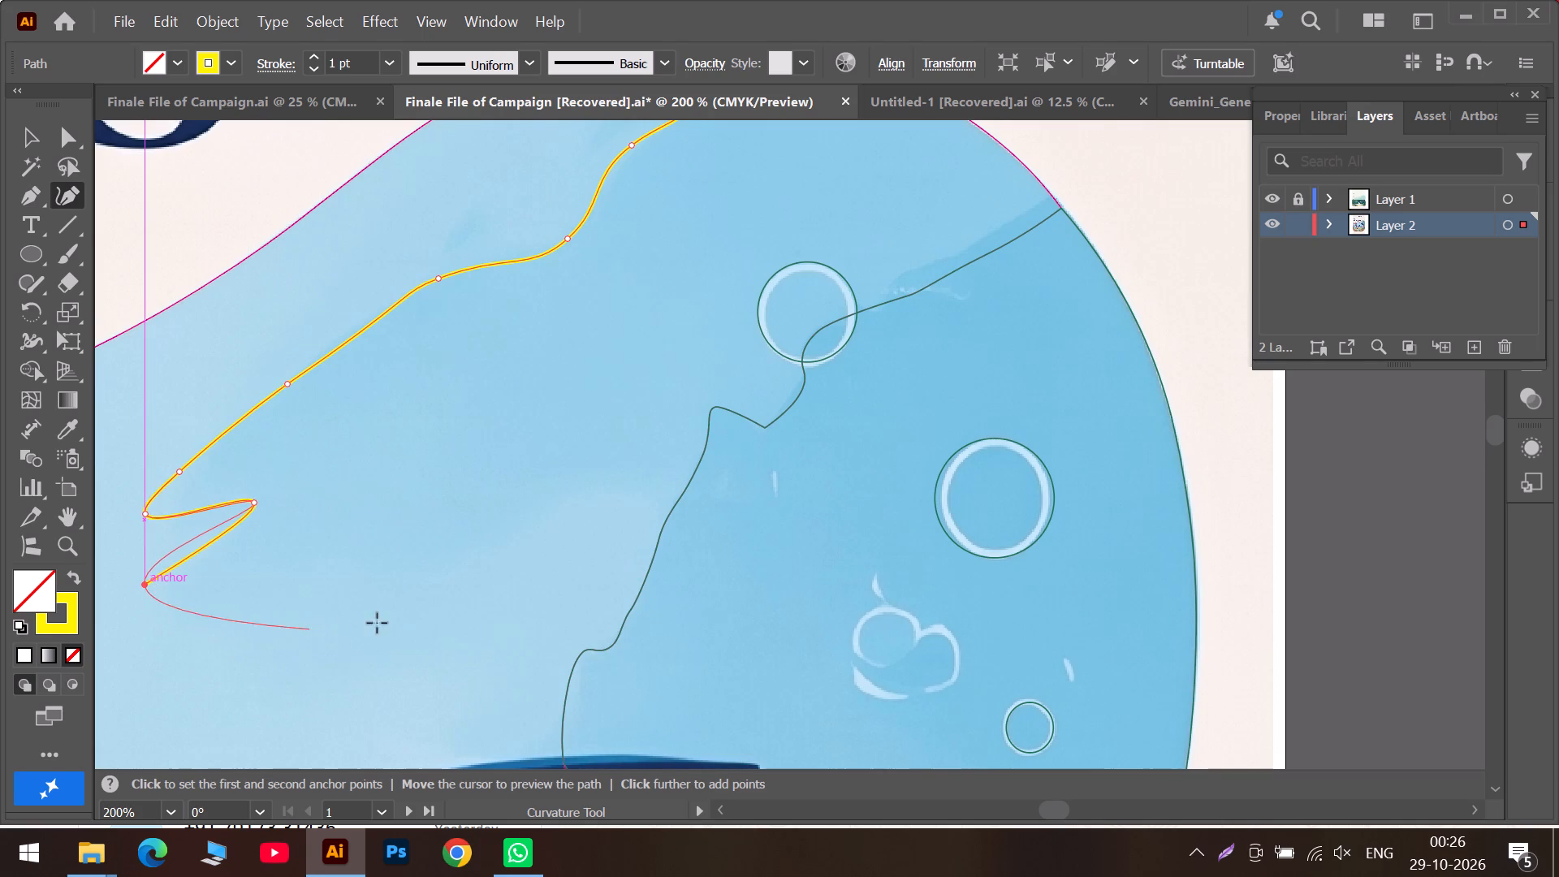
{"action": "left_click", "coordinate": [401, 585]}
{"action": "left_click", "coordinate": [664, 459]}
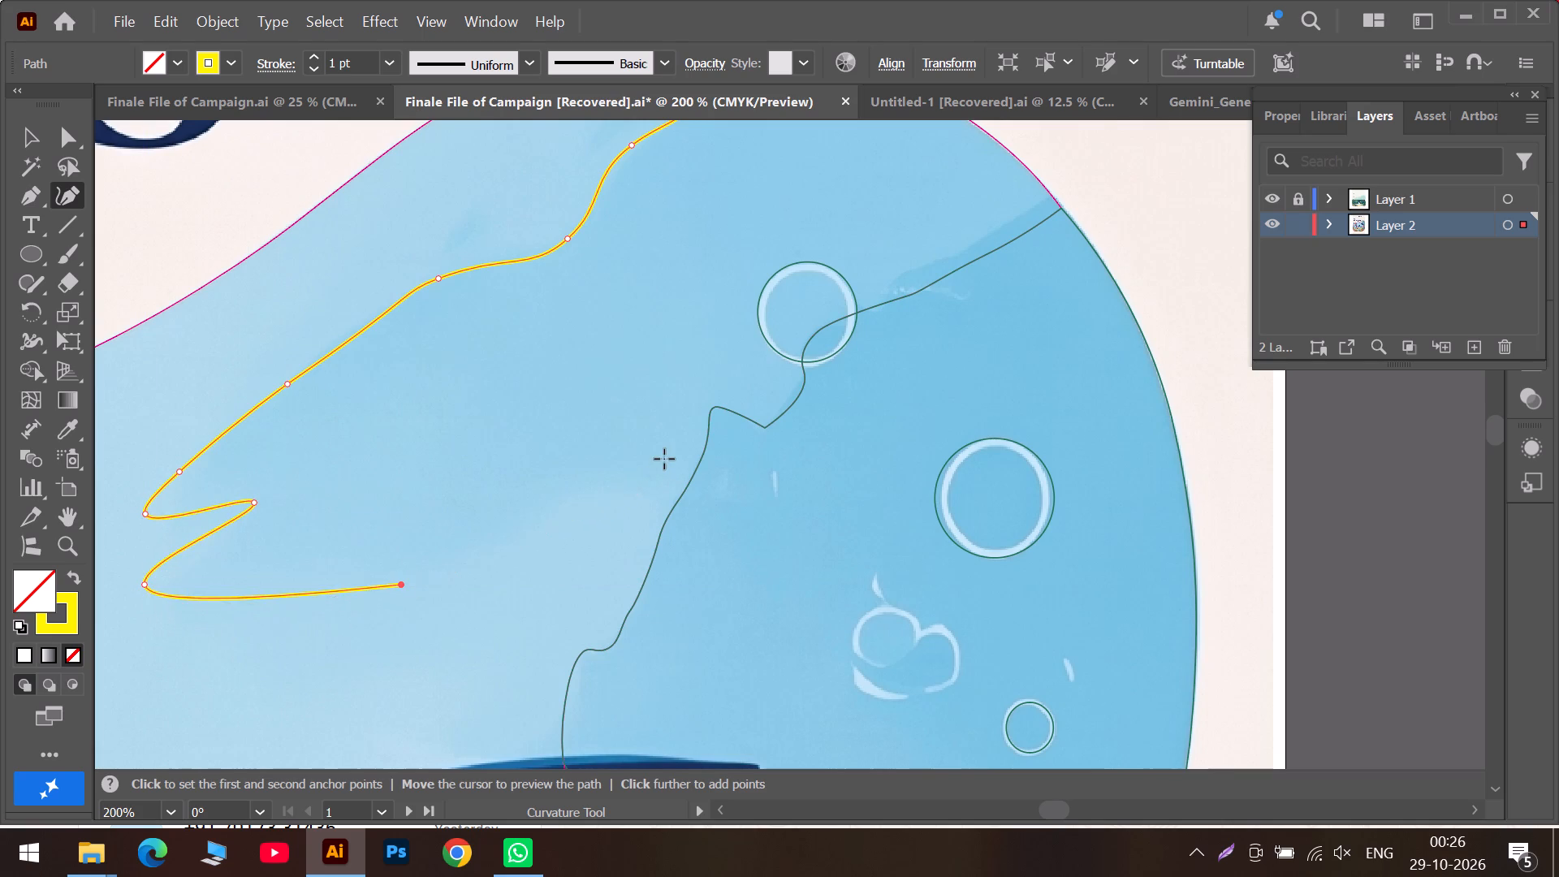
{"action": "left_click", "coordinate": [961, 345]}
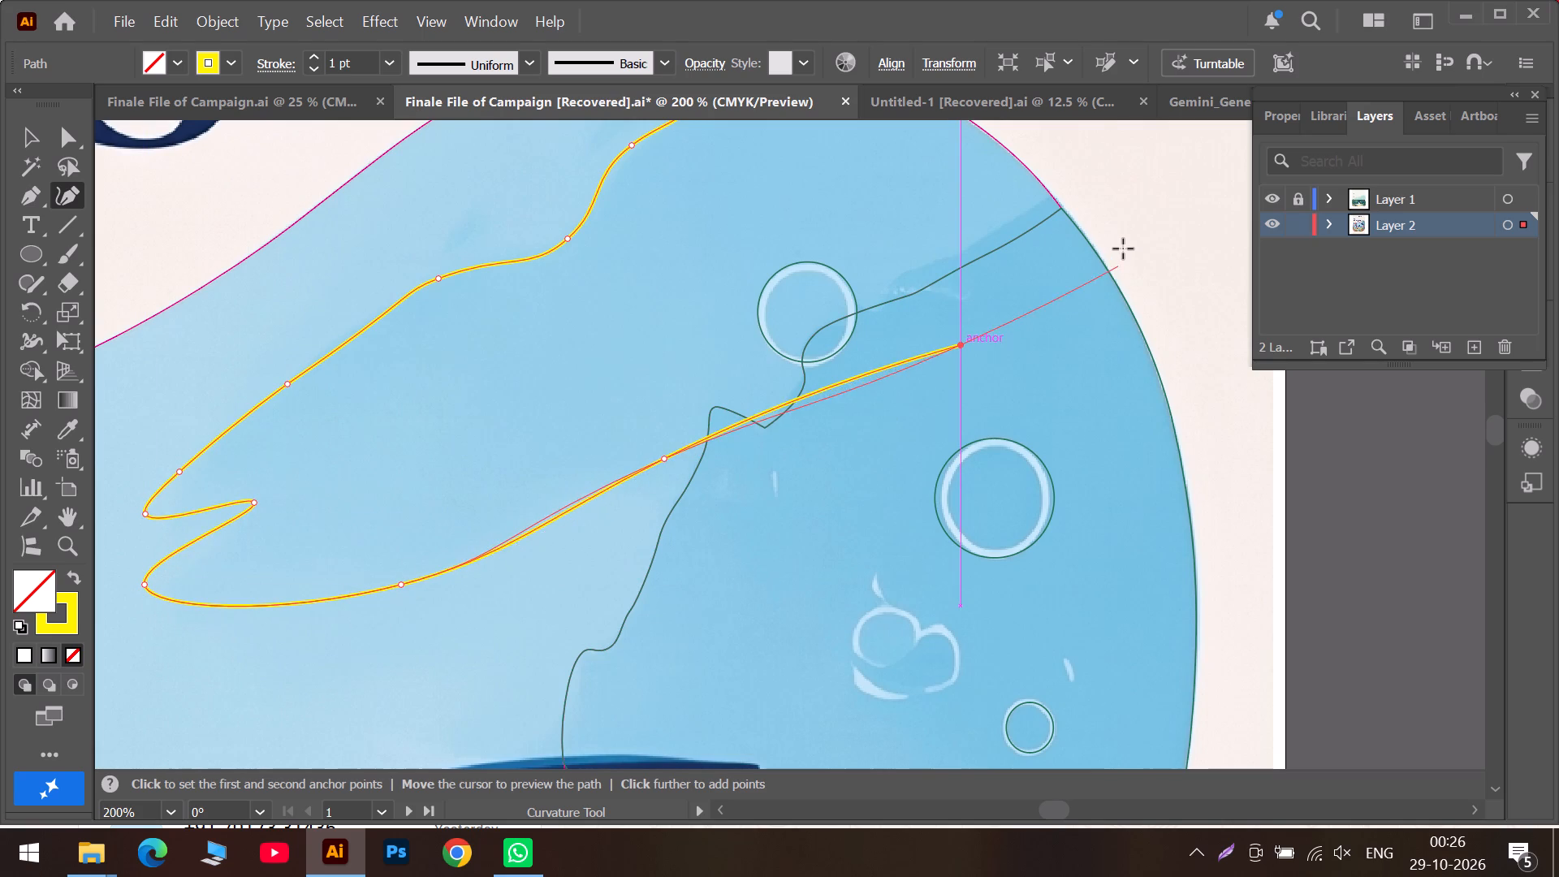
{"action": "left_click", "coordinate": [1086, 245]}
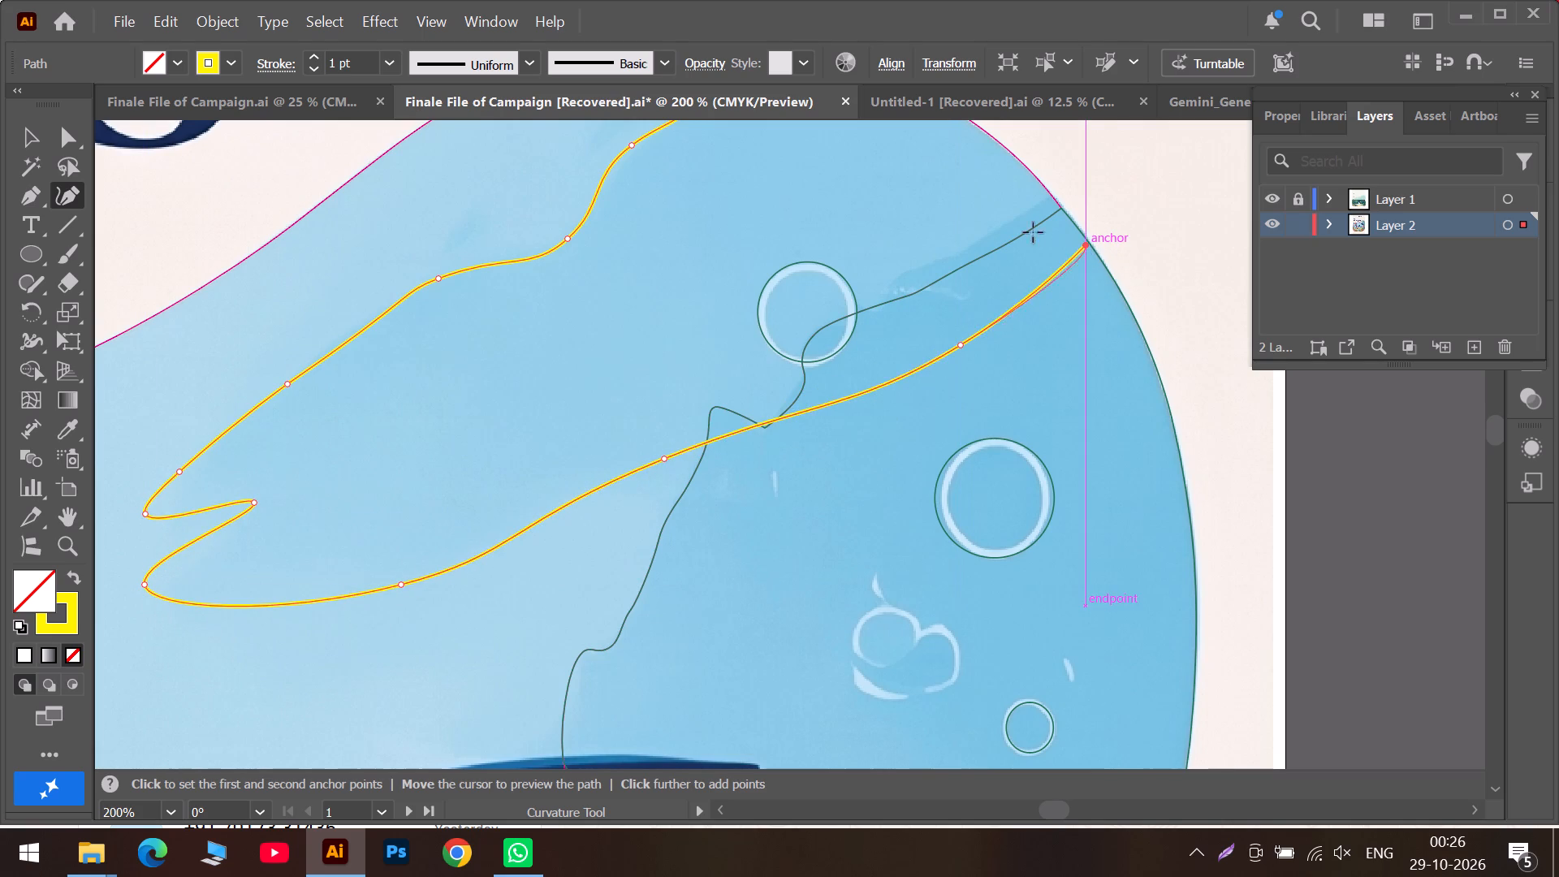
Make the right end a corner, close the path at its starting anchor, and fit the closing segment and top anchor to the blob's edge.
{"action": "double_click", "coordinate": [1084, 244]}
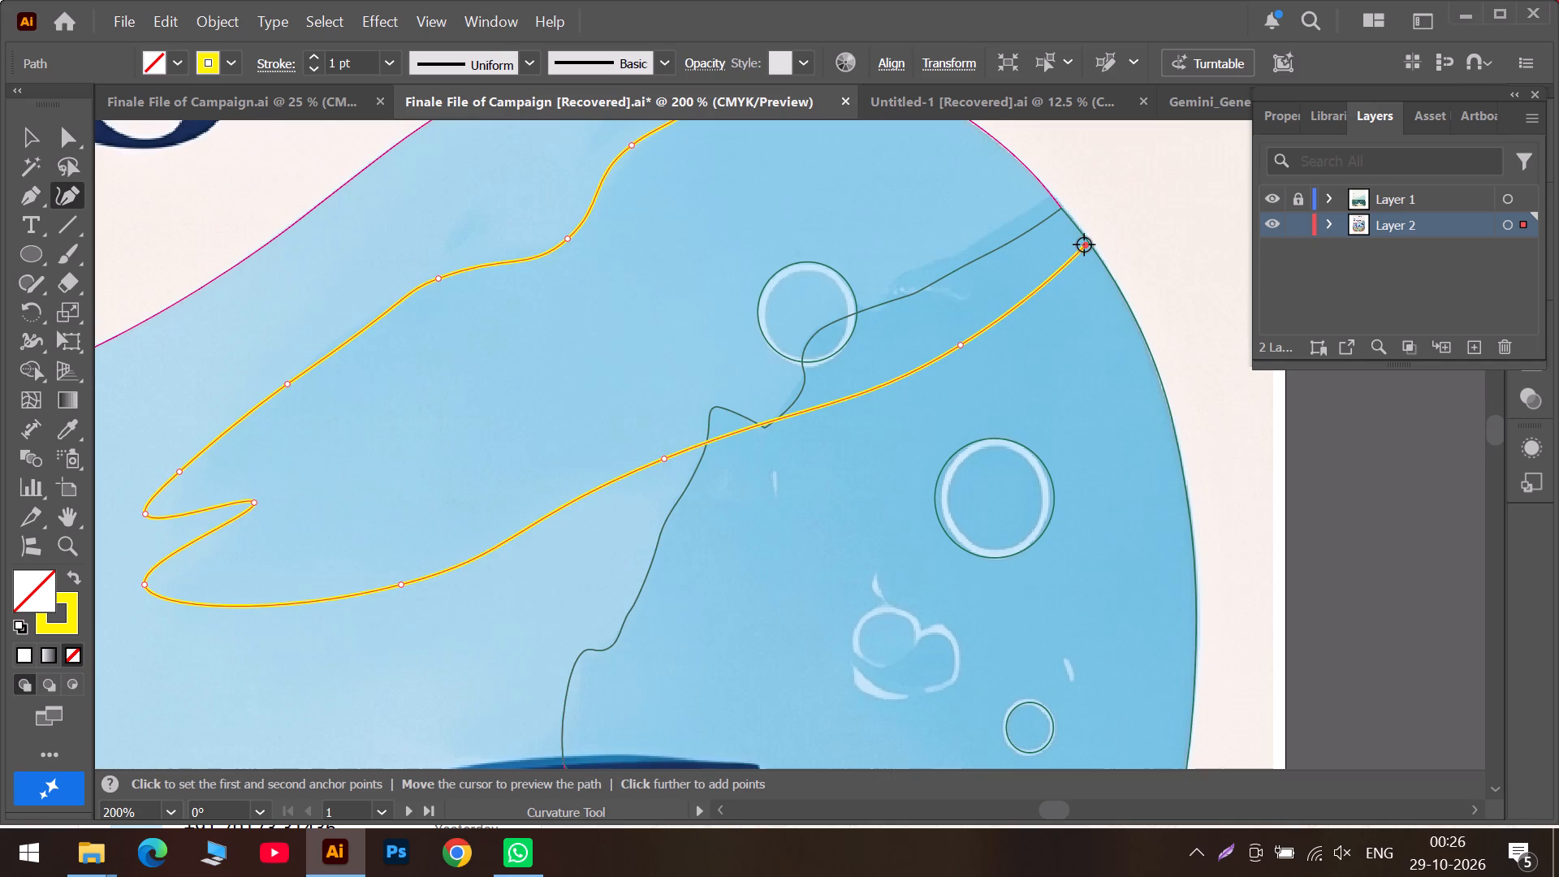
{"action": "scroll", "coordinate": [996, 185], "scroll_direction": "up", "scroll_amount": 6}
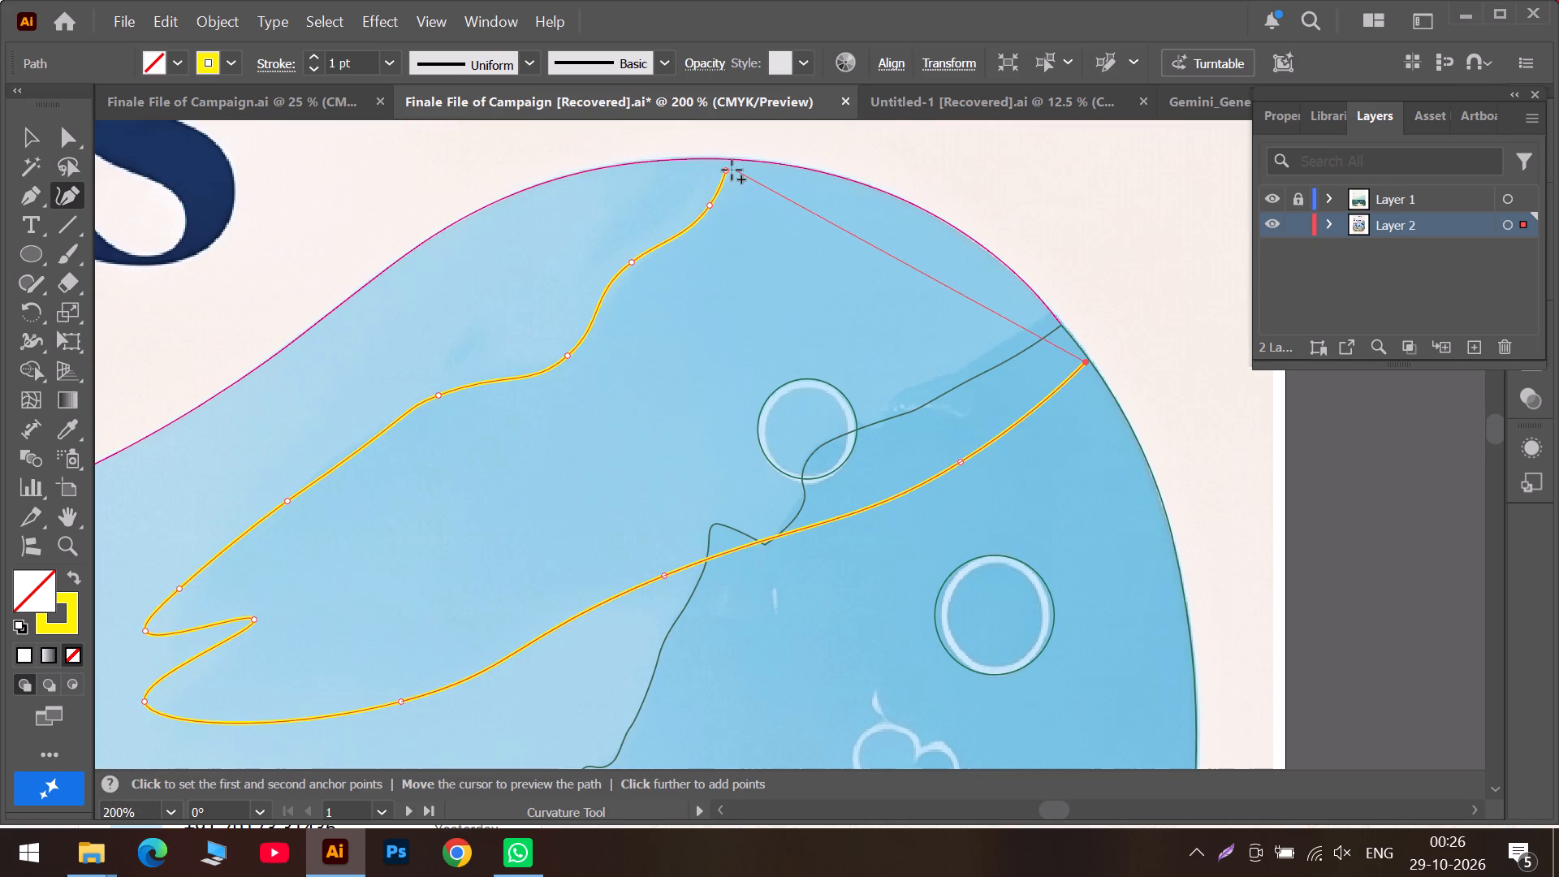
{"action": "triple_click", "coordinate": [722, 168]}
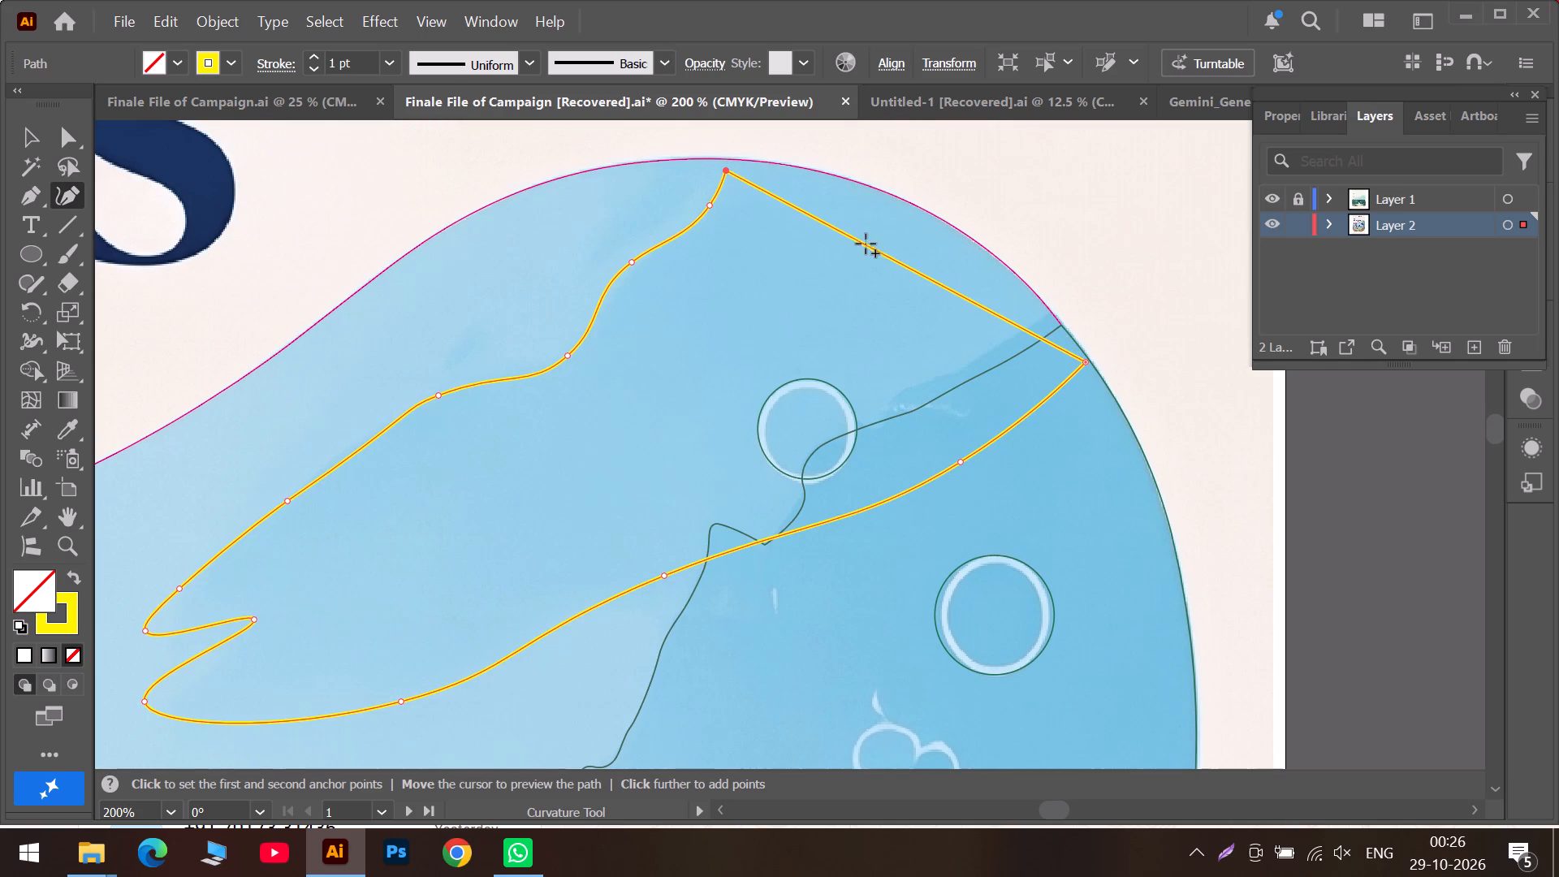
{"action": "left_click_drag", "start_coordinate": [869, 246], "coordinate": [913, 205]}
{"action": "scroll", "coordinate": [725, 174], "scroll_direction": "up", "scroll_amount": 3, "text": "alt"}
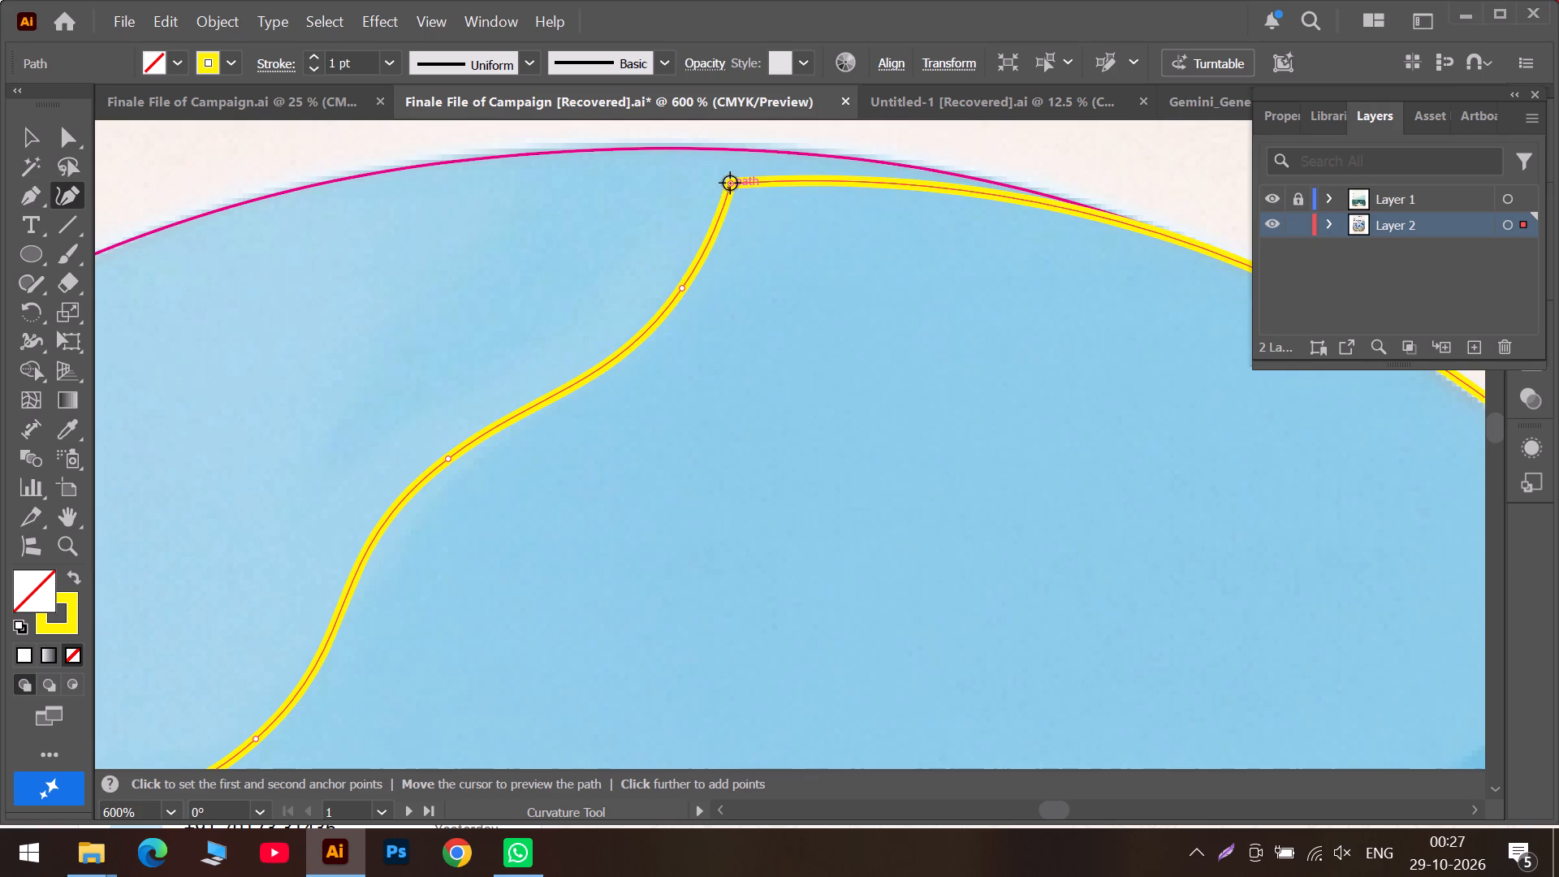
{"action": "left_click_drag", "start_coordinate": [729, 181], "coordinate": [752, 154]}
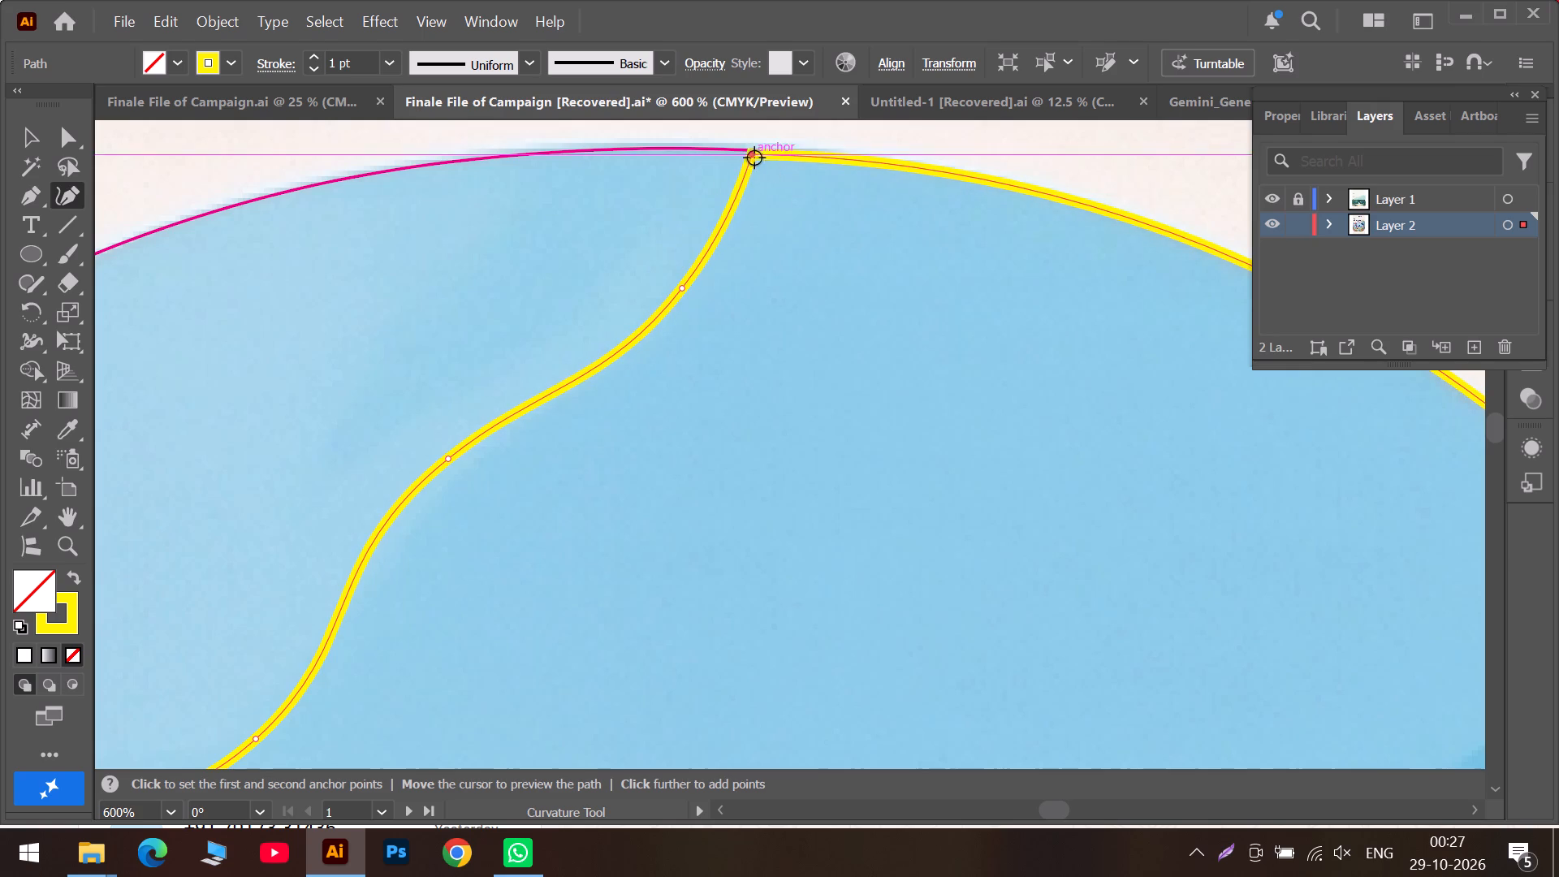
Set the shading path's stroke weight to 0.25 pt.
{"action": "left_click", "coordinate": [314, 68]}
{"action": "left_click", "coordinate": [317, 69]}
{"action": "left_click", "coordinate": [317, 69]}
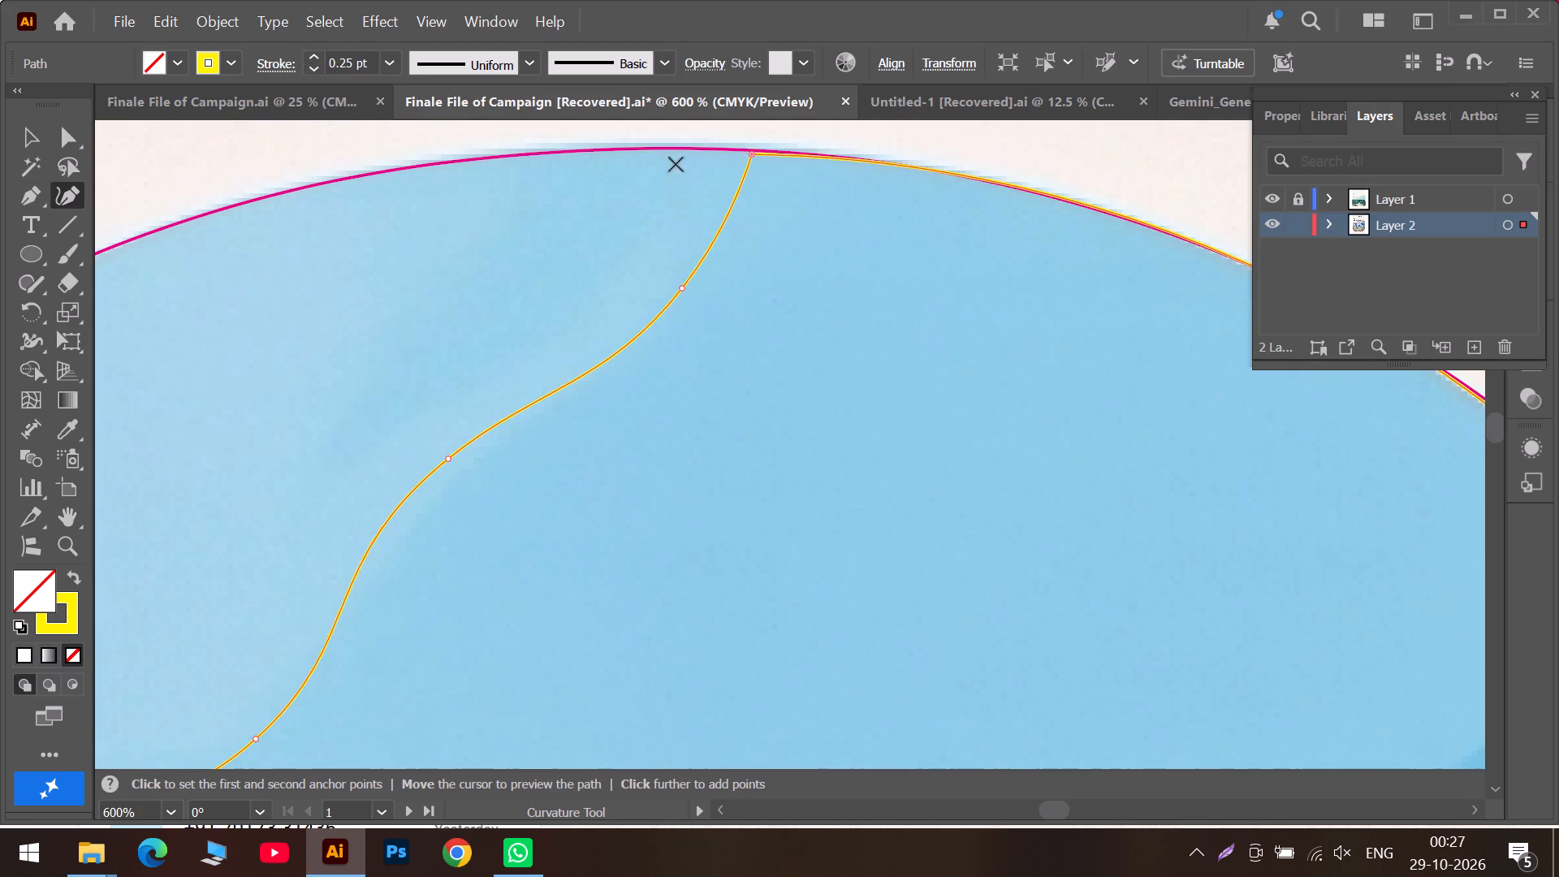
Fine-tune the top and right corner anchors and add anchors so the shading path follows the blob's upper-right outline.
{"action": "left_click_drag", "start_coordinate": [755, 155], "coordinate": [767, 153]}
{"action": "left_click", "coordinate": [1081, 801]}
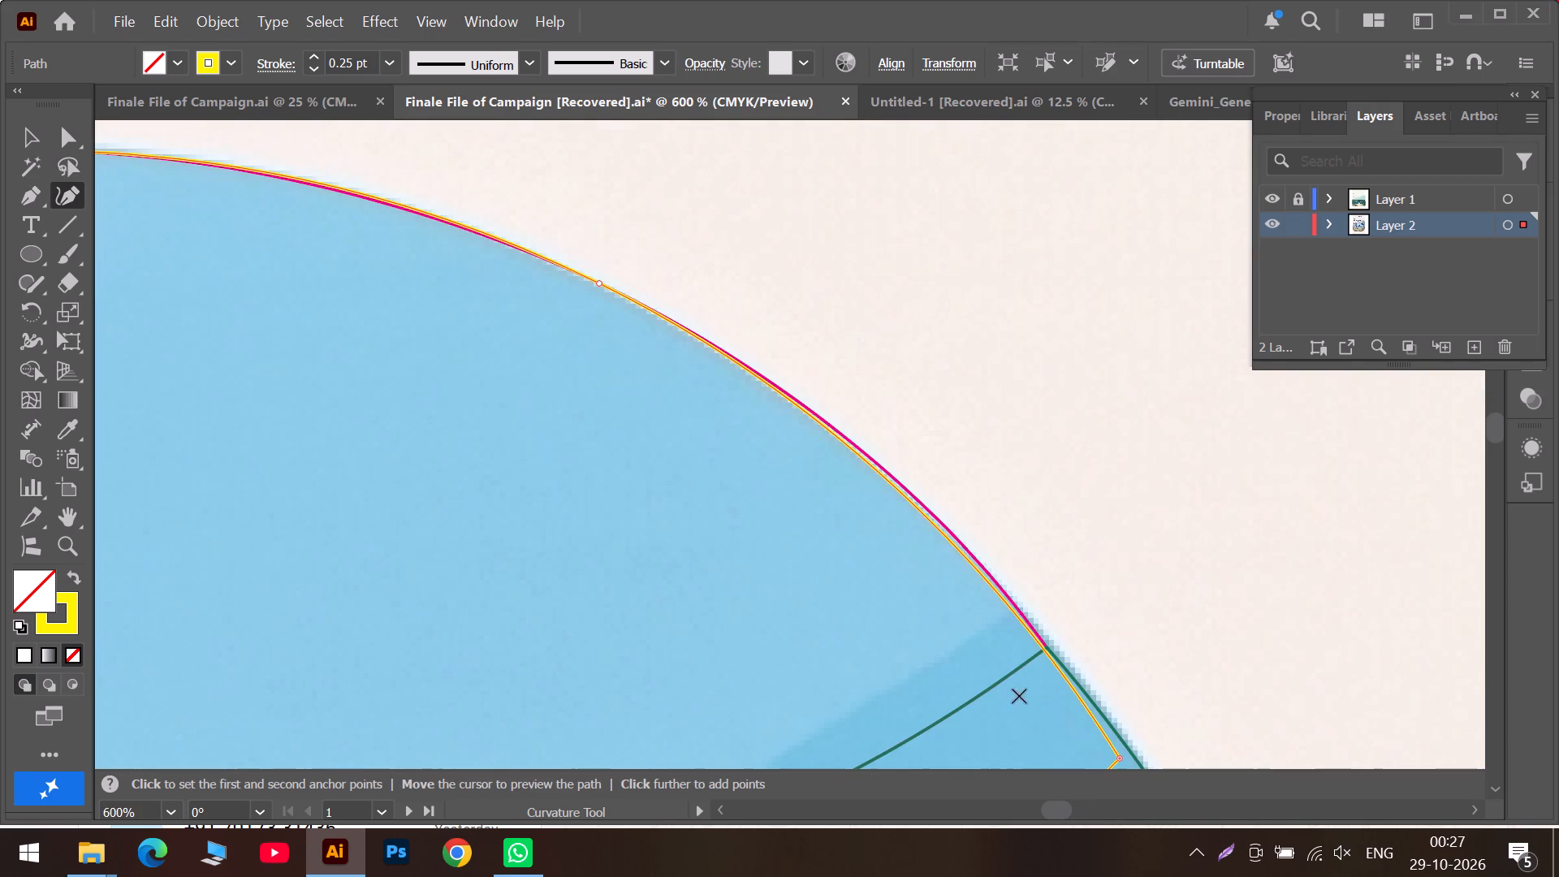
{"action": "scroll", "coordinate": [1095, 720], "scroll_direction": "down", "scroll_amount": 5}
{"action": "left_click_drag", "start_coordinate": [1117, 664], "coordinate": [1115, 637]}
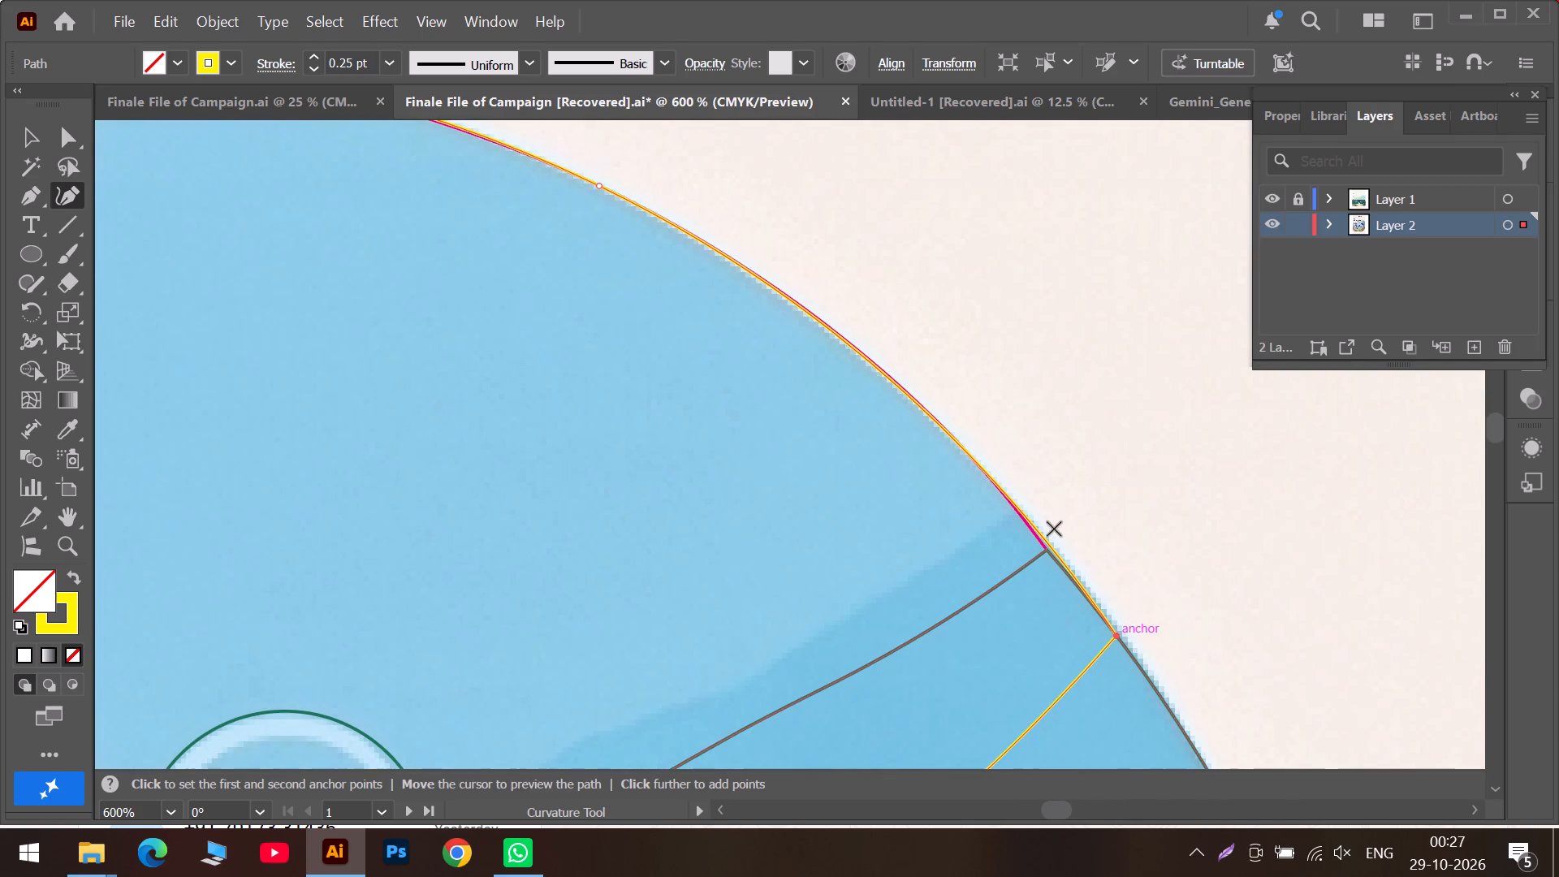
{"action": "left_click_drag", "start_coordinate": [1051, 544], "coordinate": [1041, 544]}
{"action": "left_click_drag", "start_coordinate": [961, 453], "coordinate": [949, 443]}
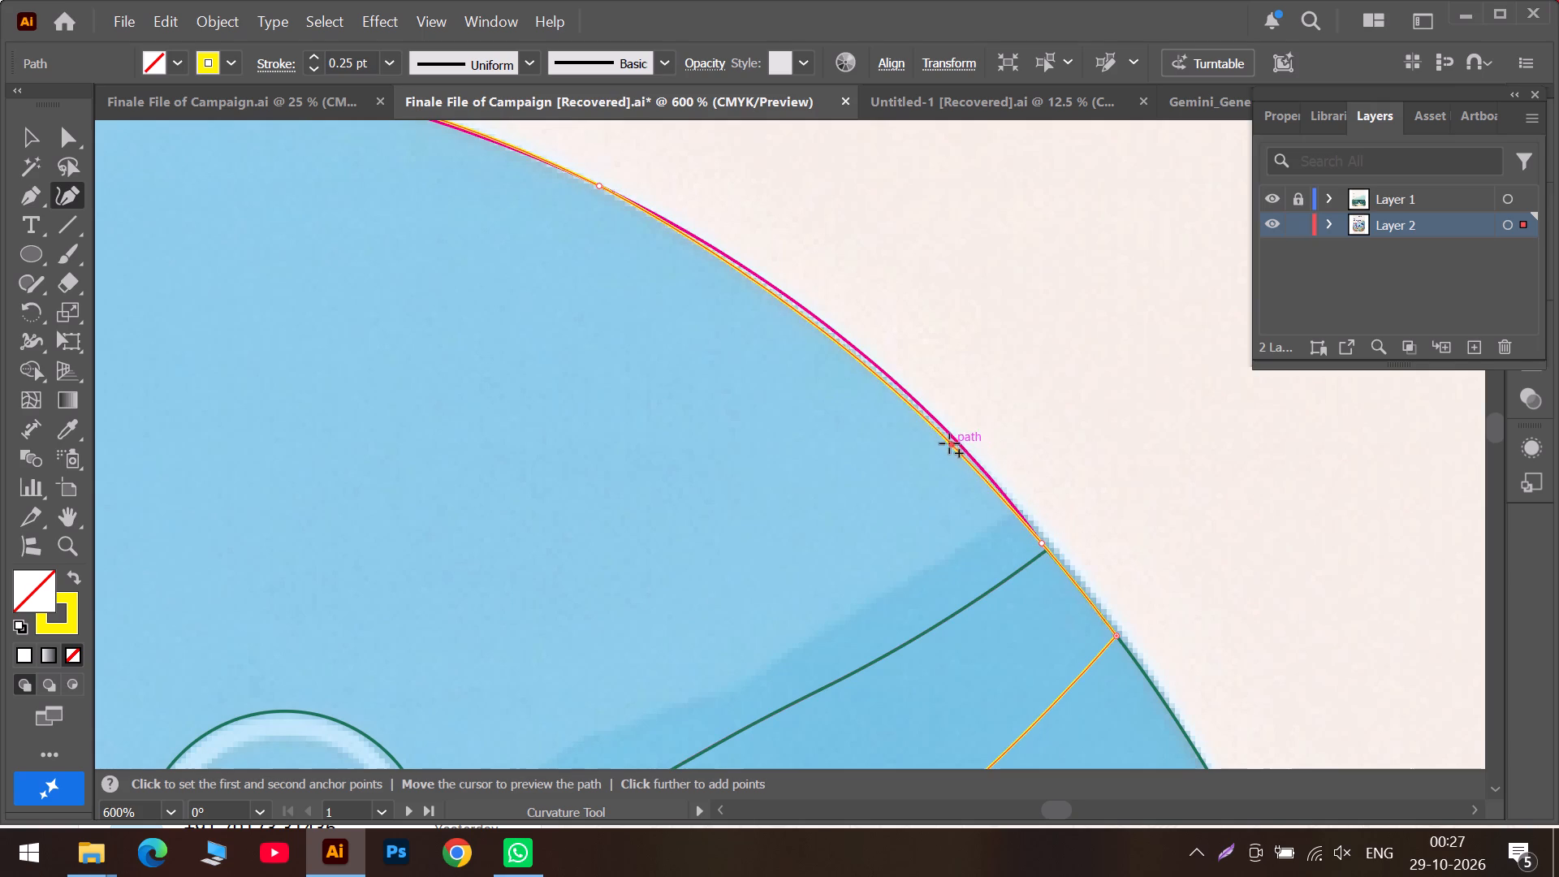
{"action": "left_click_drag", "start_coordinate": [949, 443], "coordinate": [948, 430]}
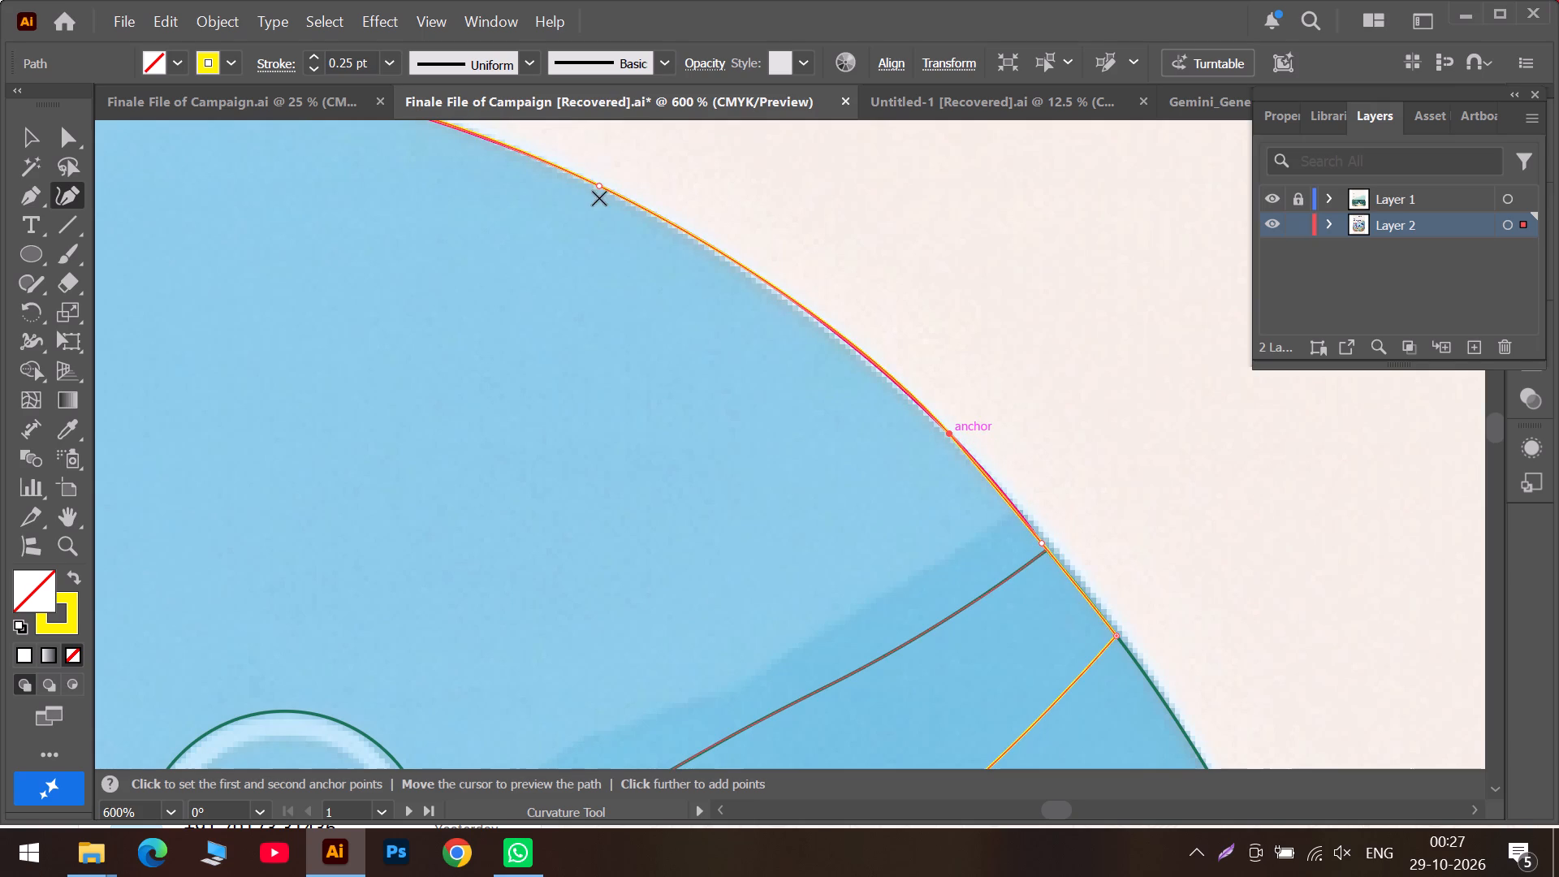
Examine the closed shading path against the octopus poster and the finished turtle eyewear artboard.
{"action": "scroll", "coordinate": [849, 398], "scroll_direction": "up", "scroll_amount": 4}
{"action": "scroll", "coordinate": [636, 346], "scroll_direction": "down", "scroll_amount": 2}
{"action": "scroll", "coordinate": [749, 544], "scroll_direction": "down", "scroll_amount": 4}
{"action": "scroll", "coordinate": [932, 522], "scroll_direction": "down", "scroll_amount": 4}
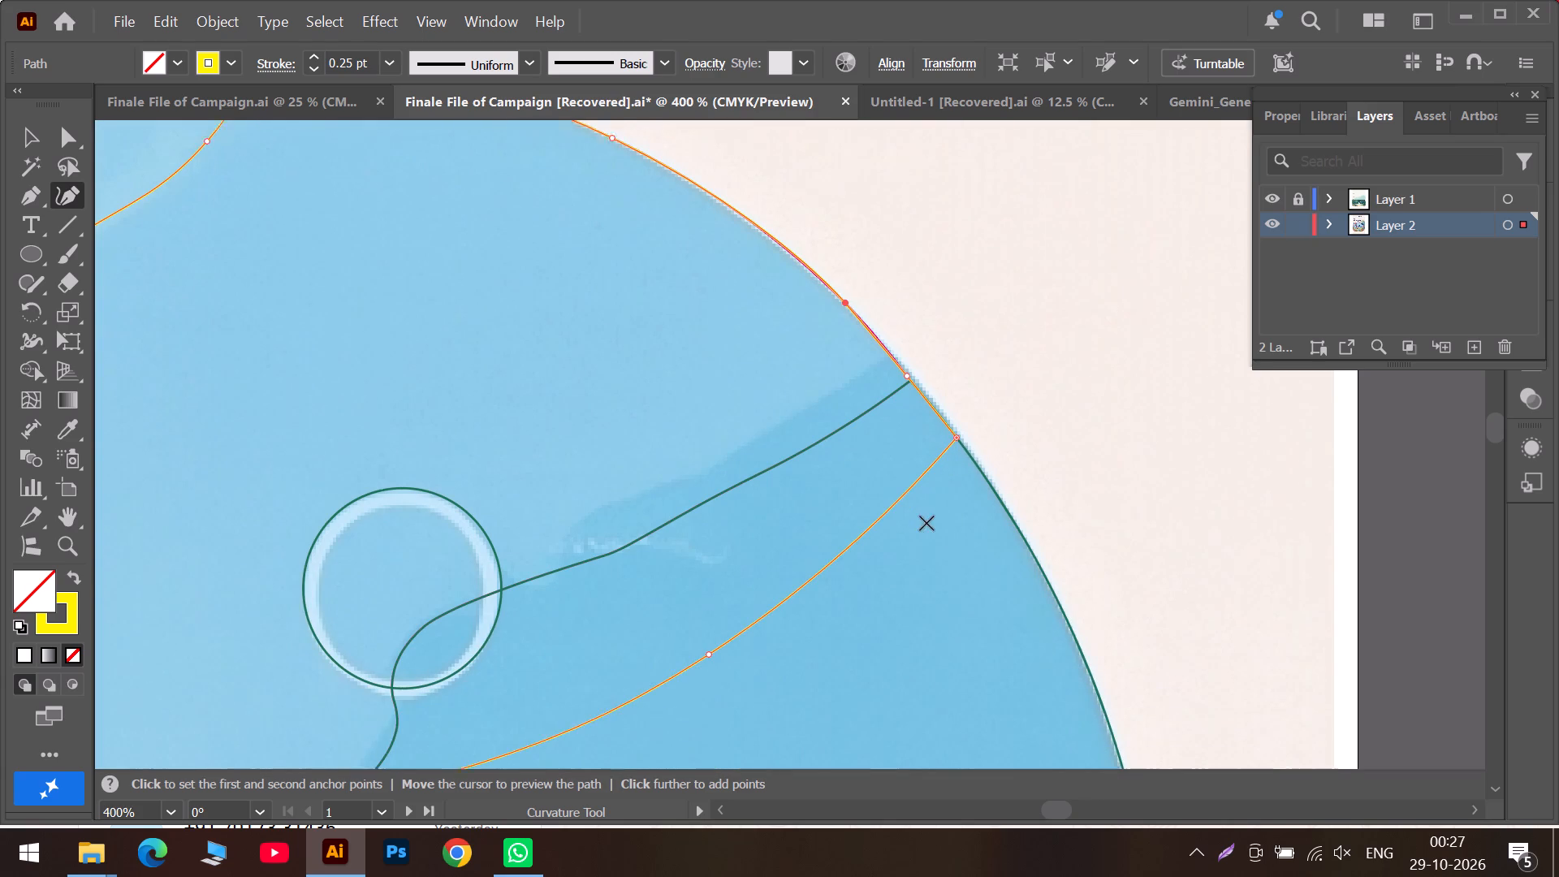
{"action": "scroll", "coordinate": [667, 523], "scroll_direction": "down", "scroll_amount": 3}
{"action": "scroll", "coordinate": [656, 522], "scroll_direction": "down", "scroll_amount": 2, "text": "alt"}
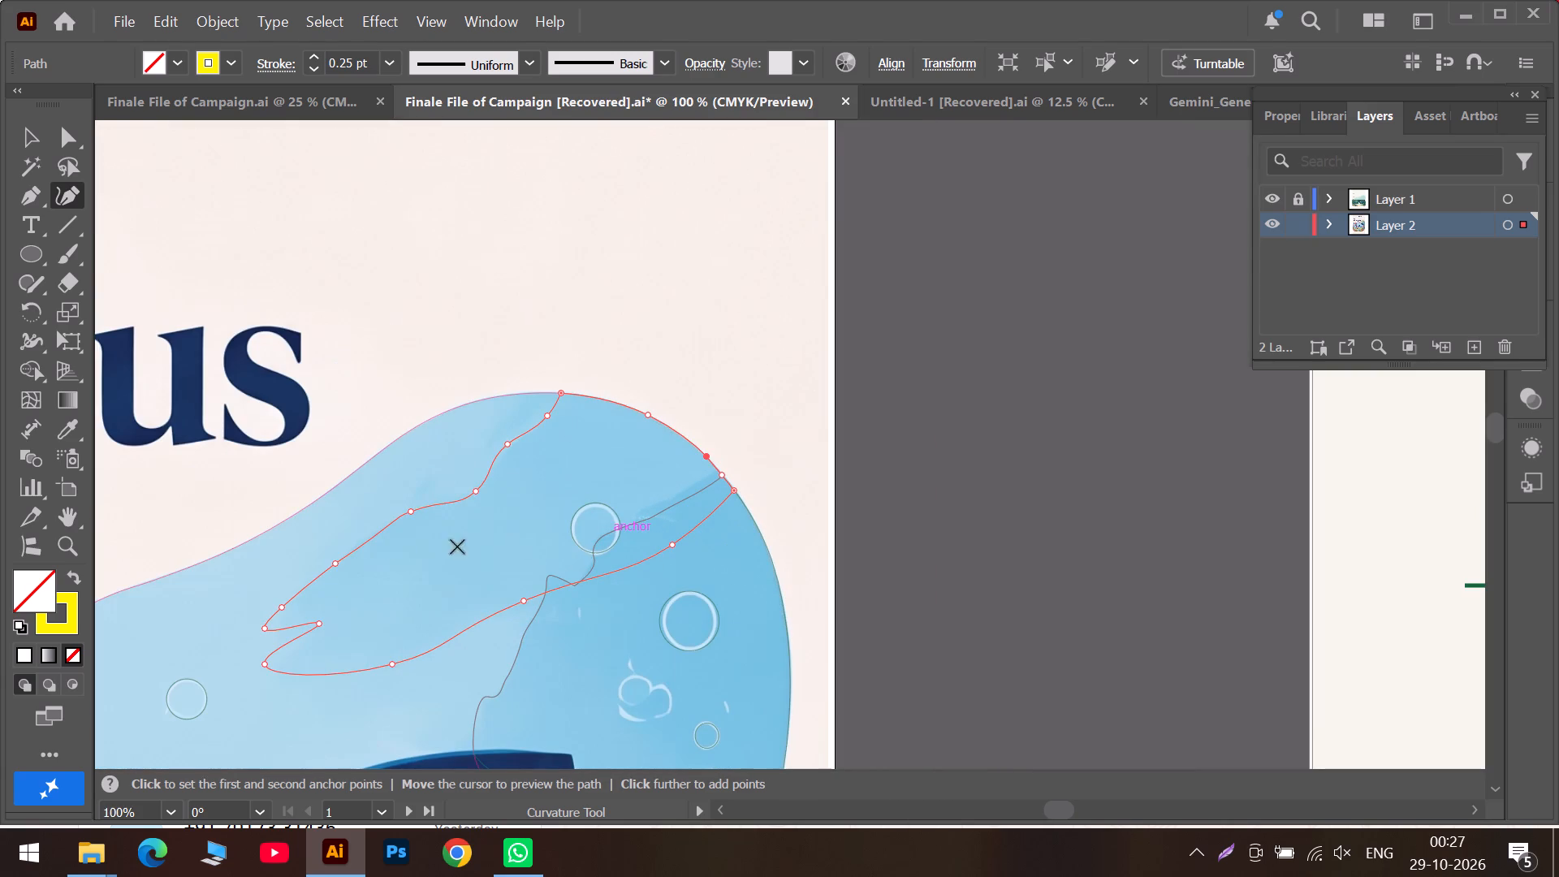
{"action": "scroll", "coordinate": [351, 547], "scroll_direction": "down", "scroll_amount": 1, "text": "alt"}
{"action": "scroll", "coordinate": [513, 475], "scroll_direction": "up", "scroll_amount": 1, "text": "alt"}
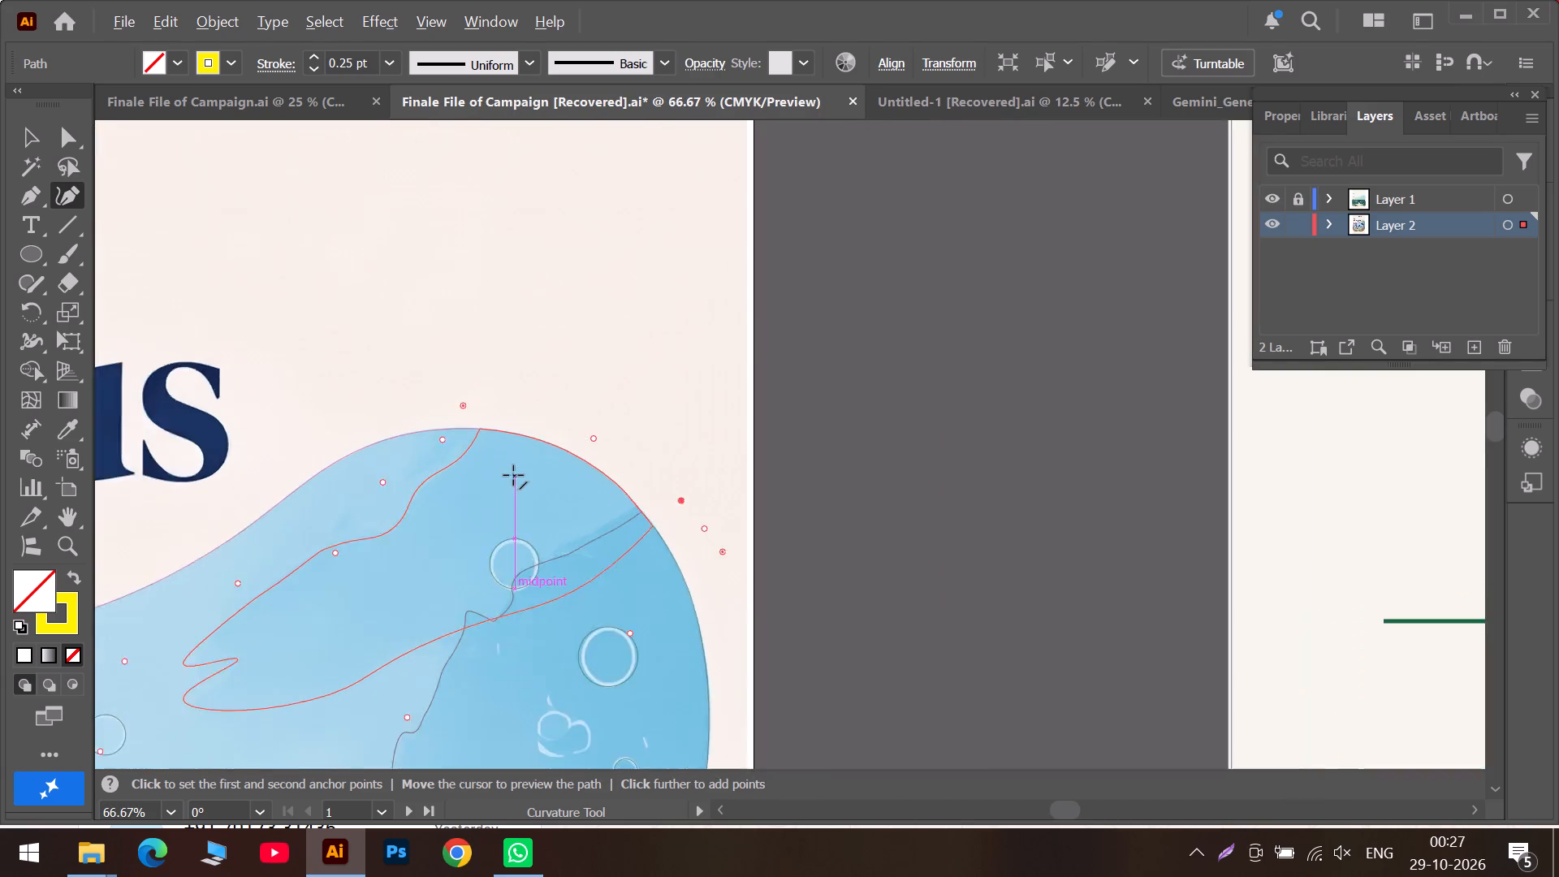
{"action": "scroll", "coordinate": [513, 475], "scroll_direction": "up", "scroll_amount": 2, "text": "alt"}
{"action": "scroll", "coordinate": [490, 473], "scroll_direction": "down", "scroll_amount": 5, "text": "alt"}
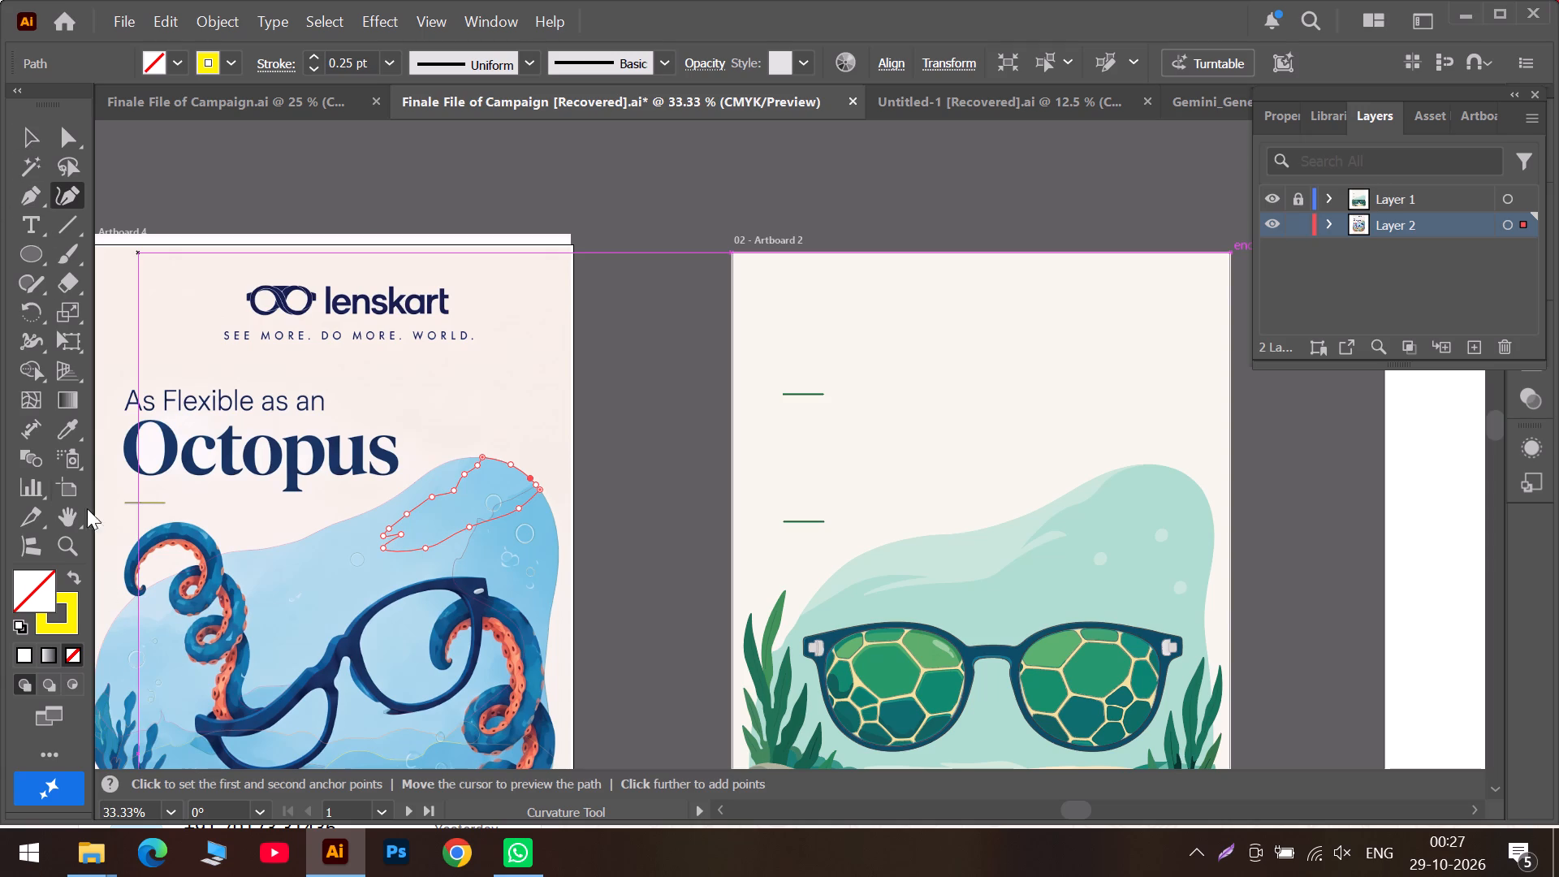
{"action": "scroll", "coordinate": [145, 659], "scroll_direction": "up", "scroll_amount": 4, "text": "alt"}
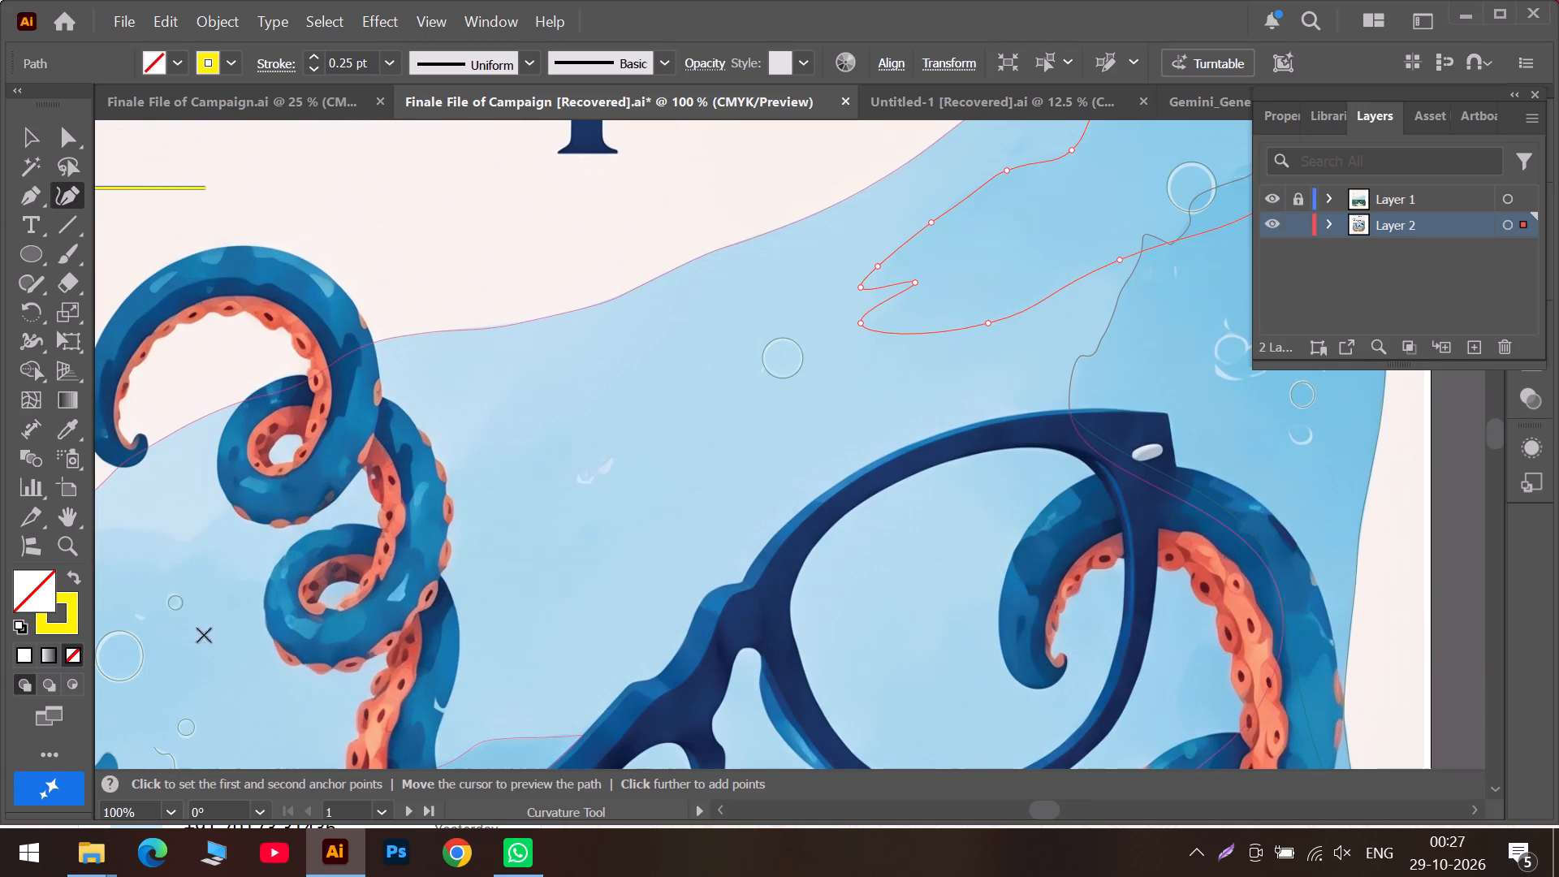
{"action": "scroll", "coordinate": [266, 604], "scroll_direction": "down", "scroll_amount": 2, "text": "alt"}
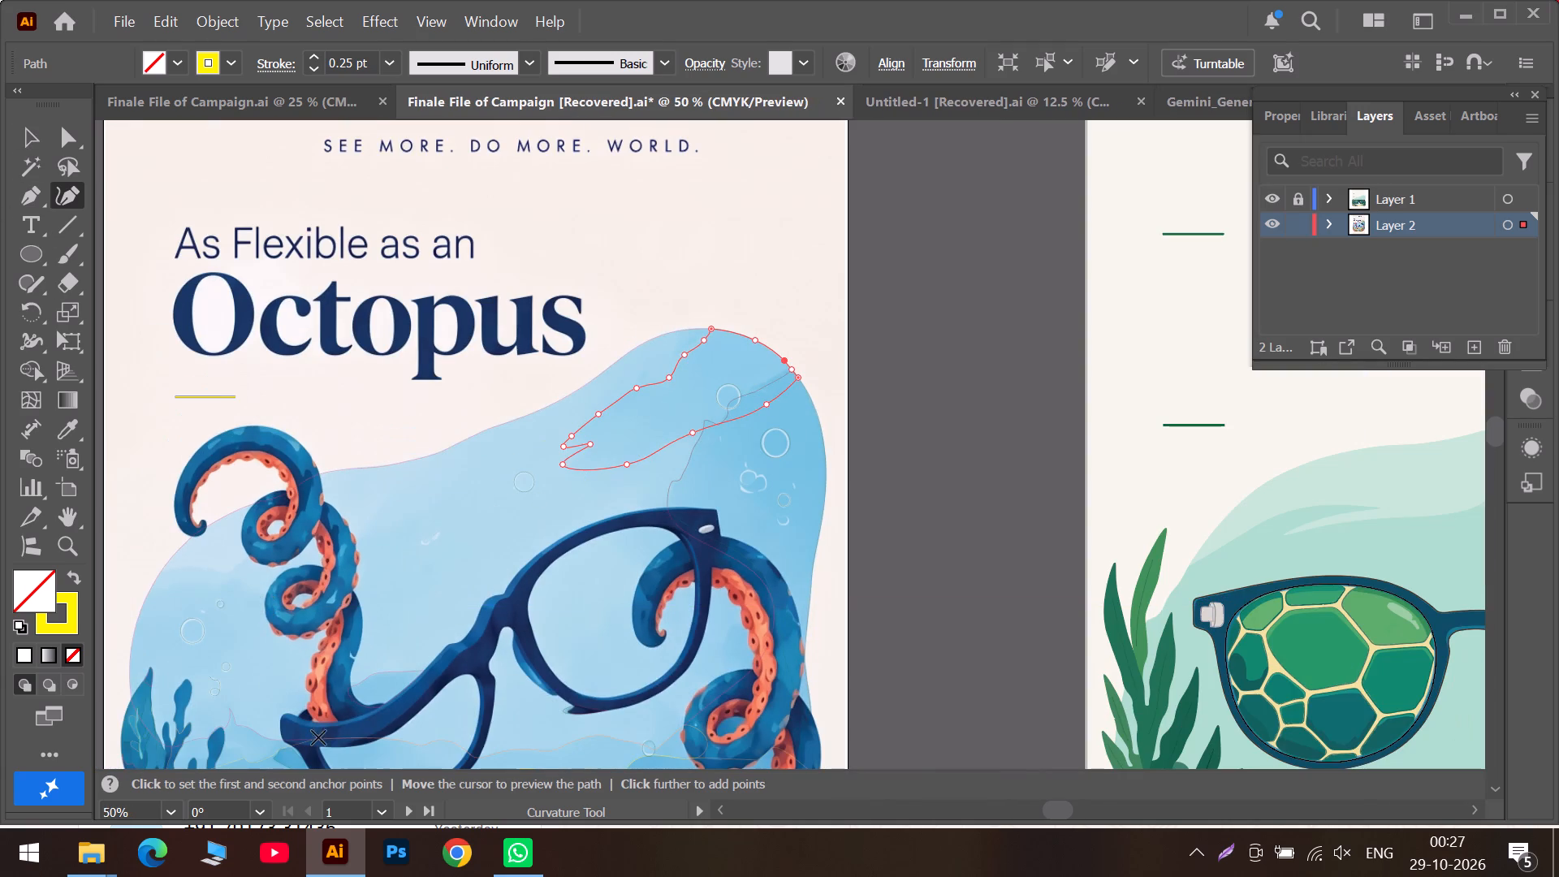
Deselect the shading path and move the linked octopus poster image off the traced outlines to the left of Artboard 4.
{"action": "left_click", "coordinate": [32, 132]}
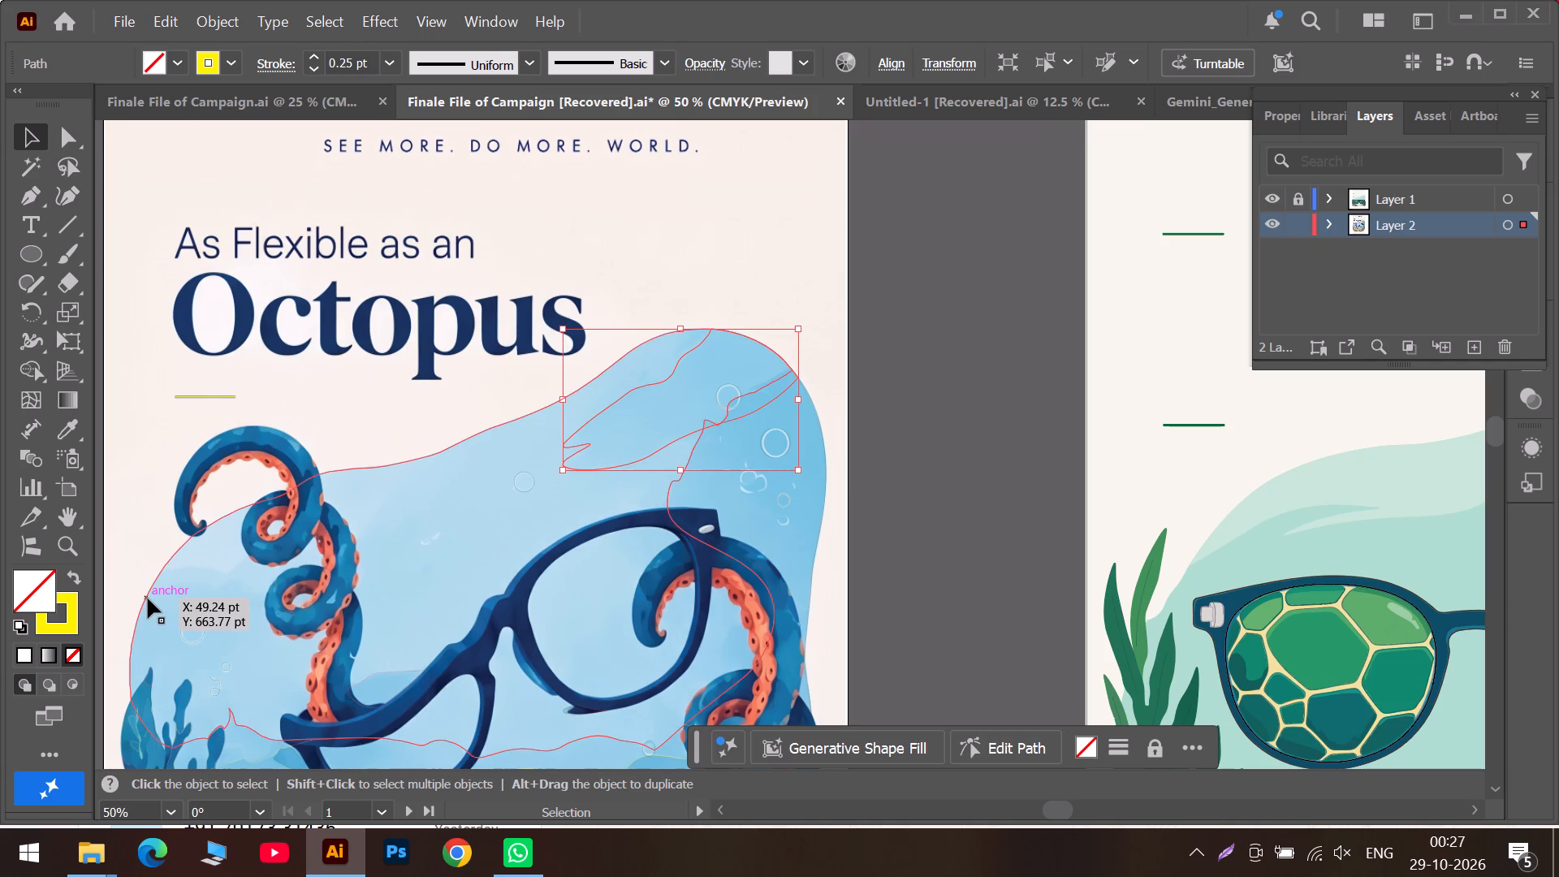
{"action": "scroll", "coordinate": [564, 524], "scroll_direction": "down", "scroll_amount": 1, "text": "alt"}
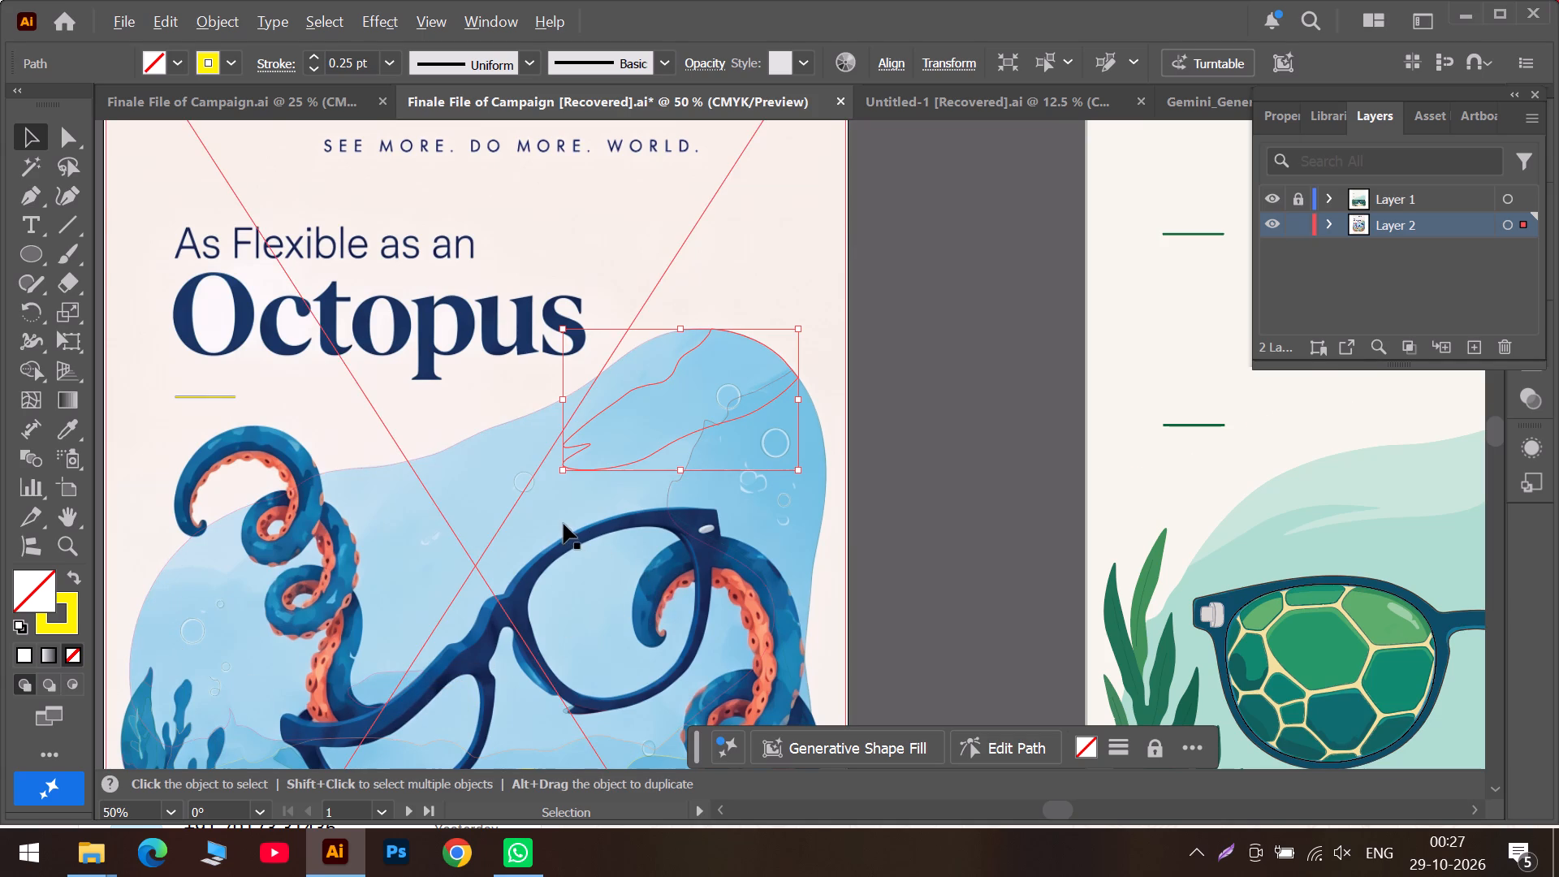
{"action": "scroll", "coordinate": [564, 524], "scroll_direction": "down", "scroll_amount": 1, "text": "alt"}
{"action": "left_click", "coordinate": [239, 321]}
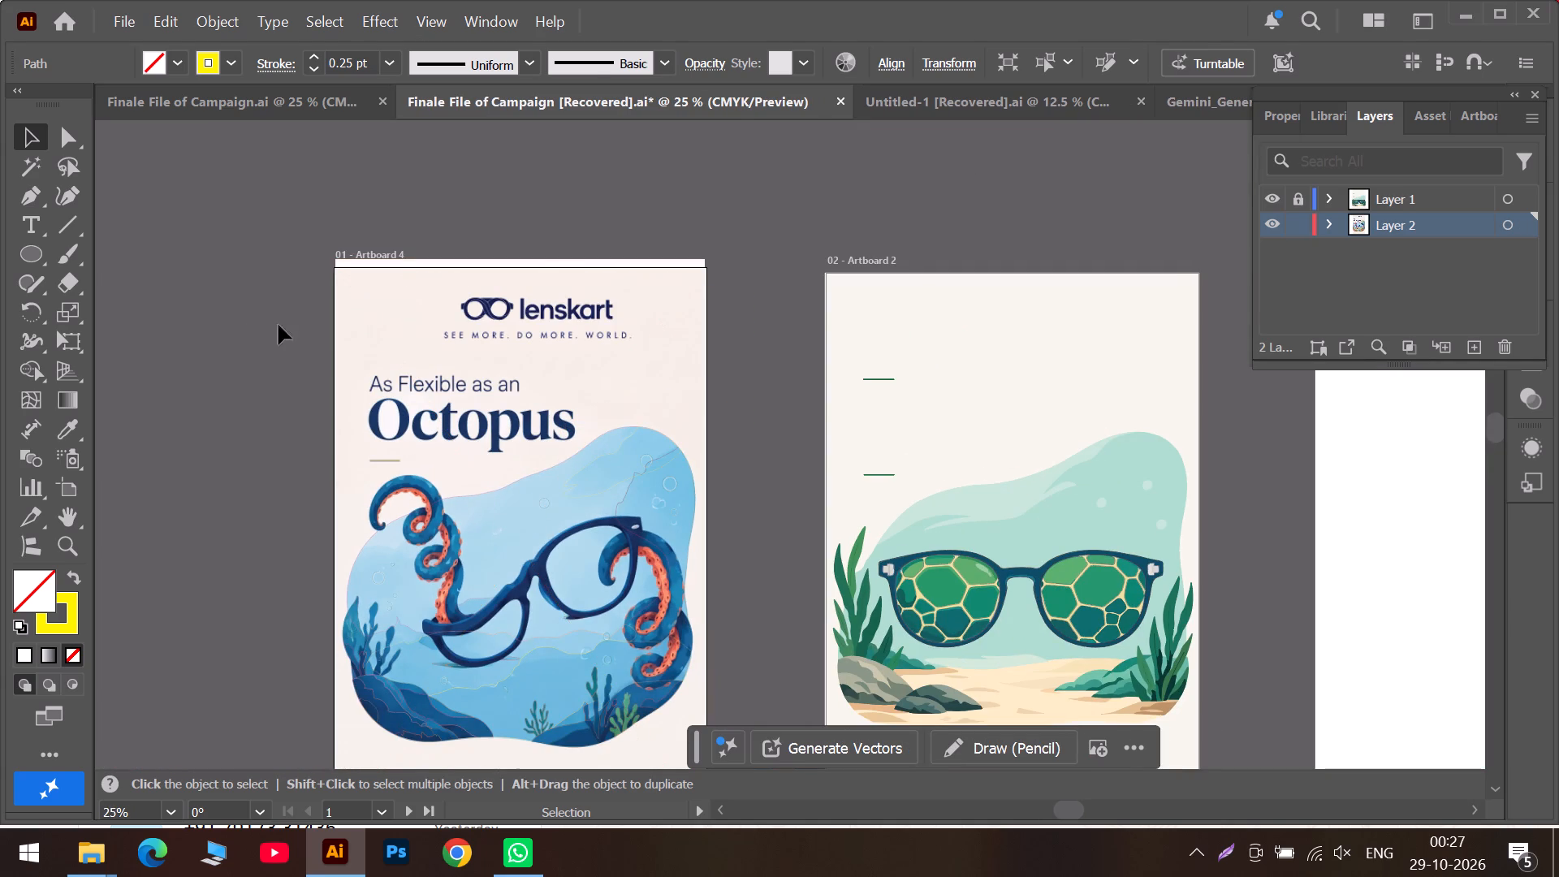
{"action": "left_click_drag", "start_coordinate": [376, 323], "coordinate": [811, 347]}
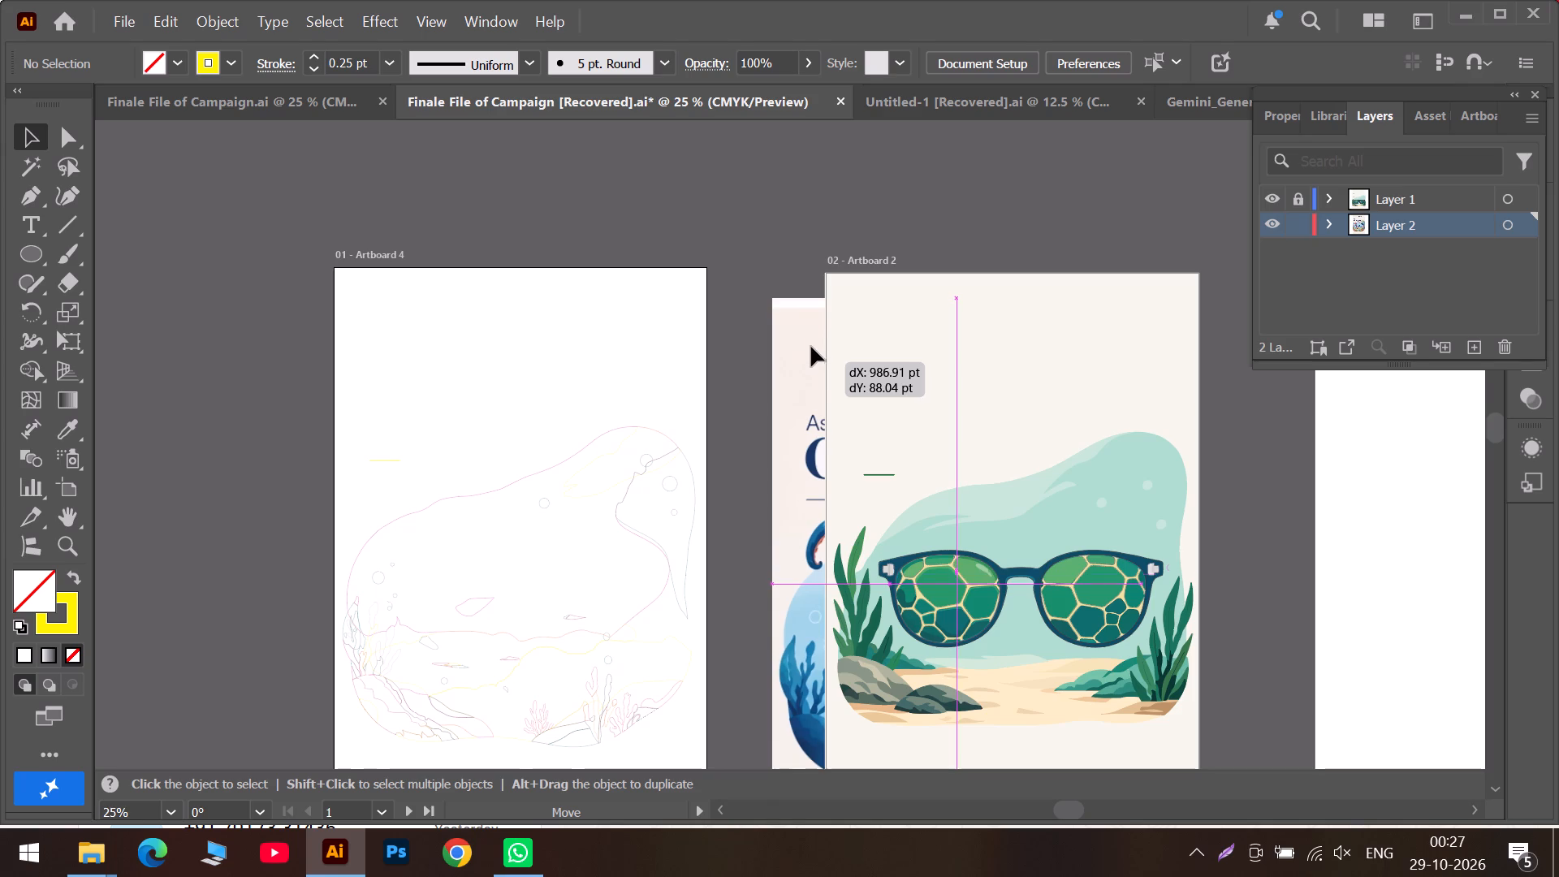
{"action": "left_click_drag", "start_coordinate": [811, 347], "coordinate": [192, 288]}
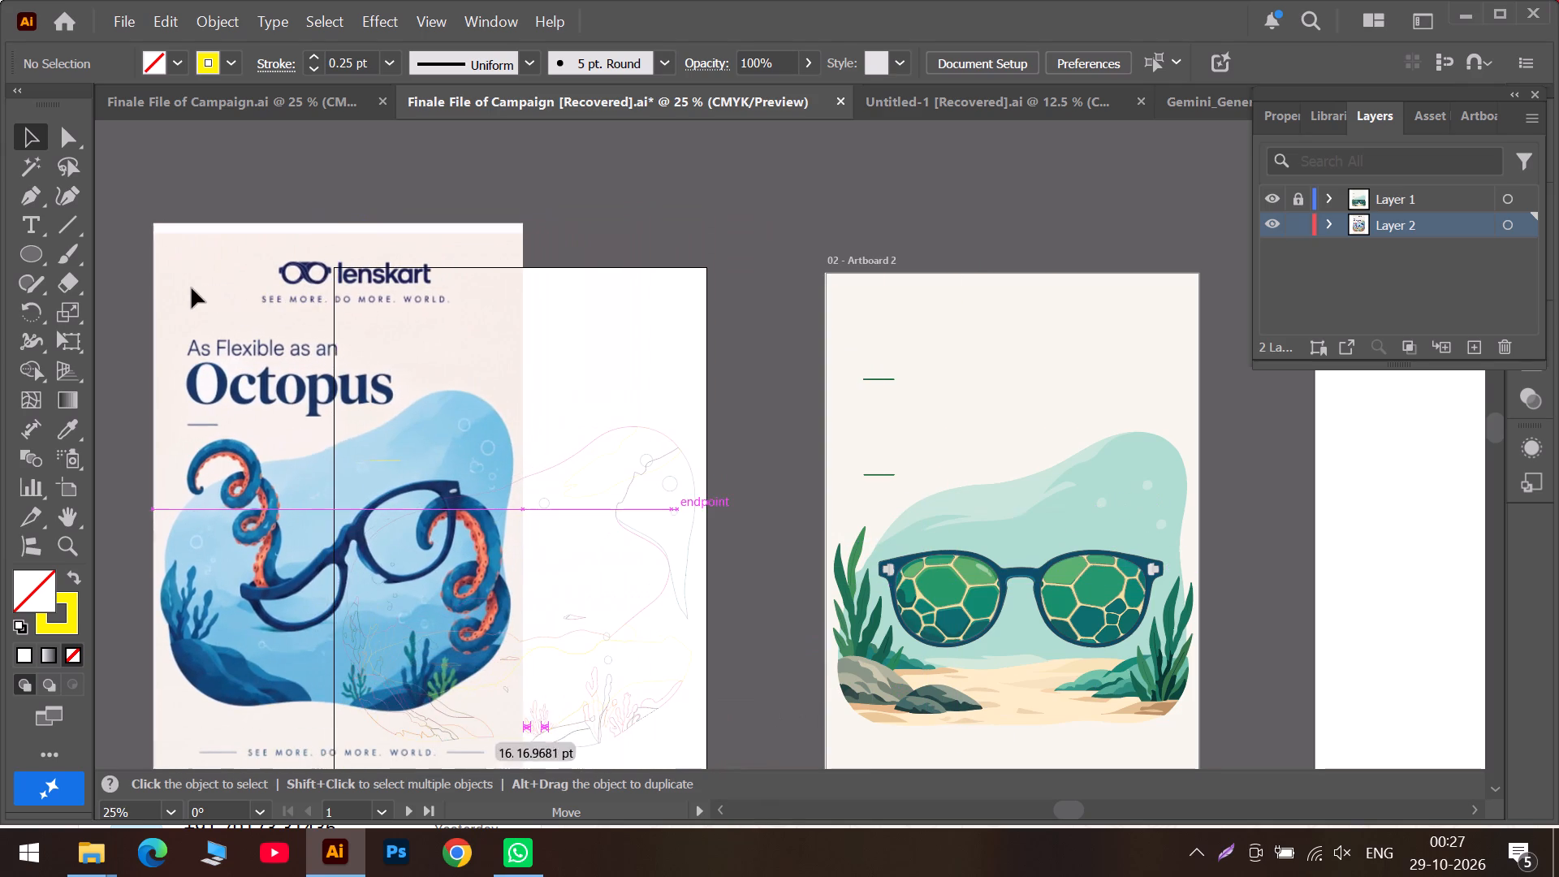
{"action": "left_click_drag", "start_coordinate": [192, 288], "coordinate": [192, 289]}
{"action": "left_click_drag", "start_coordinate": [299, 303], "coordinate": [120, 291]}
{"action": "left_click_drag", "start_coordinate": [292, 387], "coordinate": [264, 380]}
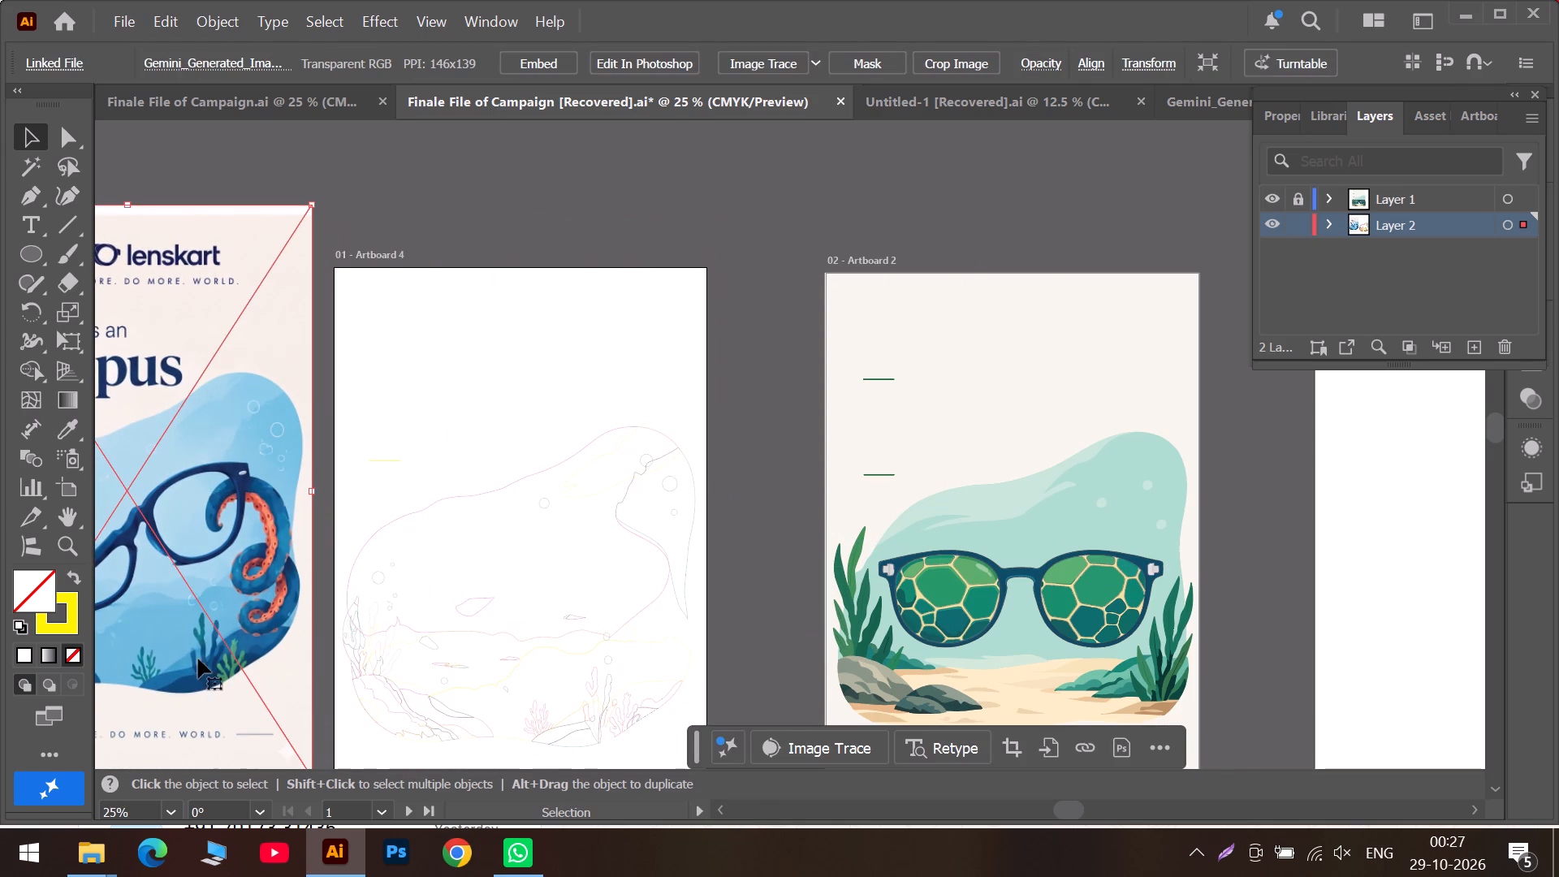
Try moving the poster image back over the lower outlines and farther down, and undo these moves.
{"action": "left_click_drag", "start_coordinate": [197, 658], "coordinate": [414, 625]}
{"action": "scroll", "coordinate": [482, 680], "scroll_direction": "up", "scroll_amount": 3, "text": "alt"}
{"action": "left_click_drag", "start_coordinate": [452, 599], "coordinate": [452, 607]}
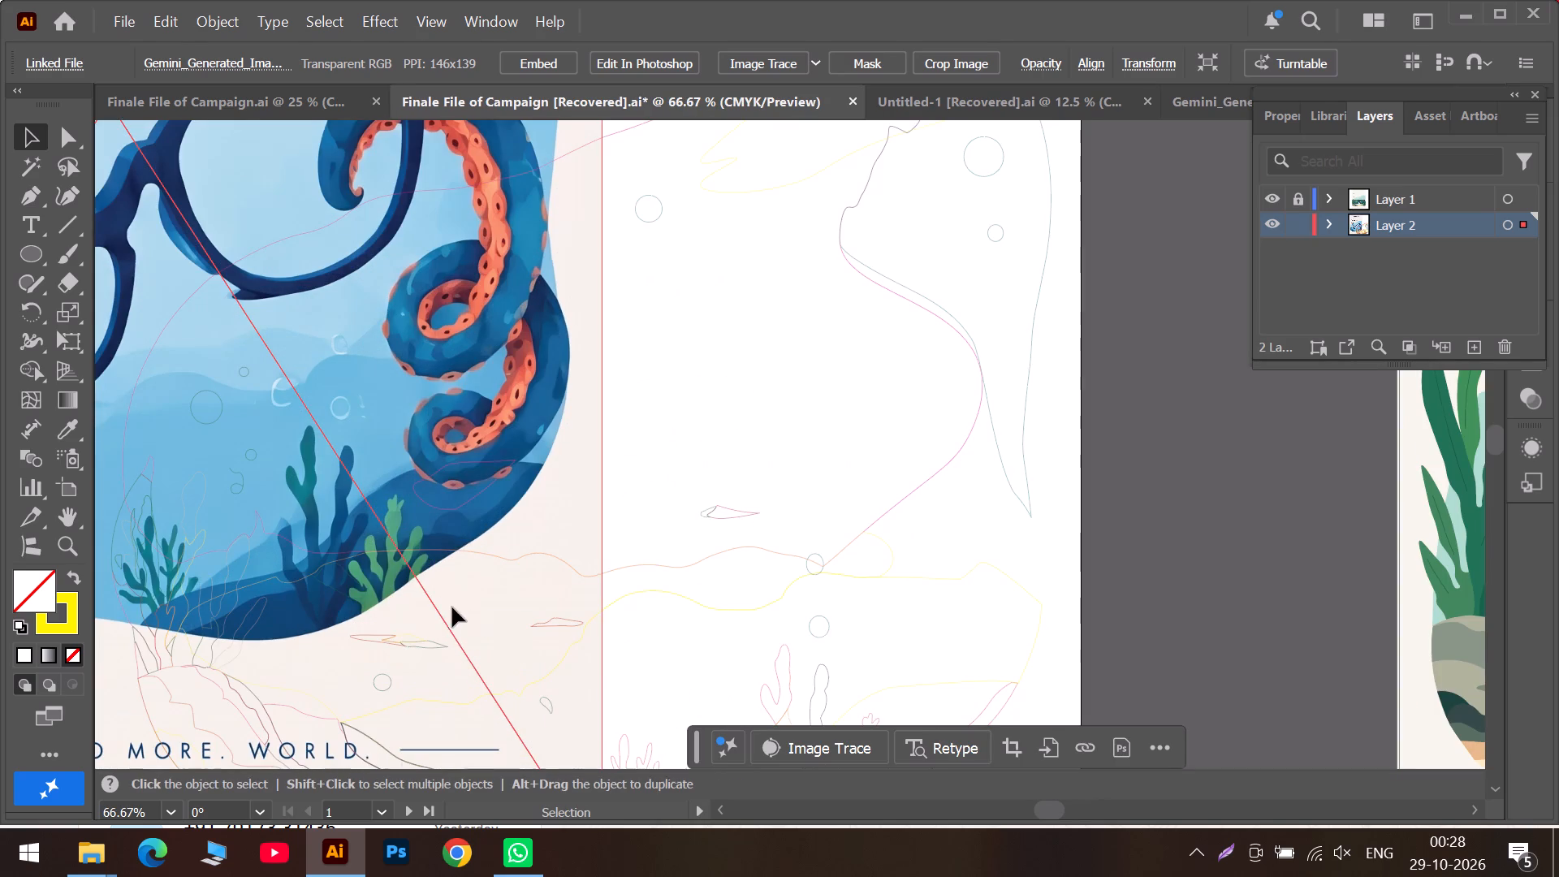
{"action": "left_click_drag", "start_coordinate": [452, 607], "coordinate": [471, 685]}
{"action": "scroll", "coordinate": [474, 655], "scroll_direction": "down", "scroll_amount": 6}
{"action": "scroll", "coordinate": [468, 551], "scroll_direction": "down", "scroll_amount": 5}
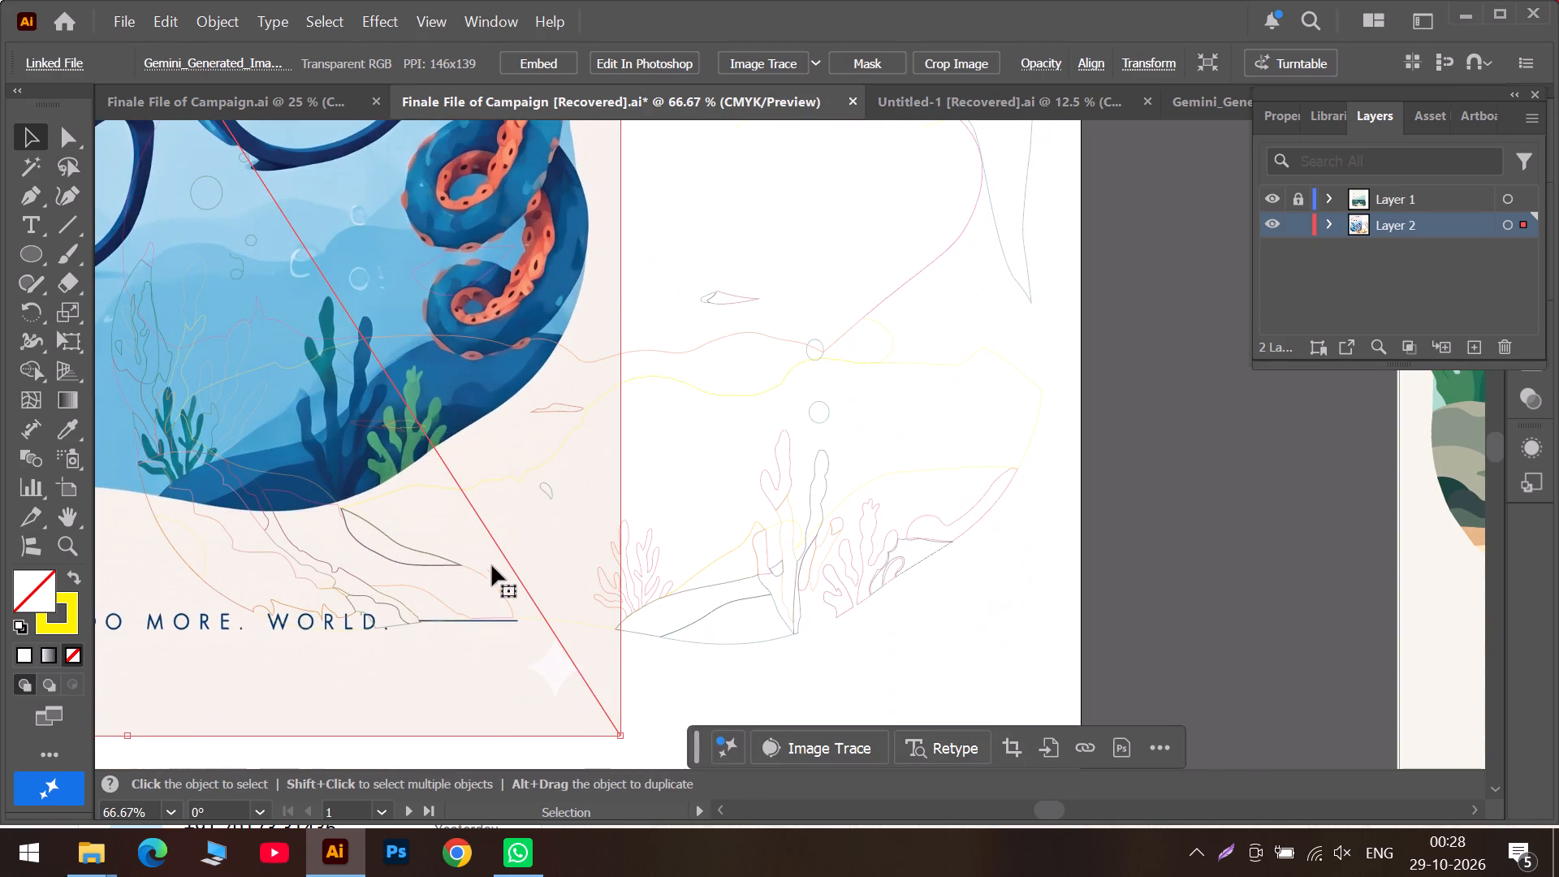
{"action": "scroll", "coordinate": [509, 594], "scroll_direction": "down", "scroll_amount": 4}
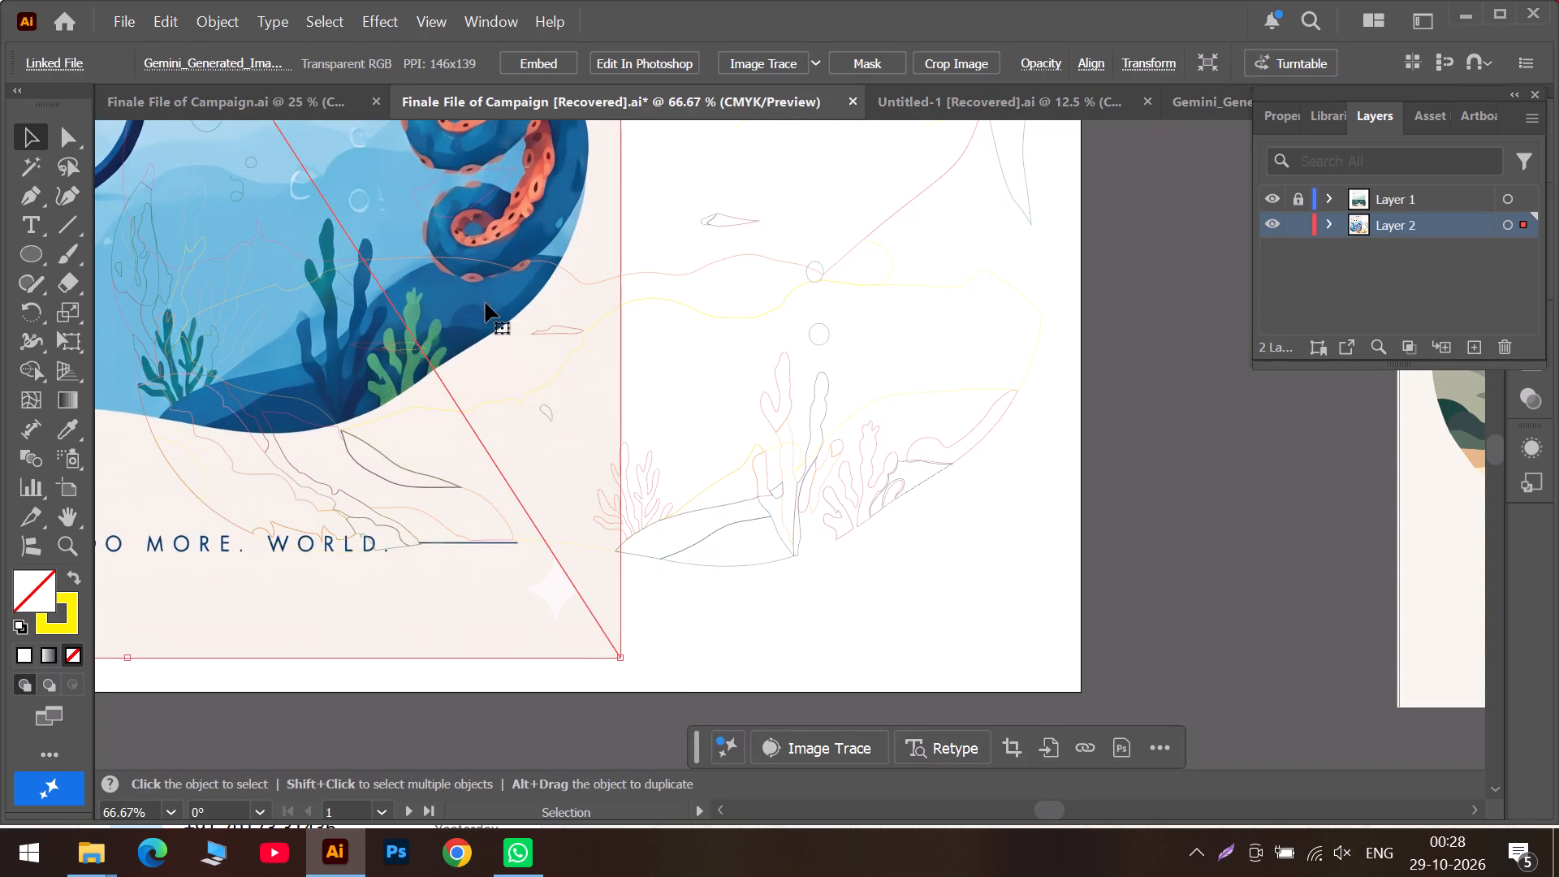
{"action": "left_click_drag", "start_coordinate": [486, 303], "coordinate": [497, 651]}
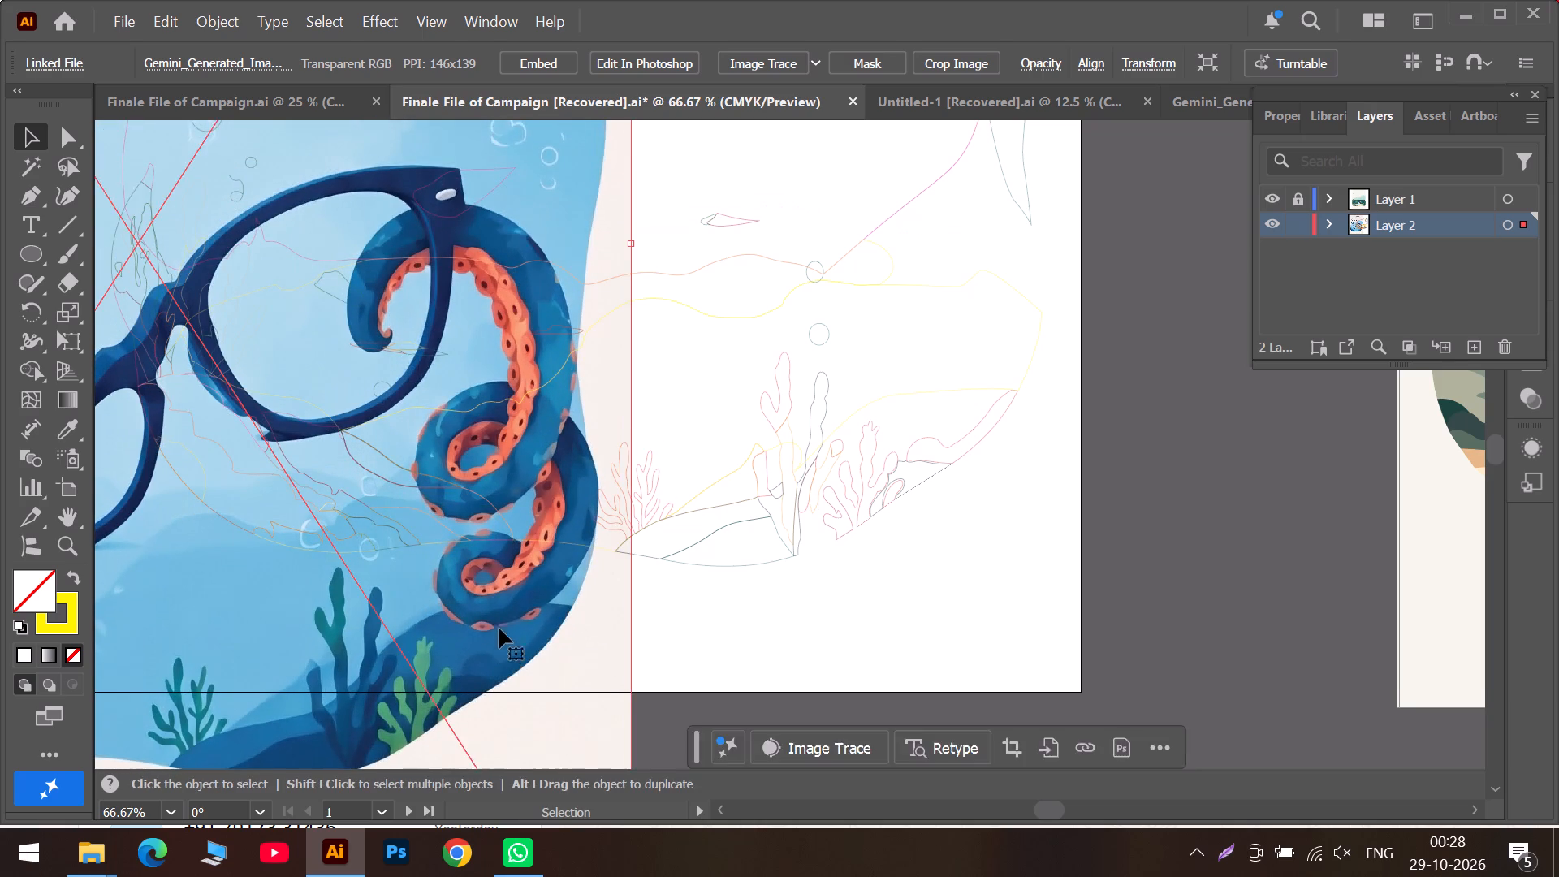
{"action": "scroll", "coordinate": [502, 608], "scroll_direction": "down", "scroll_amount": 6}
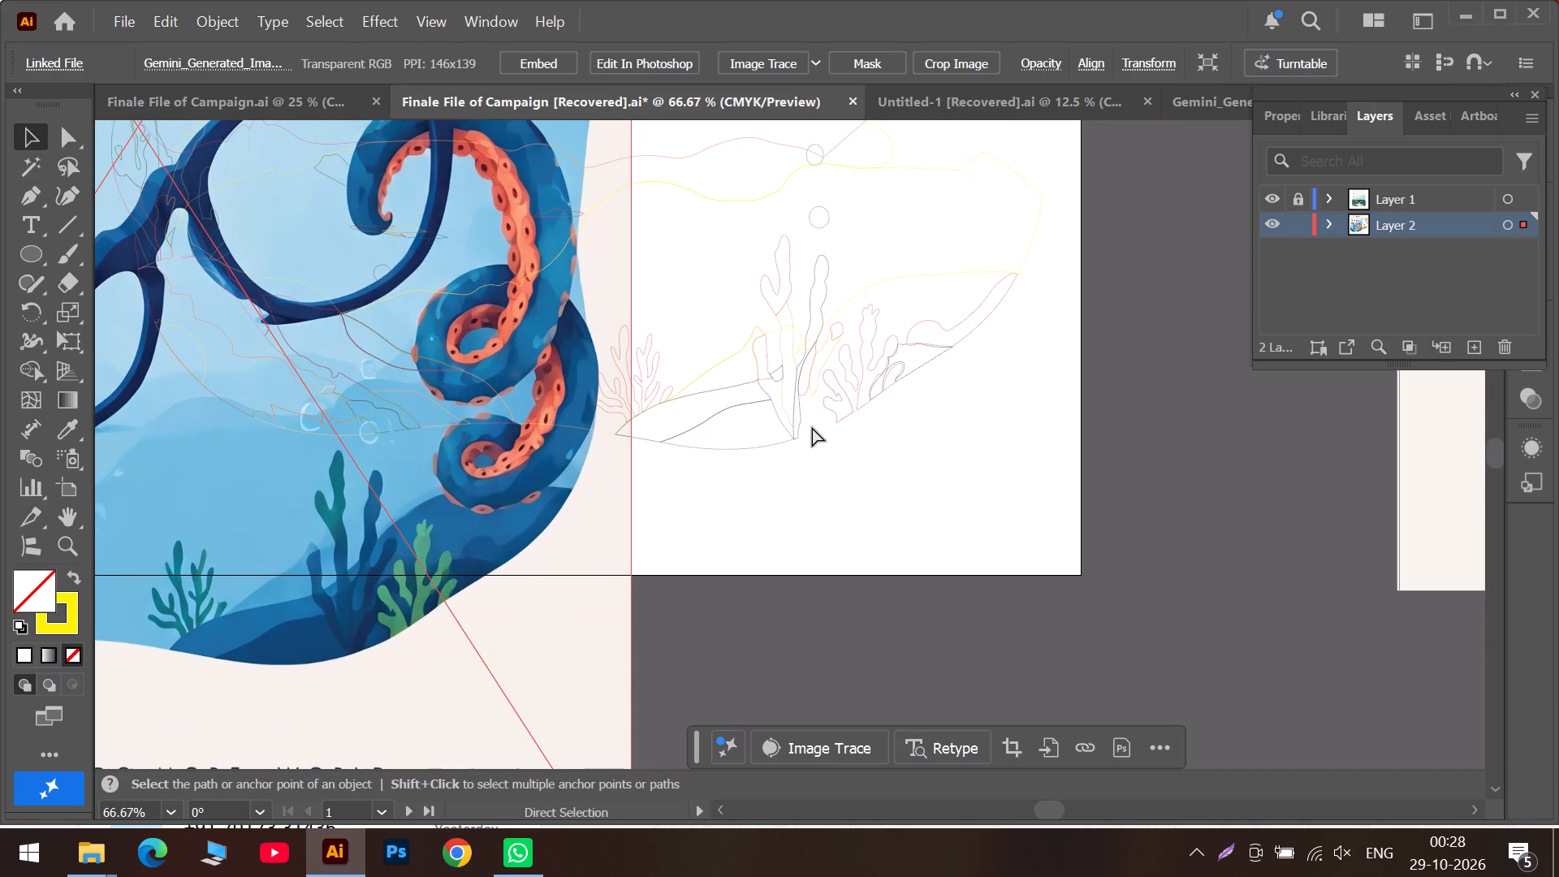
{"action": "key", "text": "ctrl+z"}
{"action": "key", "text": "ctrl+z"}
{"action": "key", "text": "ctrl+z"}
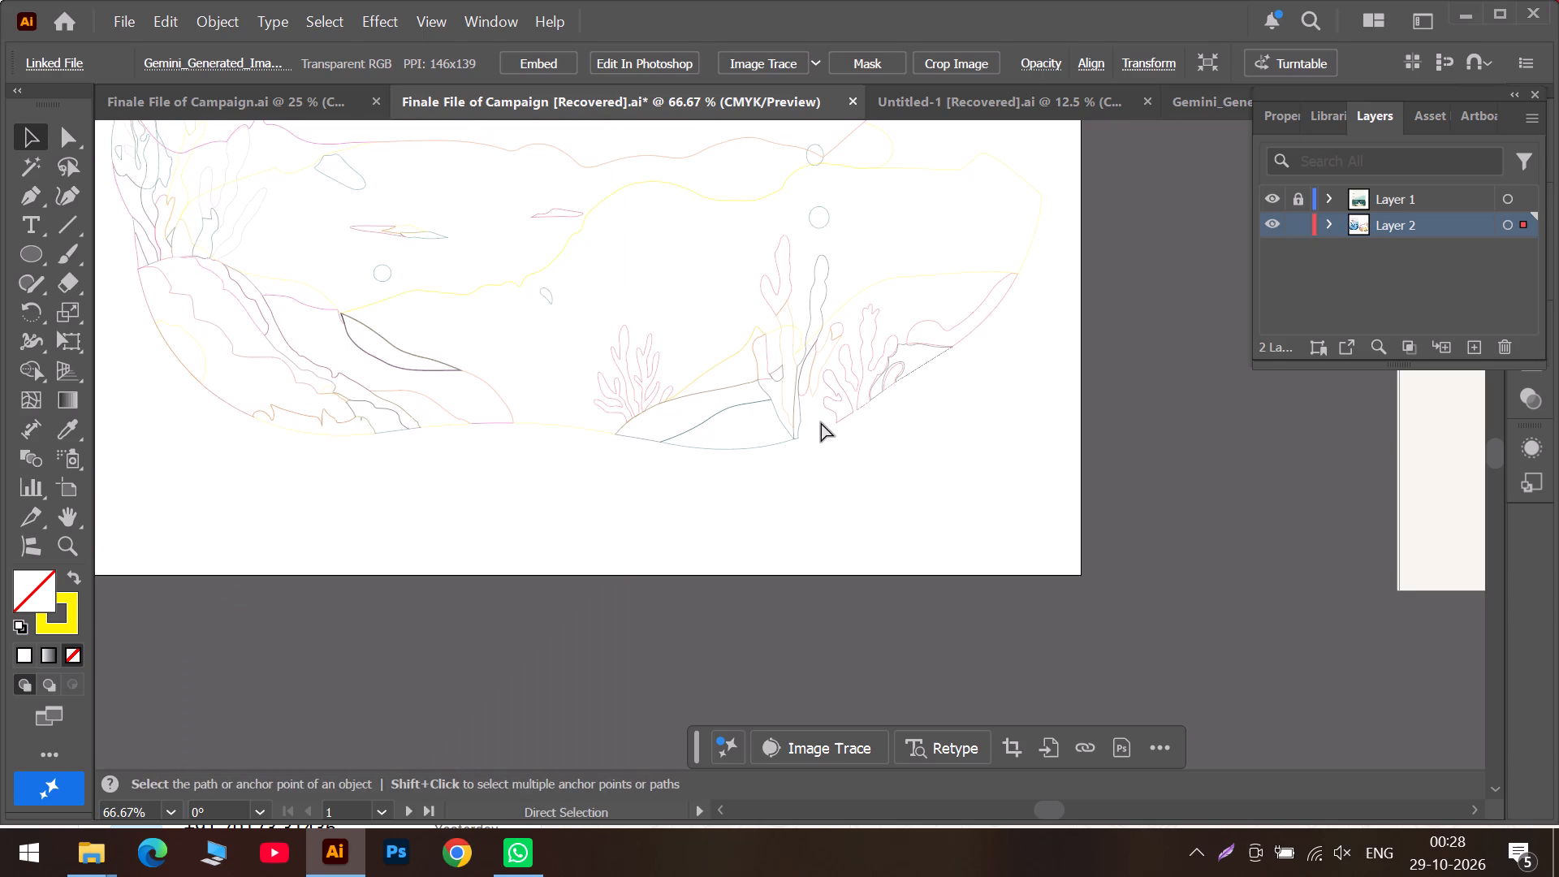
Undo the remaining moves of the octopus poster image to realign it with the traced outlines.
{"action": "key", "text": "ctrl+z"}
{"action": "key", "text": "ctrl+z"}
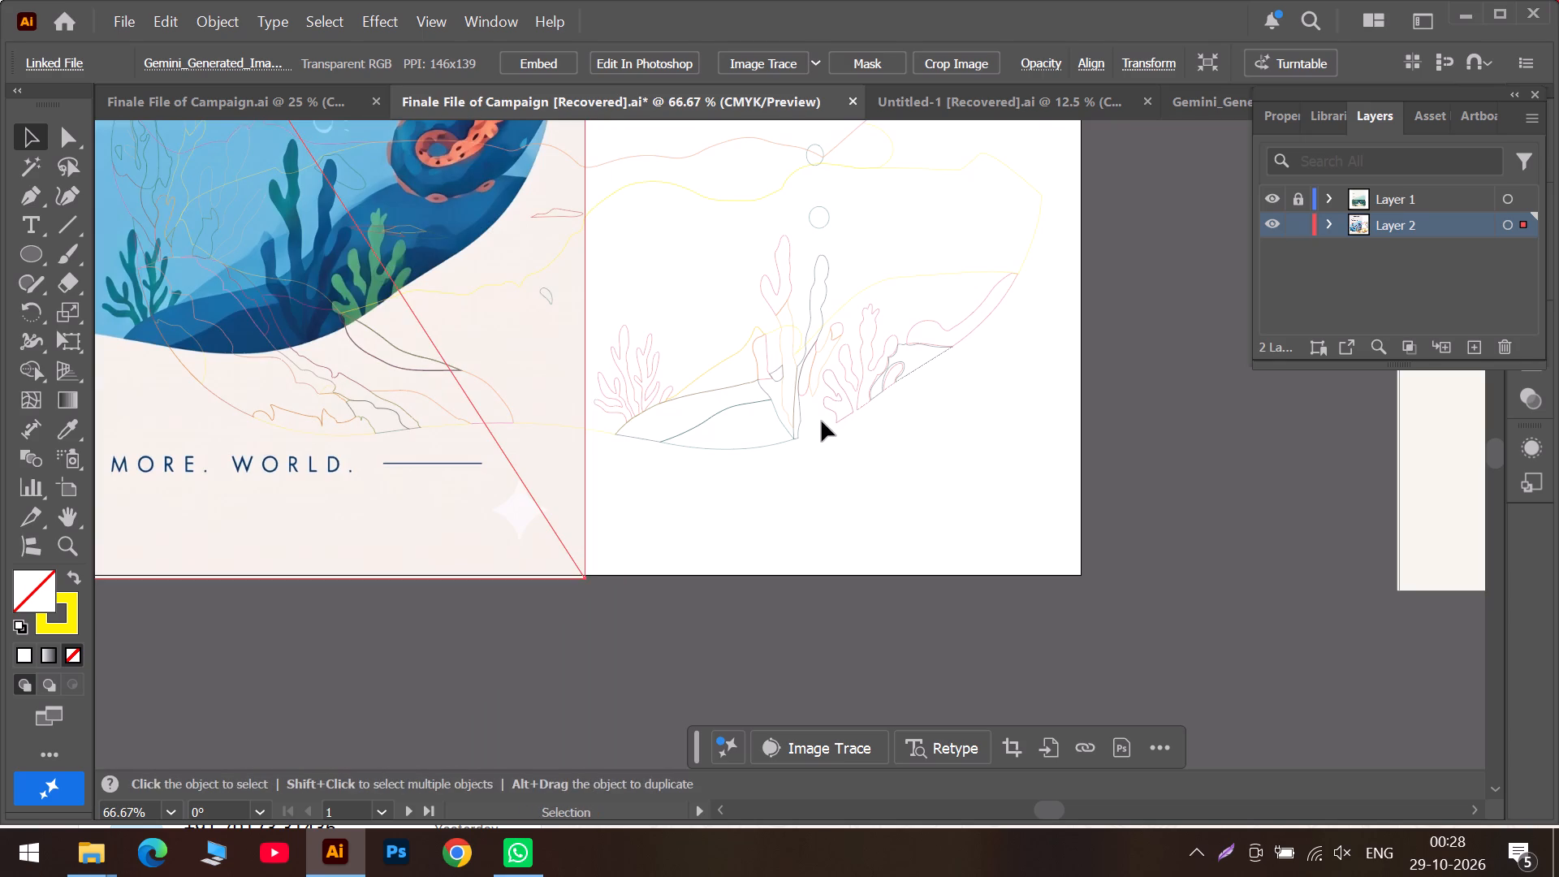
{"action": "key", "text": "ctrl+z"}
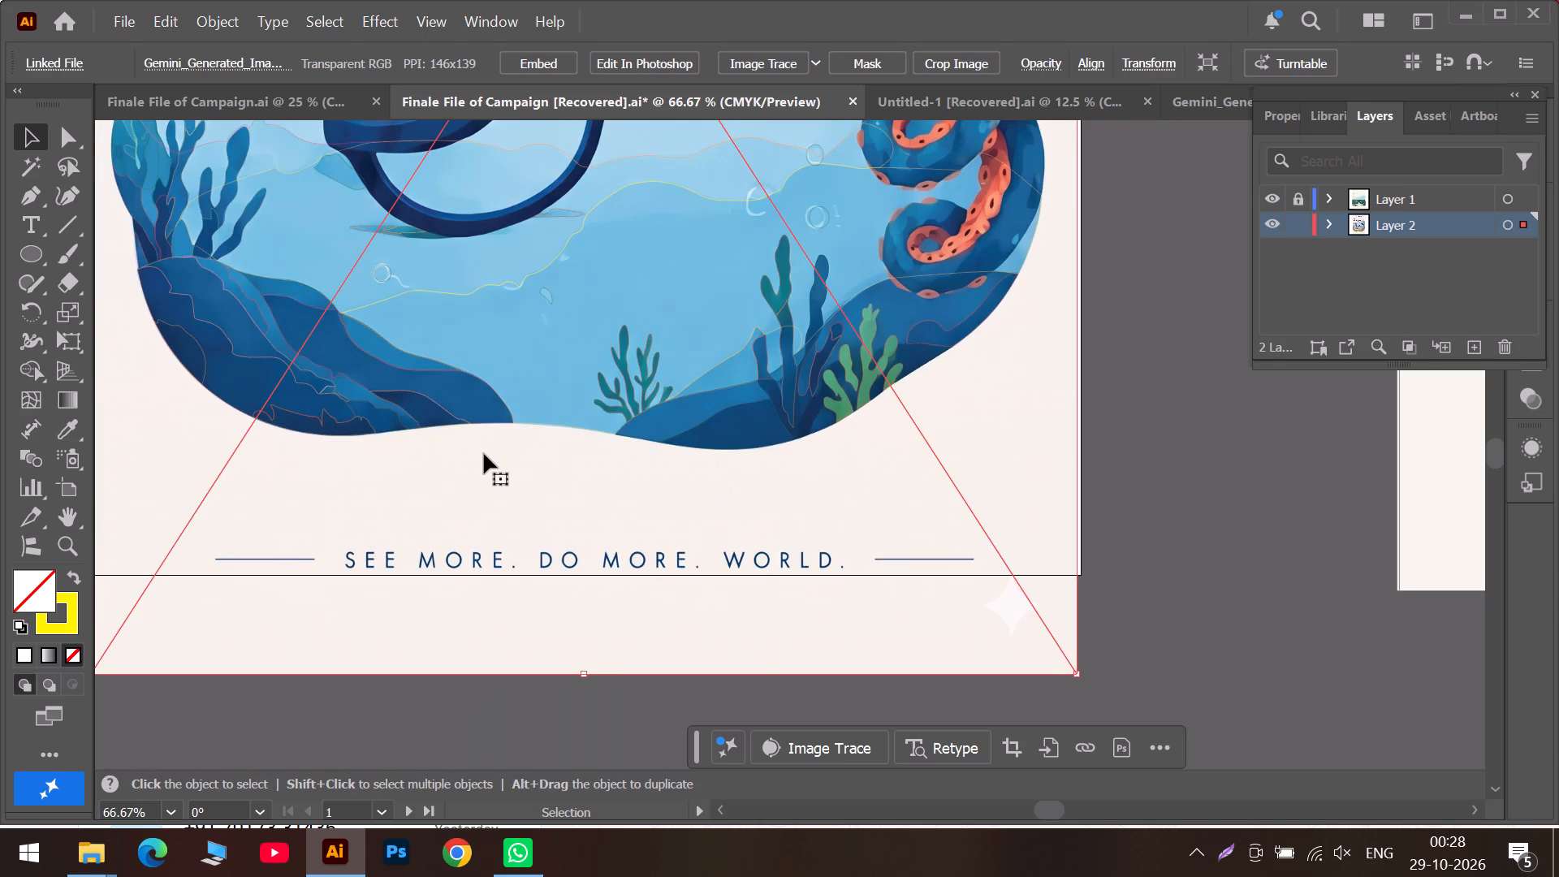
Examine the traced outlines of the layered blue rocks at the poster's lower left against the image.
{"action": "scroll", "coordinate": [479, 452], "scroll_direction": "up", "scroll_amount": 3, "text": "alt"}
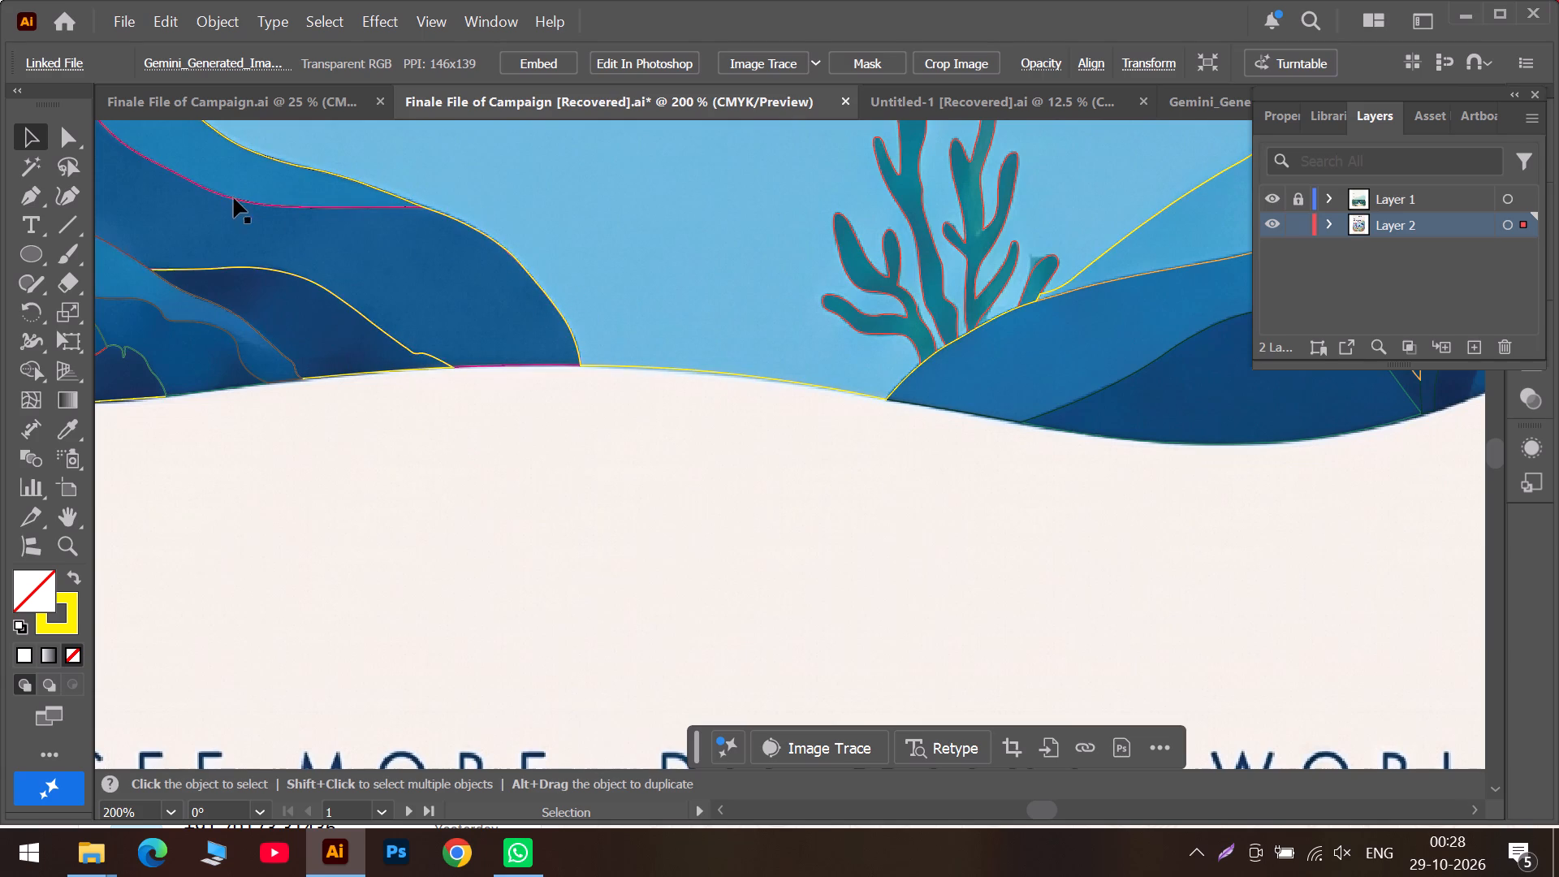
{"action": "left_click", "coordinate": [910, 812]}
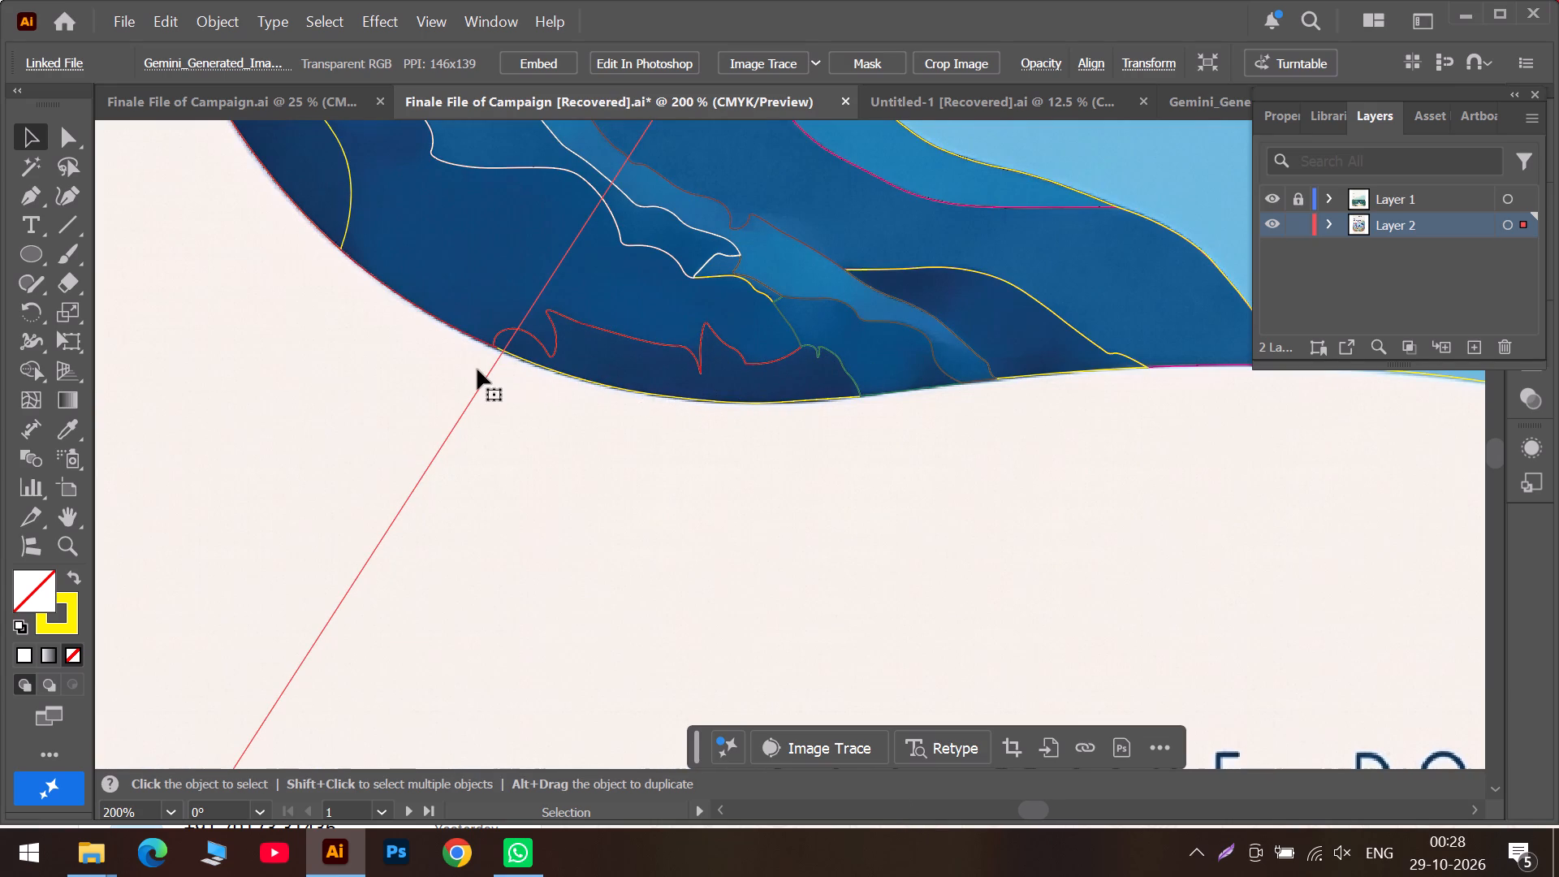
{"action": "scroll", "coordinate": [468, 365], "scroll_direction": "up", "scroll_amount": 6}
{"action": "scroll", "coordinate": [391, 219], "scroll_direction": "up", "scroll_amount": 4}
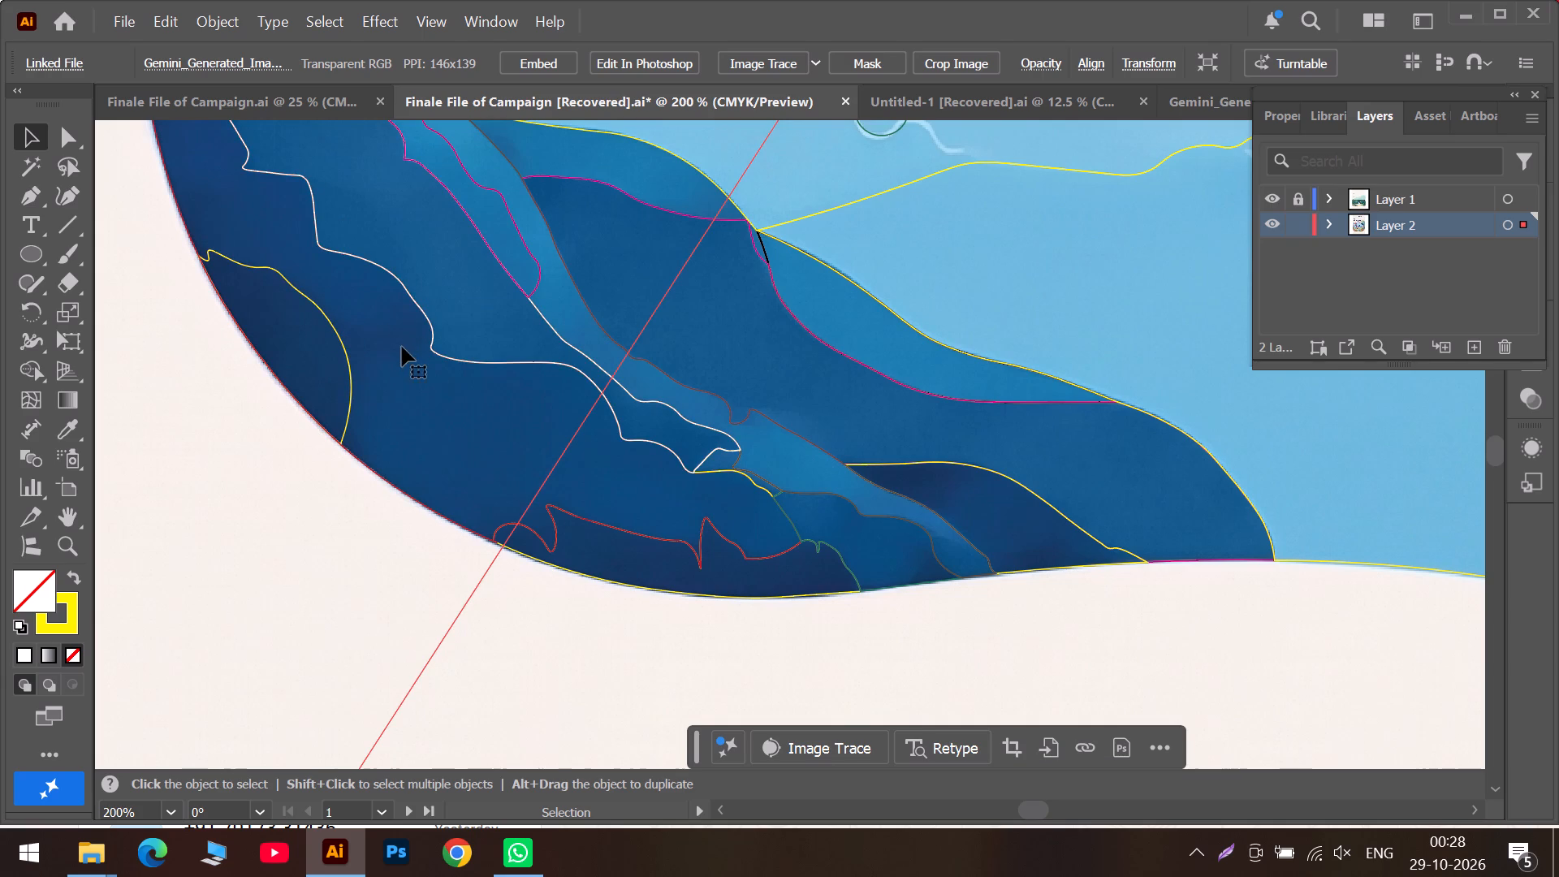
{"action": "scroll", "coordinate": [402, 347], "scroll_direction": "up", "scroll_amount": 6}
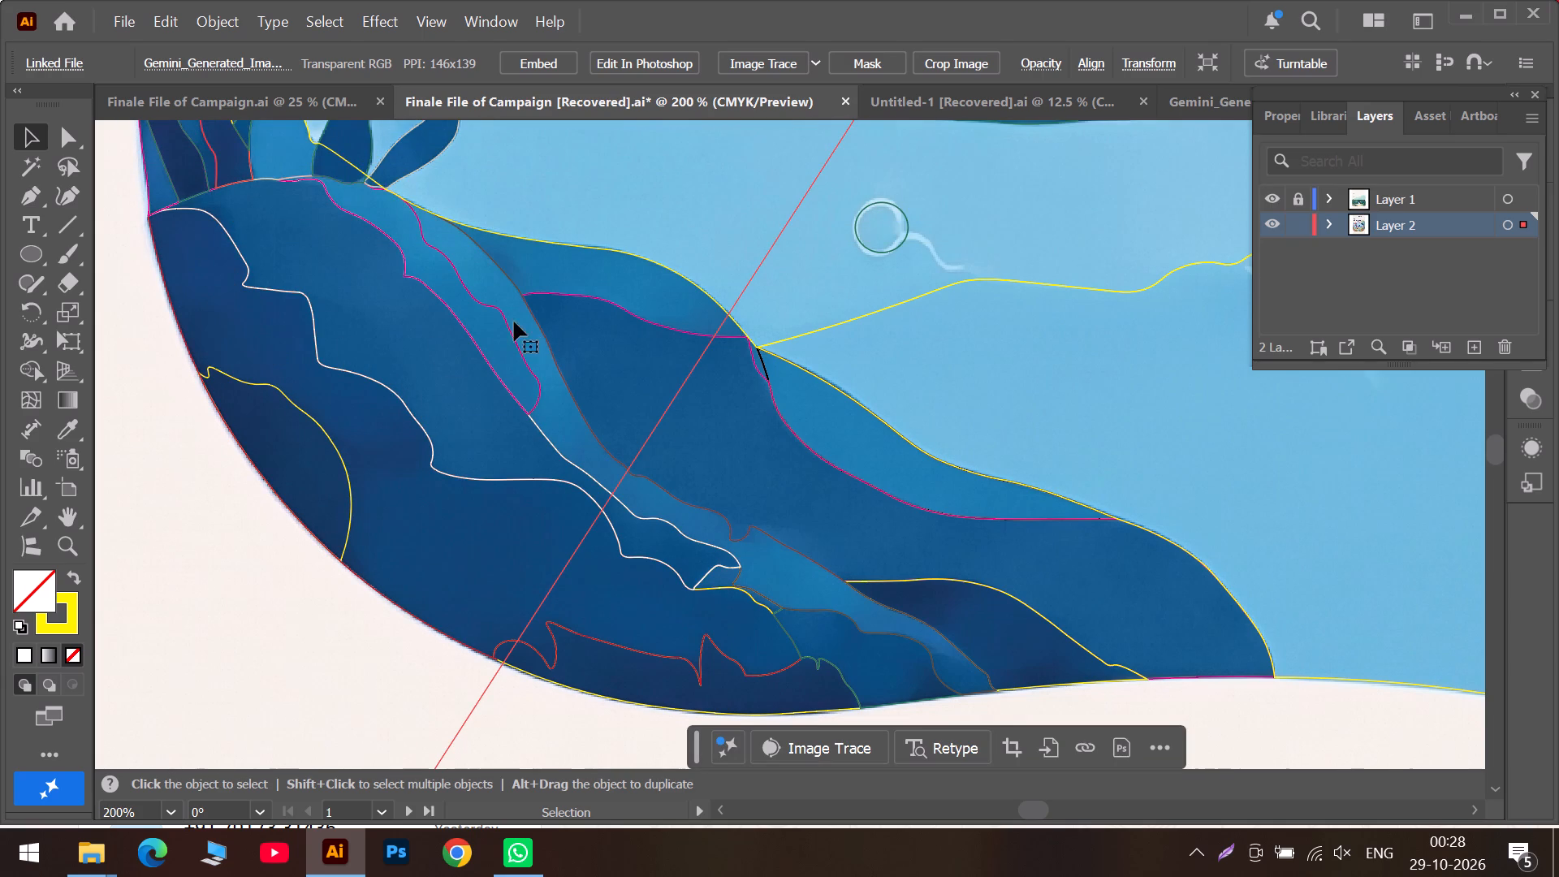
{"action": "scroll", "coordinate": [494, 322], "scroll_direction": "up", "scroll_amount": 6}
{"action": "scroll", "coordinate": [335, 328], "scroll_direction": "up", "scroll_amount": 5}
{"action": "scroll", "coordinate": [429, 395], "scroll_direction": "down", "scroll_amount": 5}
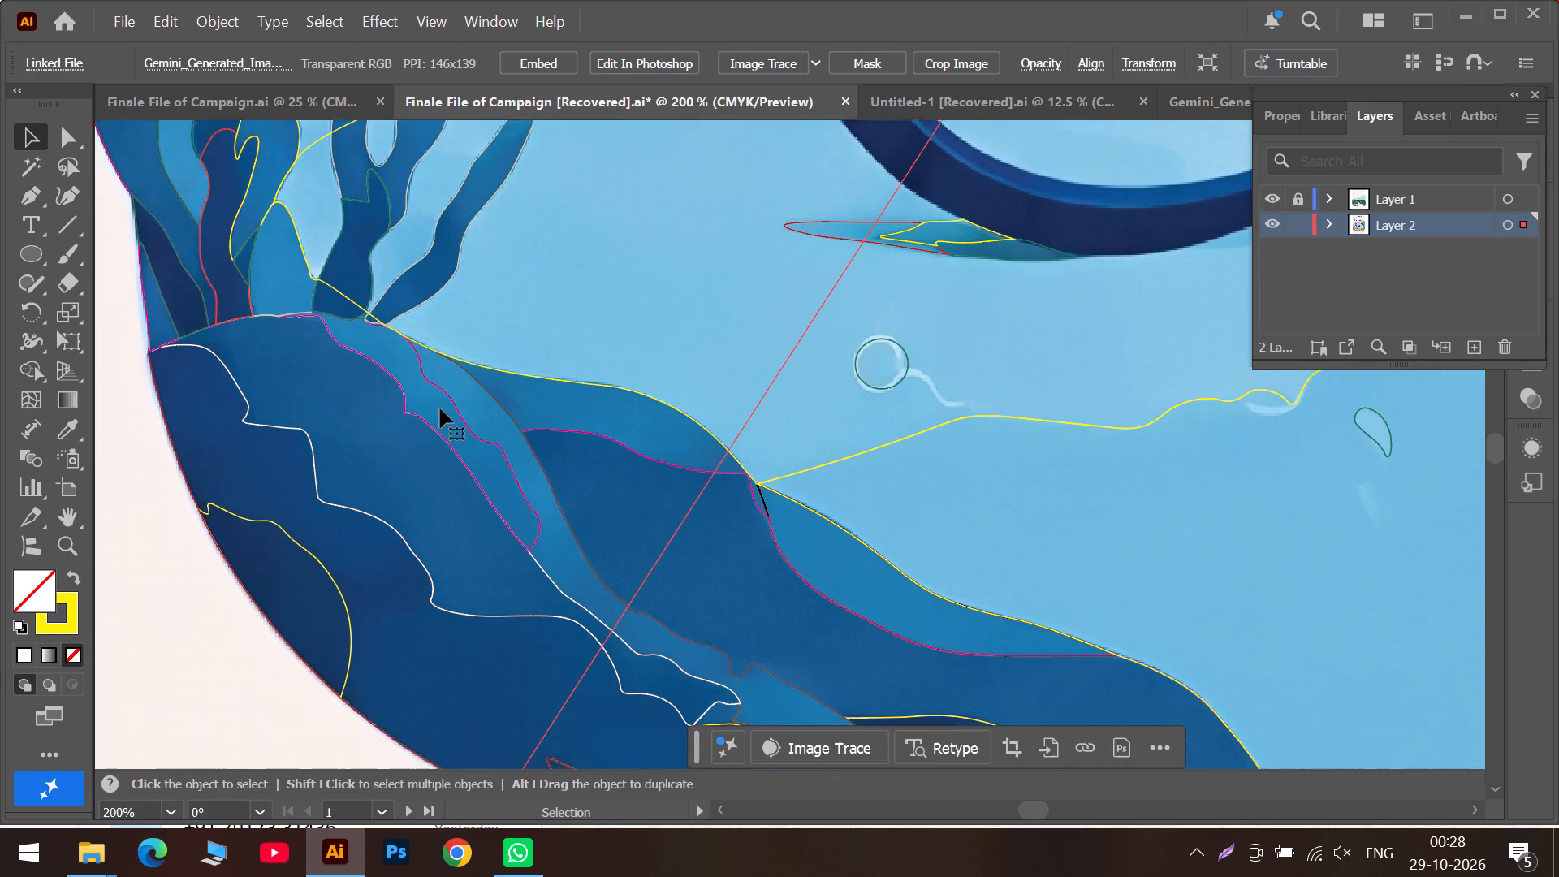
{"action": "scroll", "coordinate": [519, 437], "scroll_direction": "down", "scroll_amount": 4}
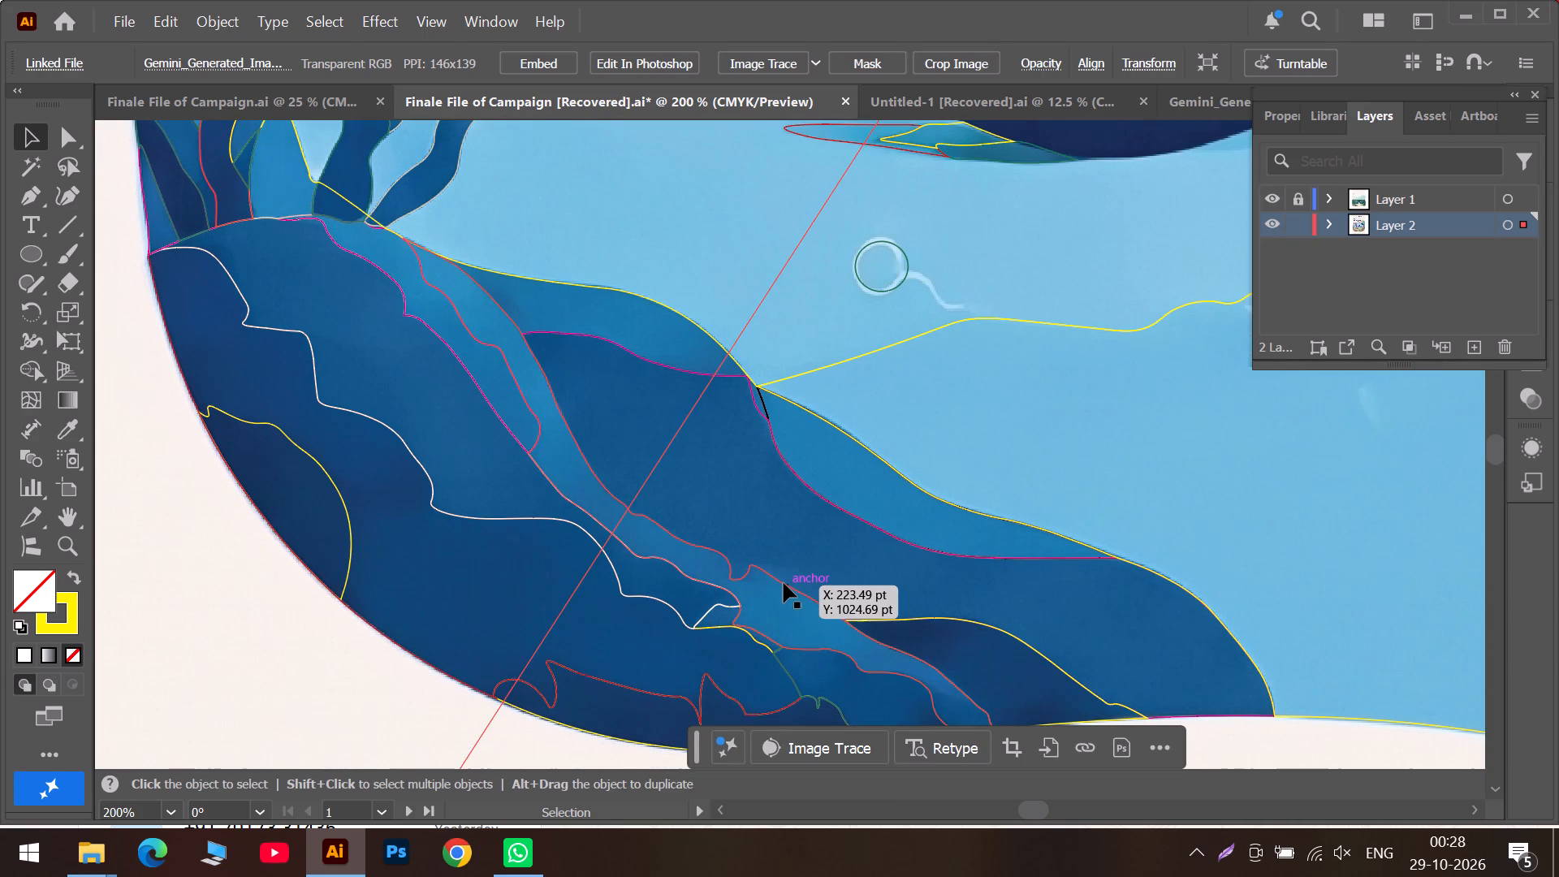
{"action": "scroll", "coordinate": [783, 584], "scroll_direction": "down", "scroll_amount": 4}
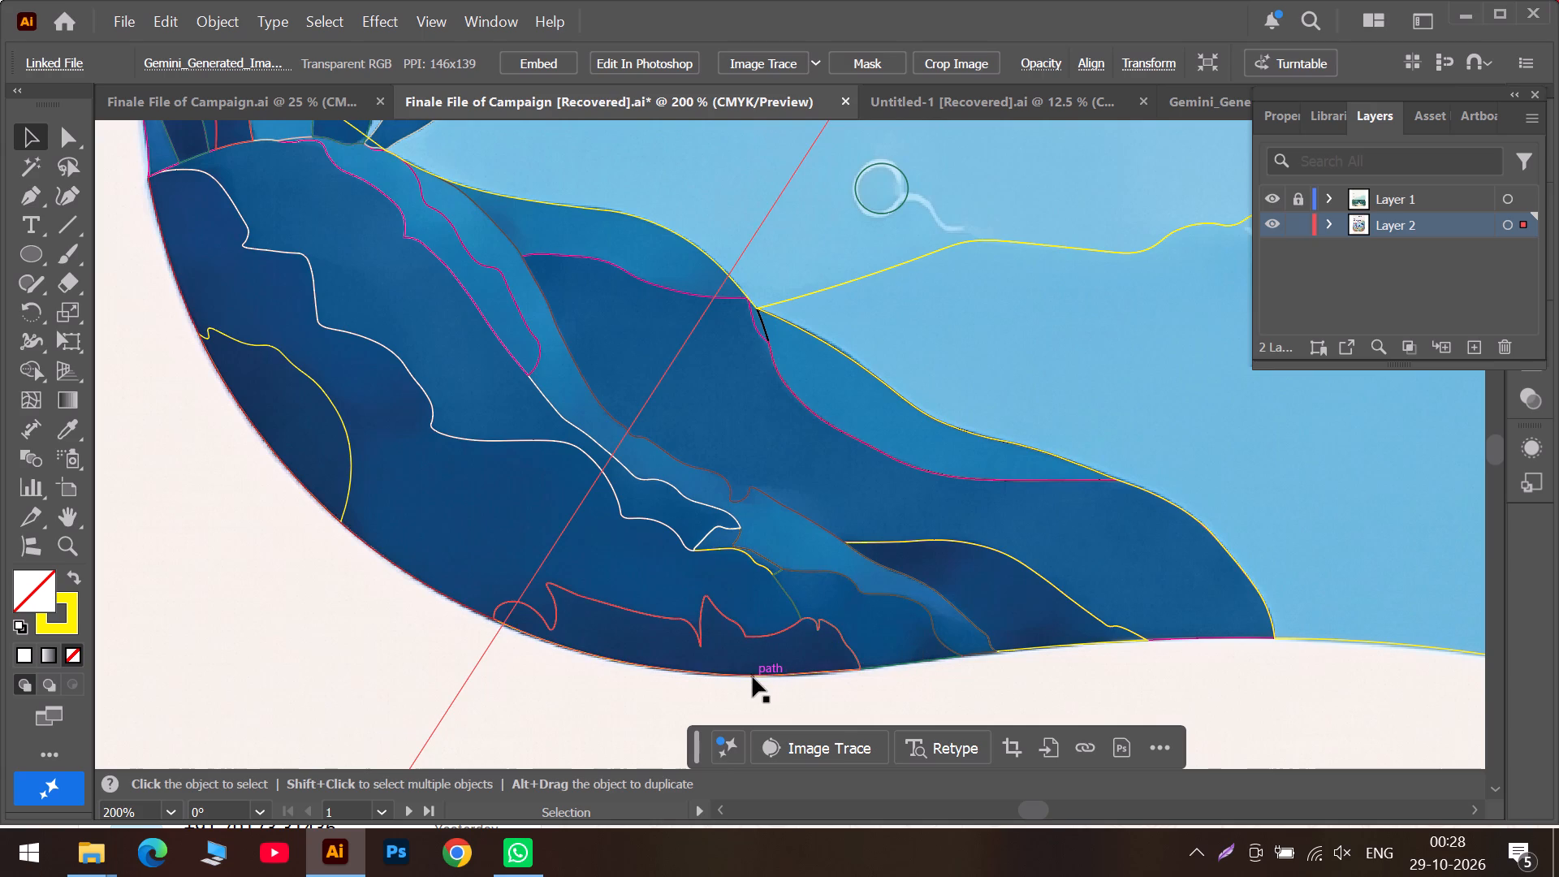
Inspect the red-edged dark shading shape along the bottom of the lower-left rocks, selecting its path to check its extent.
{"action": "scroll", "coordinate": [753, 677], "scroll_direction": "up", "scroll_amount": 3, "text": "alt"}
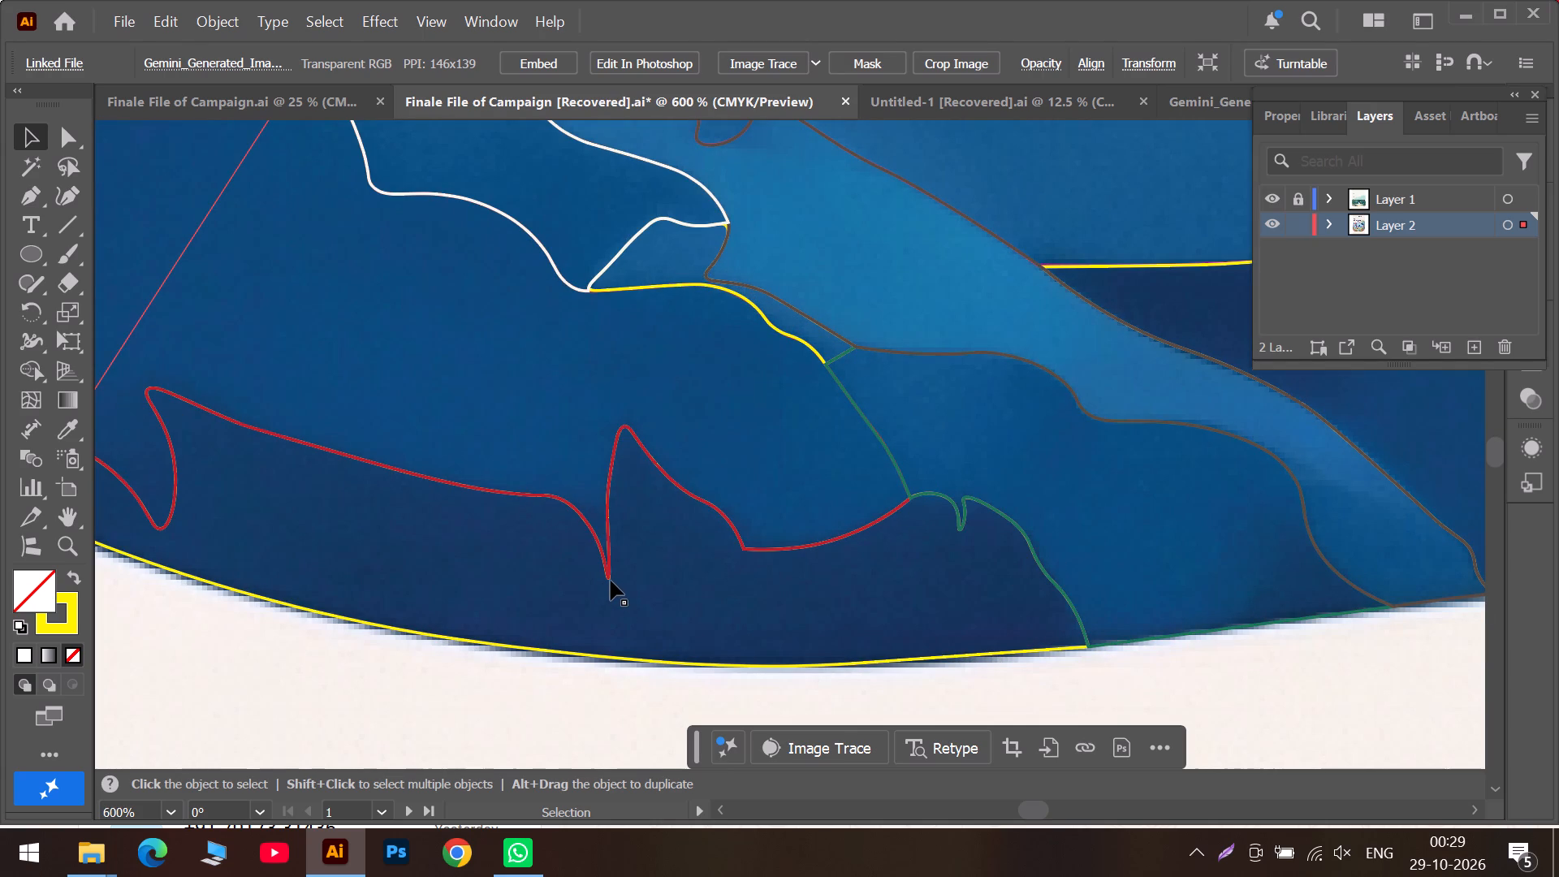
{"action": "scroll", "coordinate": [611, 579], "scroll_direction": "up", "scroll_amount": 5, "text": "alt"}
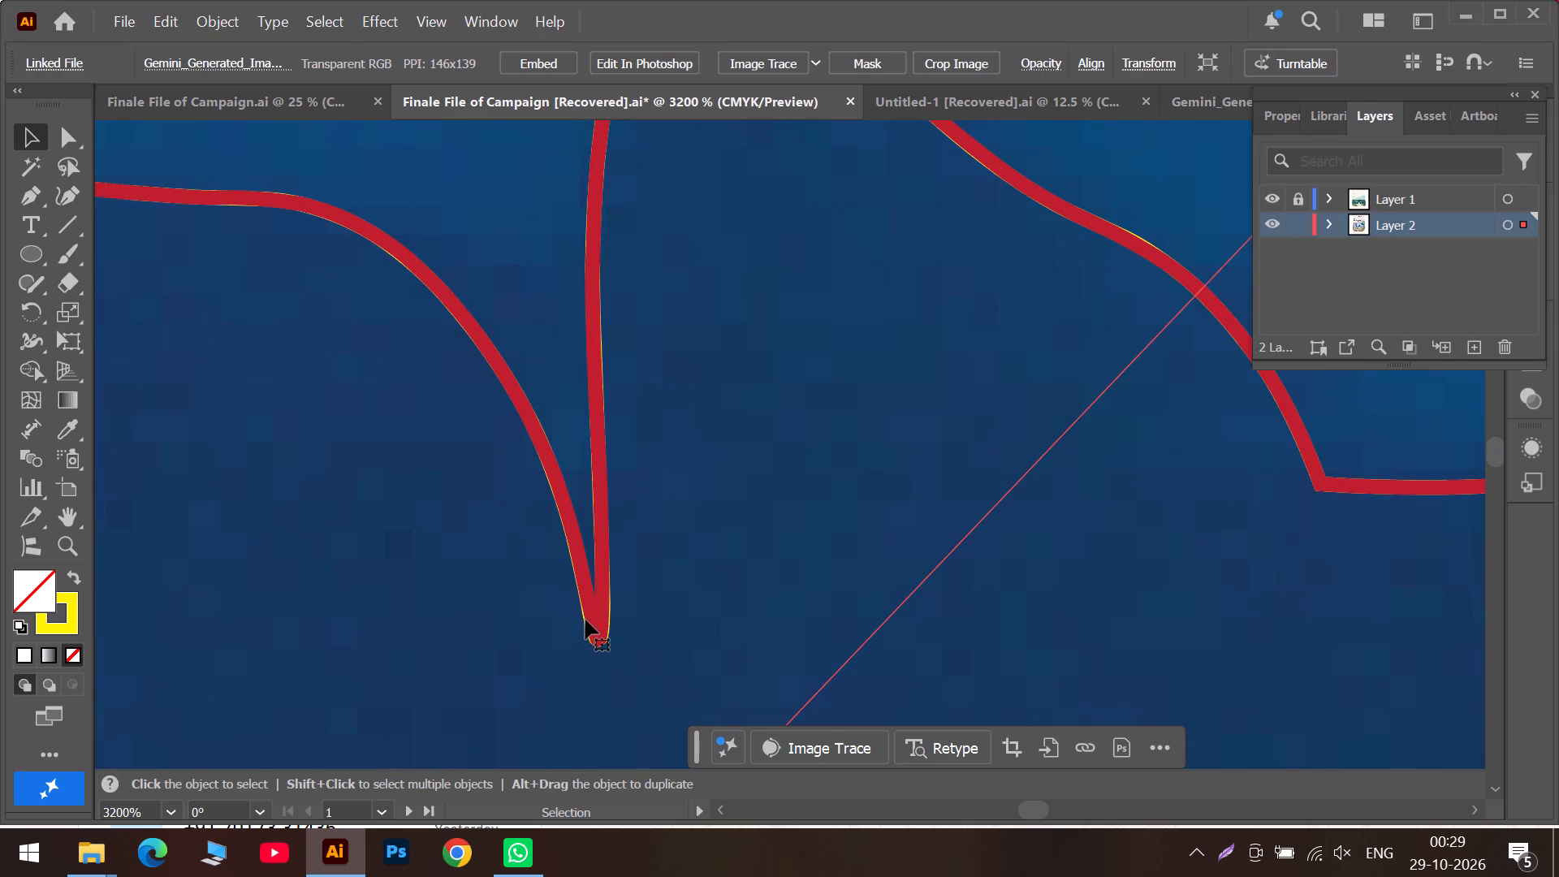
{"action": "scroll", "coordinate": [585, 620], "scroll_direction": "down", "scroll_amount": 5, "text": "alt"}
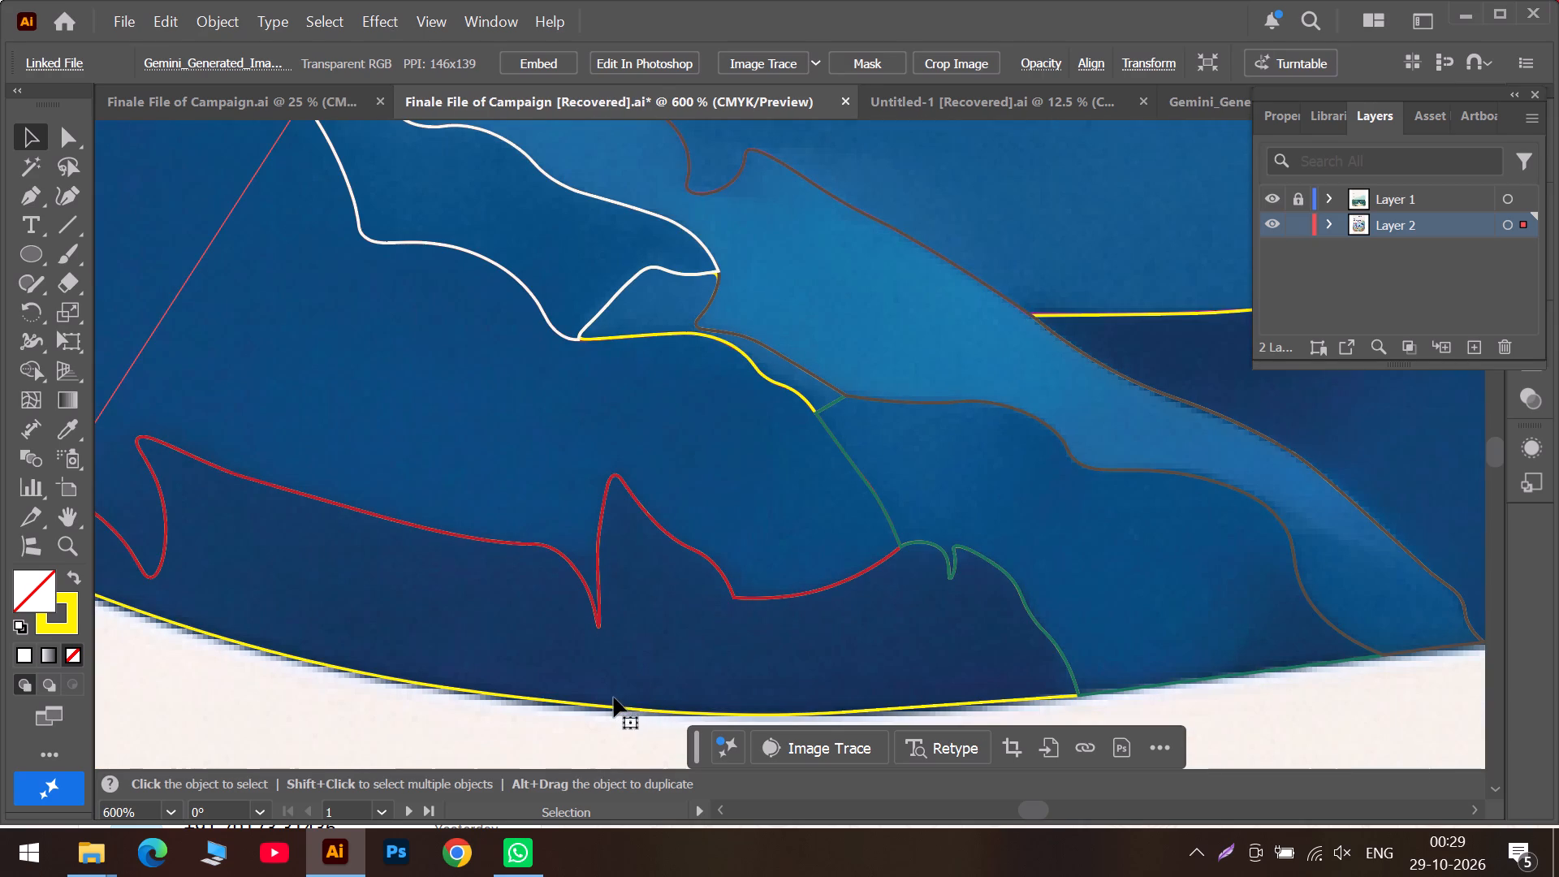
{"action": "left_click", "coordinate": [611, 709]}
{"action": "scroll", "coordinate": [611, 709], "scroll_direction": "down", "scroll_amount": 2, "text": "alt"}
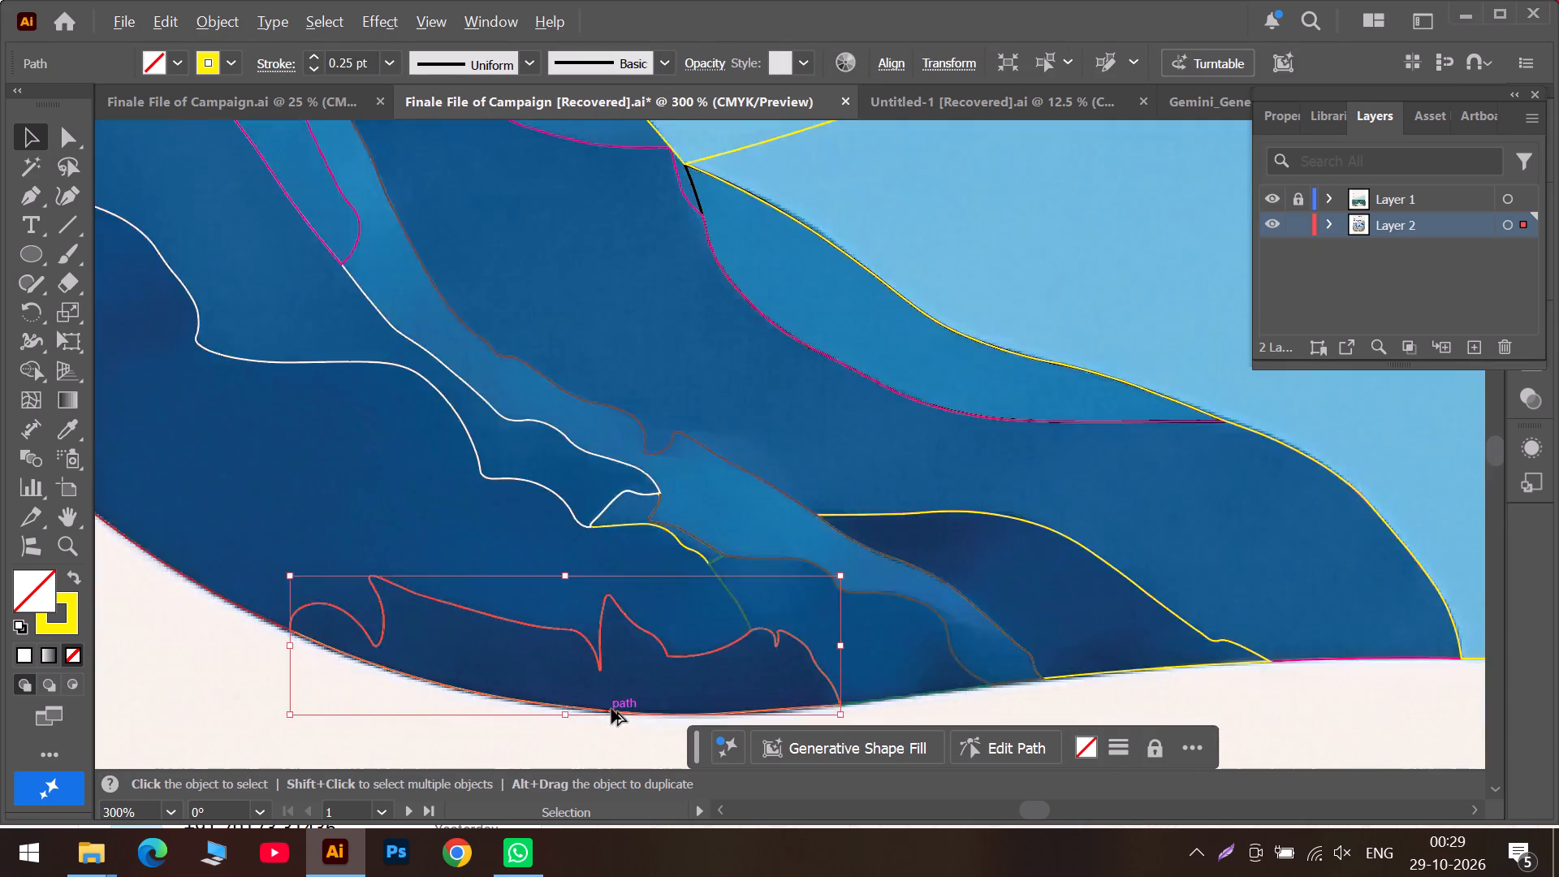
{"action": "scroll", "coordinate": [611, 709], "scroll_direction": "down", "scroll_amount": 1, "text": "alt"}
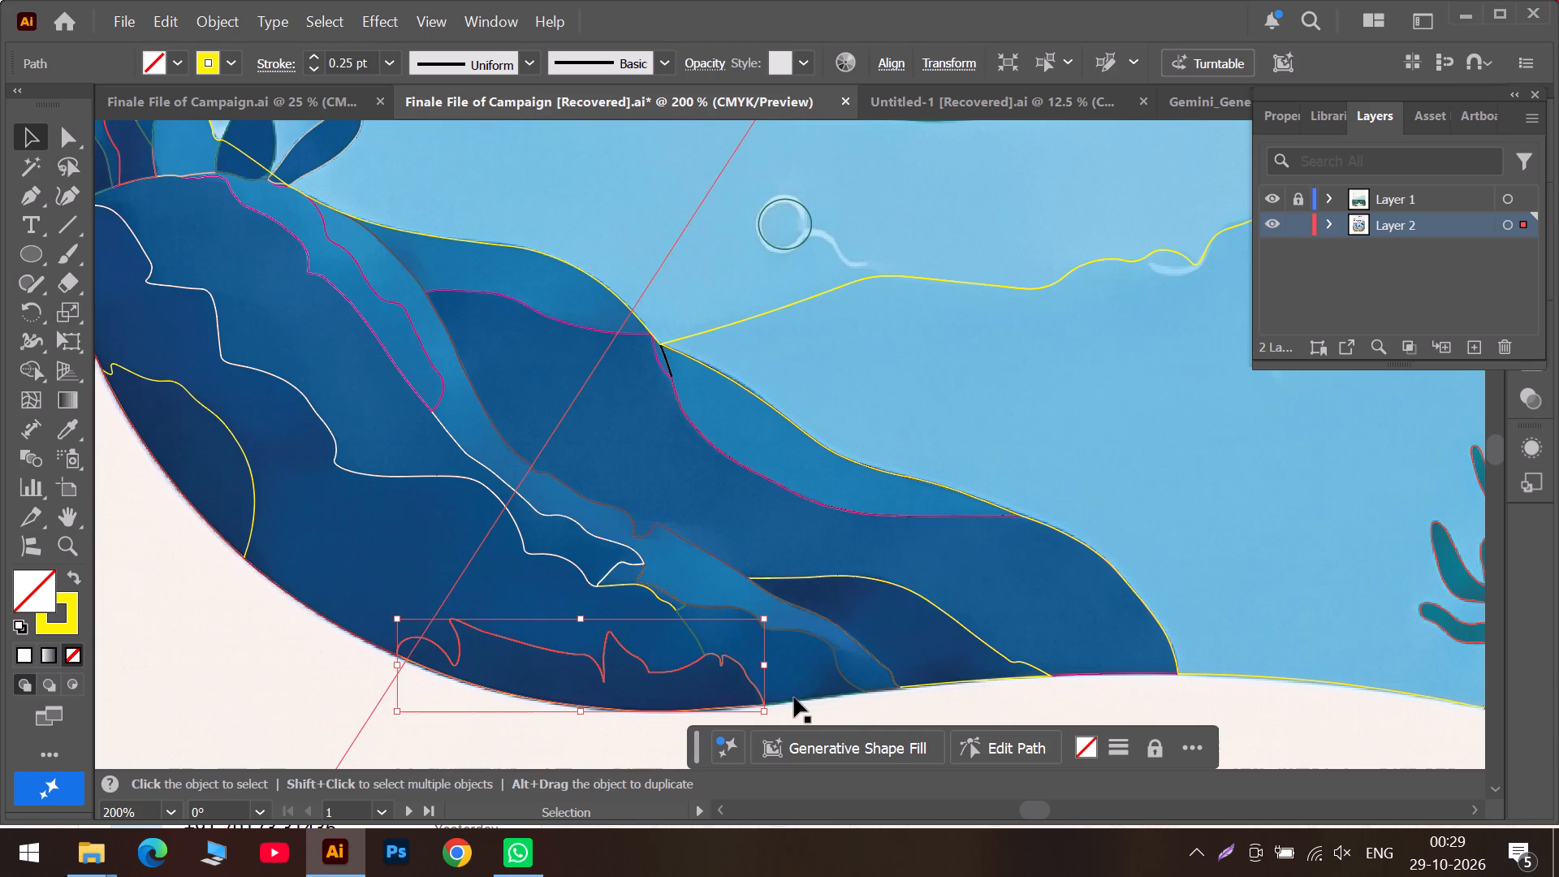
{"action": "scroll", "coordinate": [794, 698], "scroll_direction": "up", "scroll_amount": 2, "text": "alt"}
{"action": "left_click", "coordinate": [785, 671]}
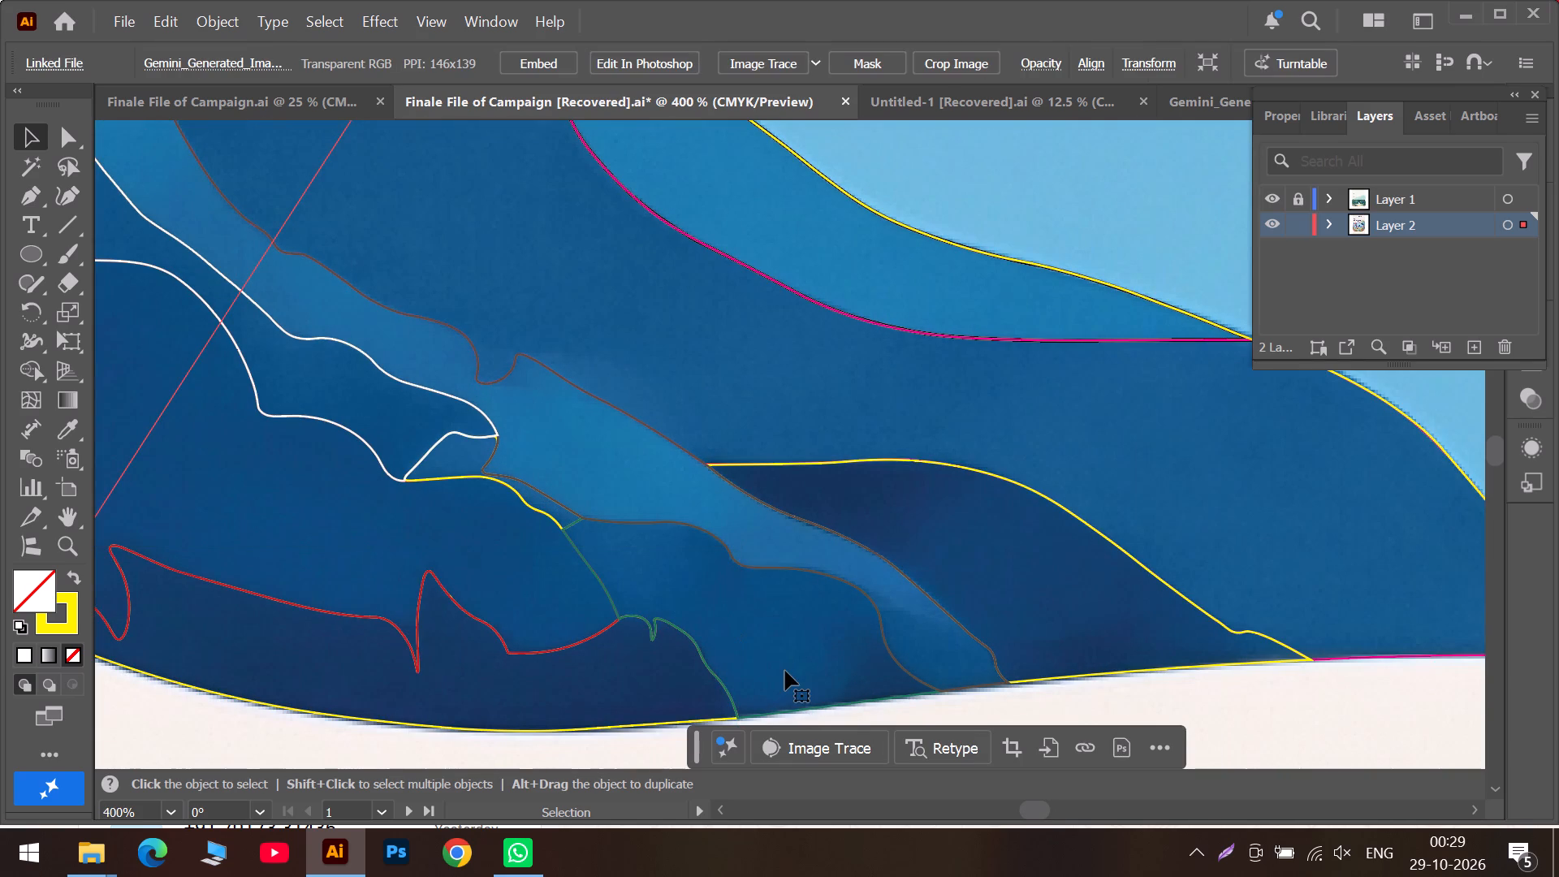
{"action": "scroll", "coordinate": [904, 665], "scroll_direction": "down", "scroll_amount": 1, "text": "alt"}
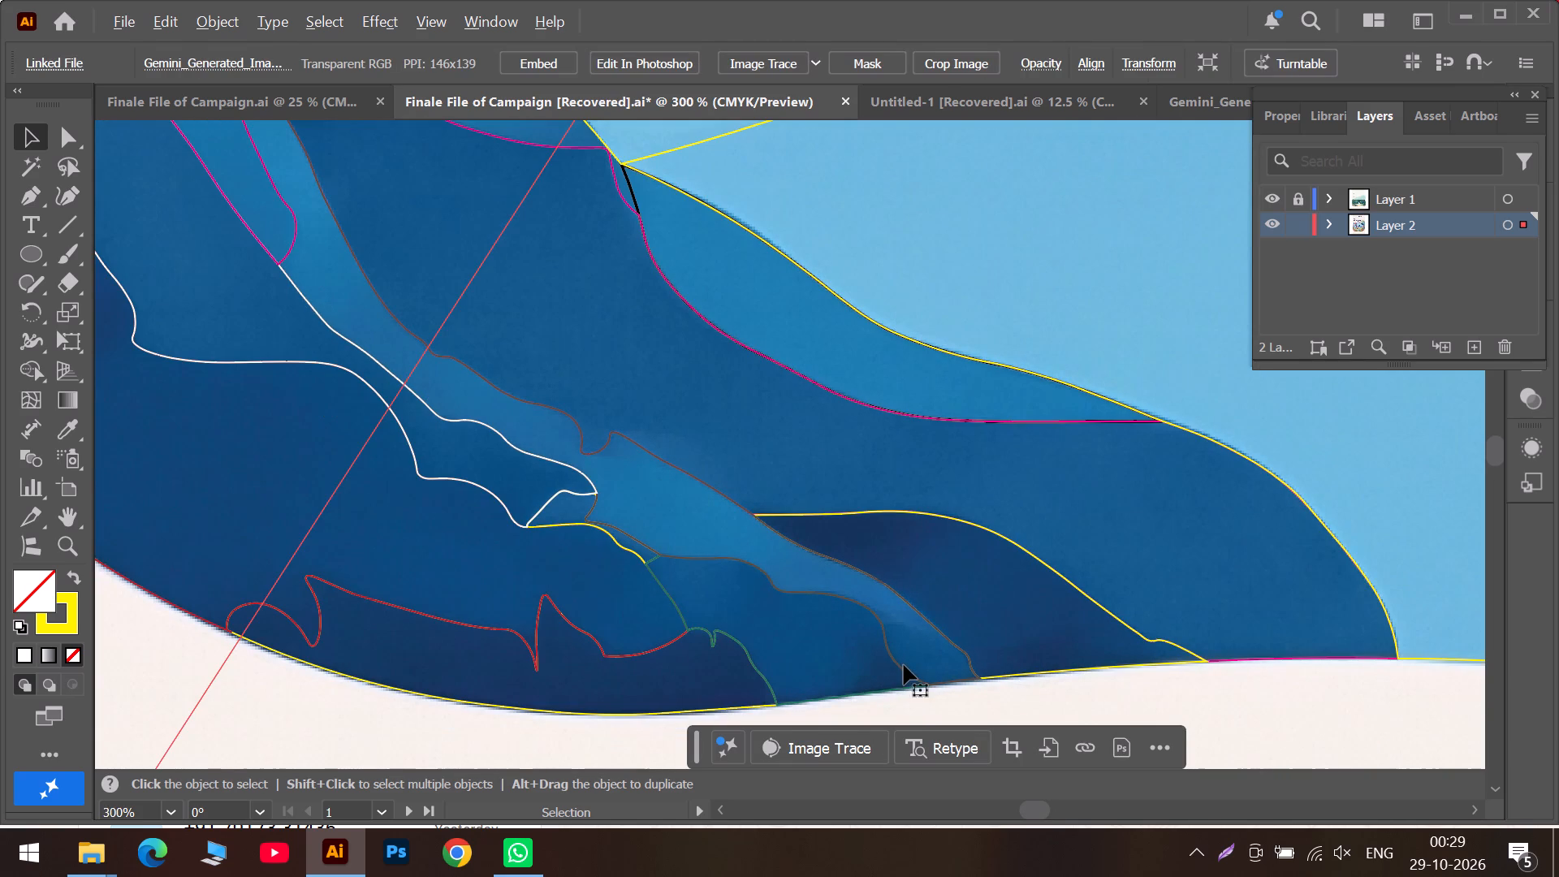
Examine the traced seaweed, coral and seabed outlines at the blob's lower right for untraced areas.
{"action": "left_click", "coordinate": [1156, 814]}
{"action": "left_click", "coordinate": [1157, 814]}
{"action": "scroll", "coordinate": [847, 718], "scroll_direction": "down", "scroll_amount": 5}
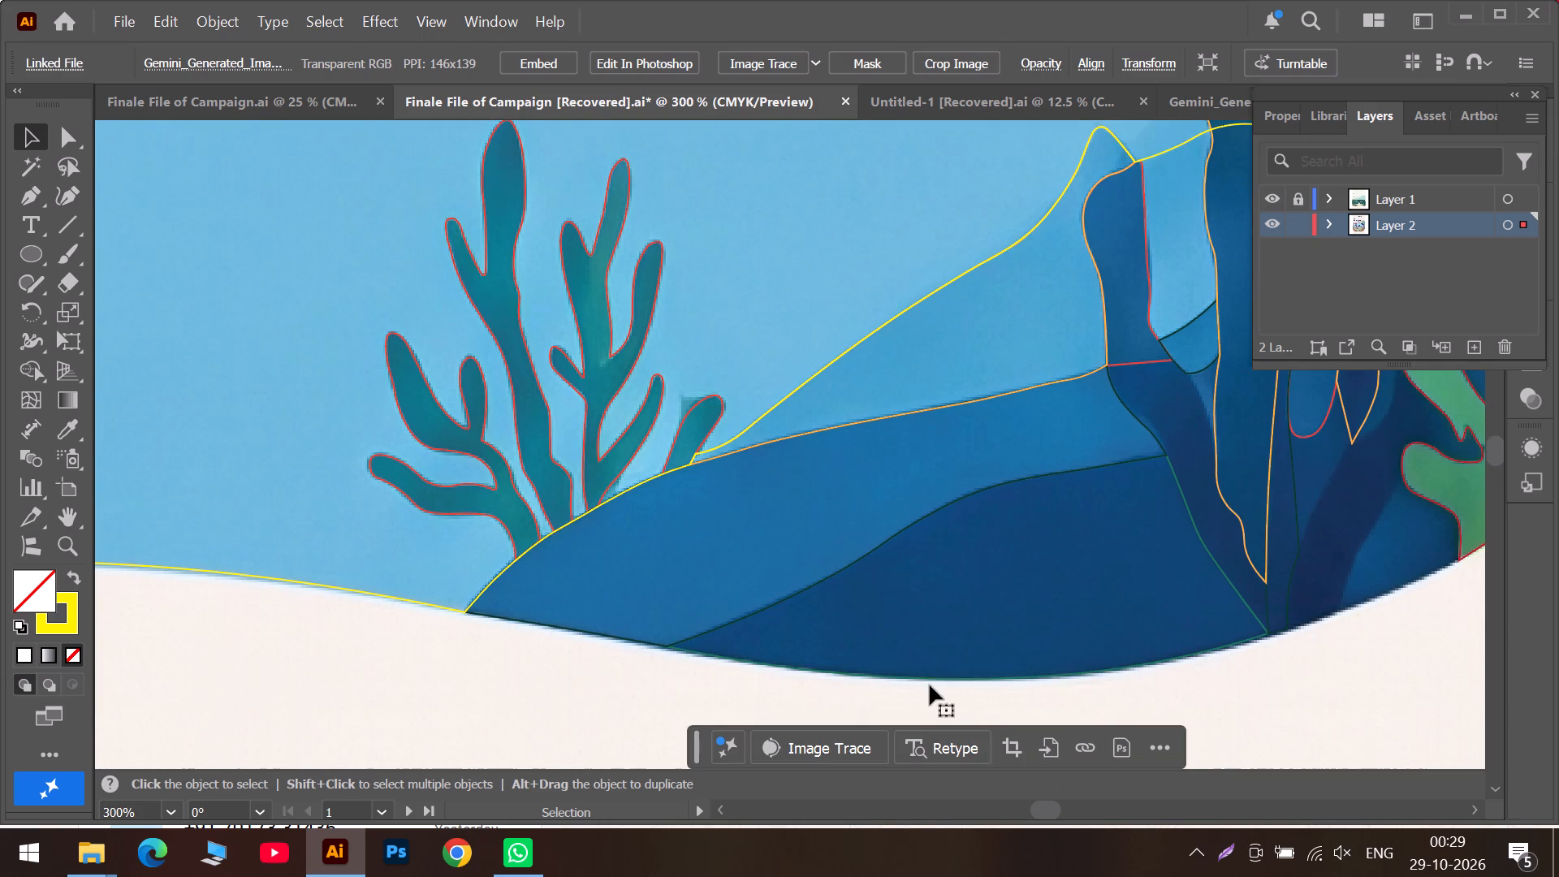
{"action": "left_click", "coordinate": [1075, 815]}
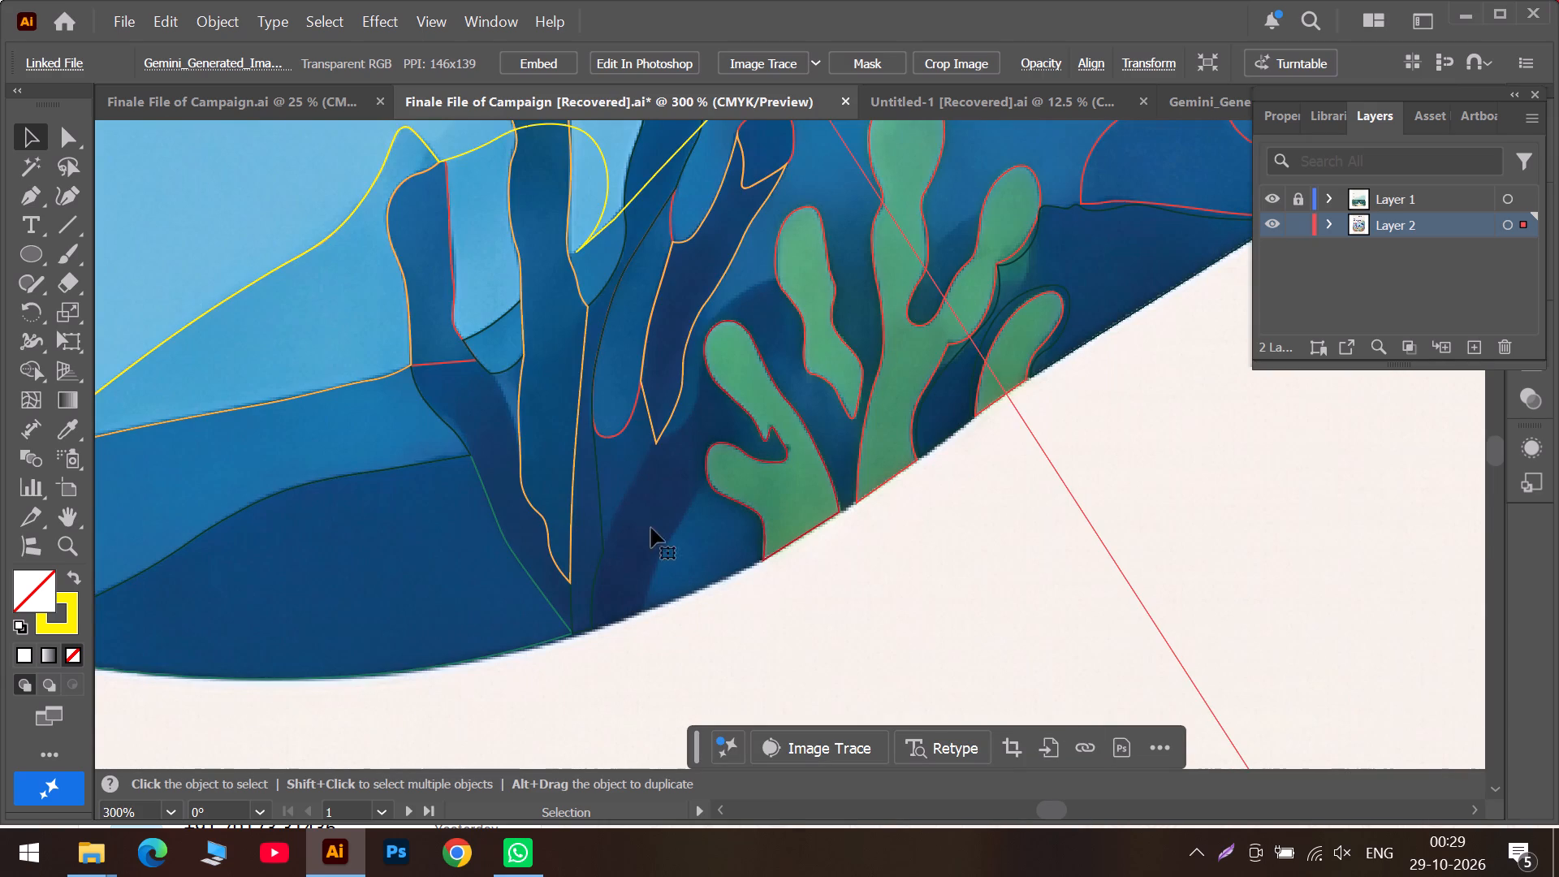
{"action": "scroll", "coordinate": [802, 424], "scroll_direction": "up", "scroll_amount": 11}
{"action": "scroll", "coordinate": [663, 362], "scroll_direction": "up", "scroll_amount": 5}
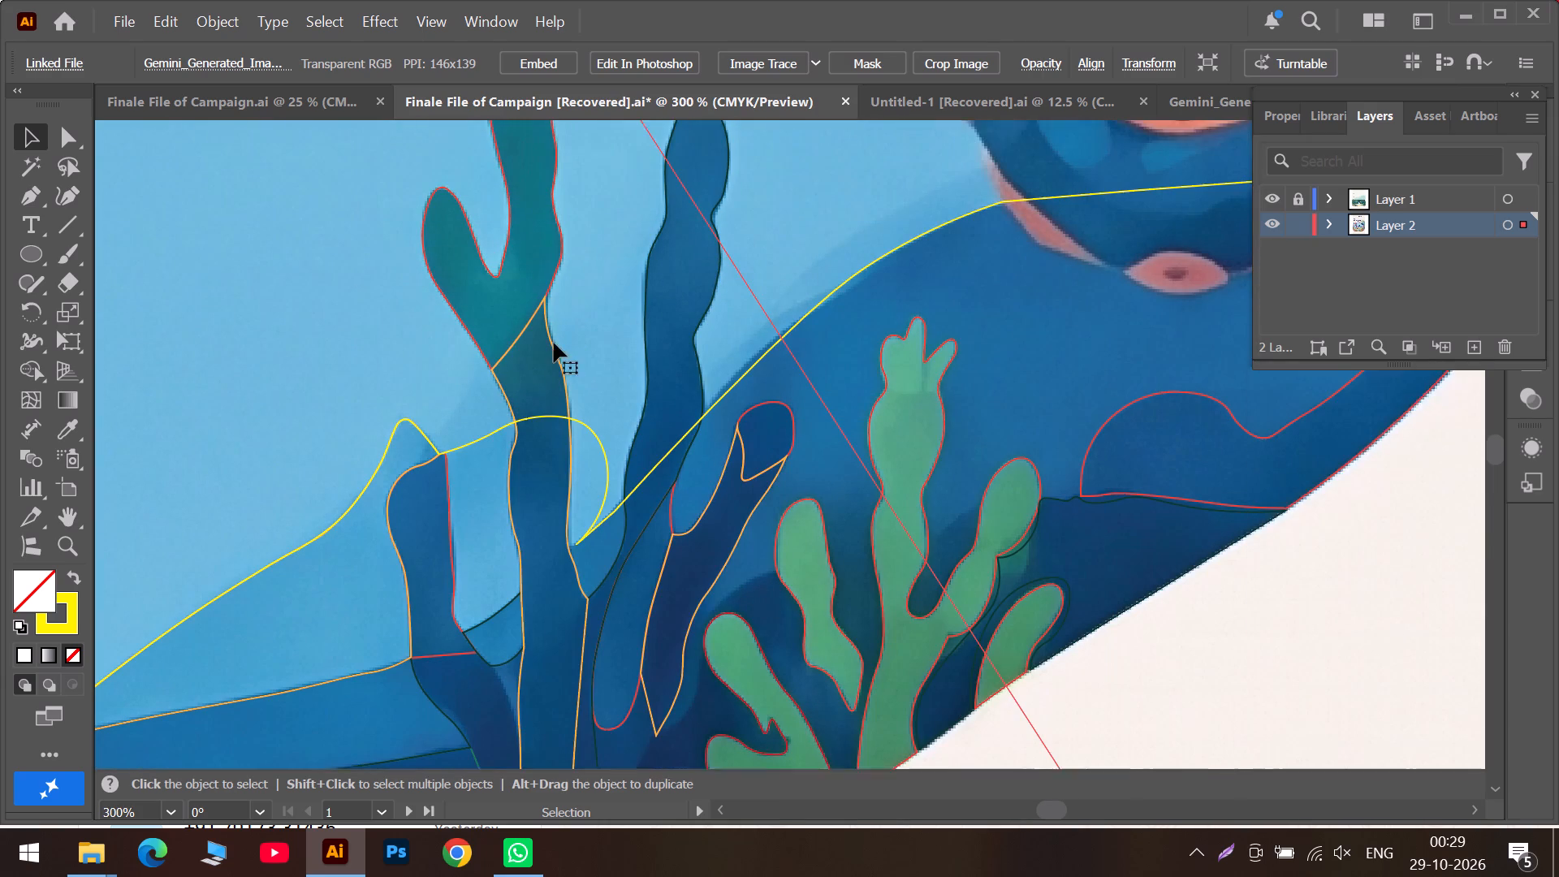
{"action": "scroll", "coordinate": [554, 343], "scroll_direction": "up", "scroll_amount": 5}
{"action": "scroll", "coordinate": [564, 340], "scroll_direction": "down", "scroll_amount": 15}
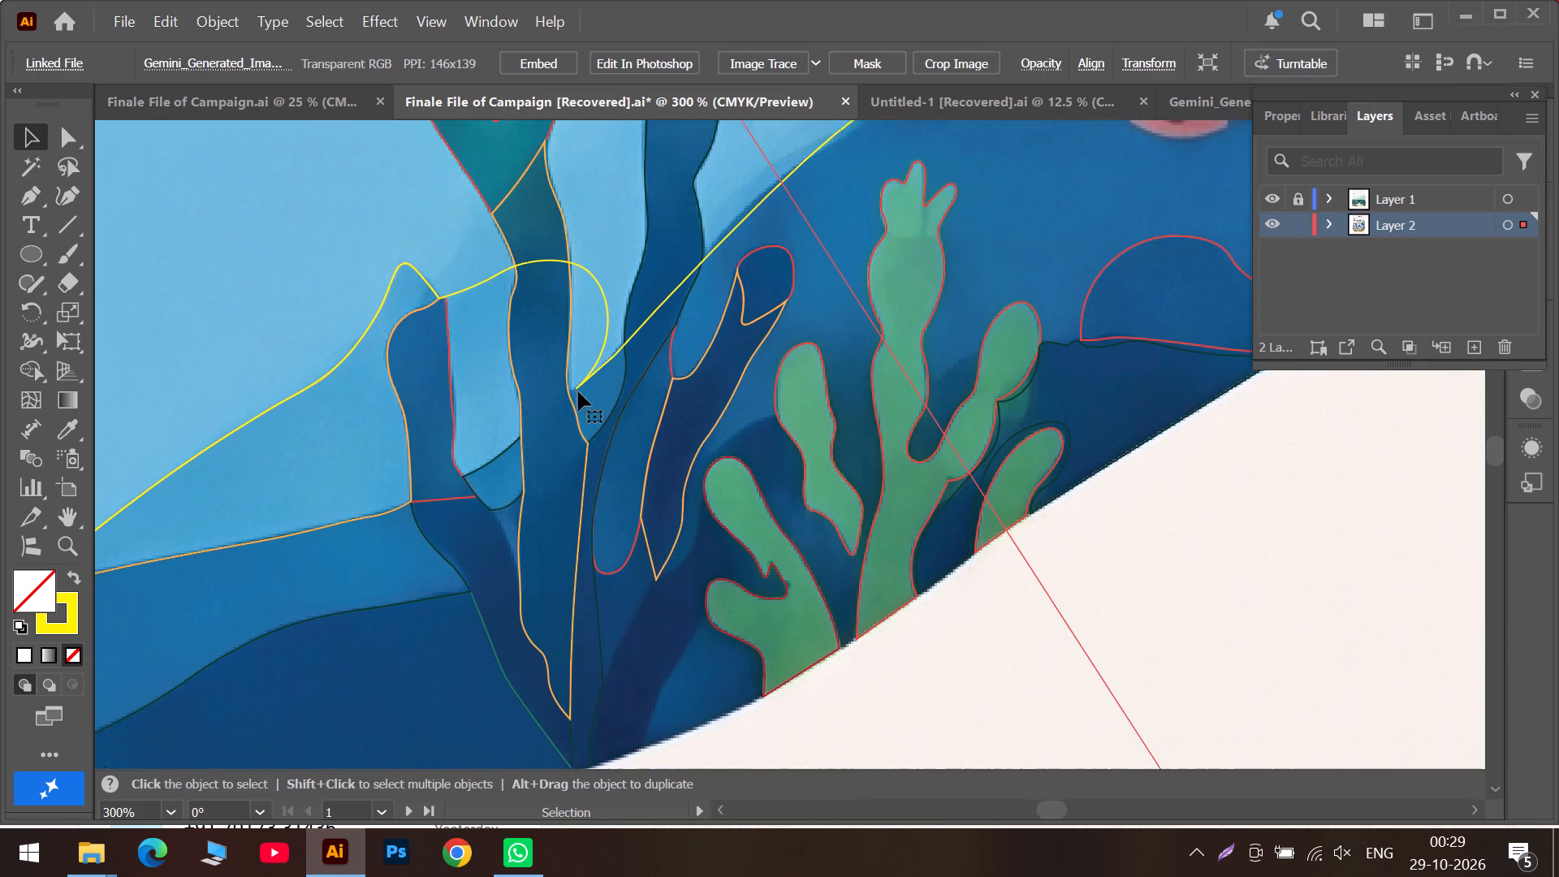
{"action": "scroll", "coordinate": [578, 391], "scroll_direction": "down", "scroll_amount": 3}
{"action": "scroll", "coordinate": [535, 450], "scroll_direction": "down", "scroll_amount": 2}
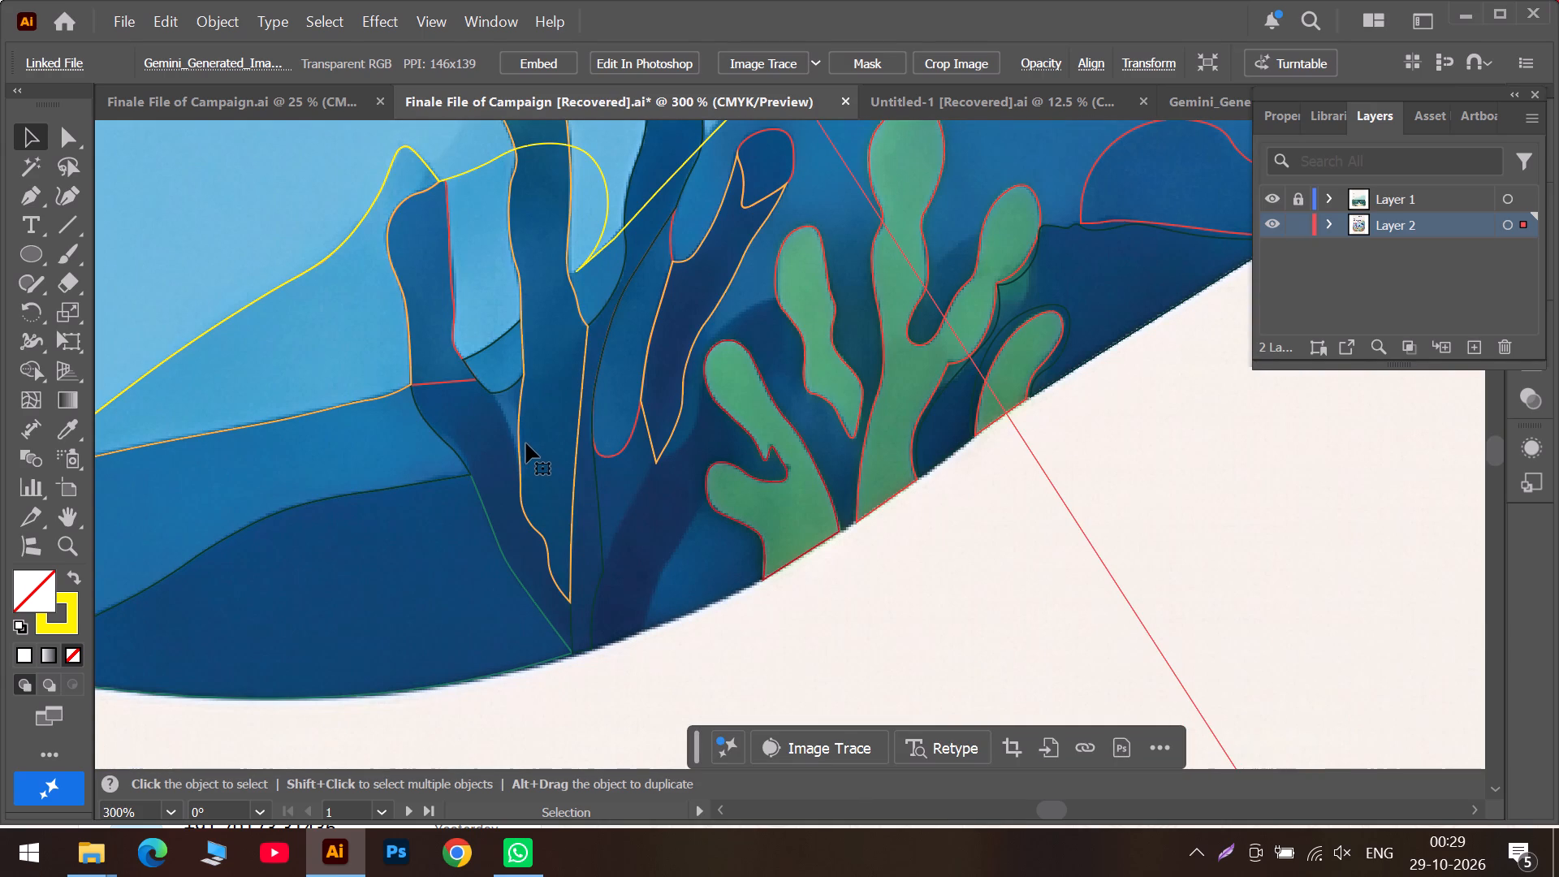
Start a Curvature path at the dark blue seaweed's base with a straight top edge, curving down its right side.
{"action": "scroll", "coordinate": [477, 424], "scroll_direction": "up", "scroll_amount": 3}
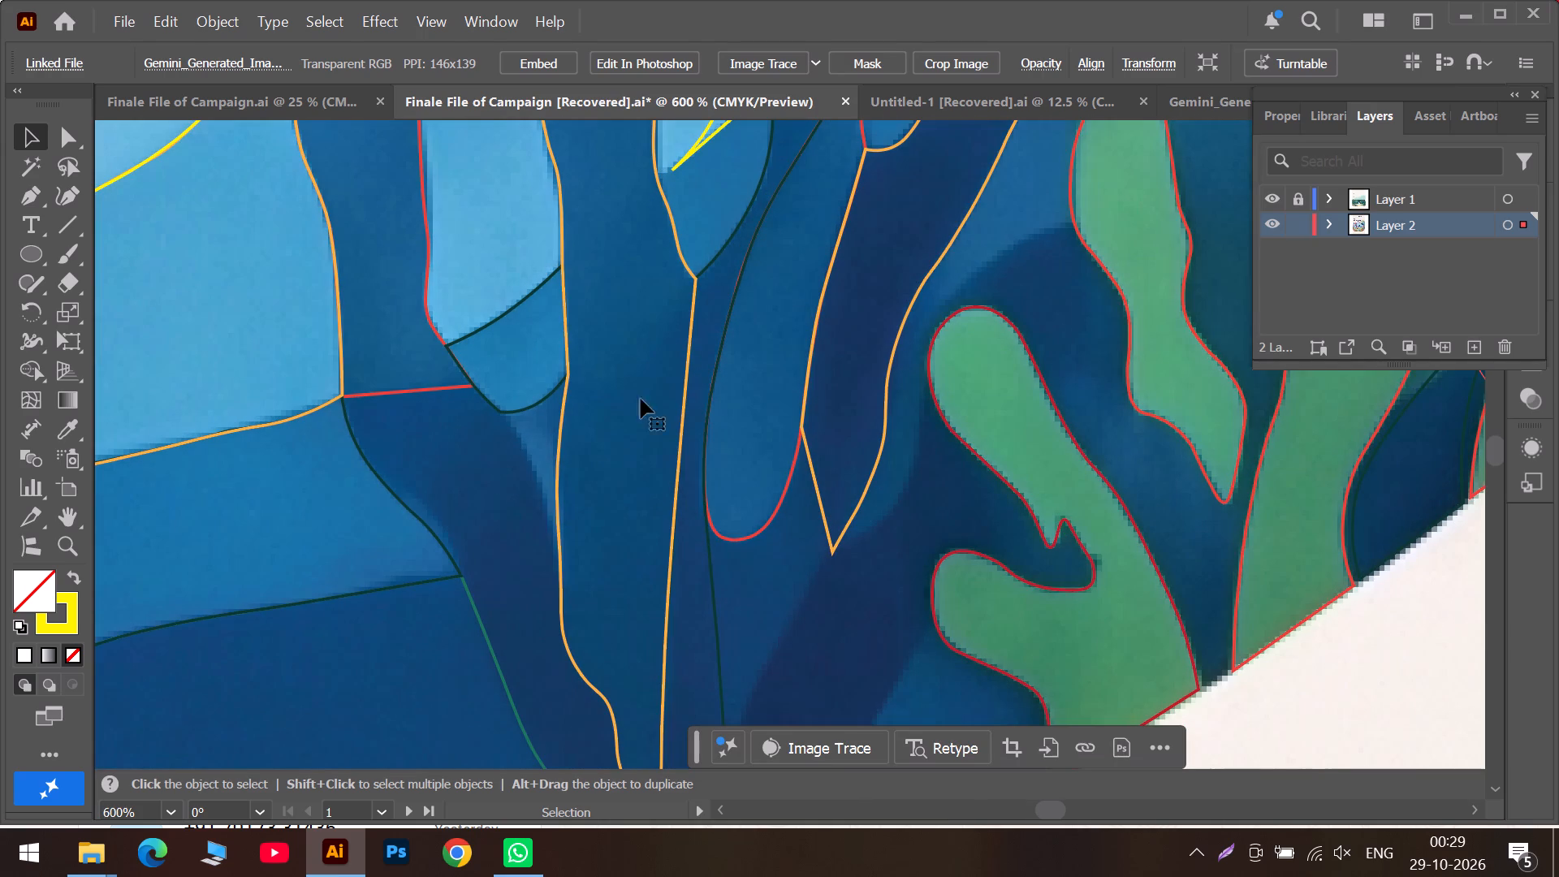
{"action": "left_click", "coordinate": [68, 202]}
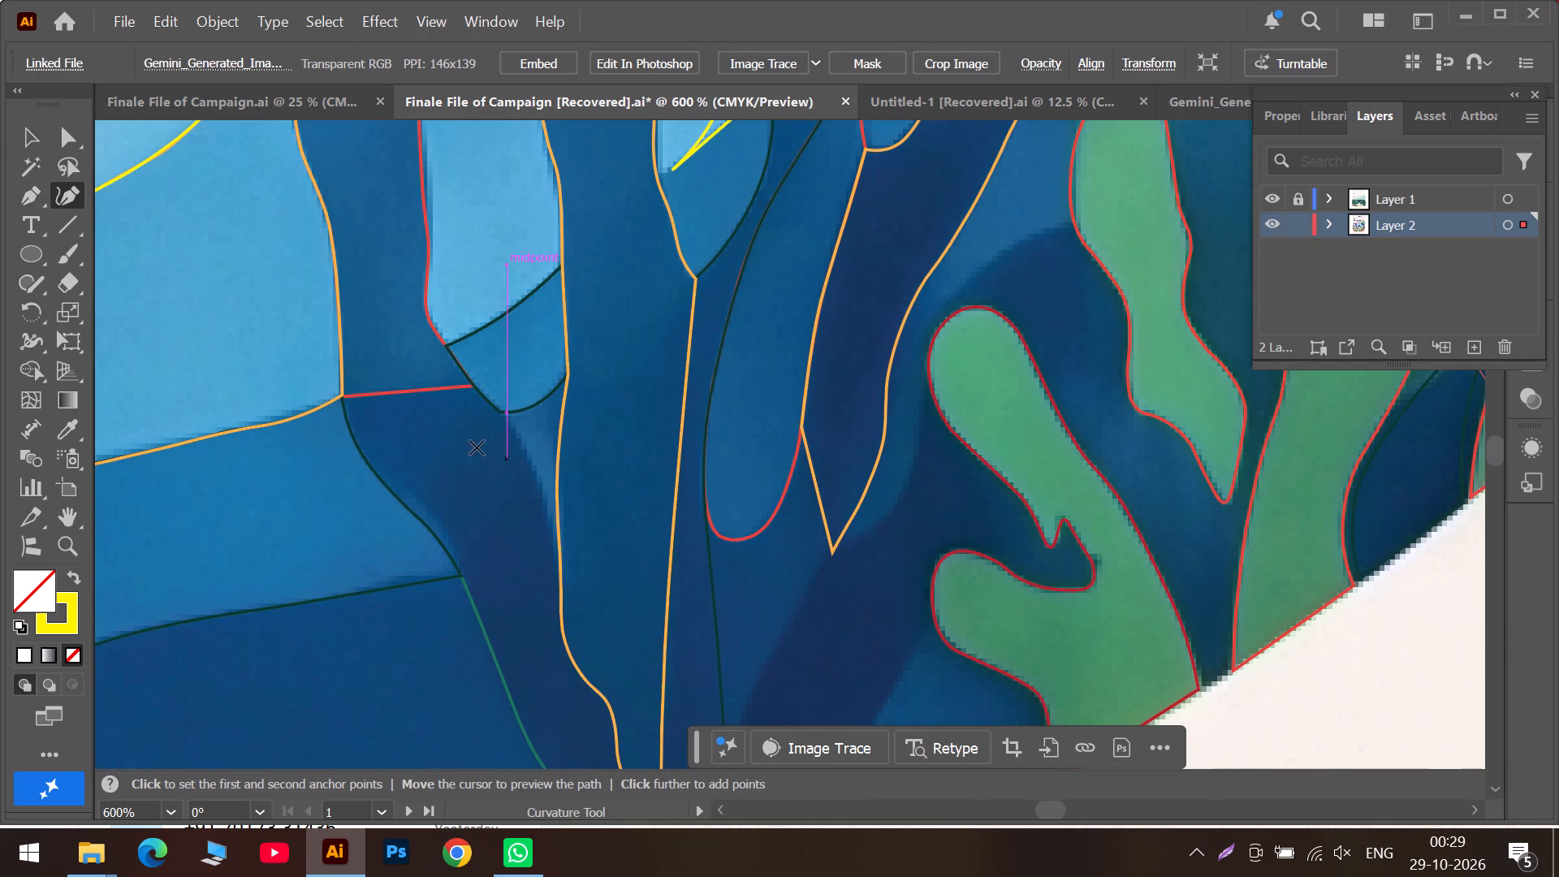
{"action": "scroll", "coordinate": [470, 443], "scroll_direction": "up", "scroll_amount": 2, "text": "alt"}
{"action": "left_click", "coordinate": [250, 350]}
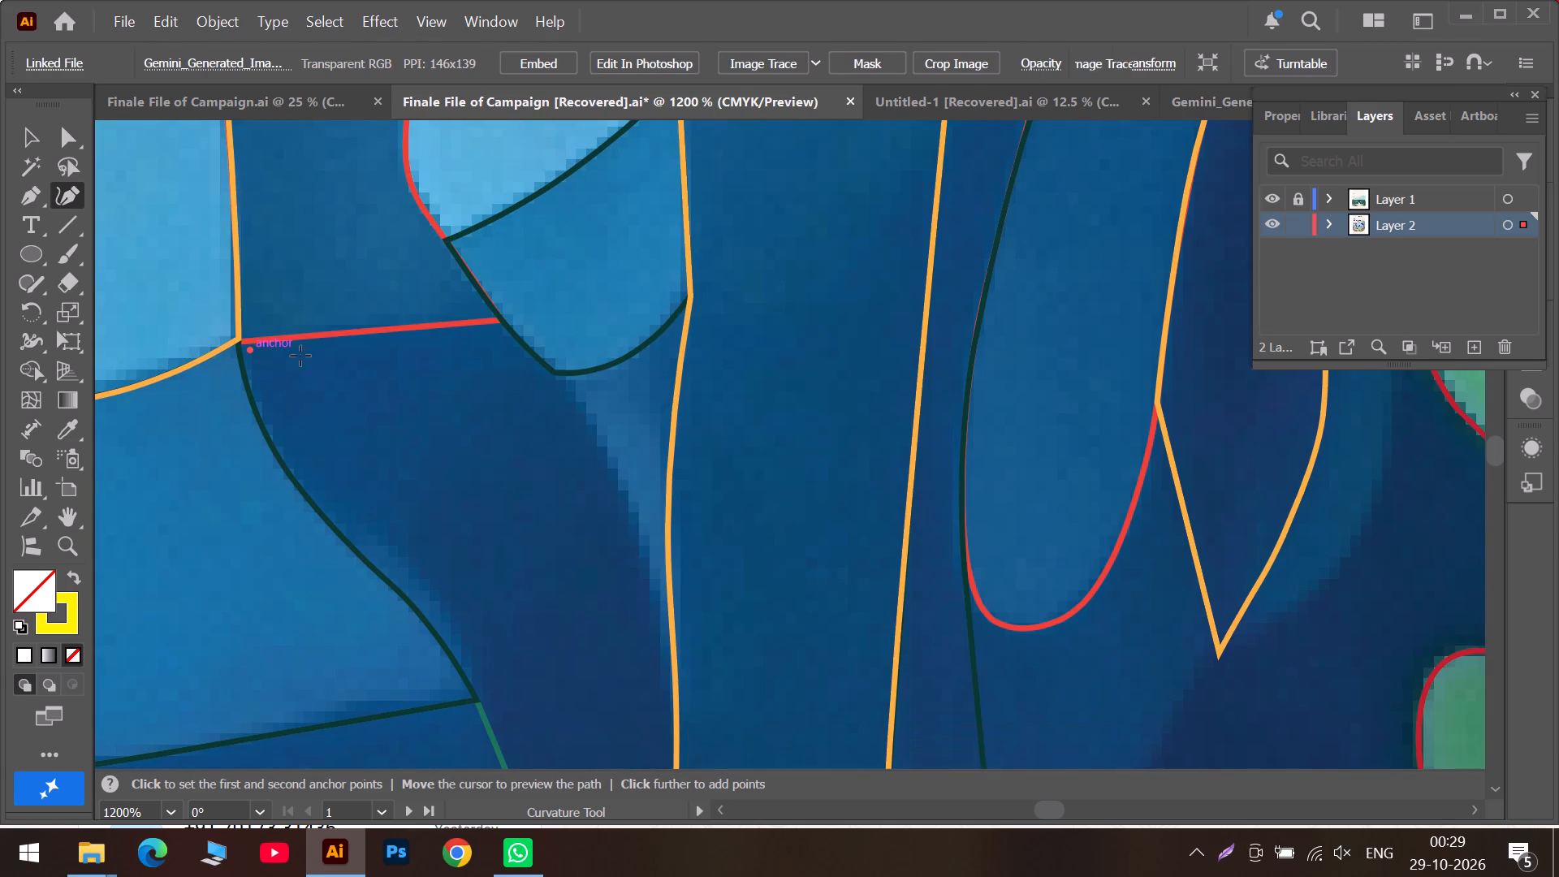
{"action": "double_click", "coordinate": [498, 335]}
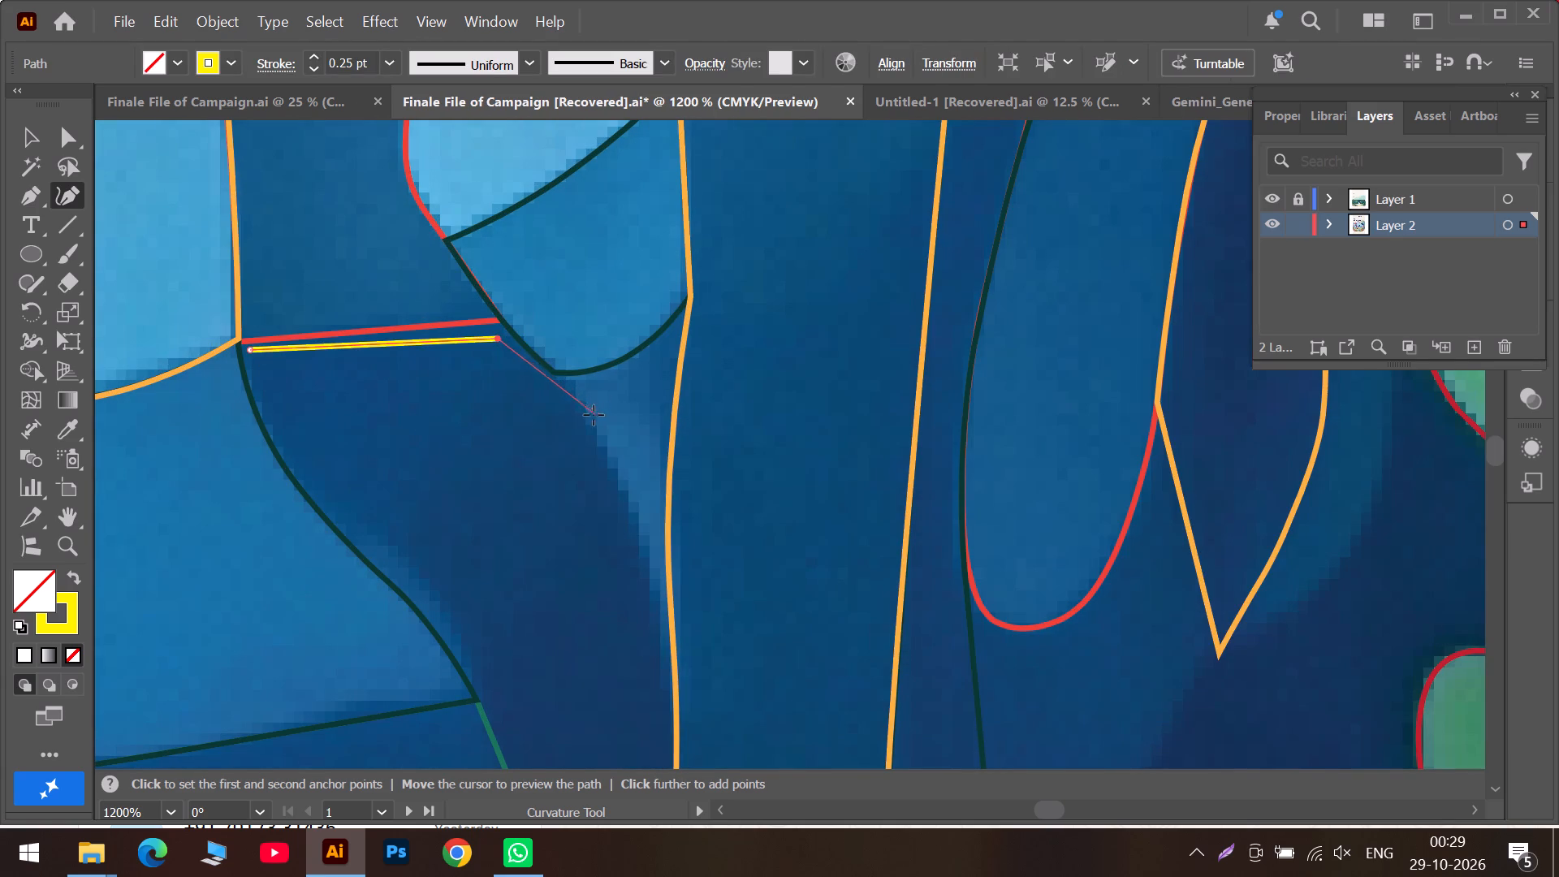
{"action": "left_click", "coordinate": [579, 404]}
{"action": "left_click", "coordinate": [650, 590]}
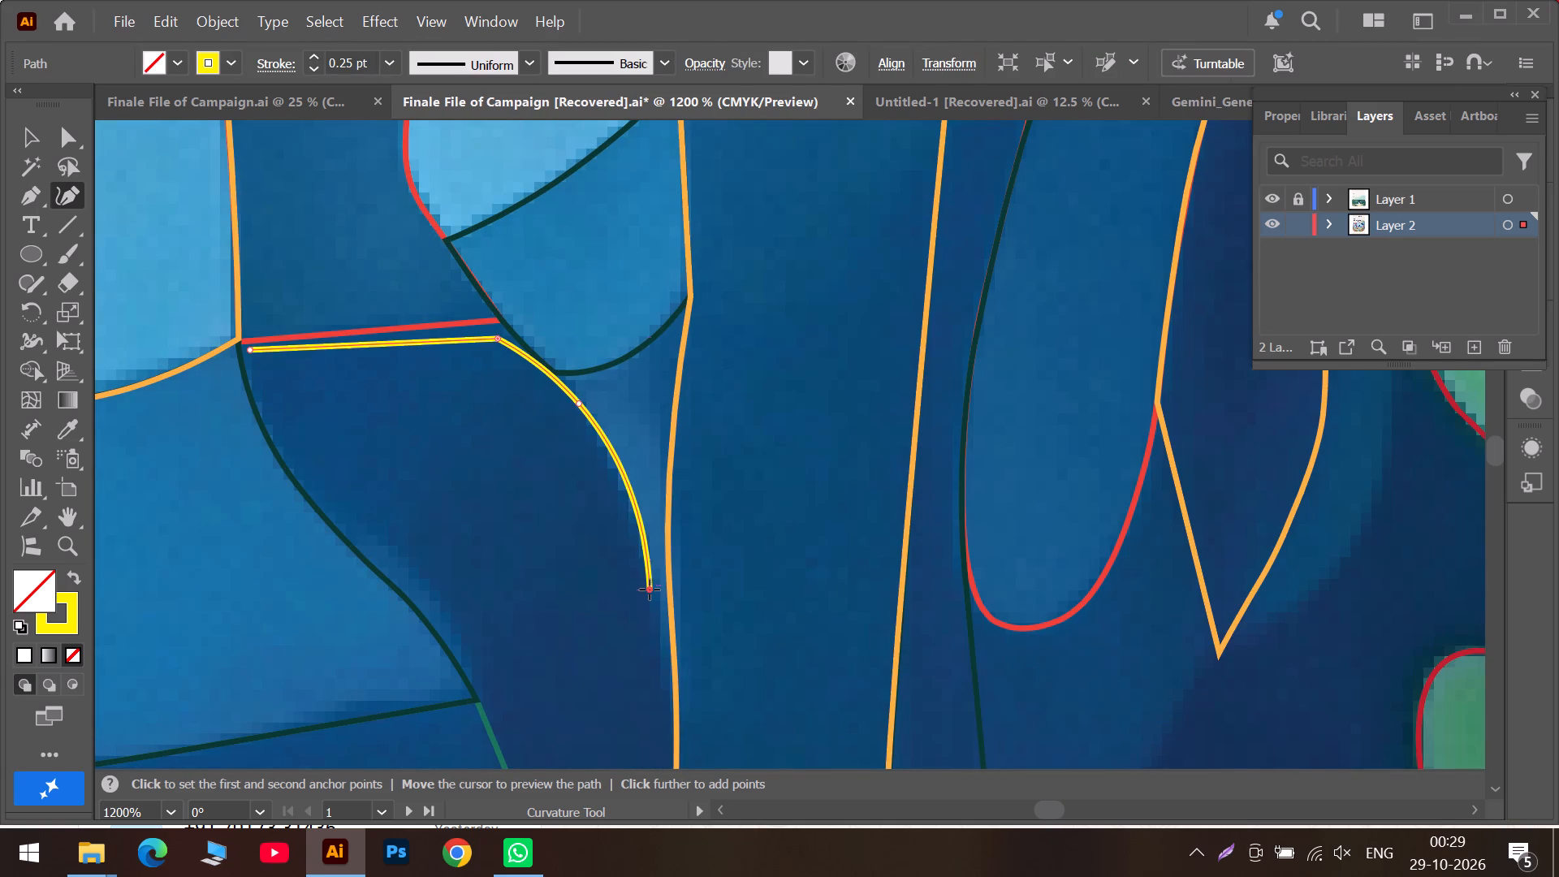
Continue the path down beside the orange stem outline, following its bends, and end with a corner point near its tip.
{"action": "scroll", "coordinate": [650, 590], "scroll_direction": "down", "scroll_amount": 5}
{"action": "left_click", "coordinate": [663, 572]}
{"action": "scroll", "coordinate": [663, 571], "scroll_direction": "down", "scroll_amount": 4}
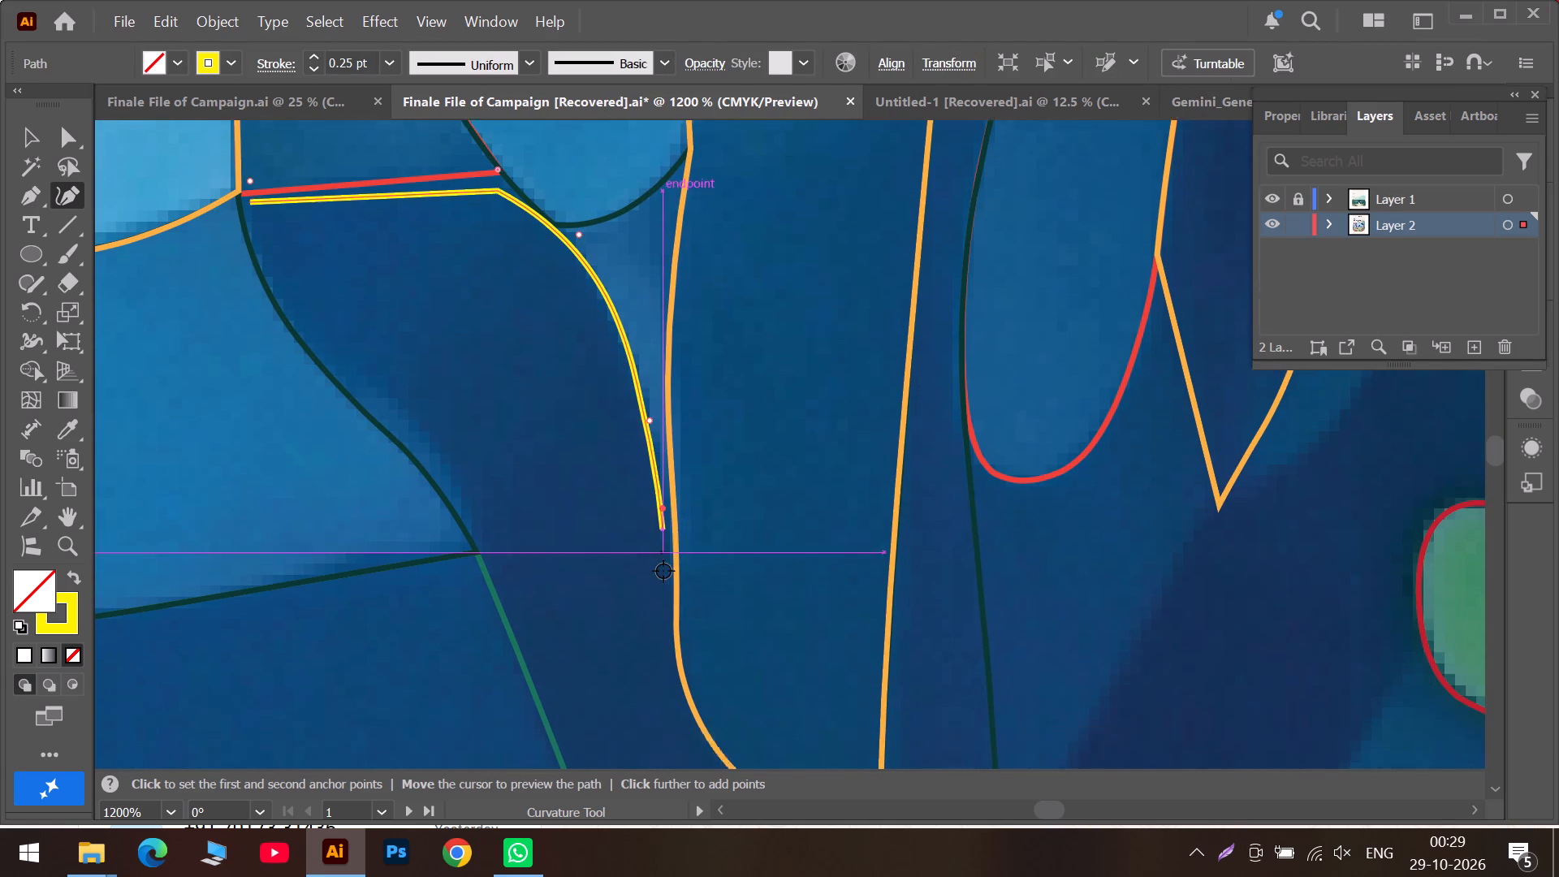
{"action": "scroll", "coordinate": [663, 571], "scroll_direction": "down", "scroll_amount": 2}
{"action": "left_click", "coordinate": [662, 570]}
{"action": "scroll", "coordinate": [667, 592], "scroll_direction": "down", "scroll_amount": 5}
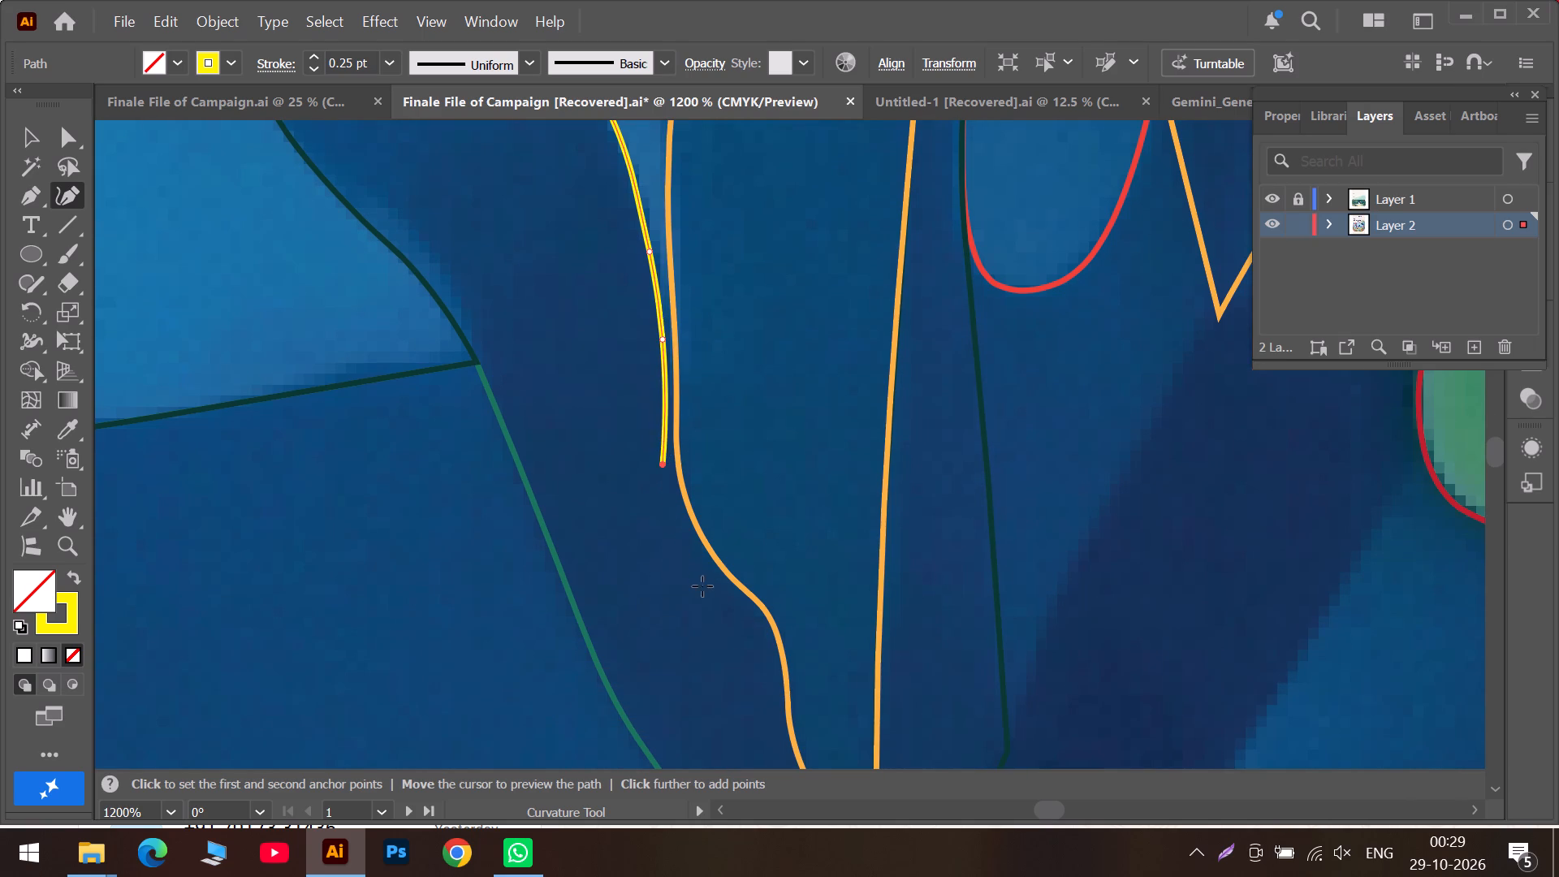
{"action": "left_click", "coordinate": [710, 579]}
{"action": "scroll", "coordinate": [709, 578], "scroll_direction": "down", "scroll_amount": 6}
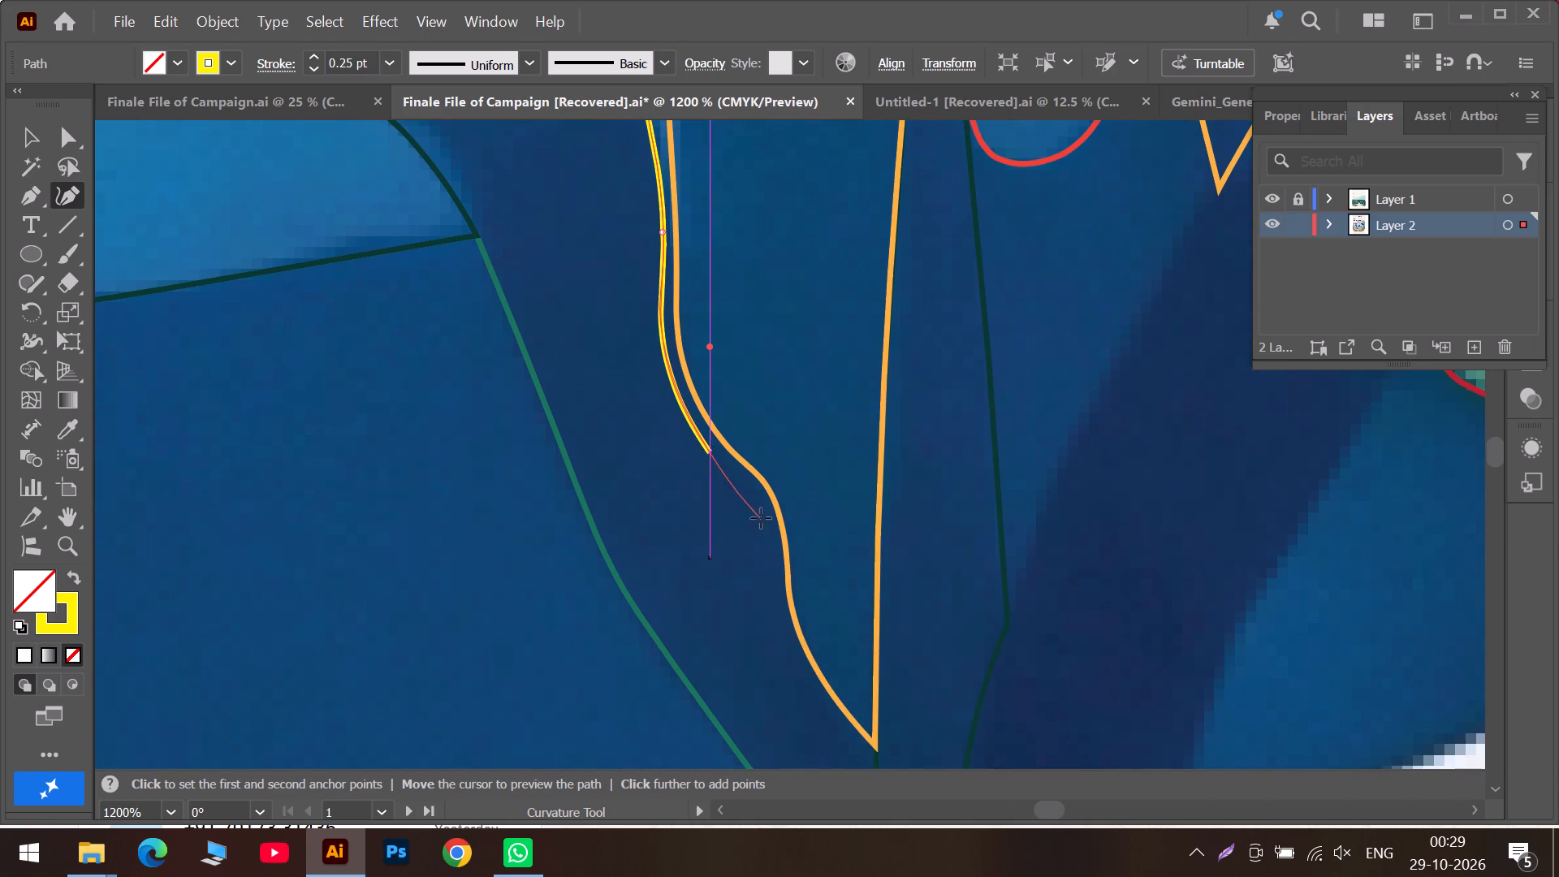
{"action": "left_click", "coordinate": [761, 518]}
{"action": "scroll", "coordinate": [761, 535], "scroll_direction": "down", "scroll_amount": 7}
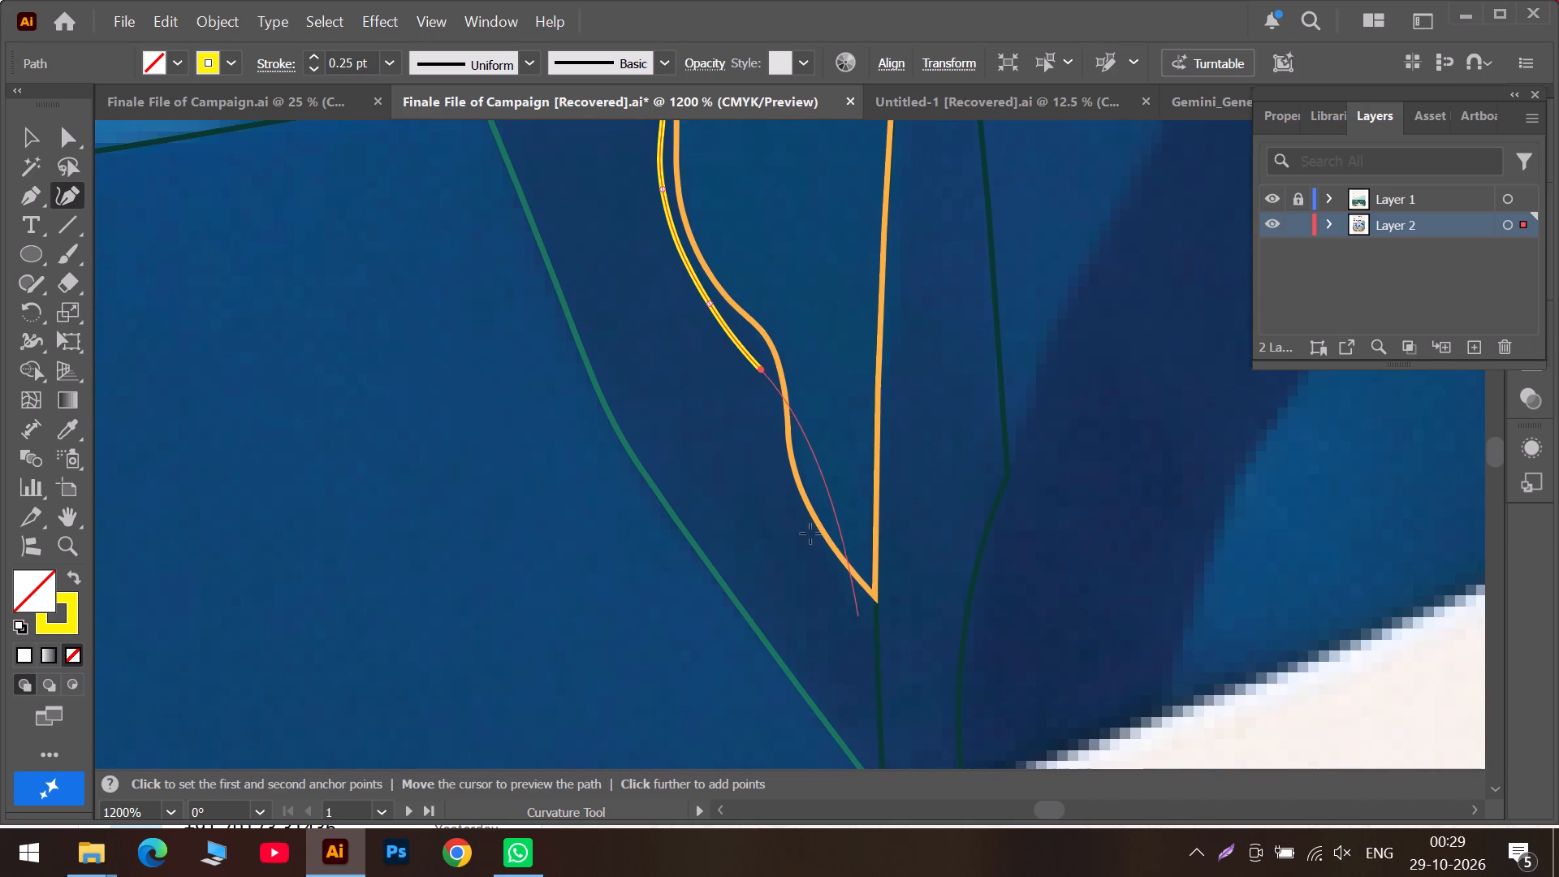
{"action": "left_click", "coordinate": [777, 456]}
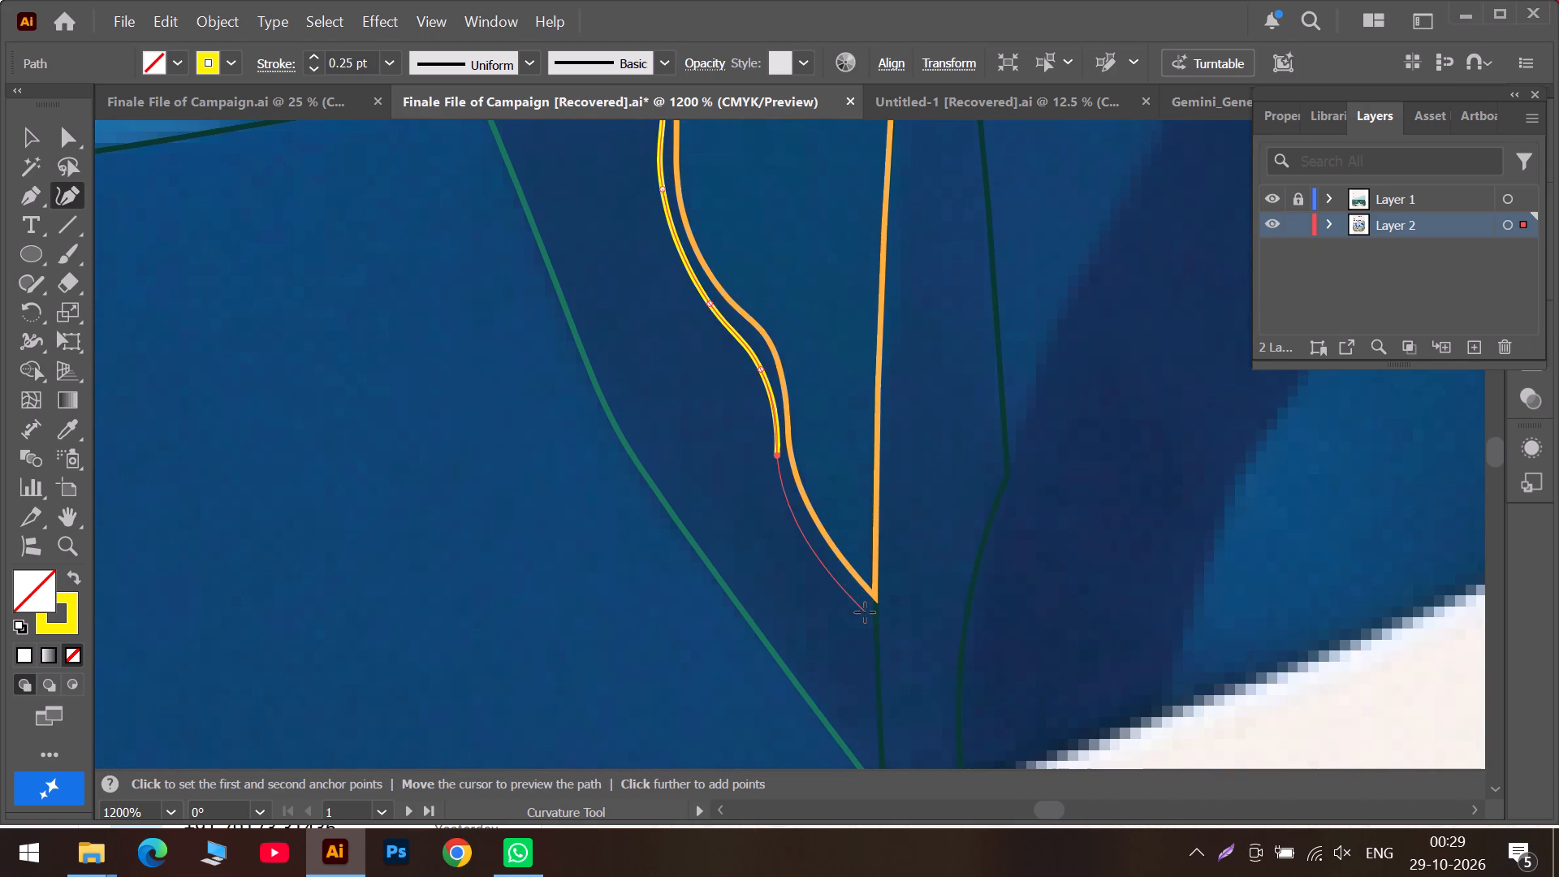
{"action": "double_click", "coordinate": [865, 612]}
Add a corner at the dark blue seaweed shape's bottom tip and trace its left edge upward, inside the green outlines.
{"action": "scroll", "coordinate": [865, 612], "scroll_direction": "down", "scroll_amount": 6}
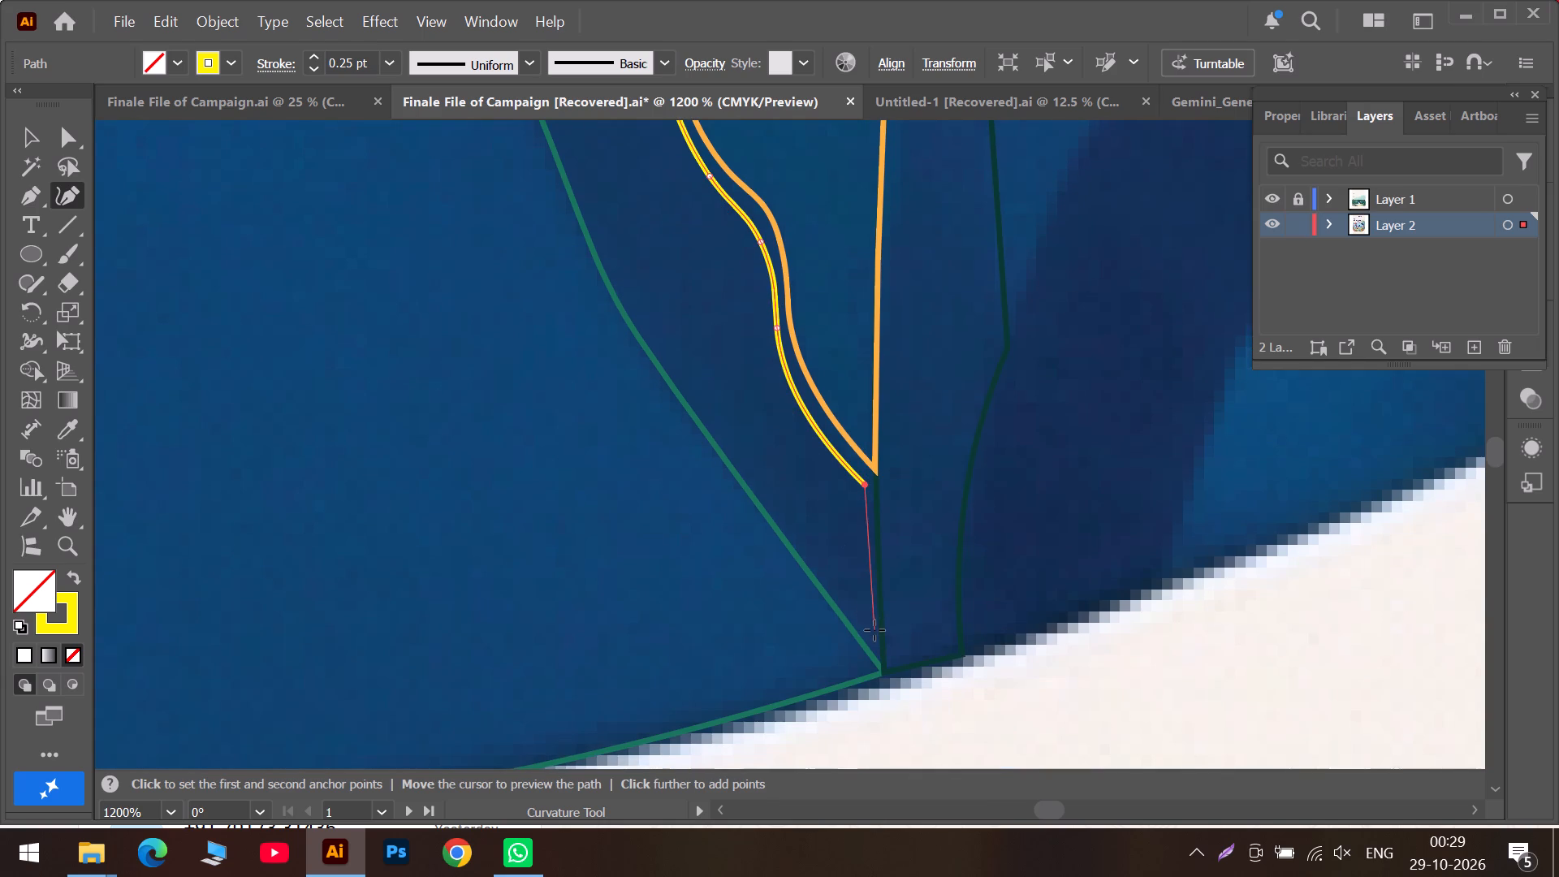
{"action": "double_click", "coordinate": [870, 636]}
{"action": "left_click", "coordinate": [769, 476]}
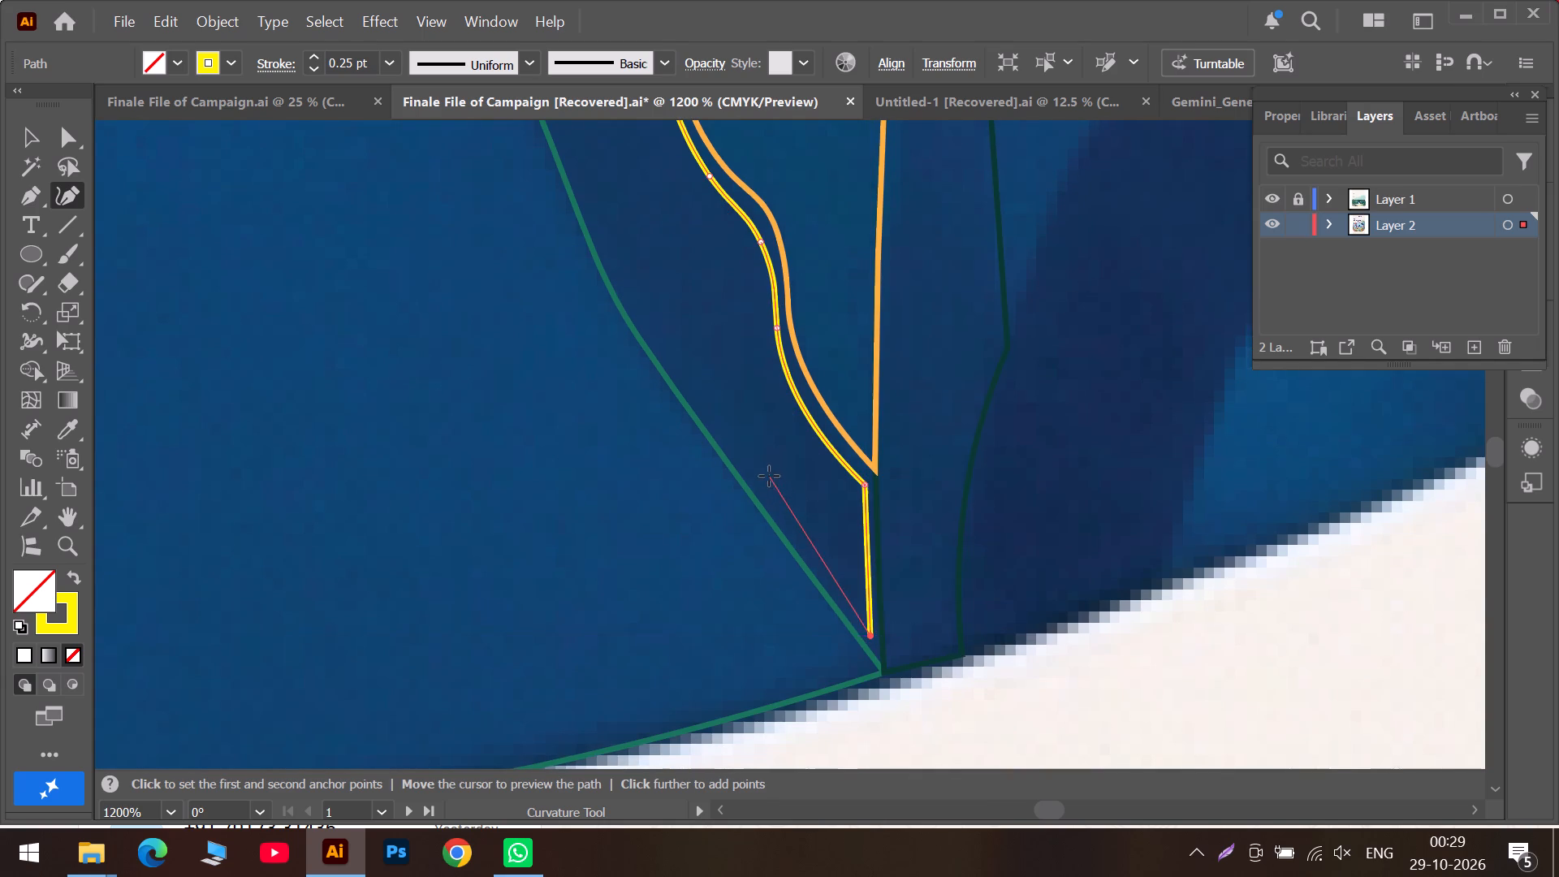
{"action": "scroll", "coordinate": [653, 310], "scroll_direction": "up", "scroll_amount": 6}
{"action": "left_click", "coordinate": [610, 362]}
{"action": "scroll", "coordinate": [555, 239], "scroll_direction": "up", "scroll_amount": 6}
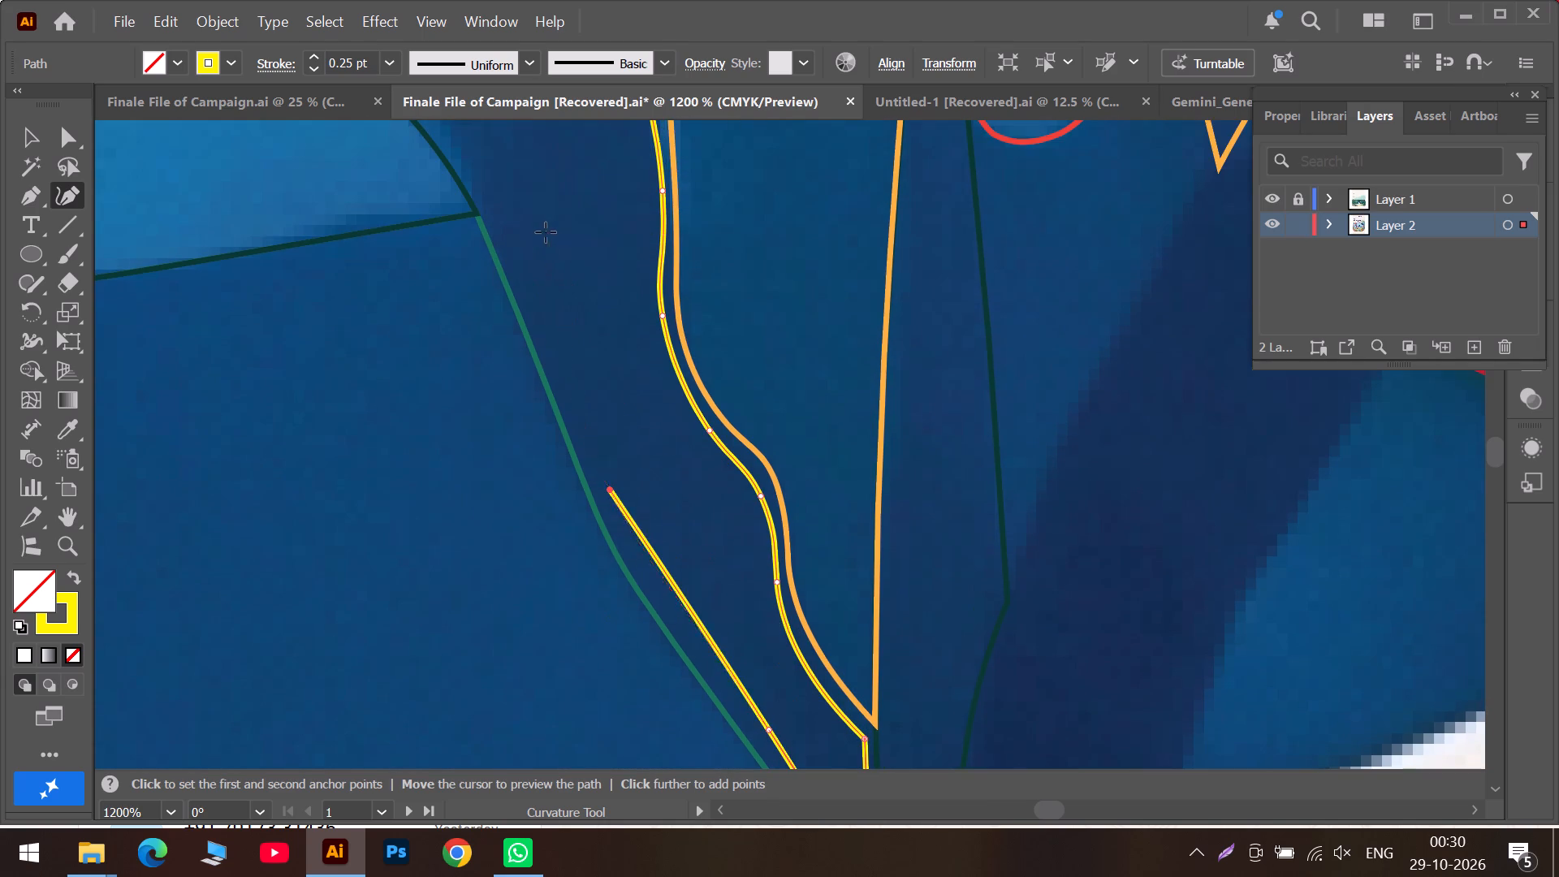
{"action": "left_click", "coordinate": [511, 235]}
{"action": "scroll", "coordinate": [460, 184], "scroll_direction": "up", "scroll_amount": 10}
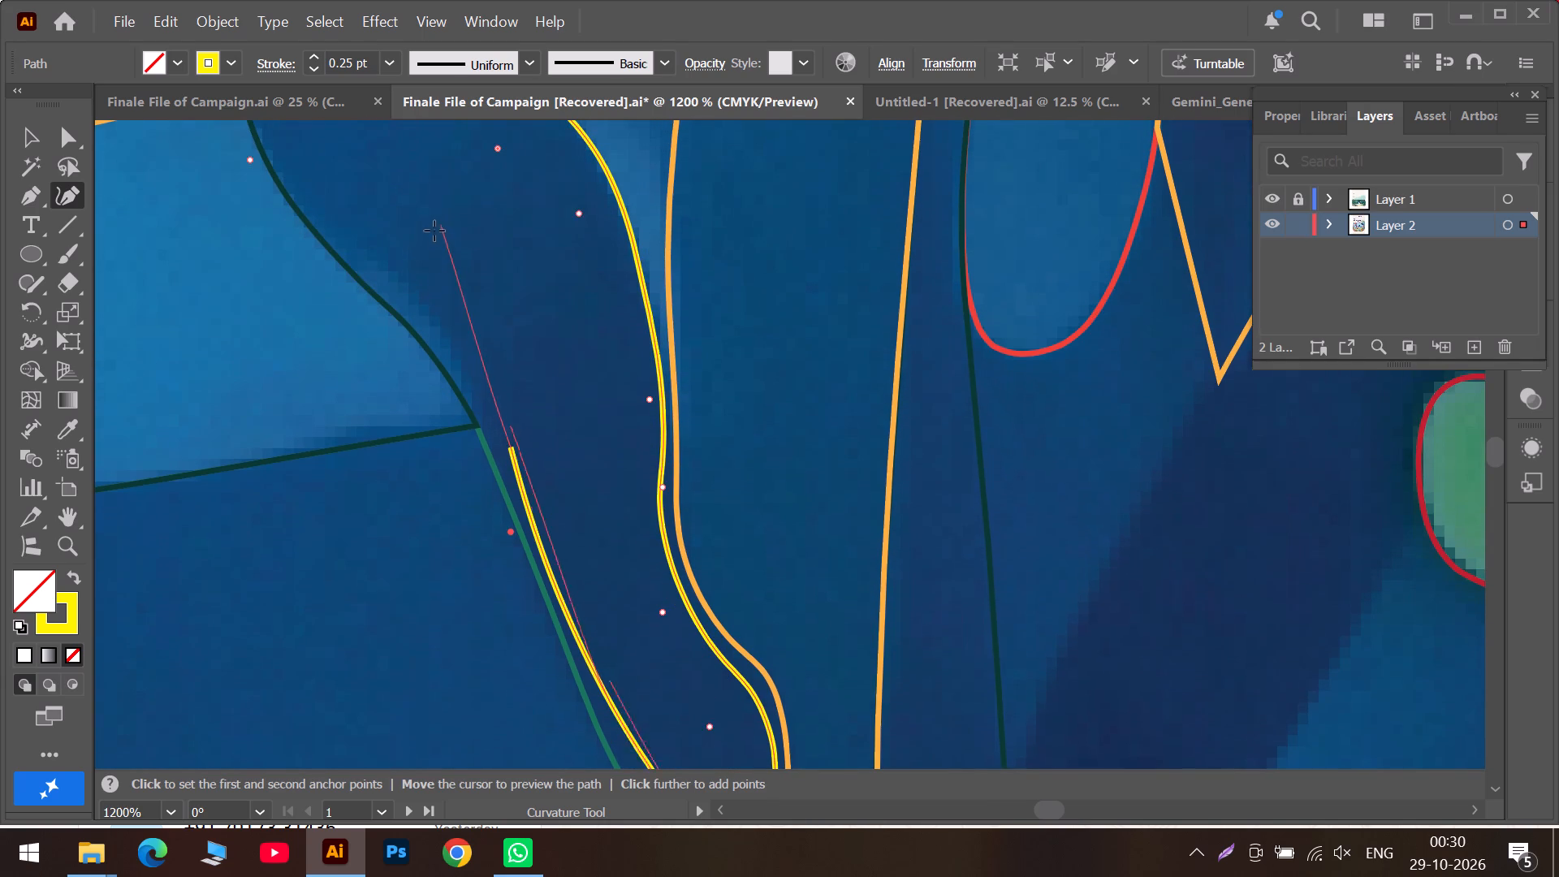
{"action": "left_click", "coordinate": [387, 264]}
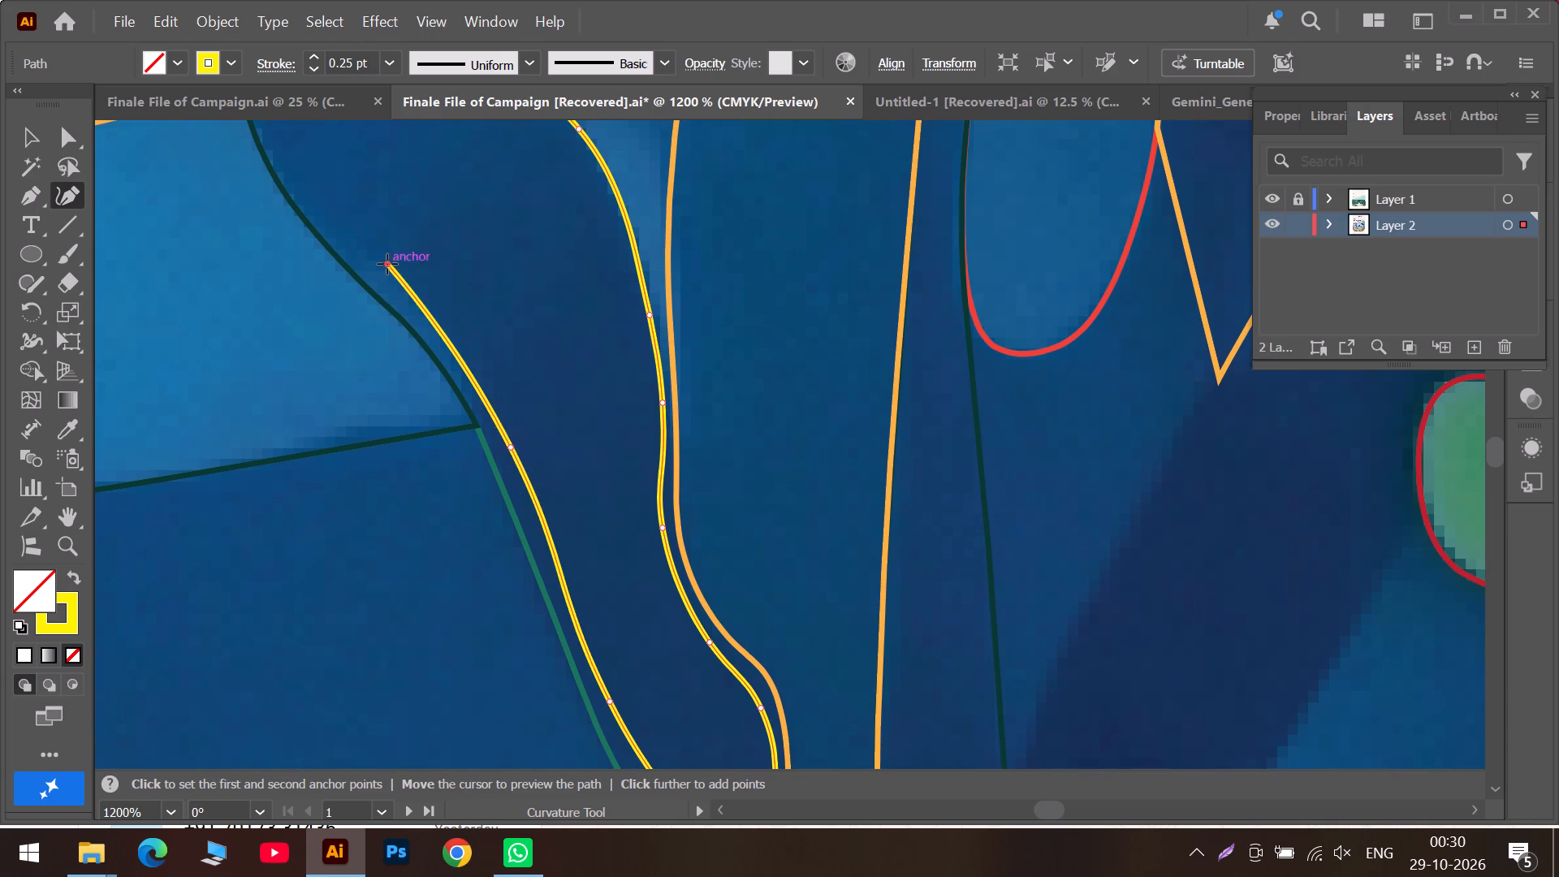
{"action": "scroll", "coordinate": [323, 238], "scroll_direction": "up", "scroll_amount": 6}
{"action": "left_click", "coordinate": [271, 267]}
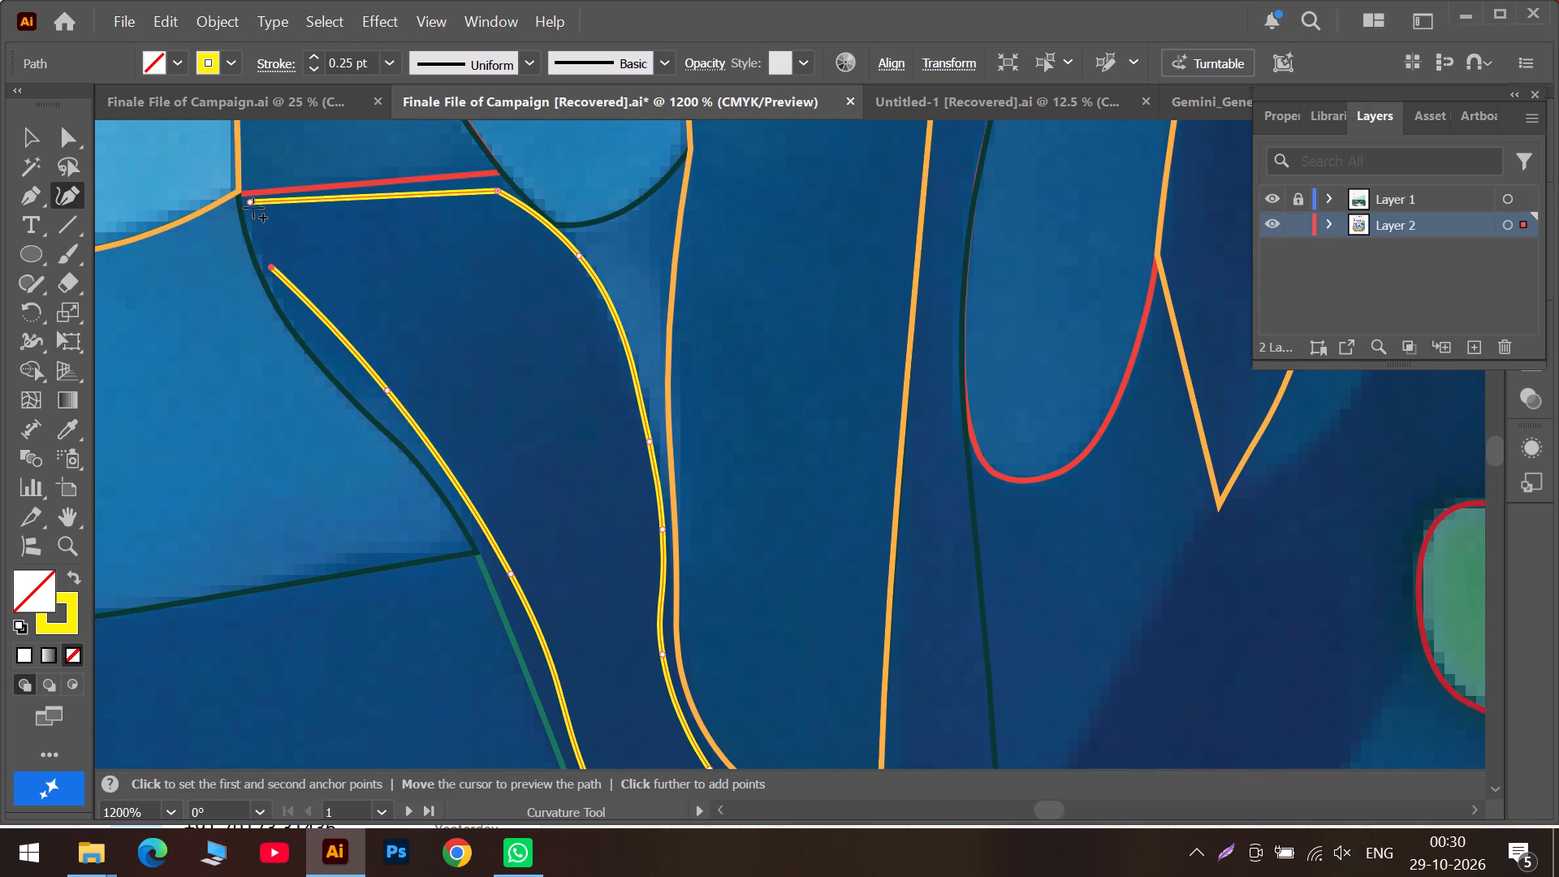
Close the seaweed path at its upper-left start point, shift that anchor slightly down inside the outline and make it a corner.
{"action": "left_click", "coordinate": [250, 205]}
{"action": "left_click_drag", "start_coordinate": [250, 205], "coordinate": [258, 227]}
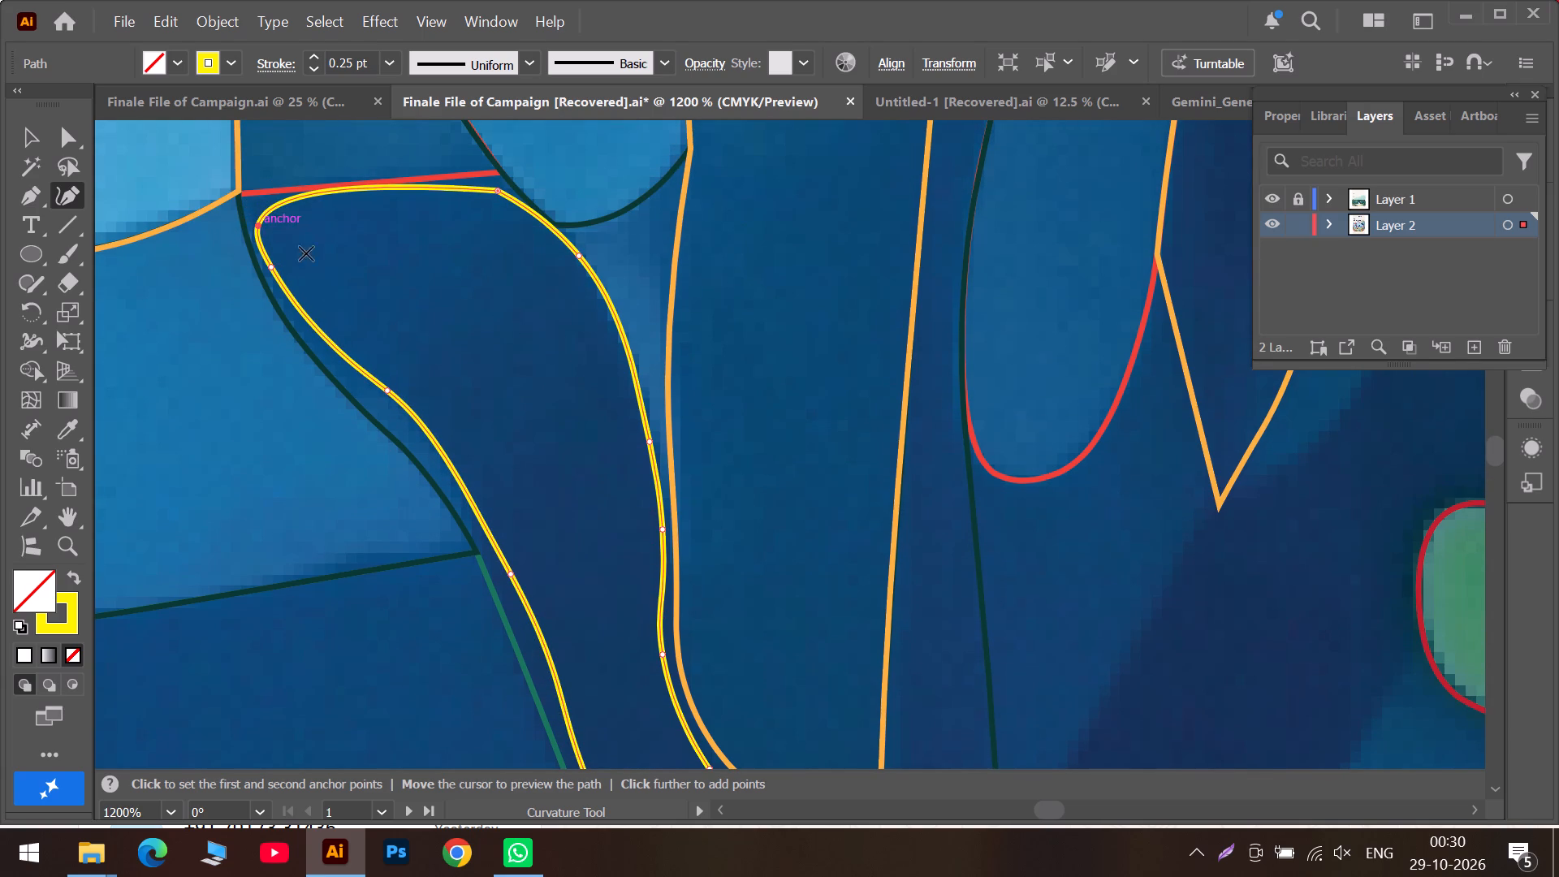
{"action": "double_click", "coordinate": [261, 227]}
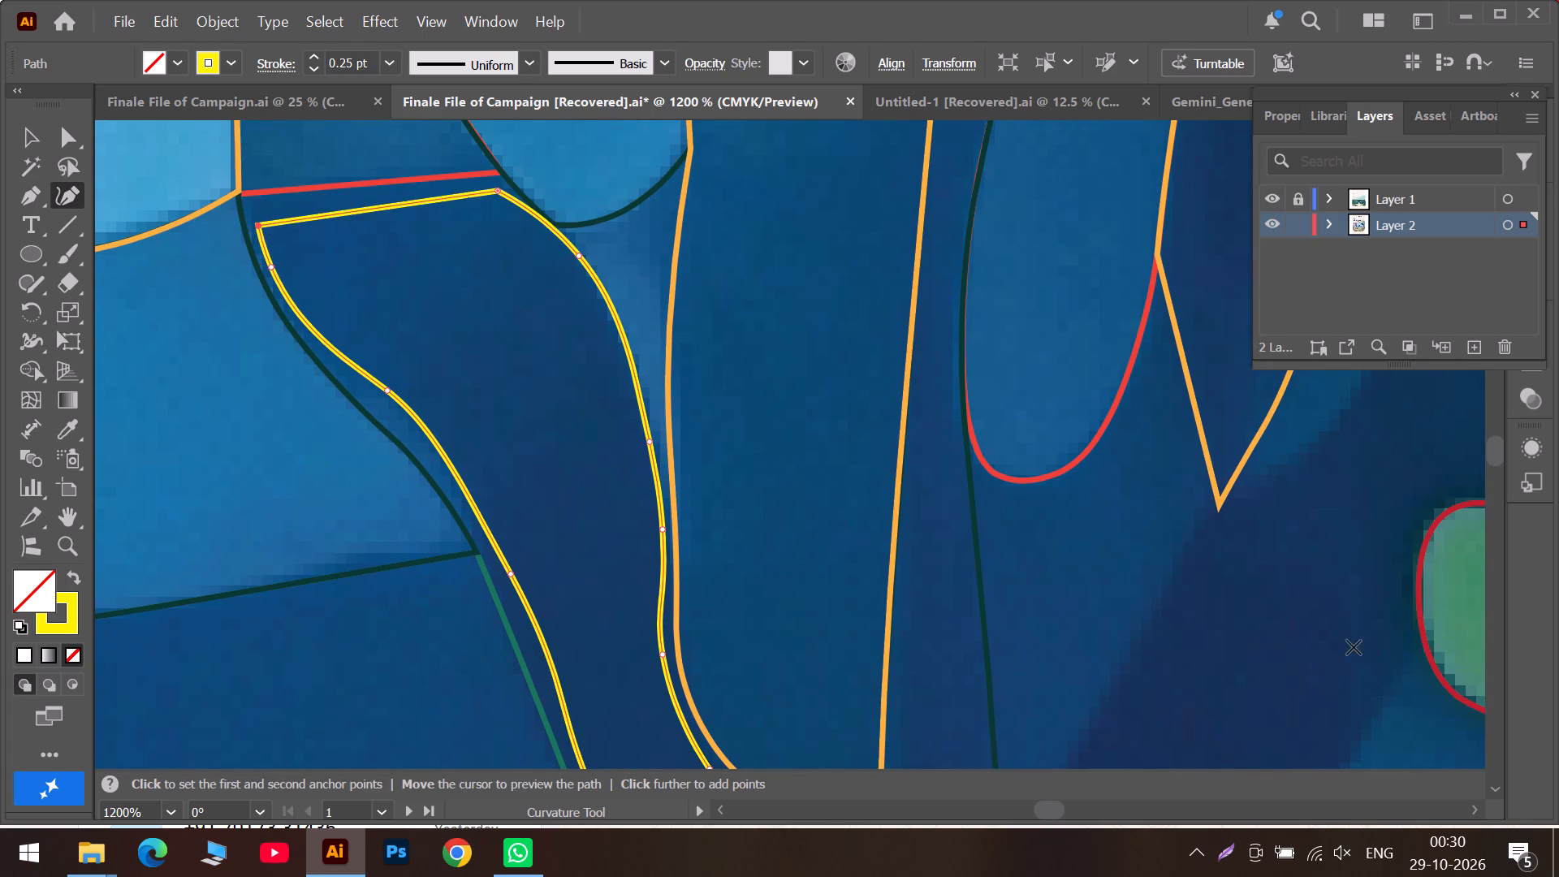
Start a new Curvature path at the base of the dark band beside the green coral, tracing its right edge up to a corner at the coral's lobe.
{"action": "scroll", "coordinate": [1363, 652], "scroll_direction": "down", "scroll_amount": 7}
{"action": "scroll", "coordinate": [1255, 572], "scroll_direction": "down", "scroll_amount": 19}
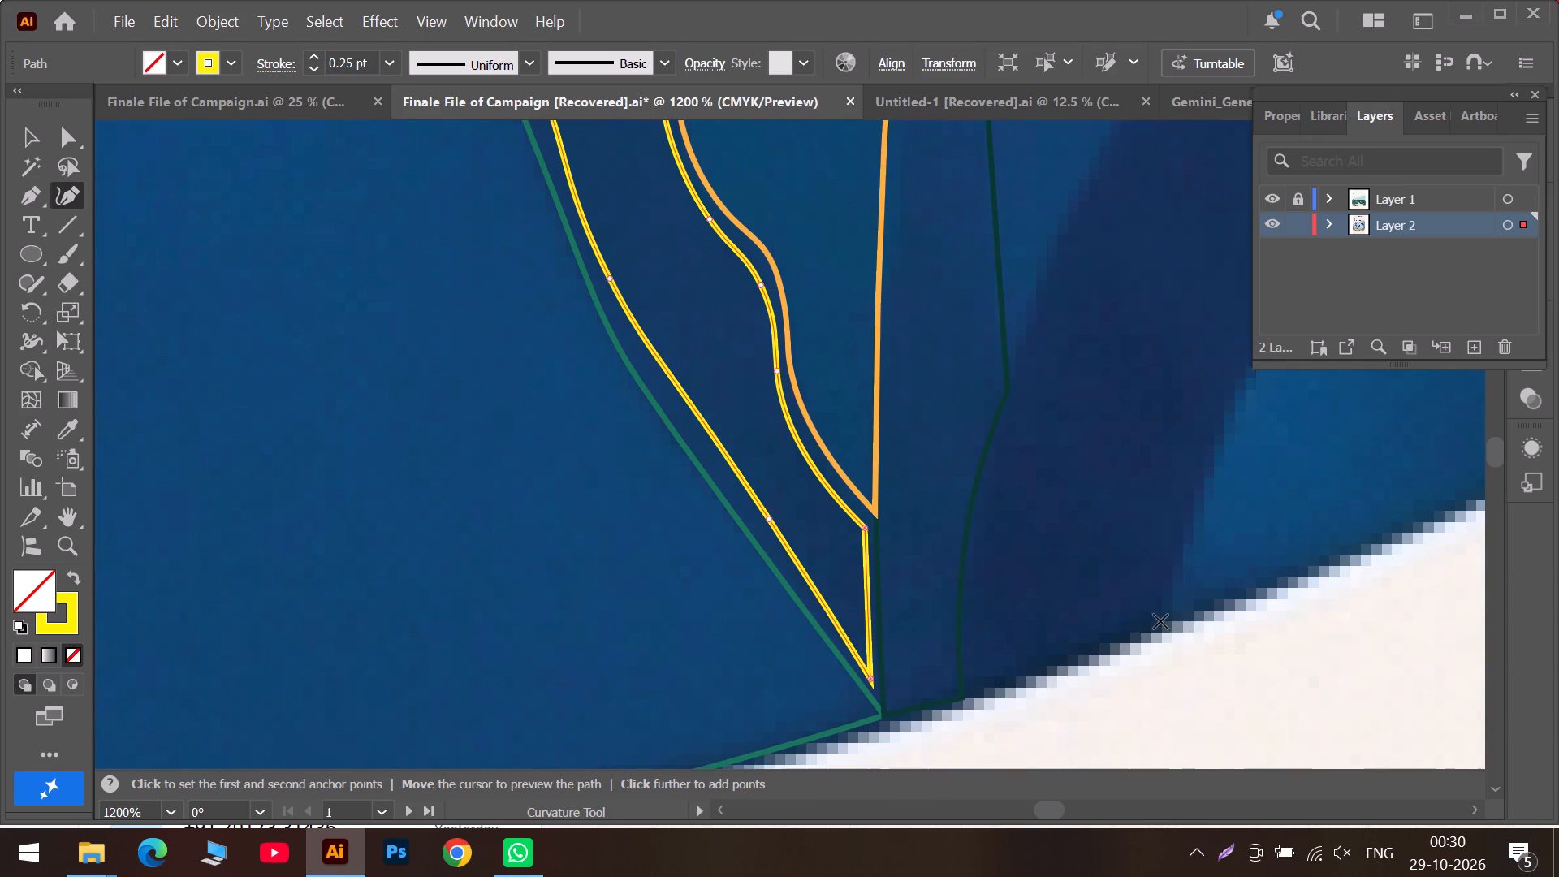
{"action": "left_click", "coordinate": [1160, 621]}
{"action": "left_click", "coordinate": [1181, 548]}
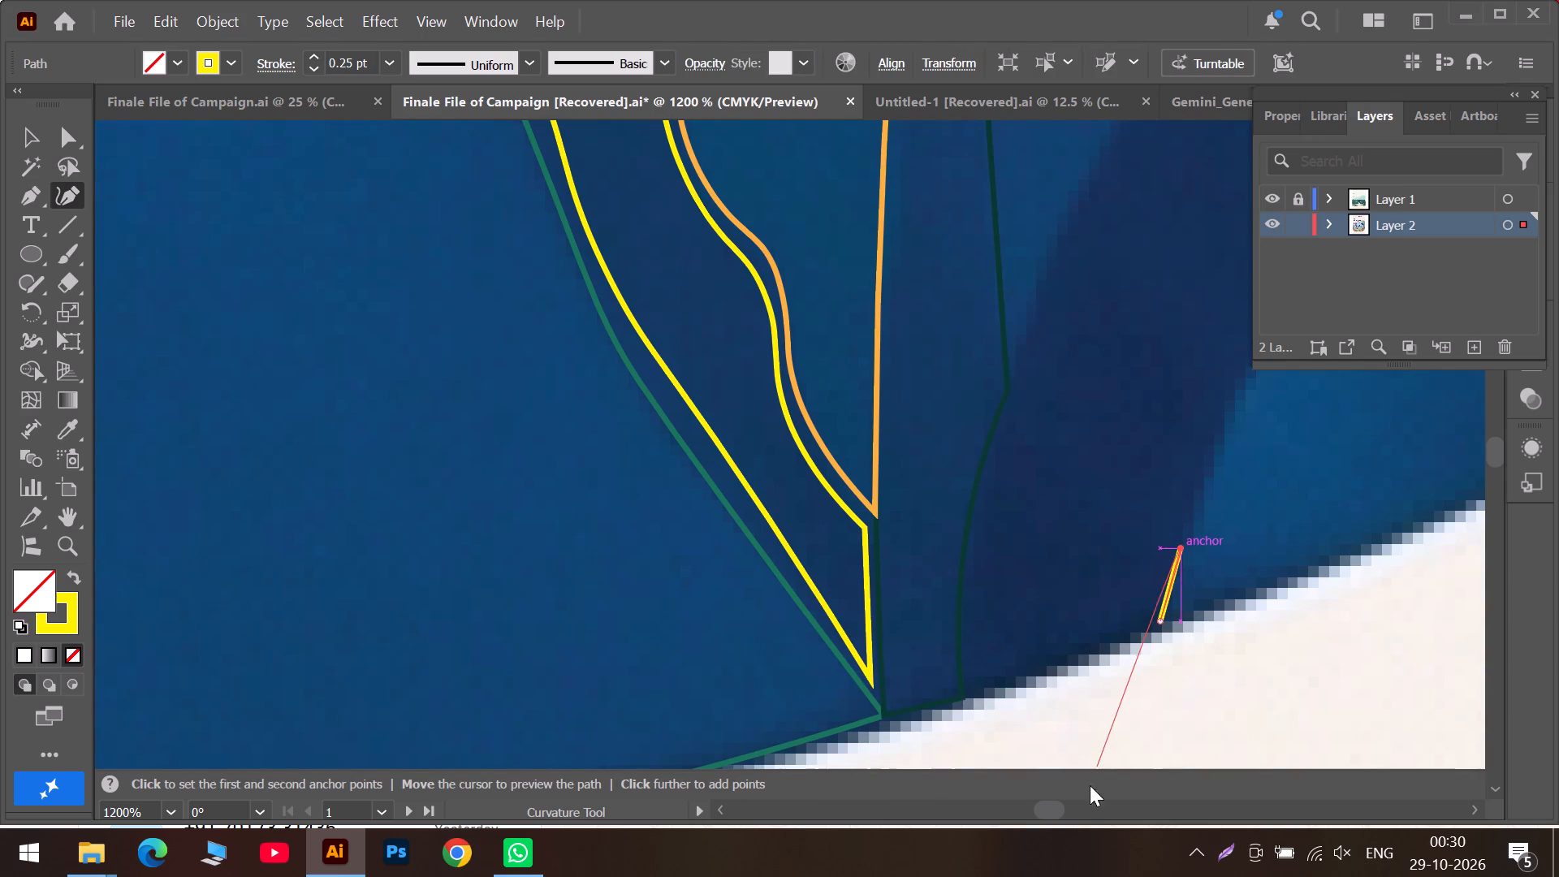
{"action": "left_click", "coordinate": [1079, 811]}
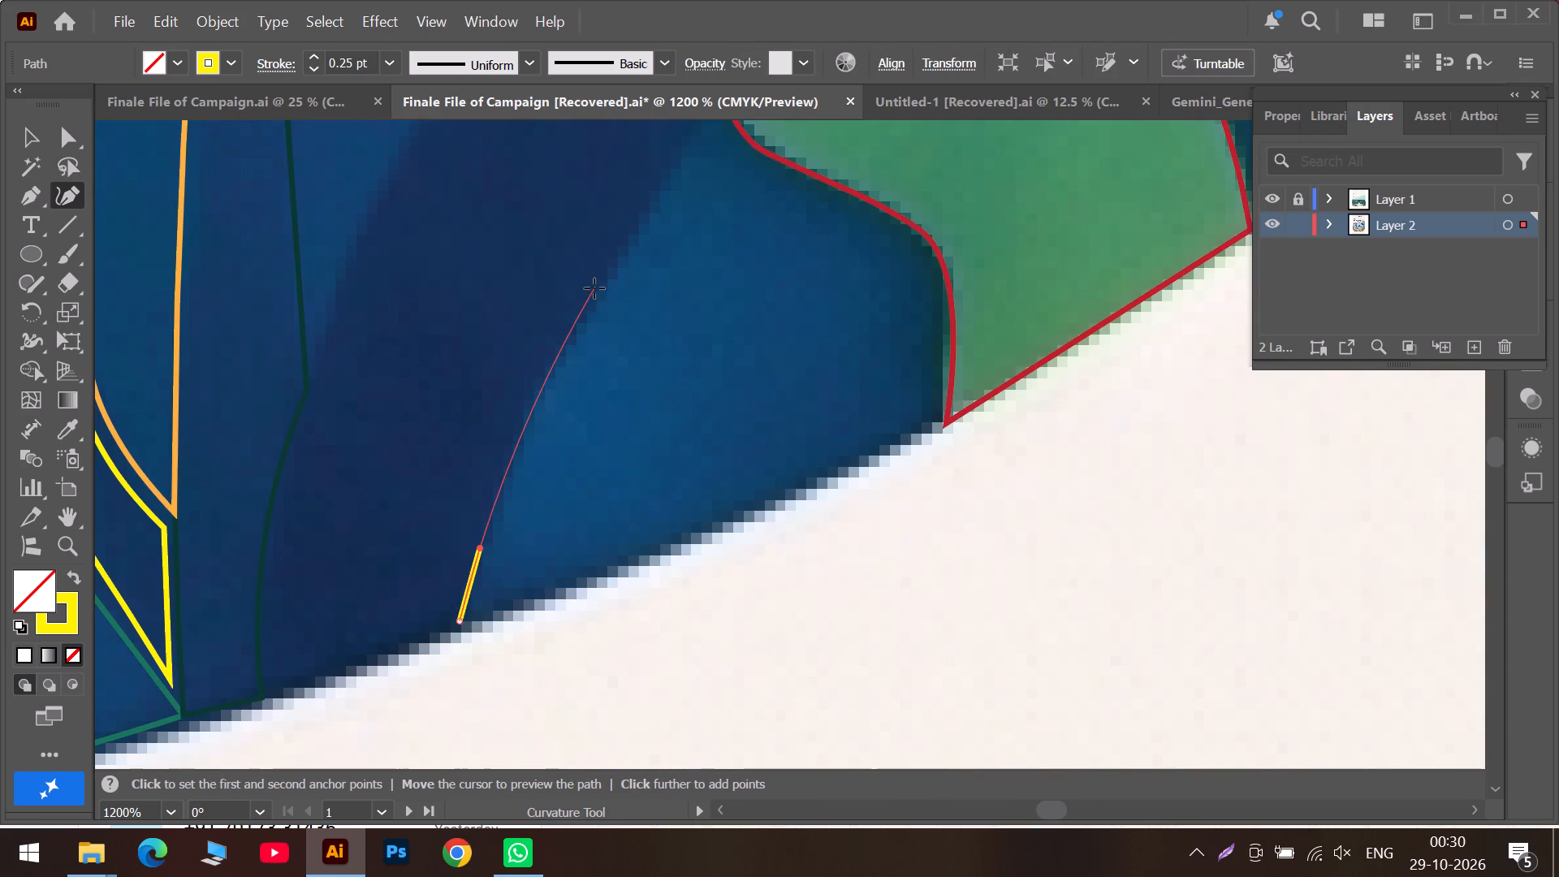
{"action": "left_click", "coordinate": [600, 293]}
{"action": "scroll", "coordinate": [653, 205], "scroll_direction": "up", "scroll_amount": 5}
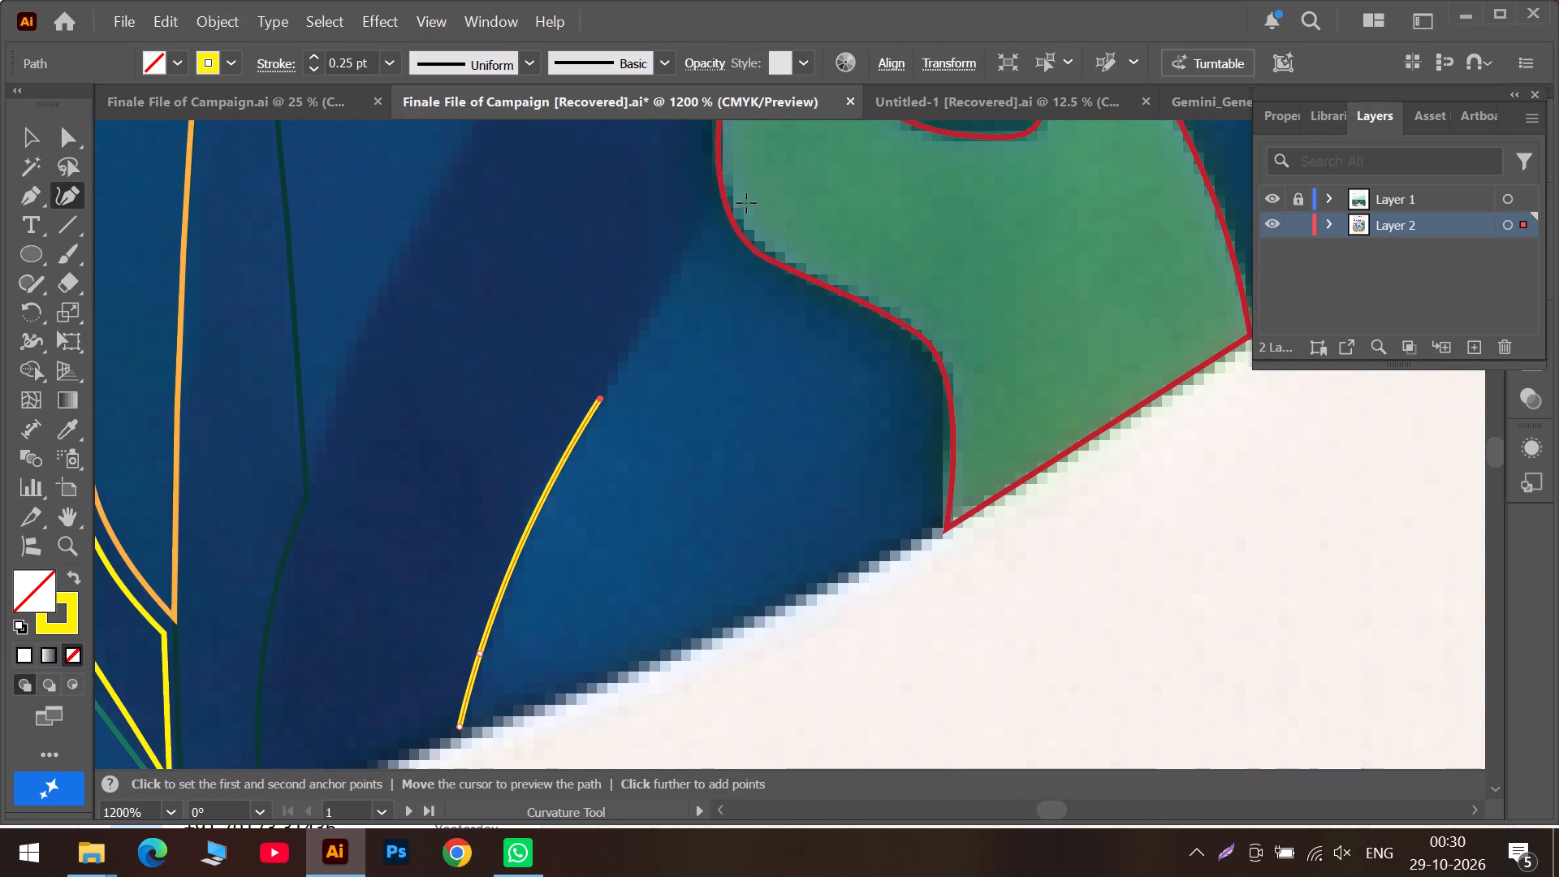
{"action": "double_click", "coordinate": [710, 209]}
Continue the path around the green coral's rounded lobe, through its notch and up along its branch, ending with a corner point.
{"action": "scroll", "coordinate": [704, 198], "scroll_direction": "up", "scroll_amount": 5}
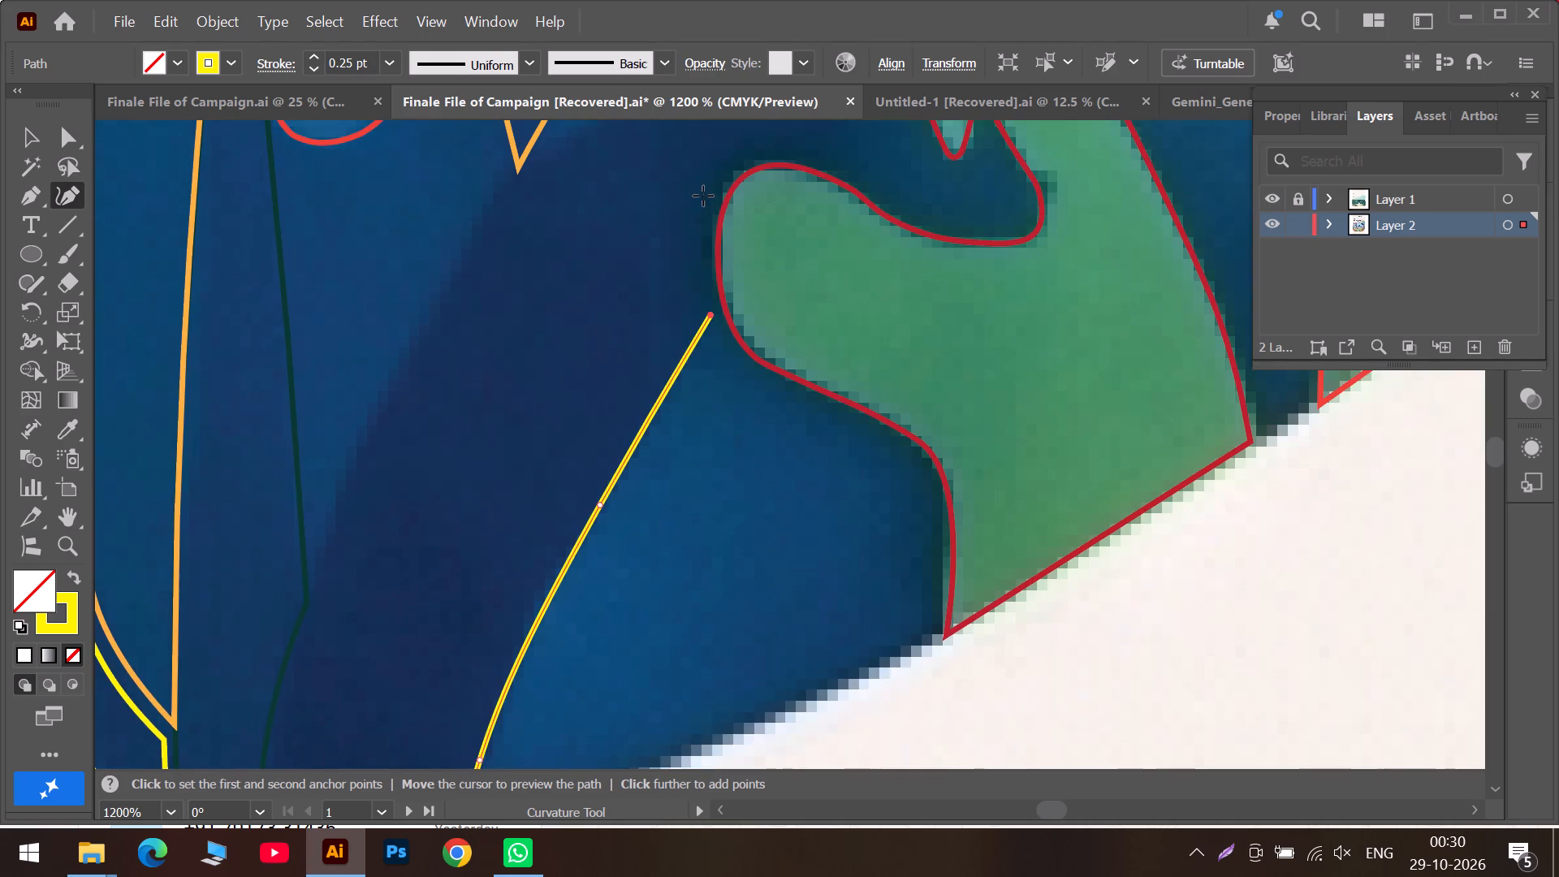
{"action": "scroll", "coordinate": [704, 196], "scroll_direction": "up", "scroll_amount": 4}
{"action": "left_click", "coordinate": [708, 297]}
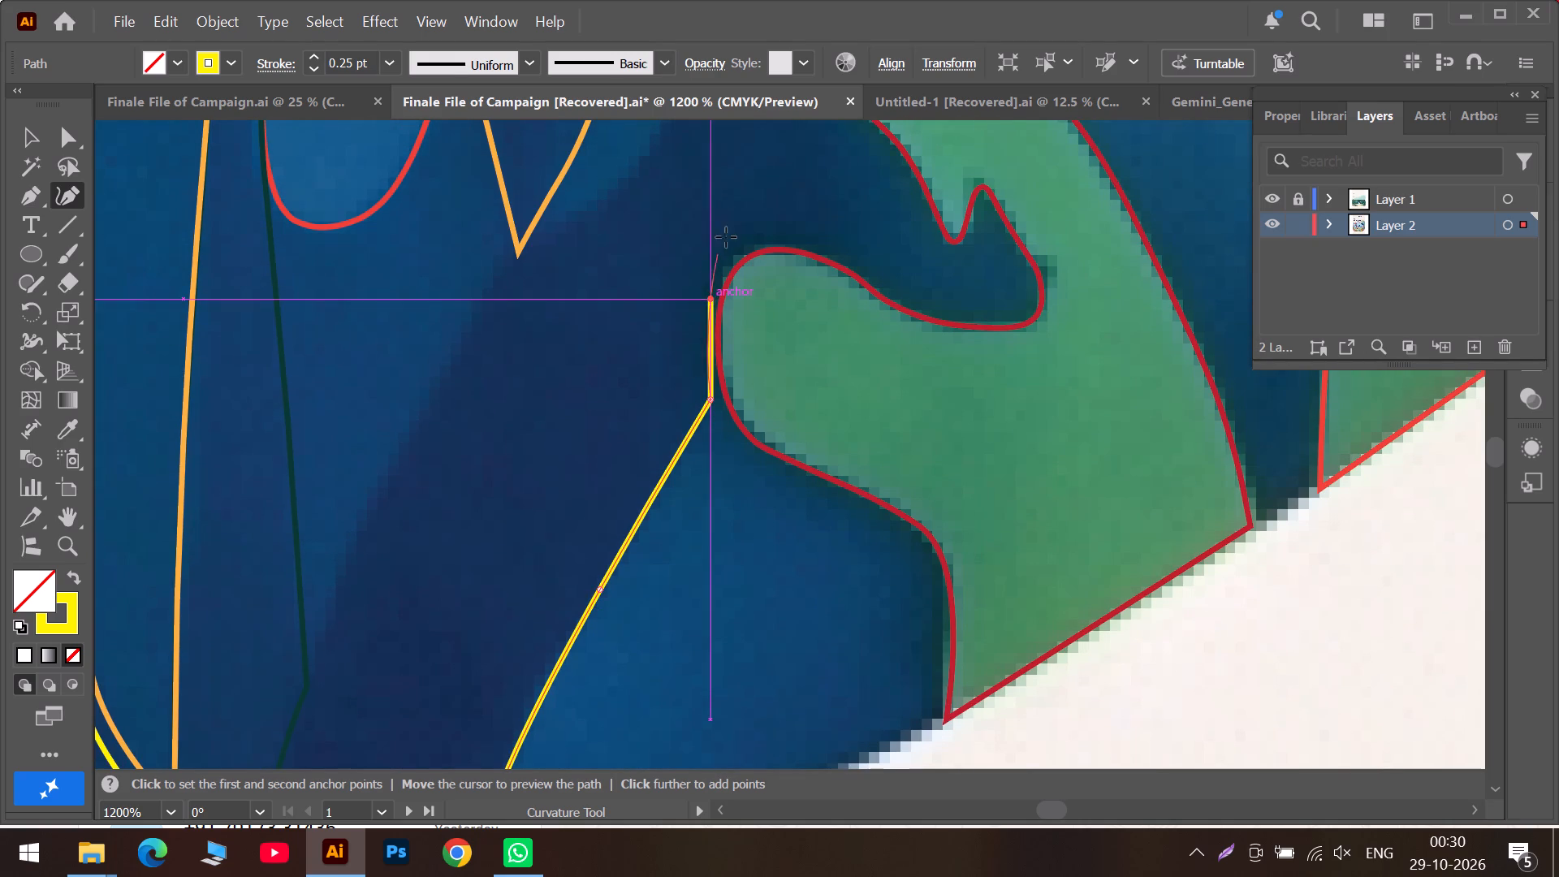
{"action": "scroll", "coordinate": [751, 222], "scroll_direction": "up", "scroll_amount": 4}
{"action": "left_click", "coordinate": [760, 316]}
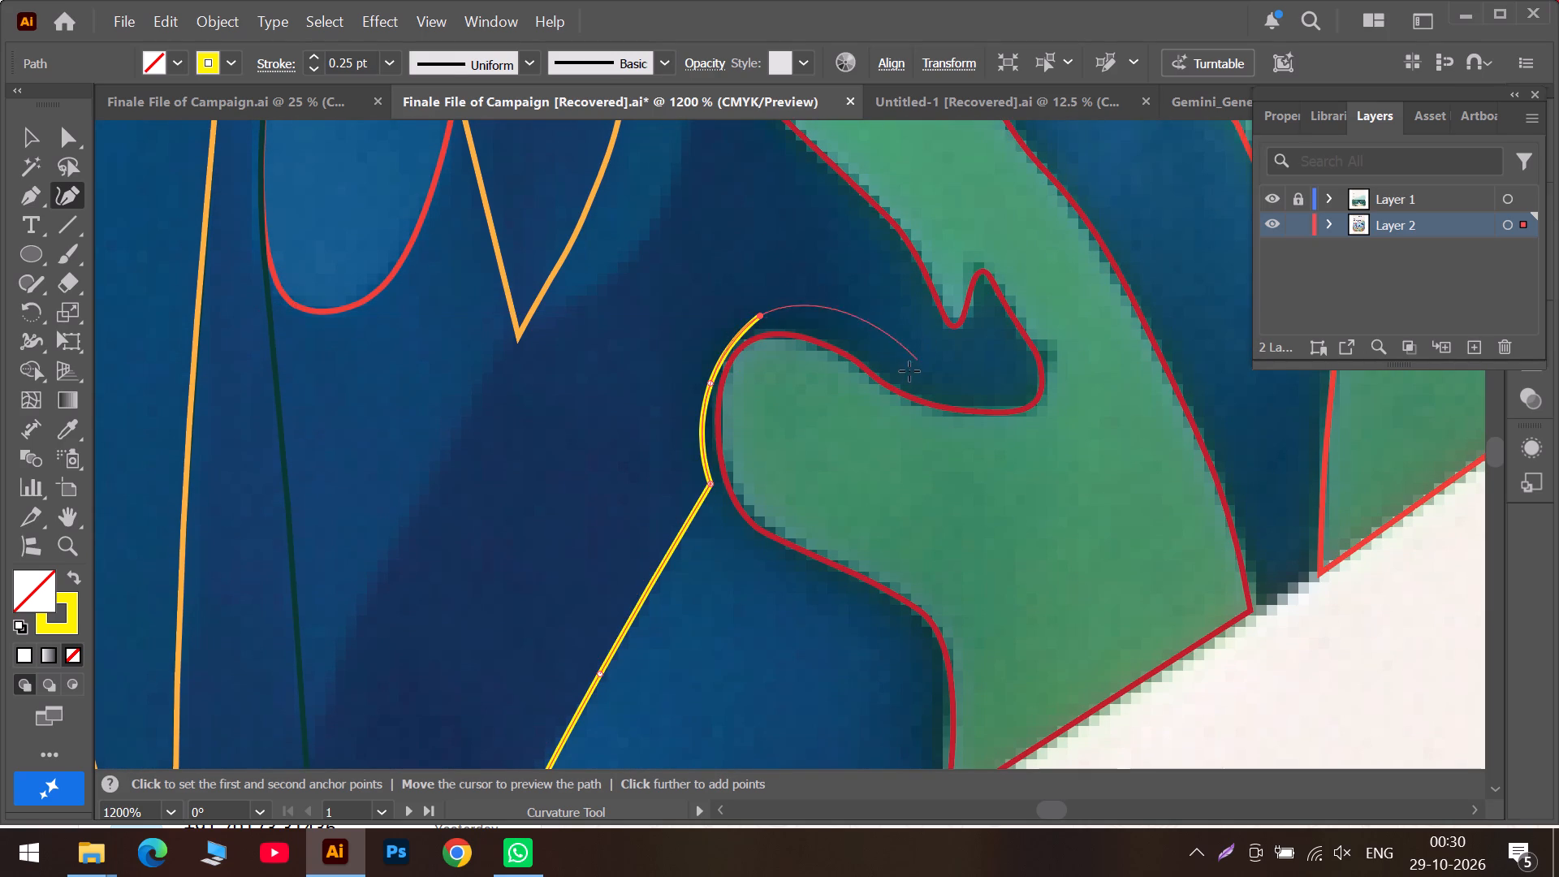
{"action": "left_click", "coordinate": [905, 379]}
{"action": "left_click", "coordinate": [1011, 405]}
{"action": "left_click", "coordinate": [1000, 333]}
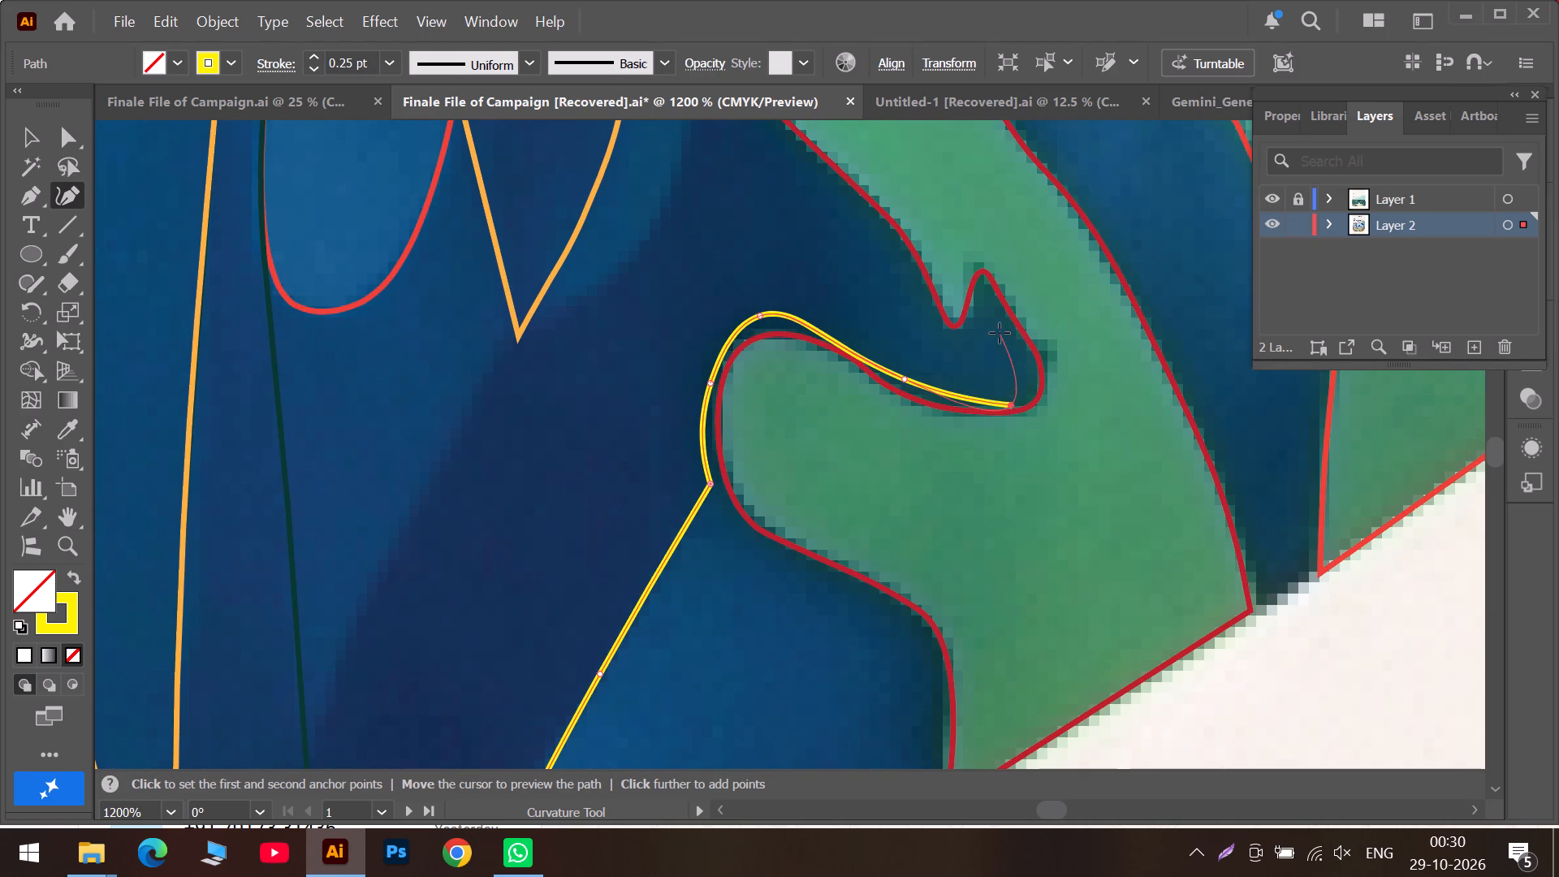
{"action": "left_click", "coordinate": [961, 348]}
{"action": "left_click", "coordinate": [919, 300]}
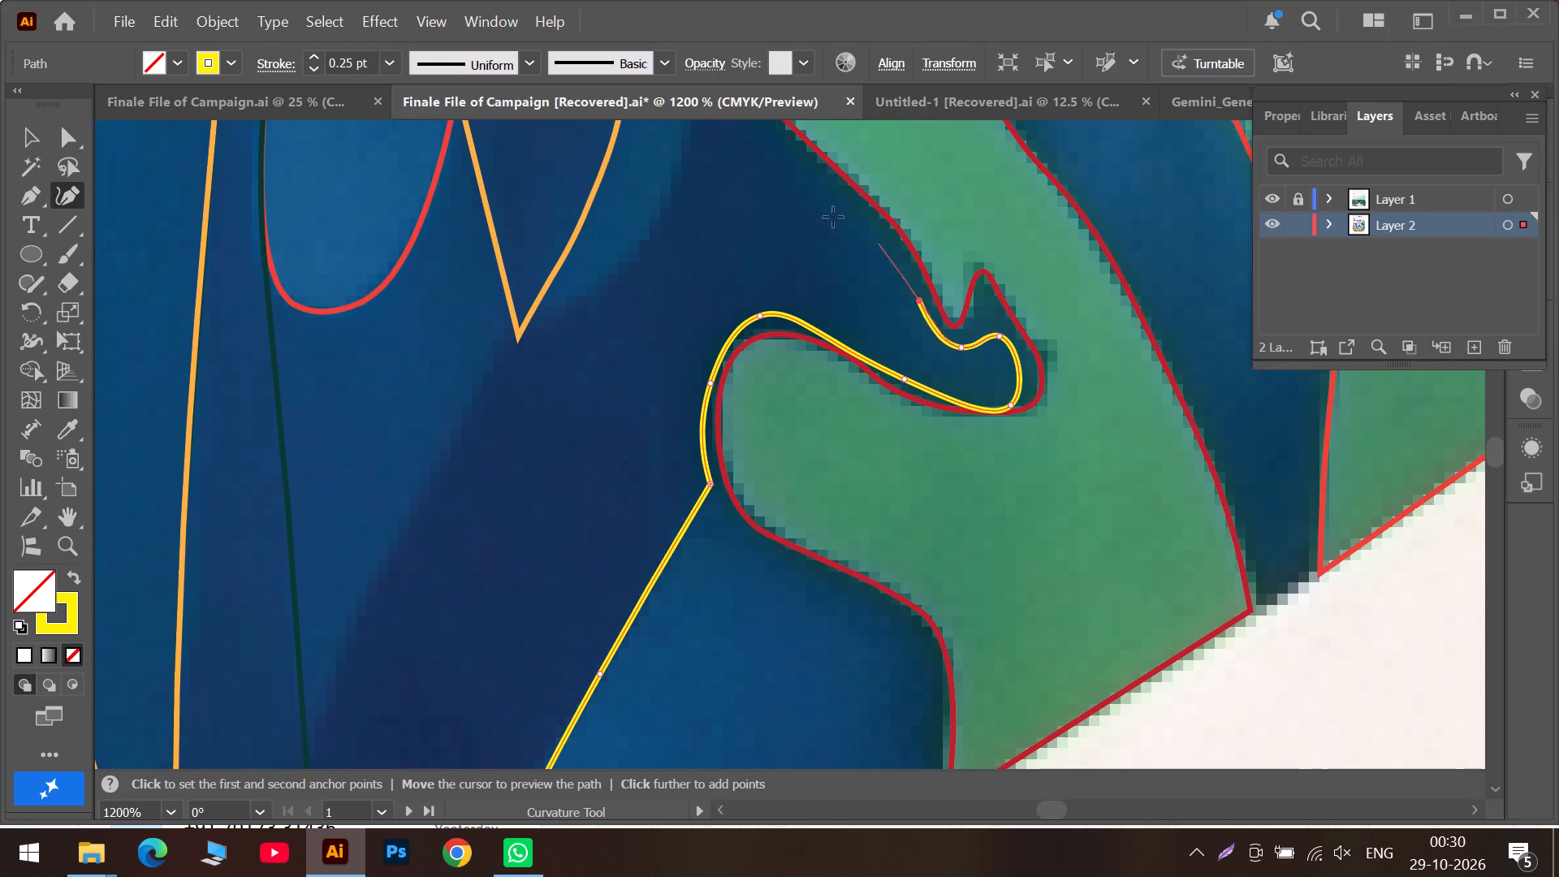
{"action": "scroll", "coordinate": [814, 208], "scroll_direction": "up", "scroll_amount": 5}
{"action": "left_click", "coordinate": [795, 266]}
{"action": "scroll", "coordinate": [725, 201], "scroll_direction": "up", "scroll_amount": 5}
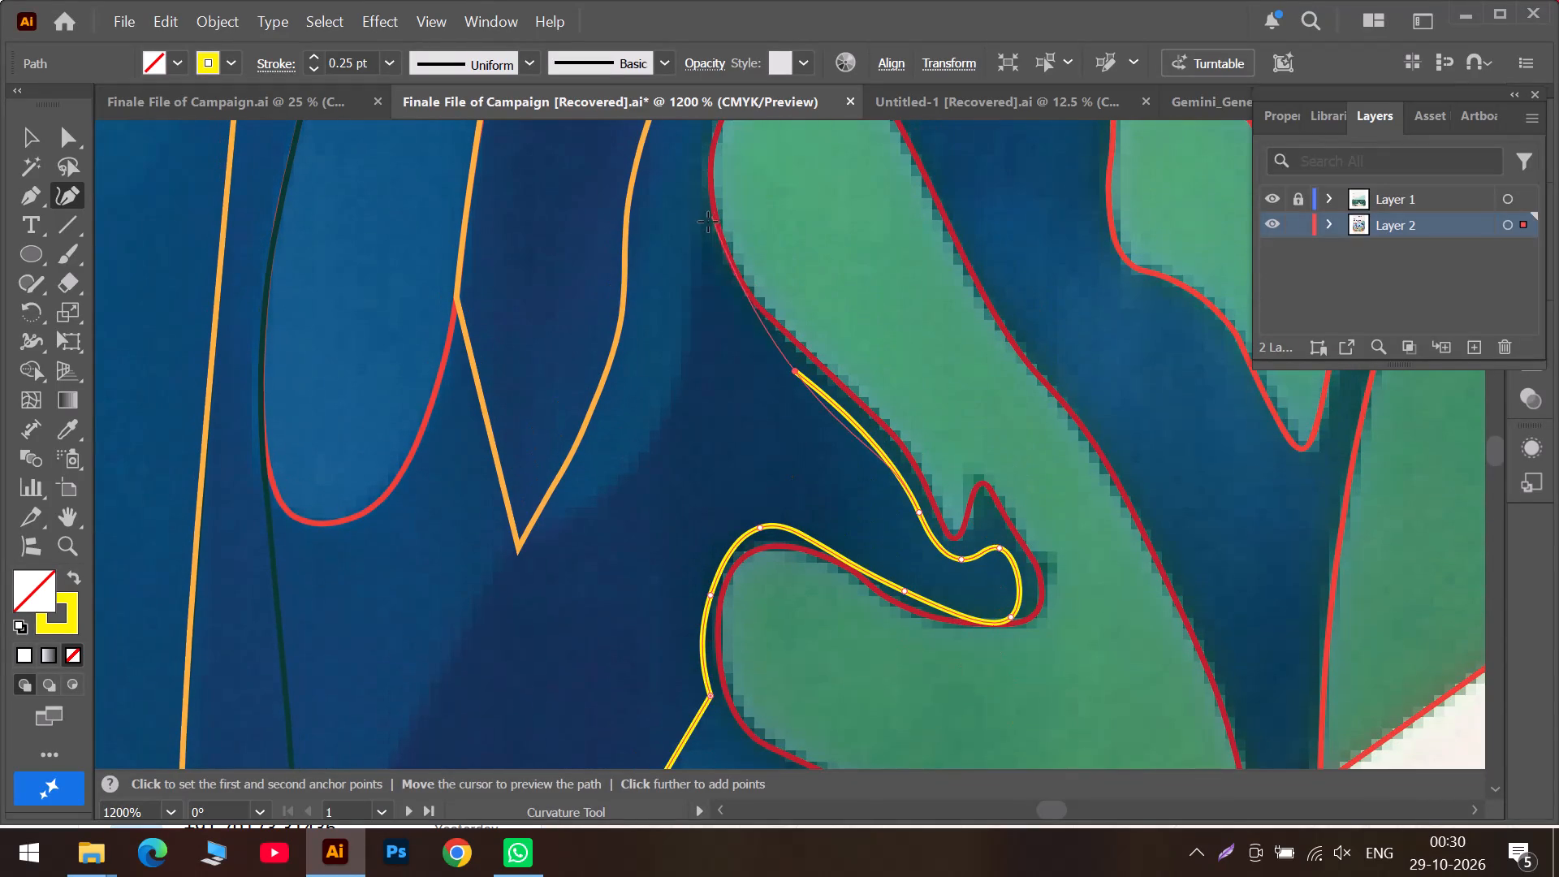
{"action": "double_click", "coordinate": [704, 227]}
Trace the dark band's left edge down past the pointed orange outline, adding and adjusting curve points to match the reference.
{"action": "left_click", "coordinate": [696, 292]}
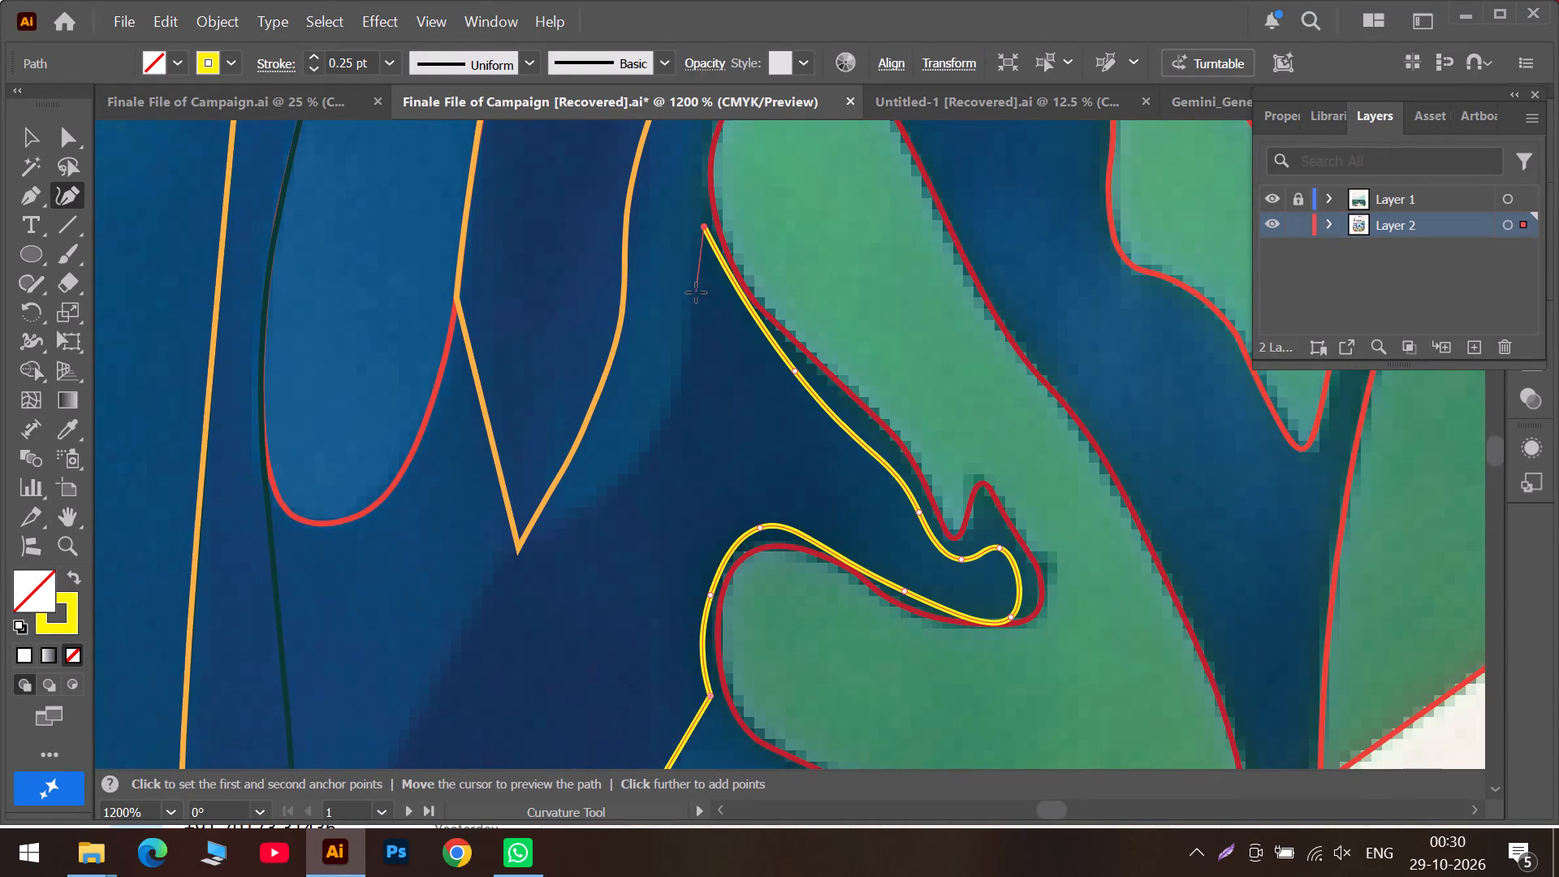
{"action": "scroll", "coordinate": [696, 323], "scroll_direction": "down", "scroll_amount": 3}
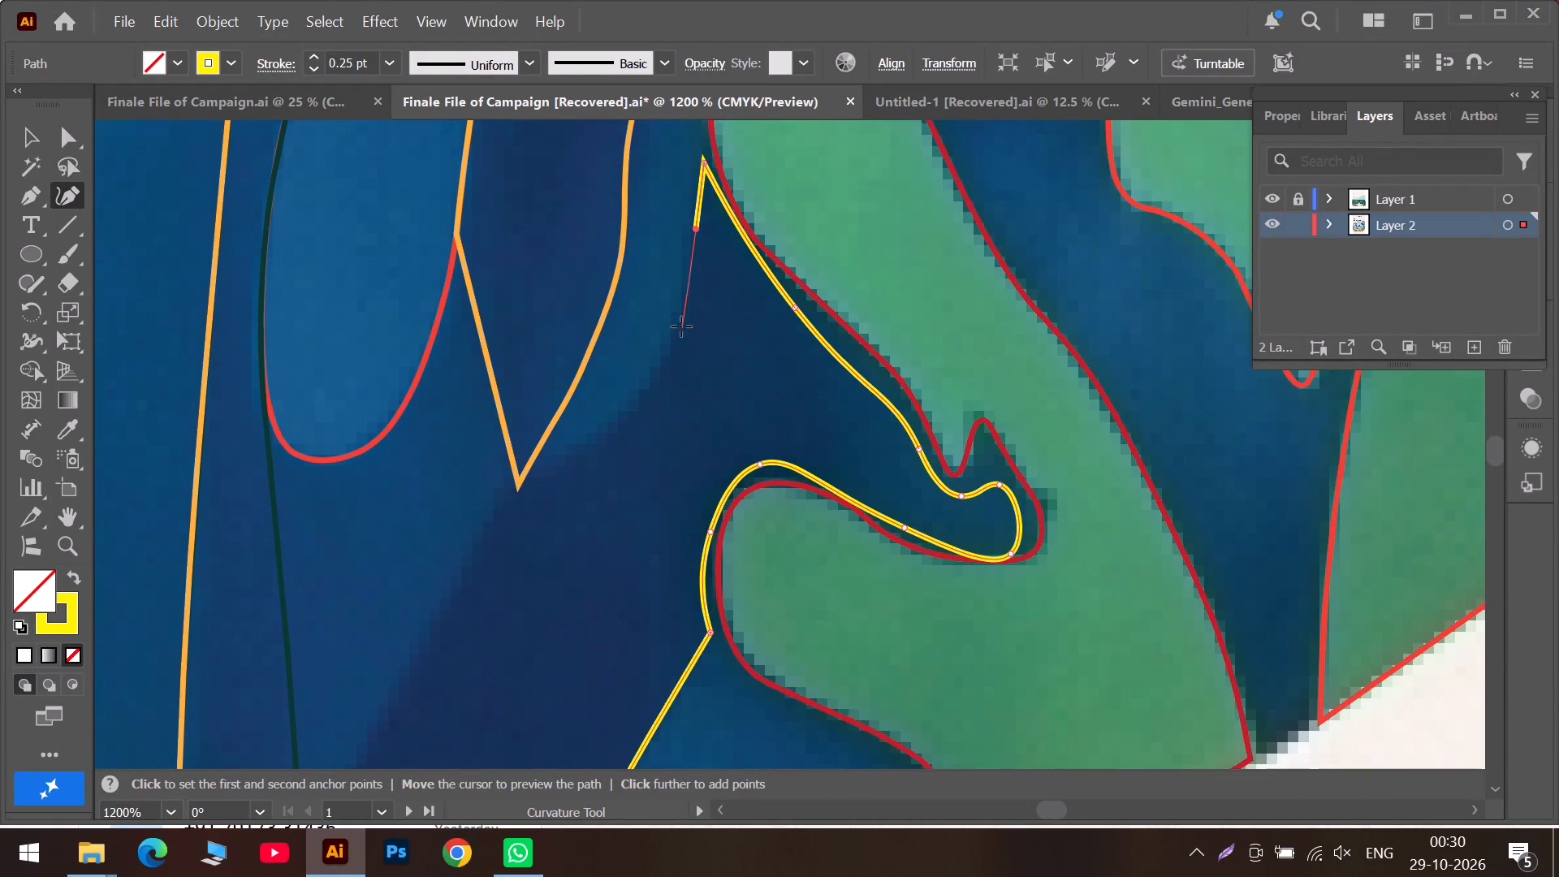
{"action": "left_click", "coordinate": [681, 326]}
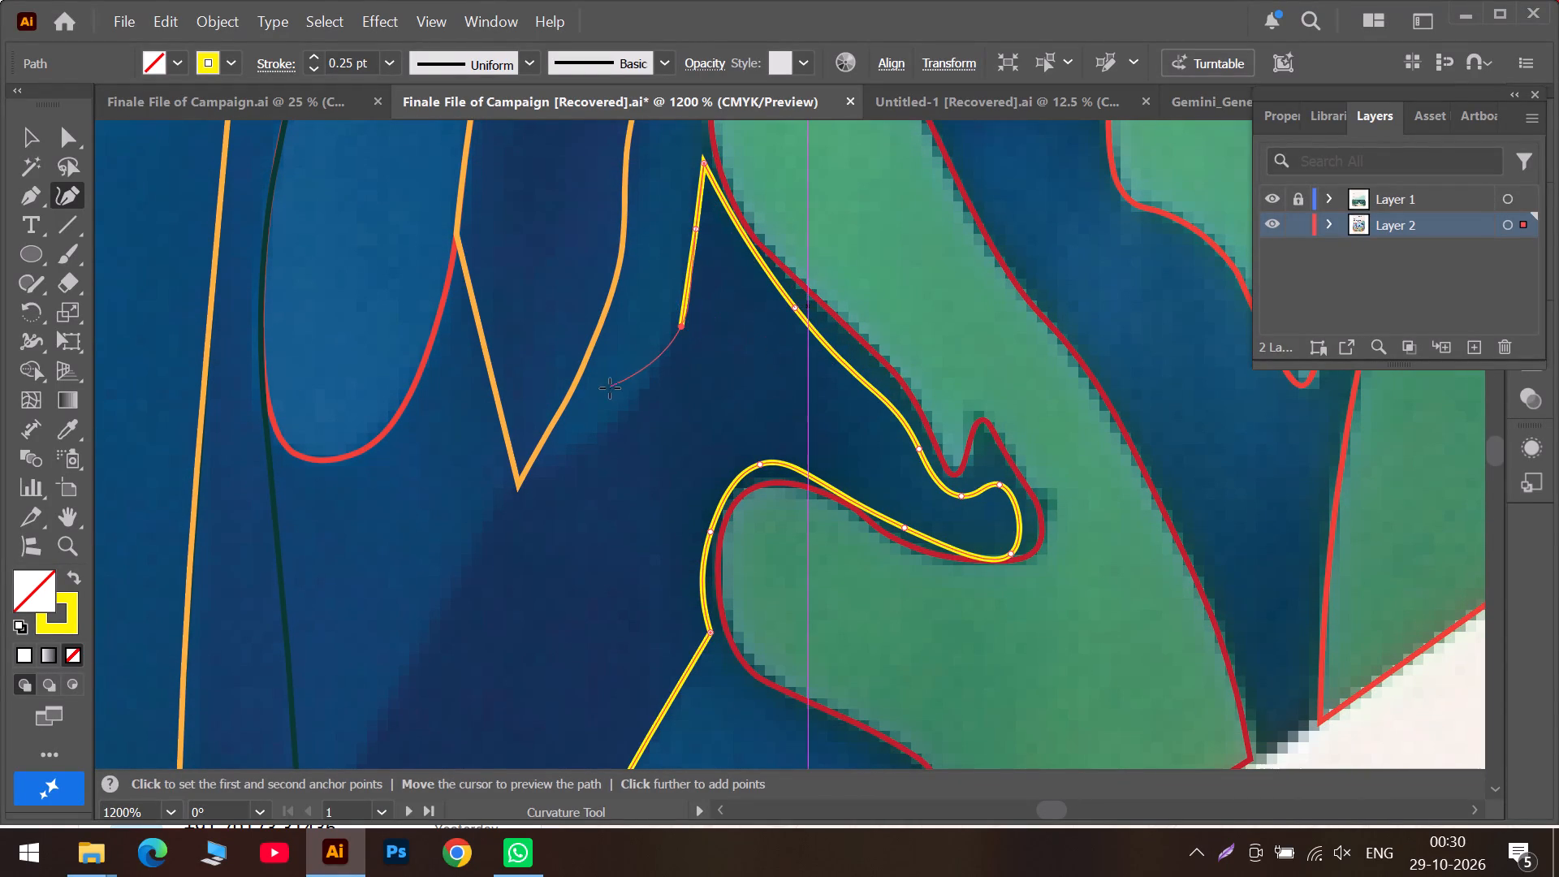
{"action": "left_click", "coordinate": [553, 459]}
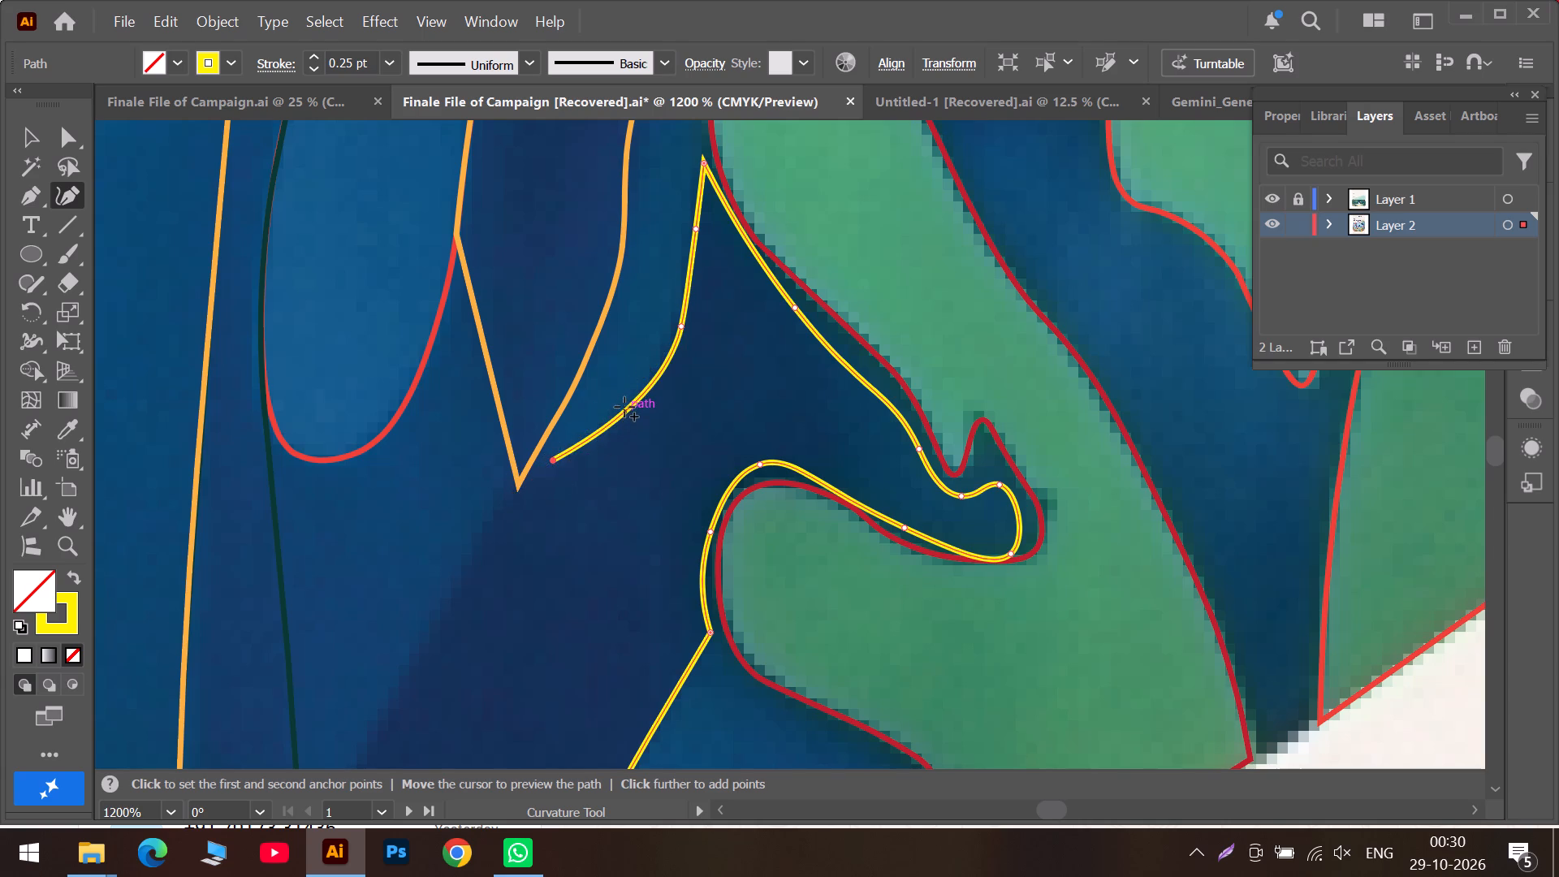
{"action": "left_click", "coordinate": [624, 407]}
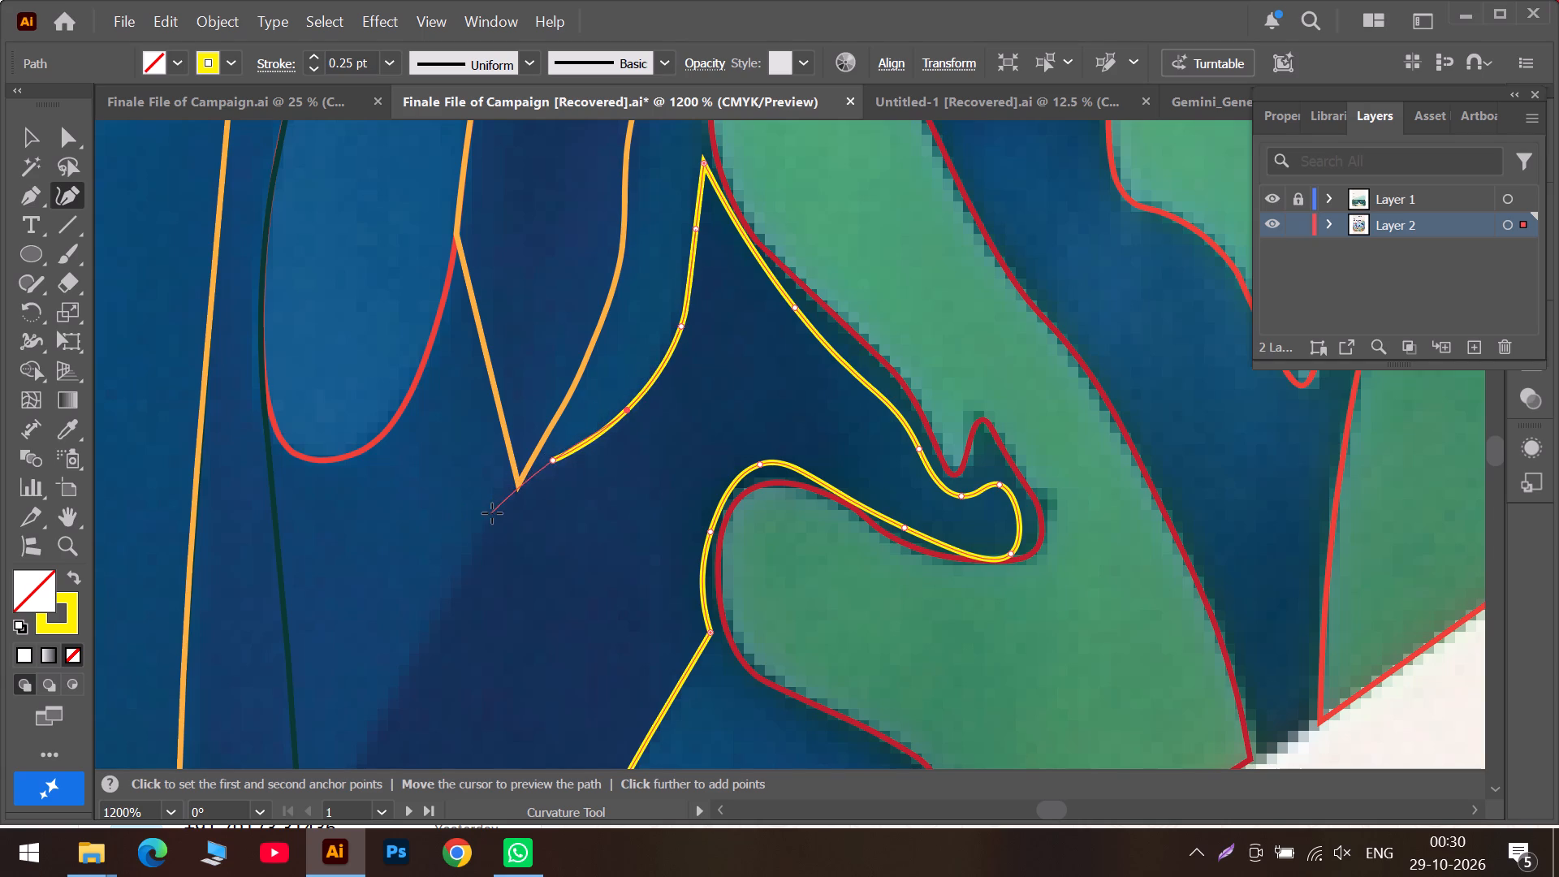
{"action": "left_click", "coordinate": [492, 513]}
{"action": "scroll", "coordinate": [493, 514], "scroll_direction": "down", "scroll_amount": 6}
{"action": "left_click", "coordinate": [412, 537]}
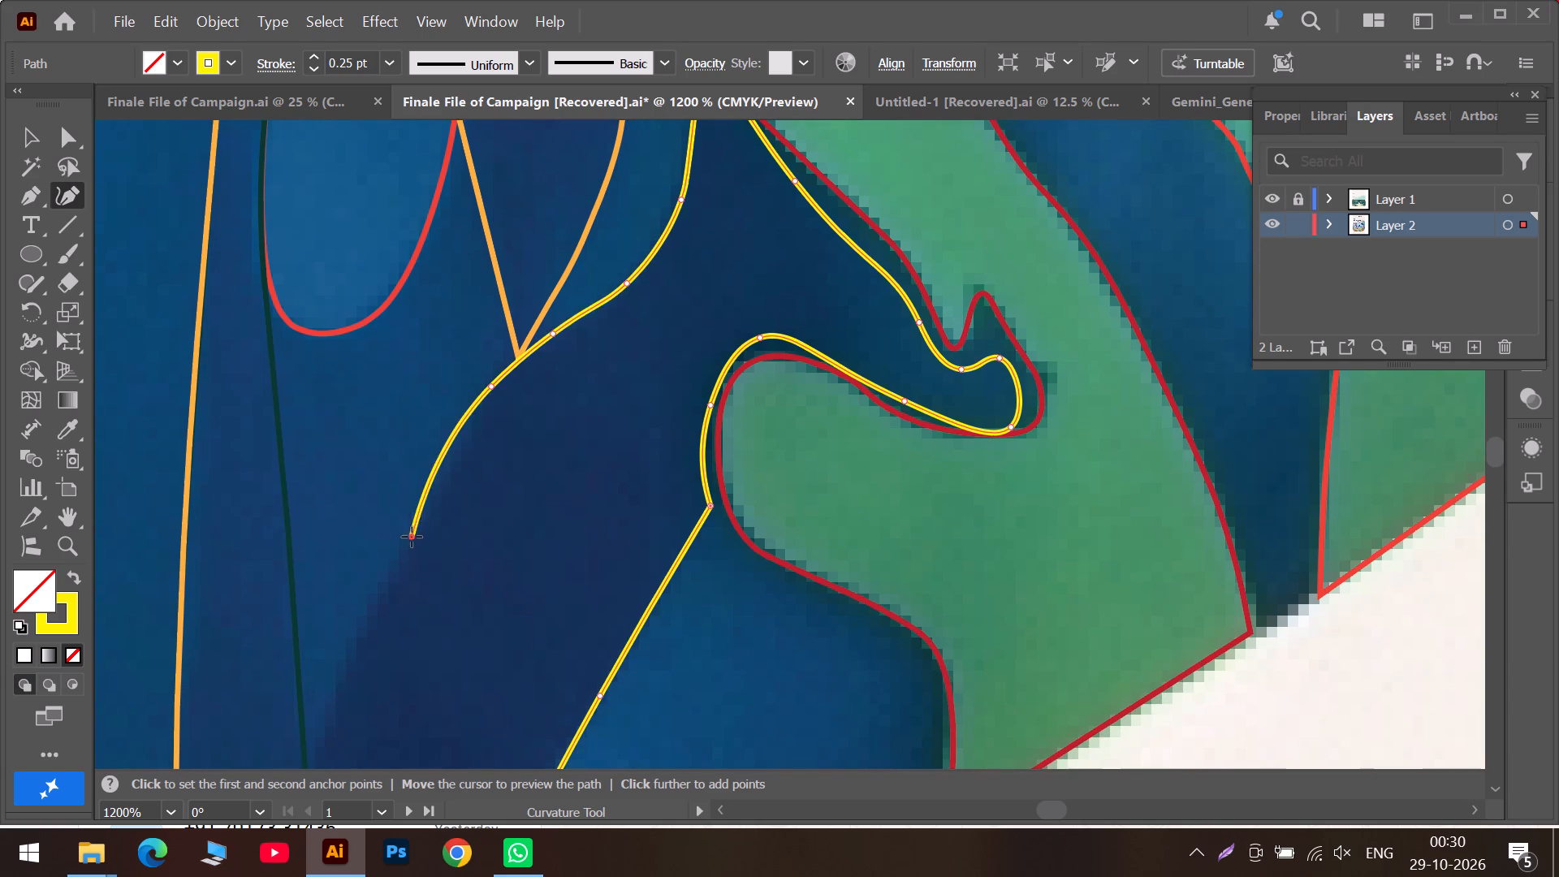
{"action": "left_click_drag", "start_coordinate": [458, 426], "coordinate": [464, 440]}
Continue the left edge to a corner at the band's base and close the path with a straight bottom edge.
{"action": "scroll", "coordinate": [452, 460], "scroll_direction": "down", "scroll_amount": 6}
{"action": "scroll", "coordinate": [386, 486], "scroll_direction": "down", "scroll_amount": 4}
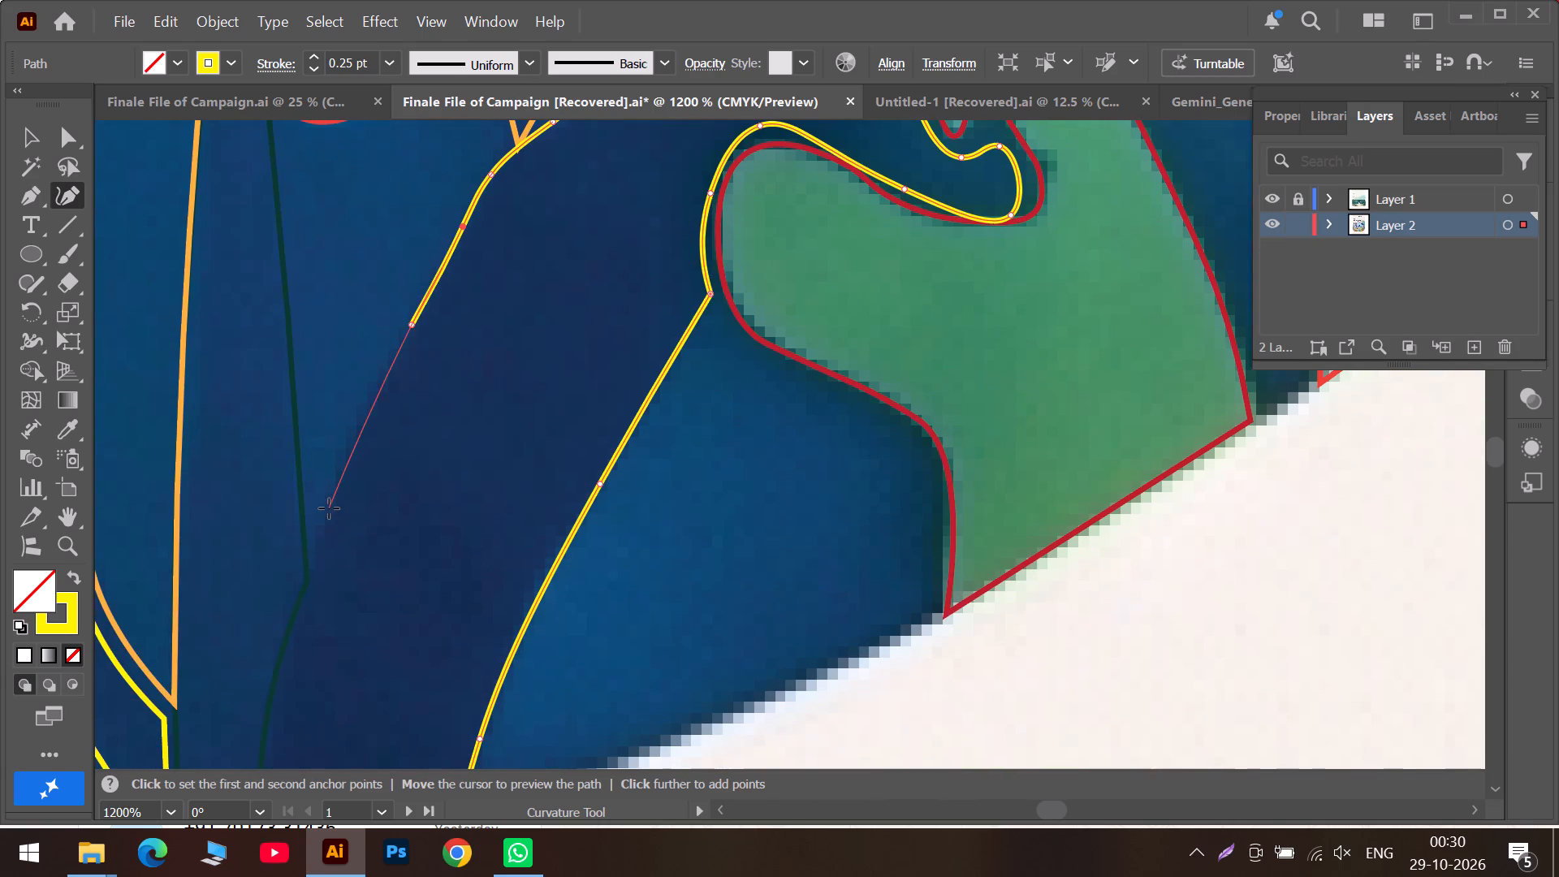
{"action": "left_click", "coordinate": [329, 508]}
{"action": "scroll", "coordinate": [329, 508], "scroll_direction": "down", "scroll_amount": 12}
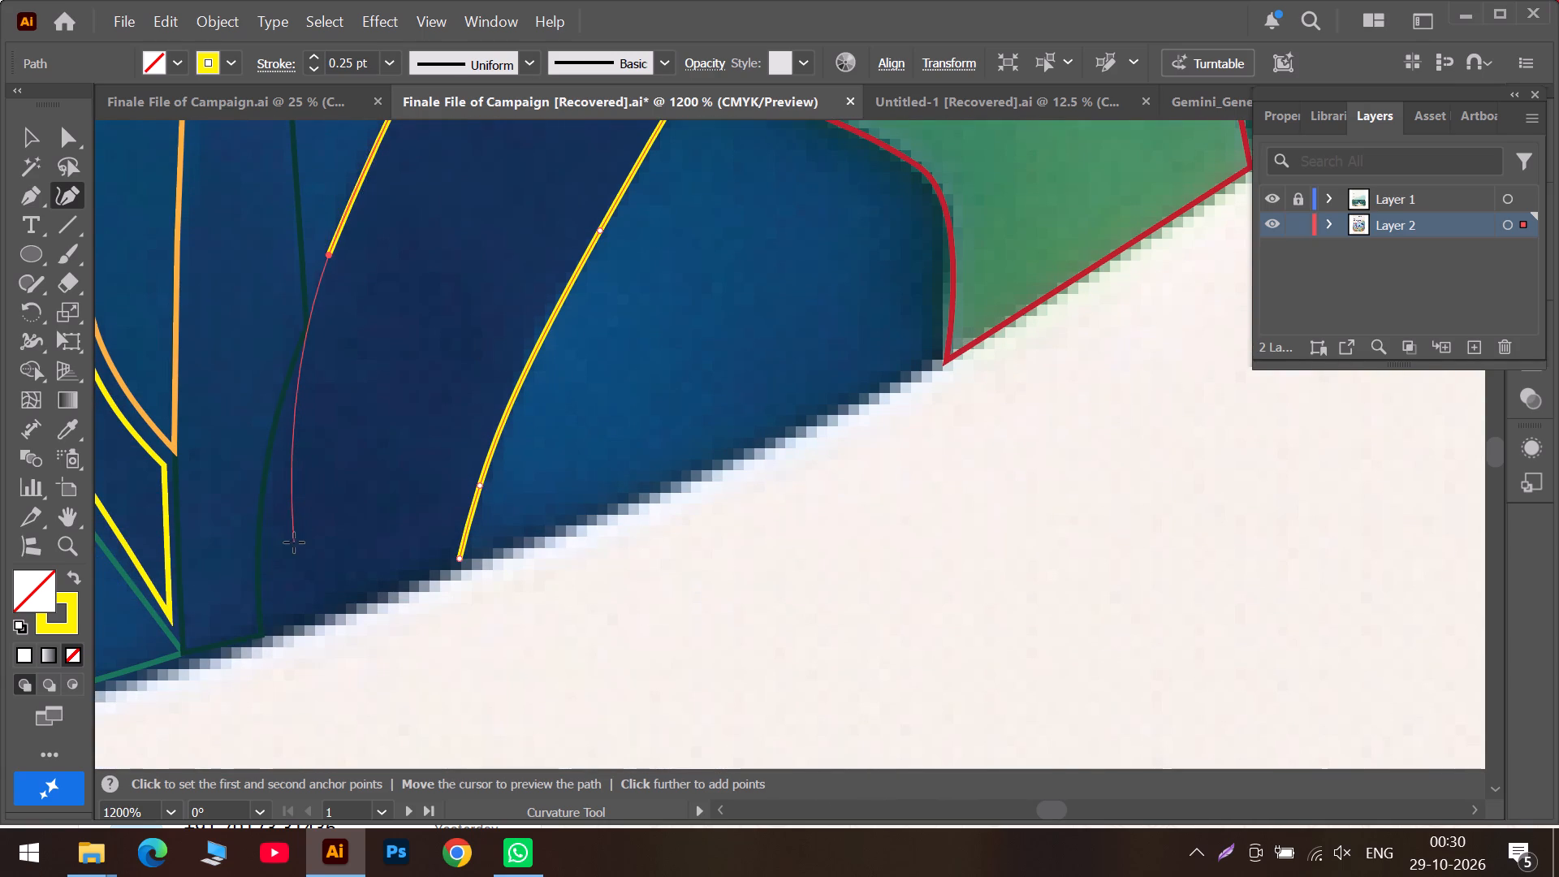
{"action": "double_click", "coordinate": [267, 631]}
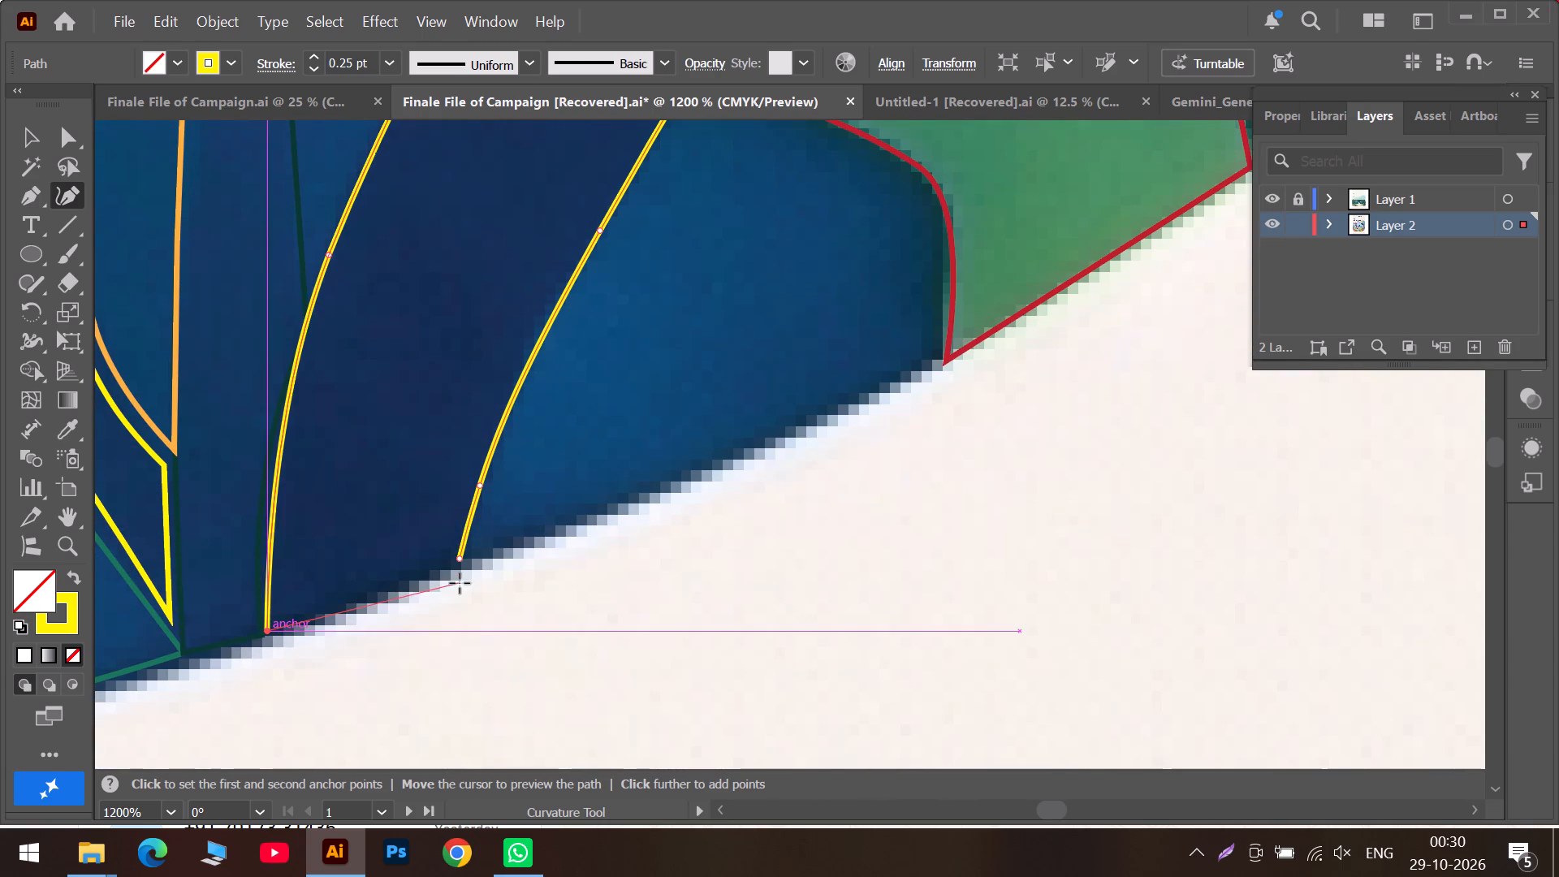
{"action": "double_click", "coordinate": [461, 558]}
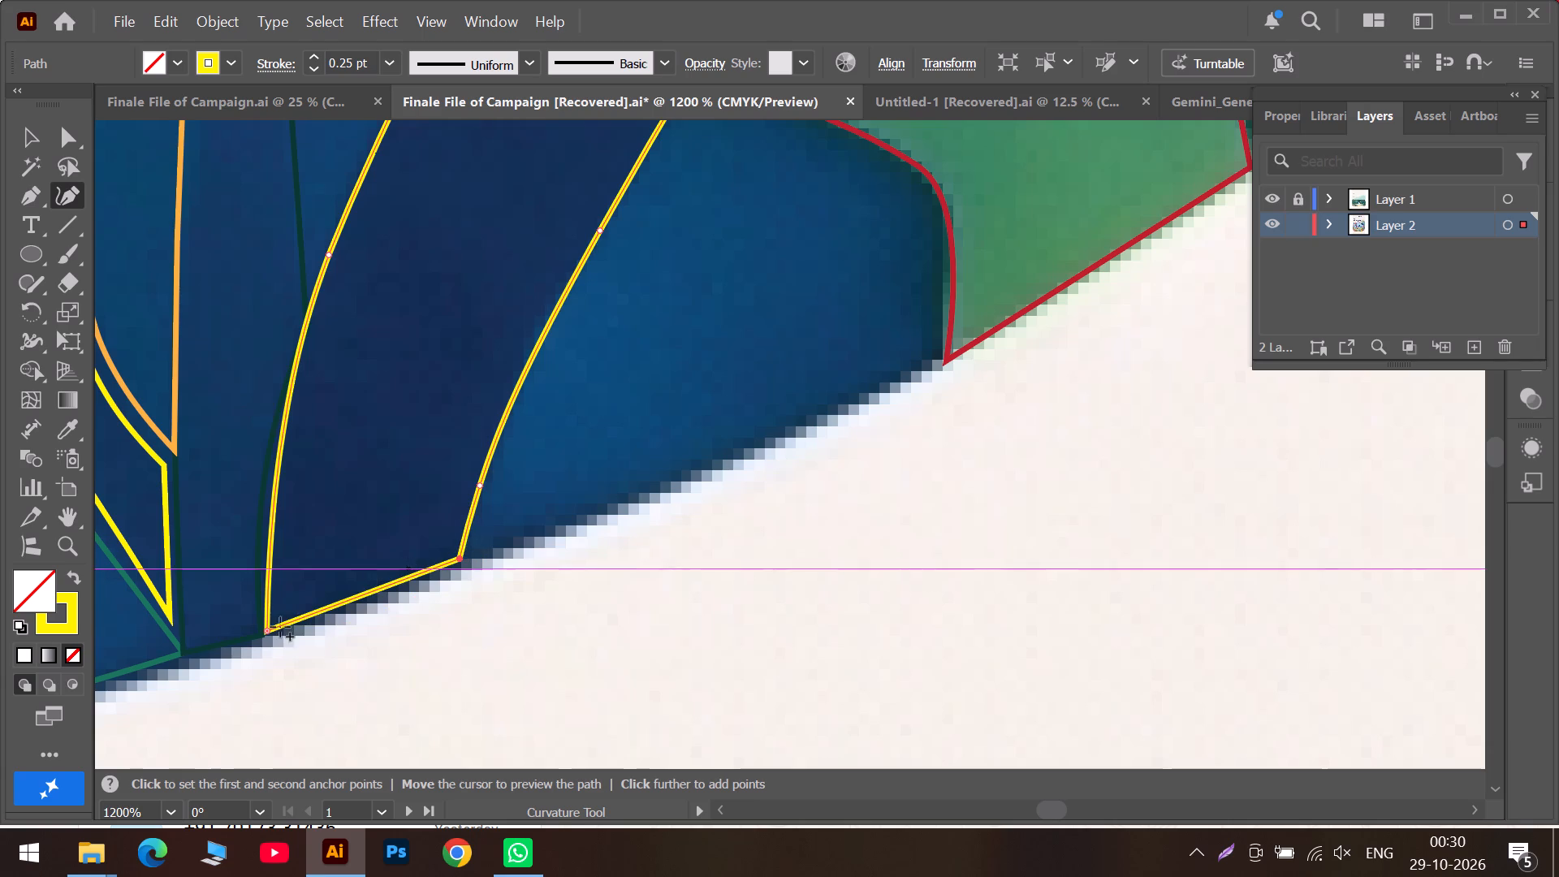
Move the band's bottom-left corner onto the neighbouring dark green outline and bow the lower left edge outward with an added point.
{"action": "scroll", "coordinate": [267, 629], "scroll_direction": "up", "scroll_amount": 2, "text": "alt"}
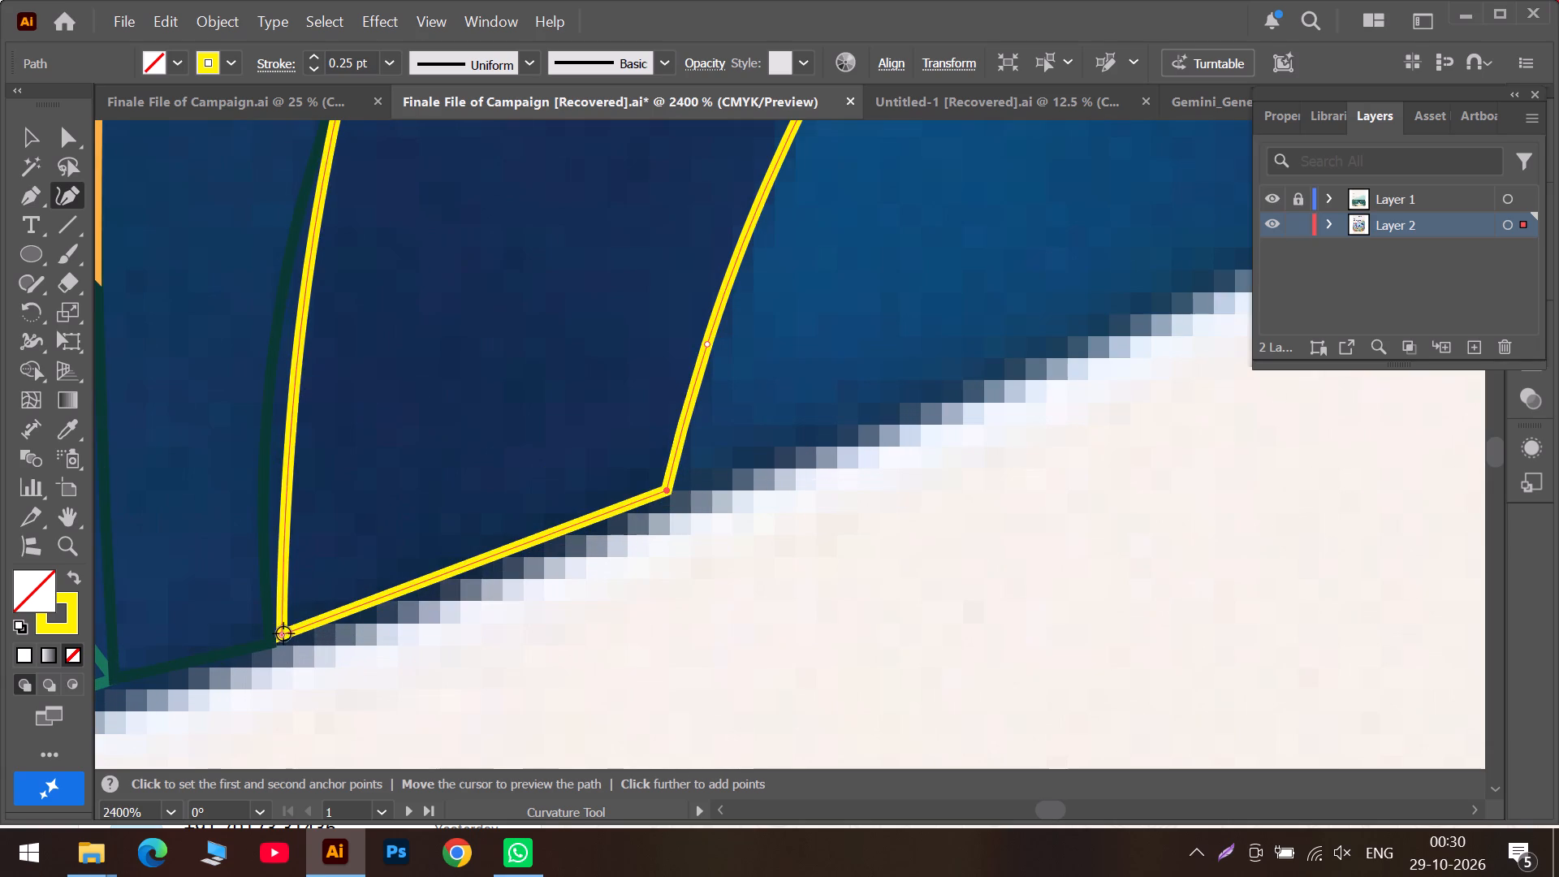
{"action": "left_click_drag", "start_coordinate": [281, 638], "coordinate": [270, 641]}
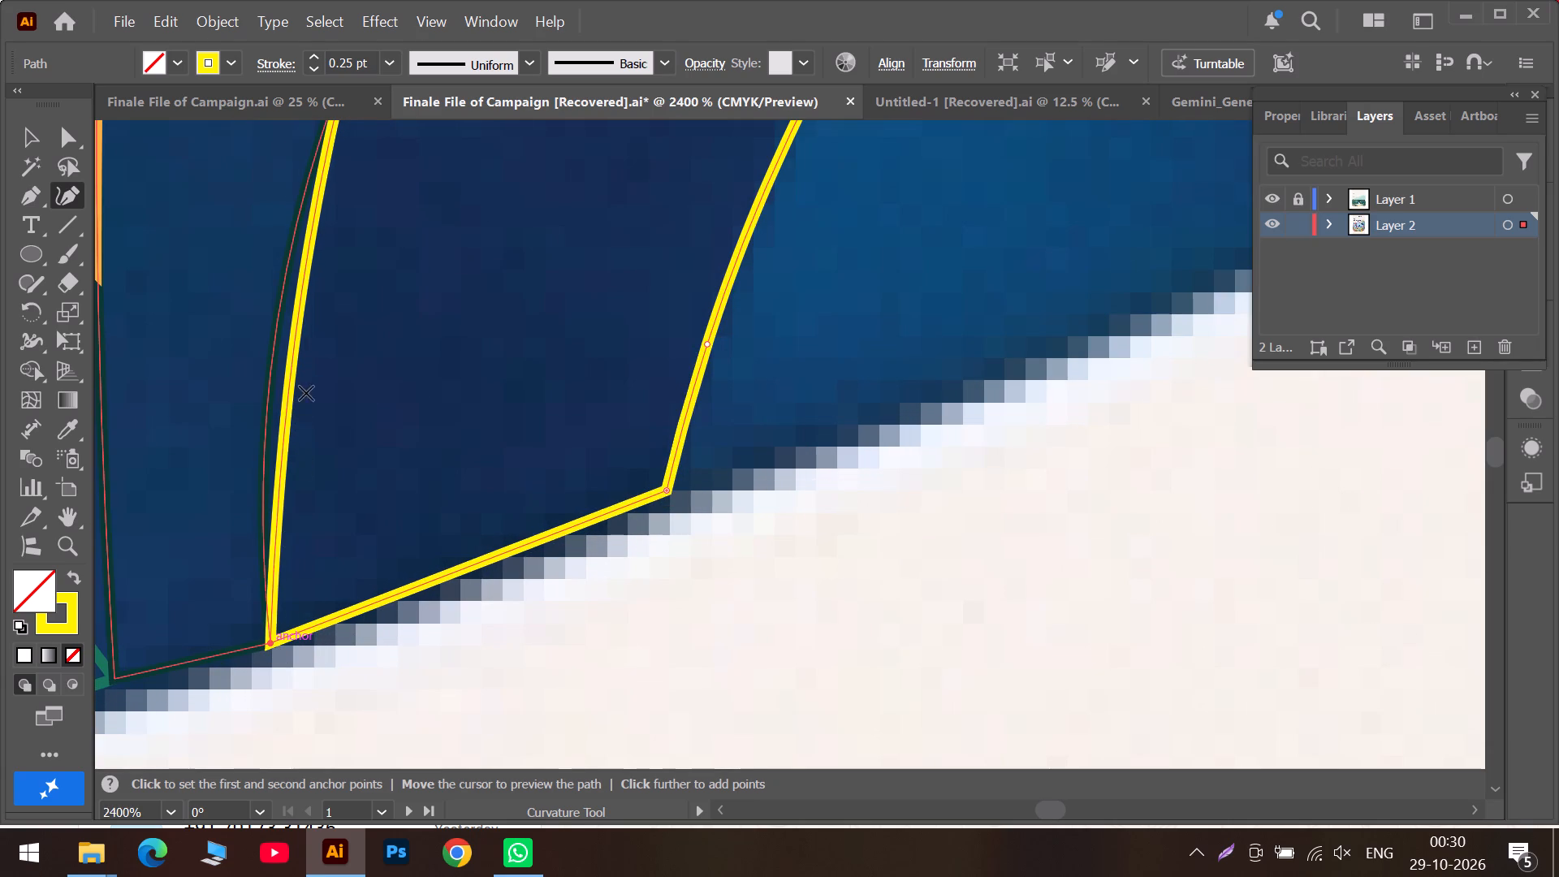
{"action": "left_click_drag", "start_coordinate": [296, 326], "coordinate": [280, 333]}
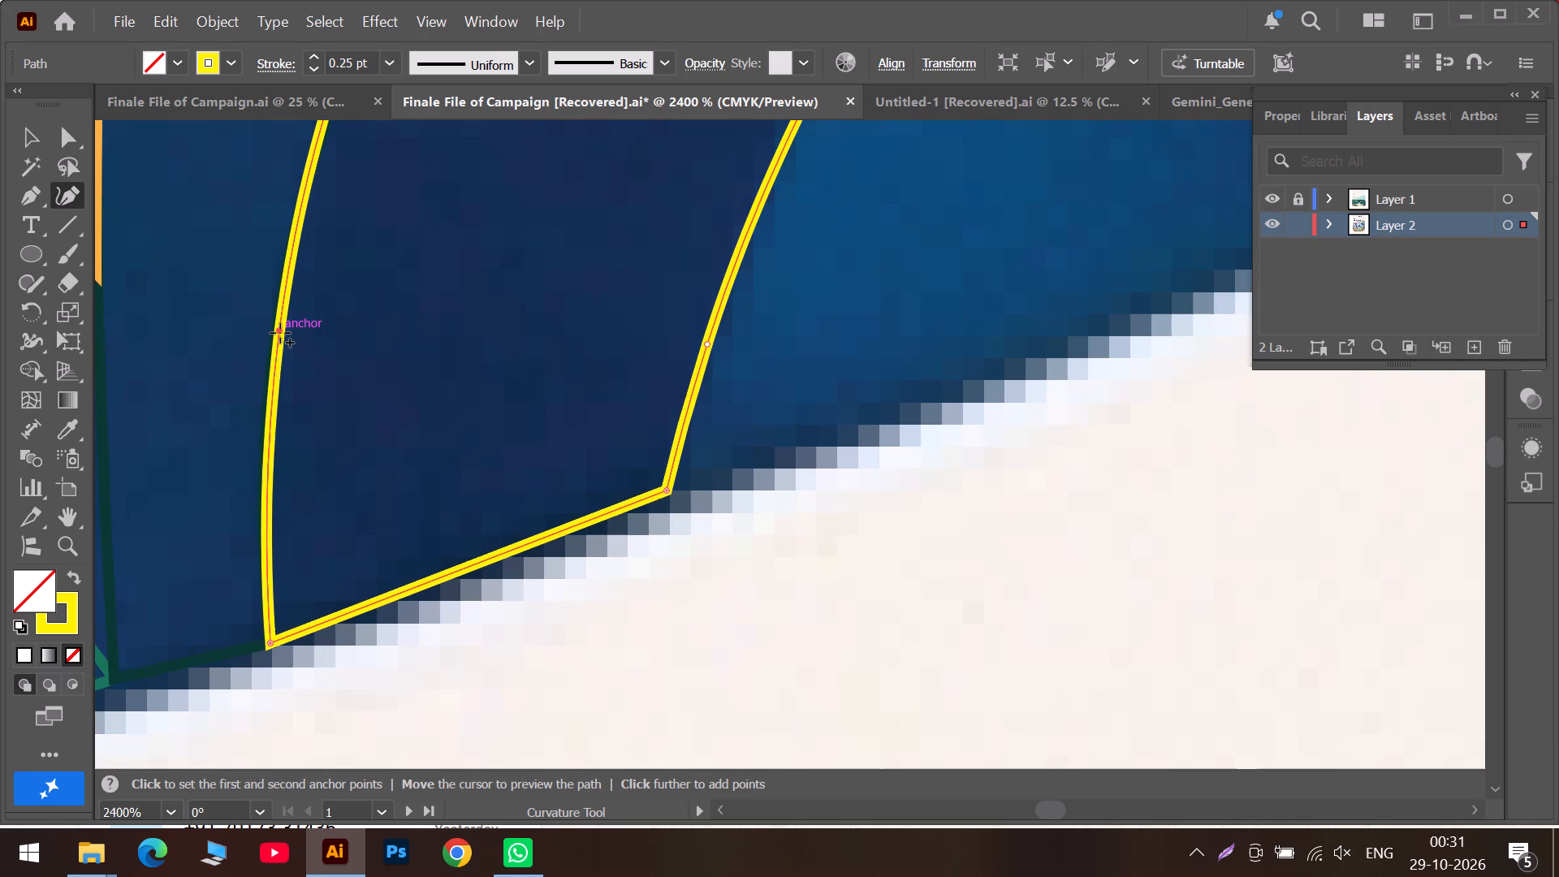
{"action": "left_click_drag", "start_coordinate": [280, 333], "coordinate": [279, 337]}
Check the band's left edge against the reference and nudge the anchor just below the pointed orange outline to smooth the curve.
{"action": "scroll", "coordinate": [295, 333], "scroll_direction": "up", "scroll_amount": 6}
{"action": "scroll", "coordinate": [399, 307], "scroll_direction": "up", "scroll_amount": 5}
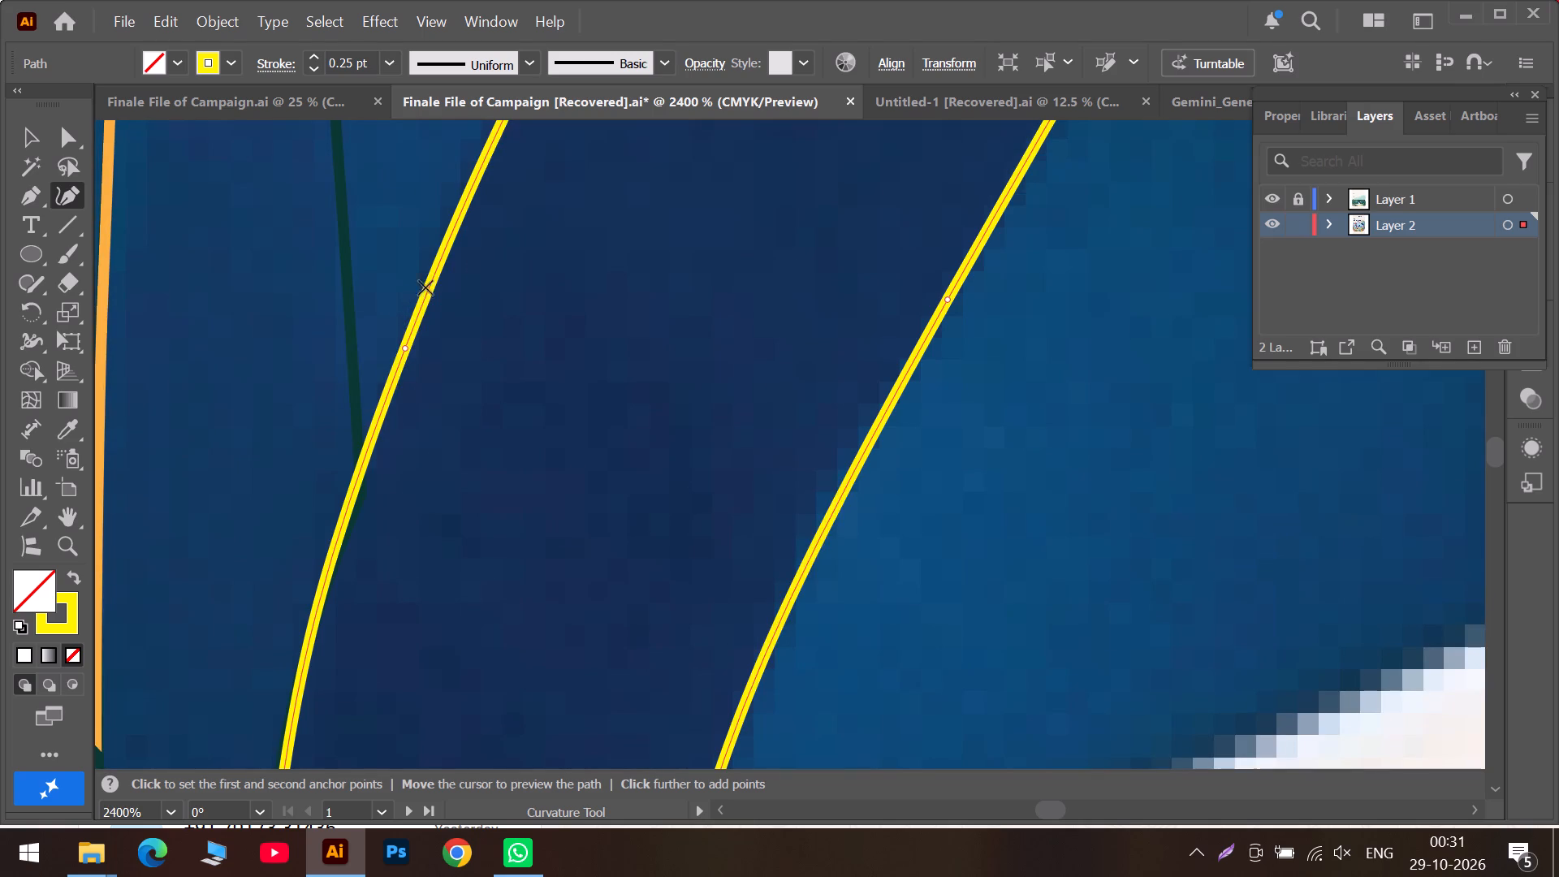
{"action": "scroll", "coordinate": [508, 263], "scroll_direction": "down", "scroll_amount": 3, "text": "alt"}
{"action": "scroll", "coordinate": [558, 266], "scroll_direction": "up", "scroll_amount": 11}
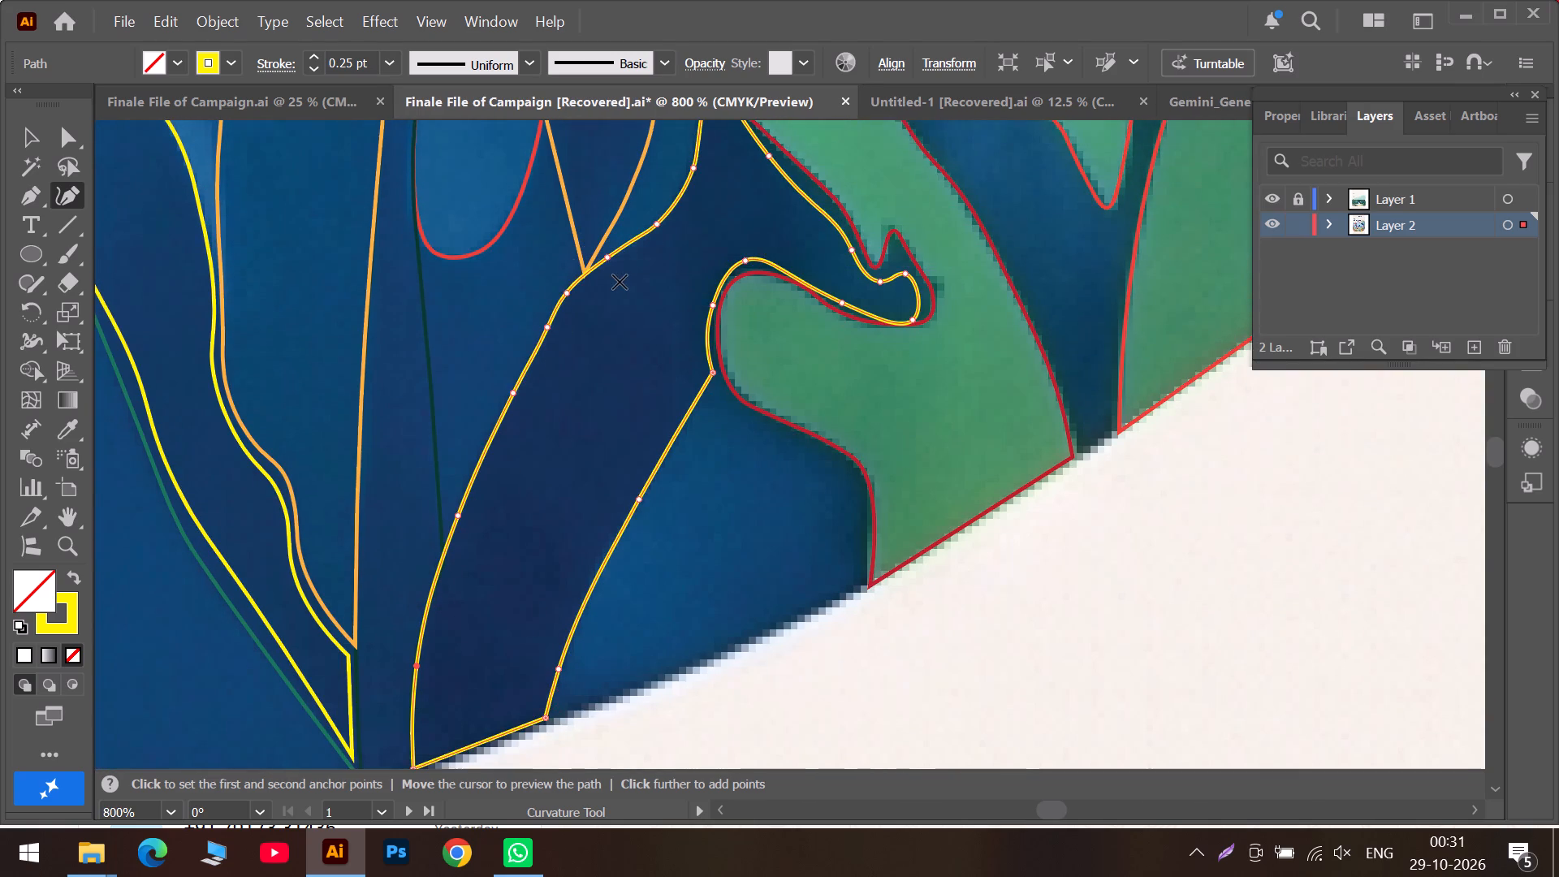
{"action": "scroll", "coordinate": [622, 282], "scroll_direction": "up", "scroll_amount": 4}
{"action": "scroll", "coordinate": [607, 277], "scroll_direction": "down", "scroll_amount": 1, "text": "alt"}
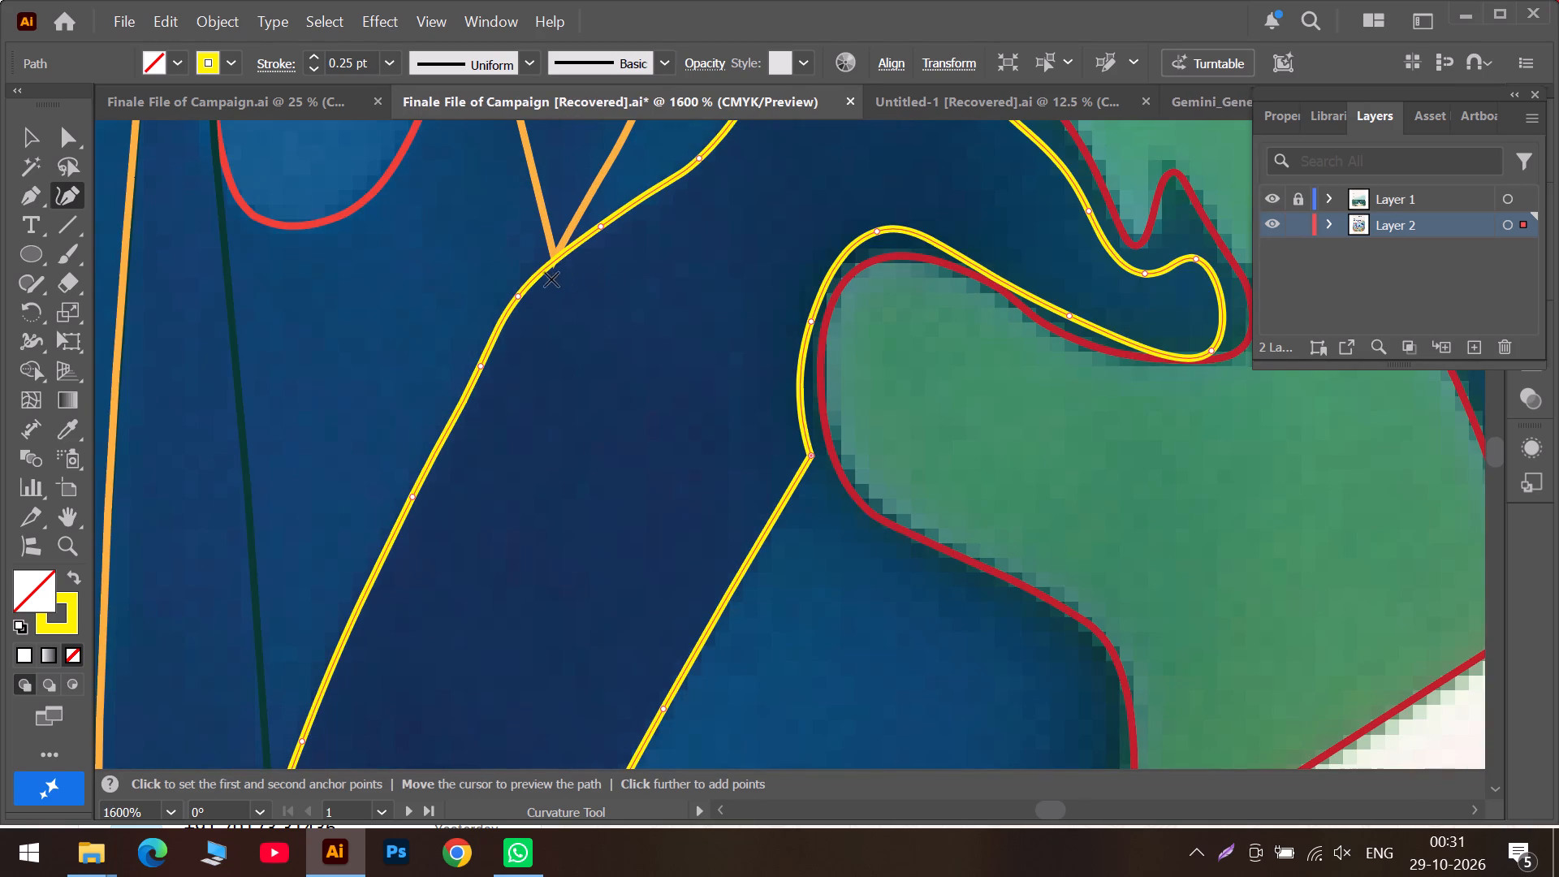
{"action": "left_click", "coordinate": [523, 292]}
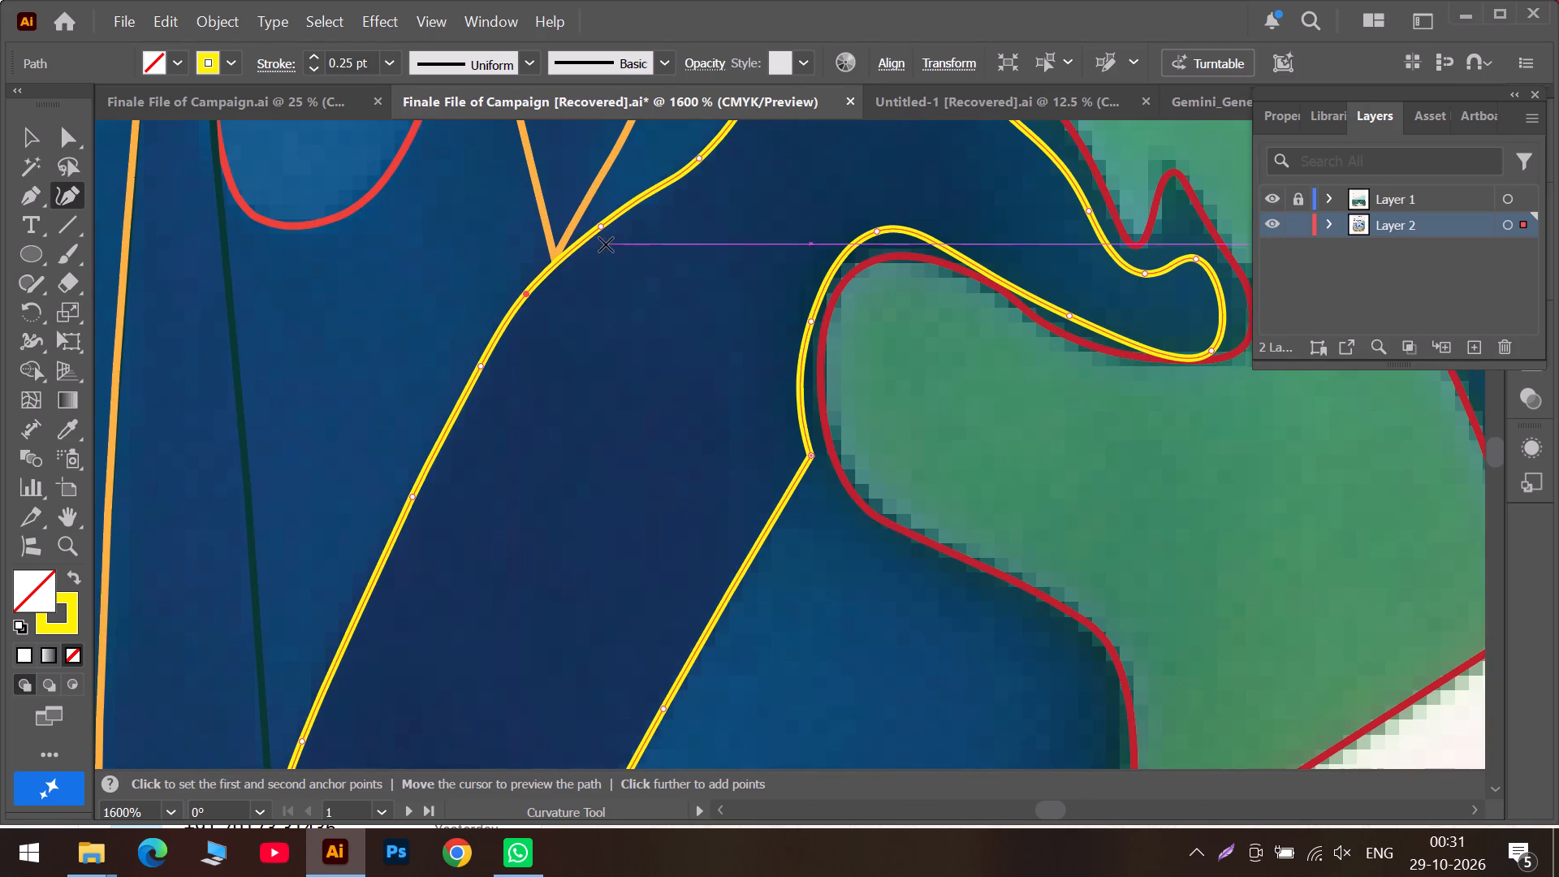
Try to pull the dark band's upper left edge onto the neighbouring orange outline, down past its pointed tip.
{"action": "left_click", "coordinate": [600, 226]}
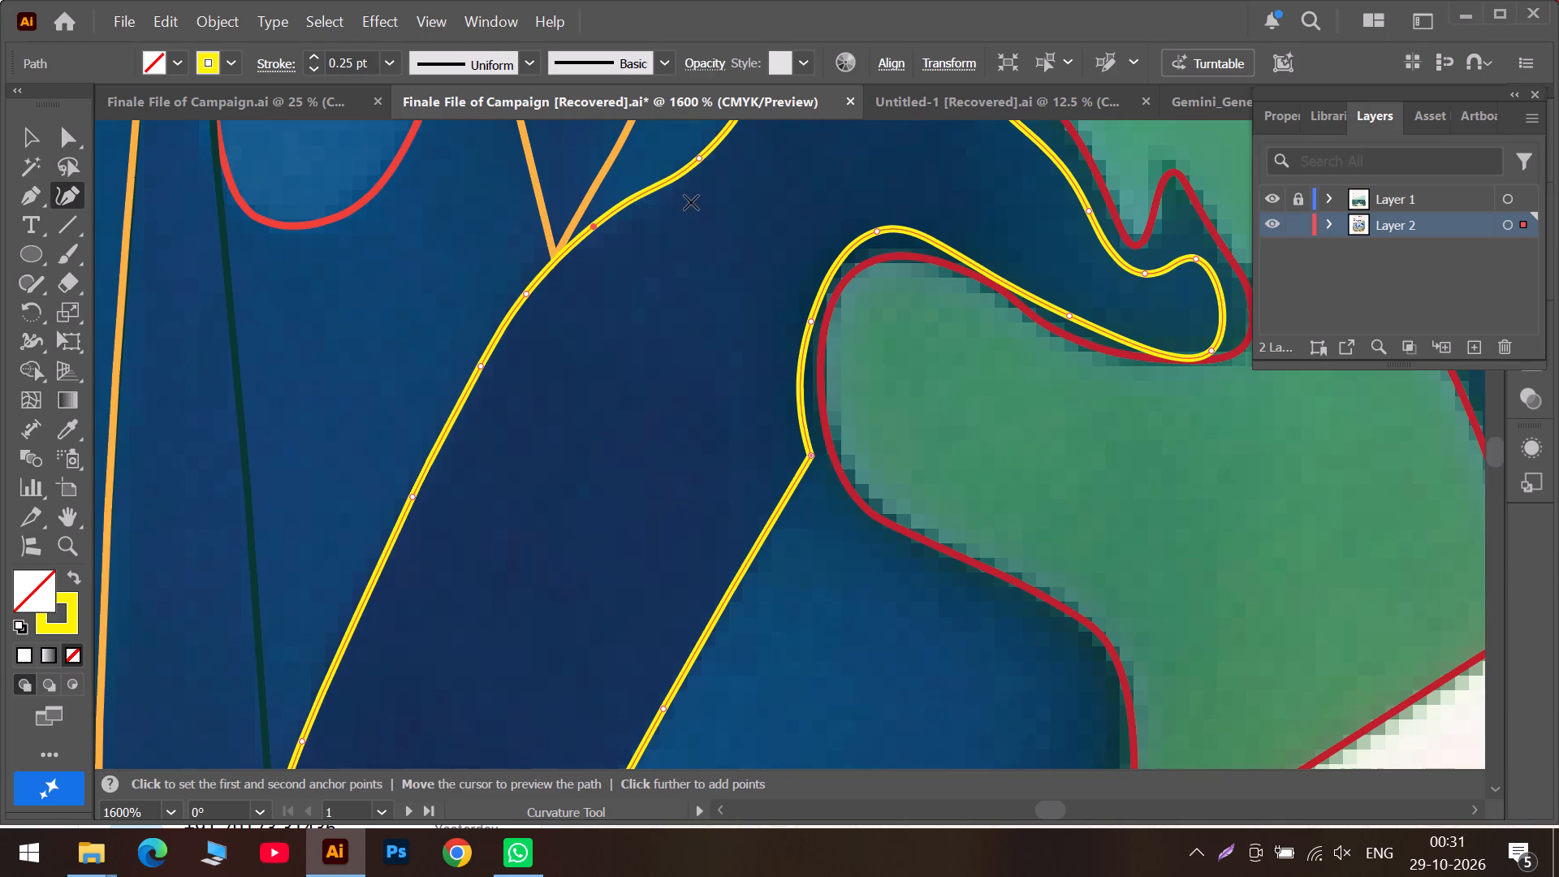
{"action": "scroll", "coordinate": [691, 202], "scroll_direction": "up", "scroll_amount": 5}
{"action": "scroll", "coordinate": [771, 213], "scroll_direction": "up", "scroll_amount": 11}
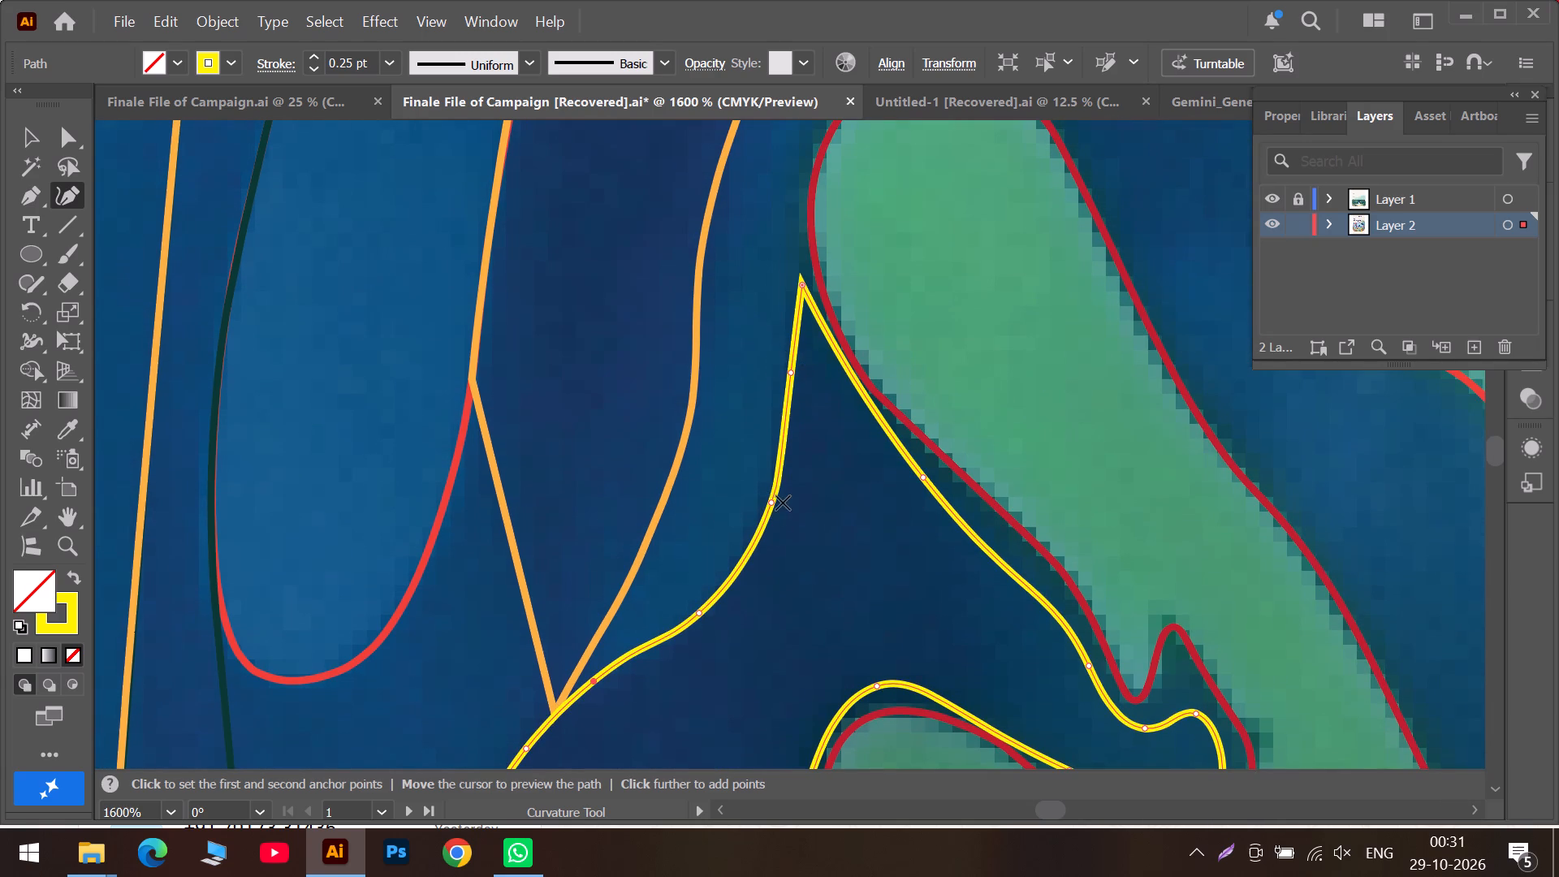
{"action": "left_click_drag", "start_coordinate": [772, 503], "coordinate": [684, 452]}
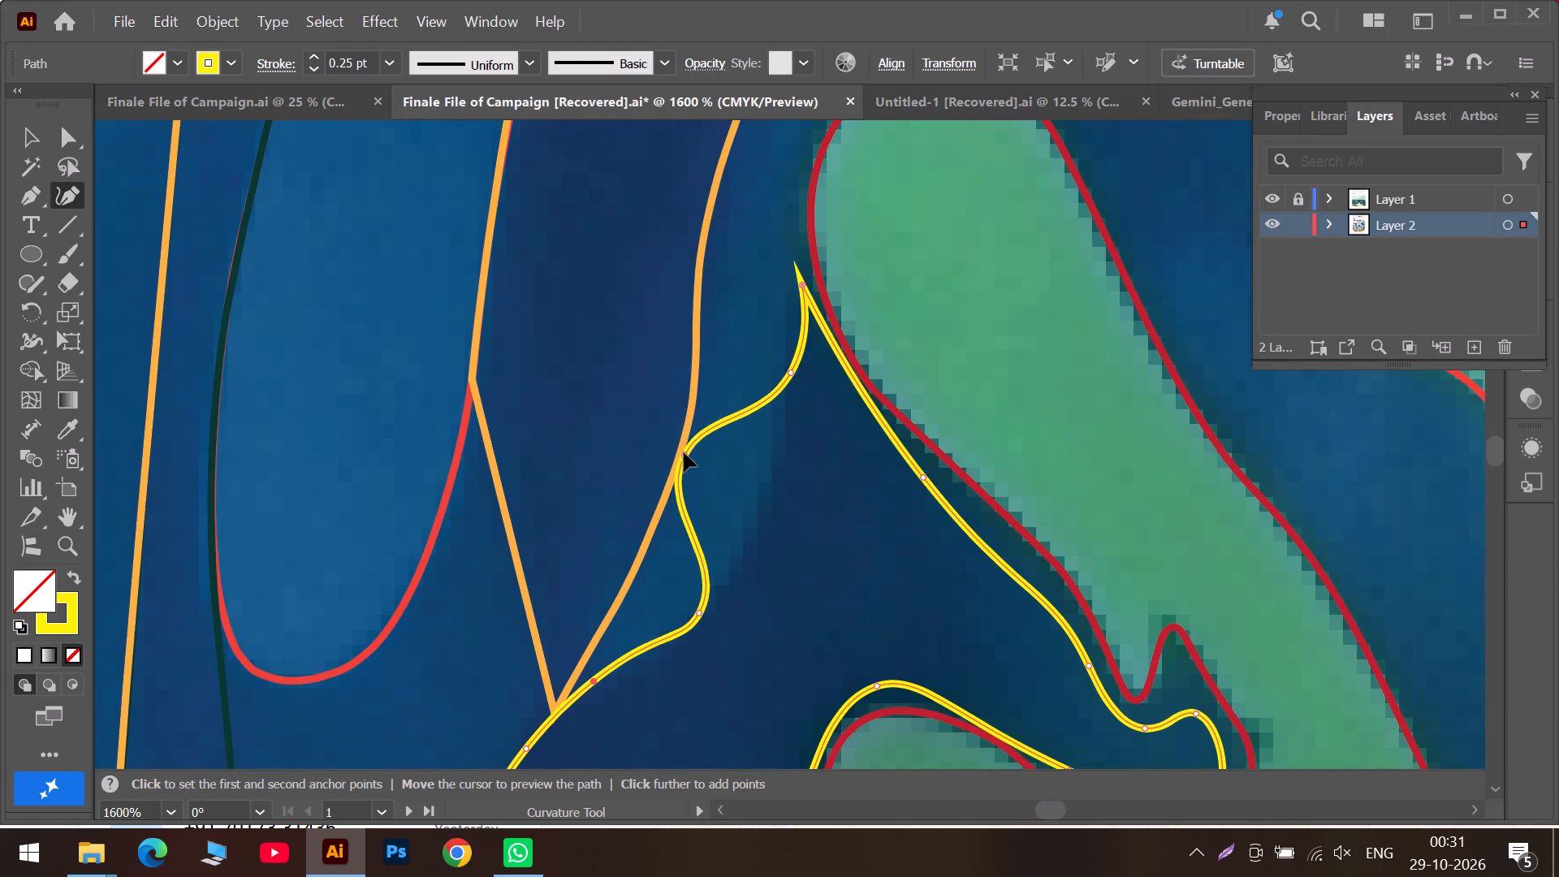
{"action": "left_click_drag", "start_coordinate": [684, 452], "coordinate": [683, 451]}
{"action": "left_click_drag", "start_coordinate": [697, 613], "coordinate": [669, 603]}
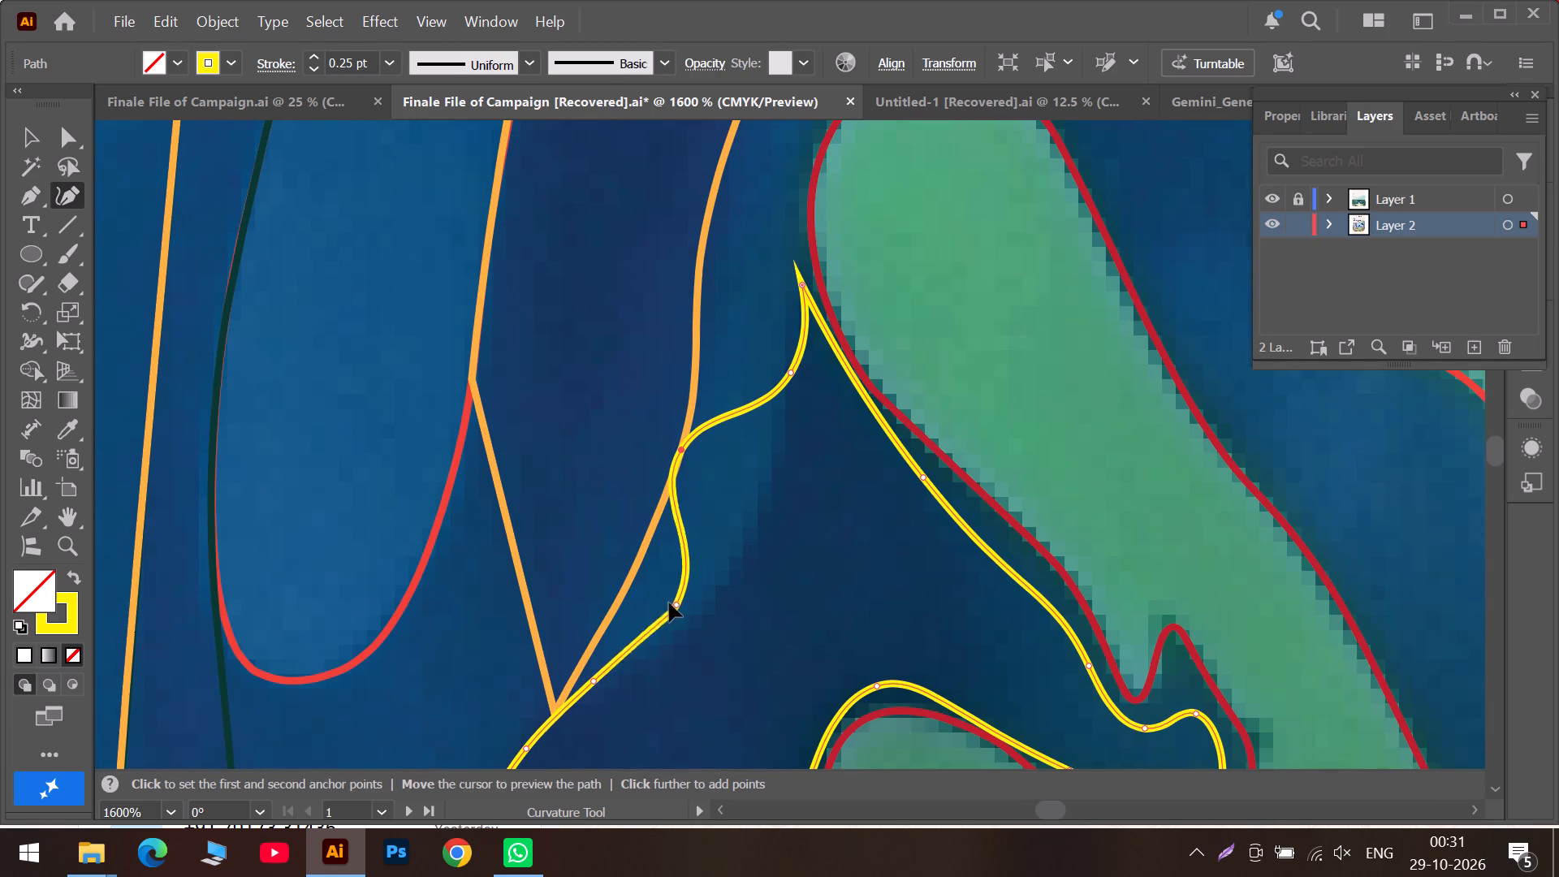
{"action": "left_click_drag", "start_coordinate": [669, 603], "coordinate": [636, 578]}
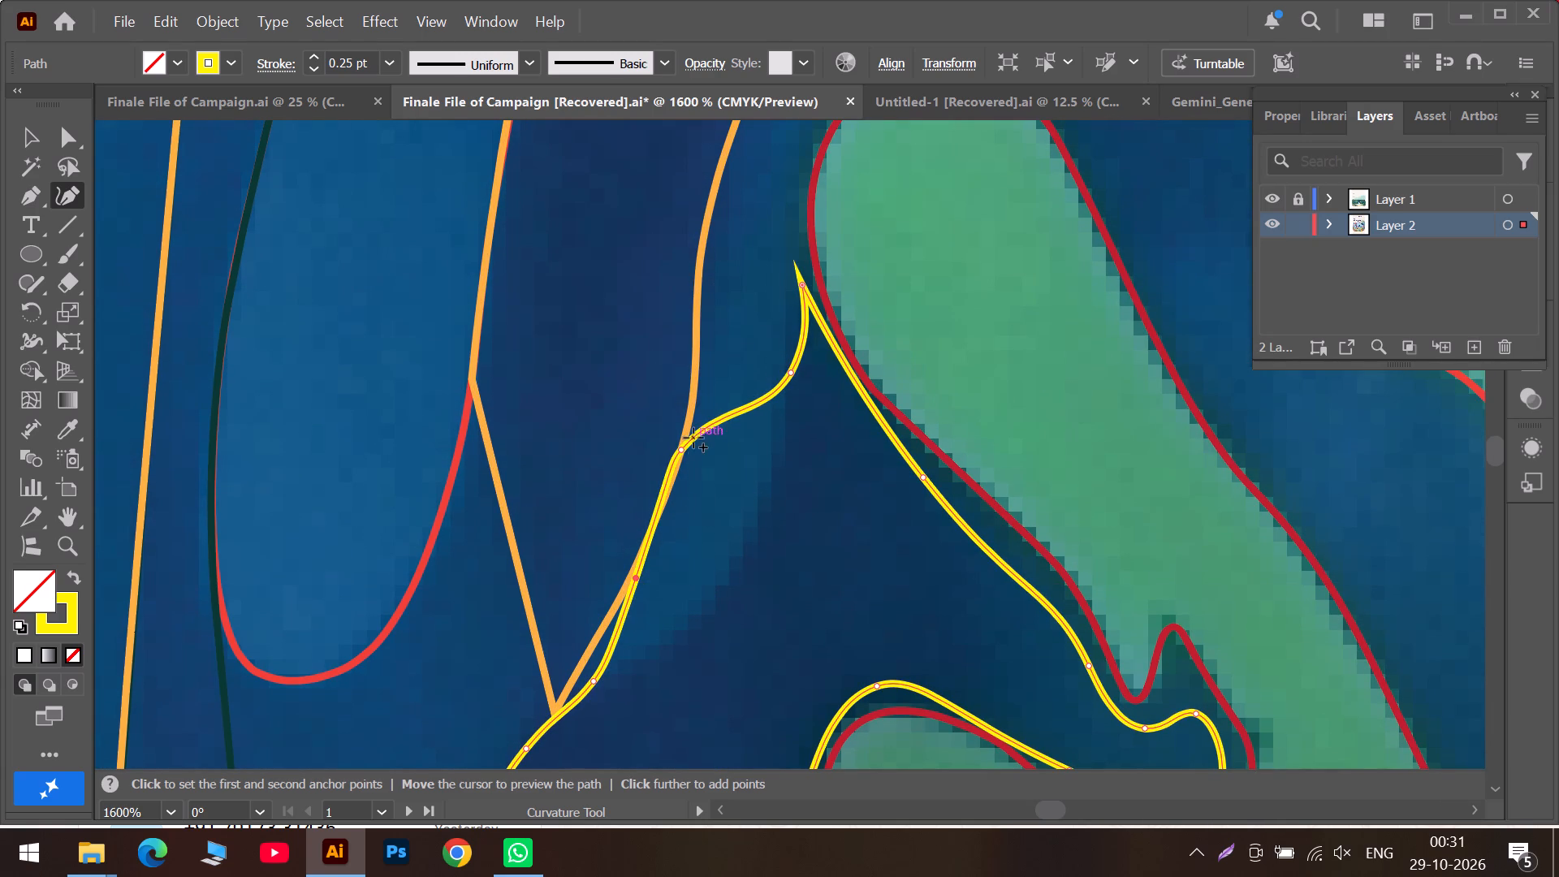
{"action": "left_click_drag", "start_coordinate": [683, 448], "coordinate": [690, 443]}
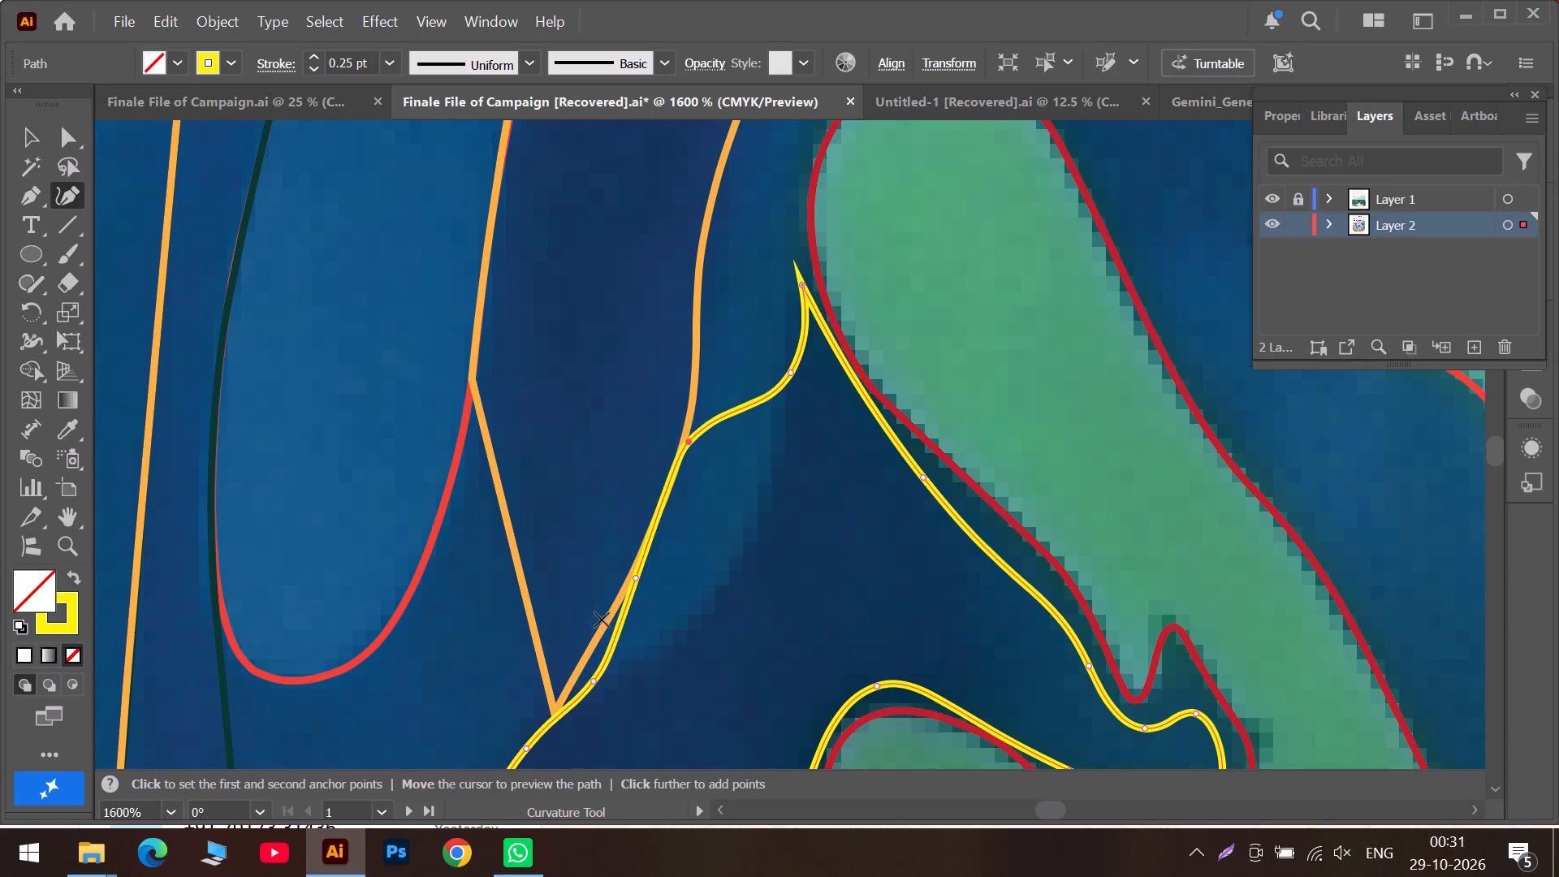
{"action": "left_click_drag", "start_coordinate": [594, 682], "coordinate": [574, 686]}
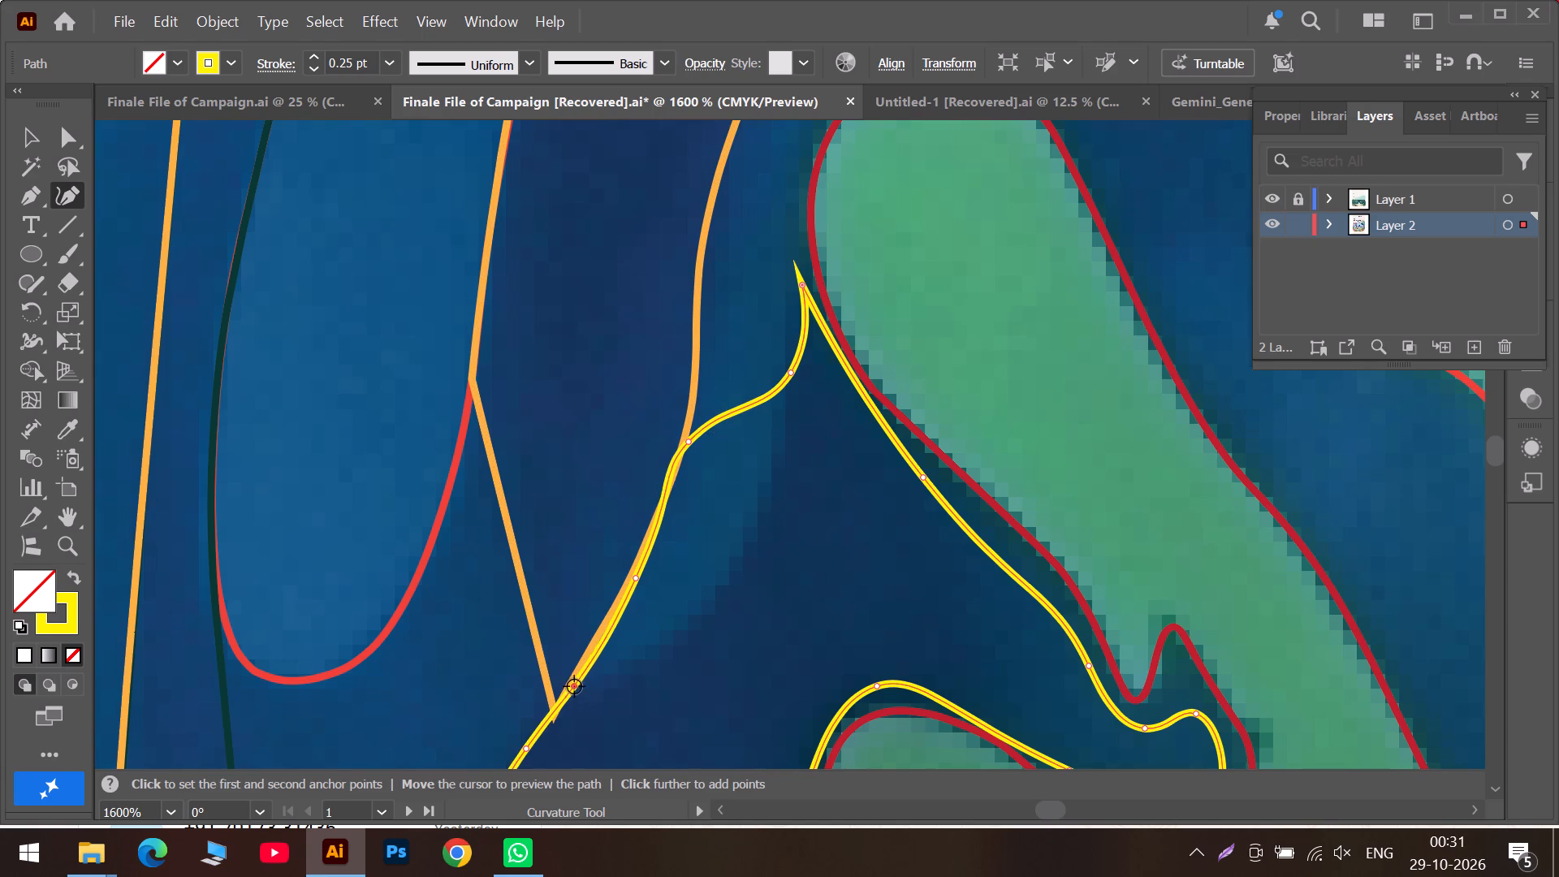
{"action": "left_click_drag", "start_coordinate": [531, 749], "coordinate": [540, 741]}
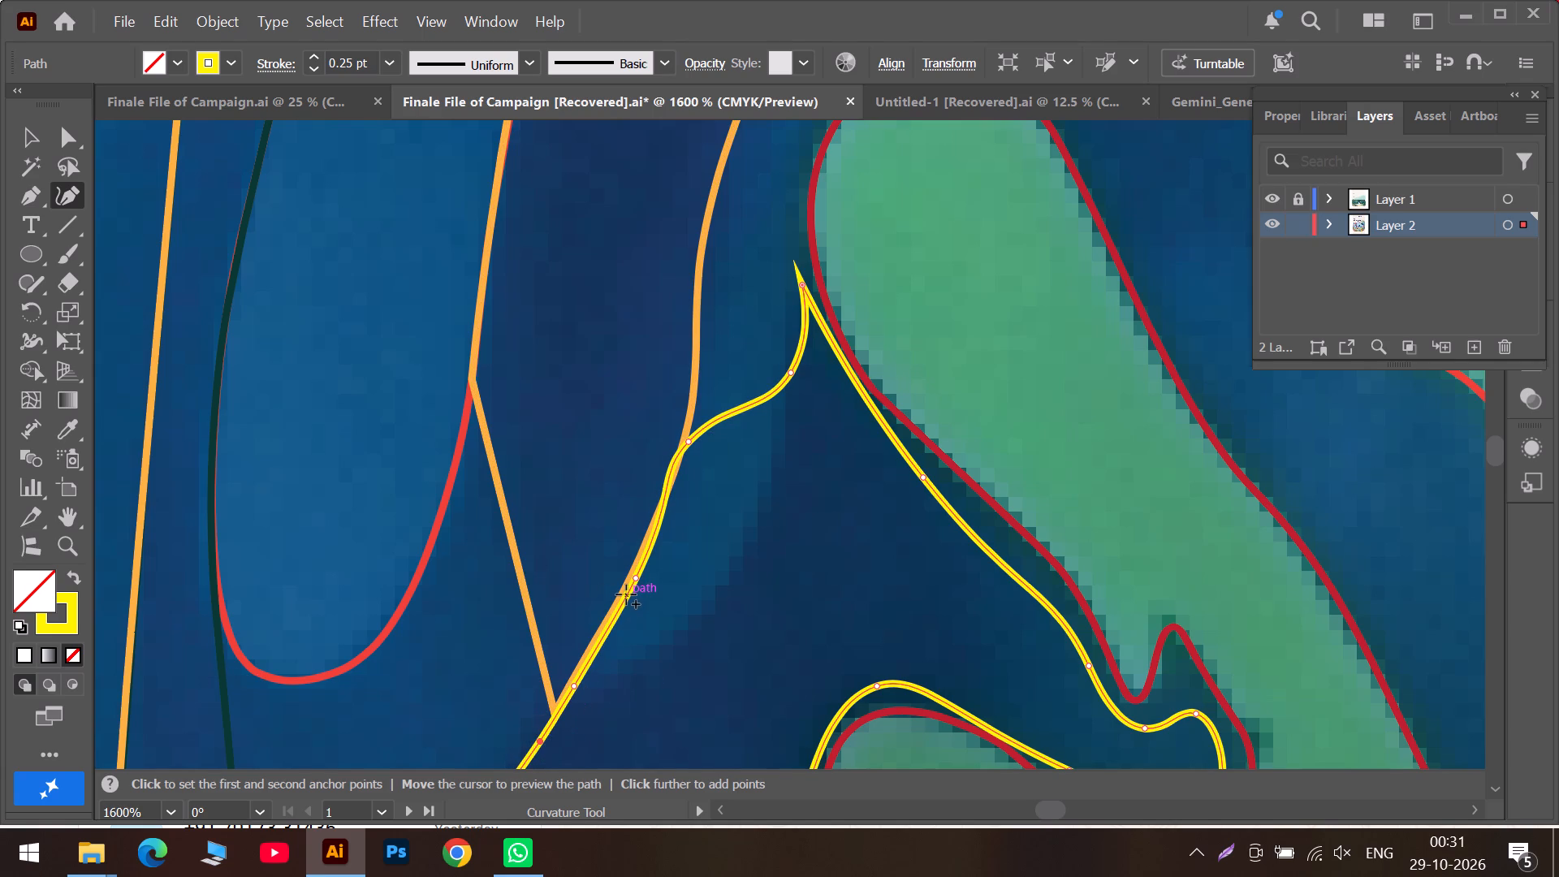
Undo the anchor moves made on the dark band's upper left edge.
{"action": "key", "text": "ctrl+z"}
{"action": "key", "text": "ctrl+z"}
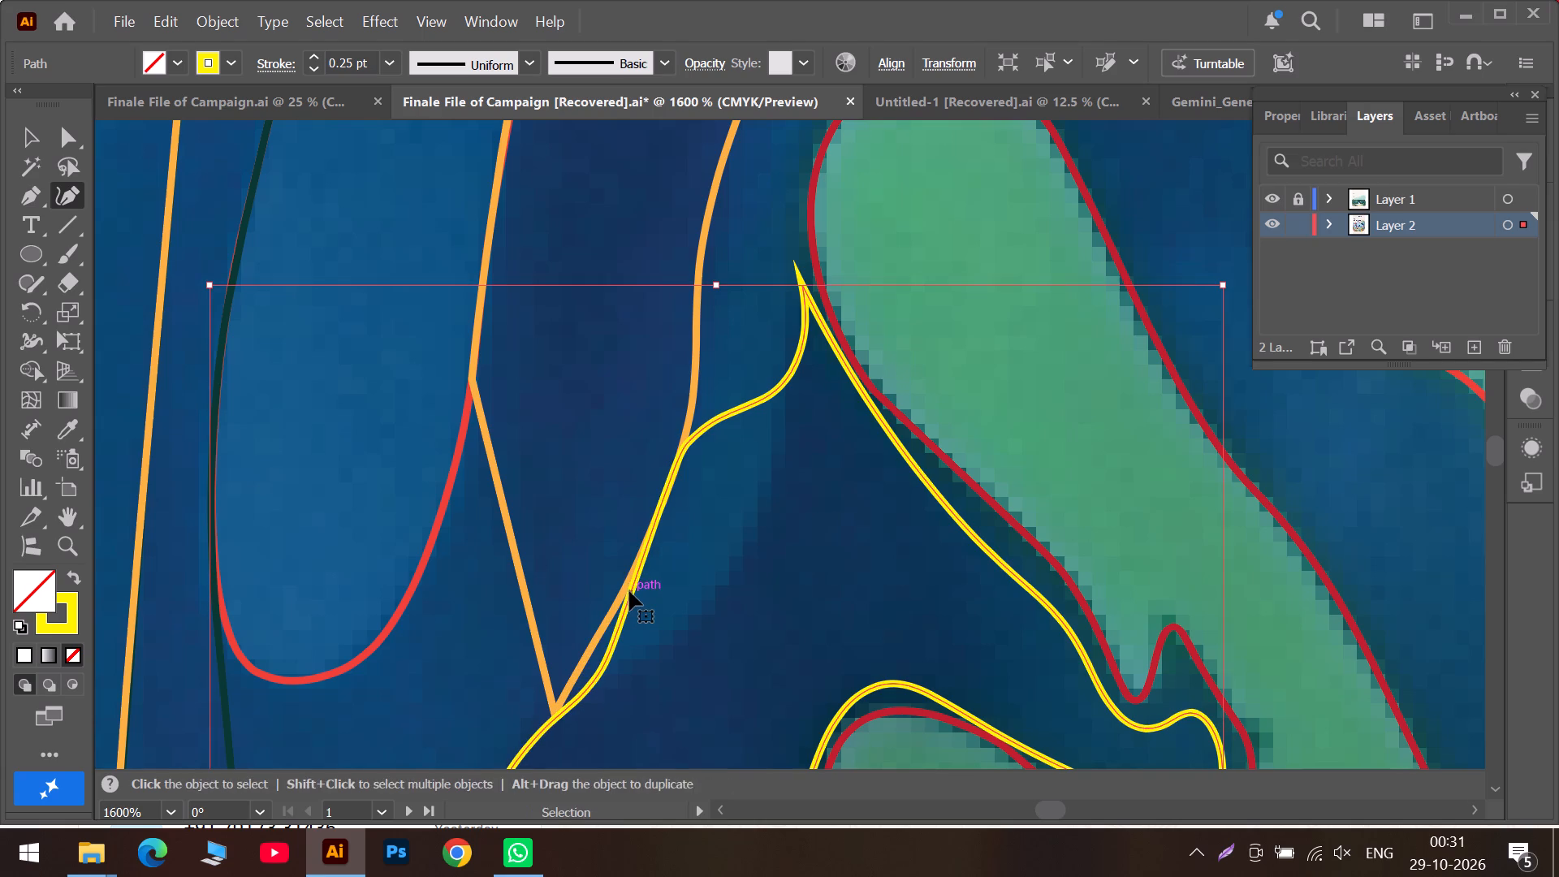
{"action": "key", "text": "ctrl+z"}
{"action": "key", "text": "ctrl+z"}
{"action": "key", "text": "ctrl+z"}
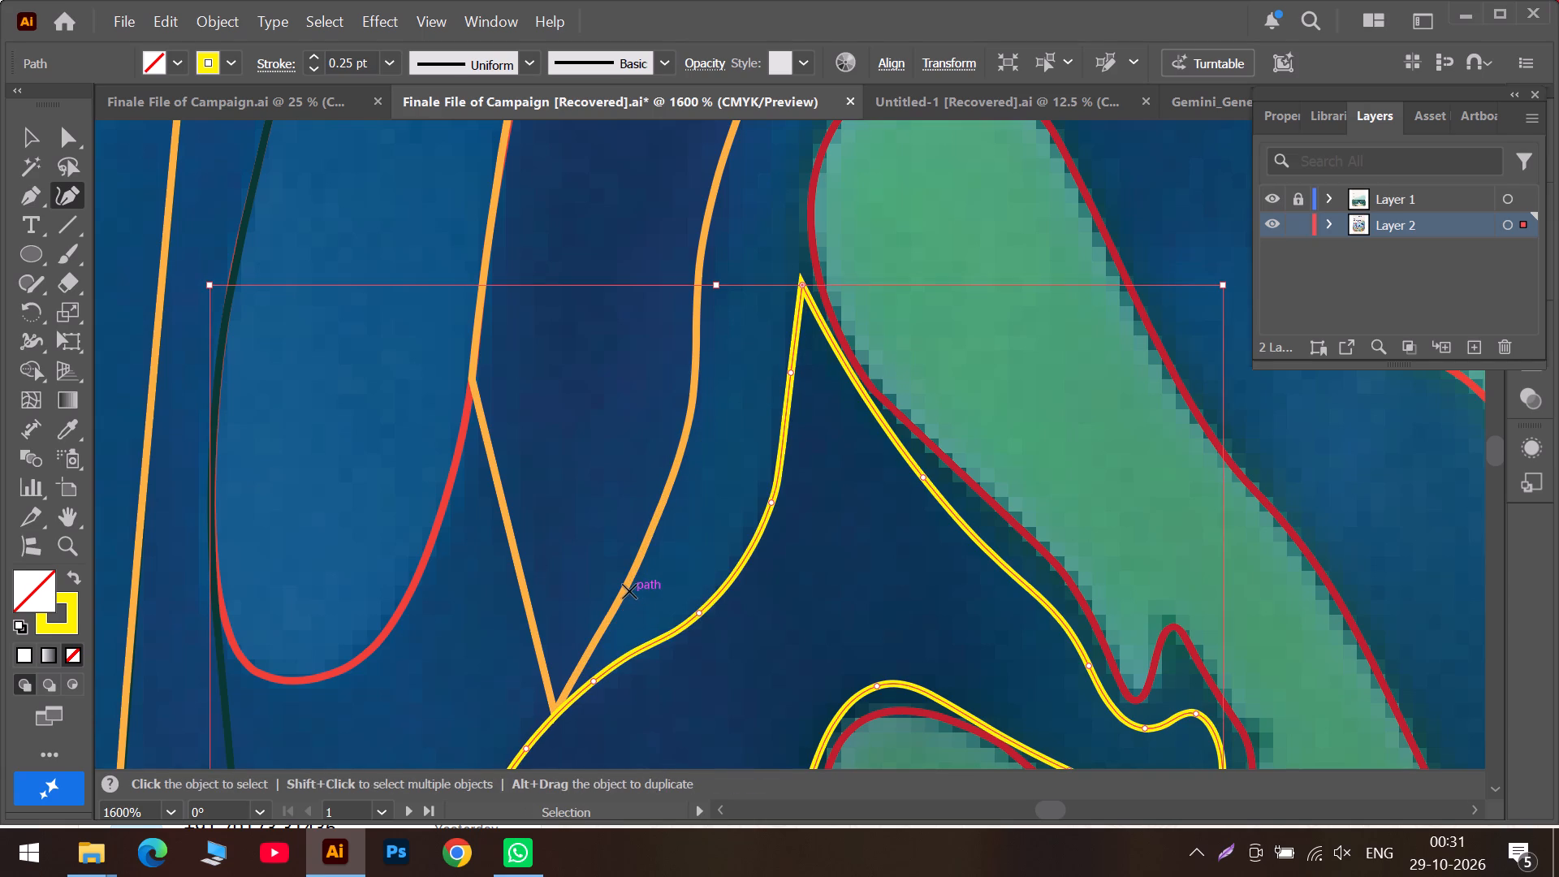
Move the dark band's right-side corner and the two anchors above it onto the red outline around the lower green lobe's rounded end.
{"action": "scroll", "coordinate": [669, 605], "scroll_direction": "down", "scroll_amount": 6}
{"action": "scroll", "coordinate": [648, 620], "scroll_direction": "down", "scroll_amount": 2, "text": "alt"}
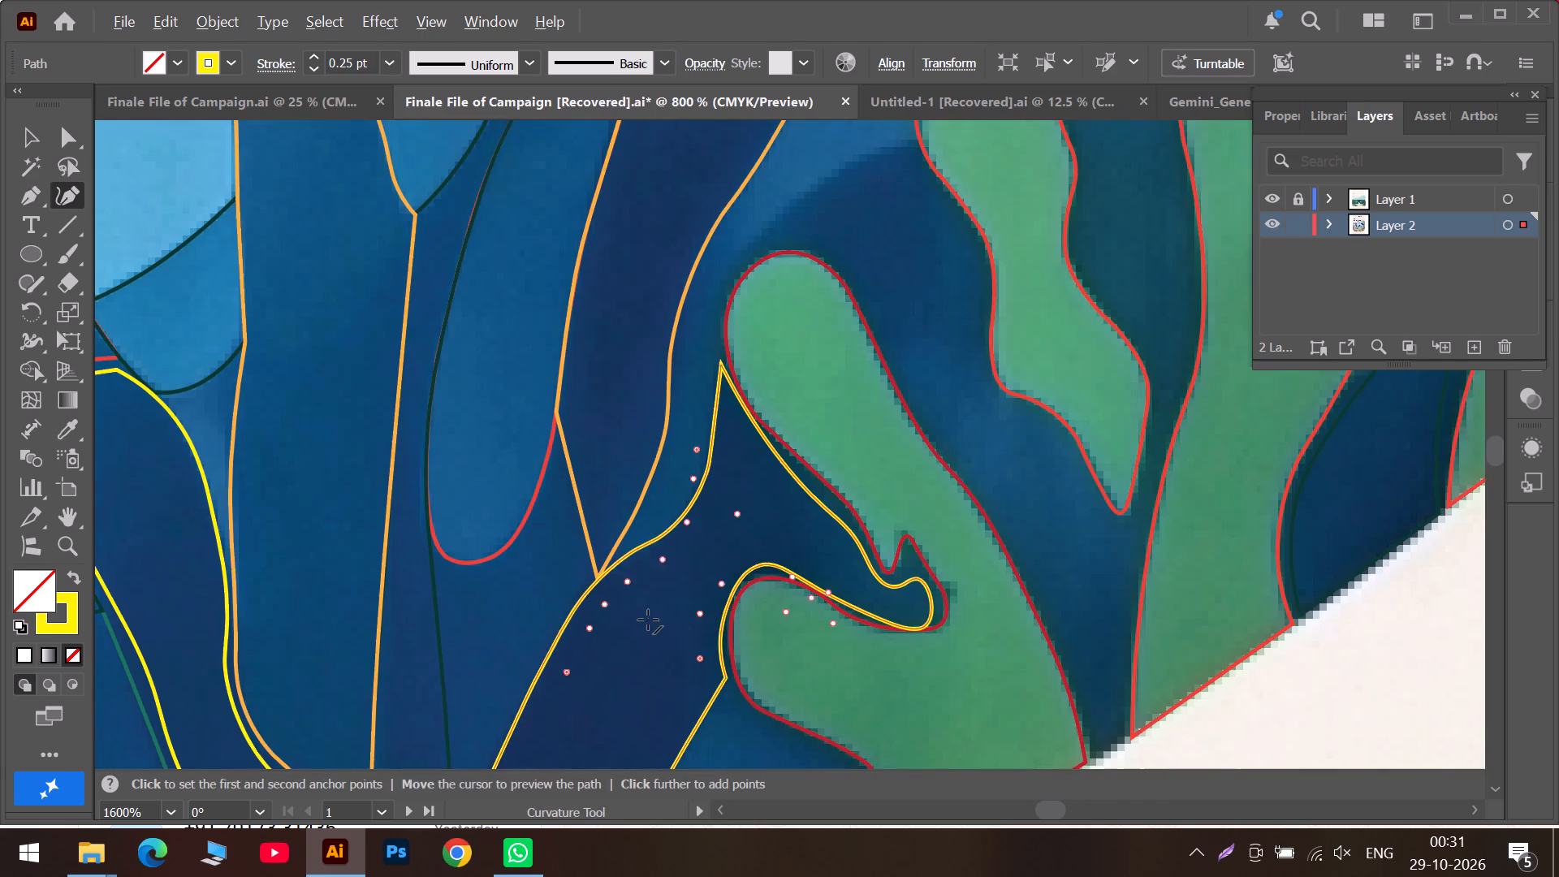
{"action": "scroll", "coordinate": [611, 631], "scroll_direction": "down", "scroll_amount": 18}
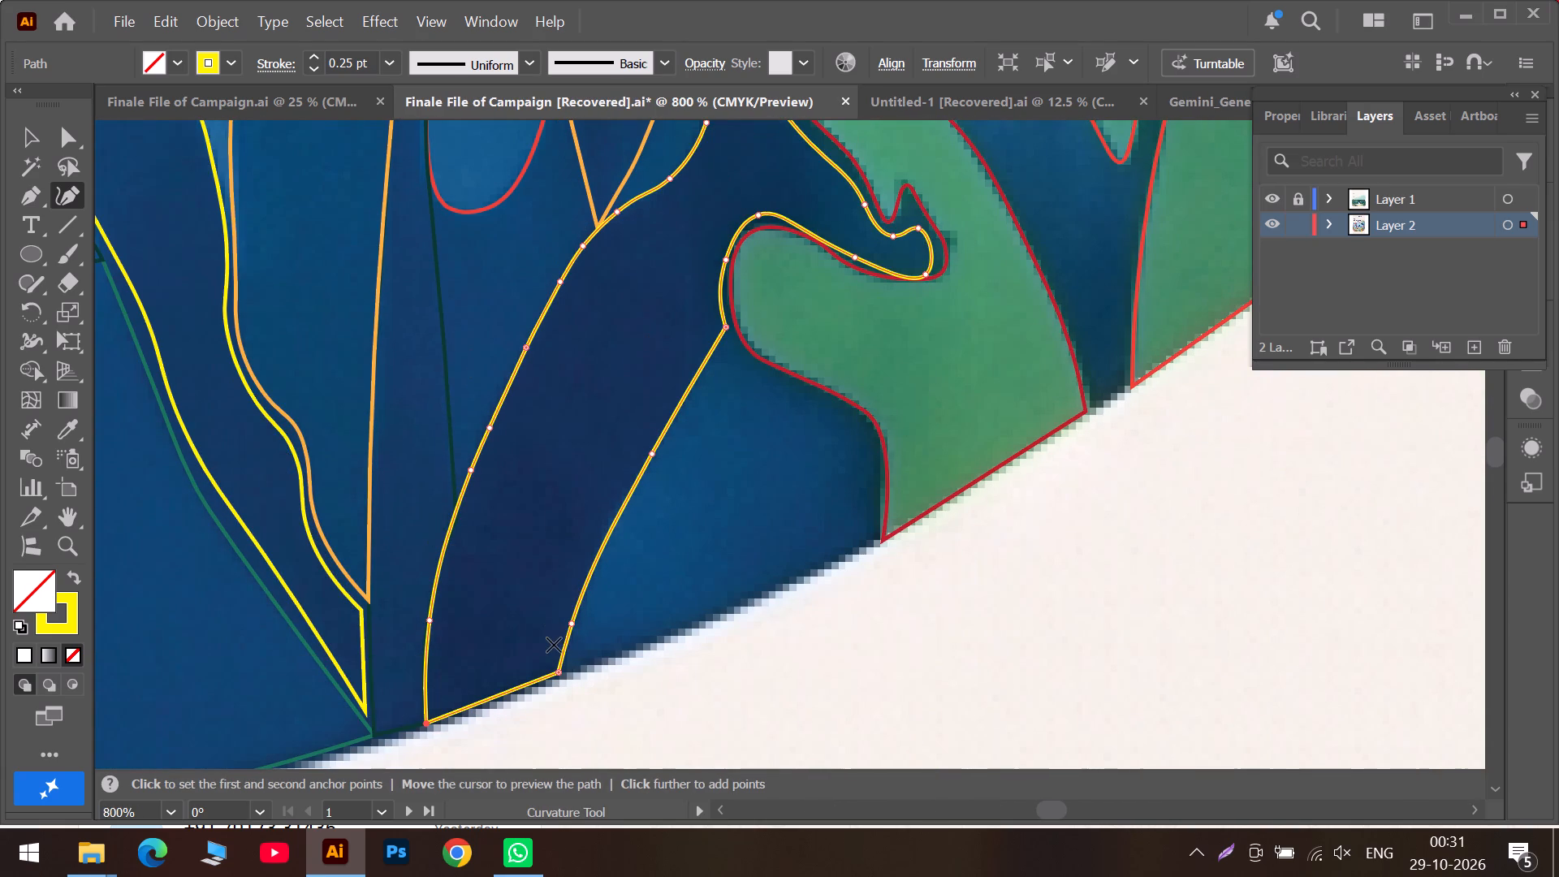
{"action": "scroll", "coordinate": [727, 369], "scroll_direction": "up", "scroll_amount": 5}
{"action": "scroll", "coordinate": [740, 427], "scroll_direction": "up", "scroll_amount": 3, "text": "alt"}
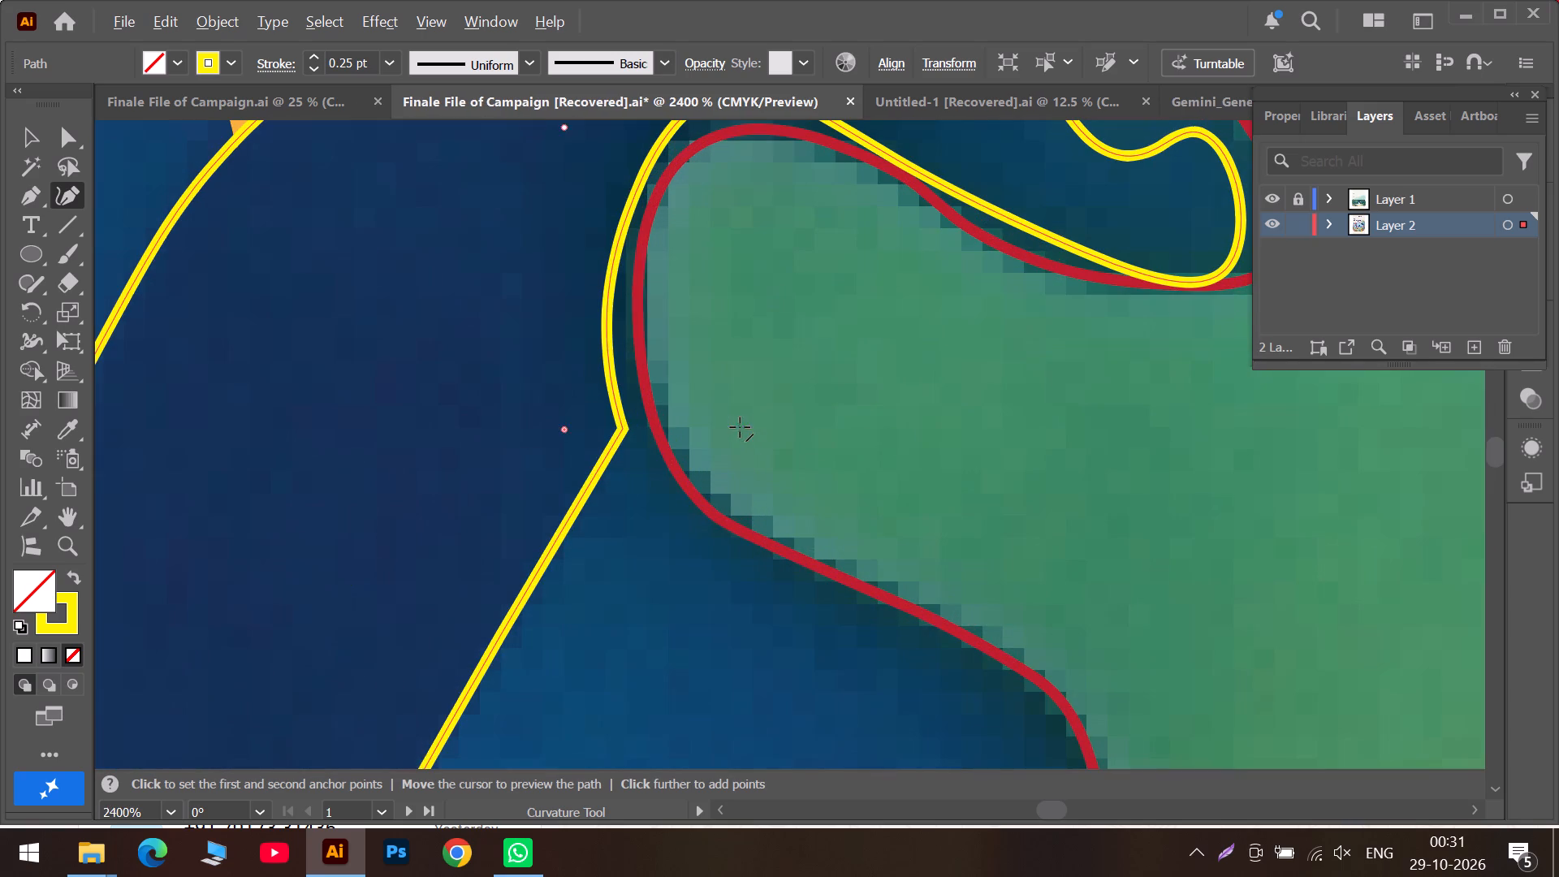
{"action": "left_click_drag", "start_coordinate": [622, 428], "coordinate": [645, 415]}
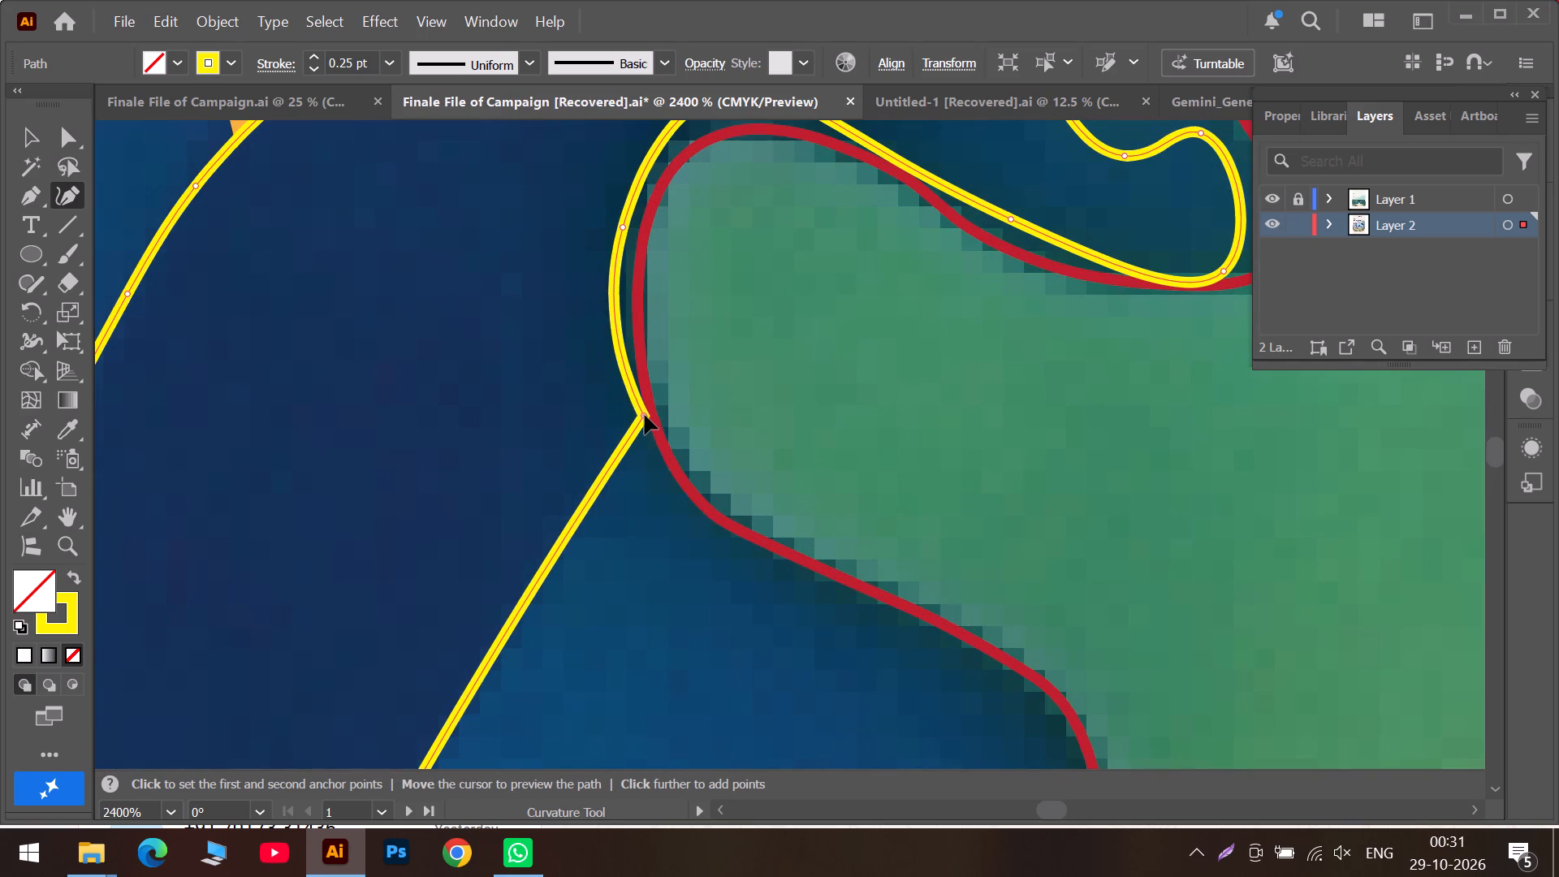
{"action": "left_click_drag", "start_coordinate": [645, 415], "coordinate": [653, 416]}
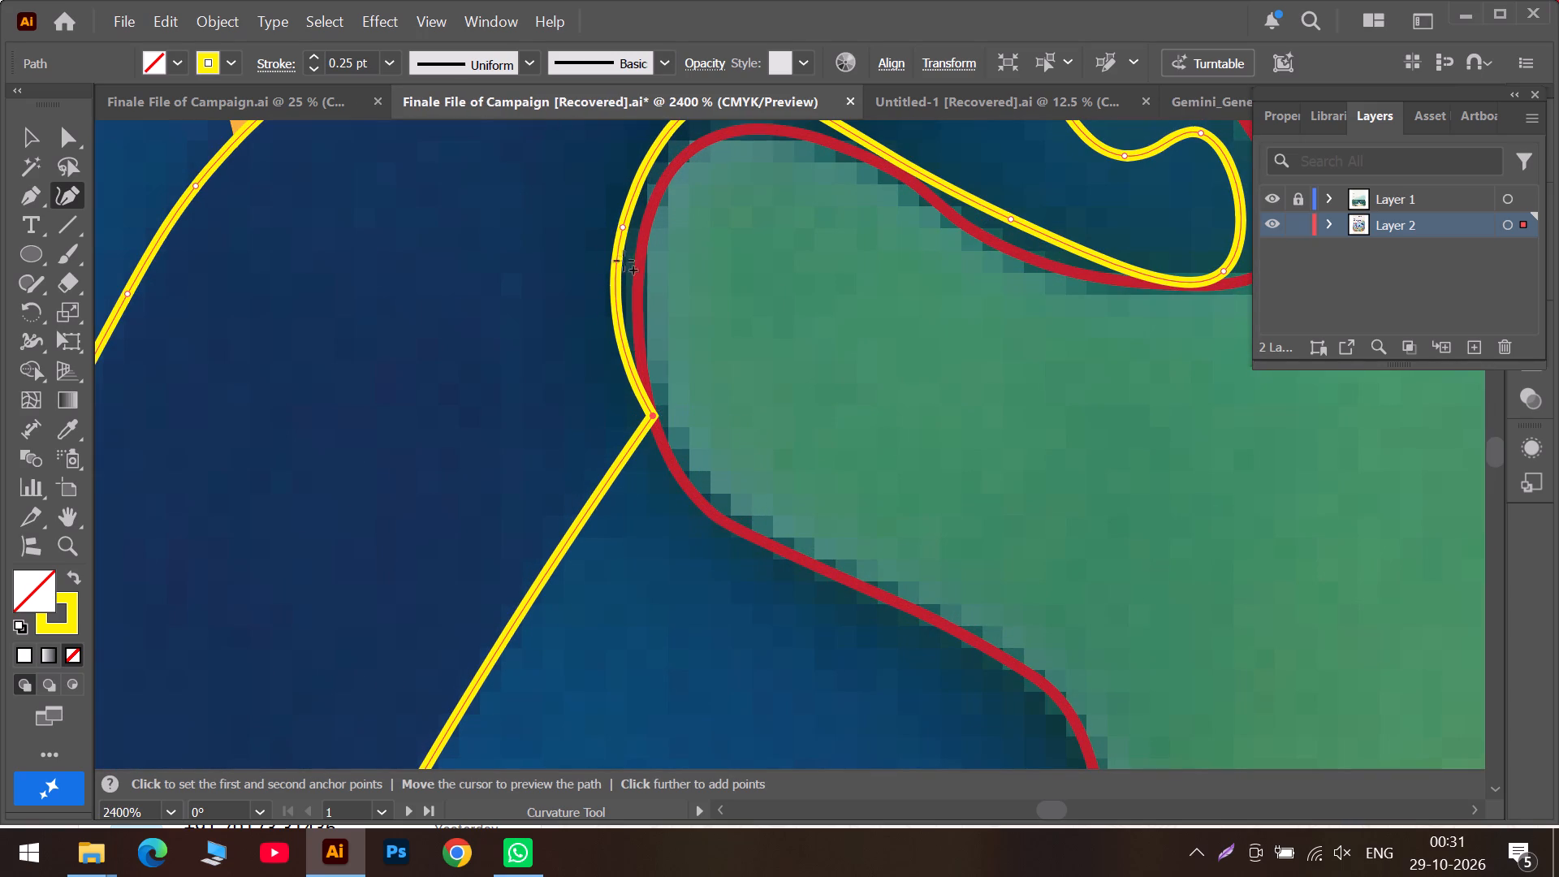
{"action": "left_click_drag", "start_coordinate": [622, 224], "coordinate": [637, 281]}
{"action": "scroll", "coordinate": [641, 280], "scroll_direction": "up", "scroll_amount": 5}
{"action": "left_click_drag", "start_coordinate": [725, 302], "coordinate": [723, 305]}
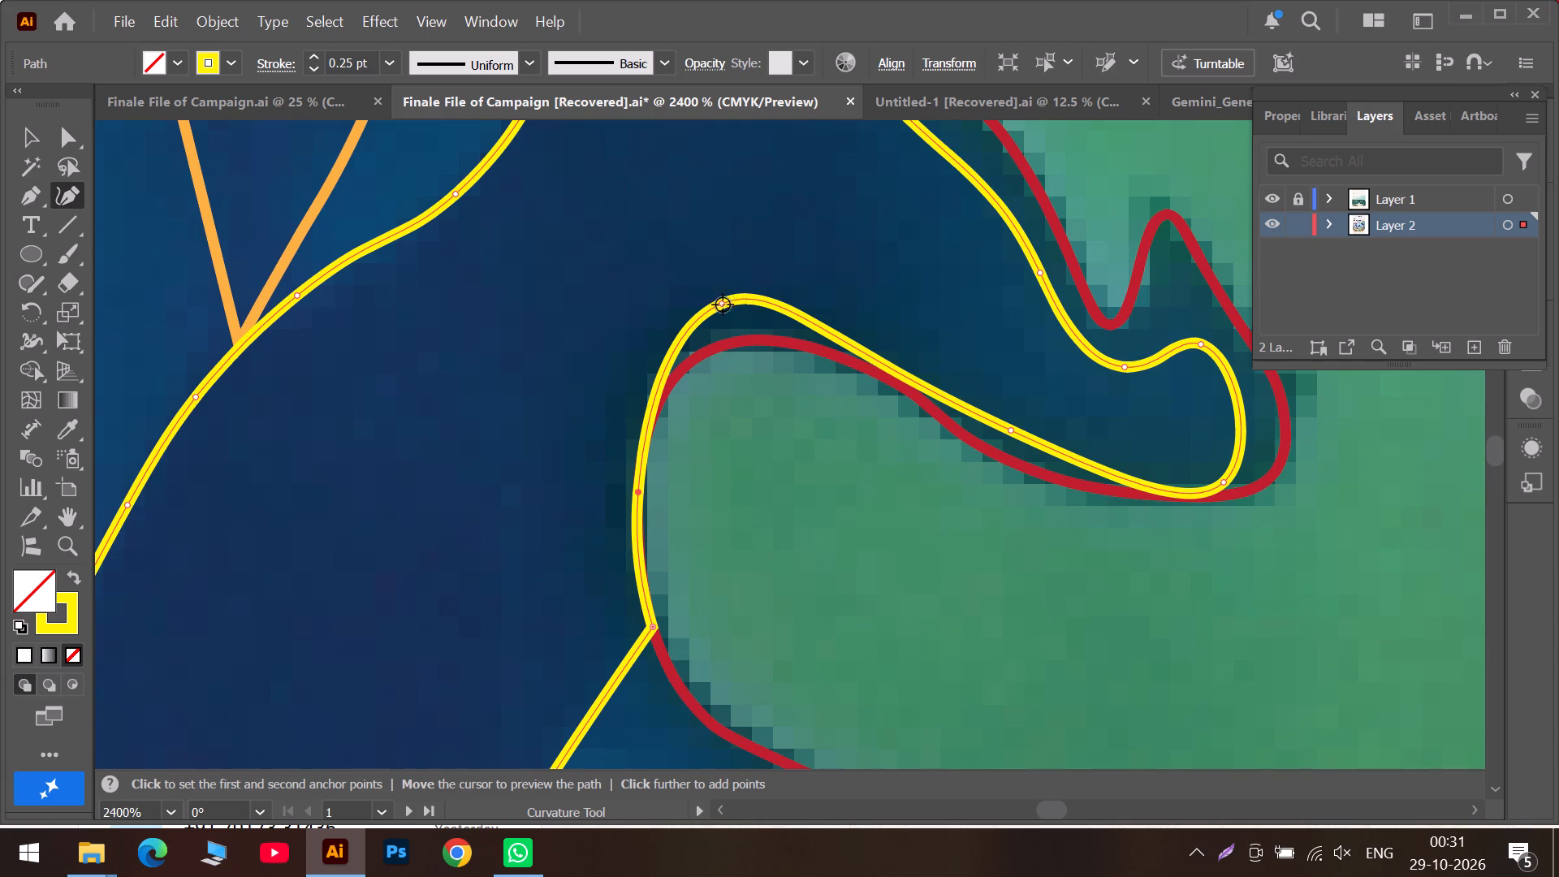
{"action": "left_click_drag", "start_coordinate": [723, 305], "coordinate": [691, 360]}
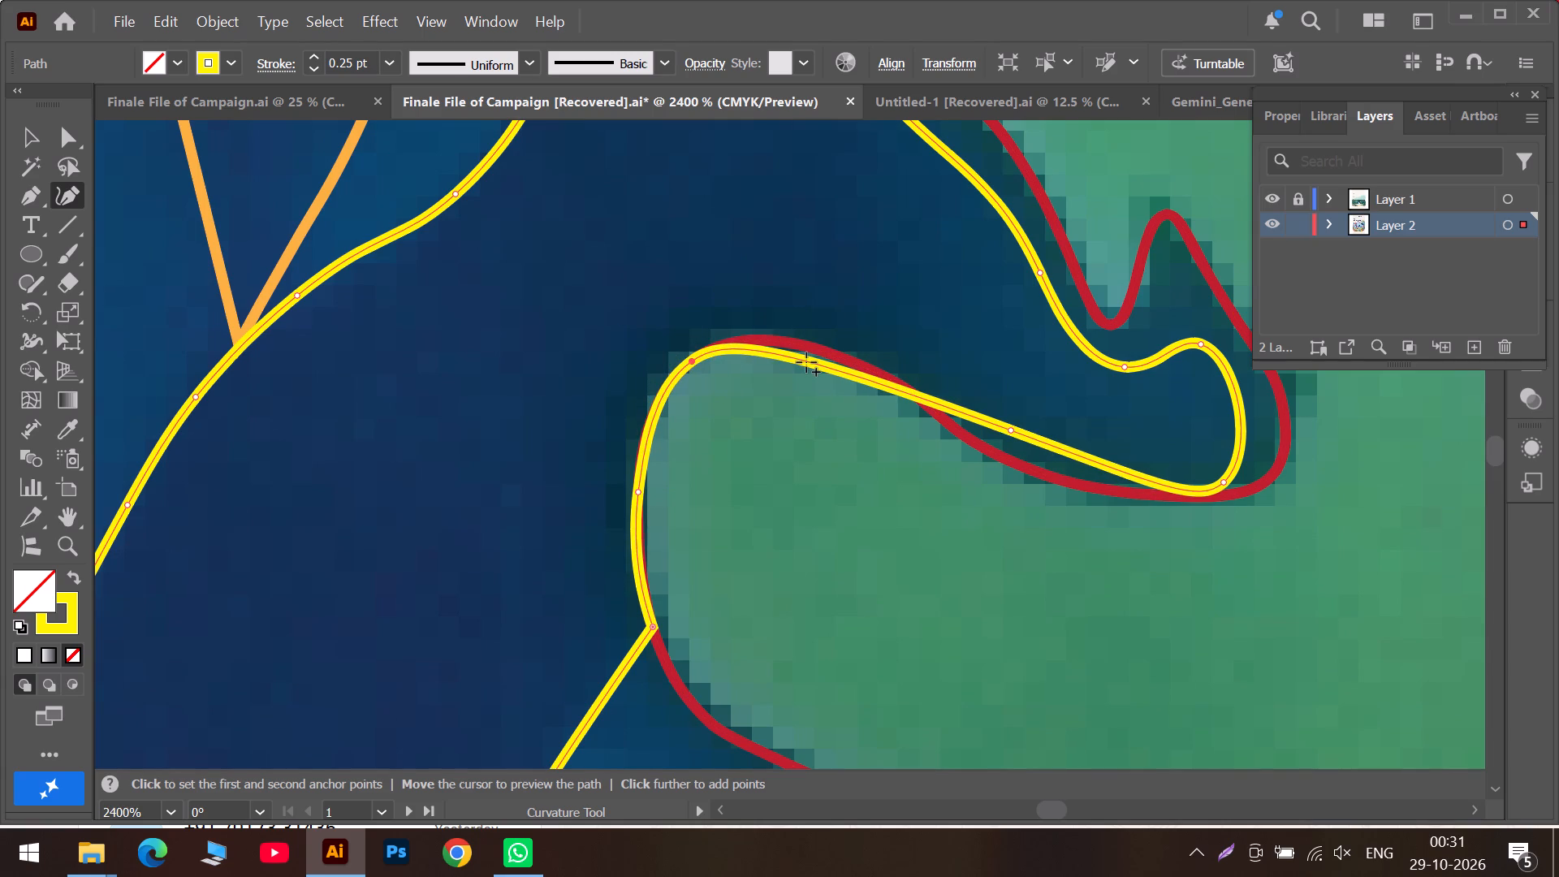
Add and adjust curve points along the lower green lobe's upper edge so the yellow path follows the red outline.
{"action": "left_click_drag", "start_coordinate": [806, 362], "coordinate": [776, 340]}
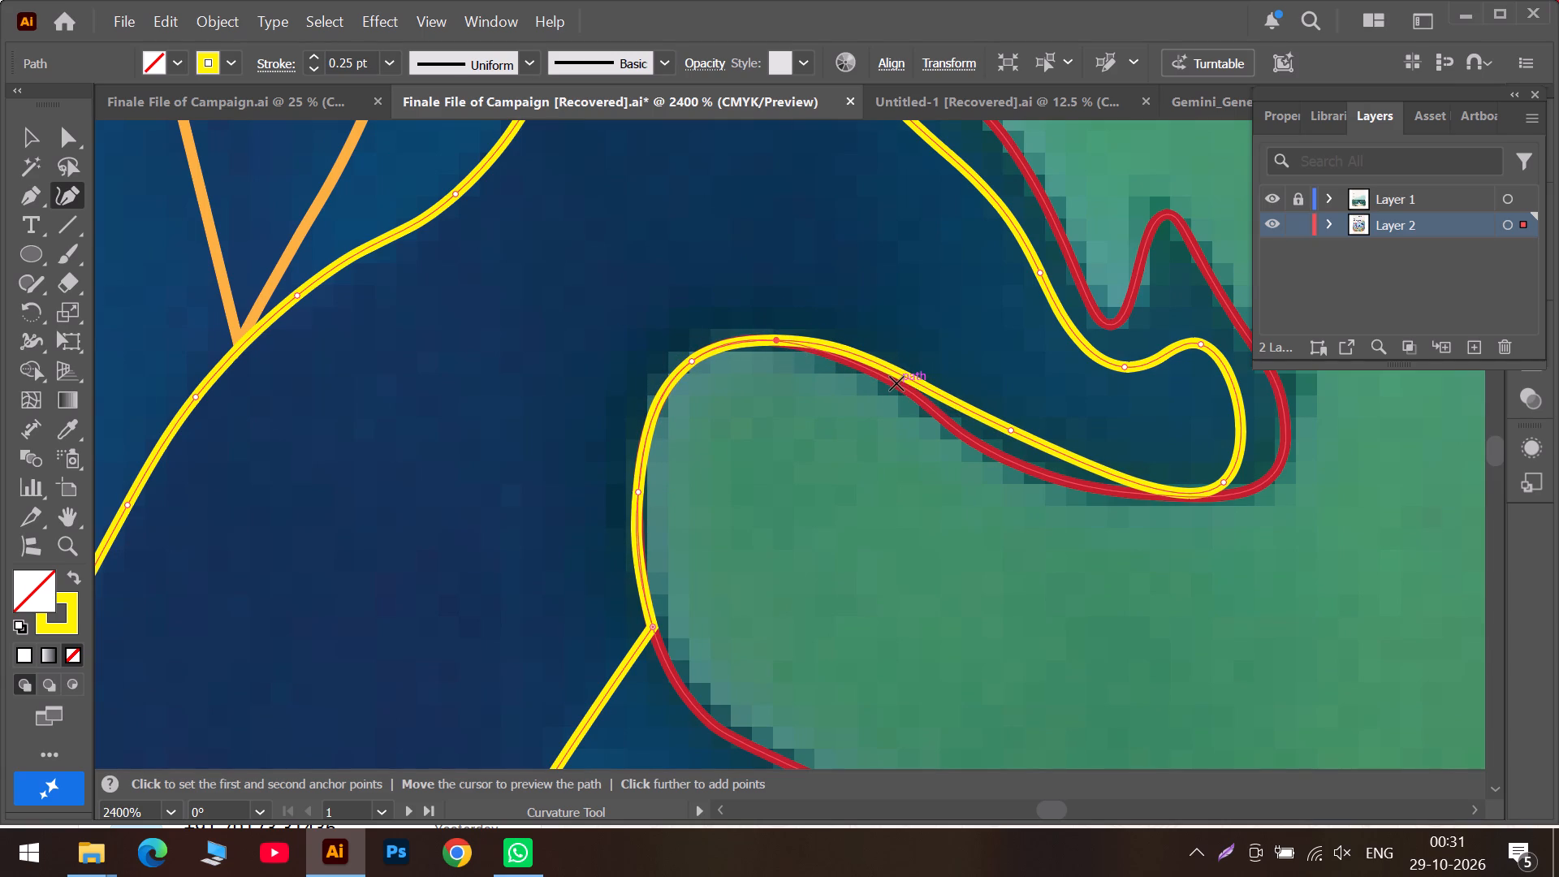
{"action": "left_click_drag", "start_coordinate": [890, 370], "coordinate": [875, 371]}
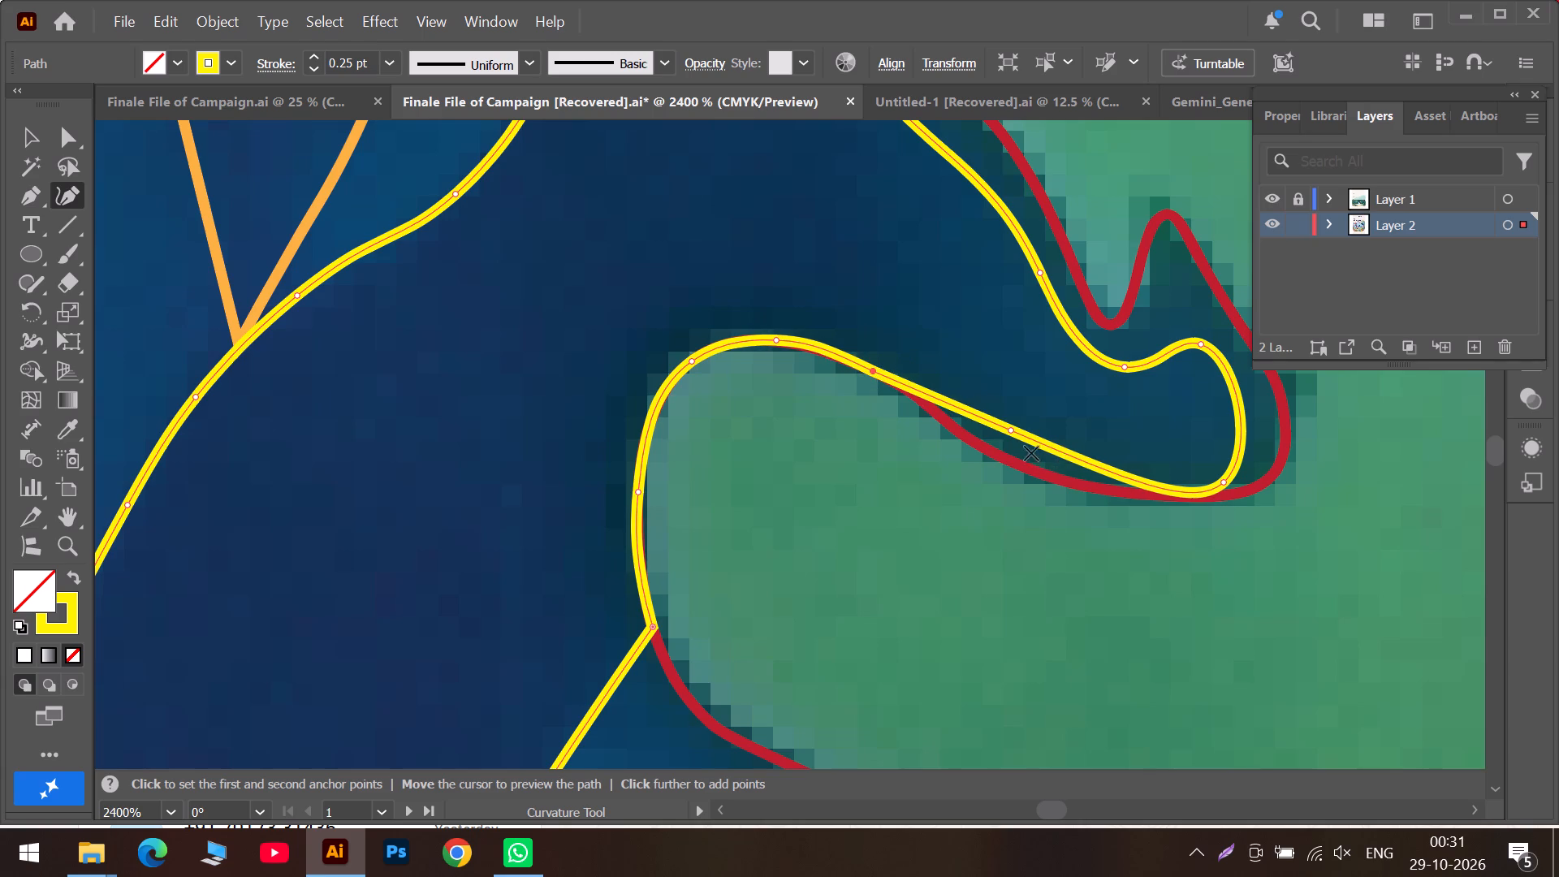
{"action": "left_click_drag", "start_coordinate": [1013, 433], "coordinate": [967, 435]}
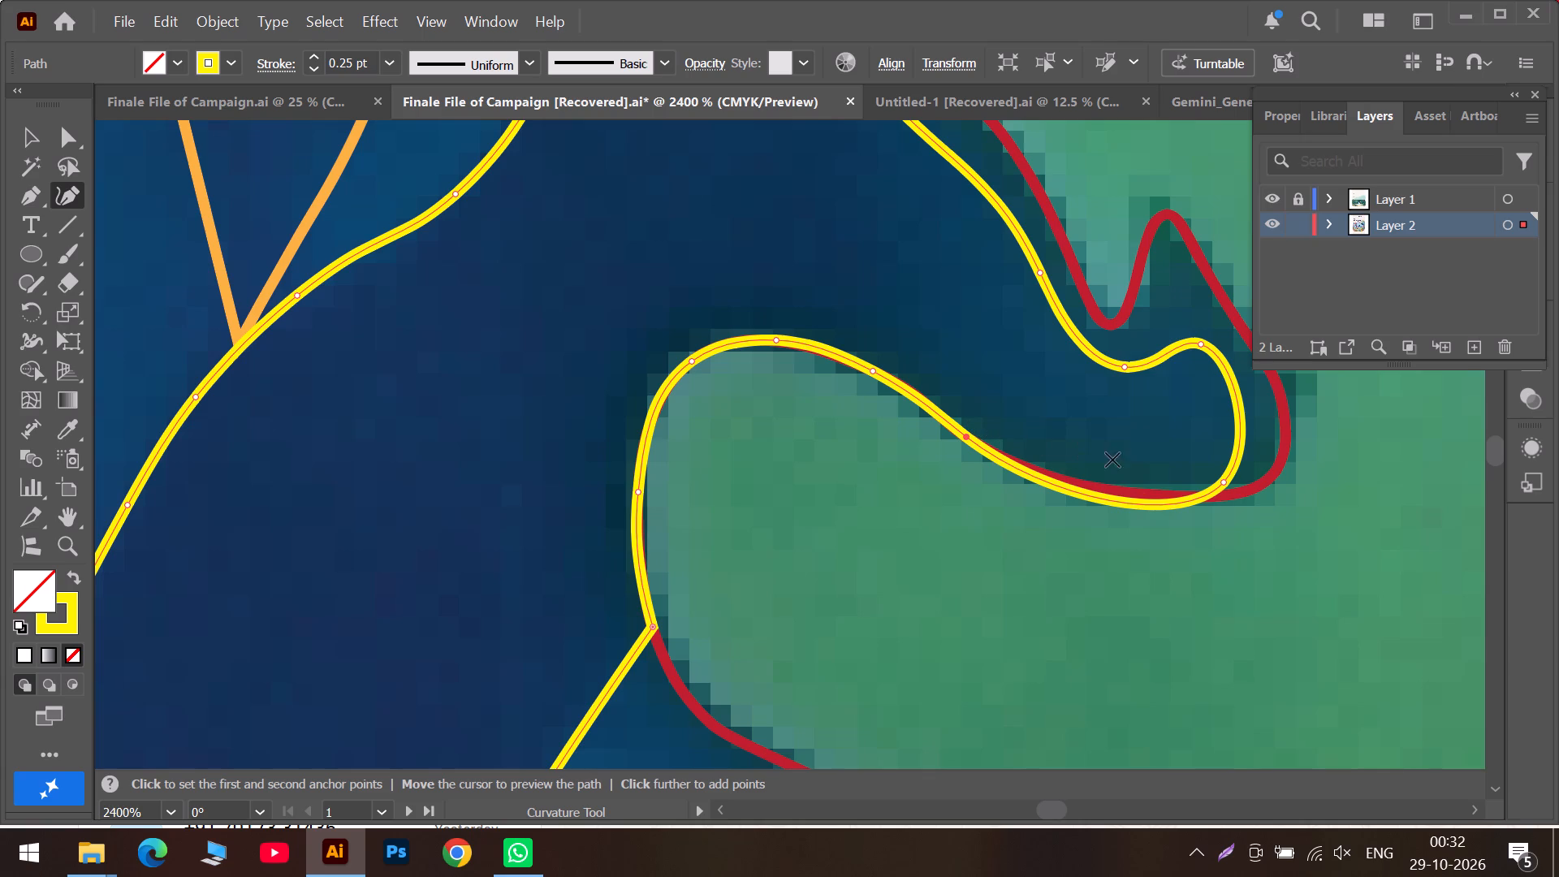
{"action": "left_click_drag", "start_coordinate": [1095, 498], "coordinate": [1112, 489]}
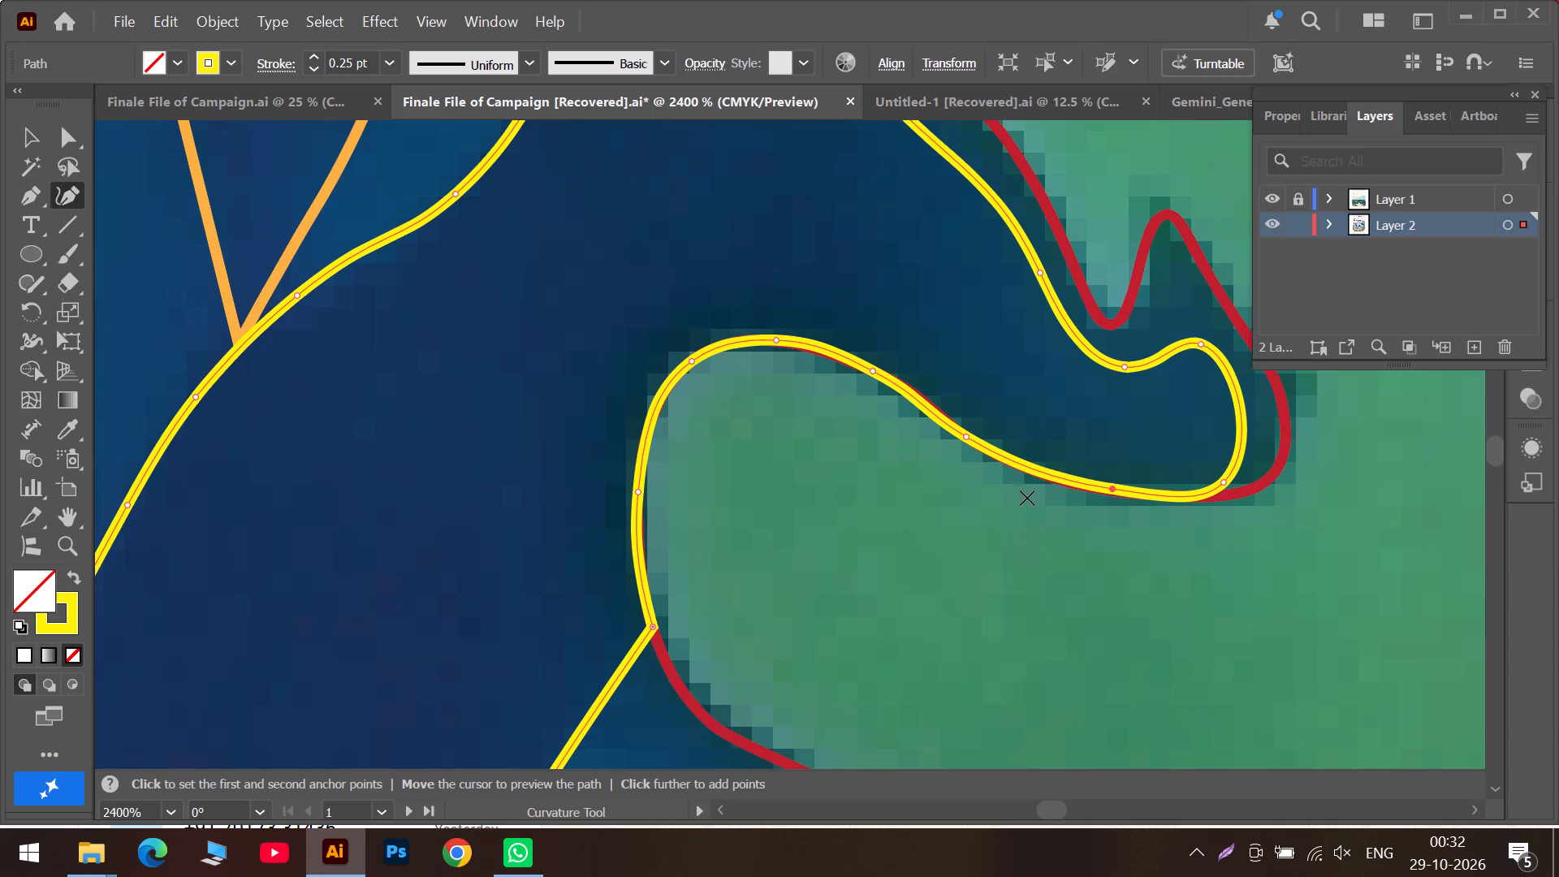
{"action": "left_click_drag", "start_coordinate": [968, 436], "coordinate": [944, 420]}
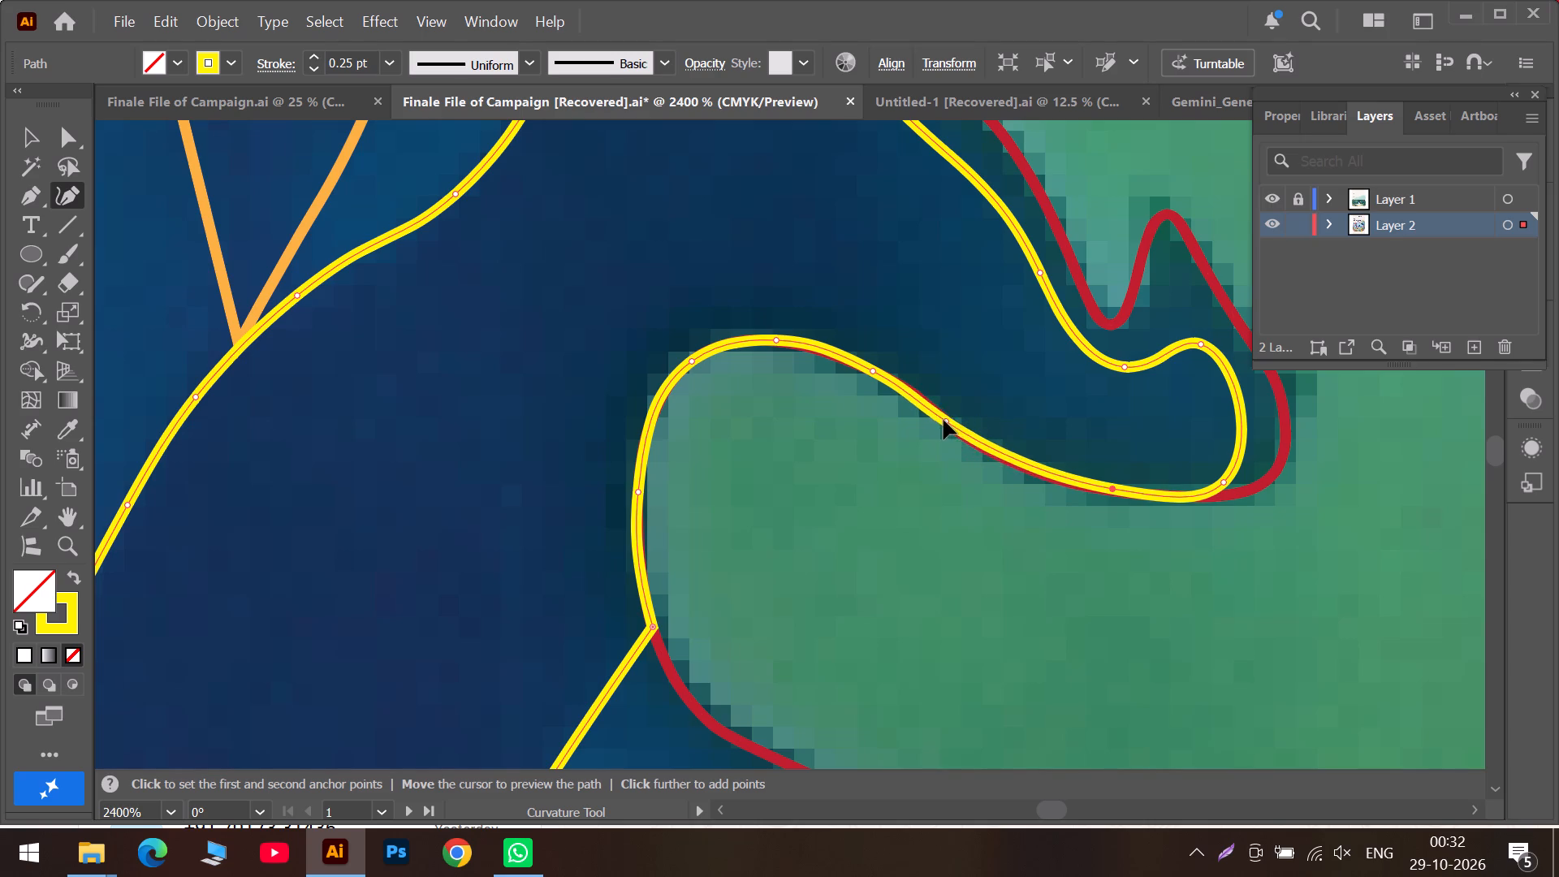
{"action": "left_click_drag", "start_coordinate": [944, 420], "coordinate": [927, 403]}
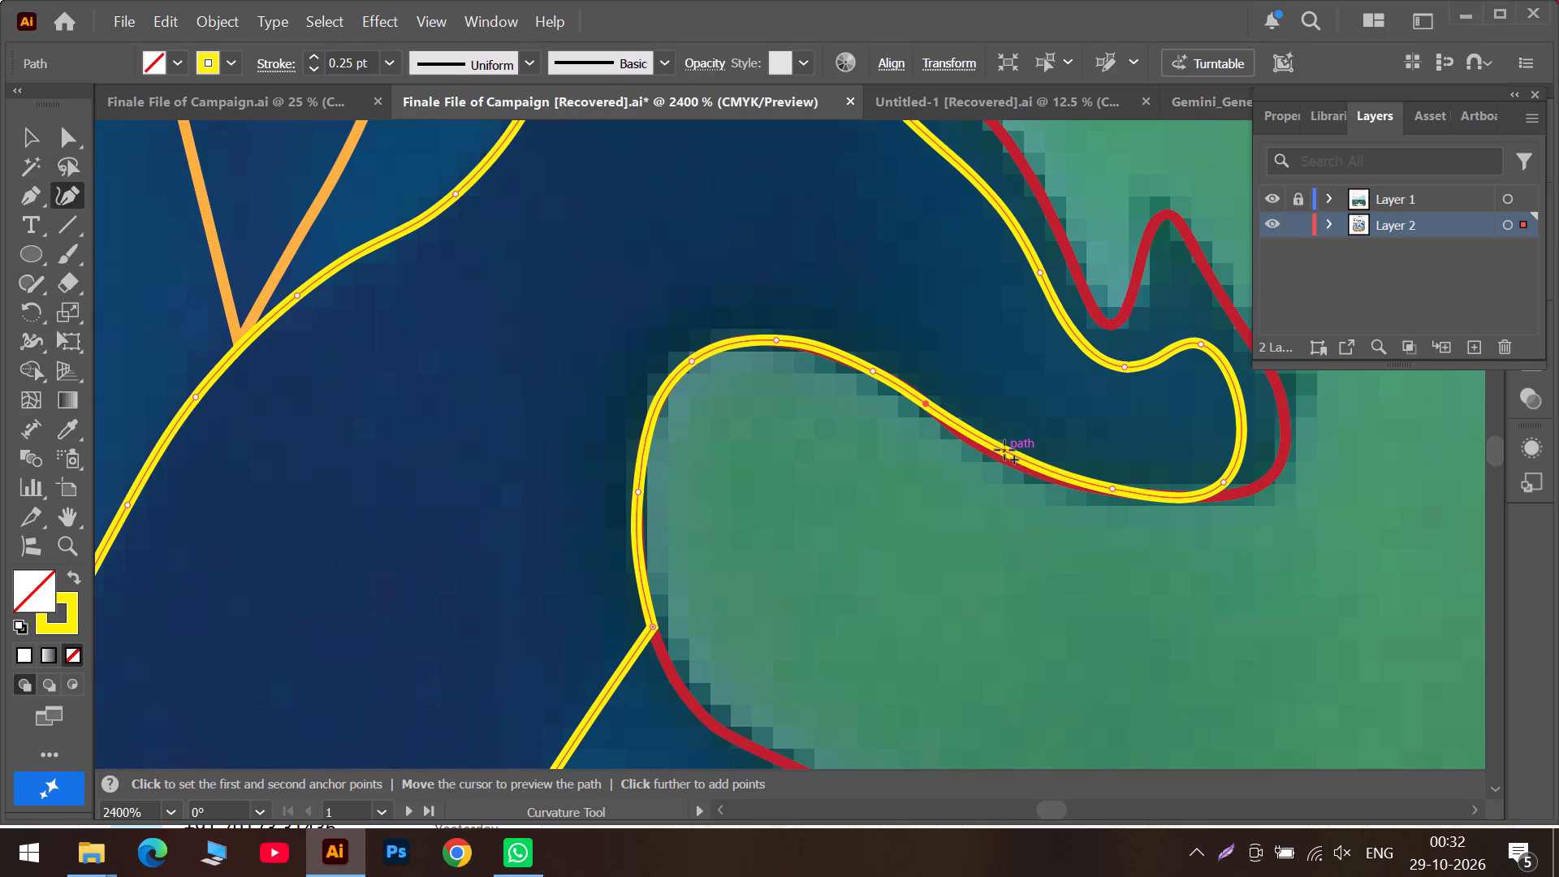
{"action": "left_click_drag", "start_coordinate": [1004, 450], "coordinate": [1019, 463]}
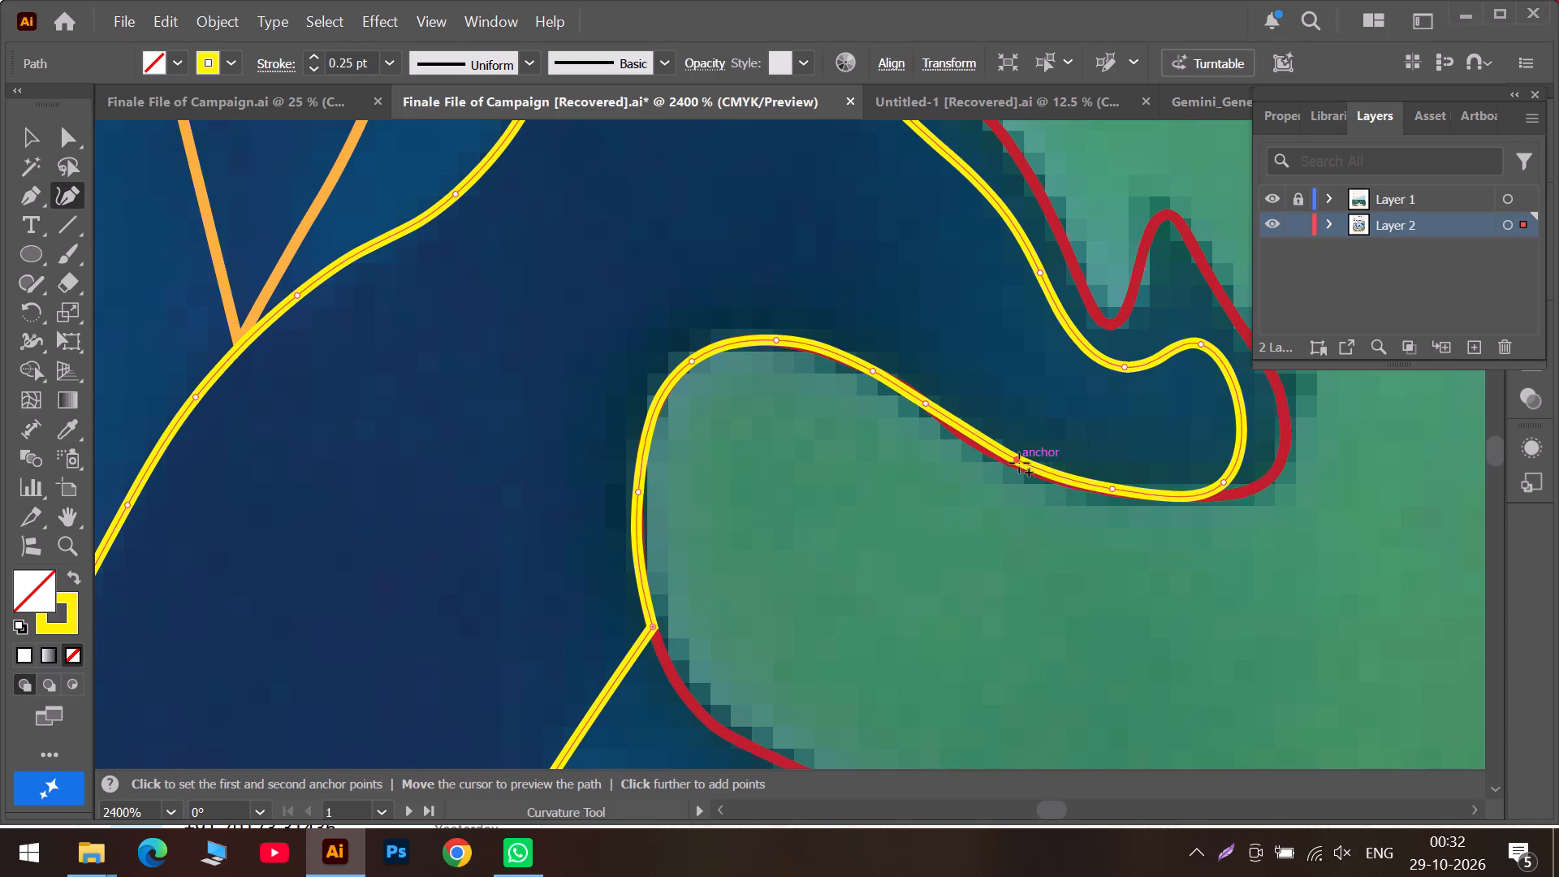
{"action": "left_click_drag", "start_coordinate": [1019, 463], "coordinate": [1017, 462]}
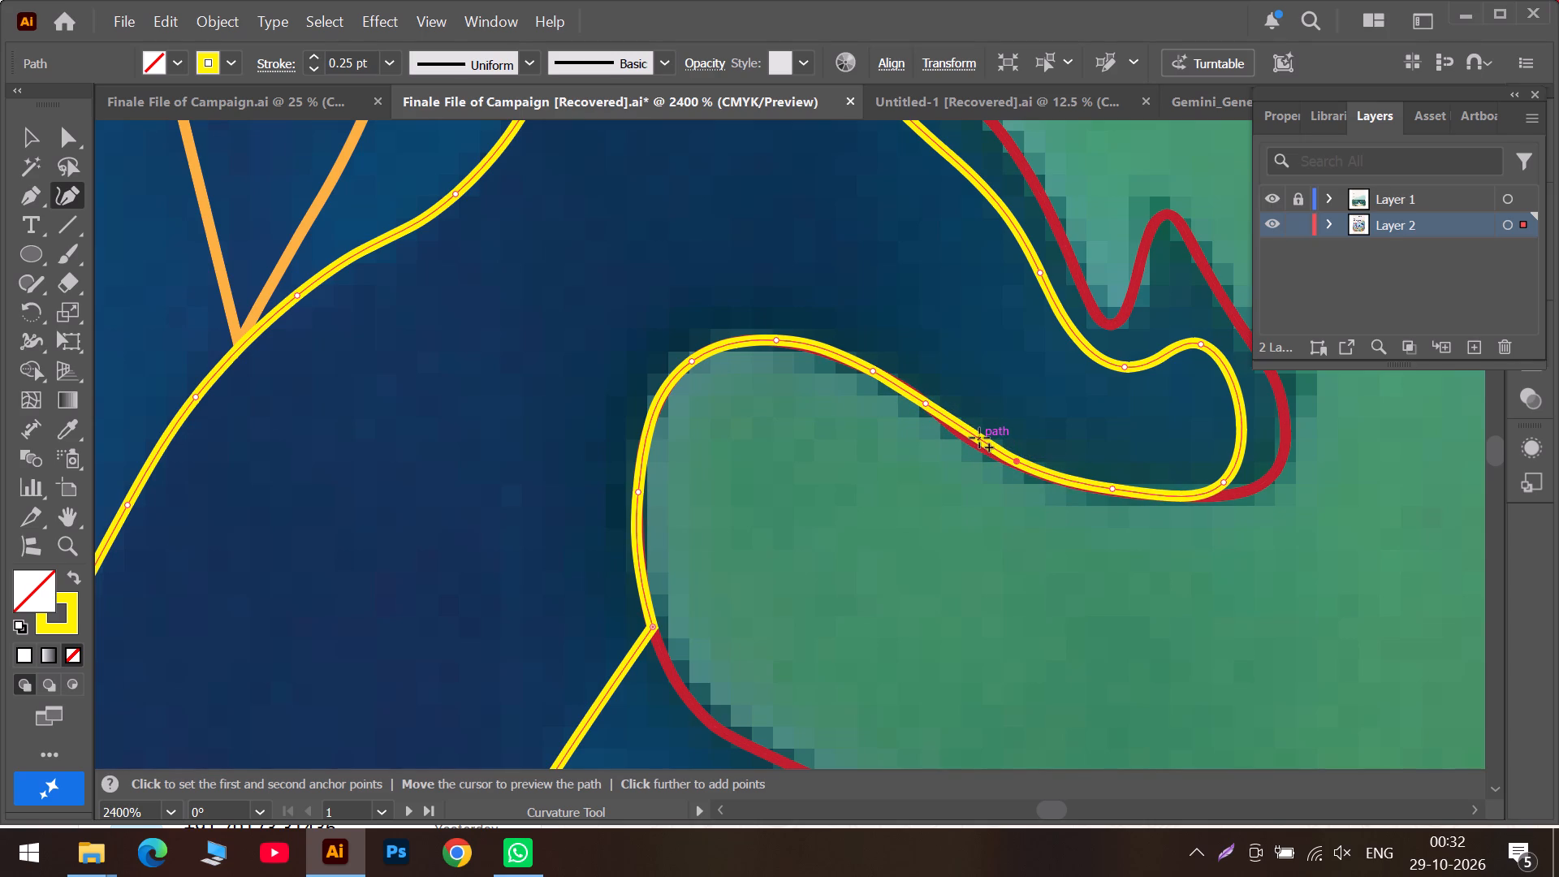
{"action": "left_click", "coordinate": [978, 436]}
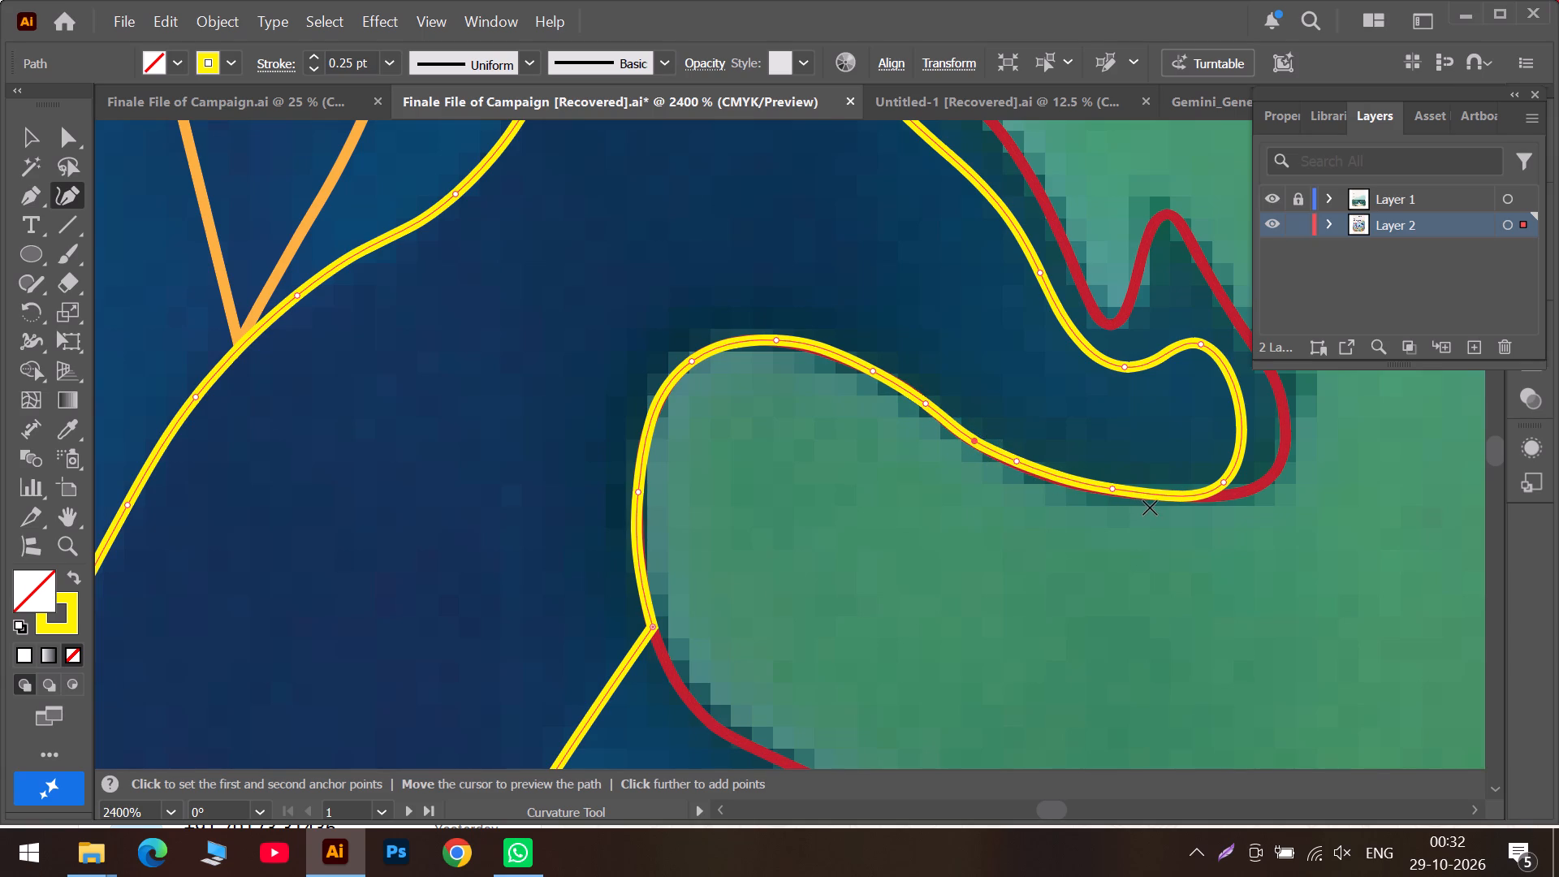
Extend the rounded end of the dark inlet between the green lobes outward to meet the red outline.
{"action": "scroll", "coordinate": [1150, 508], "scroll_direction": "up", "scroll_amount": 3}
{"action": "left_click_drag", "start_coordinate": [1224, 607], "coordinate": [1281, 585]}
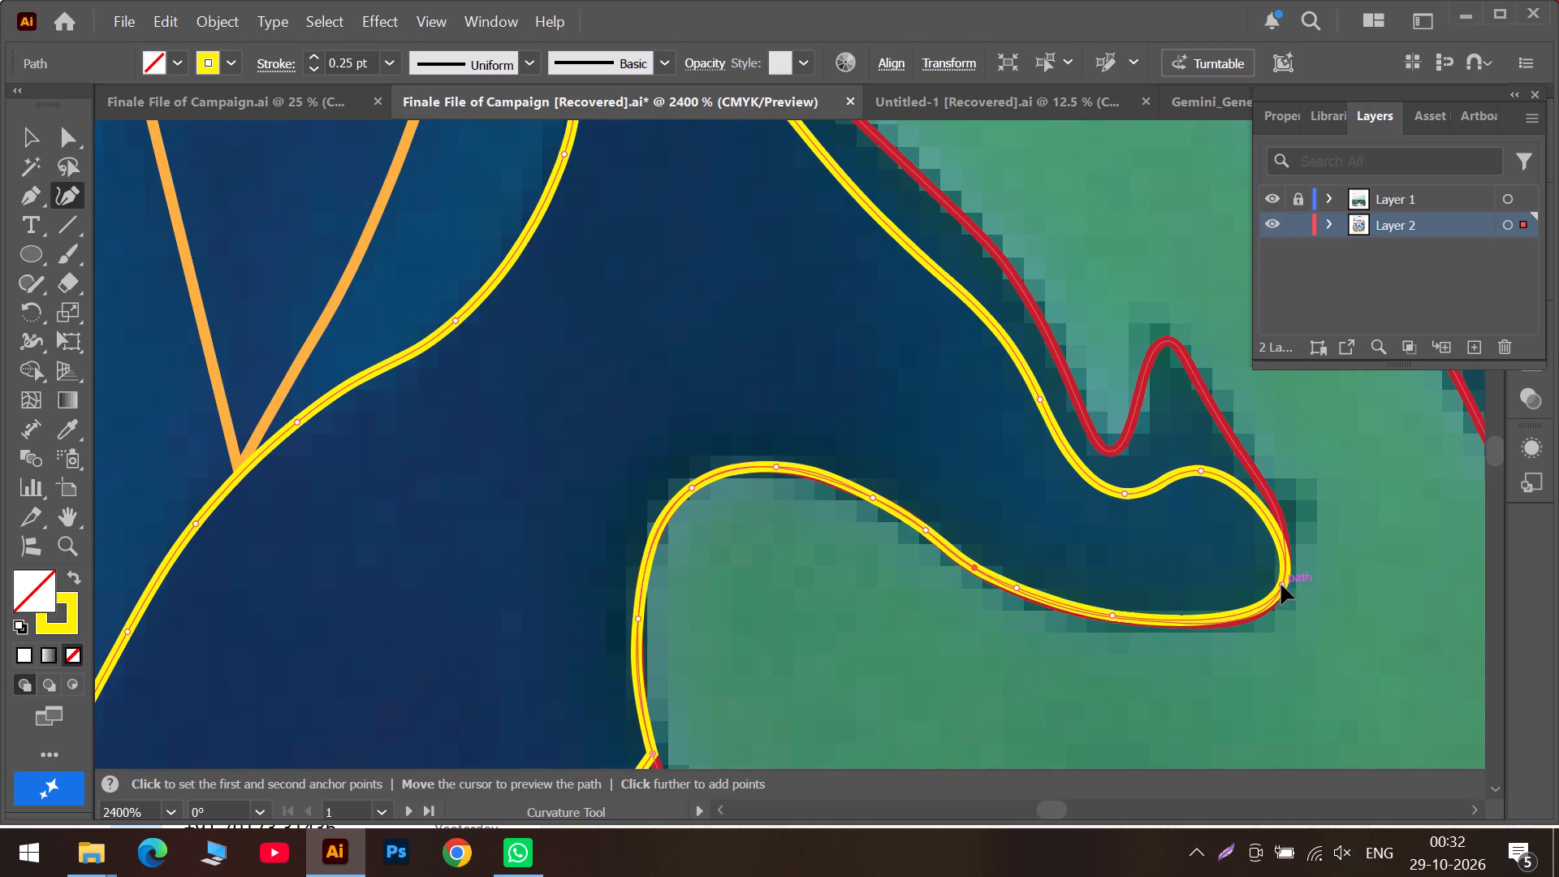
{"action": "left_click_drag", "start_coordinate": [1281, 585], "coordinate": [1276, 594]}
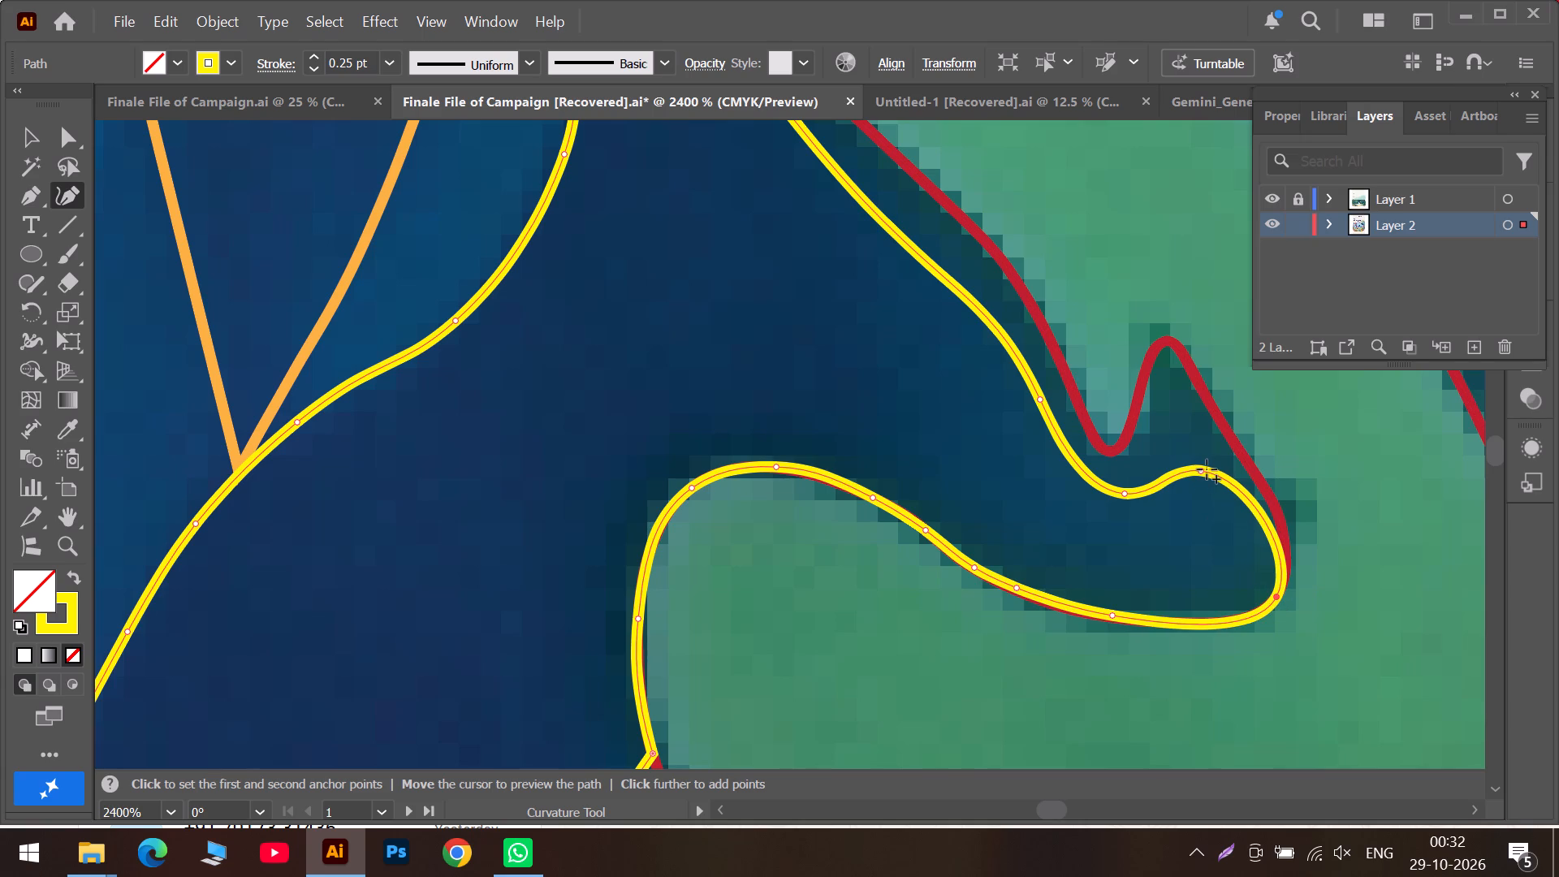
{"action": "left_click_drag", "start_coordinate": [1203, 473], "coordinate": [1216, 445]}
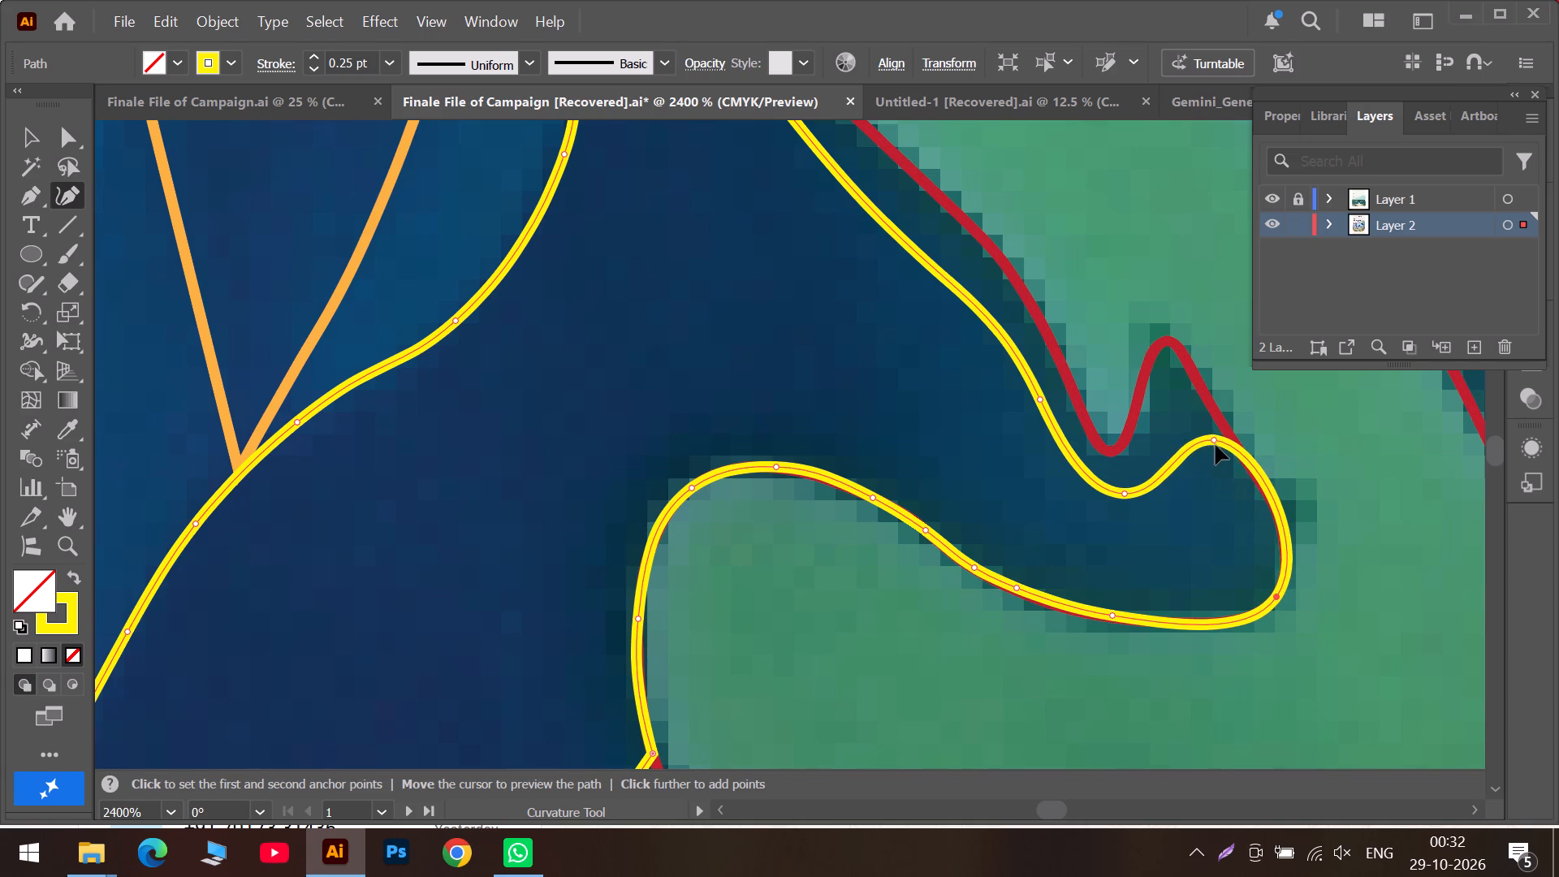
{"action": "left_click_drag", "start_coordinate": [1216, 445], "coordinate": [1222, 451]}
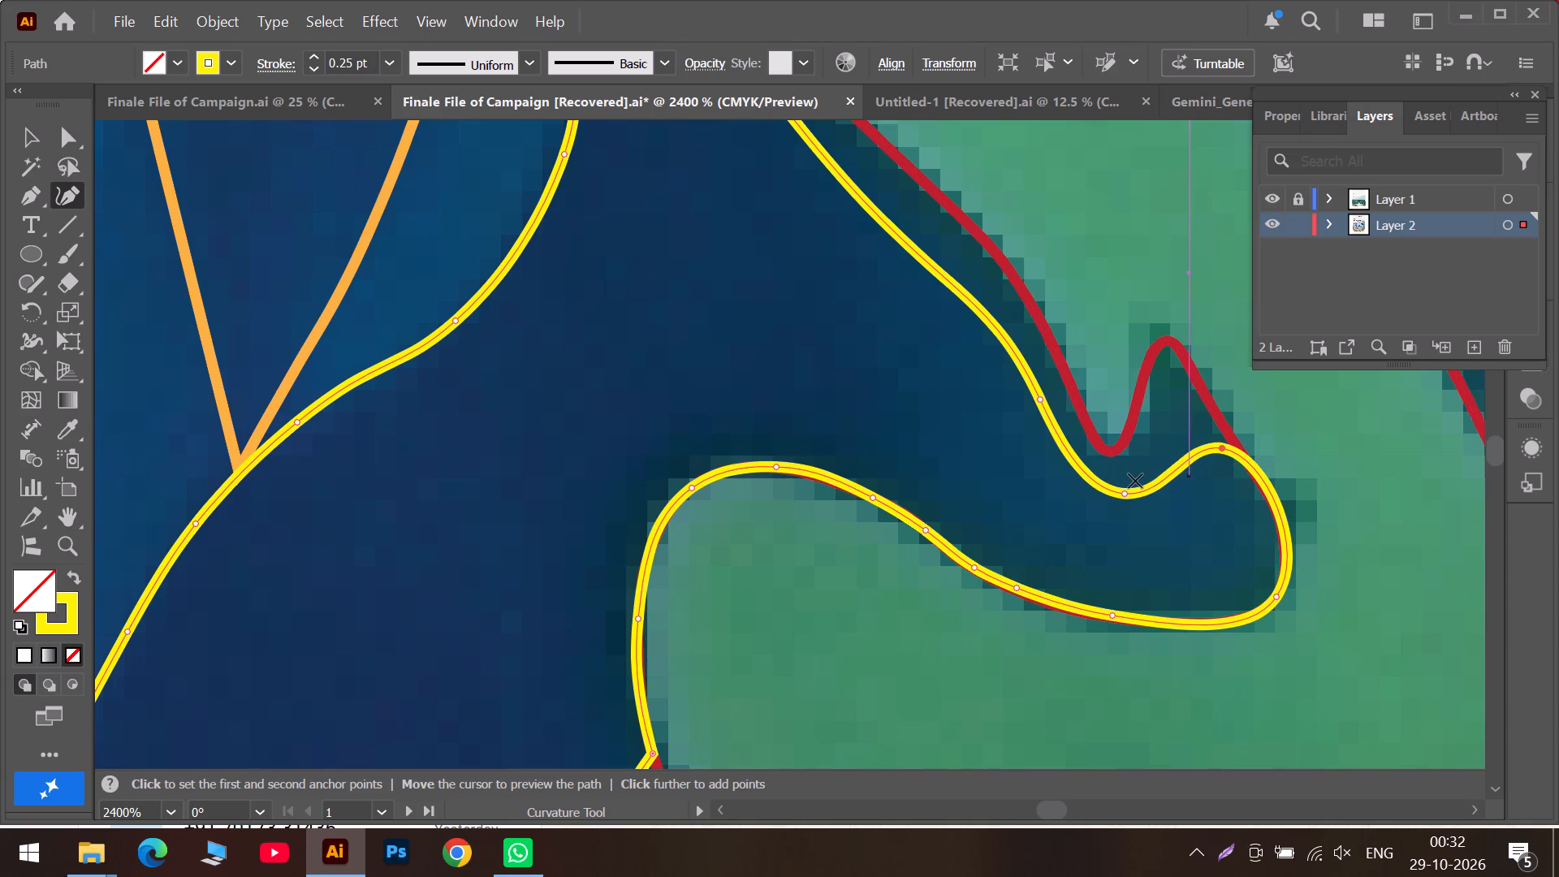
Move the dark inlet's two upper anchors onto the red outline's notch bottom and spike tip, and add curve points along the edge between them.
{"action": "left_click_drag", "start_coordinate": [1126, 495], "coordinate": [1105, 448]}
{"action": "left_click_drag", "start_coordinate": [1223, 448], "coordinate": [1191, 417]}
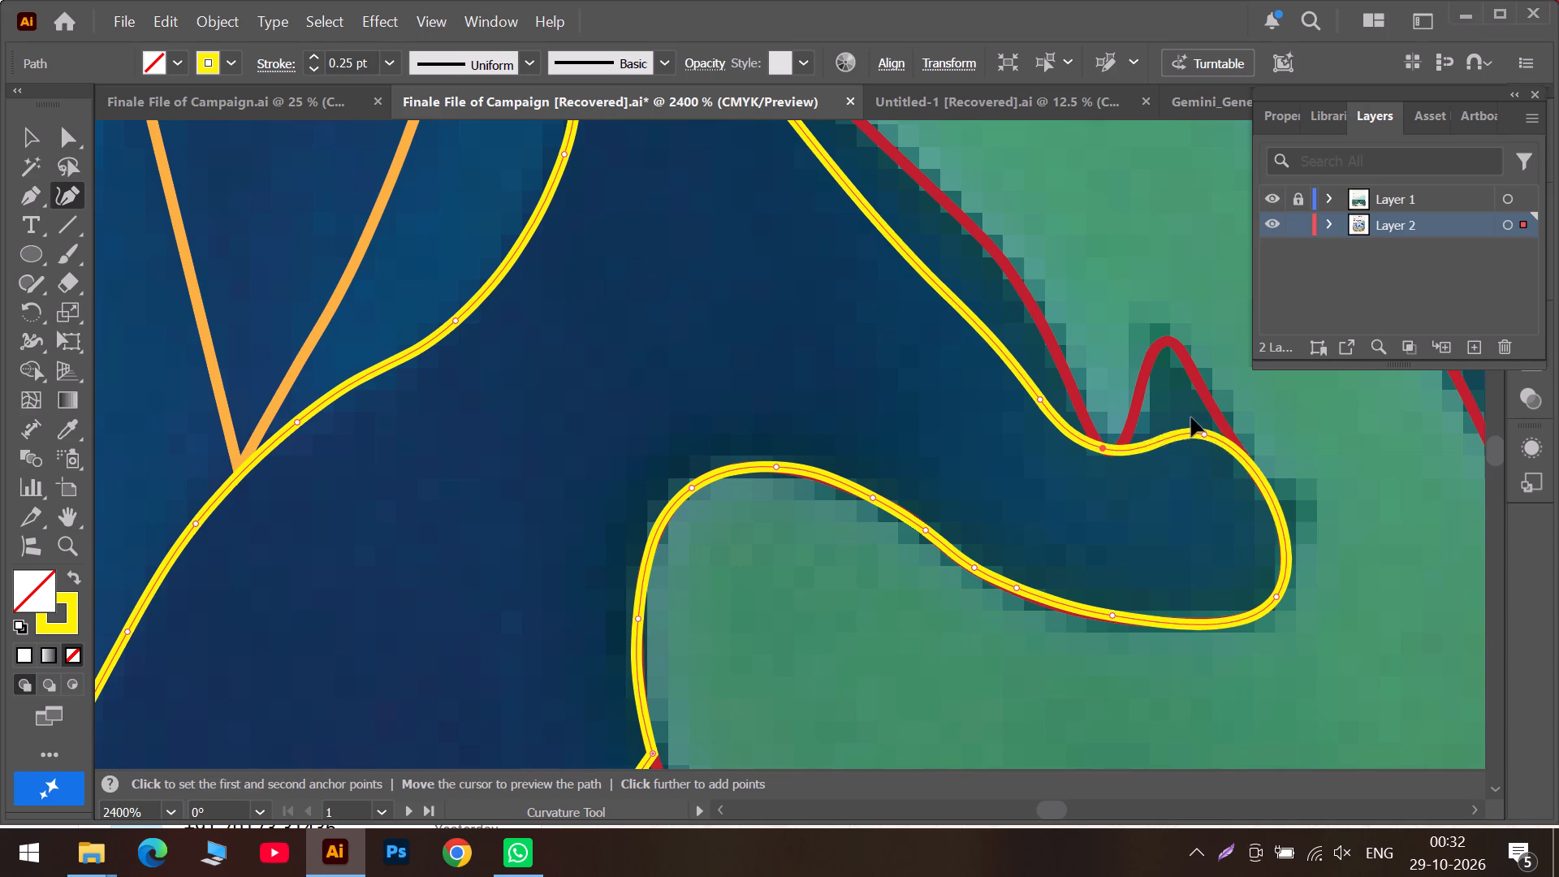
{"action": "left_click_drag", "start_coordinate": [1191, 417], "coordinate": [1164, 340]}
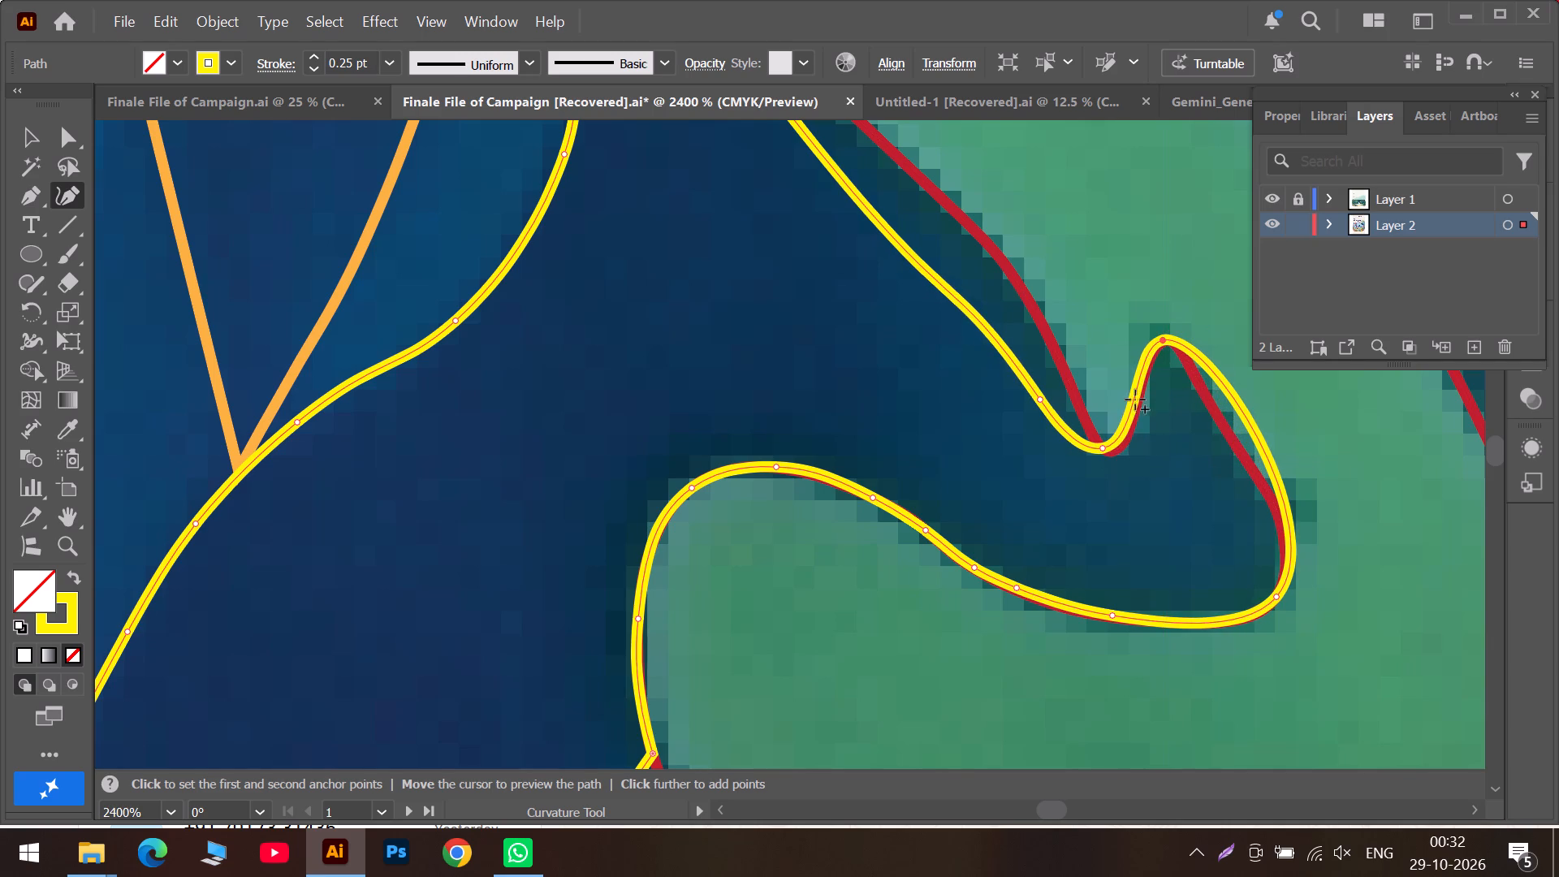
{"action": "left_click_drag", "start_coordinate": [1104, 451], "coordinate": [1116, 450]}
{"action": "left_click", "coordinate": [1139, 411]}
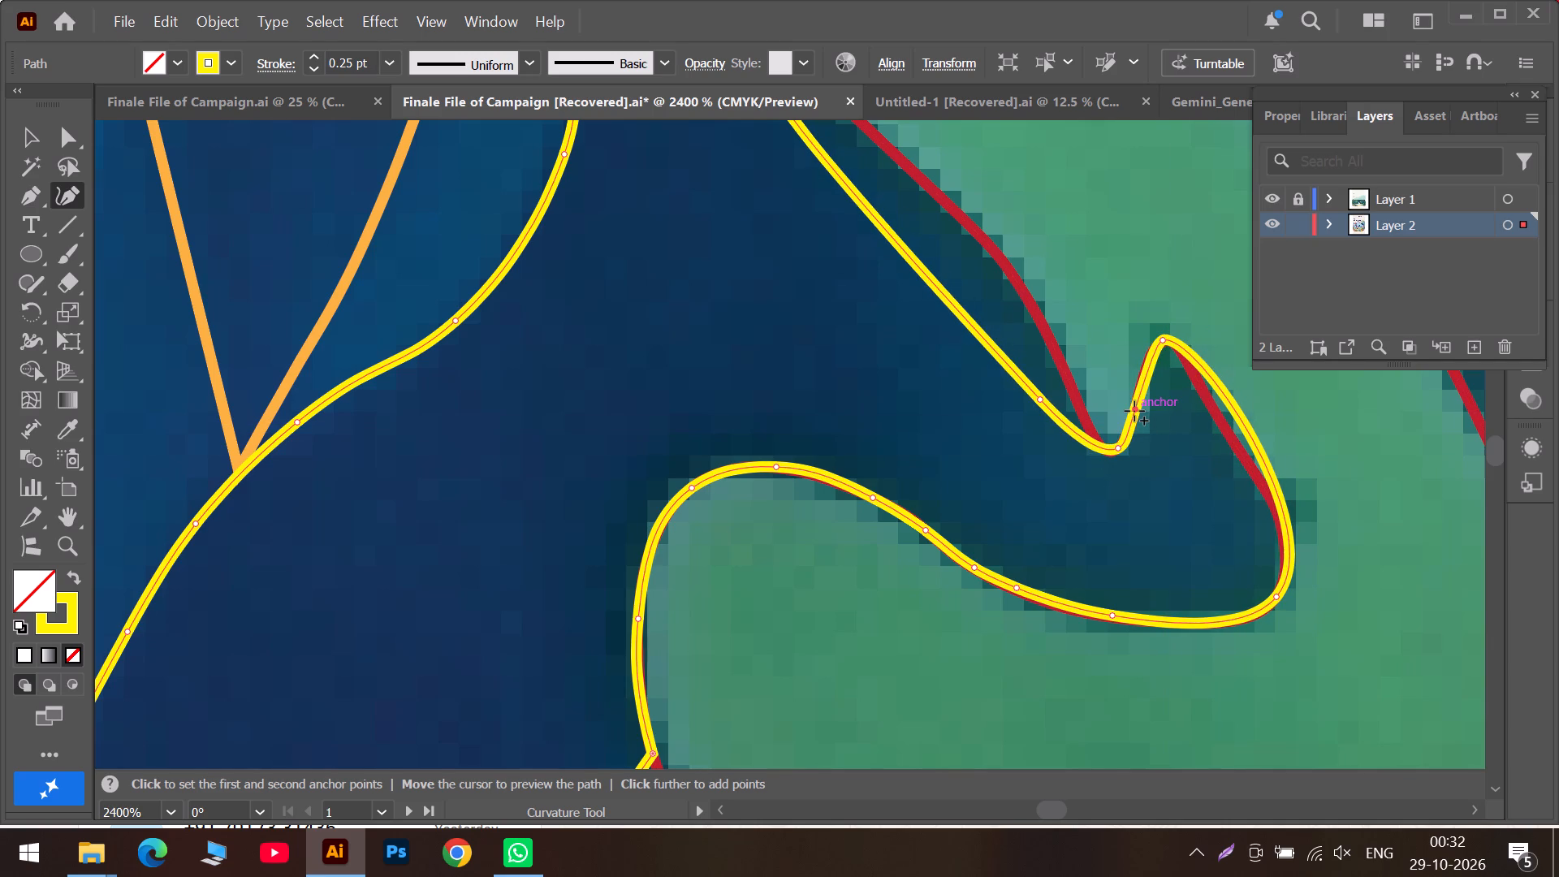
{"action": "left_click", "coordinate": [1147, 369]}
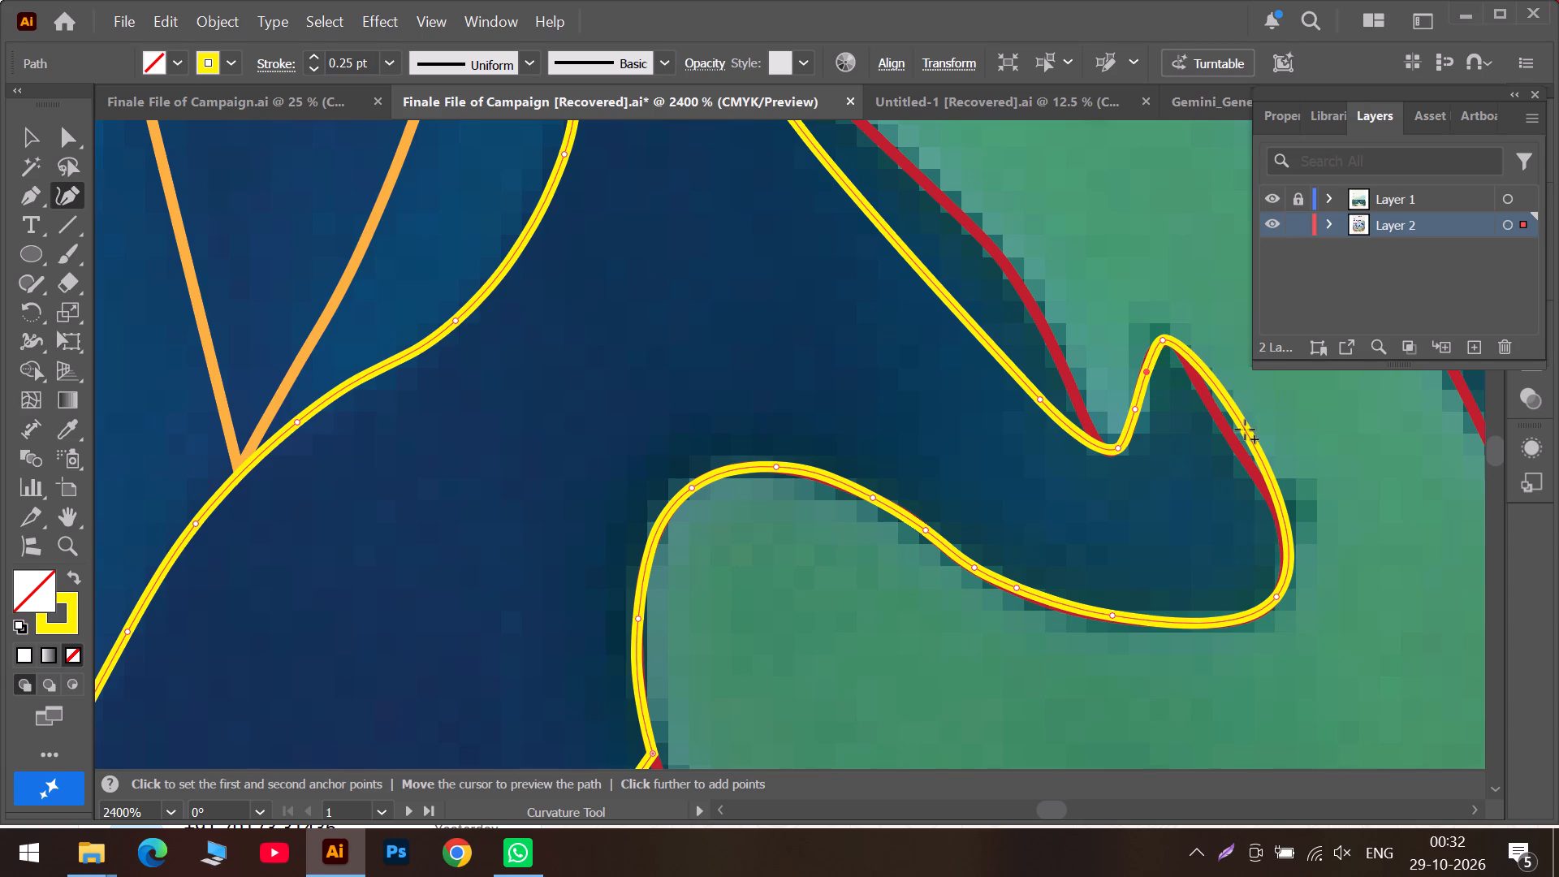
Add and adjust two curve points on the spike's outer edge so it follows the red outline down to the inlet's rounded end.
{"action": "left_click_drag", "start_coordinate": [1245, 430], "coordinate": [1211, 413]}
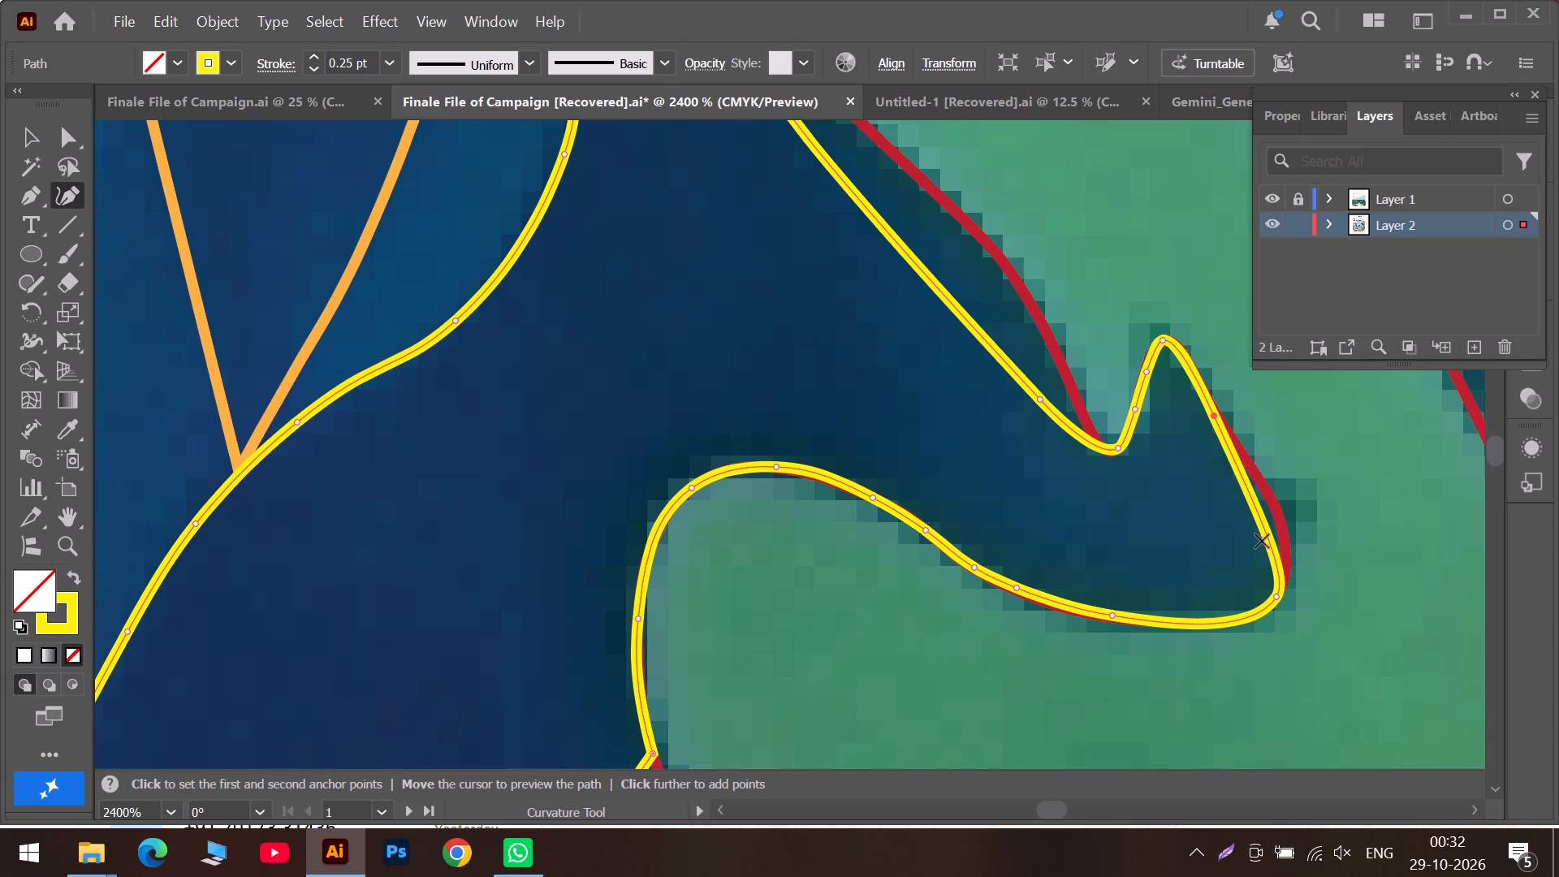
{"action": "left_click_drag", "start_coordinate": [1262, 529], "coordinate": [1278, 519]}
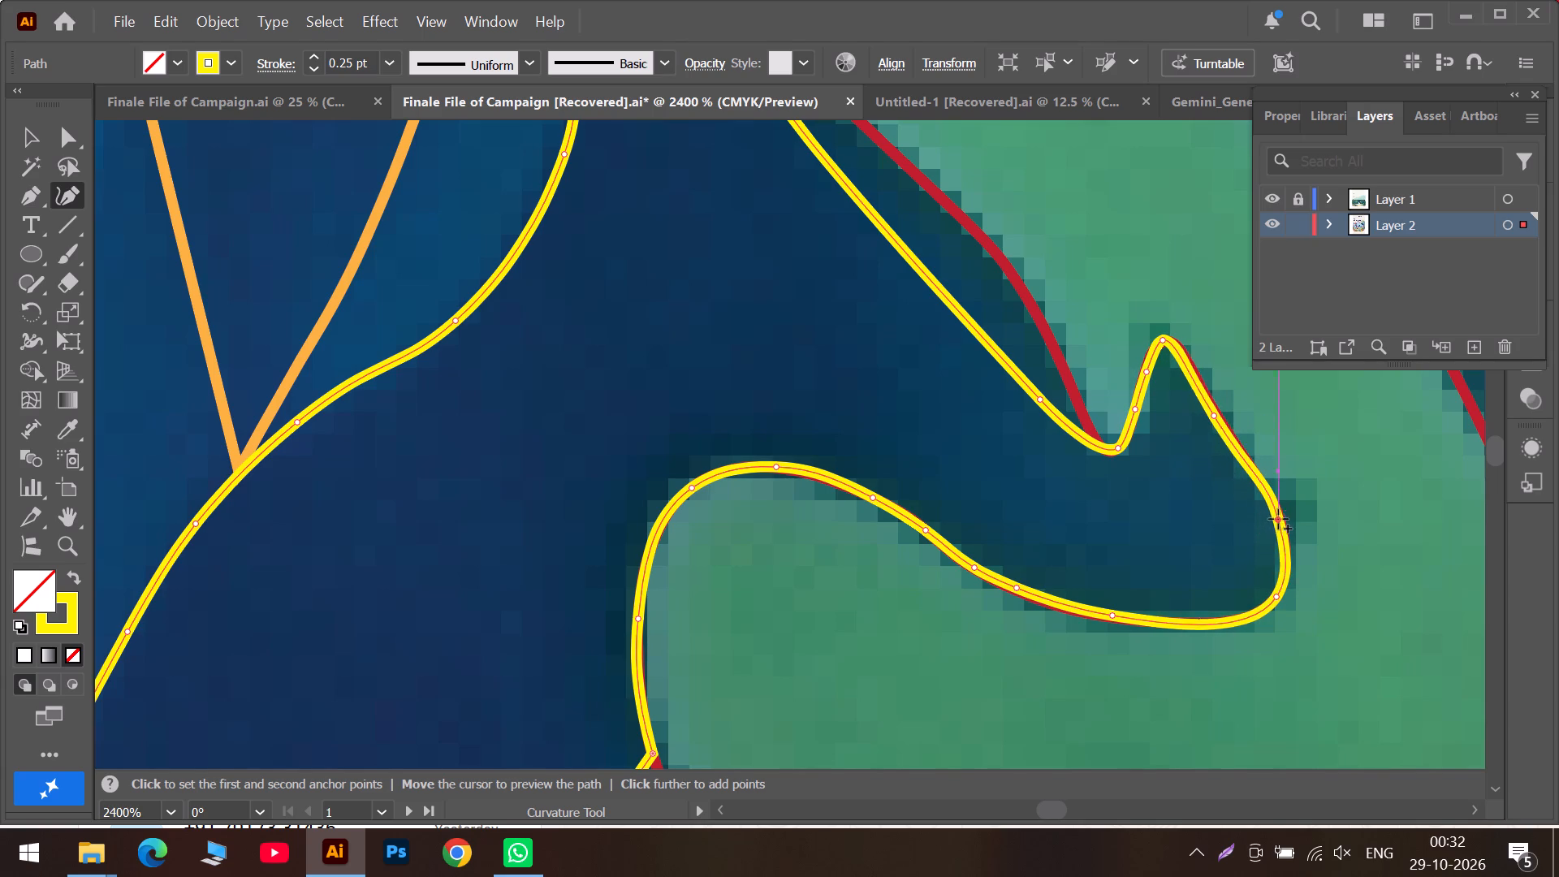
{"action": "left_click_drag", "start_coordinate": [1278, 519], "coordinate": [1280, 517]}
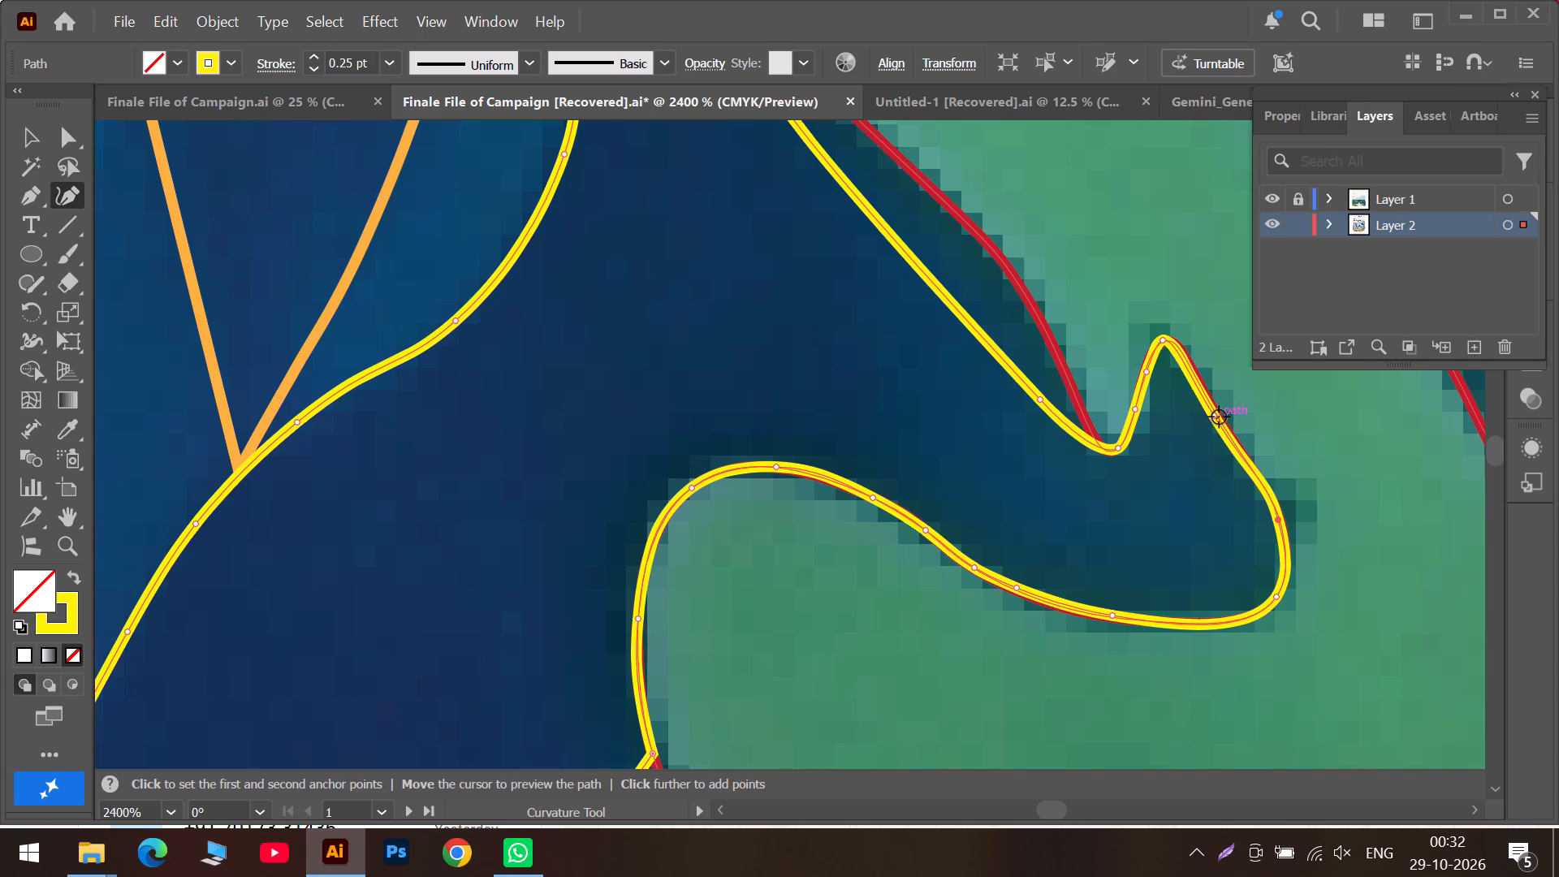
{"action": "left_click_drag", "start_coordinate": [1217, 417], "coordinate": [1216, 407]}
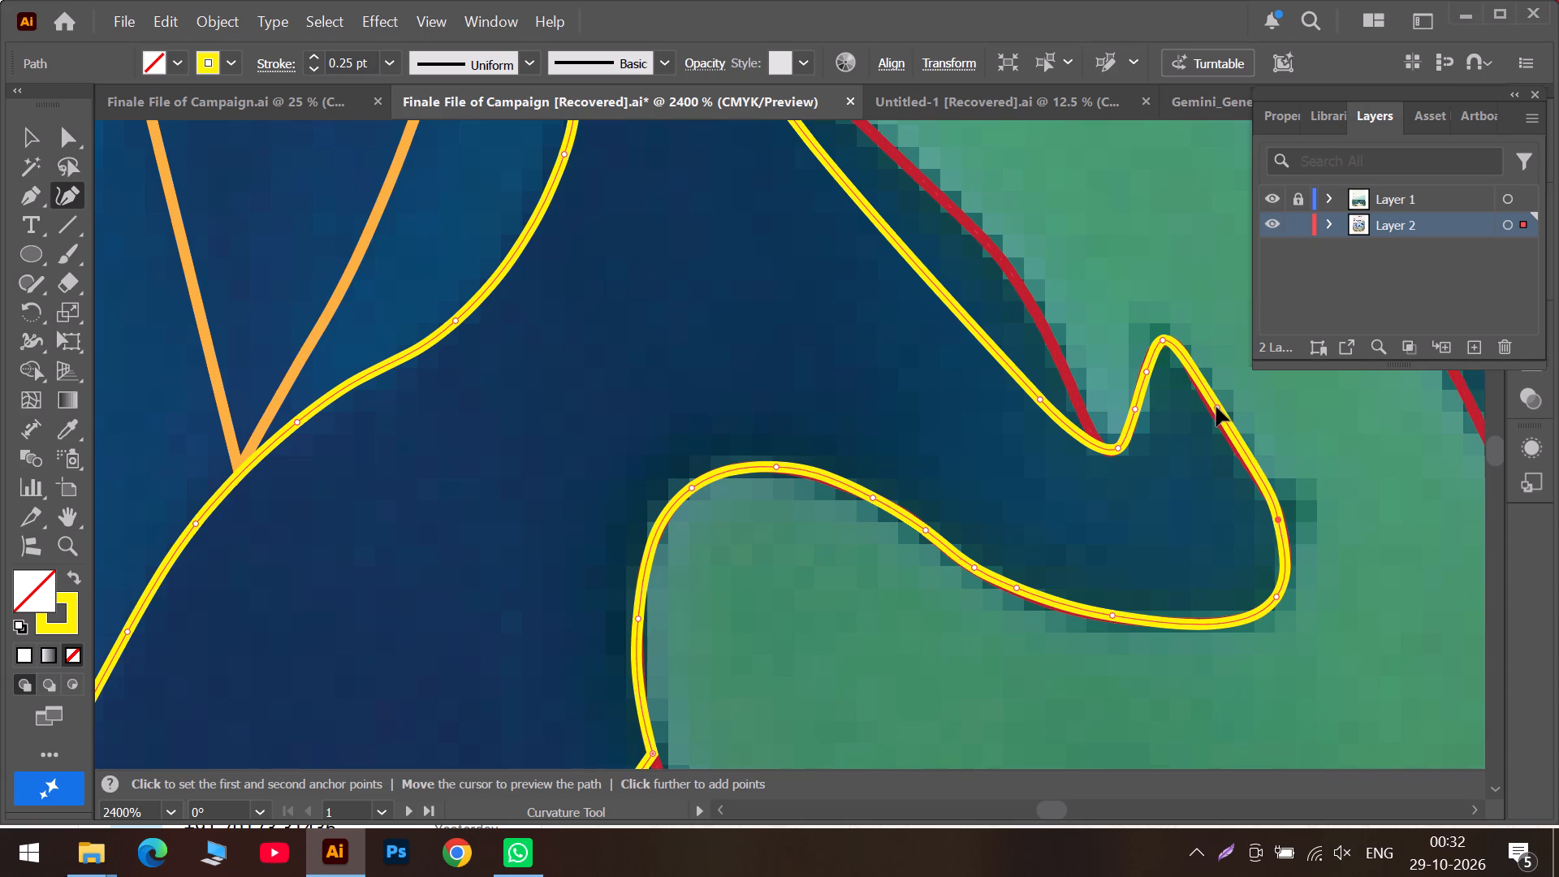
{"action": "left_click_drag", "start_coordinate": [1216, 407], "coordinate": [1213, 408]}
Pull the anchor beside the notch to its base and add curve points above it to bring the edge onto the red outline.
{"action": "scroll", "coordinate": [1040, 445], "scroll_direction": "up", "scroll_amount": 4}
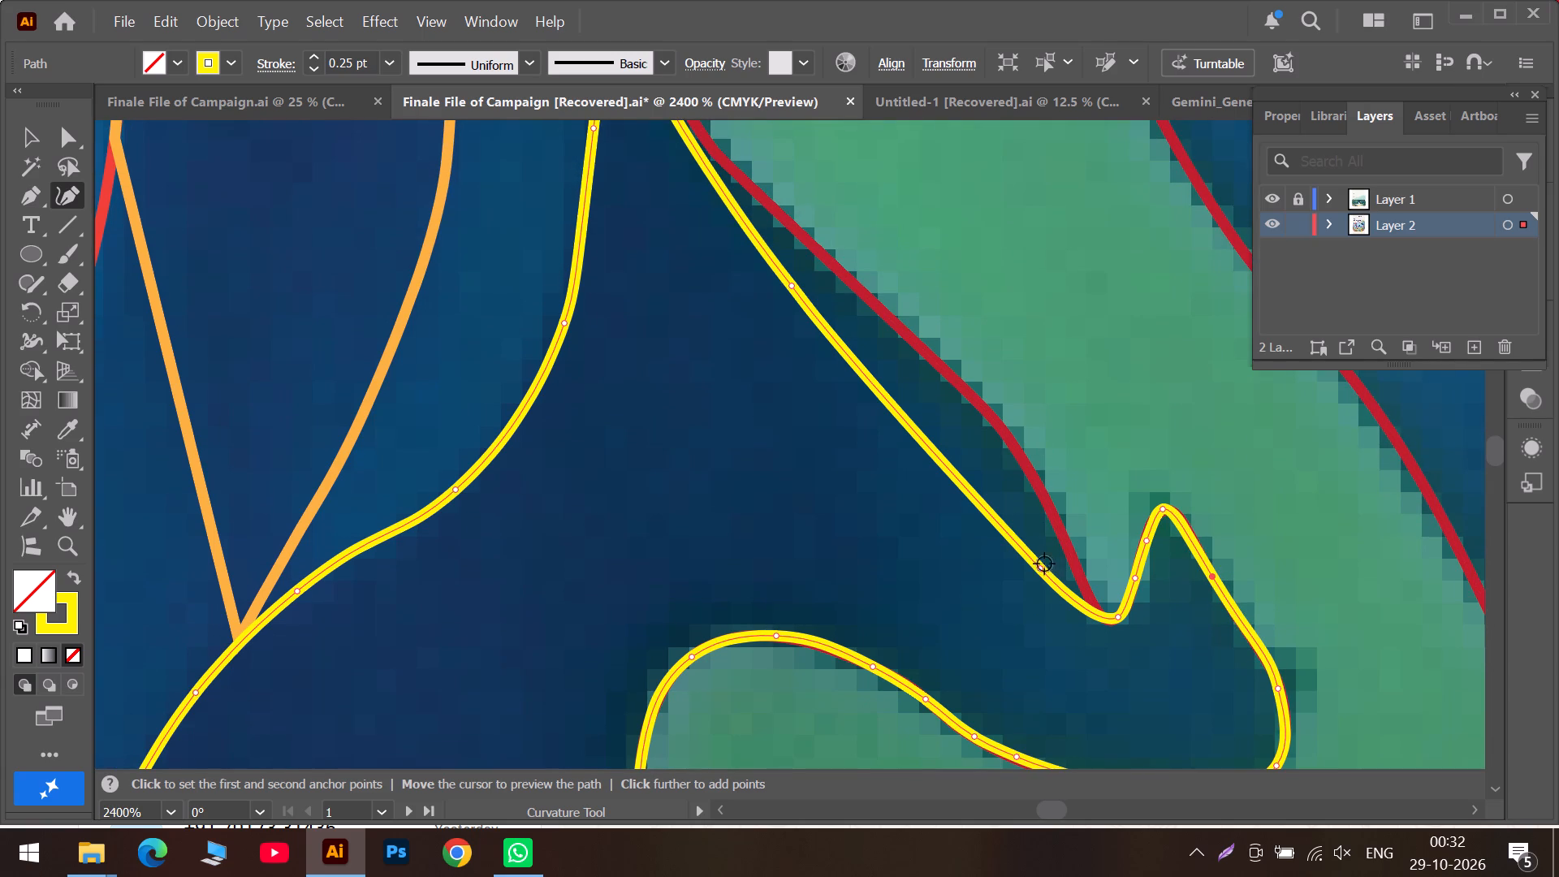
{"action": "left_click_drag", "start_coordinate": [1041, 572], "coordinate": [1099, 611]}
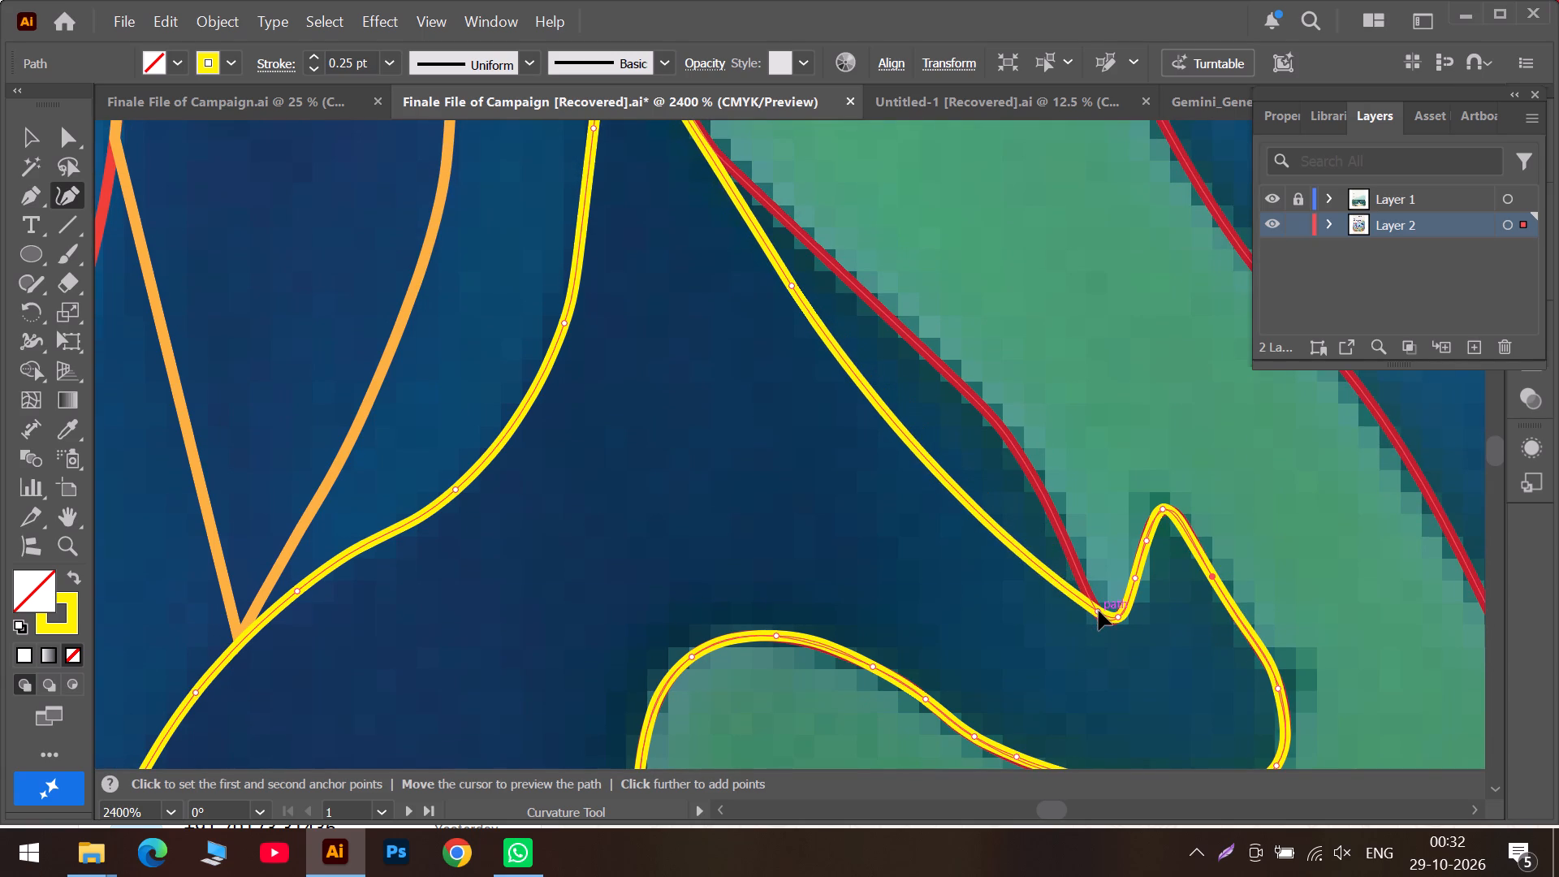
{"action": "left_click_drag", "start_coordinate": [1099, 611], "coordinate": [1099, 612]}
{"action": "left_click_drag", "start_coordinate": [994, 535], "coordinate": [1015, 524]}
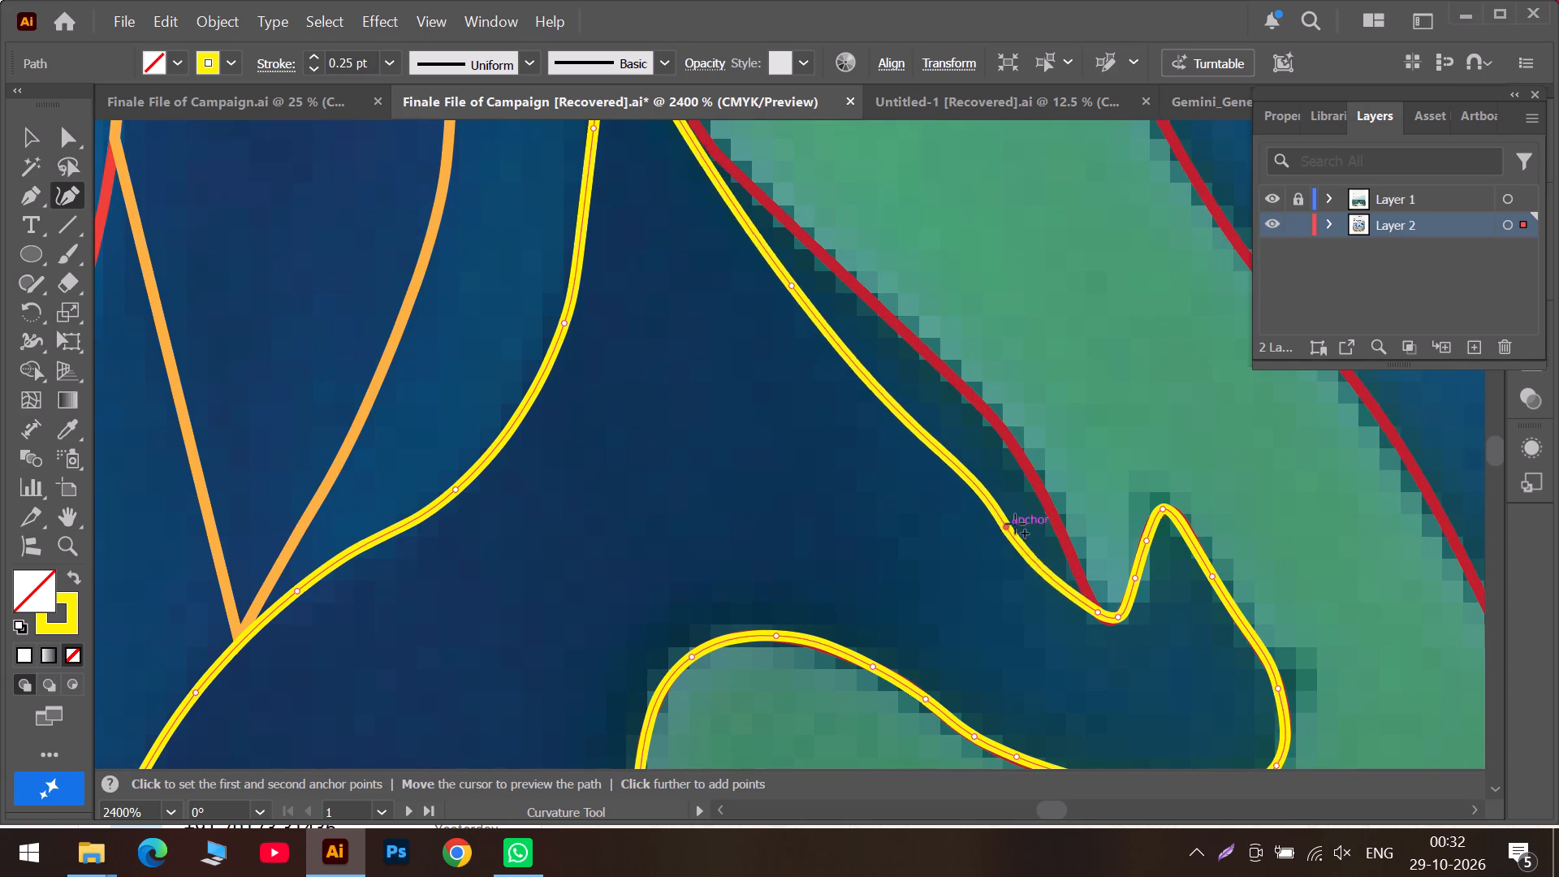
{"action": "left_click_drag", "start_coordinate": [1015, 524], "coordinate": [1045, 503]}
{"action": "left_click_drag", "start_coordinate": [1076, 590], "coordinate": [1084, 577]}
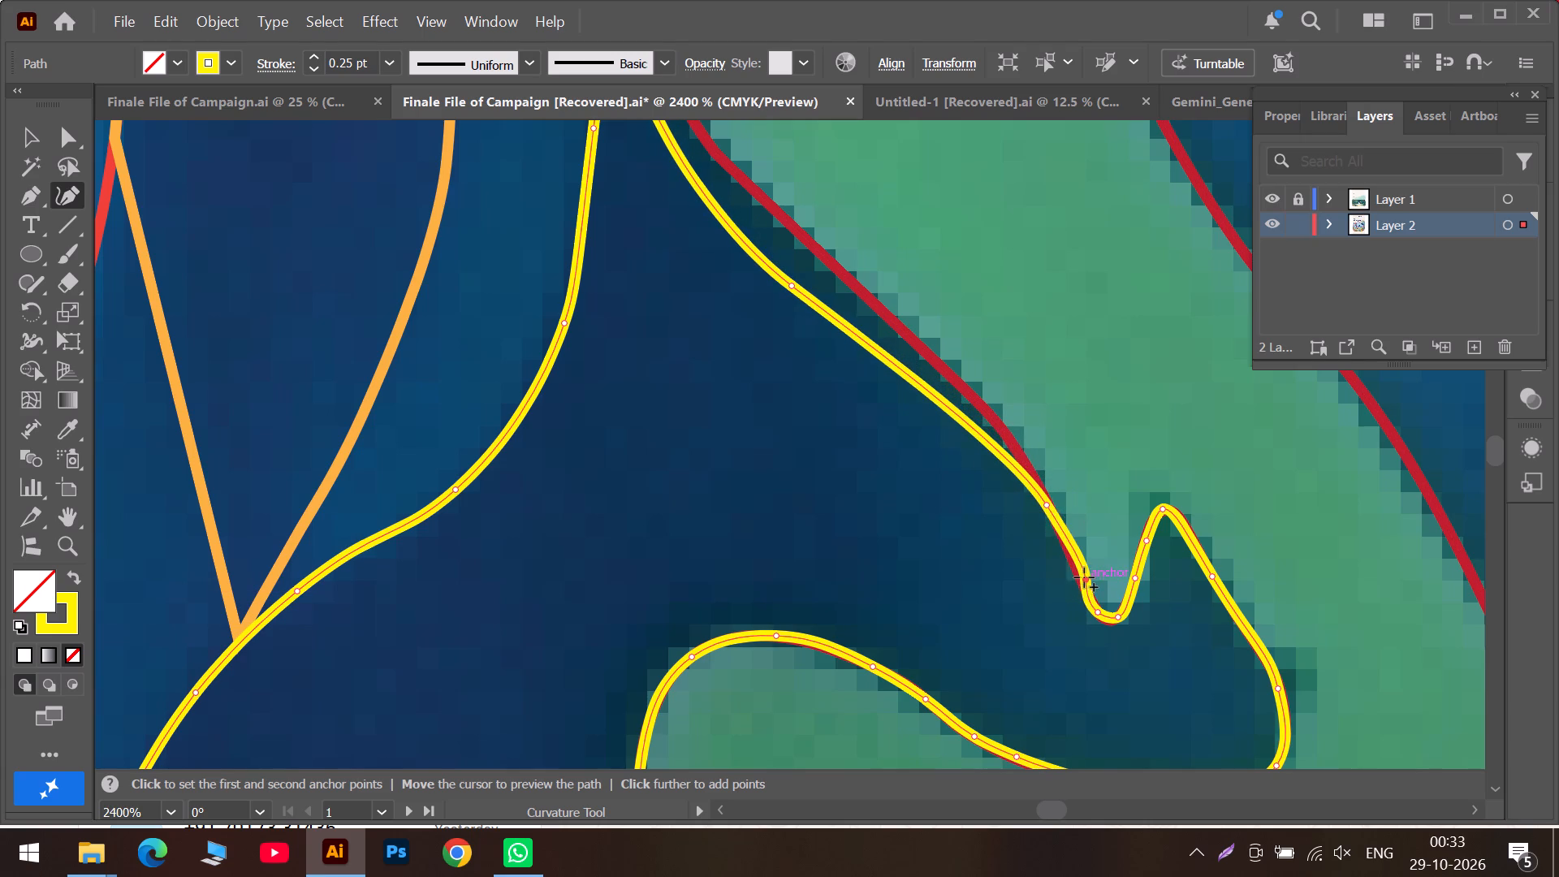
{"action": "left_click_drag", "start_coordinate": [1084, 577], "coordinate": [1073, 564]}
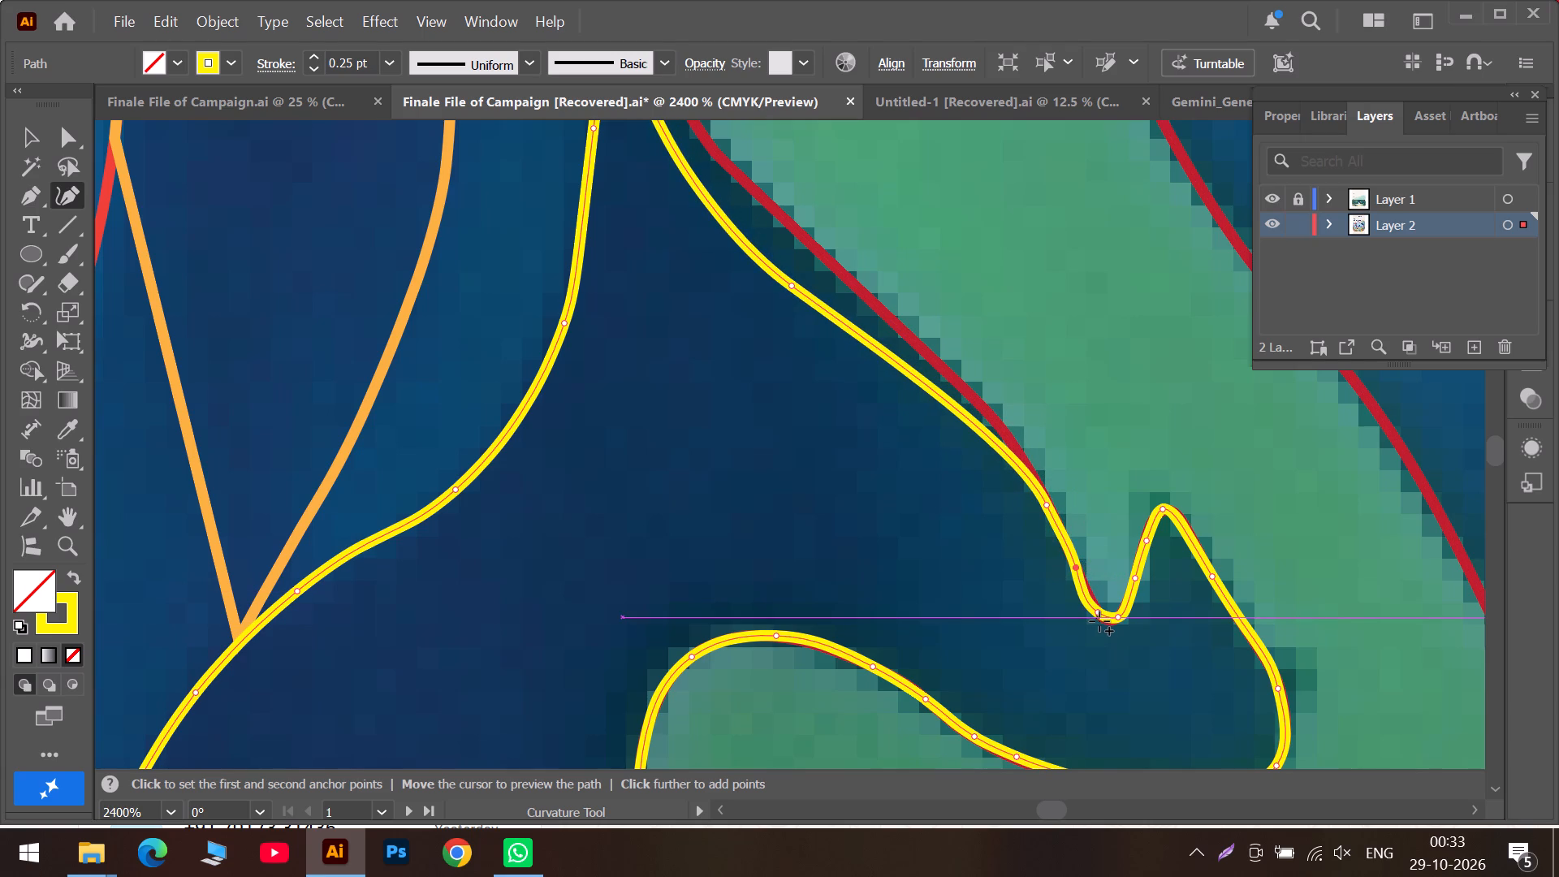
Fine-tune the curve points around the notch's bottom and both sides against the red outline, undoing the extra point added on the spike's outer slope.
{"action": "scroll", "coordinate": [1099, 621], "scroll_direction": "up", "scroll_amount": 2, "text": "alt"}
{"action": "left_click_drag", "start_coordinate": [1146, 624], "coordinate": [1142, 607]}
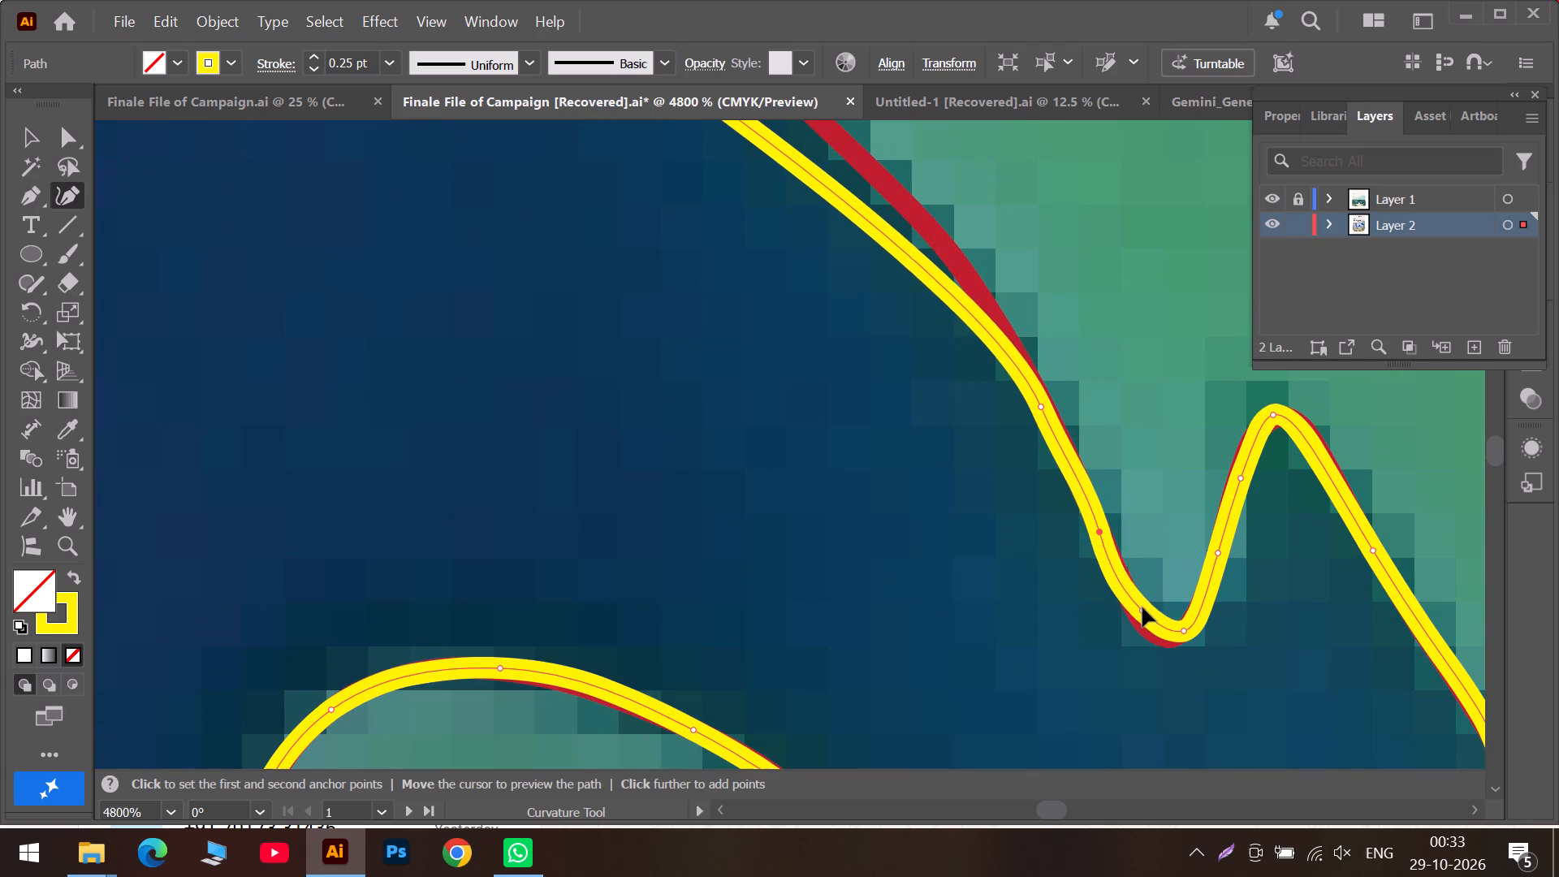
{"action": "left_click_drag", "start_coordinate": [1142, 607], "coordinate": [1134, 598]}
{"action": "left_click_drag", "start_coordinate": [1183, 635], "coordinate": [1164, 637]}
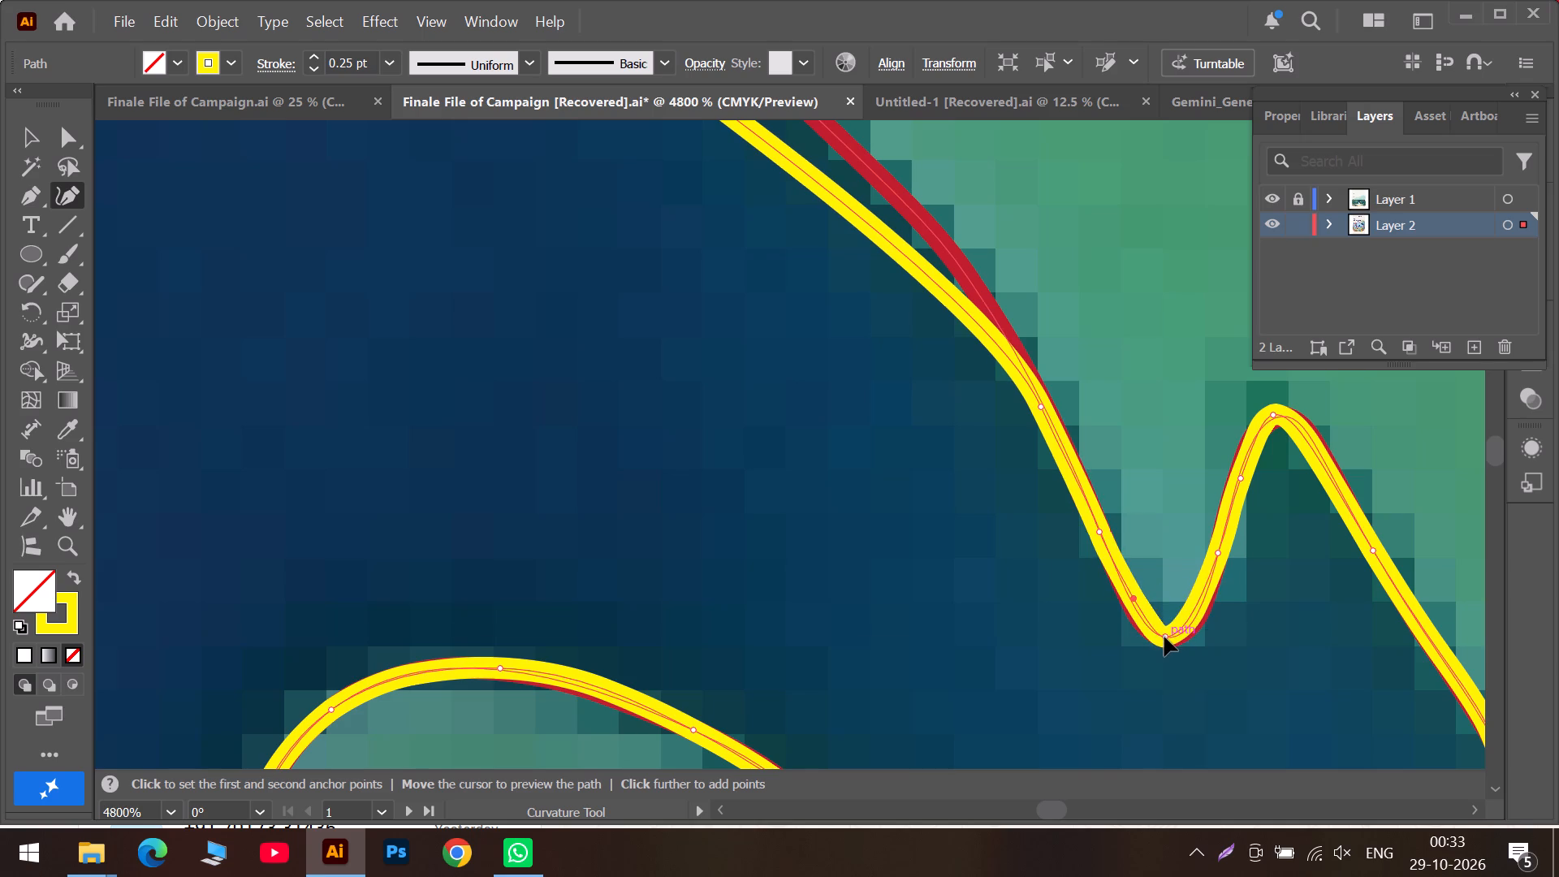
{"action": "left_click_drag", "start_coordinate": [1164, 637], "coordinate": [1171, 637]}
{"action": "left_click_drag", "start_coordinate": [1135, 603], "coordinate": [1134, 601]}
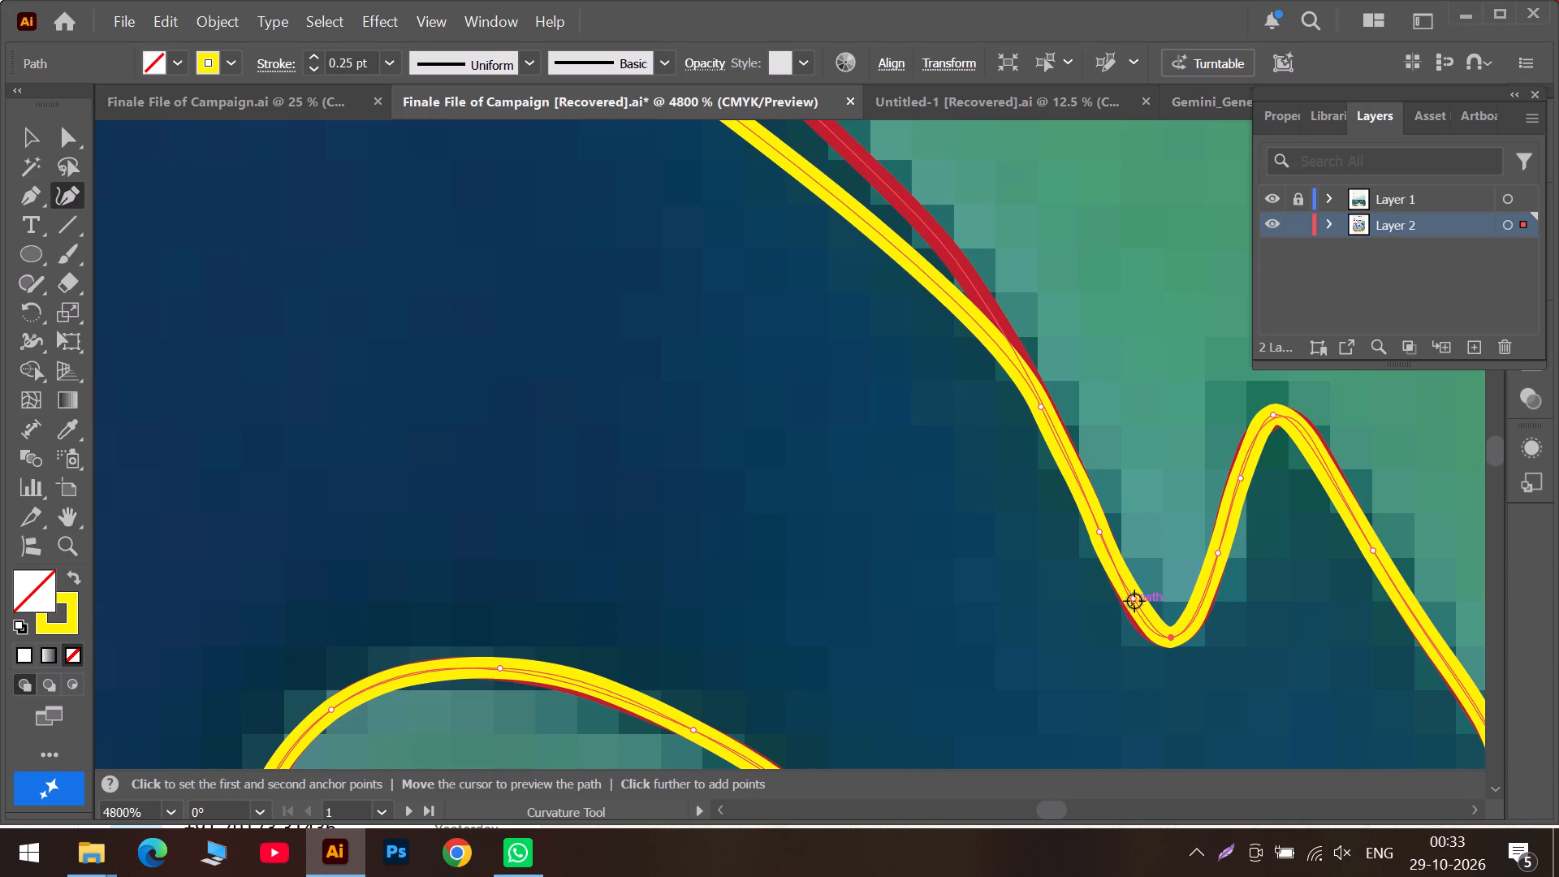
{"action": "left_click_drag", "start_coordinate": [1134, 601], "coordinate": [1128, 599]}
{"action": "left_click_drag", "start_coordinate": [1099, 530], "coordinate": [1090, 521]}
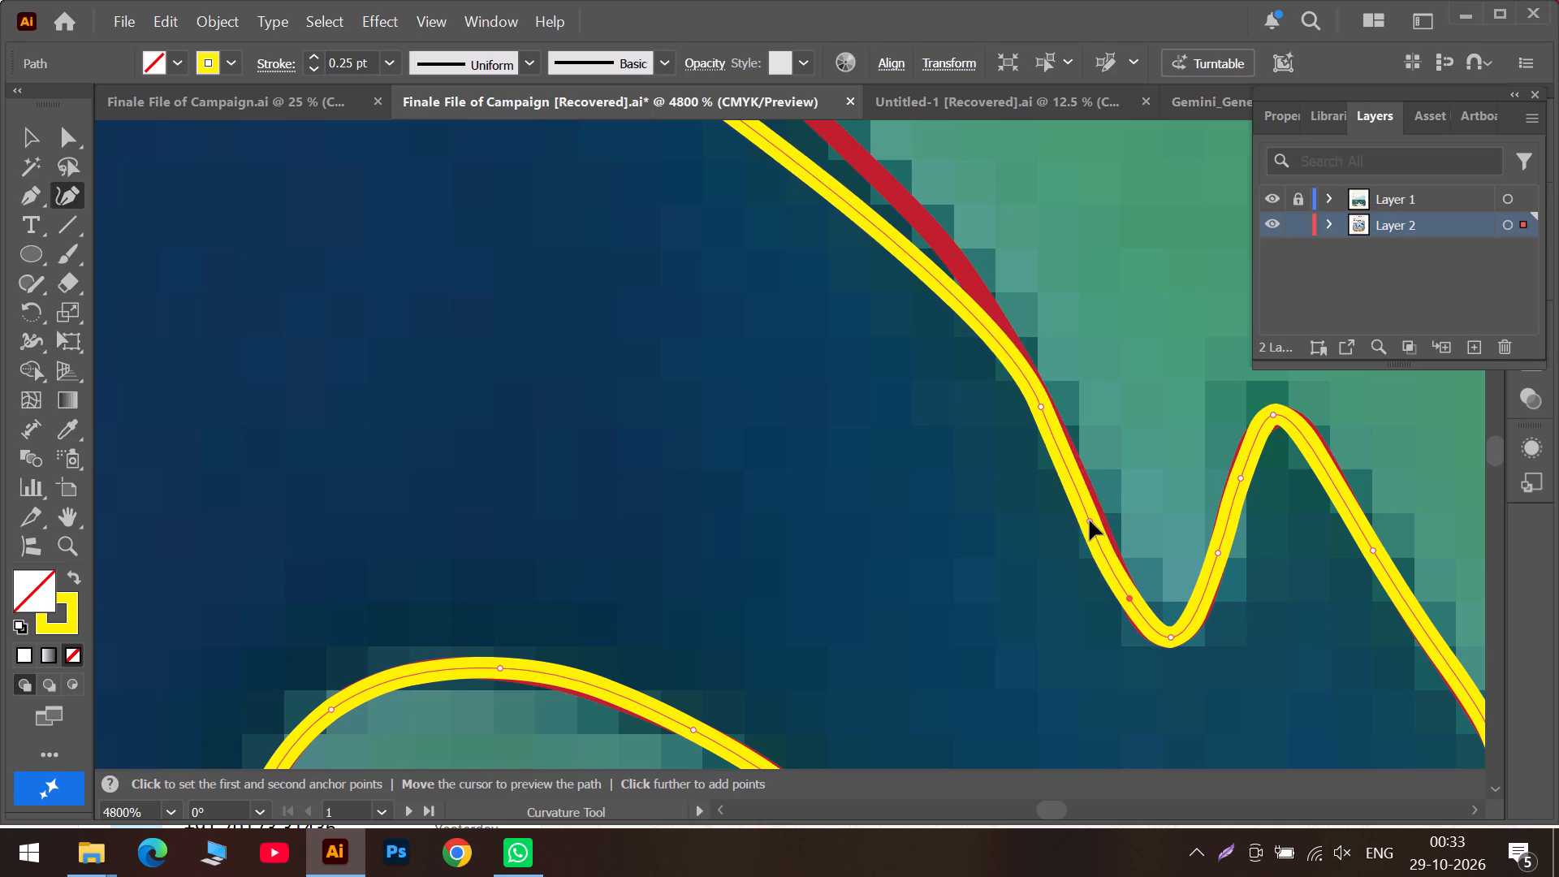
{"action": "left_click_drag", "start_coordinate": [1090, 521], "coordinate": [1093, 511]}
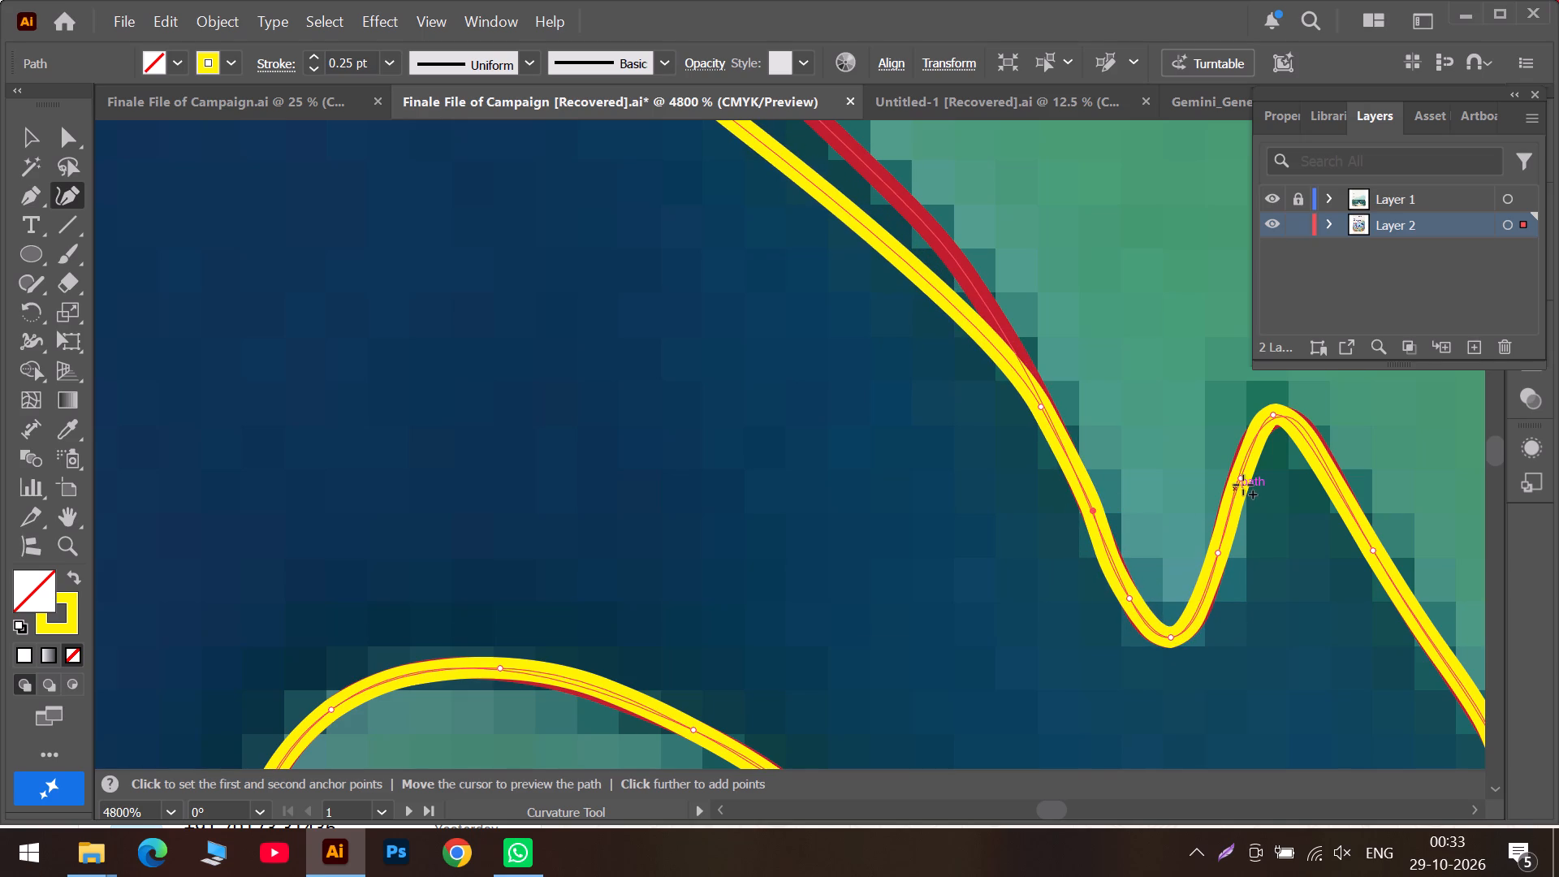
{"action": "left_click_drag", "start_coordinate": [1237, 479], "coordinate": [1243, 466]}
{"action": "left_click", "coordinate": [1312, 445]}
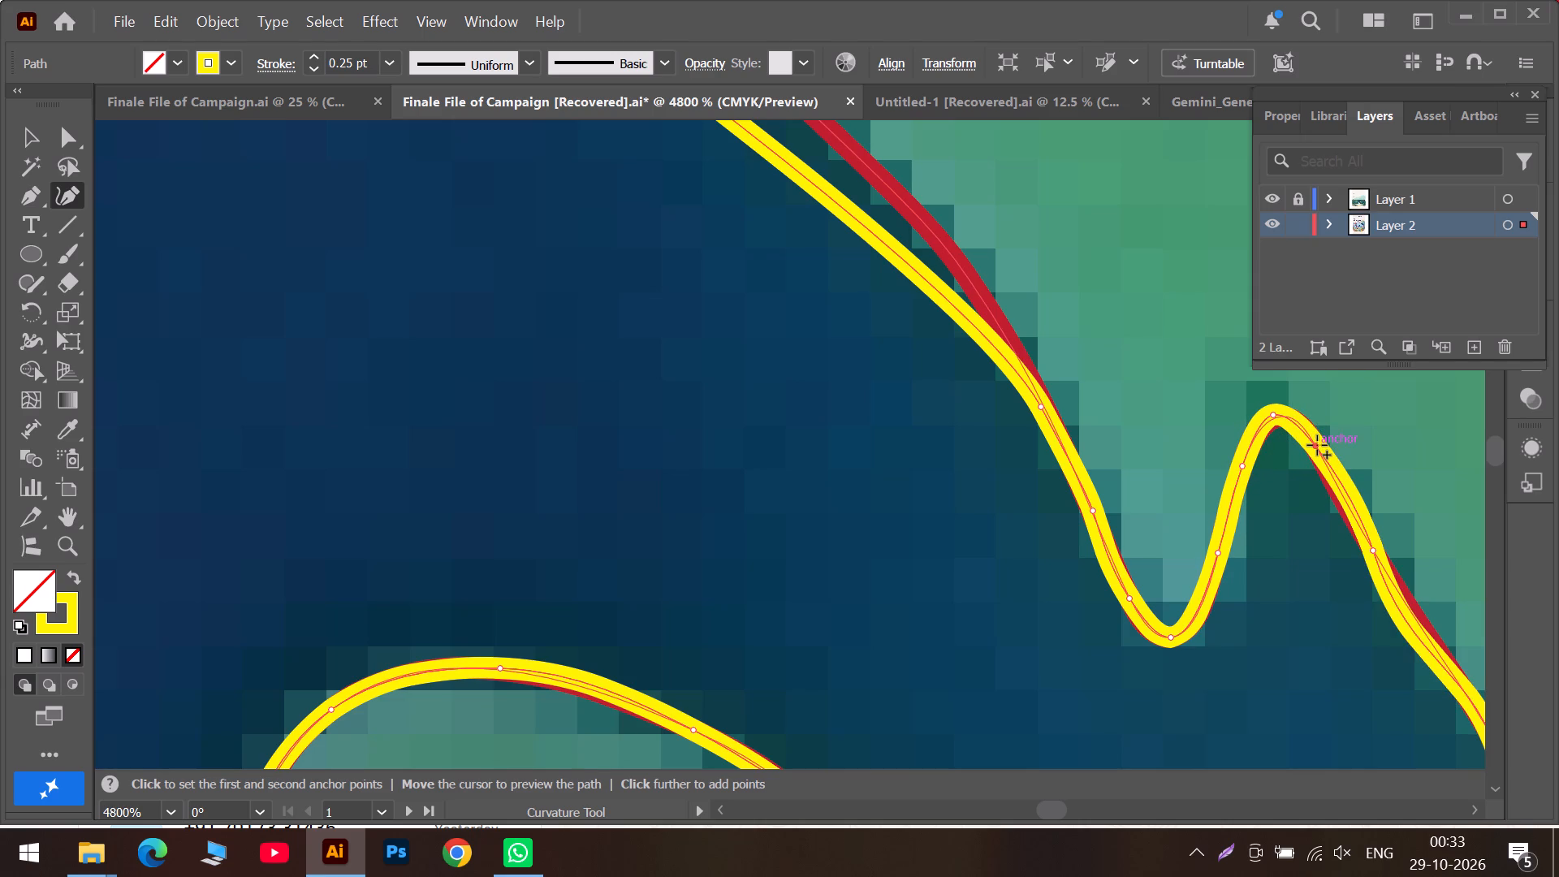
{"action": "key", "text": "ctrl+z"}
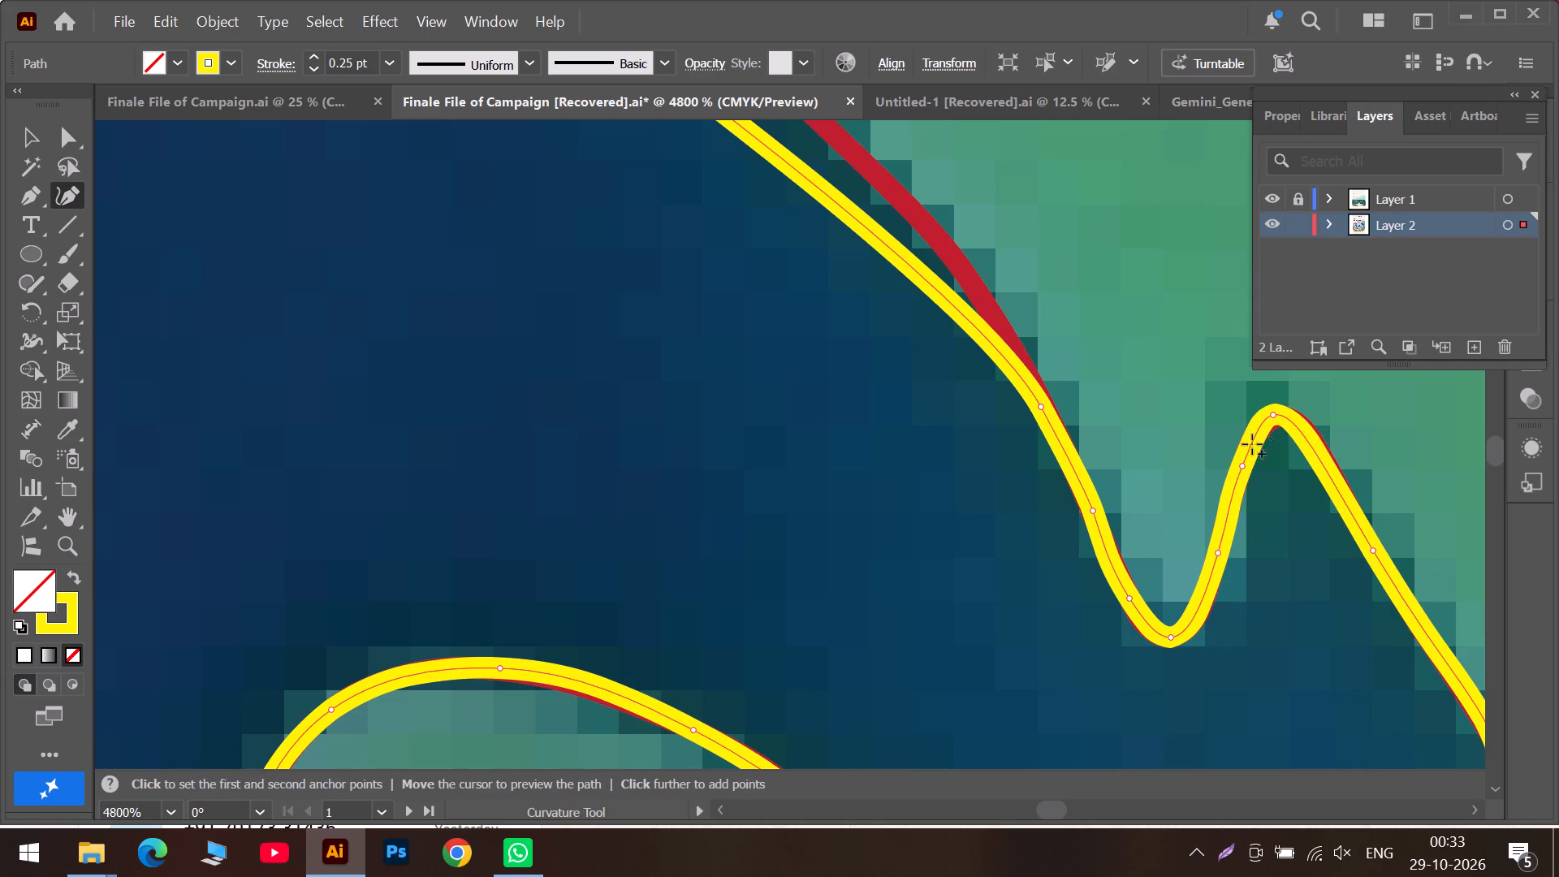
Move the dark shape's long diagonal edge above the notch onto the red outline, adding and adjusting curve points along it.
{"action": "scroll", "coordinate": [1104, 437], "scroll_direction": "up", "scroll_amount": 5}
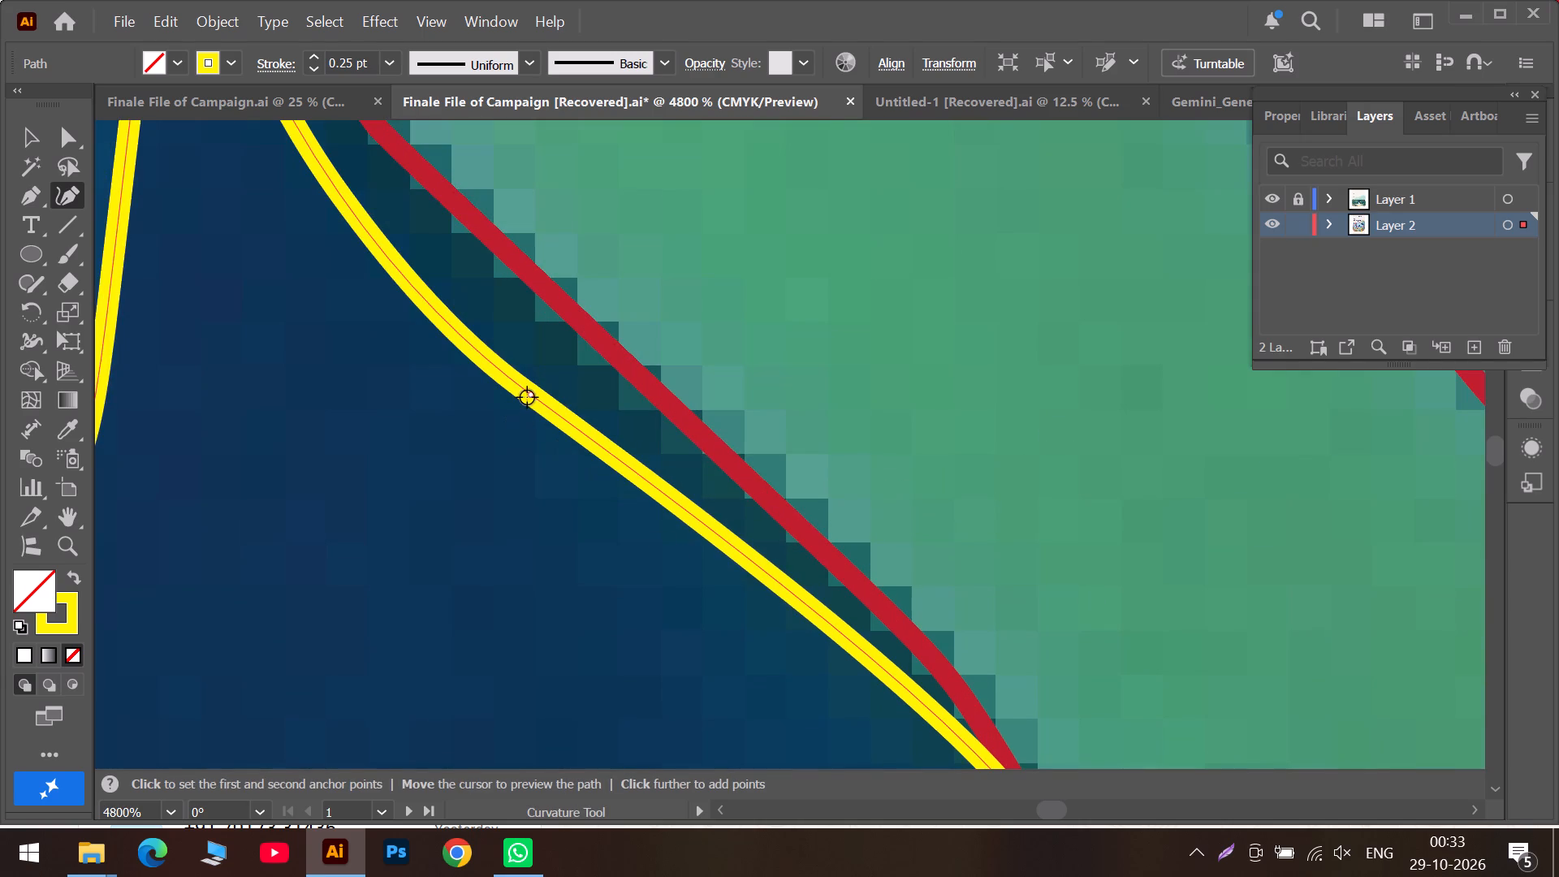
{"action": "left_click_drag", "start_coordinate": [530, 395], "coordinate": [652, 390]}
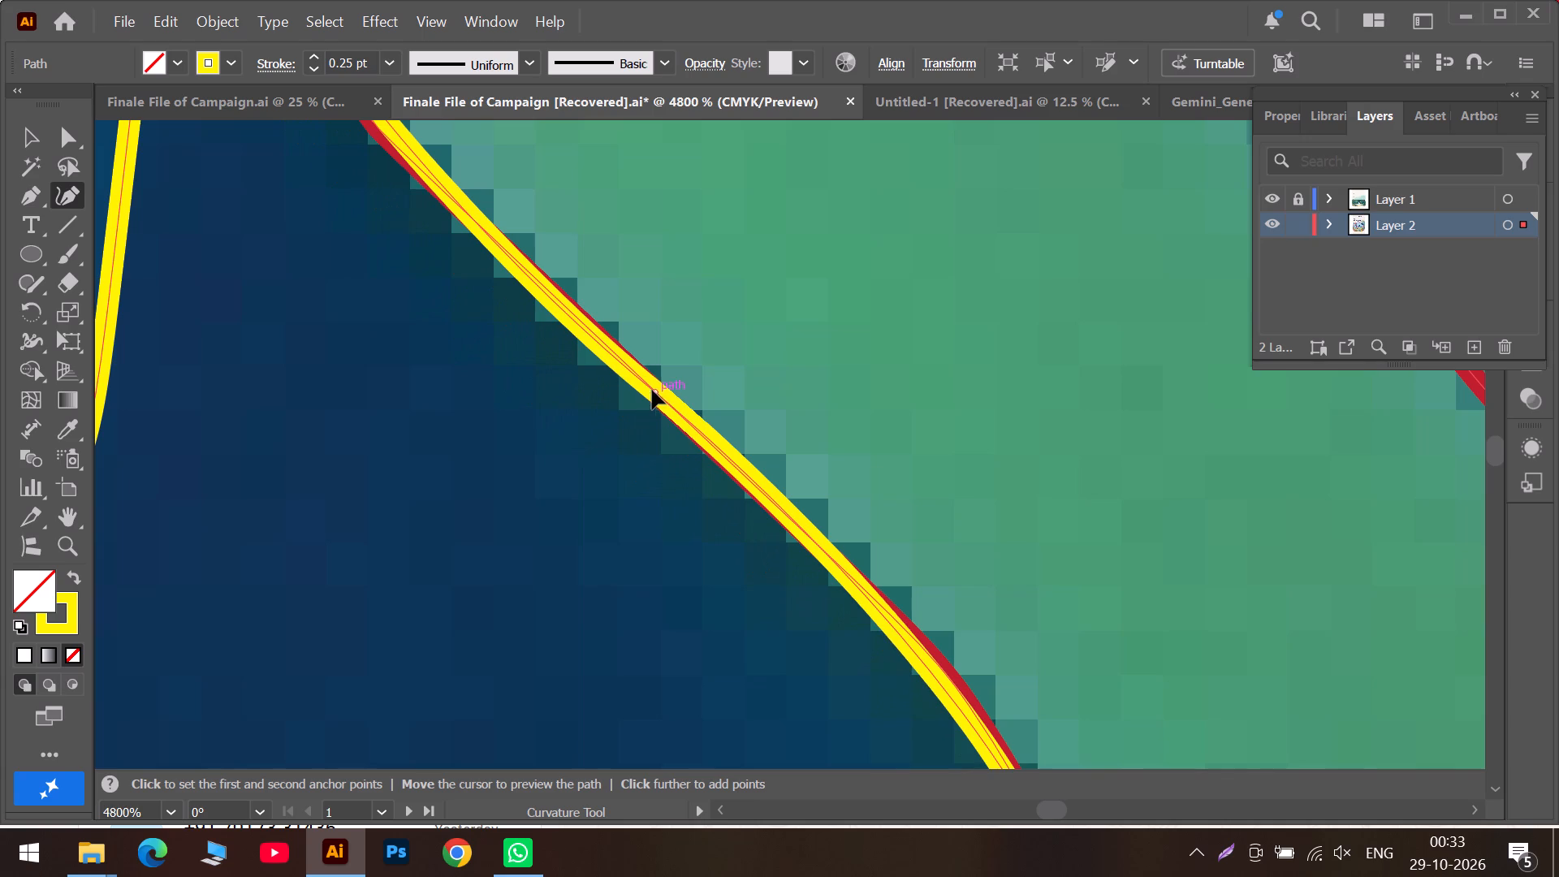
{"action": "left_click_drag", "start_coordinate": [652, 390], "coordinate": [626, 361]}
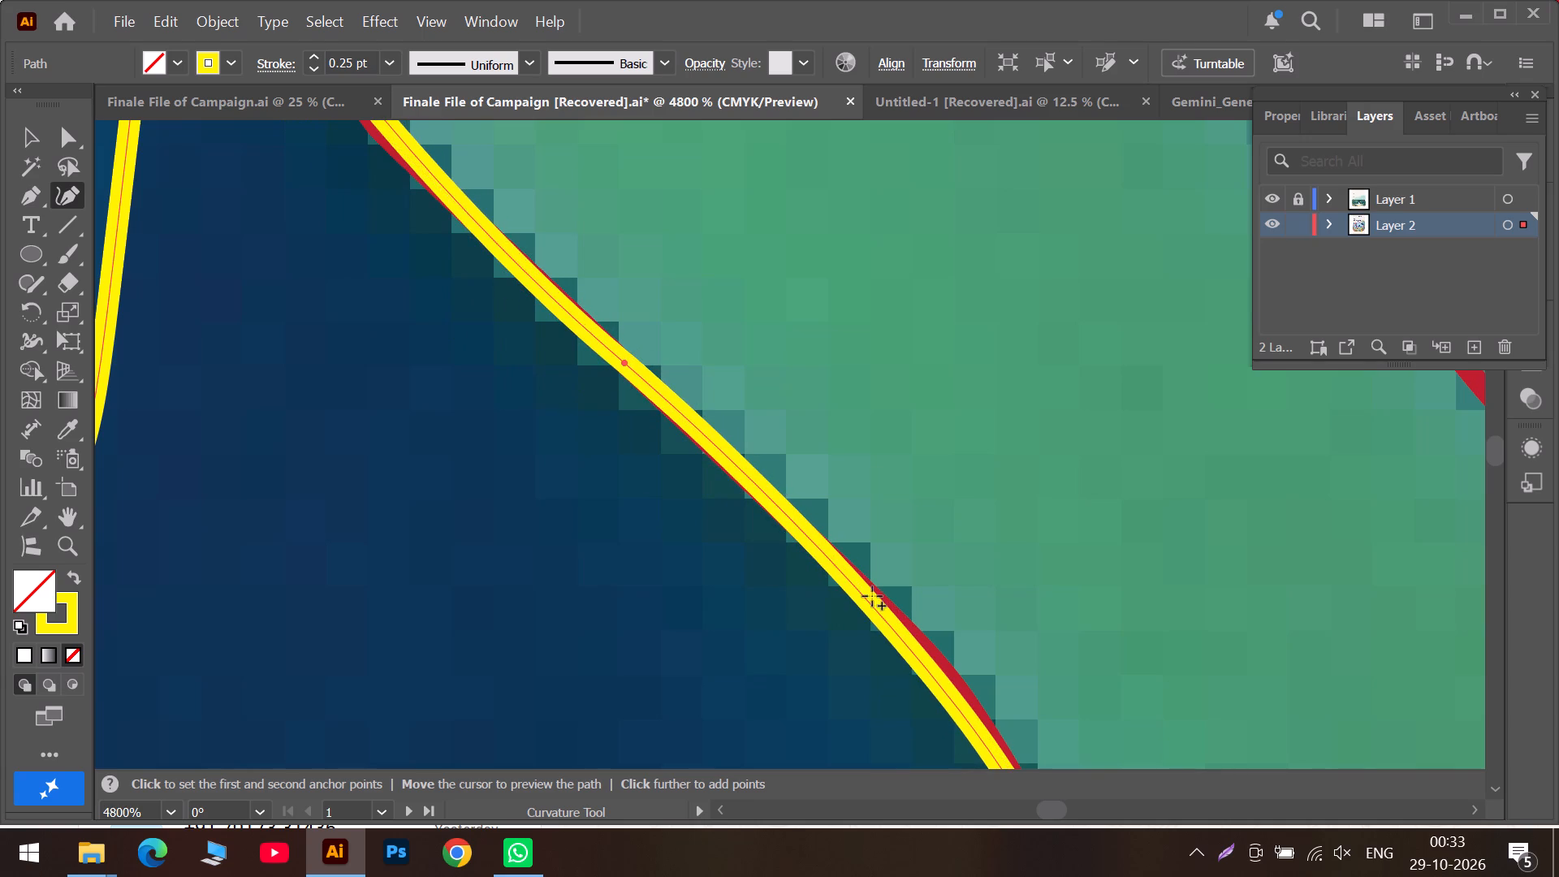
{"action": "scroll", "coordinate": [872, 598], "scroll_direction": "down", "scroll_amount": 4}
{"action": "left_click_drag", "start_coordinate": [948, 356], "coordinate": [957, 354]}
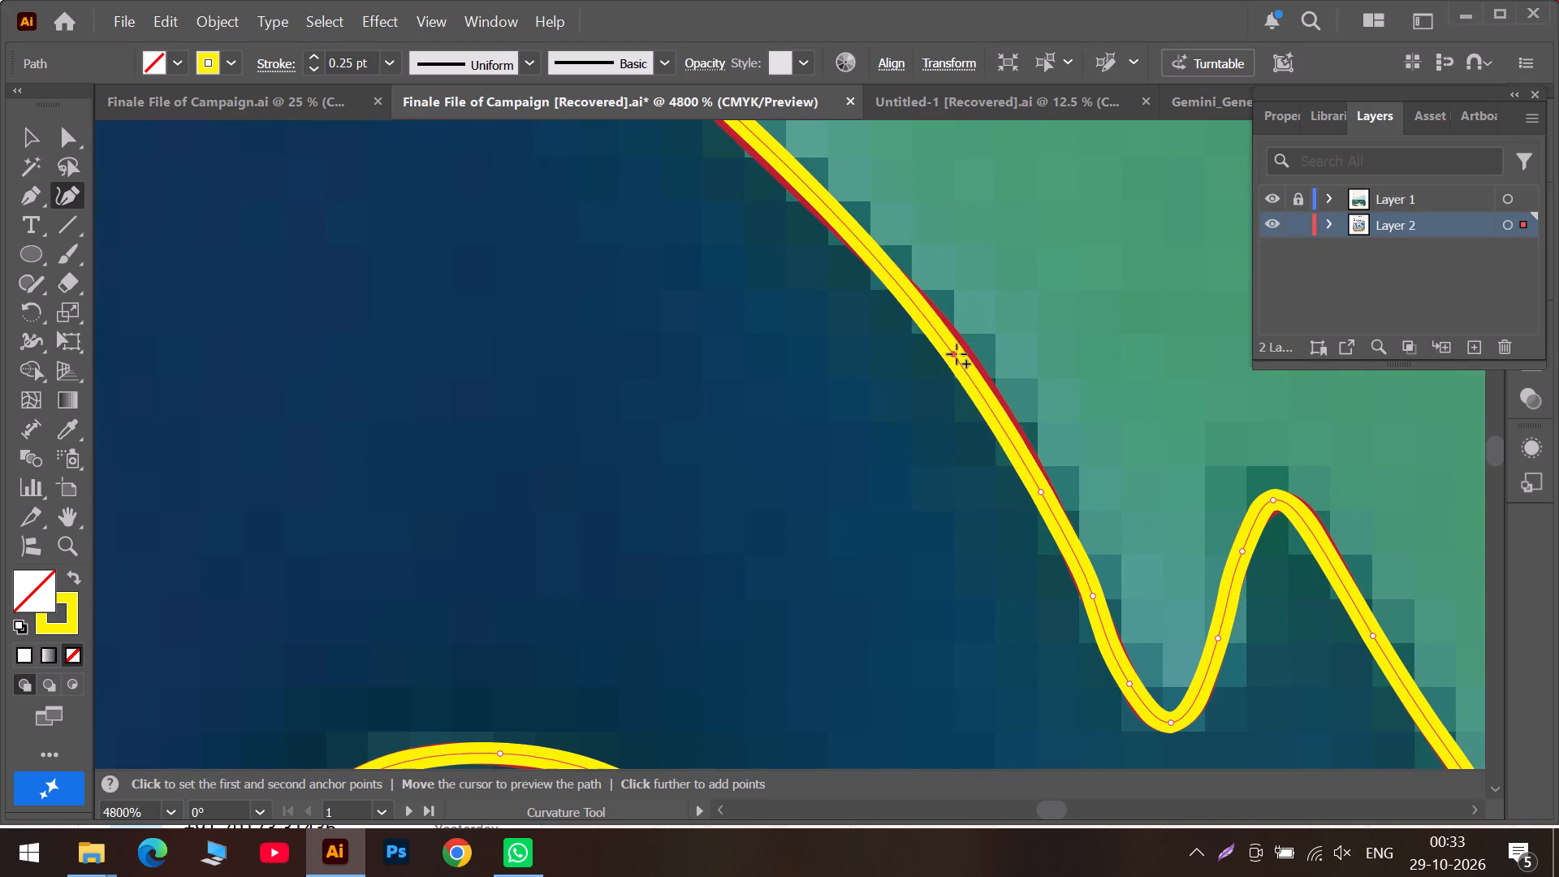
{"action": "left_click_drag", "start_coordinate": [957, 354], "coordinate": [991, 404]}
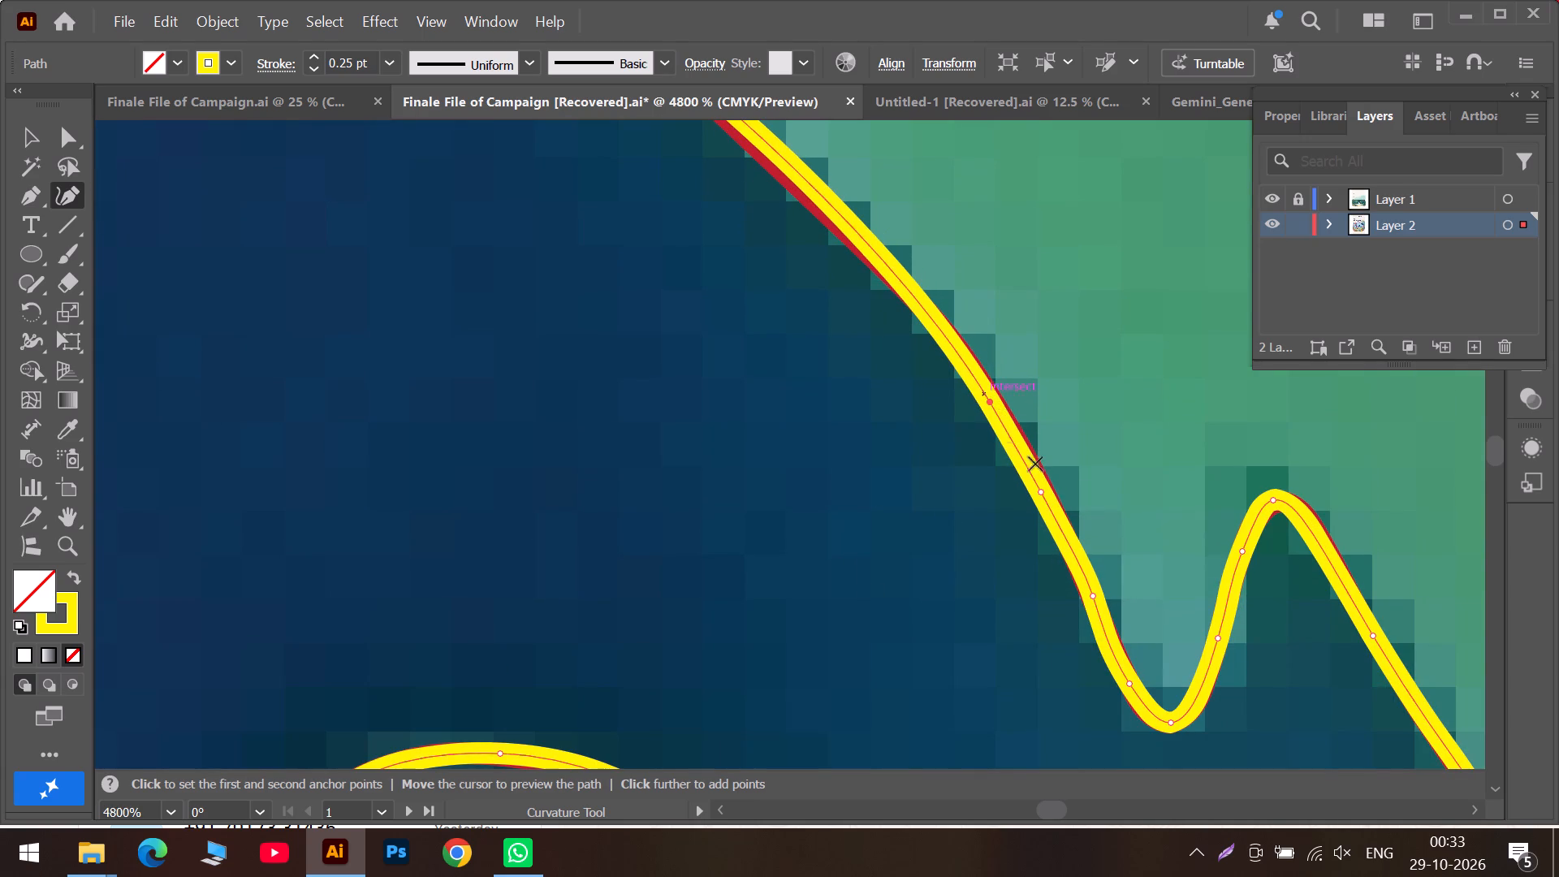
{"action": "left_click", "coordinate": [1045, 493]}
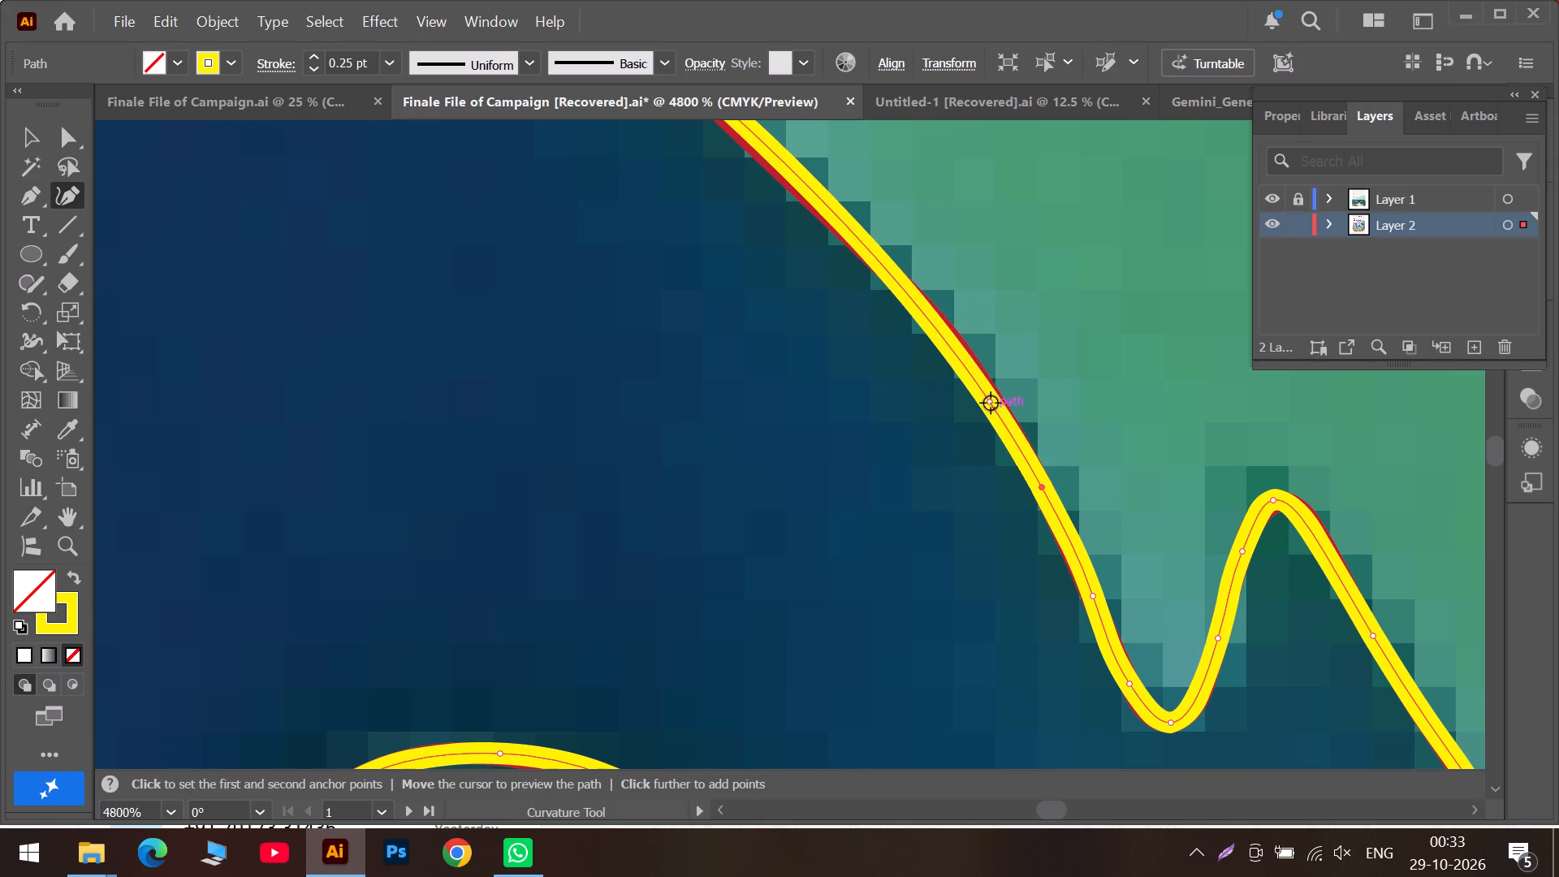
{"action": "left_click_drag", "start_coordinate": [991, 403], "coordinate": [986, 387]}
{"action": "scroll", "coordinate": [893, 343], "scroll_direction": "up", "scroll_amount": 5}
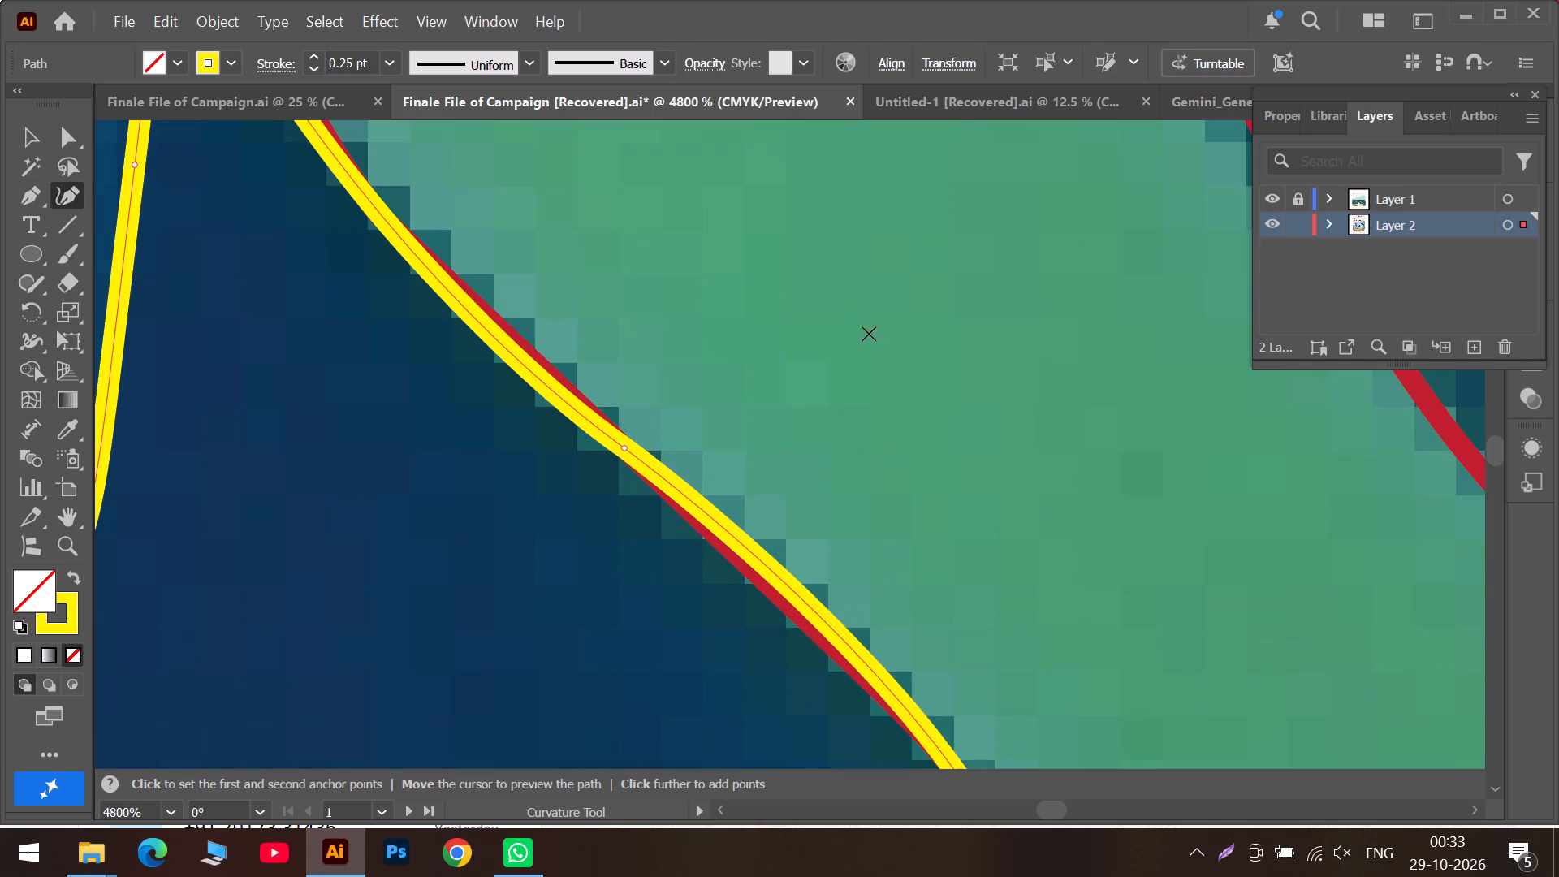
{"action": "left_click_drag", "start_coordinate": [789, 589], "coordinate": [790, 589]}
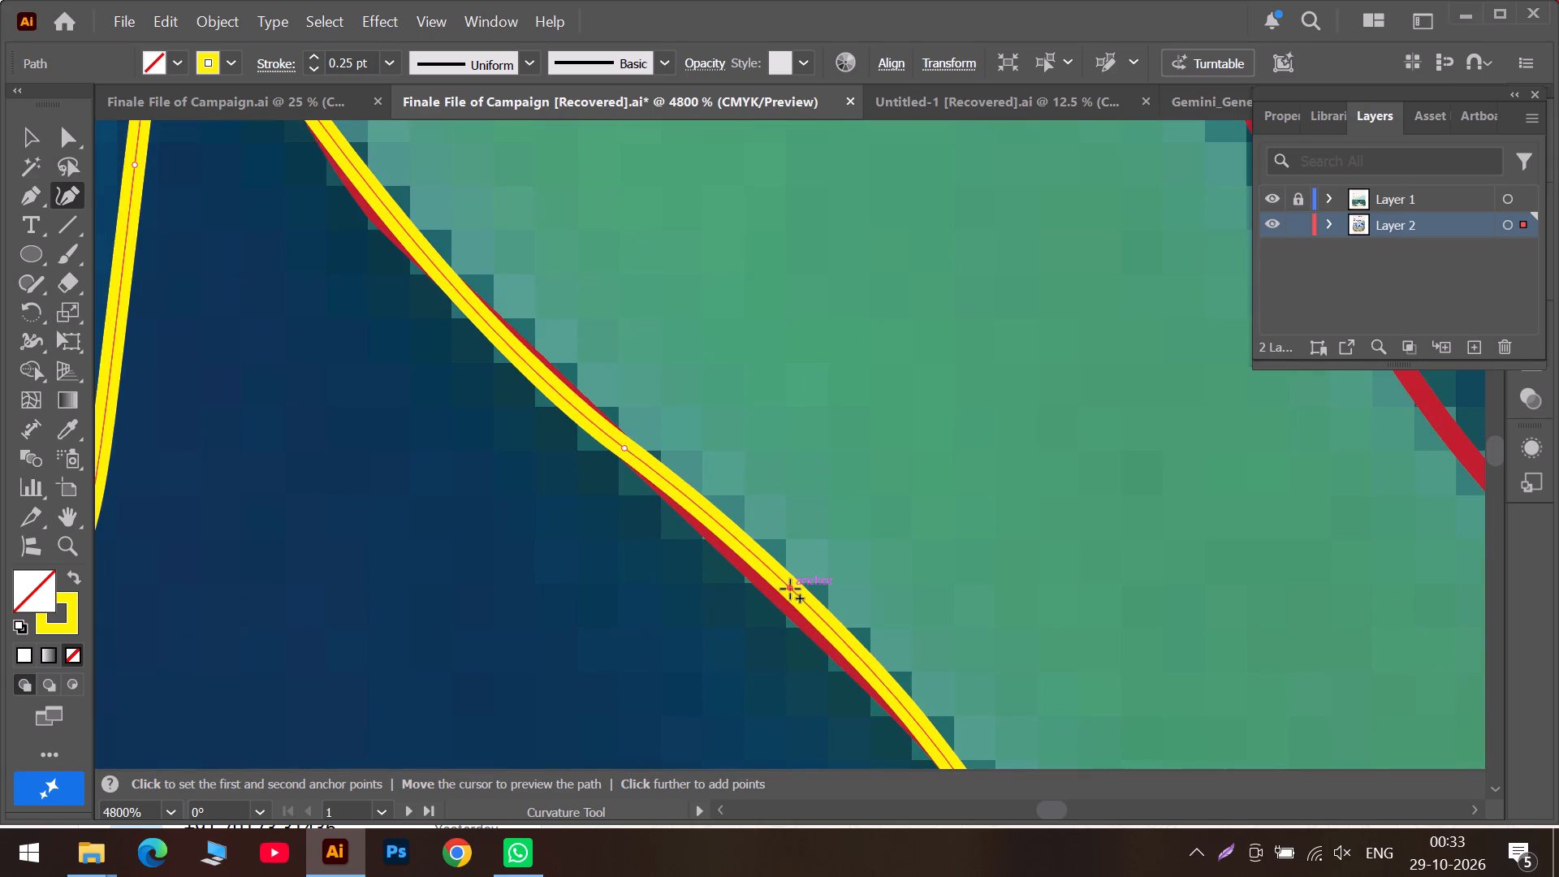
{"action": "left_click_drag", "start_coordinate": [790, 589], "coordinate": [775, 594]}
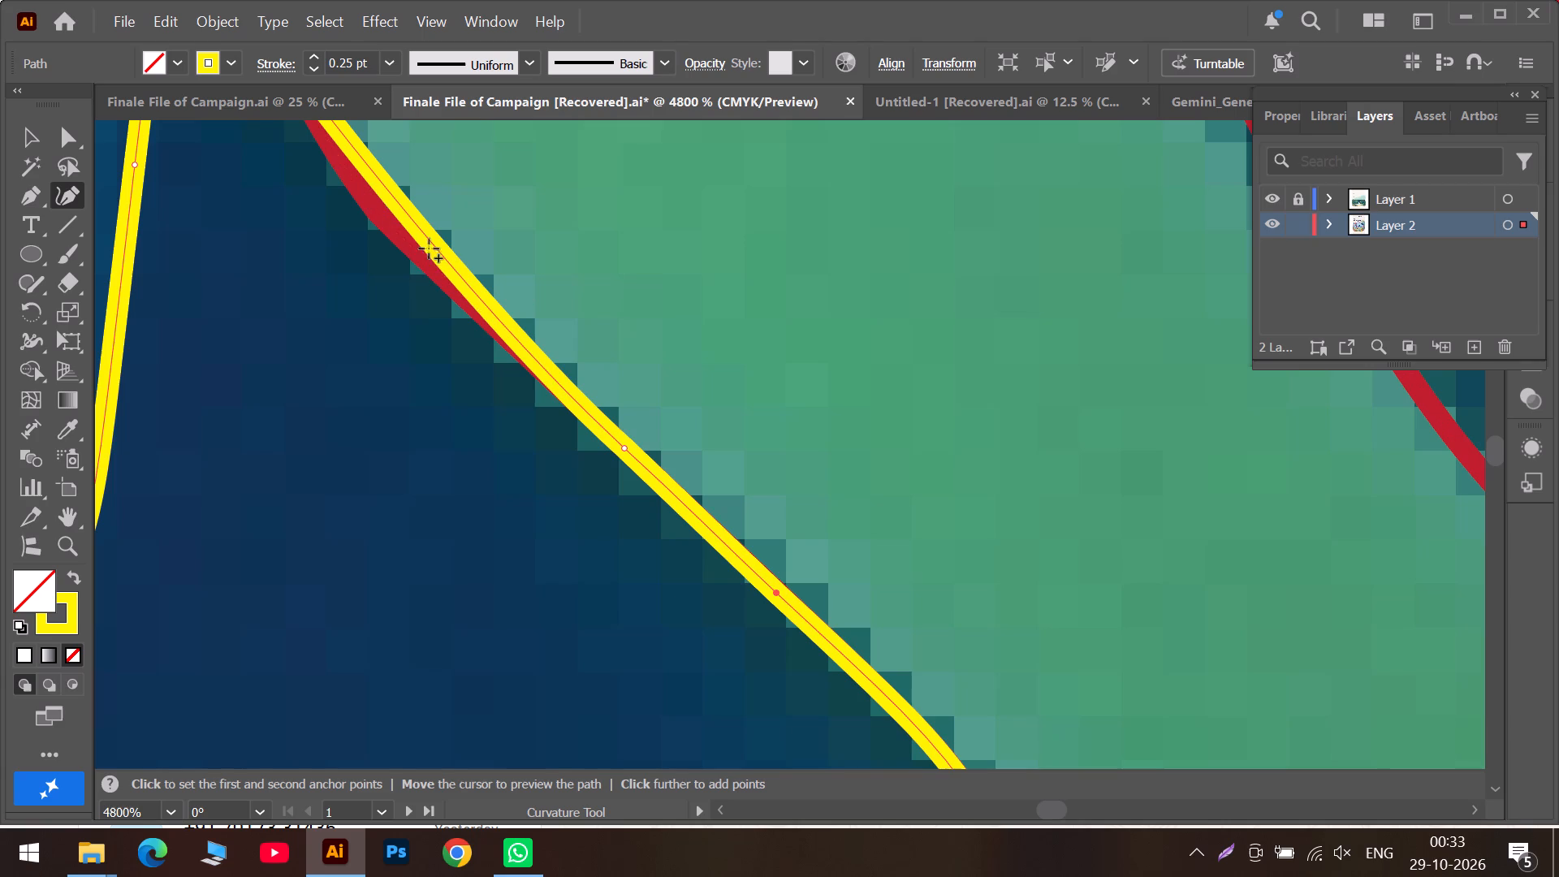
{"action": "left_click_drag", "start_coordinate": [427, 234], "coordinate": [413, 245]}
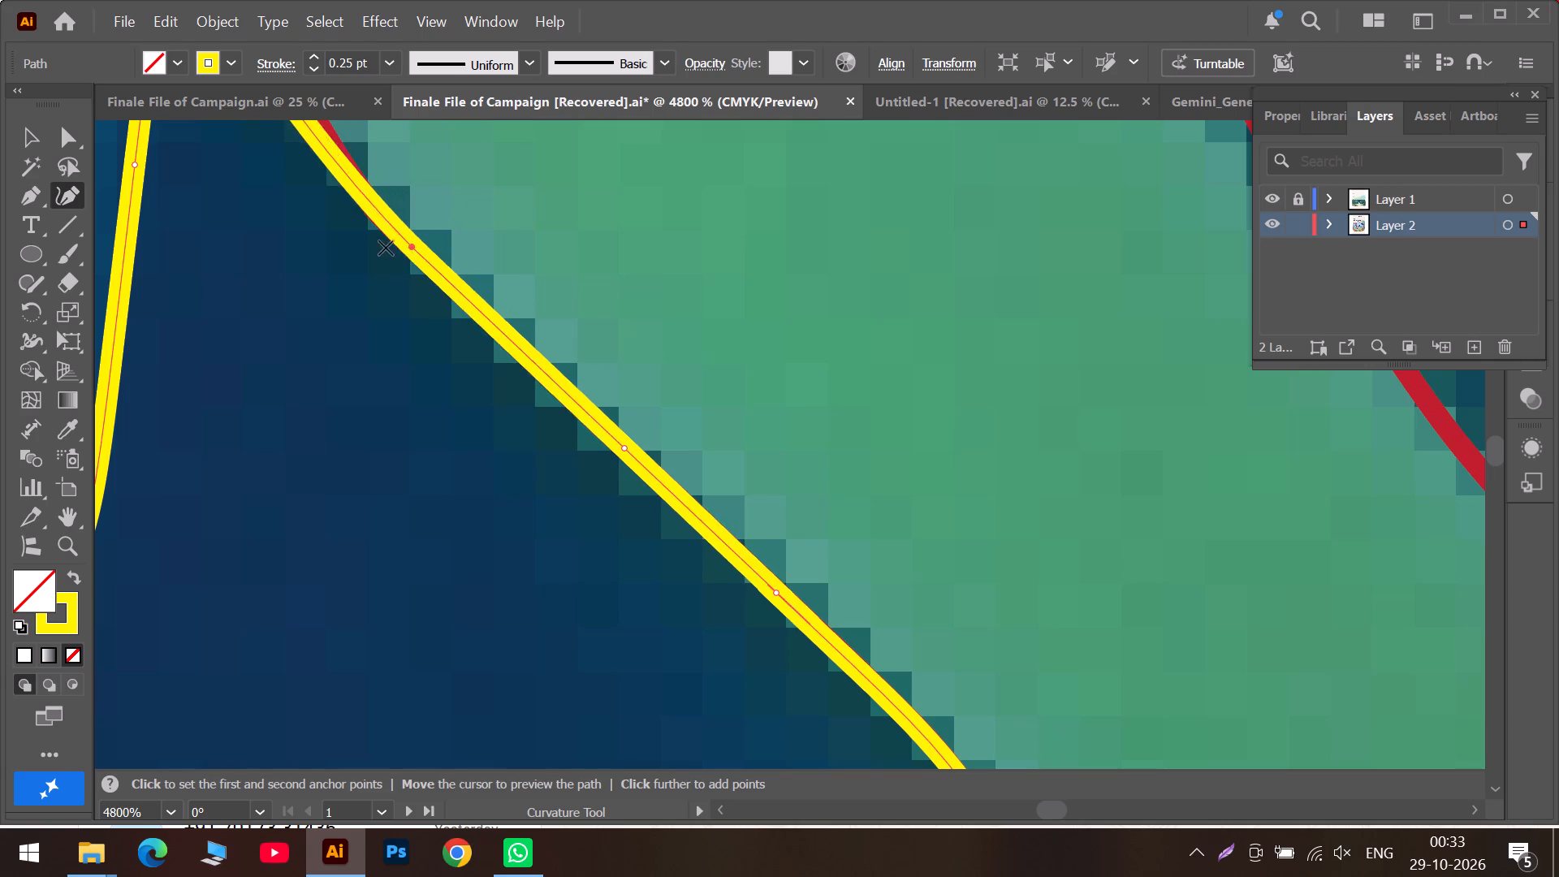
Move the dark shape's top corner anchor onto the red outline beside the upper green lobe.
{"action": "scroll", "coordinate": [375, 248], "scroll_direction": "up", "scroll_amount": 6}
{"action": "left_click_drag", "start_coordinate": [169, 413], "coordinate": [209, 379]}
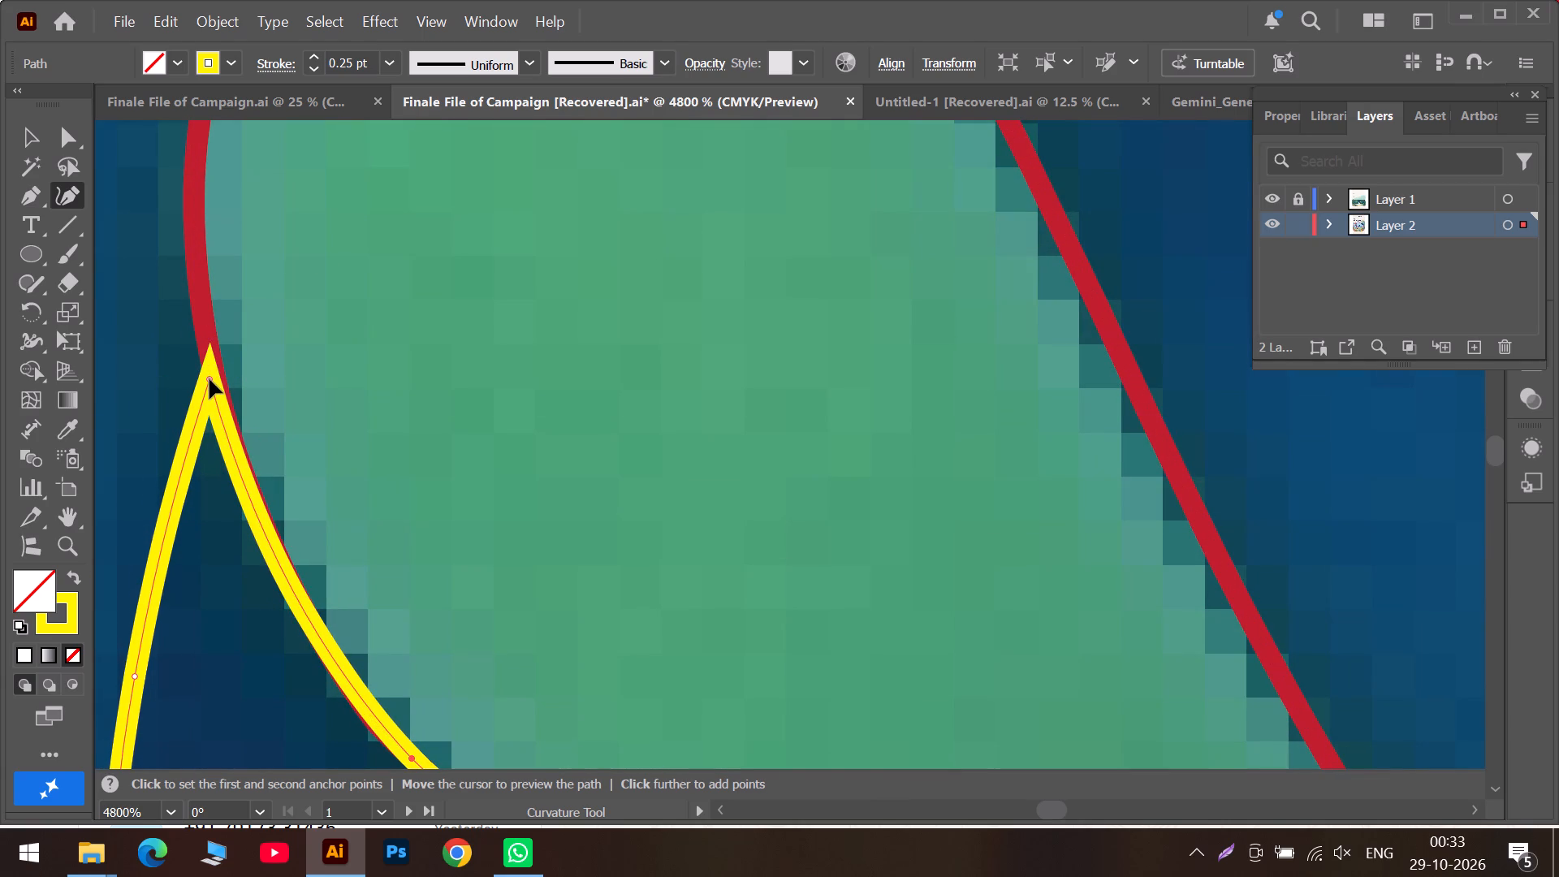
{"action": "left_click_drag", "start_coordinate": [209, 379], "coordinate": [214, 370]}
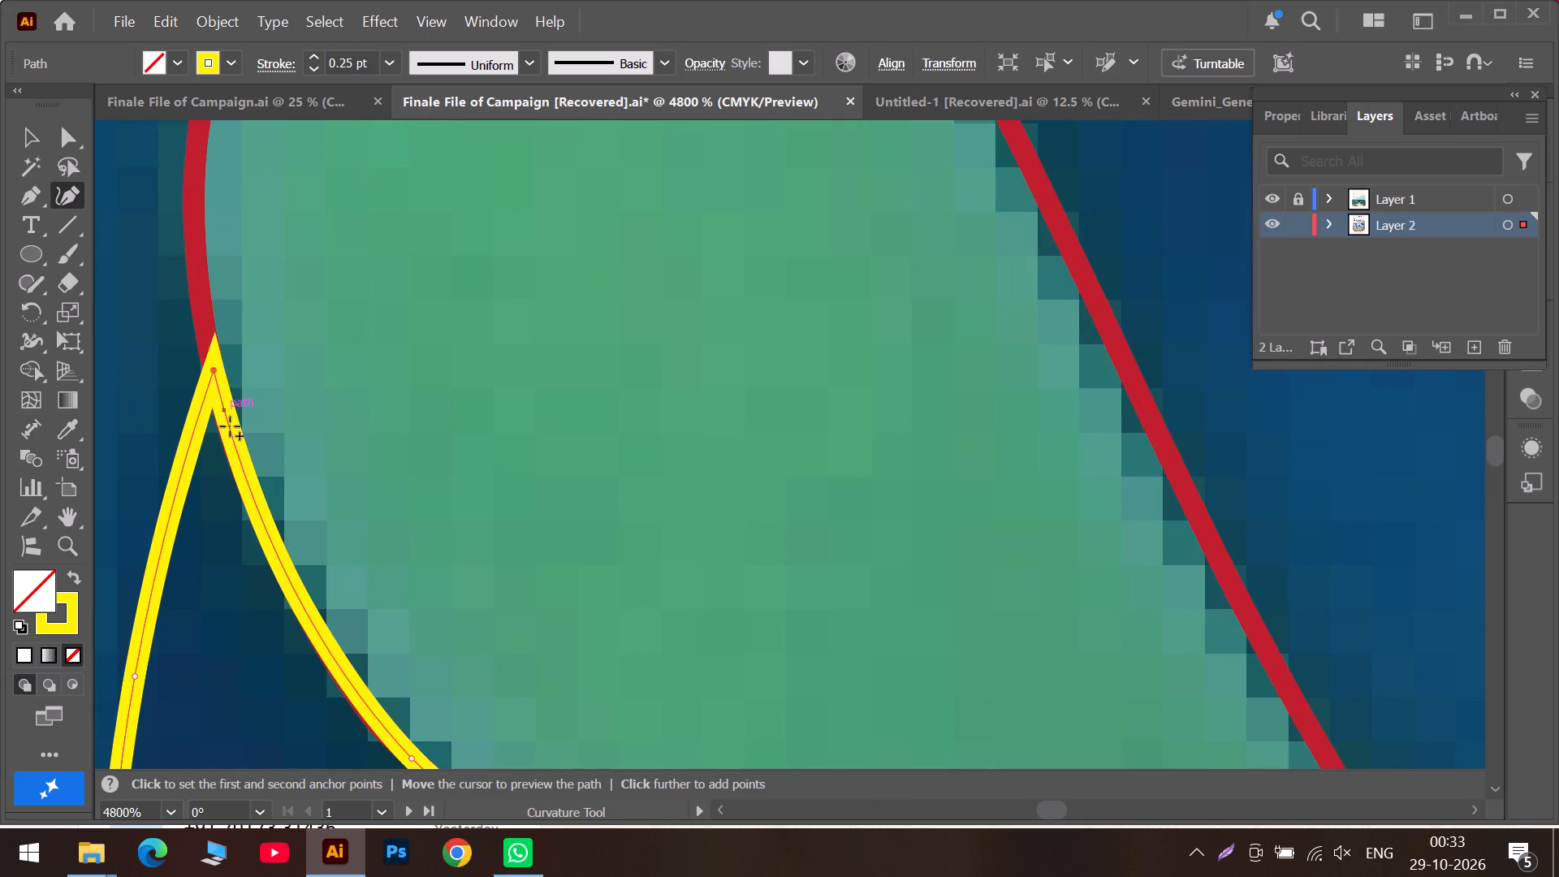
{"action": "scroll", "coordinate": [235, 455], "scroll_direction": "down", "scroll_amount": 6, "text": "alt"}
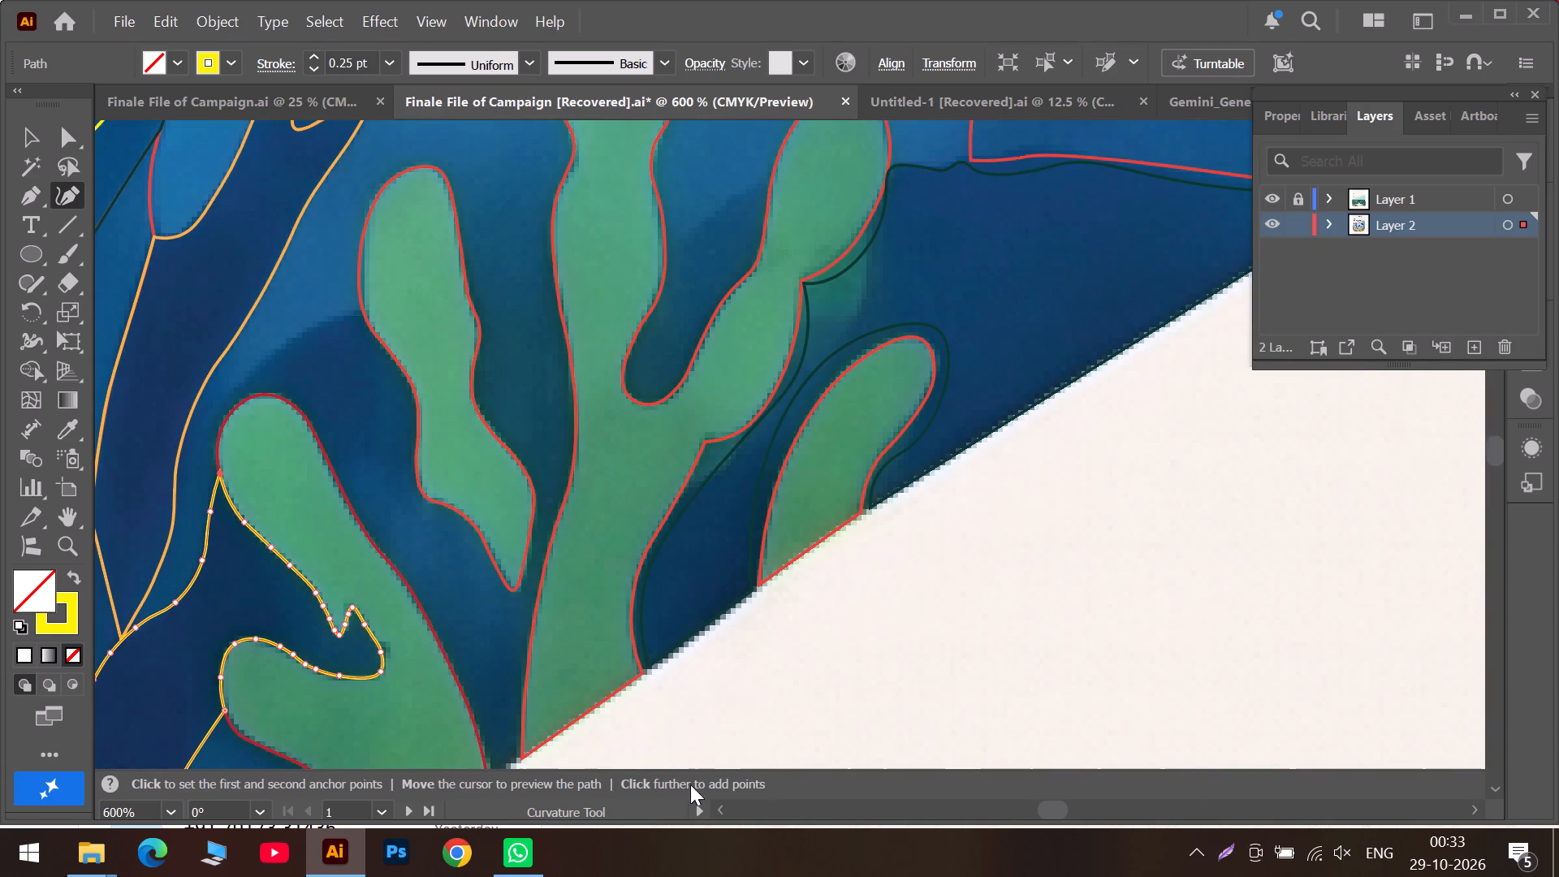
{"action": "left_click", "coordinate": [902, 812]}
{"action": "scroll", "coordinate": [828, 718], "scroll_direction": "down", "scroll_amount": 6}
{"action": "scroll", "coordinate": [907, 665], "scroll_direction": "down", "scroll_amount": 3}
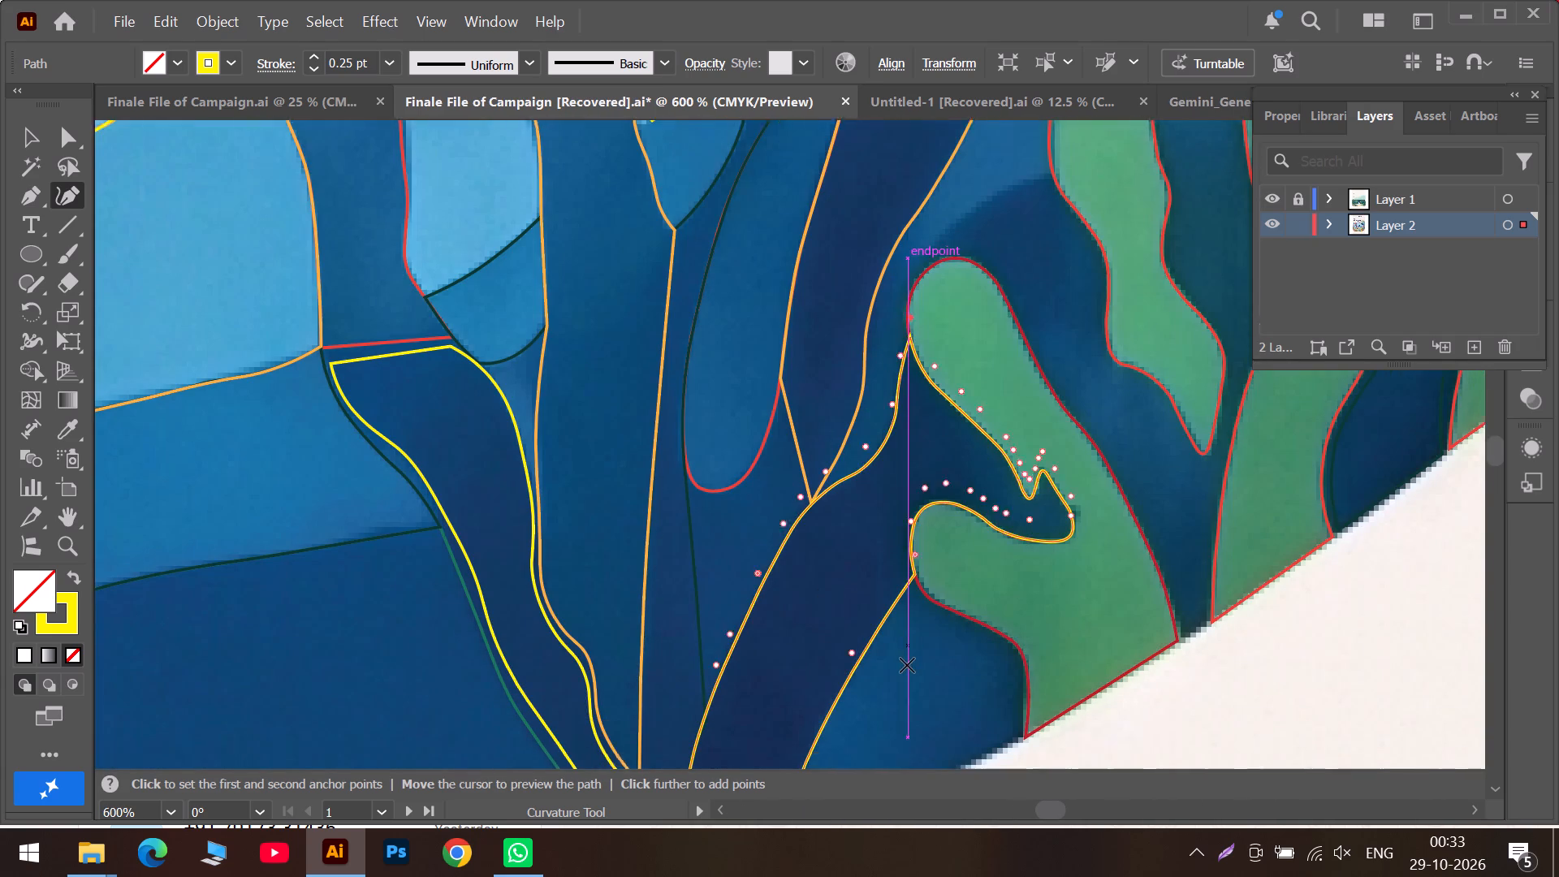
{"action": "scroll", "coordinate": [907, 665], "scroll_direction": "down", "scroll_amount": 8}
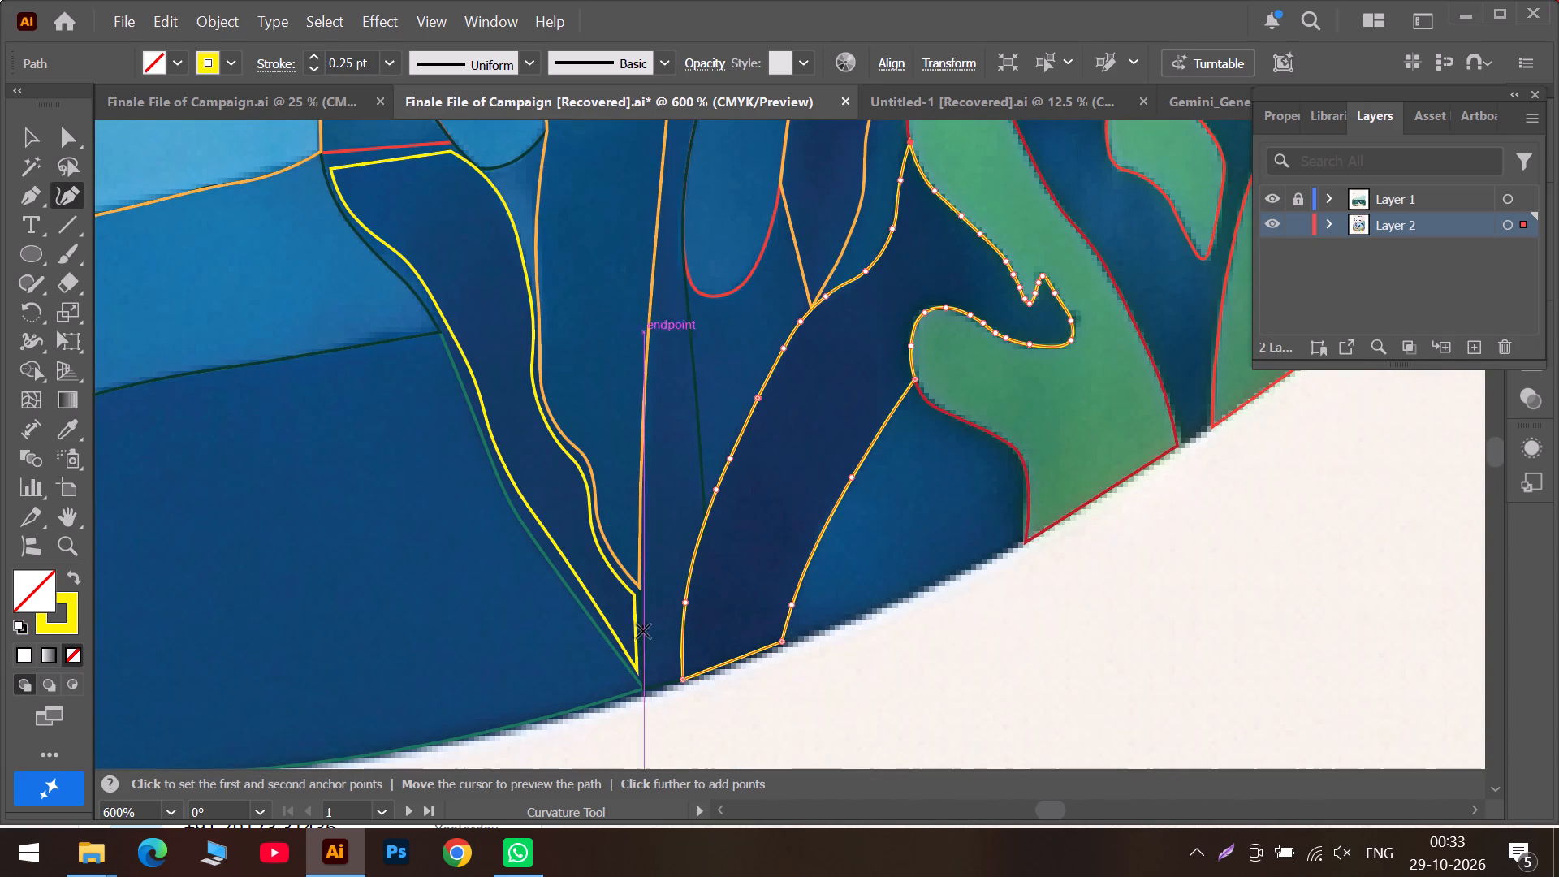
Select the narrow yellow seaweed outline and move its lower inner corner anchor onto the bottom tip of the orange outline with the Curvature tool.
{"action": "scroll", "coordinate": [663, 683], "scroll_direction": "up", "scroll_amount": 6}
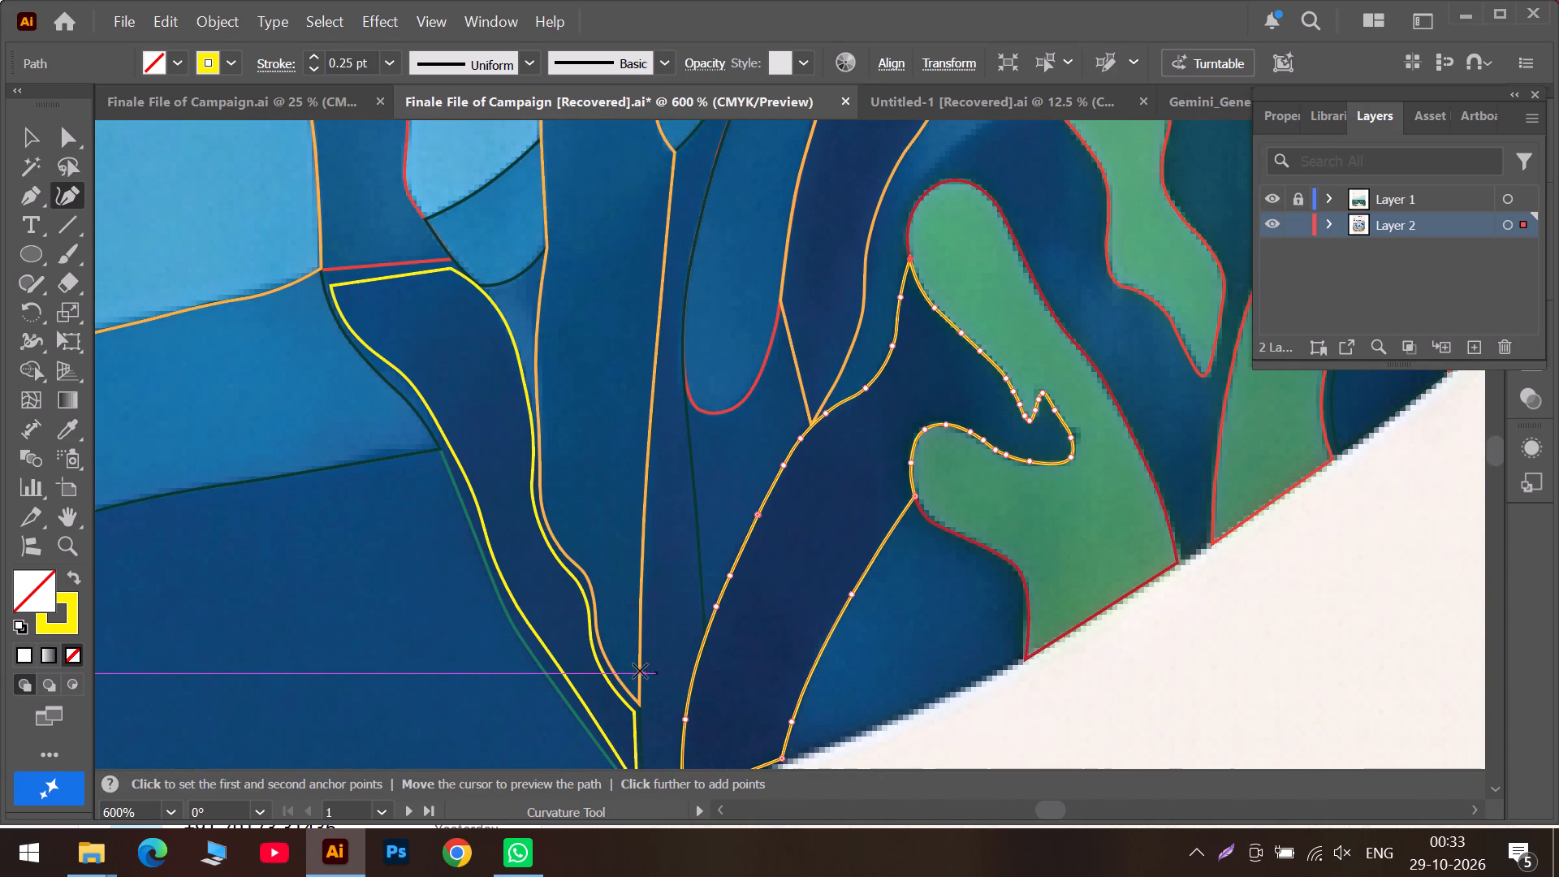
{"action": "scroll", "coordinate": [633, 671], "scroll_direction": "up", "scroll_amount": 5}
{"action": "scroll", "coordinate": [646, 660], "scroll_direction": "down", "scroll_amount": 3}
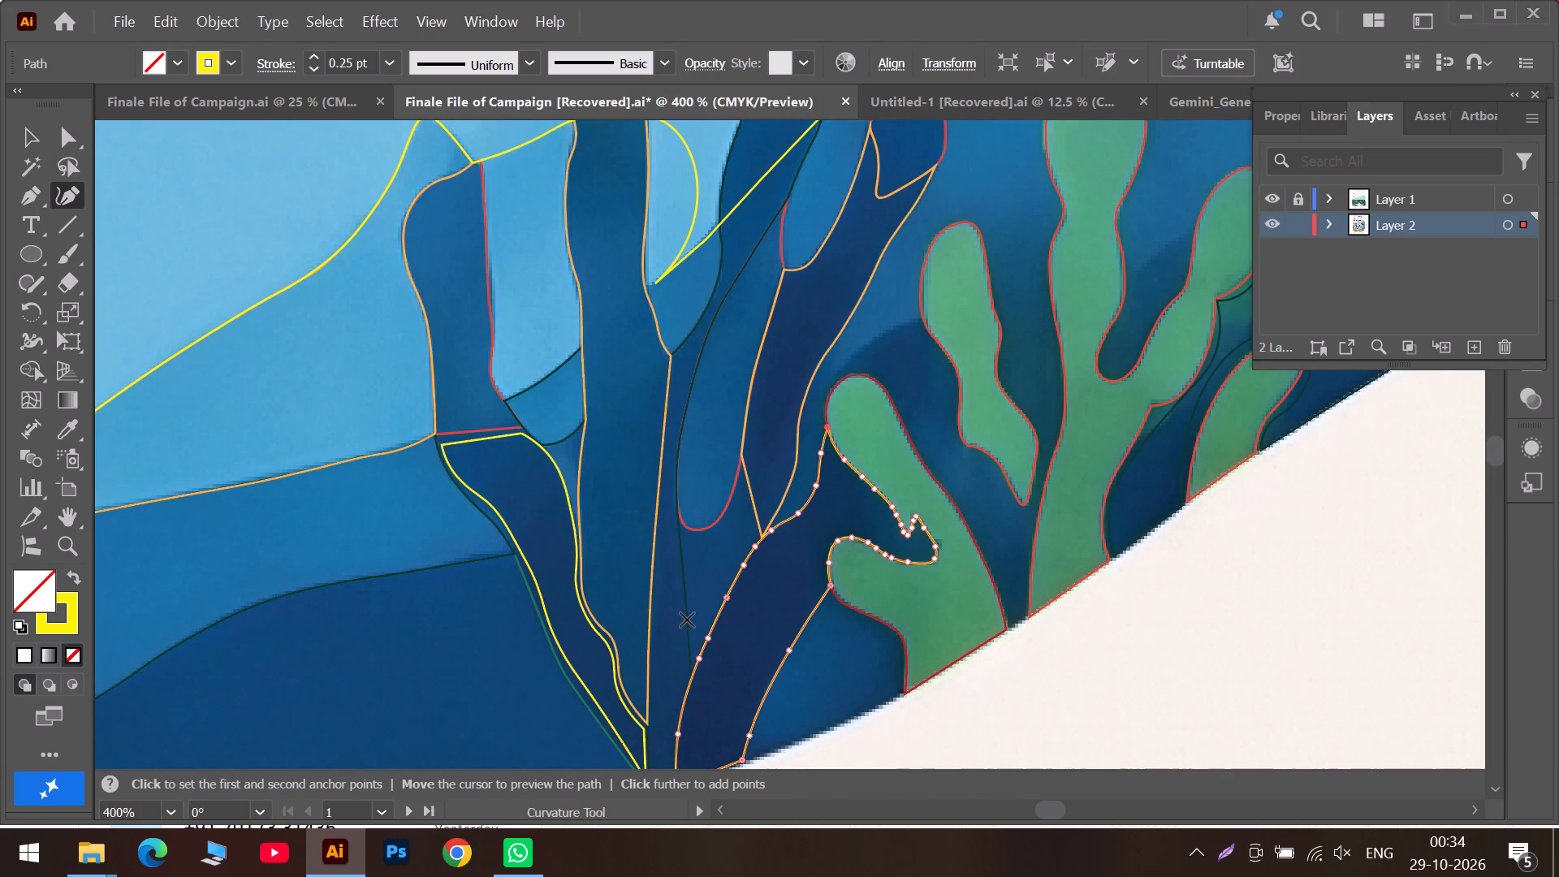
{"action": "scroll", "coordinate": [649, 746], "scroll_direction": "up", "scroll_amount": 4, "text": "alt"}
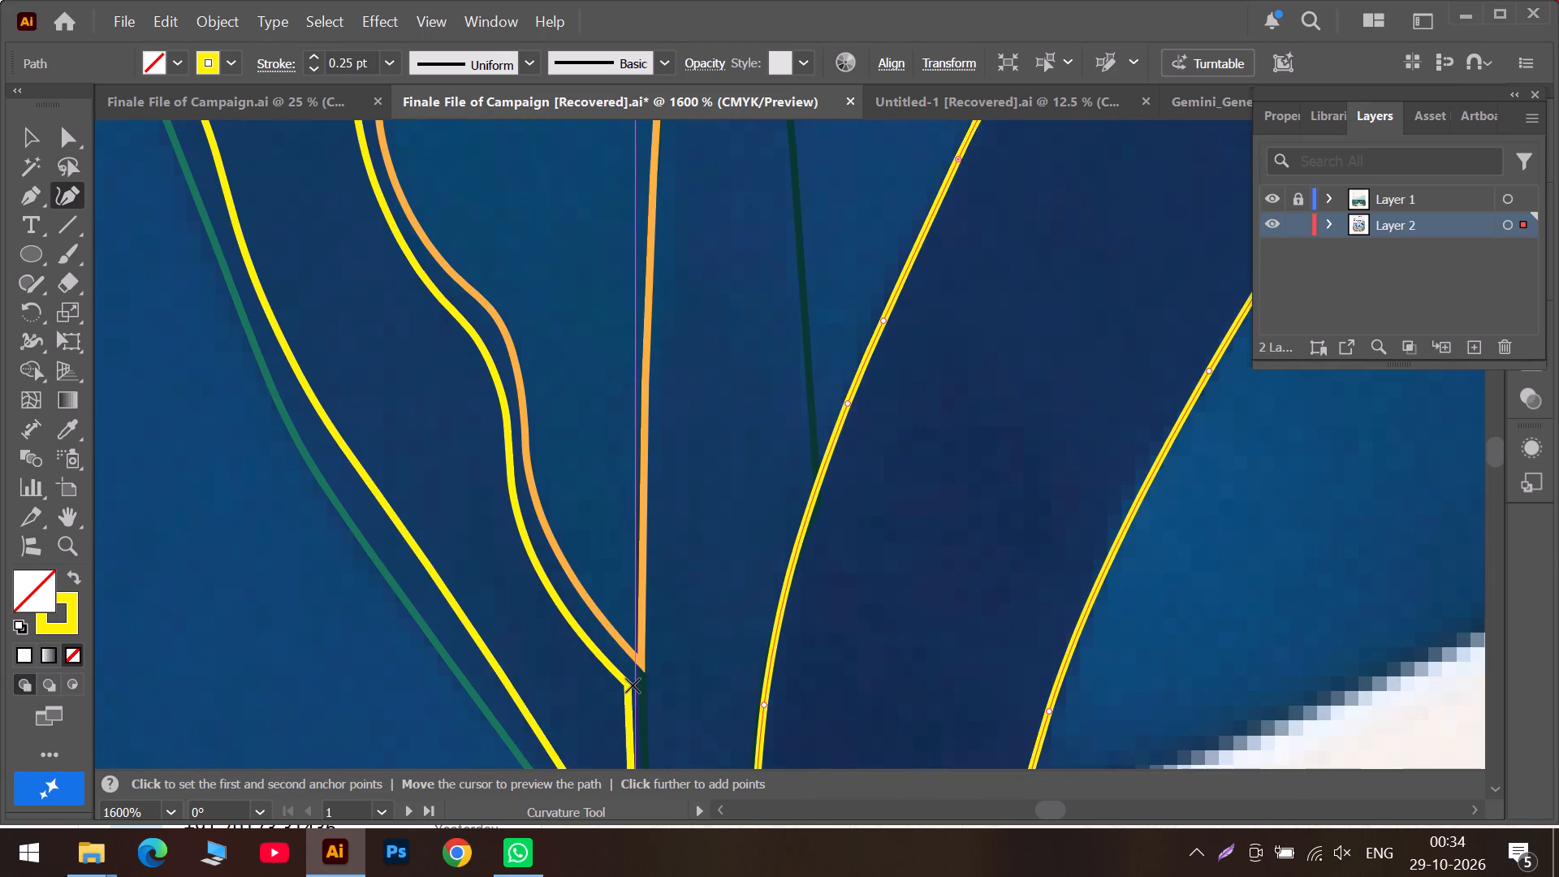
{"action": "left_click", "coordinate": [26, 136]}
{"action": "left_click", "coordinate": [571, 615]}
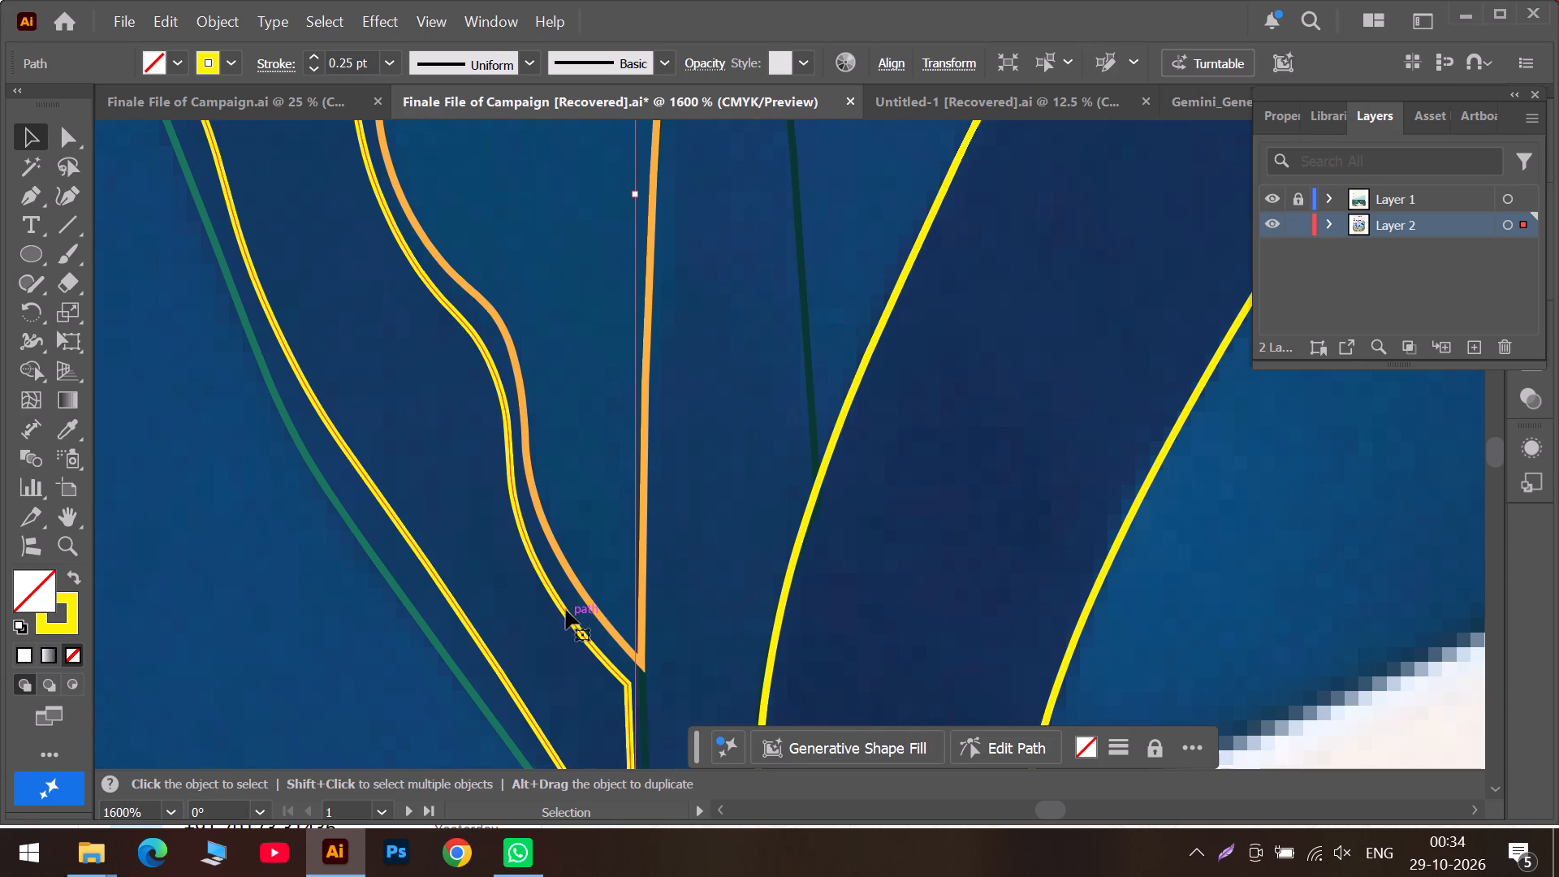
{"action": "left_click", "coordinate": [63, 198]}
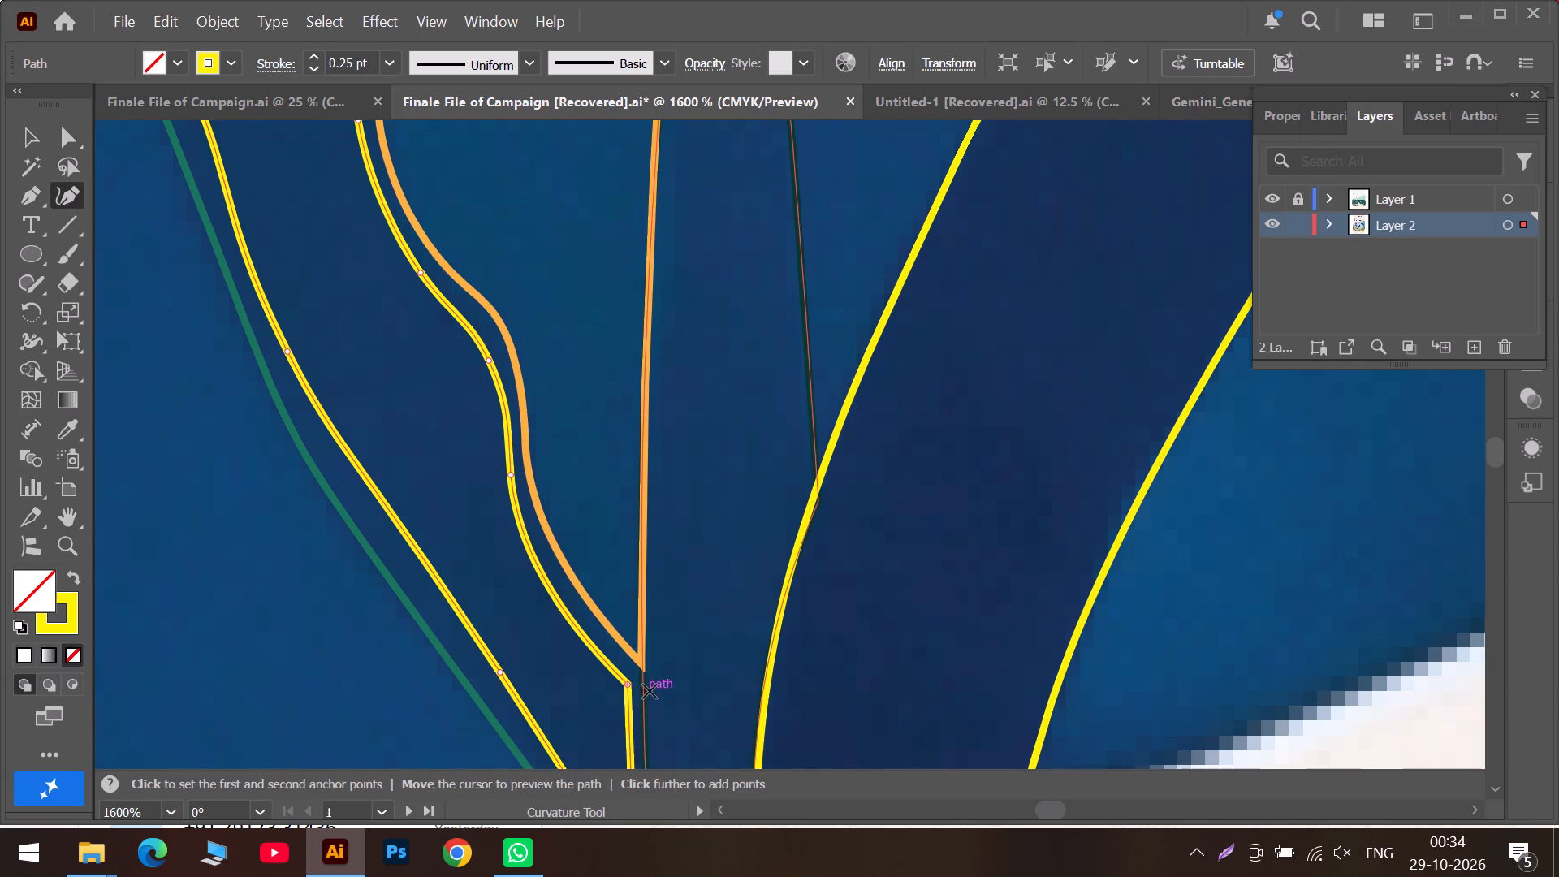
{"action": "scroll", "coordinate": [649, 689], "scroll_direction": "up", "scroll_amount": 3, "text": "alt"}
{"action": "scroll", "coordinate": [593, 654], "scroll_direction": "down", "scroll_amount": 5}
{"action": "scroll", "coordinate": [559, 255], "scroll_direction": "up", "scroll_amount": 2}
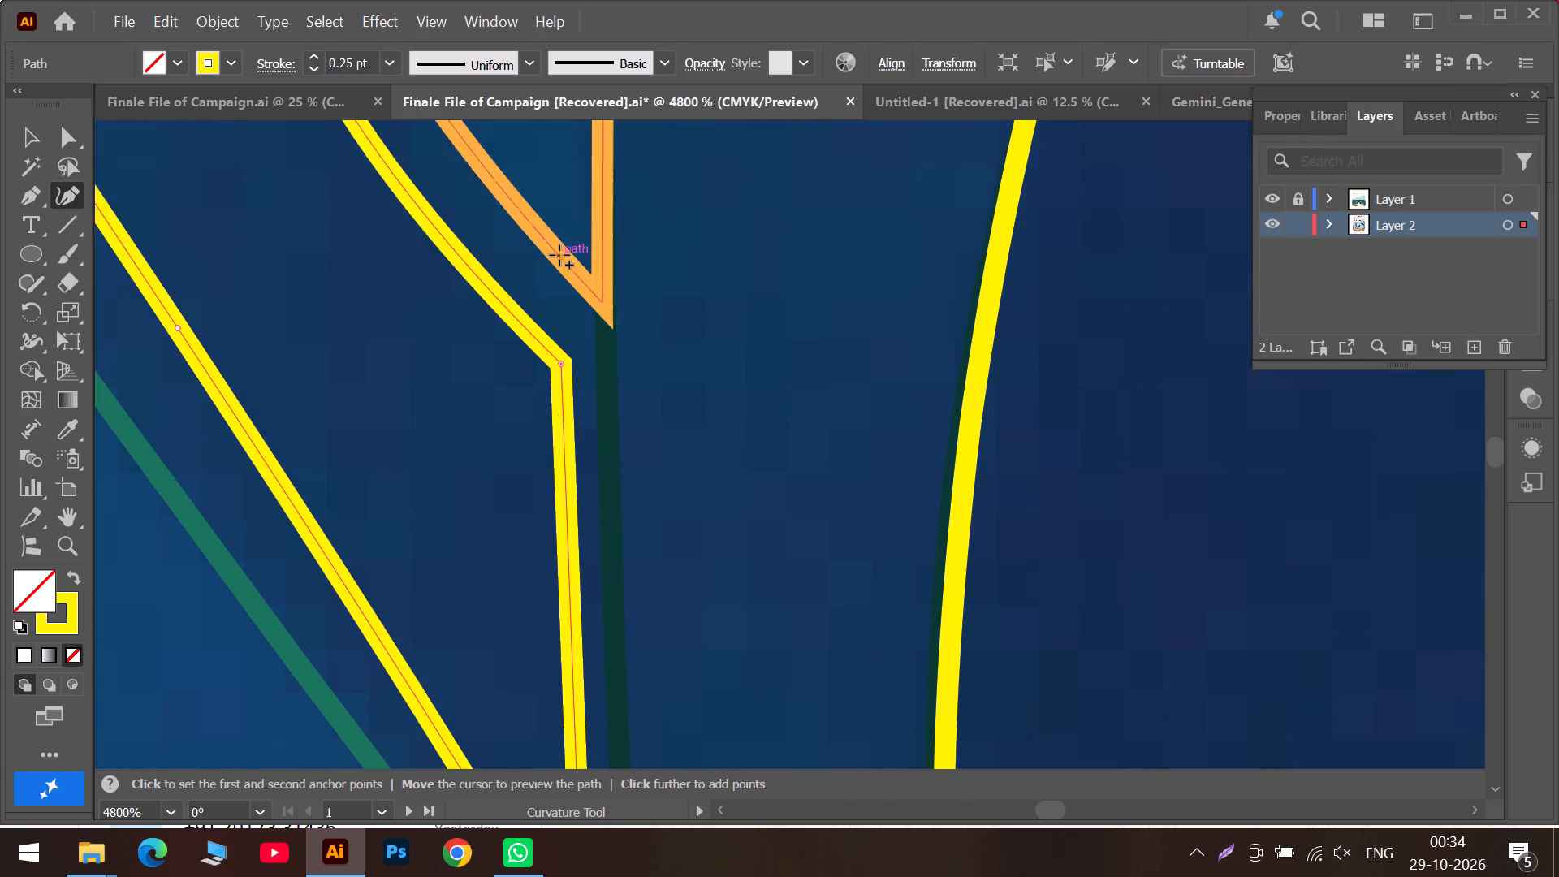
{"action": "scroll", "coordinate": [559, 255], "scroll_direction": "up", "scroll_amount": 1}
{"action": "left_click_drag", "start_coordinate": [559, 449], "coordinate": [602, 384]}
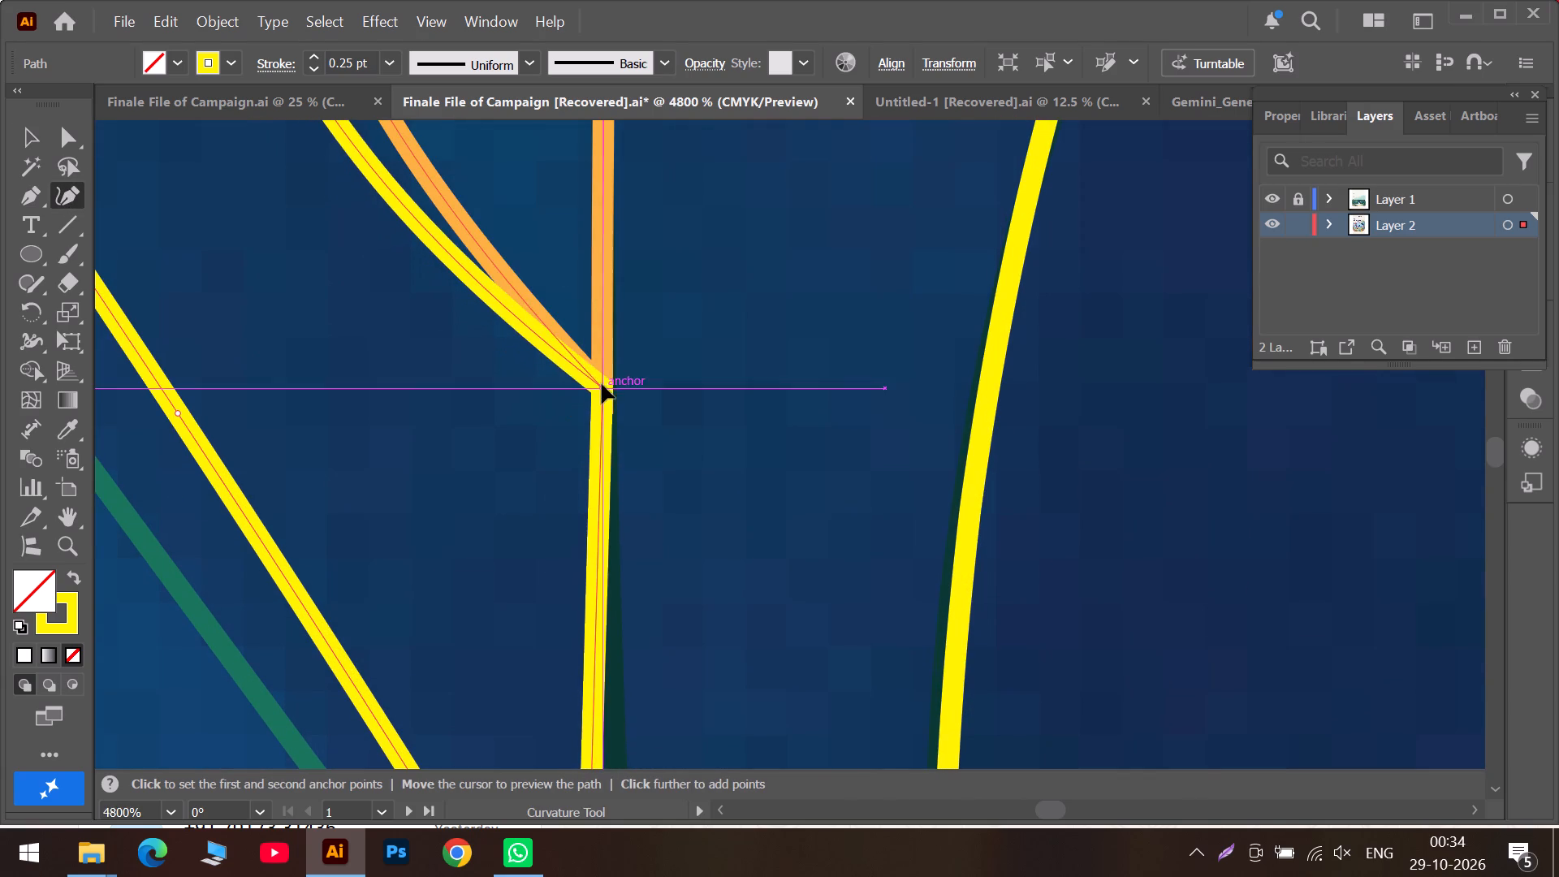
{"action": "left_click_drag", "start_coordinate": [602, 384], "coordinate": [599, 382]}
Move the yellow shape's bottom tip anchor down to the junction of the green outlines at the base, undoing the first misplaced pull.
{"action": "scroll", "coordinate": [618, 447], "scroll_direction": "down", "scroll_amount": 4}
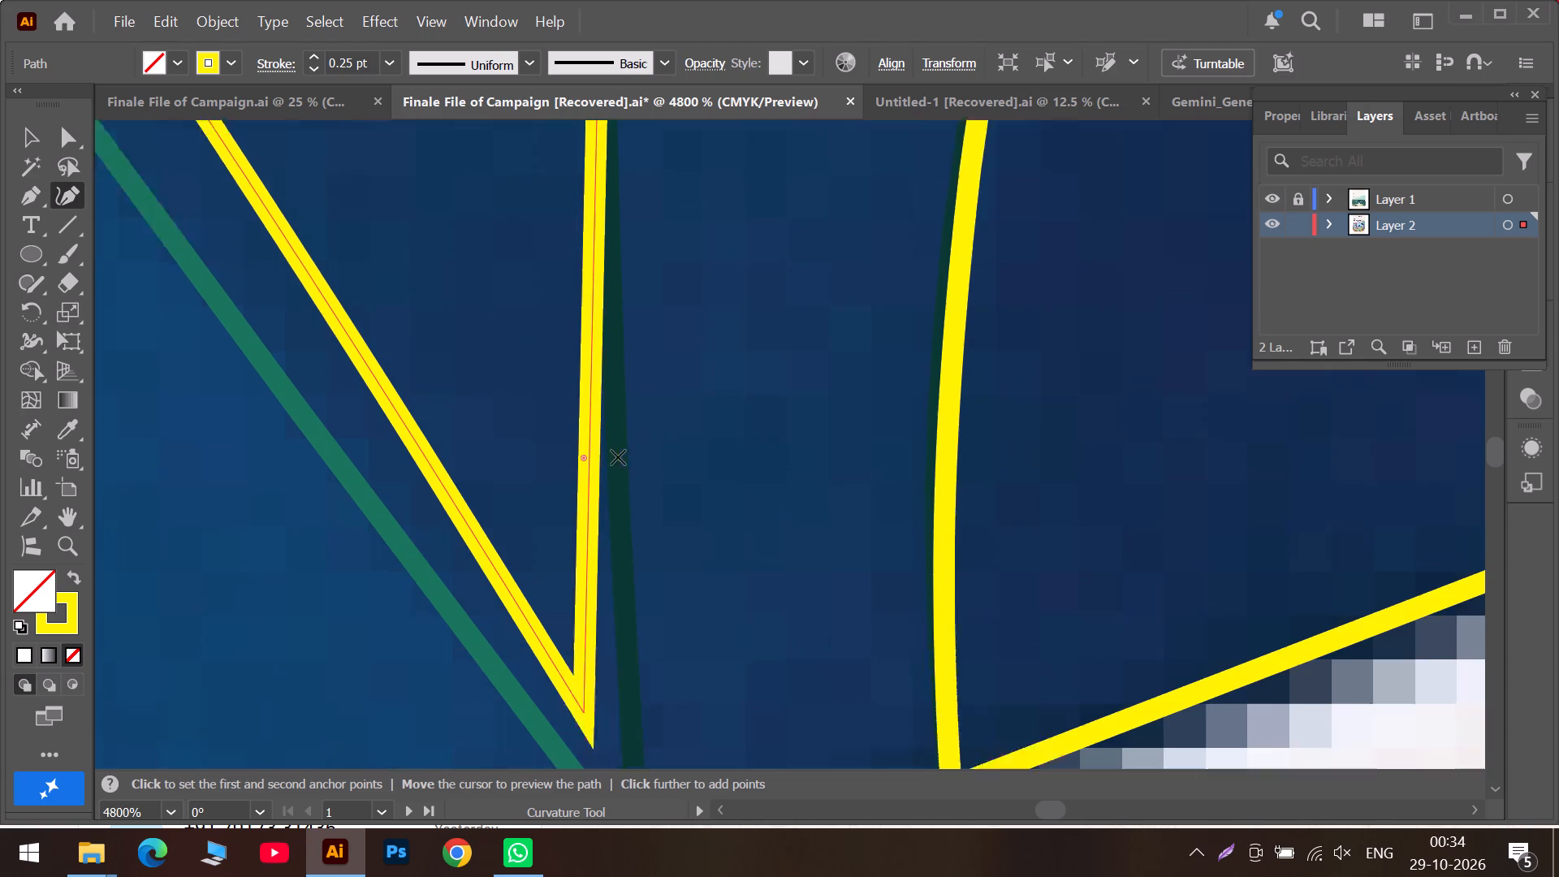
{"action": "scroll", "coordinate": [618, 457], "scroll_direction": "down", "scroll_amount": 2}
{"action": "left_click_drag", "start_coordinate": [581, 536], "coordinate": [617, 643]}
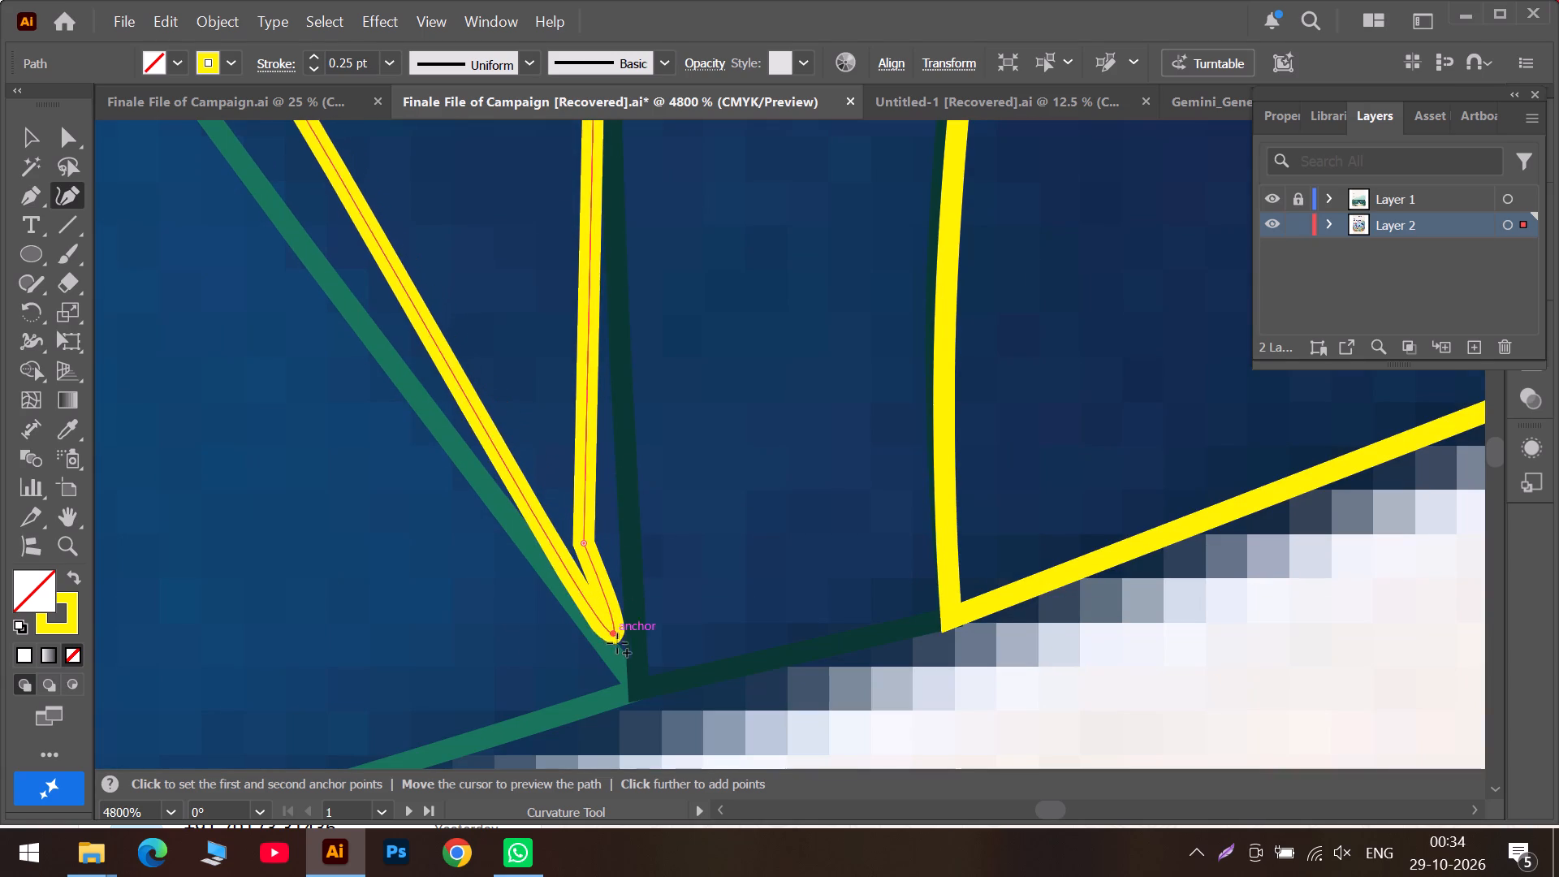
{"action": "left_click_drag", "start_coordinate": [617, 643], "coordinate": [627, 667]}
{"action": "key", "text": "ctrl+z"}
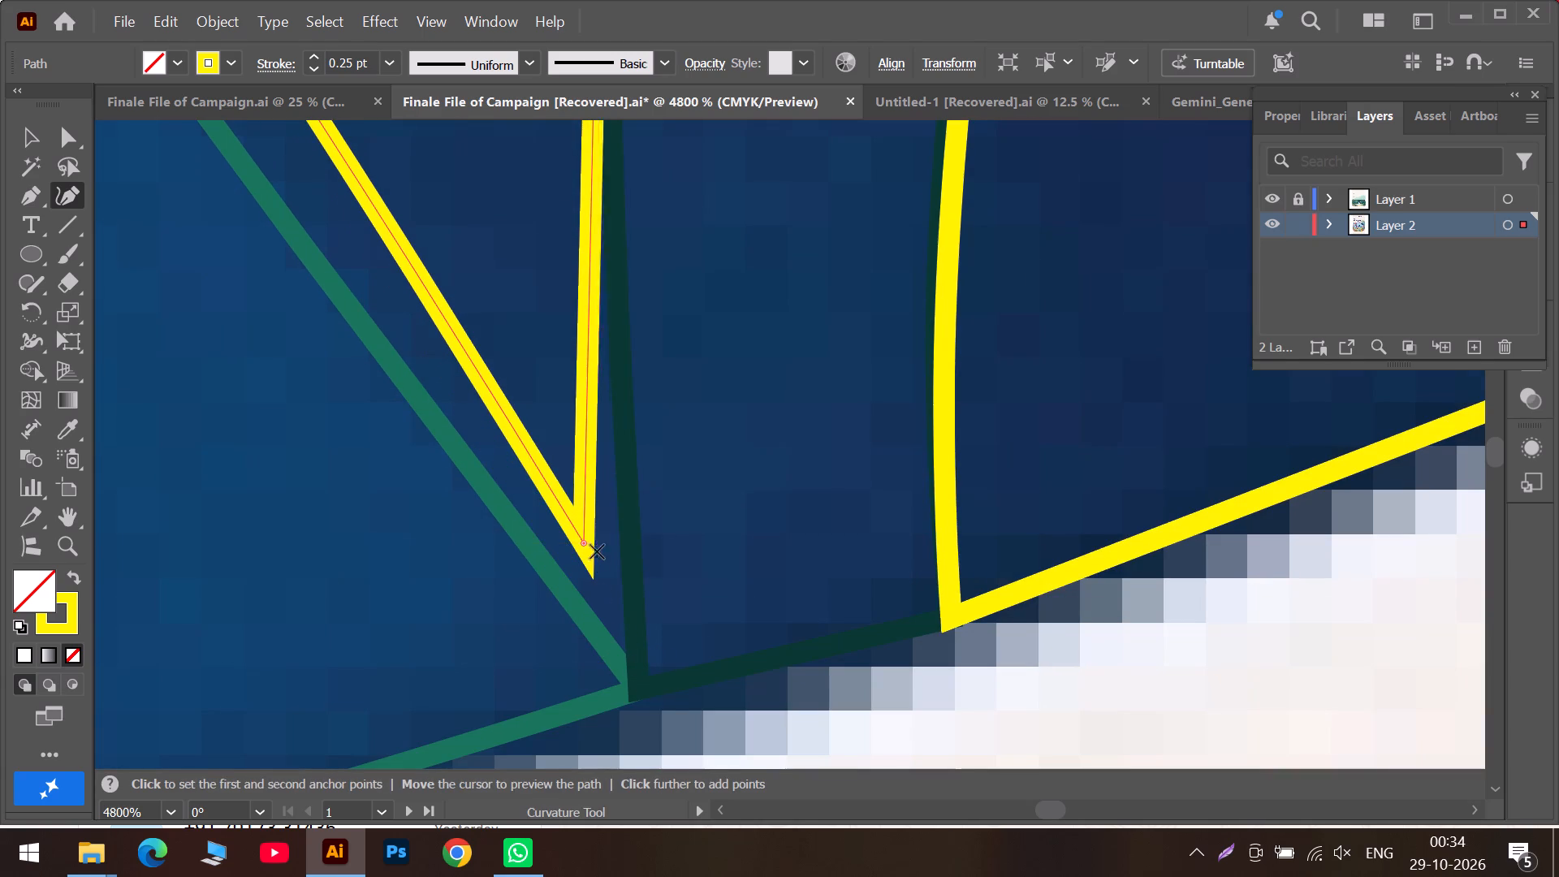
{"action": "left_click_drag", "start_coordinate": [581, 543], "coordinate": [629, 661]}
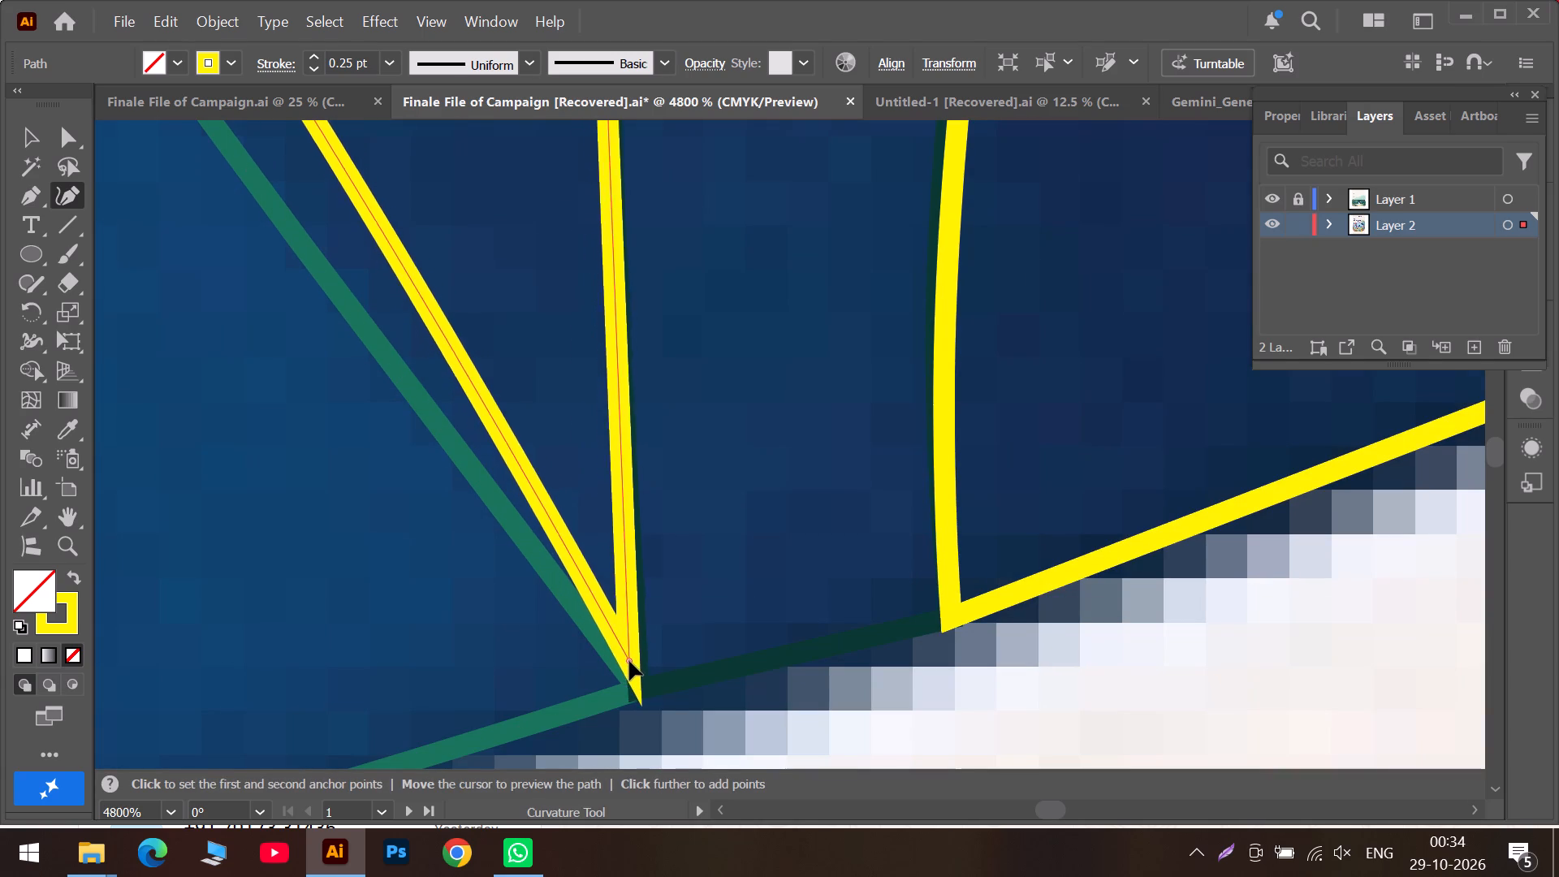
{"action": "left_click_drag", "start_coordinate": [629, 661], "coordinate": [626, 656]}
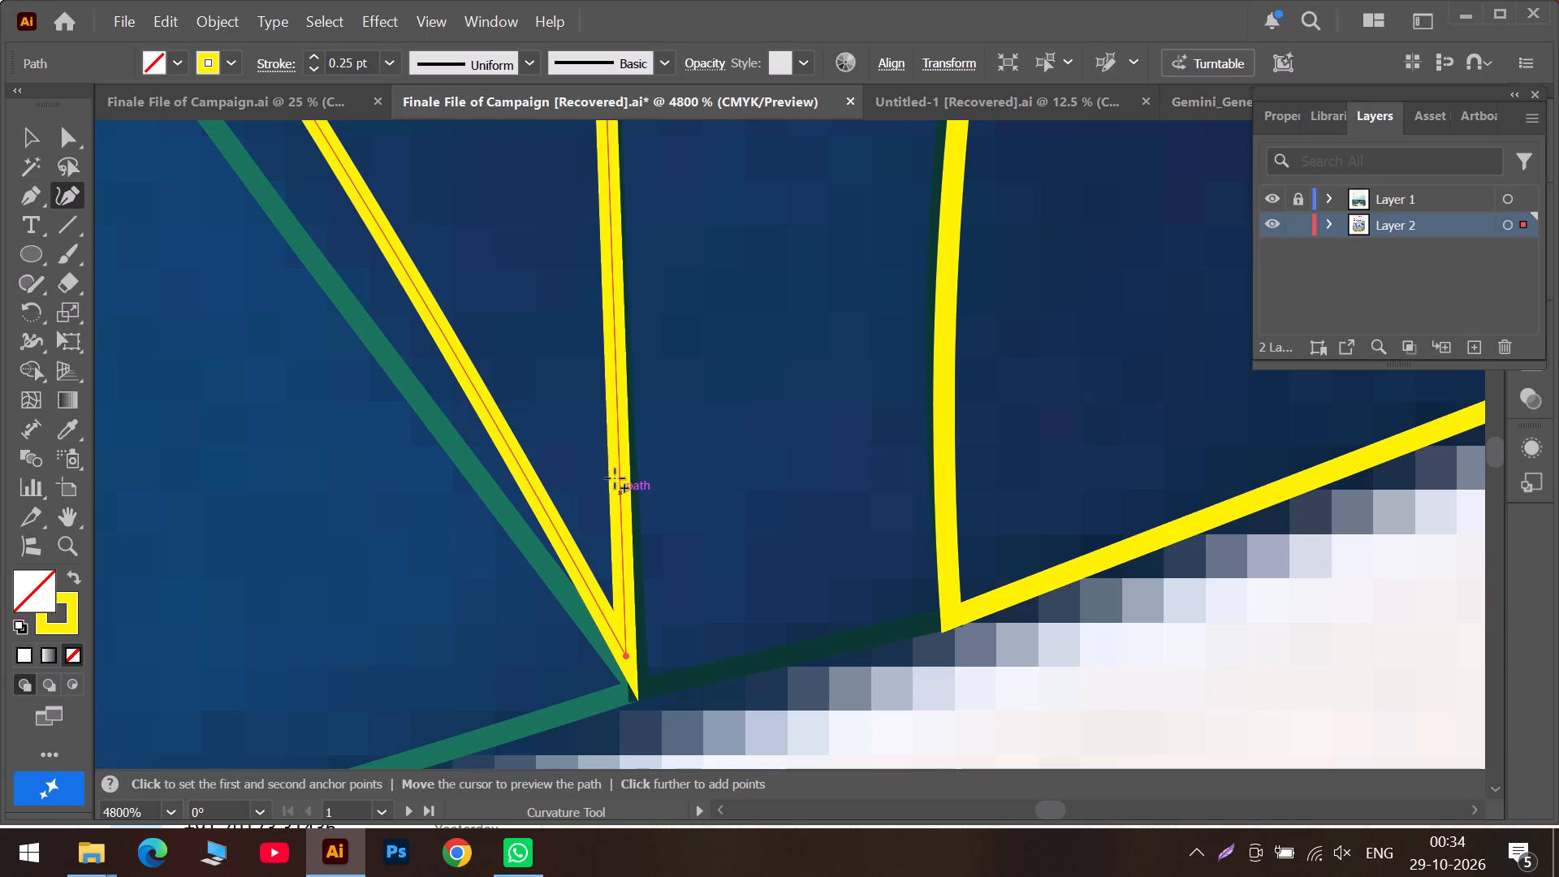
{"action": "scroll", "coordinate": [613, 478], "scroll_direction": "up", "scroll_amount": 4}
{"action": "left_click", "coordinate": [598, 214]}
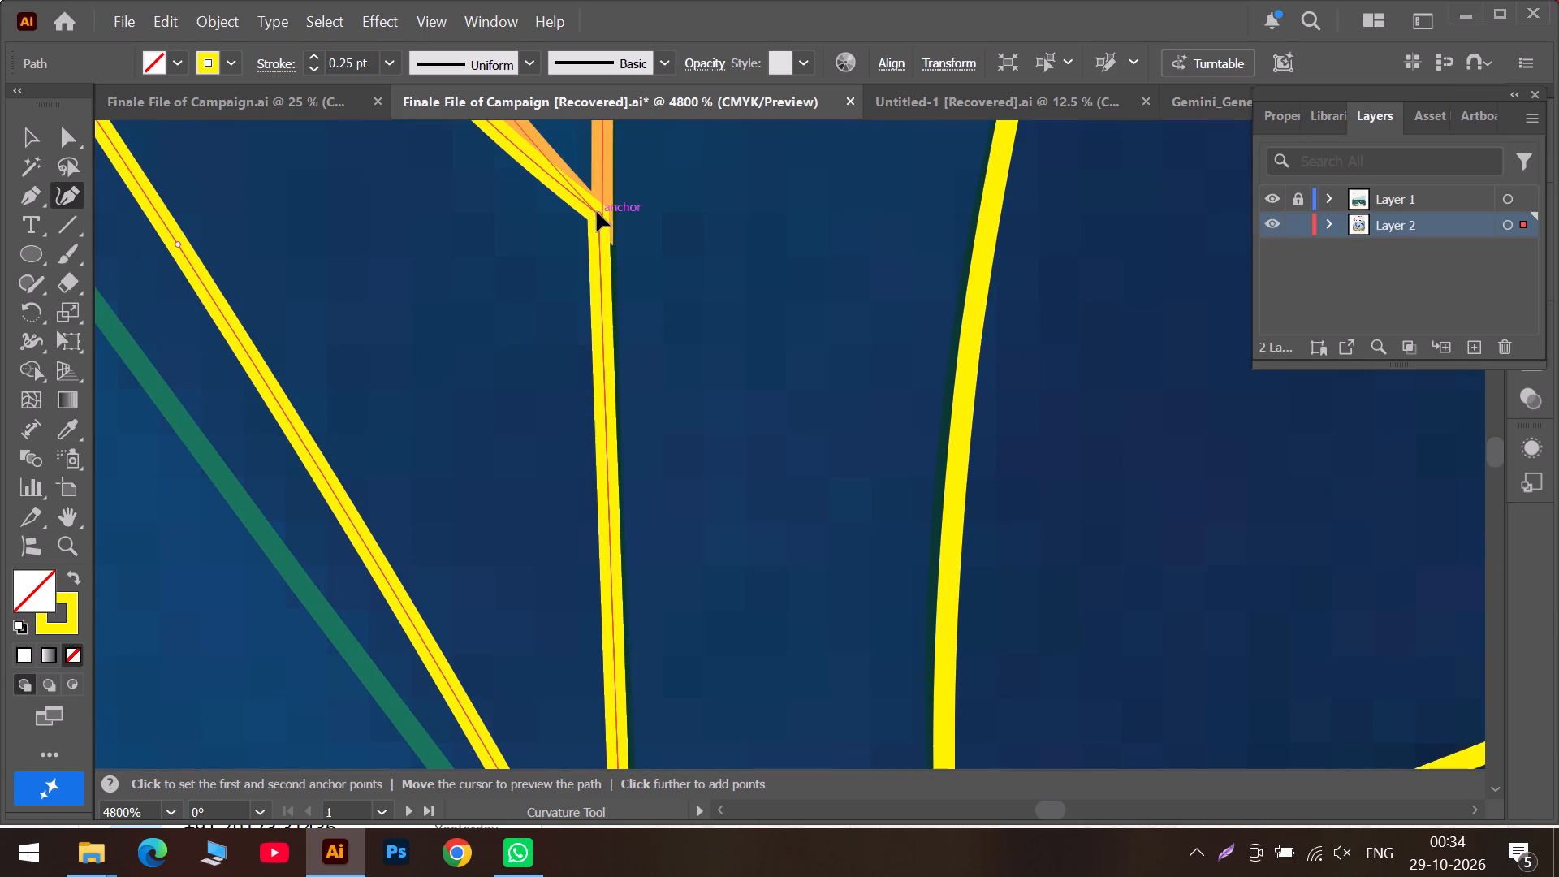
{"action": "scroll", "coordinate": [624, 386], "scroll_direction": "down", "scroll_amount": 5}
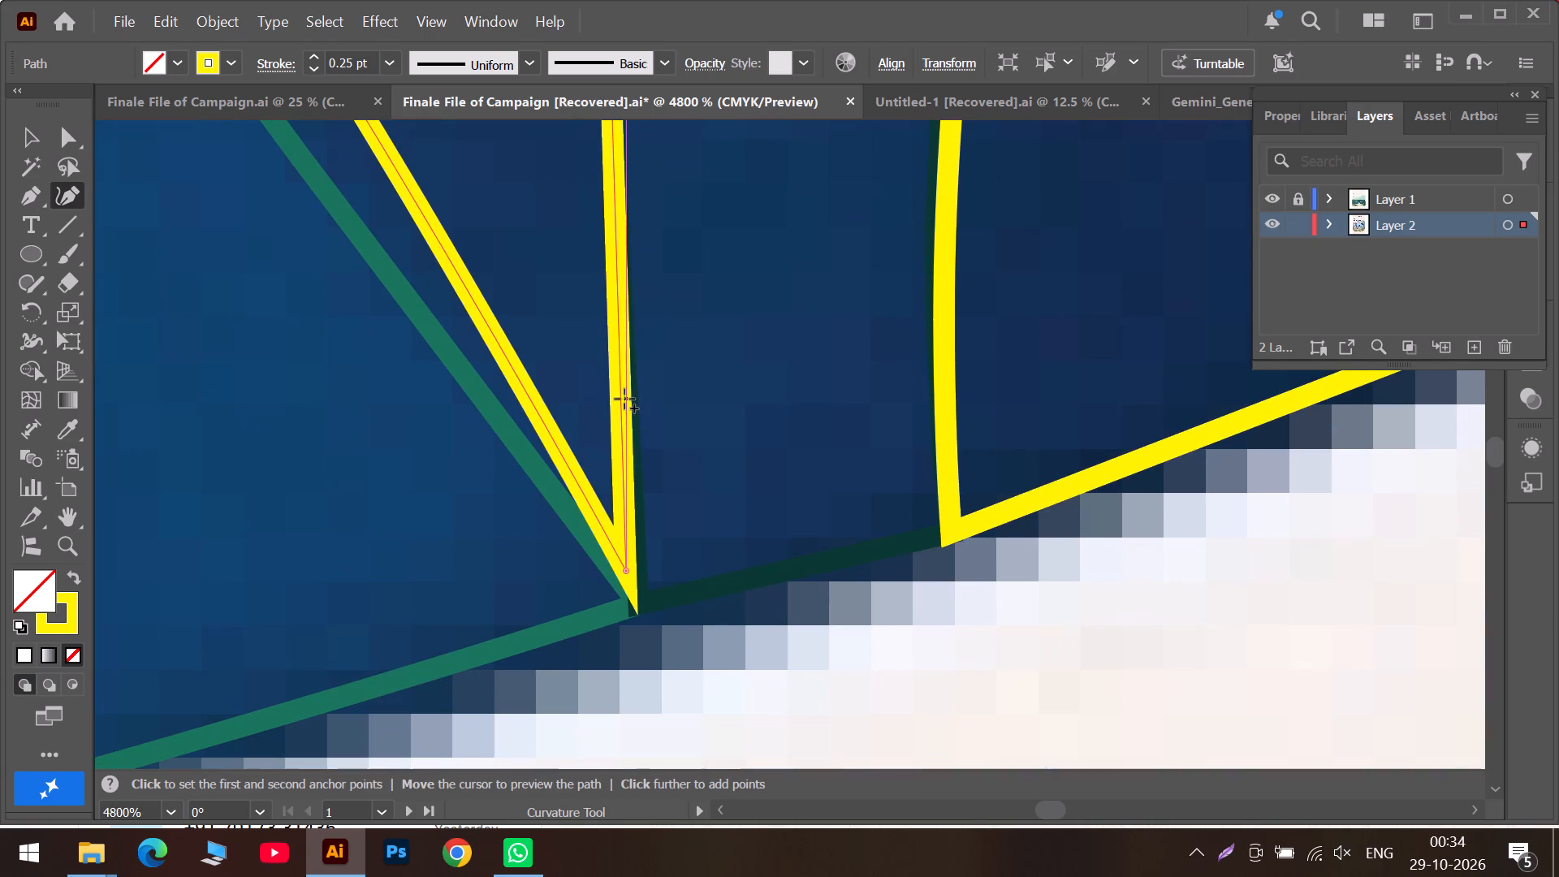
{"action": "left_click_drag", "start_coordinate": [624, 566], "coordinate": [631, 568]}
Add curve points on the yellow shape's outer edge just above the tip to follow the green outline, and nudge the tip to fit.
{"action": "left_click_drag", "start_coordinate": [480, 300], "coordinate": [467, 312]}
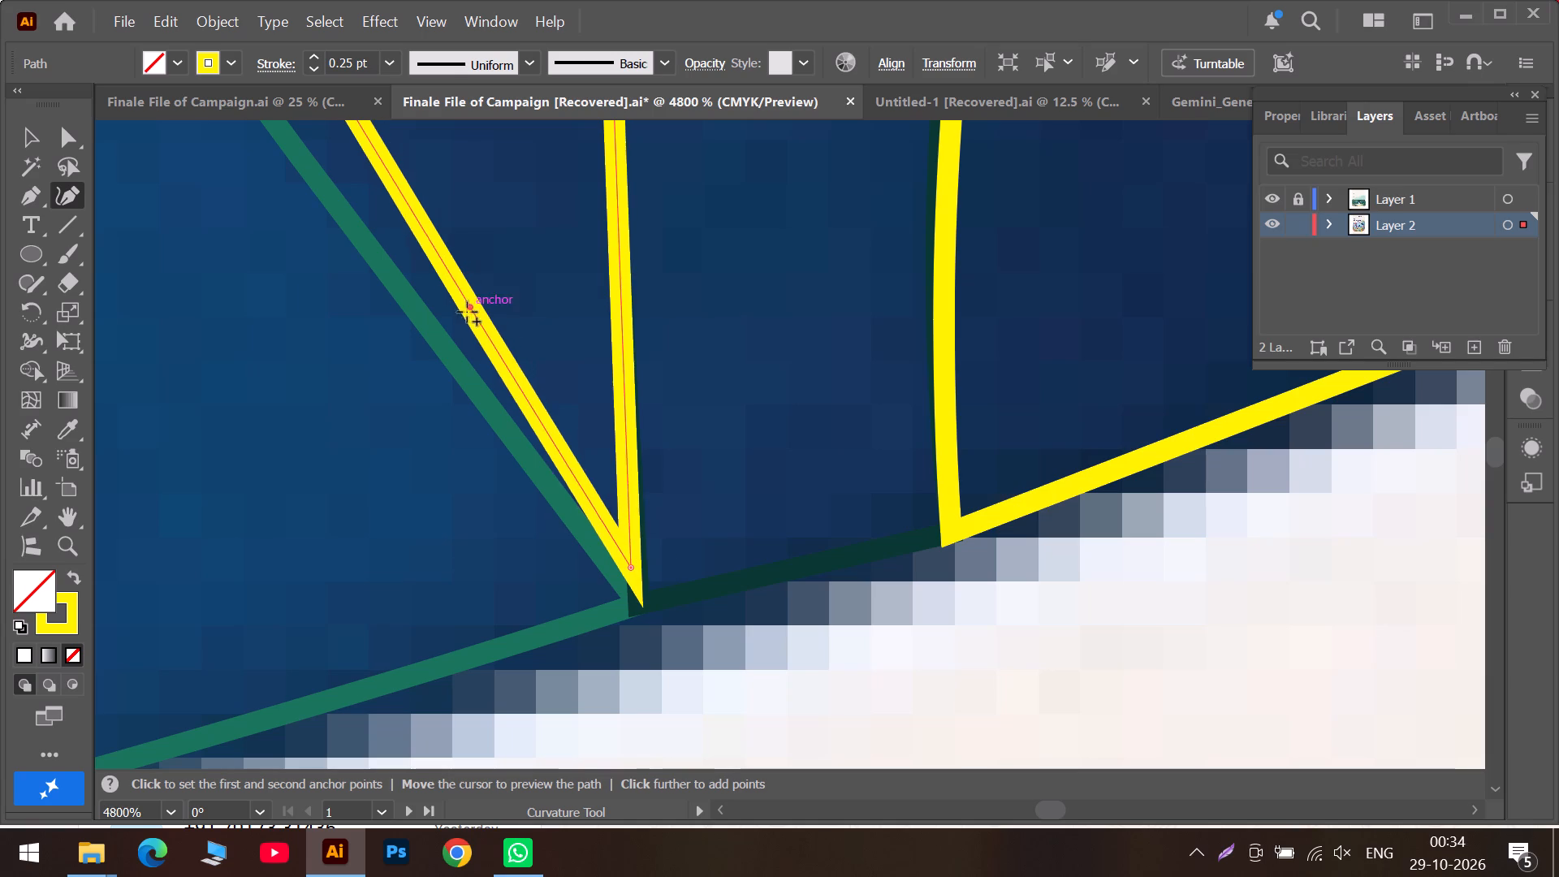
{"action": "left_click_drag", "start_coordinate": [467, 312], "coordinate": [447, 348]}
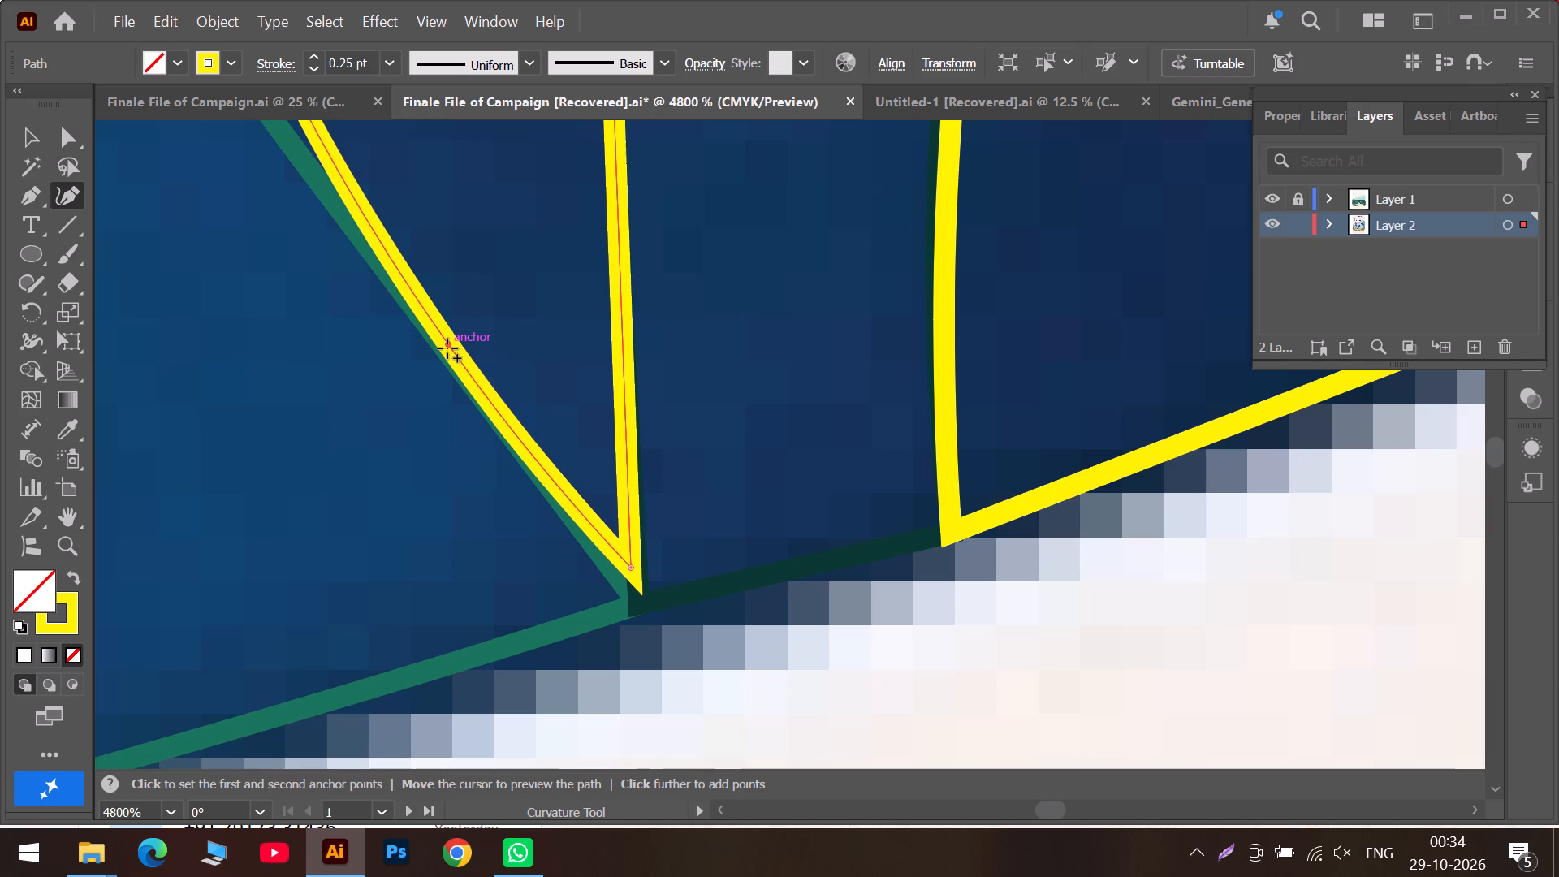
{"action": "left_click_drag", "start_coordinate": [447, 348], "coordinate": [448, 352]}
{"action": "left_click_drag", "start_coordinate": [633, 570], "coordinate": [633, 583]}
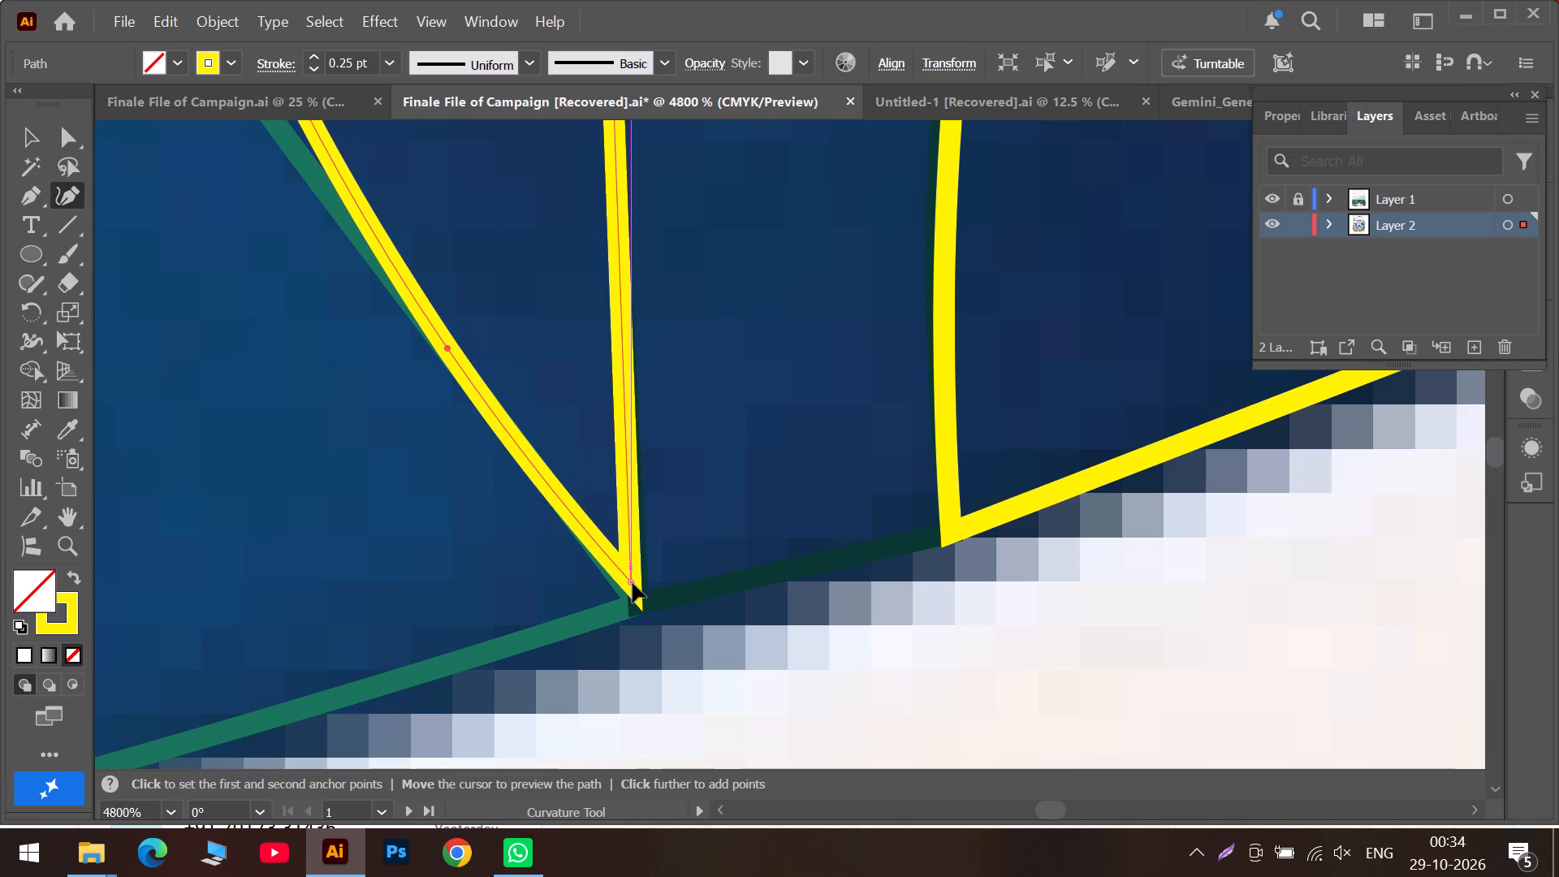
{"action": "left_click_drag", "start_coordinate": [633, 583], "coordinate": [632, 585]}
{"action": "scroll", "coordinate": [302, 293], "scroll_direction": "up", "scroll_amount": 4}
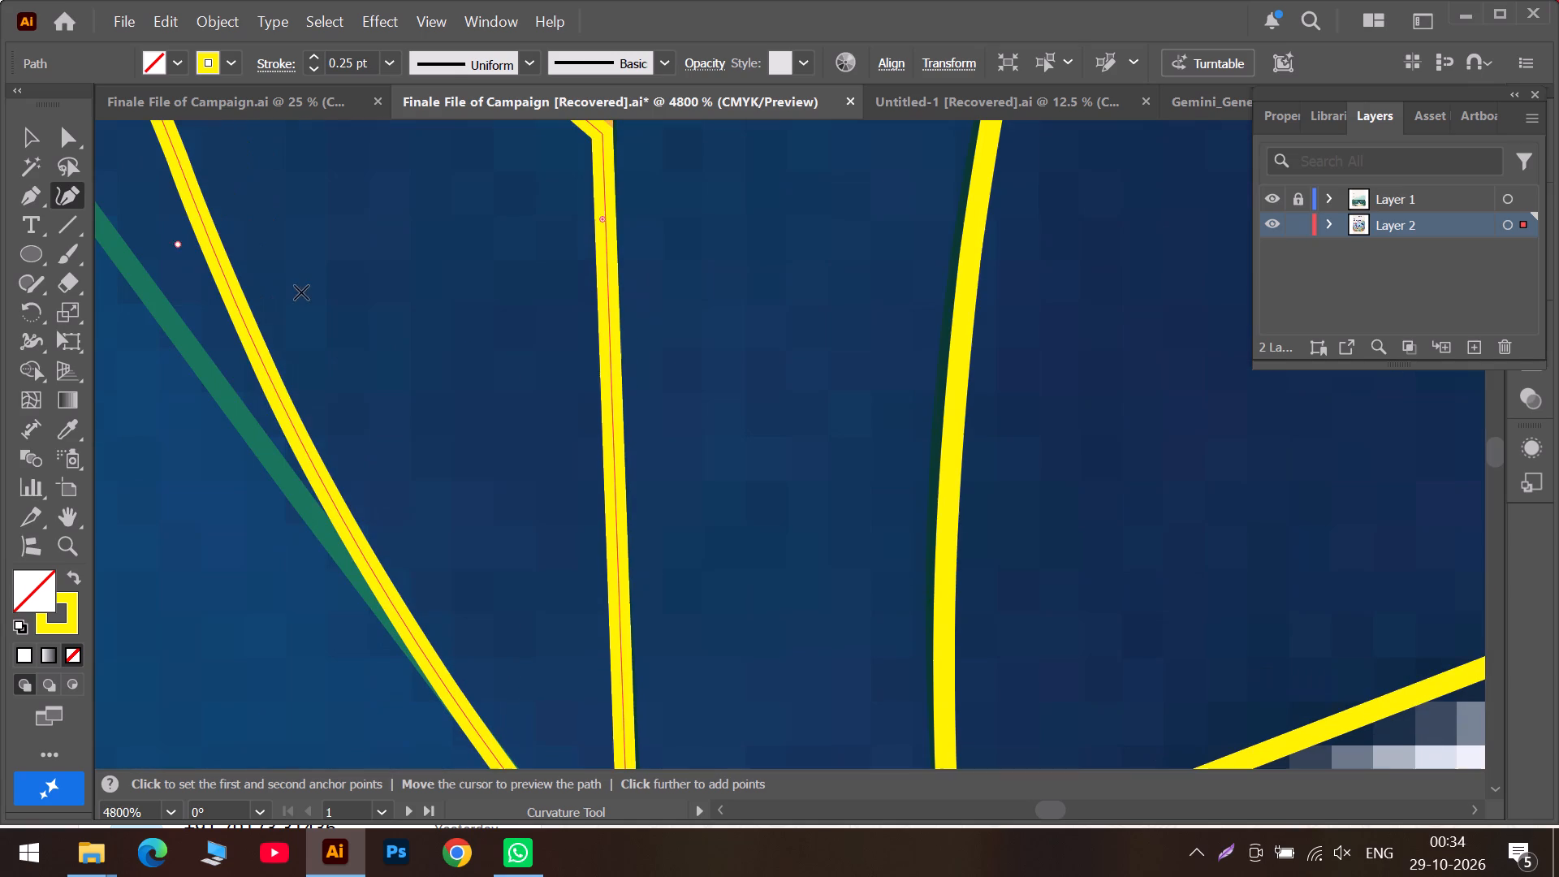
{"action": "left_click_drag", "start_coordinate": [269, 373], "coordinate": [242, 409]}
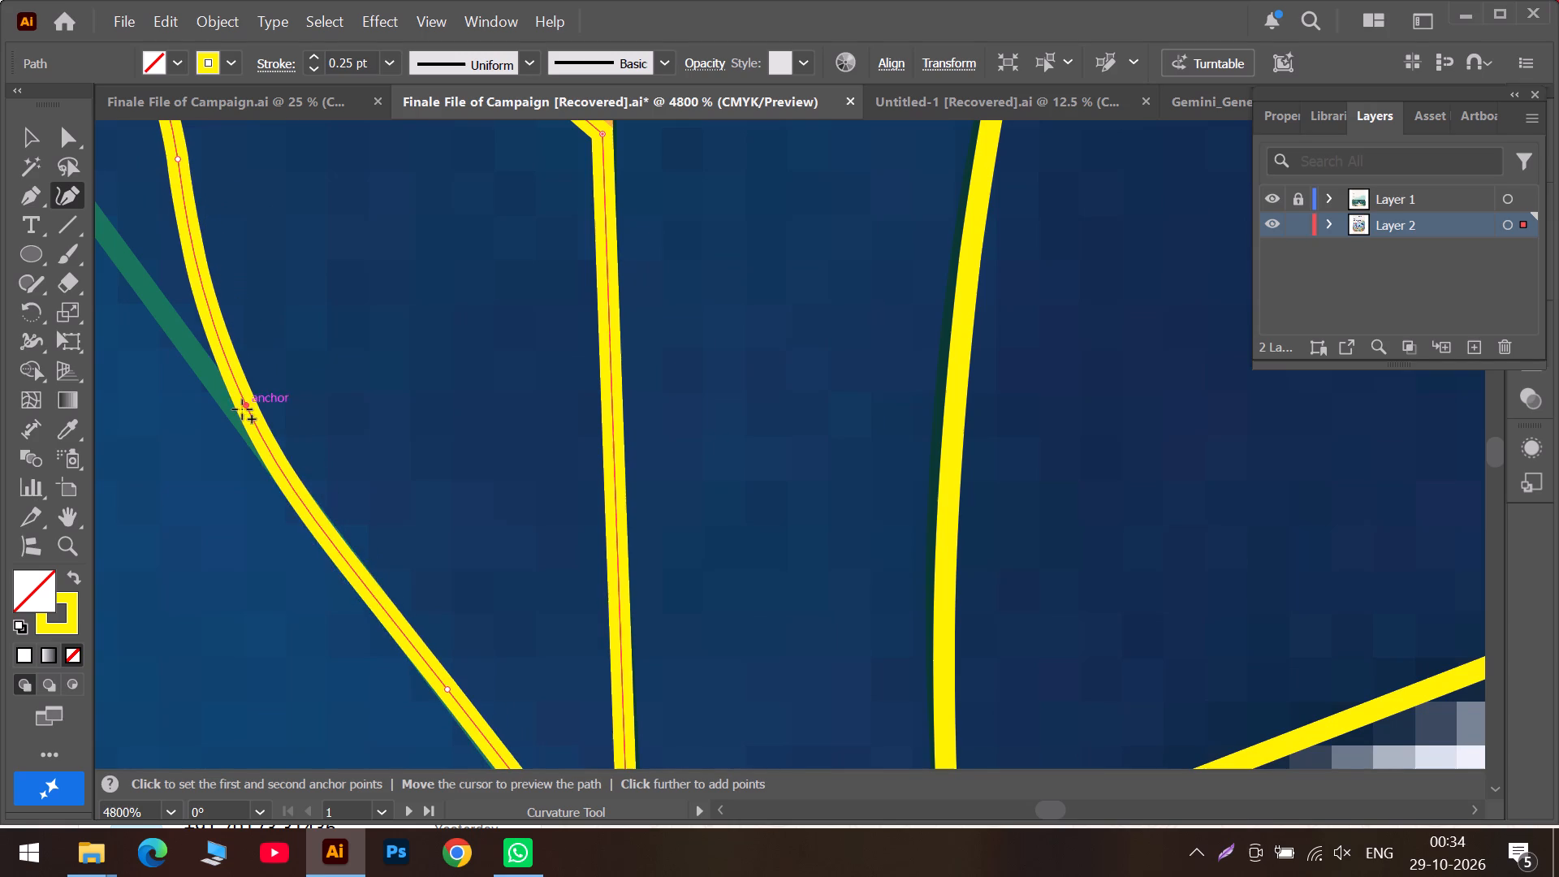
{"action": "left_click_drag", "start_coordinate": [242, 409], "coordinate": [262, 432]}
{"action": "scroll", "coordinate": [328, 503], "scroll_direction": "down", "scroll_amount": 4}
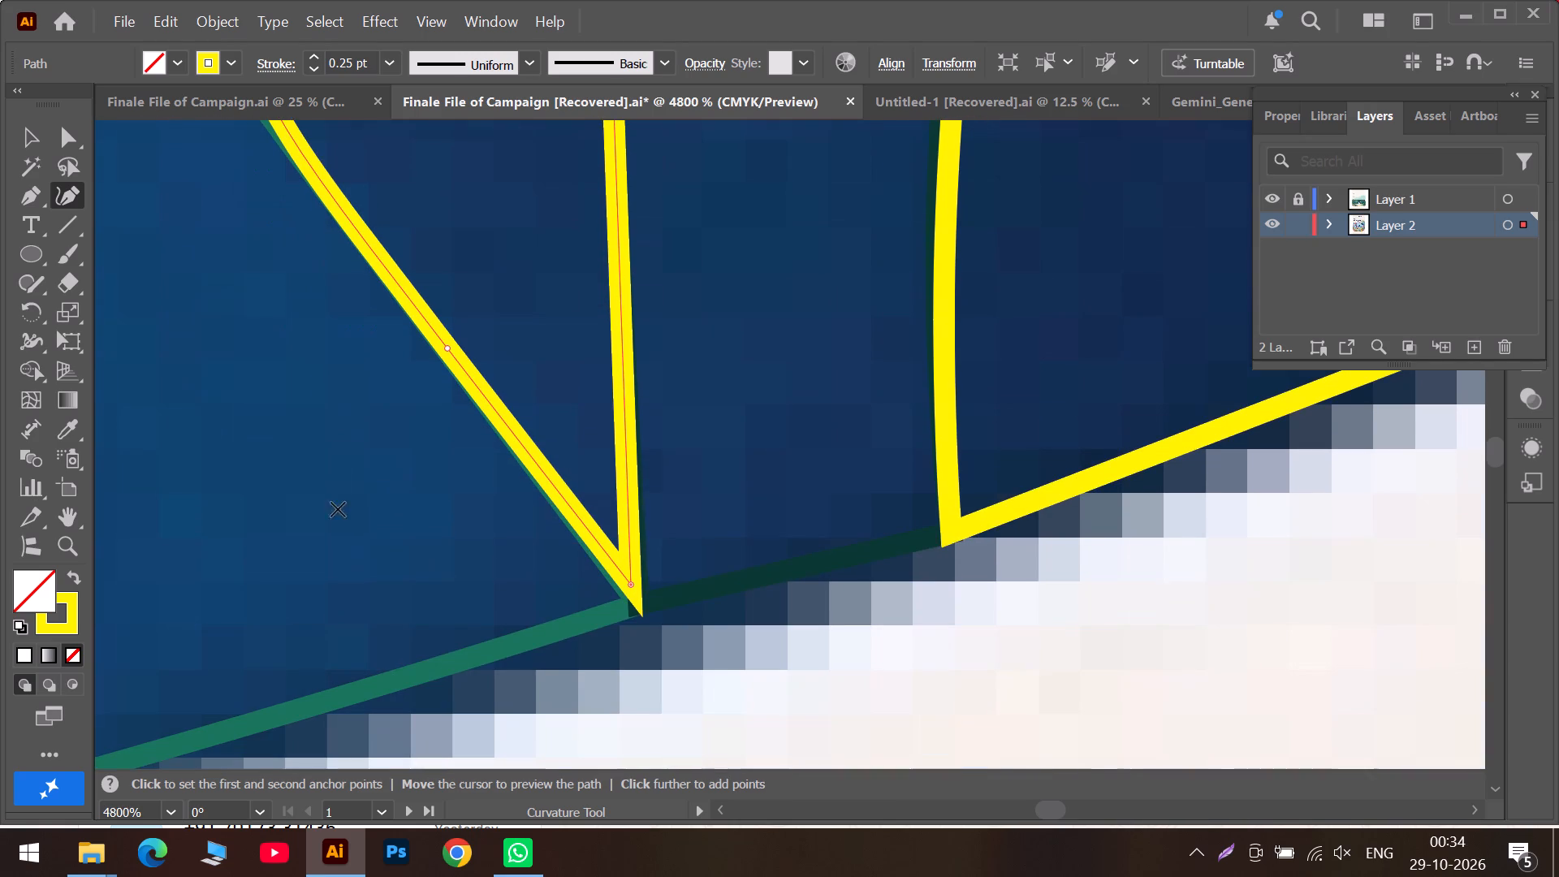
{"action": "left_click", "coordinate": [632, 585]}
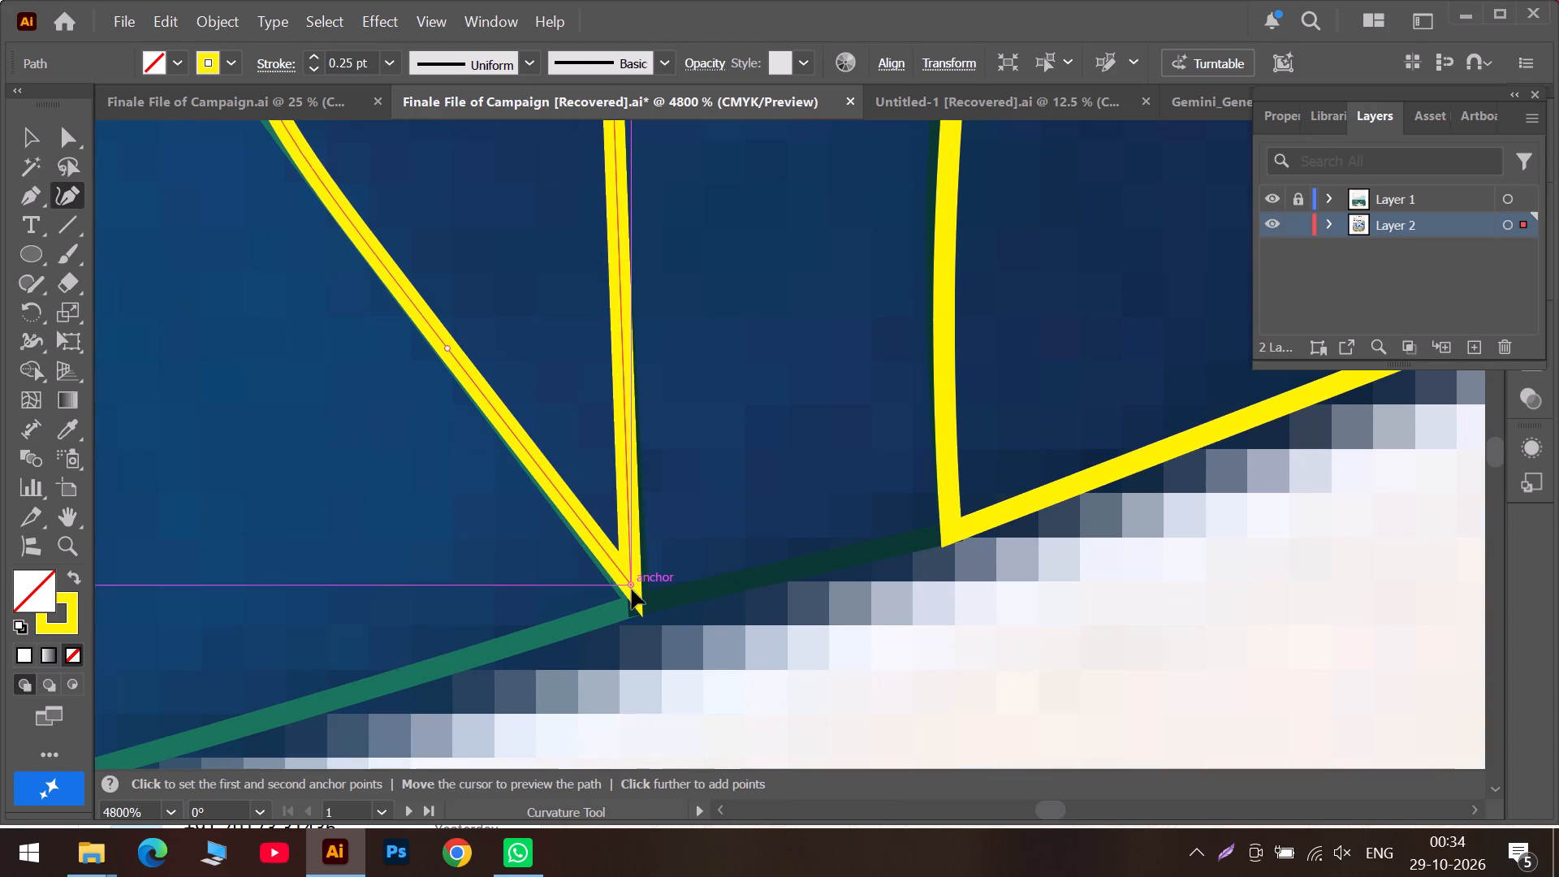
Bring the yellow shape's outer edge farther up onto the green outline by moving its existing curve points and adding new ones.
{"action": "left_click", "coordinate": [961, 810]}
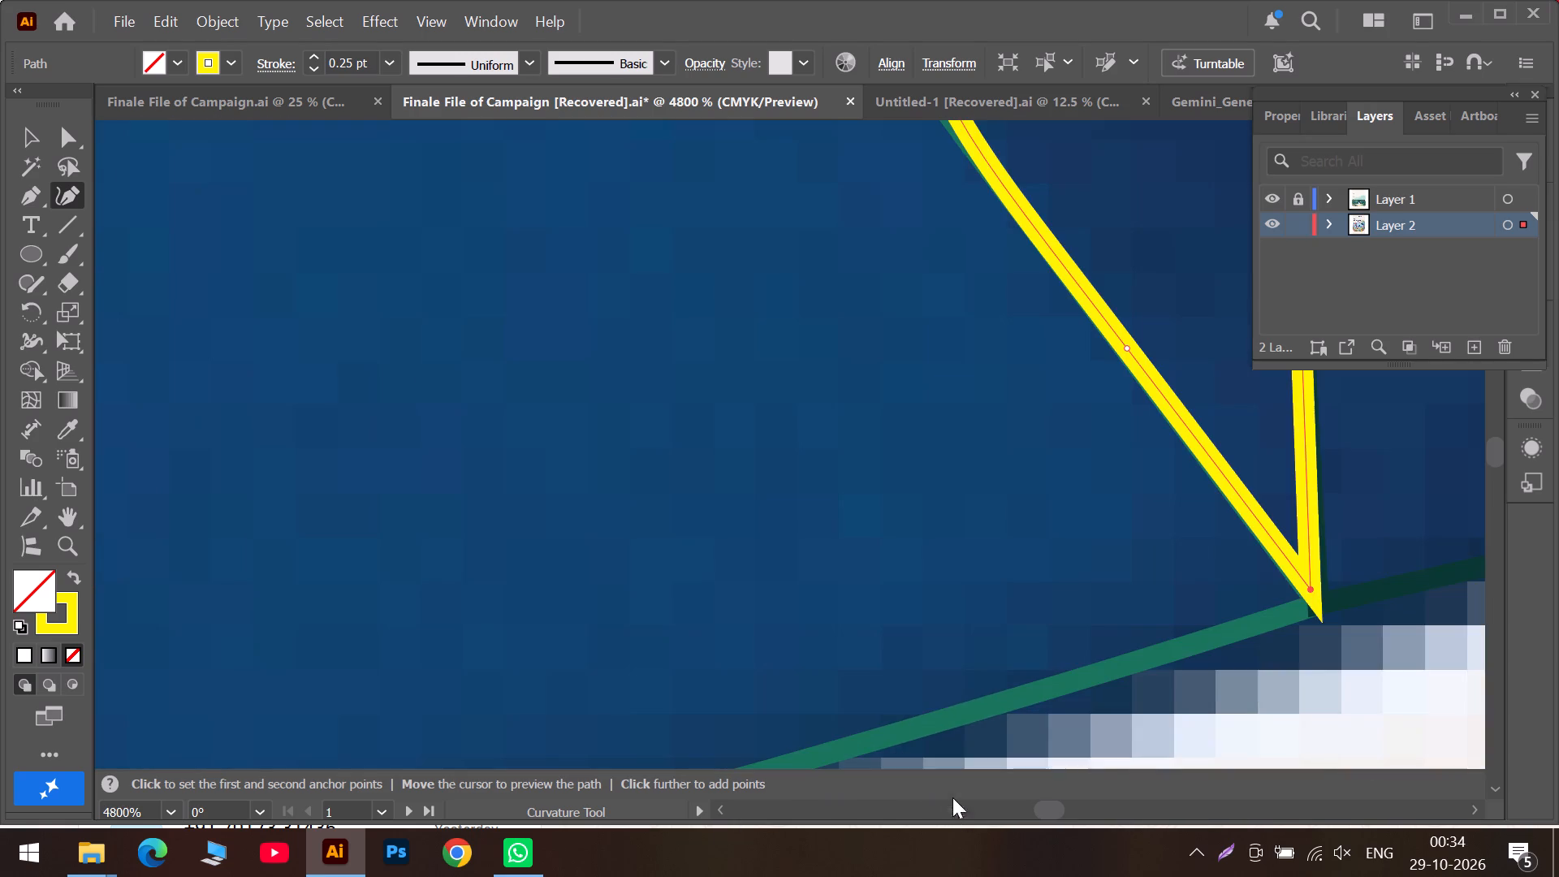
{"action": "scroll", "coordinate": [930, 488], "scroll_direction": "up", "scroll_amount": 6}
{"action": "scroll", "coordinate": [844, 419], "scroll_direction": "up", "scroll_amount": 1}
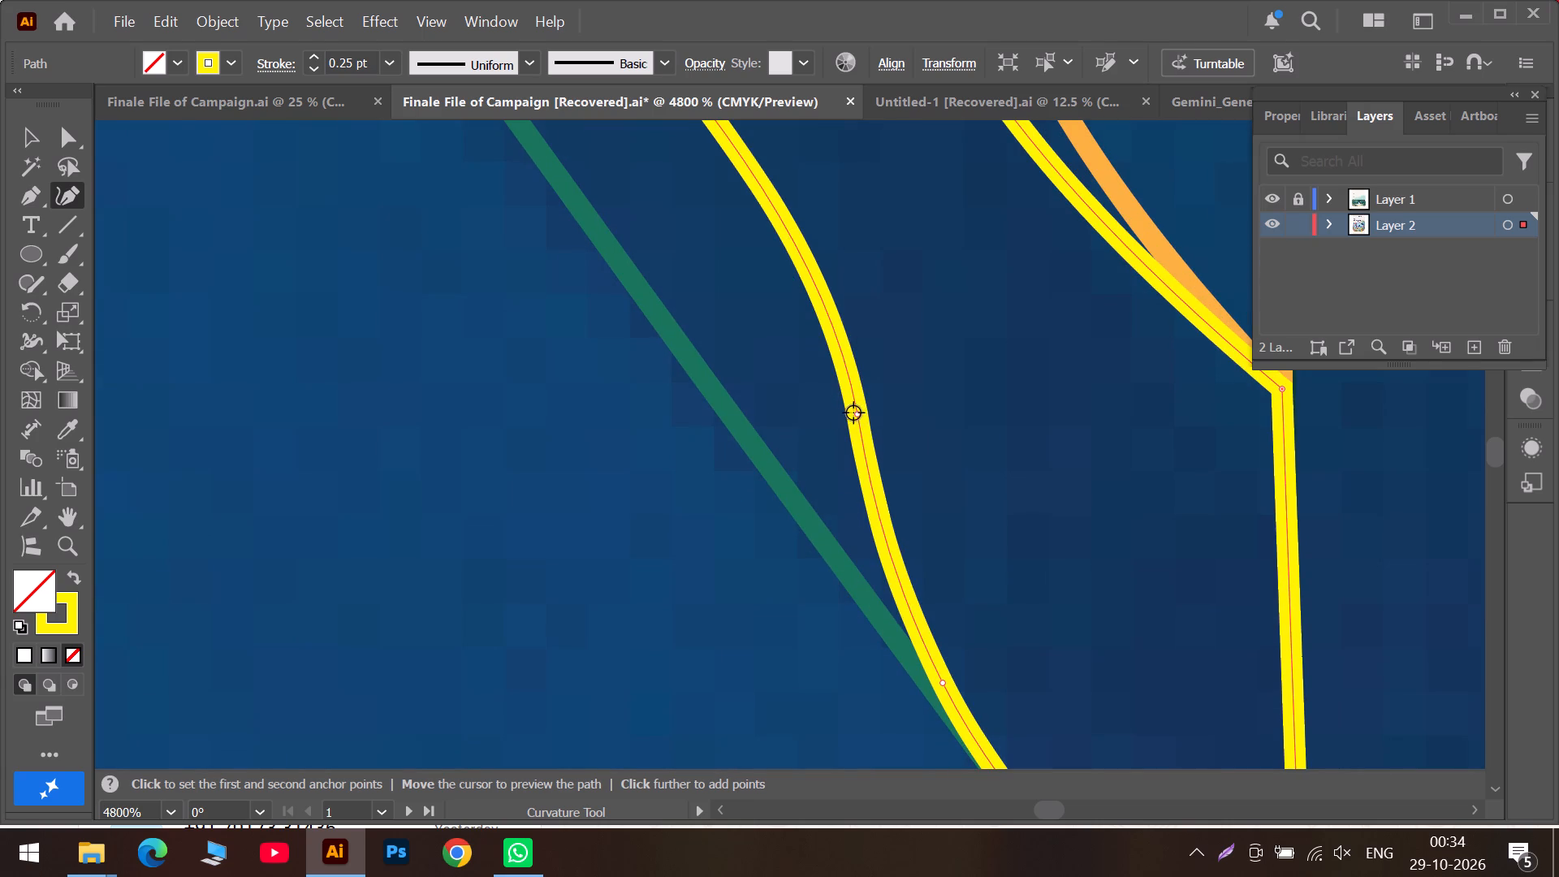
{"action": "left_click_drag", "start_coordinate": [853, 413], "coordinate": [758, 446]}
{"action": "scroll", "coordinate": [863, 581], "scroll_direction": "down", "scroll_amount": 1}
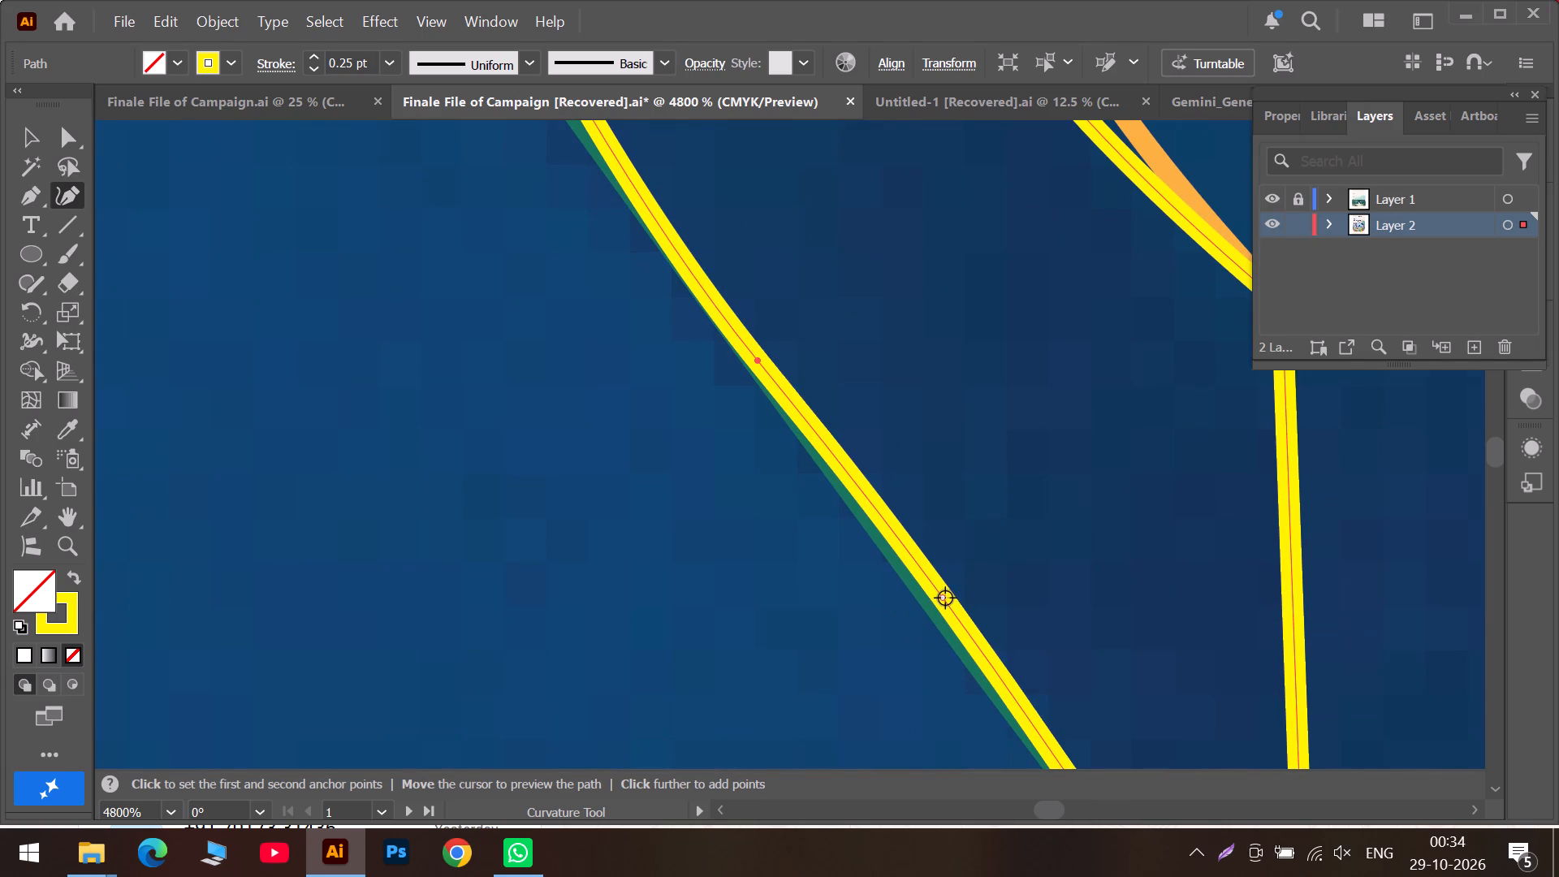
{"action": "left_click_drag", "start_coordinate": [945, 598], "coordinate": [935, 603]}
{"action": "scroll", "coordinate": [939, 602], "scroll_direction": "down", "scroll_amount": 4}
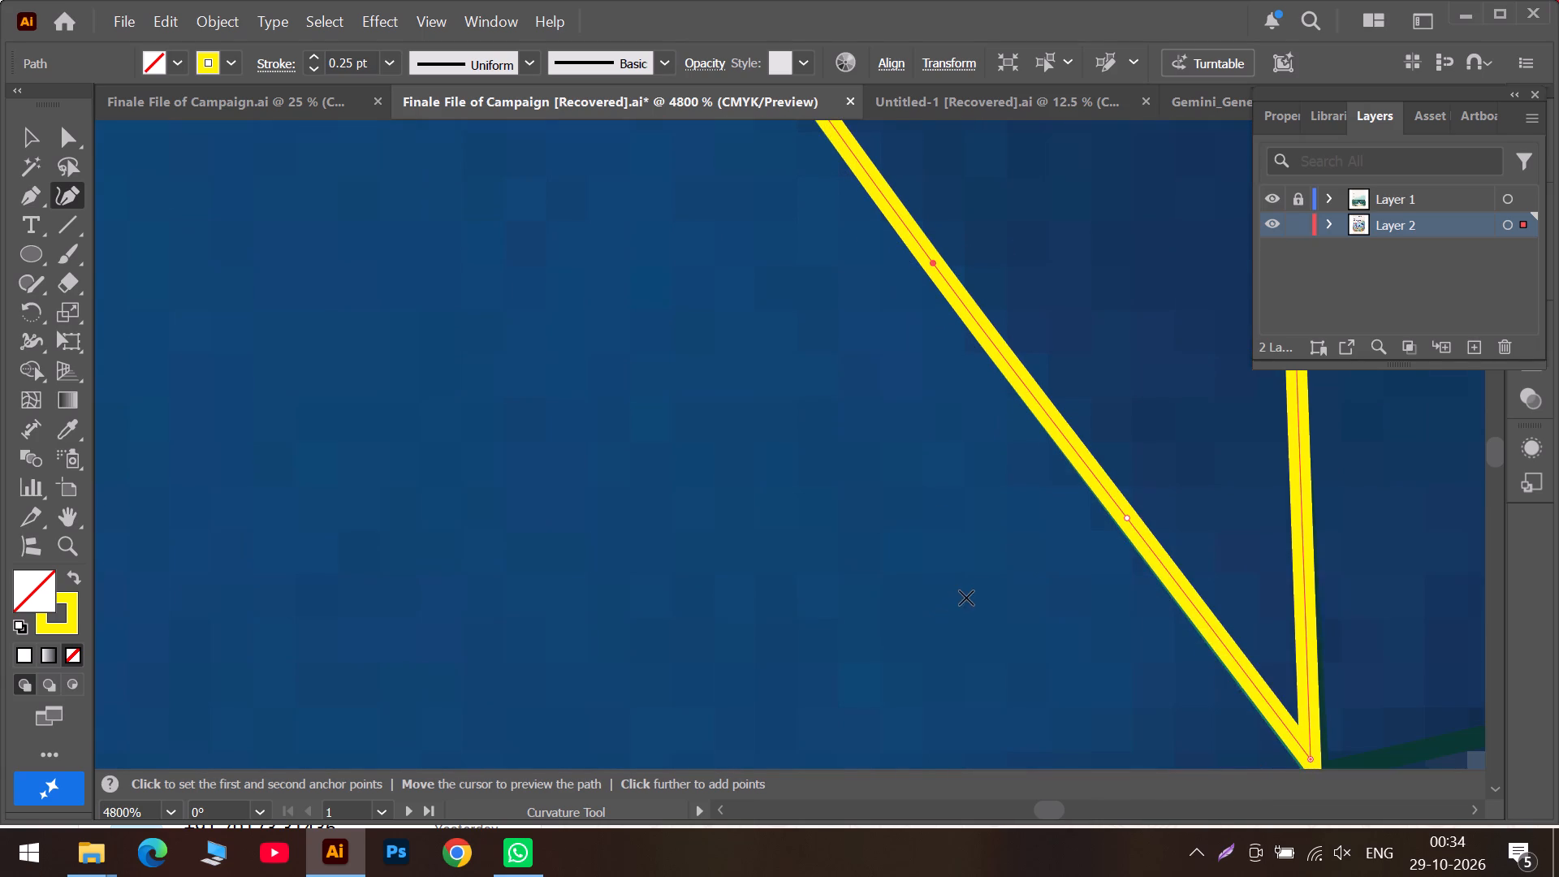
{"action": "scroll", "coordinate": [961, 594], "scroll_direction": "up", "scroll_amount": 5}
{"action": "scroll", "coordinate": [787, 493], "scroll_direction": "up", "scroll_amount": 2}
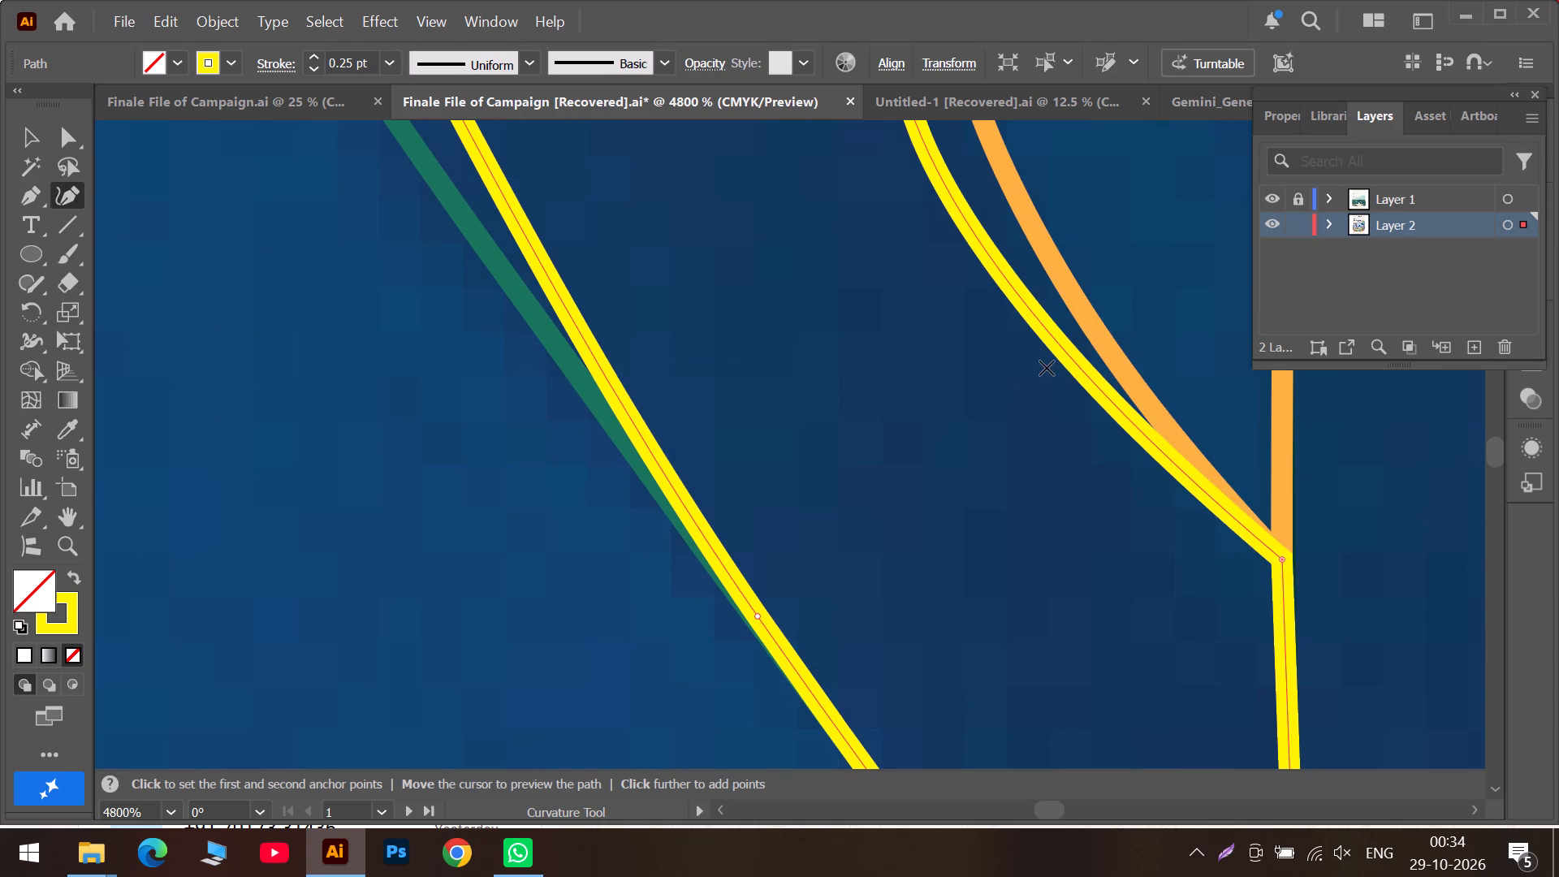
{"action": "scroll", "coordinate": [658, 380], "scroll_direction": "up", "scroll_amount": 3}
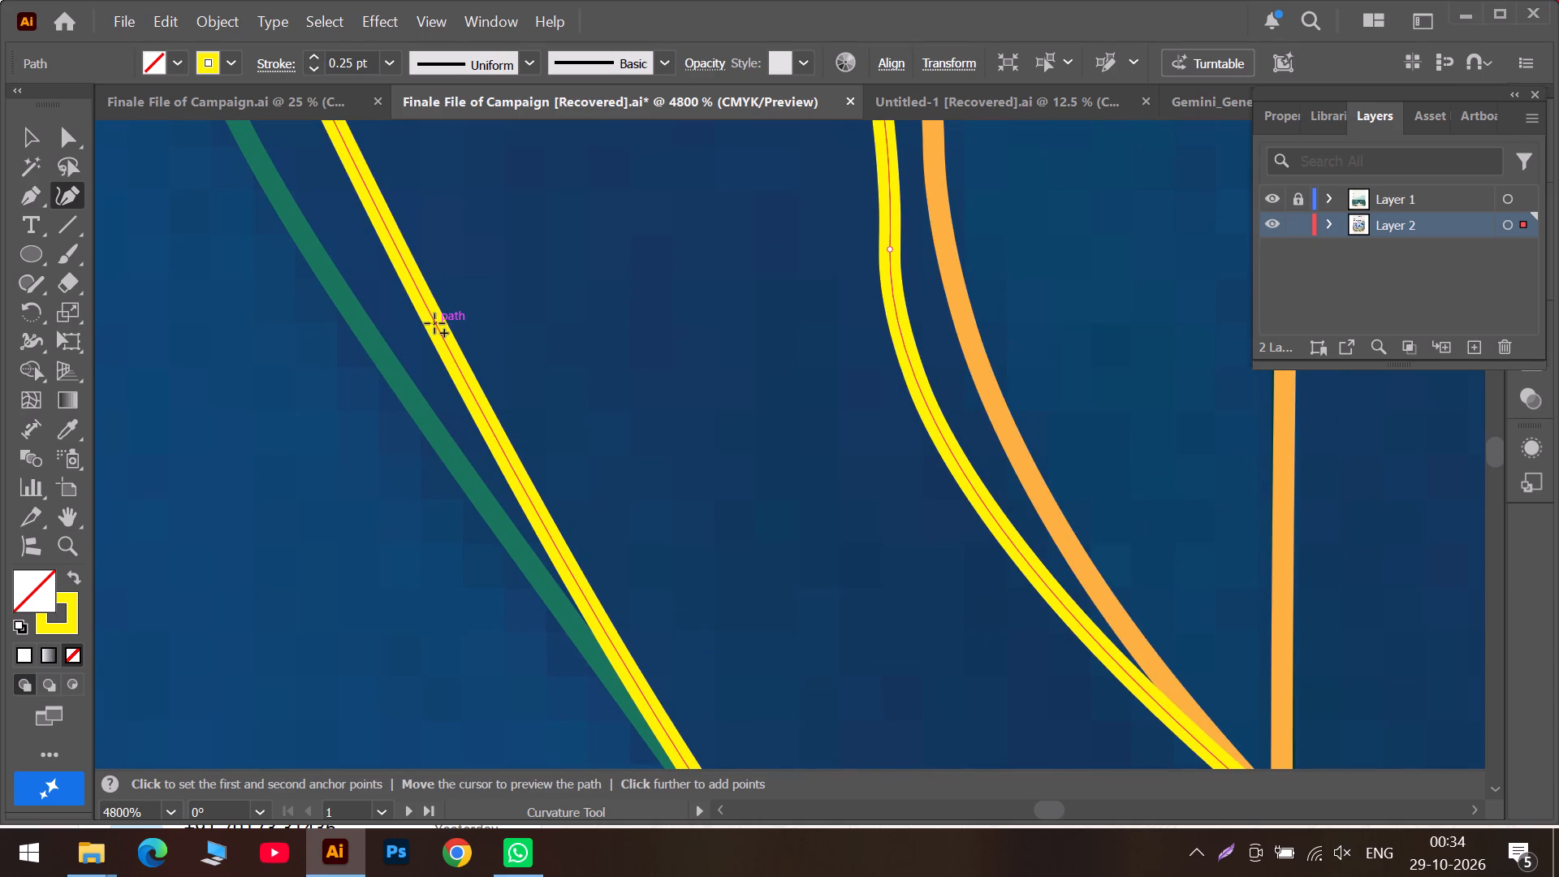
{"action": "left_click_drag", "start_coordinate": [434, 323], "coordinate": [395, 368]}
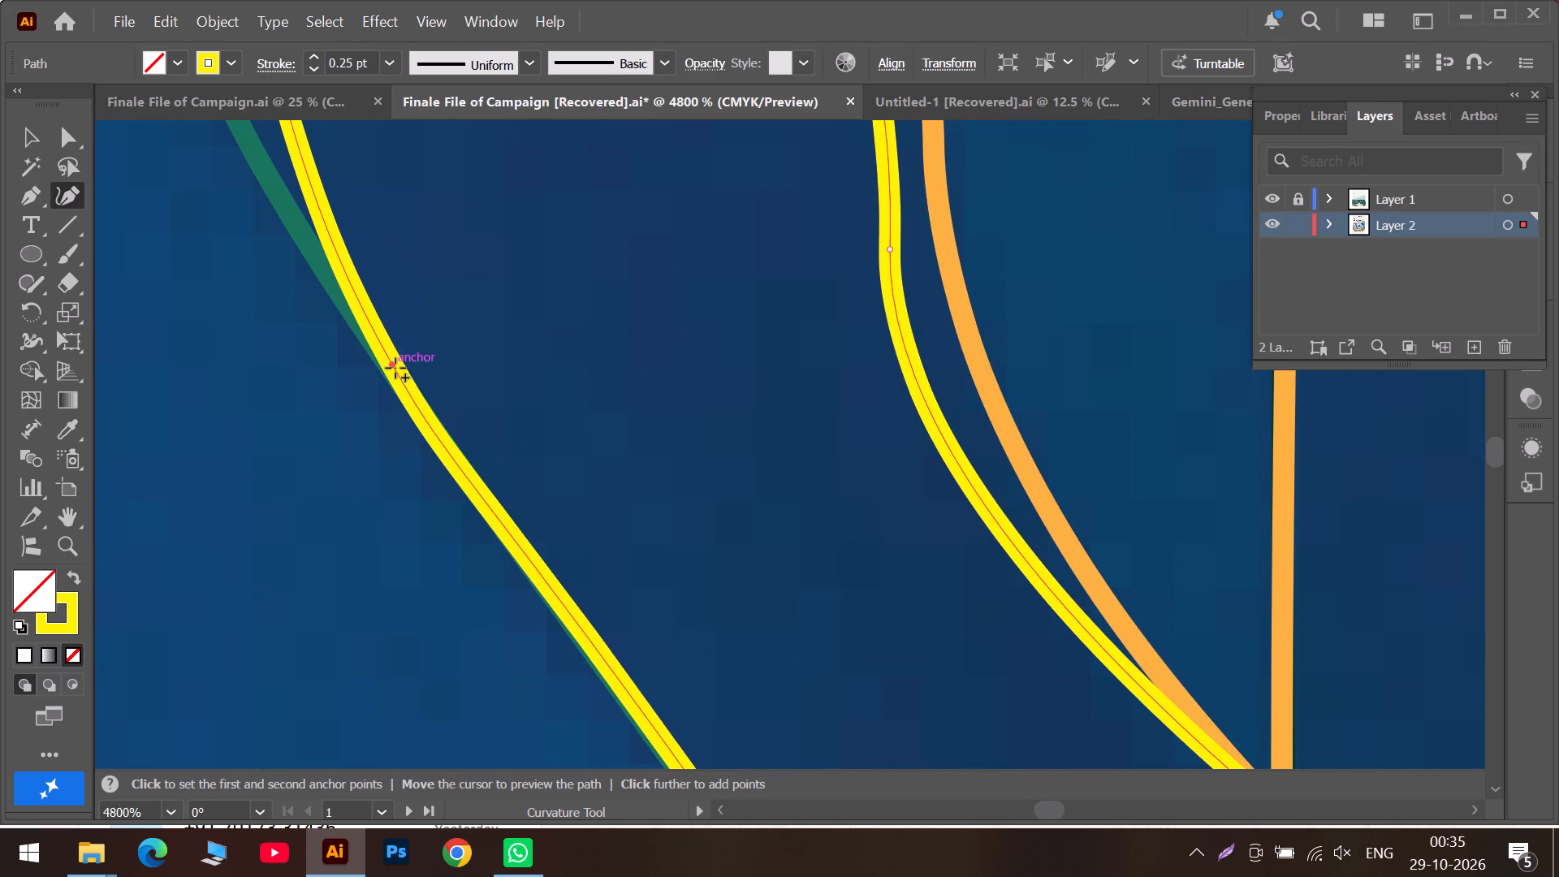
{"action": "left_click_drag", "start_coordinate": [395, 368], "coordinate": [397, 369]}
{"action": "scroll", "coordinate": [539, 508], "scroll_direction": "down", "scroll_amount": 2}
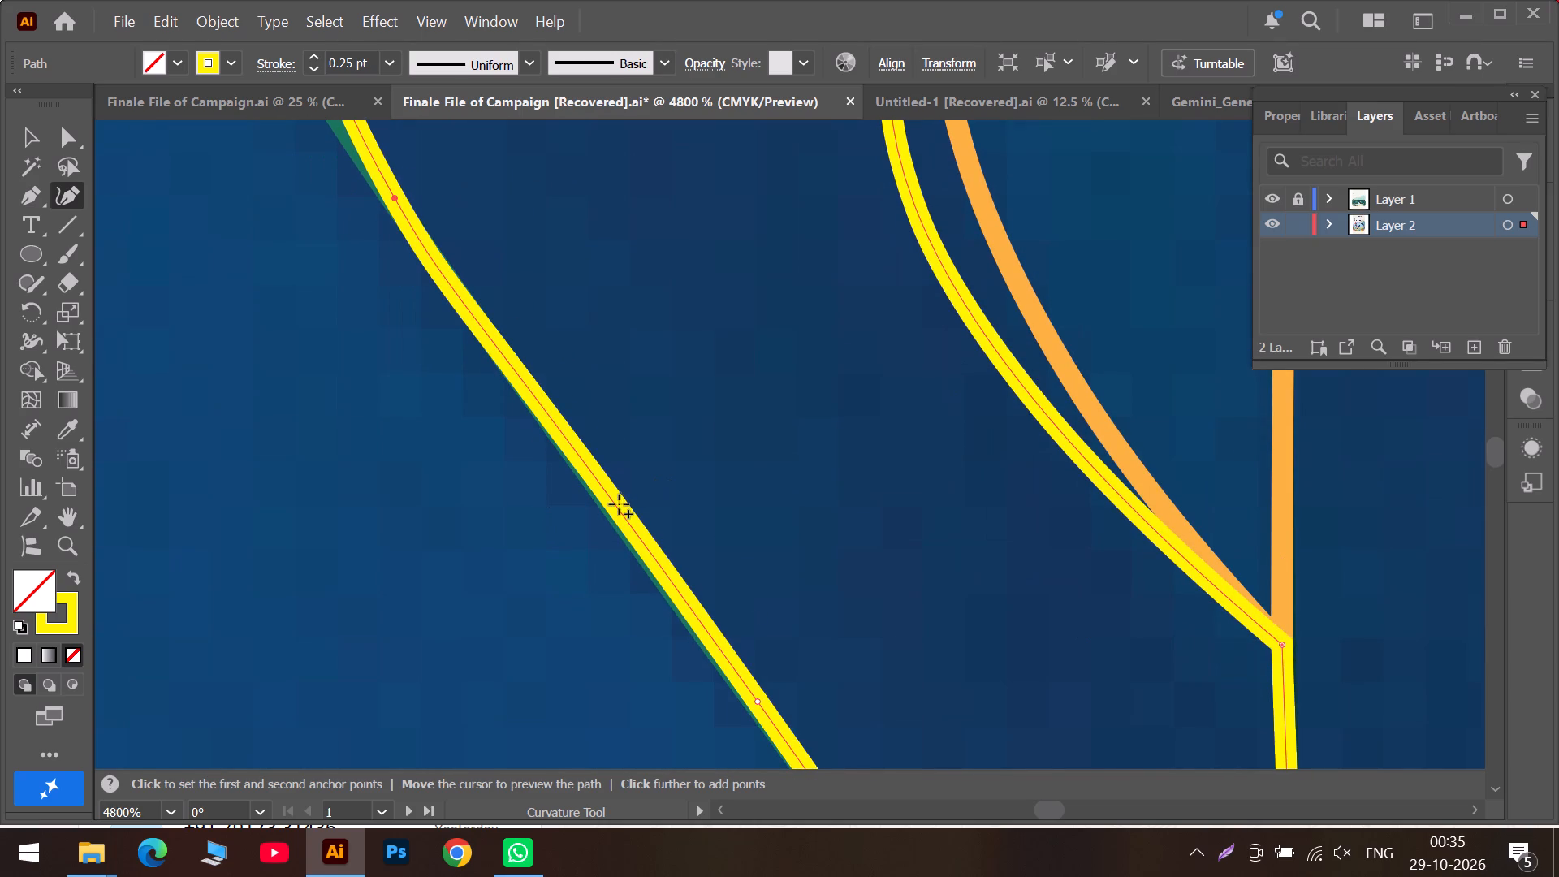
{"action": "left_click", "coordinate": [615, 506]}
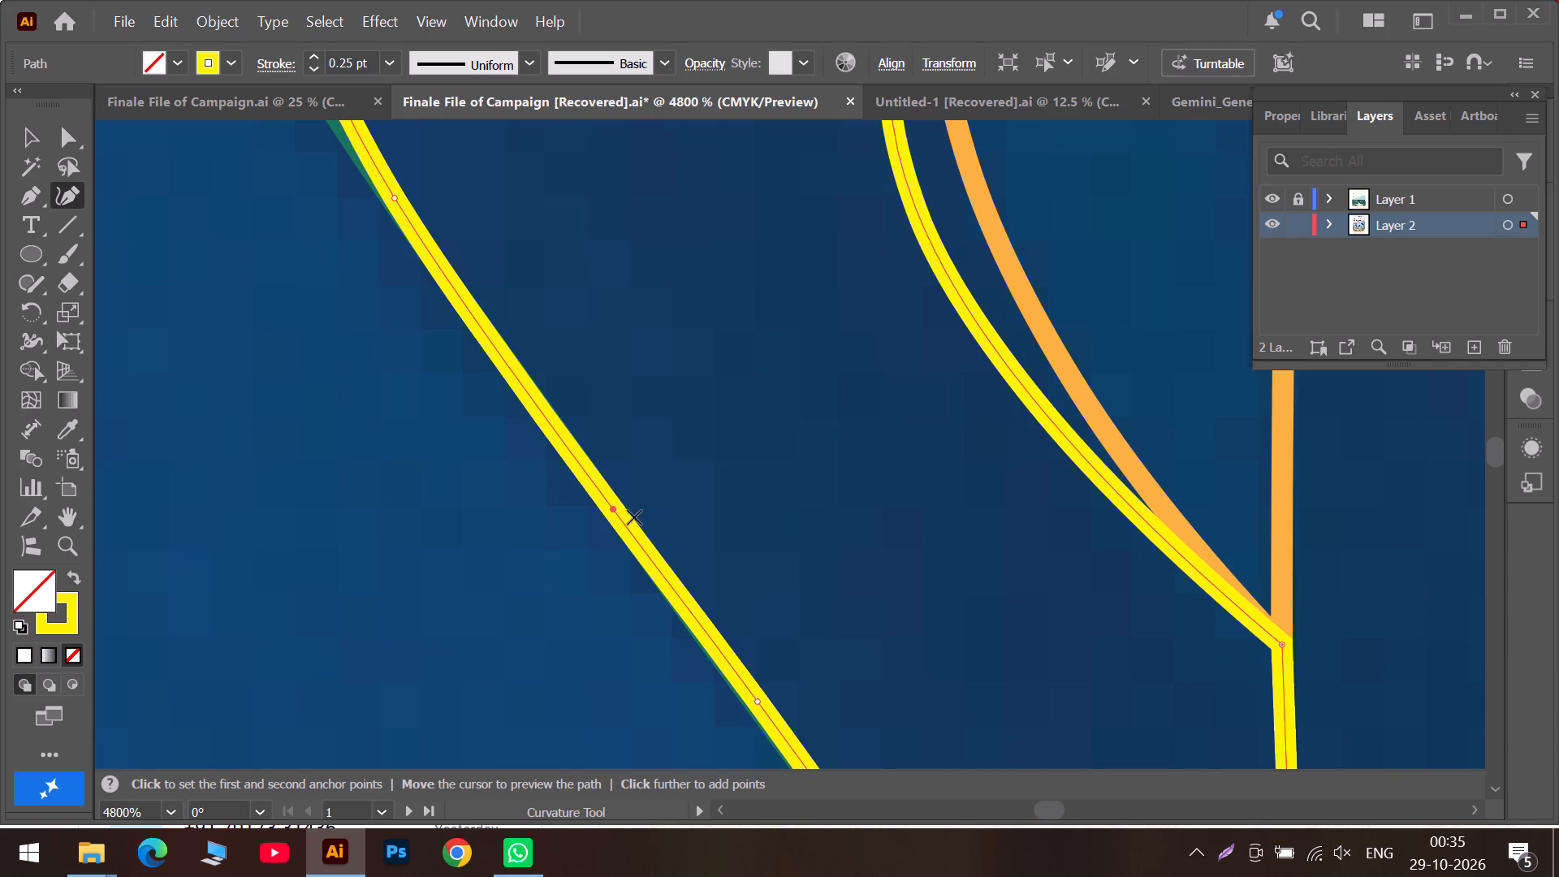
{"action": "scroll", "coordinate": [644, 529], "scroll_direction": "down", "scroll_amount": 2}
Add and adjust curve points on the yellow shape's inner edge just above the lower corner to follow the orange outline.
{"action": "scroll", "coordinate": [926, 440], "scroll_direction": "up", "scroll_amount": 3}
{"action": "left_click_drag", "start_coordinate": [954, 369], "coordinate": [970, 369]}
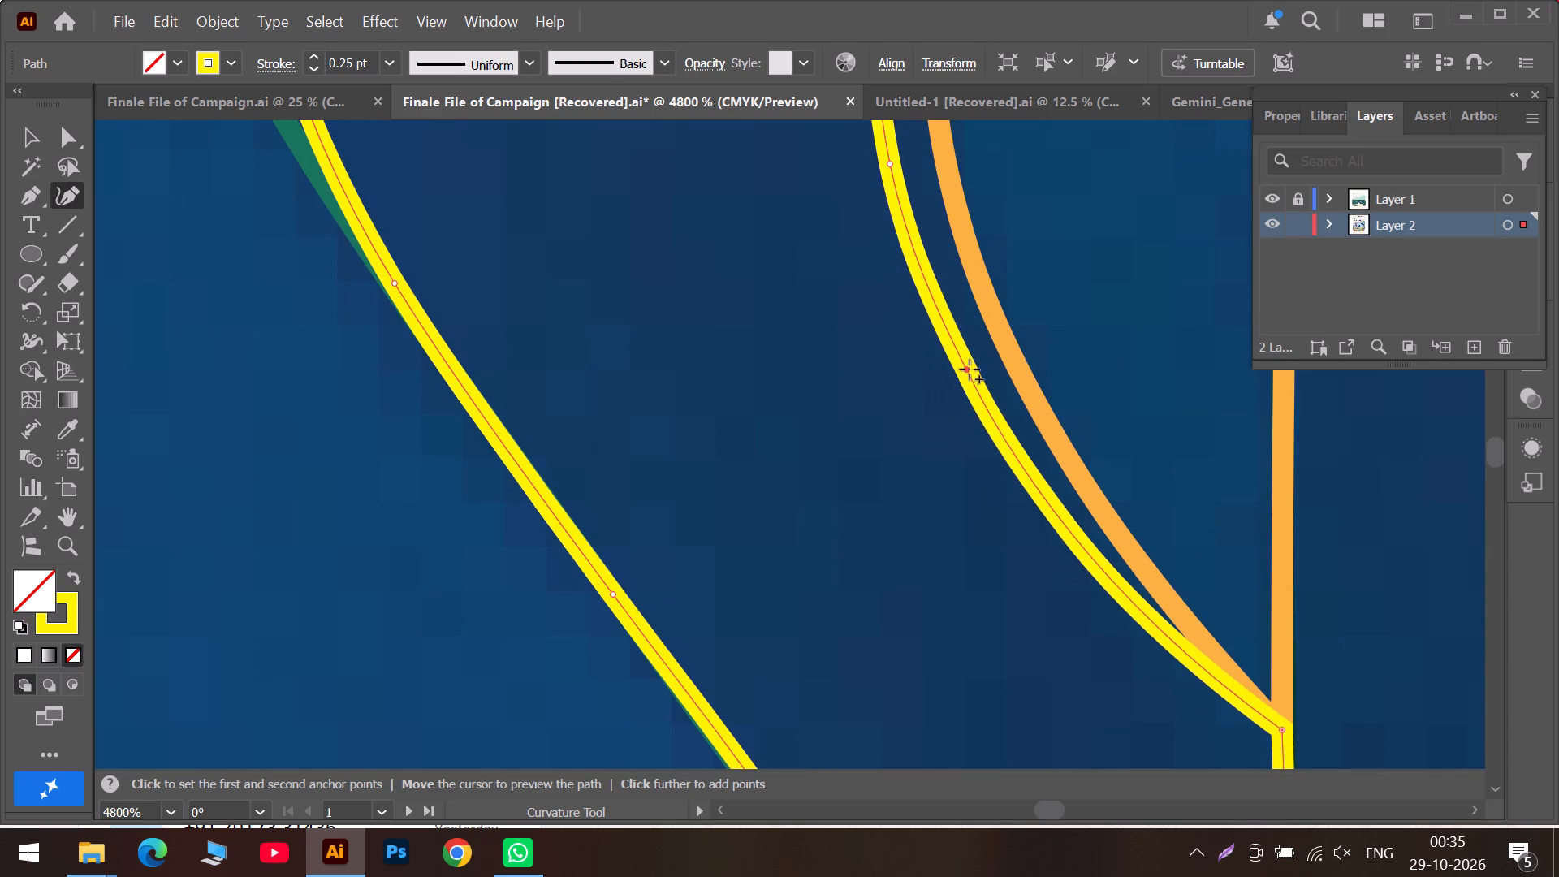
{"action": "left_click_drag", "start_coordinate": [970, 369], "coordinate": [1016, 382]}
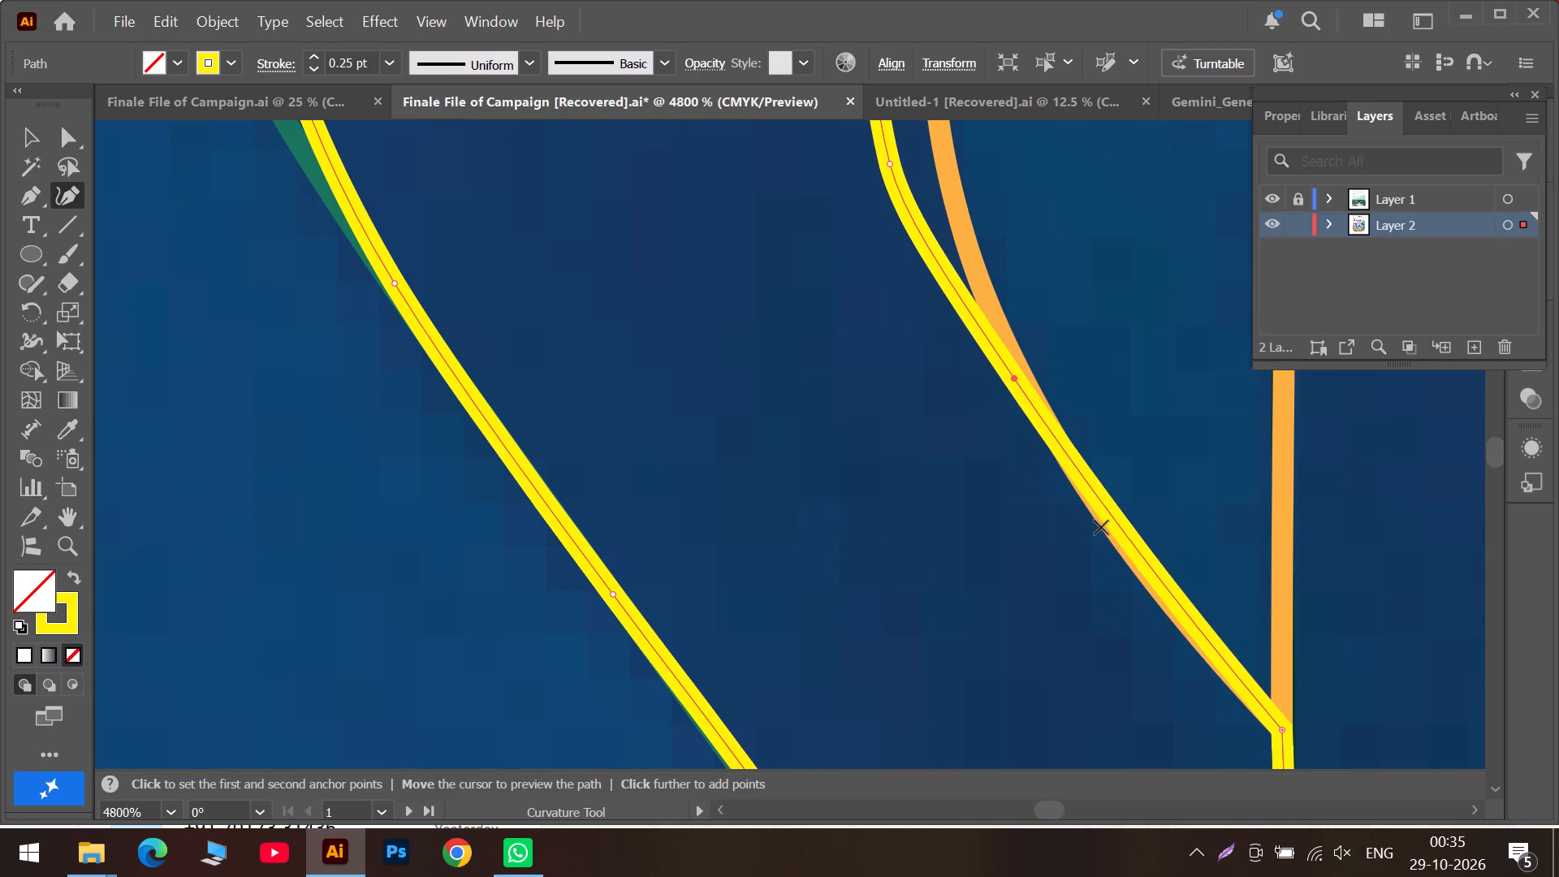
{"action": "left_click_drag", "start_coordinate": [1165, 579], "coordinate": [1155, 585]}
{"action": "scroll", "coordinate": [1037, 434], "scroll_direction": "up", "scroll_amount": 3}
{"action": "left_click_drag", "start_coordinate": [892, 416], "coordinate": [938, 410]}
{"action": "left_click_drag", "start_coordinate": [1014, 638], "coordinate": [1021, 637]}
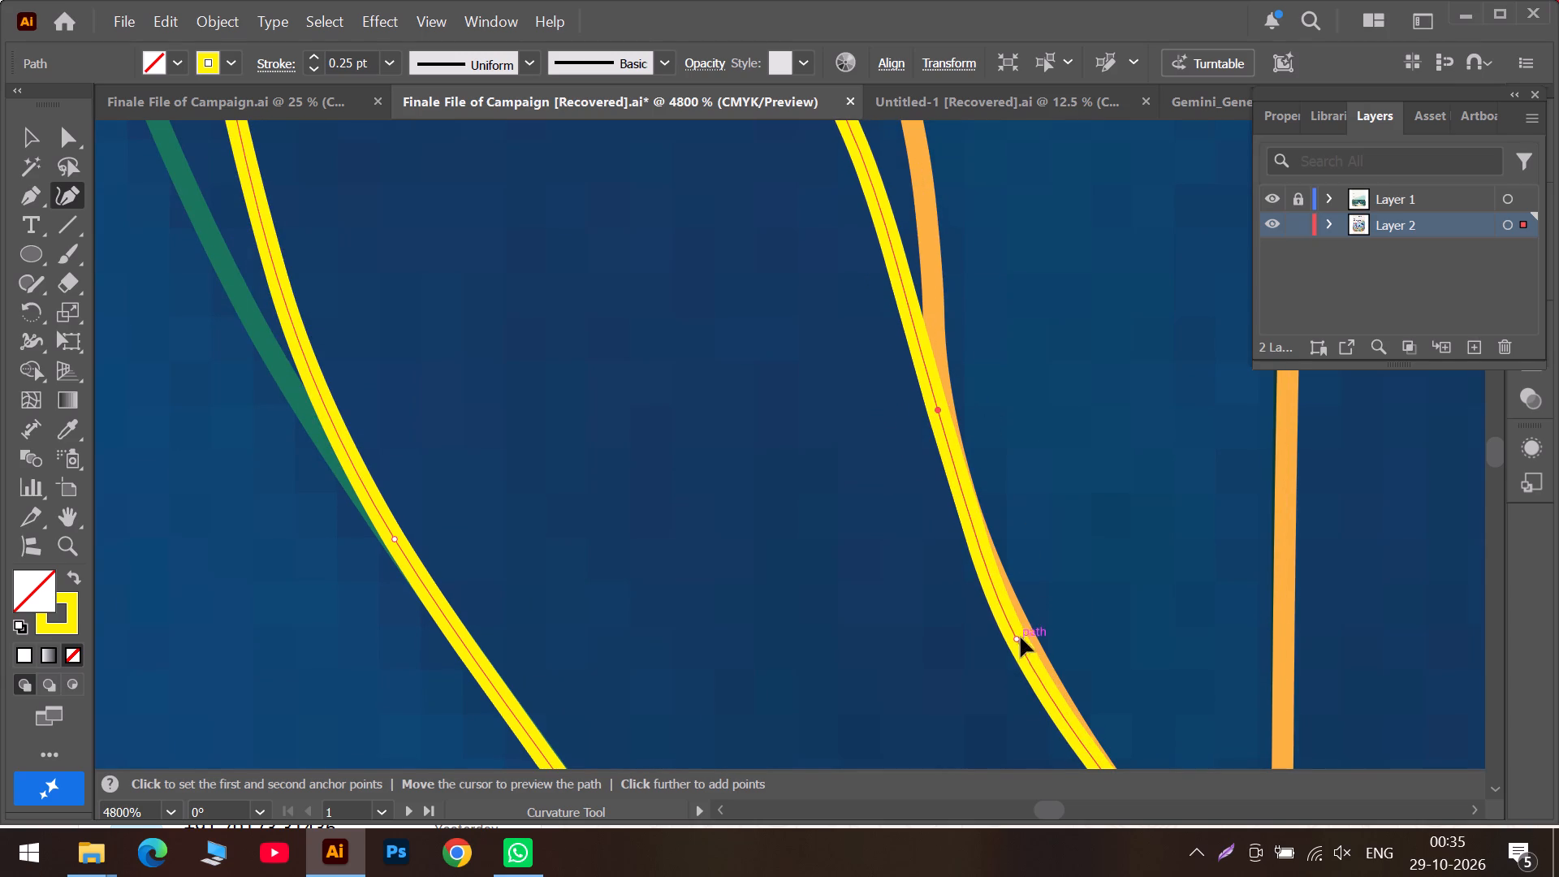
{"action": "left_click_drag", "start_coordinate": [1021, 637], "coordinate": [1023, 636]}
{"action": "scroll", "coordinate": [1023, 636], "scroll_direction": "down", "scroll_amount": 2}
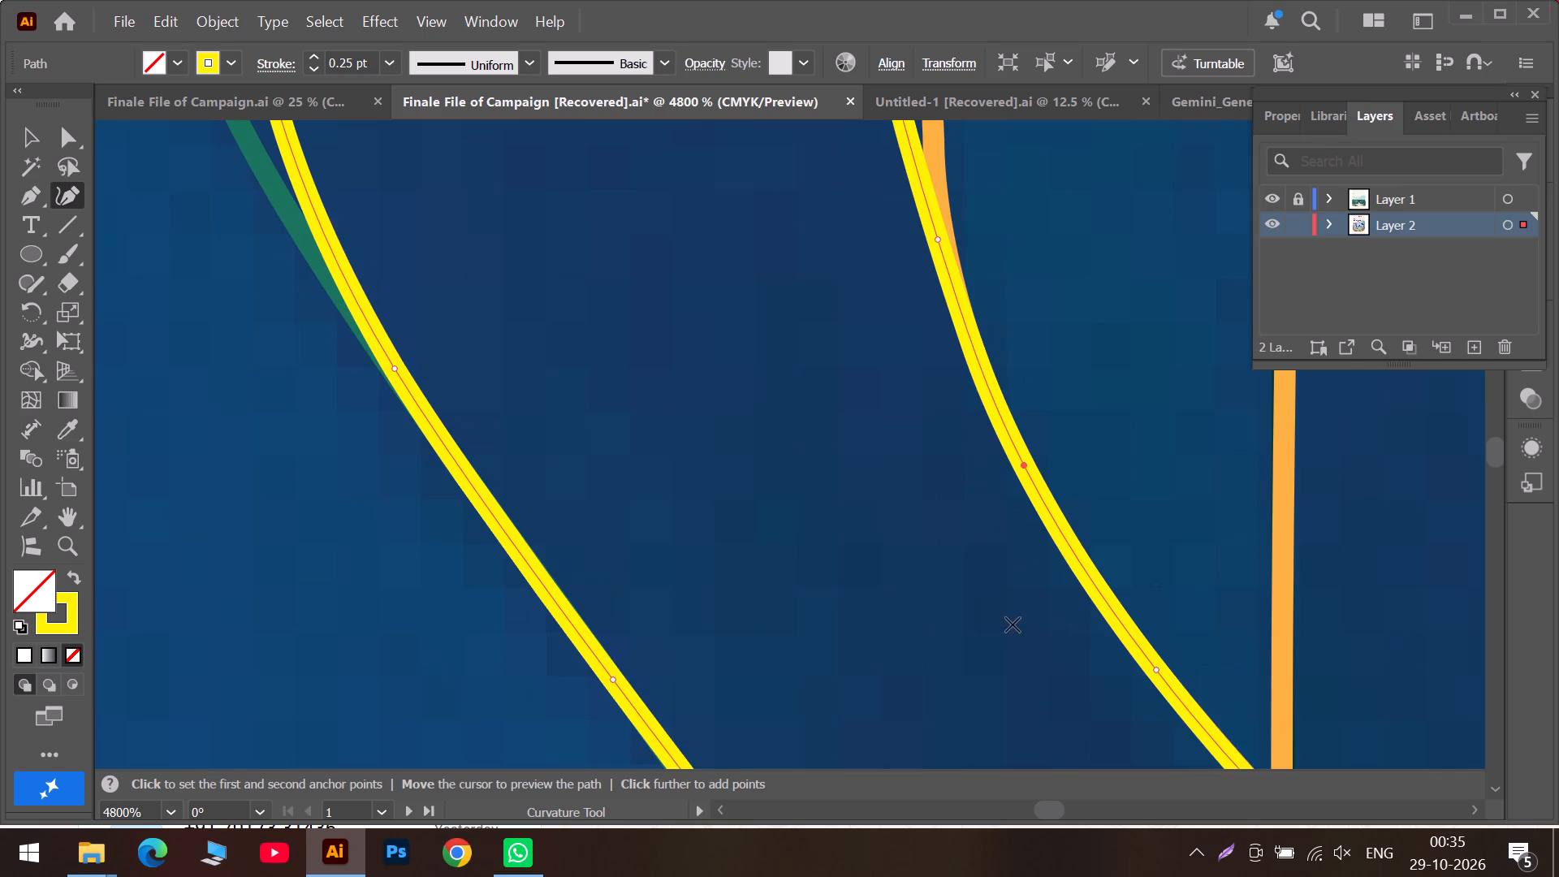
Bring the inner edge farther up onto the orange outline, repositioning its curve points up to the shoulder of the bend.
{"action": "scroll", "coordinate": [1002, 614], "scroll_direction": "up", "scroll_amount": 4}
{"action": "left_click_drag", "start_coordinate": [827, 248], "coordinate": [858, 251]}
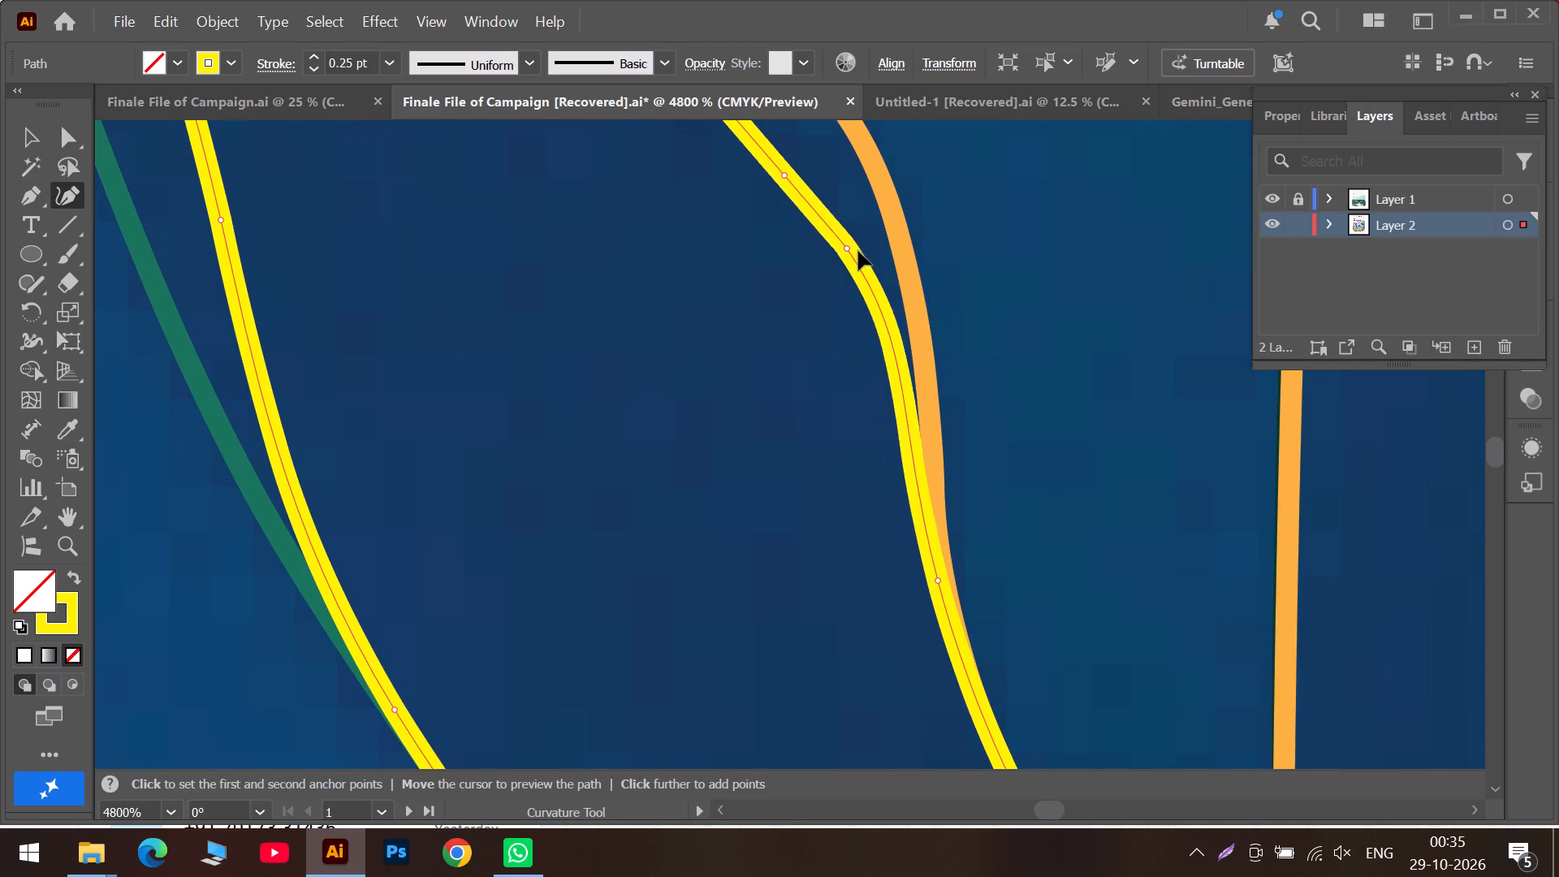
{"action": "left_click_drag", "start_coordinate": [858, 251], "coordinate": [899, 304]}
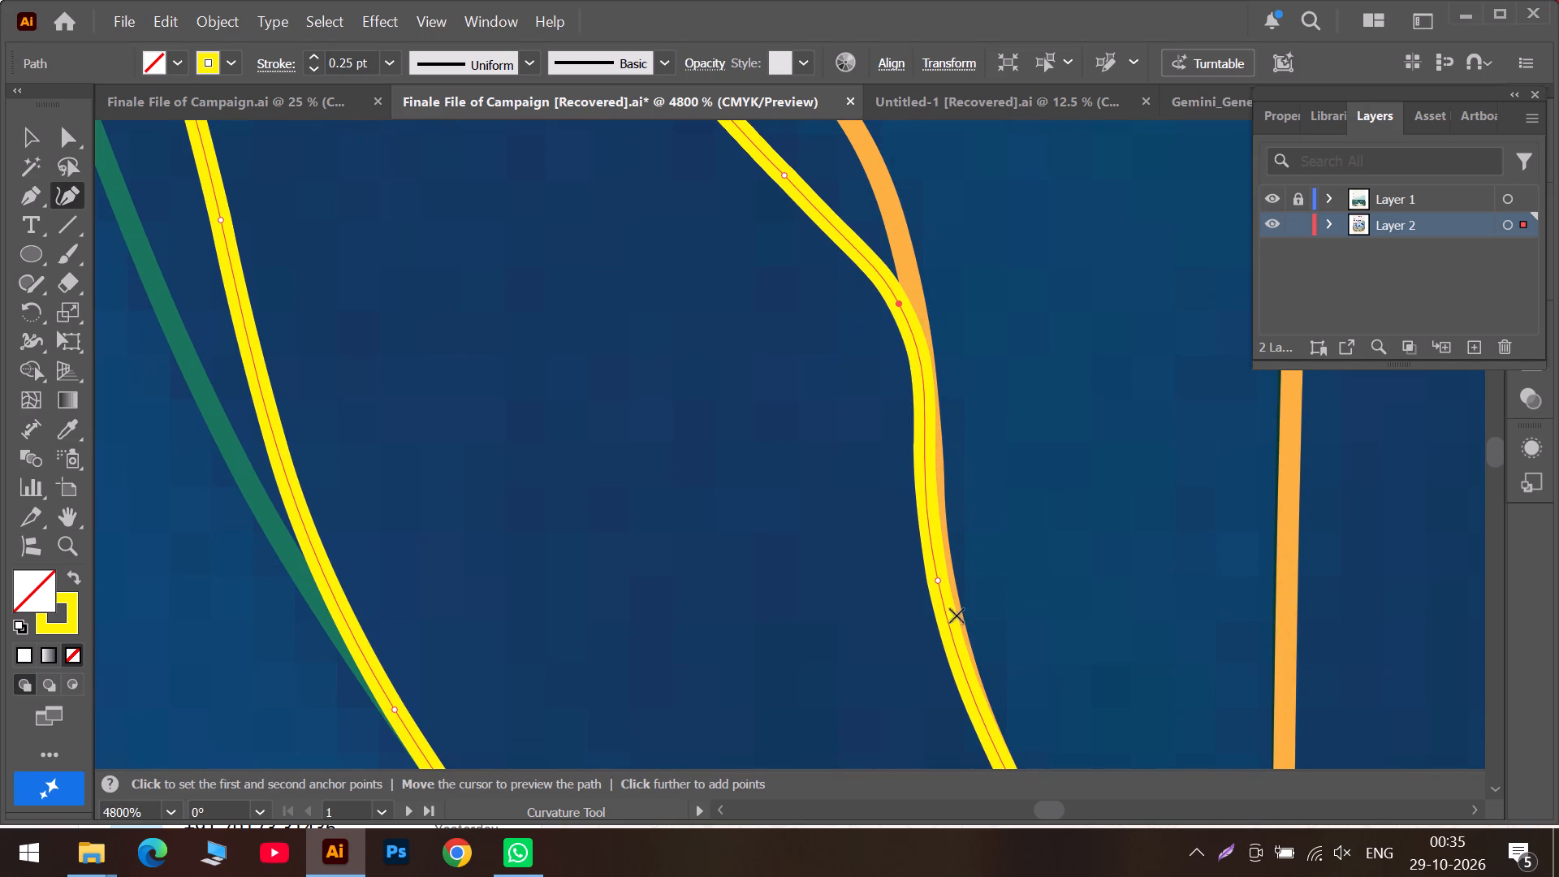
{"action": "left_click", "coordinate": [939, 577]}
{"action": "scroll", "coordinate": [894, 354], "scroll_direction": "up", "scroll_amount": 3}
{"action": "left_click", "coordinate": [896, 556]}
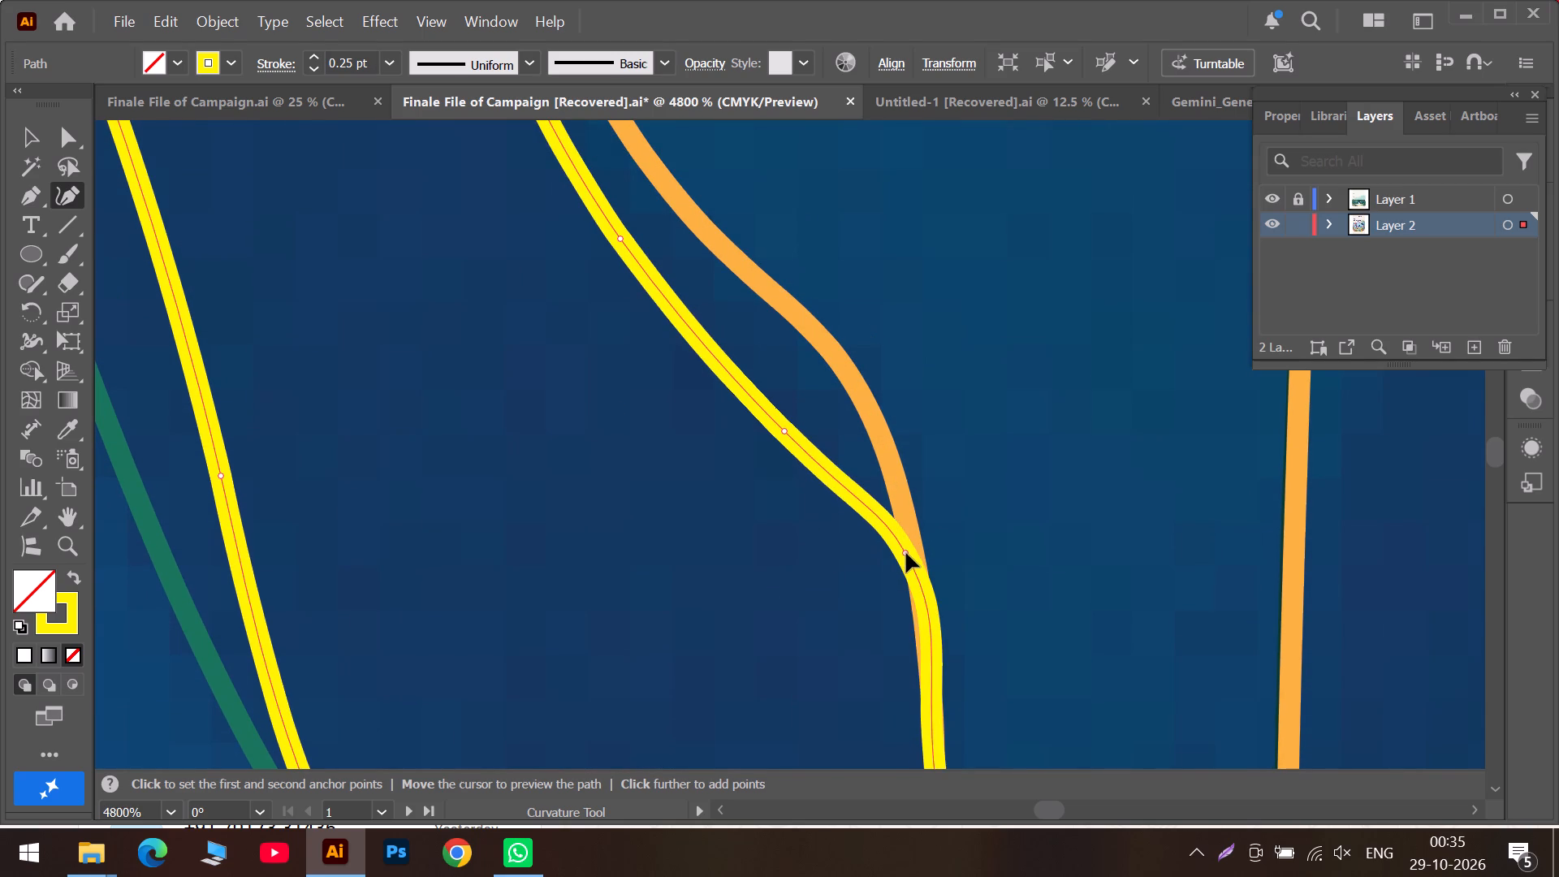
{"action": "left_click_drag", "start_coordinate": [787, 431], "coordinate": [812, 382]}
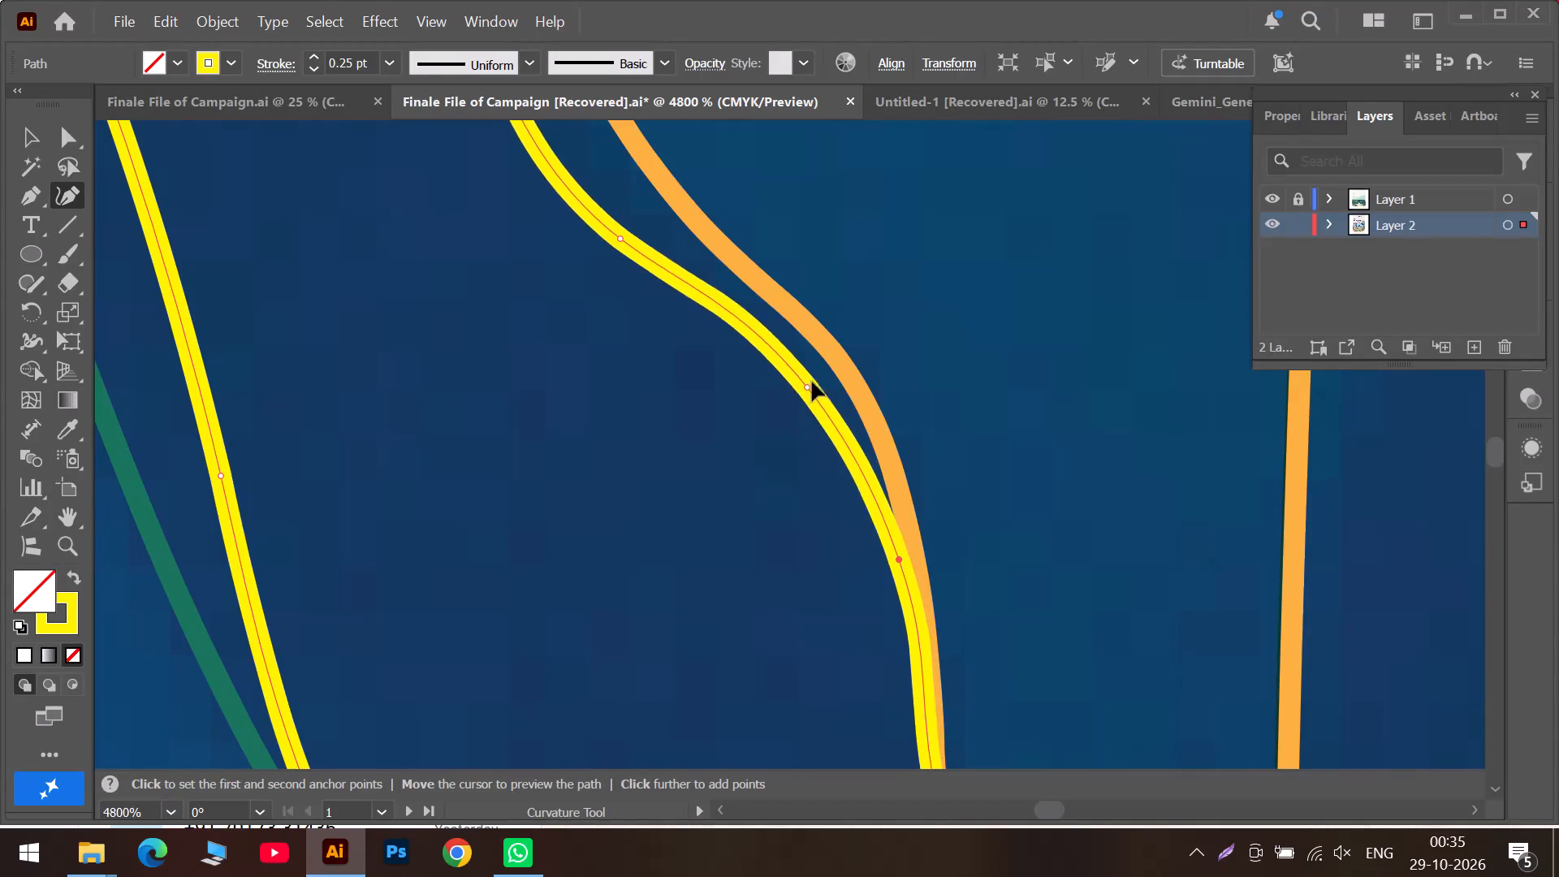
{"action": "left_click_drag", "start_coordinate": [812, 382], "coordinate": [844, 373]}
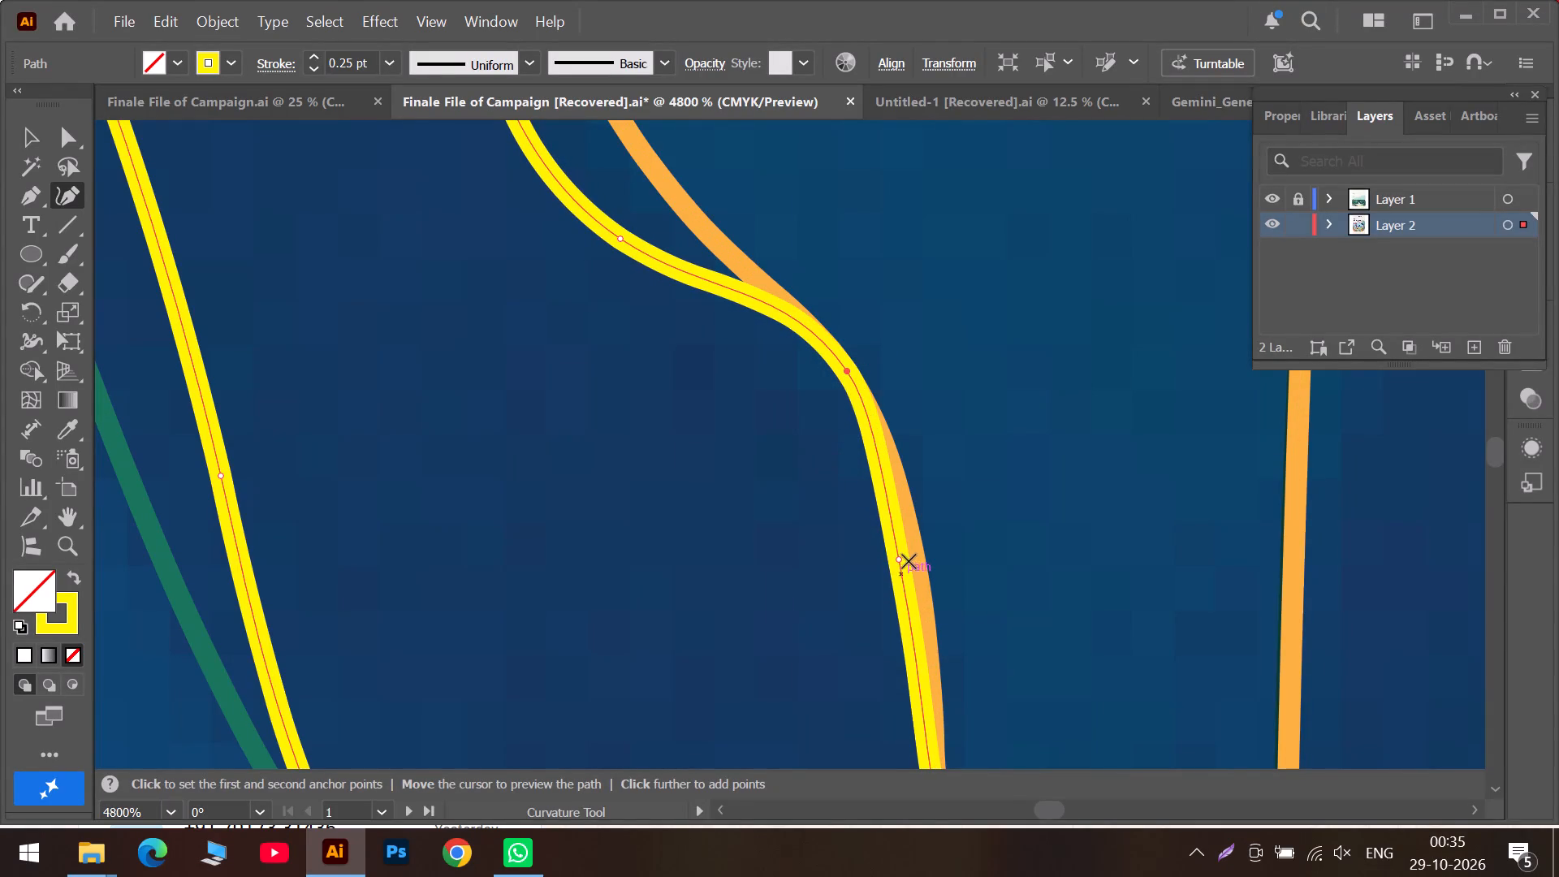
{"action": "left_click_drag", "start_coordinate": [902, 560], "coordinate": [915, 566]}
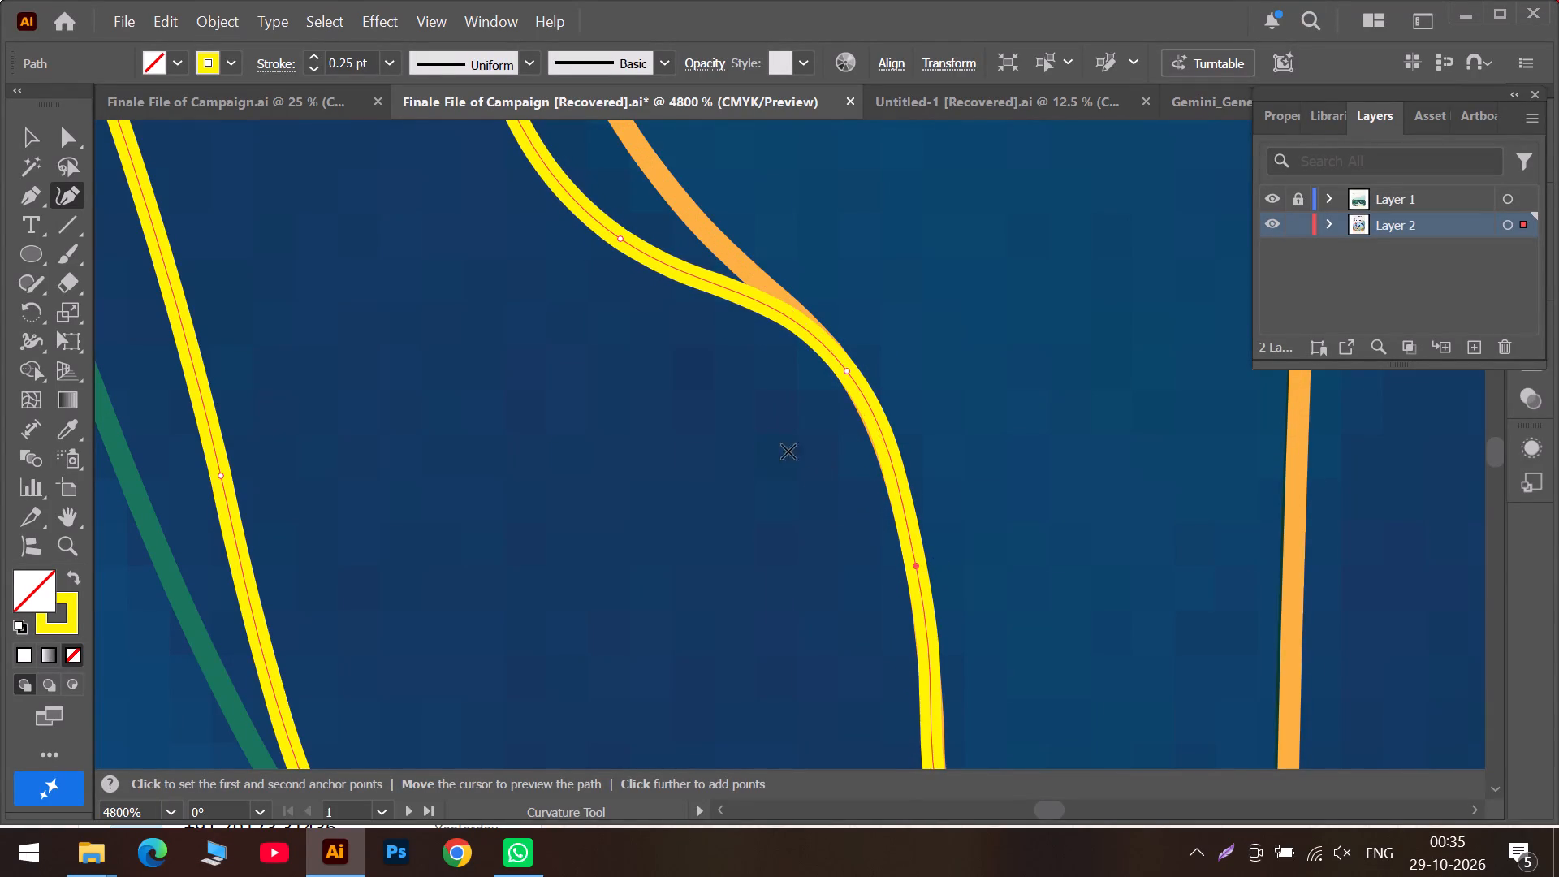
Fit the inner edge to the orange outline's S-shaped bend by moving the curve point above it and adding two more.
{"action": "scroll", "coordinate": [716, 425], "scroll_direction": "up", "scroll_amount": 3}
{"action": "left_click_drag", "start_coordinate": [620, 496], "coordinate": [663, 436]}
{"action": "left_click_drag", "start_coordinate": [771, 528], "coordinate": [750, 534]}
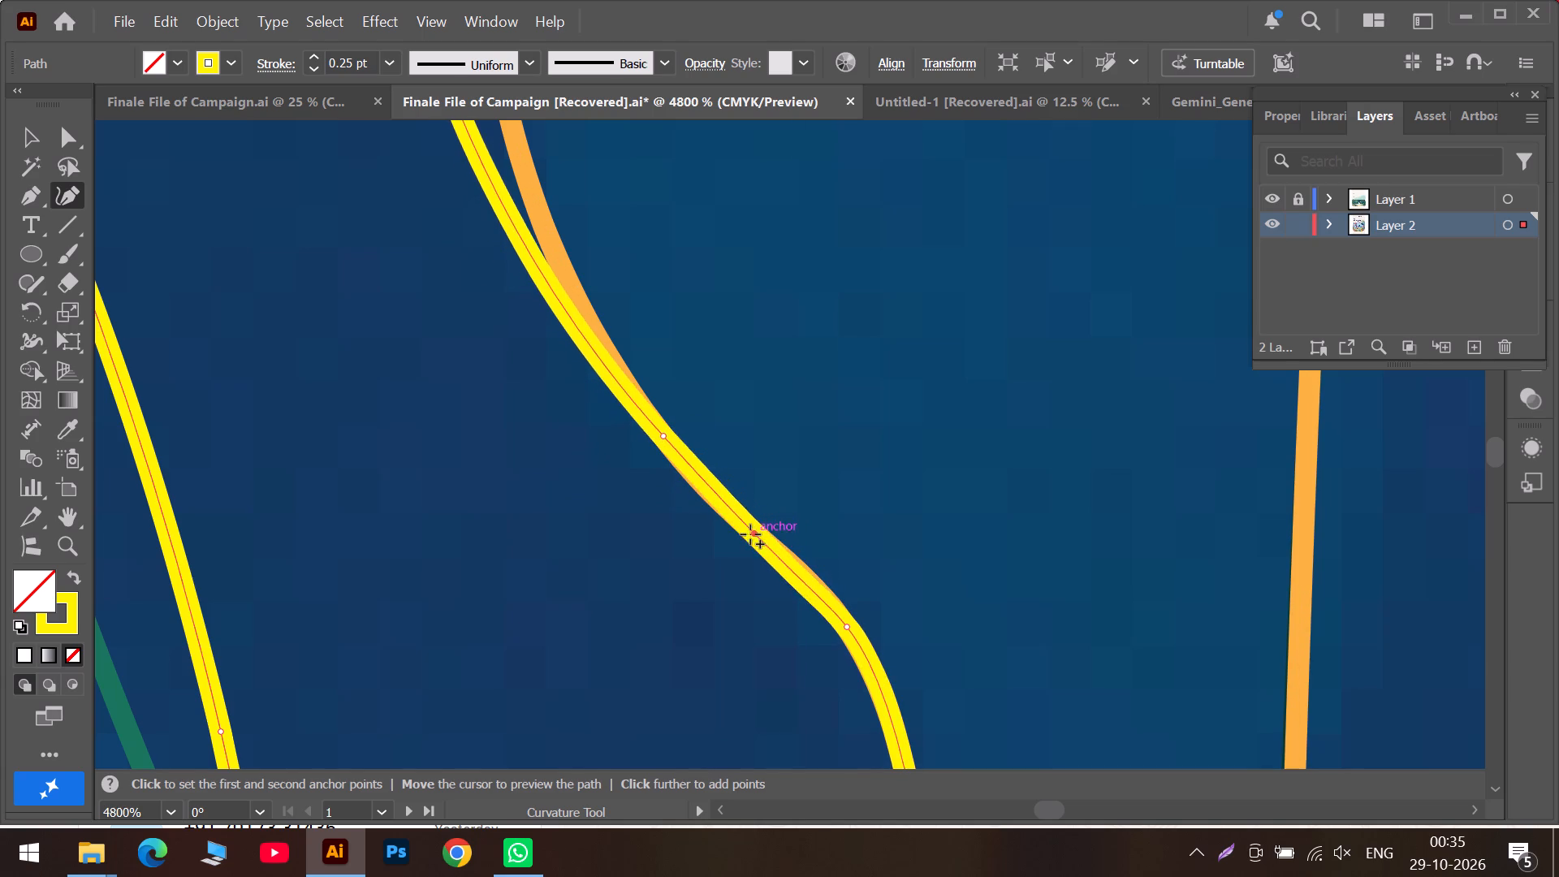
{"action": "left_click_drag", "start_coordinate": [750, 534], "coordinate": [733, 514]}
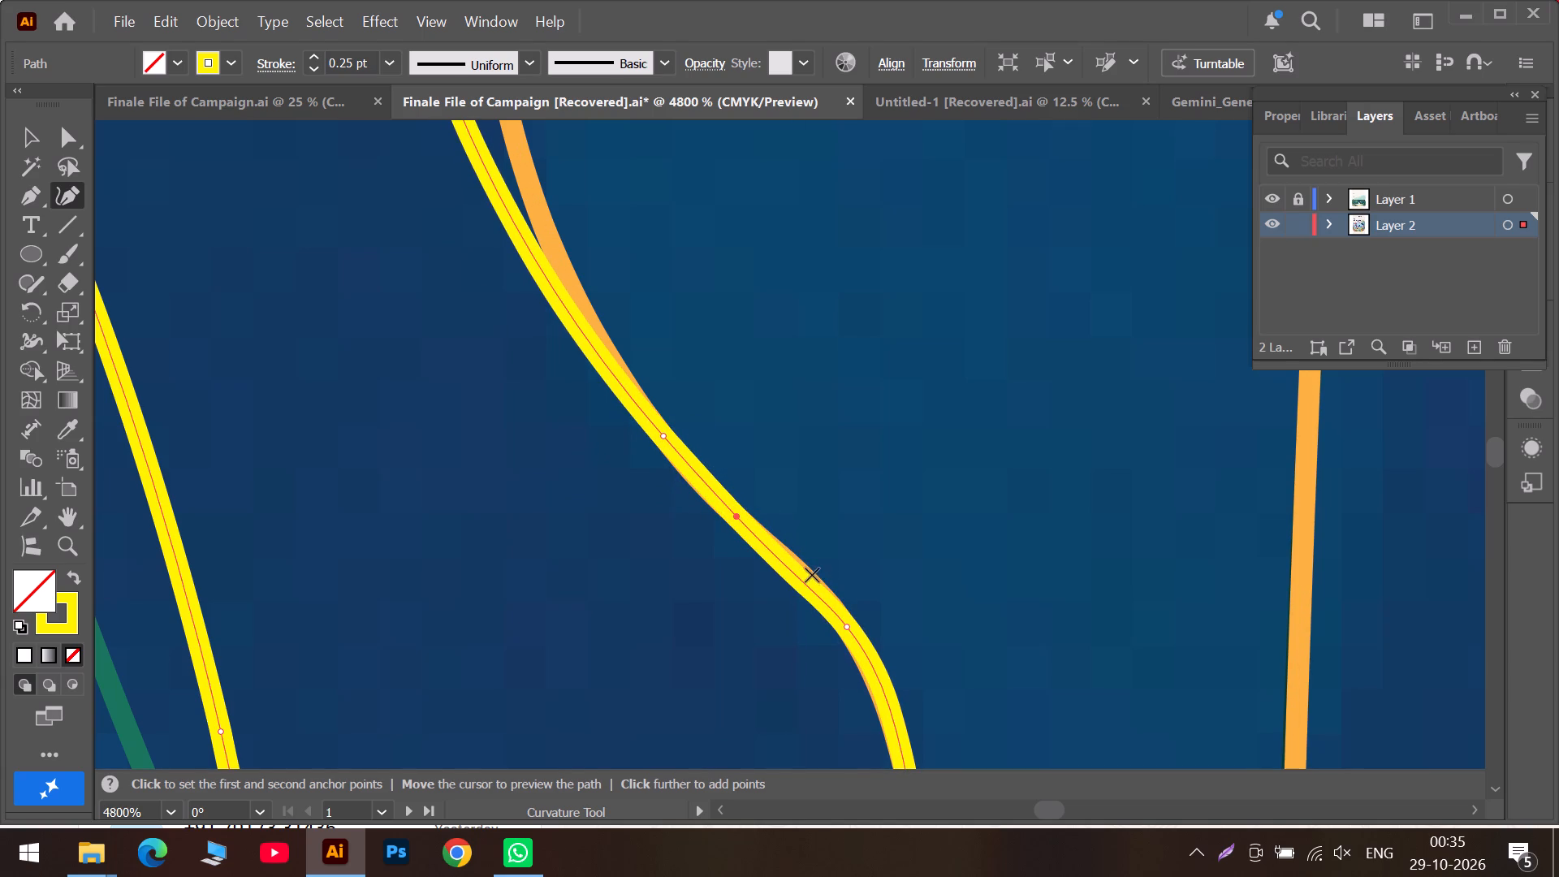
{"action": "left_click", "coordinate": [797, 581]}
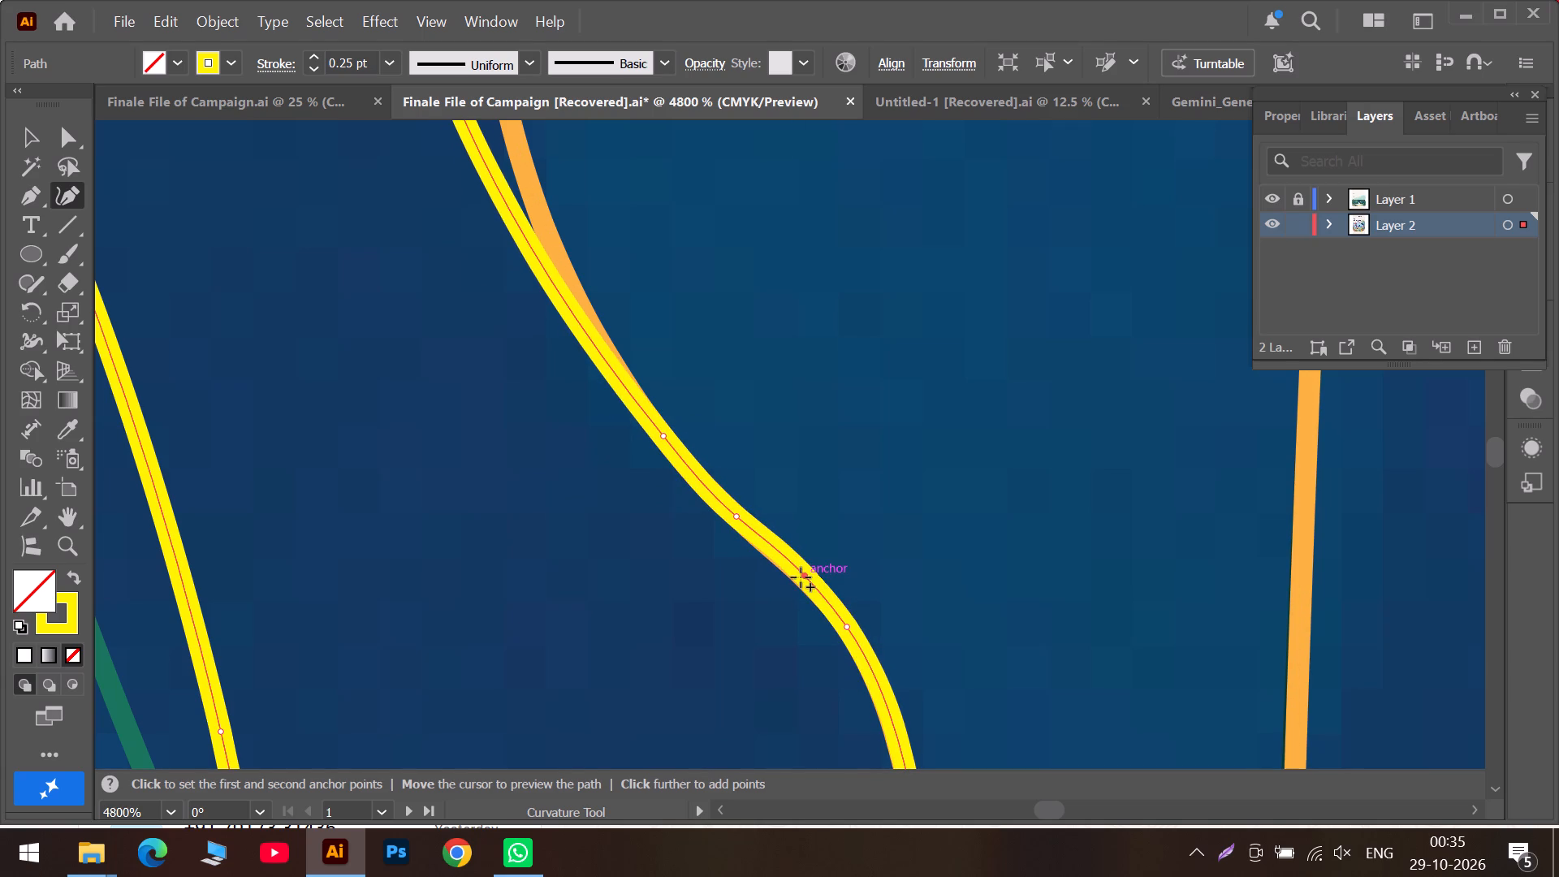
Align the inner edge's steep stretch above the S-bend with the orange outline by adding and moving curve points.
{"action": "scroll", "coordinate": [641, 413], "scroll_direction": "up", "scroll_amount": 4}
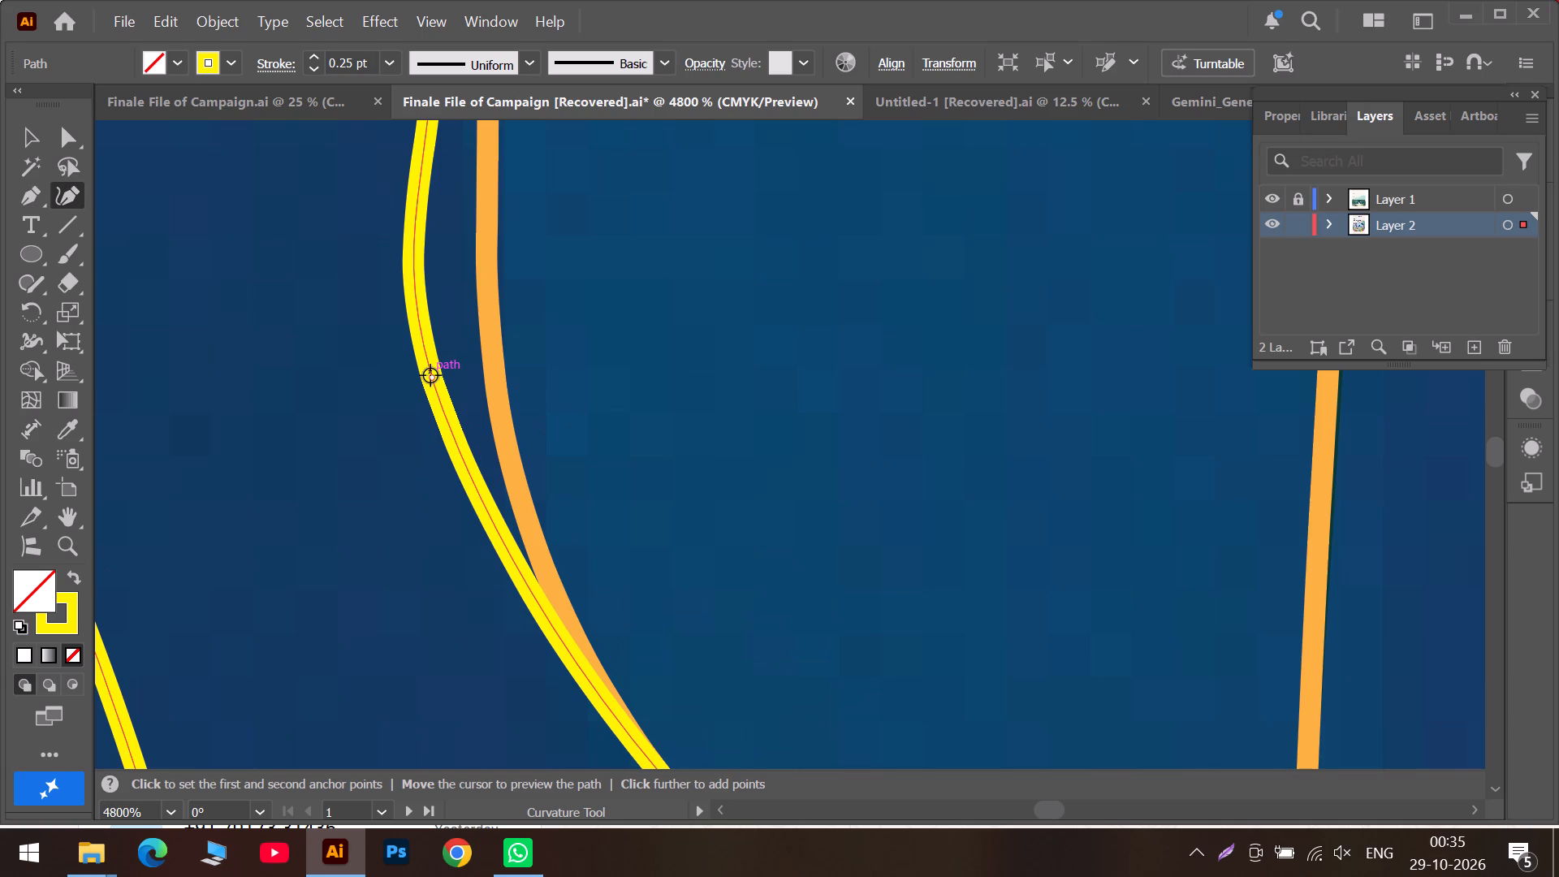
{"action": "left_click_drag", "start_coordinate": [430, 375], "coordinate": [501, 436]}
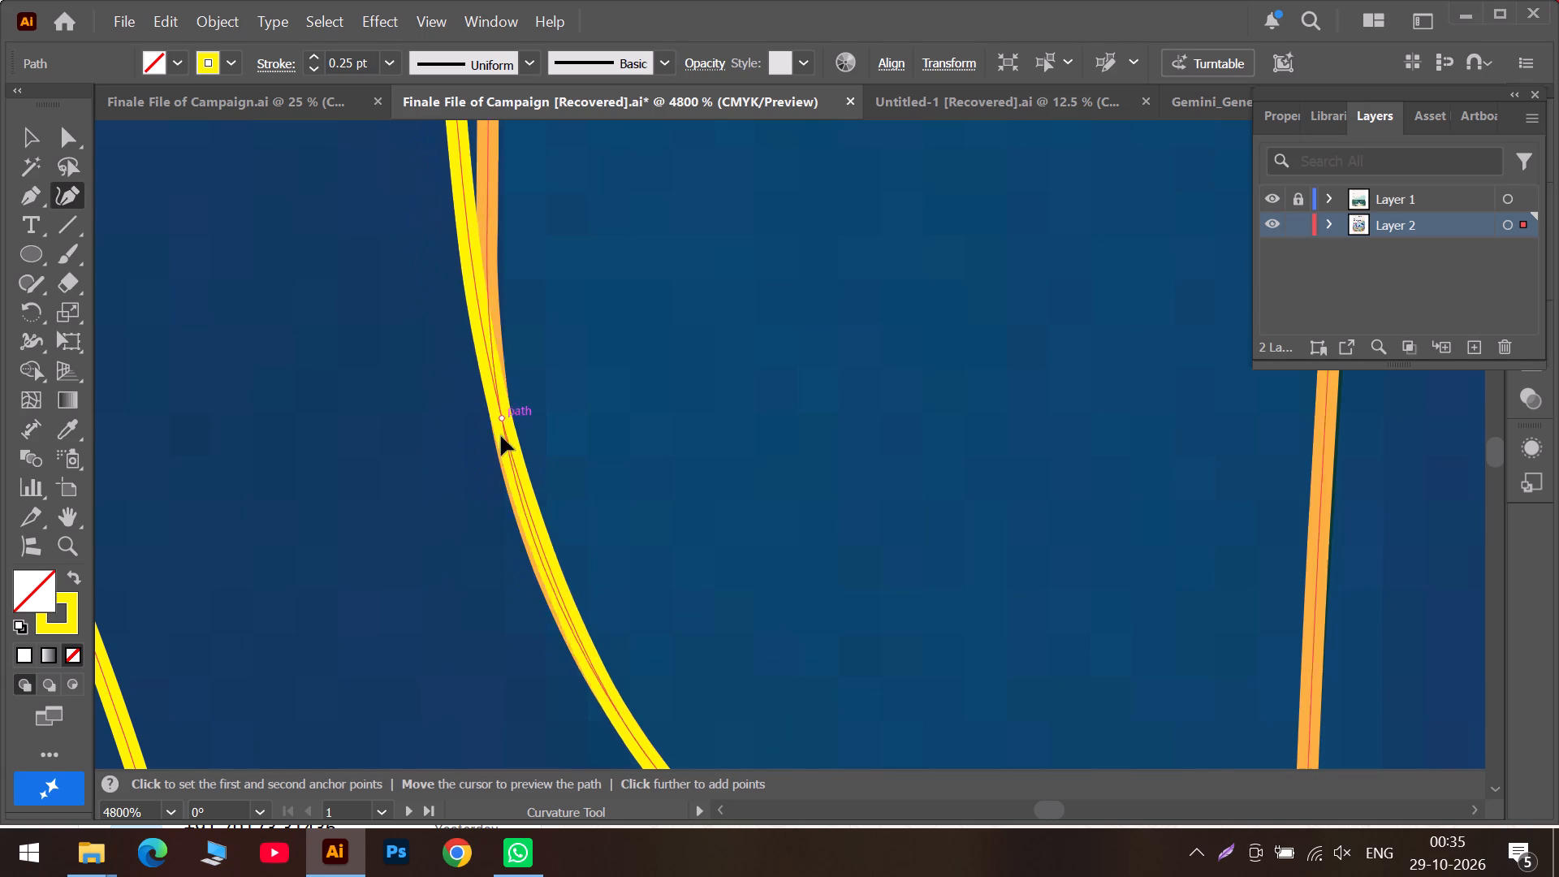
{"action": "left_click_drag", "start_coordinate": [501, 436], "coordinate": [523, 505]}
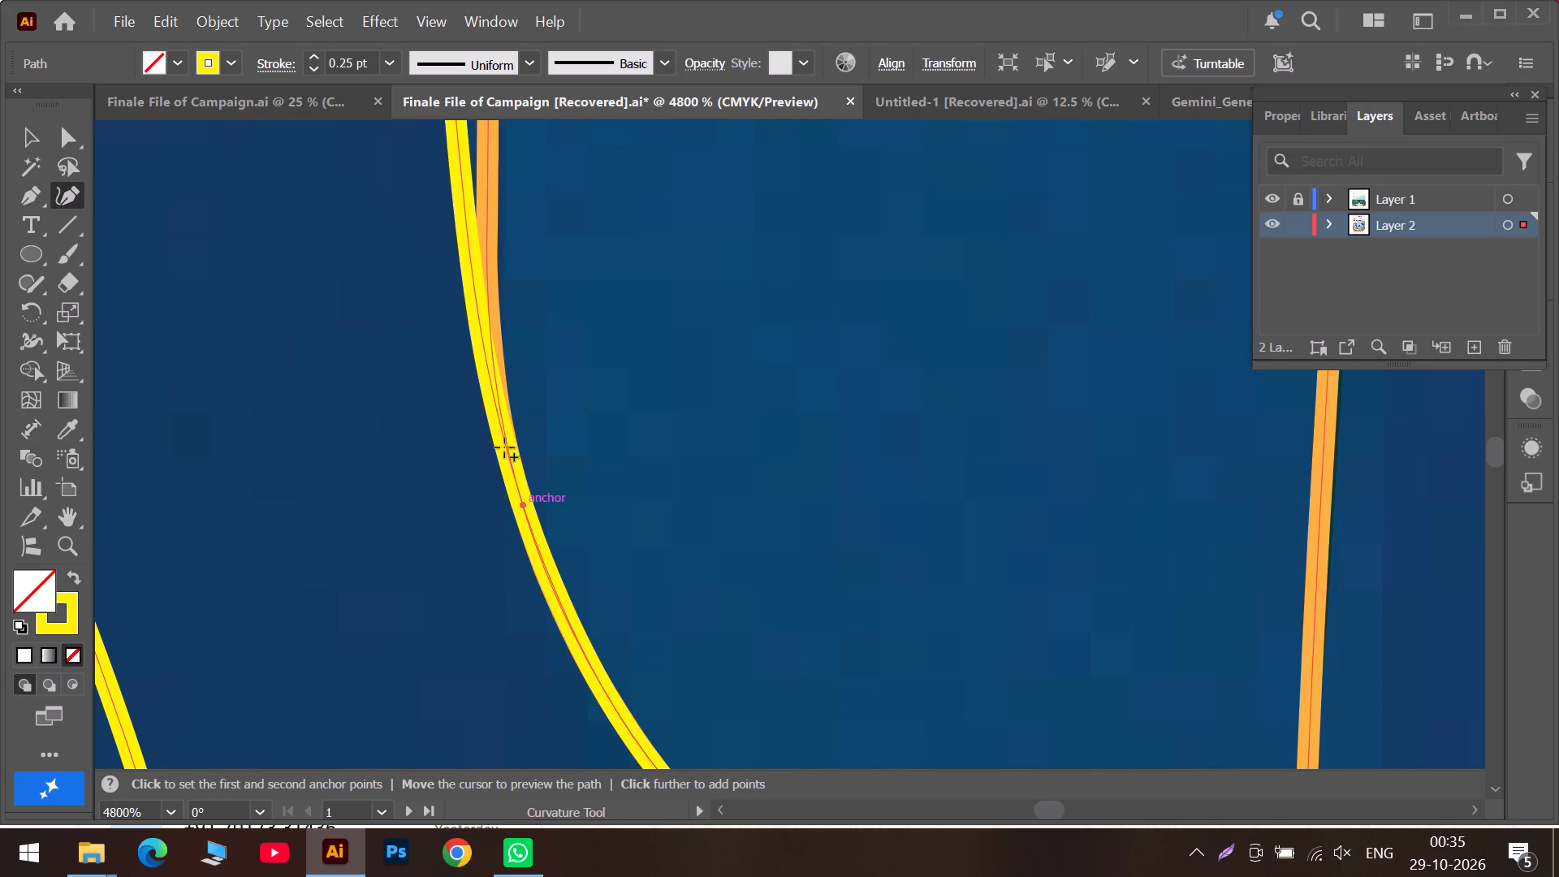
{"action": "scroll", "coordinate": [482, 393], "scroll_direction": "up", "scroll_amount": 9}
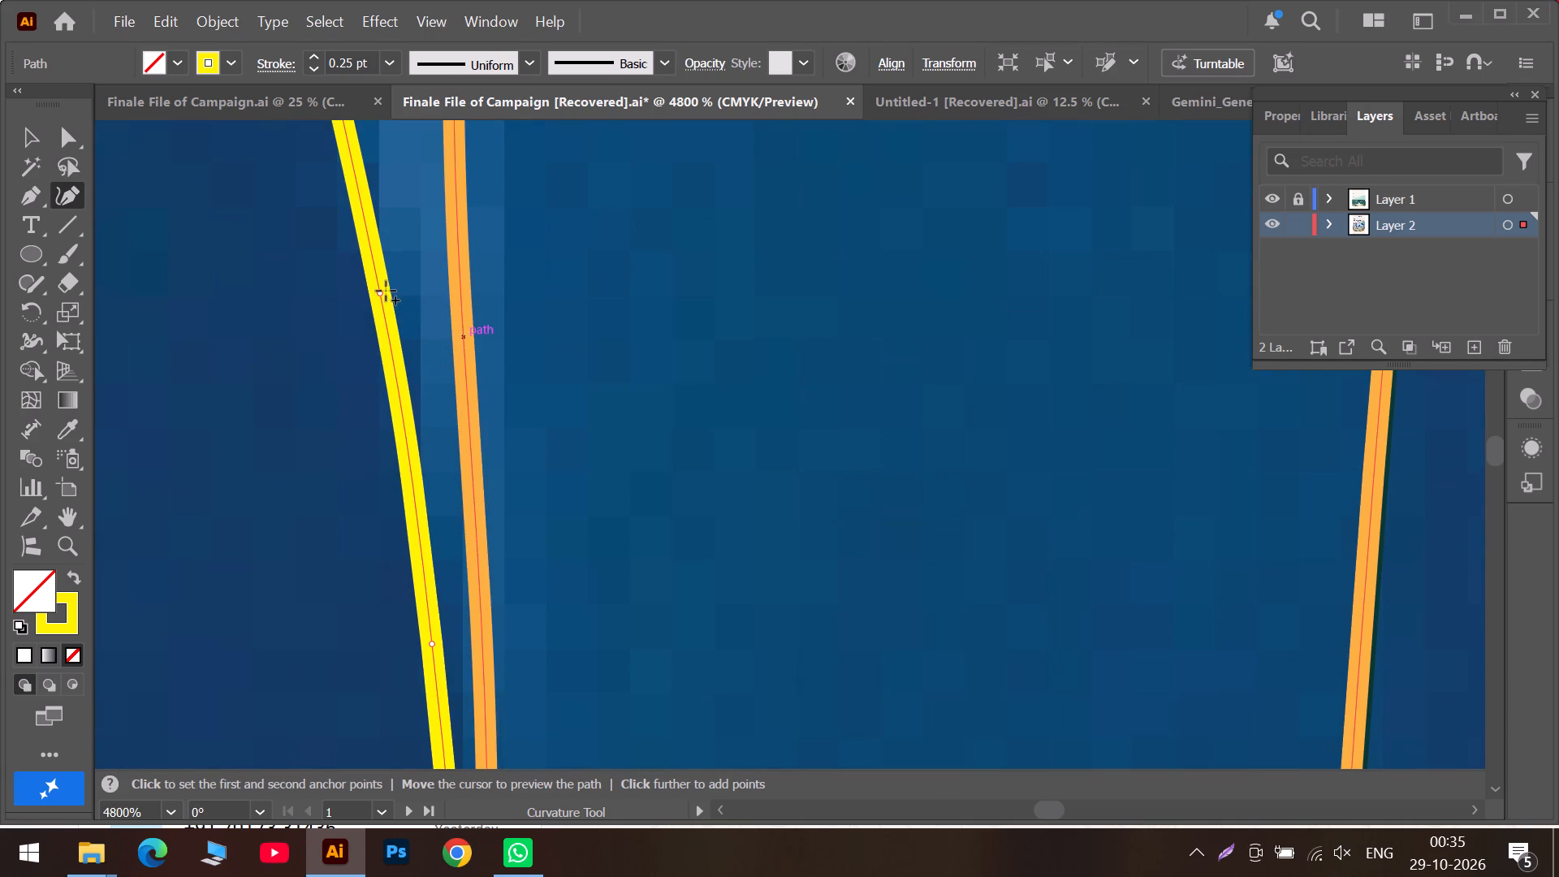
{"action": "left_click_drag", "start_coordinate": [377, 296], "coordinate": [469, 296]}
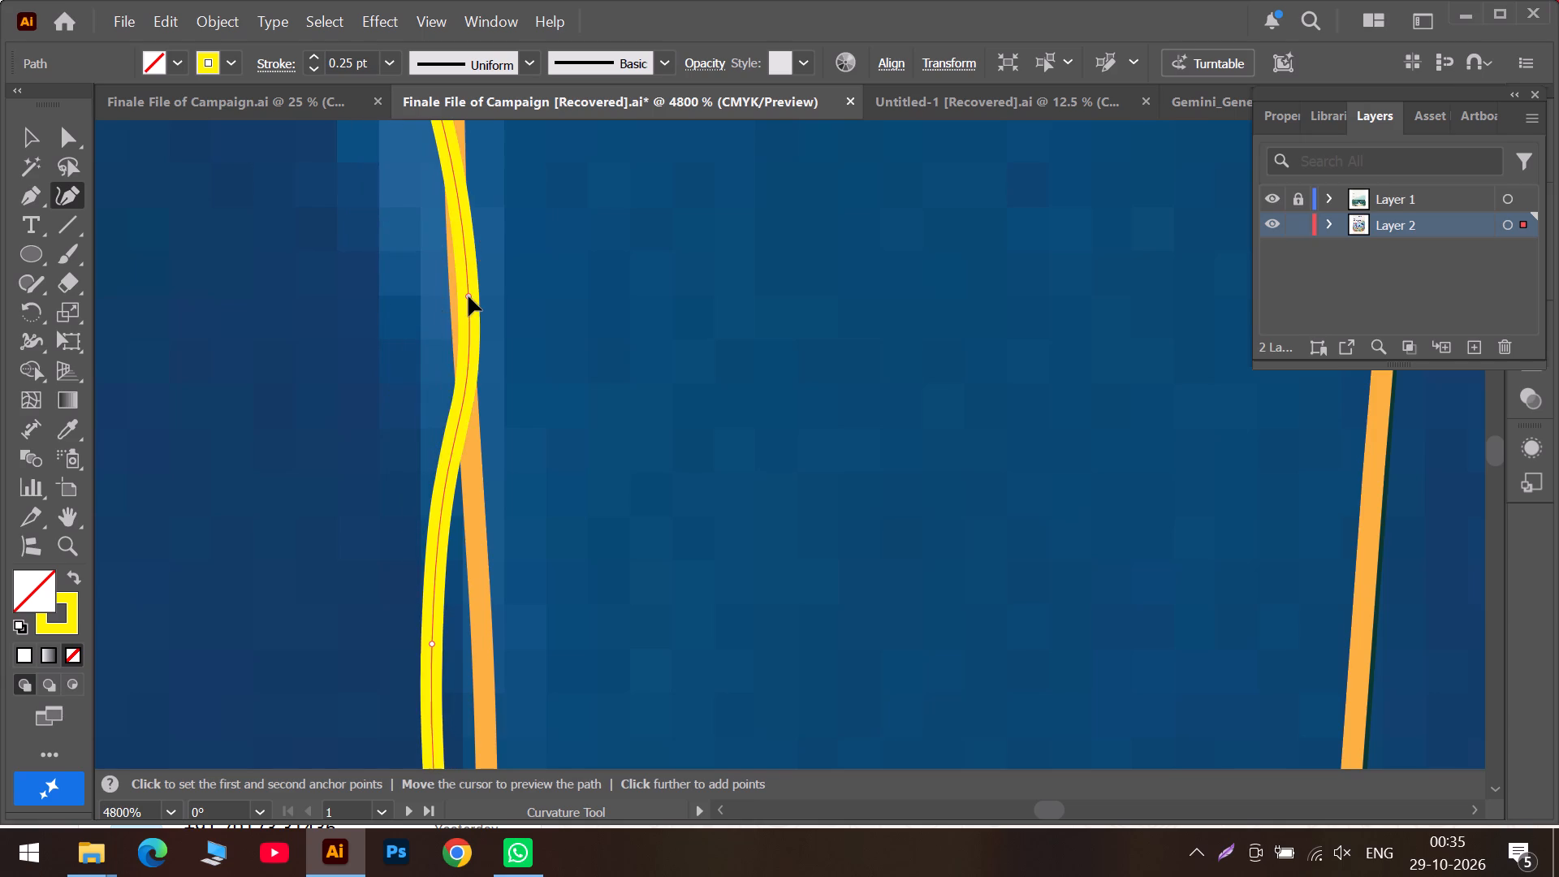
{"action": "left_click_drag", "start_coordinate": [469, 296], "coordinate": [460, 303]}
{"action": "scroll", "coordinate": [478, 426], "scroll_direction": "down", "scroll_amount": 5}
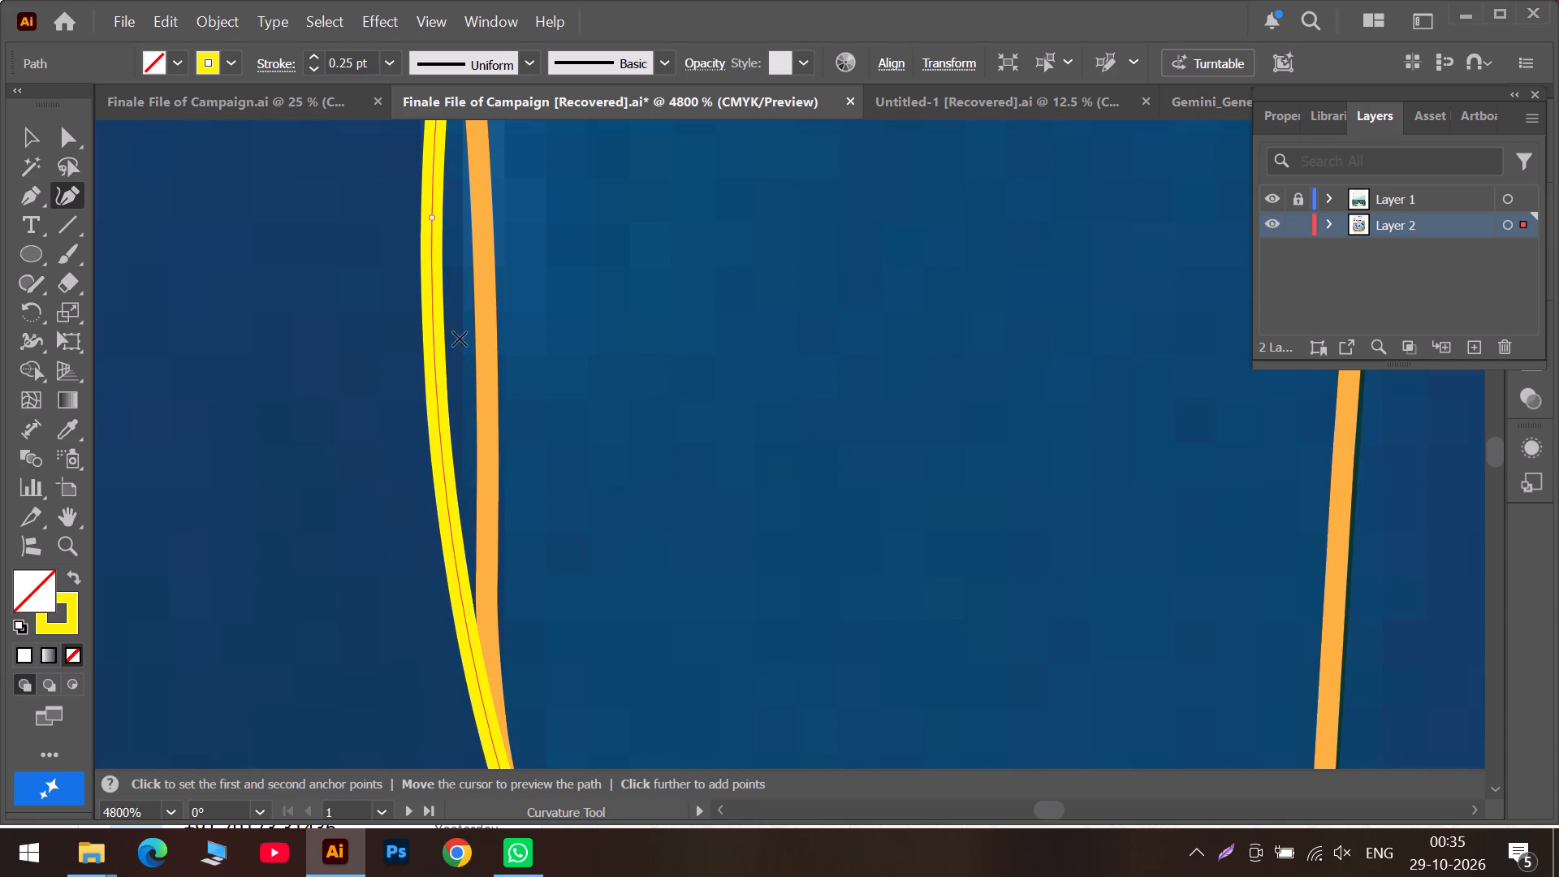
{"action": "left_click_drag", "start_coordinate": [432, 217], "coordinate": [459, 242]}
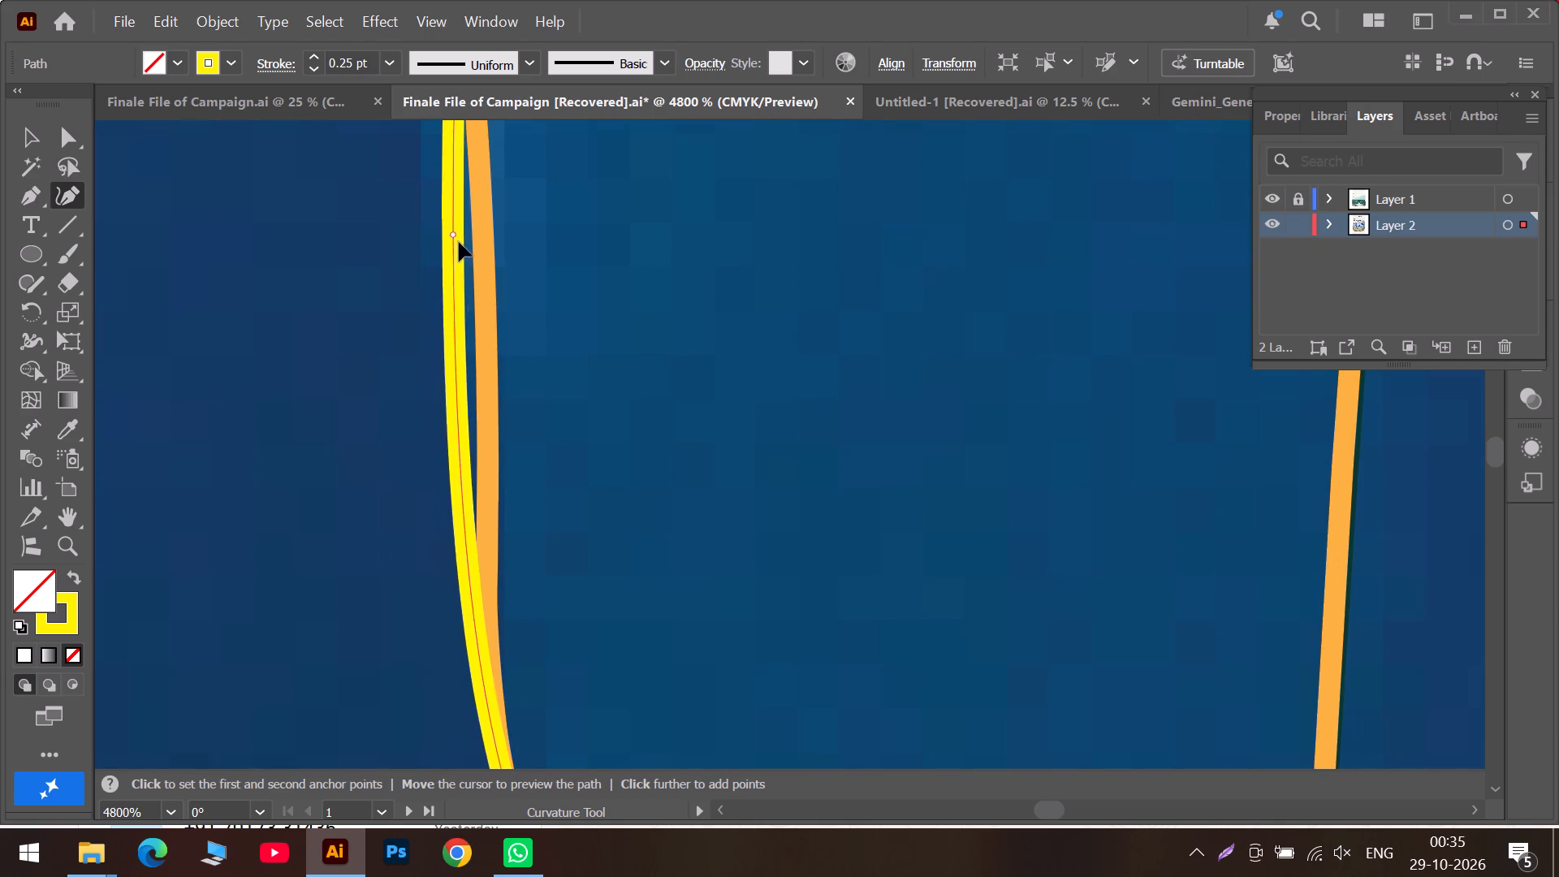
{"action": "left_click_drag", "start_coordinate": [459, 242], "coordinate": [488, 287]}
{"action": "scroll", "coordinate": [504, 368], "scroll_direction": "down", "scroll_amount": 6}
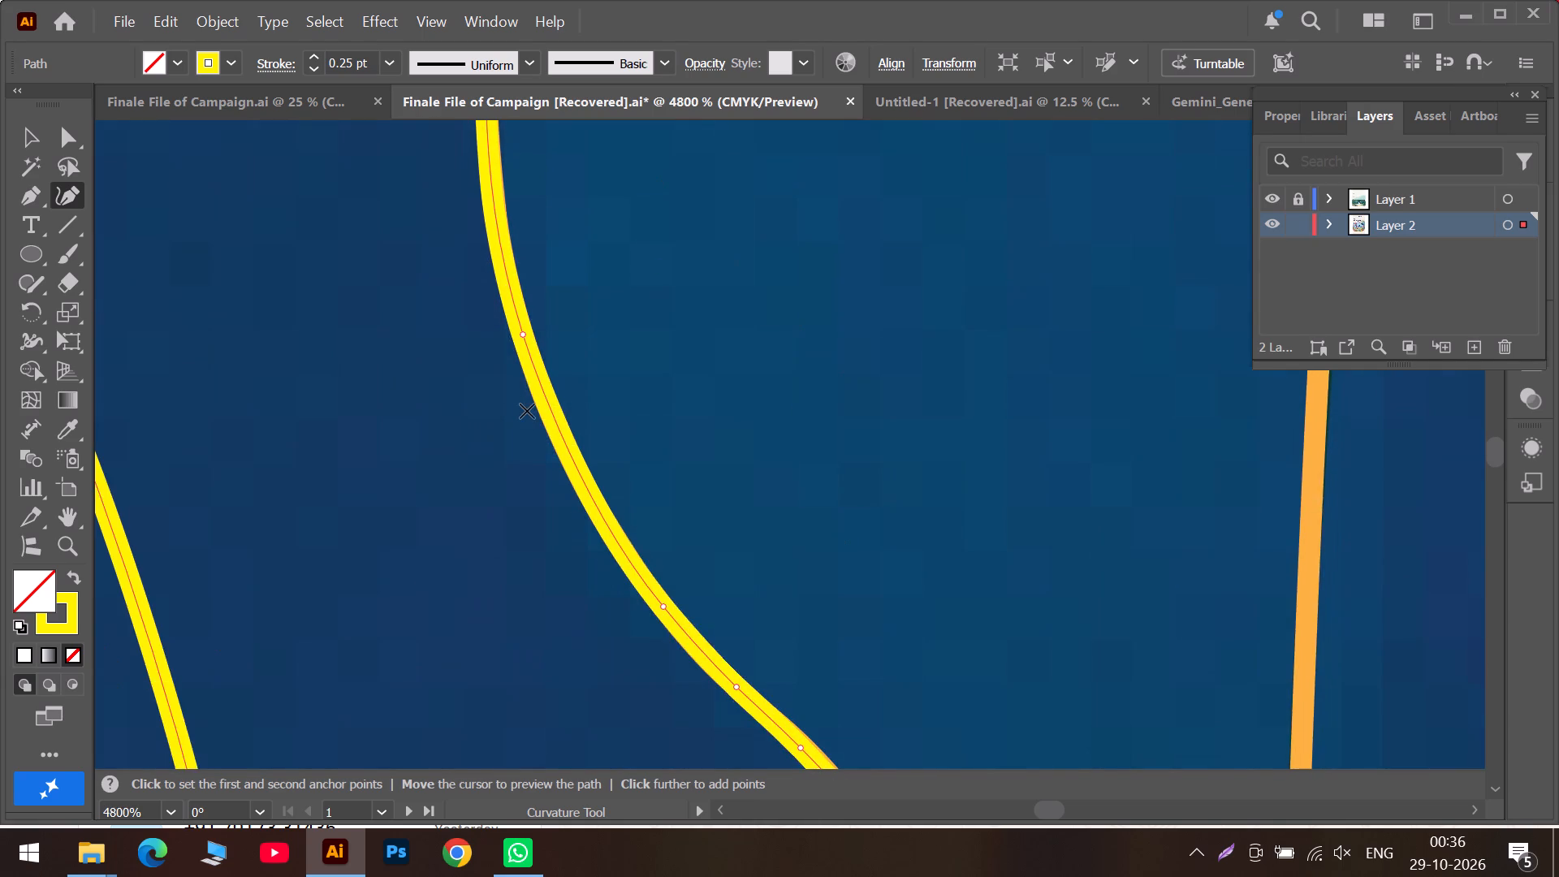
{"action": "scroll", "coordinate": [527, 411], "scroll_direction": "up", "scroll_amount": 7}
{"action": "scroll", "coordinate": [476, 331], "scroll_direction": "up", "scroll_amount": 3}
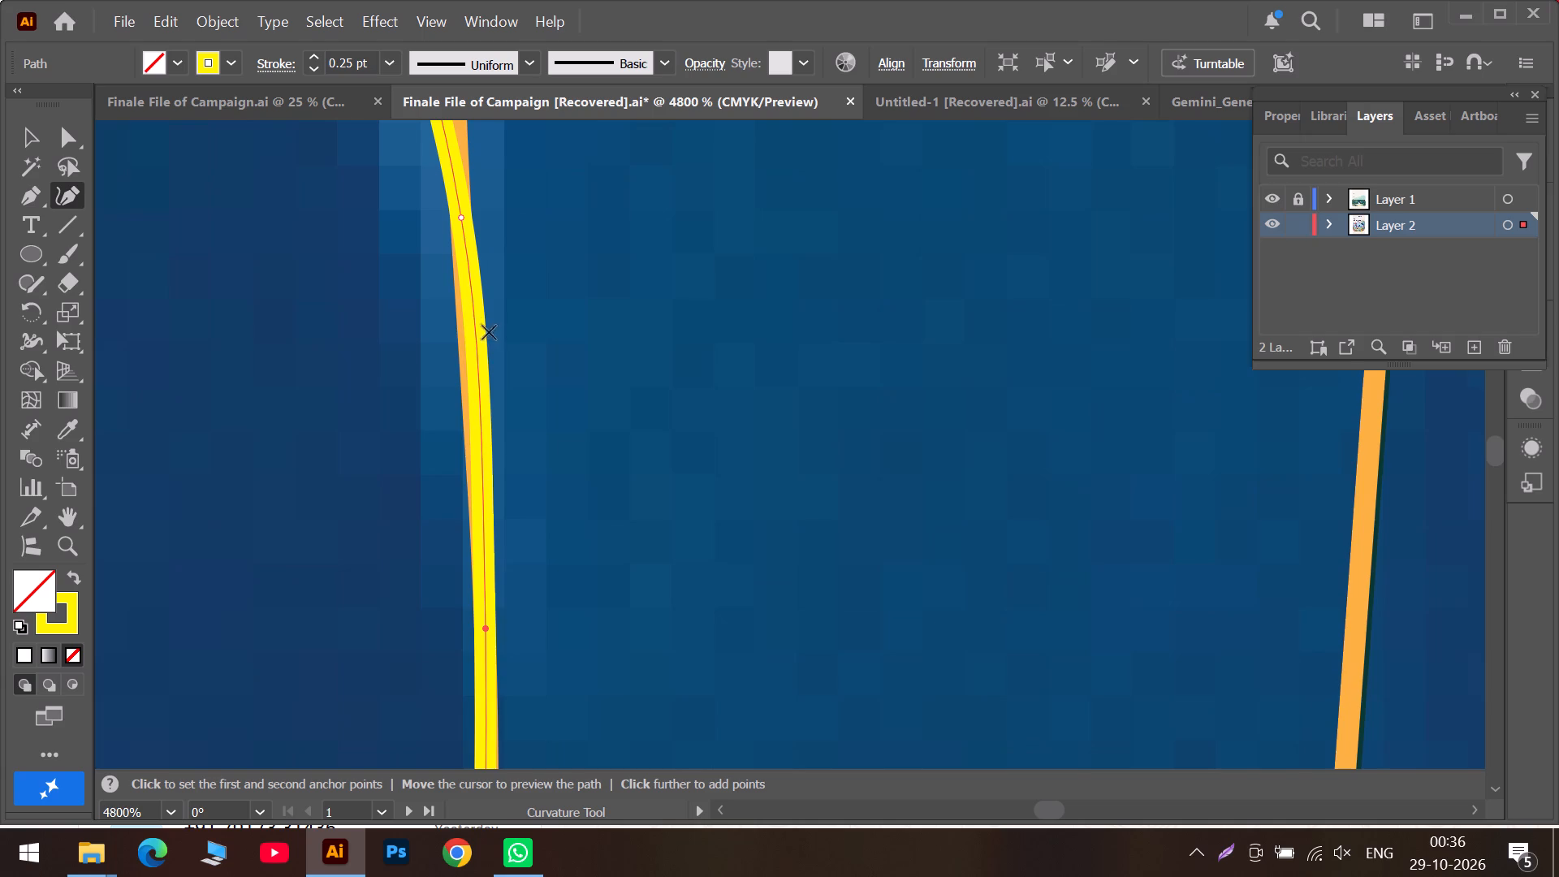
{"action": "left_click_drag", "start_coordinate": [479, 367], "coordinate": [470, 374]}
Move the yellow shape's two top corner anchors onto the ends of the short red line above it.
{"action": "scroll", "coordinate": [469, 356], "scroll_direction": "up", "scroll_amount": 6}
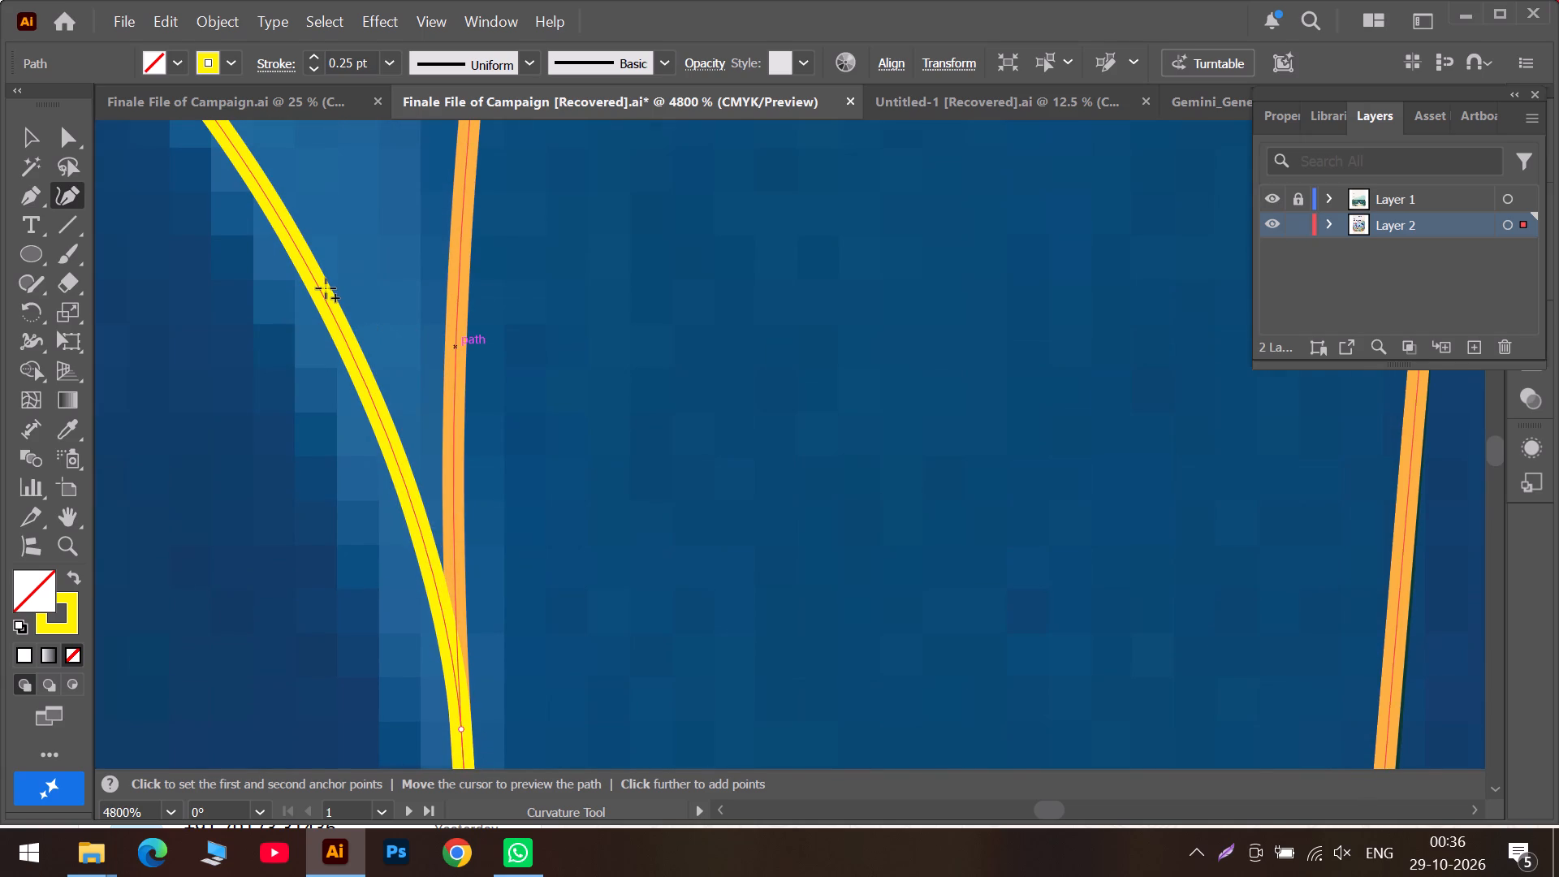
{"action": "scroll", "coordinate": [326, 288], "scroll_direction": "down", "scroll_amount": 5, "text": "alt"}
{"action": "scroll", "coordinate": [281, 287], "scroll_direction": "up", "scroll_amount": 3}
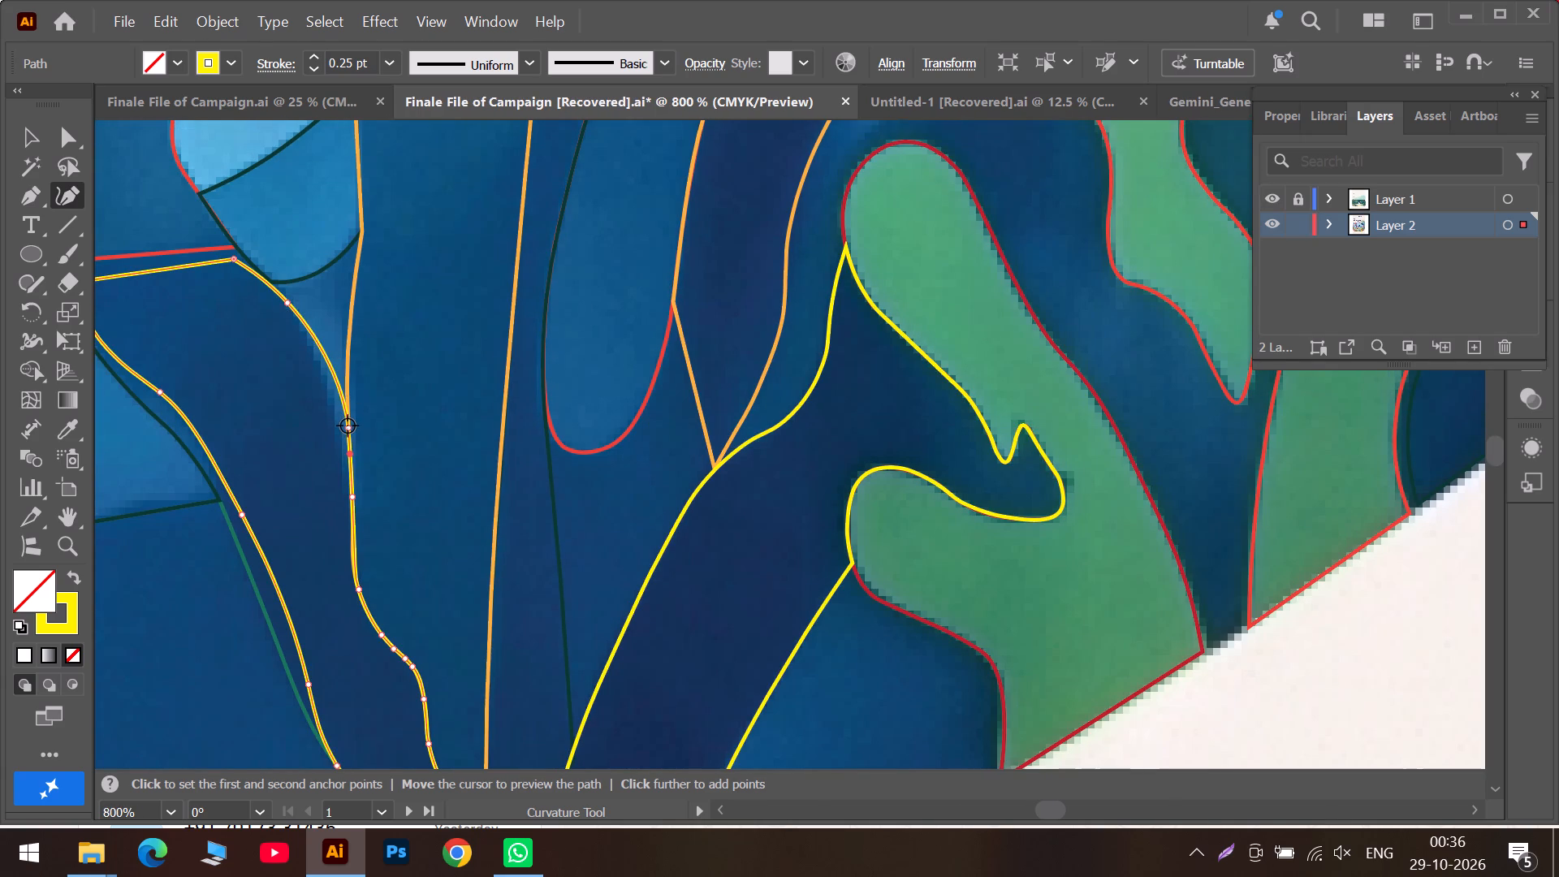
{"action": "left_click_drag", "start_coordinate": [233, 259], "coordinate": [234, 253]}
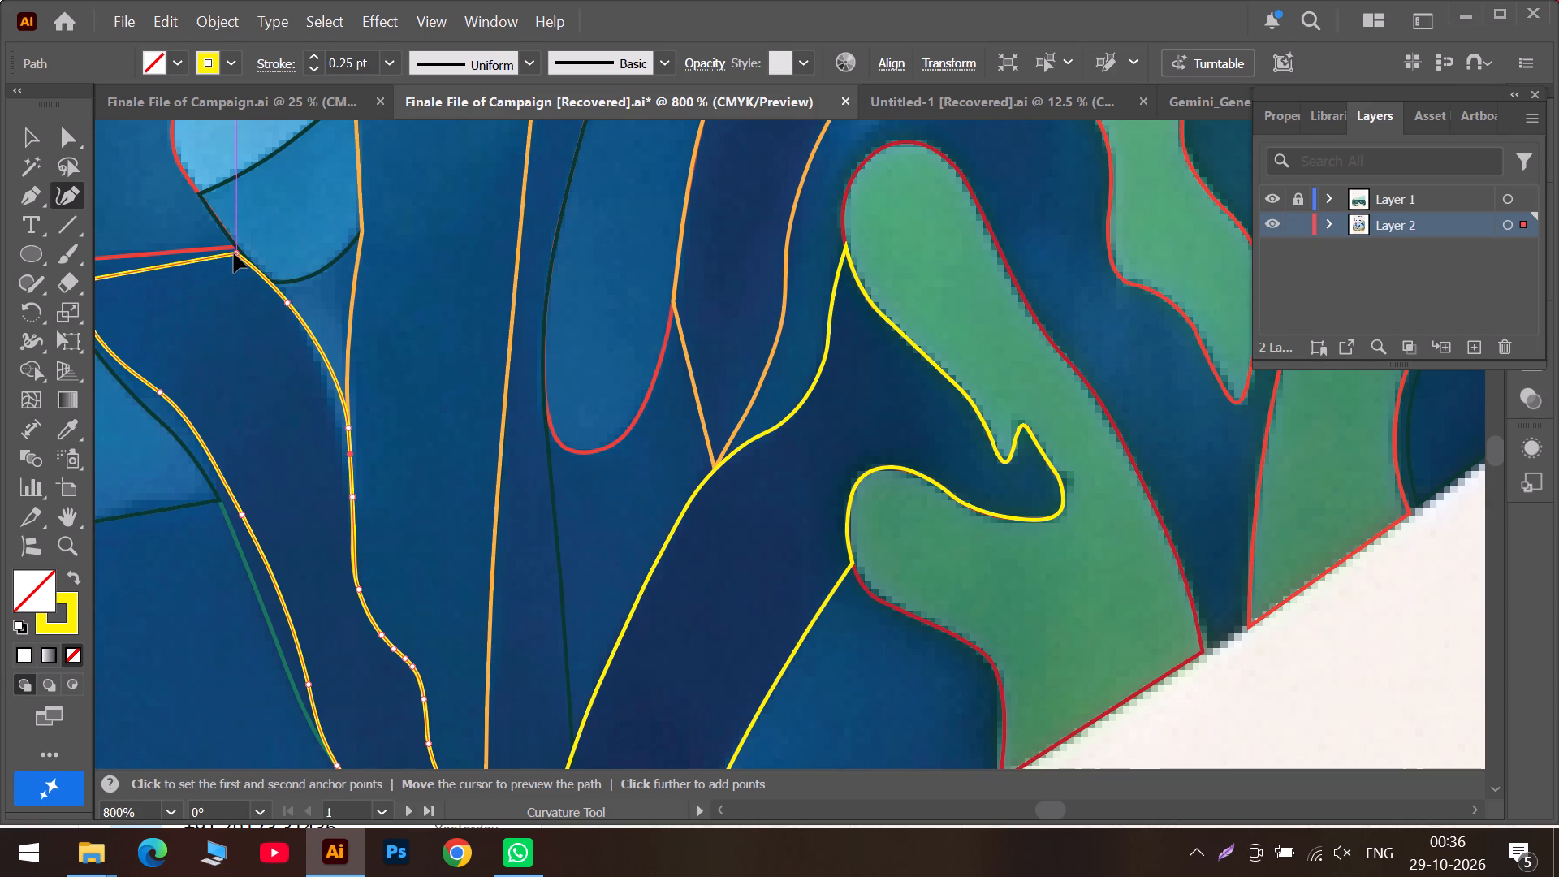
{"action": "left_click_drag", "start_coordinate": [234, 253], "coordinate": [233, 250]}
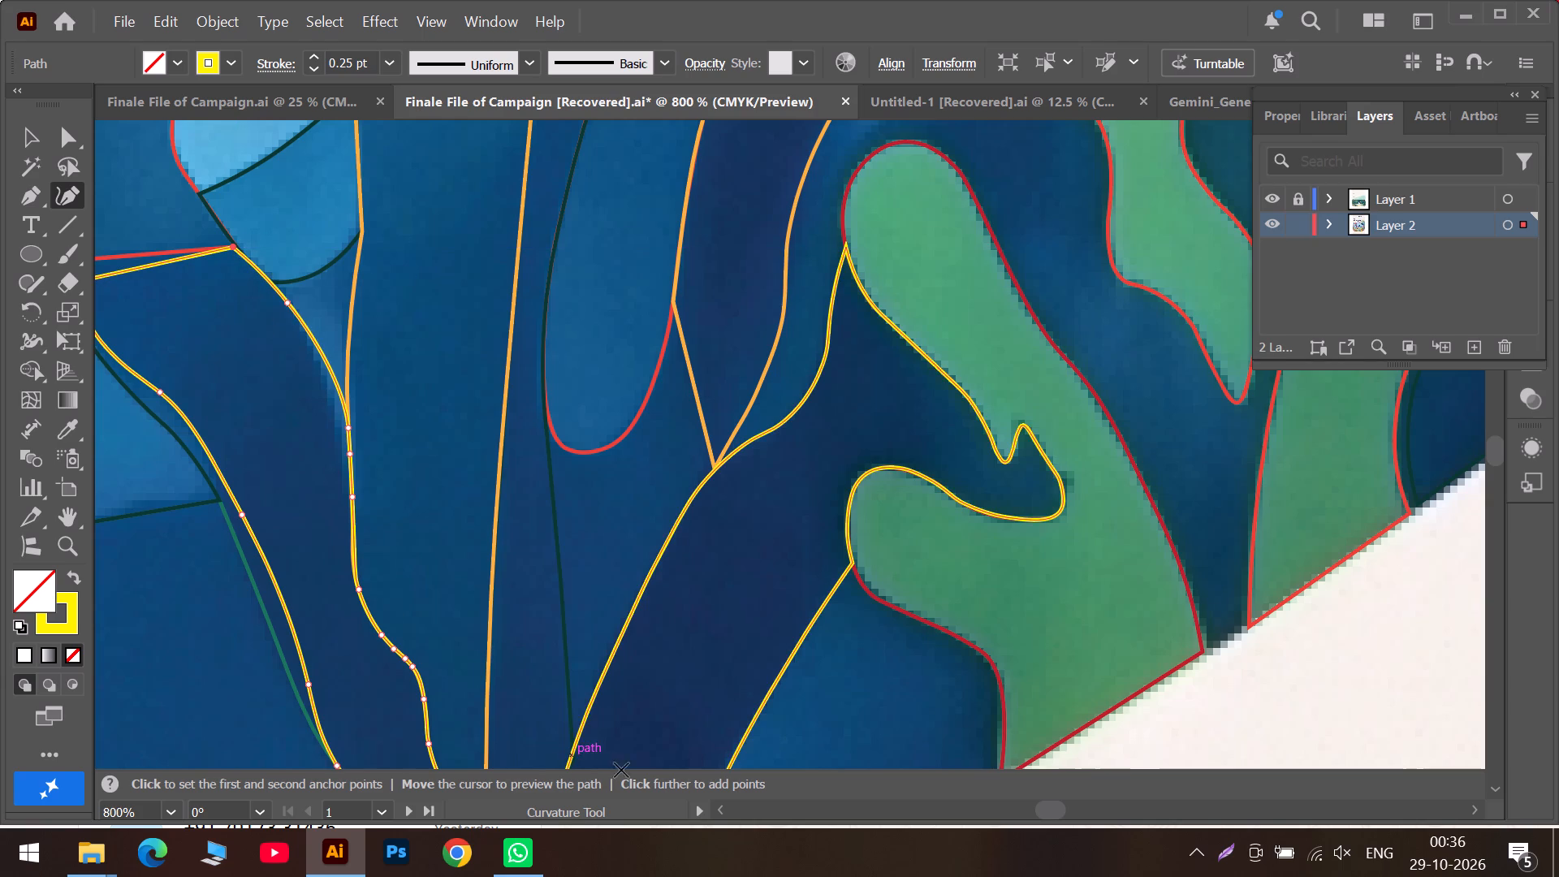
{"action": "left_click", "coordinate": [956, 815]}
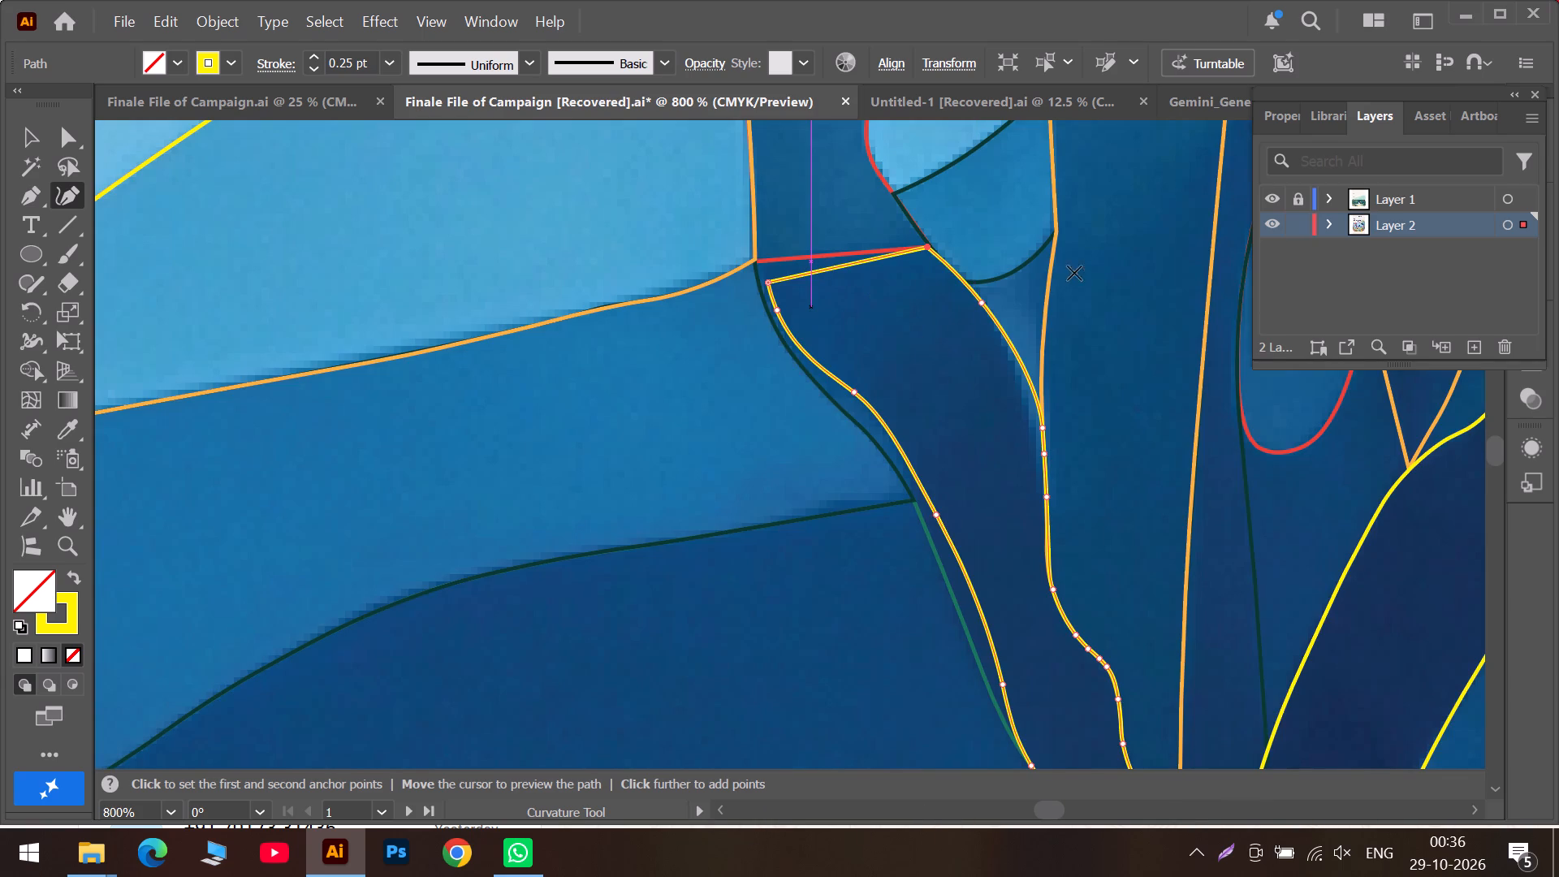
{"action": "scroll", "coordinate": [794, 287], "scroll_direction": "up", "scroll_amount": 2, "text": "alt"}
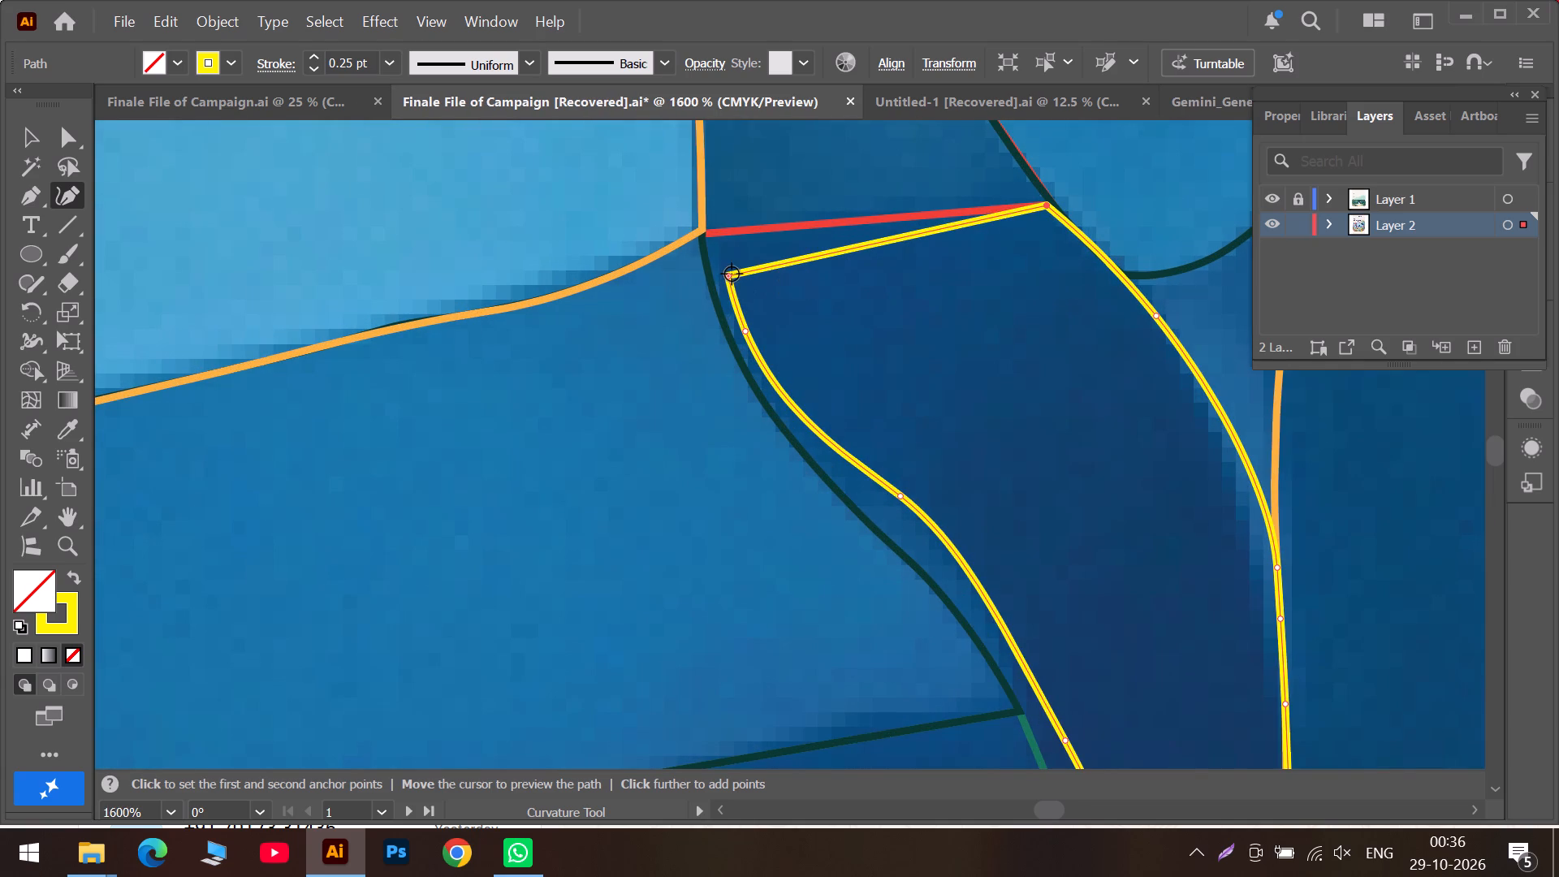
{"action": "left_click_drag", "start_coordinate": [732, 274], "coordinate": [702, 232]}
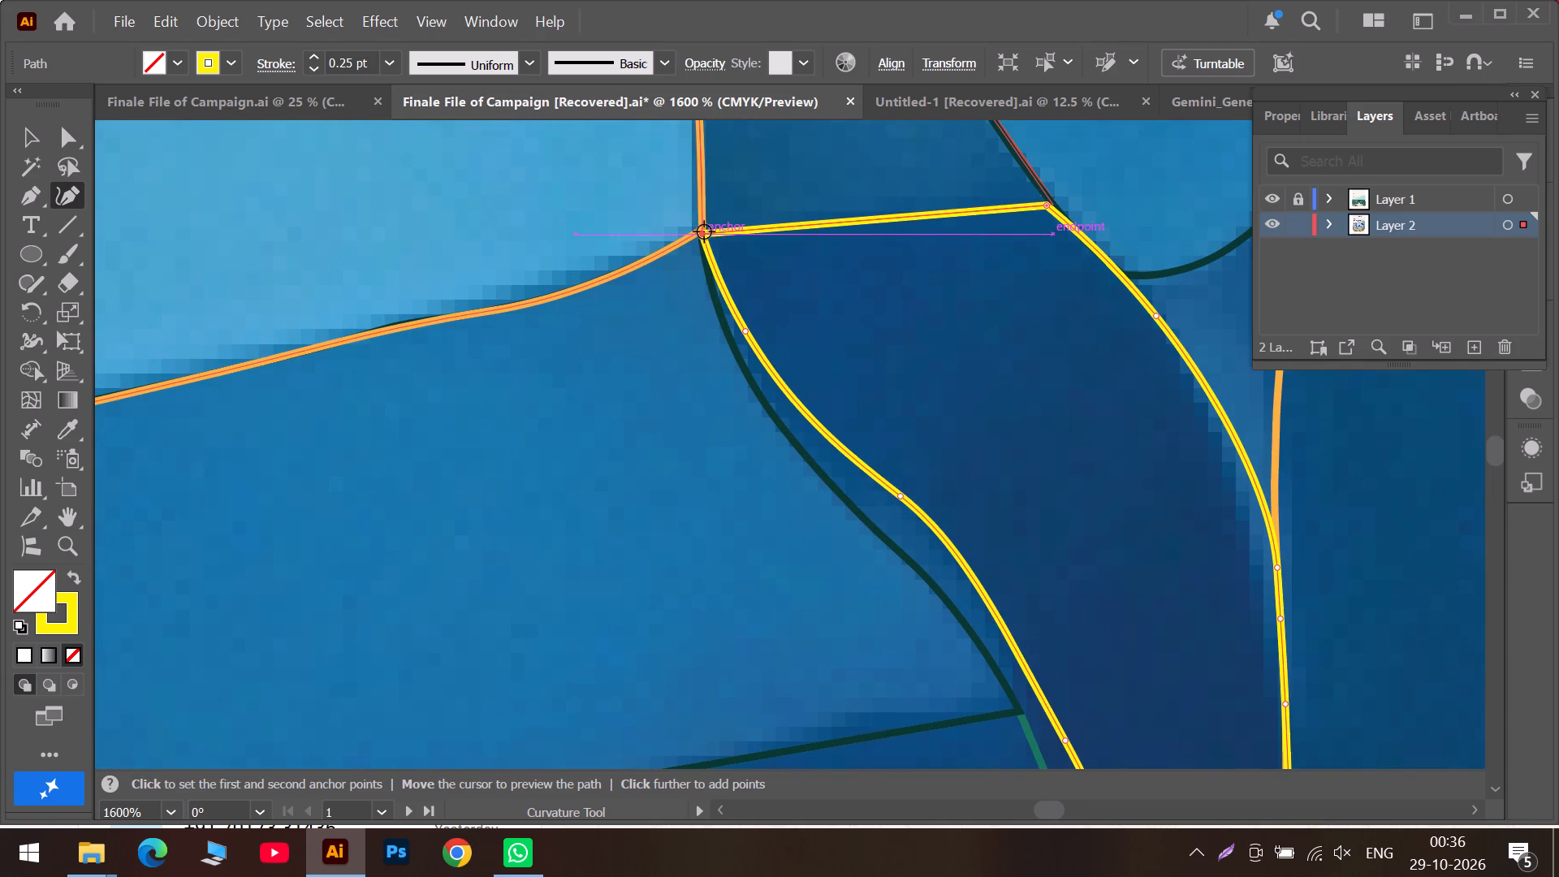
Fit the upper outer edge to the dark green outline, placing a curve point where the green outlines meet.
{"action": "left_click_drag", "start_coordinate": [747, 331], "coordinate": [733, 336]}
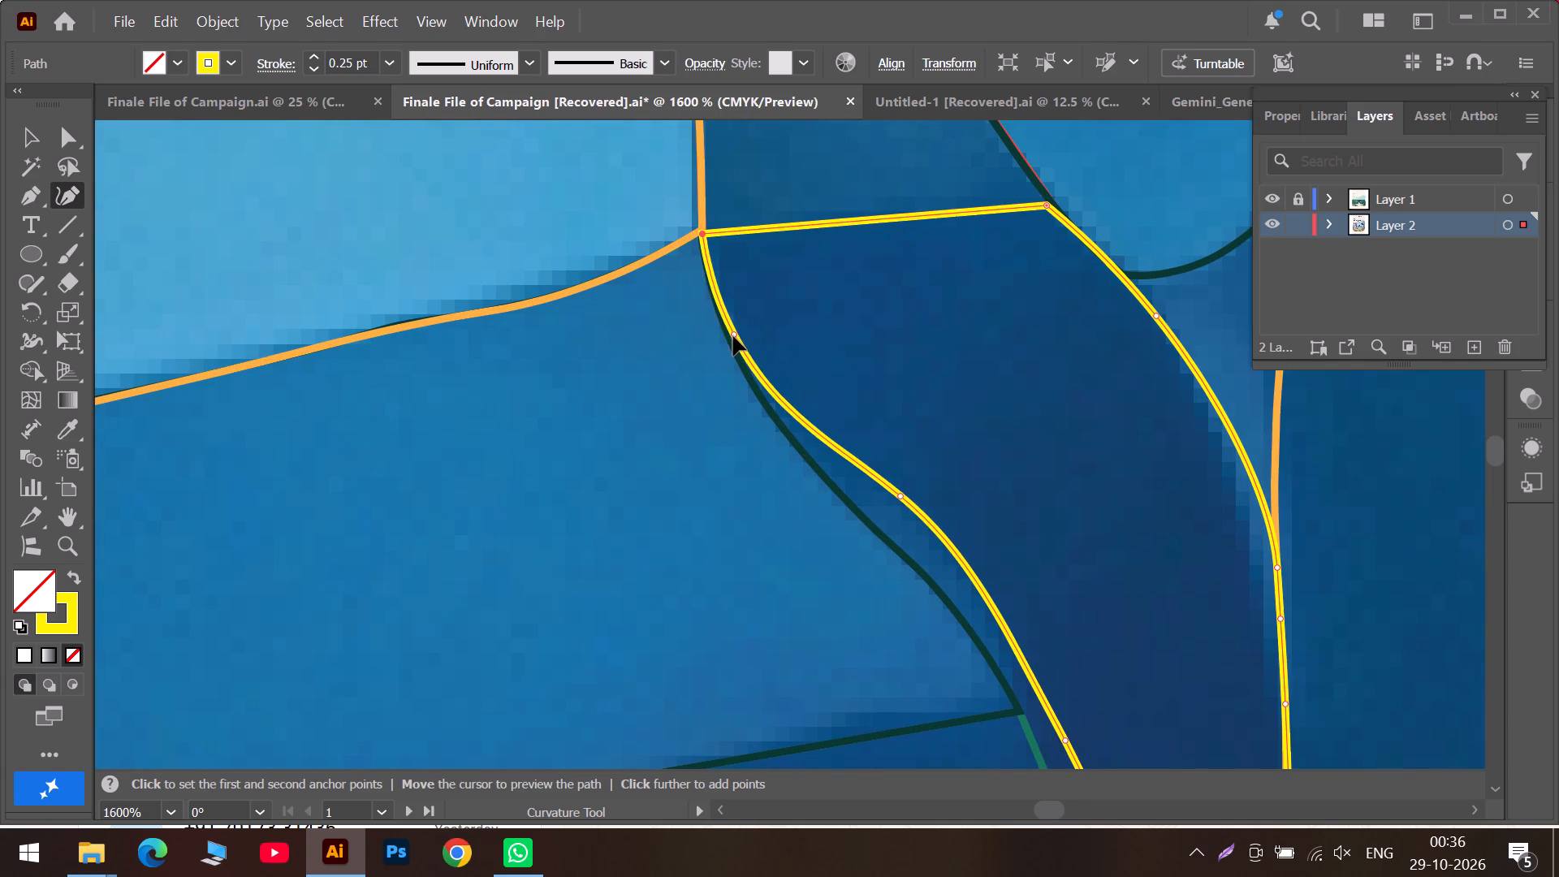
{"action": "left_click_drag", "start_coordinate": [733, 336], "coordinate": [732, 338]}
{"action": "left_click_drag", "start_coordinate": [900, 495], "coordinate": [856, 511]}
{"action": "scroll", "coordinate": [923, 547], "scroll_direction": "down", "scroll_amount": 6}
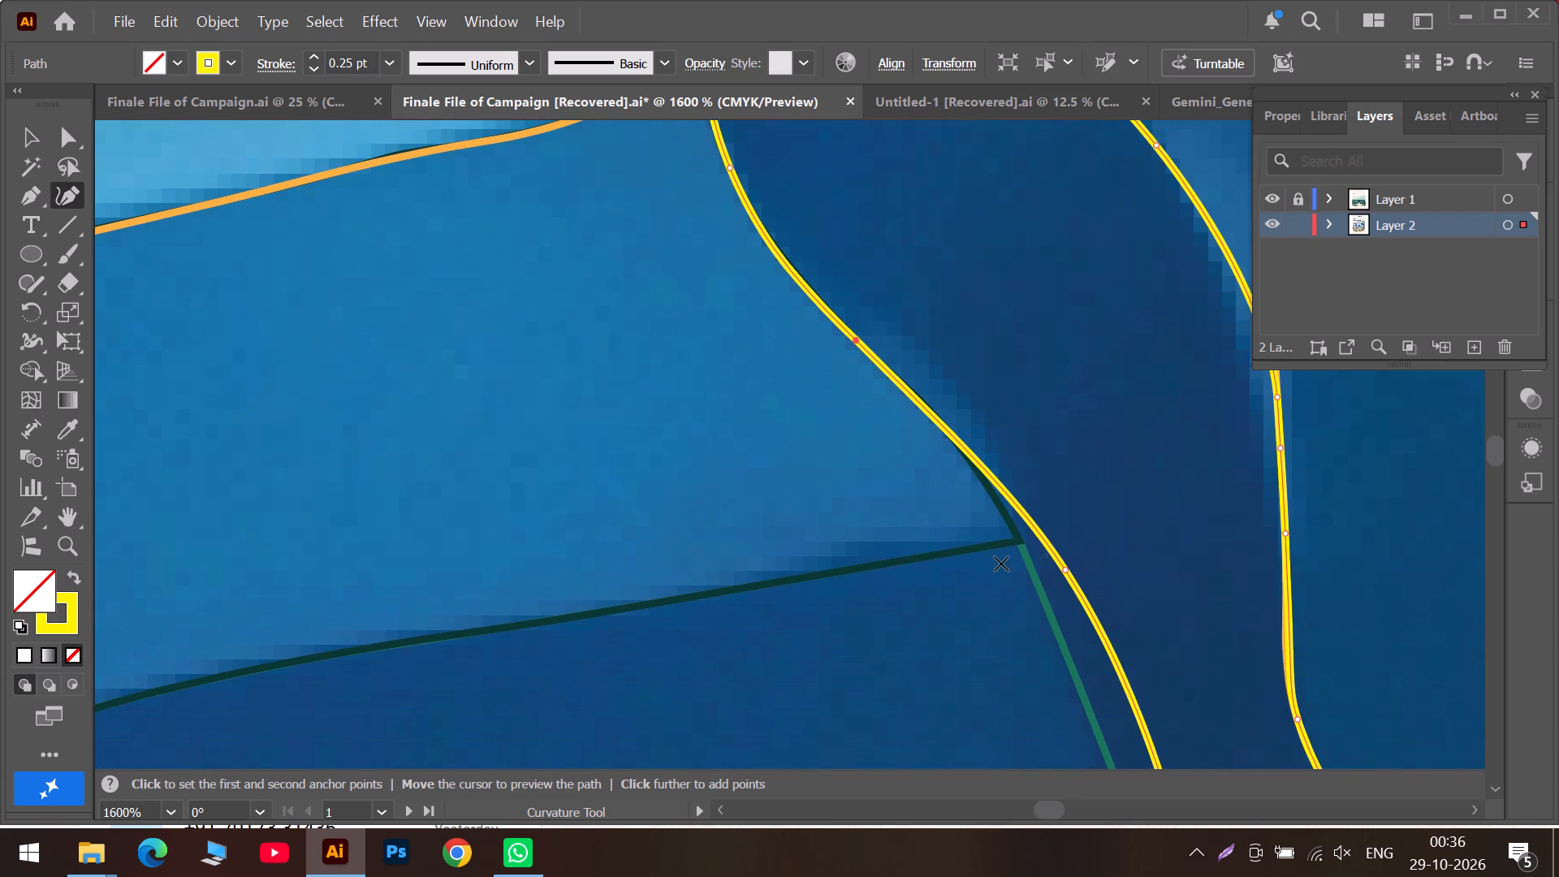
{"action": "left_click_drag", "start_coordinate": [1065, 571], "coordinate": [1022, 545]}
{"action": "left_click_drag", "start_coordinate": [957, 459], "coordinate": [965, 456]}
Bring the outer edge below the green junction onto the lighter green outline by moving and adding curve points.
{"action": "scroll", "coordinate": [1013, 513], "scroll_direction": "down", "scroll_amount": 6}
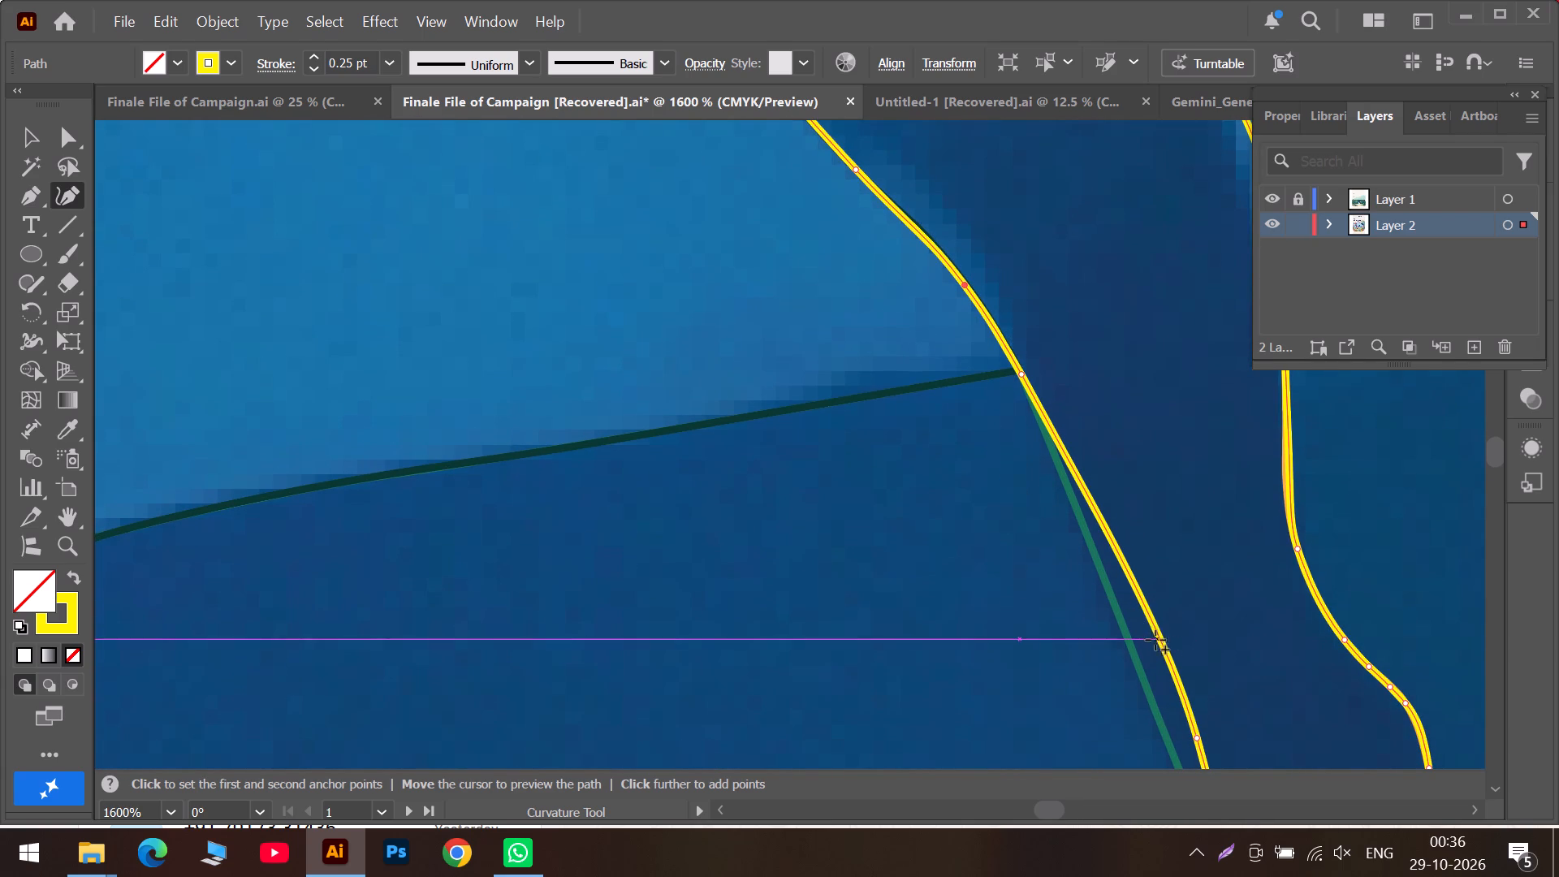
{"action": "left_click_drag", "start_coordinate": [1155, 619], "coordinate": [1094, 533]}
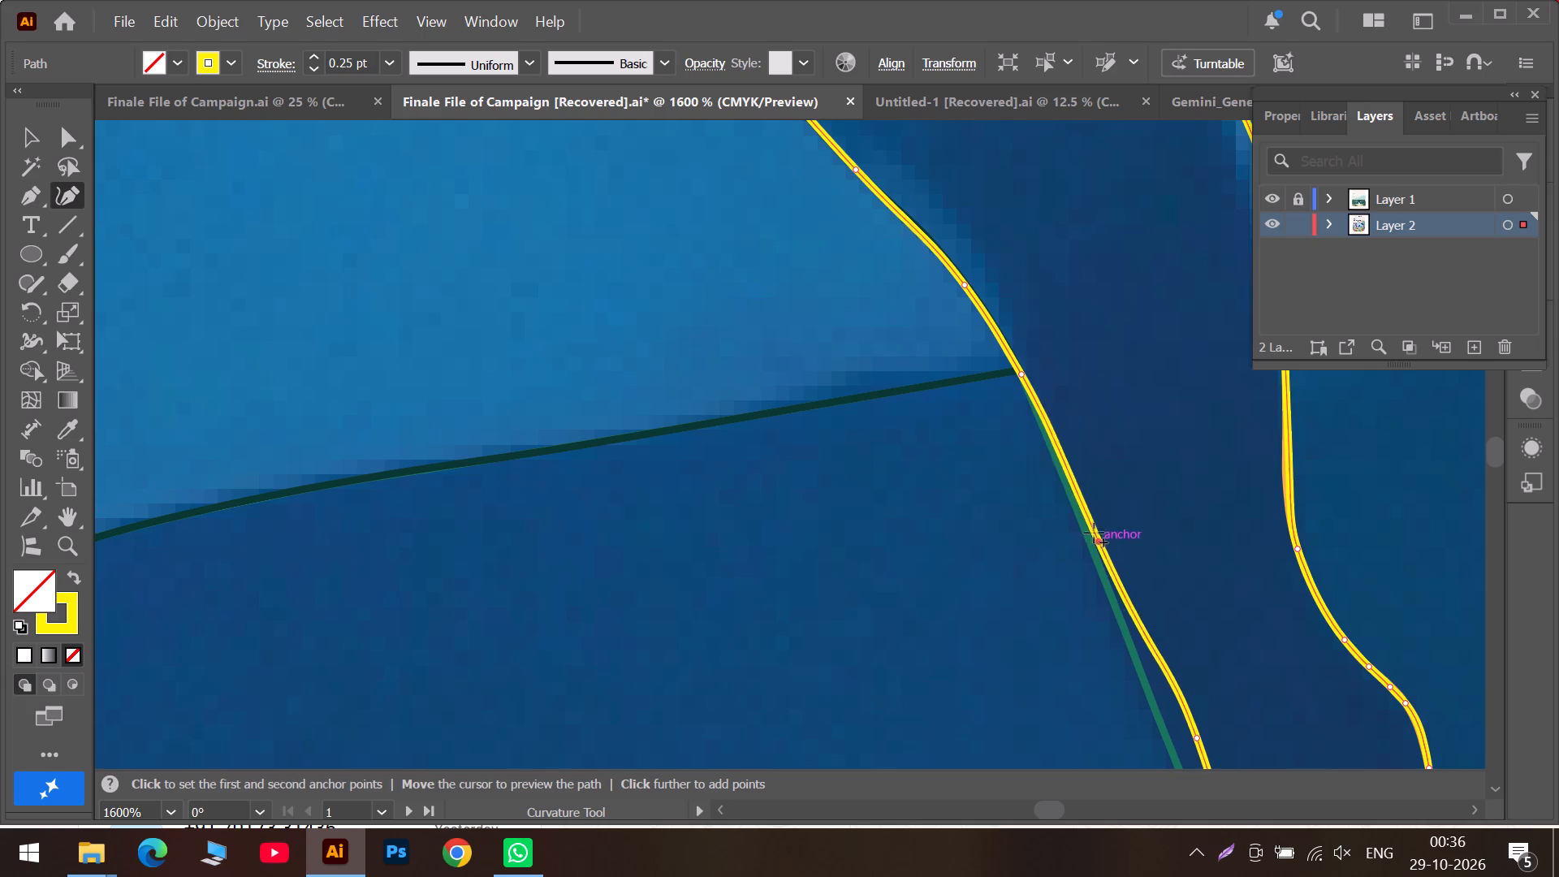
{"action": "left_click_drag", "start_coordinate": [1094, 533], "coordinate": [1068, 486]}
{"action": "scroll", "coordinate": [1101, 534], "scroll_direction": "down", "scroll_amount": 5}
{"action": "left_click_drag", "start_coordinate": [1198, 598], "coordinate": [1160, 577]}
{"action": "scroll", "coordinate": [1168, 585], "scroll_direction": "down", "scroll_amount": 5}
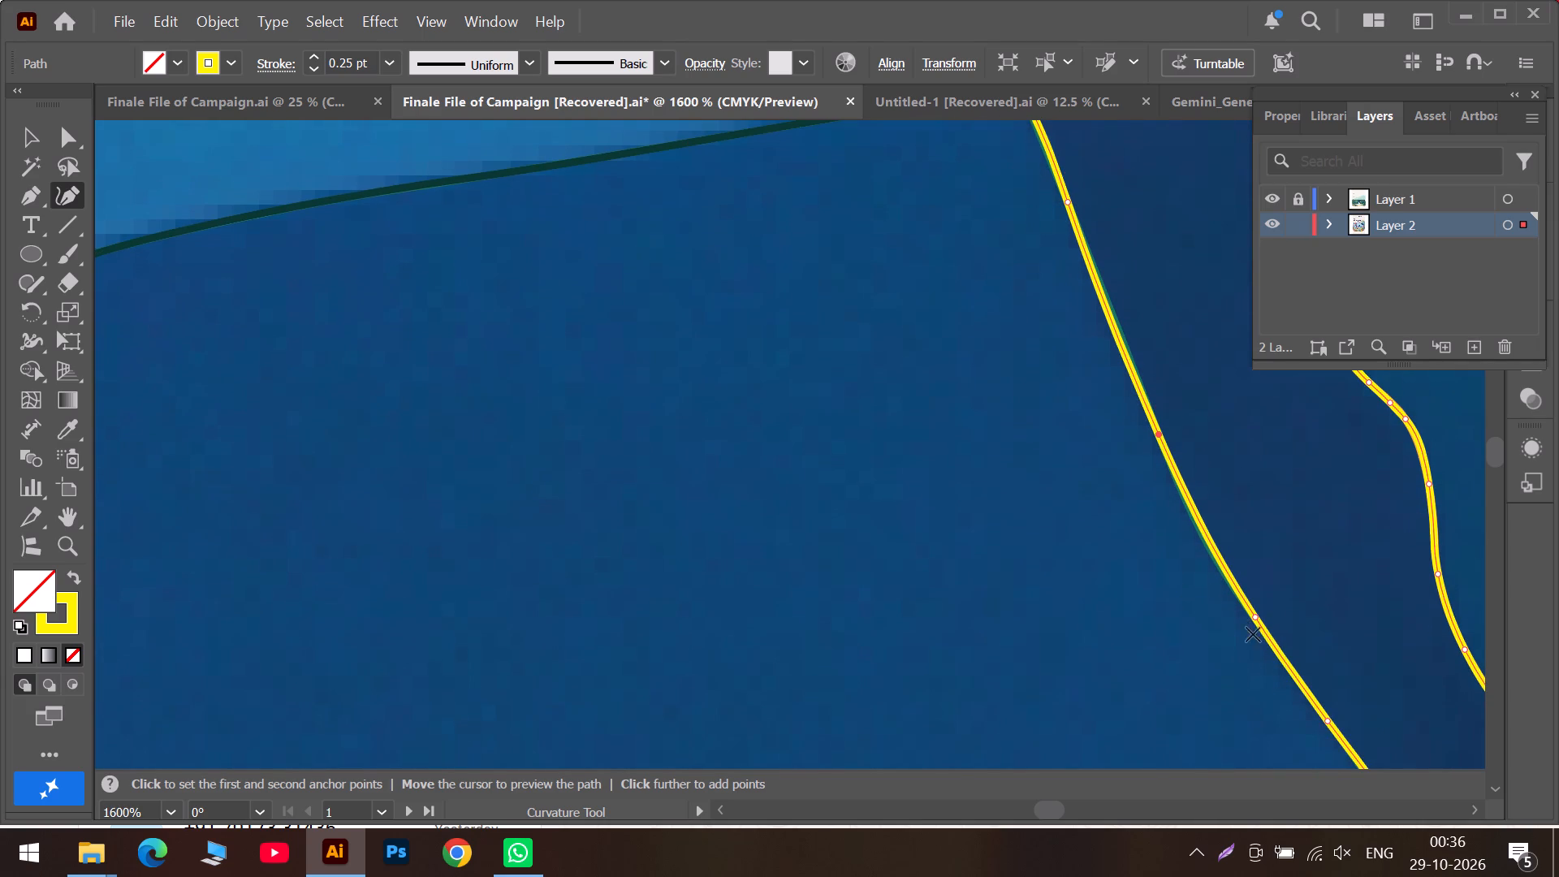
{"action": "left_click", "coordinate": [1217, 548]}
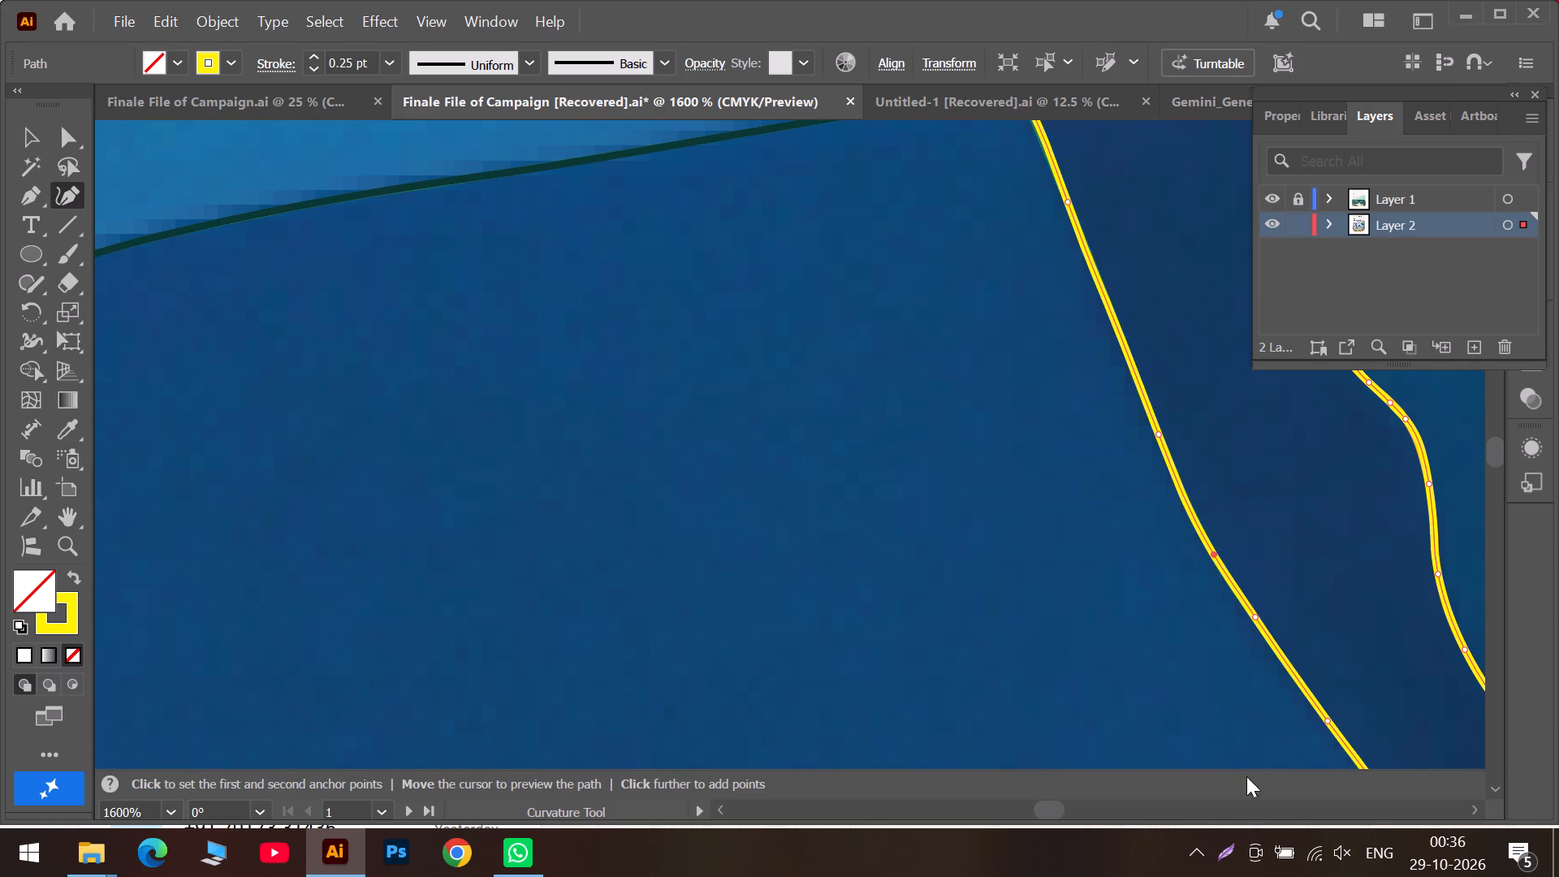
Start a new curved path beneath the dark green arc, beside the orange outline, and set its stroke colour to brown.
{"action": "left_click", "coordinate": [1198, 813]}
{"action": "scroll", "coordinate": [919, 709], "scroll_direction": "down", "scroll_amount": 12}
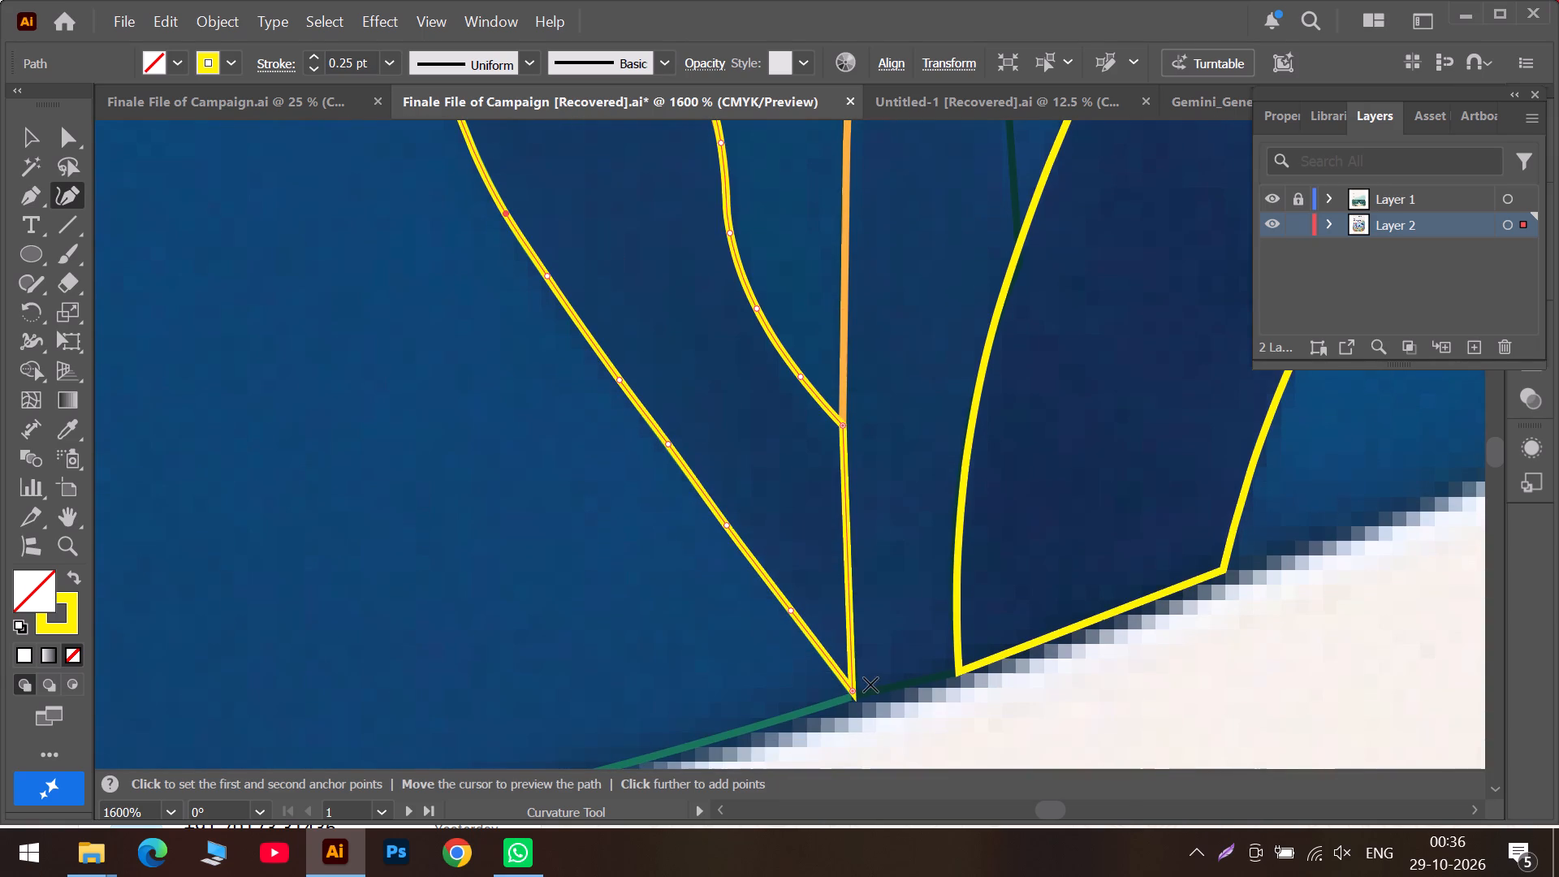
{"action": "scroll", "coordinate": [932, 593], "scroll_direction": "up", "scroll_amount": 7}
{"action": "scroll", "coordinate": [926, 456], "scroll_direction": "up", "scroll_amount": 7}
{"action": "scroll", "coordinate": [780, 369], "scroll_direction": "up", "scroll_amount": 6}
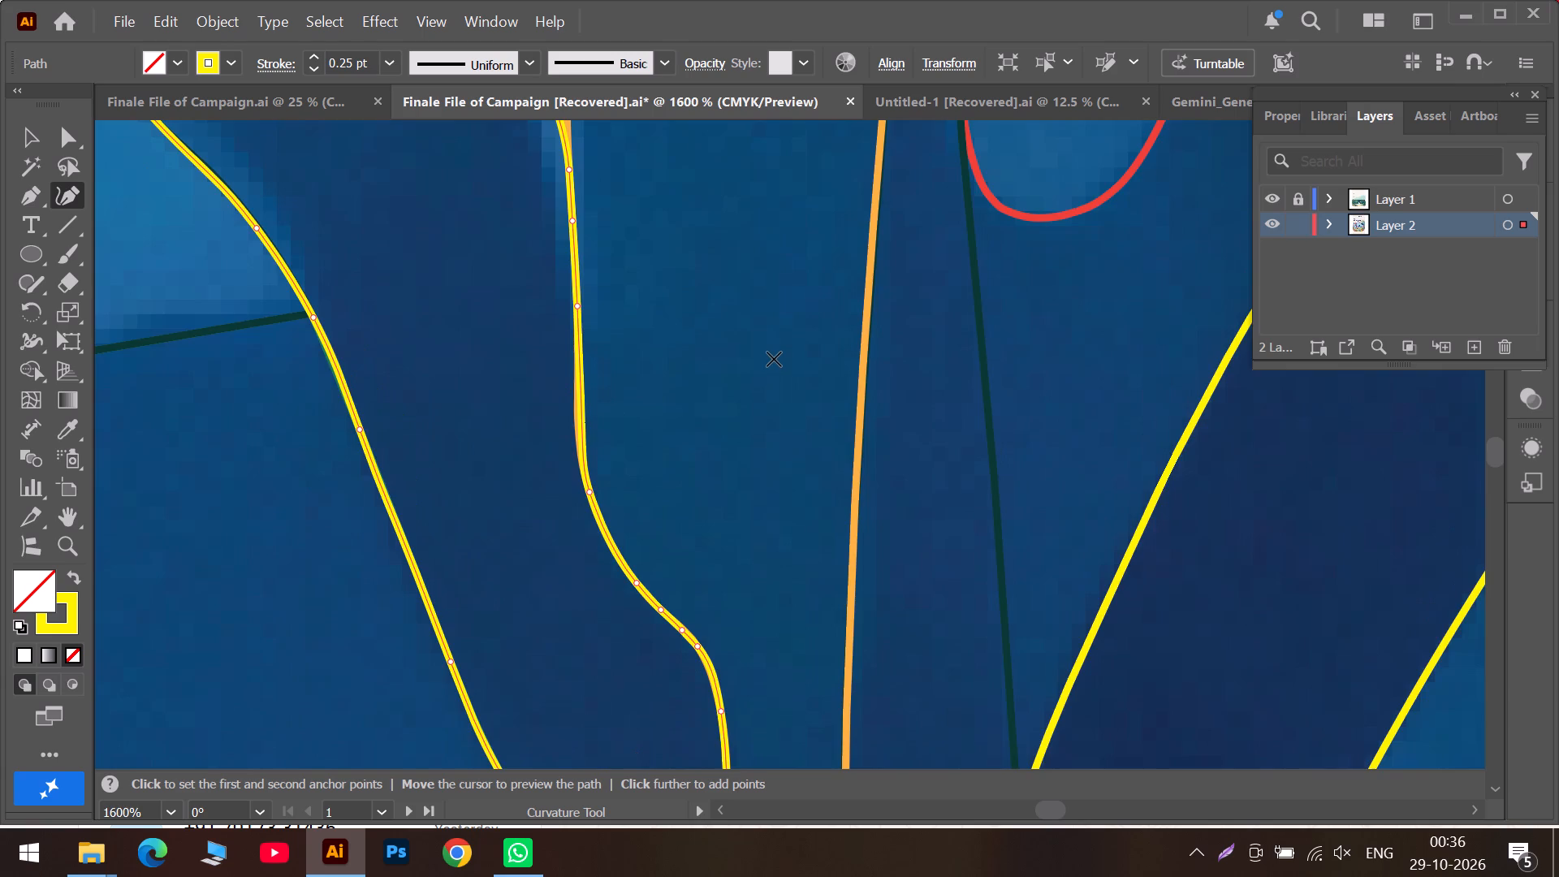
{"action": "scroll", "coordinate": [774, 357], "scroll_direction": "up", "scroll_amount": 8}
{"action": "scroll", "coordinate": [574, 309], "scroll_direction": "down", "scroll_amount": 3}
{"action": "scroll", "coordinate": [525, 307], "scroll_direction": "up", "scroll_amount": 12}
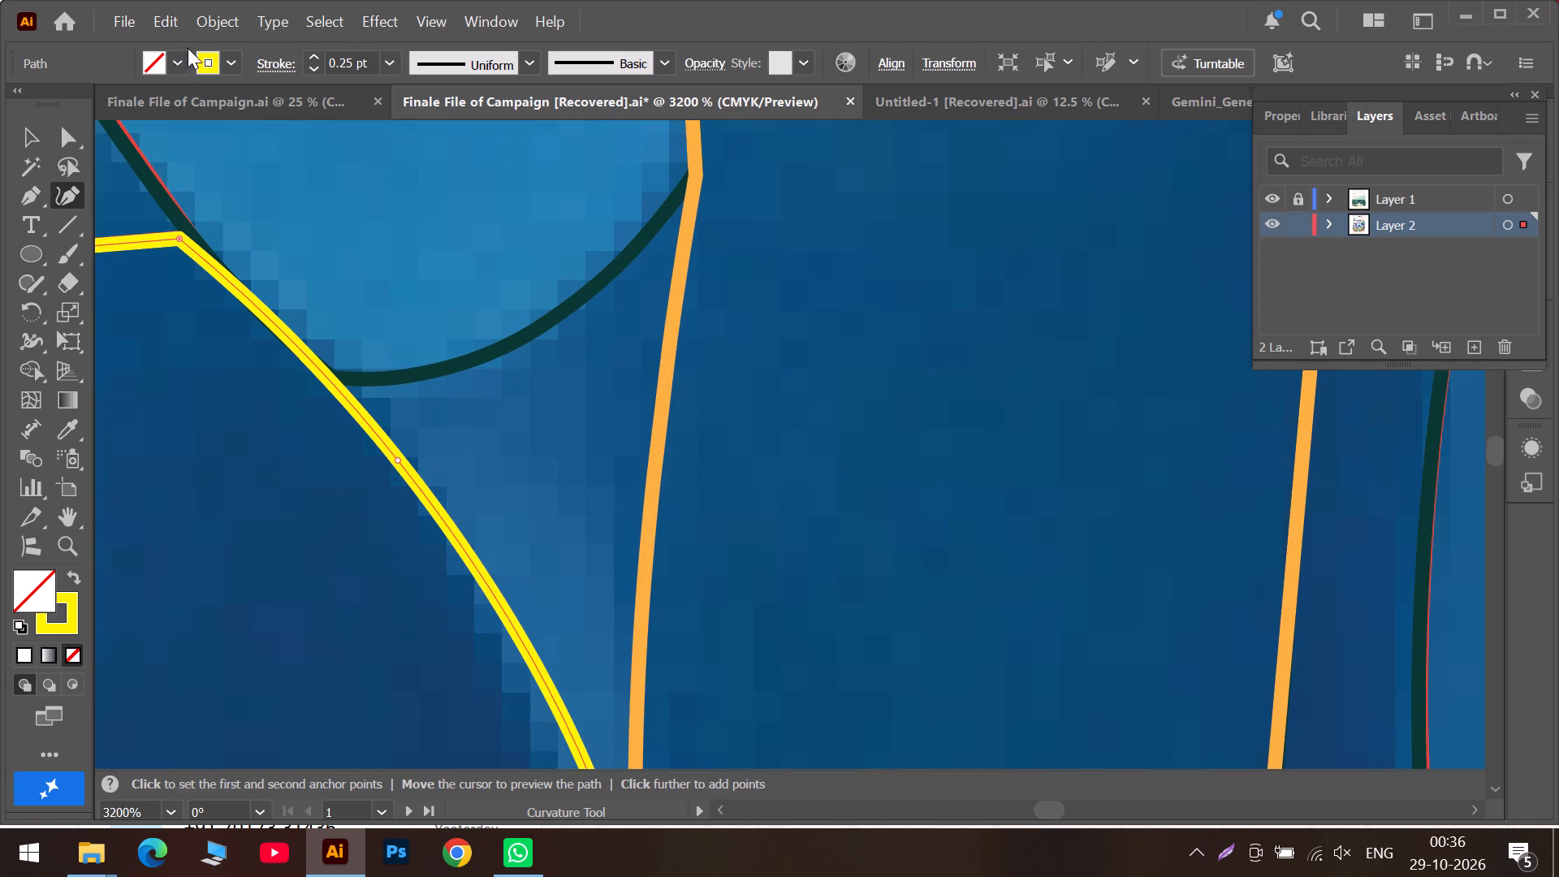
{"action": "left_click", "coordinate": [650, 273]}
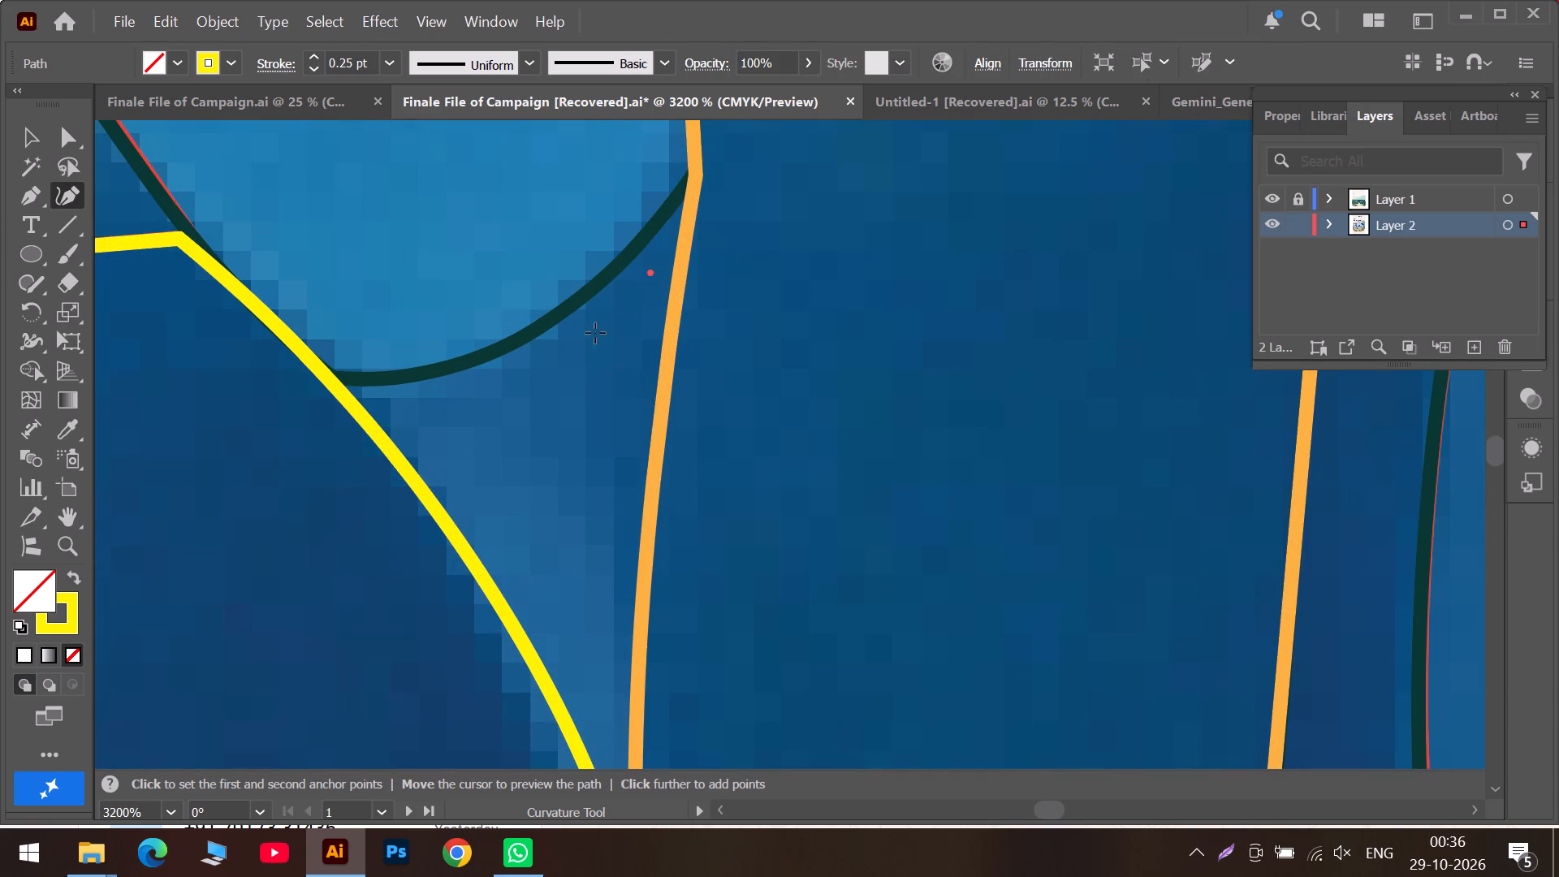
{"action": "left_click", "coordinate": [587, 335]}
{"action": "left_click", "coordinate": [222, 58]}
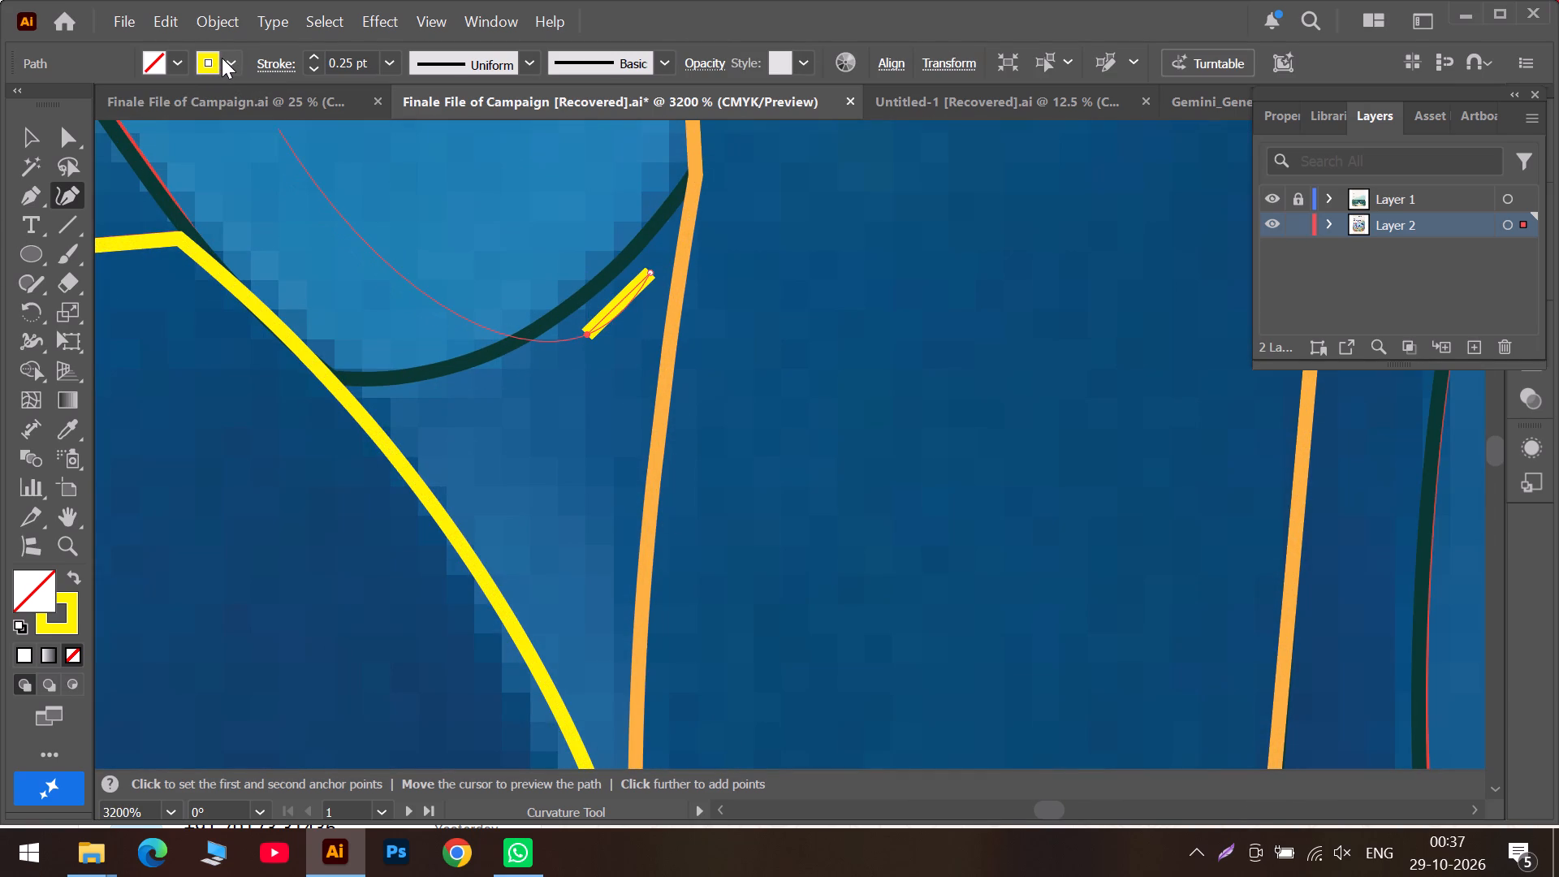
{"action": "left_click", "coordinate": [196, 179]}
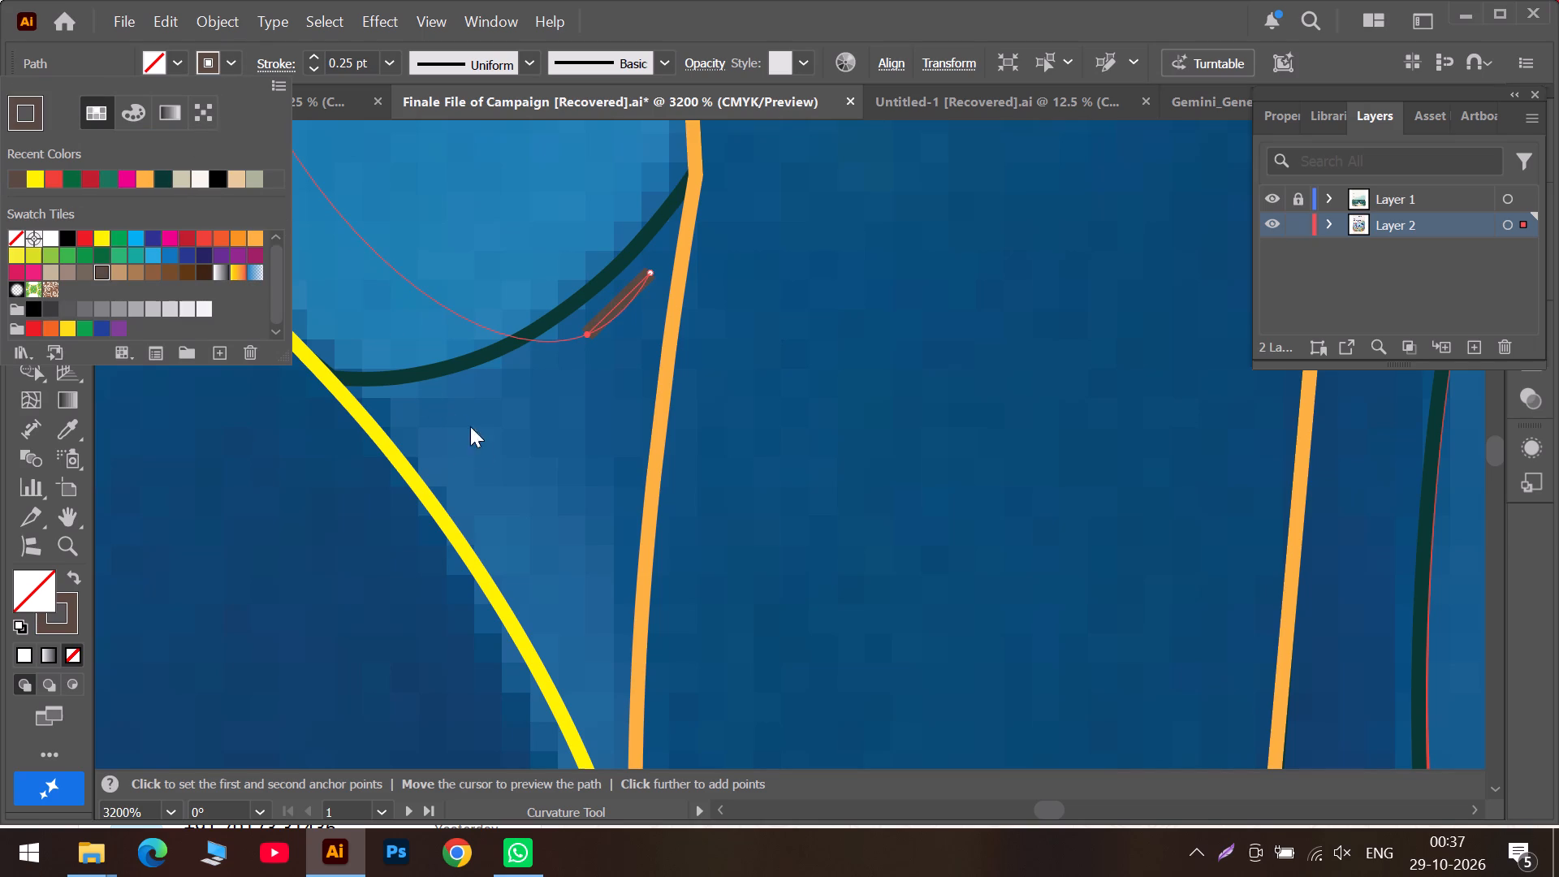
Continue the brown path to a corner at the yellow outline, down to a corner near the orange line, and close it.
{"action": "left_click", "coordinate": [433, 404]}
{"action": "double_click", "coordinate": [369, 392]}
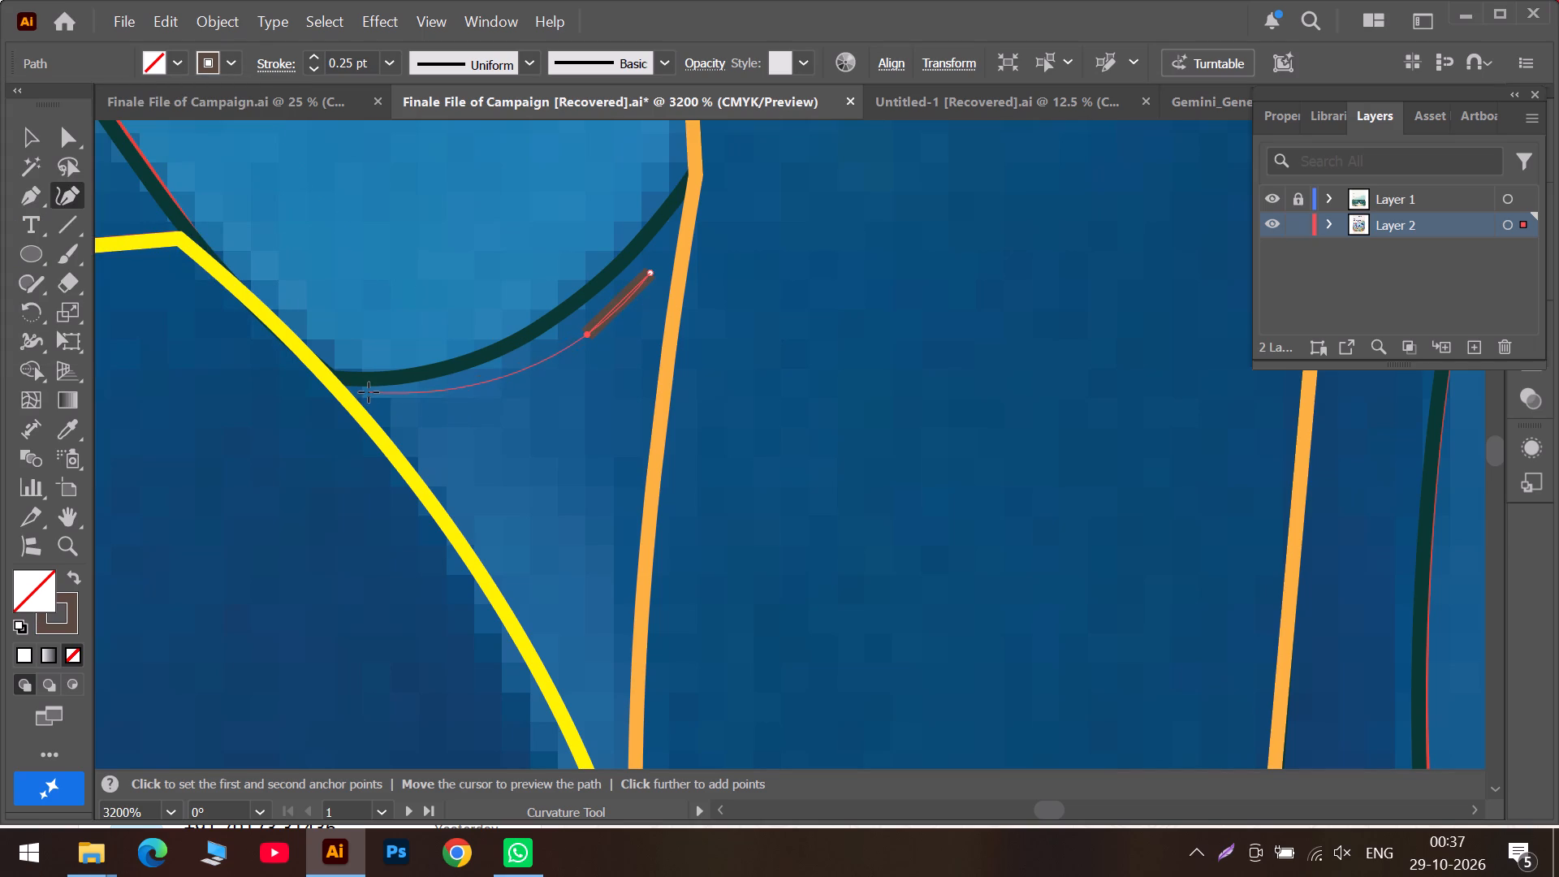
{"action": "left_click", "coordinate": [441, 487]}
{"action": "scroll", "coordinate": [444, 488], "scroll_direction": "down", "scroll_amount": 7}
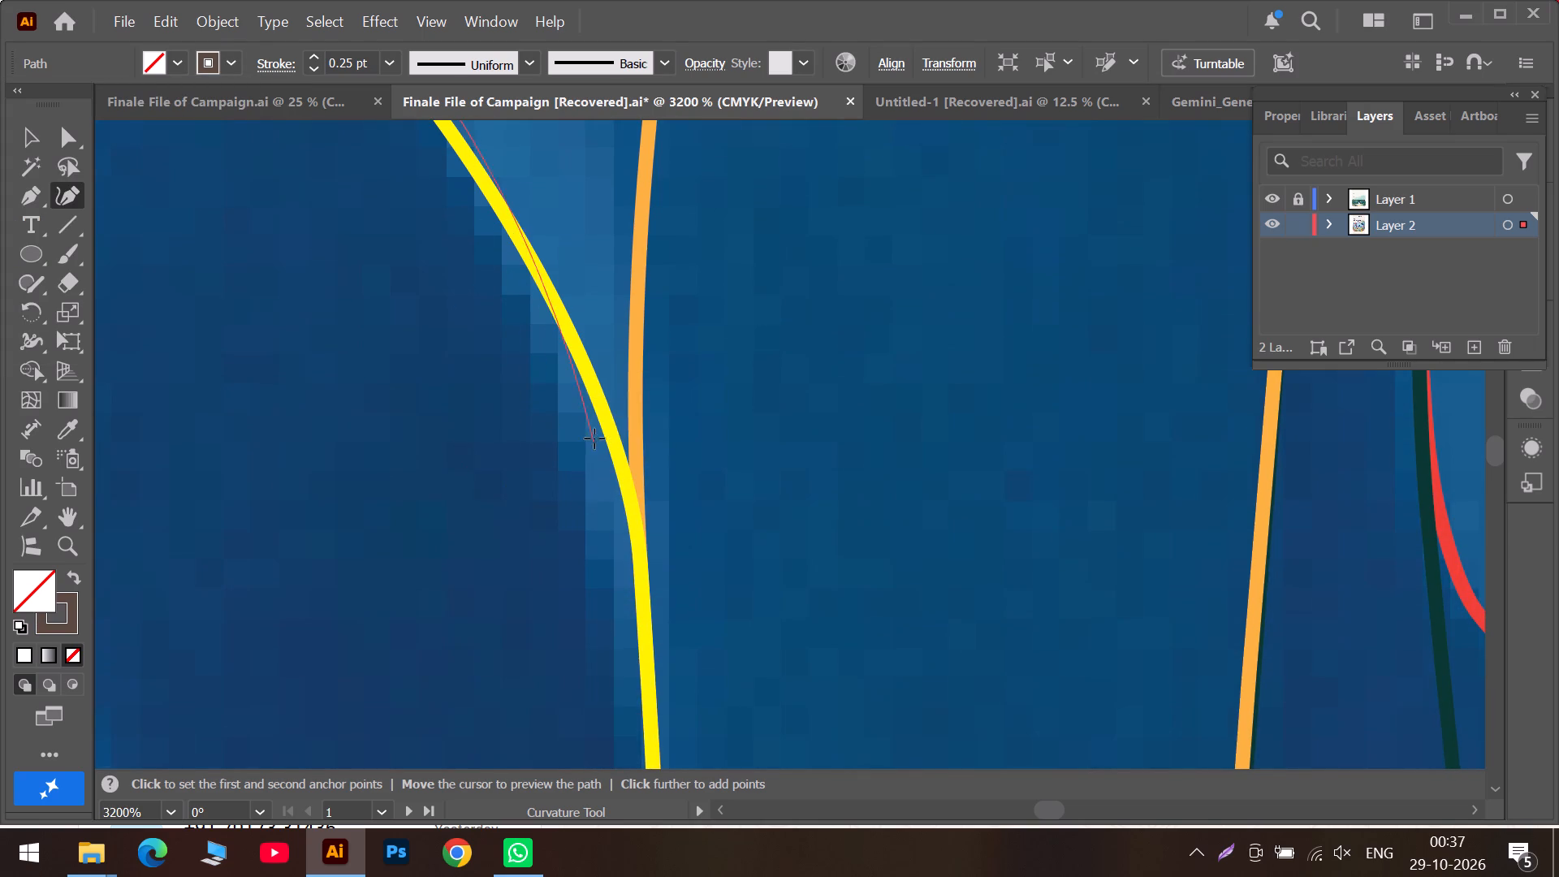
{"action": "double_click", "coordinate": [615, 401]}
{"action": "scroll", "coordinate": [623, 345], "scroll_direction": "up", "scroll_amount": 7}
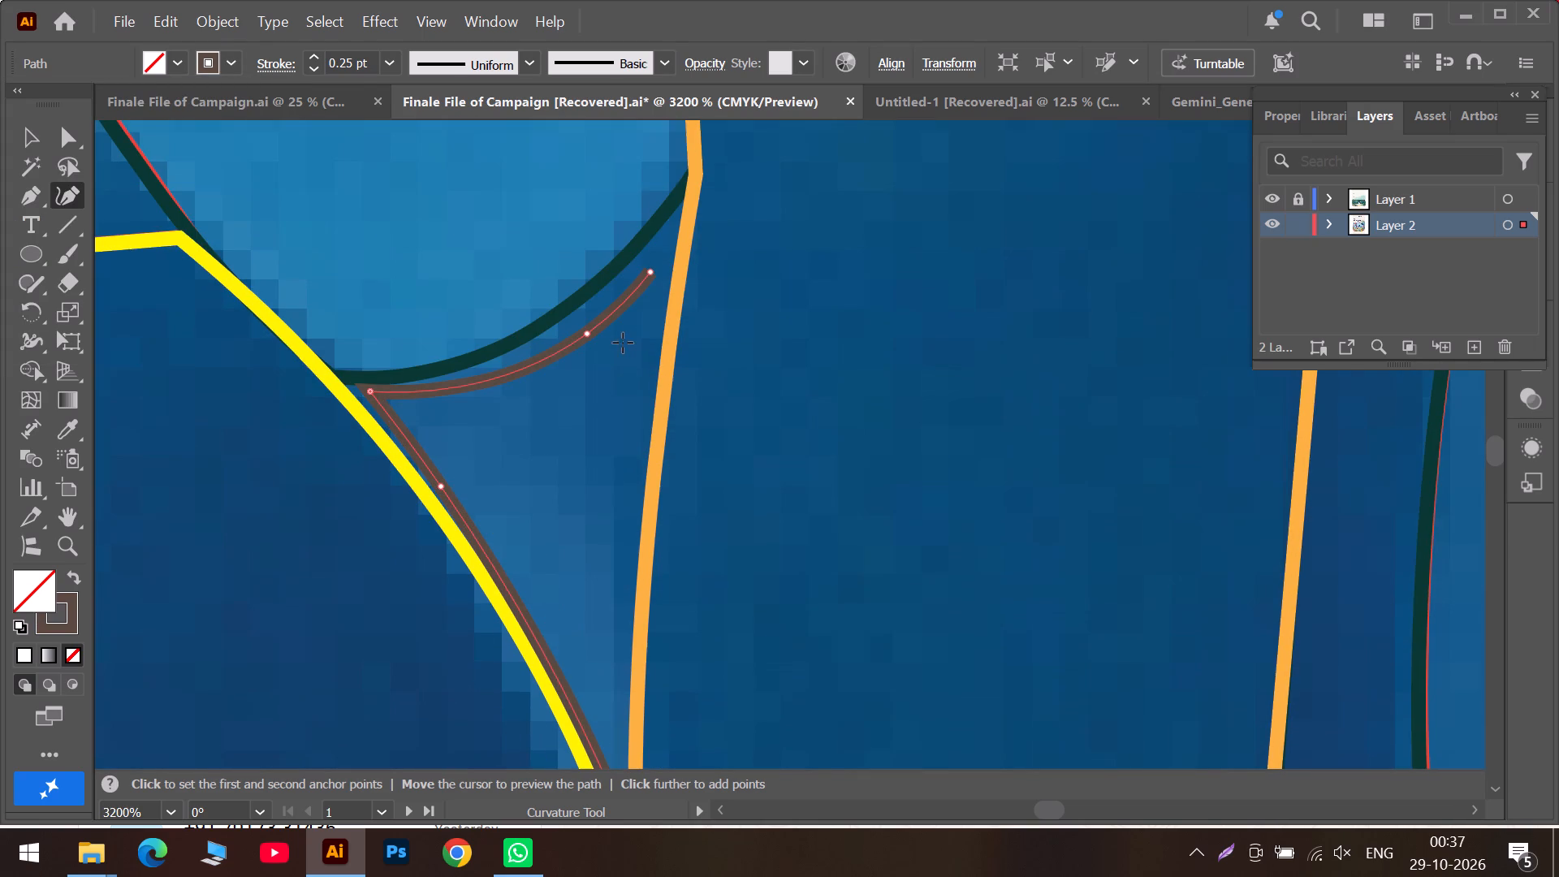
{"action": "left_click", "coordinate": [652, 280]}
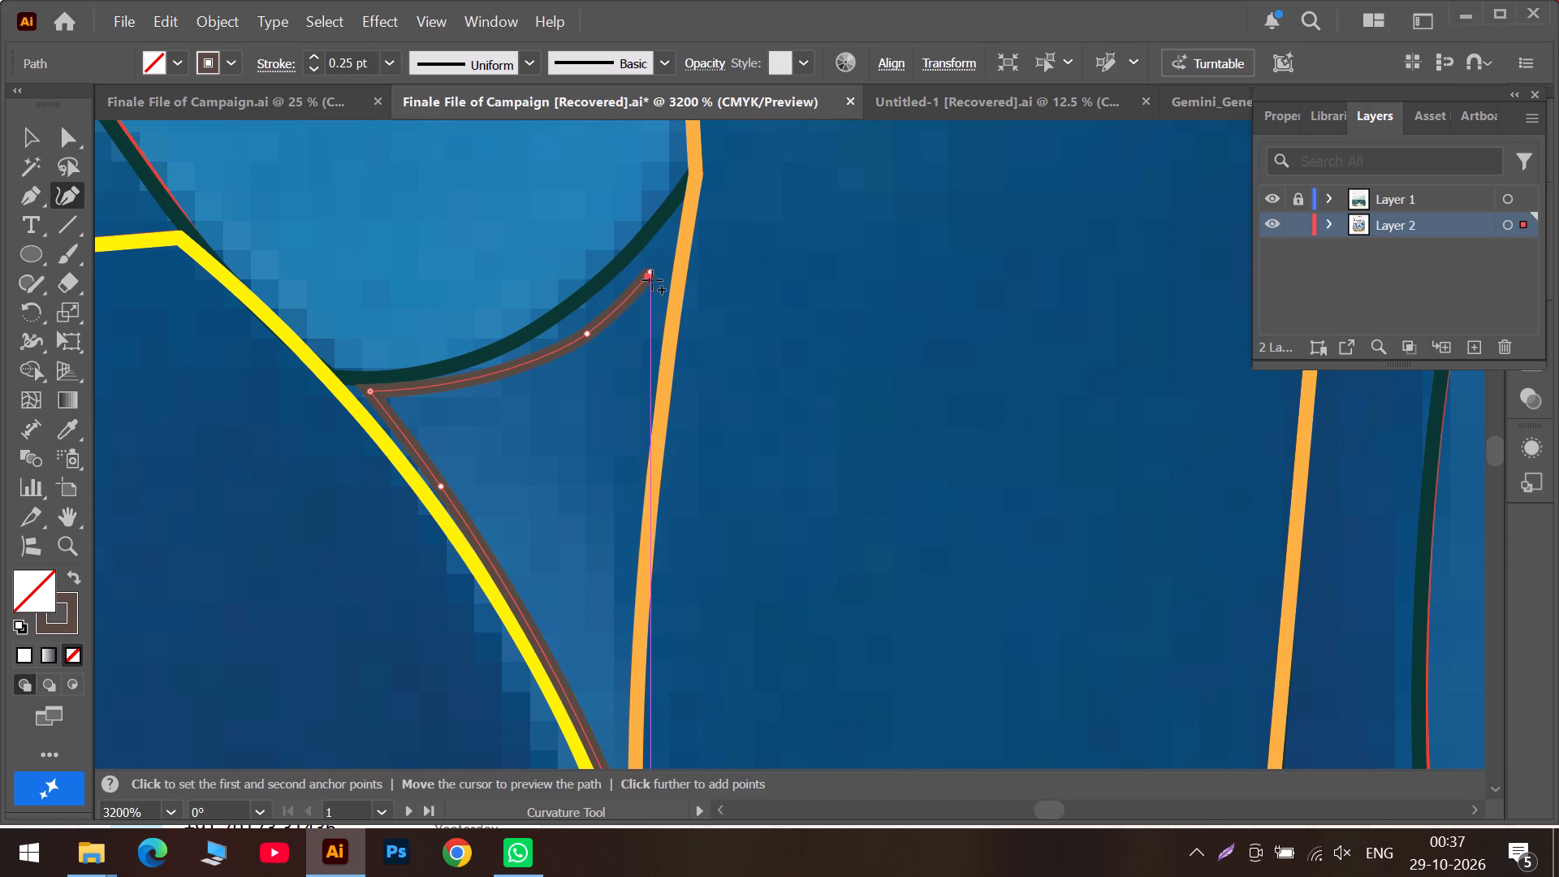
{"action": "double_click", "coordinate": [652, 280]}
{"action": "key", "text": "ctrl+z"}
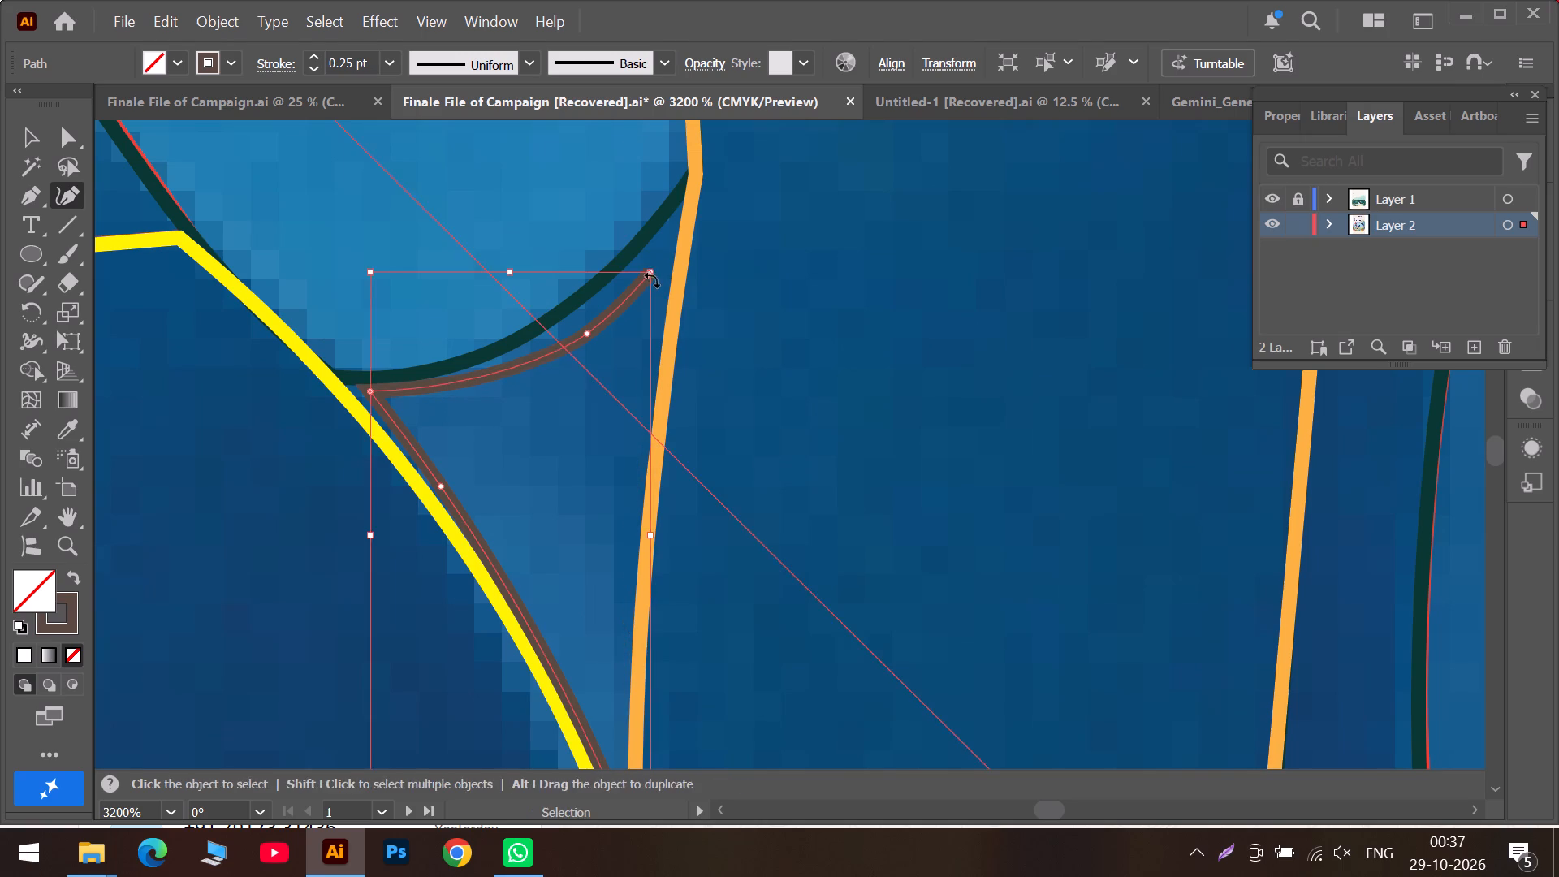
{"action": "key", "text": "ctrl+z"}
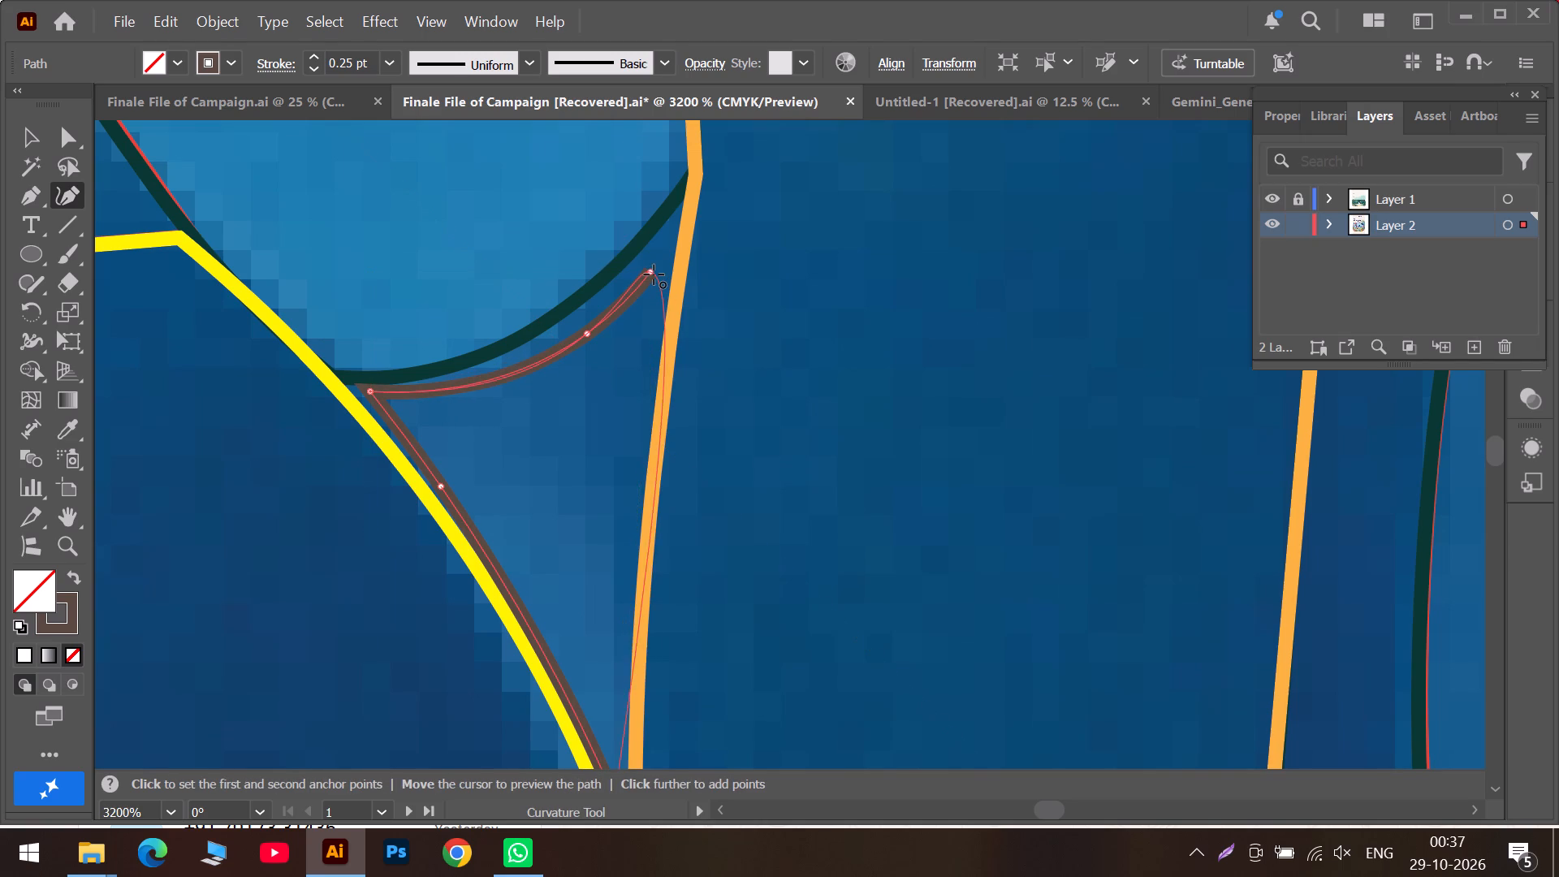
{"action": "double_click", "coordinate": [654, 274]}
Fit the brown wedge's upper edge to the dark green arc by moving its end corners and adjusting curve points.
{"action": "left_click_drag", "start_coordinate": [654, 274], "coordinate": [686, 199]}
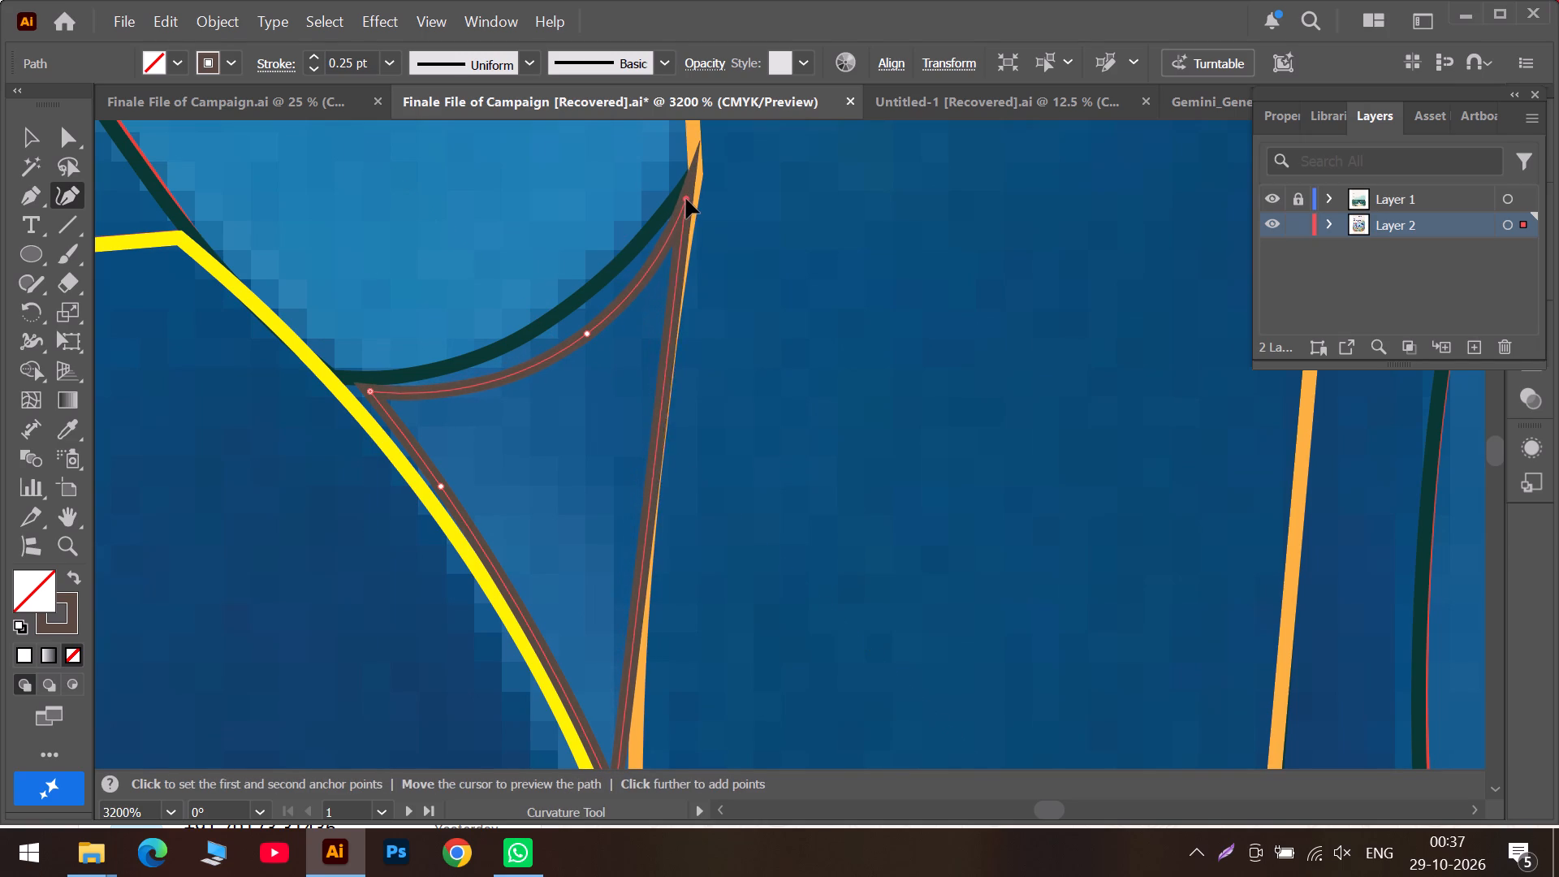
{"action": "left_click_drag", "start_coordinate": [686, 199], "coordinate": [687, 199]}
{"action": "left_click_drag", "start_coordinate": [589, 331], "coordinate": [588, 306]}
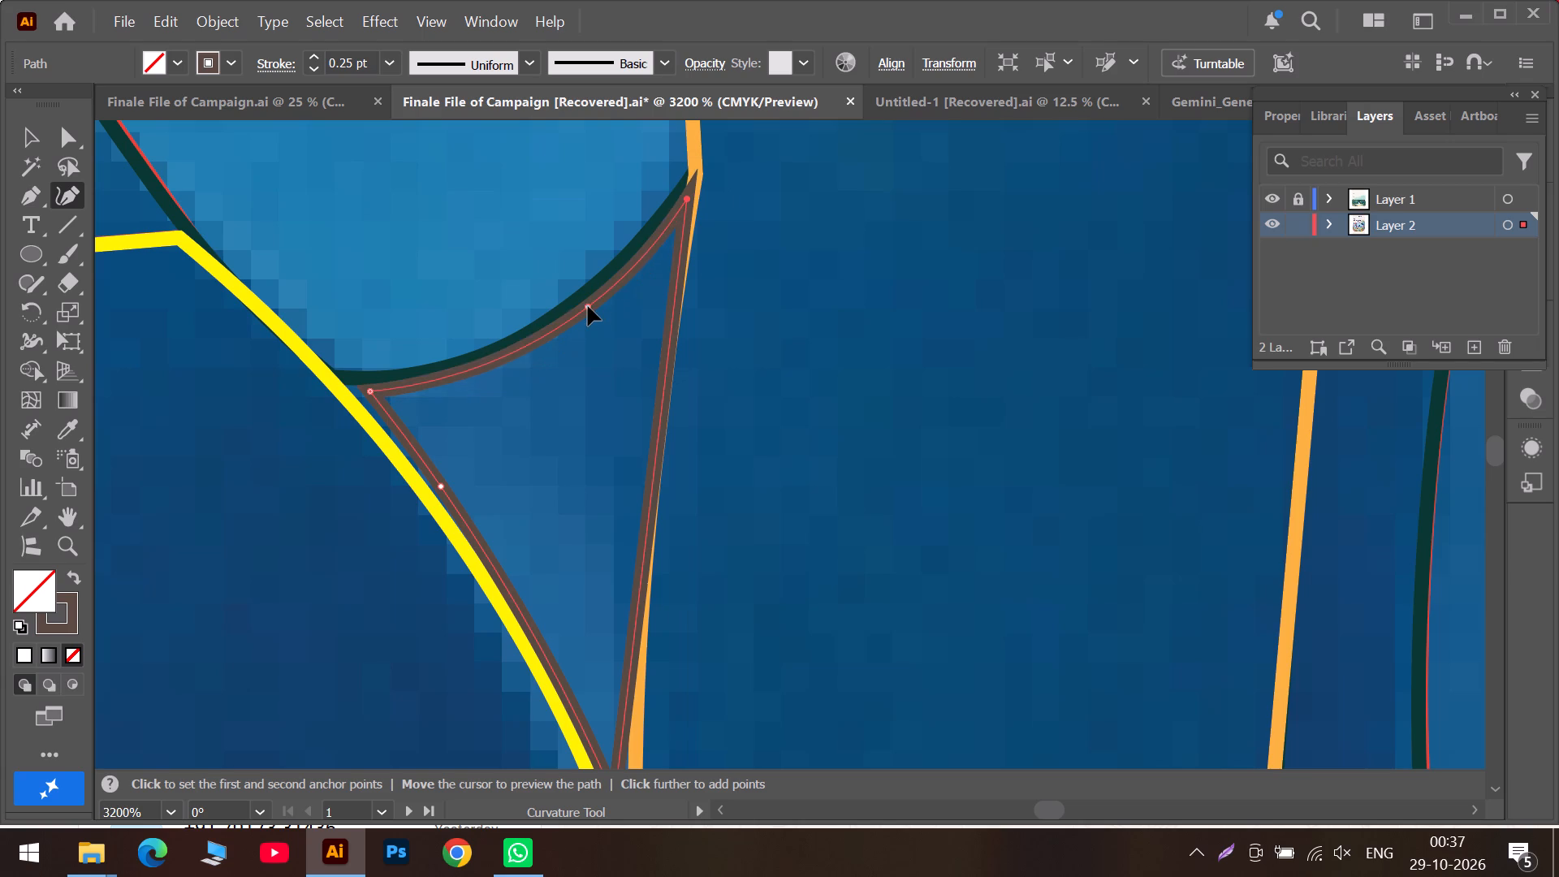
{"action": "left_click_drag", "start_coordinate": [588, 306], "coordinate": [591, 292]}
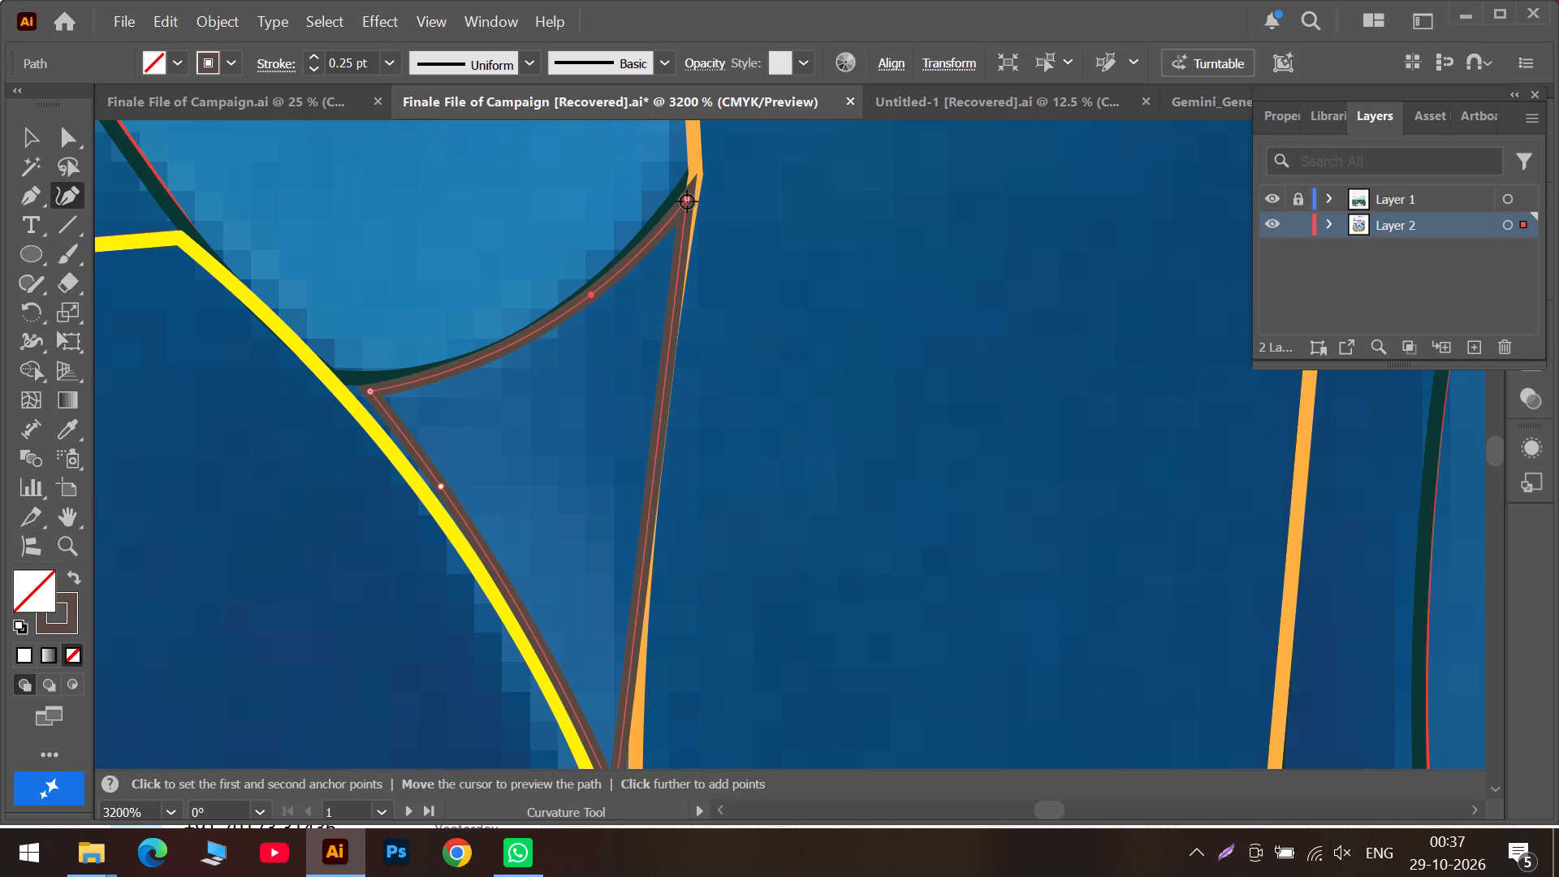
{"action": "left_click_drag", "start_coordinate": [687, 201], "coordinate": [687, 182]}
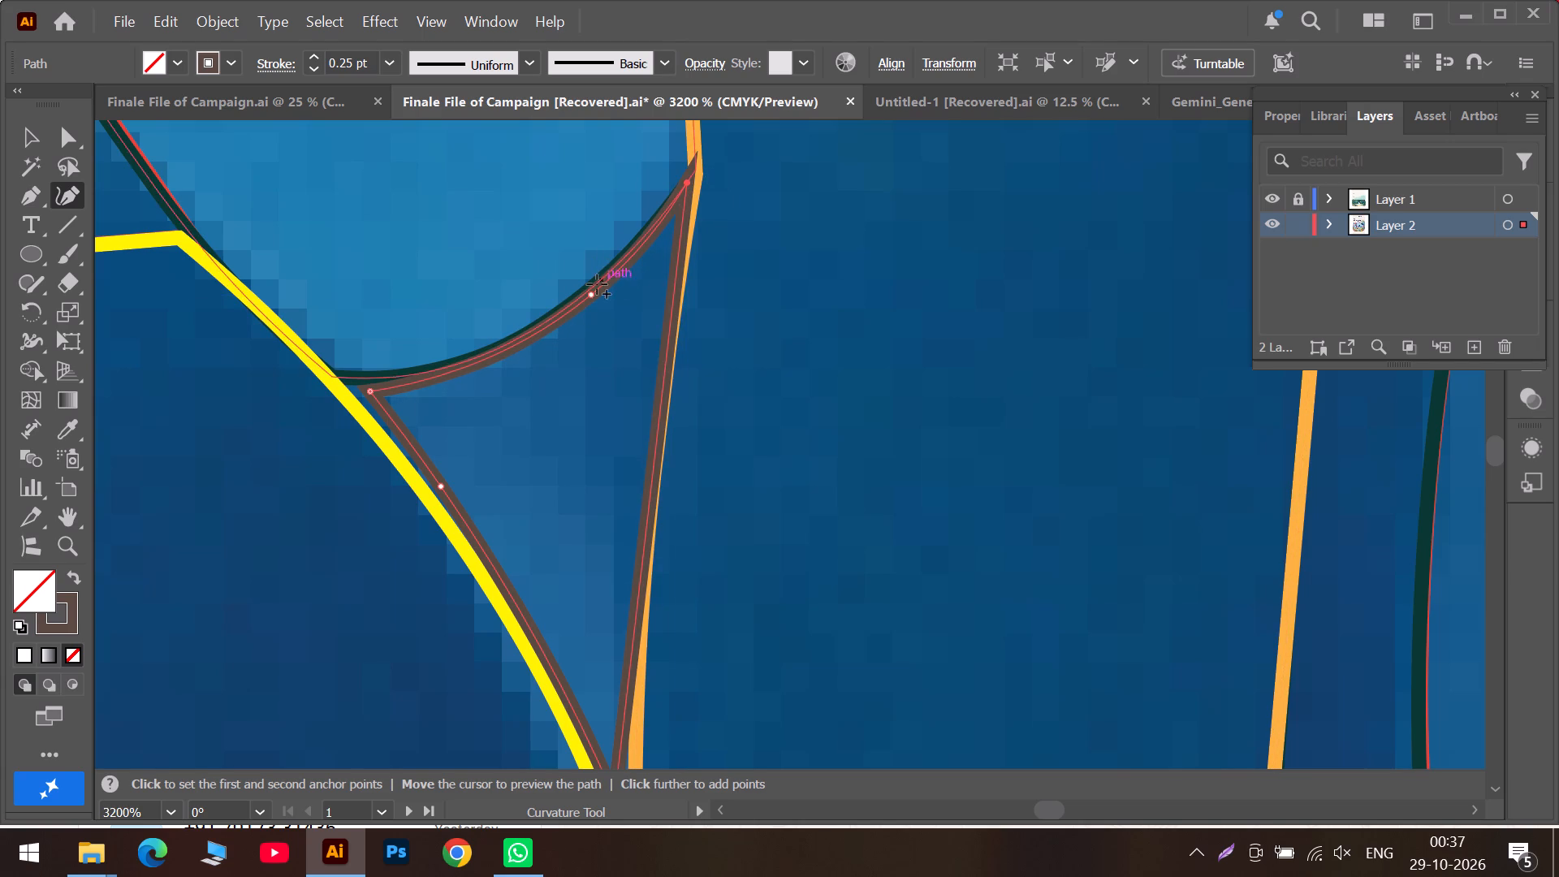
{"action": "left_click_drag", "start_coordinate": [594, 294], "coordinate": [585, 296]}
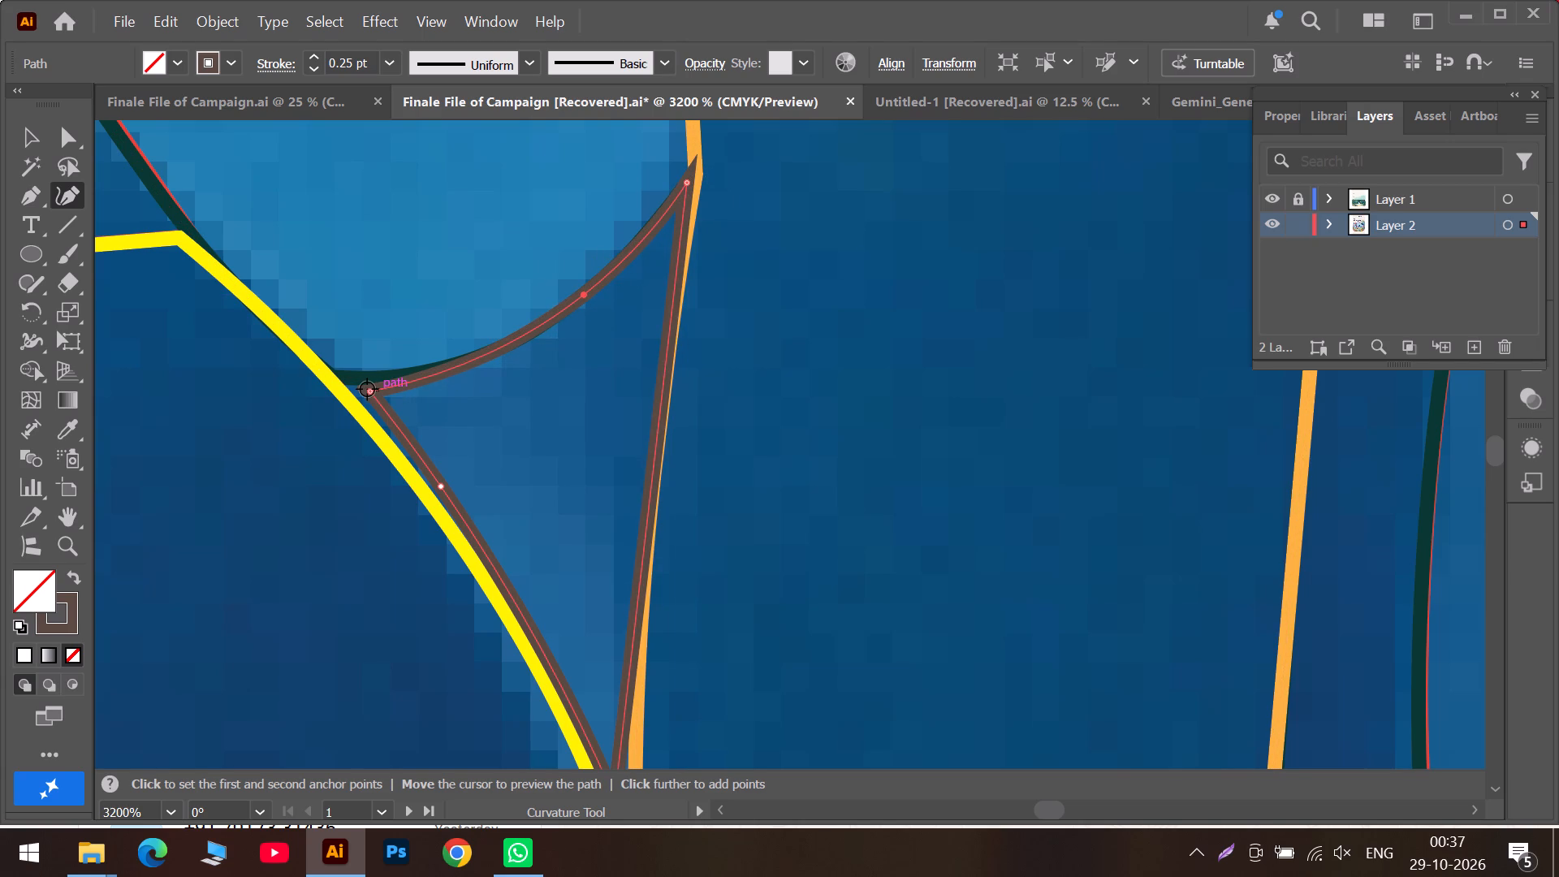
{"action": "left_click_drag", "start_coordinate": [369, 393], "coordinate": [335, 376]}
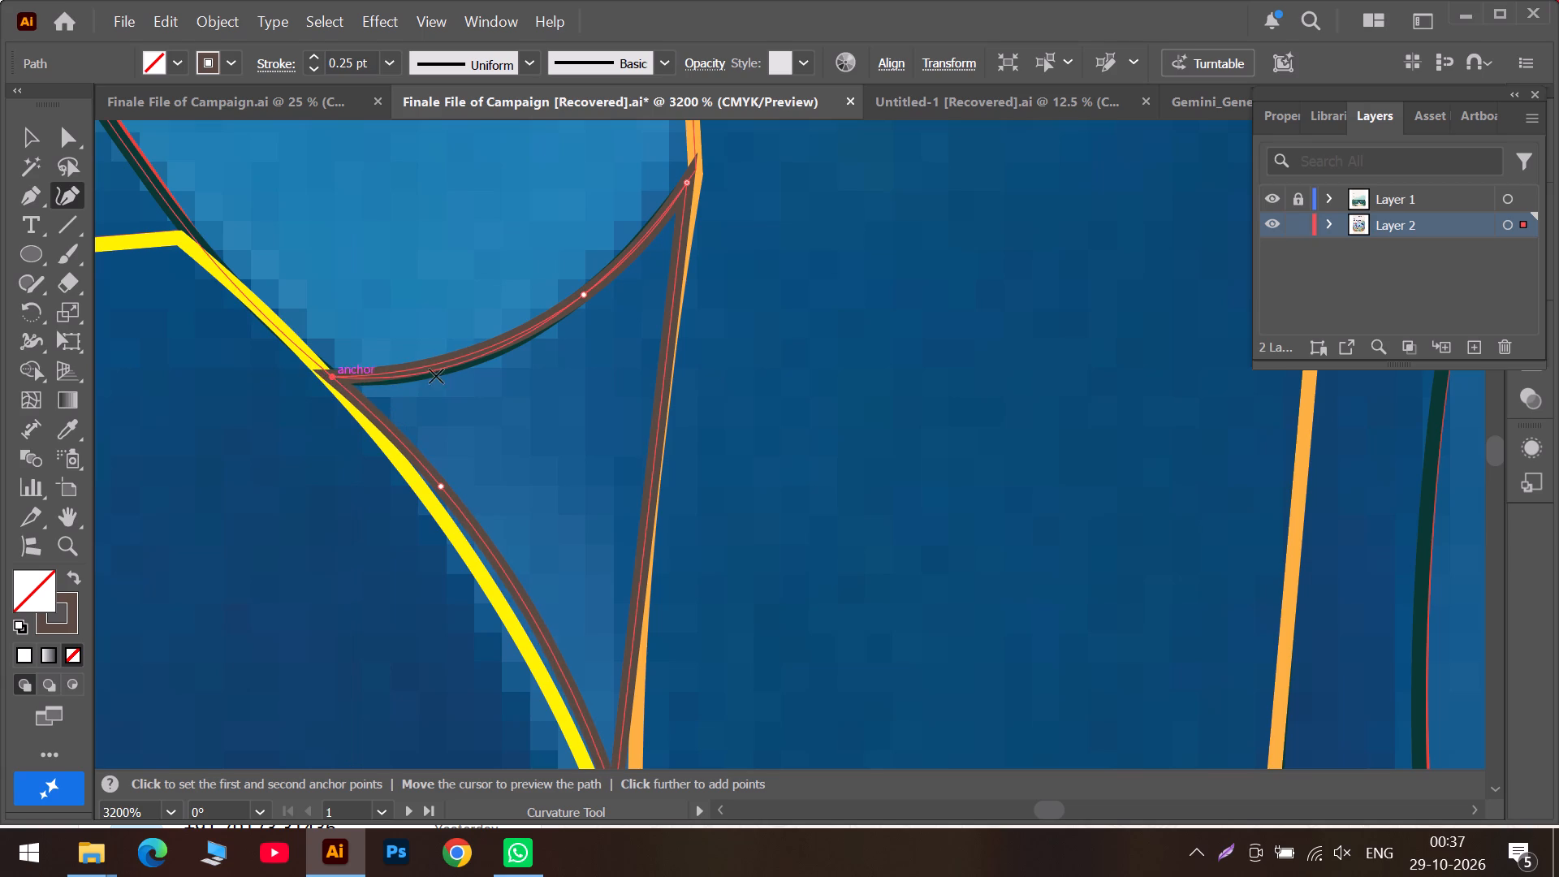
{"action": "left_click_drag", "start_coordinate": [444, 358], "coordinate": [460, 363]}
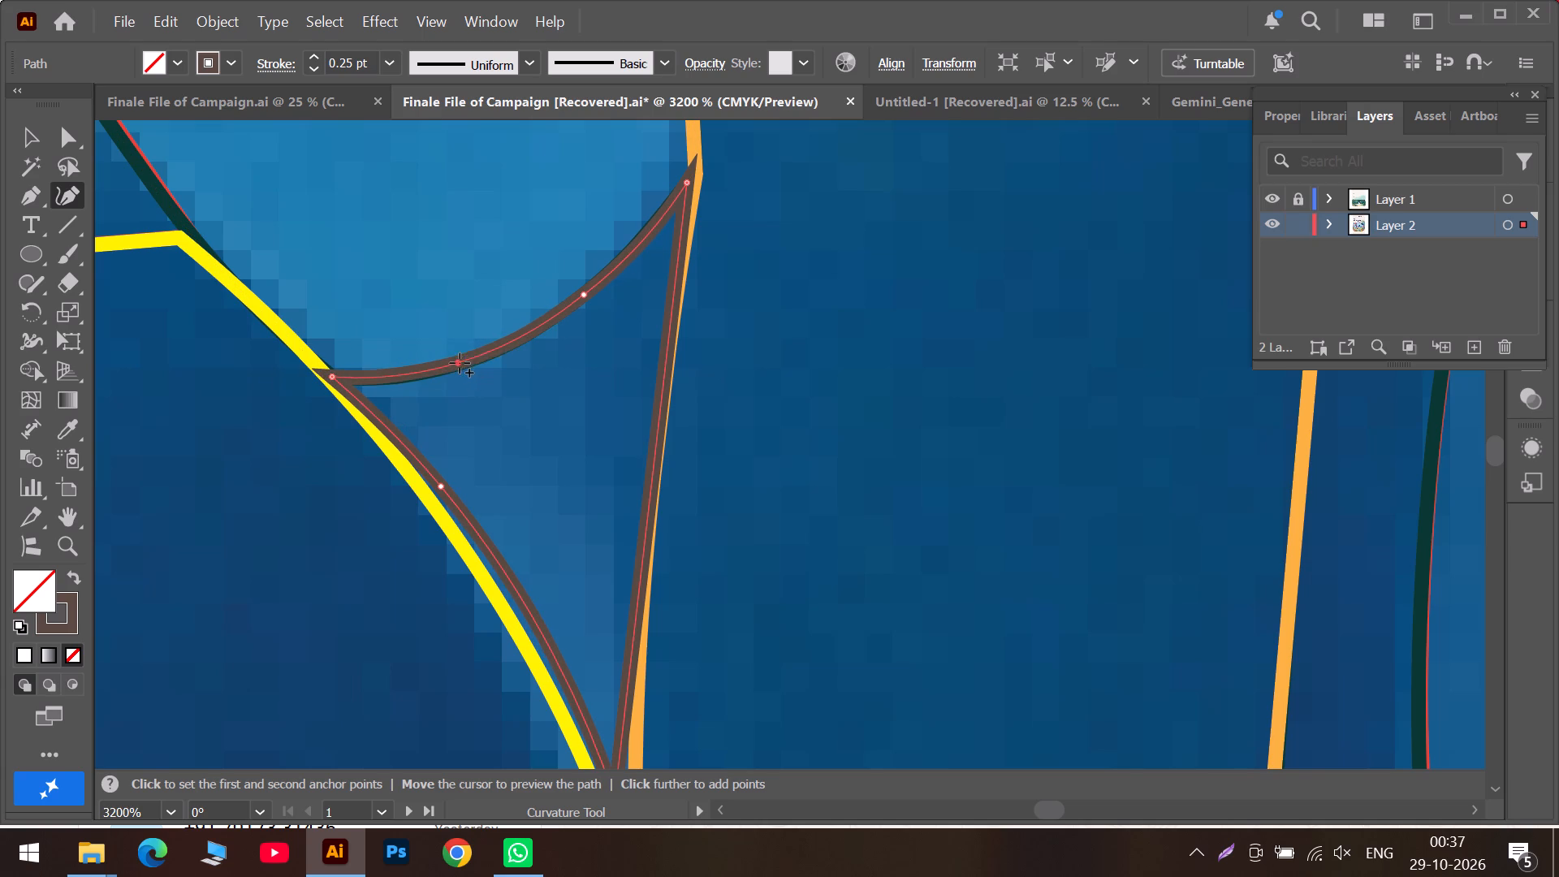
{"action": "left_click_drag", "start_coordinate": [460, 363], "coordinate": [465, 361]}
Fit the wedge's yellow-side edge to the yellow outline and extend its lower corner to where the yellow and orange outlines meet.
{"action": "scroll", "coordinate": [438, 478], "scroll_direction": "down", "scroll_amount": 1}
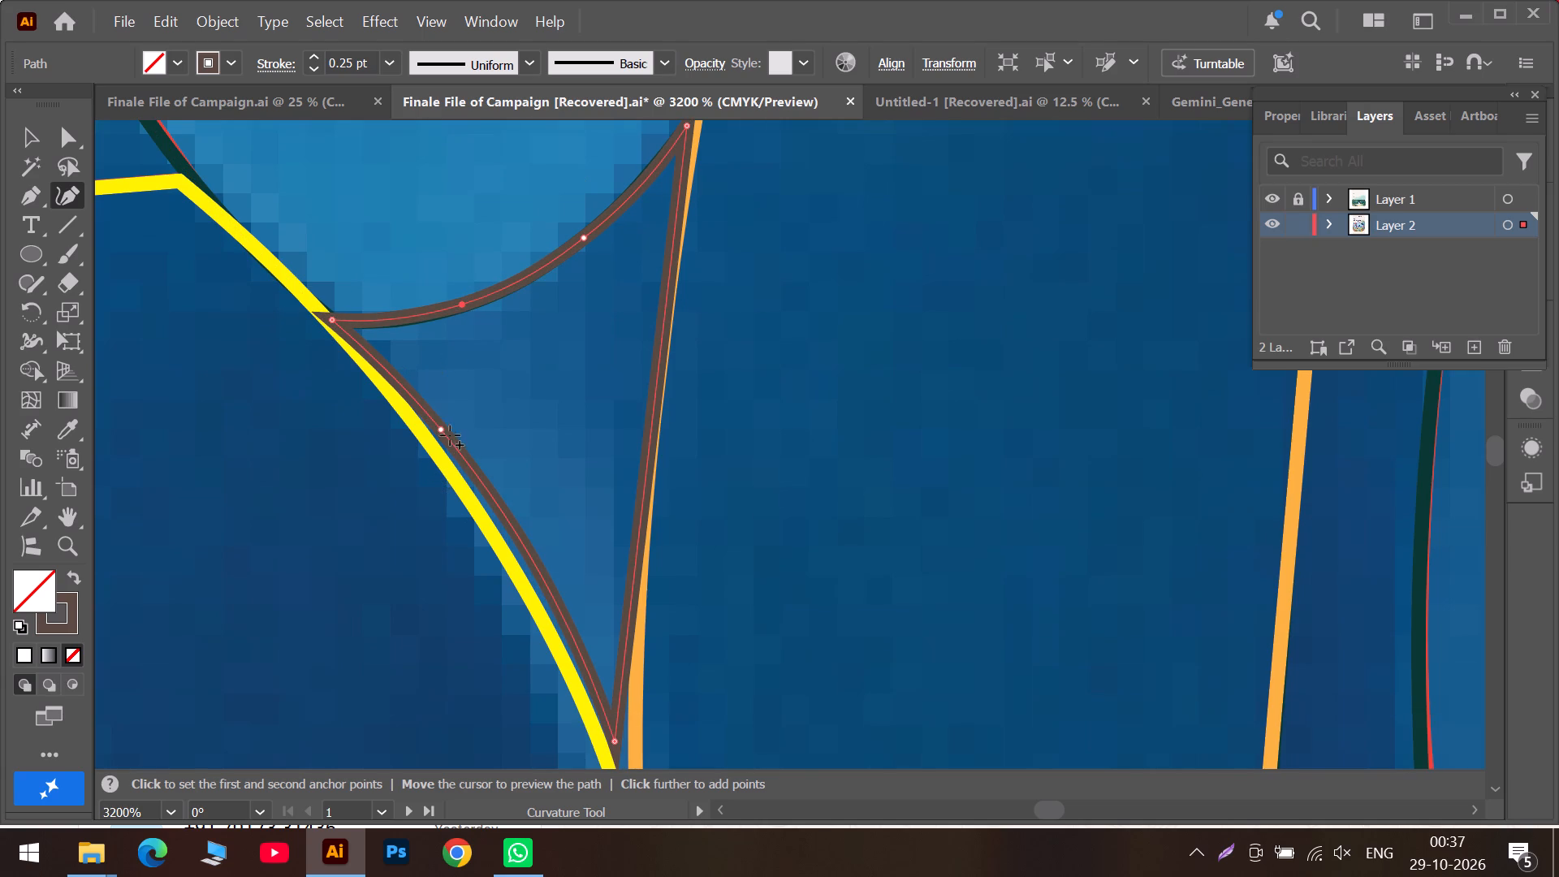
{"action": "left_click_drag", "start_coordinate": [443, 432], "coordinate": [421, 430]}
{"action": "left_click_drag", "start_coordinate": [330, 318], "coordinate": [328, 316]}
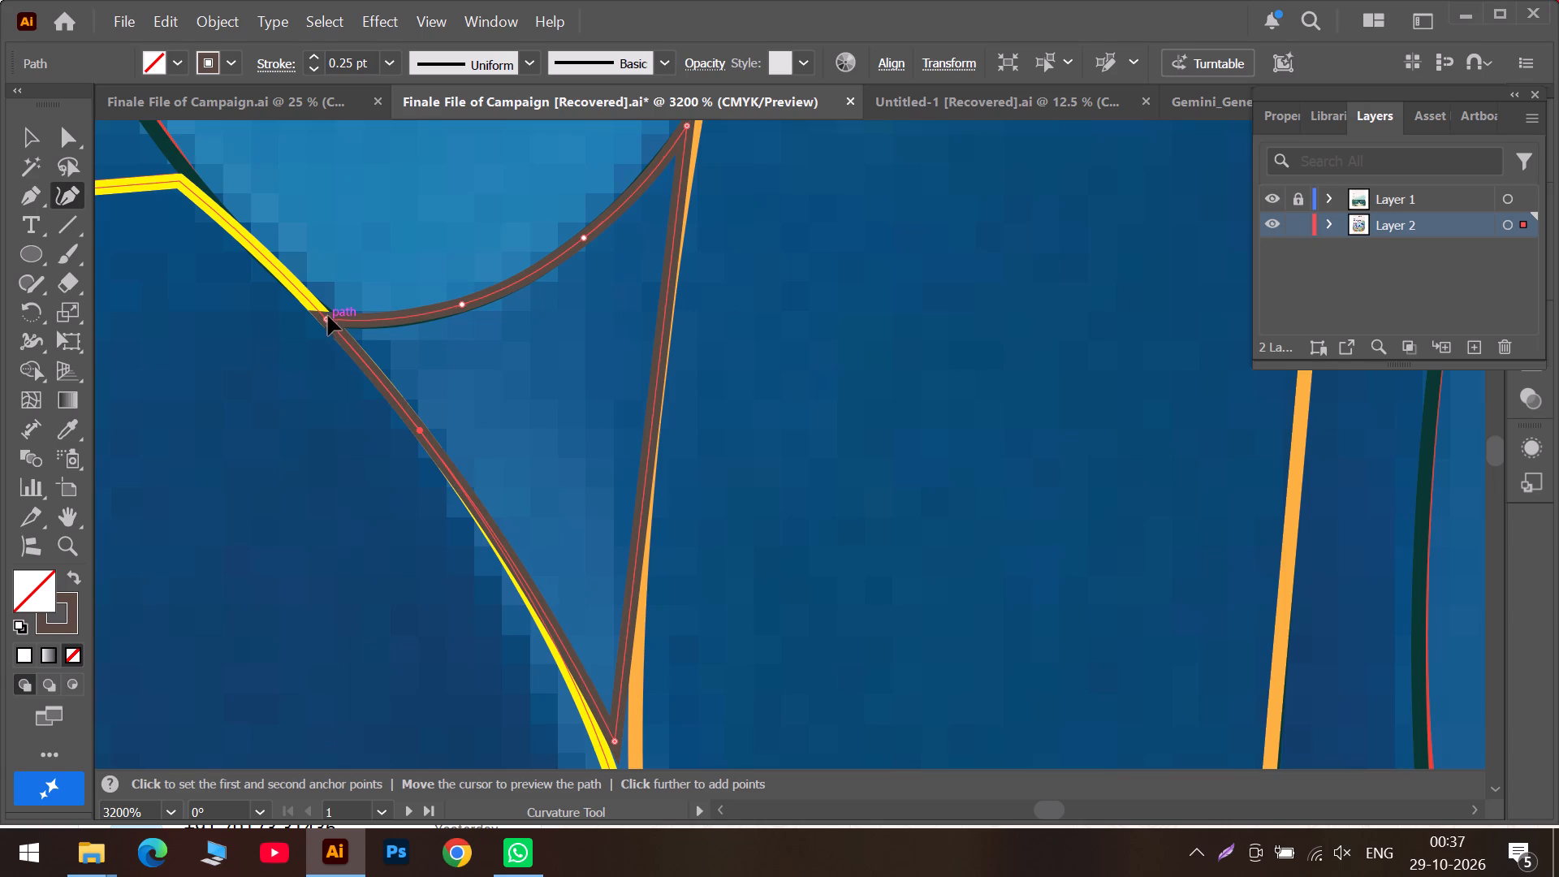
{"action": "left_click_drag", "start_coordinate": [328, 316], "coordinate": [323, 315]}
{"action": "scroll", "coordinate": [492, 569], "scroll_direction": "down", "scroll_amount": 3}
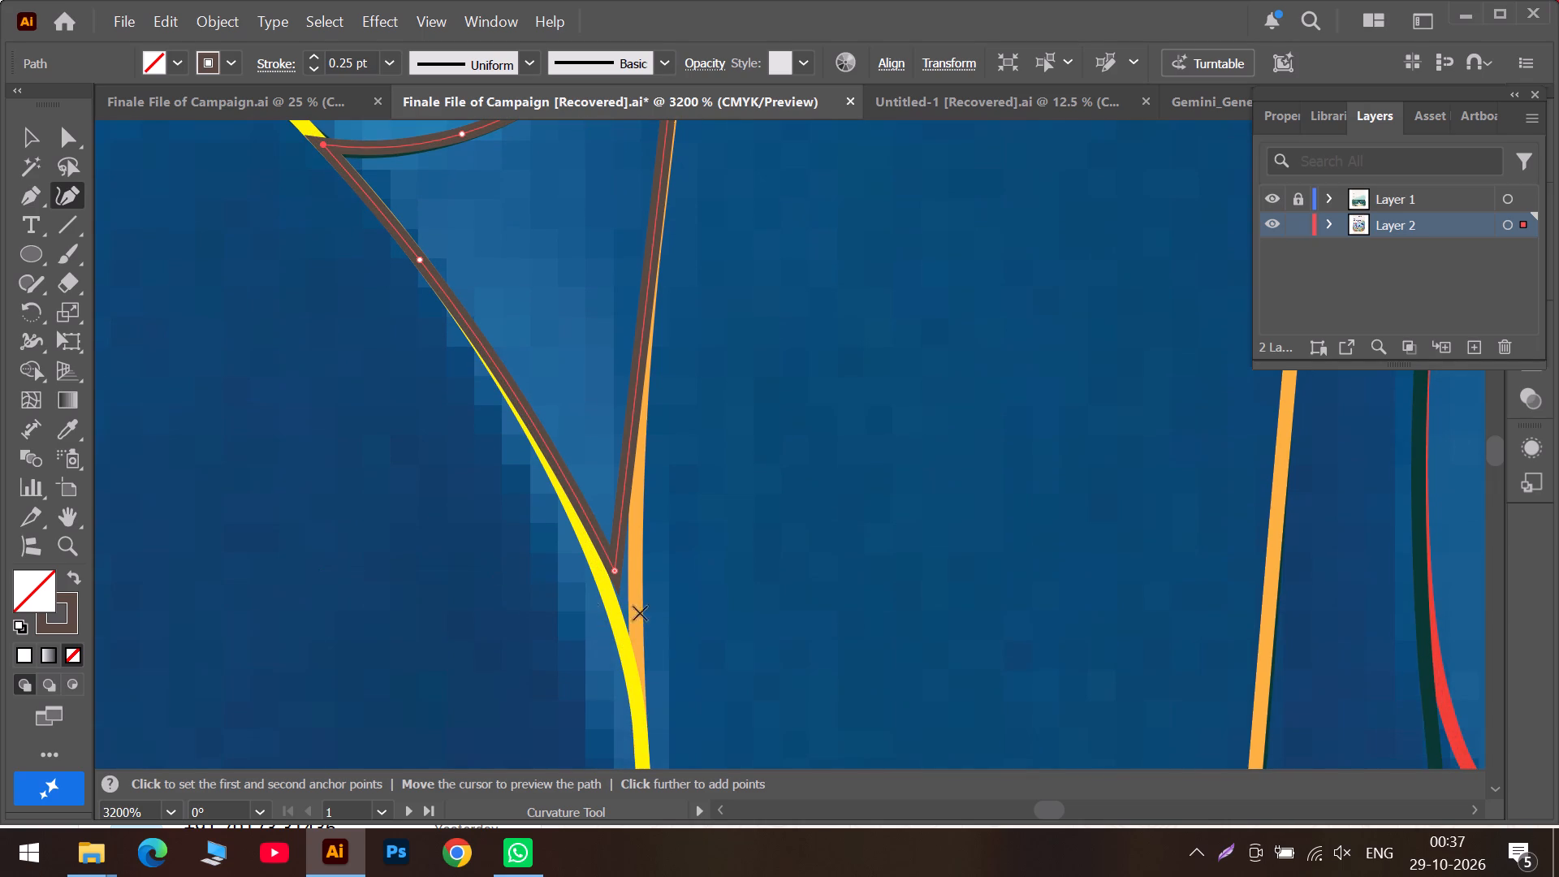
{"action": "left_click_drag", "start_coordinate": [614, 571], "coordinate": [618, 616]}
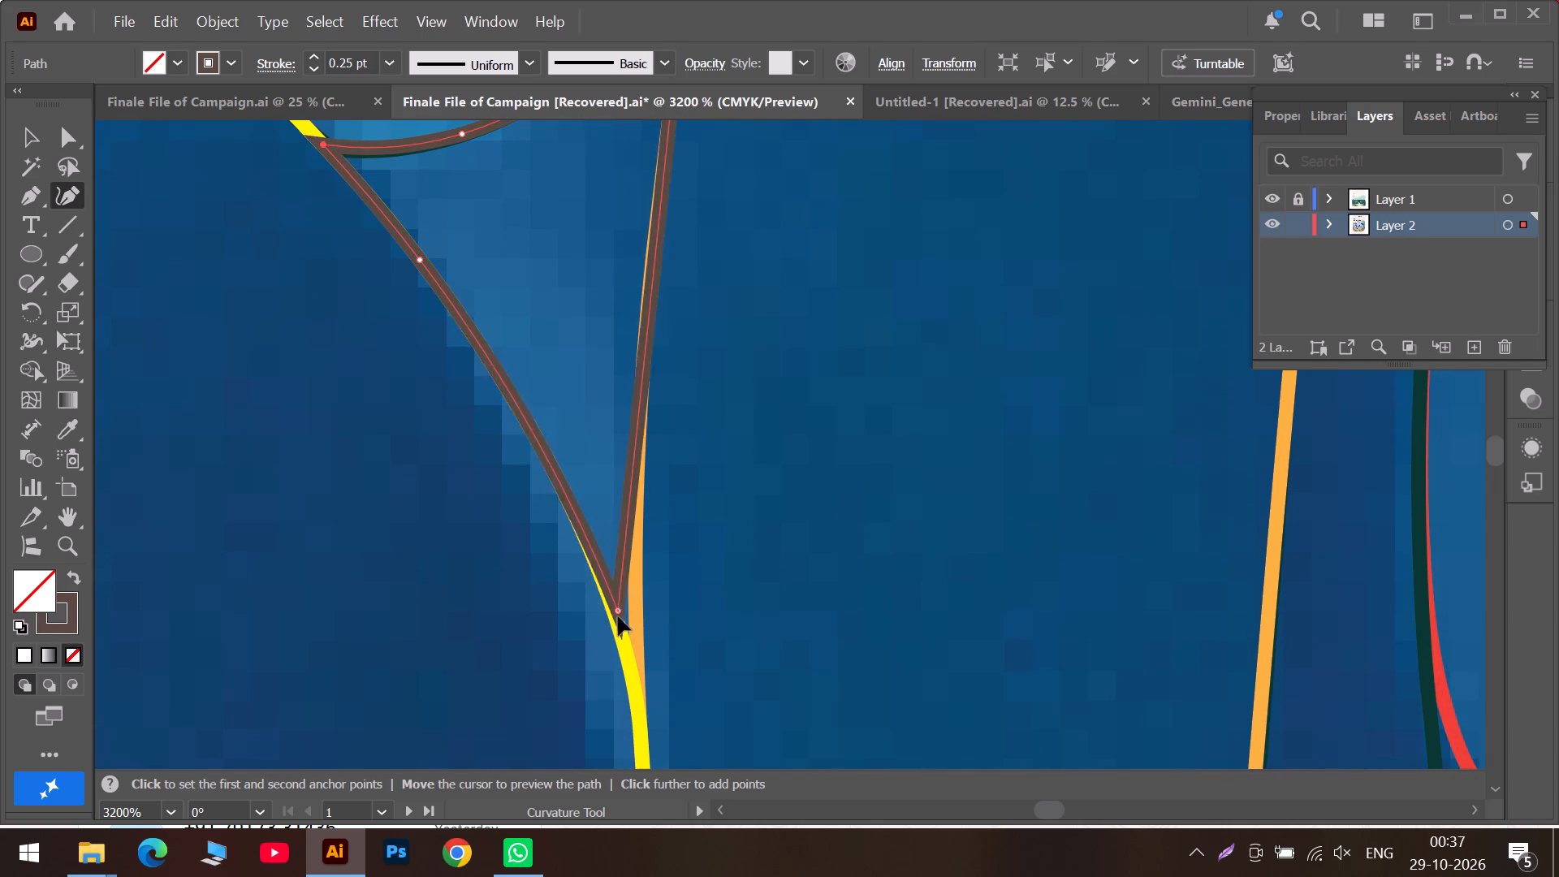
{"action": "left_click_drag", "start_coordinate": [618, 616], "coordinate": [637, 677]}
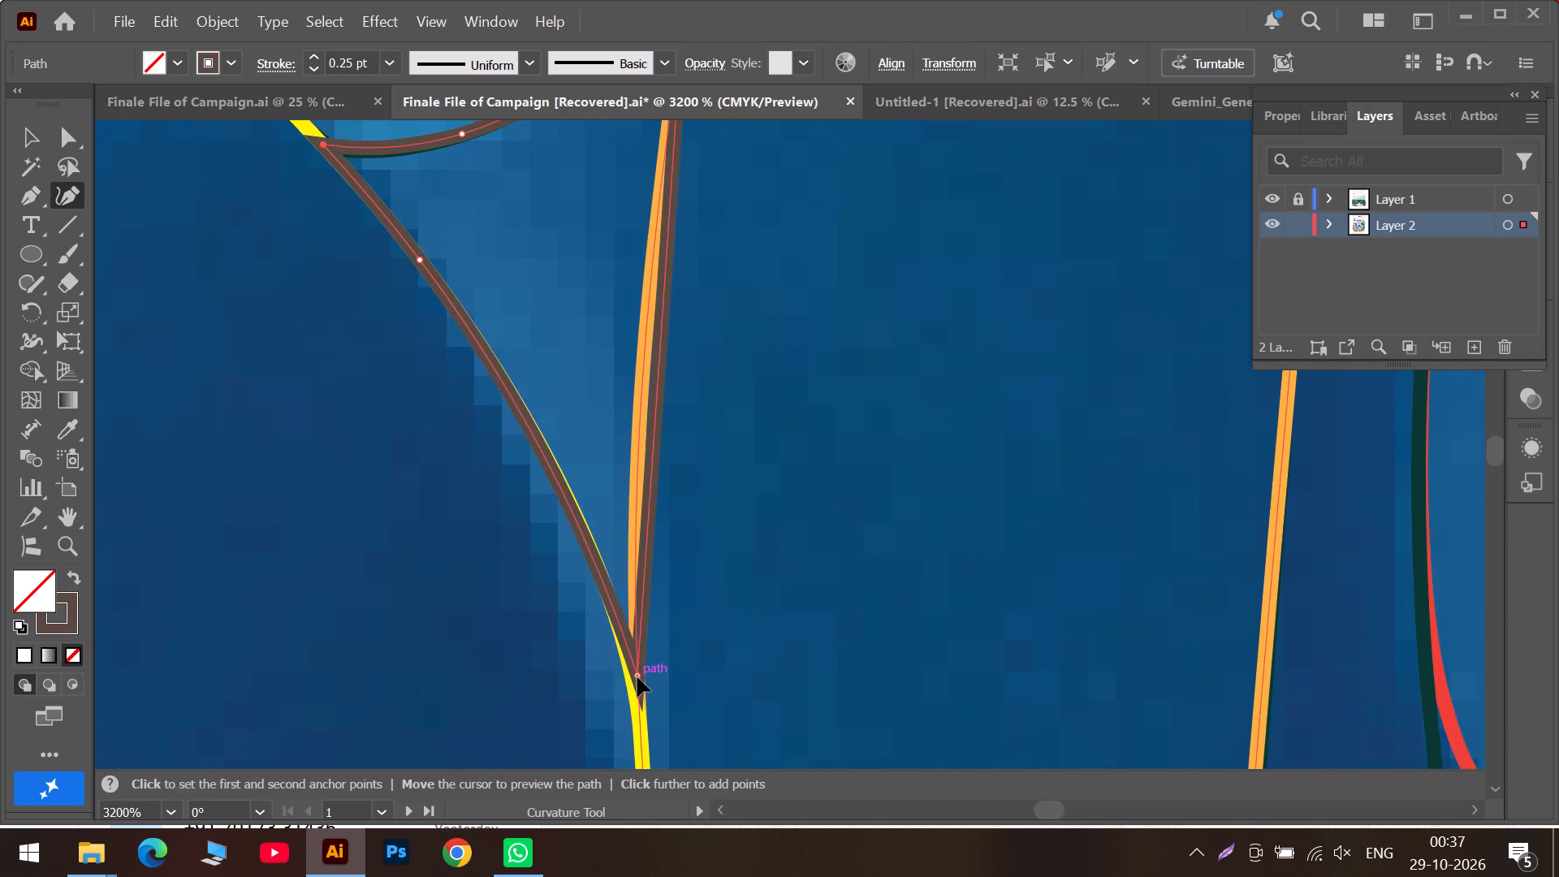
{"action": "left_click_drag", "start_coordinate": [637, 677], "coordinate": [632, 682]}
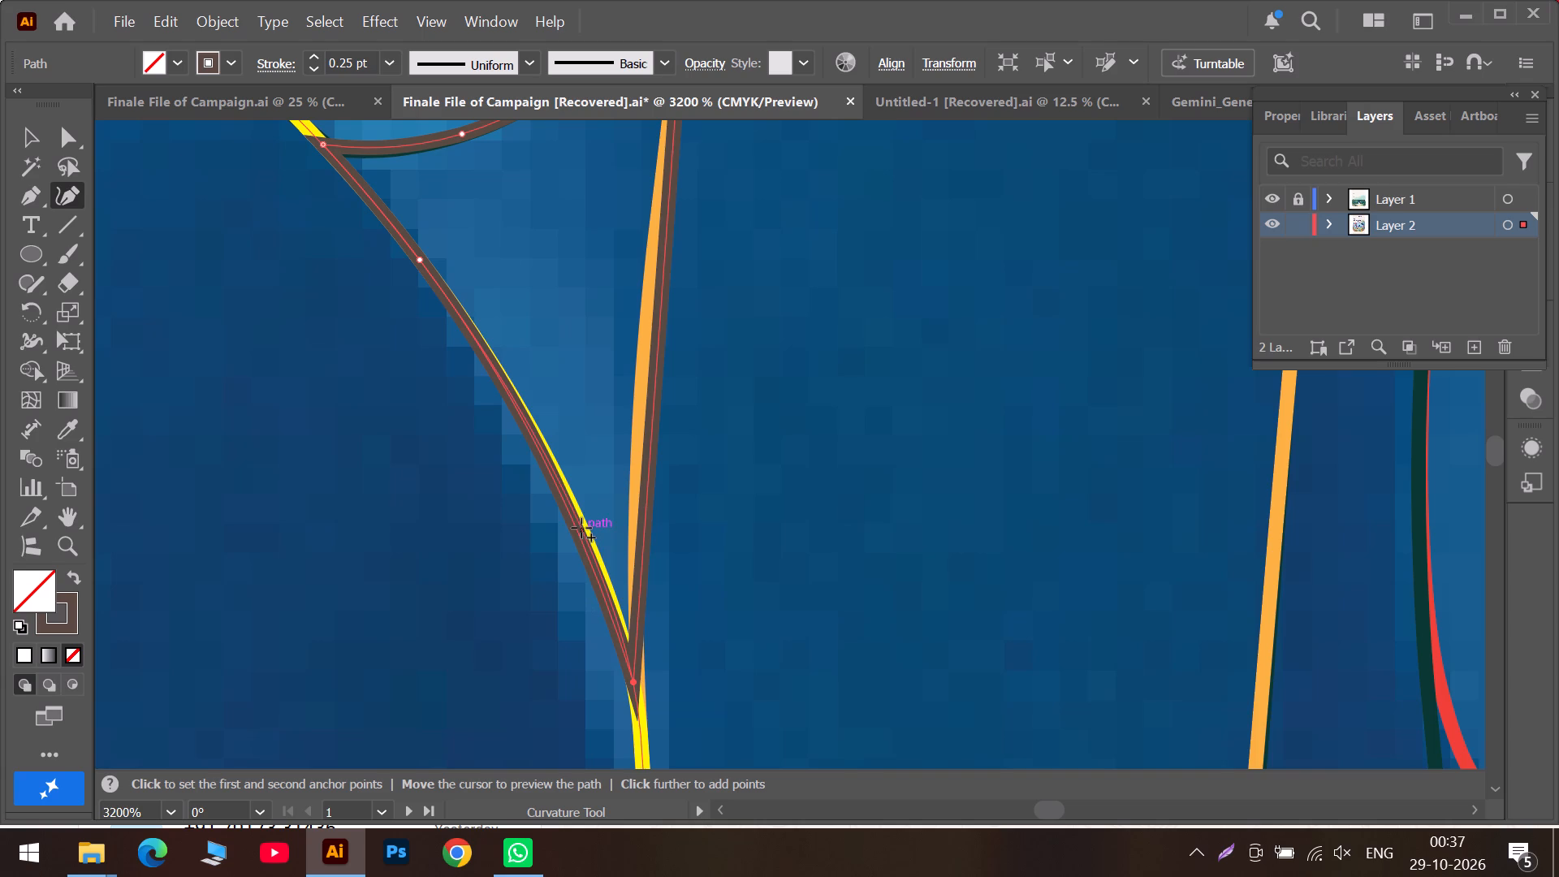
{"action": "left_click_drag", "start_coordinate": [577, 527], "coordinate": [565, 508]}
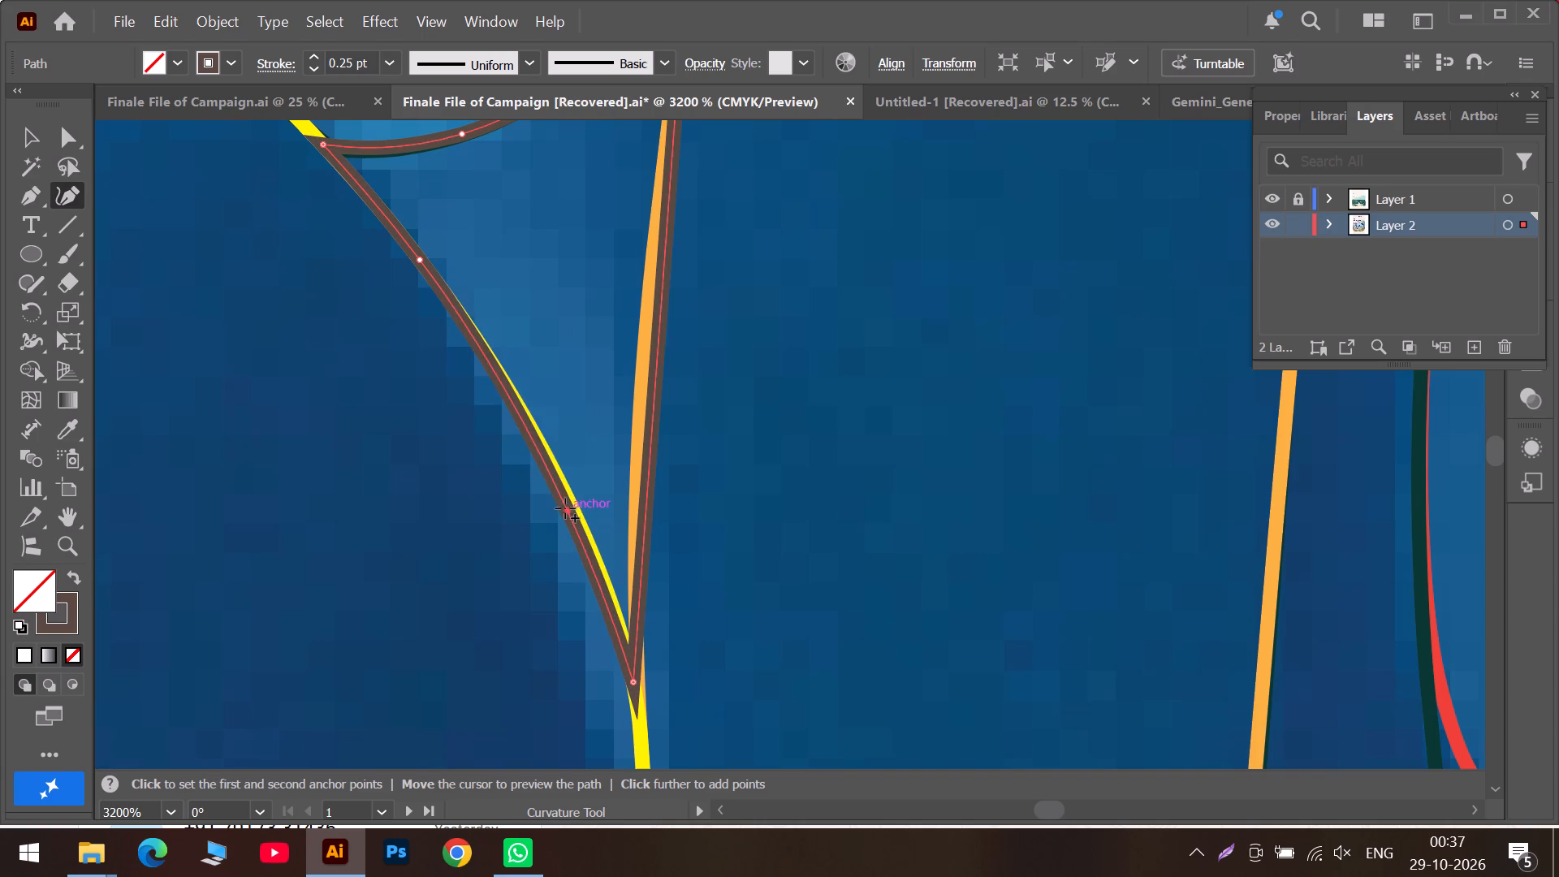
{"action": "left_click_drag", "start_coordinate": [565, 508], "coordinate": [557, 488]}
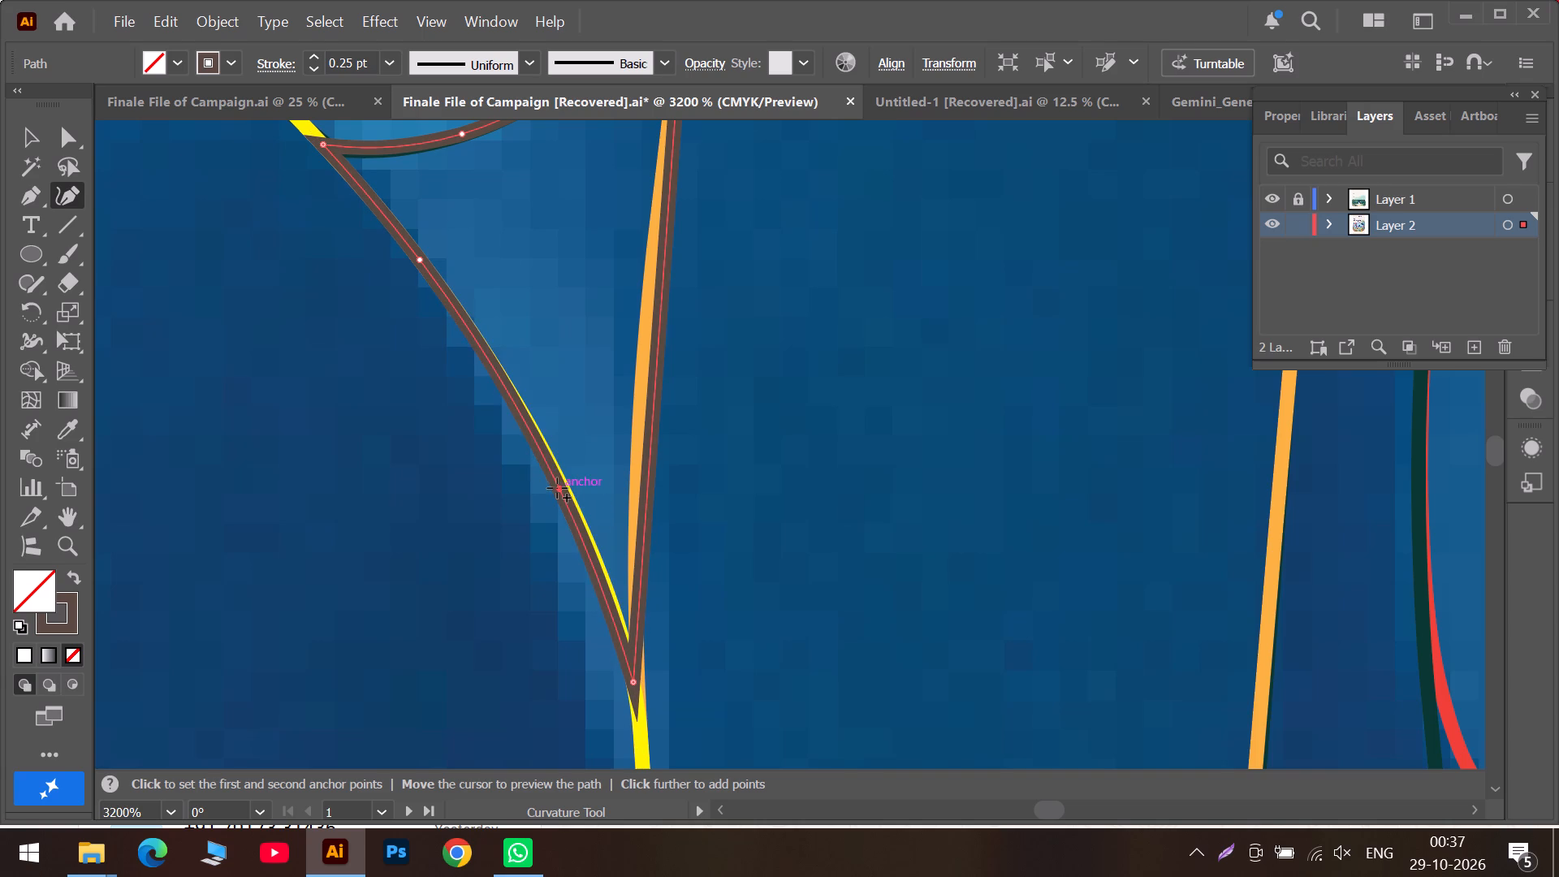
{"action": "left_click_drag", "start_coordinate": [557, 488], "coordinate": [537, 446]}
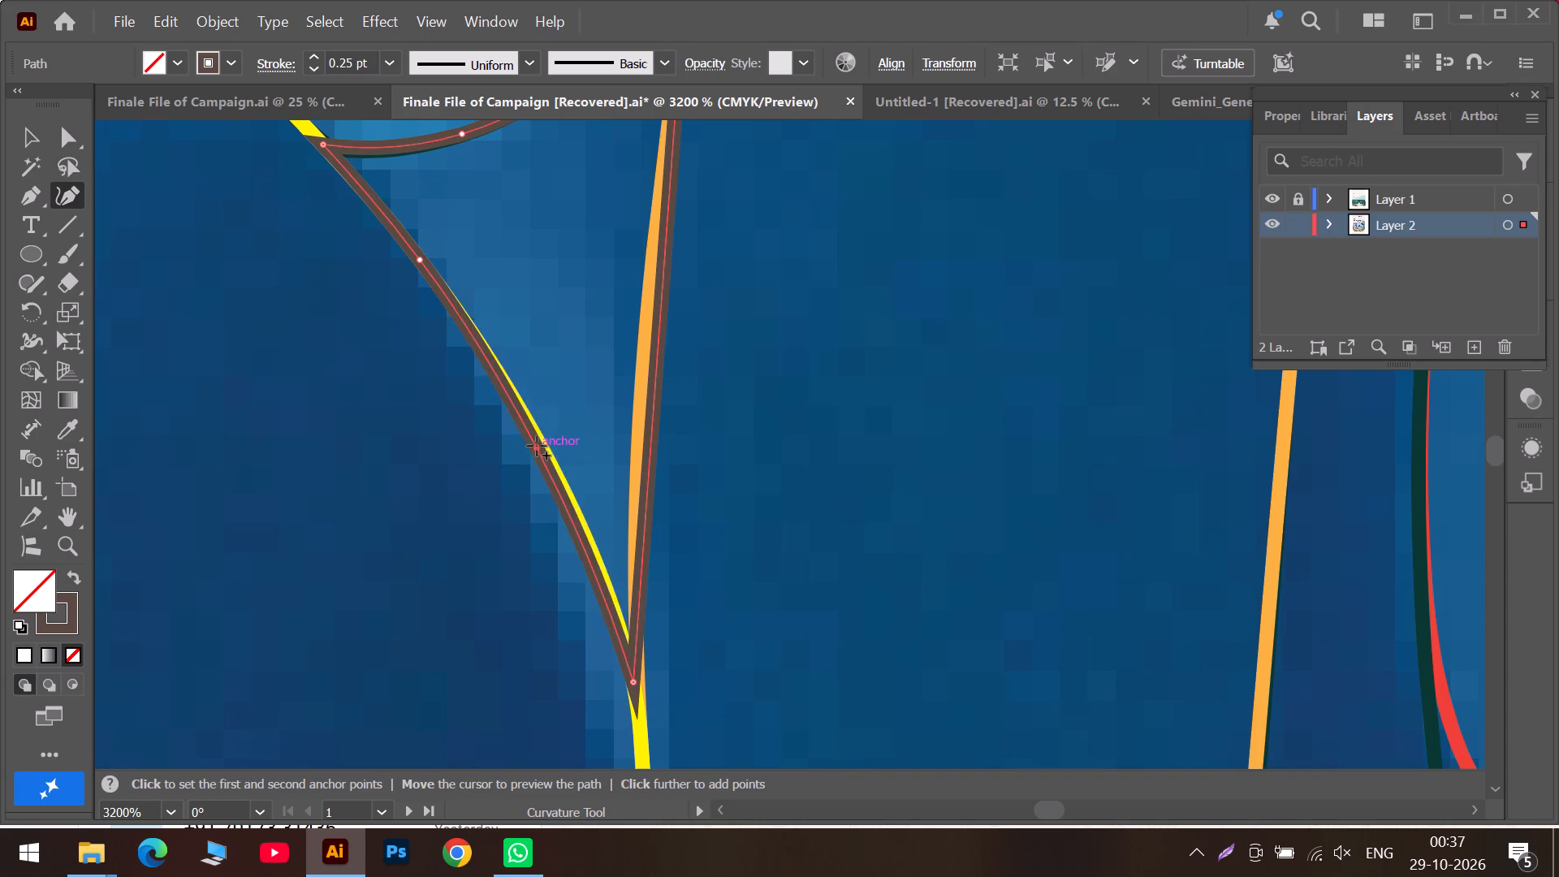
{"action": "left_click_drag", "start_coordinate": [537, 446], "coordinate": [529, 428]}
{"action": "left_click", "coordinate": [609, 587]}
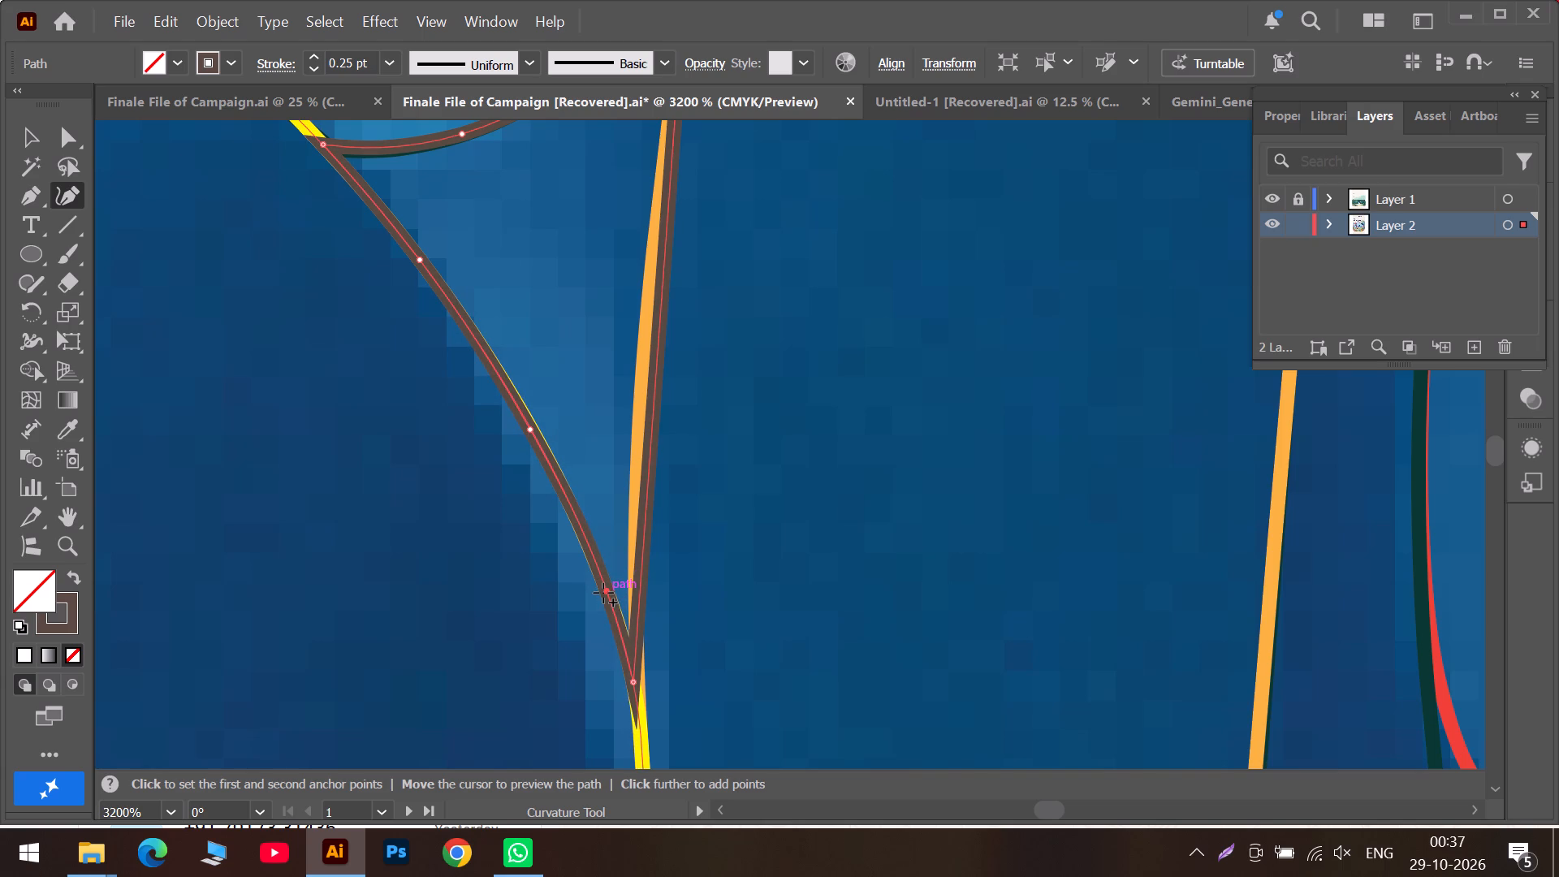
Align the wedge's other long edge with the orange outline by adding curve points and moving its top corner onto the orange line.
{"action": "left_click_drag", "start_coordinate": [652, 437], "coordinate": [639, 440]}
{"action": "scroll", "coordinate": [644, 446], "scroll_direction": "up", "scroll_amount": 5}
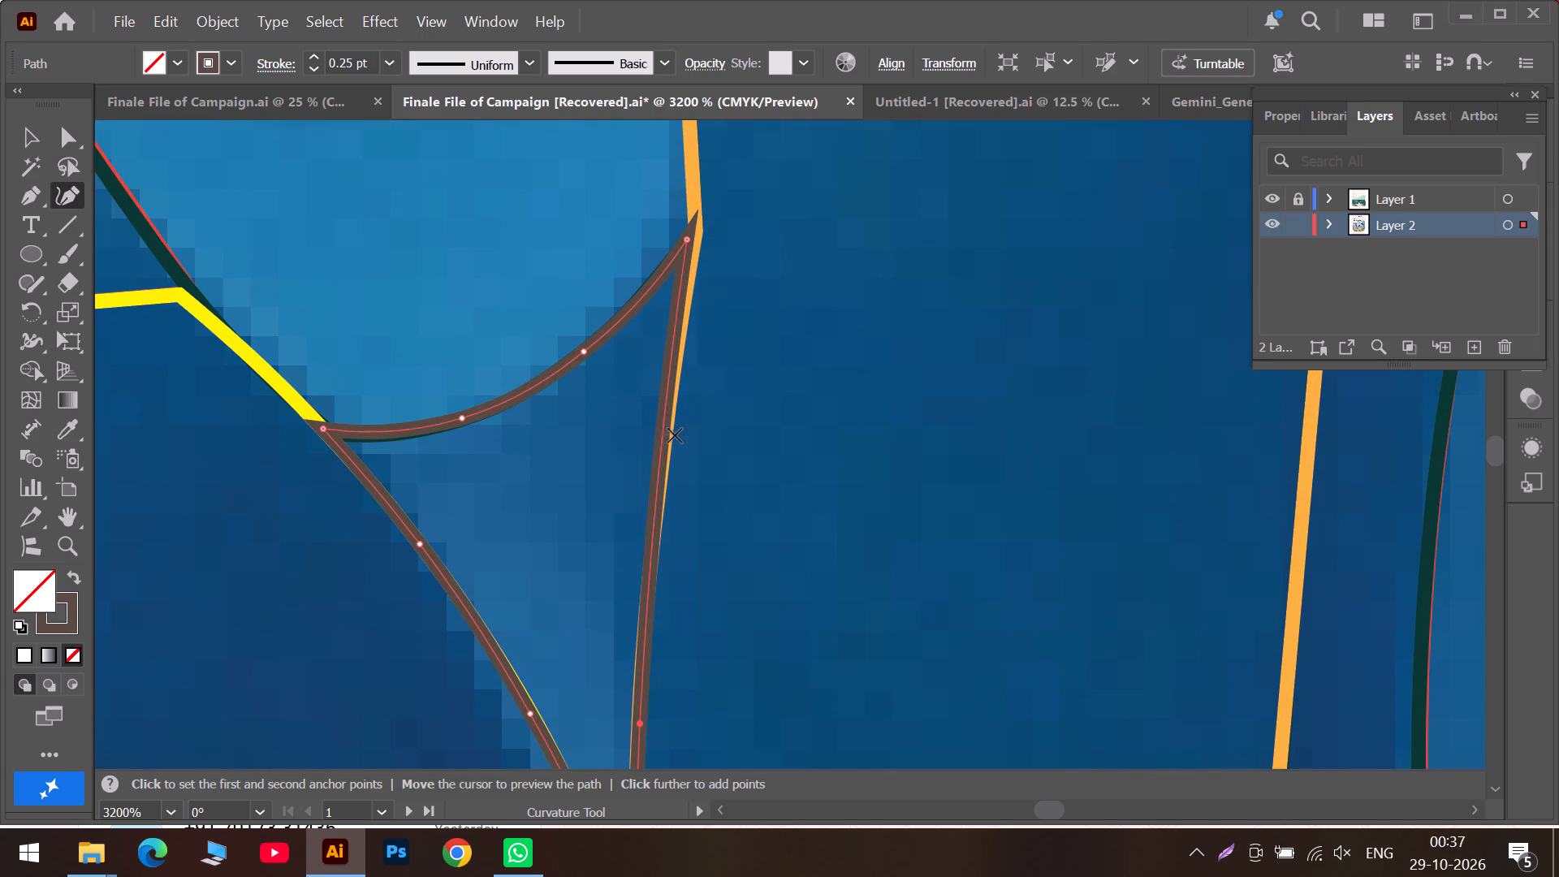
{"action": "left_click_drag", "start_coordinate": [663, 412], "coordinate": [672, 394]}
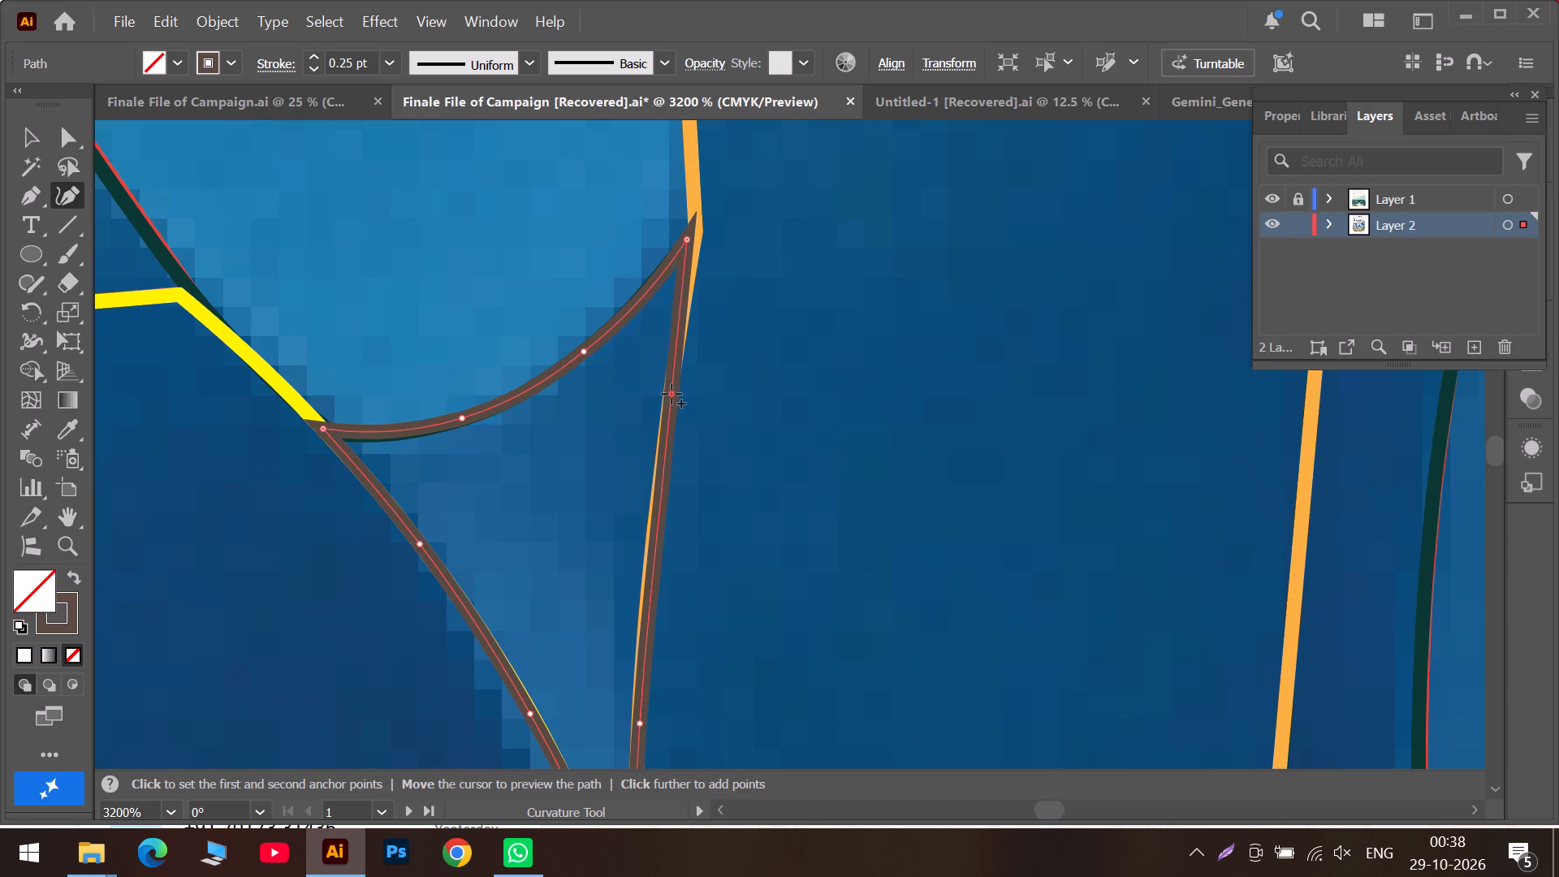
{"action": "left_click_drag", "start_coordinate": [672, 394], "coordinate": [670, 391]}
{"action": "left_click", "coordinate": [686, 275]}
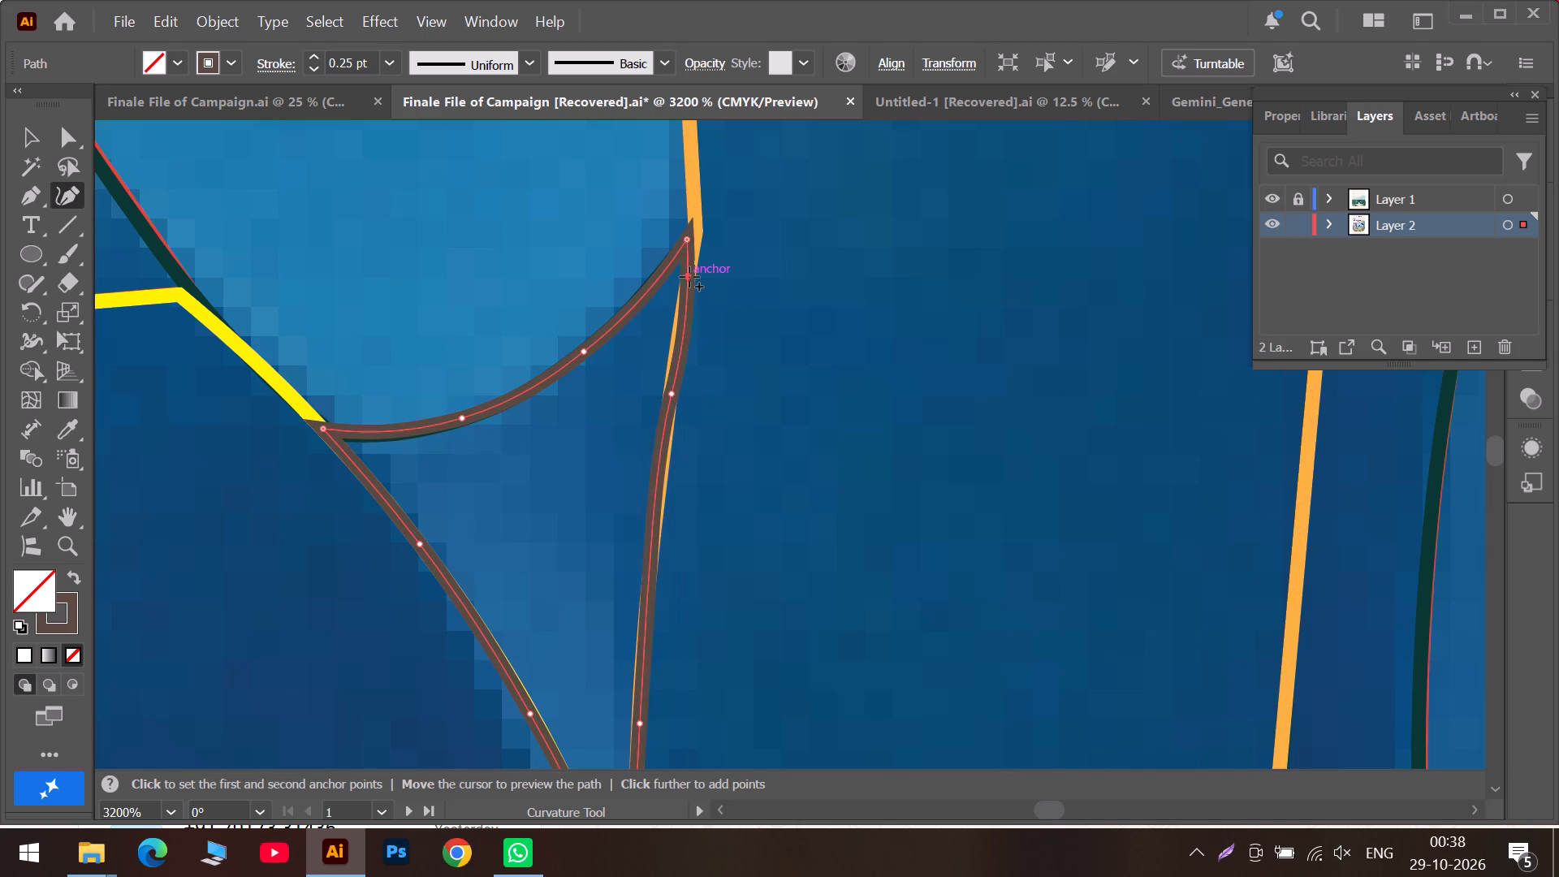
{"action": "left_click", "coordinate": [690, 240]}
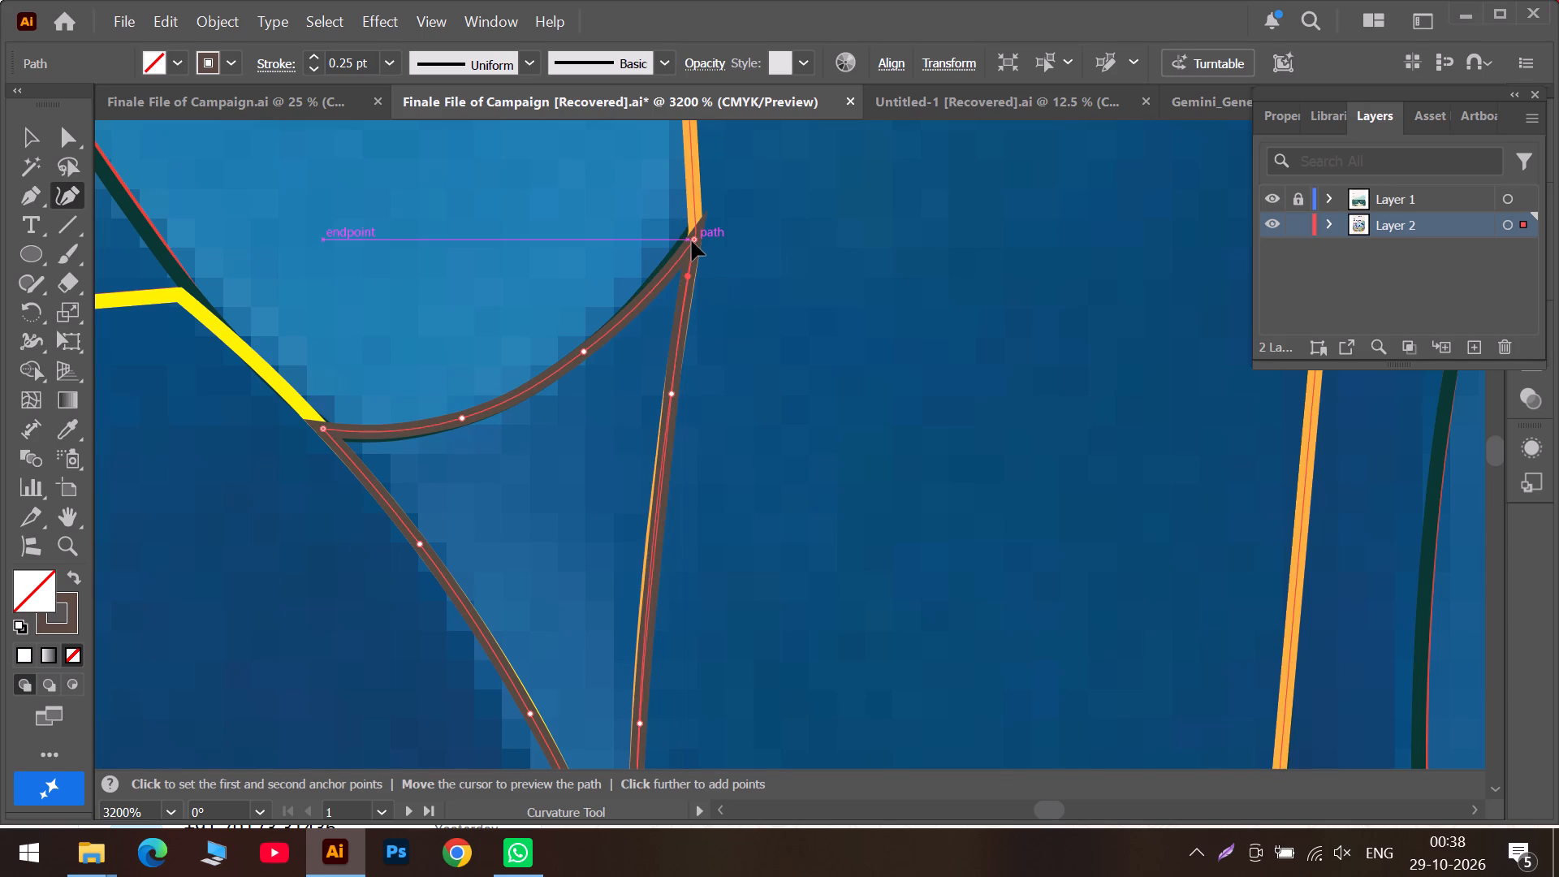
{"action": "double_click", "coordinate": [690, 242]}
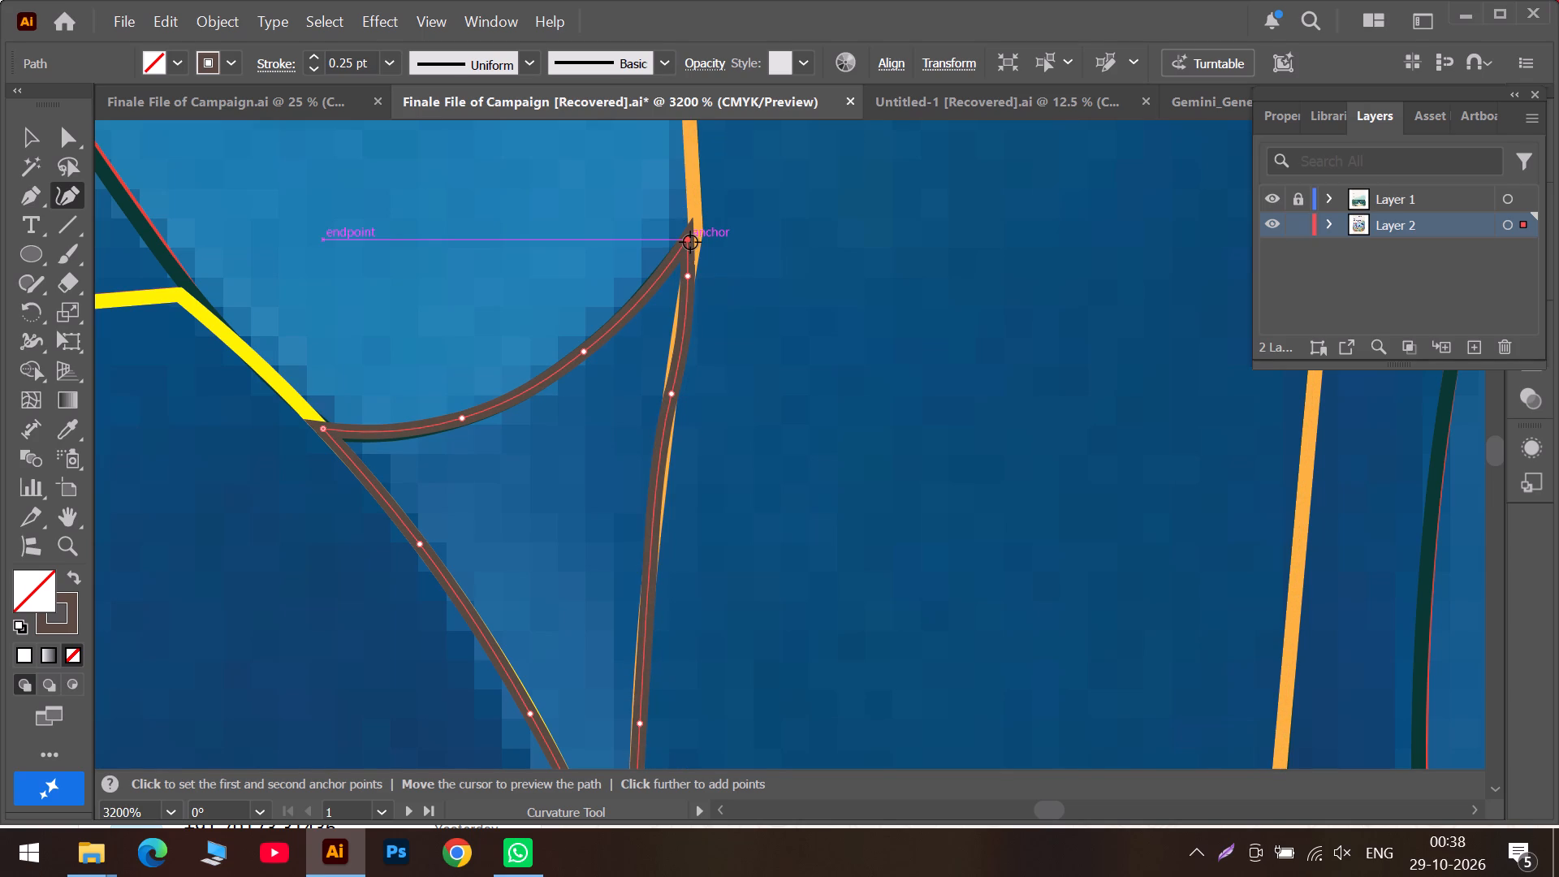
{"action": "left_click", "coordinate": [690, 242]}
{"action": "left_click", "coordinate": [696, 235]}
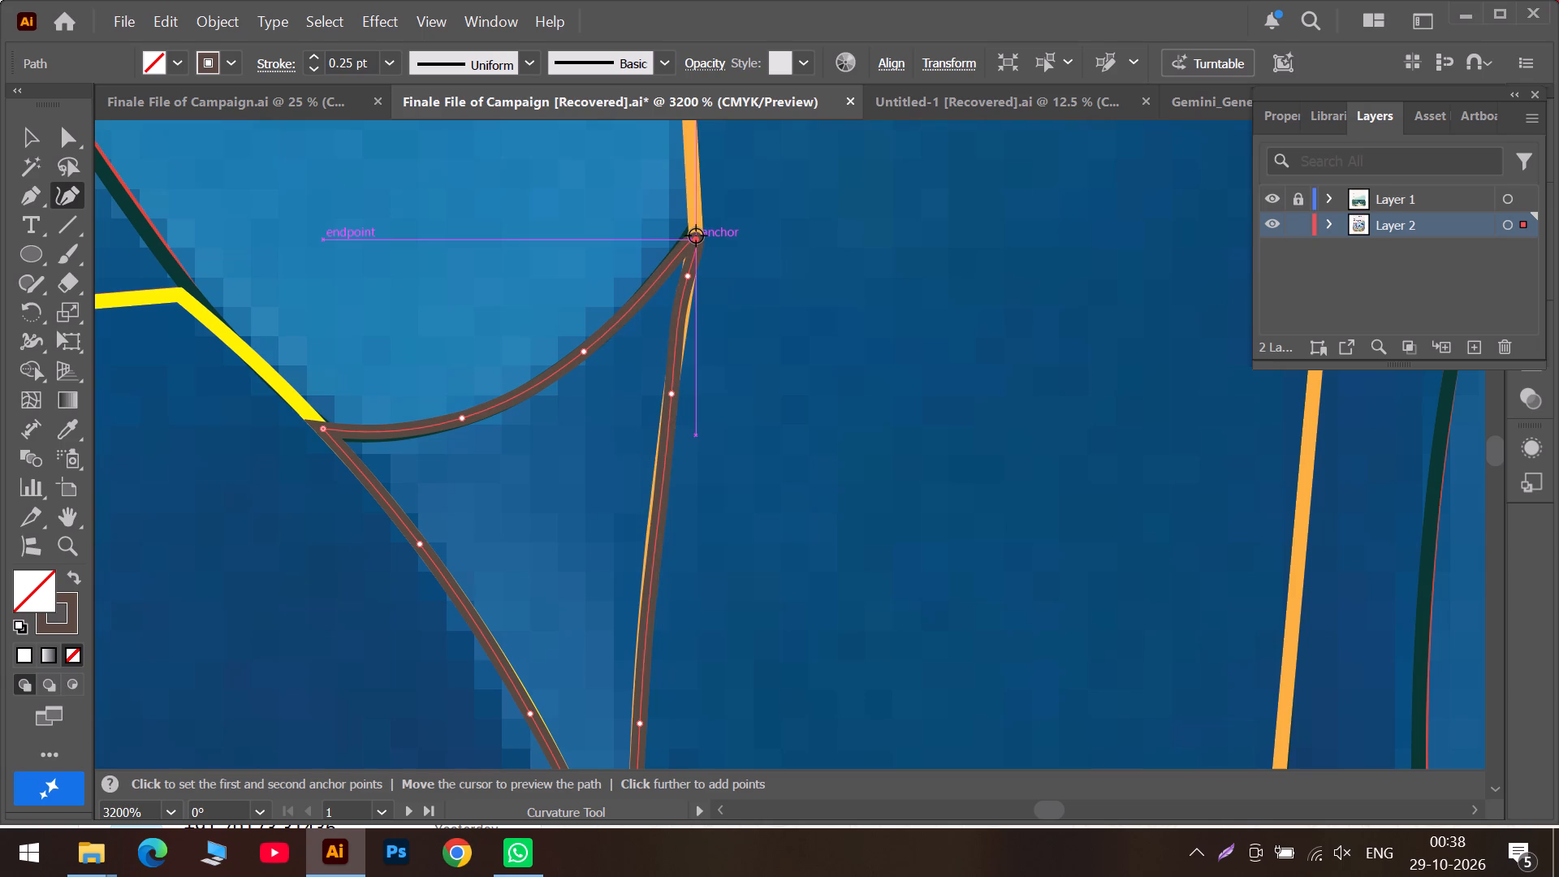
Refine the brown wedge's edge along the orange outline by making its top end a corner and adding and shifting curve points.
{"action": "double_click", "coordinate": [695, 239]}
{"action": "left_click", "coordinate": [693, 240]}
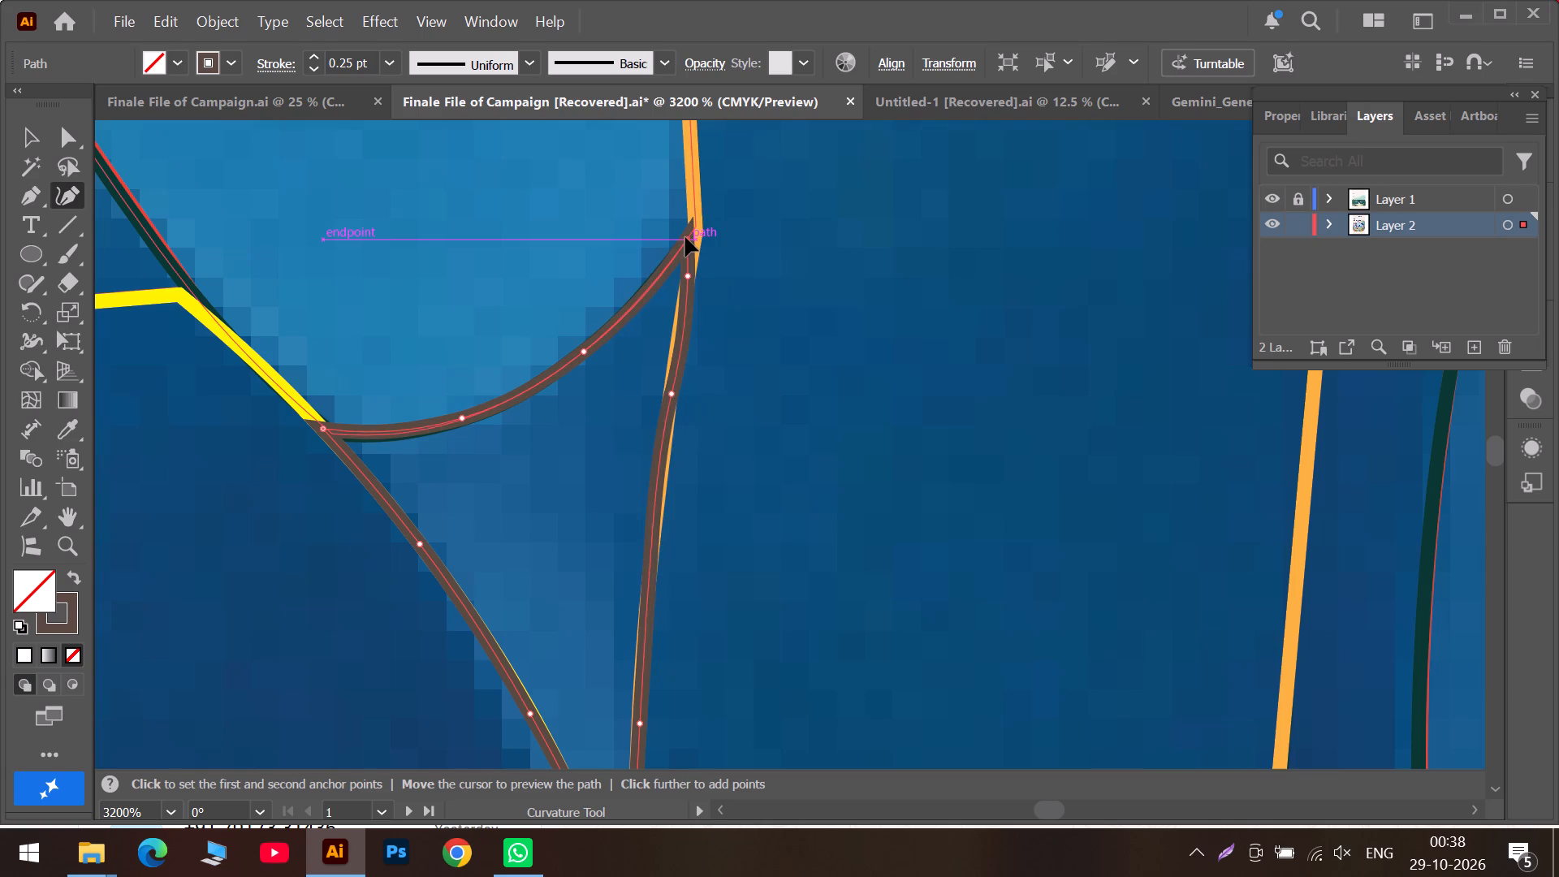
{"action": "left_click_drag", "start_coordinate": [682, 321], "coordinate": [682, 324]}
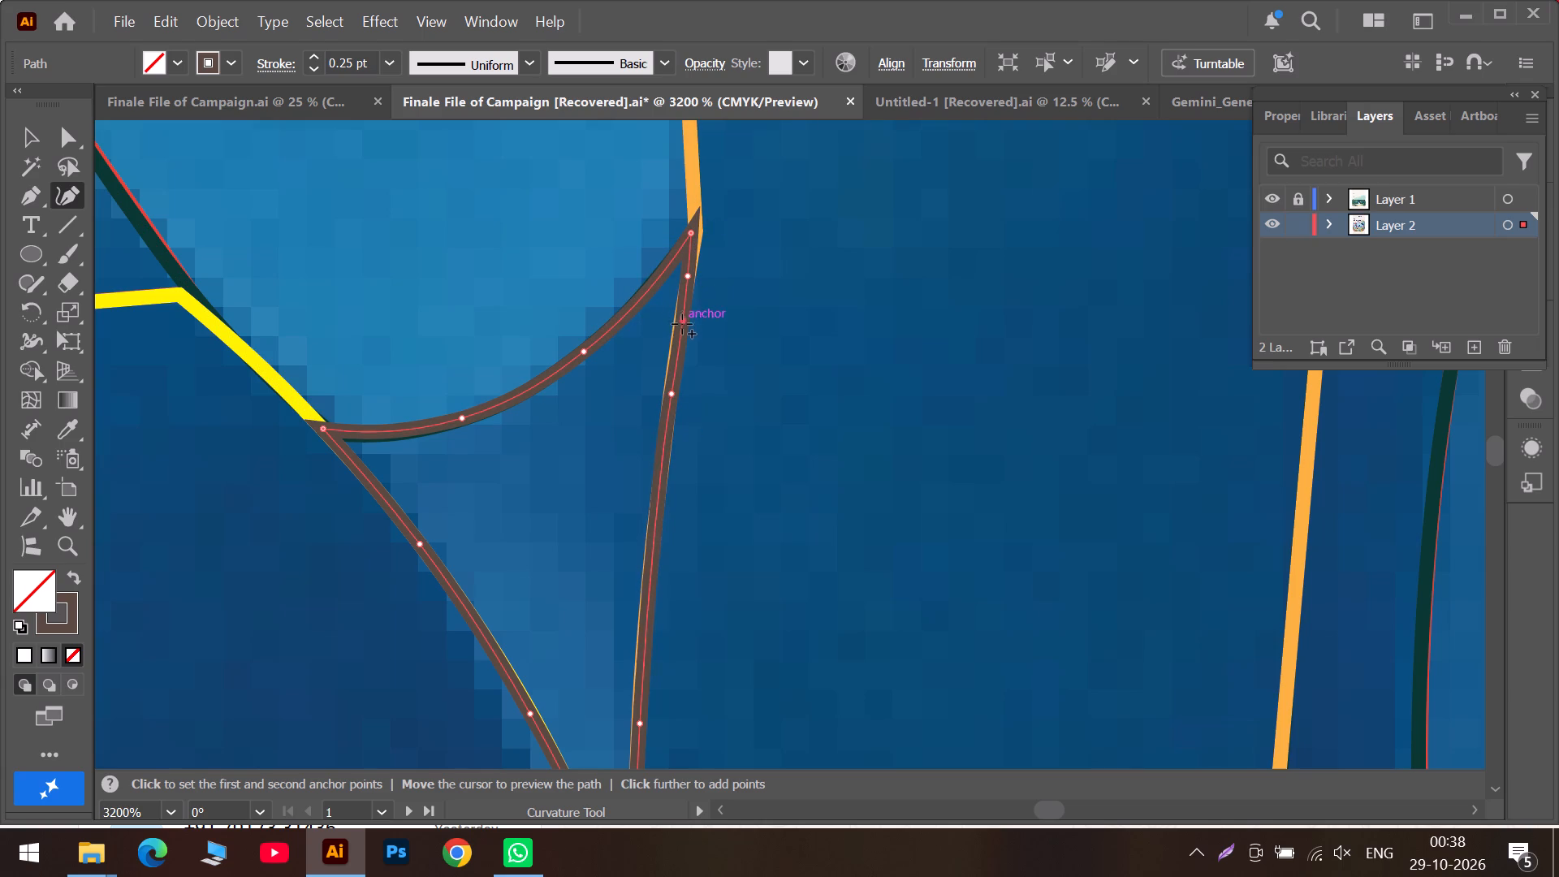
{"action": "left_click_drag", "start_coordinate": [682, 324], "coordinate": [676, 339]}
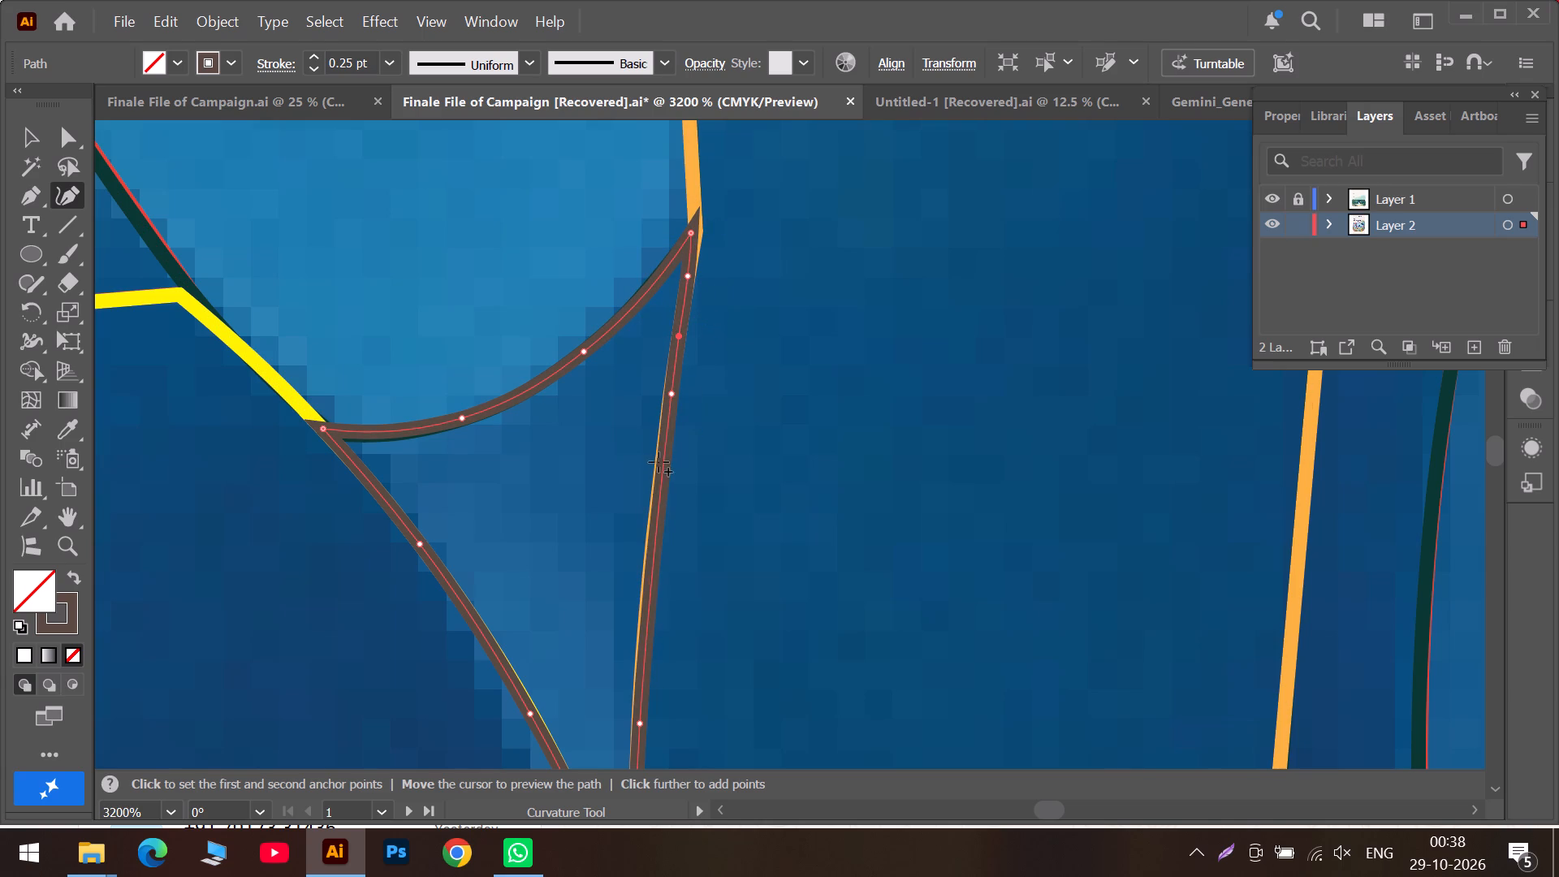
{"action": "left_click_drag", "start_coordinate": [663, 486], "coordinate": [657, 517]}
{"action": "scroll", "coordinate": [659, 537], "scroll_direction": "down", "scroll_amount": 5}
{"action": "left_click_drag", "start_coordinate": [640, 441], "coordinate": [638, 441]}
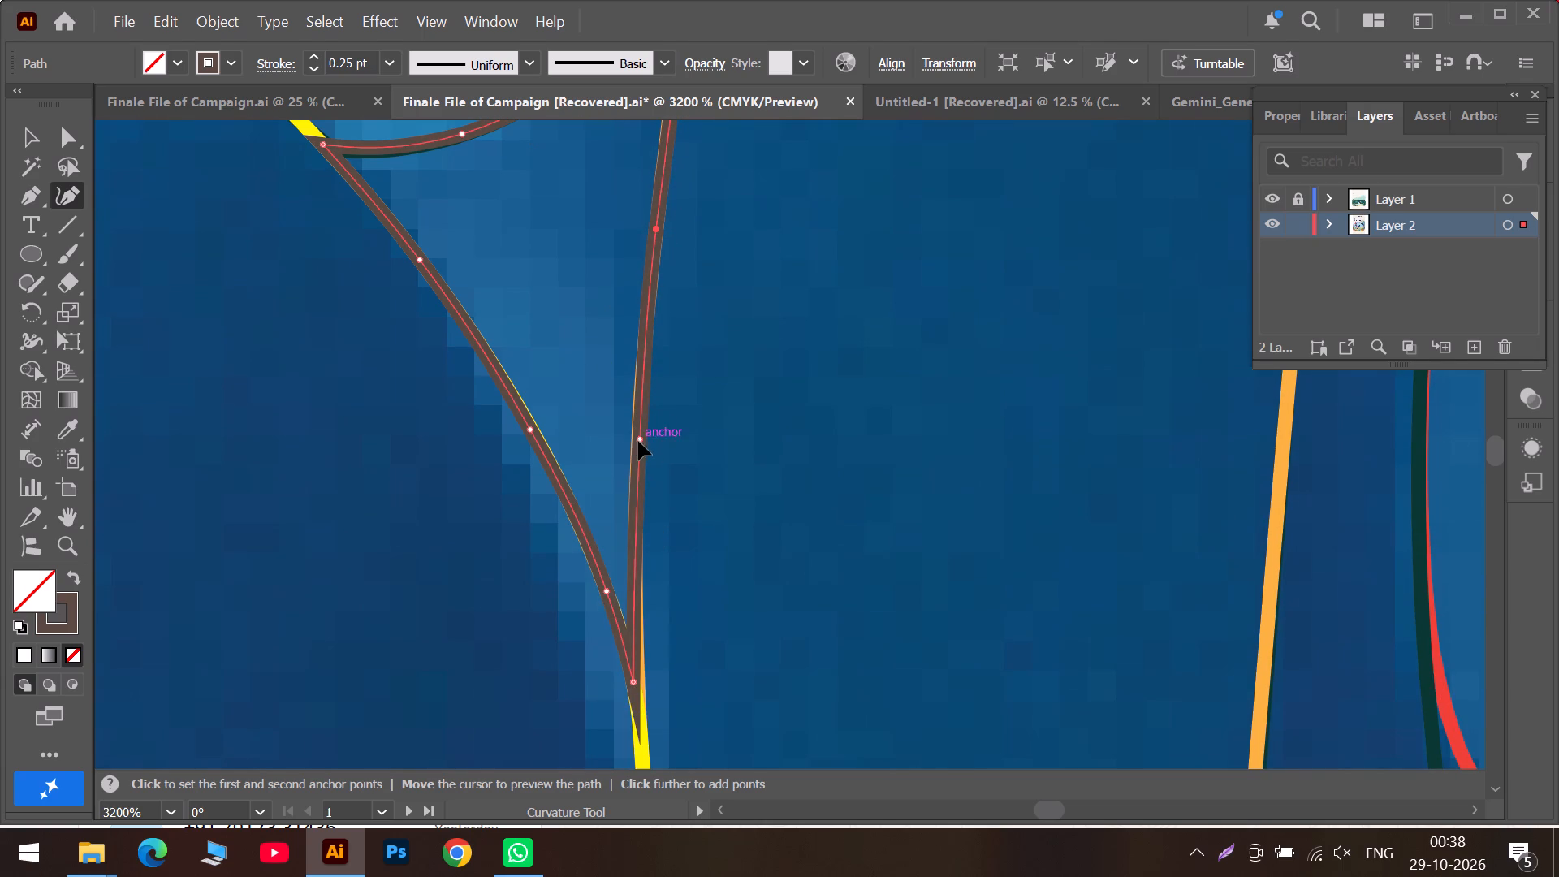
{"action": "left_click_drag", "start_coordinate": [638, 441], "coordinate": [639, 457]}
Examine the yellow, orange, dark green and red outlines around the seaweed base by selecting them one after another.
{"action": "scroll", "coordinate": [641, 503], "scroll_direction": "down", "scroll_amount": 3, "text": "alt"}
{"action": "scroll", "coordinate": [637, 505], "scroll_direction": "down", "scroll_amount": 4}
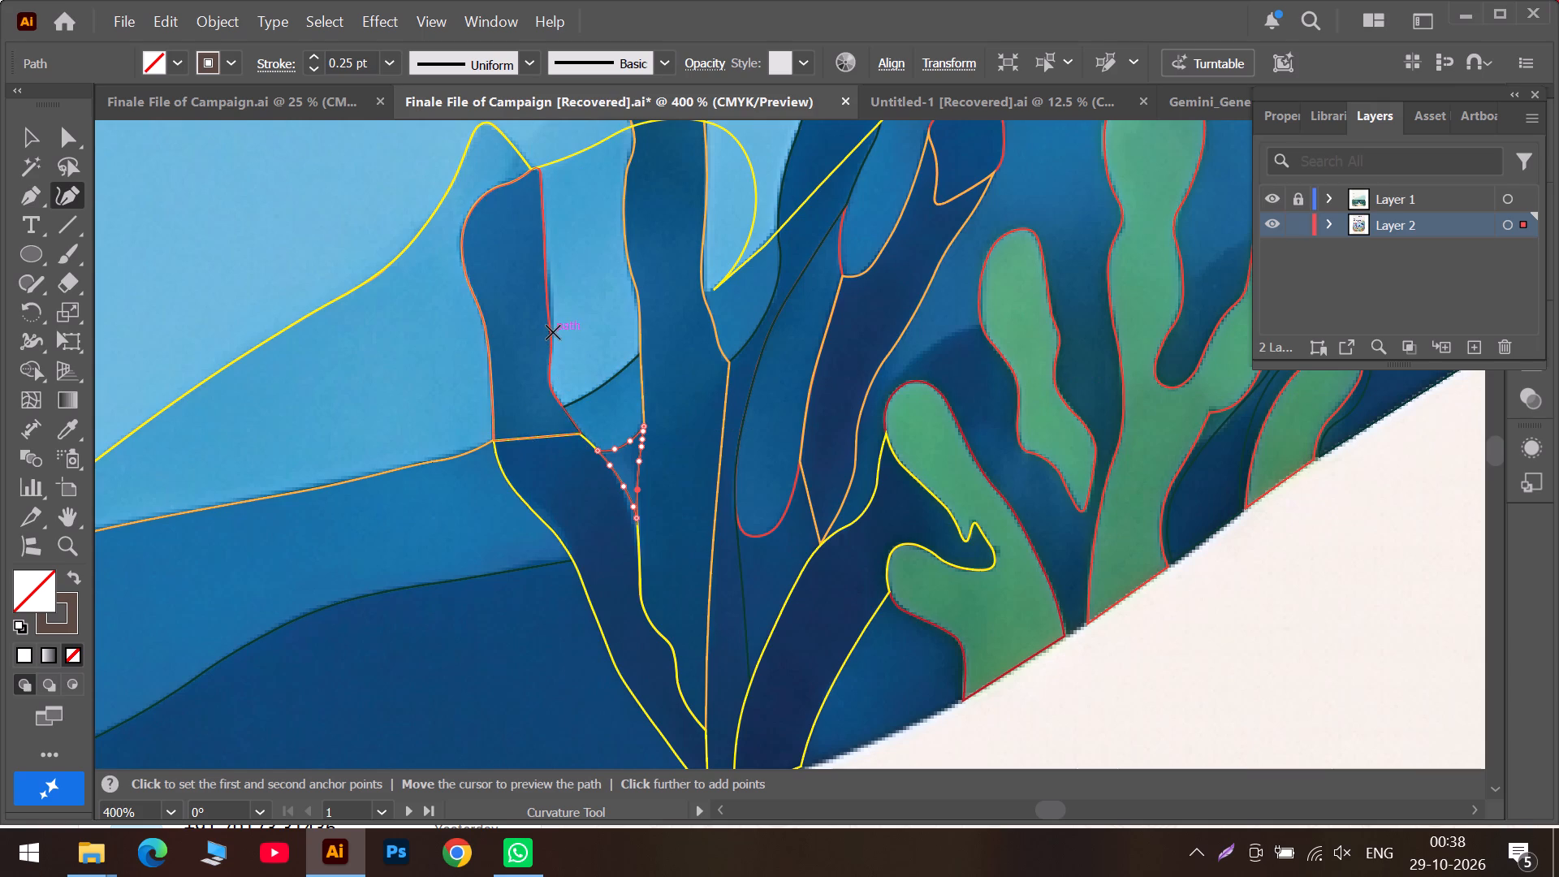
{"action": "scroll", "coordinate": [566, 481], "scroll_direction": "down", "scroll_amount": 4}
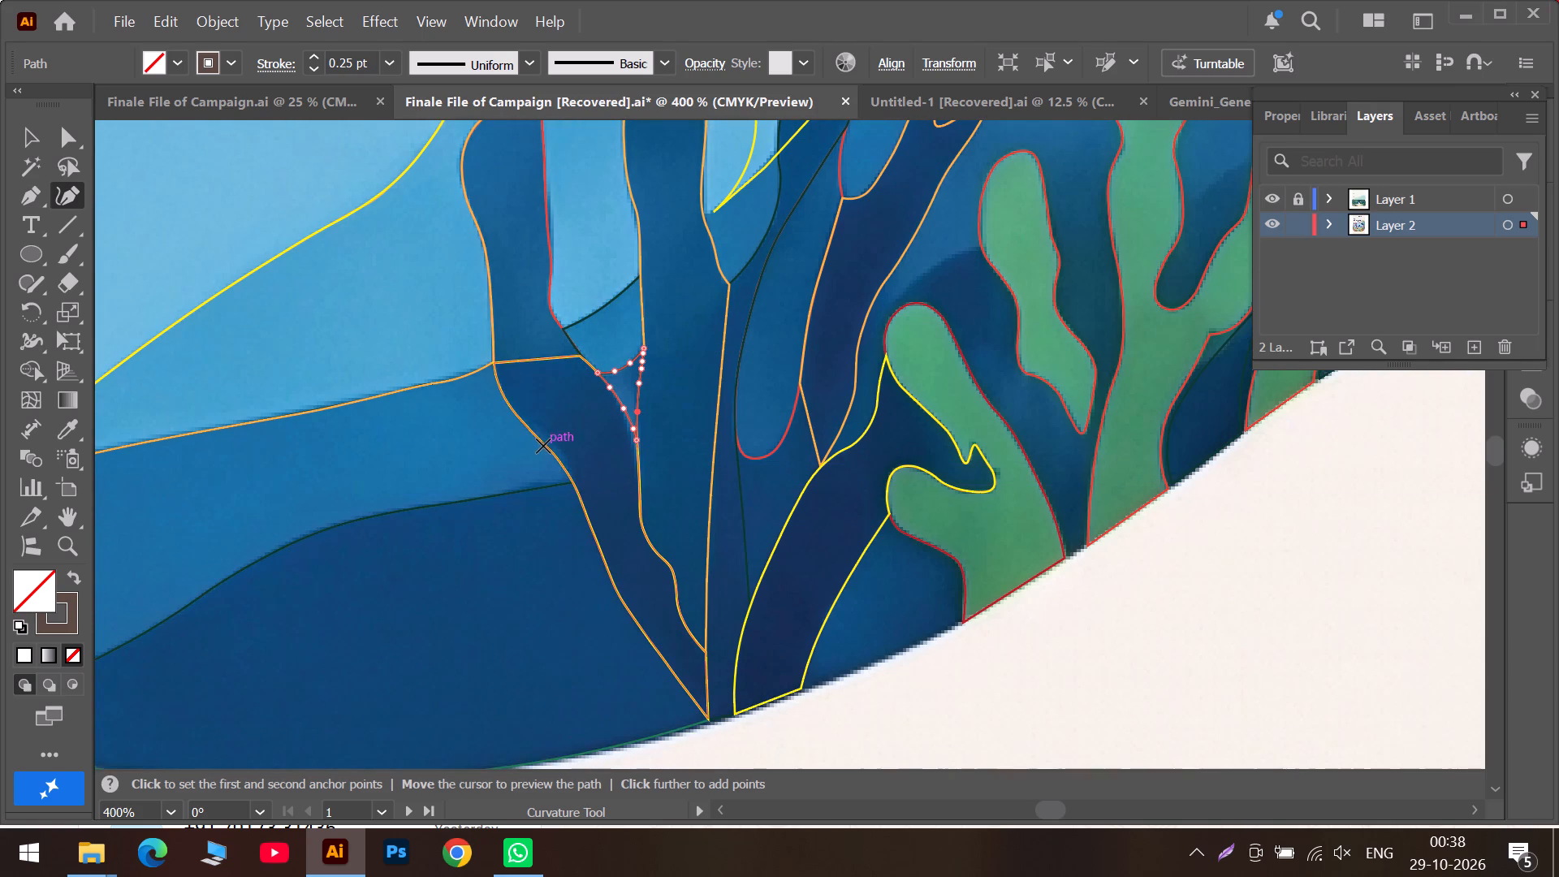
{"action": "left_click", "coordinate": [16, 134]}
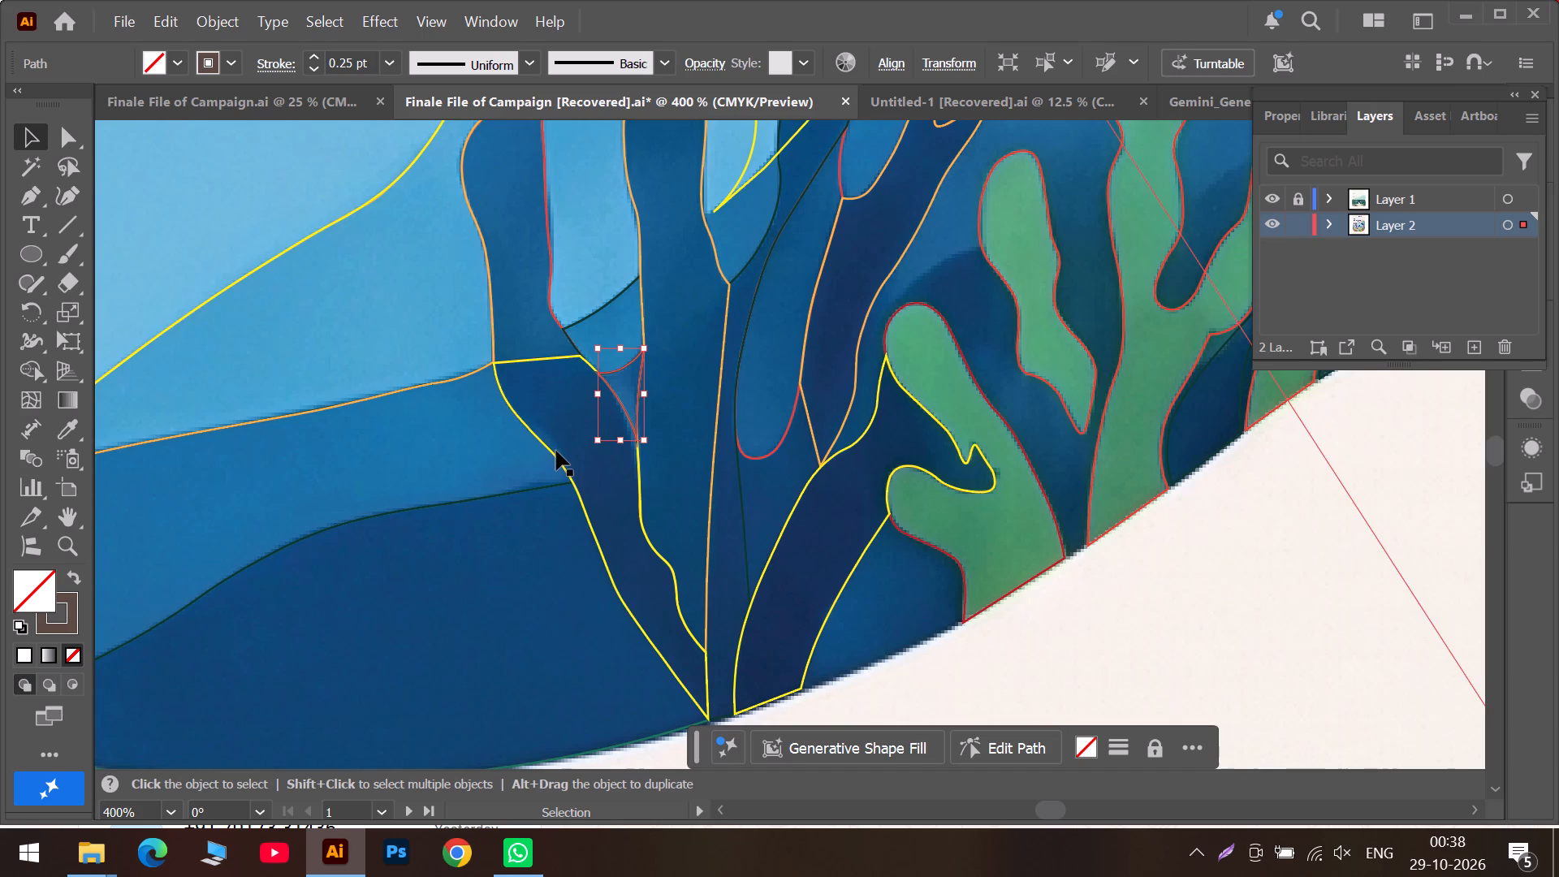
{"action": "left_click", "coordinate": [553, 456]}
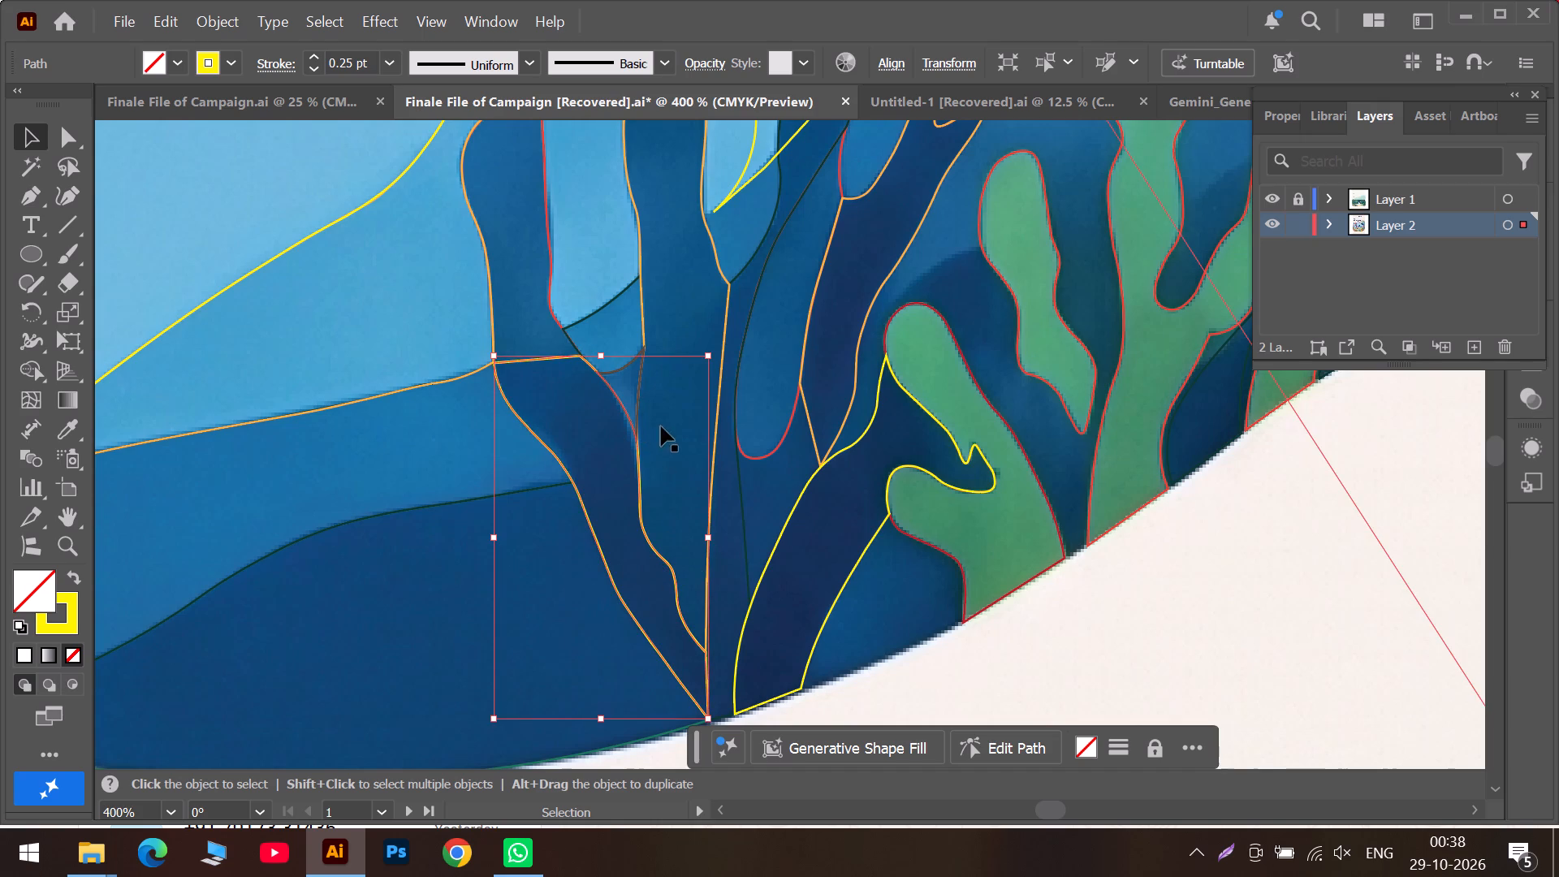
{"action": "left_click", "coordinate": [644, 328]}
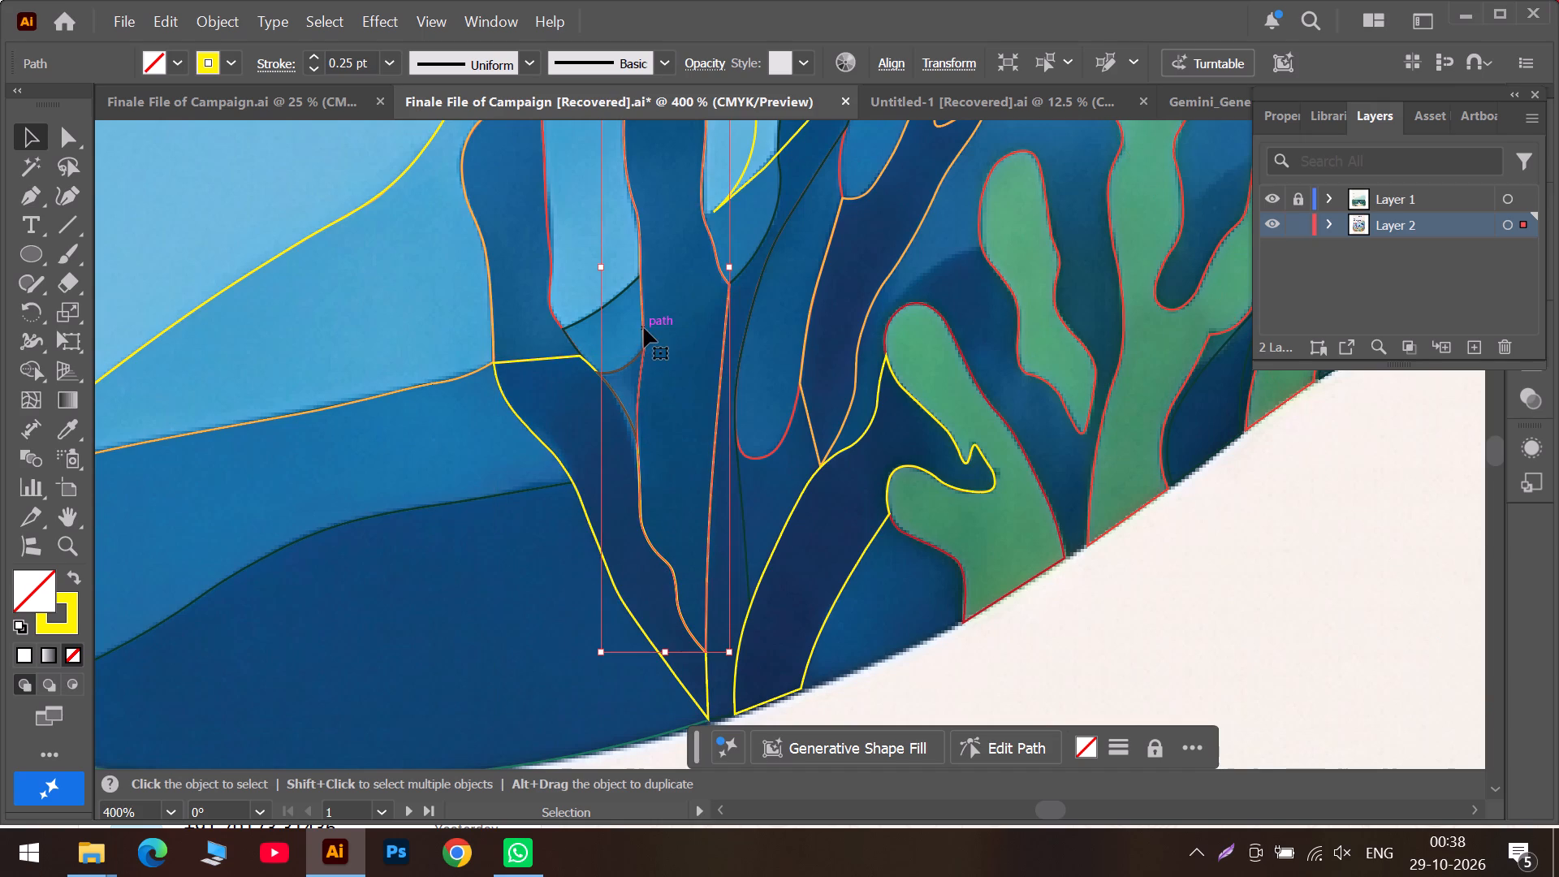
{"action": "left_click", "coordinate": [749, 562]}
{"action": "left_click", "coordinate": [762, 455]}
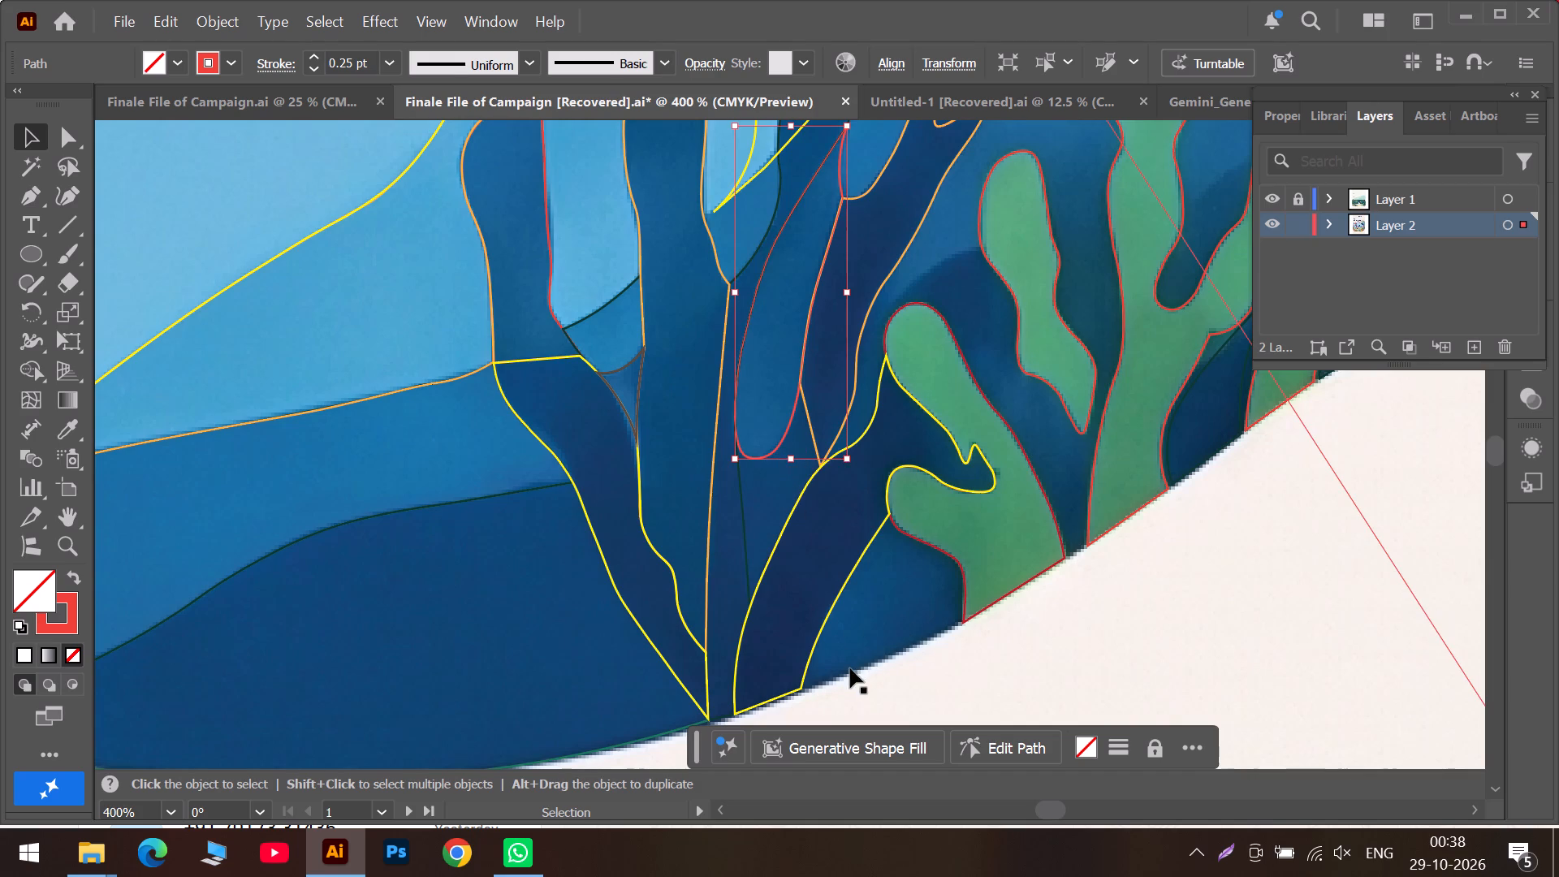
{"action": "left_click", "coordinate": [913, 618]}
Start a red curvature path right of the dark green line, with a corner below the red loop and a curve following its underside.
{"action": "scroll", "coordinate": [776, 498], "scroll_direction": "up", "scroll_amount": 3}
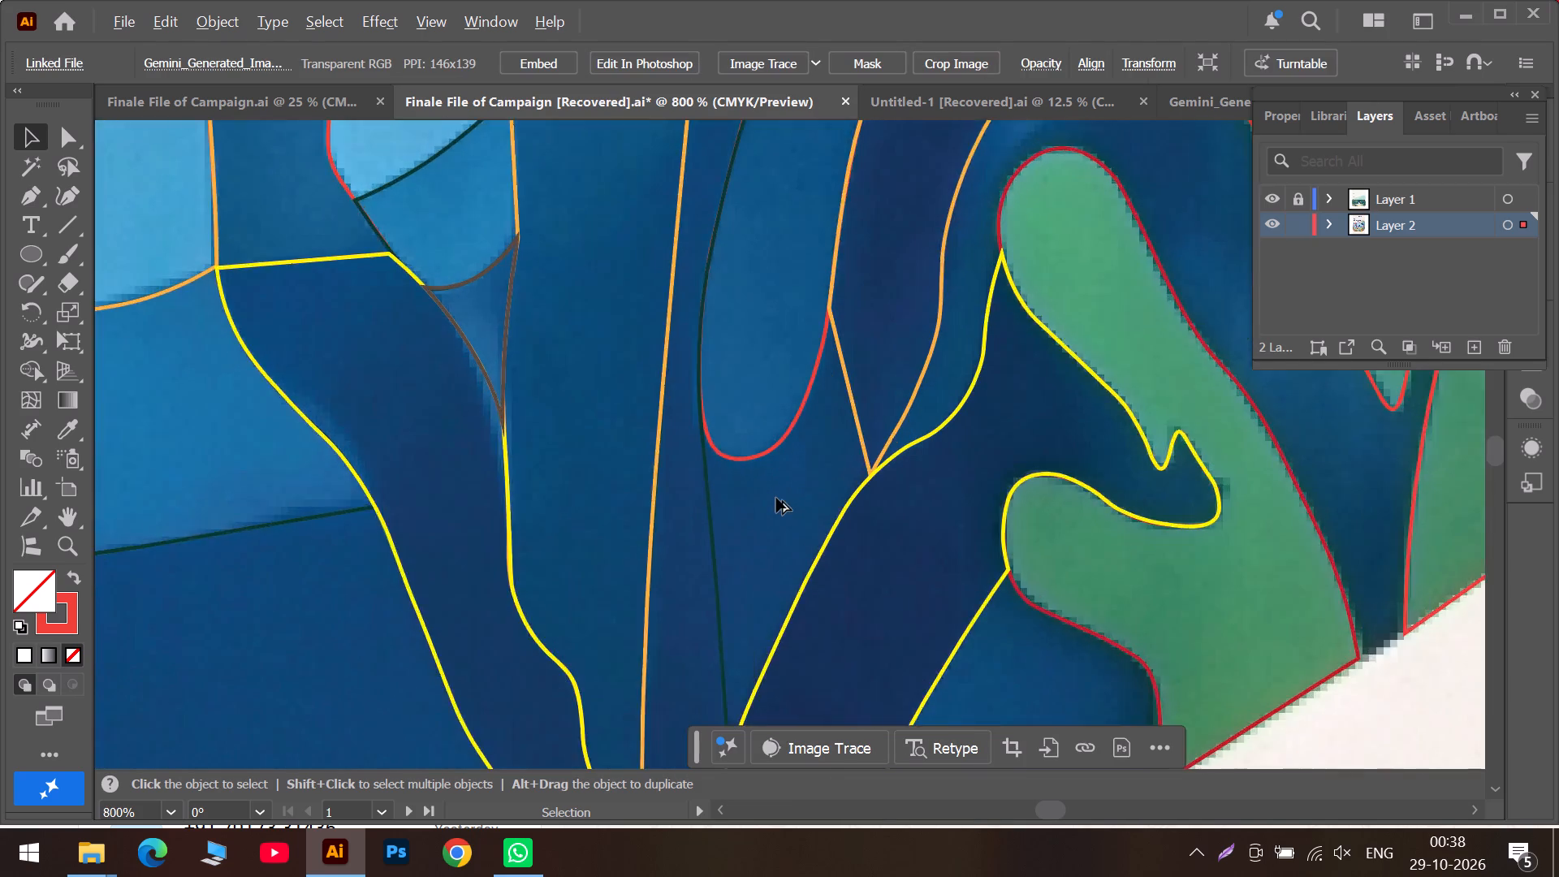
{"action": "scroll", "coordinate": [776, 498], "scroll_direction": "up", "scroll_amount": 1}
{"action": "scroll", "coordinate": [776, 498], "scroll_direction": "up", "scroll_amount": 1, "text": "alt"}
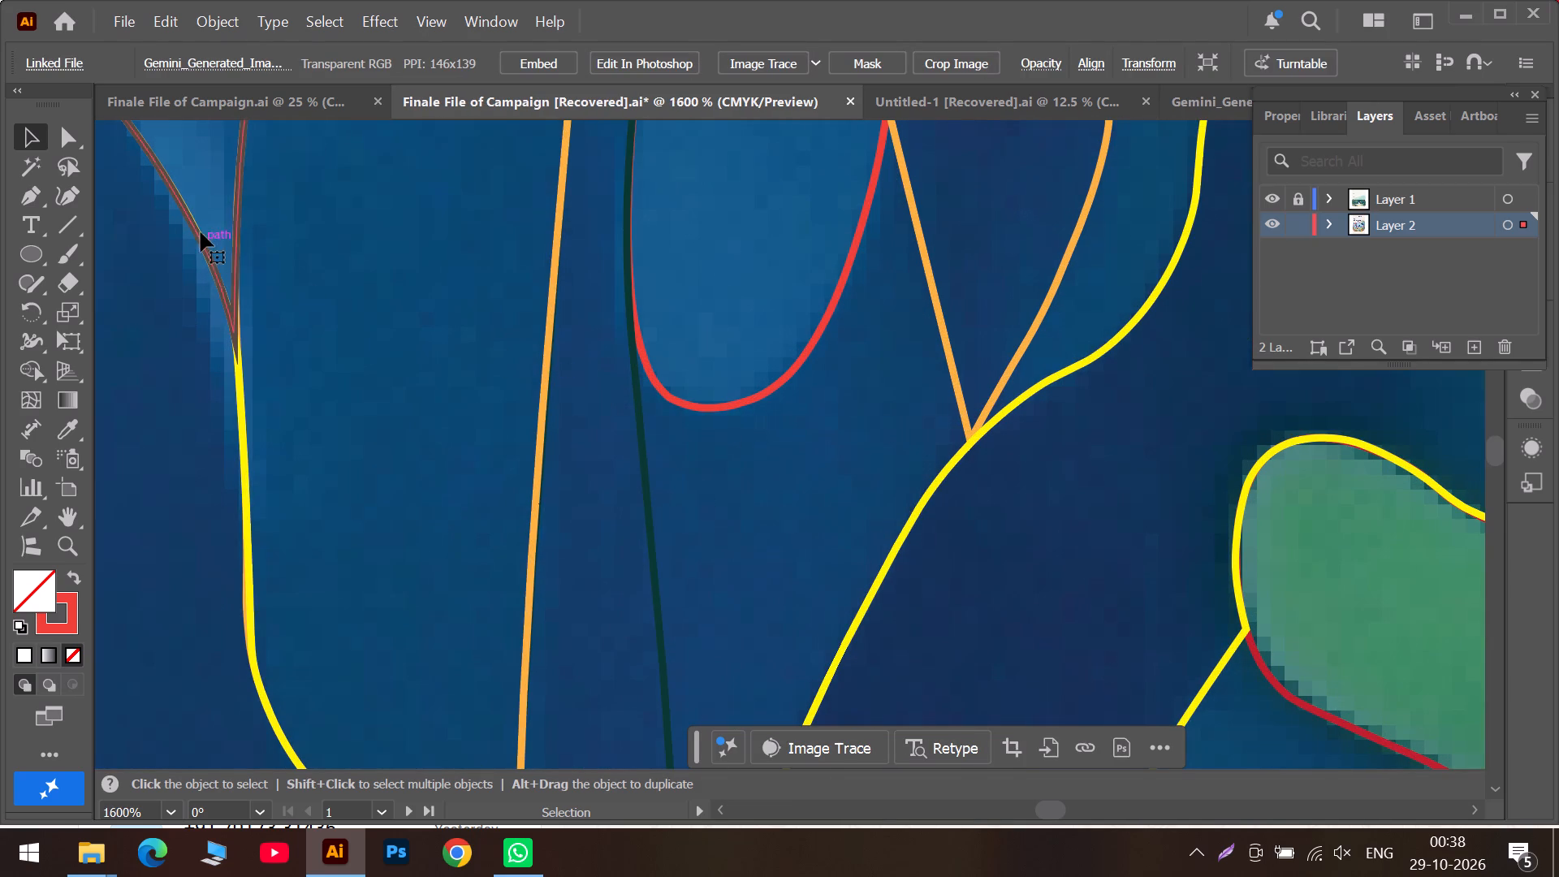
{"action": "left_click", "coordinate": [60, 199]}
{"action": "scroll", "coordinate": [762, 545], "scroll_direction": "down", "scroll_amount": 6}
{"action": "left_click", "coordinate": [719, 599]}
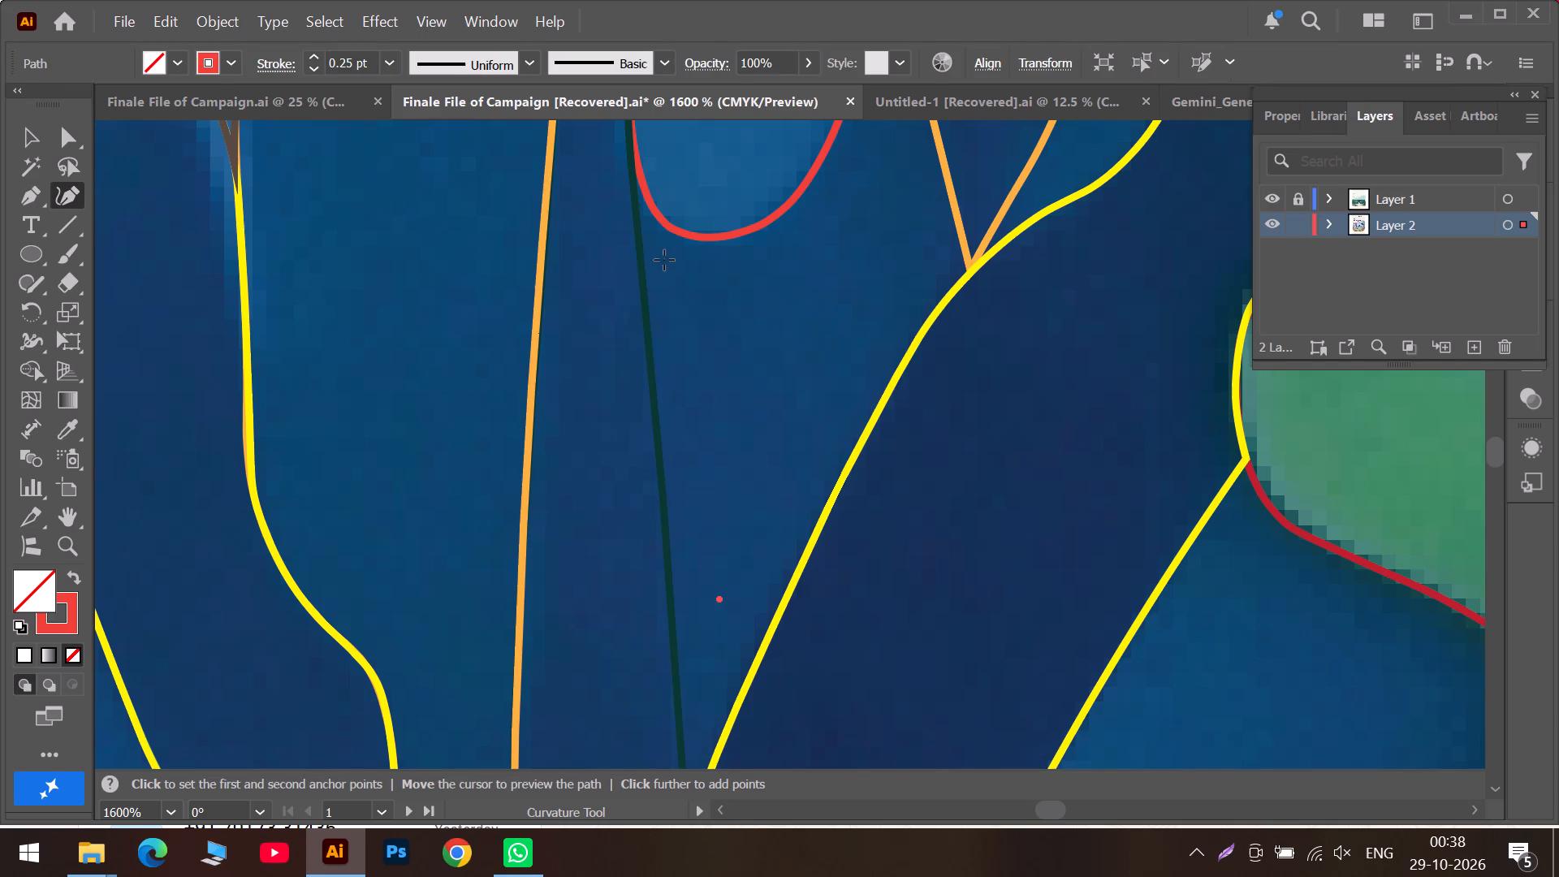
{"action": "triple_click", "coordinate": [664, 260]}
{"action": "left_click", "coordinate": [749, 260]}
{"action": "scroll", "coordinate": [848, 231], "scroll_direction": "up", "scroll_amount": 3}
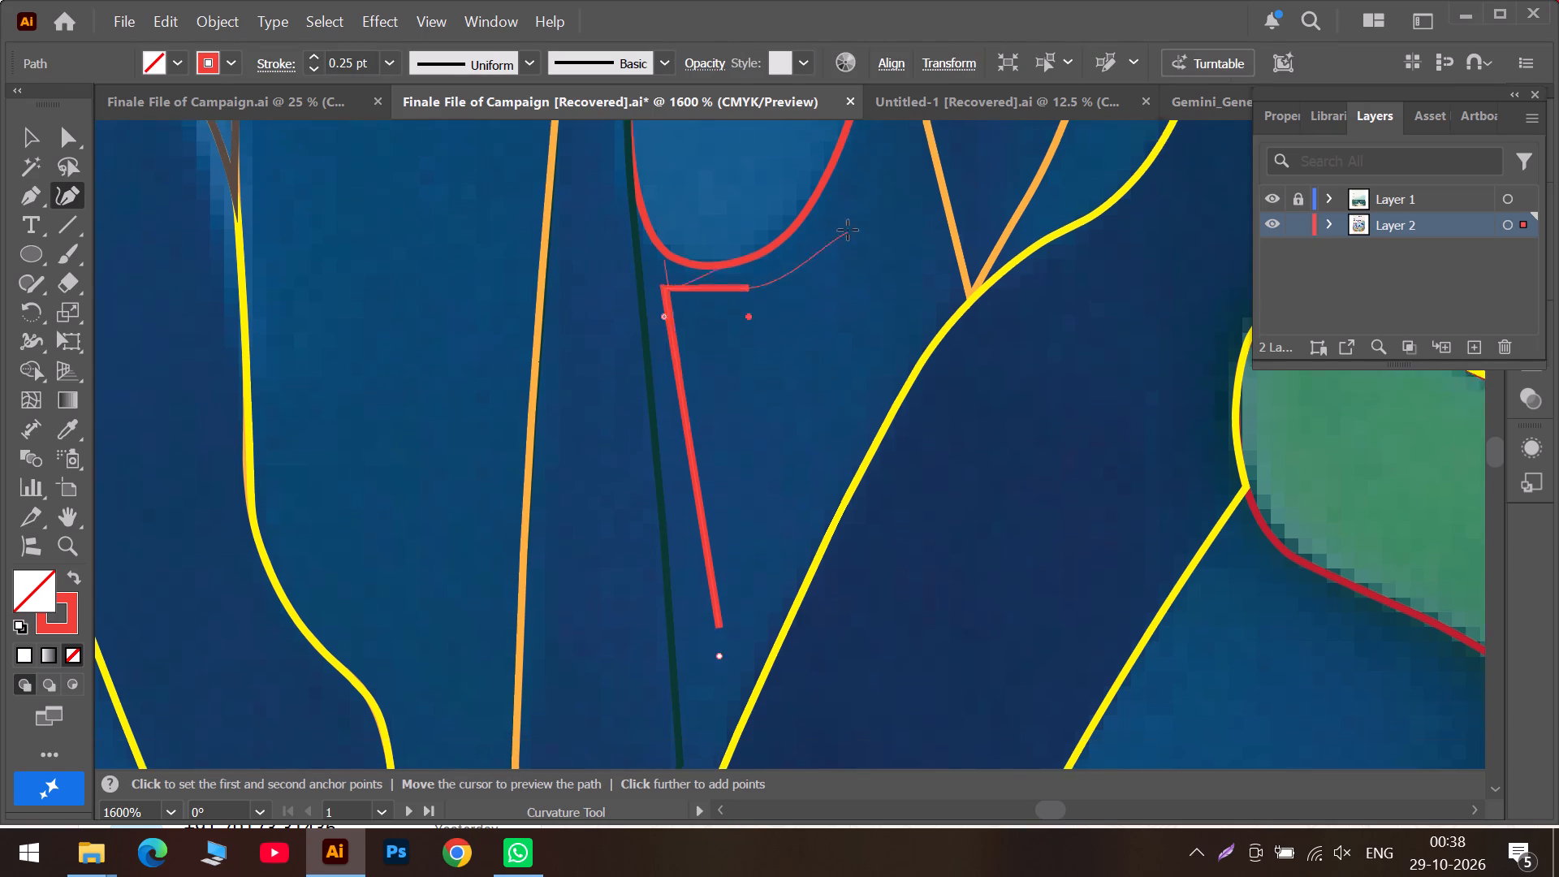
{"action": "scroll", "coordinate": [848, 230], "scroll_direction": "up", "scroll_amount": 2}
{"action": "left_click", "coordinate": [888, 198]}
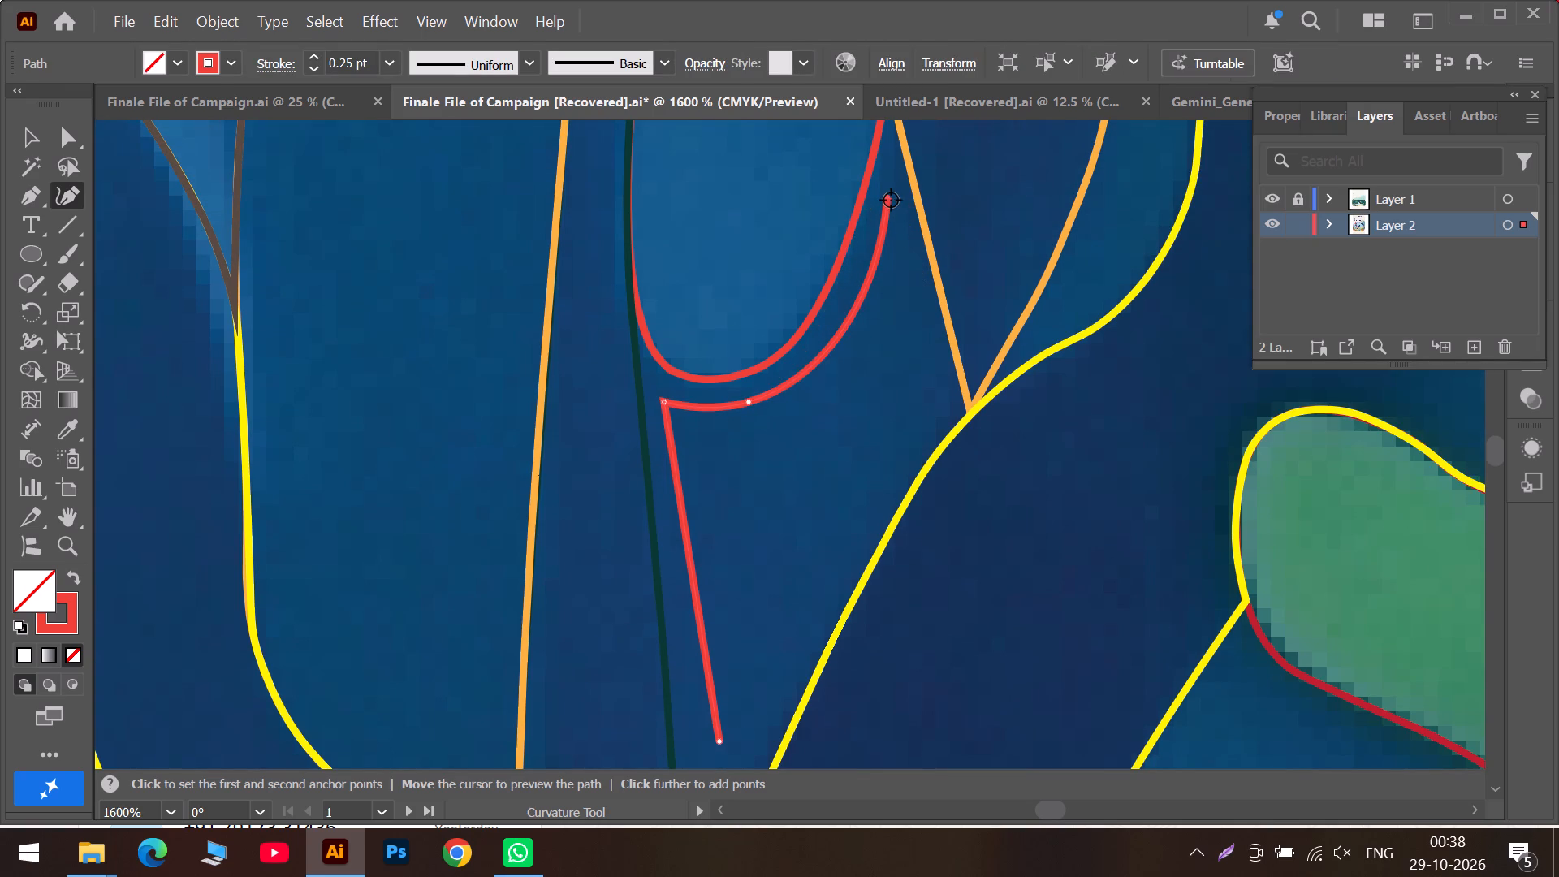
{"action": "left_click", "coordinate": [891, 200]}
{"action": "left_click_drag", "start_coordinate": [891, 200], "coordinate": [892, 209]}
Continue the path with corners beside the orange line and near the orange-yellow junction, curve it down along the yellow outline, and close it.
{"action": "left_click", "coordinate": [941, 400]}
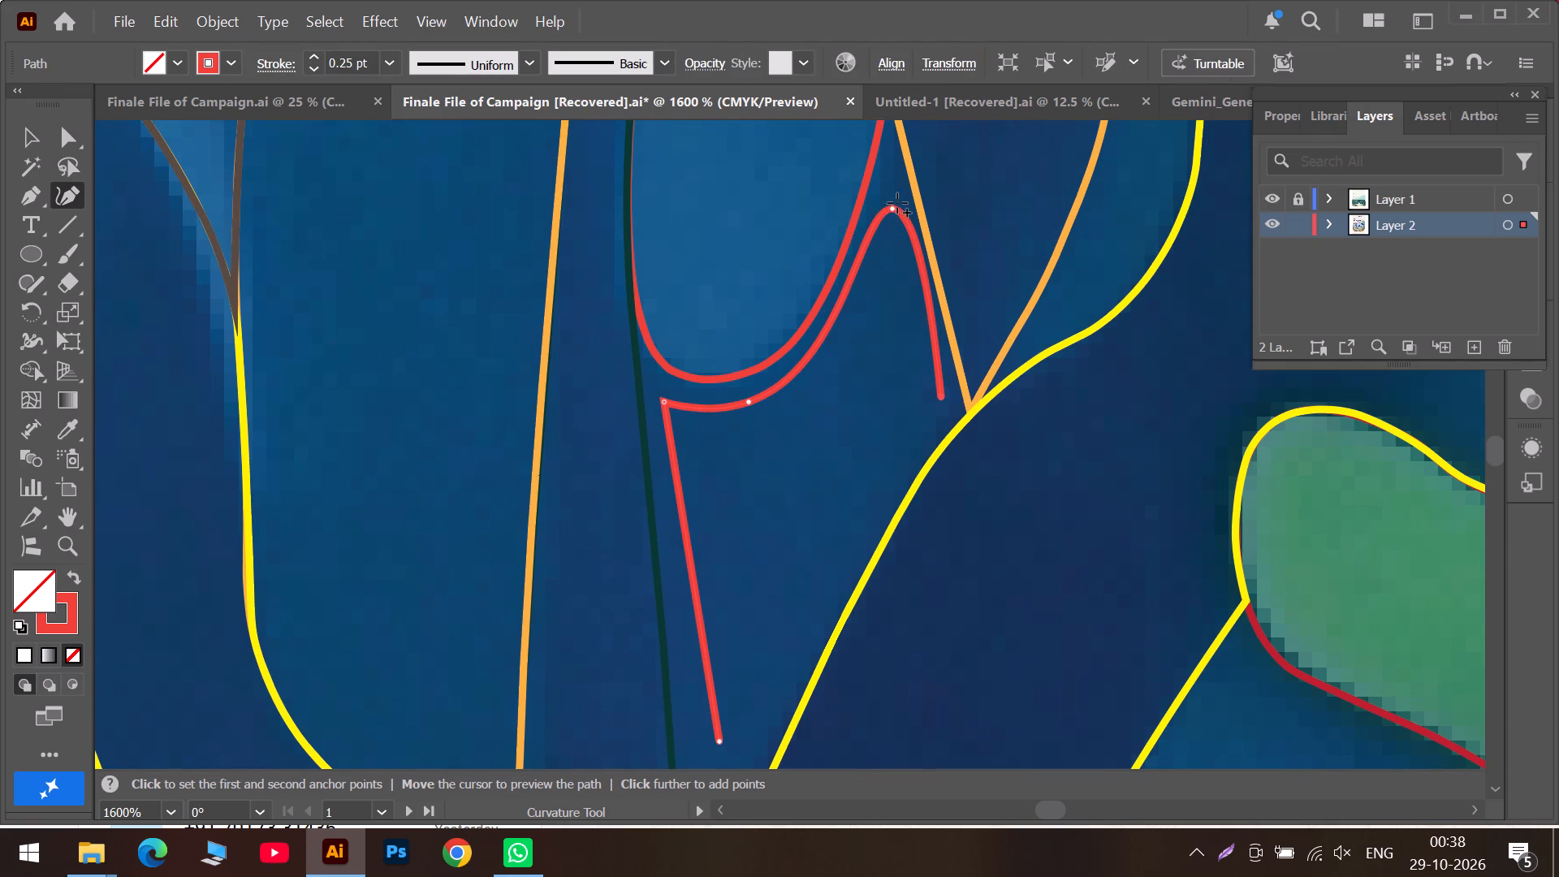
{"action": "double_click", "coordinate": [894, 205]}
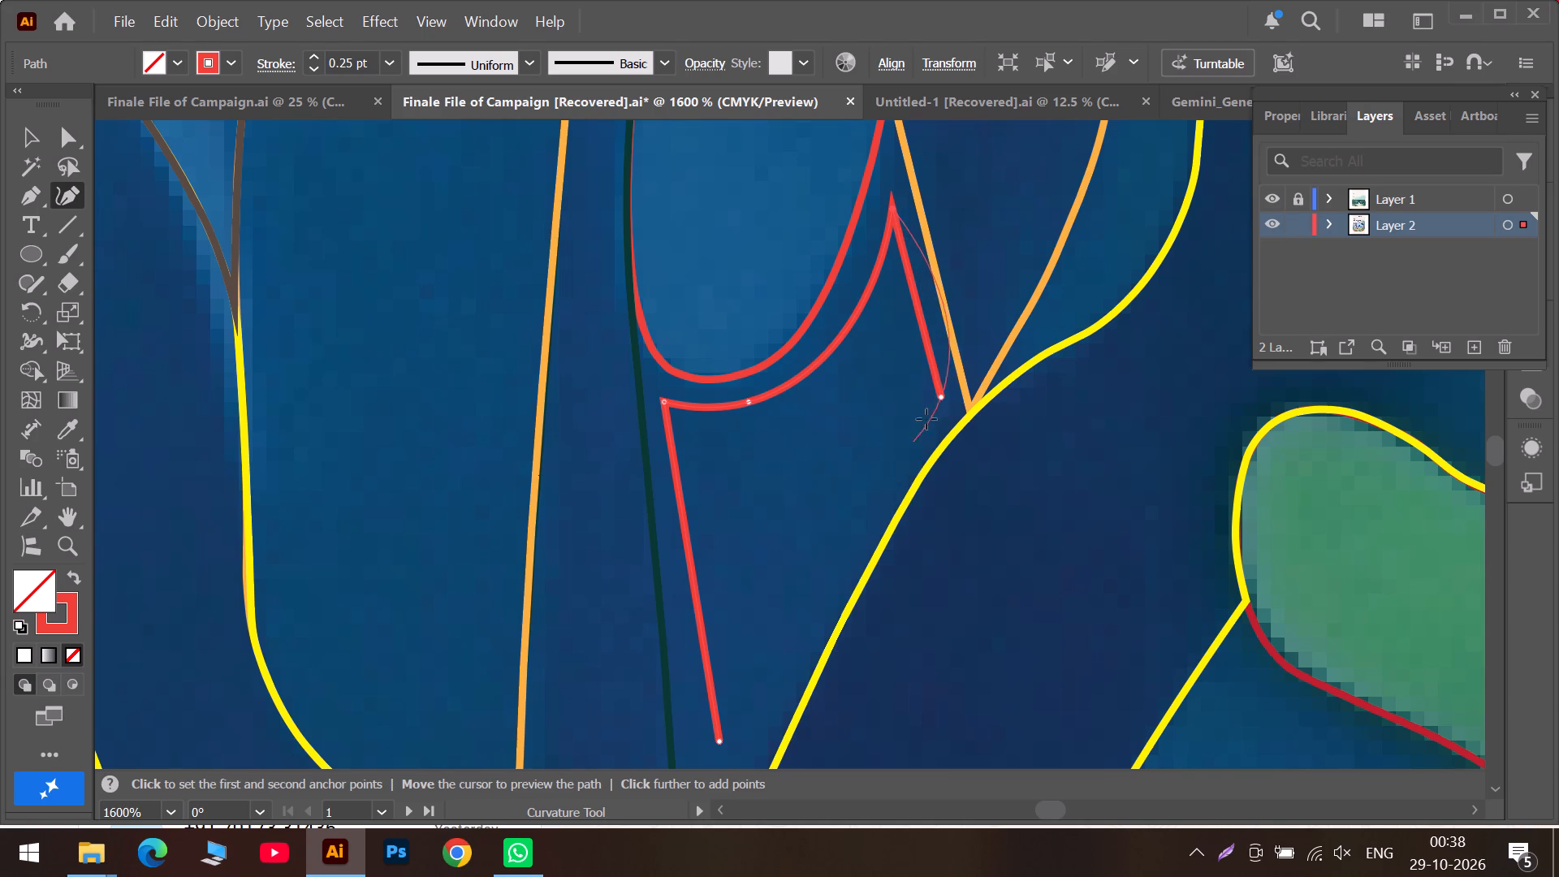
{"action": "double_click", "coordinate": [942, 400]}
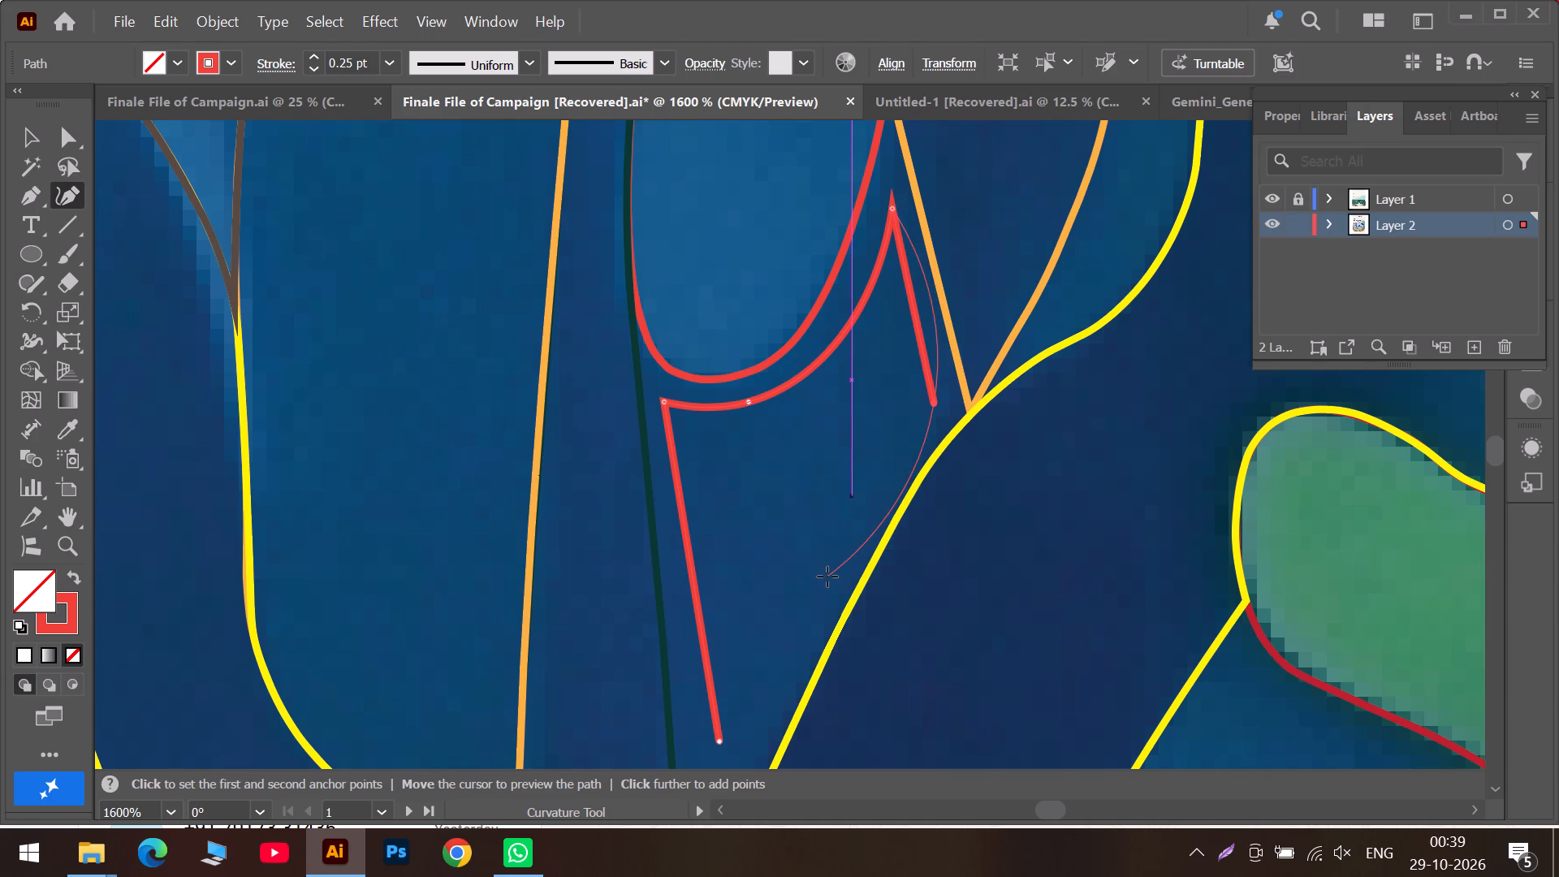
{"action": "double_click", "coordinate": [935, 406]}
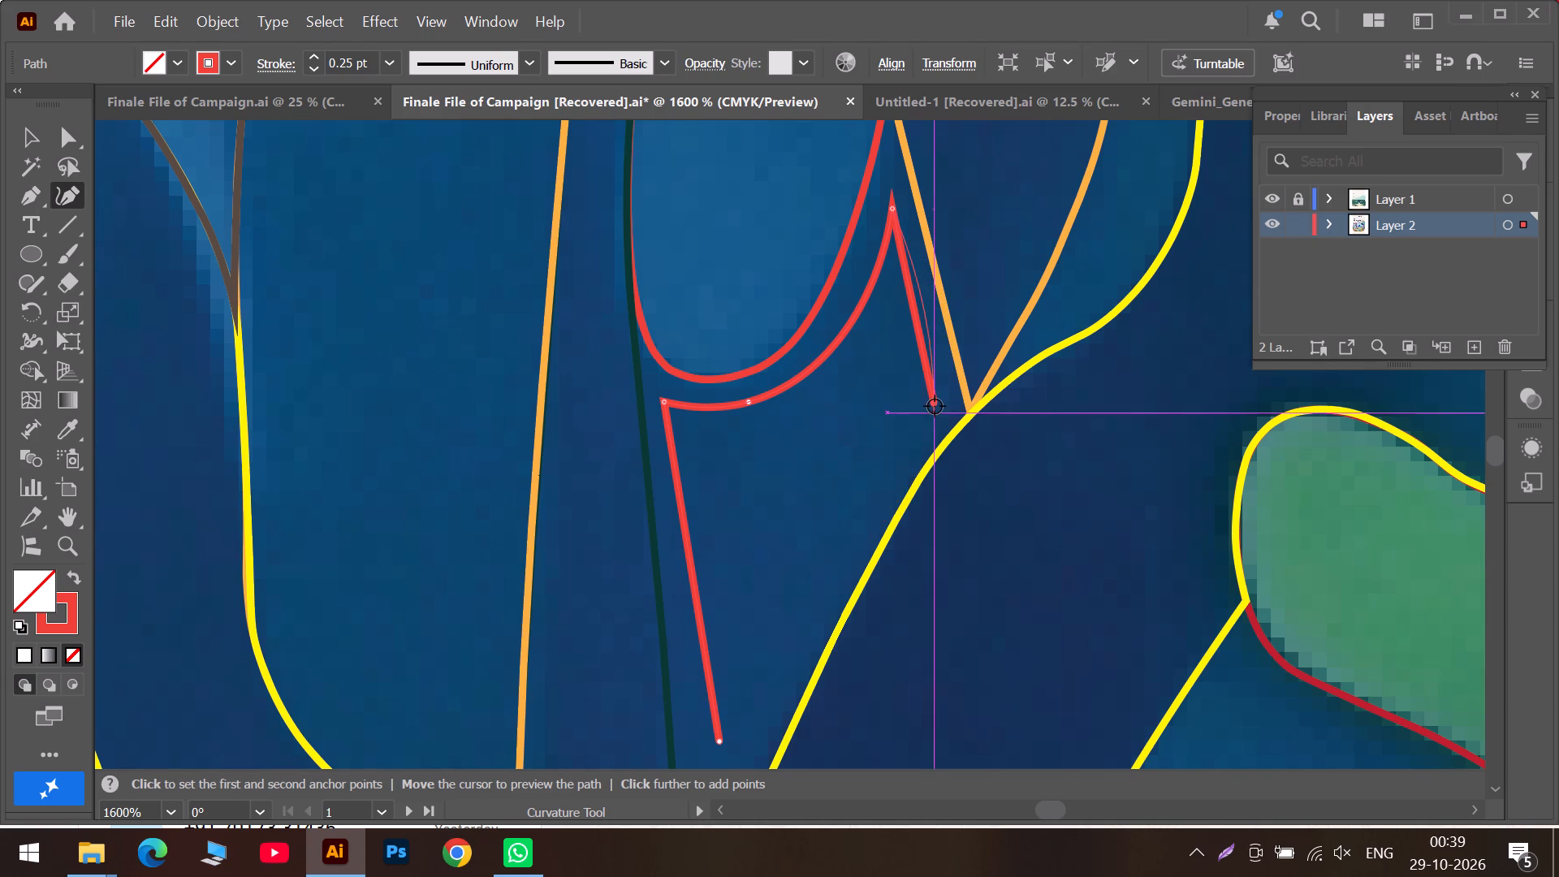
{"action": "left_click", "coordinate": [835, 540]}
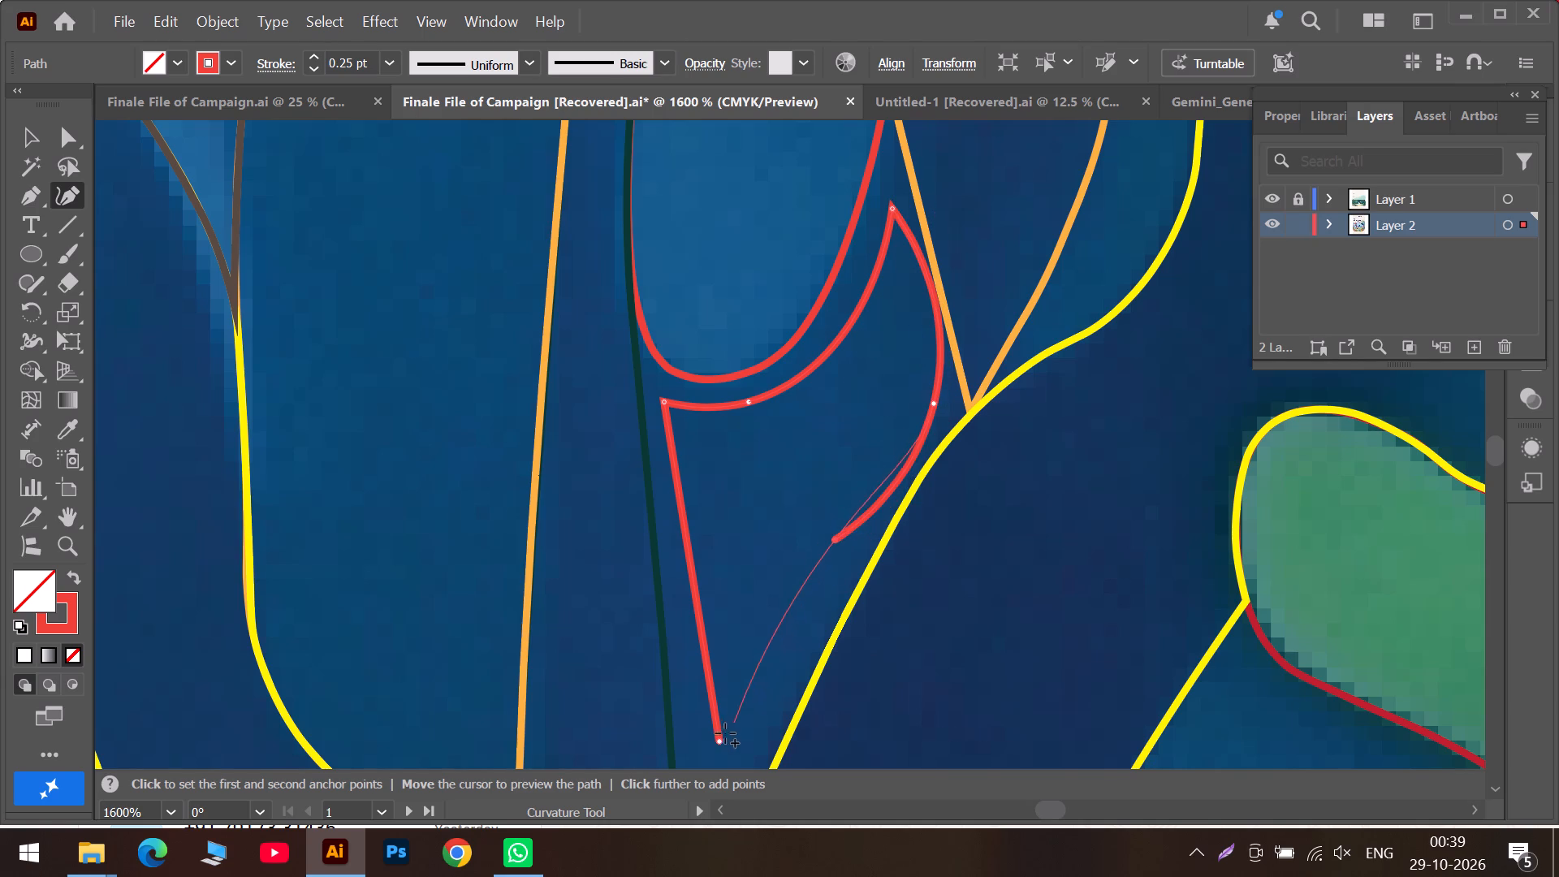
{"action": "left_click", "coordinate": [723, 740]}
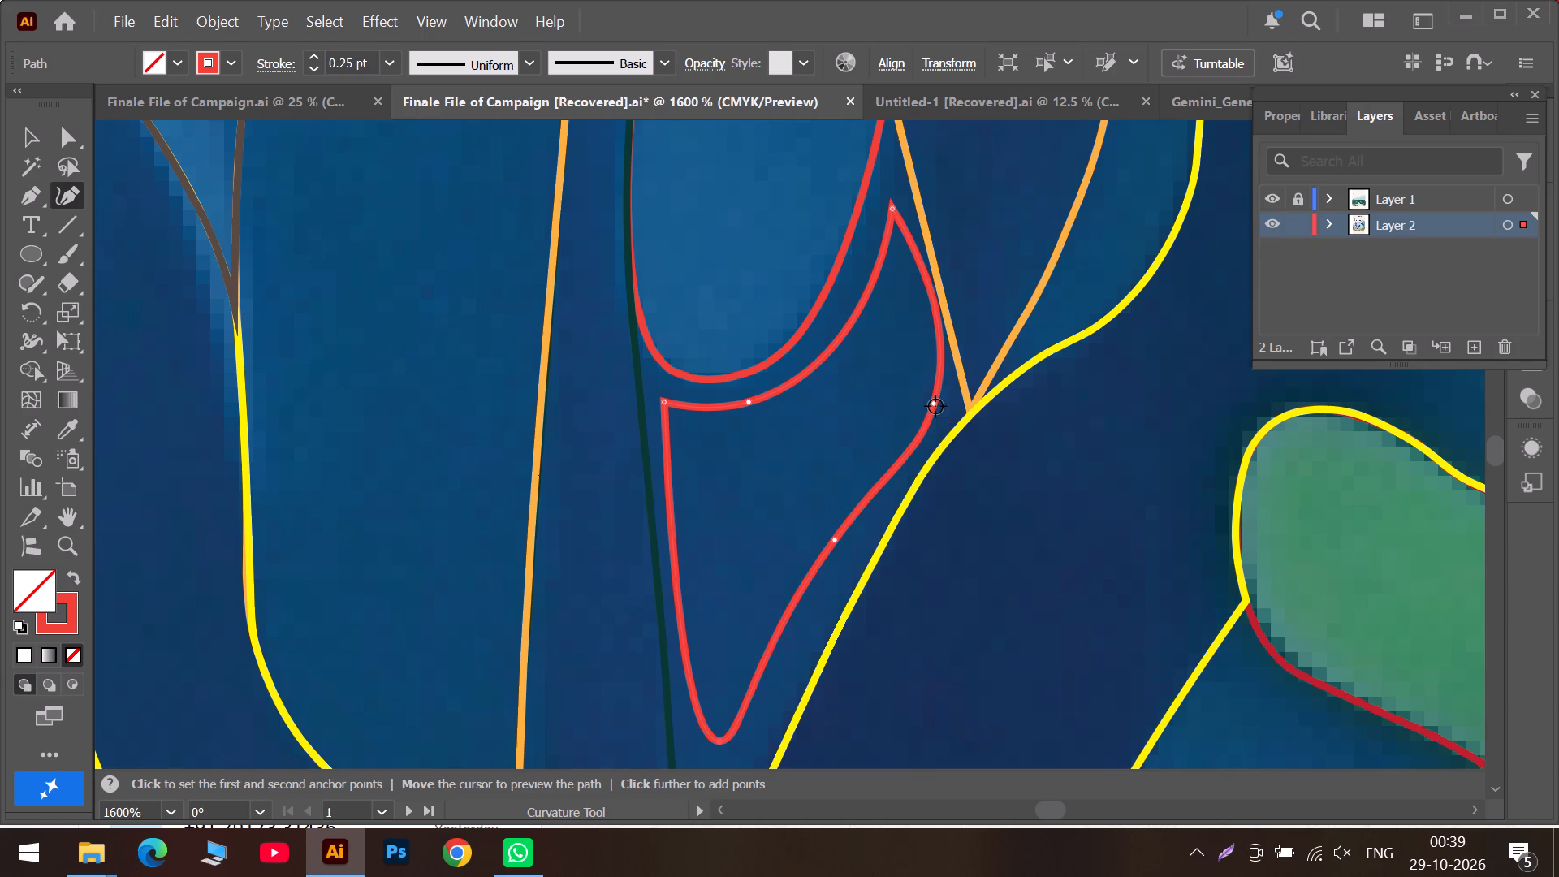
{"action": "double_click", "coordinate": [935, 406]}
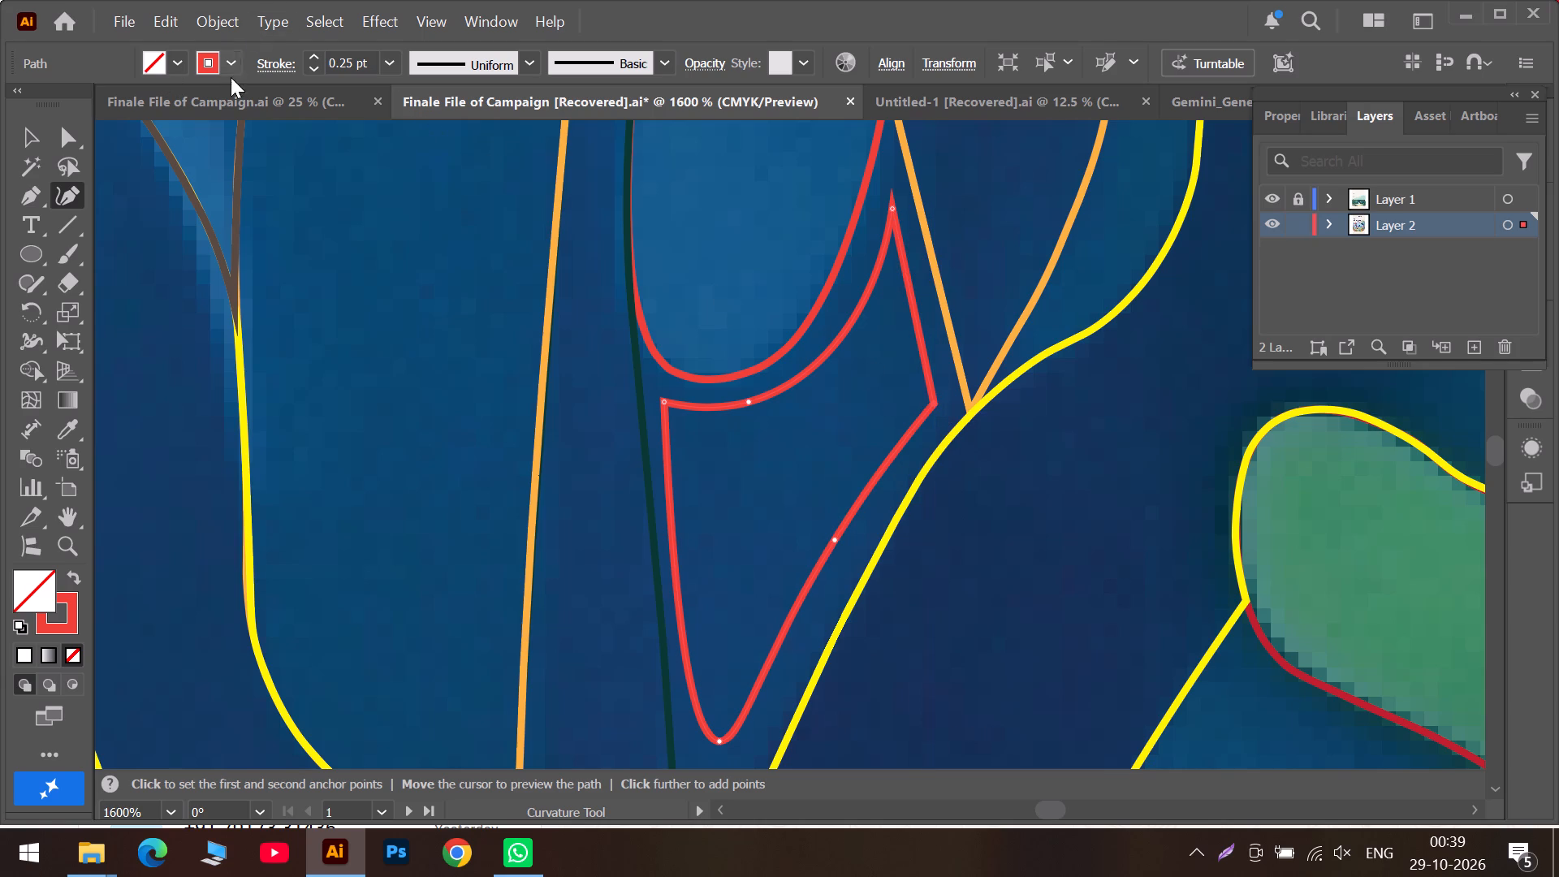
Change the new closed shape's stroke colour to light blue.
{"action": "left_click", "coordinate": [227, 62]}
{"action": "left_click", "coordinate": [224, 236]}
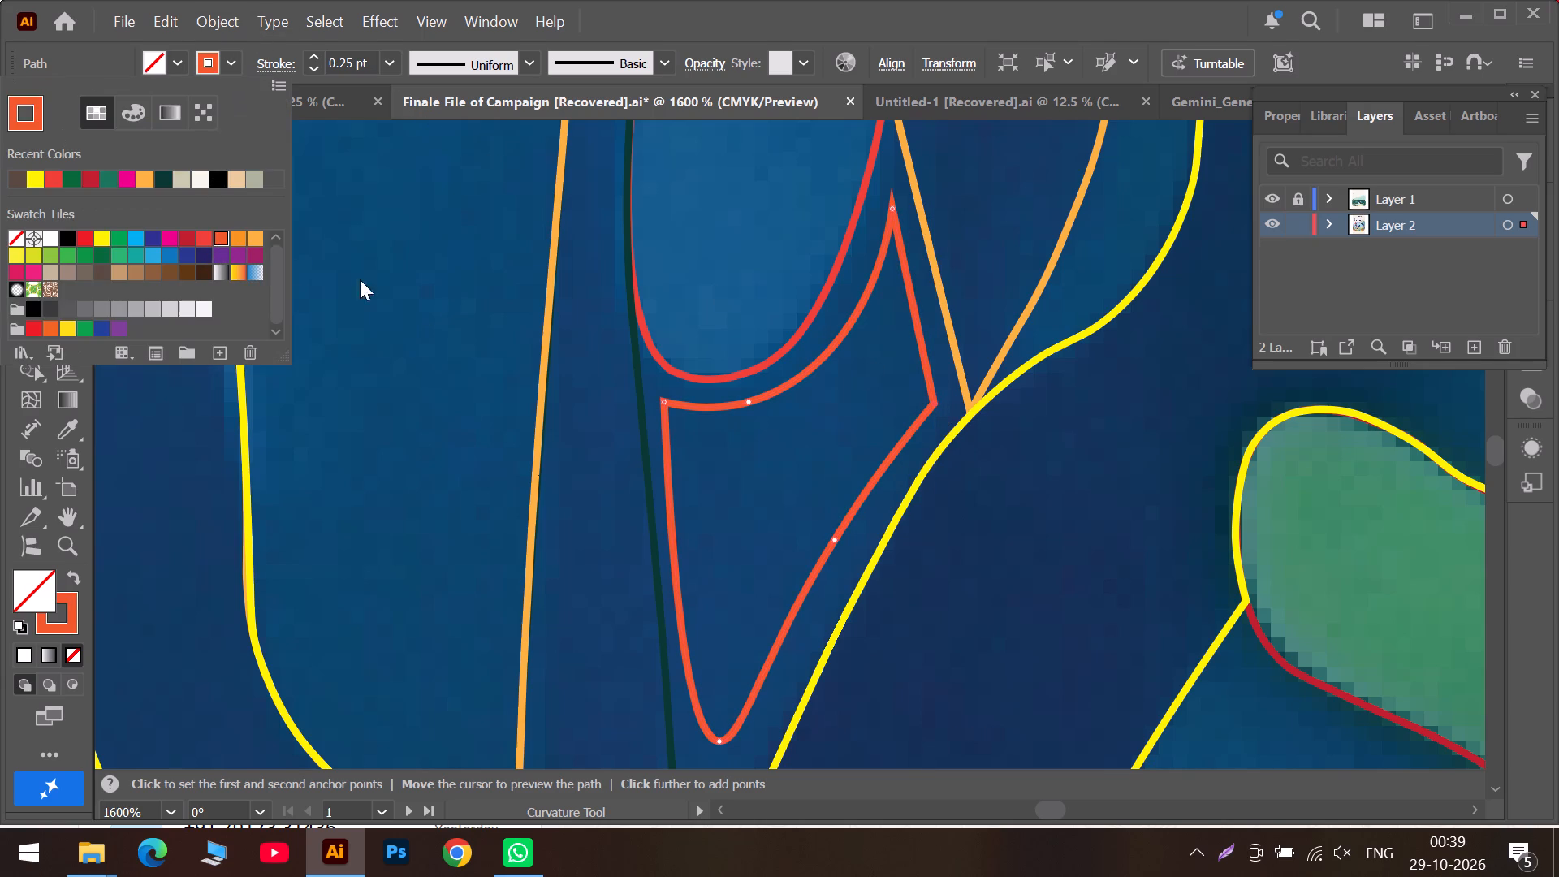
{"action": "left_click", "coordinate": [251, 236]}
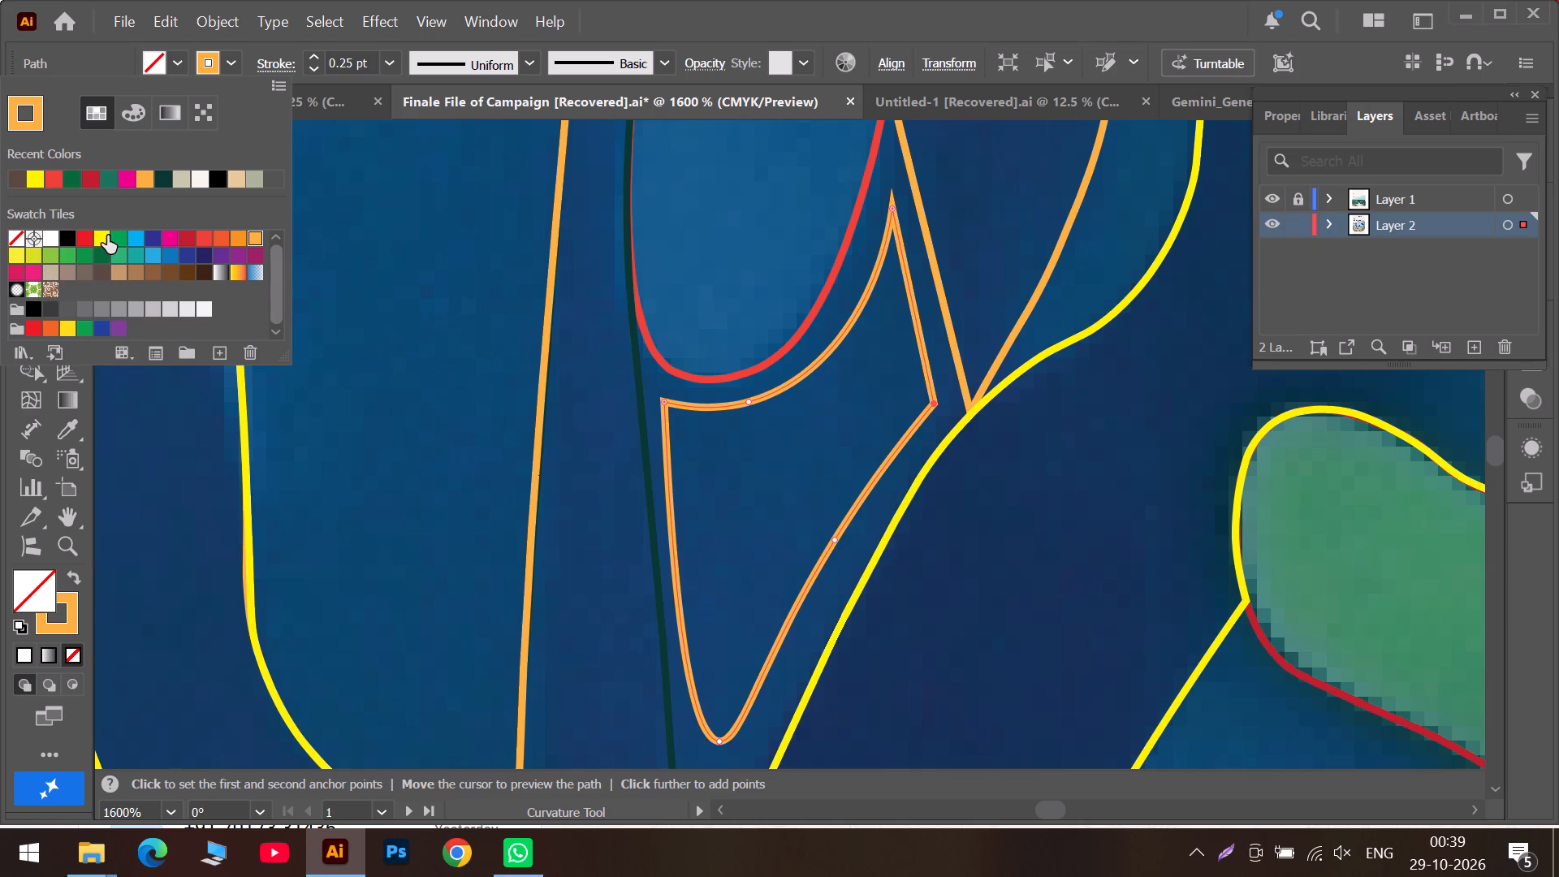
{"action": "left_click", "coordinate": [133, 242]}
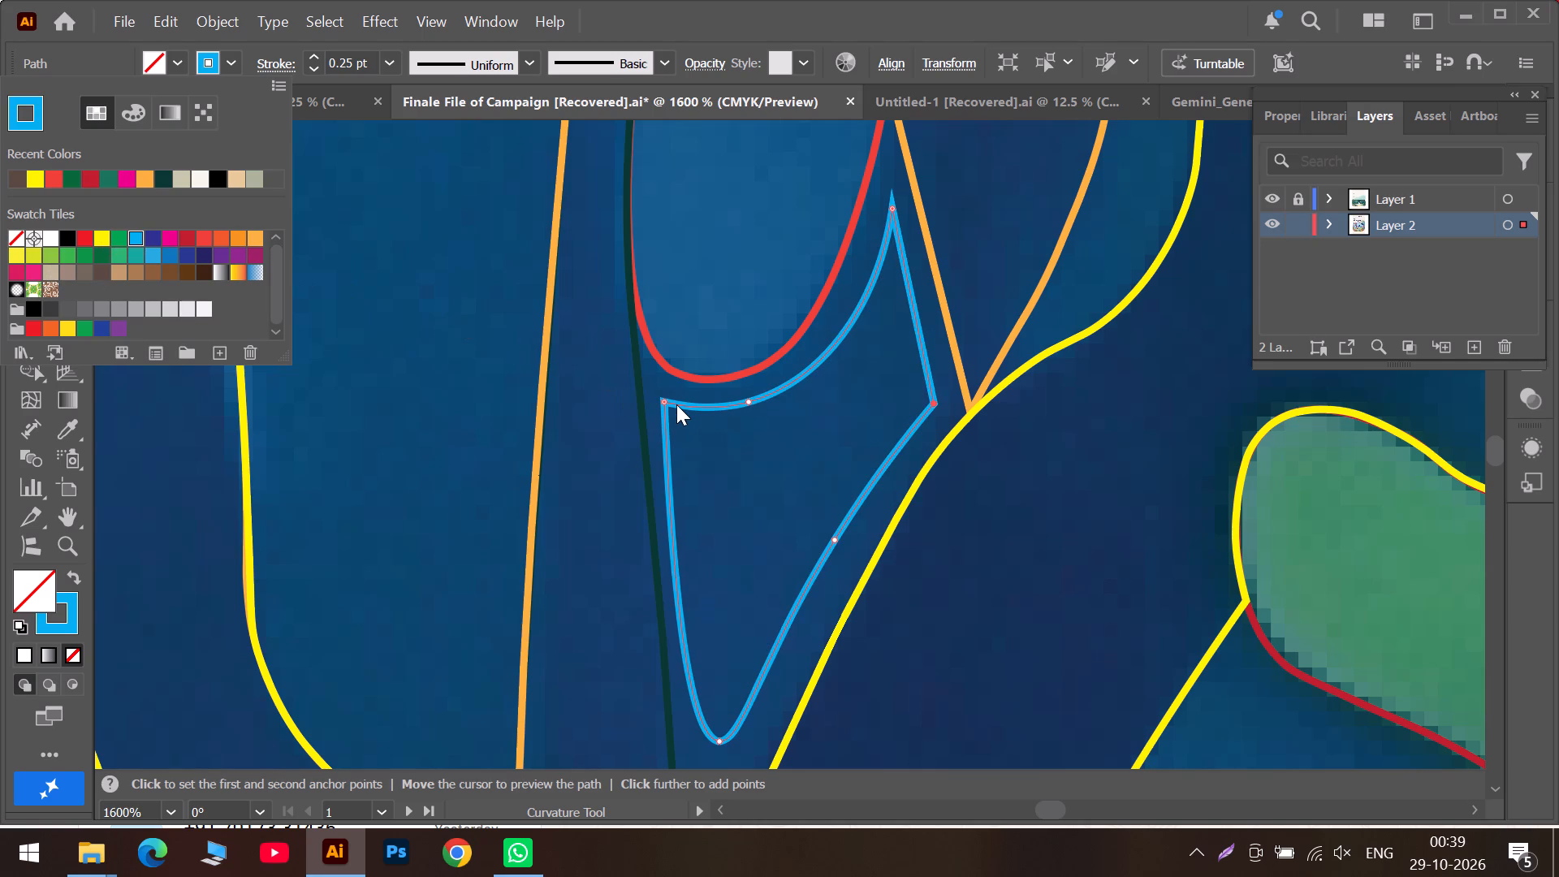
{"action": "scroll", "coordinate": [676, 404], "scroll_direction": "up", "scroll_amount": 3}
{"action": "left_click", "coordinate": [75, 737]}
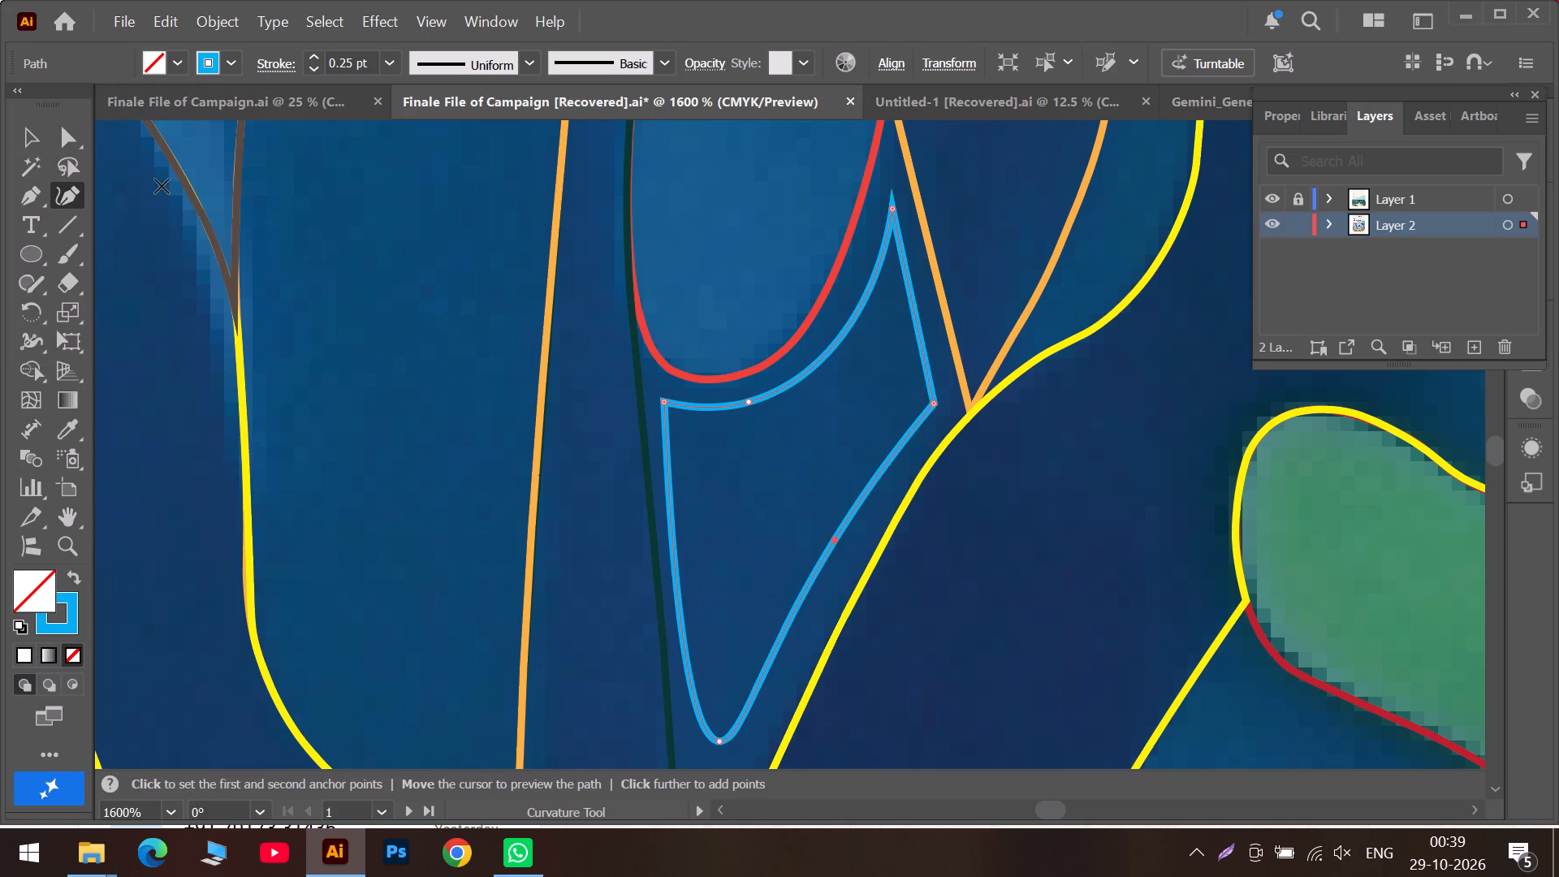
Move the light blue shape's upper-left corner up to where the dark green and red lines meet, adding a curve point along the red loop.
{"action": "scroll", "coordinate": [674, 443], "scroll_direction": "up", "scroll_amount": 3, "text": "alt"}
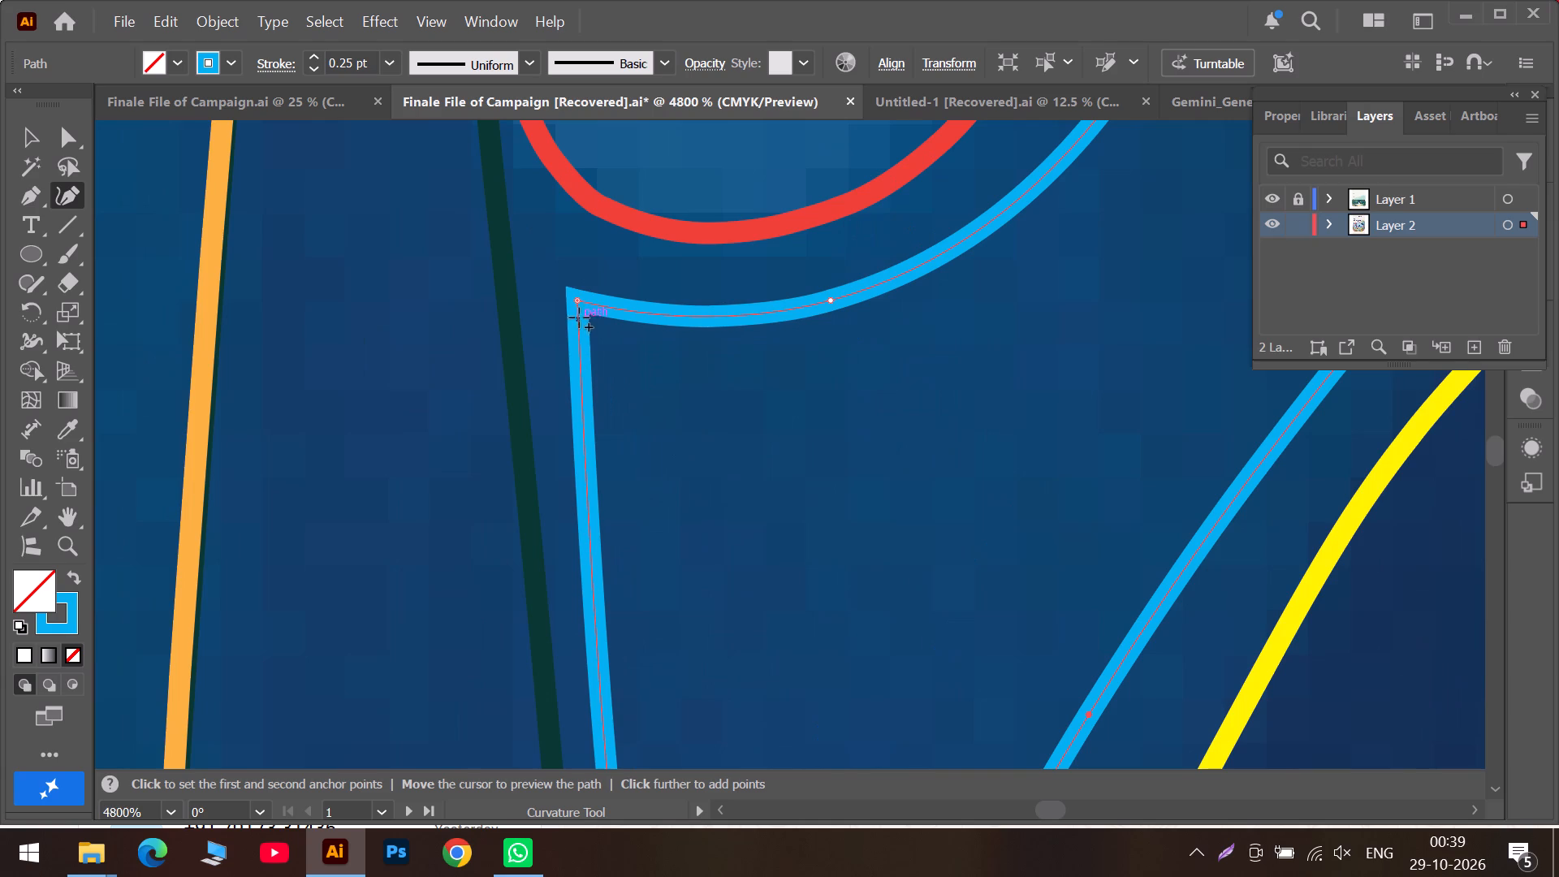
{"action": "left_click_drag", "start_coordinate": [575, 304], "coordinate": [523, 175]}
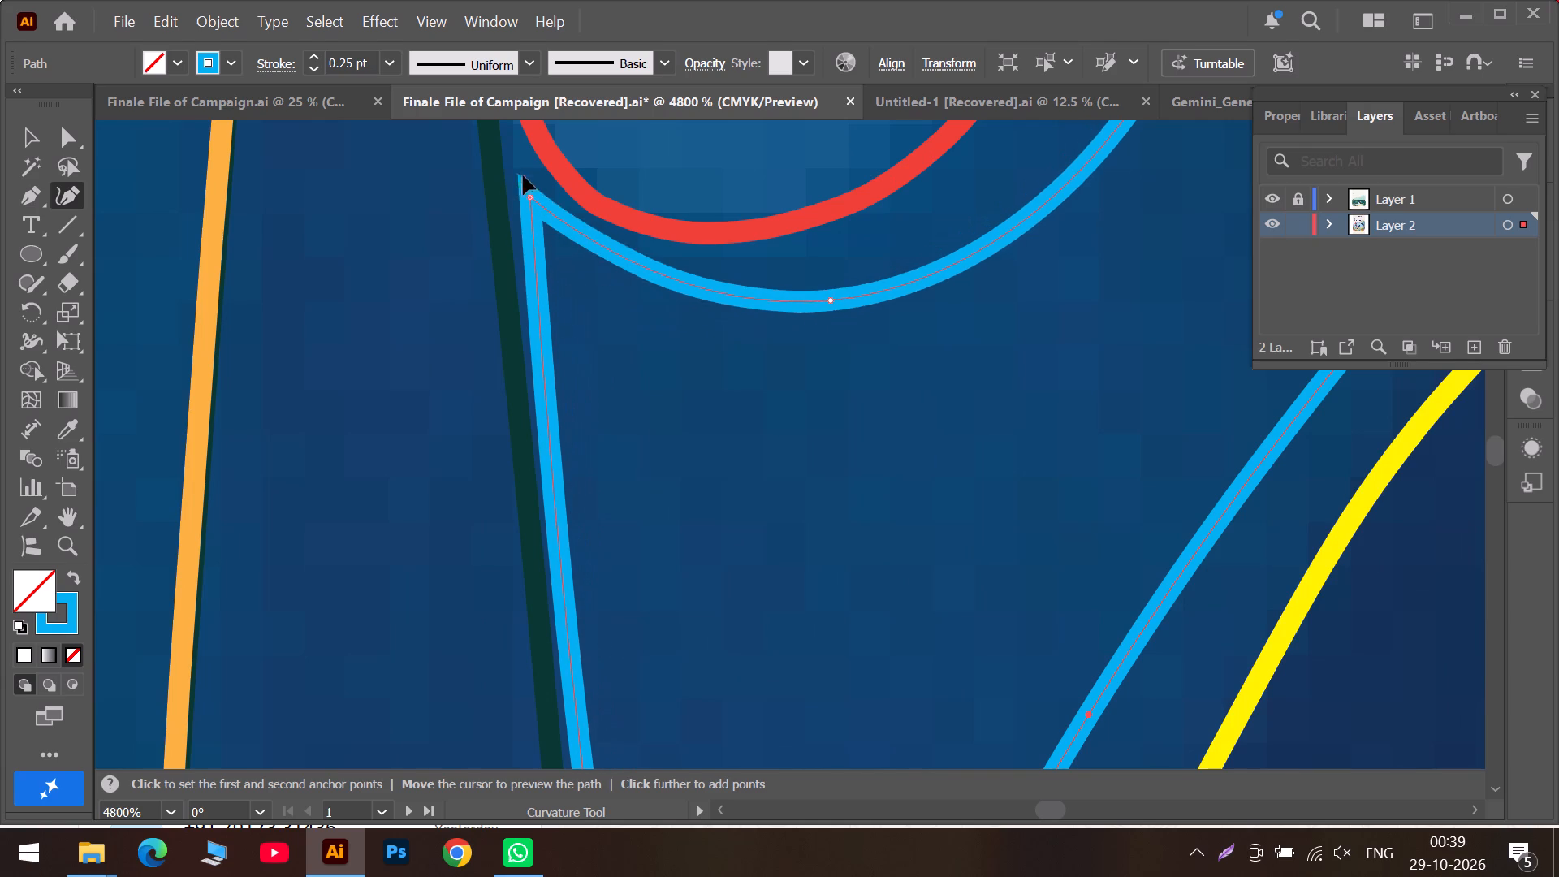
{"action": "left_click_drag", "start_coordinate": [523, 175], "coordinate": [509, 149]}
{"action": "scroll", "coordinate": [530, 175], "scroll_direction": "up", "scroll_amount": 6}
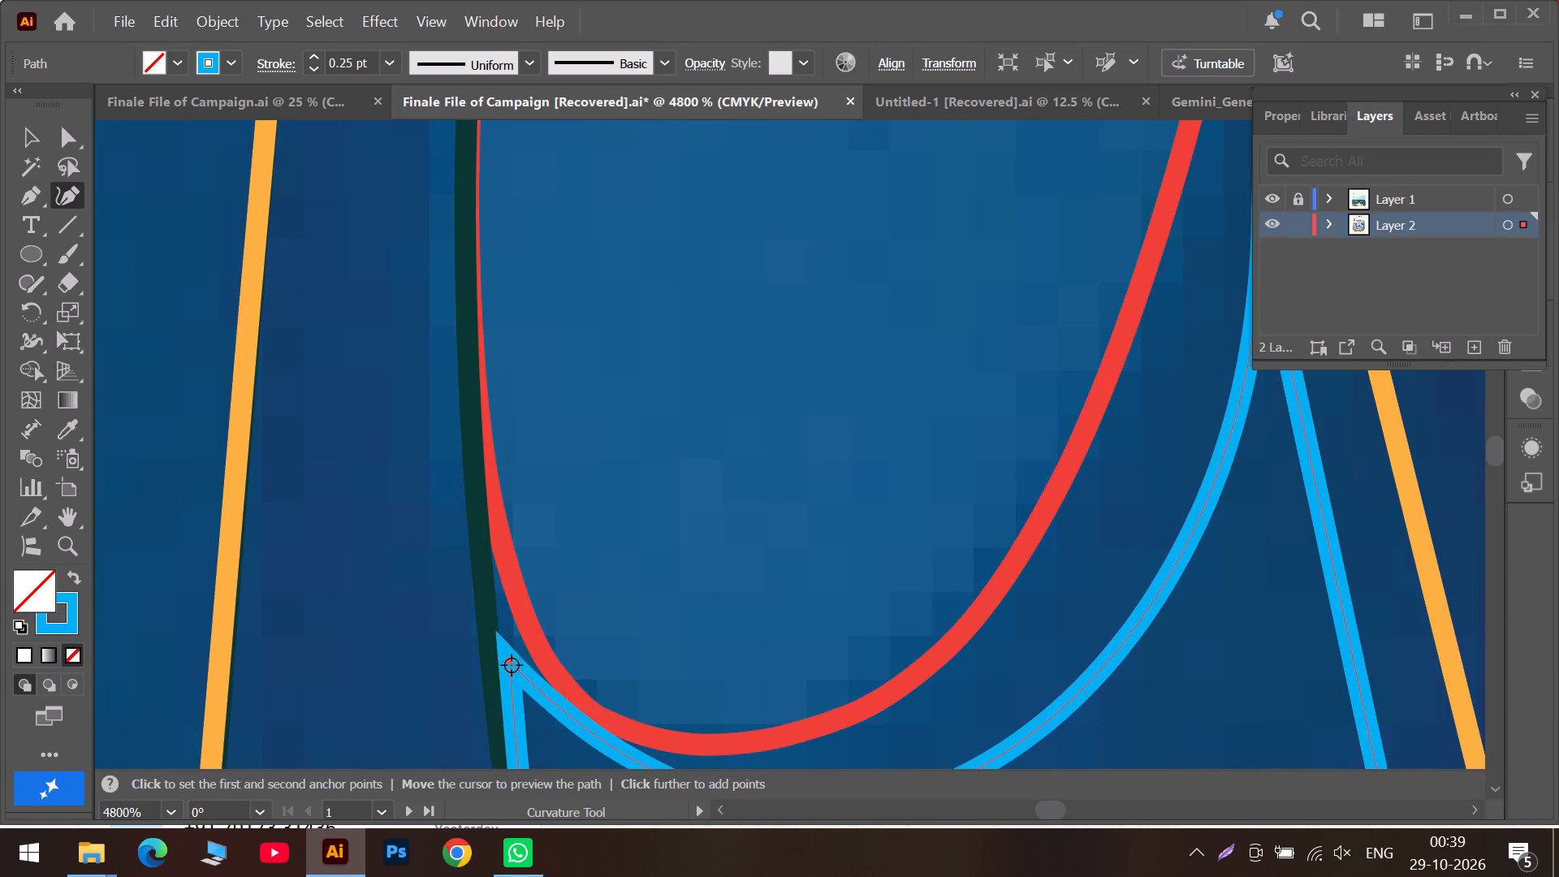
{"action": "left_click_drag", "start_coordinate": [510, 662], "coordinate": [487, 534]}
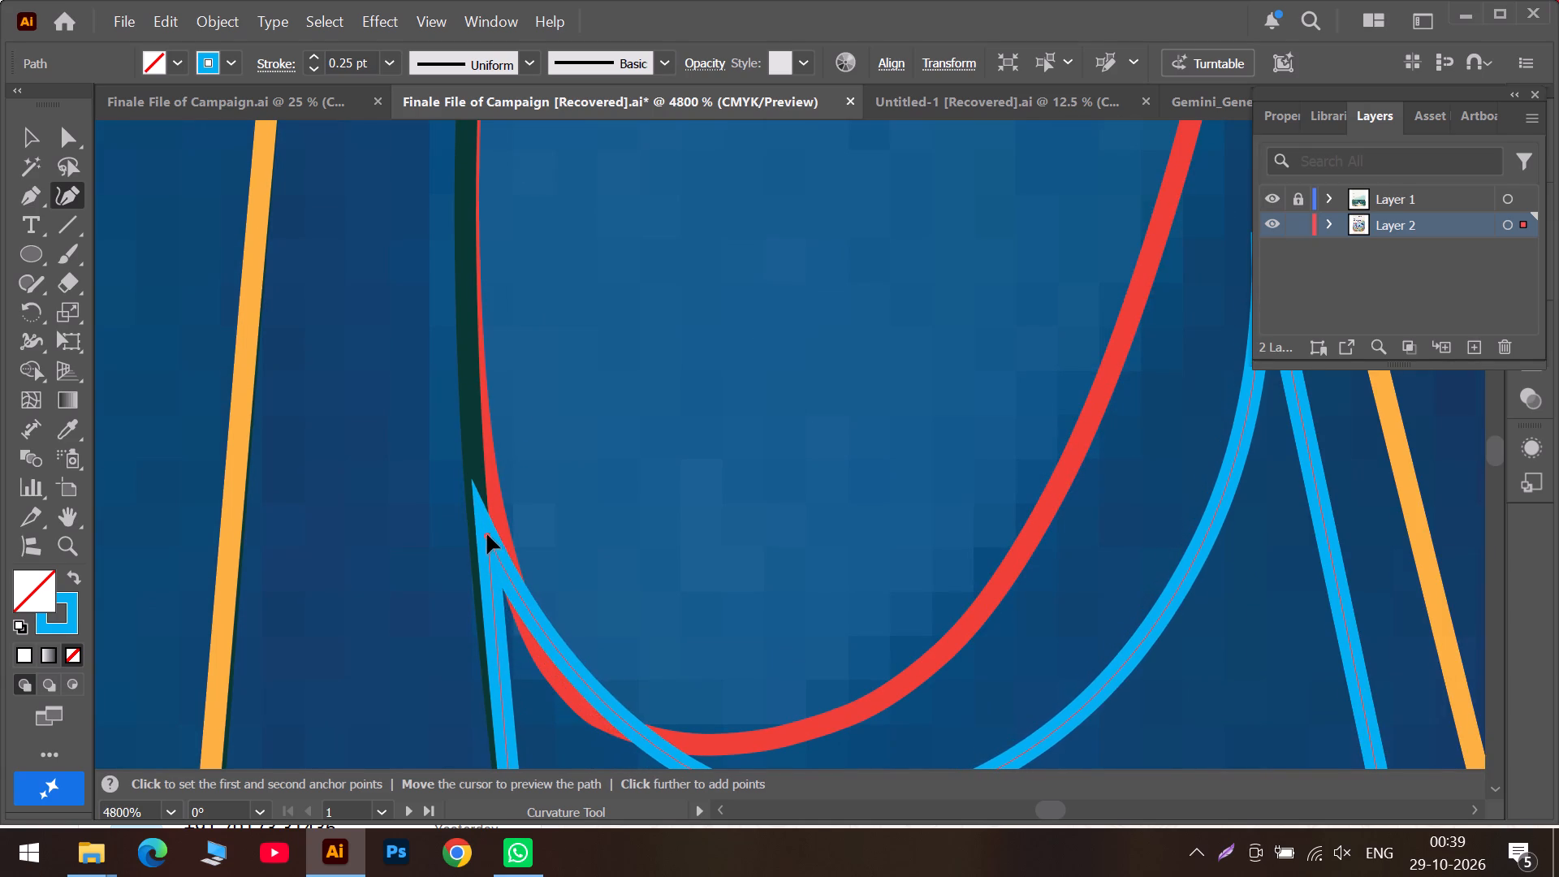
{"action": "left_click_drag", "start_coordinate": [487, 534], "coordinate": [484, 494]}
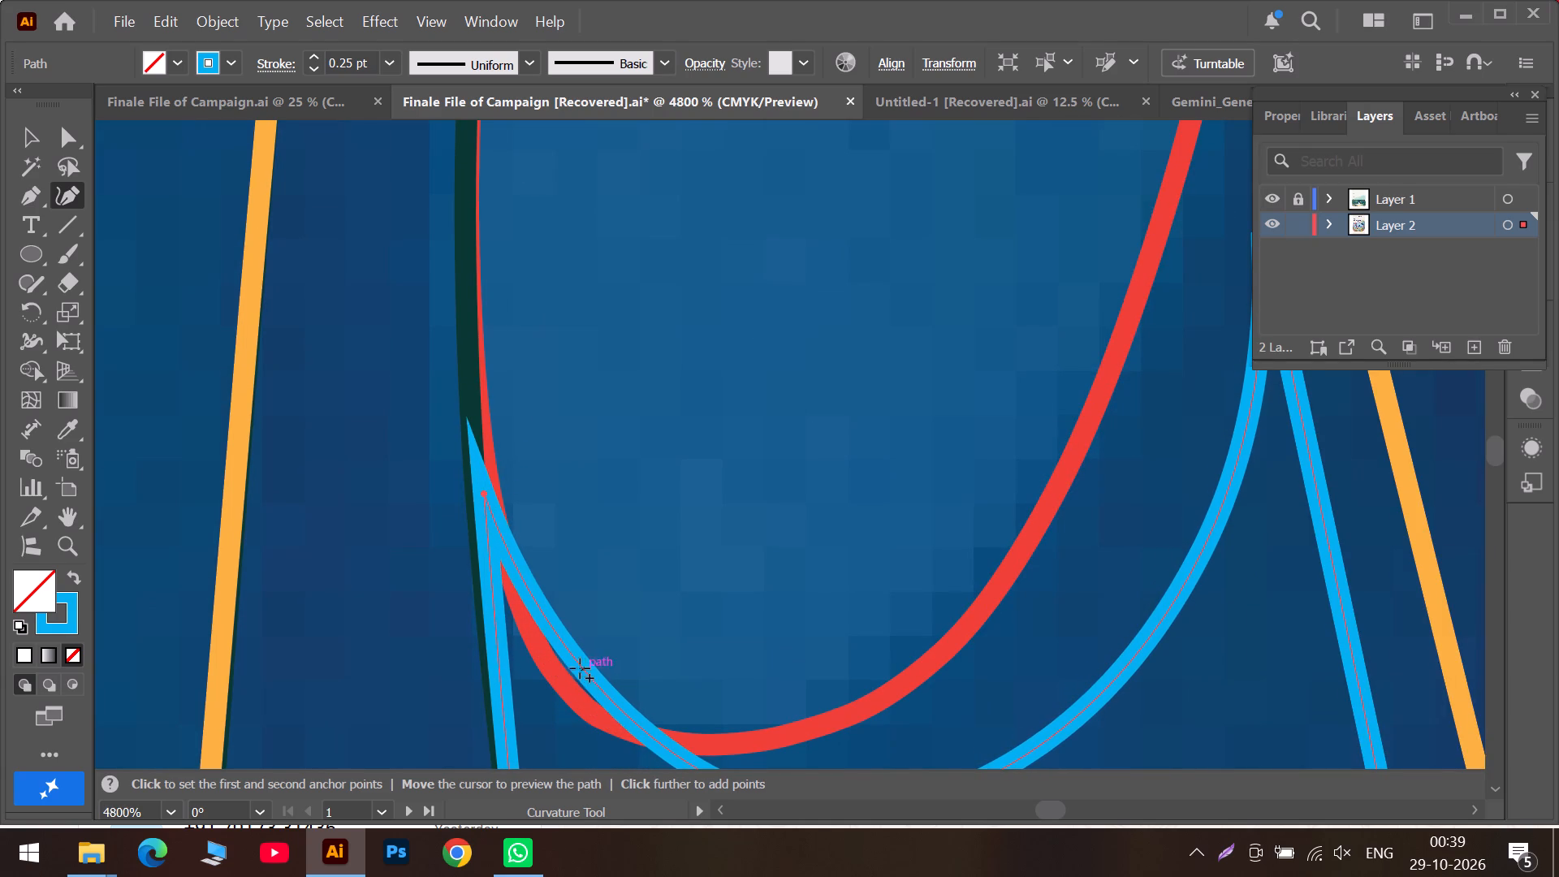
{"action": "left_click_drag", "start_coordinate": [579, 667], "coordinate": [546, 658]}
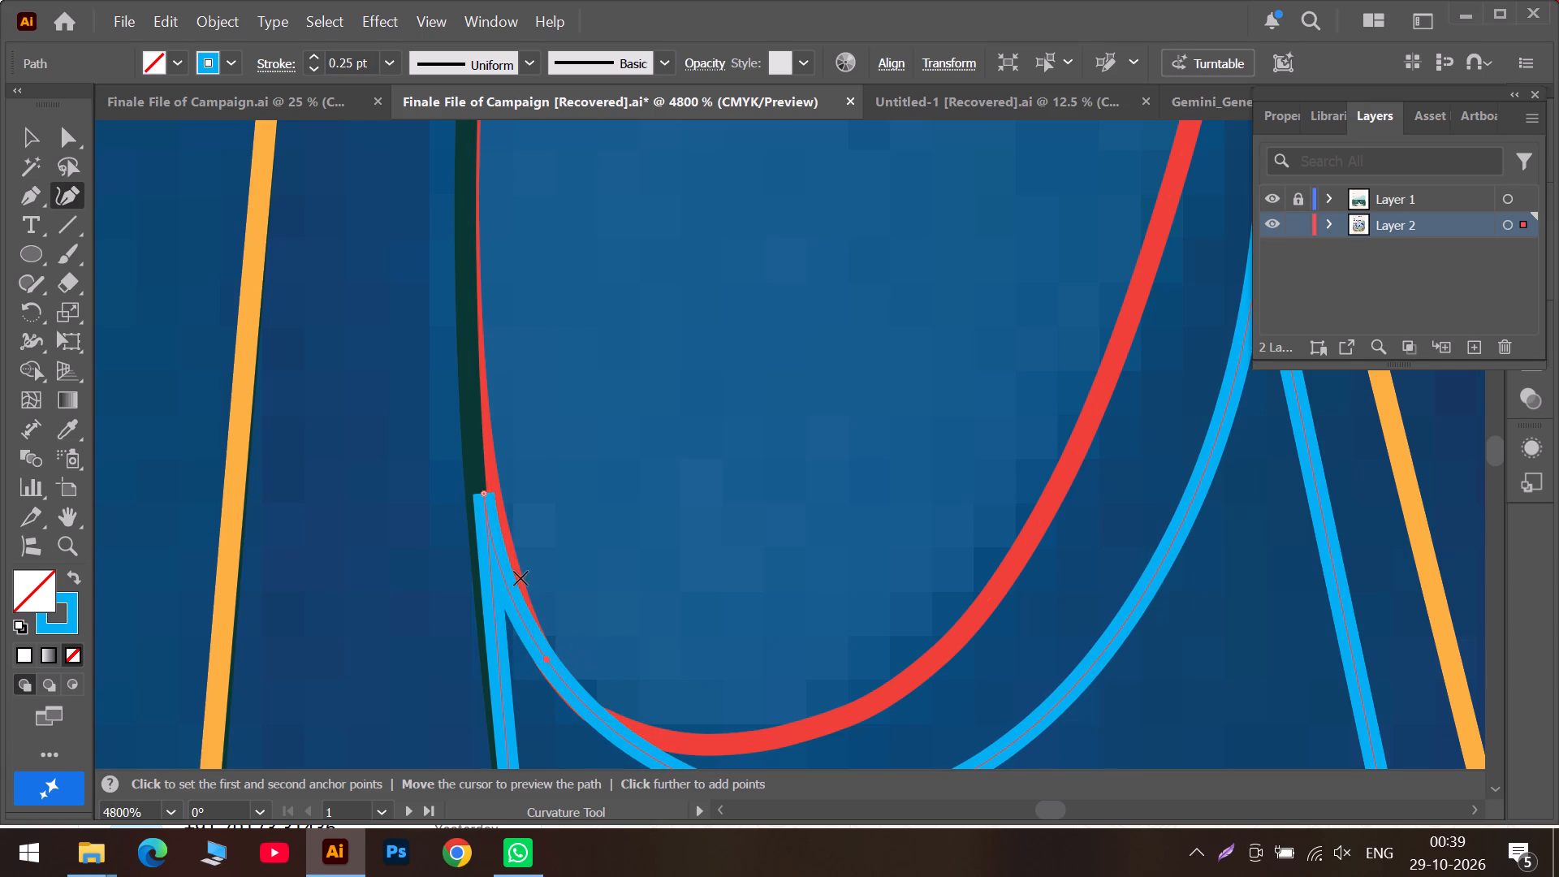
{"action": "left_click_drag", "start_coordinate": [482, 494], "coordinate": [478, 438]}
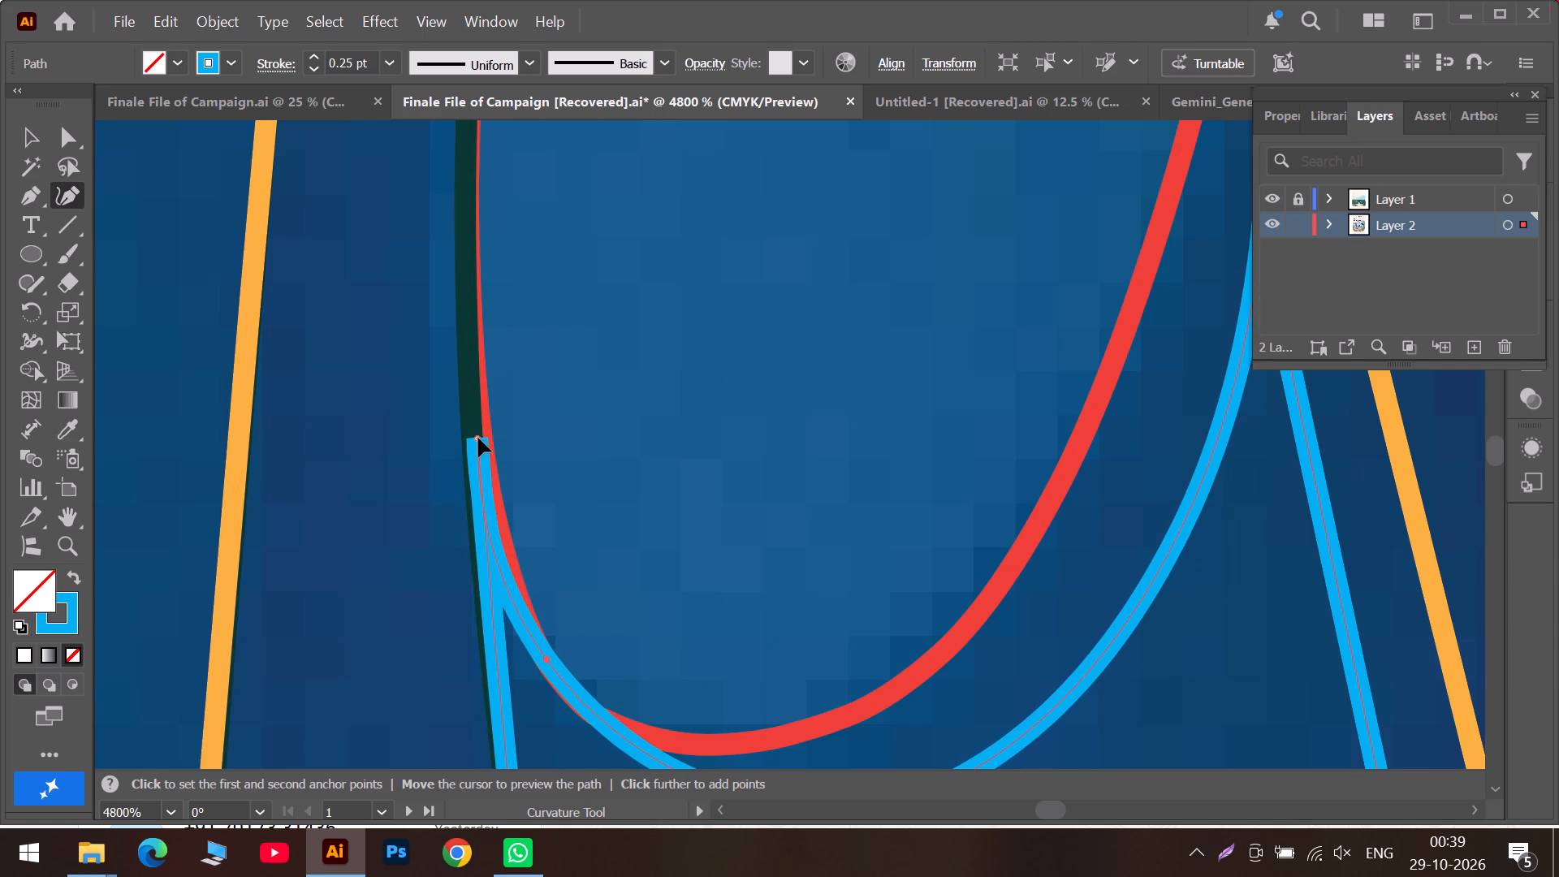
{"action": "left_click_drag", "start_coordinate": [478, 438], "coordinate": [477, 421]}
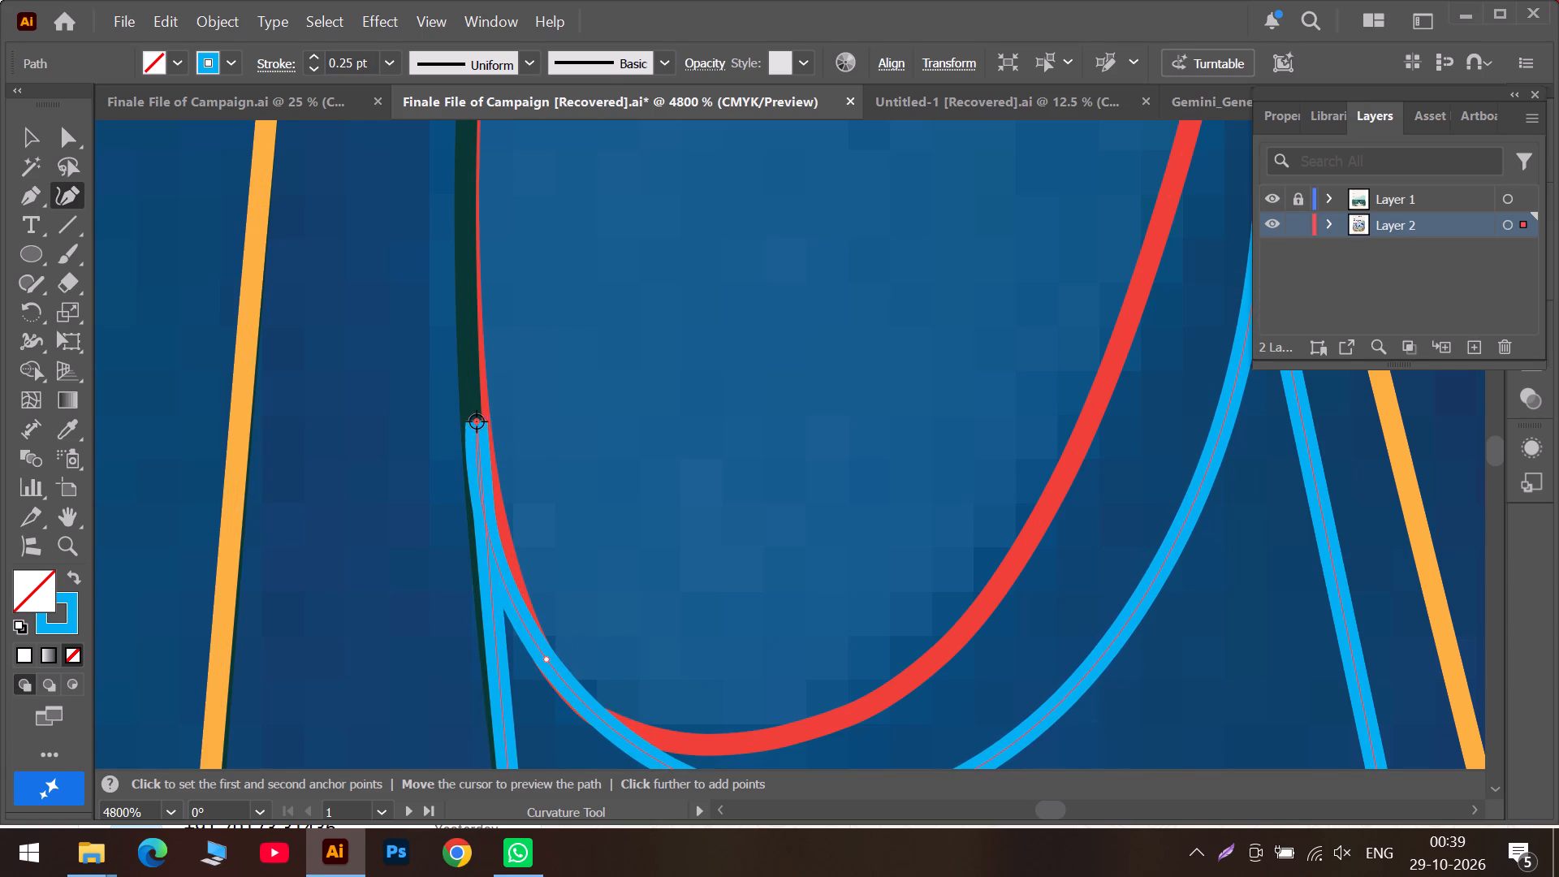
Reshape the light blue curve onto the underside of the red loop by repositioning its points and adding extra ones.
{"action": "scroll", "coordinate": [680, 652], "scroll_direction": "down", "scroll_amount": 3}
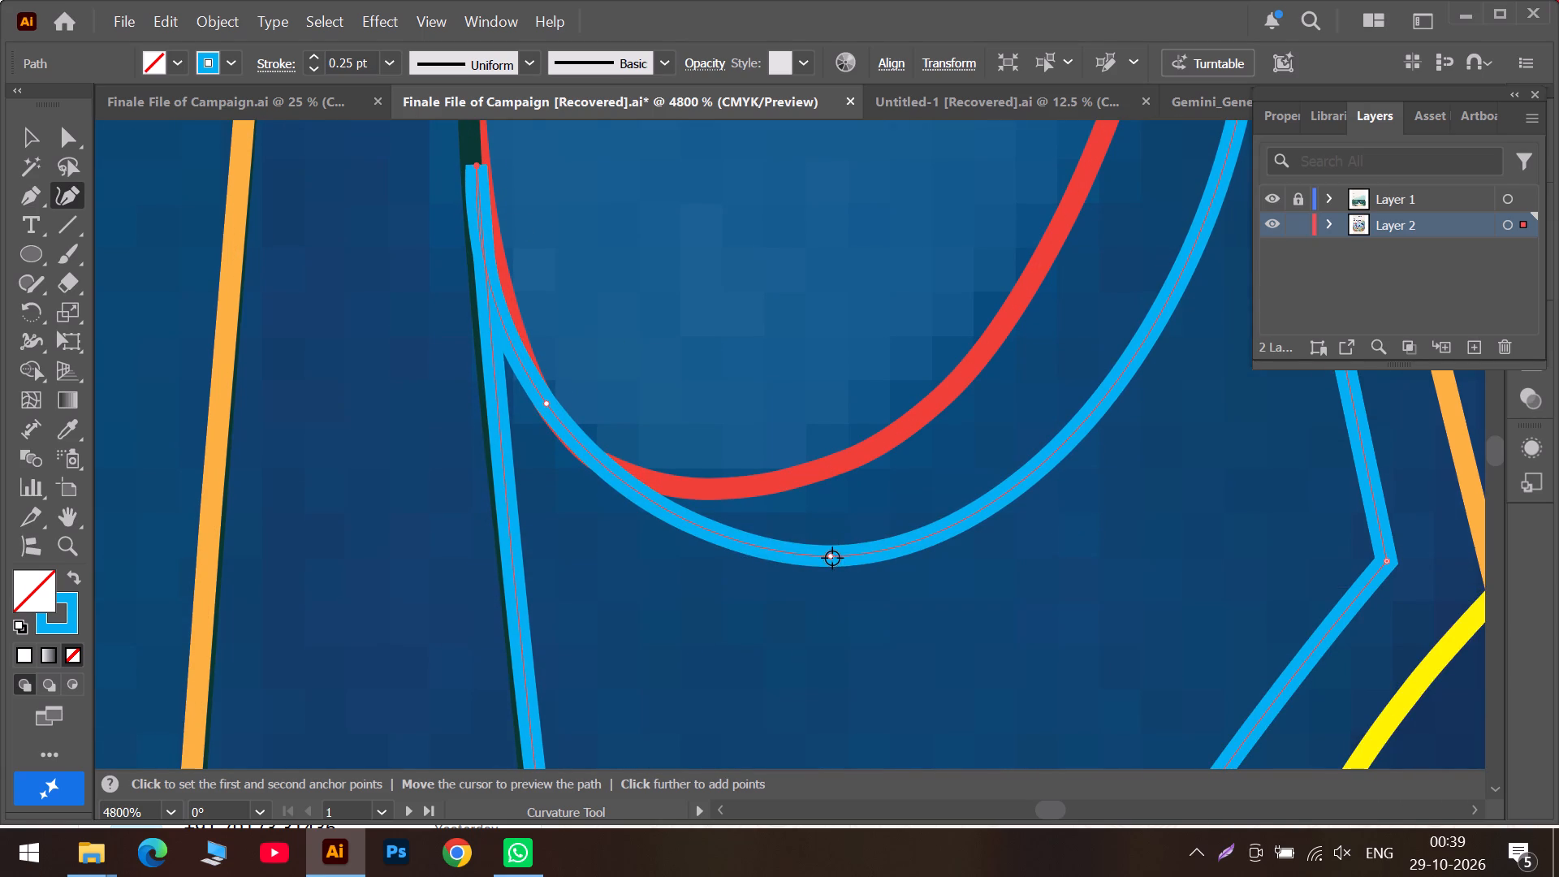
{"action": "left_click_drag", "start_coordinate": [832, 558], "coordinate": [681, 486]}
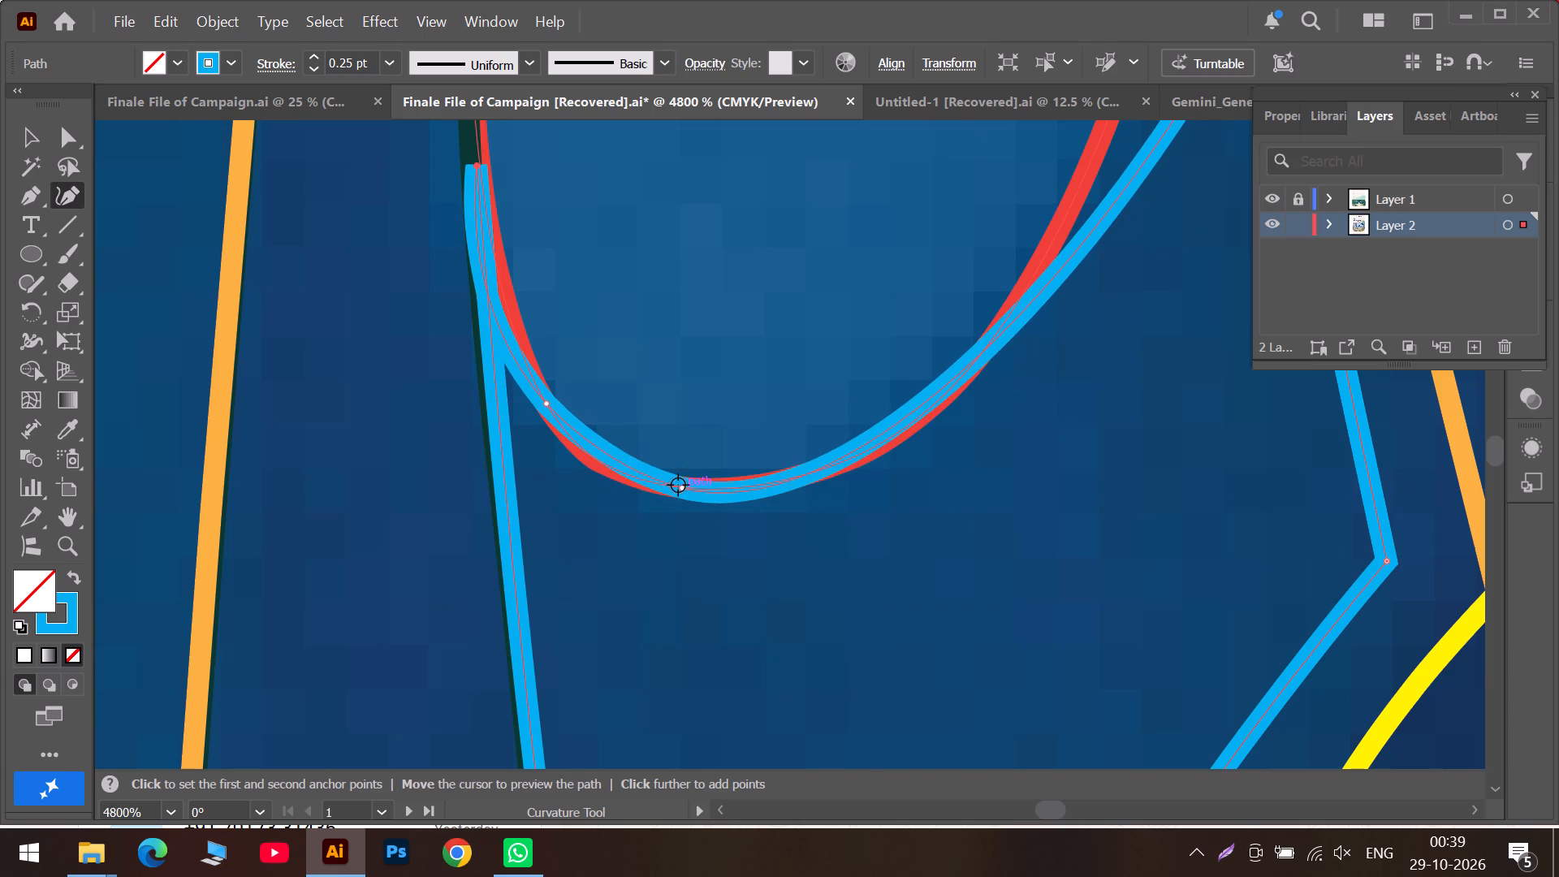
{"action": "left_click_drag", "start_coordinate": [546, 400], "coordinate": [512, 338]}
{"action": "left_click_drag", "start_coordinate": [587, 438], "coordinate": [579, 448]}
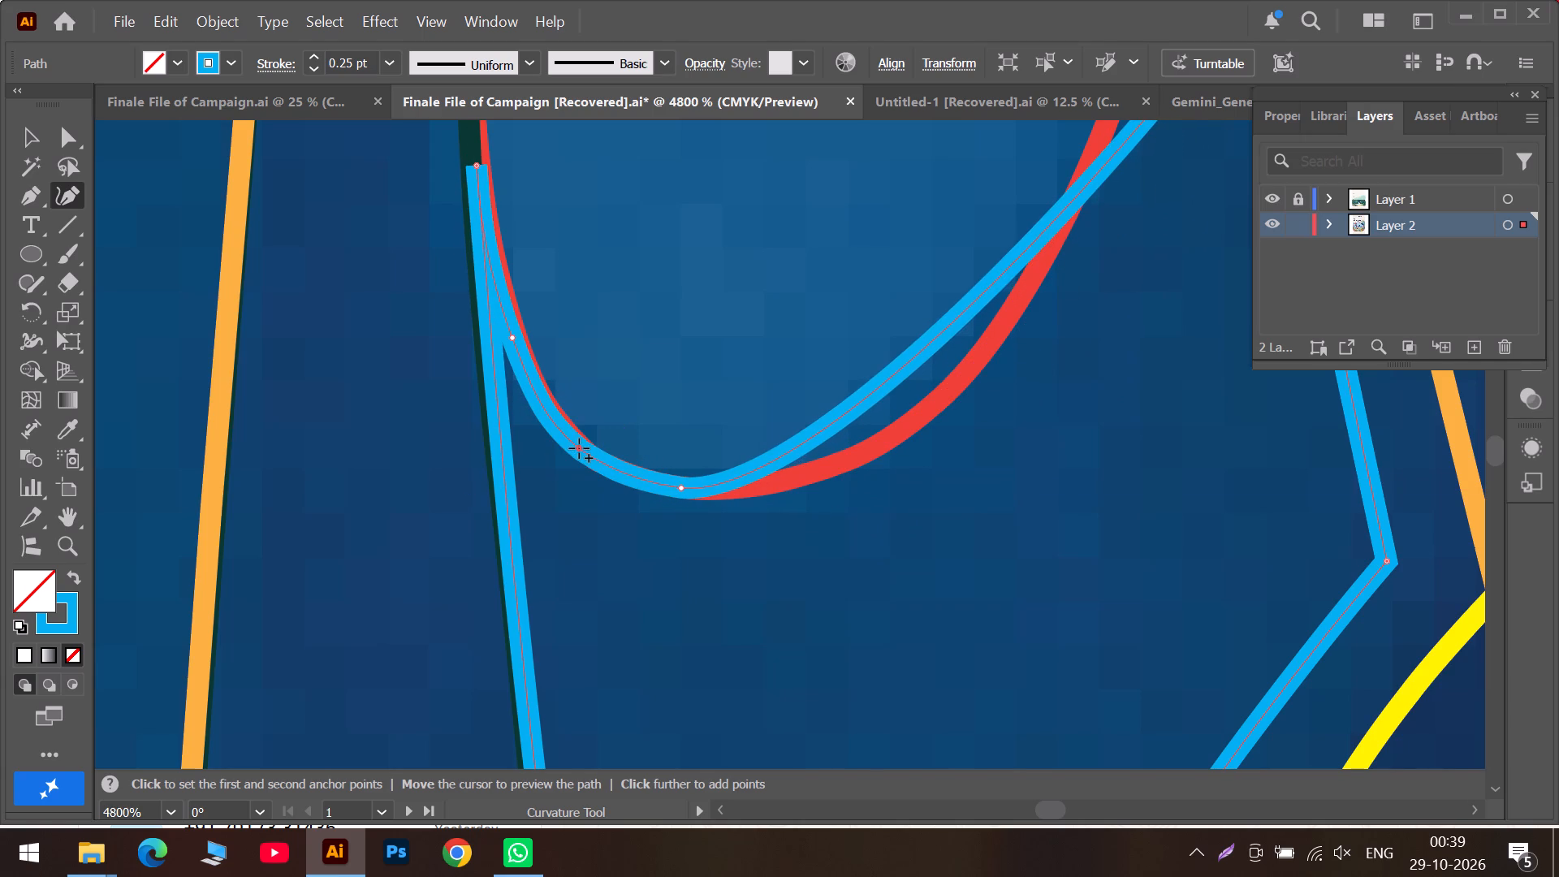
{"action": "left_click_drag", "start_coordinate": [579, 448], "coordinate": [598, 460]}
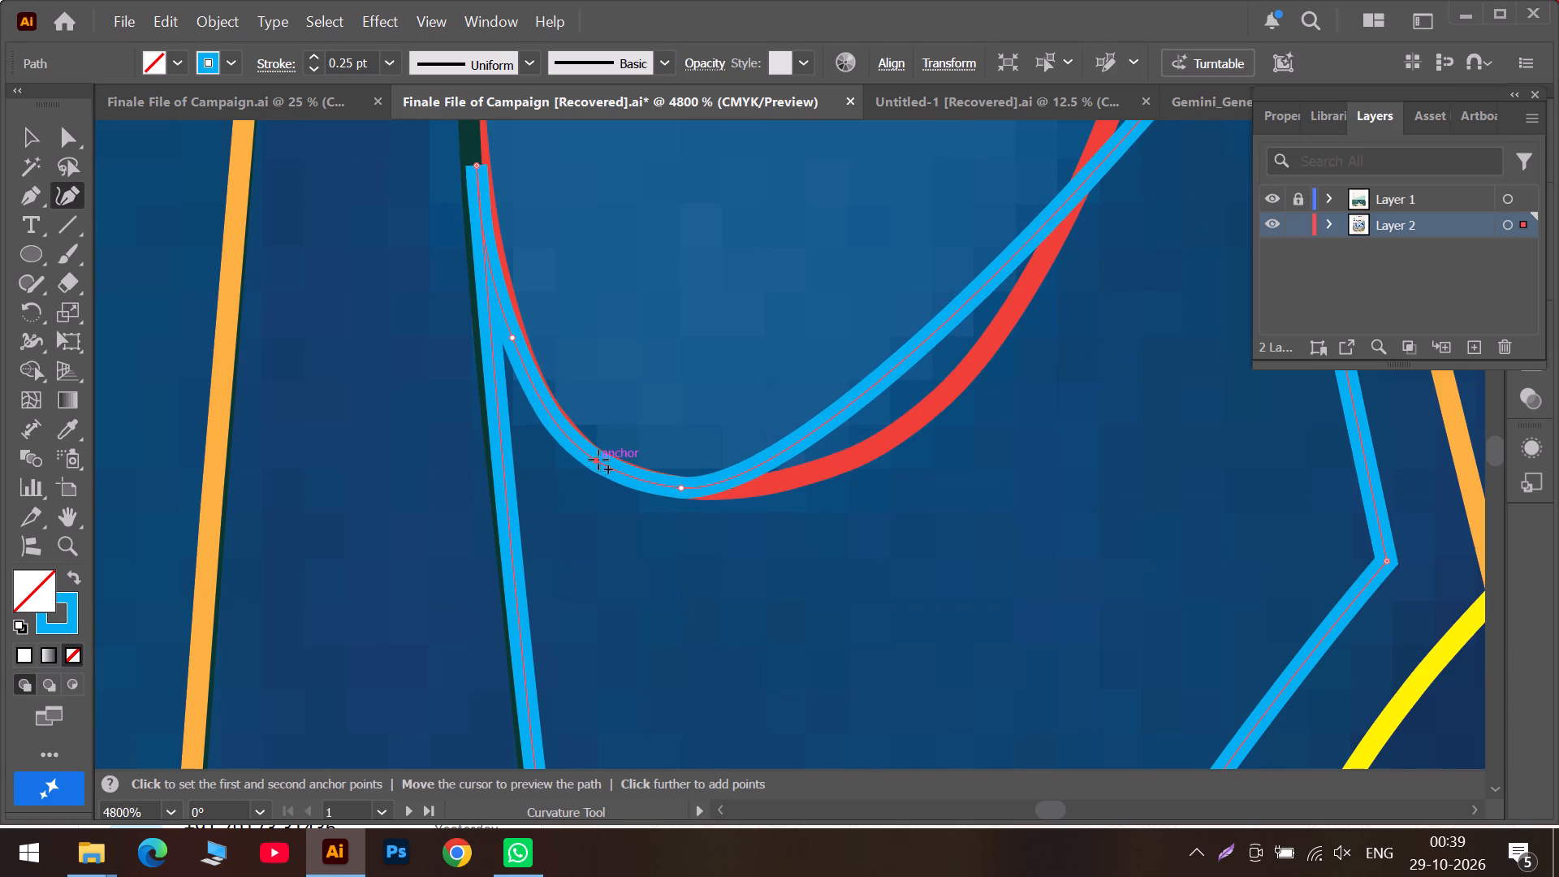
{"action": "left_click_drag", "start_coordinate": [598, 460], "coordinate": [602, 460]}
{"action": "left_click_drag", "start_coordinate": [862, 398], "coordinate": [890, 438]}
Move the light blue shape's upper-right corner onto the junction of the red loop and the orange line.
{"action": "scroll", "coordinate": [1029, 438], "scroll_direction": "up", "scroll_amount": 4}
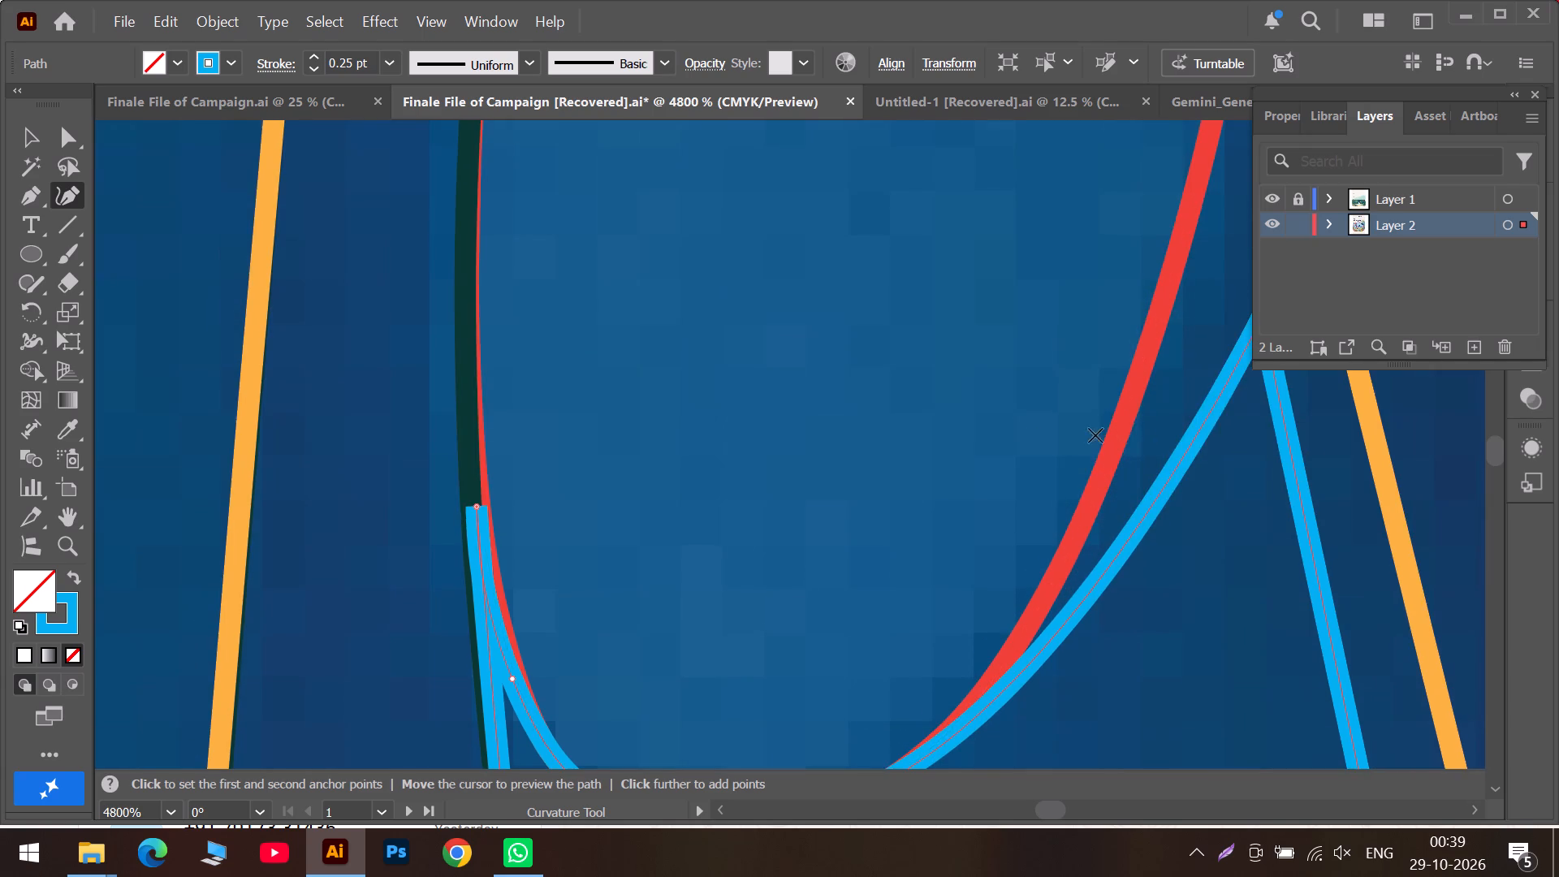
{"action": "scroll", "coordinate": [1226, 405], "scroll_direction": "up", "scroll_amount": 4}
{"action": "scroll", "coordinate": [1229, 424], "scroll_direction": "down", "scroll_amount": 2, "text": "alt"}
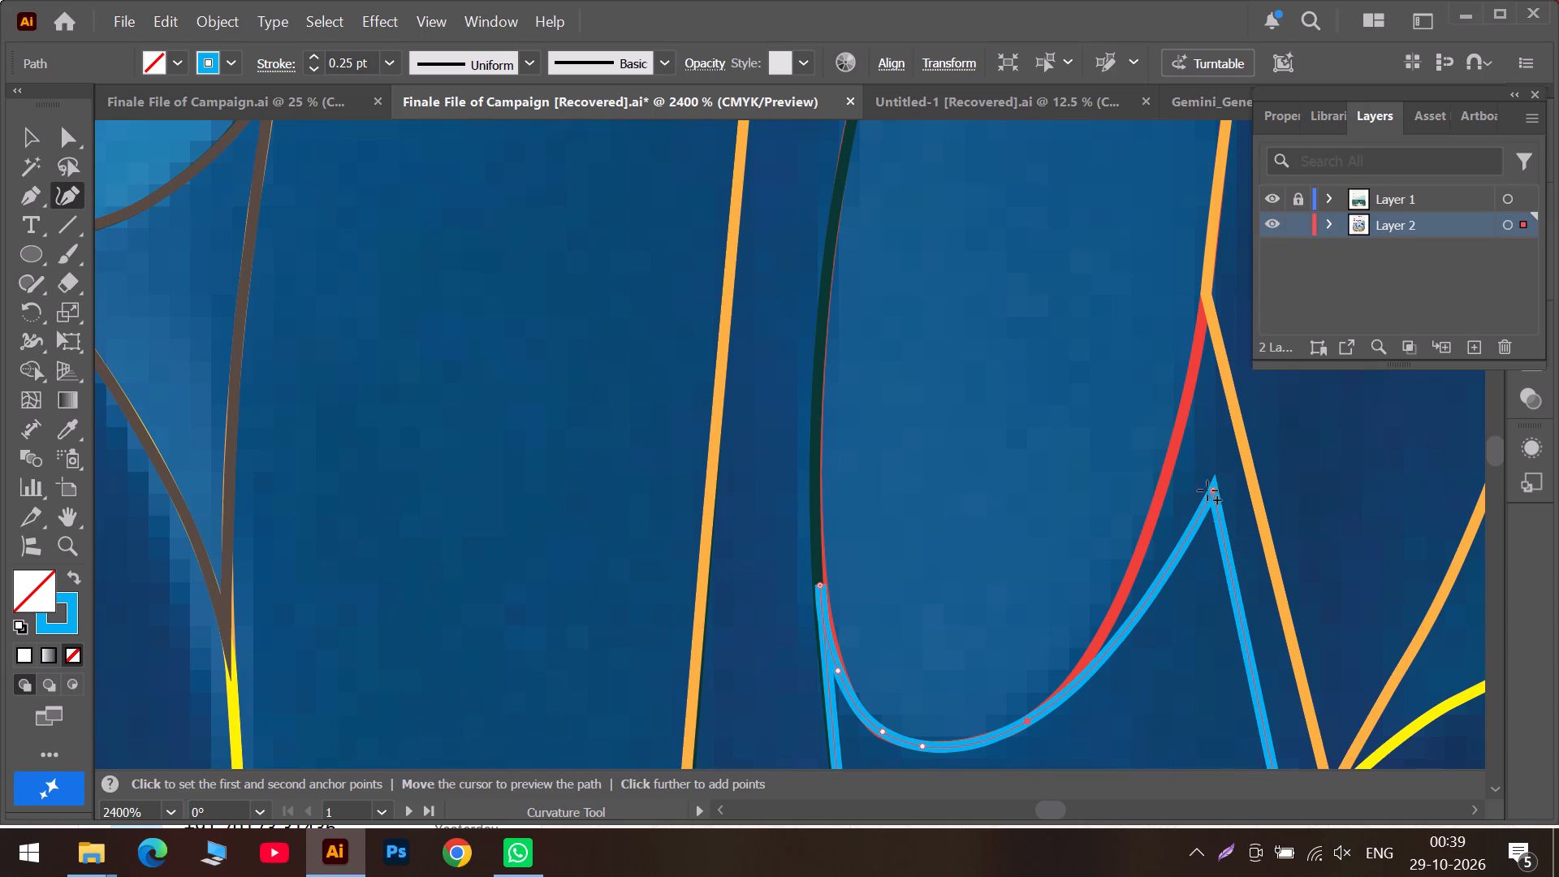
{"action": "left_click_drag", "start_coordinate": [1215, 494], "coordinate": [1214, 321]}
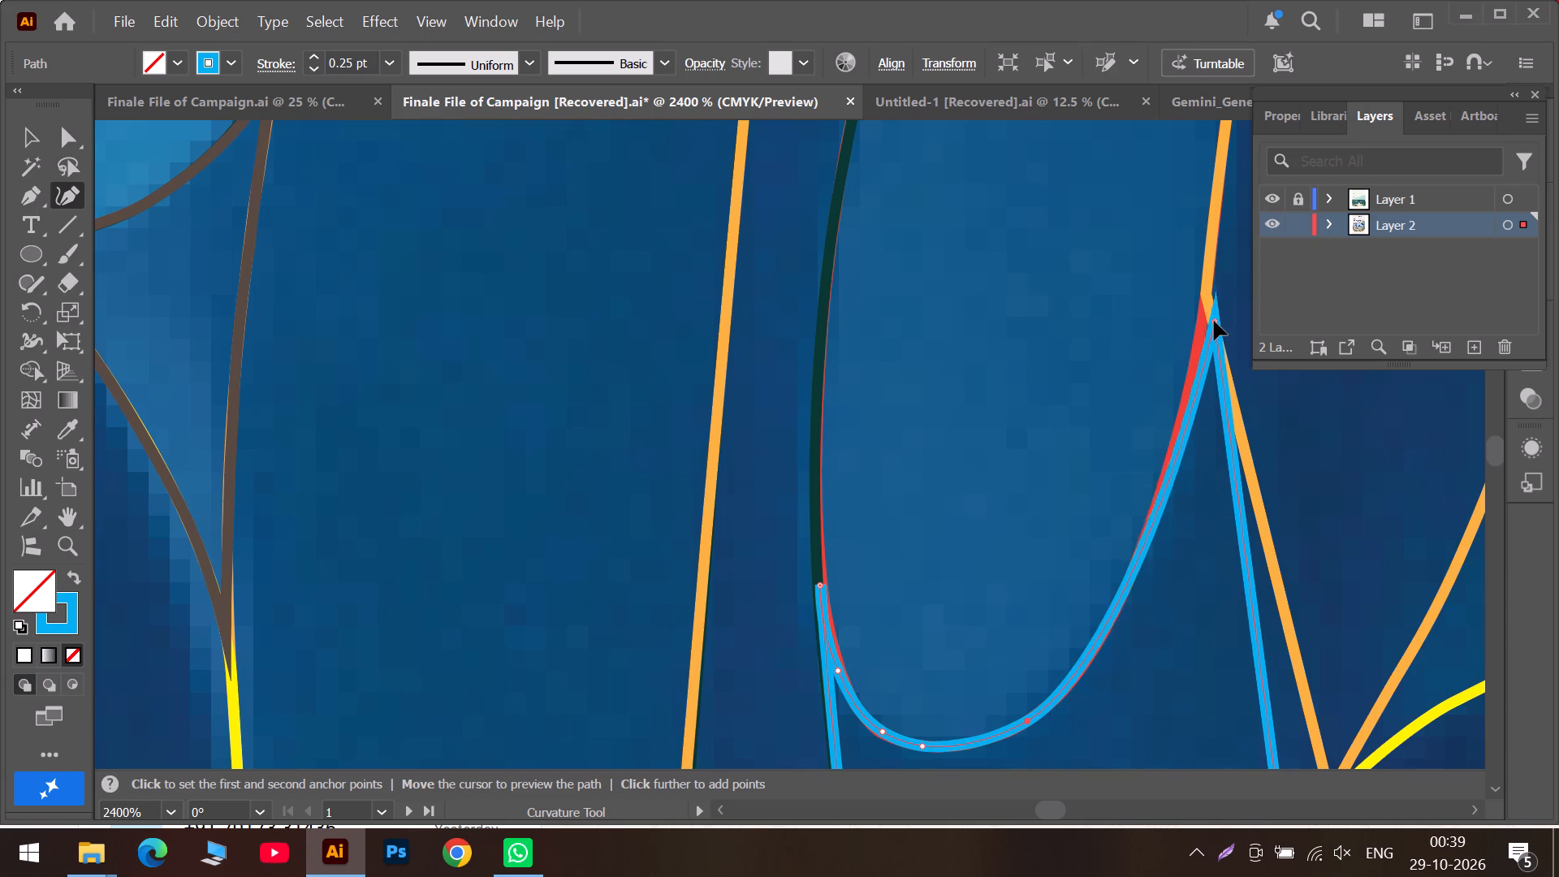
{"action": "left_click_drag", "start_coordinate": [1214, 321], "coordinate": [1207, 311]}
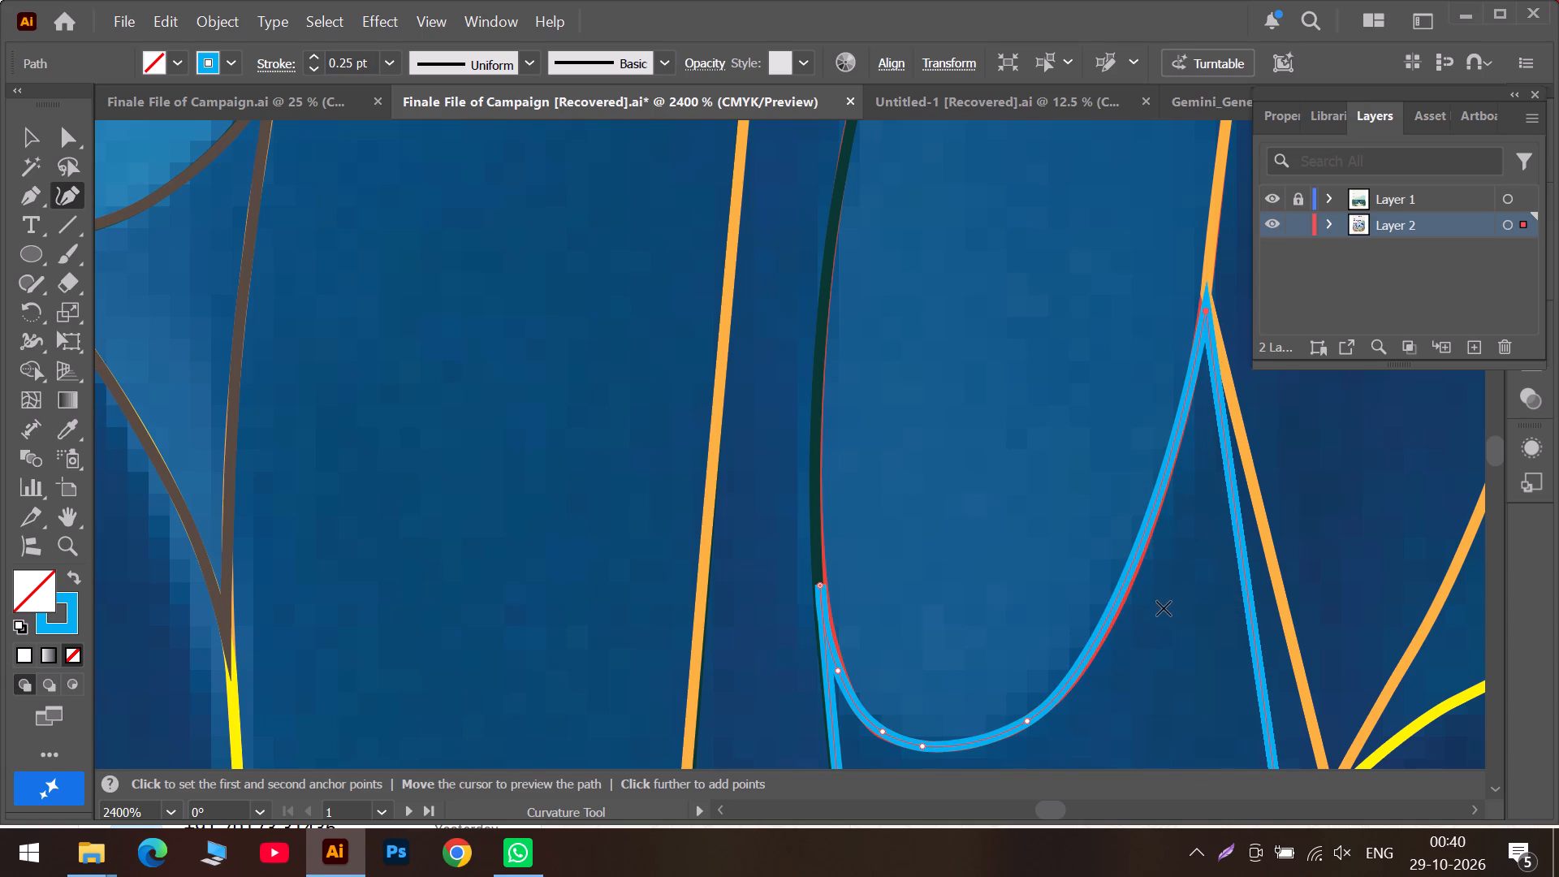
Refine the light blue curve with added points so it follows the red loop's right side, bottom and lower left.
{"action": "scroll", "coordinate": [1161, 607], "scroll_direction": "up", "scroll_amount": 2, "text": "alt"}
{"action": "left_click_drag", "start_coordinate": [1102, 547], "coordinate": [1115, 550]}
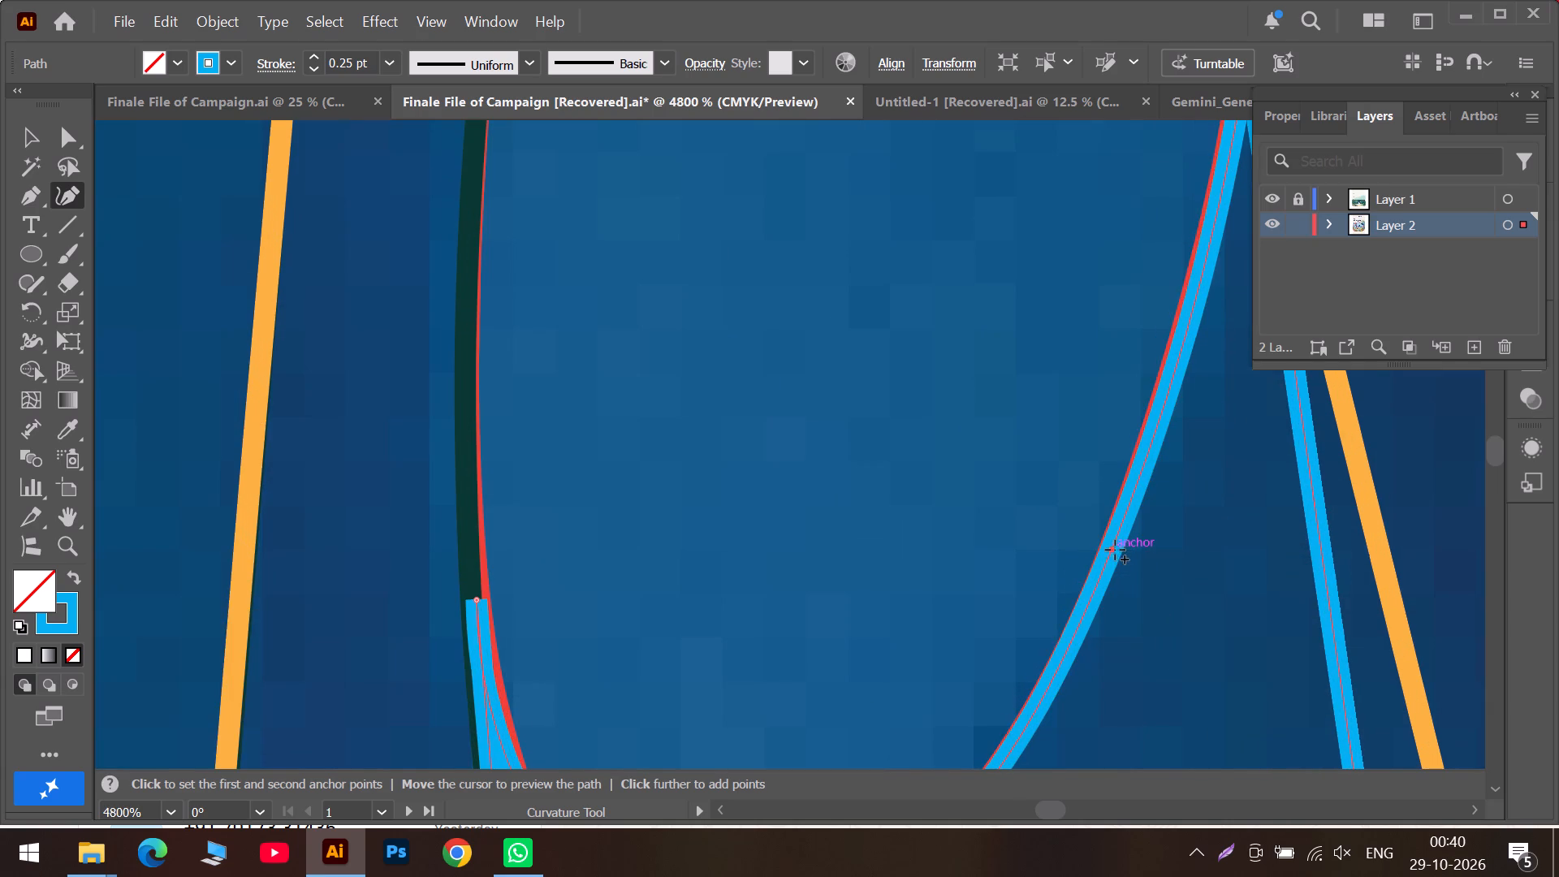
{"action": "left_click_drag", "start_coordinate": [1115, 550], "coordinate": [1109, 559]}
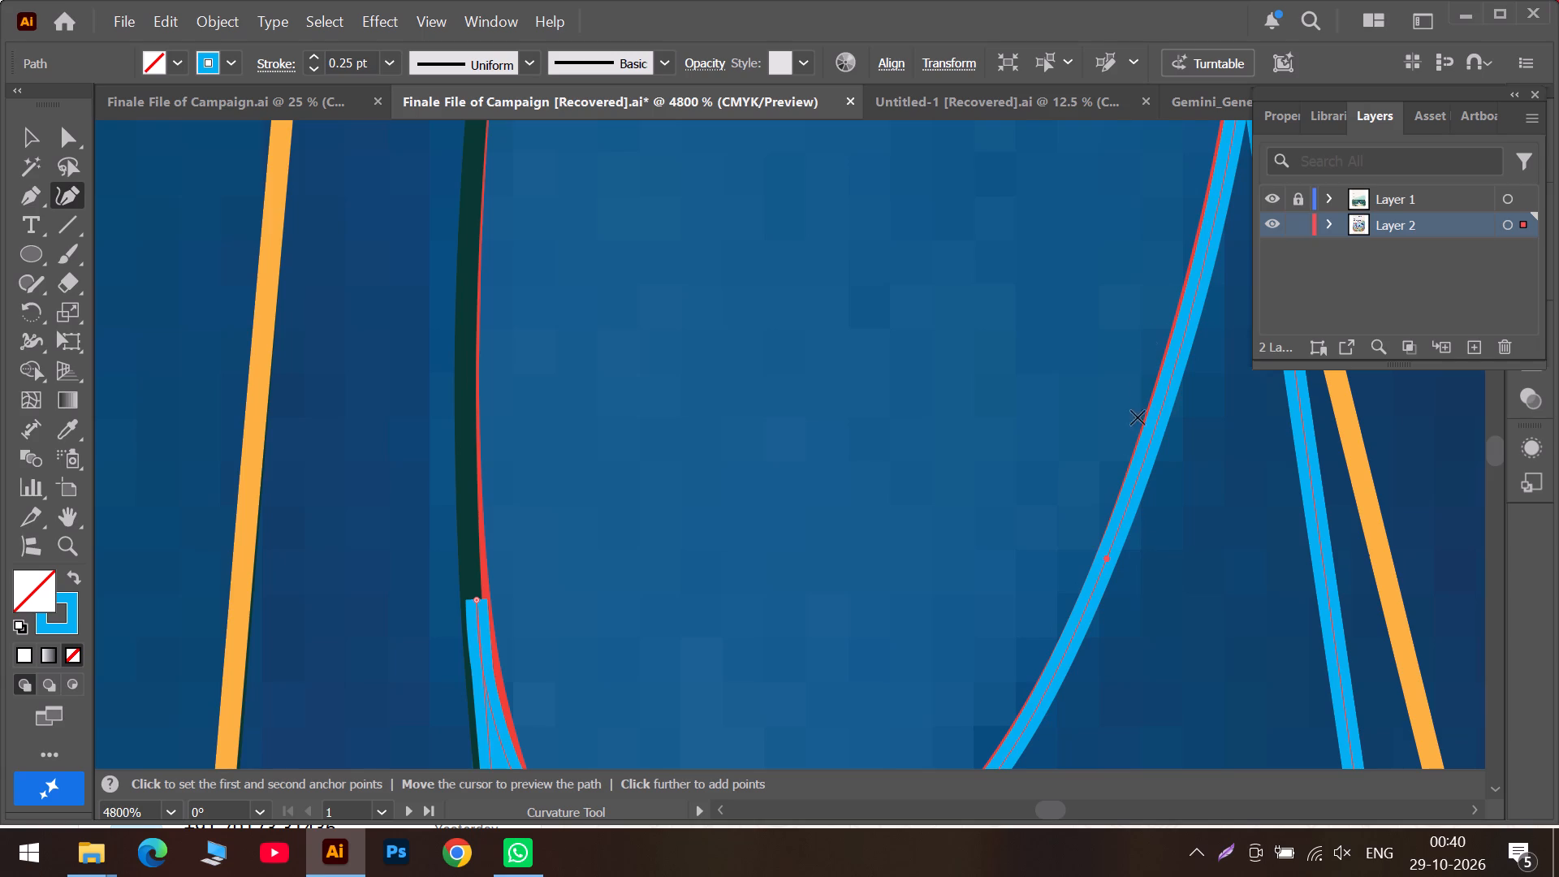
{"action": "left_click_drag", "start_coordinate": [1216, 212], "coordinate": [1209, 227]}
{"action": "scroll", "coordinate": [1203, 352], "scroll_direction": "down", "scroll_amount": 4}
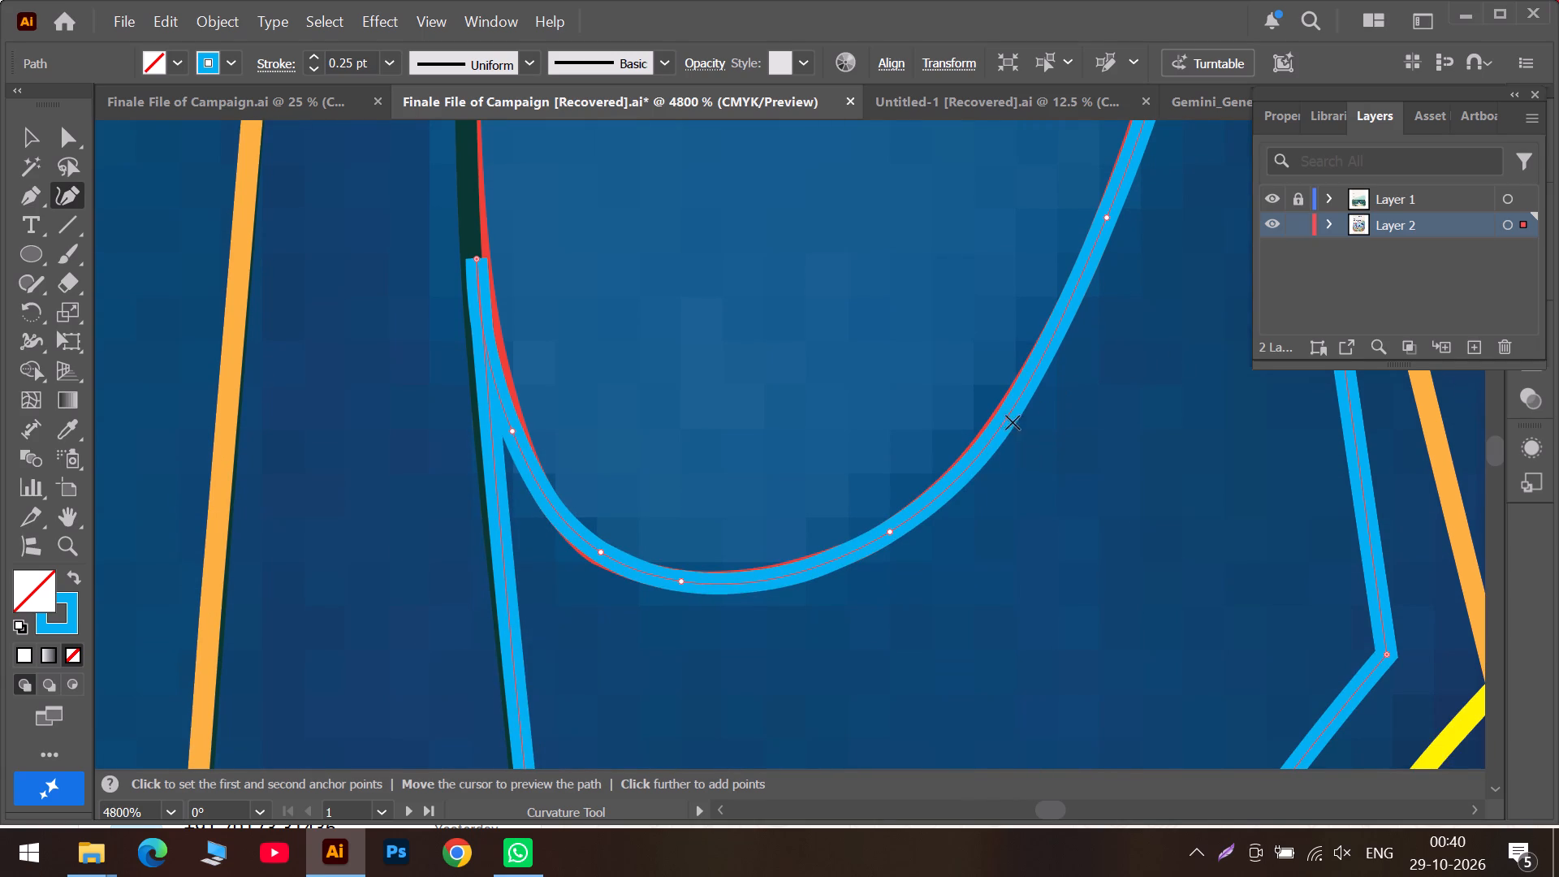
{"action": "left_click_drag", "start_coordinate": [1009, 418], "coordinate": [991, 430]}
{"action": "left_click", "coordinate": [766, 581]}
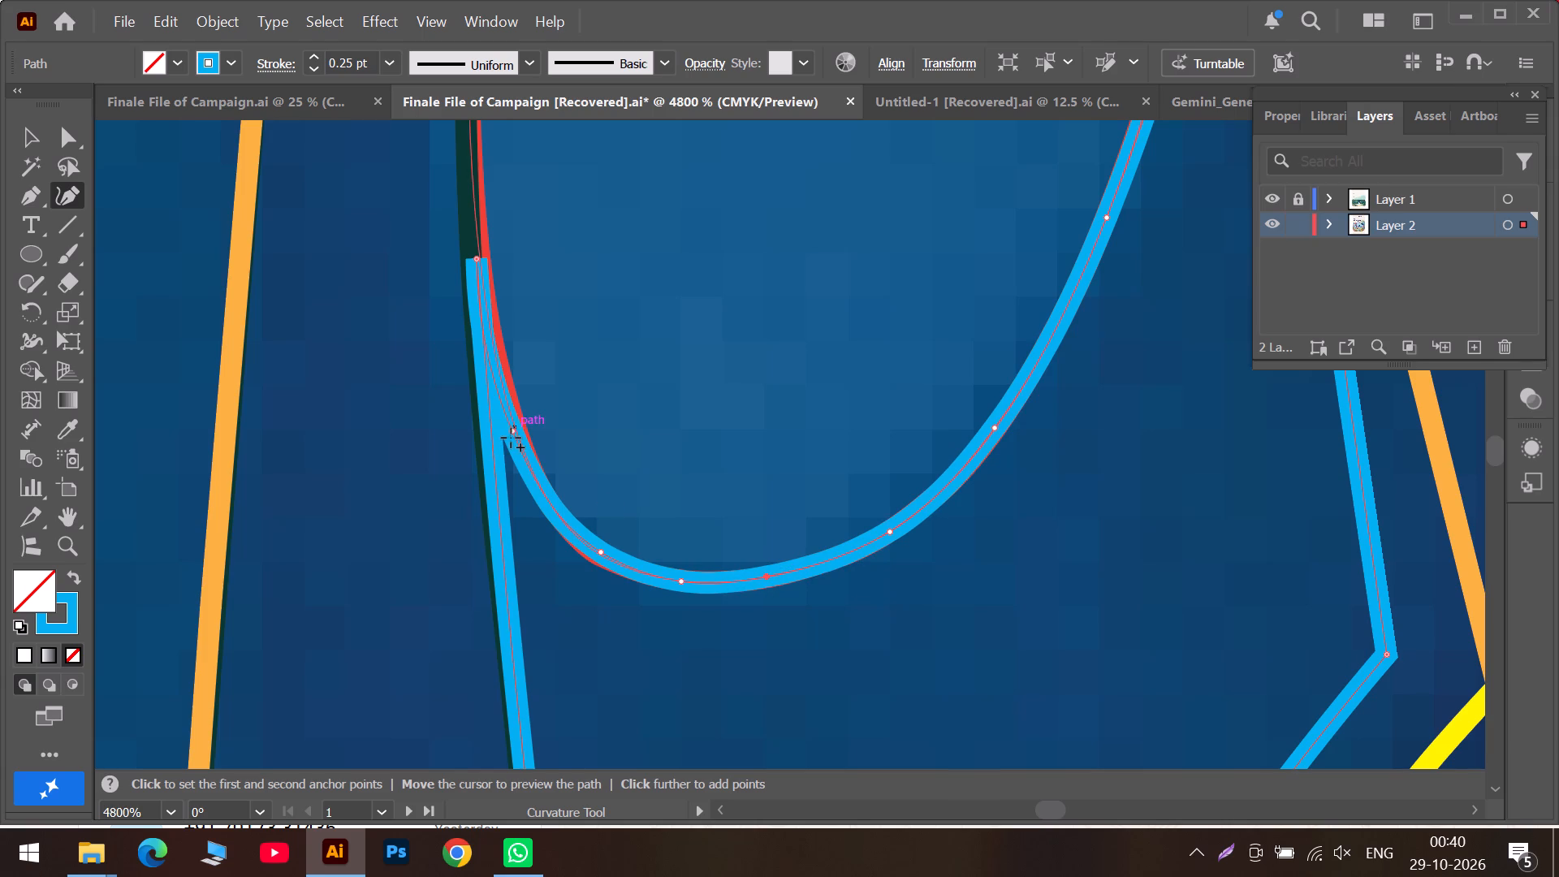
{"action": "left_click_drag", "start_coordinate": [509, 429], "coordinate": [507, 409]}
Convert the light blue shape's bottom curve point to a corner and move it down to where the dark green line meets the yellow outline.
{"action": "scroll", "coordinate": [771, 585], "scroll_direction": "down", "scroll_amount": 12}
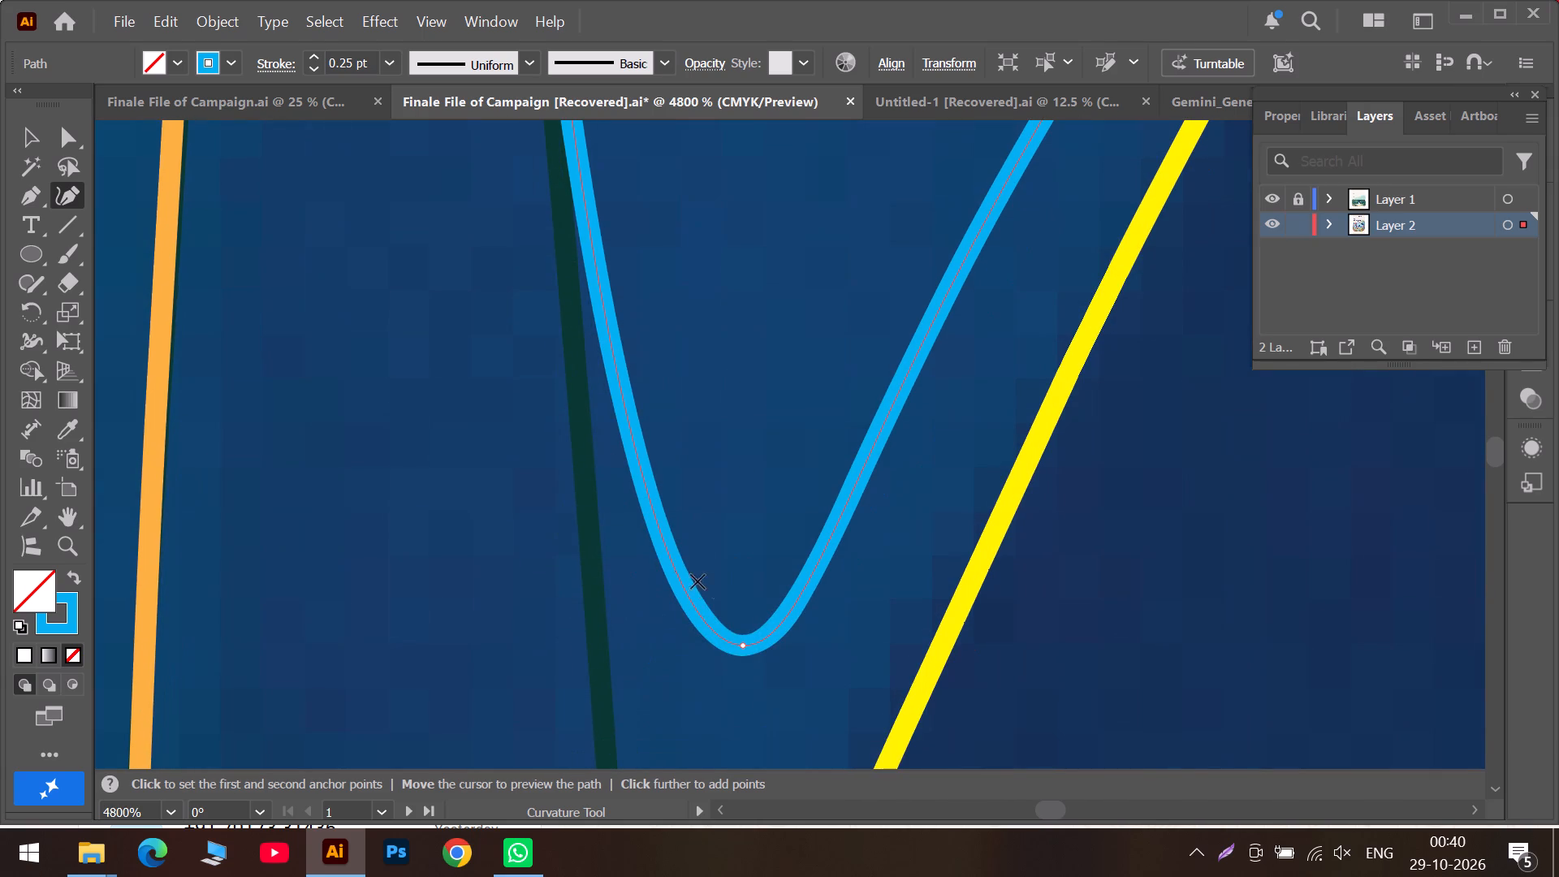
{"action": "scroll", "coordinate": [741, 637], "scroll_direction": "down", "scroll_amount": 4}
{"action": "scroll", "coordinate": [742, 634], "scroll_direction": "down", "scroll_amount": 2, "text": "alt"}
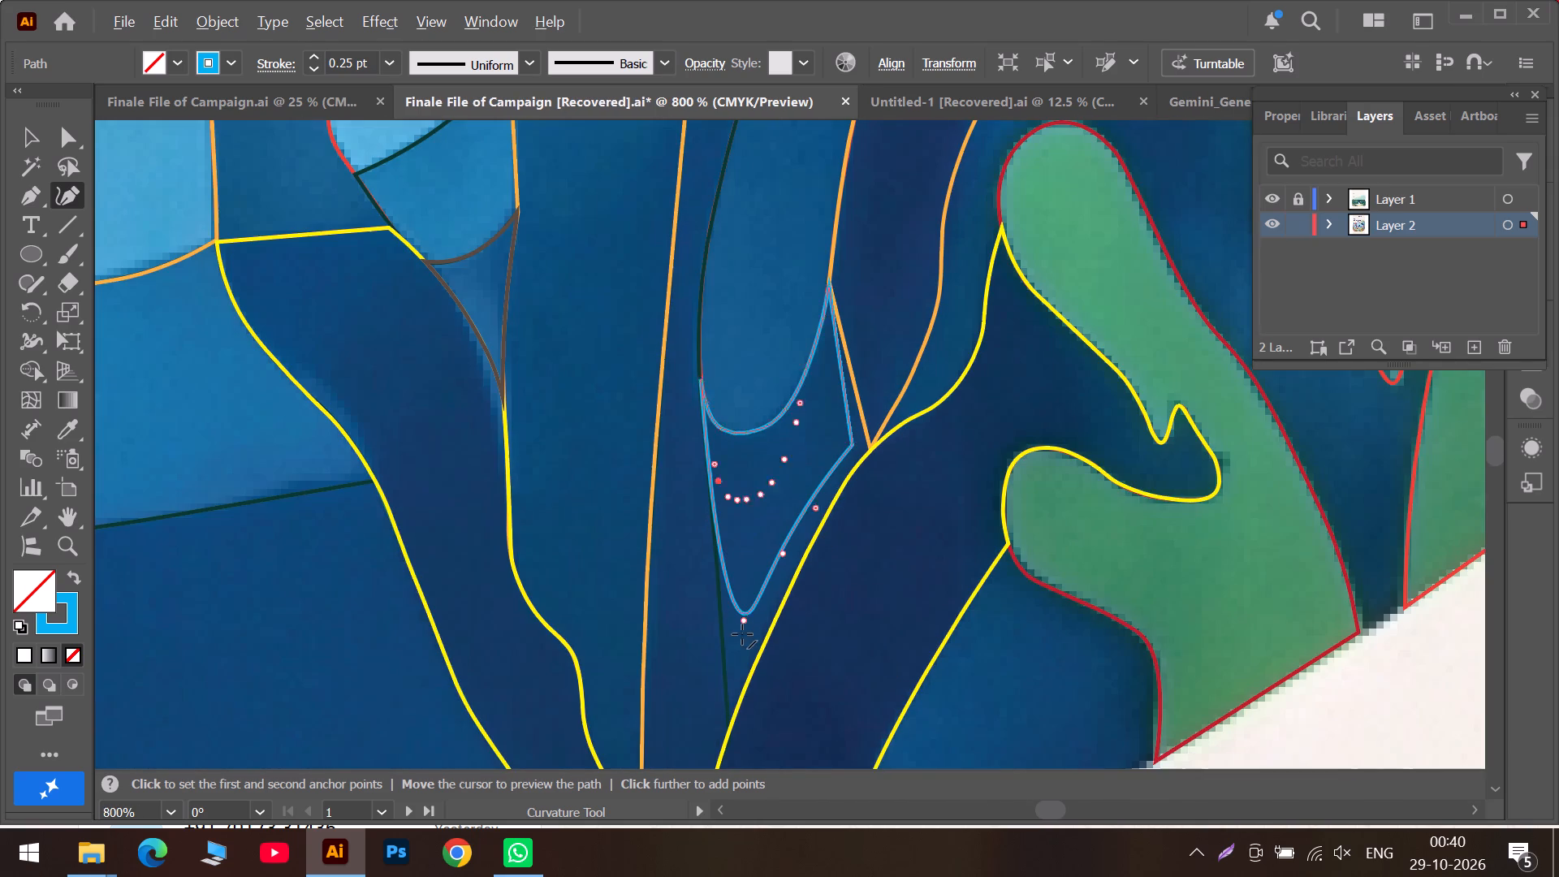
{"action": "double_click", "coordinate": [742, 611]}
{"action": "left_click_drag", "start_coordinate": [743, 614], "coordinate": [728, 690]}
{"action": "scroll", "coordinate": [728, 688], "scroll_direction": "down", "scroll_amount": 4}
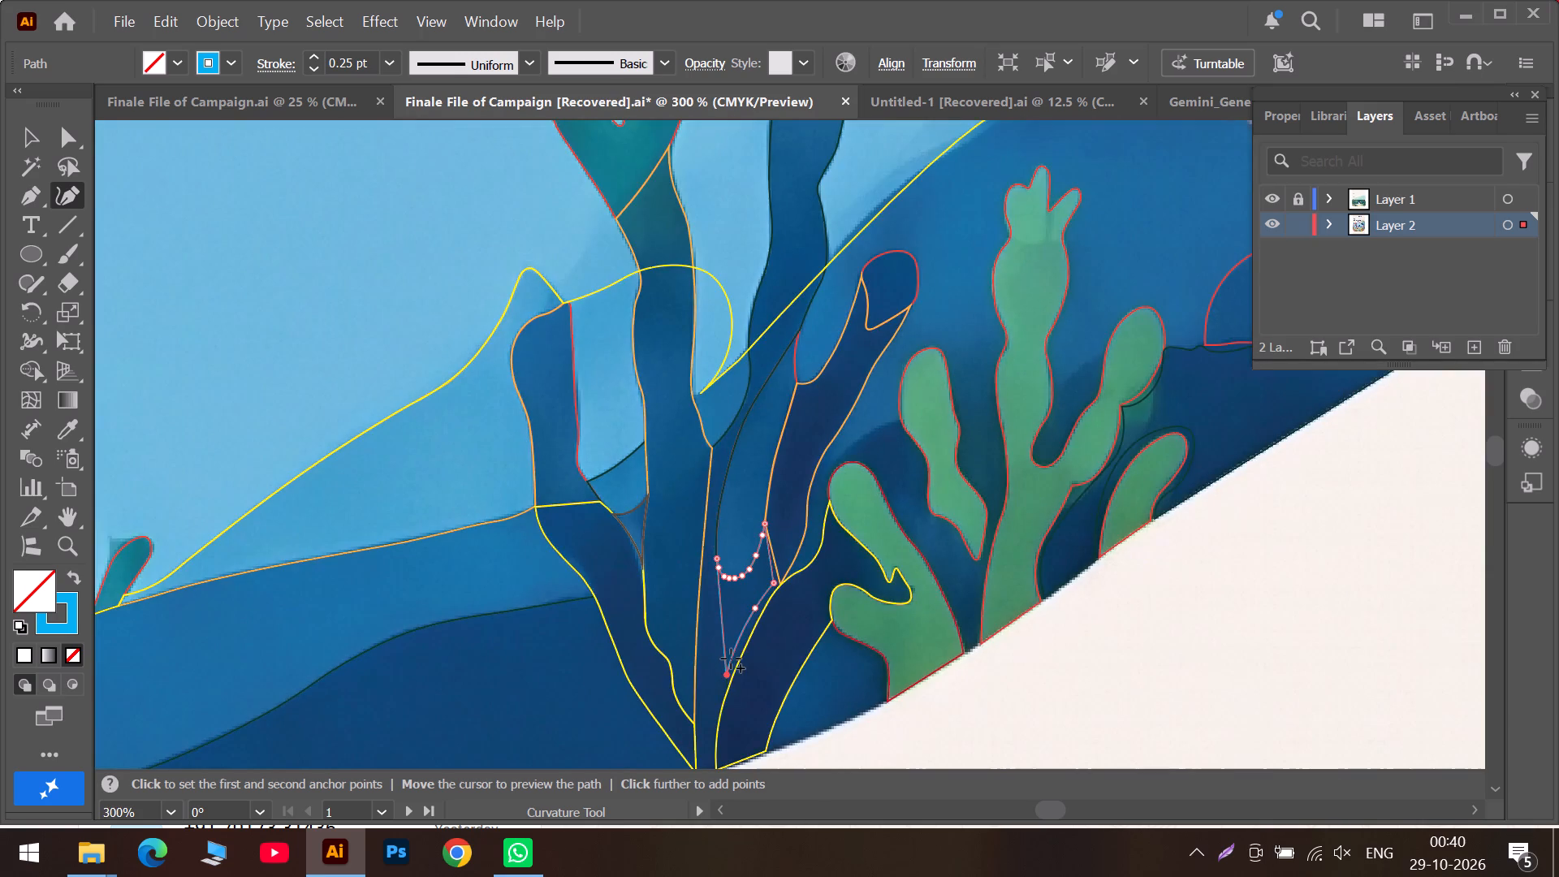
{"action": "scroll", "coordinate": [732, 655], "scroll_direction": "up", "scroll_amount": 8, "text": "alt"}
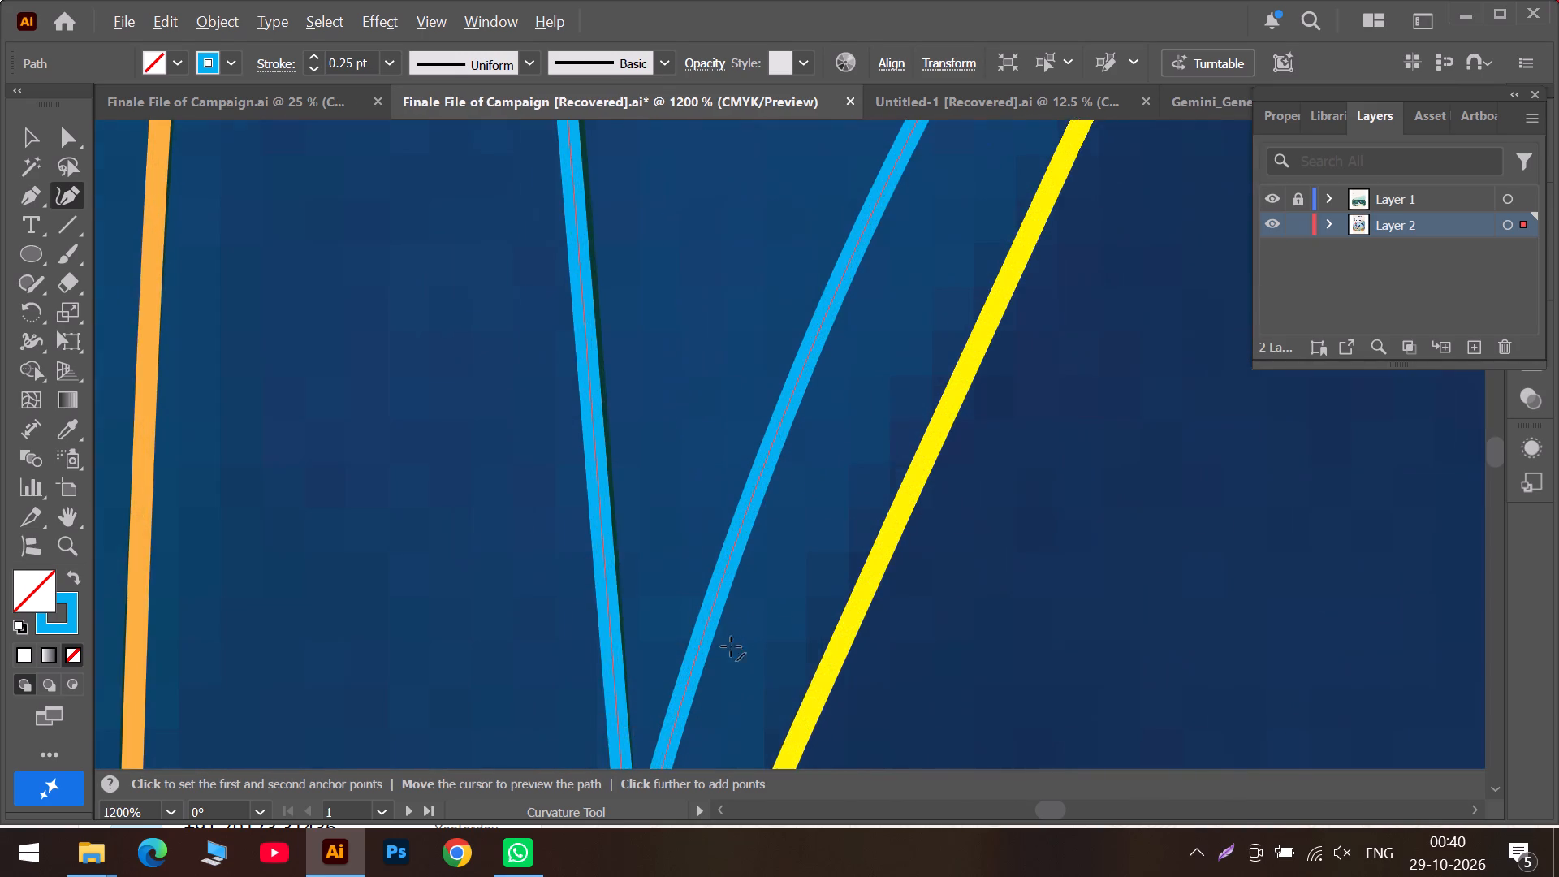
{"action": "scroll", "coordinate": [731, 646], "scroll_direction": "down", "scroll_amount": 6}
{"action": "left_click_drag", "start_coordinate": [631, 368], "coordinate": [649, 566]}
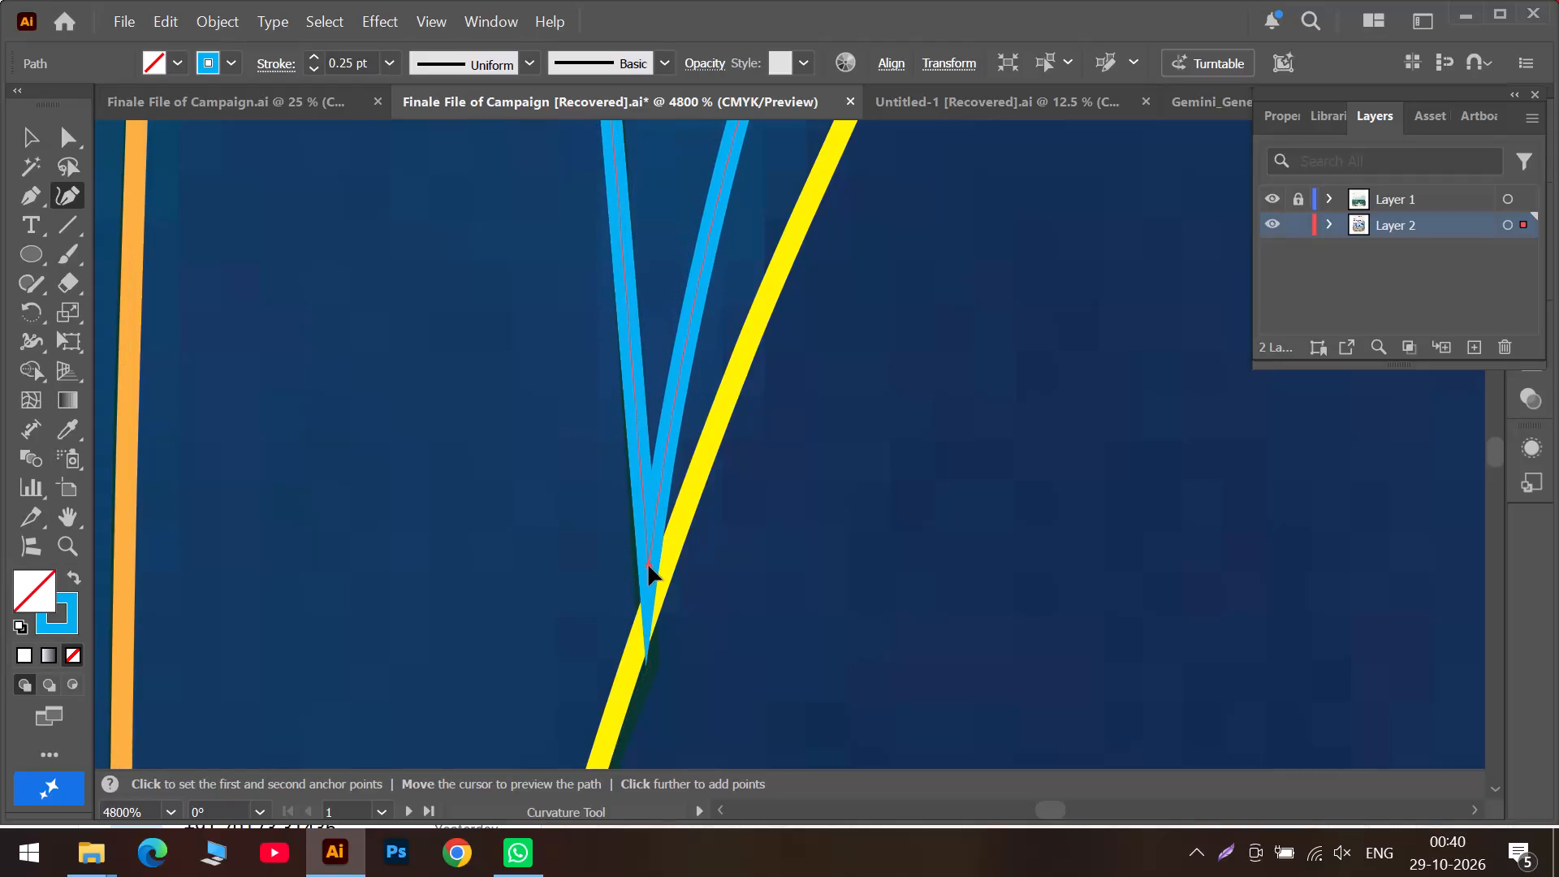
{"action": "left_click_drag", "start_coordinate": [649, 566], "coordinate": [648, 565]}
Add a point on the light blue shape's long left edge to align it with the dark green line.
{"action": "scroll", "coordinate": [649, 564], "scroll_direction": "down", "scroll_amount": 4}
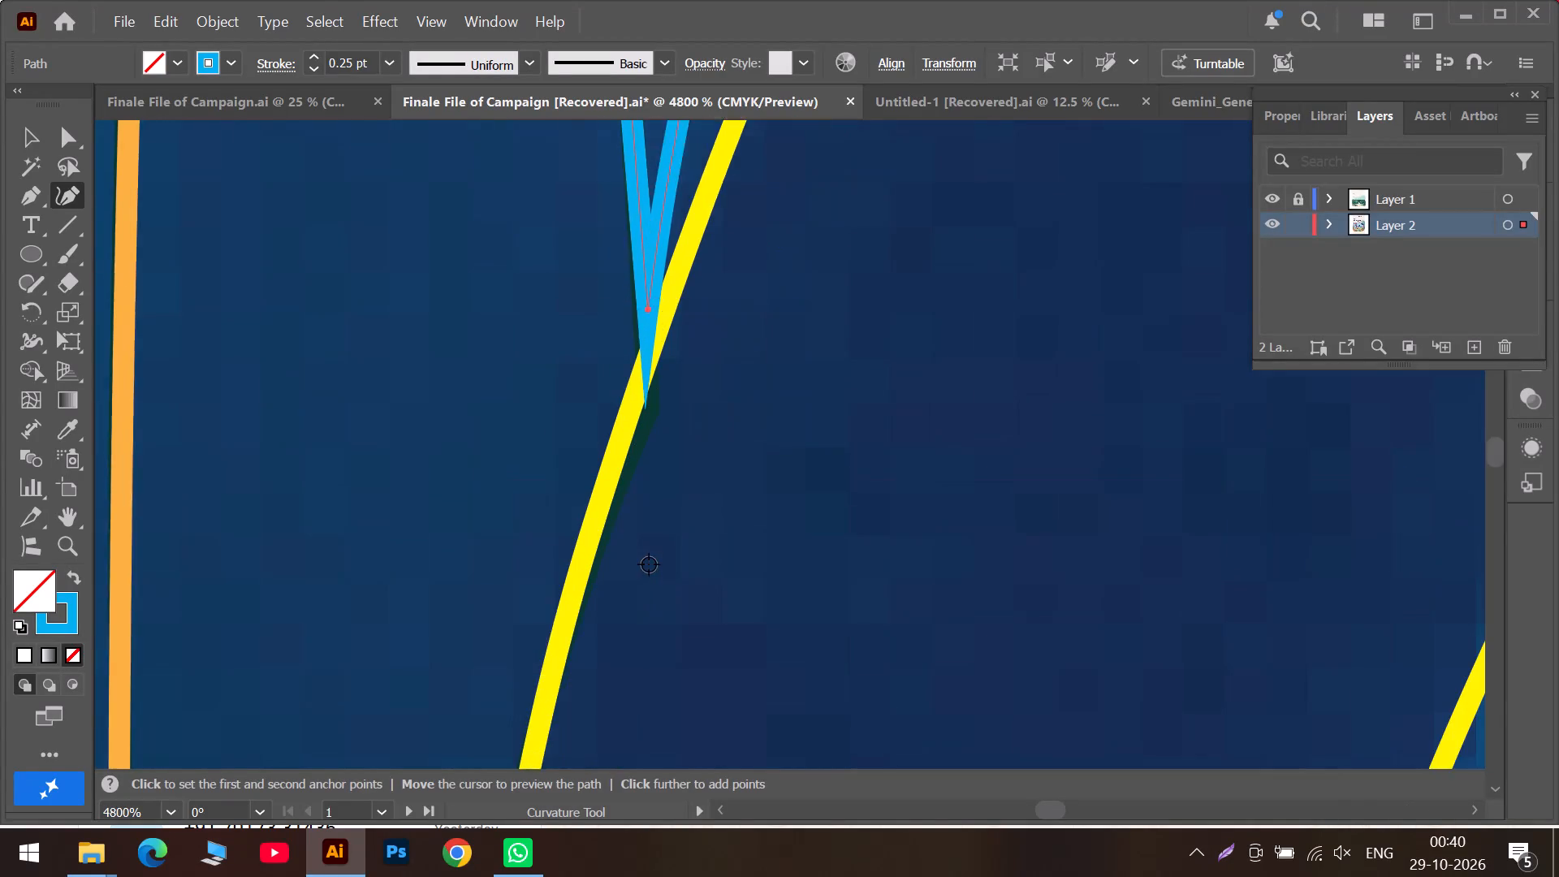
{"action": "scroll", "coordinate": [649, 564], "scroll_direction": "down", "scroll_amount": 2}
{"action": "scroll", "coordinate": [643, 533], "scroll_direction": "up", "scroll_amount": 6}
{"action": "scroll", "coordinate": [639, 403], "scroll_direction": "up", "scroll_amount": 6}
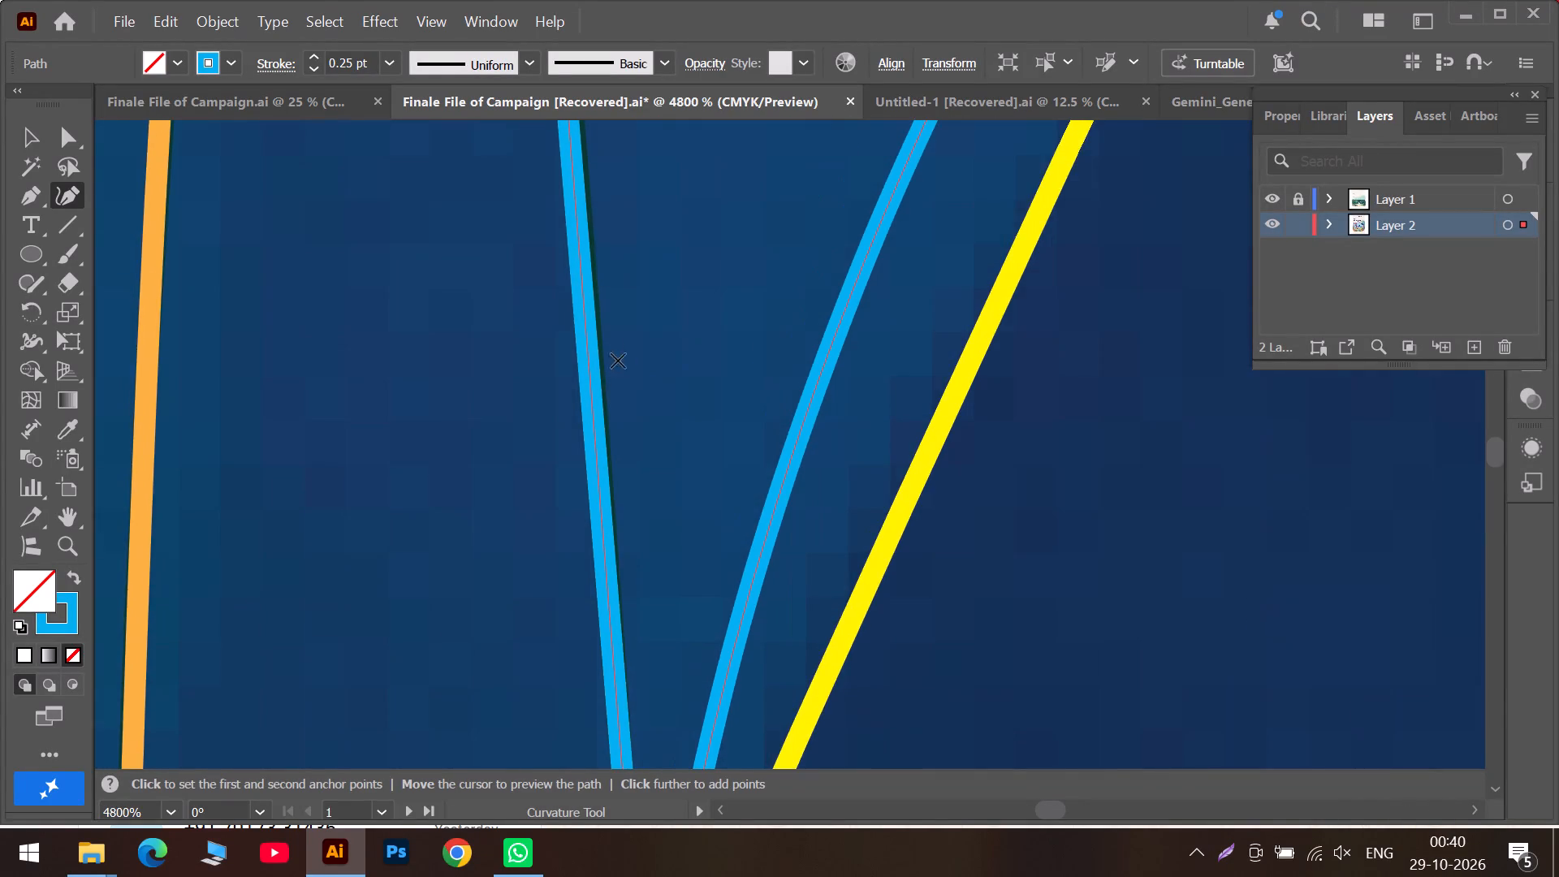
{"action": "scroll", "coordinate": [605, 341], "scroll_direction": "up", "scroll_amount": 8}
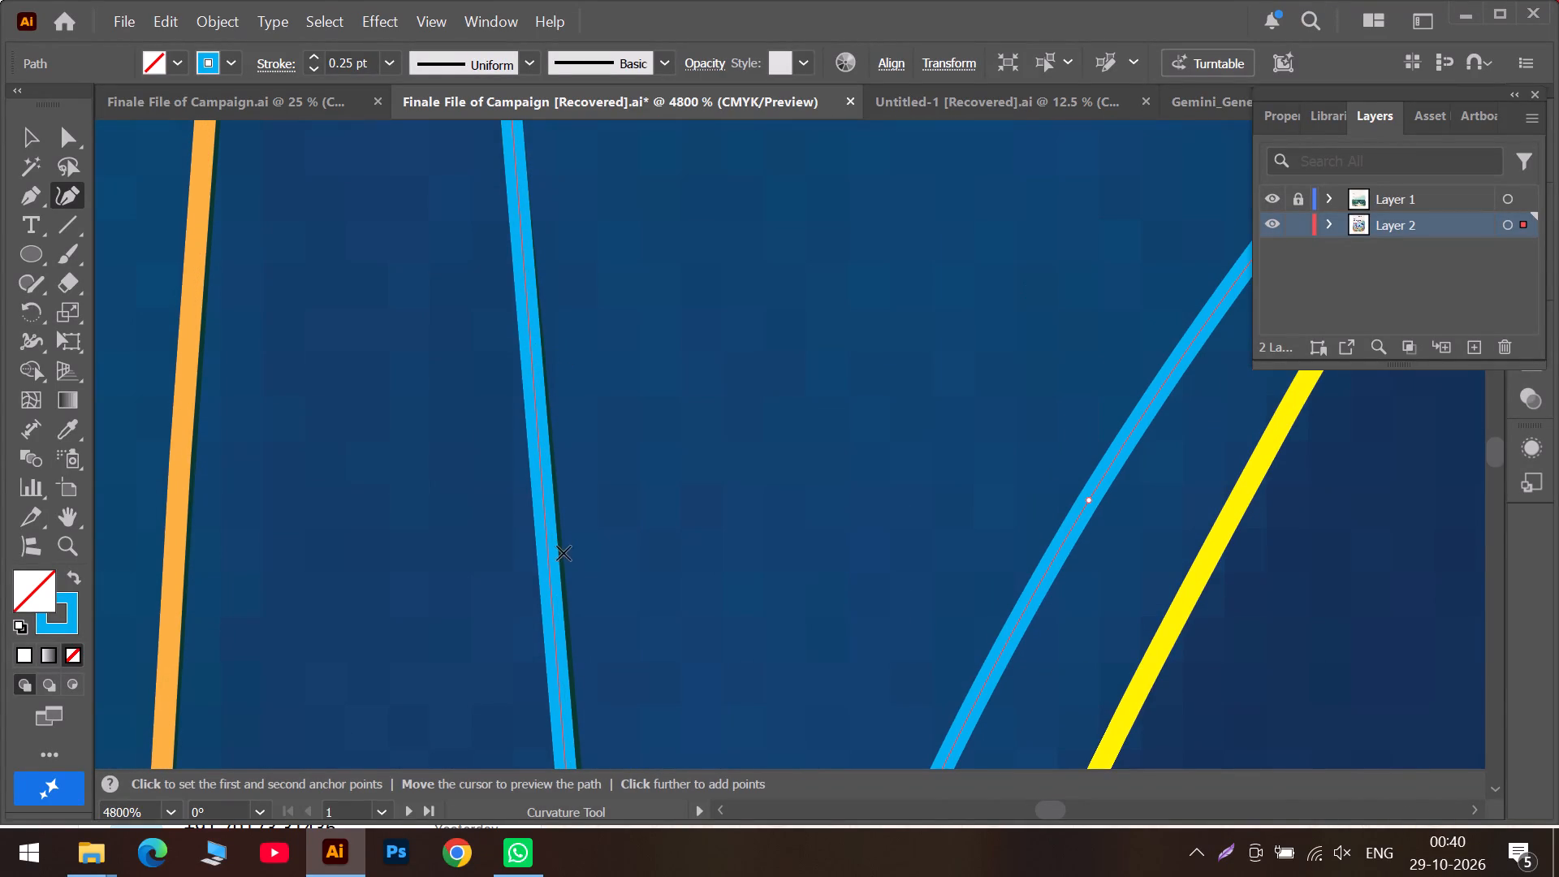
{"action": "left_click", "coordinate": [555, 603]}
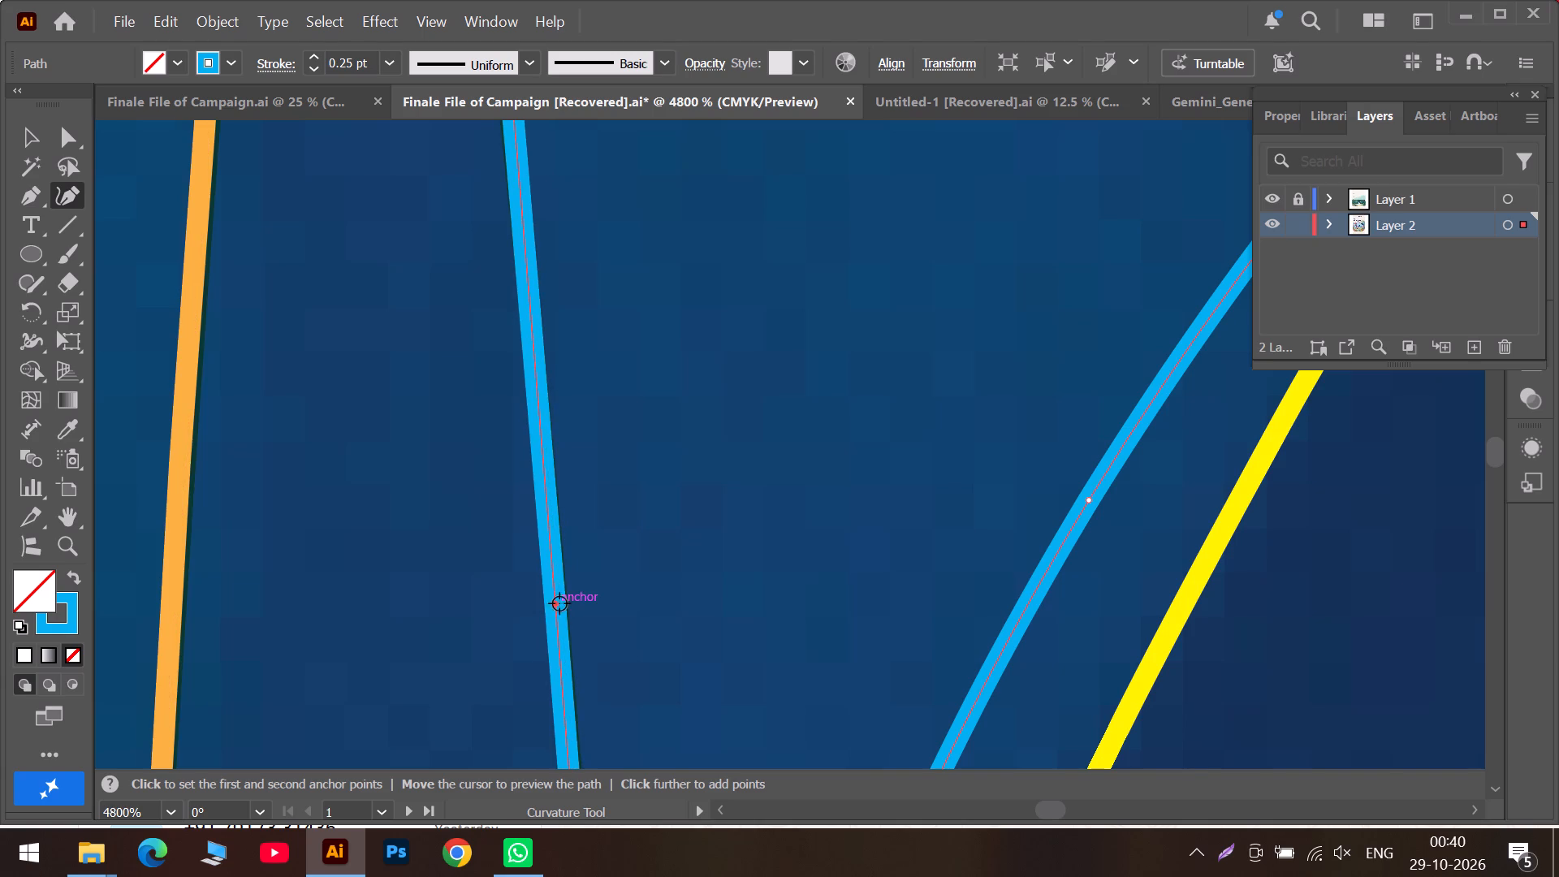
Add a point on the light blue shape's lower right edge and pull it onto the yellow outline.
{"action": "scroll", "coordinate": [706, 615], "scroll_direction": "down", "scroll_amount": 6}
{"action": "scroll", "coordinate": [837, 535], "scroll_direction": "down", "scroll_amount": 3}
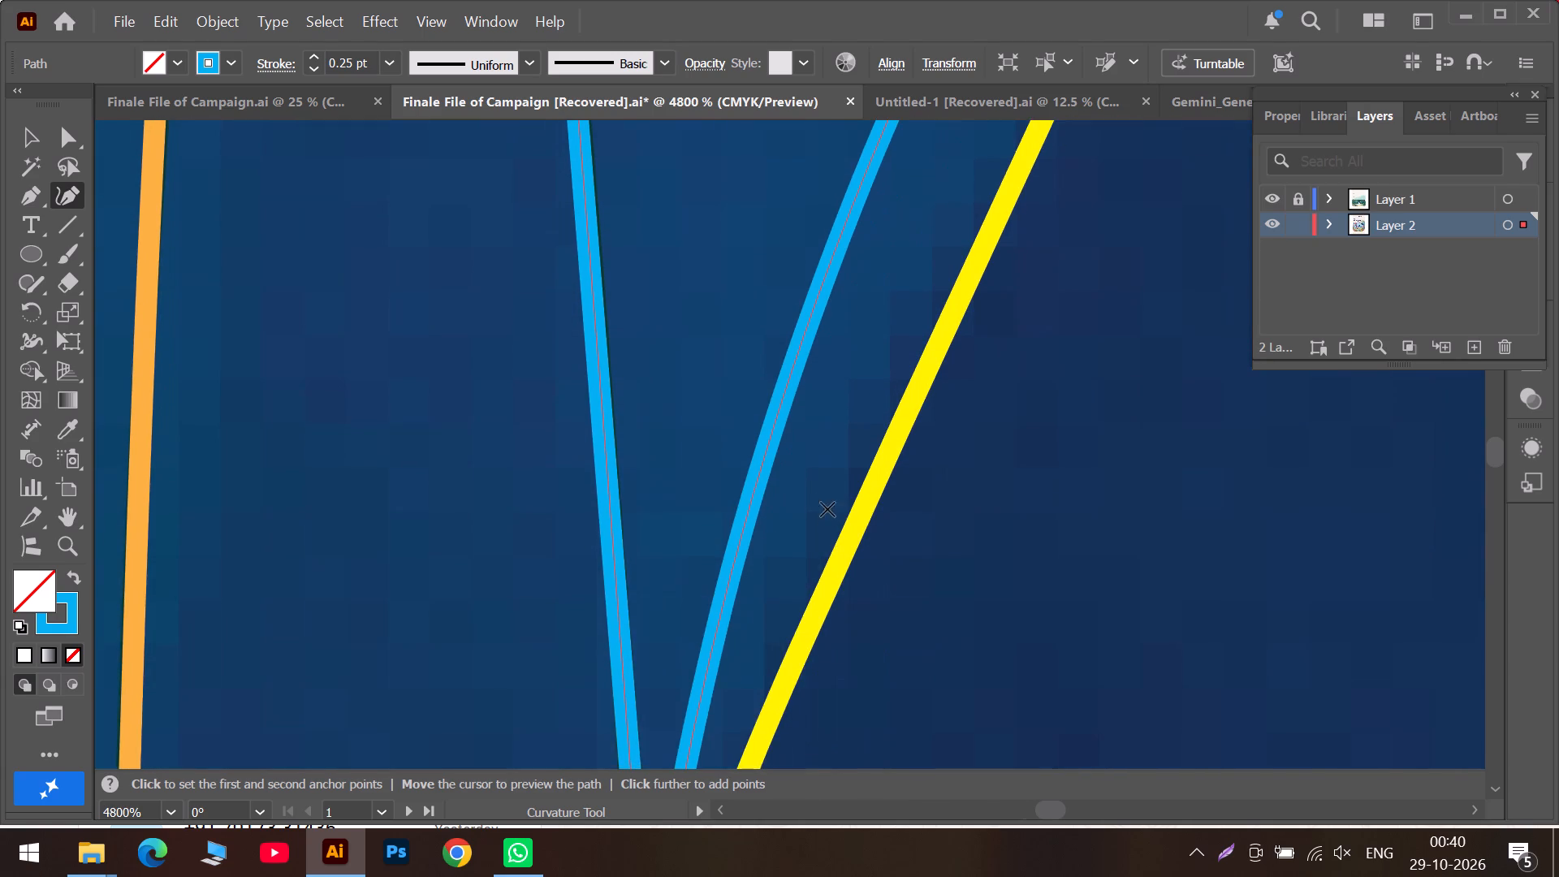
{"action": "scroll", "coordinate": [823, 490], "scroll_direction": "down", "scroll_amount": 2}
{"action": "left_click_drag", "start_coordinate": [755, 304], "coordinate": [777, 334]}
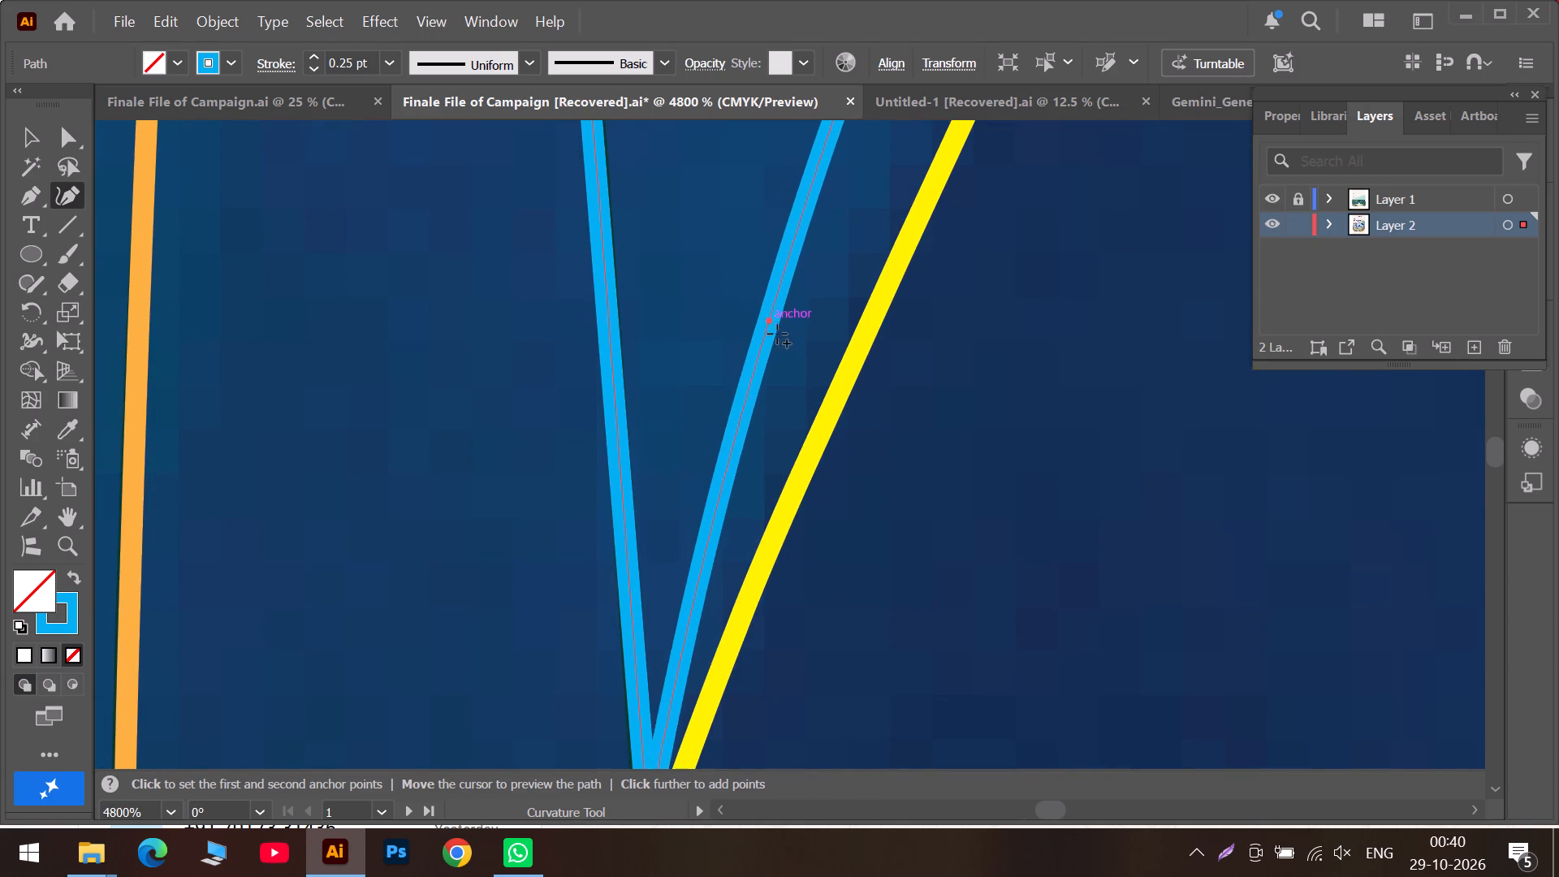
{"action": "left_click_drag", "start_coordinate": [777, 334], "coordinate": [845, 378]}
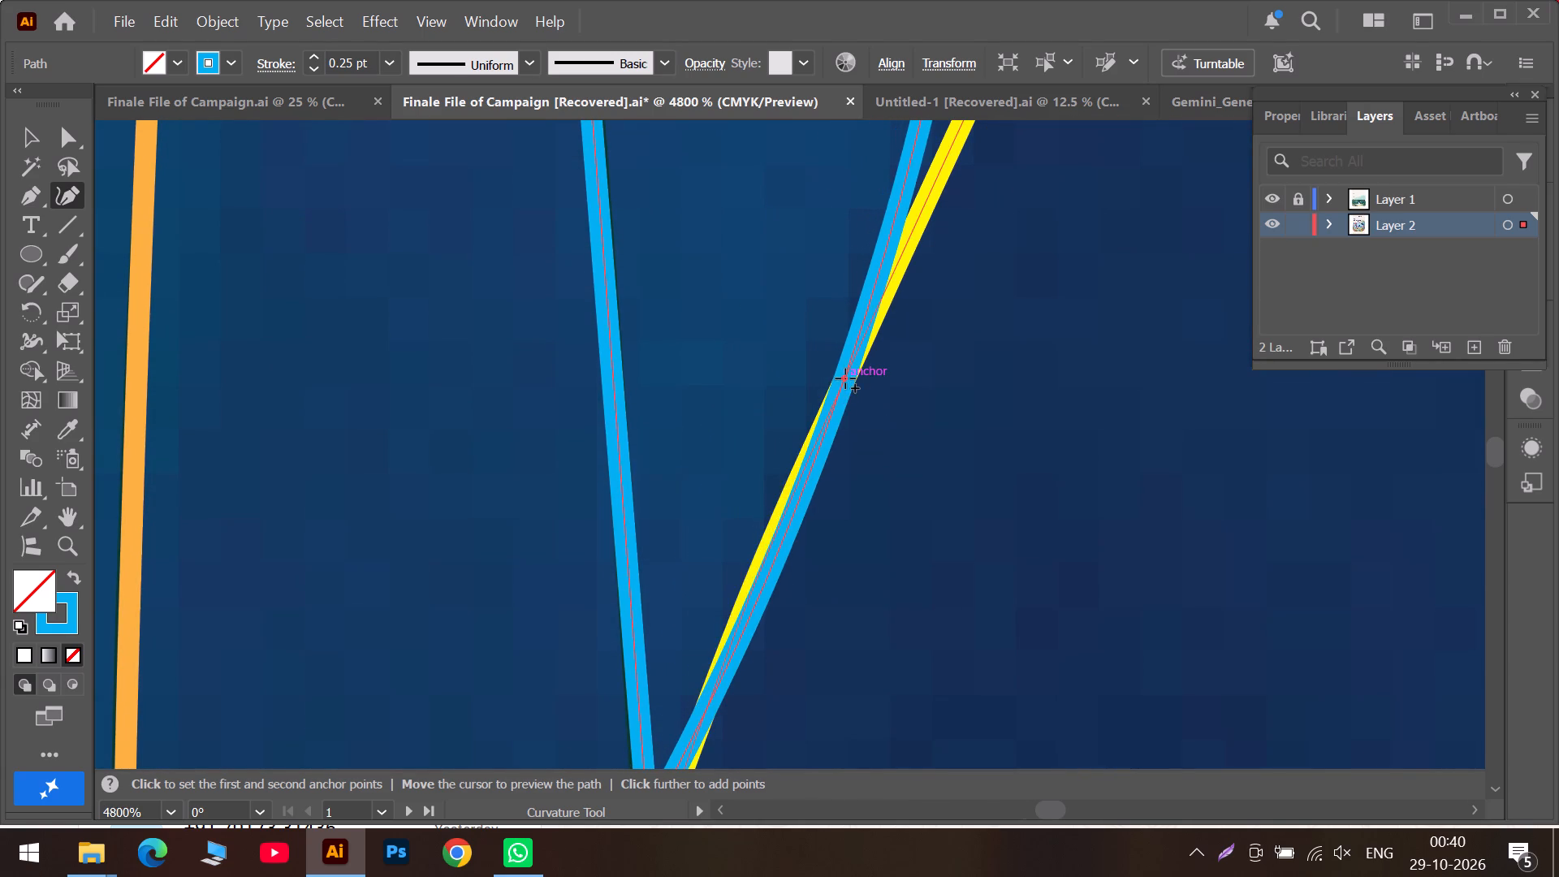
{"action": "left_click_drag", "start_coordinate": [845, 378], "coordinate": [819, 410]}
Fine-tune the light blue shape's bottom corner onto the meeting point of the dark green line and the yellow outline.
{"action": "scroll", "coordinate": [820, 417], "scroll_direction": "down", "scroll_amount": 5}
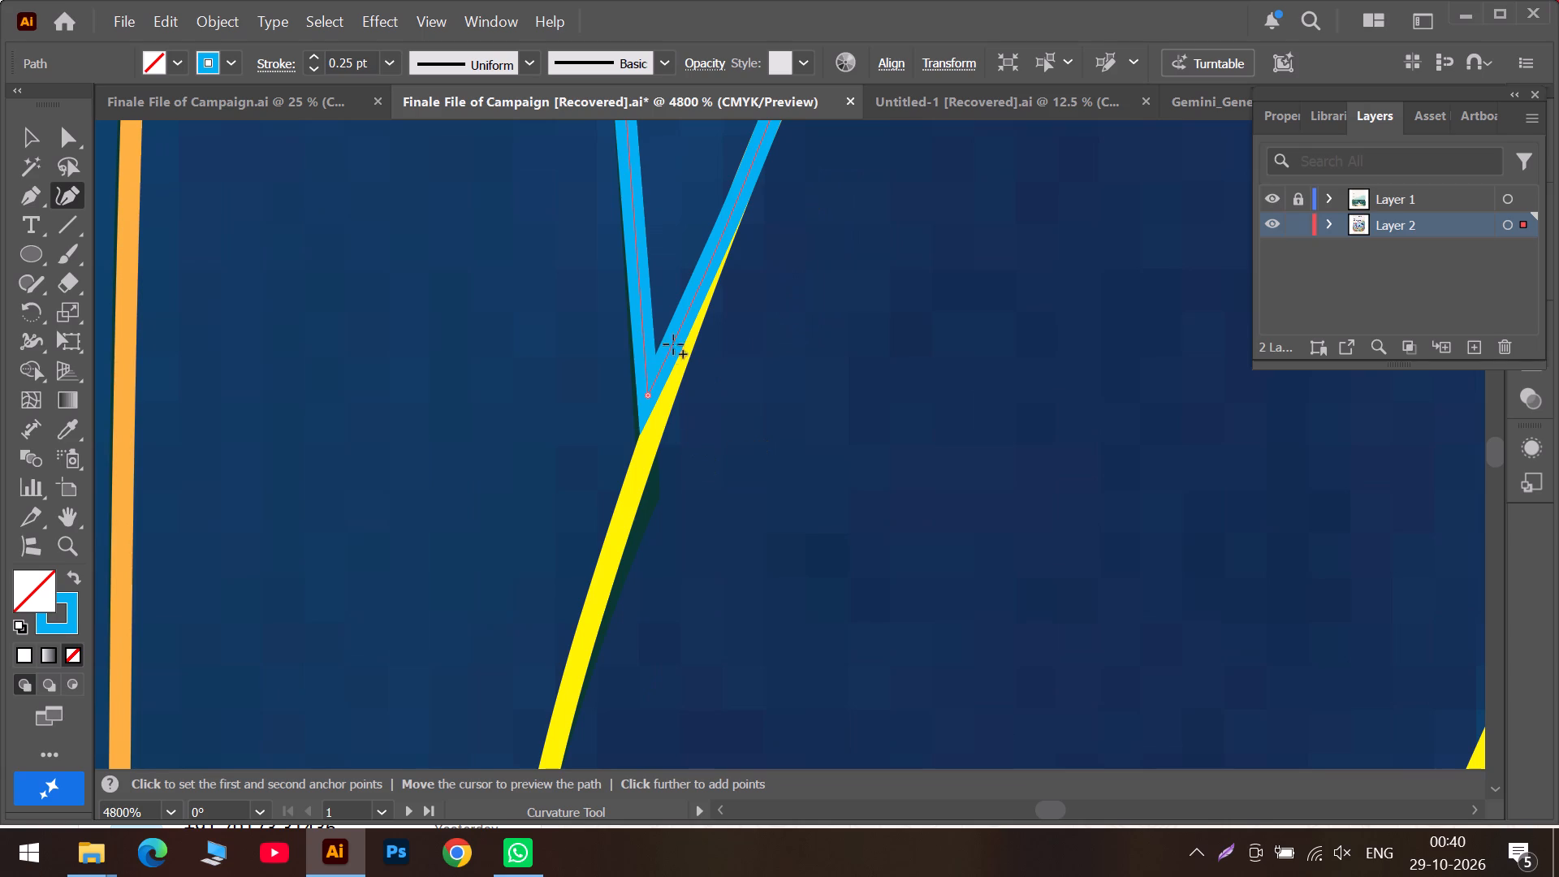
{"action": "left_click_drag", "start_coordinate": [647, 392], "coordinate": [654, 415]}
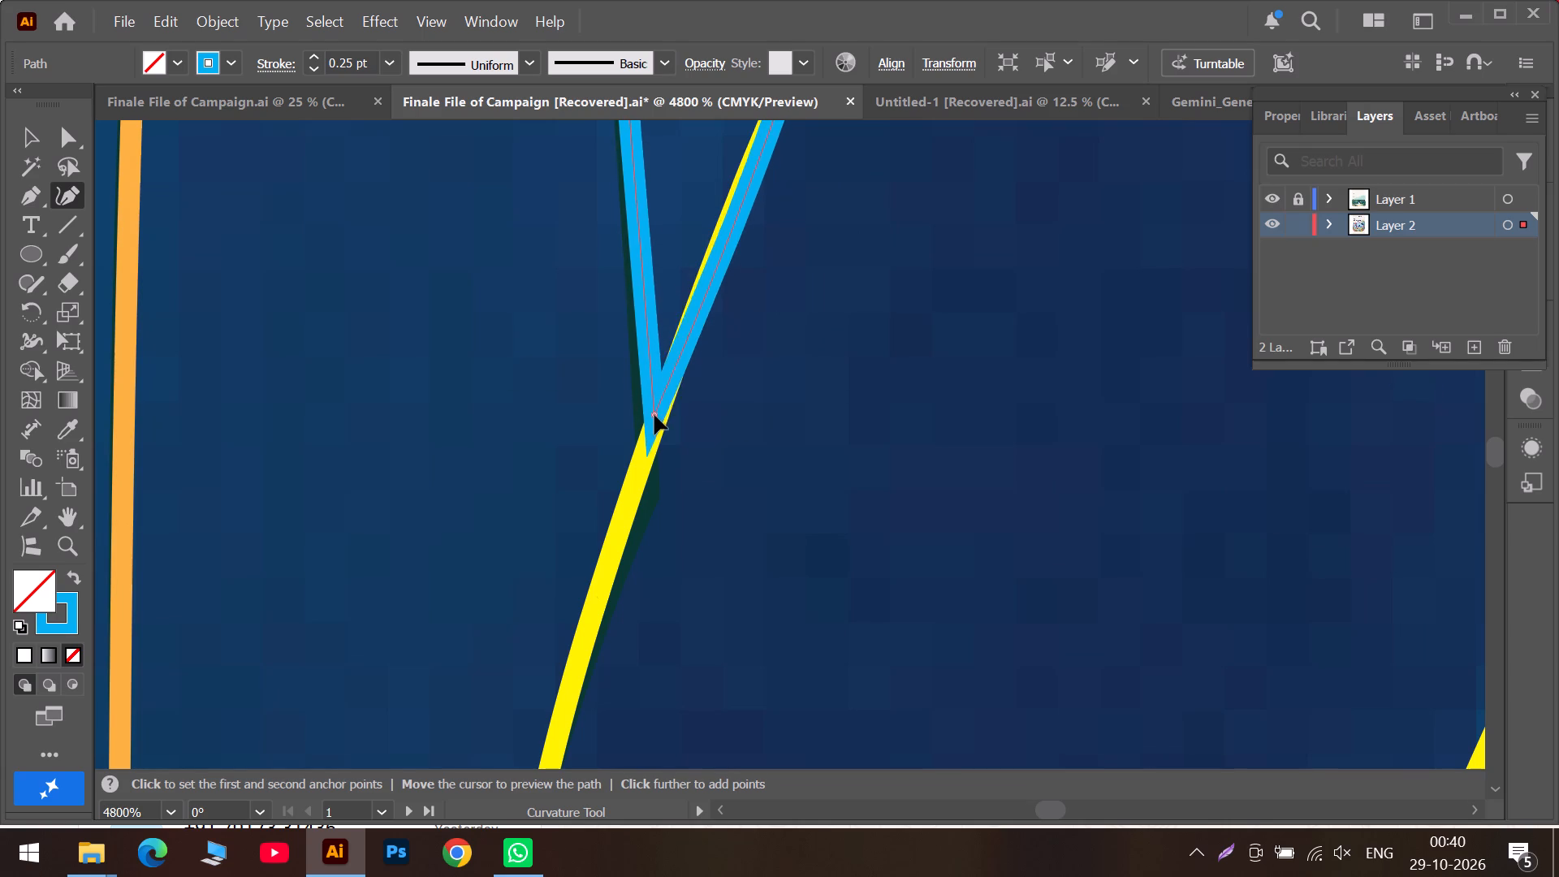
{"action": "left_click_drag", "start_coordinate": [654, 415], "coordinate": [648, 438]}
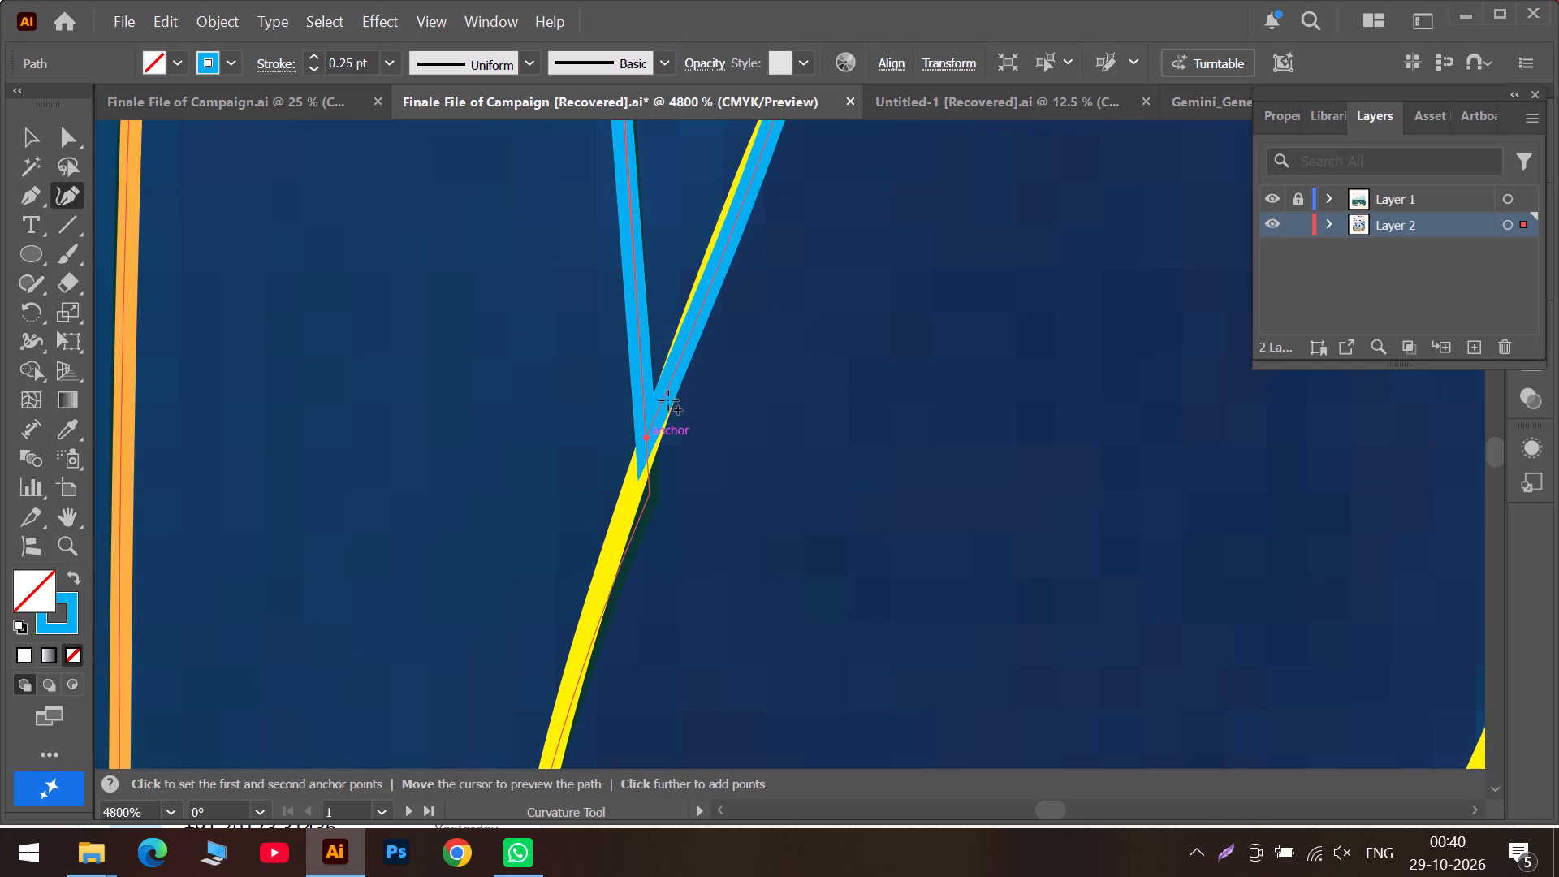
Add and adjust points along the light blue shape's lower right edge so that it follows the yellow outline.
{"action": "scroll", "coordinate": [691, 362], "scroll_direction": "up", "scroll_amount": 2}
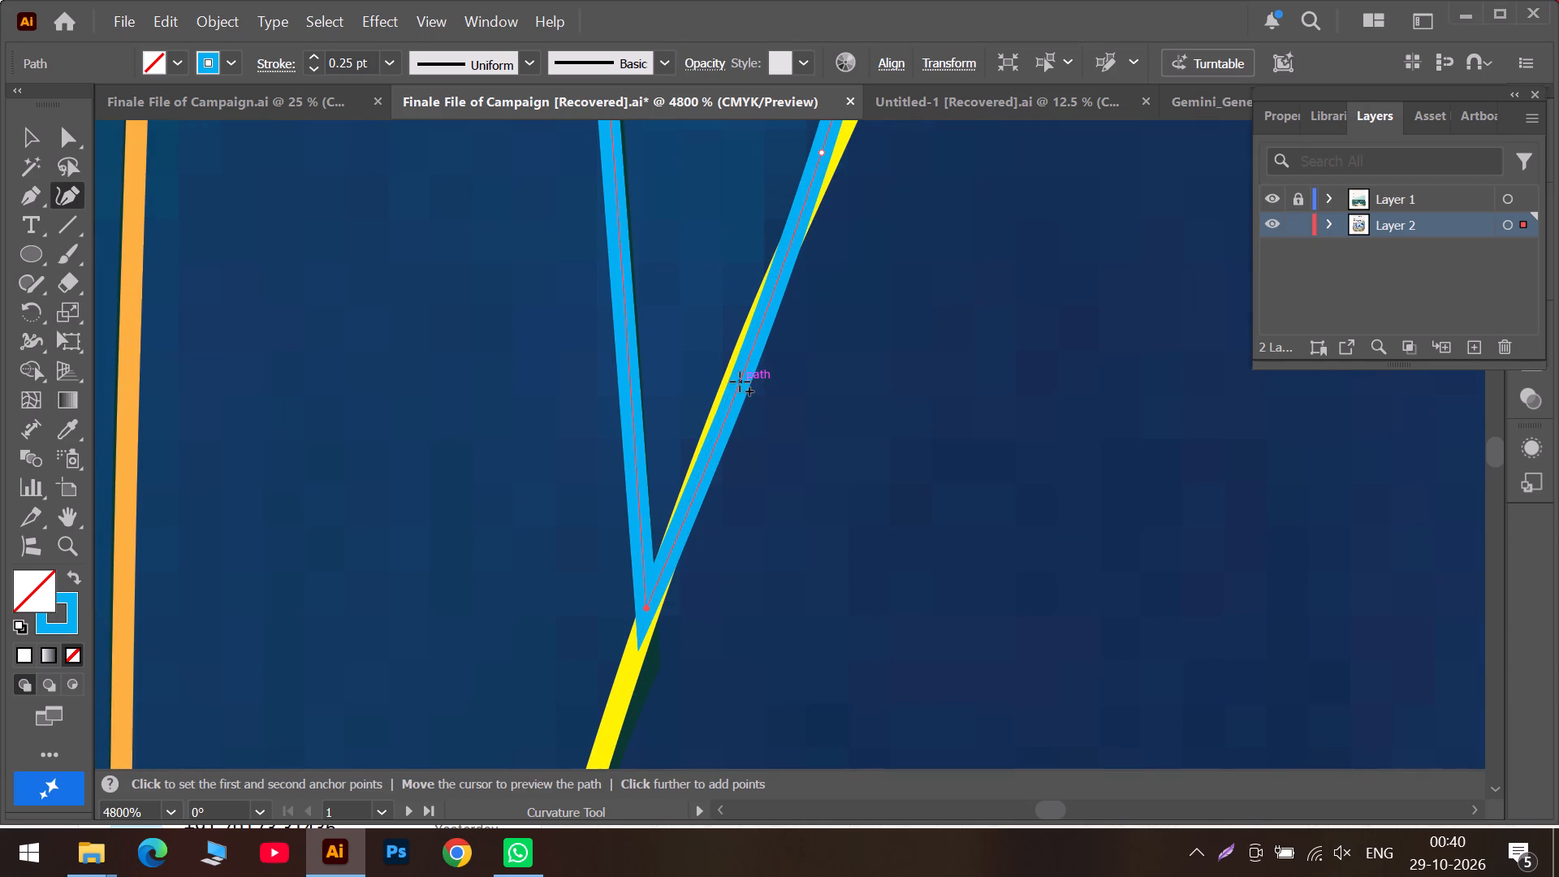
{"action": "left_click_drag", "start_coordinate": [740, 382], "coordinate": [726, 397]}
{"action": "scroll", "coordinate": [857, 350], "scroll_direction": "up", "scroll_amount": 2}
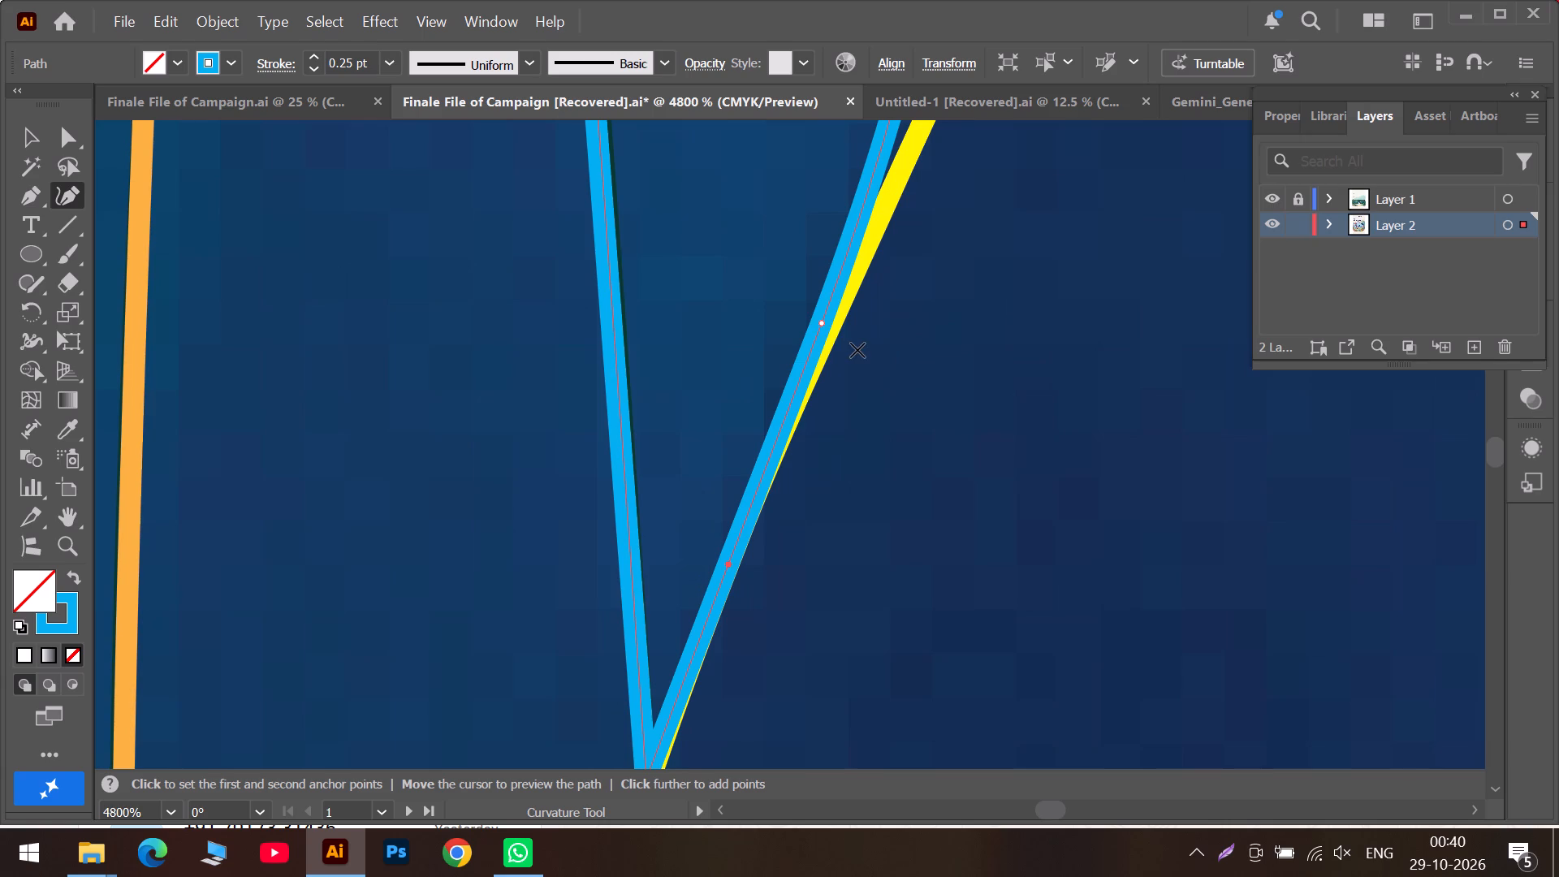
{"action": "left_click_drag", "start_coordinate": [819, 323], "coordinate": [825, 333]}
{"action": "scroll", "coordinate": [950, 322], "scroll_direction": "up", "scroll_amount": 5}
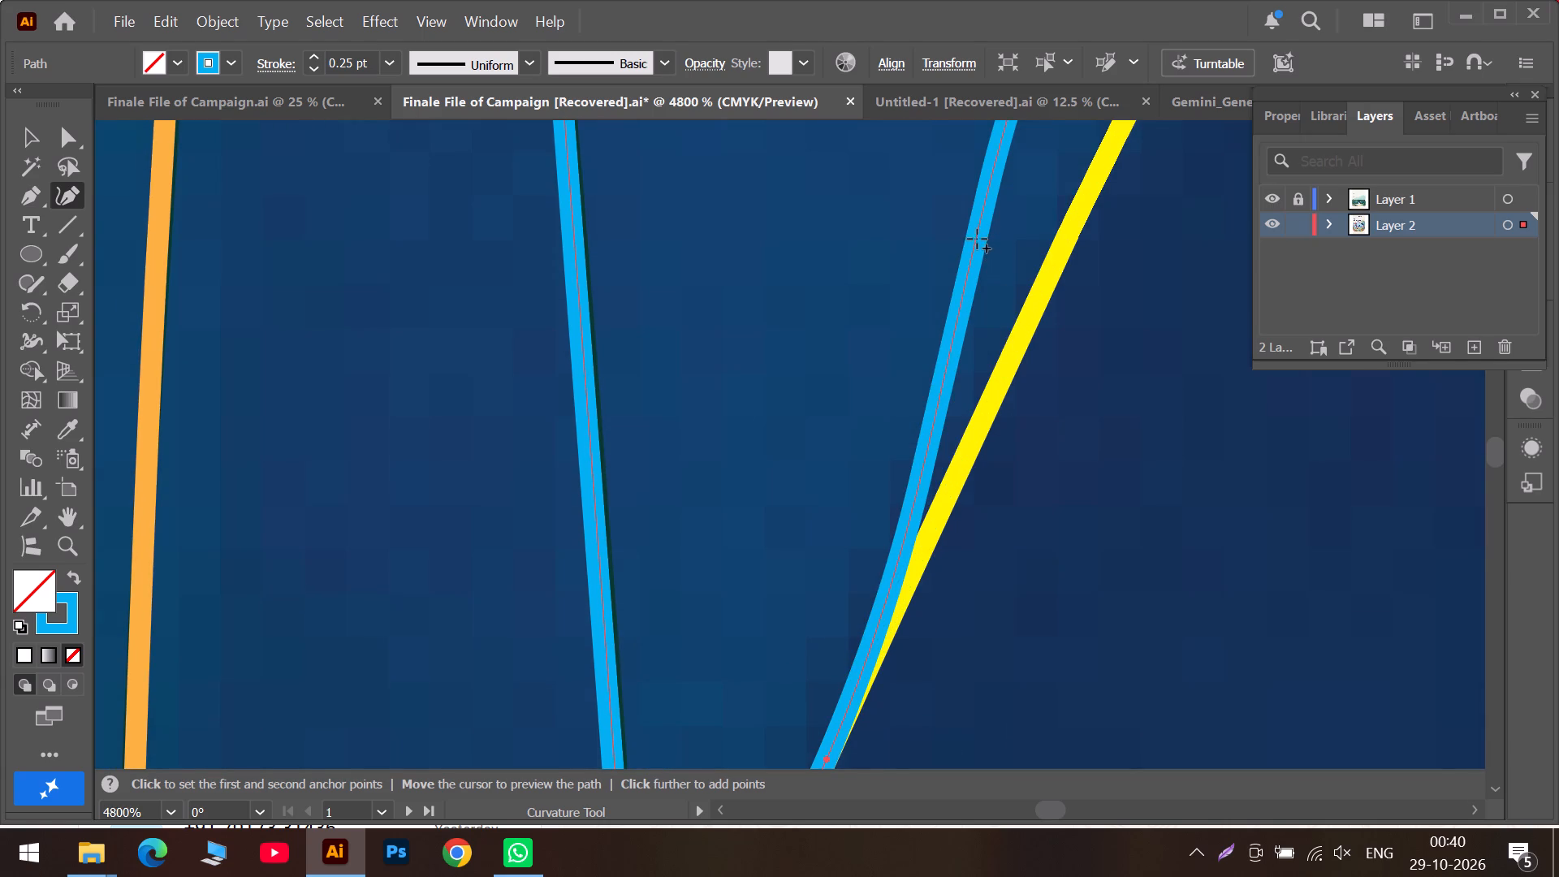
{"action": "left_click_drag", "start_coordinate": [977, 238], "coordinate": [1018, 338]}
{"action": "scroll", "coordinate": [1063, 330], "scroll_direction": "up", "scroll_amount": 4}
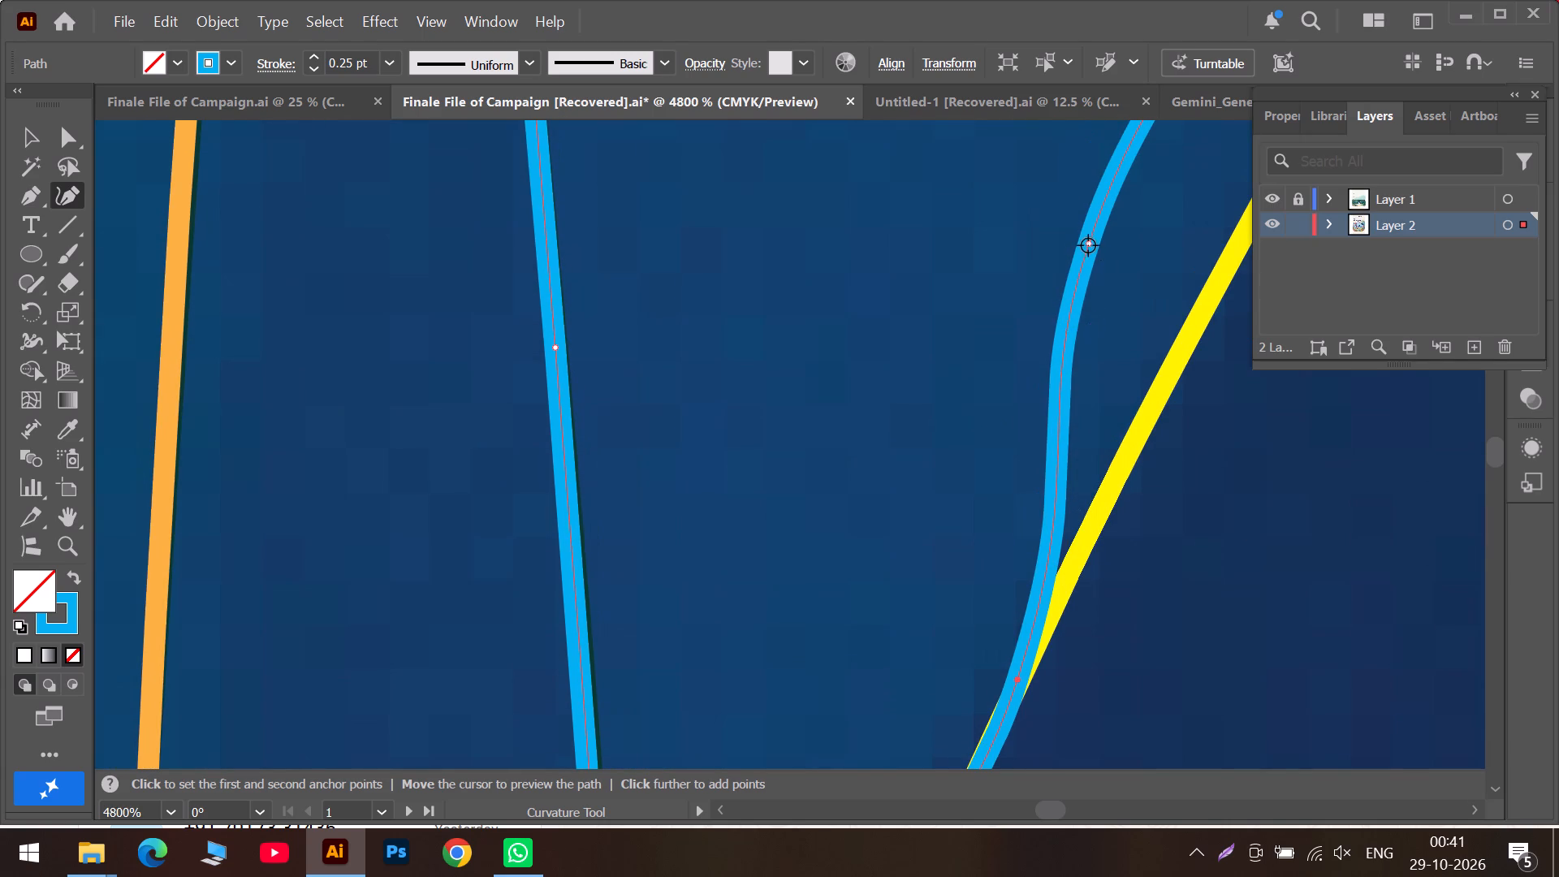
{"action": "left_click_drag", "start_coordinate": [1088, 243], "coordinate": [1168, 380]}
{"action": "scroll", "coordinate": [1072, 497], "scroll_direction": "down", "scroll_amount": 3}
{"action": "left_click", "coordinate": [1017, 424]}
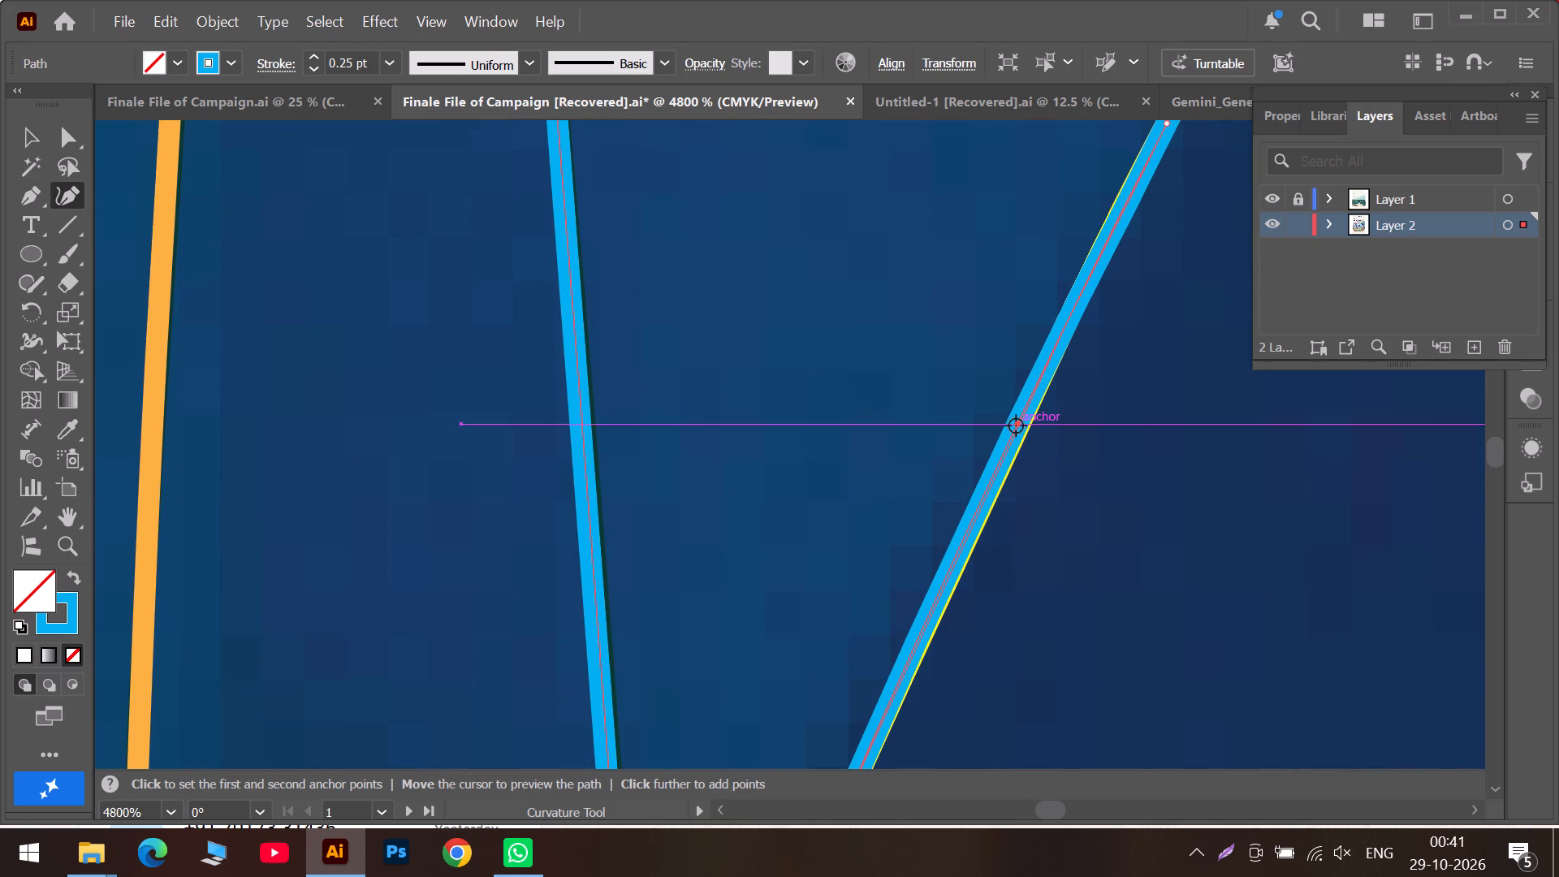
{"action": "left_click", "coordinate": [1016, 426]}
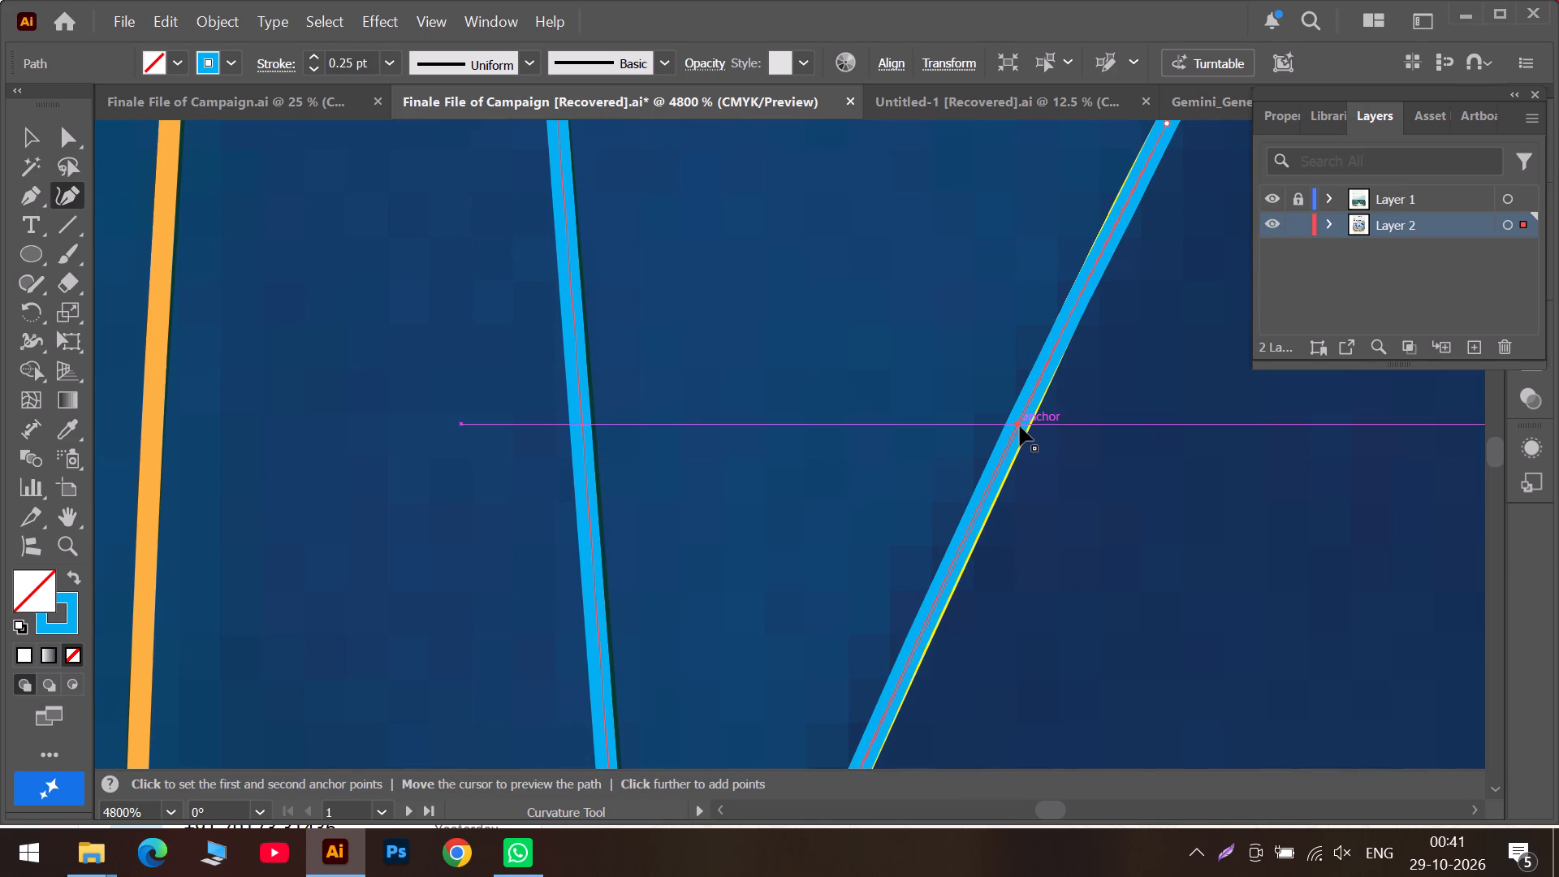
{"action": "key", "text": "ctrl+z"}
{"action": "left_click", "coordinate": [1021, 426]}
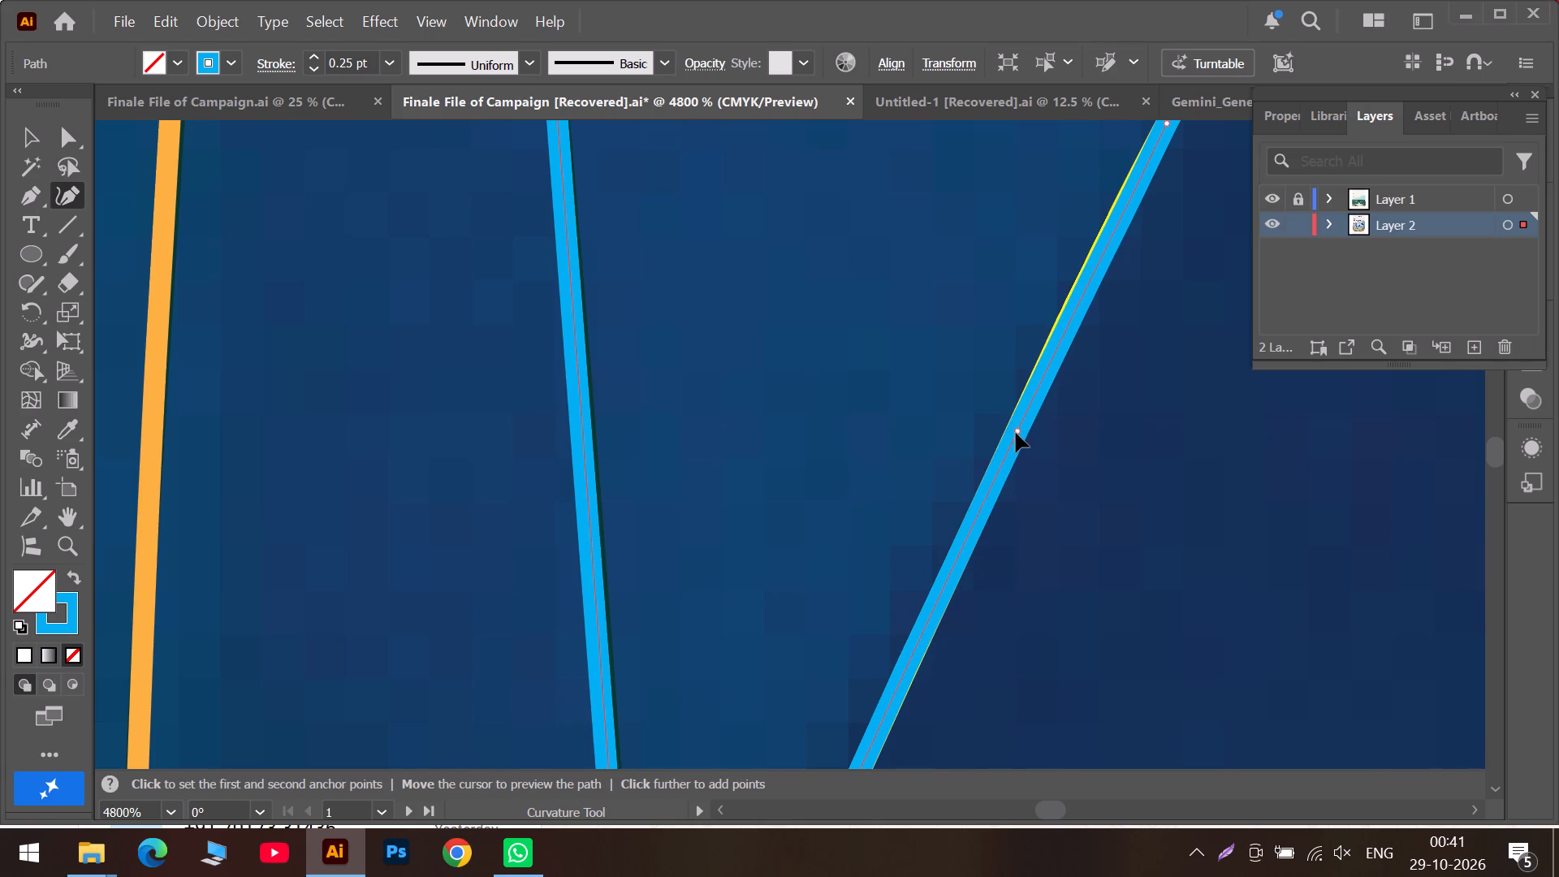
Move the light blue shape's right corner to the point where the orange lines meet the yellow outline.
{"action": "left_click", "coordinate": [1087, 812]}
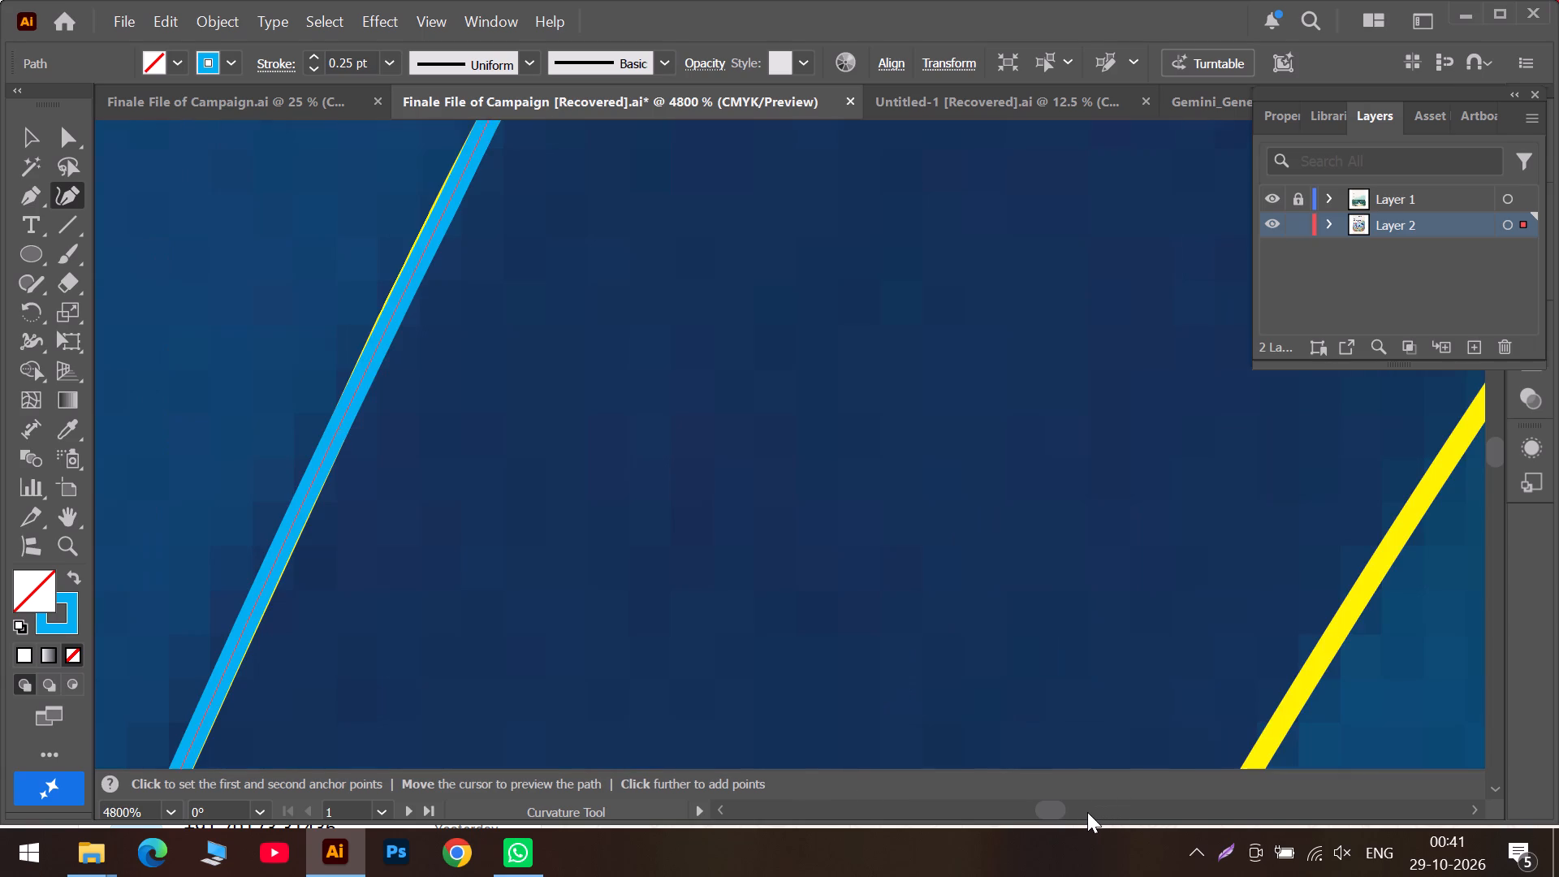
{"action": "scroll", "coordinate": [665, 363], "scroll_direction": "up", "scroll_amount": 5}
{"action": "scroll", "coordinate": [628, 301], "scroll_direction": "up", "scroll_amount": 6}
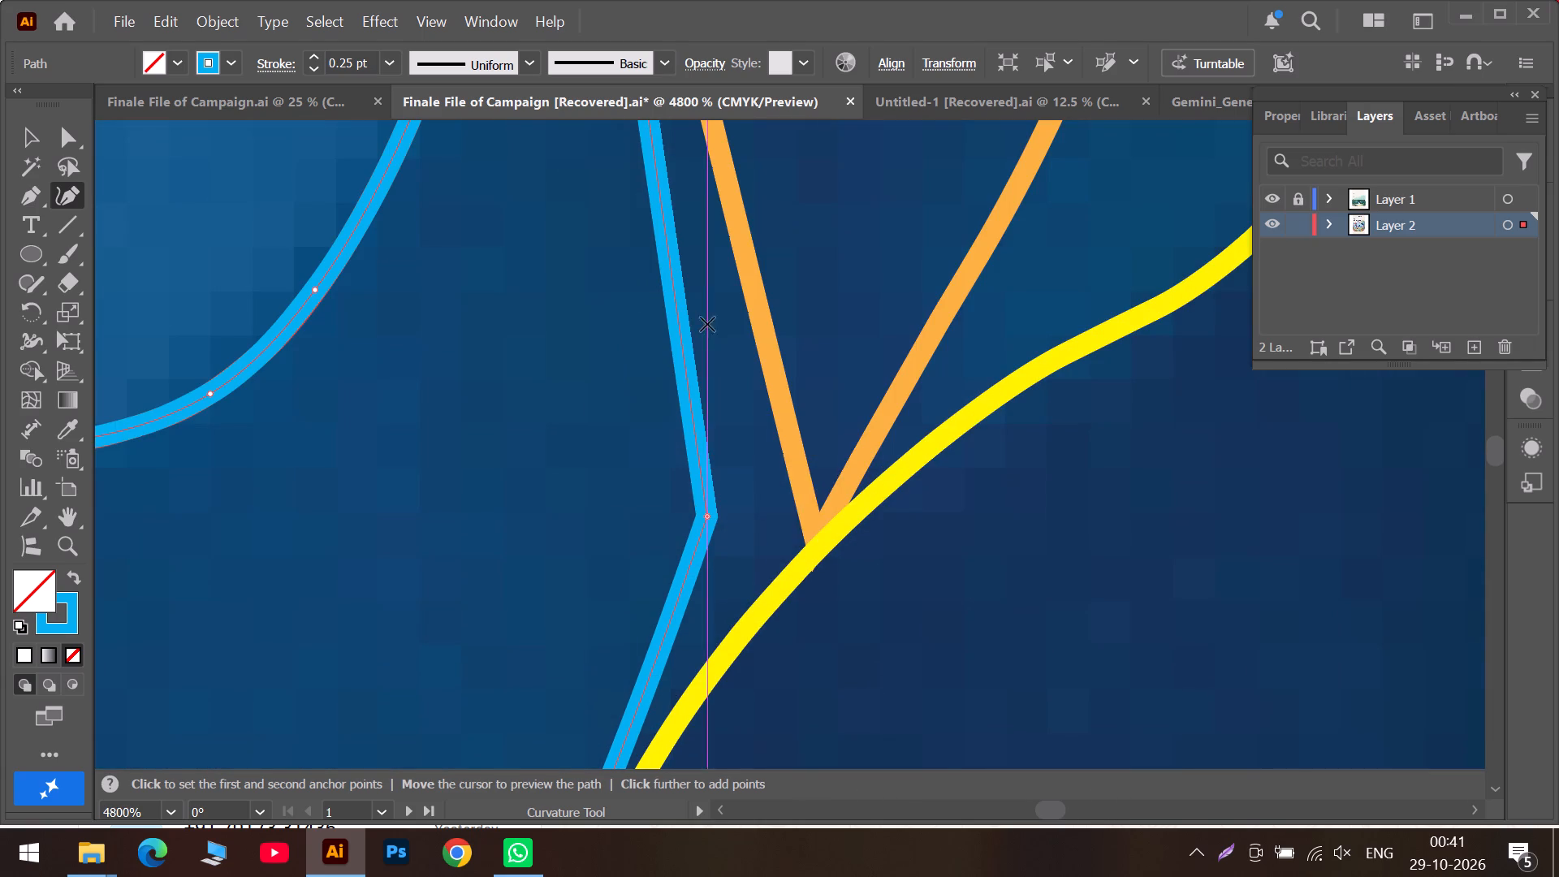
{"action": "left_click_drag", "start_coordinate": [708, 516], "coordinate": [819, 544]}
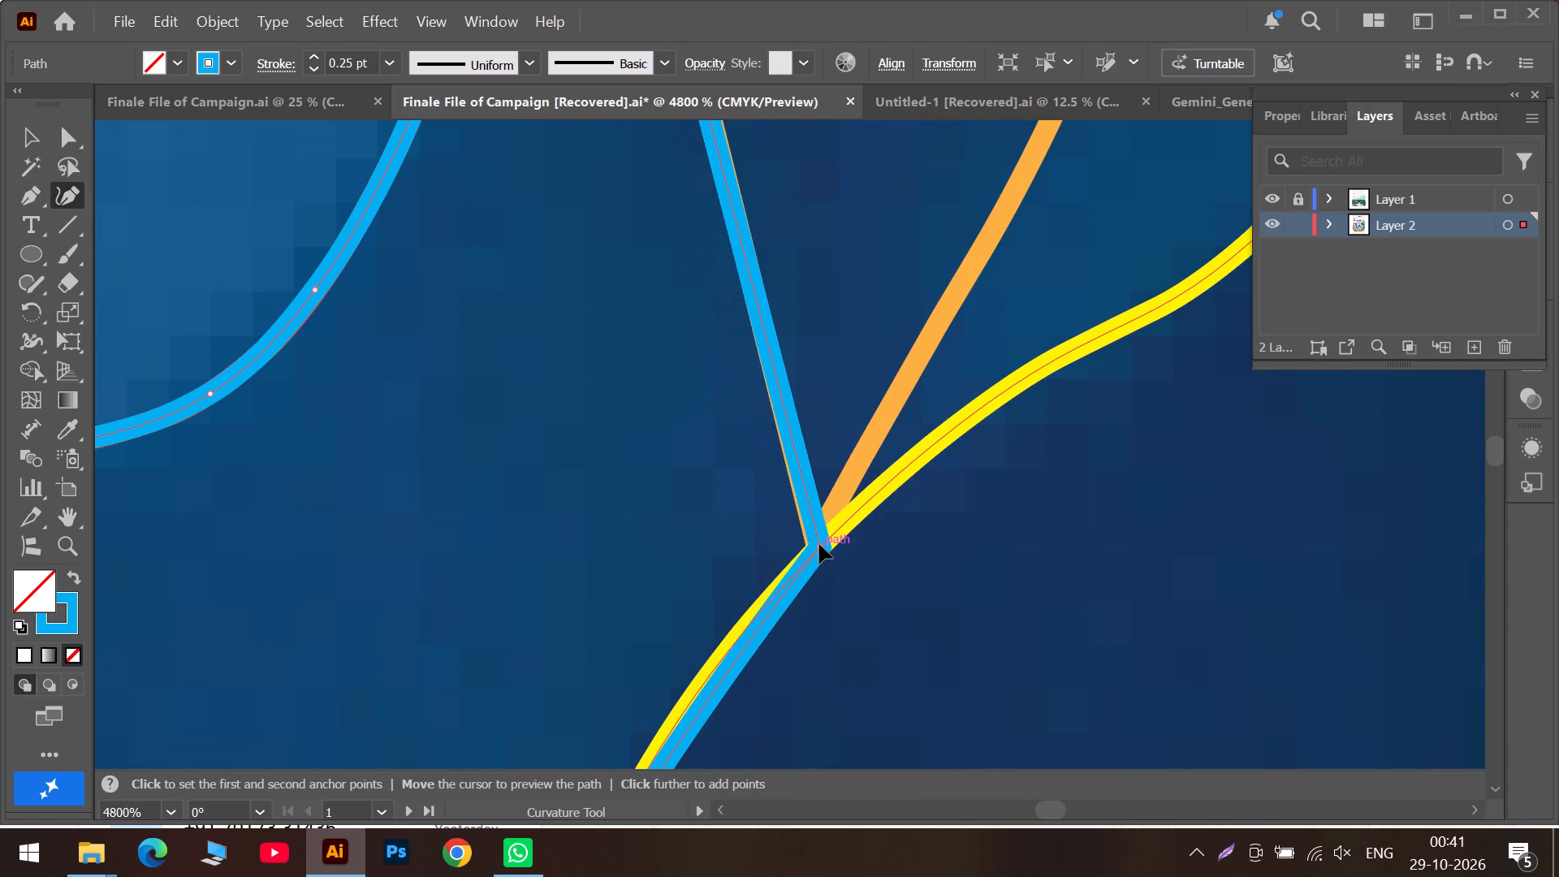
{"action": "left_click_drag", "start_coordinate": [819, 544], "coordinate": [817, 546]}
Add a point to align the light blue shape's upper right edge with the orange line, and nudge its top corner up.
{"action": "scroll", "coordinate": [714, 356], "scroll_direction": "up", "scroll_amount": 5}
{"action": "scroll", "coordinate": [606, 304], "scroll_direction": "up", "scroll_amount": 5}
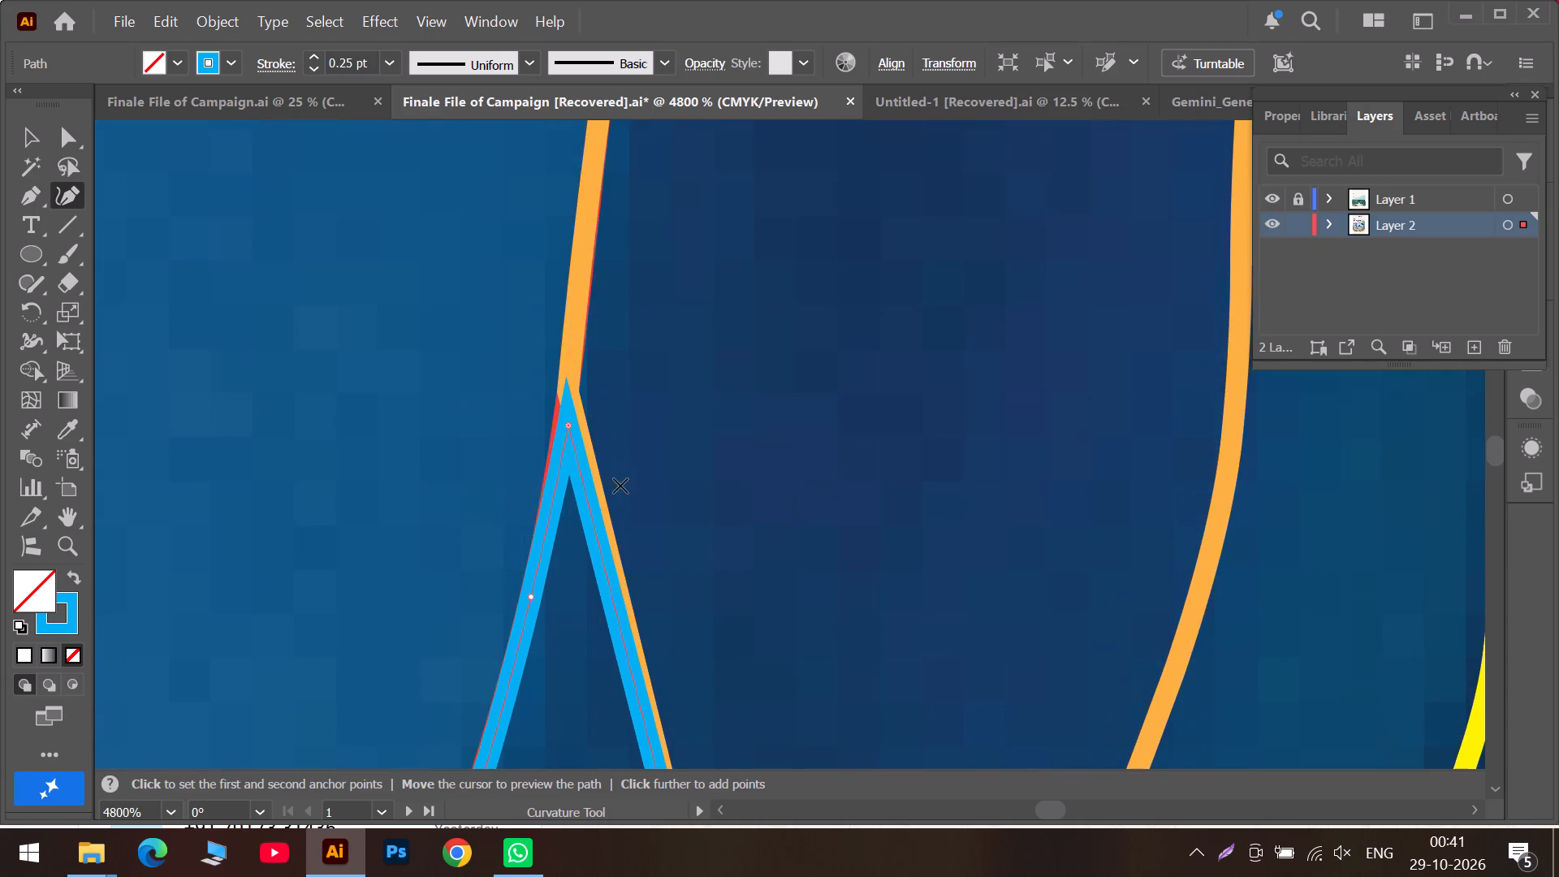
{"action": "scroll", "coordinate": [620, 487], "scroll_direction": "down", "scroll_amount": 3}
{"action": "left_click_drag", "start_coordinate": [646, 472], "coordinate": [648, 461]}
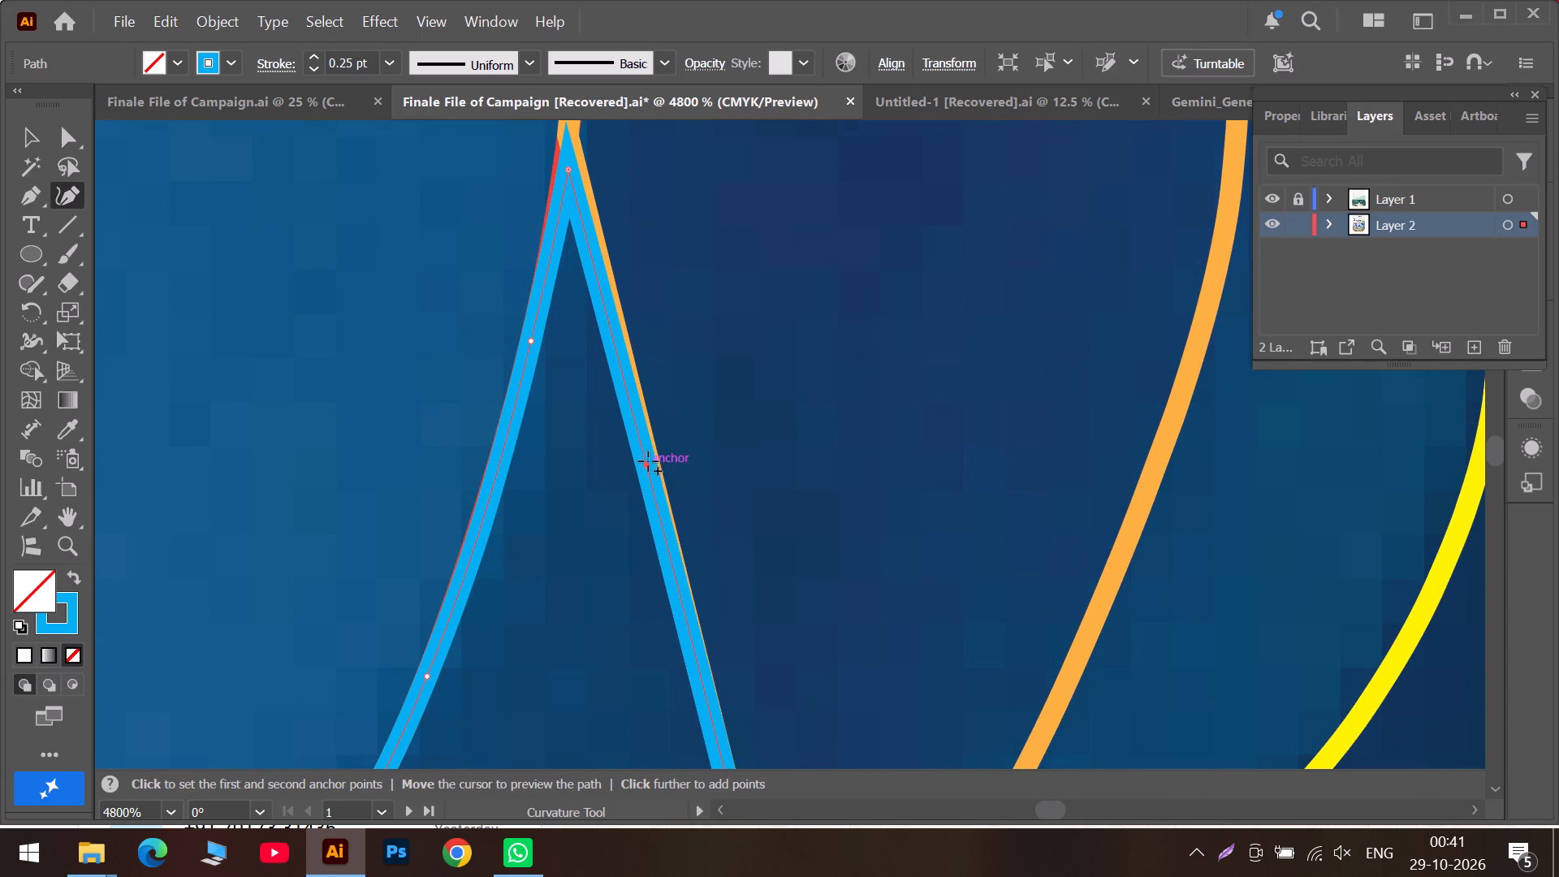
{"action": "left_click_drag", "start_coordinate": [648, 461], "coordinate": [649, 455]}
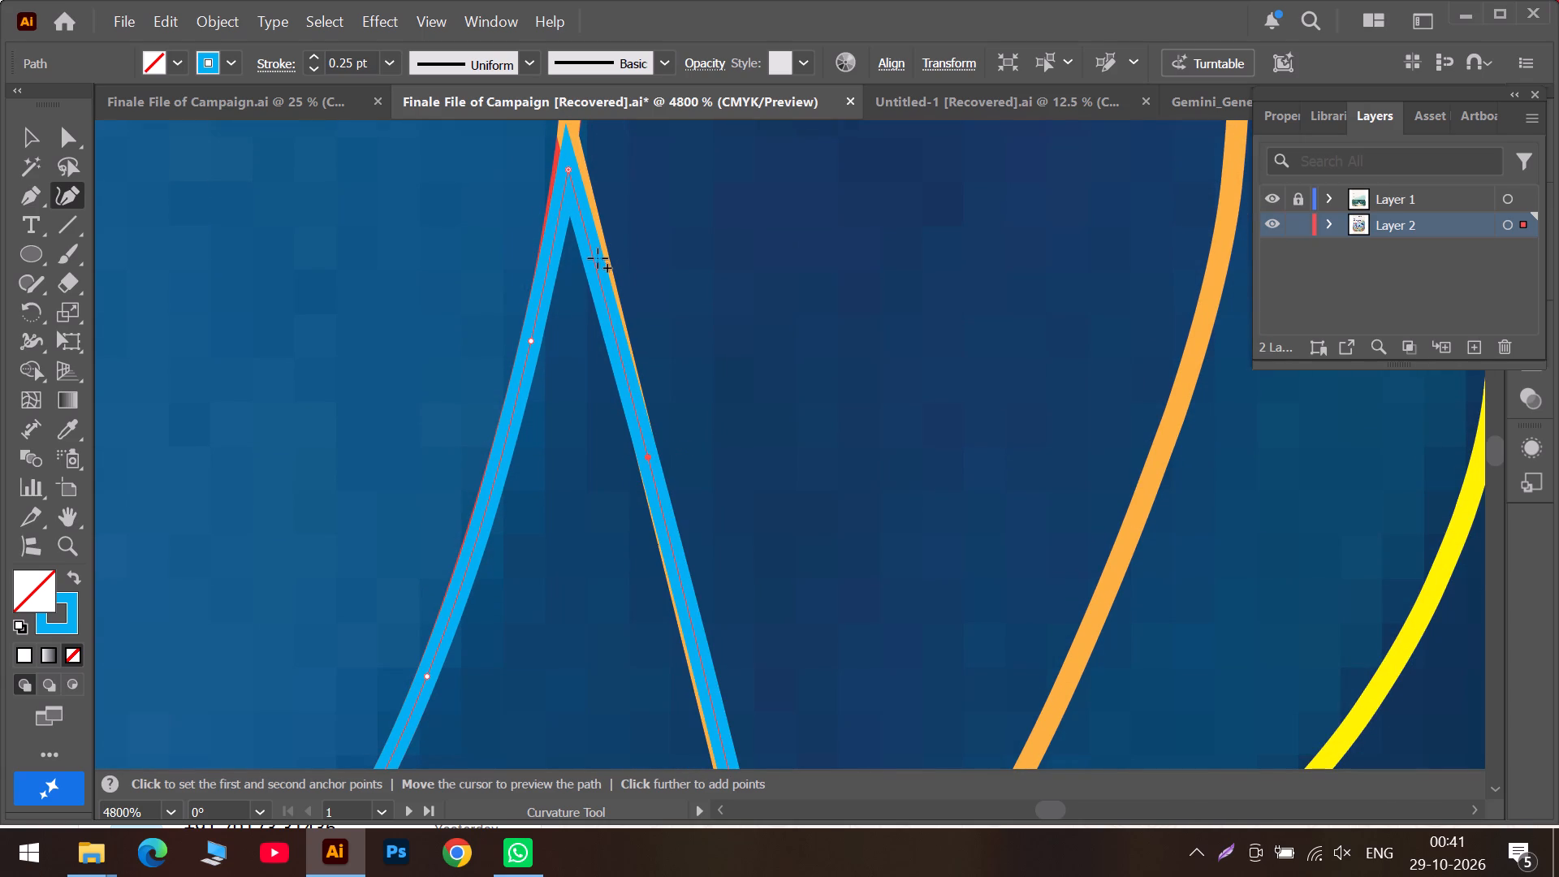
{"action": "left_click_drag", "start_coordinate": [598, 258], "coordinate": [598, 248]}
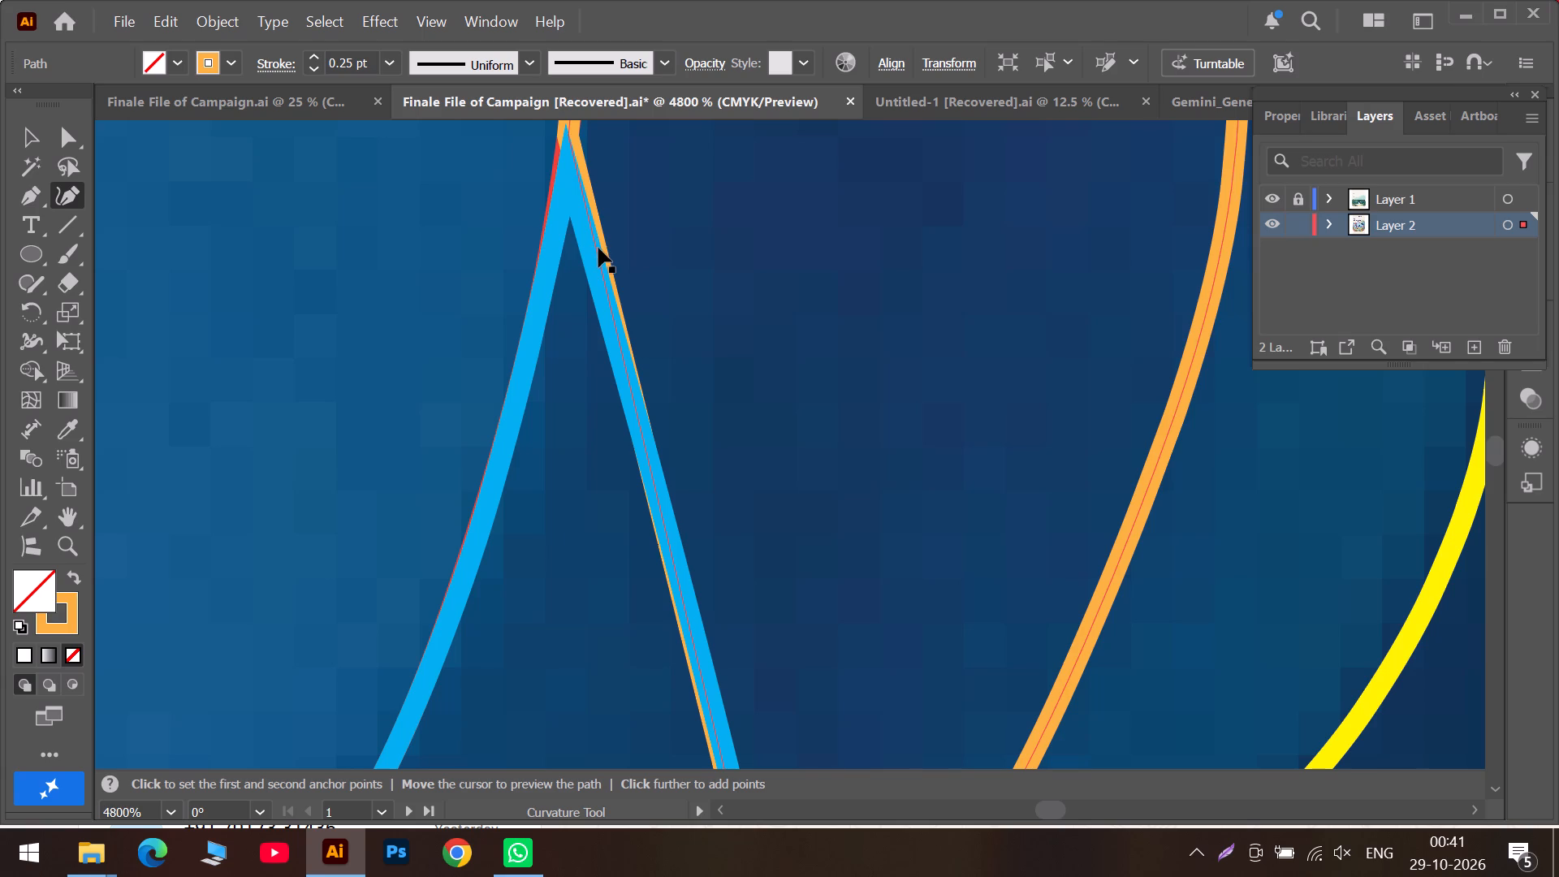
{"action": "key", "text": "ctrl+z"}
{"action": "left_click_drag", "start_coordinate": [572, 171], "coordinate": [572, 156]}
Add points on the light blue shape's edge just below its right corner and bend it onto the yellow outline.
{"action": "scroll", "coordinate": [628, 298], "scroll_direction": "down", "scroll_amount": 6}
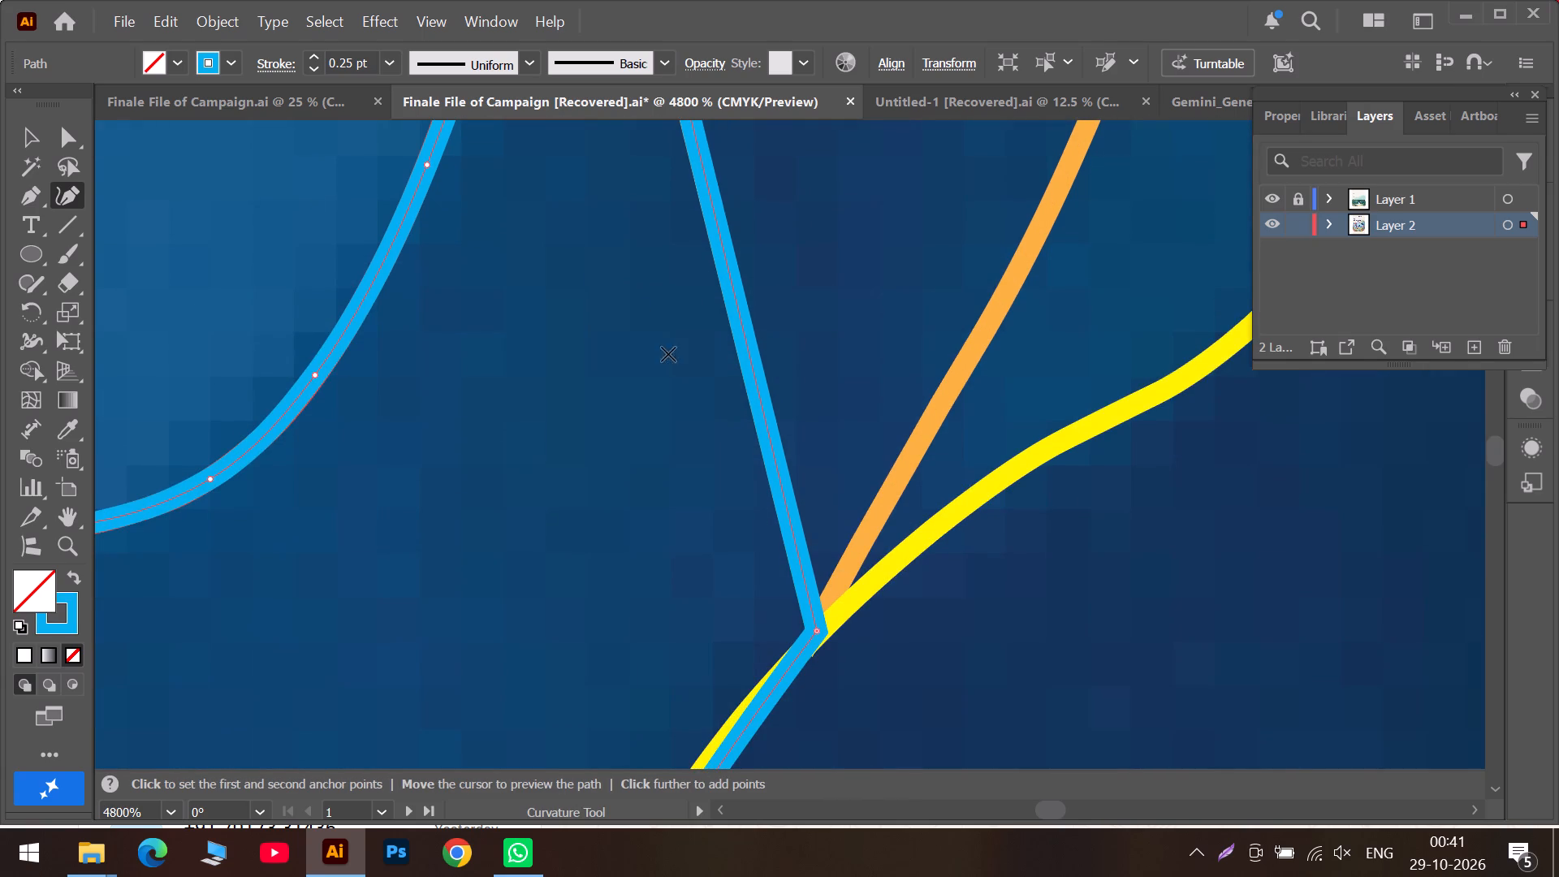
{"action": "scroll", "coordinate": [684, 382], "scroll_direction": "down", "scroll_amount": 3}
{"action": "left_click_drag", "start_coordinate": [687, 559], "coordinate": [688, 536]}
{"action": "scroll", "coordinate": [683, 542], "scroll_direction": "down", "scroll_amount": 3}
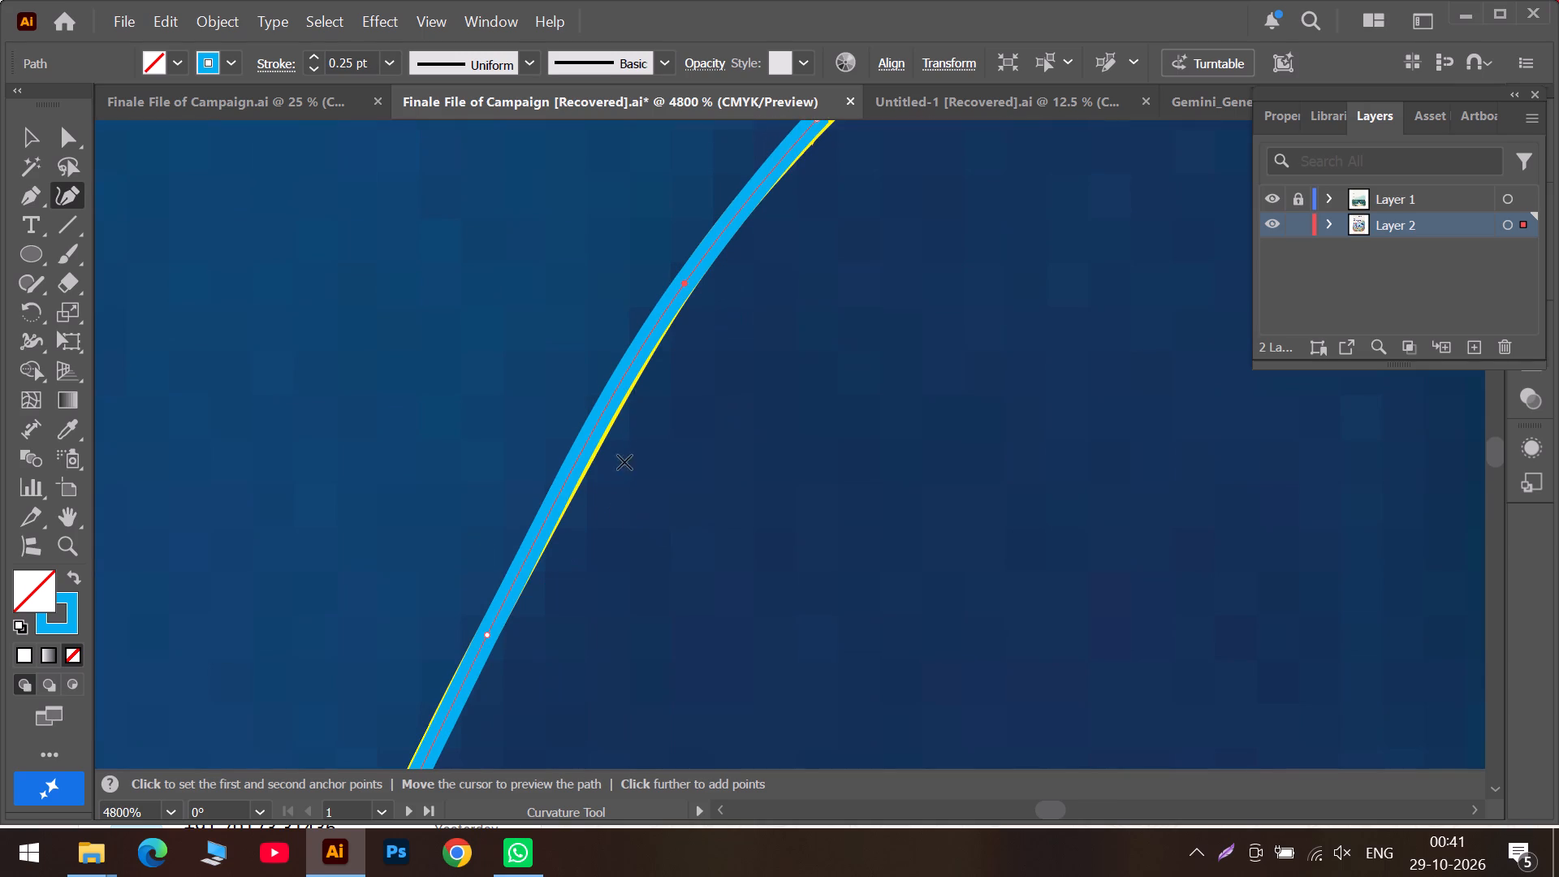
{"action": "left_click_drag", "start_coordinate": [607, 404], "coordinate": [608, 416]}
Save the document.
{"action": "scroll", "coordinate": [615, 434], "scroll_direction": "down", "scroll_amount": 4, "text": "alt"}
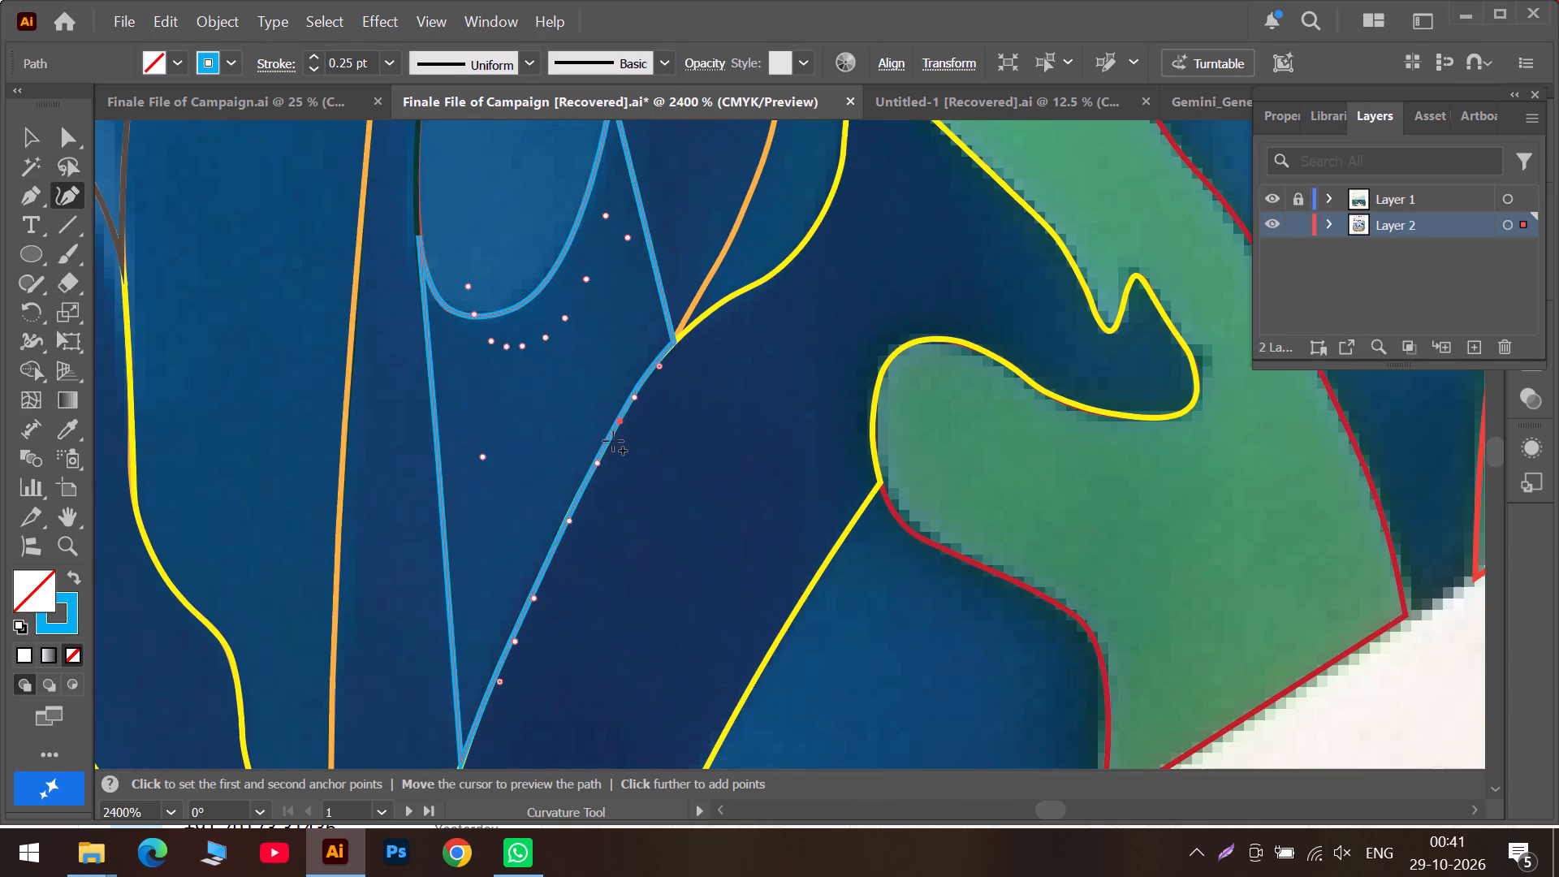
{"action": "scroll", "coordinate": [612, 443], "scroll_direction": "down", "scroll_amount": 2}
{"action": "scroll", "coordinate": [612, 443], "scroll_direction": "down", "scroll_amount": 2, "text": "alt"}
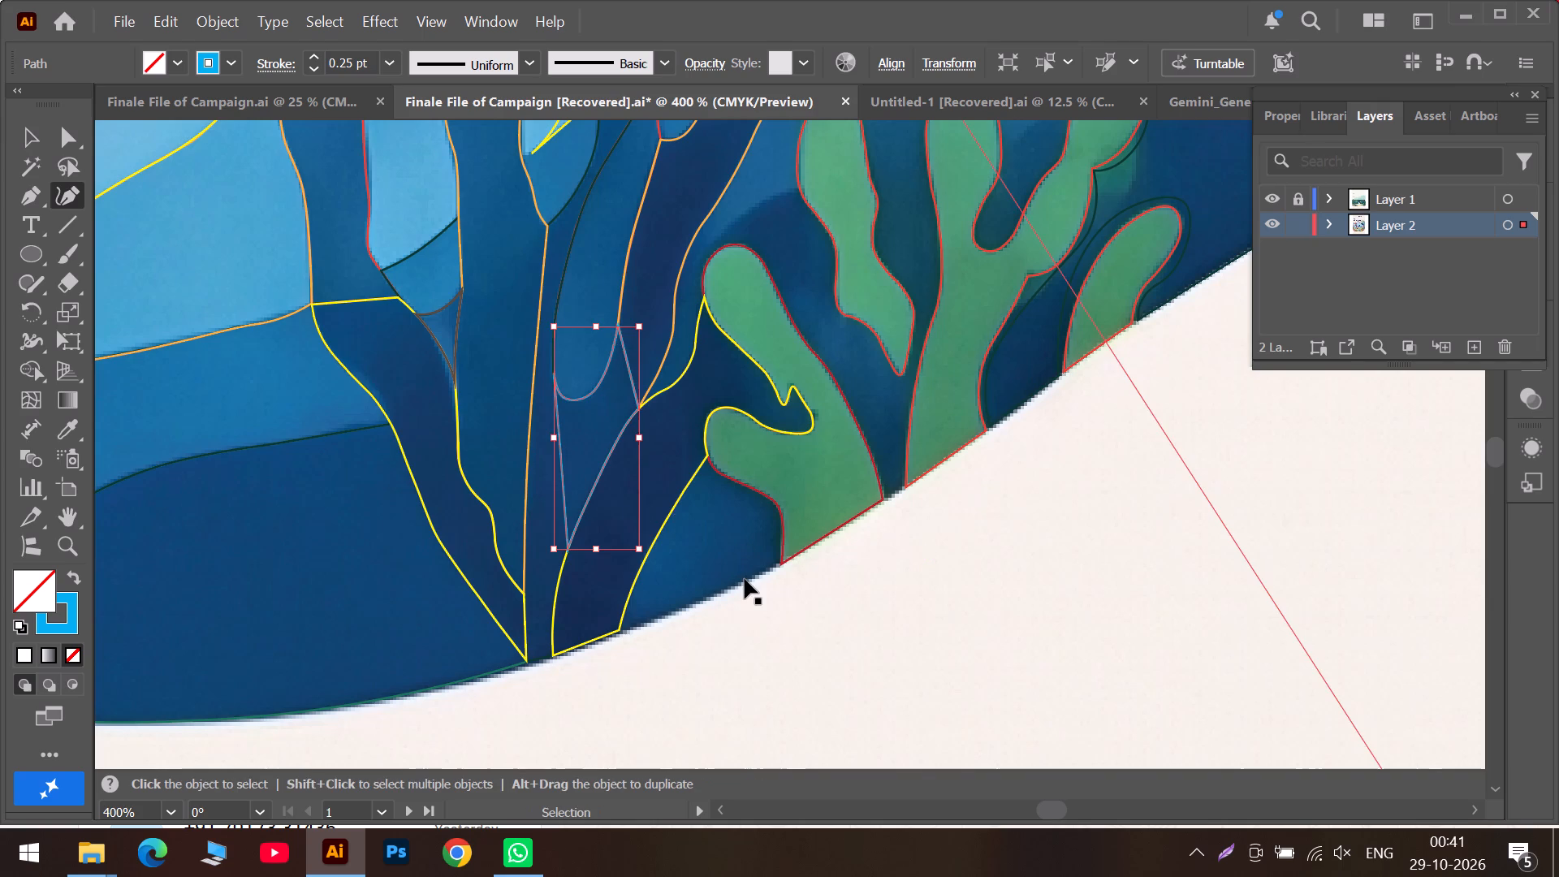
{"action": "key", "text": "ctrl+s"}
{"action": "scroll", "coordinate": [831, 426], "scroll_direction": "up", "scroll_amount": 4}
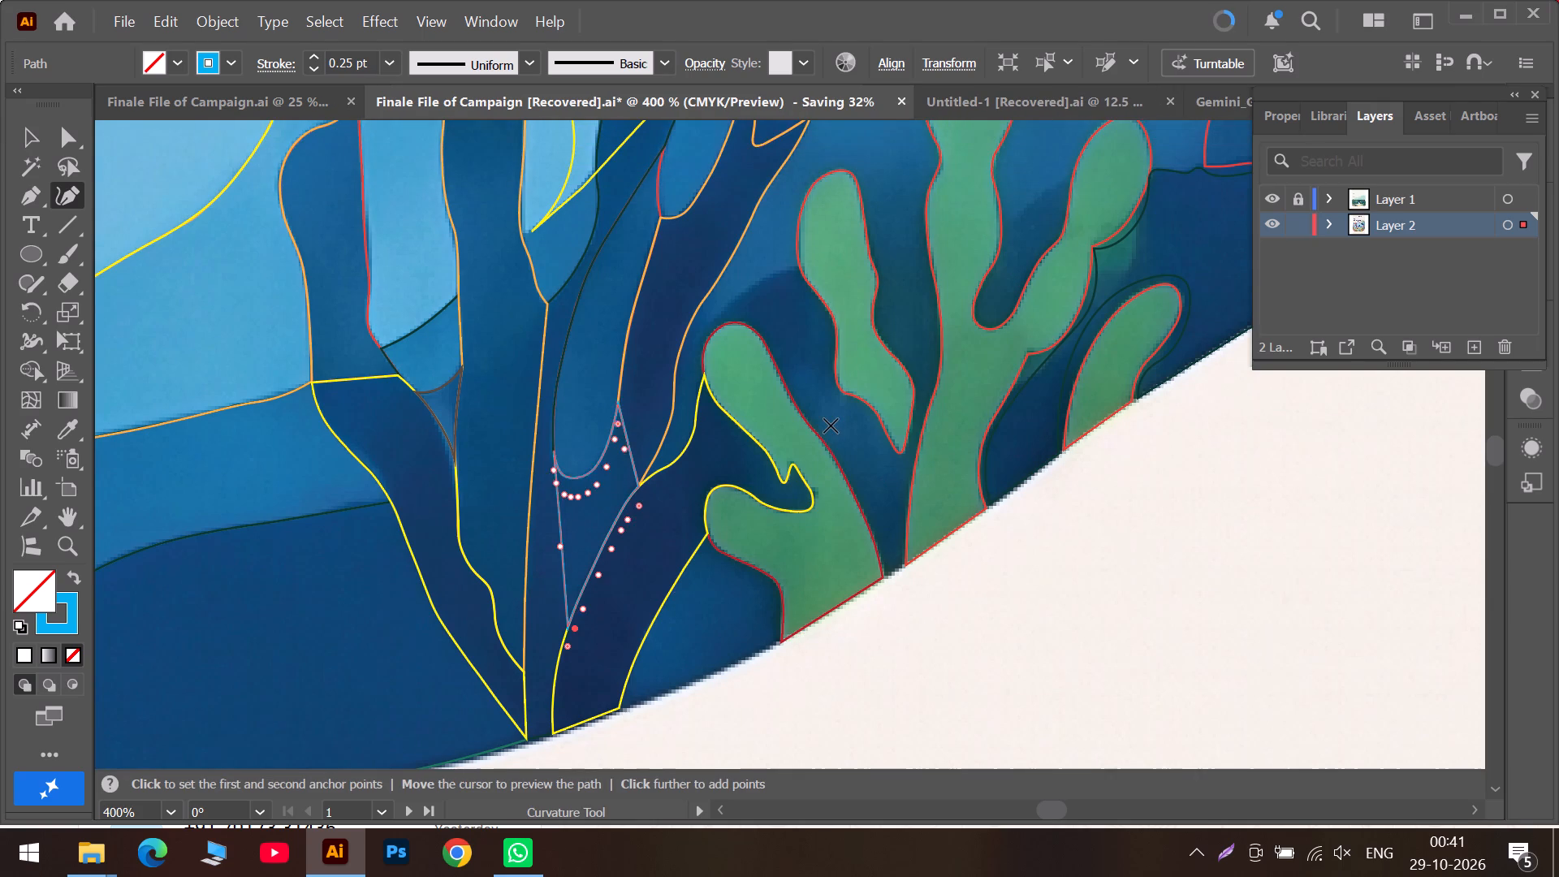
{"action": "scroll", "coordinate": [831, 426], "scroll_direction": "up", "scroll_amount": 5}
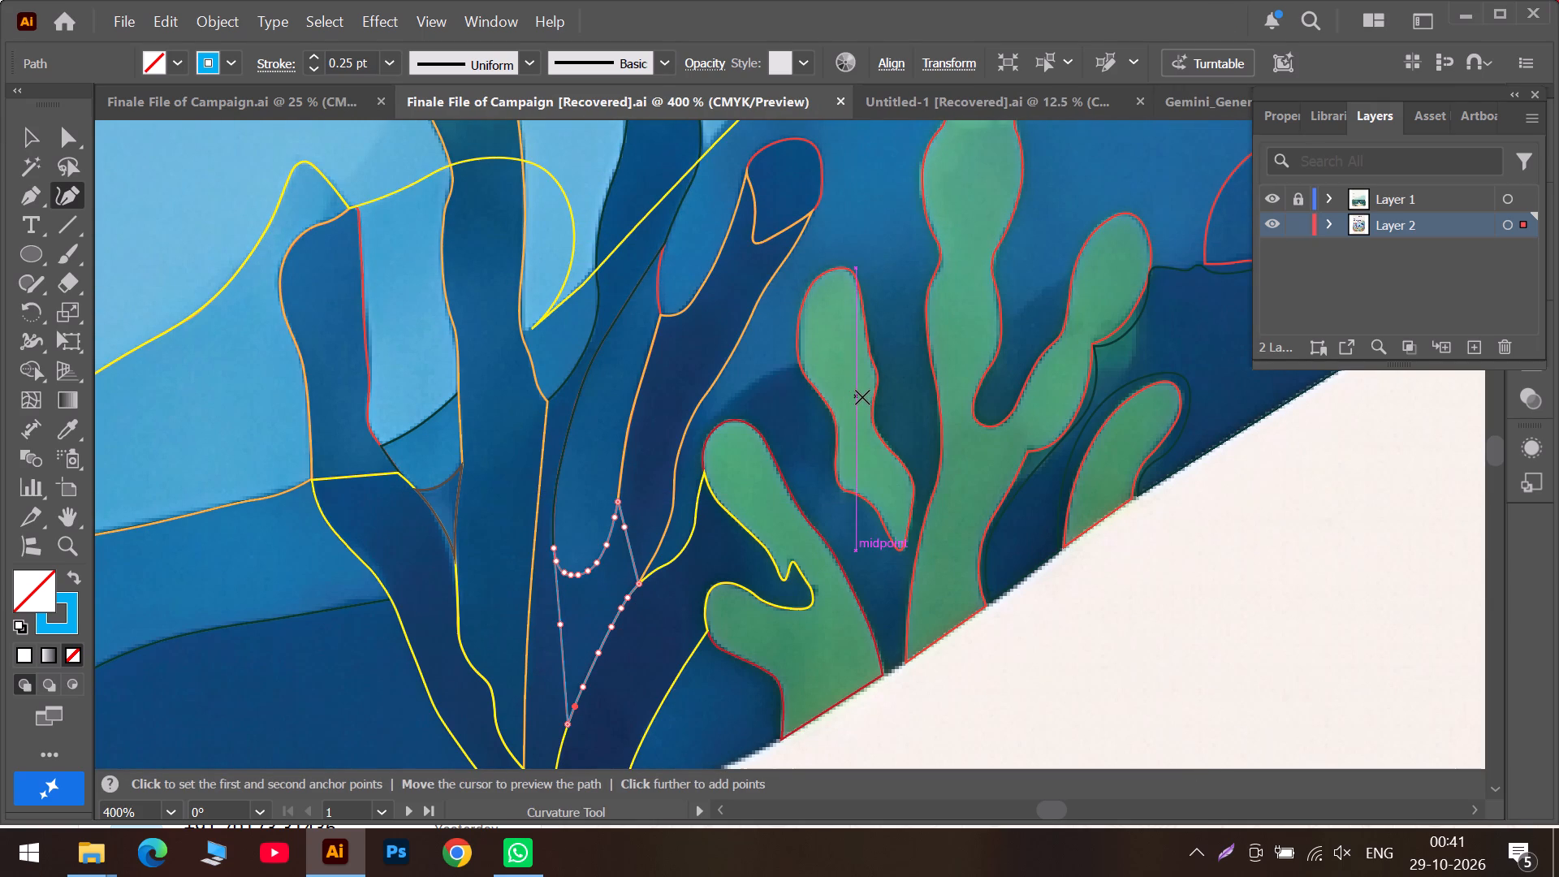
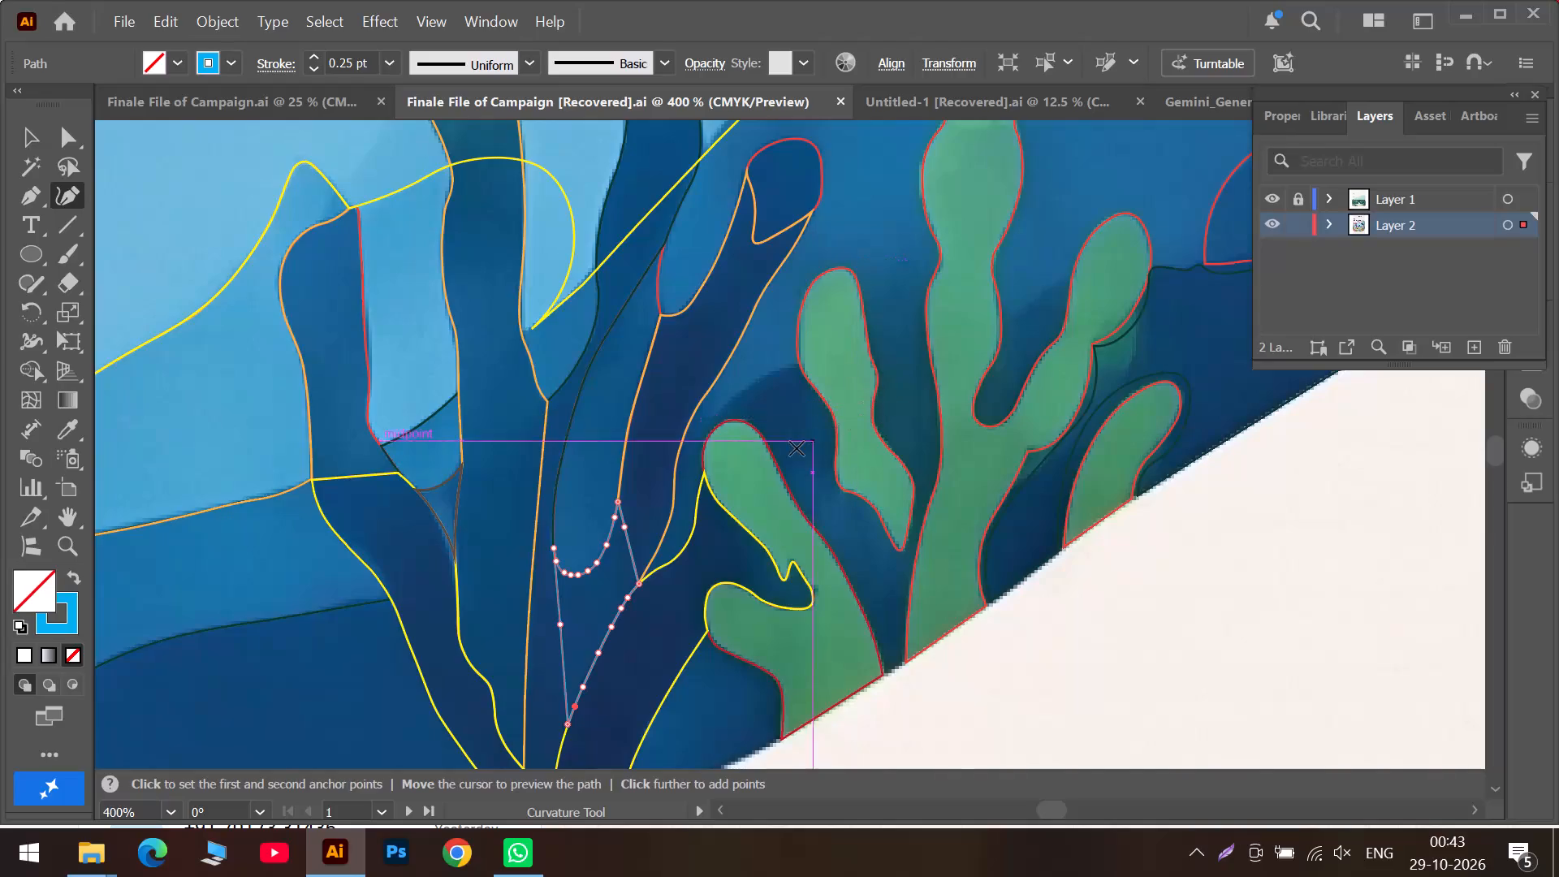
Examine the outlines around the green seaweed and the dark shadow shape next to it.
{"action": "scroll", "coordinate": [767, 490], "scroll_direction": "down", "scroll_amount": 3}
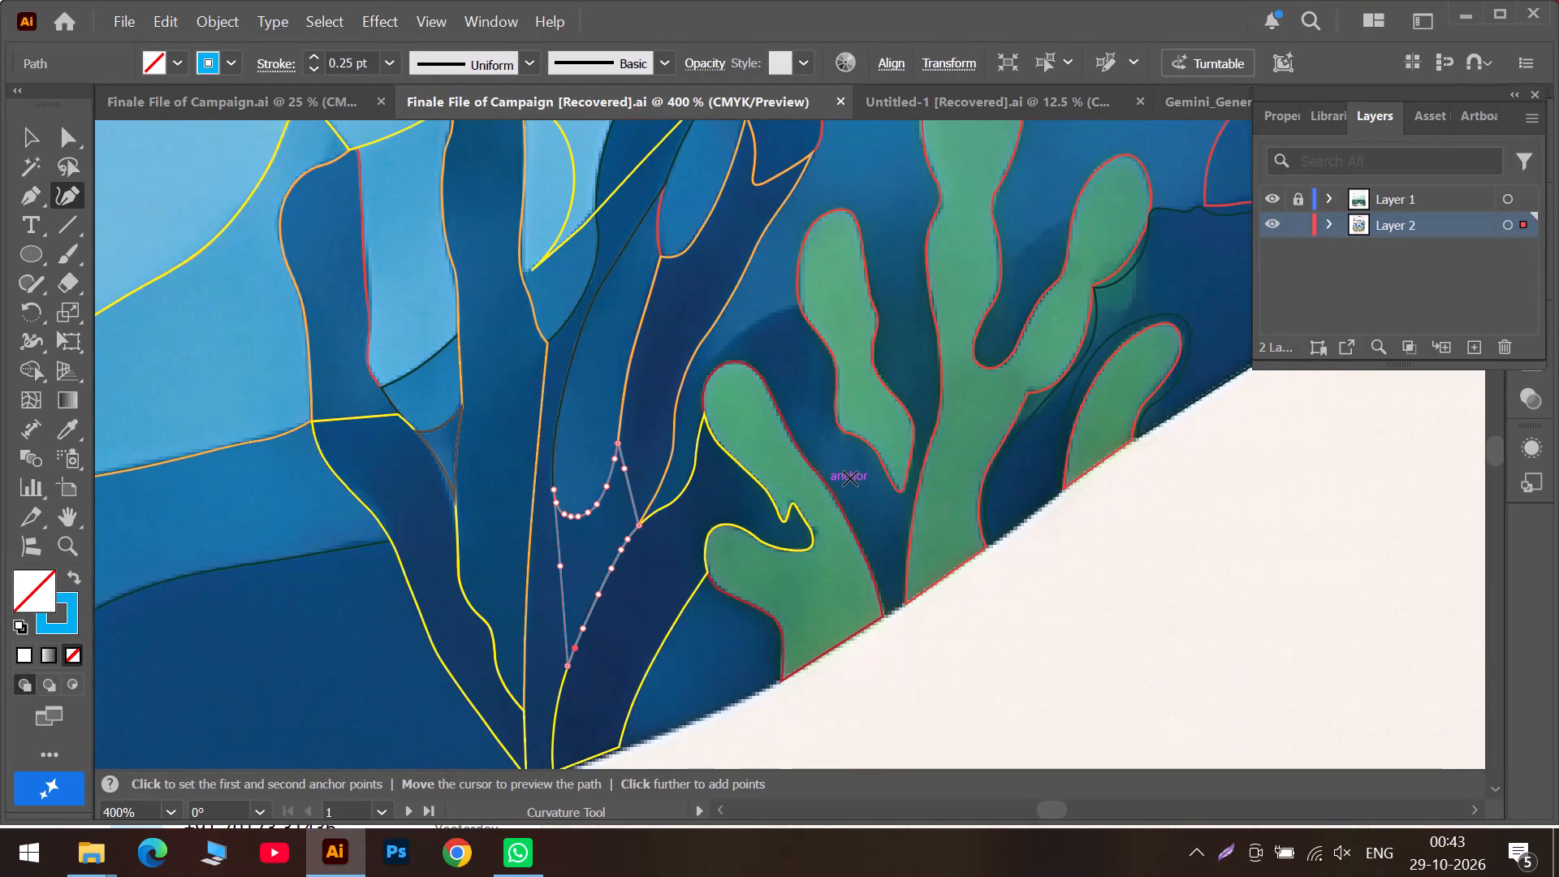
{"action": "scroll", "coordinate": [850, 478], "scroll_direction": "down", "scroll_amount": 2, "text": "alt"}
{"action": "scroll", "coordinate": [1060, 421], "scroll_direction": "up", "scroll_amount": 3}
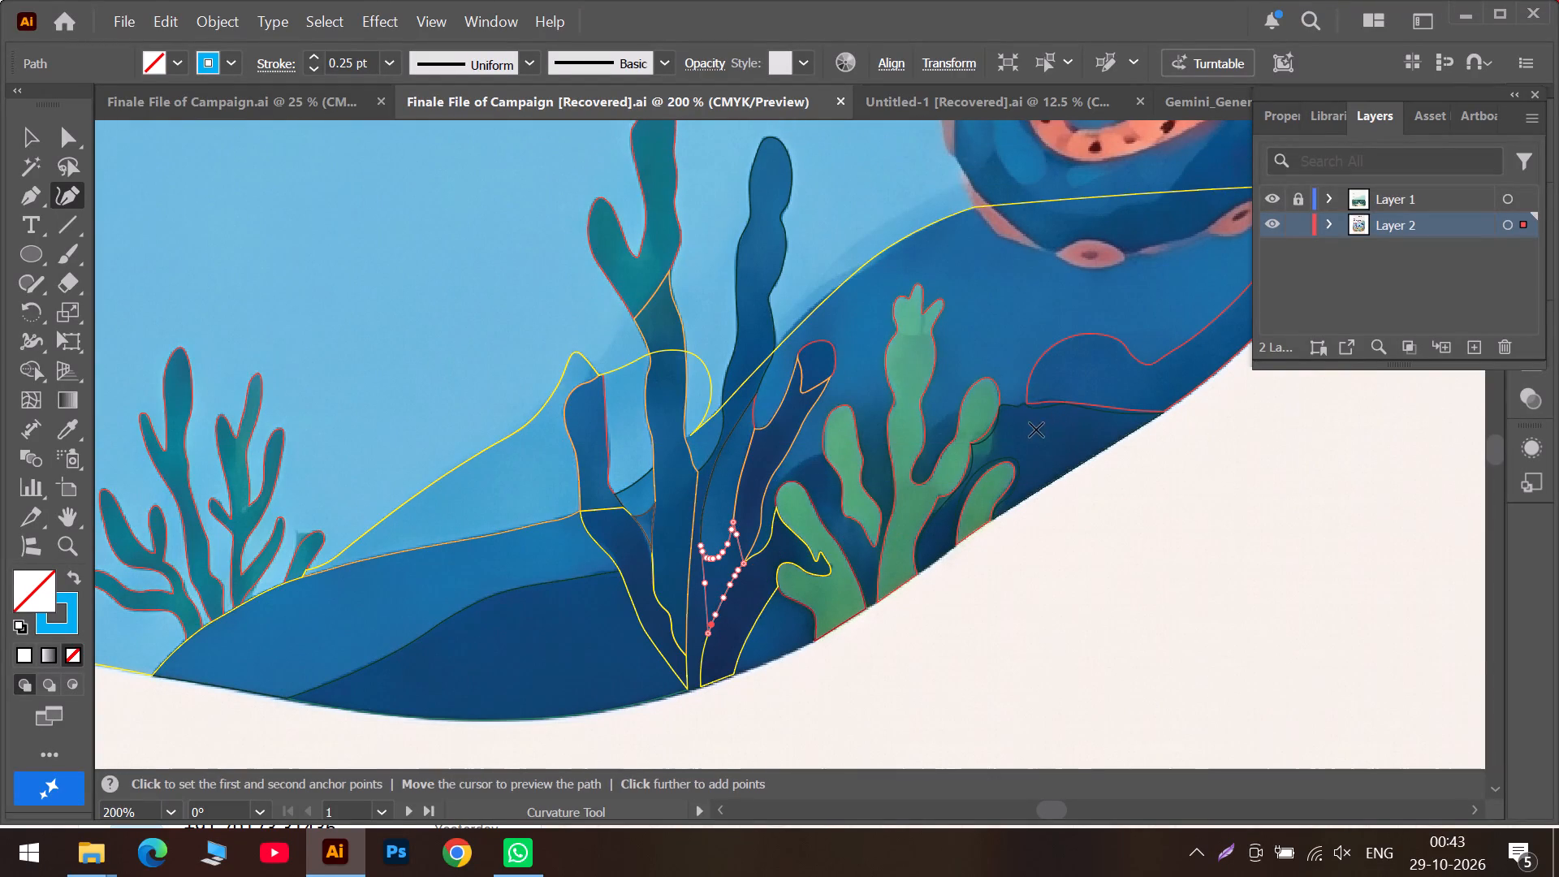
{"action": "scroll", "coordinate": [1004, 438], "scroll_direction": "up", "scroll_amount": 3}
{"action": "scroll", "coordinate": [1001, 438], "scroll_direction": "up", "scroll_amount": 3, "text": "alt"}
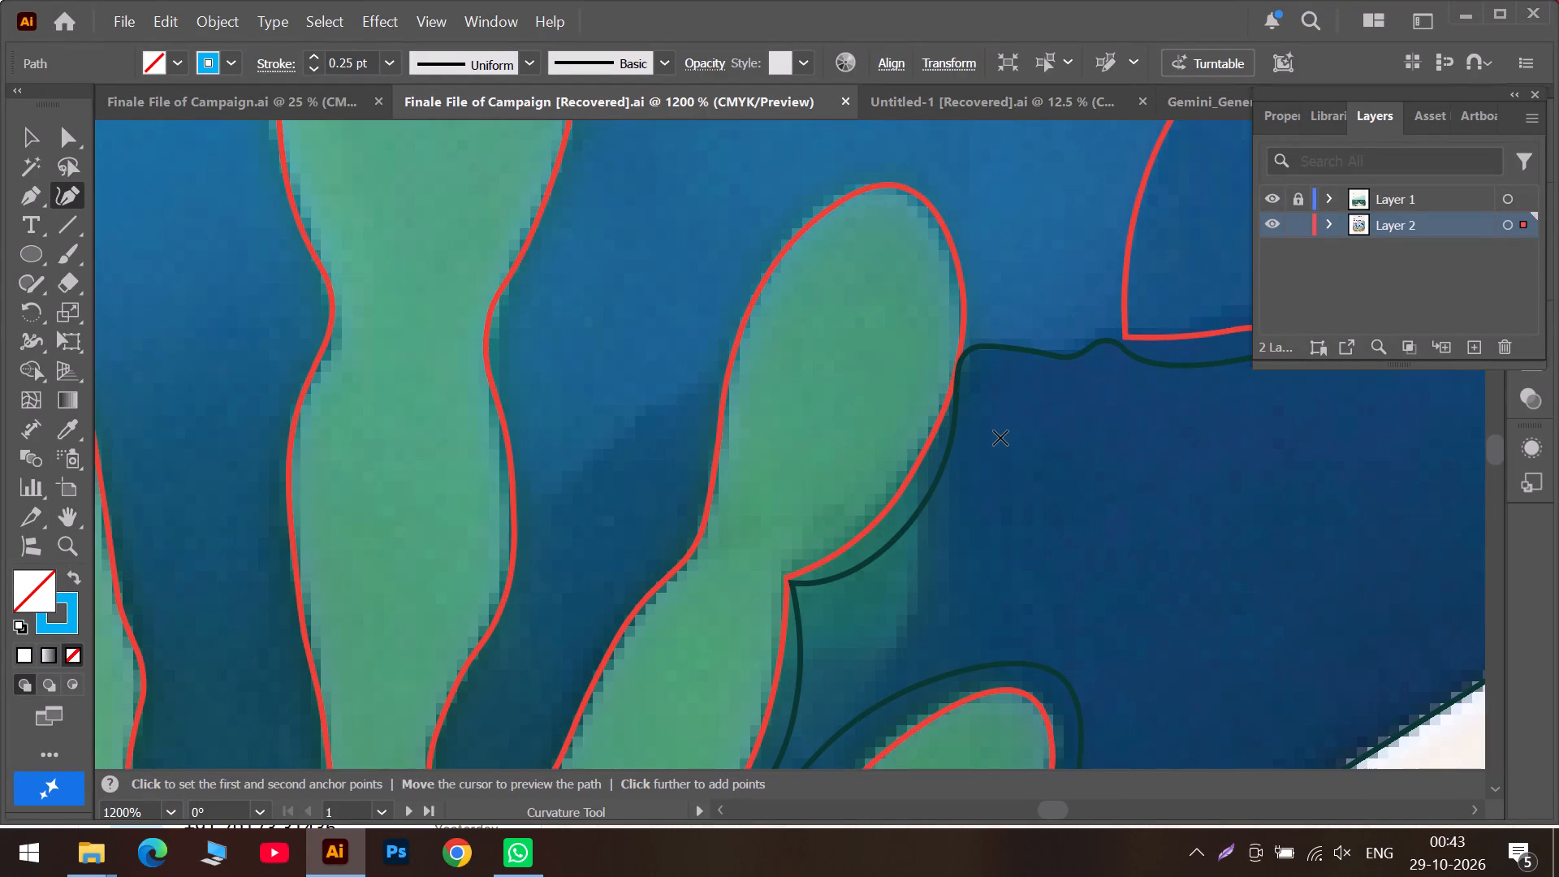
{"action": "scroll", "coordinate": [987, 445], "scroll_direction": "down", "scroll_amount": 2, "text": "alt"}
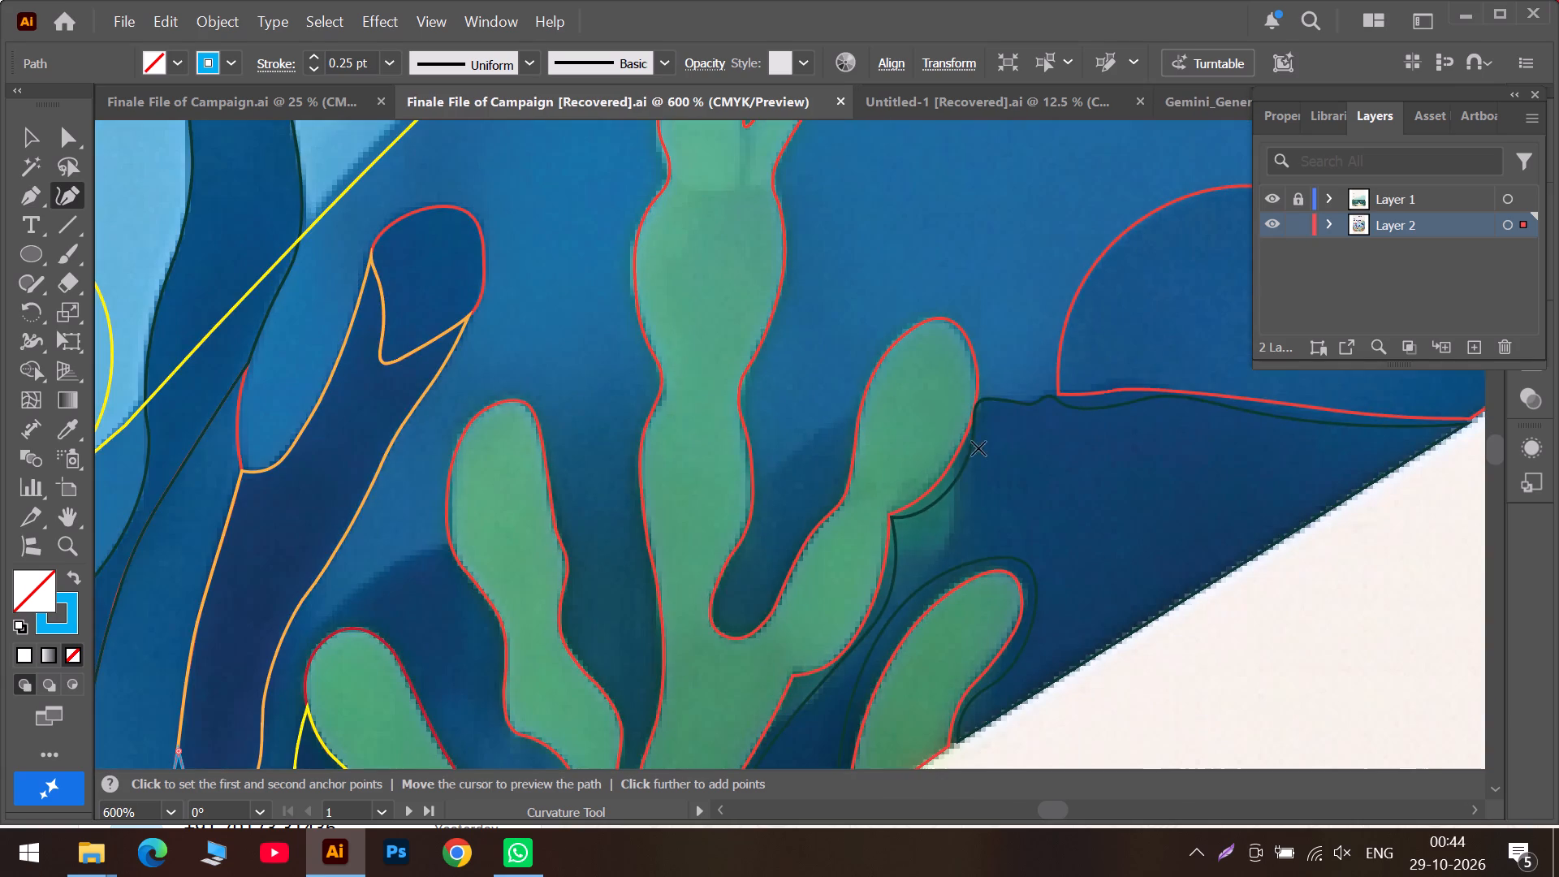
{"action": "scroll", "coordinate": [864, 478], "scroll_direction": "down", "scroll_amount": 2, "text": "alt"}
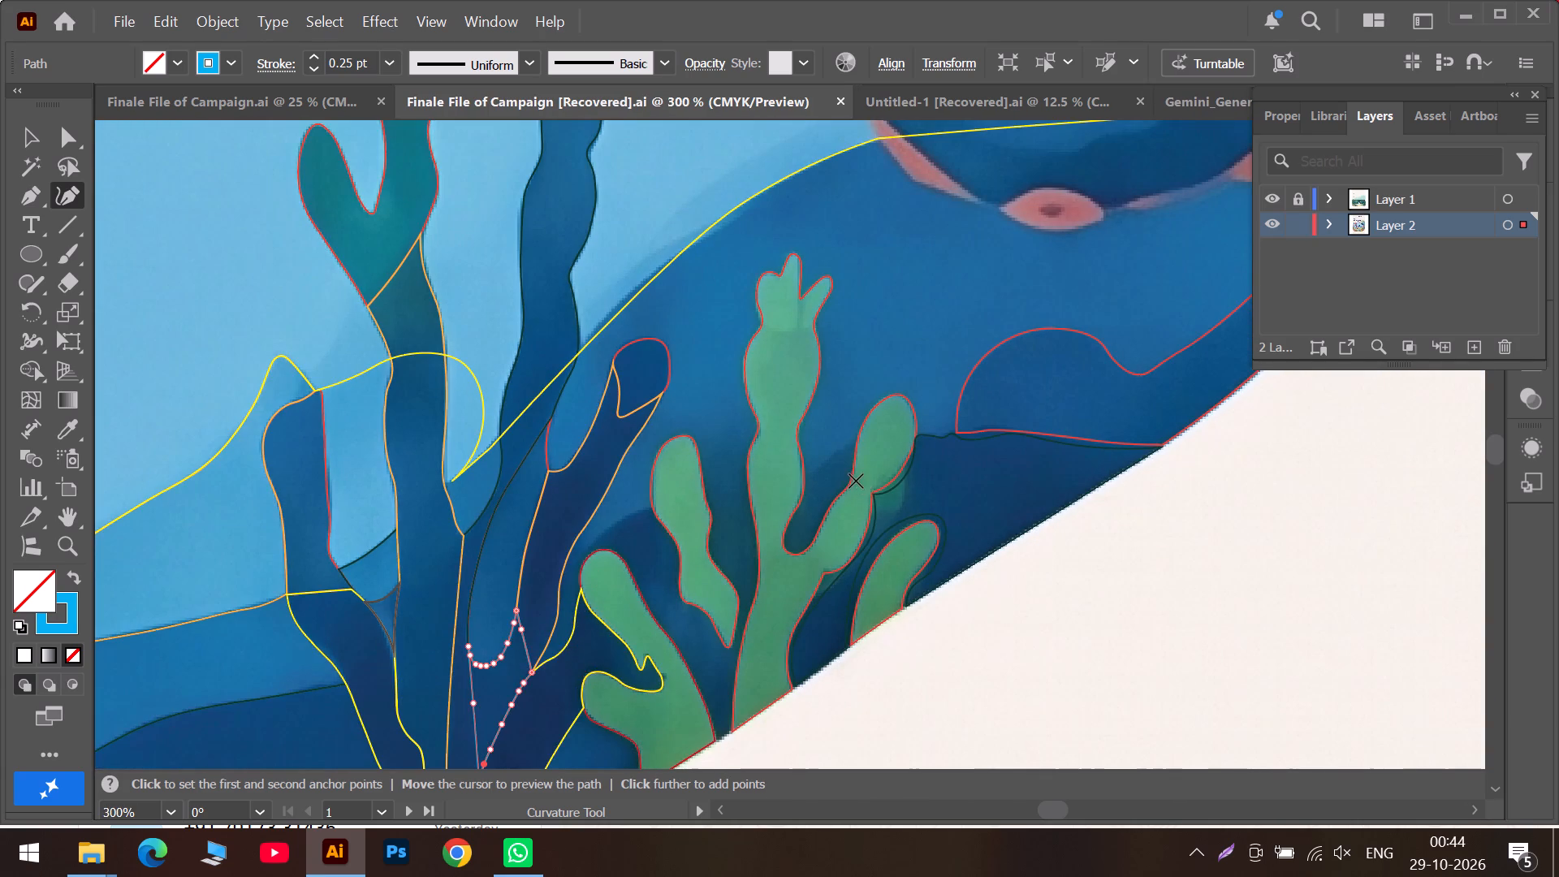
{"action": "scroll", "coordinate": [856, 481], "scroll_direction": "down", "scroll_amount": 1, "text": "alt"}
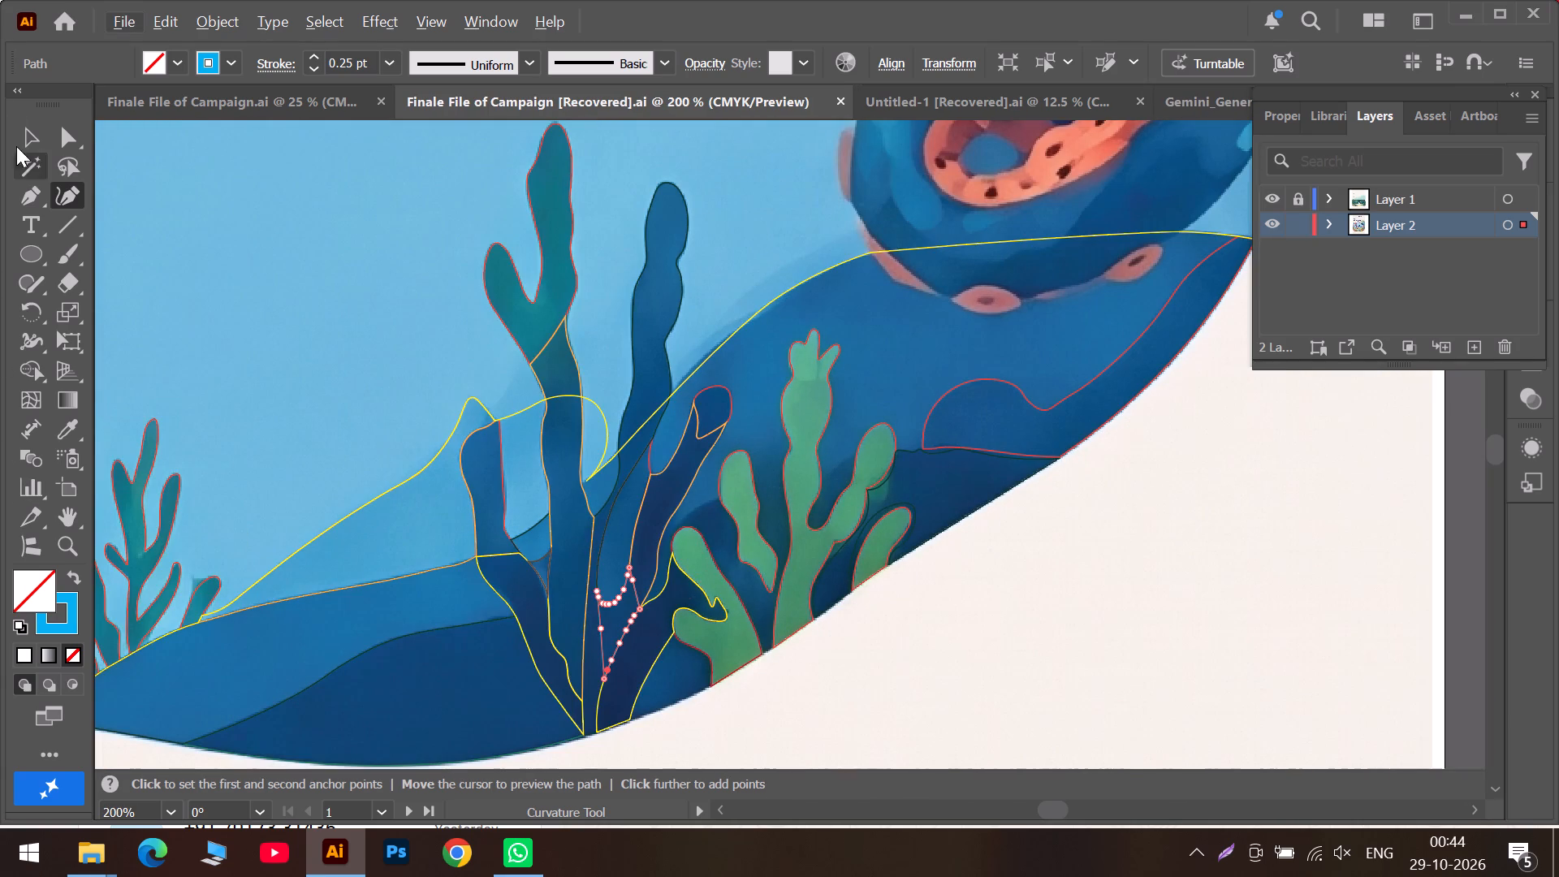
Change the stroke of the dark green shadow outline around the small green frond to light blue.
{"action": "left_click", "coordinate": [24, 129]}
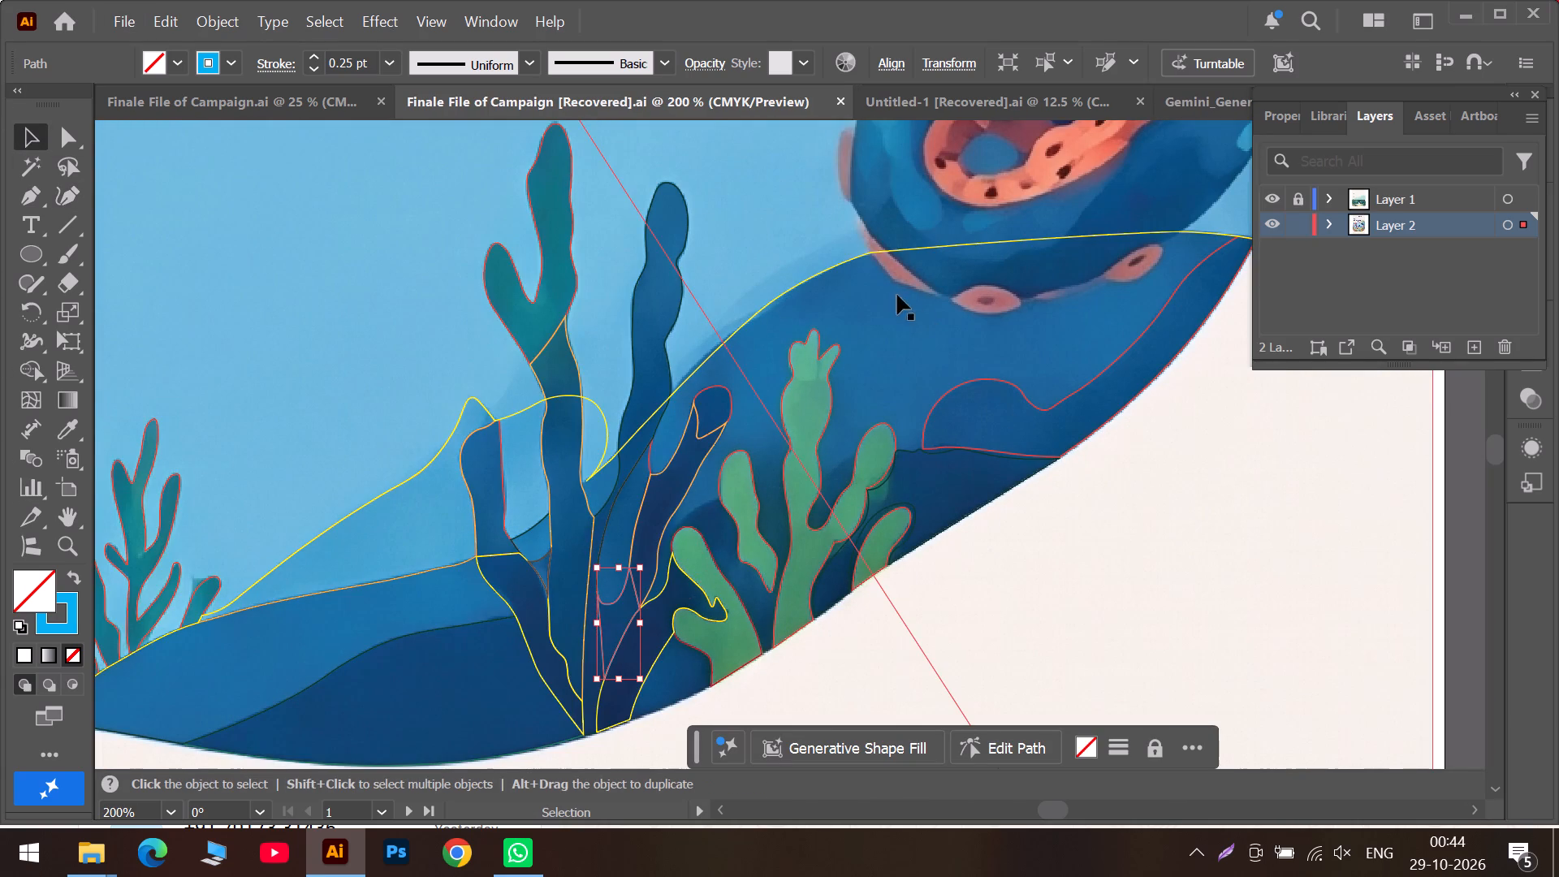
{"action": "left_click", "coordinate": [845, 261]}
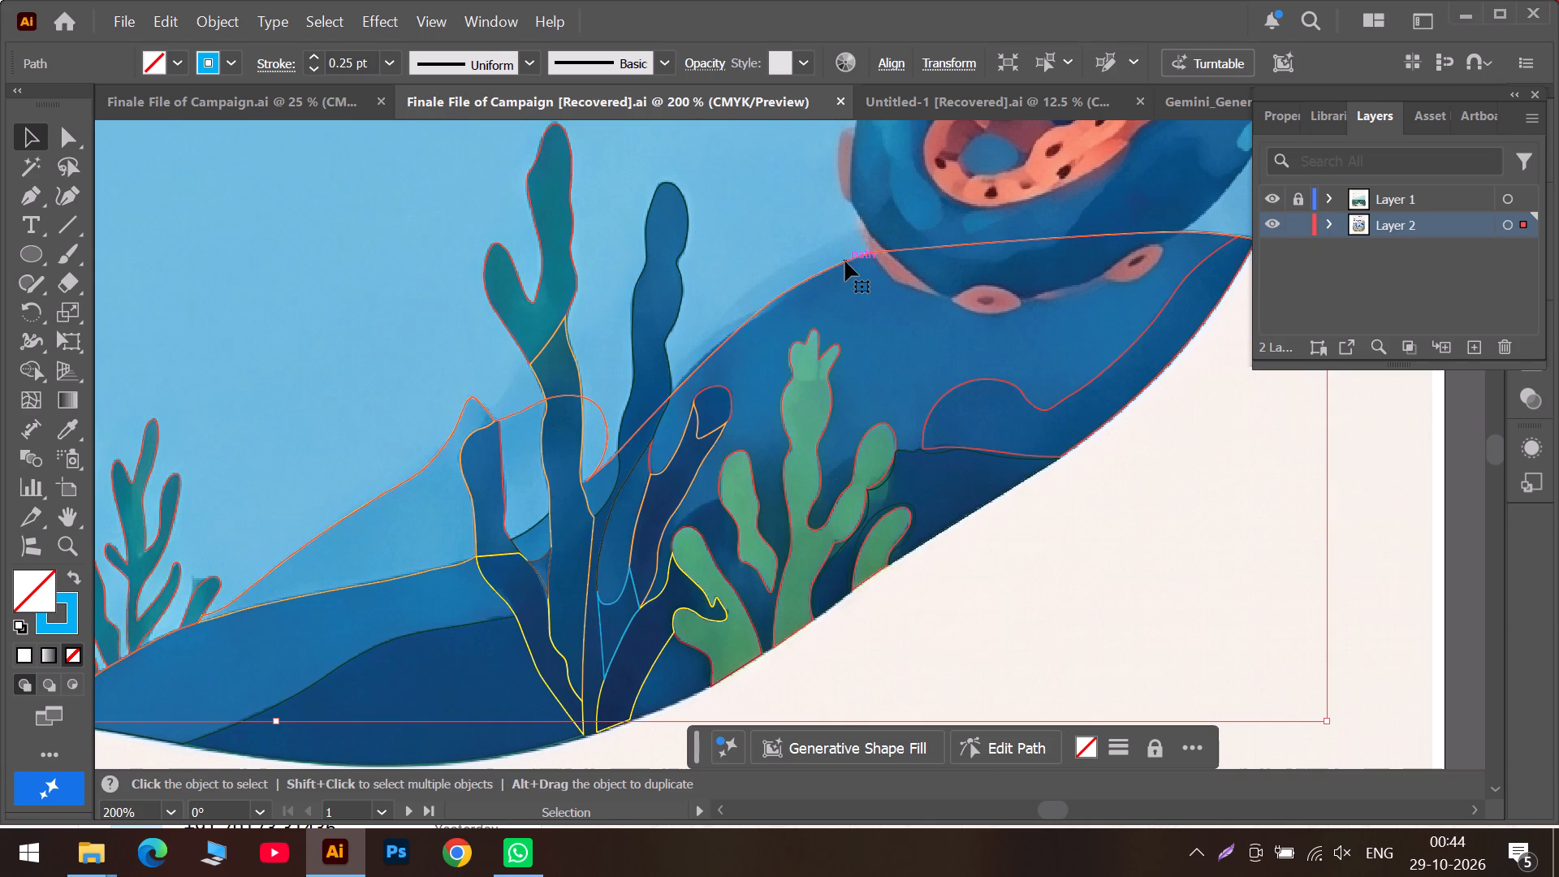
{"action": "scroll", "coordinate": [845, 261], "scroll_direction": "down", "scroll_amount": 2, "text": "alt"}
{"action": "left_click", "coordinate": [917, 356]}
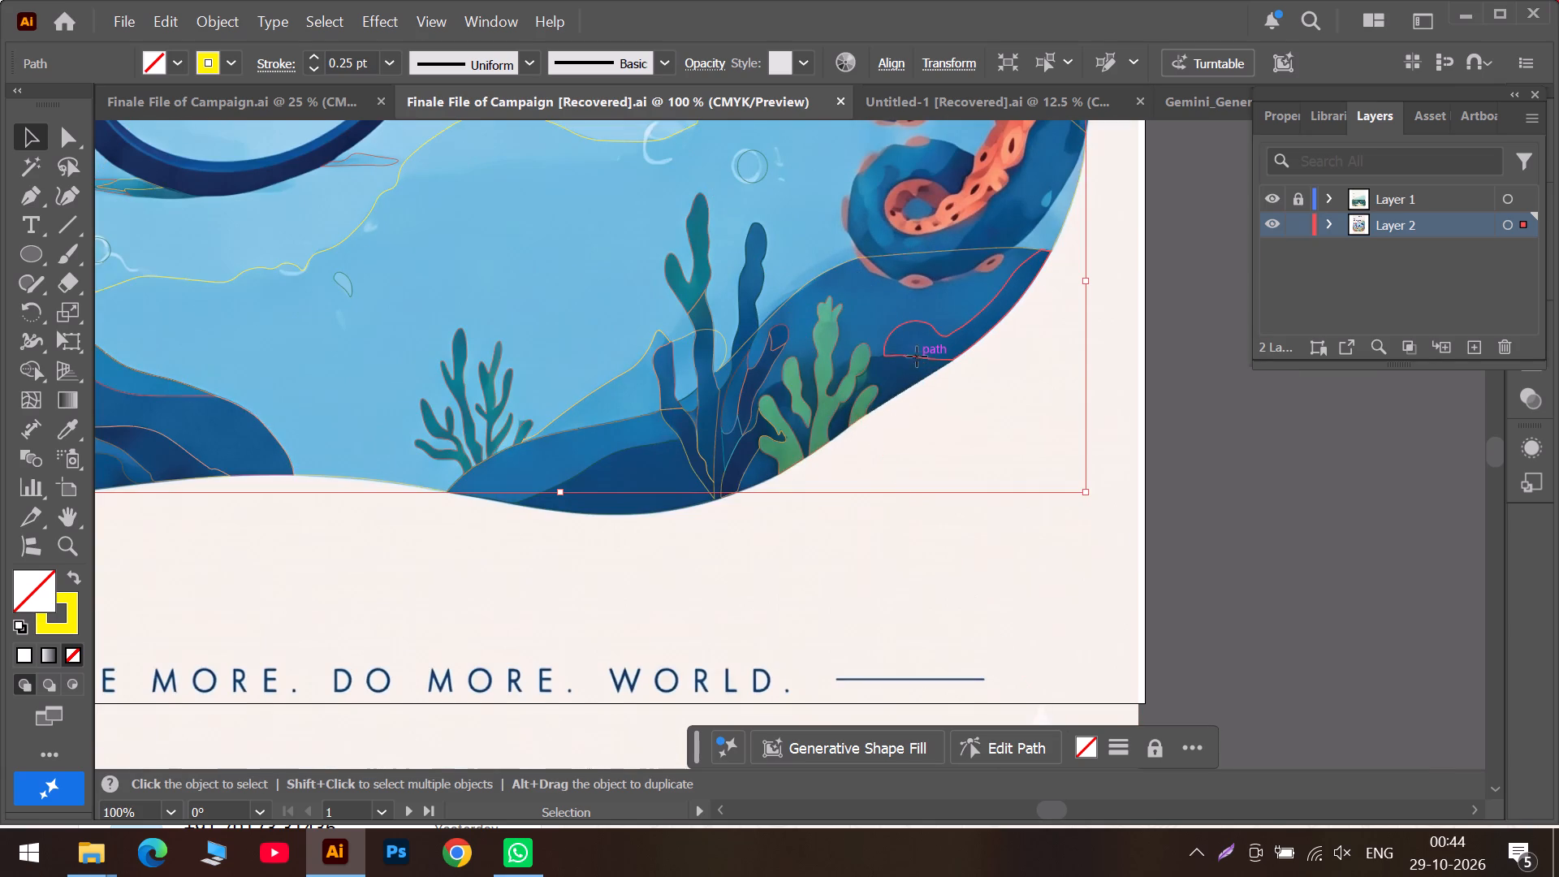
{"action": "left_click", "coordinate": [889, 397]}
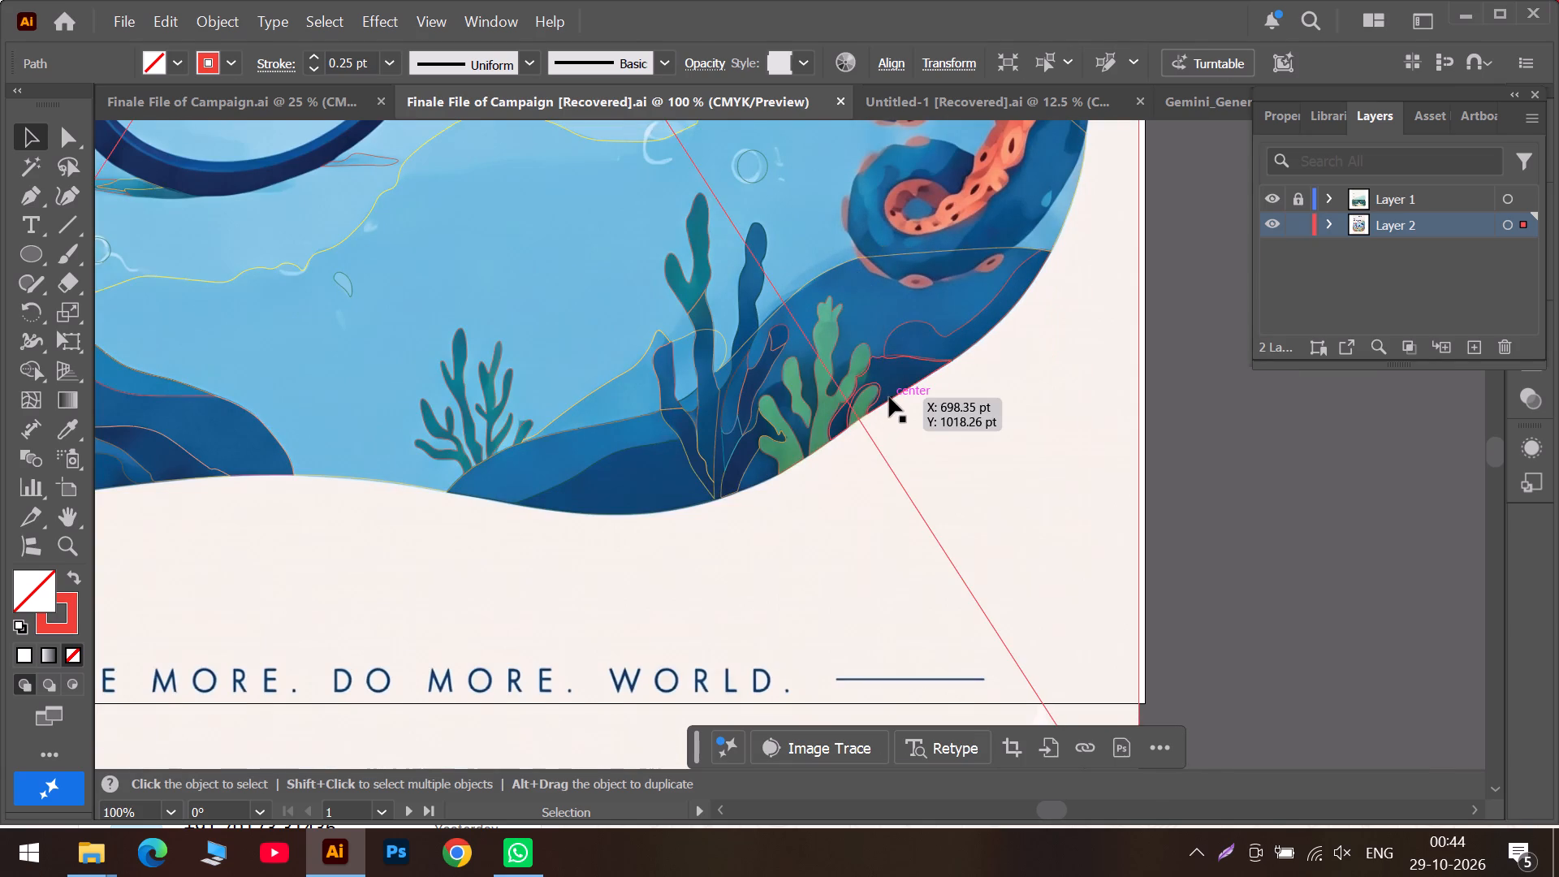
{"action": "scroll", "coordinate": [879, 407], "scroll_direction": "up", "scroll_amount": 4, "text": "alt"}
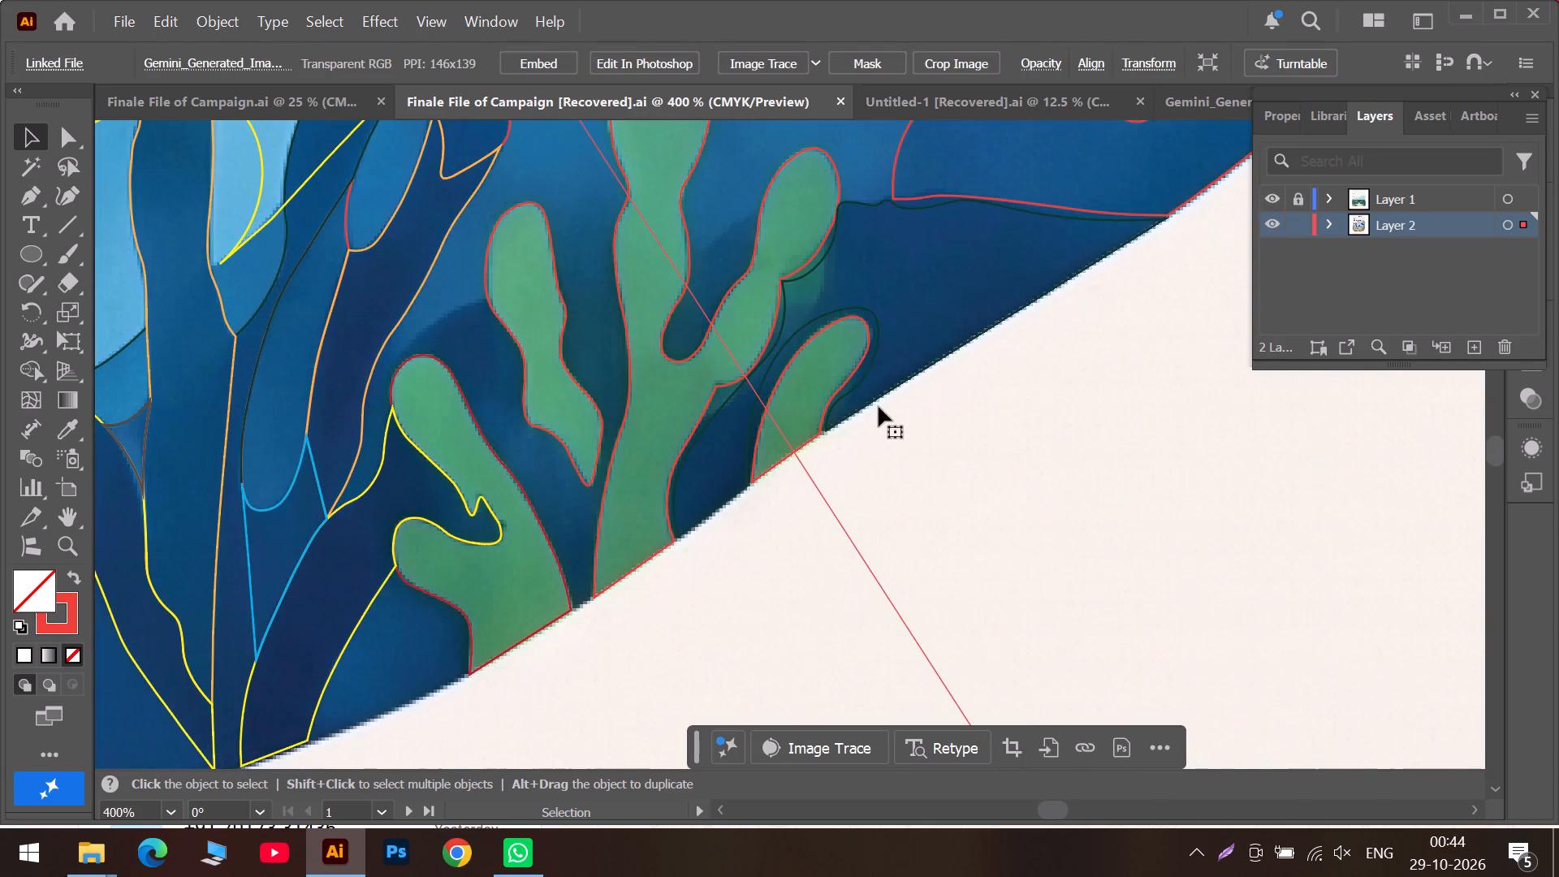
{"action": "scroll", "coordinate": [879, 407], "scroll_direction": "up", "scroll_amount": 2, "text": "alt"}
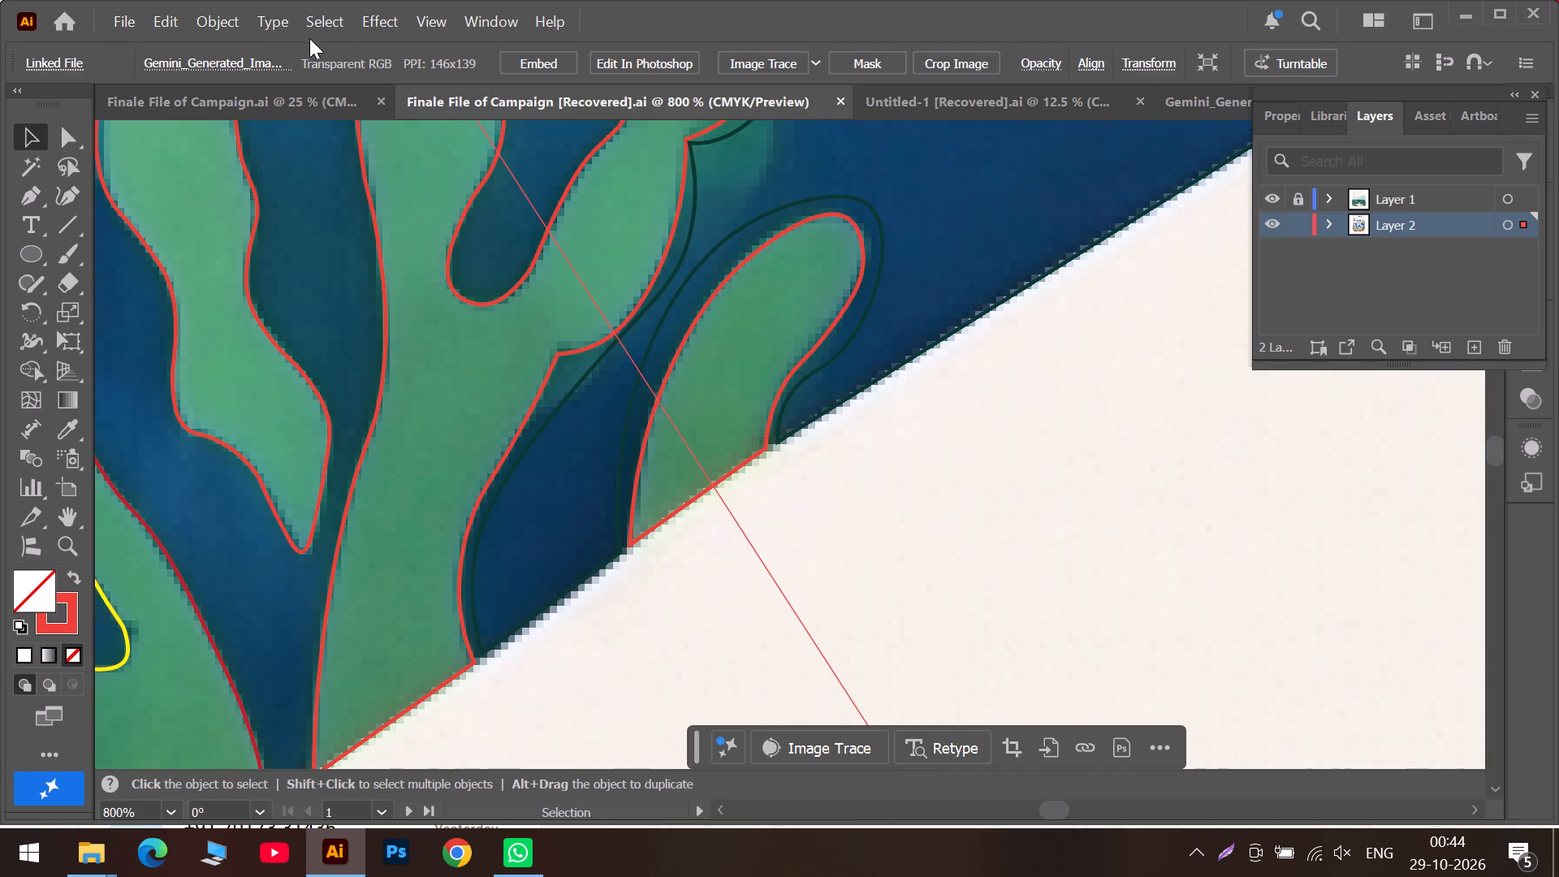
{"action": "left_click", "coordinate": [57, 201]}
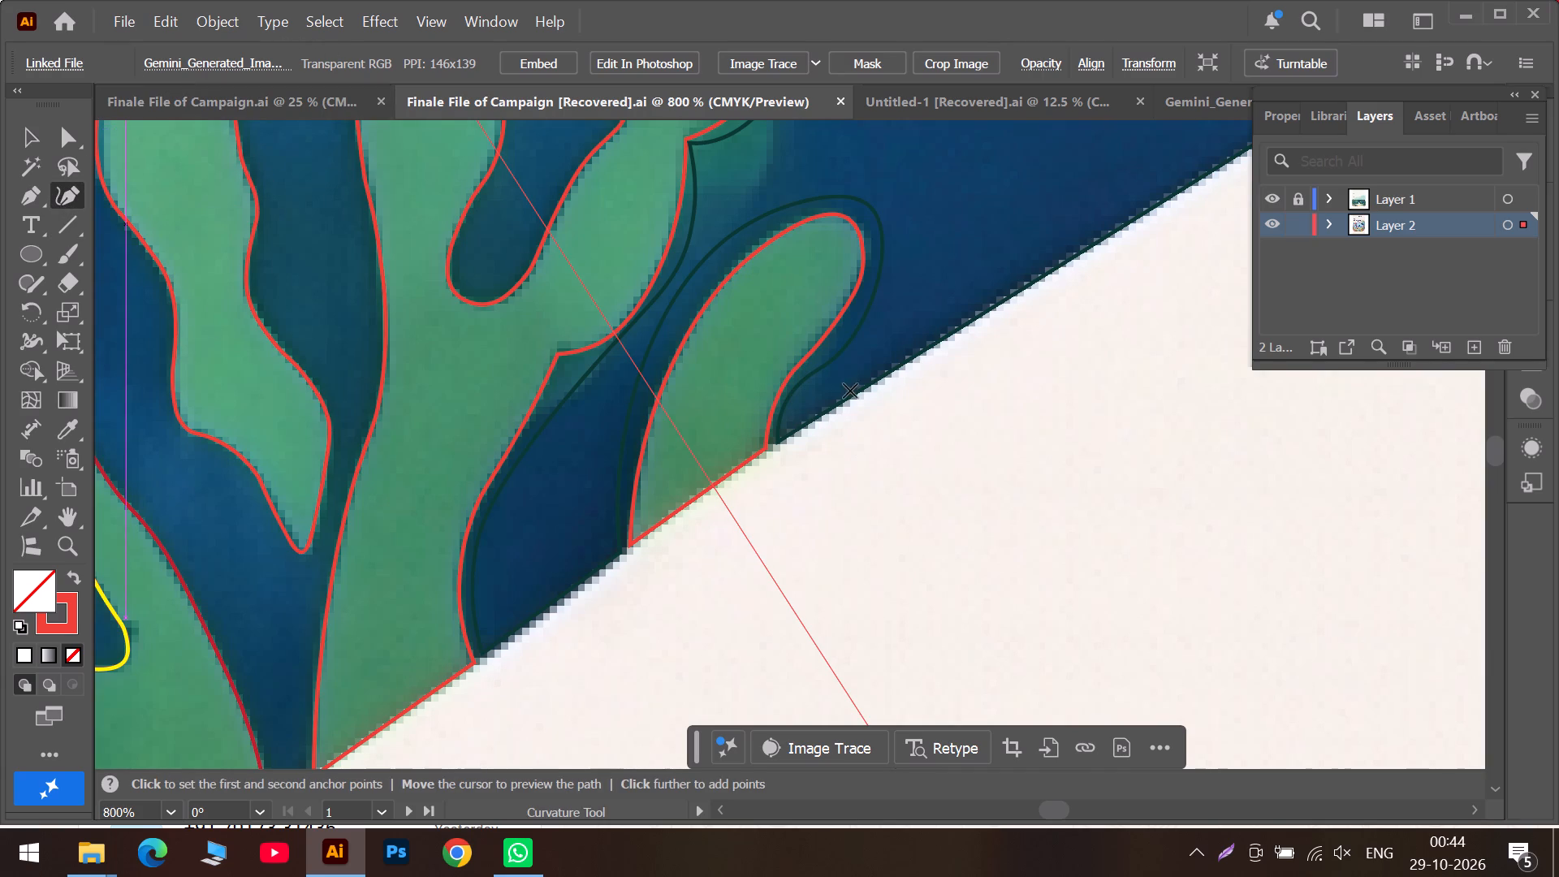
{"action": "left_click", "coordinate": [28, 137]}
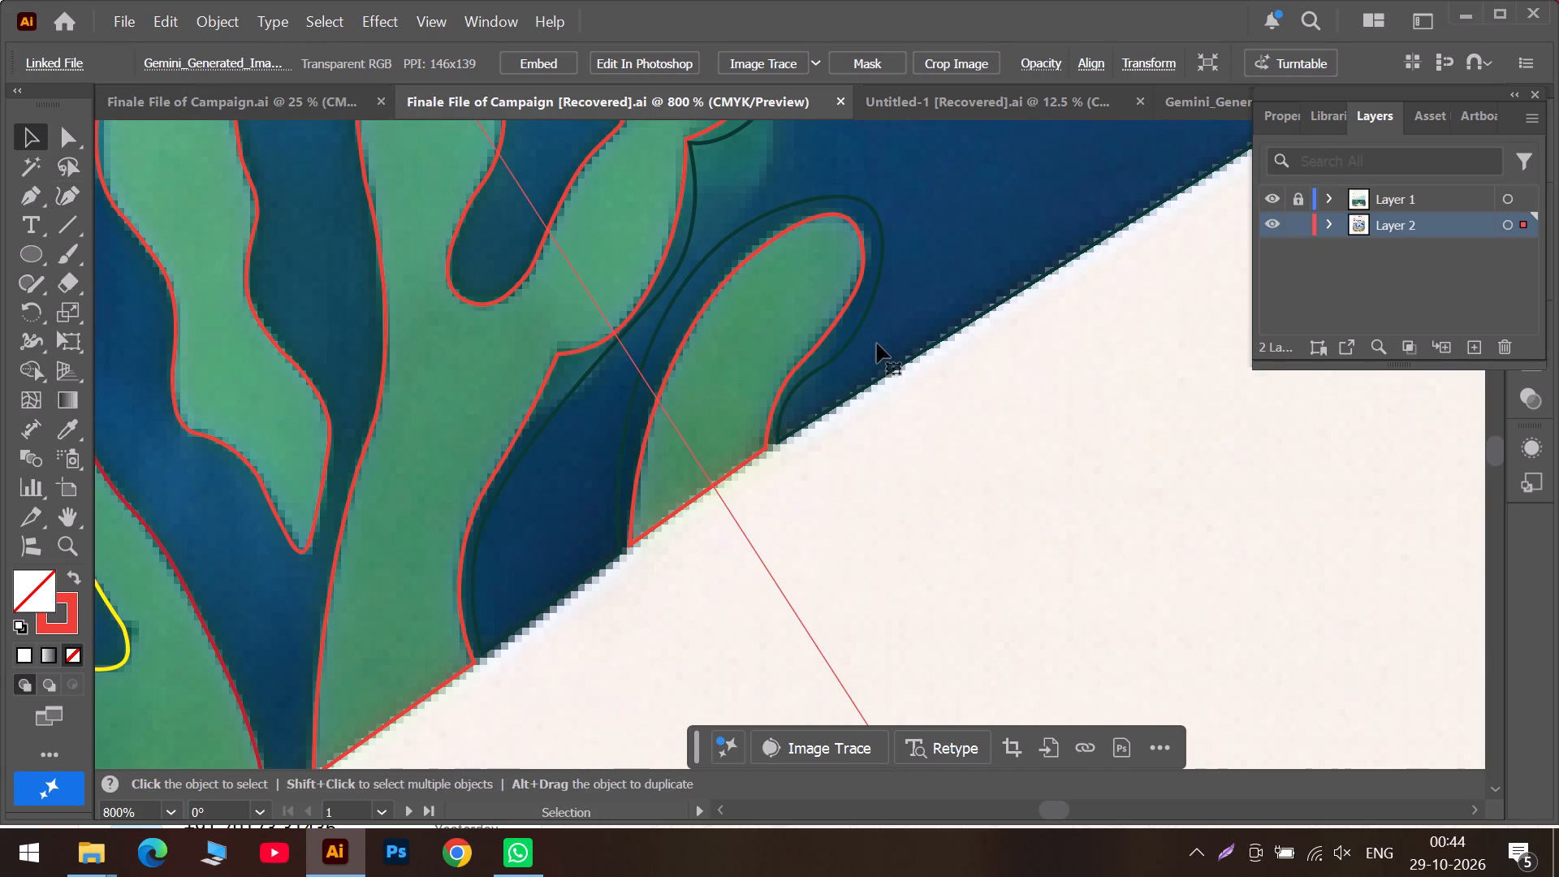
{"action": "left_click", "coordinate": [866, 383]}
{"action": "left_click", "coordinate": [227, 72]}
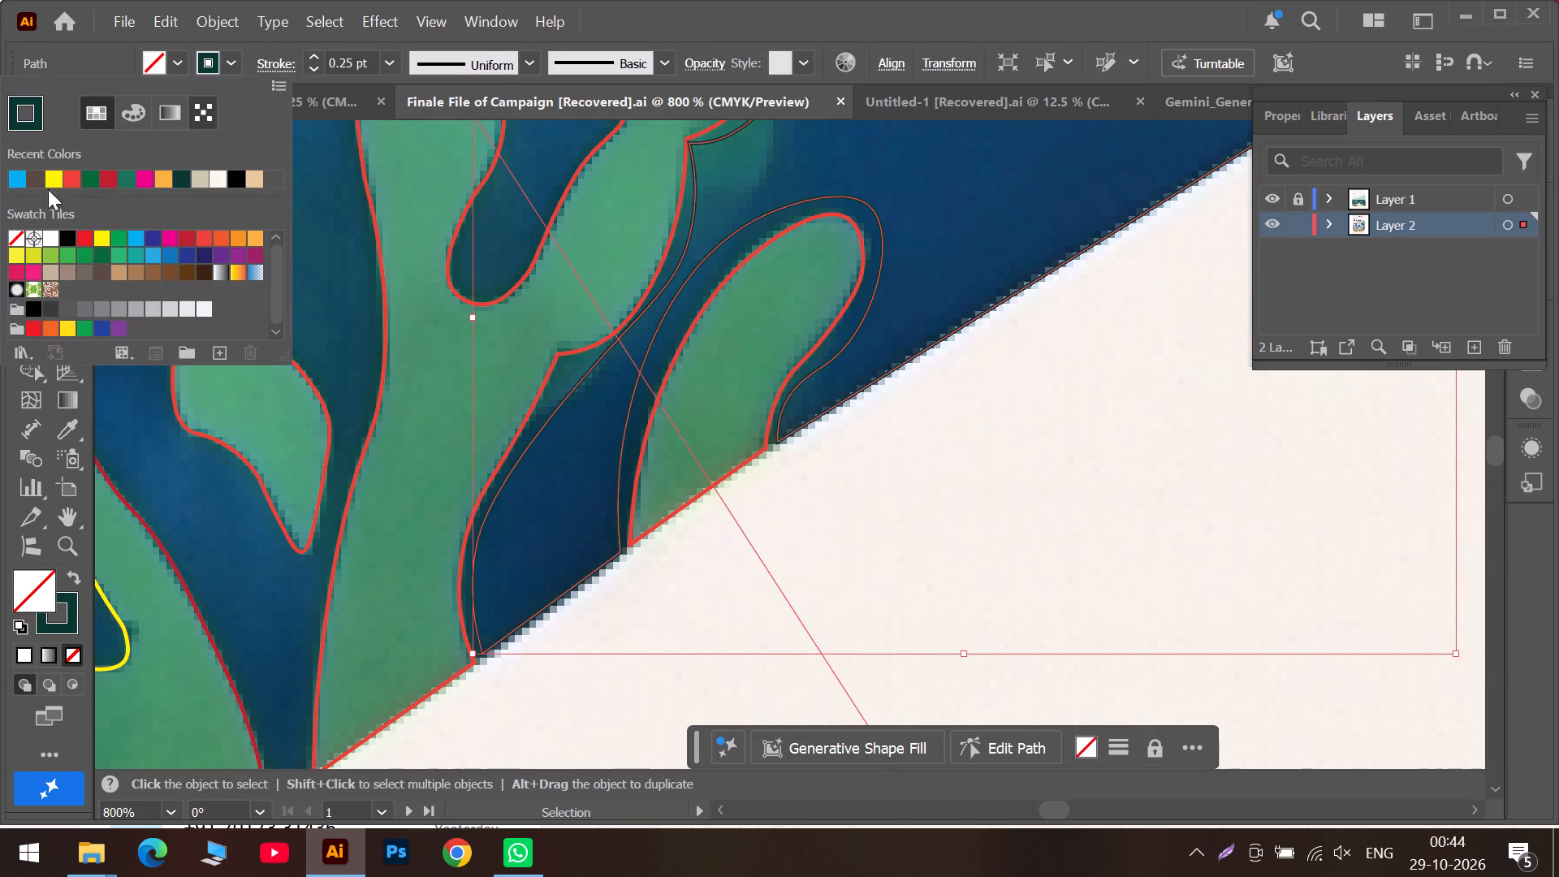
{"action": "left_click", "coordinate": [11, 184]}
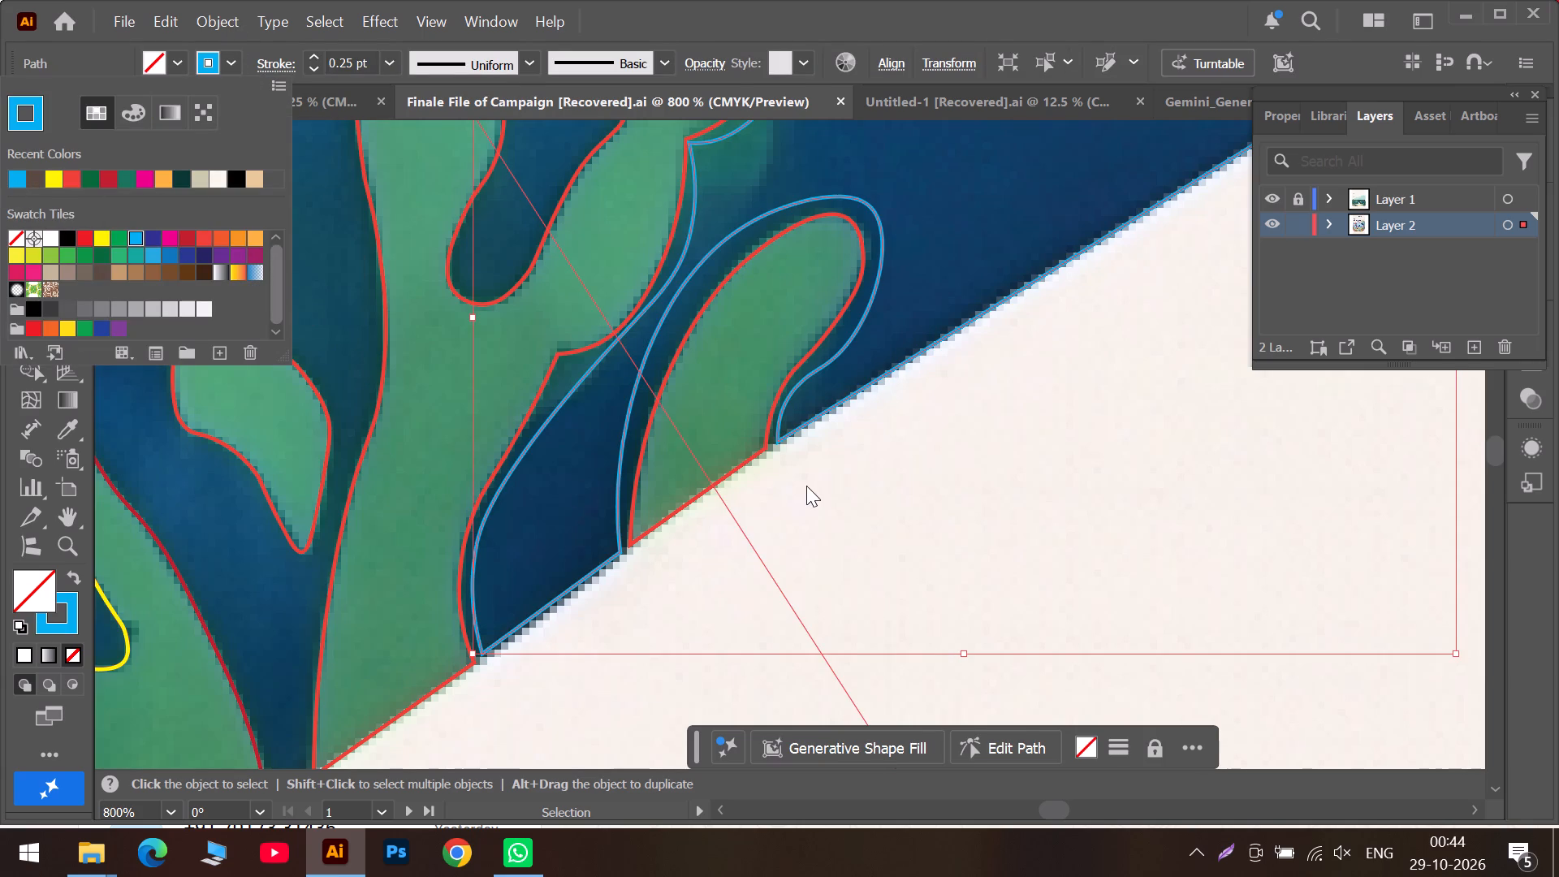
{"action": "left_click", "coordinate": [867, 471]}
With the Curvature tool, move the light blue path's corner to the small frond's lower right base and fit its lowest curve to the red outline.
{"action": "left_click", "coordinate": [59, 199]}
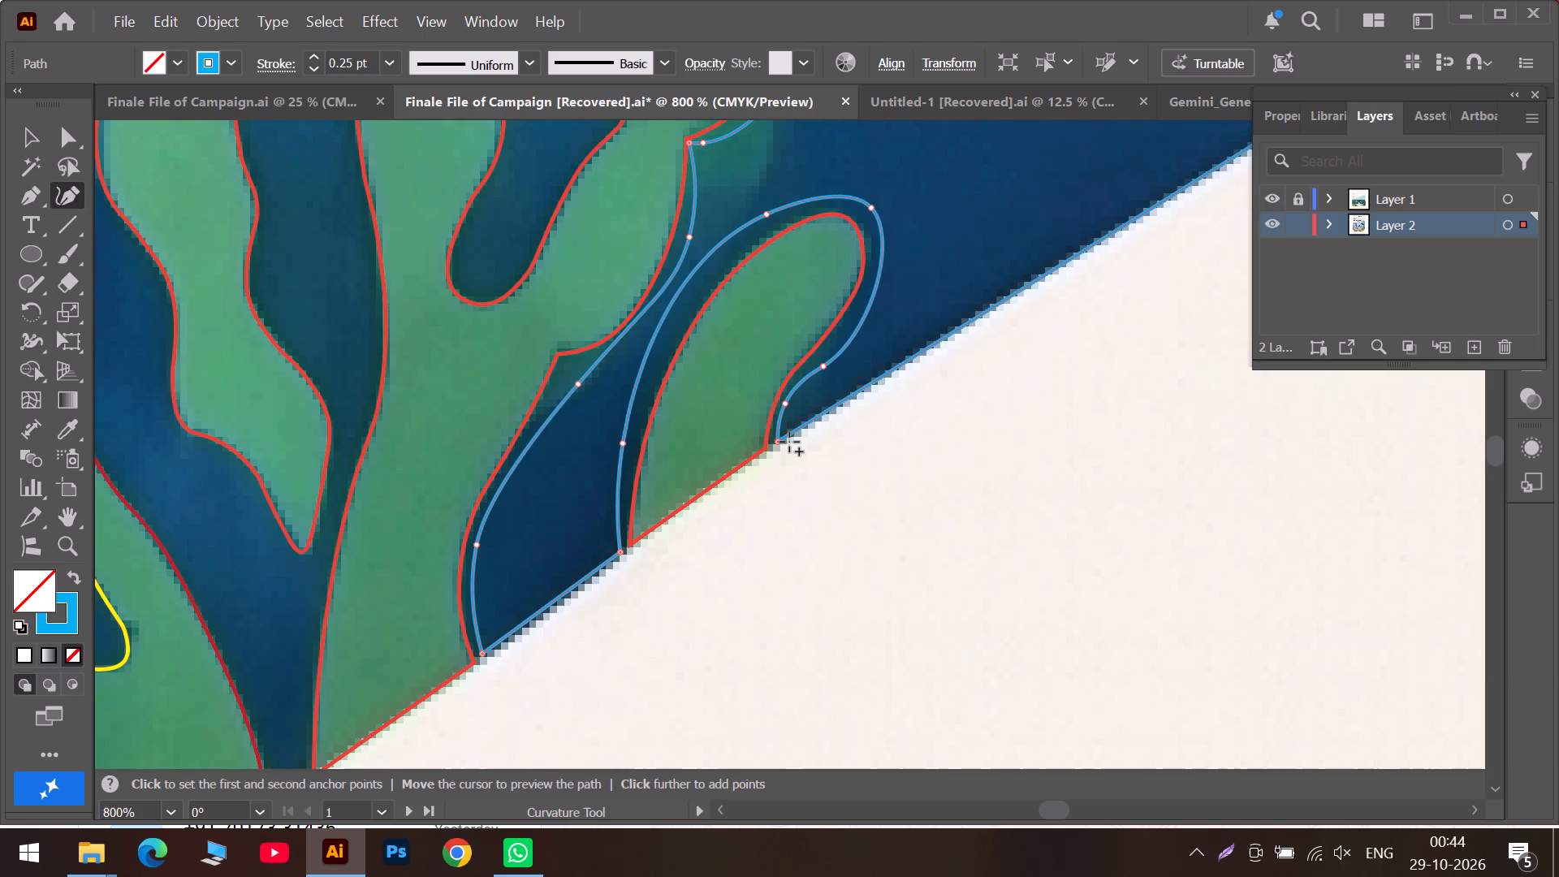
{"action": "scroll", "coordinate": [789, 442], "scroll_direction": "up", "scroll_amount": 3, "text": "alt"}
{"action": "left_click_drag", "start_coordinate": [781, 418], "coordinate": [743, 441]}
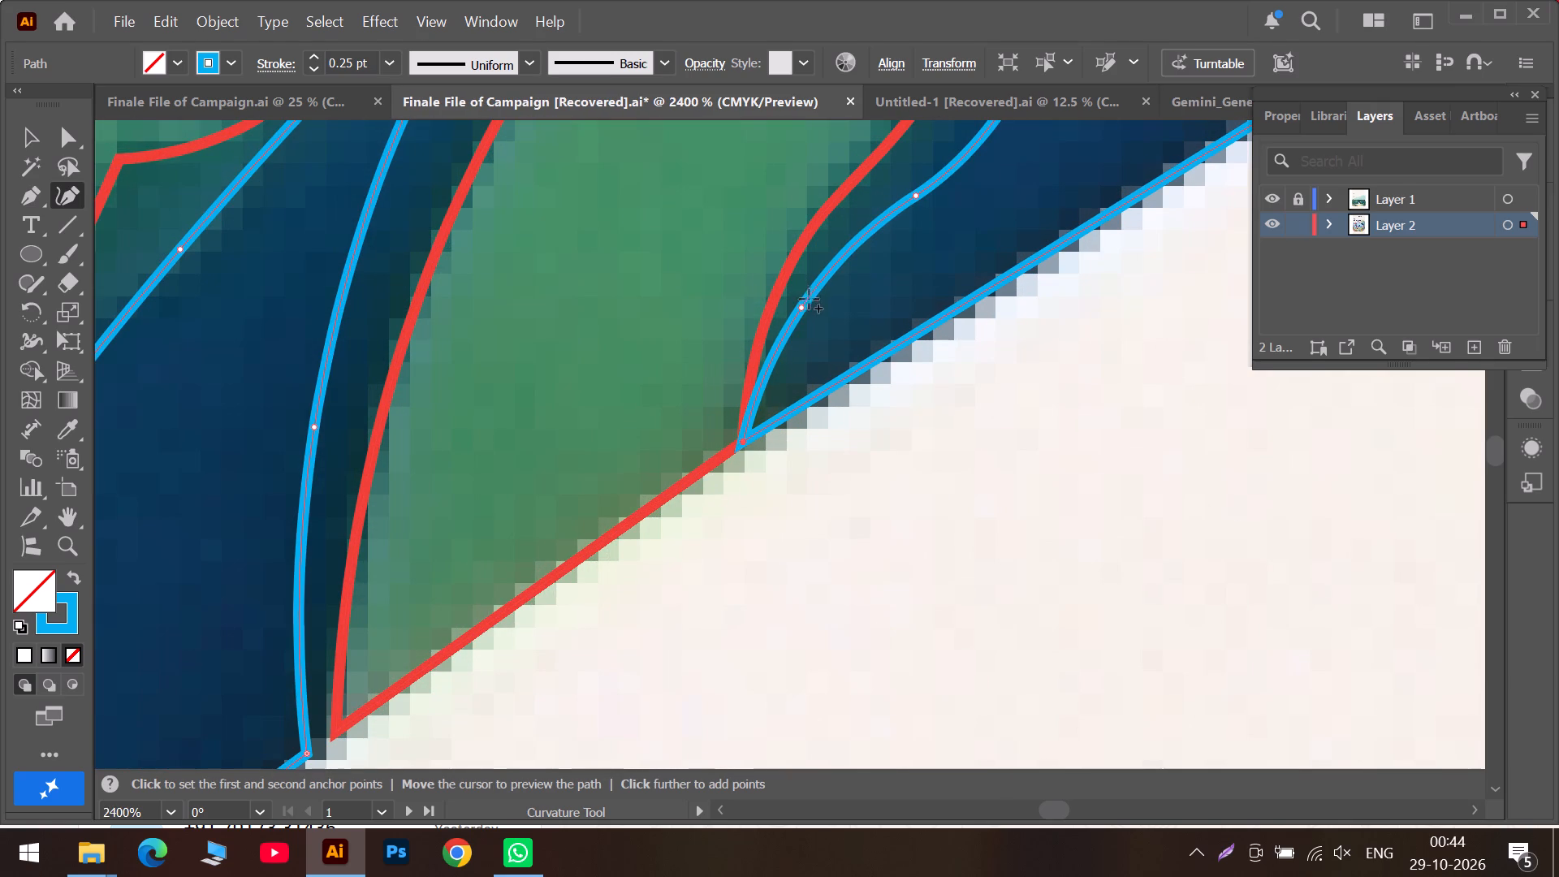
{"action": "left_click_drag", "start_coordinate": [805, 307], "coordinate": [776, 325]}
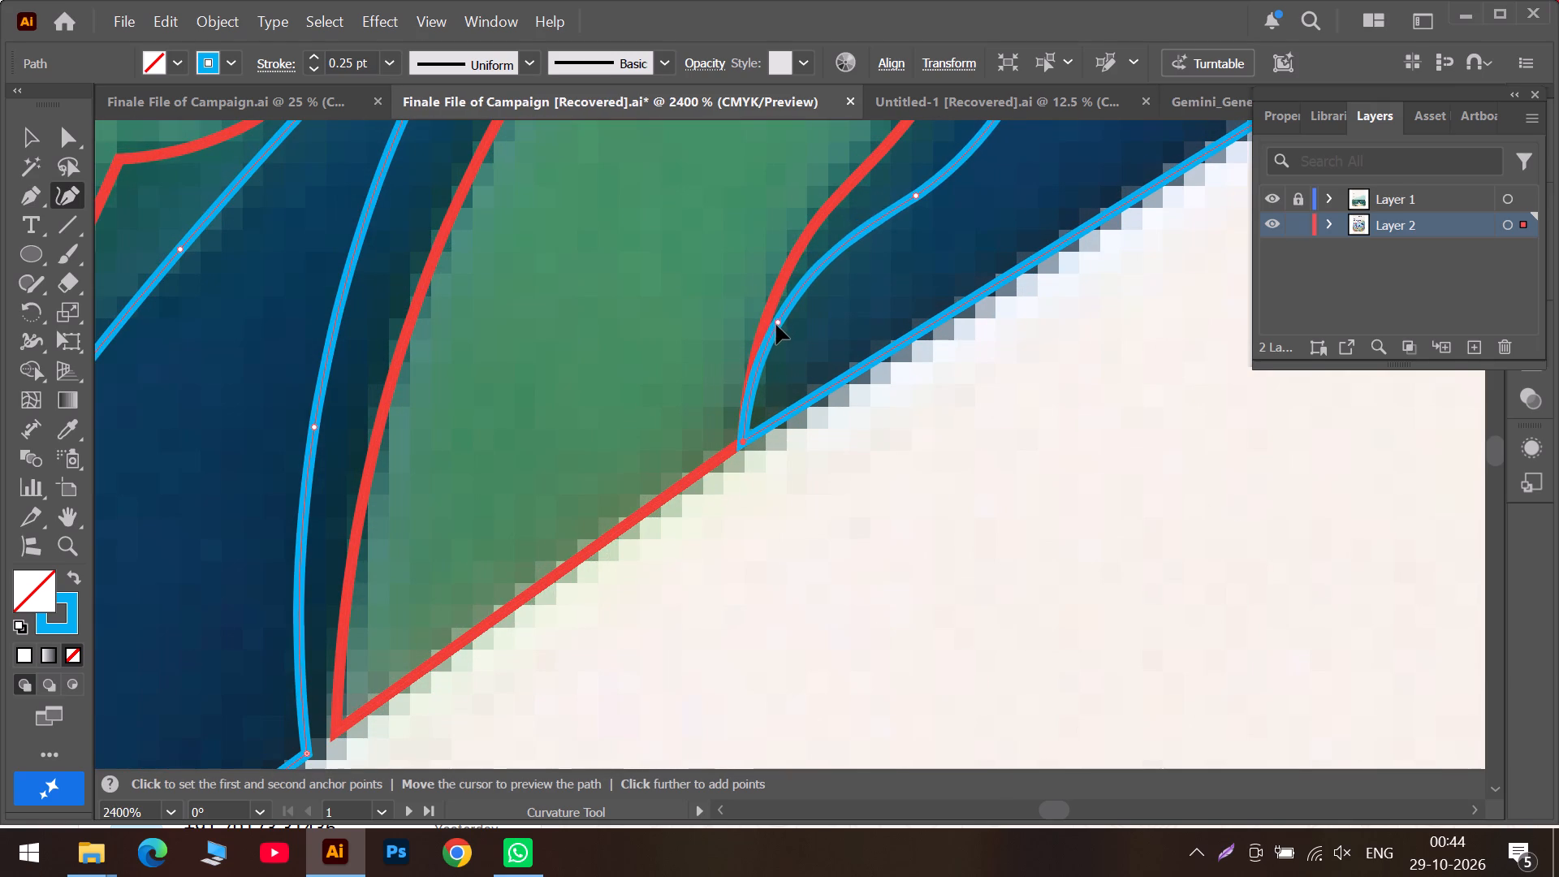
{"action": "left_click_drag", "start_coordinate": [776, 325], "coordinate": [767, 337]}
{"action": "scroll", "coordinate": [900, 239], "scroll_direction": "up", "scroll_amount": 3}
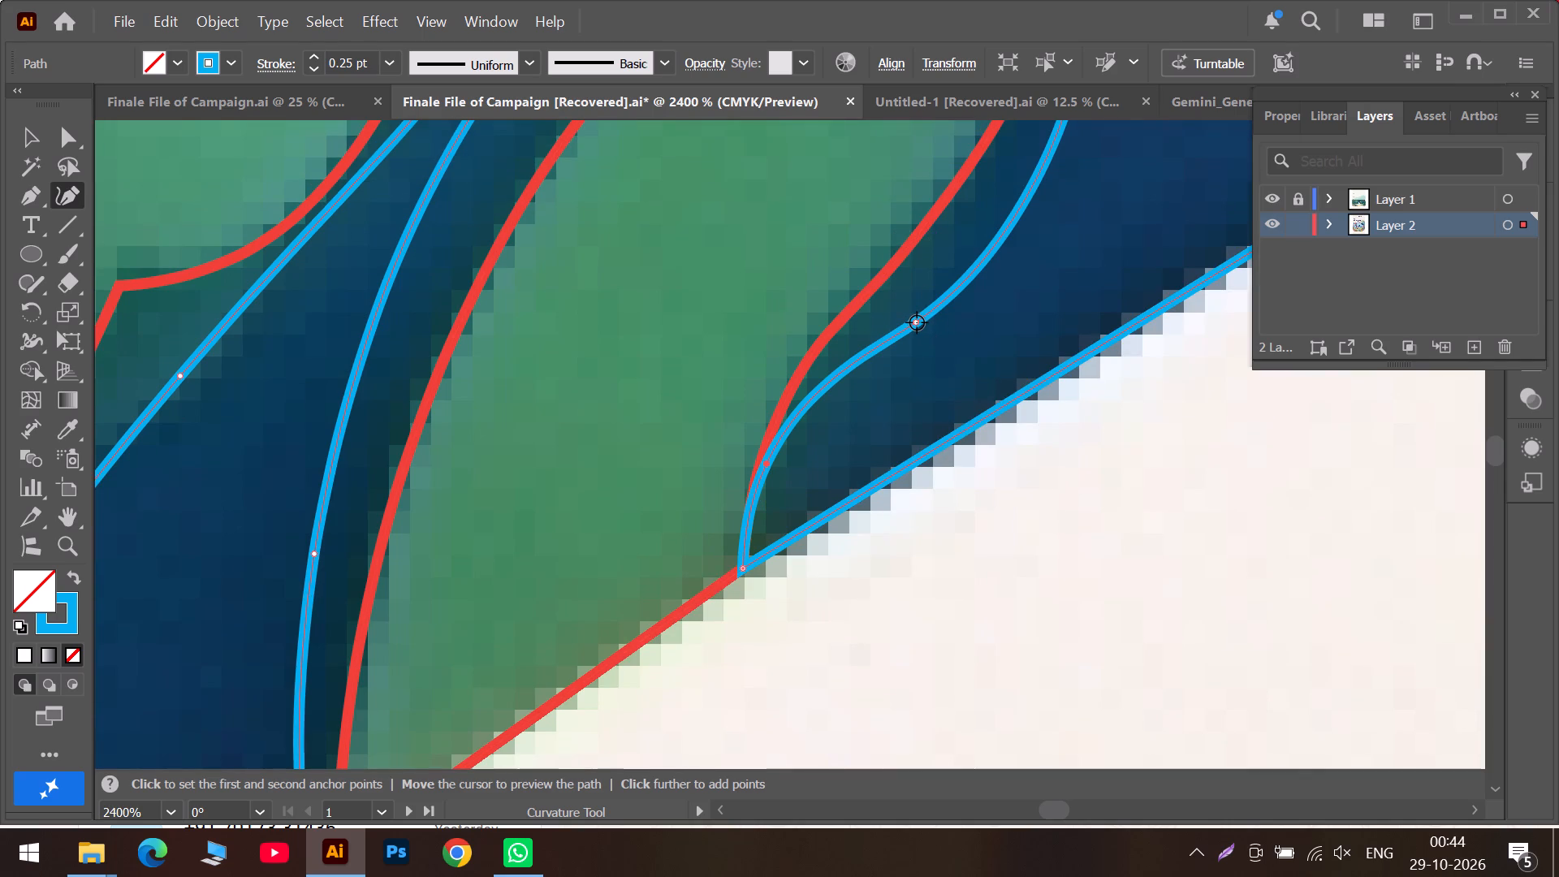
{"action": "left_click_drag", "start_coordinate": [917, 320], "coordinate": [906, 313]}
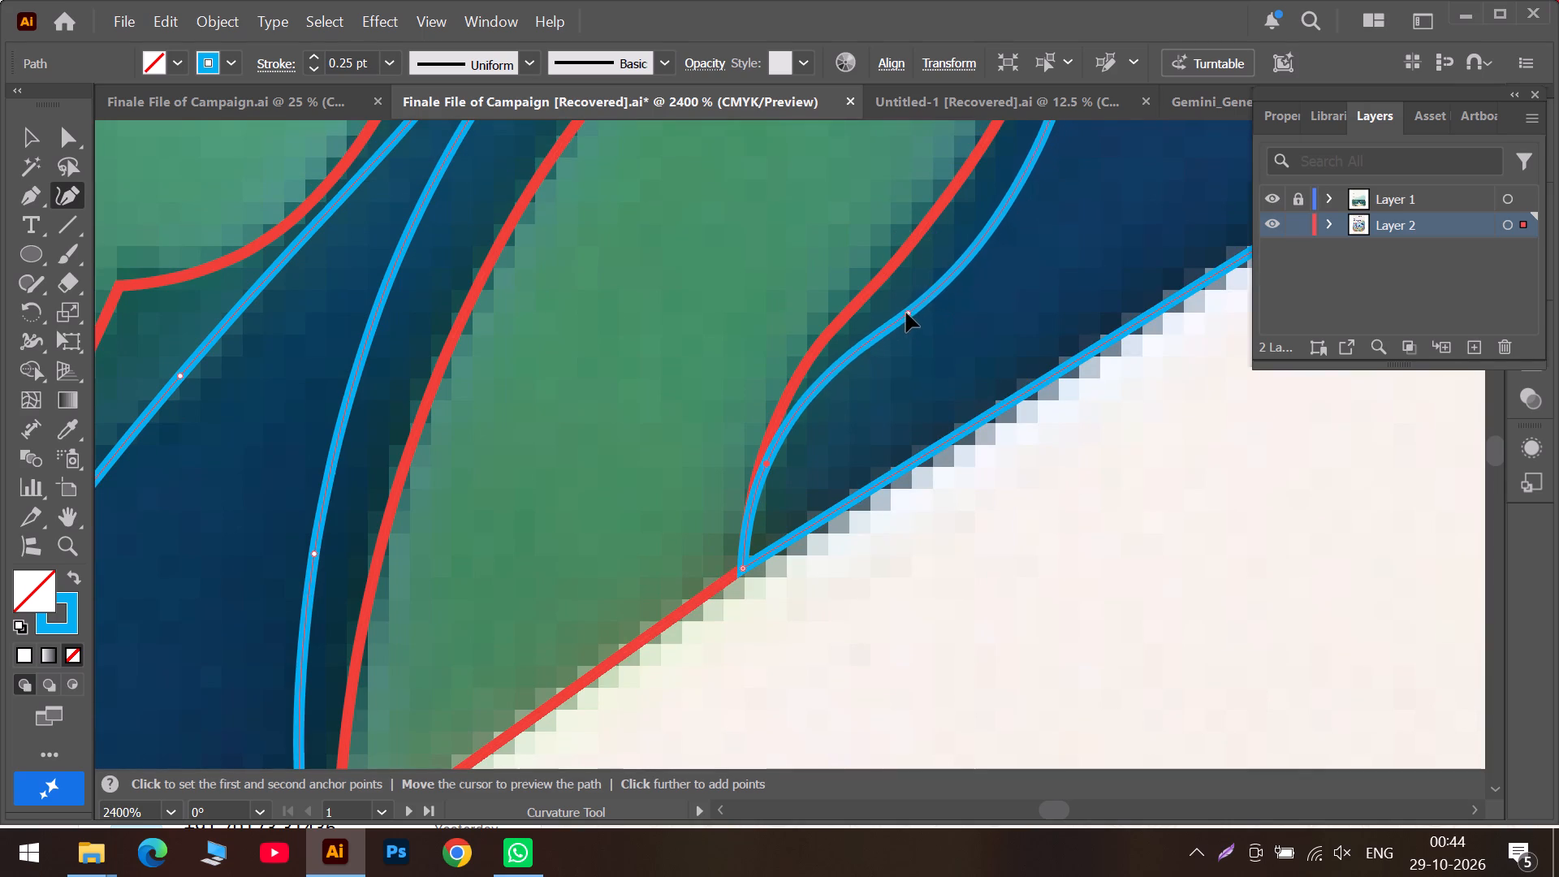
{"action": "left_click_drag", "start_coordinate": [906, 313], "coordinate": [813, 361]}
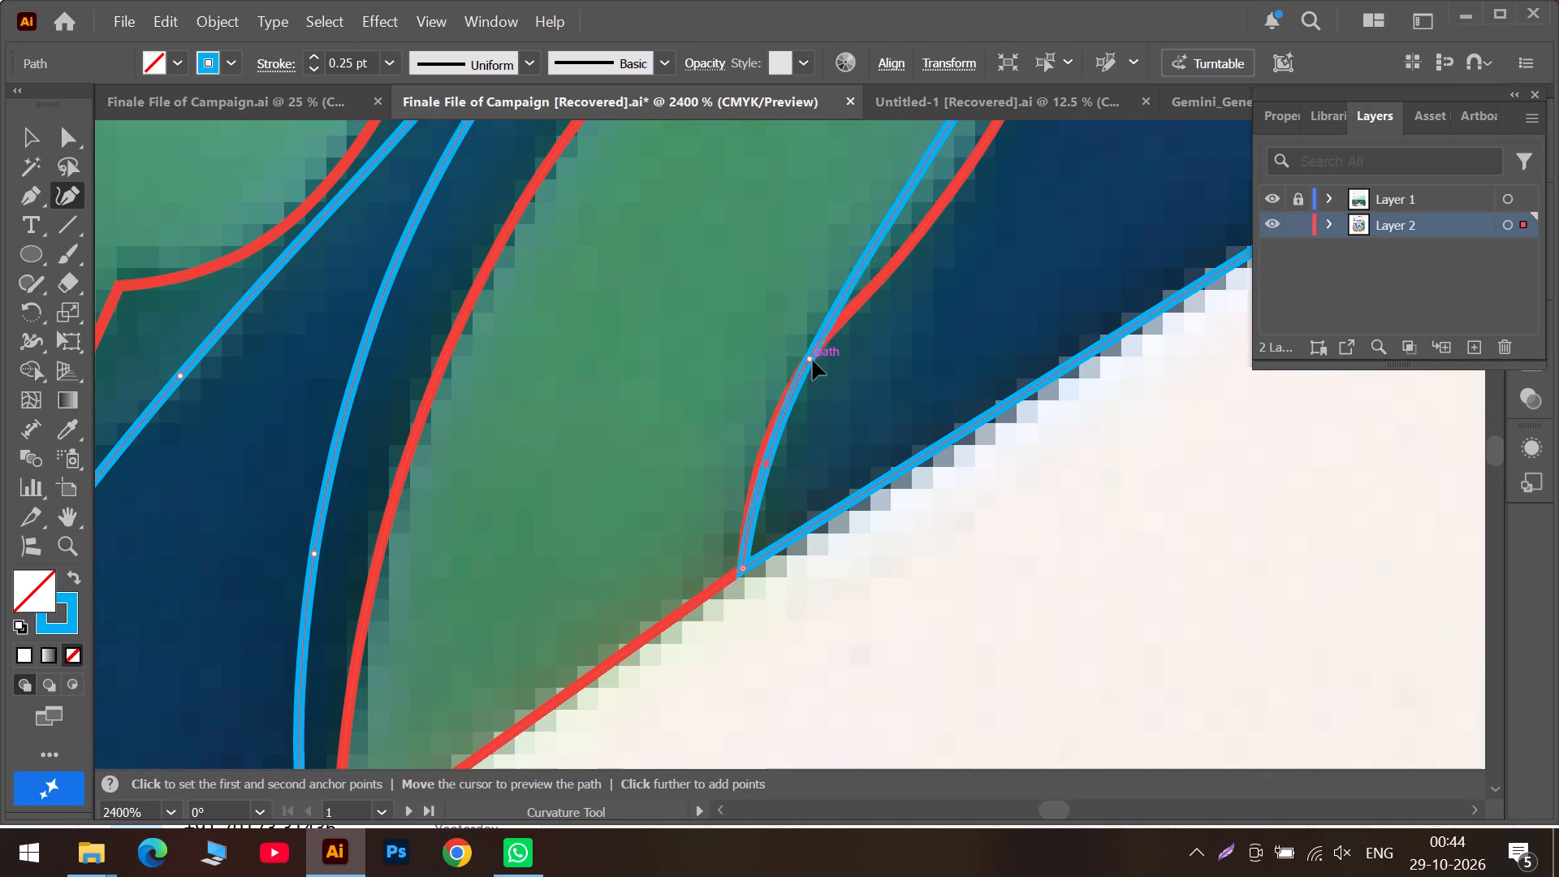
{"action": "left_click_drag", "start_coordinate": [813, 361], "coordinate": [815, 352]}
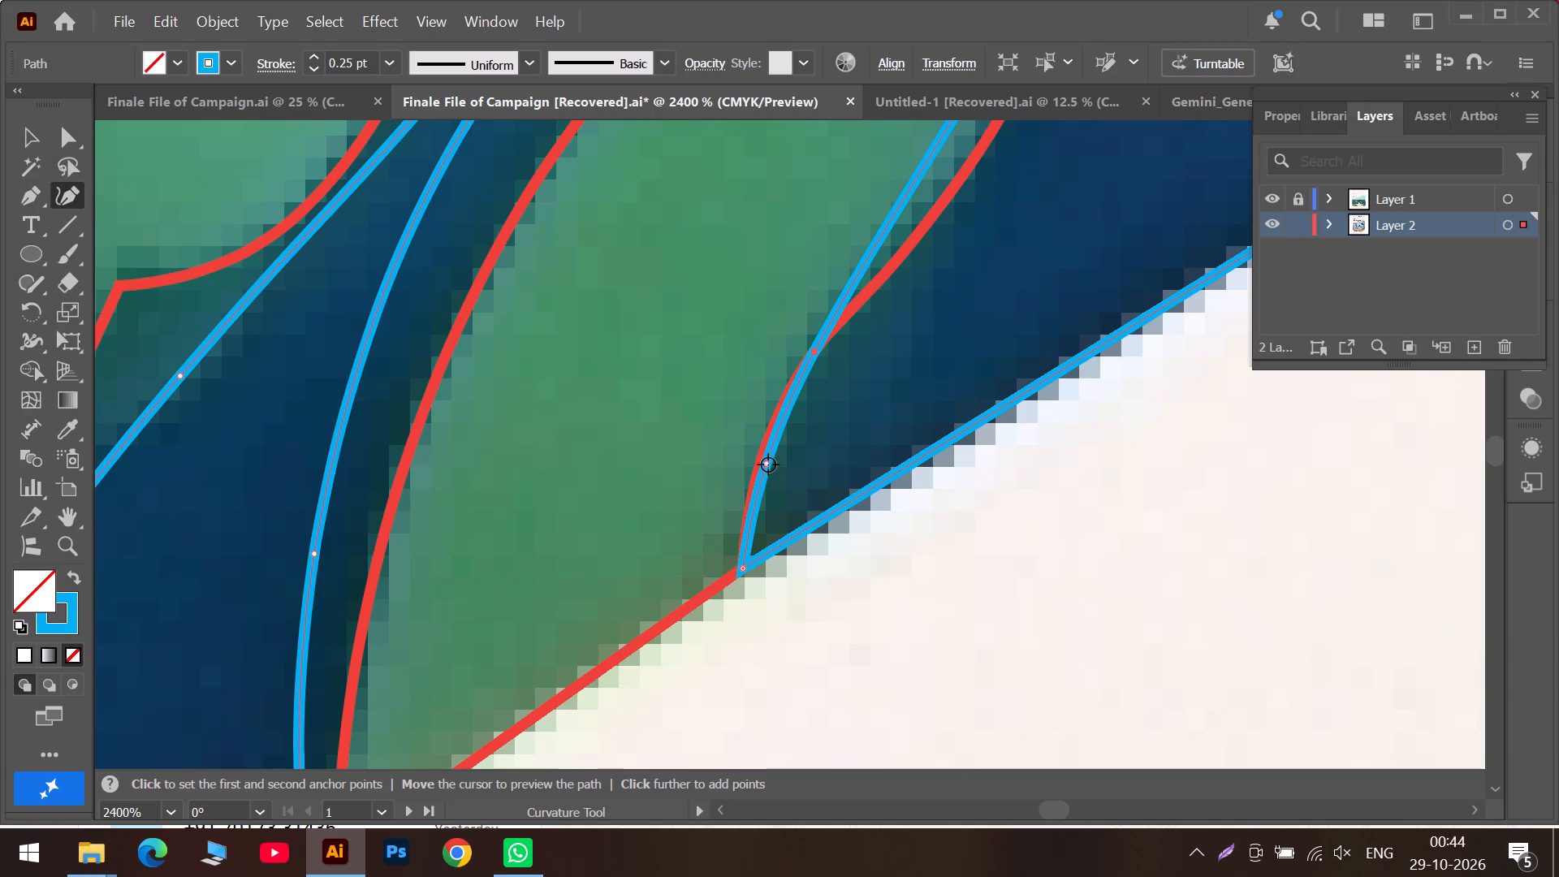
{"action": "left_click", "coordinate": [768, 464]}
Add points along the light blue path beside the frond's right edge and bend them onto the red outline.
{"action": "scroll", "coordinate": [846, 317], "scroll_direction": "up", "scroll_amount": 4}
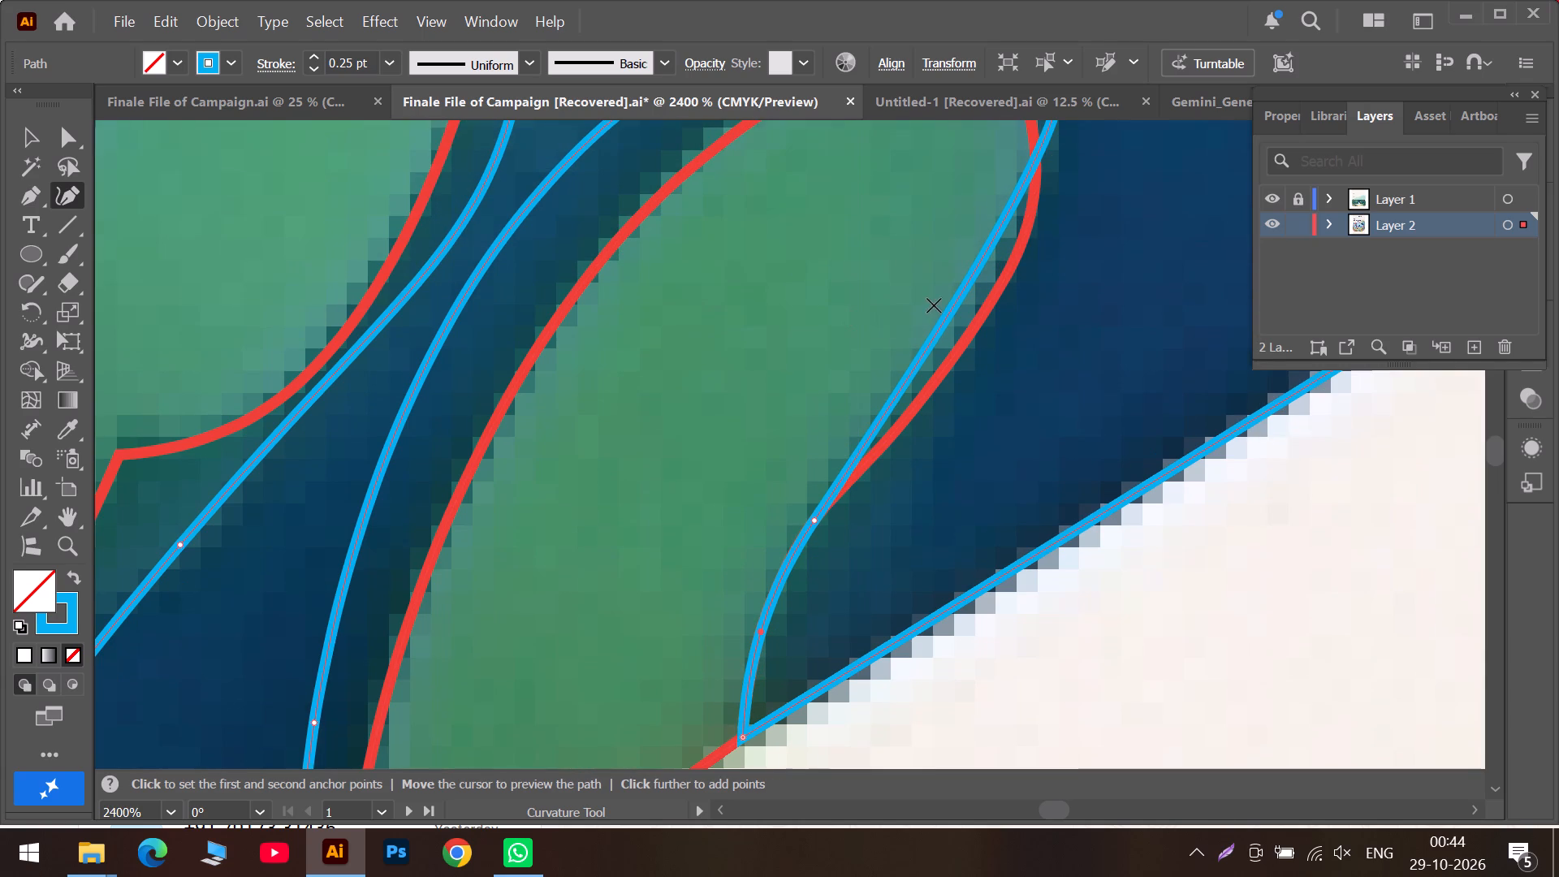
{"action": "left_click_drag", "start_coordinate": [949, 313], "coordinate": [899, 431]}
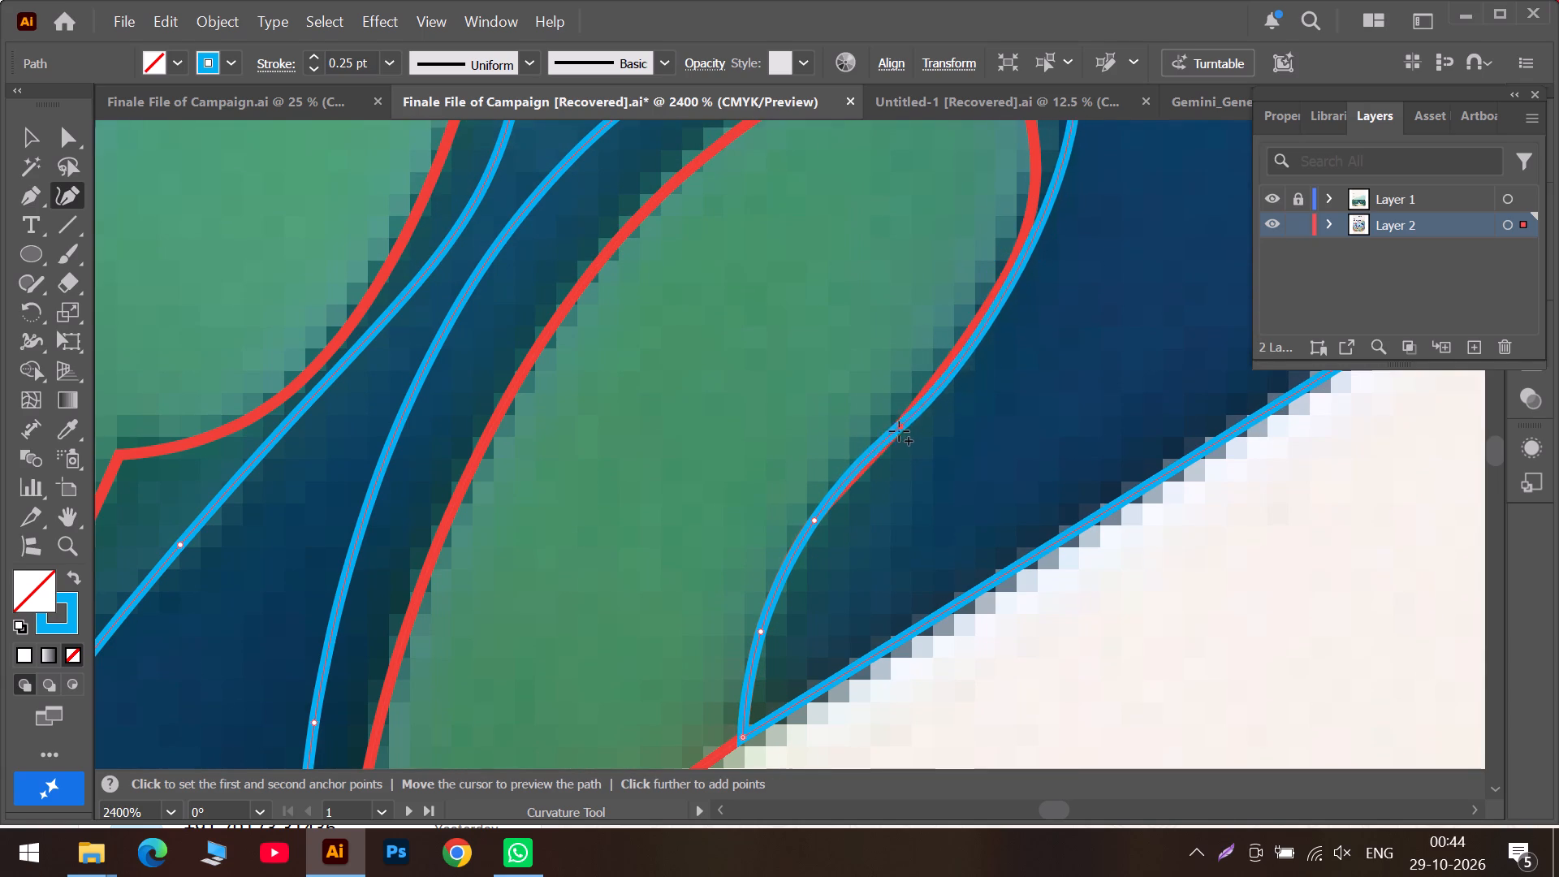
{"action": "left_click_drag", "start_coordinate": [899, 431], "coordinate": [918, 401]}
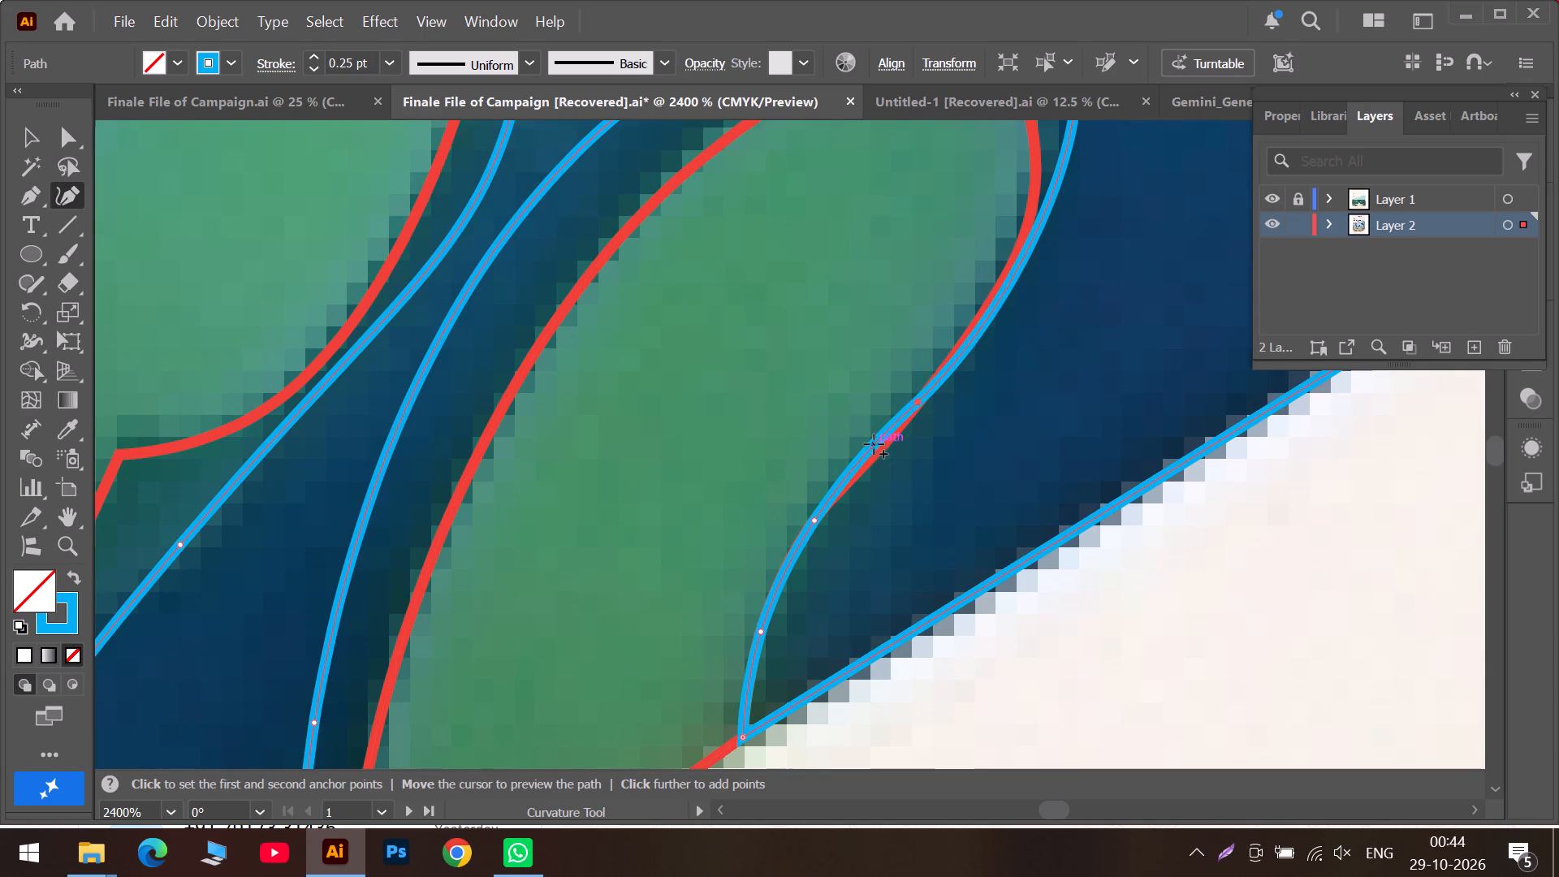
{"action": "left_click_drag", "start_coordinate": [874, 444], "coordinate": [865, 465]}
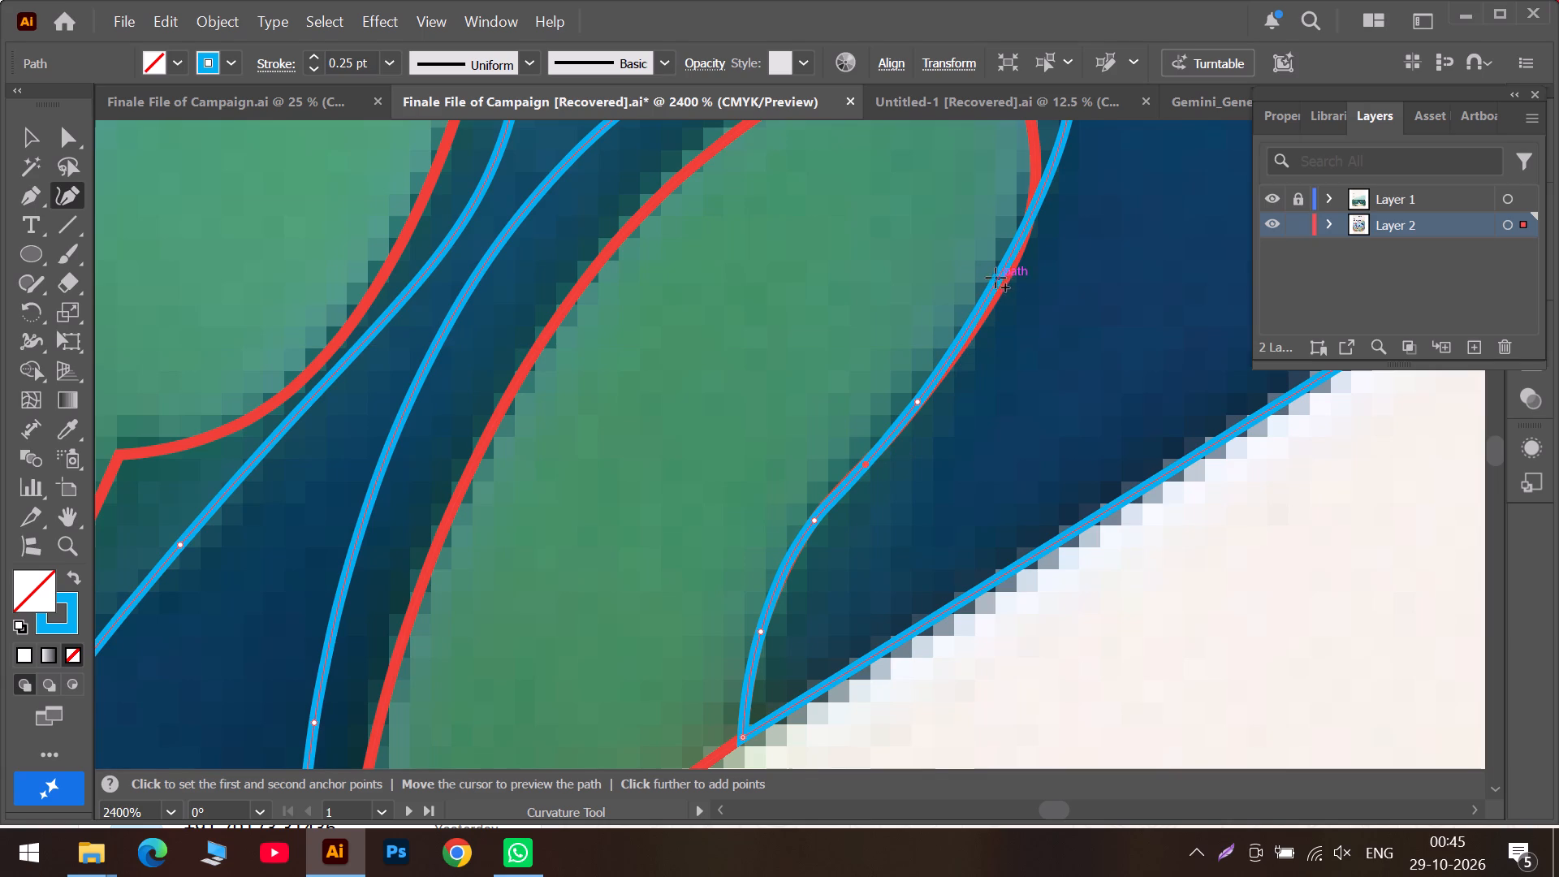
{"action": "left_click_drag", "start_coordinate": [995, 278], "coordinate": [1003, 283]}
Reposition the light blue path's points around the frond's rounded tip, adding one on its right side, to match the red outline.
{"action": "scroll", "coordinate": [1029, 214], "scroll_direction": "up", "scroll_amount": 4}
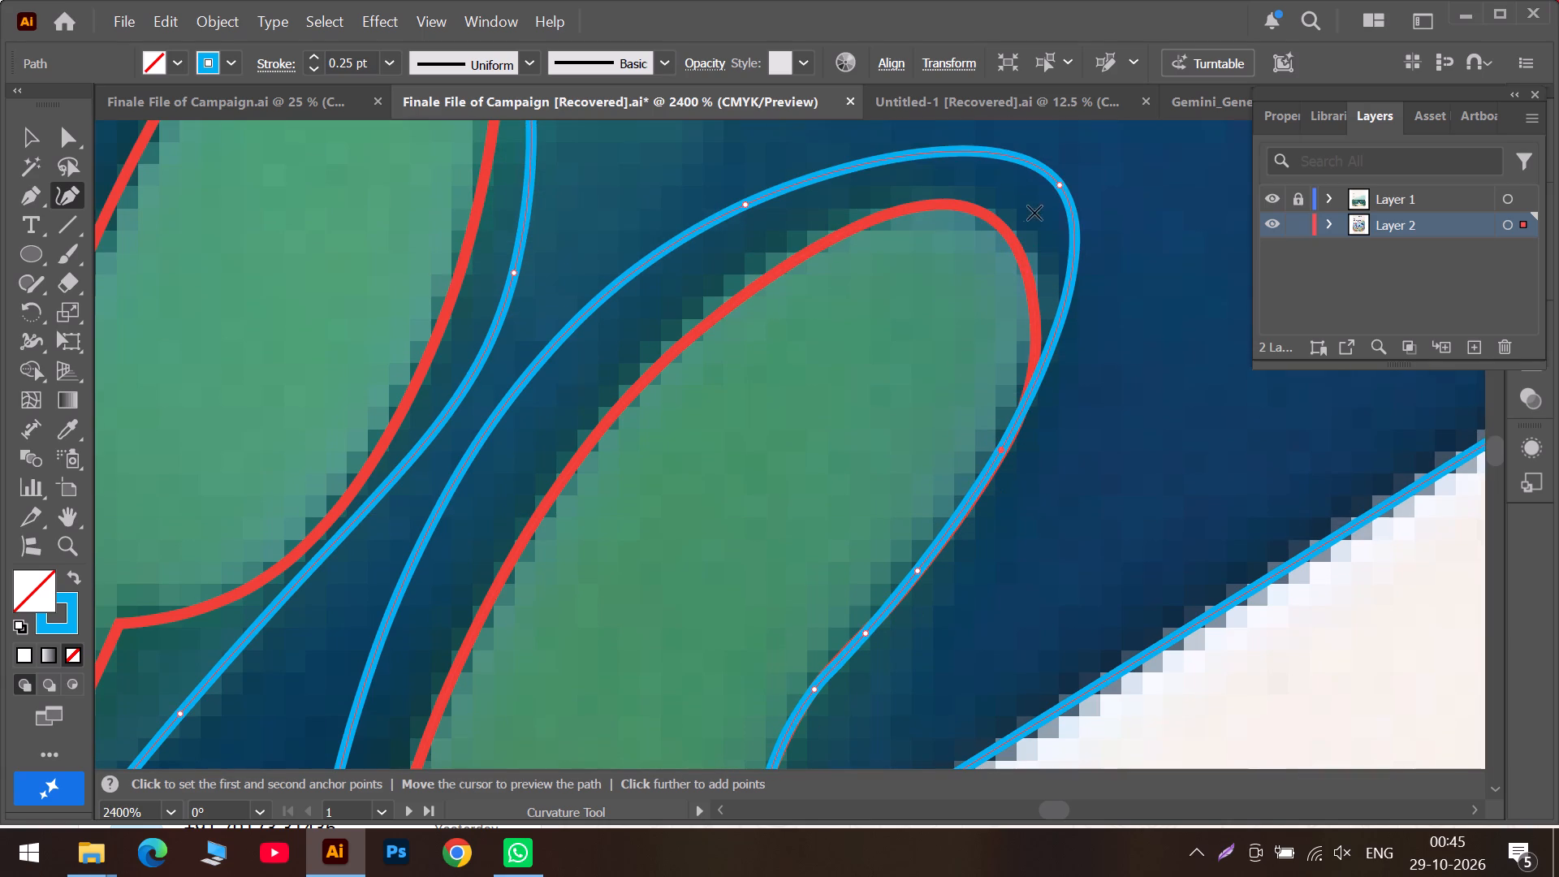
{"action": "left_click_drag", "start_coordinate": [1061, 182], "coordinate": [1031, 248]}
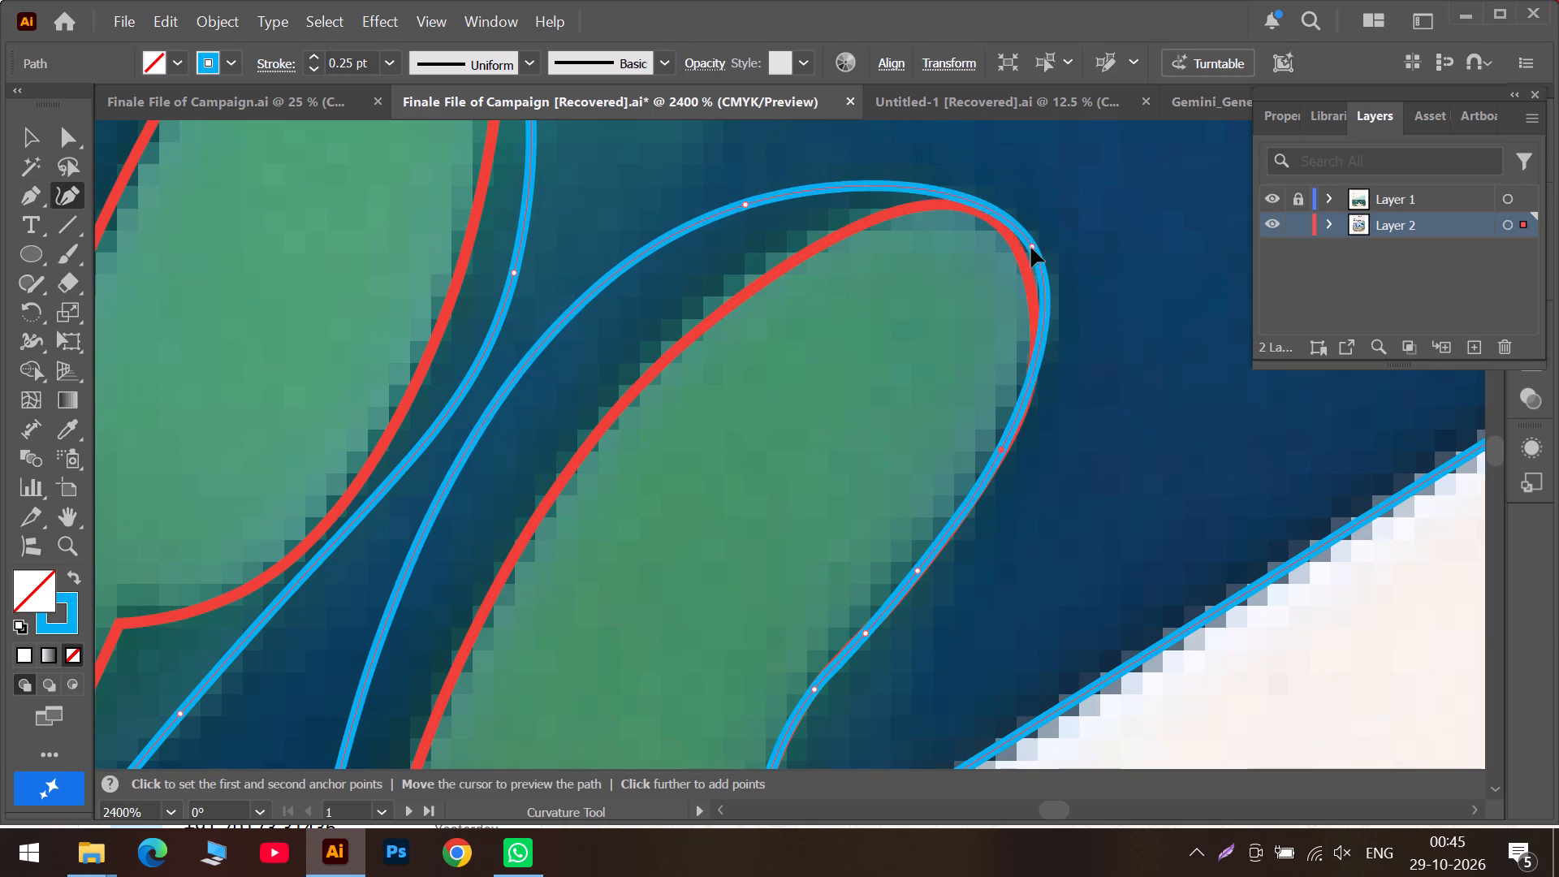
{"action": "left_click_drag", "start_coordinate": [1031, 248], "coordinate": [1008, 239]}
{"action": "left_click", "coordinate": [1029, 358]}
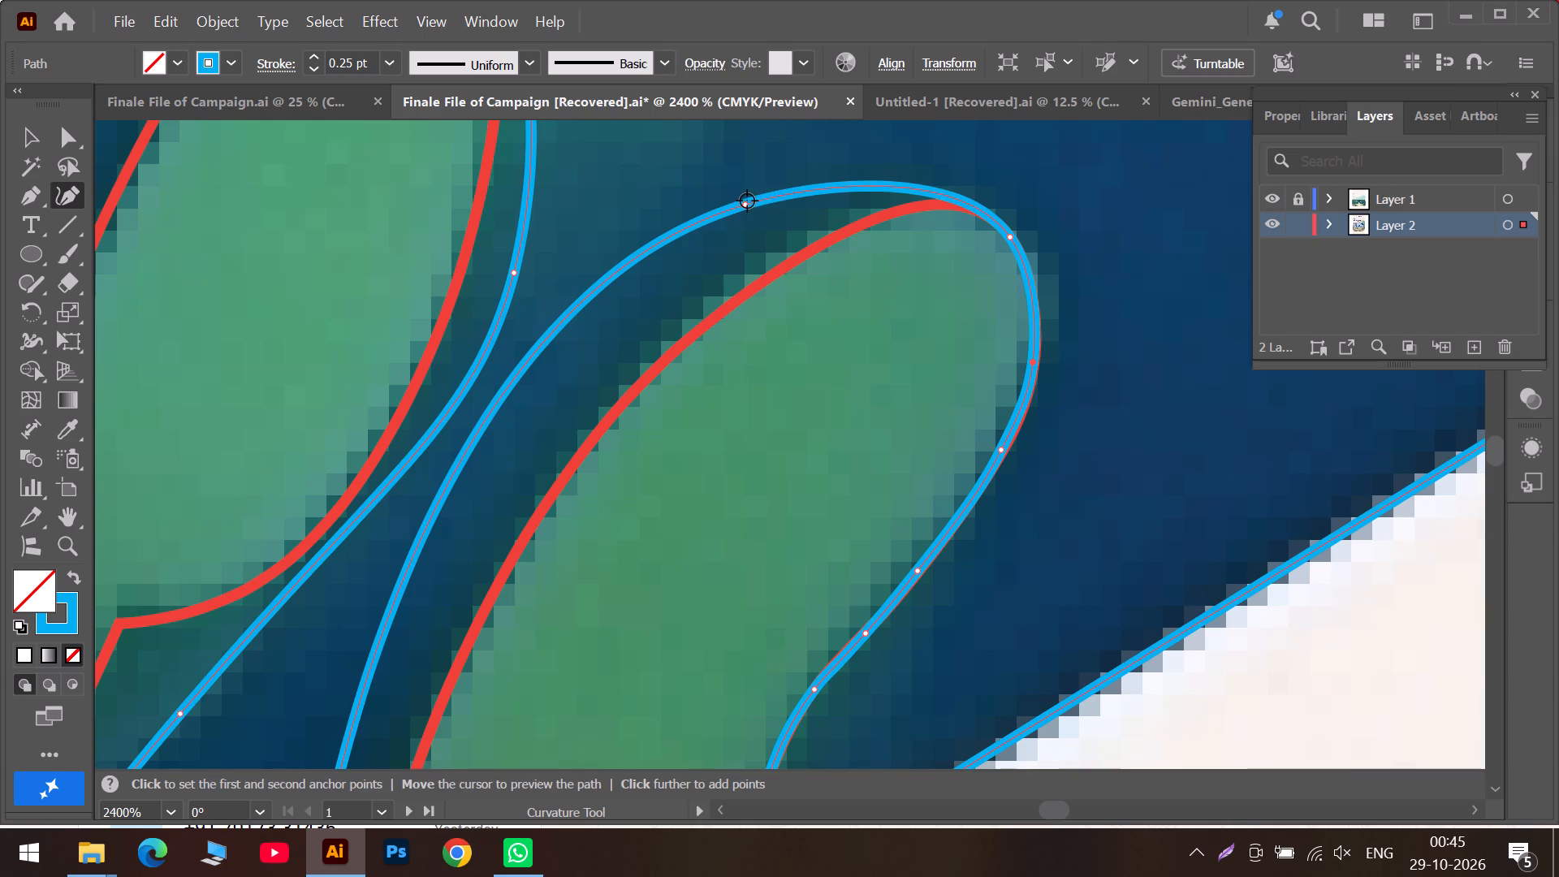
{"action": "left_click_drag", "start_coordinate": [747, 201], "coordinate": [947, 206]}
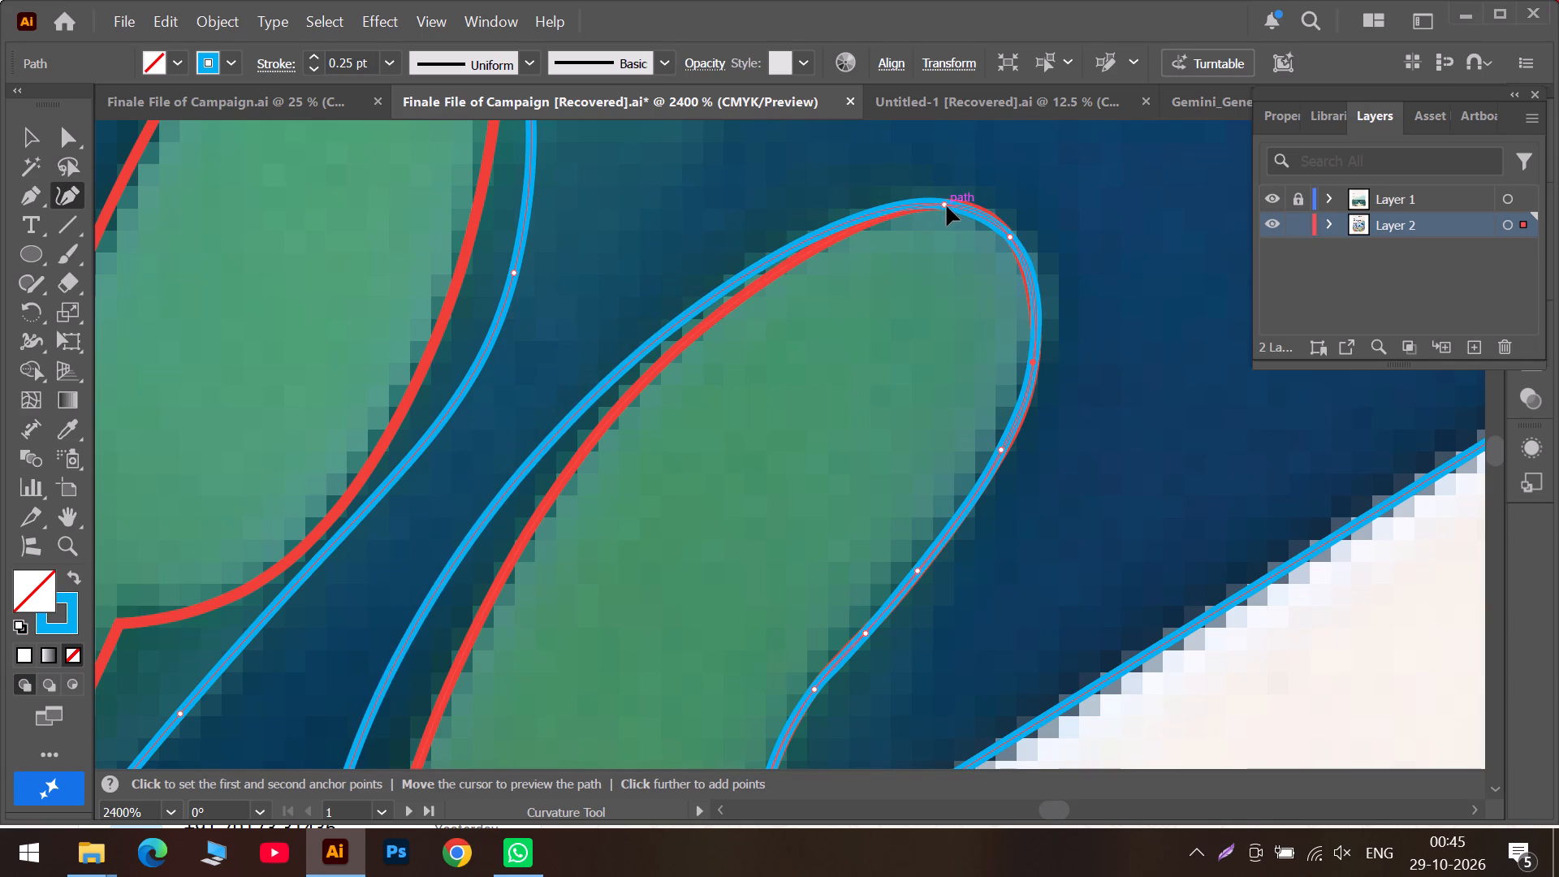
{"action": "left_click_drag", "start_coordinate": [947, 206], "coordinate": [974, 208]}
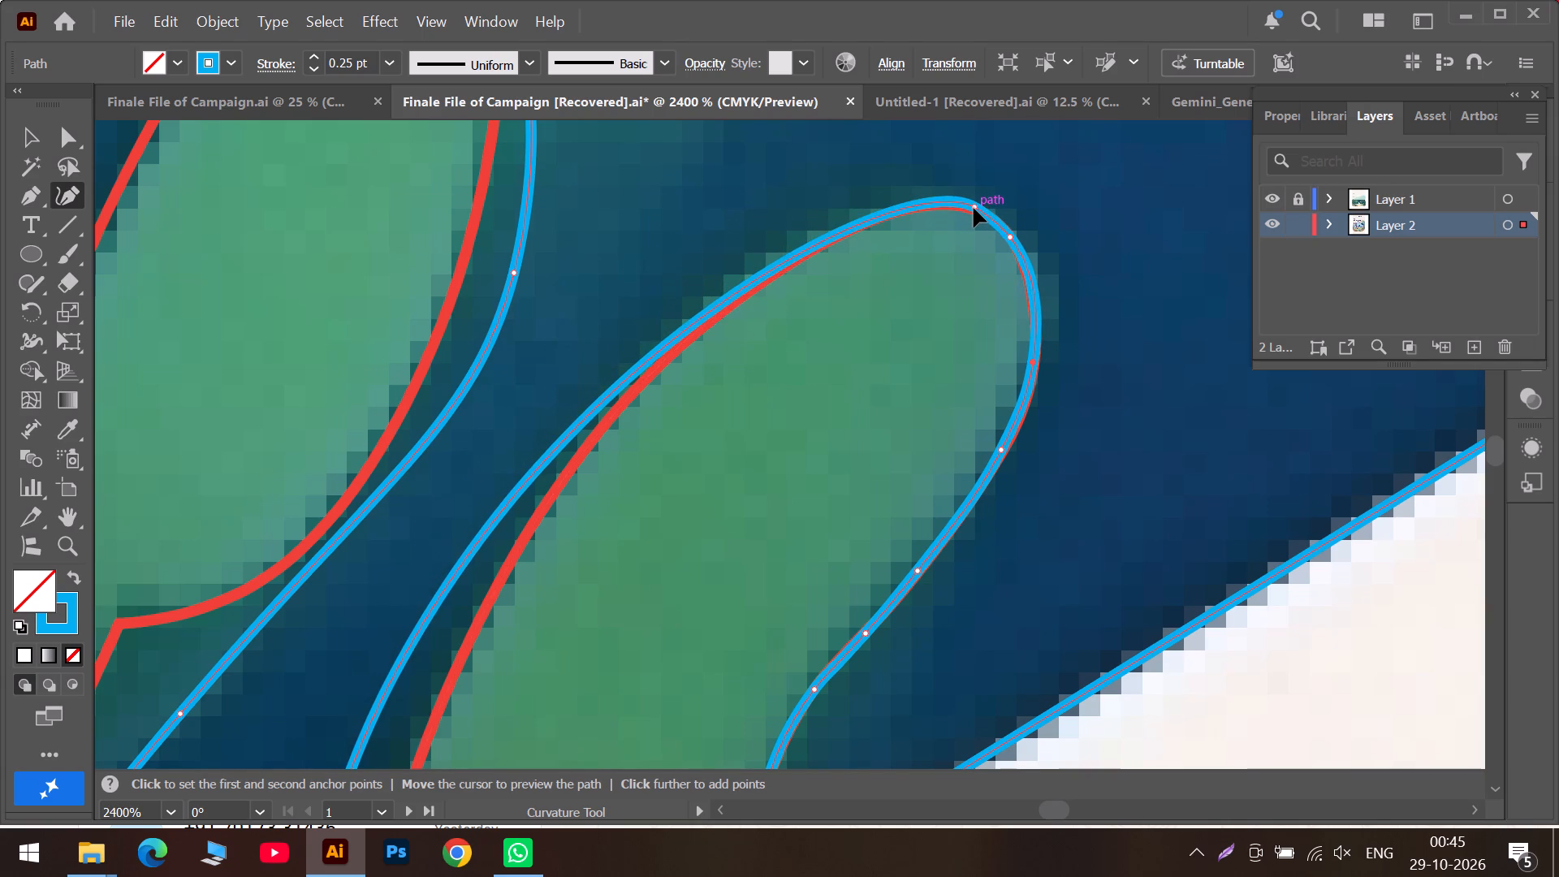
{"action": "left_click_drag", "start_coordinate": [974, 208], "coordinate": [948, 207]}
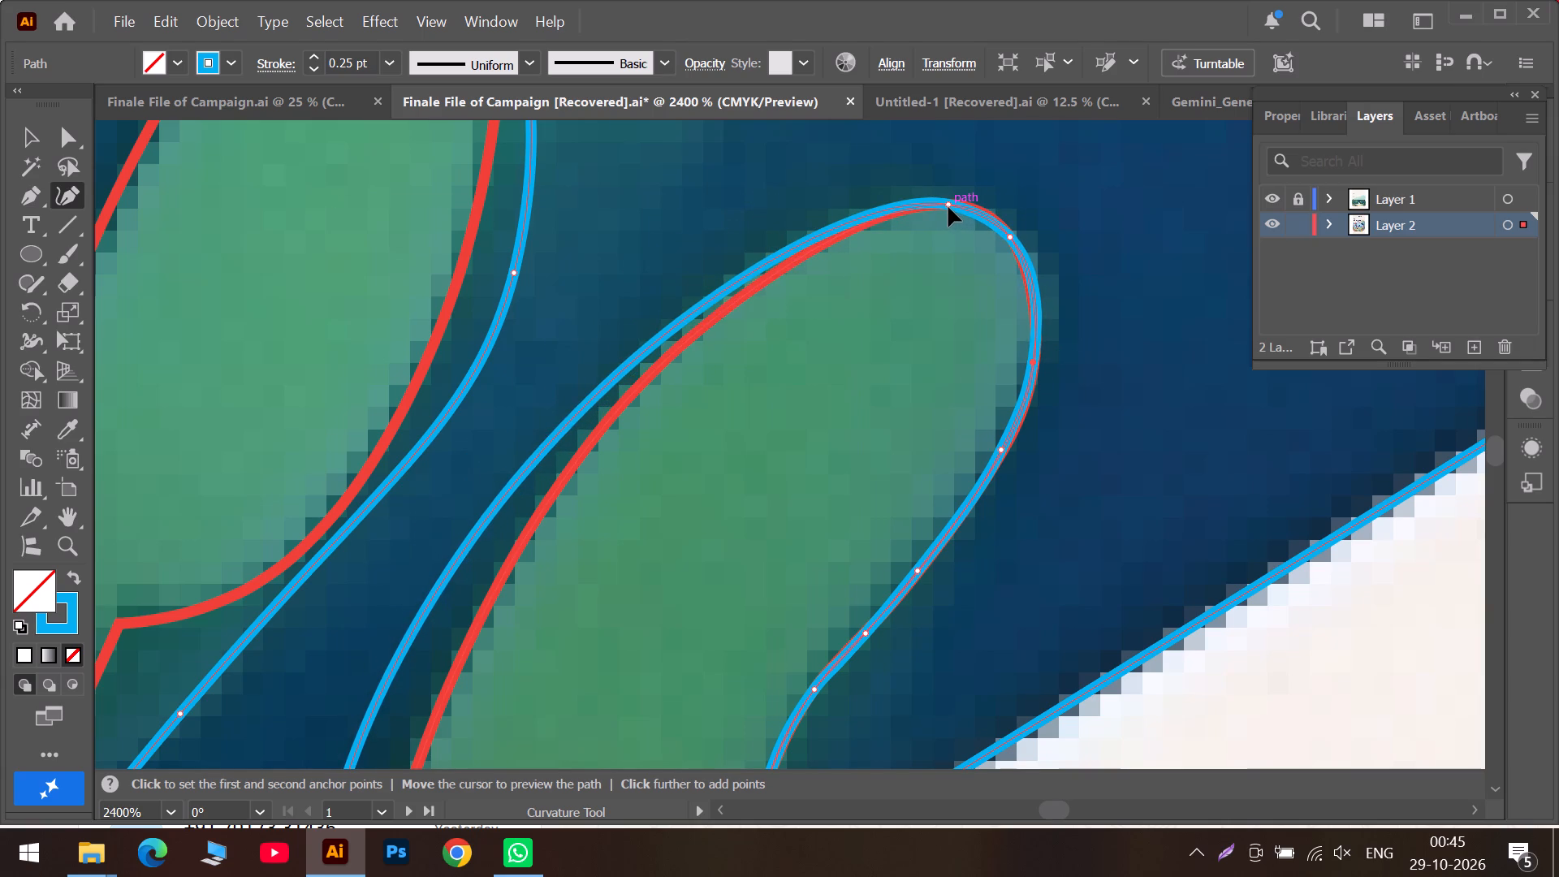
{"action": "left_click_drag", "start_coordinate": [948, 207], "coordinate": [970, 209]}
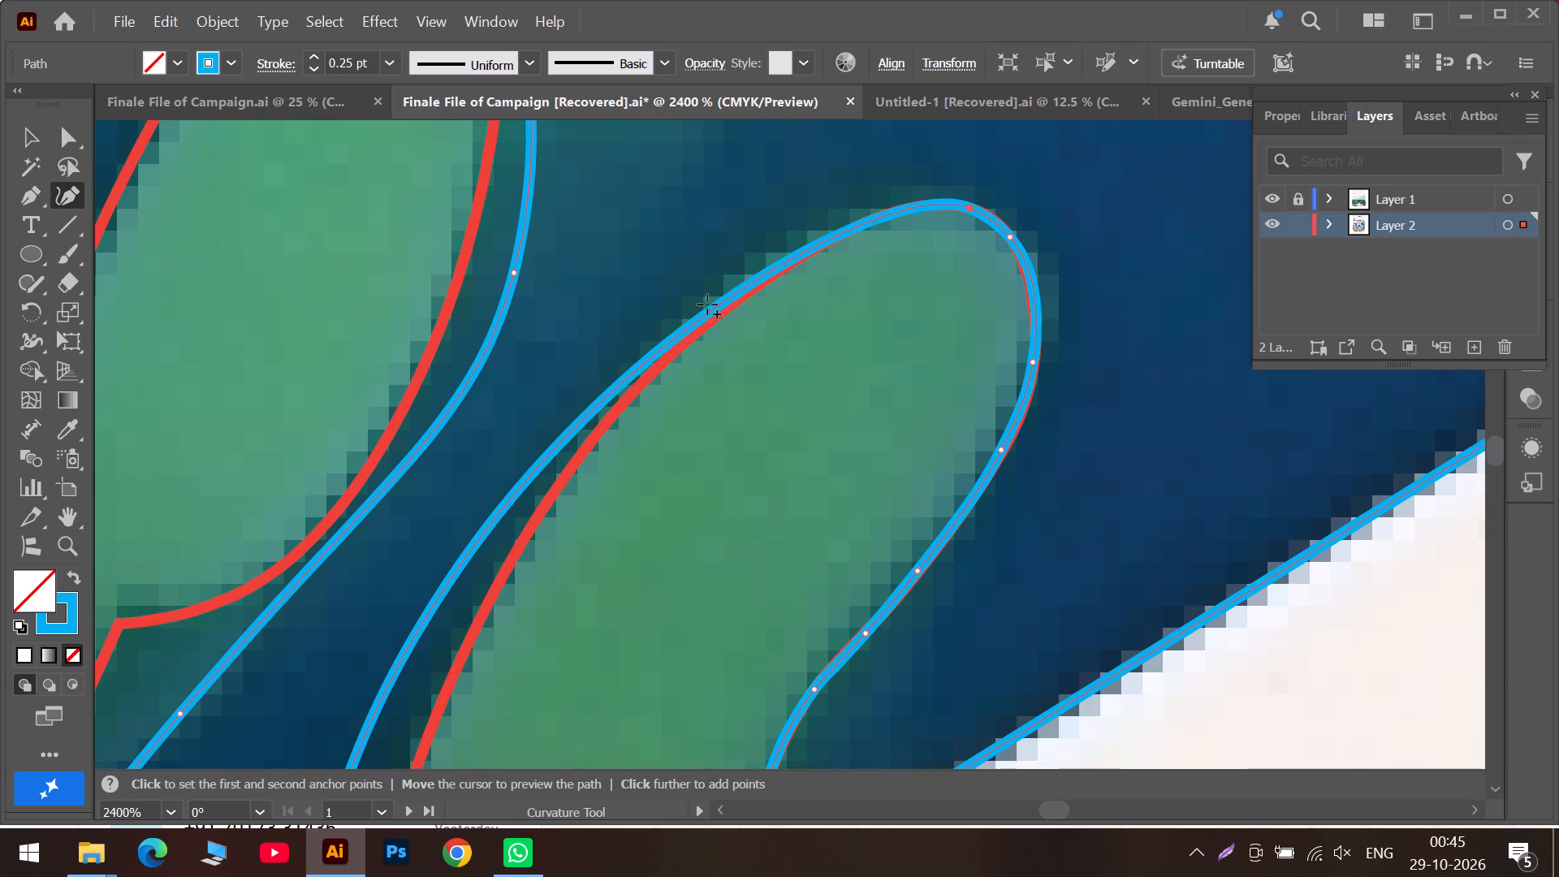
Add two points along the light blue path on the small frond's upper left edge, fitting it to the red outline.
{"action": "left_click_drag", "start_coordinate": [702, 313], "coordinate": [725, 308]}
{"action": "left_click", "coordinate": [864, 219]}
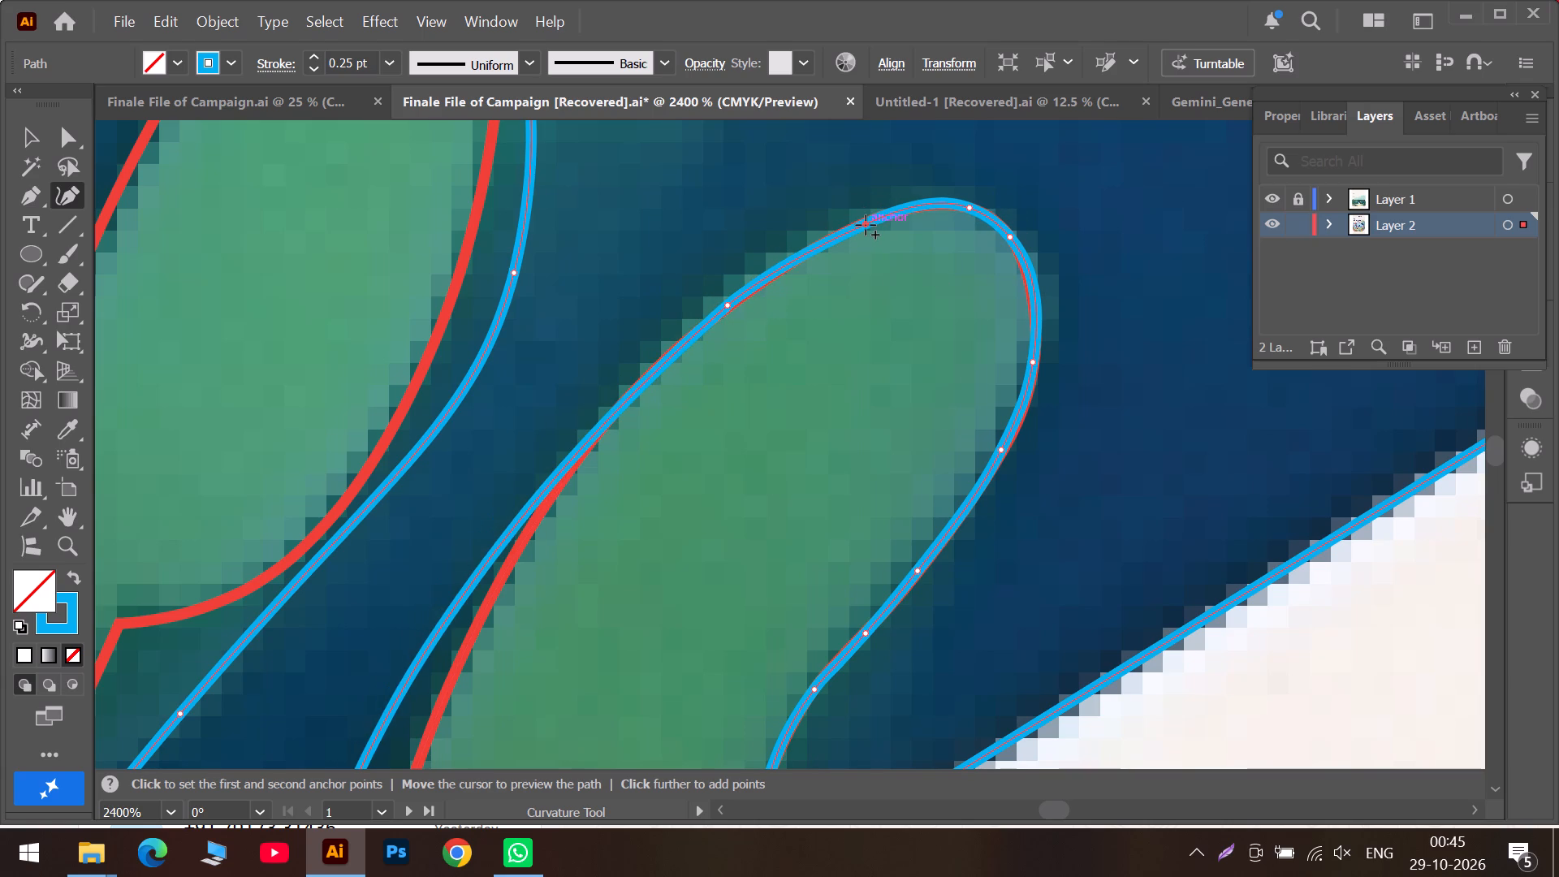
Move the light blue path's corner to the small frond's lower left base and fit its lowest left curve to the red outline.
{"action": "scroll", "coordinate": [683, 348], "scroll_direction": "down", "scroll_amount": 4}
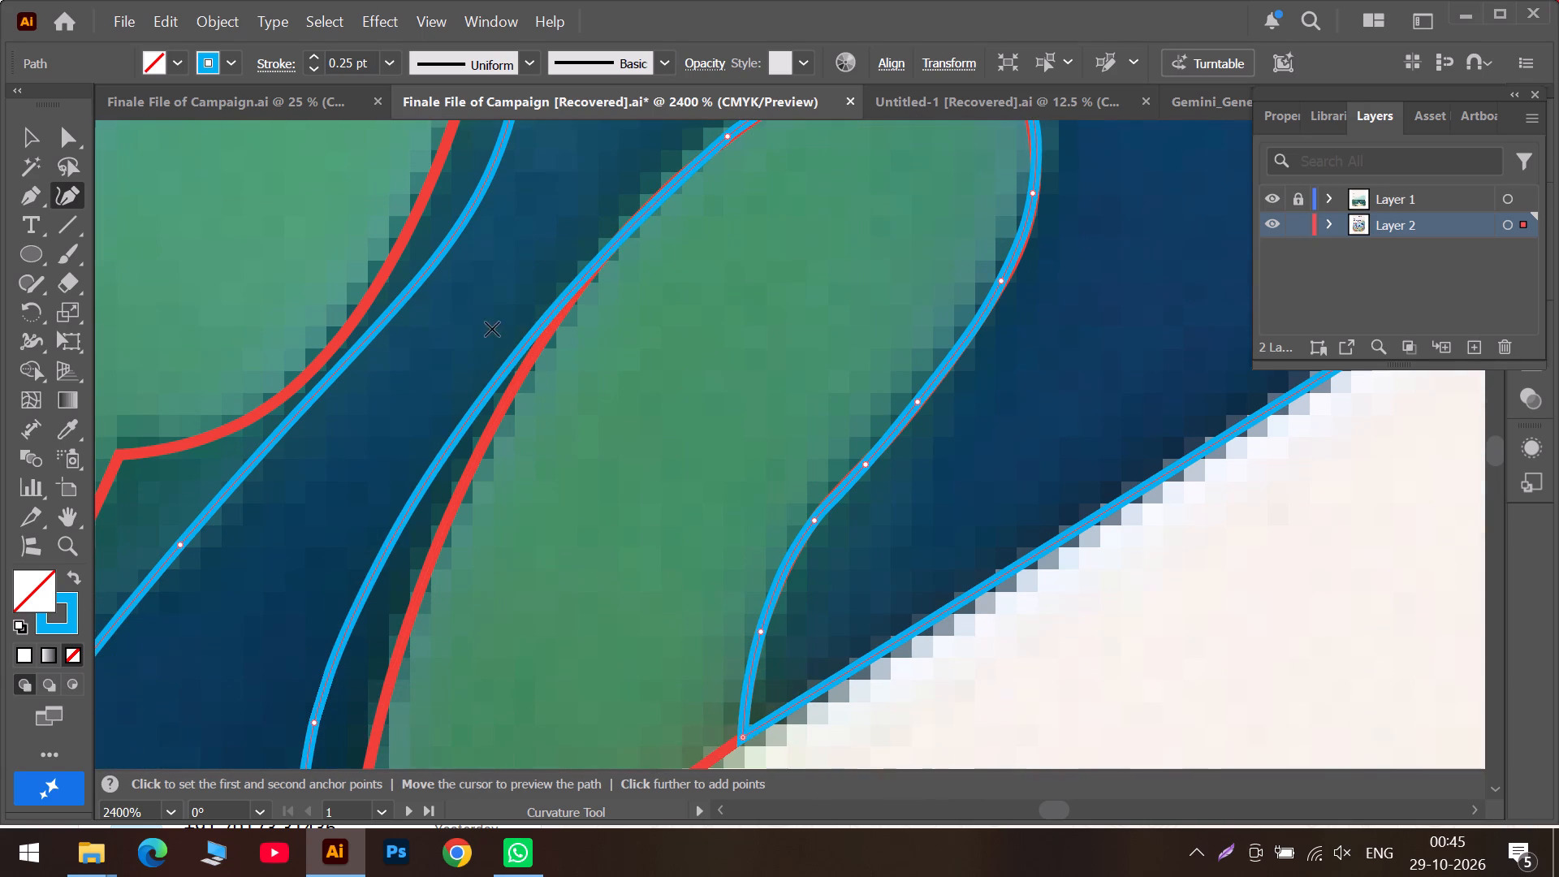
{"action": "scroll", "coordinate": [415, 566], "scroll_direction": "down", "scroll_amount": 5}
{"action": "scroll", "coordinate": [299, 622], "scroll_direction": "down", "scroll_amount": 5}
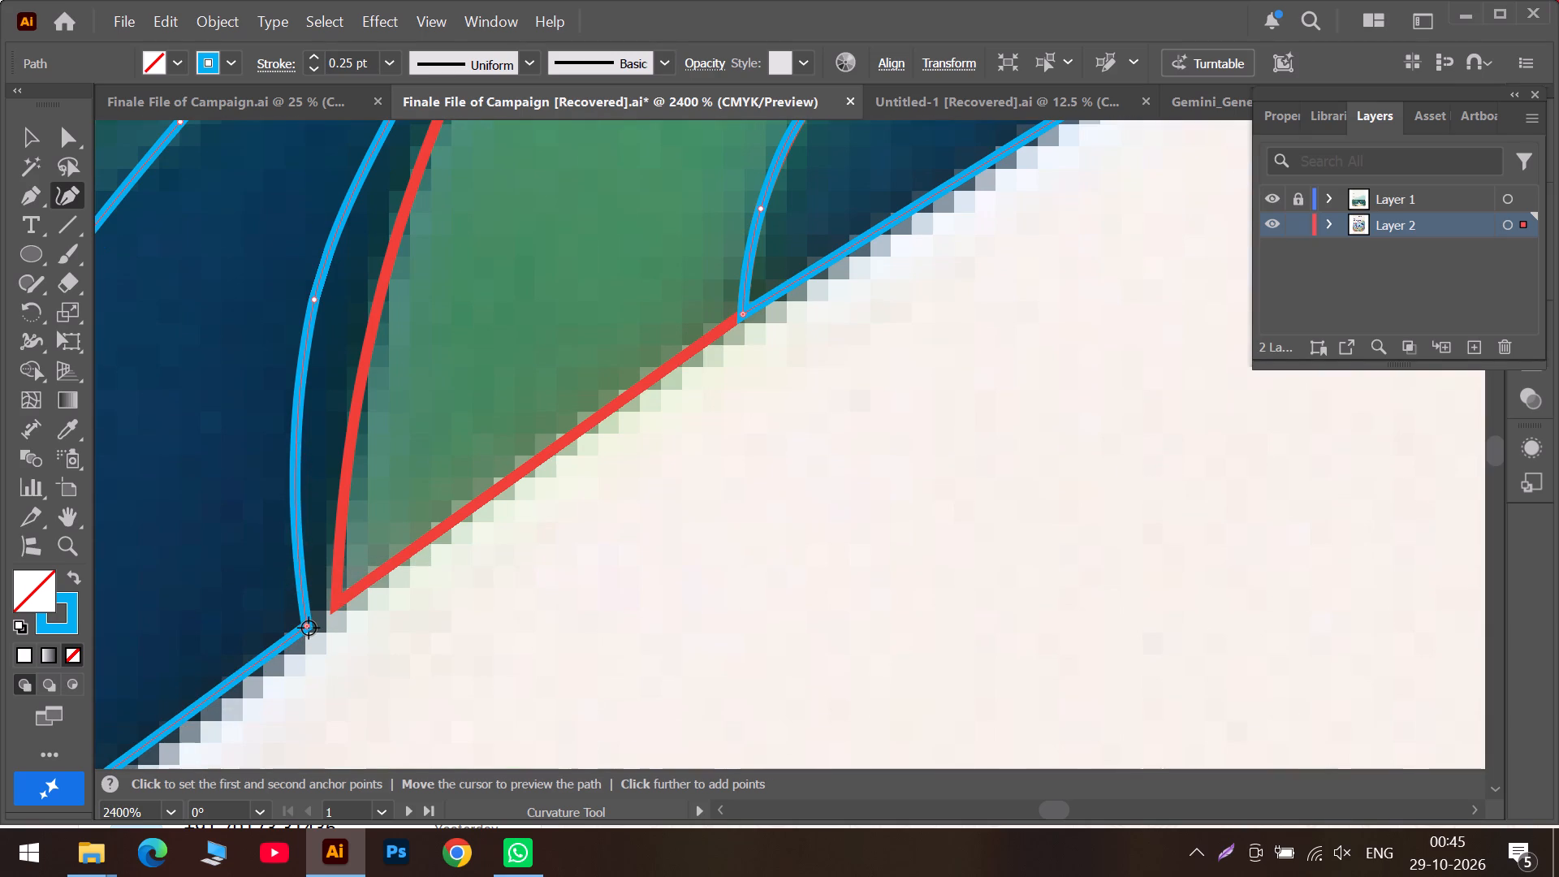
{"action": "left_click_drag", "start_coordinate": [309, 628], "coordinate": [335, 602]}
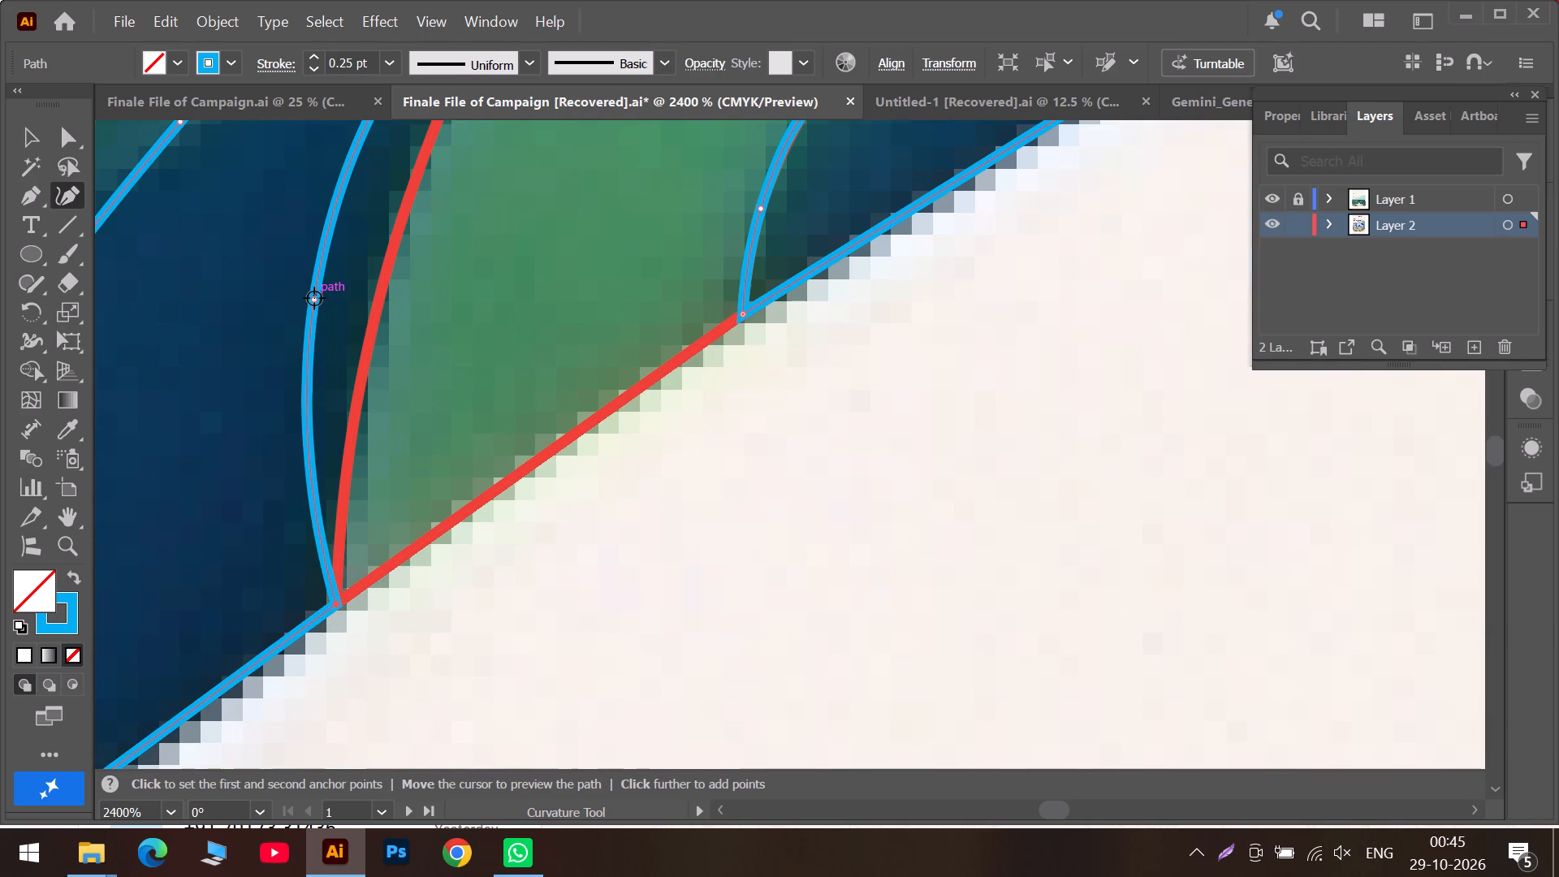
{"action": "left_click_drag", "start_coordinate": [314, 298], "coordinate": [378, 313]}
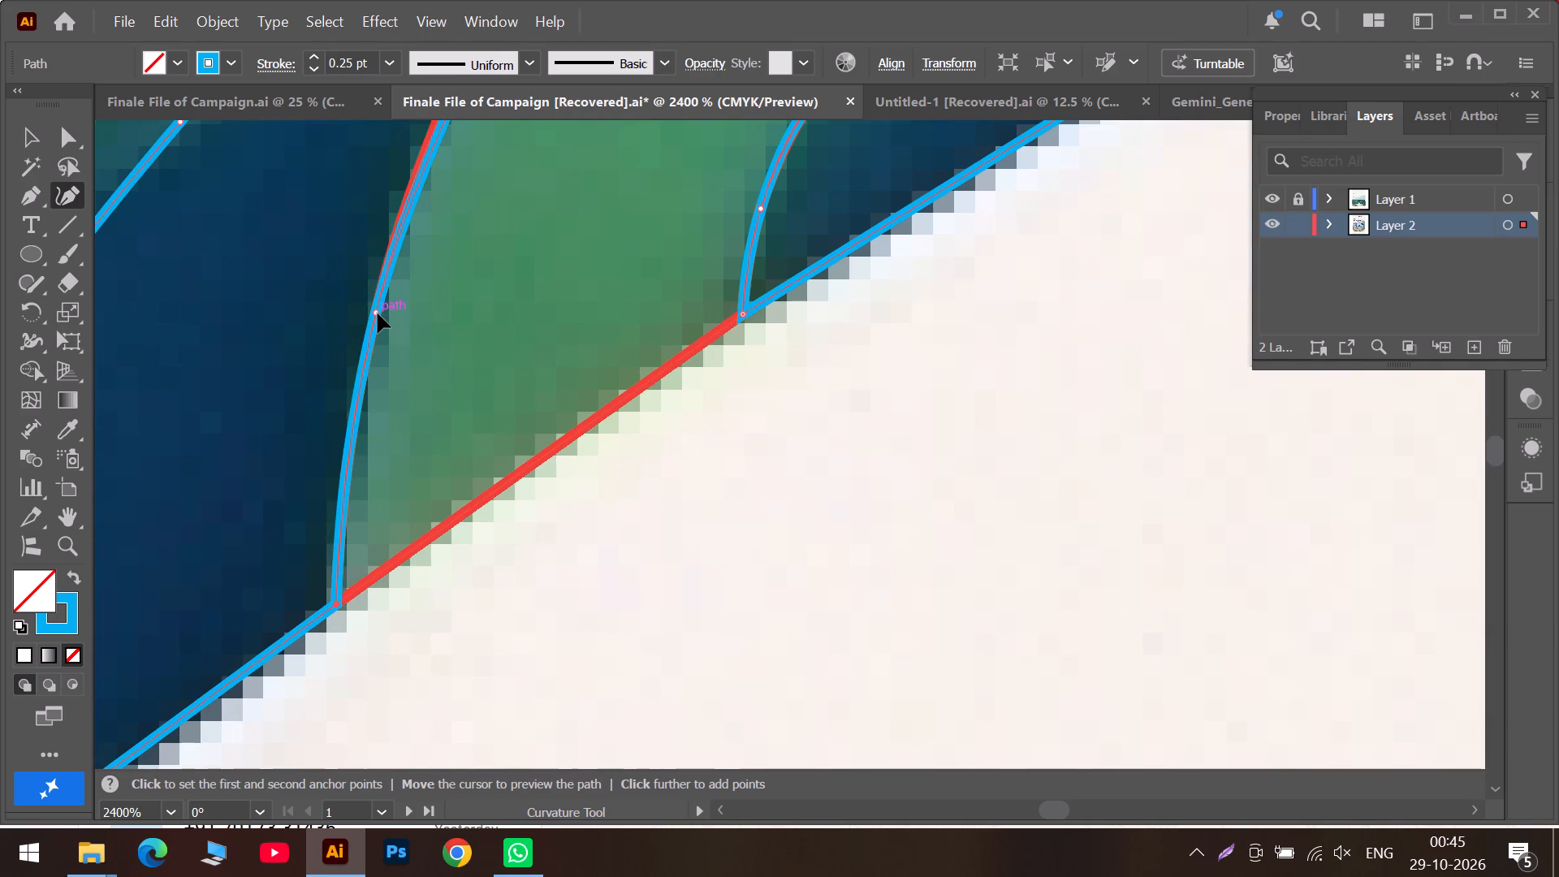
{"action": "left_click_drag", "start_coordinate": [378, 313], "coordinate": [378, 314]}
Add two points along the middle of the small frond's left edge and bend the light blue path onto the red outline.
{"action": "scroll", "coordinate": [378, 313], "scroll_direction": "up", "scroll_amount": 4}
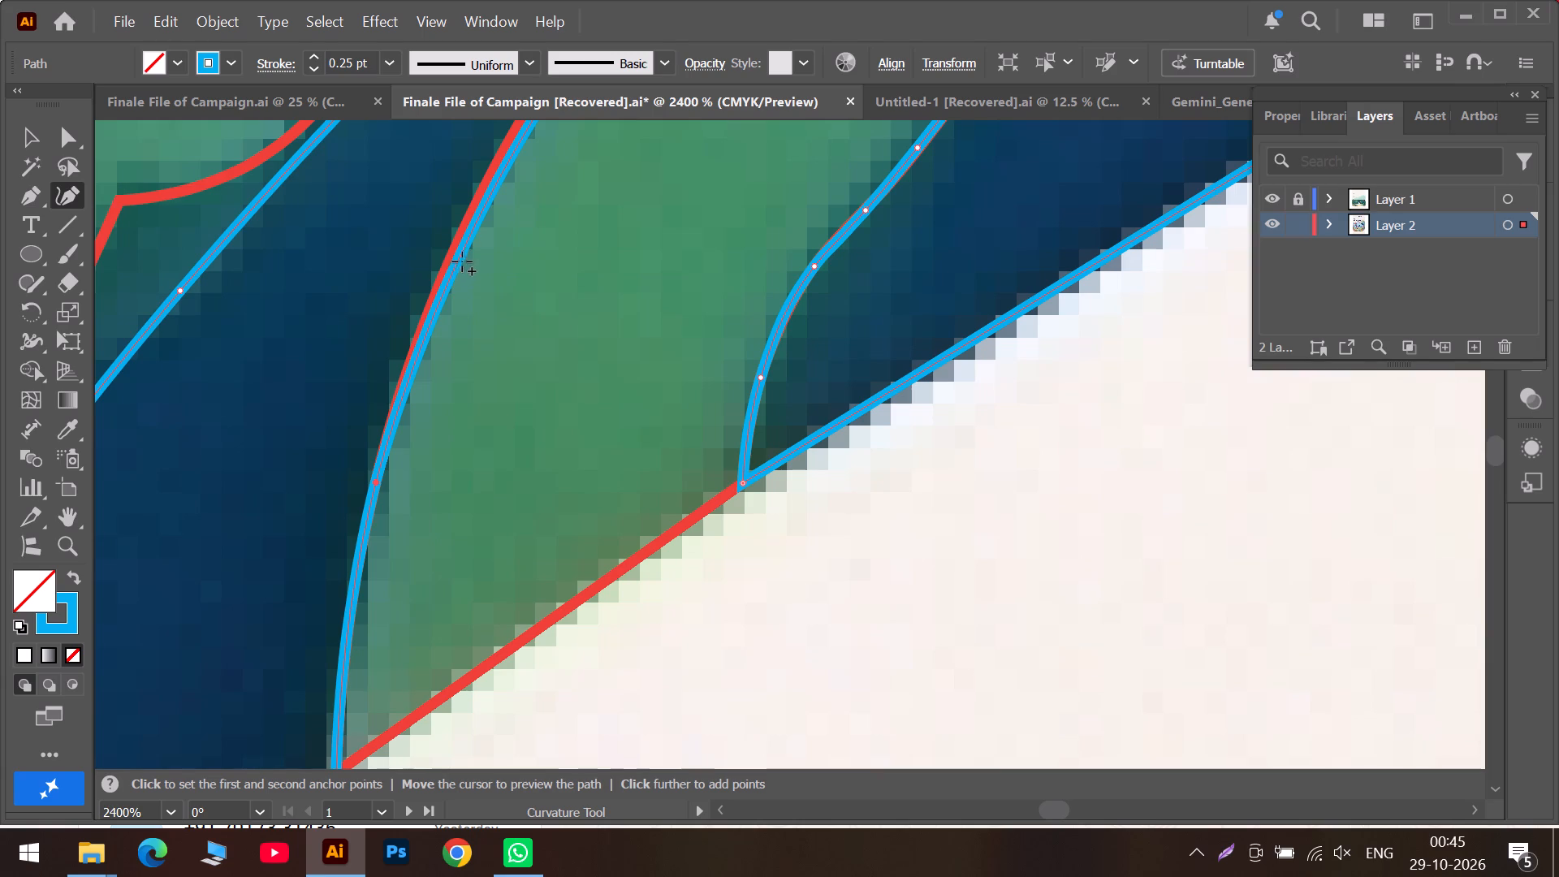
{"action": "left_click_drag", "start_coordinate": [460, 261], "coordinate": [444, 270]}
{"action": "scroll", "coordinate": [460, 276], "scroll_direction": "up", "scroll_amount": 5}
{"action": "left_click_drag", "start_coordinate": [584, 253], "coordinate": [578, 253]}
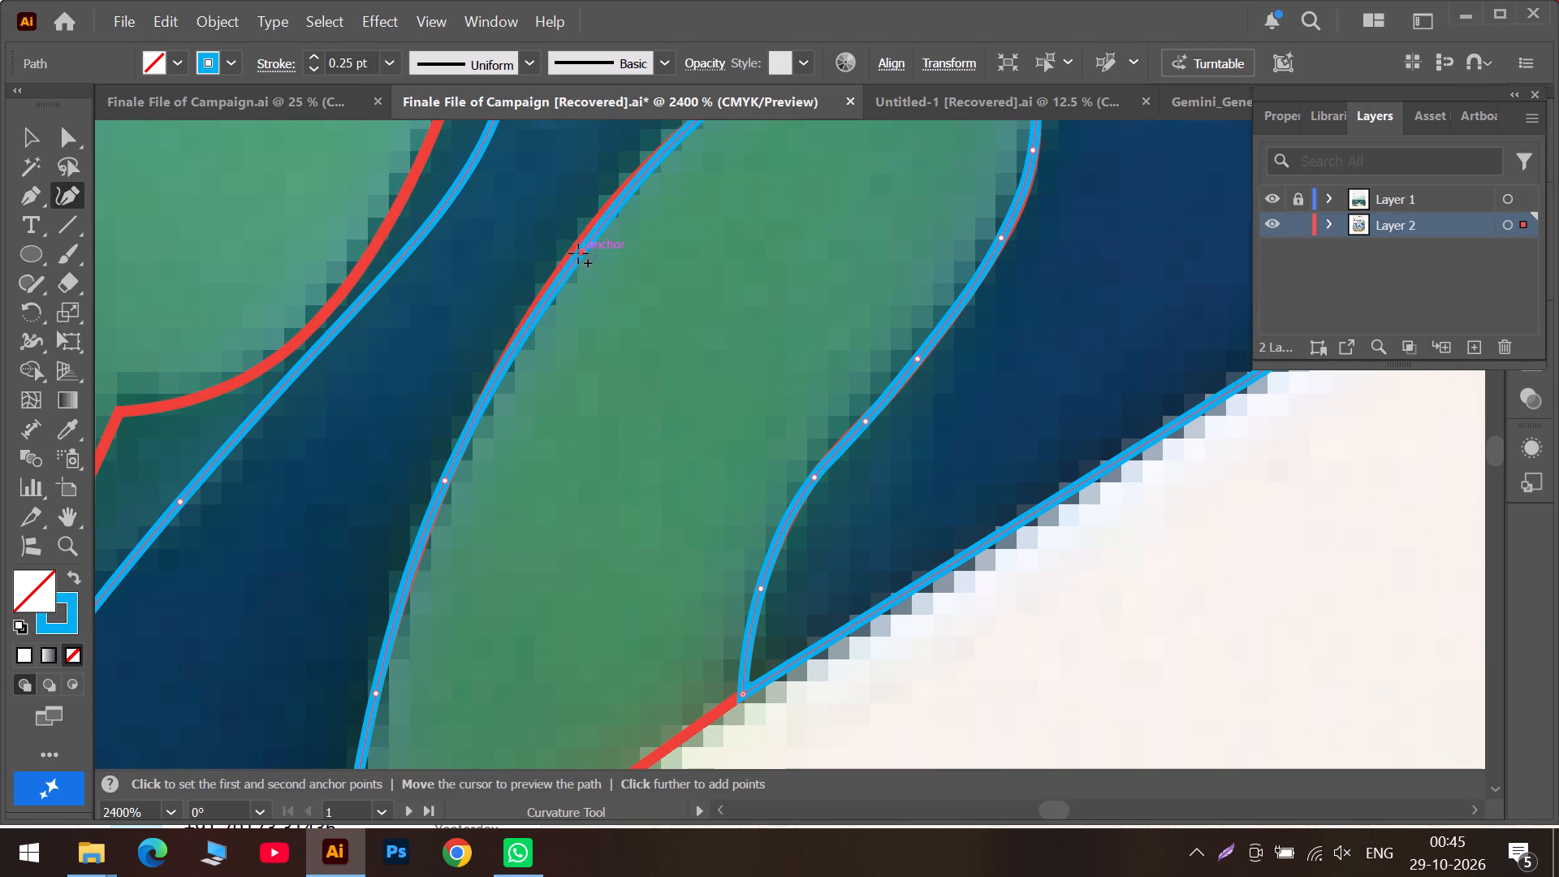
{"action": "left_click_drag", "start_coordinate": [578, 253], "coordinate": [568, 257]}
Move the light blue path's corner to the large seaweed's lower right base and fit the curve above it to the red outline.
{"action": "scroll", "coordinate": [638, 256], "scroll_direction": "up", "scroll_amount": 4}
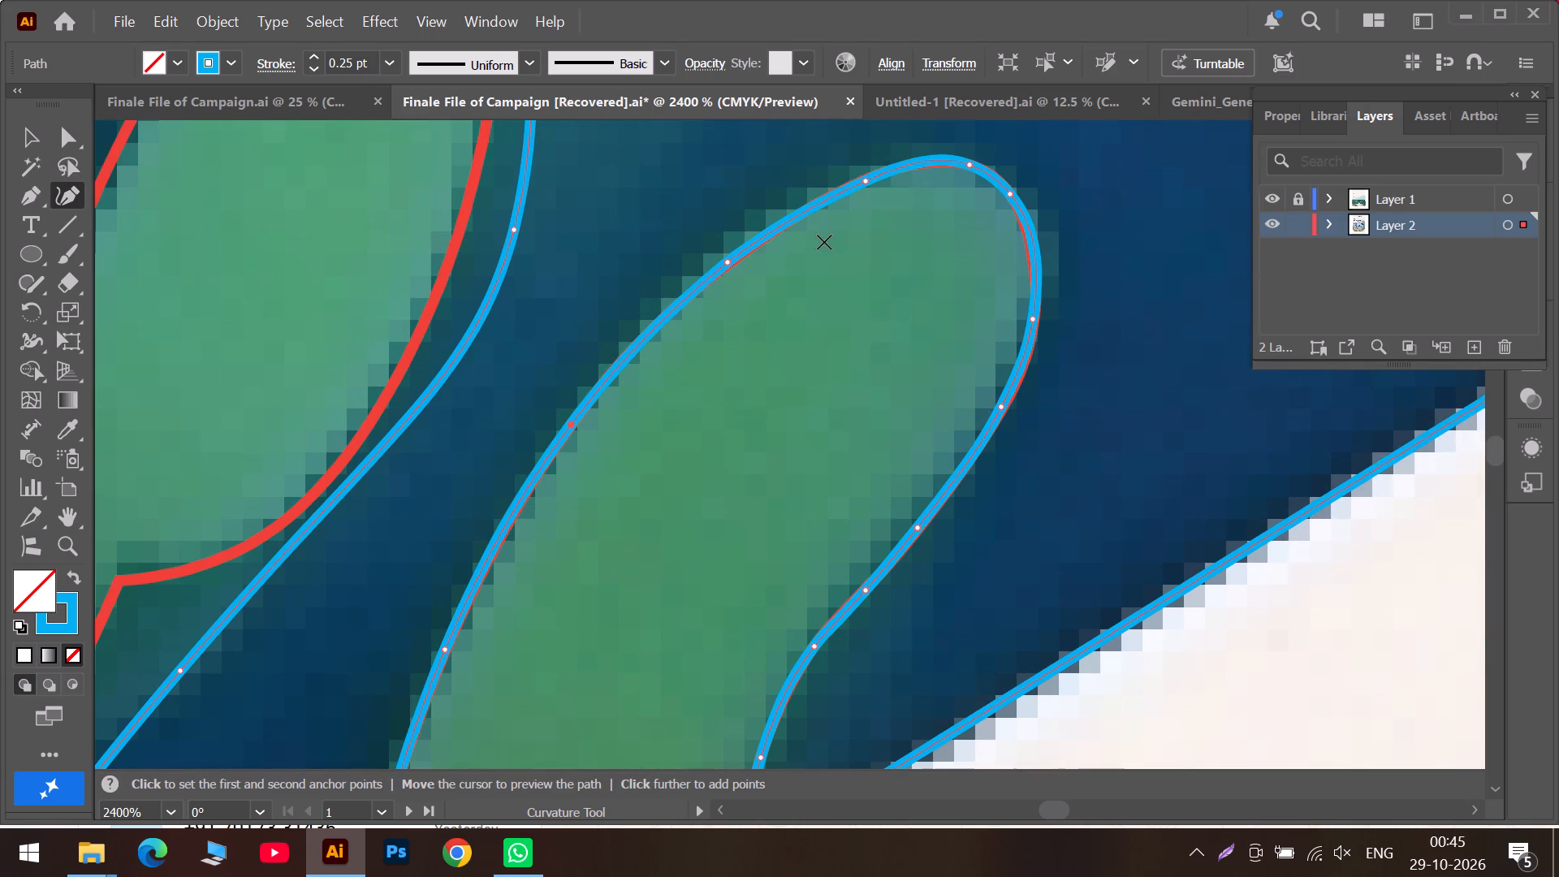
{"action": "scroll", "coordinate": [819, 240], "scroll_direction": "down", "scroll_amount": 2, "text": "alt"}
{"action": "scroll", "coordinate": [819, 240], "scroll_direction": "down", "scroll_amount": 2}
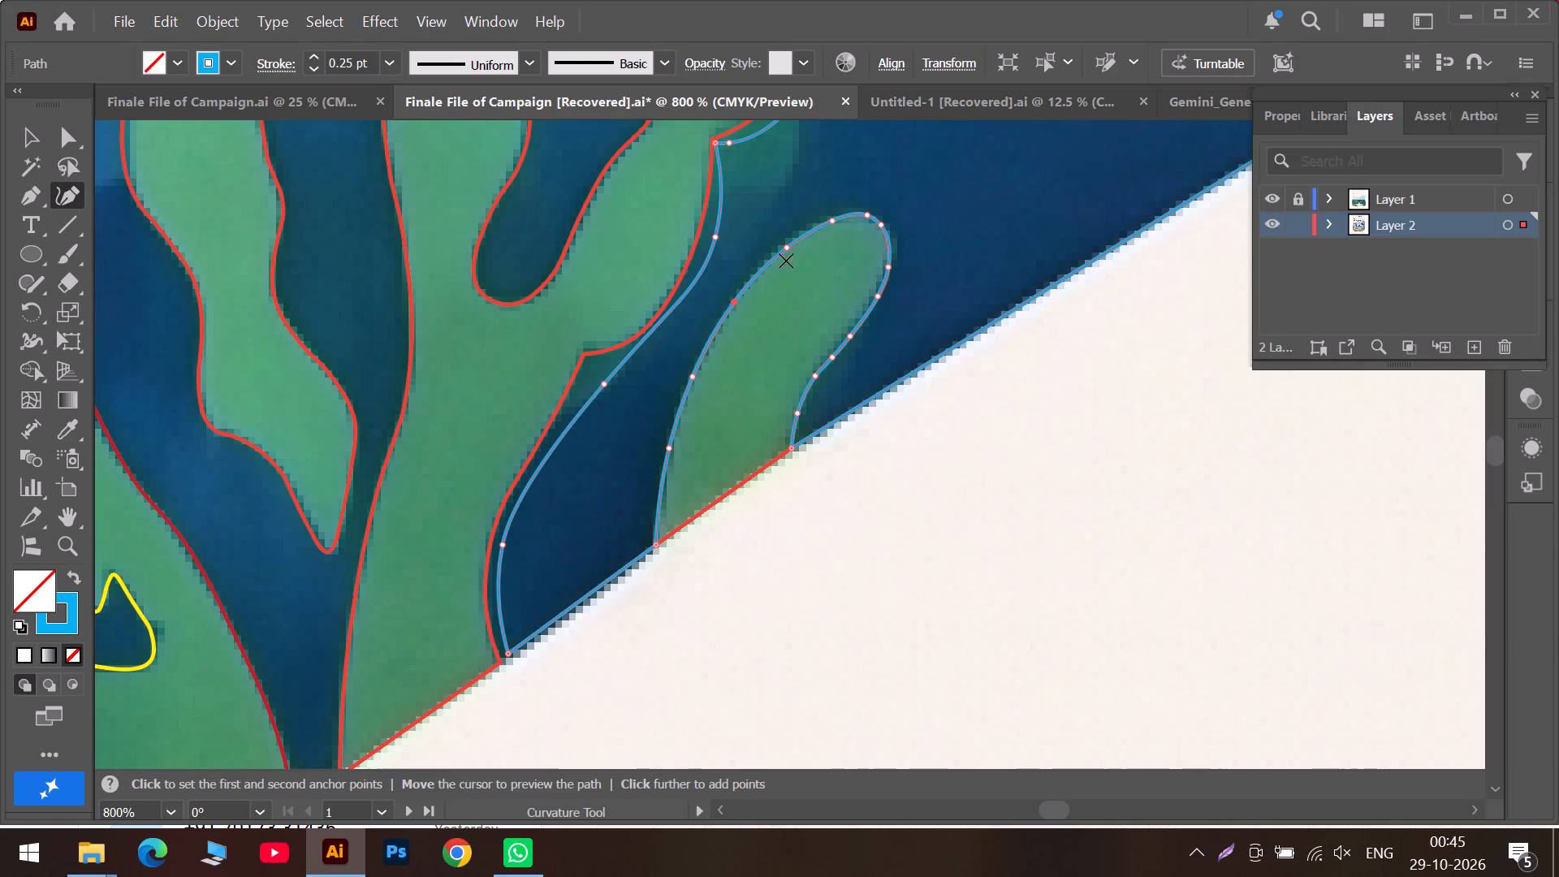
{"action": "scroll", "coordinate": [745, 273], "scroll_direction": "up", "scroll_amount": 5}
{"action": "scroll", "coordinate": [926, 187], "scroll_direction": "up", "scroll_amount": 6}
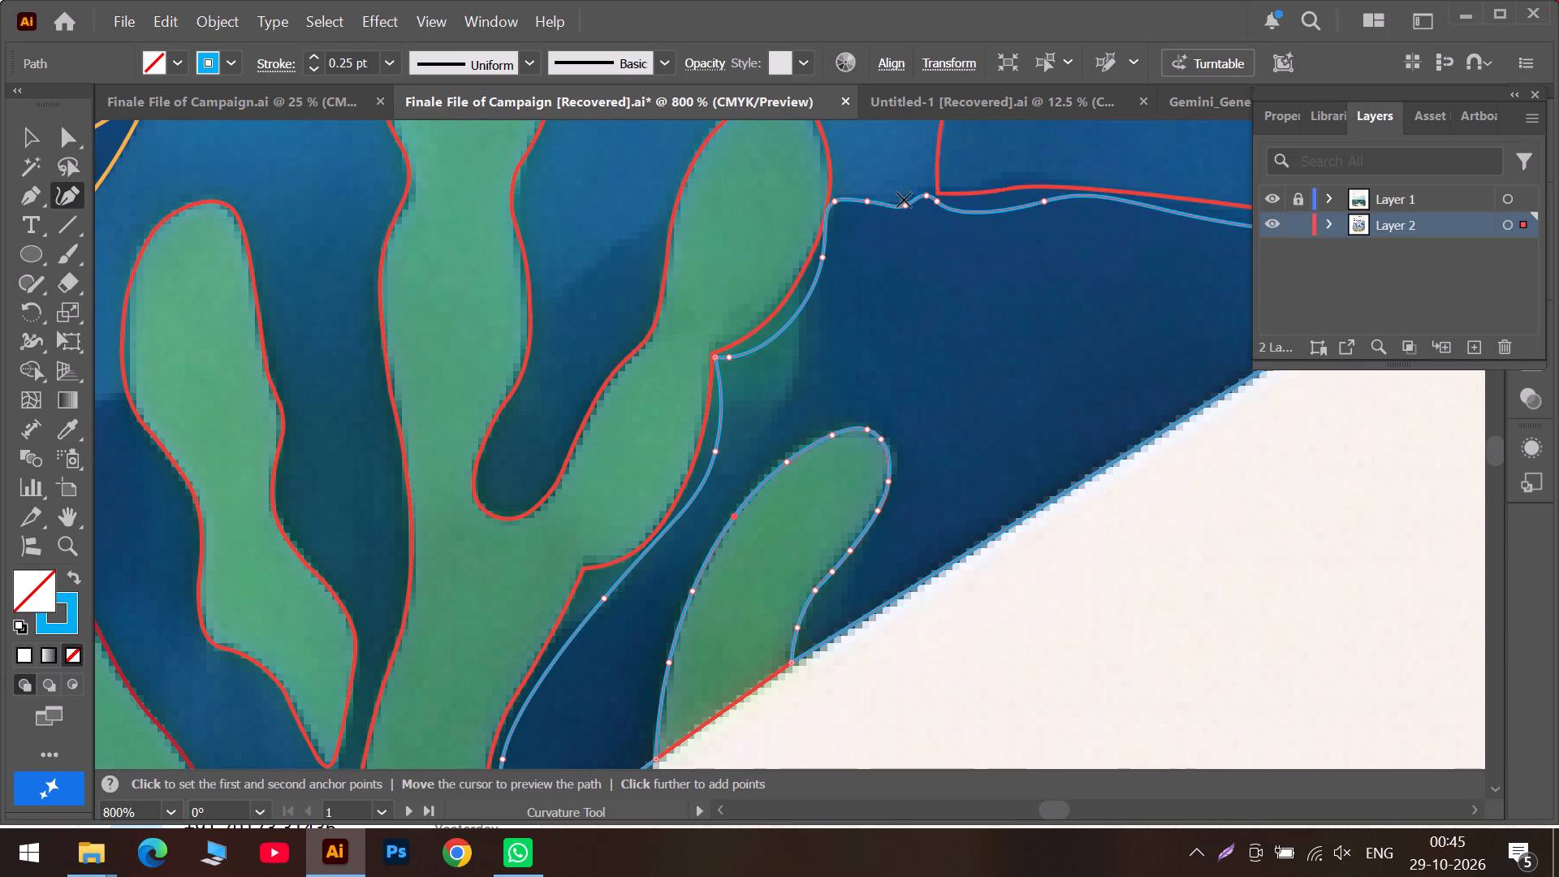
{"action": "scroll", "coordinate": [589, 632], "scroll_direction": "down", "scroll_amount": 6}
{"action": "scroll", "coordinate": [501, 621], "scroll_direction": "down", "scroll_amount": 5}
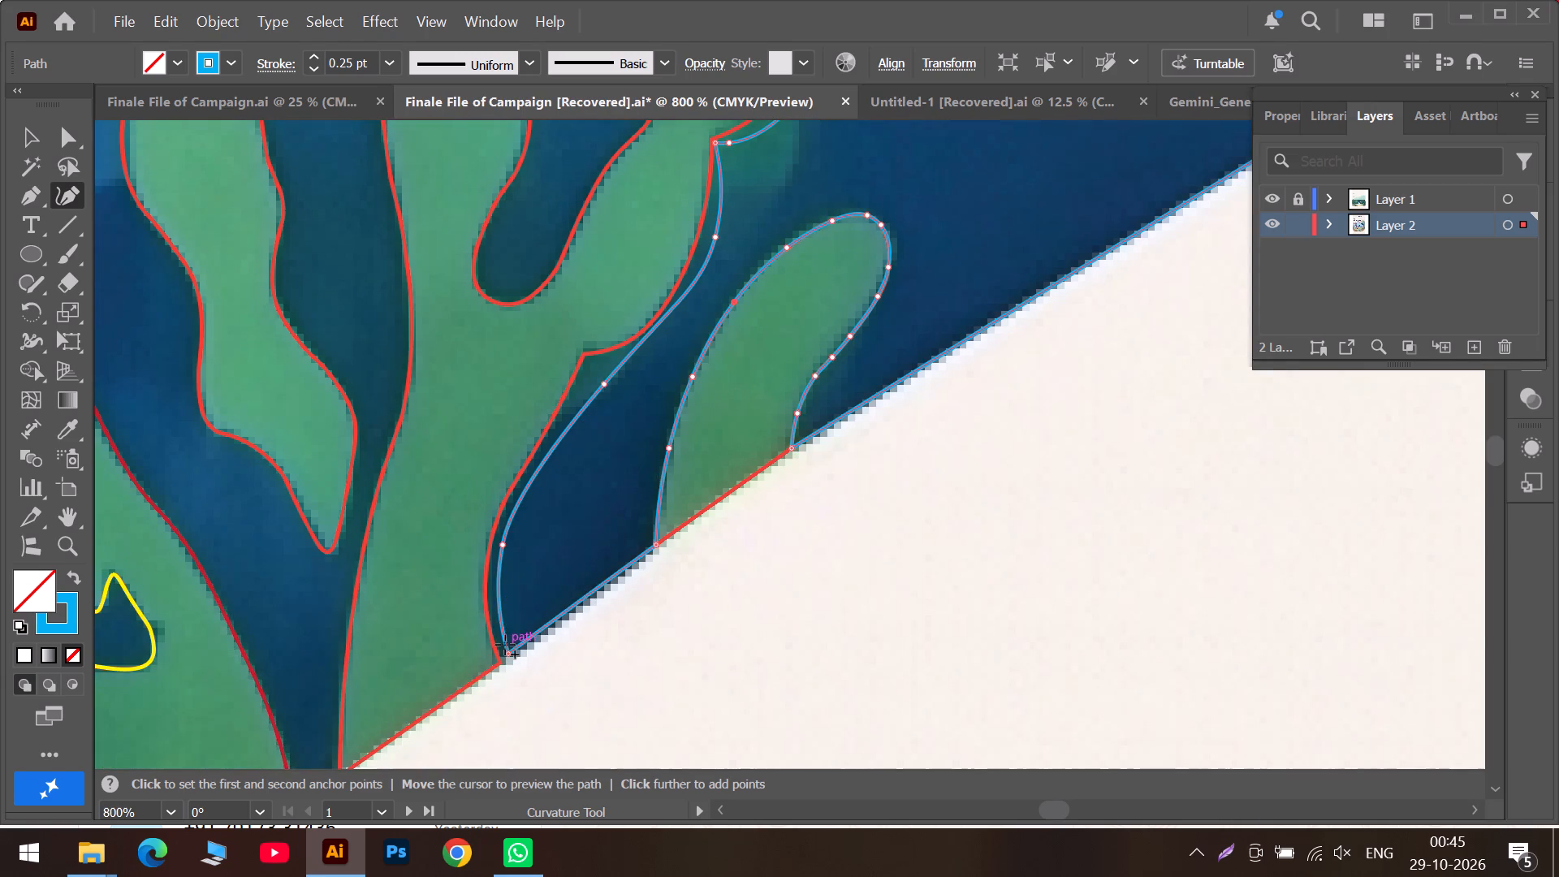
{"action": "scroll", "coordinate": [504, 645], "scroll_direction": "up", "scroll_amount": 4, "text": "alt"}
{"action": "left_click_drag", "start_coordinate": [502, 641], "coordinate": [492, 648]}
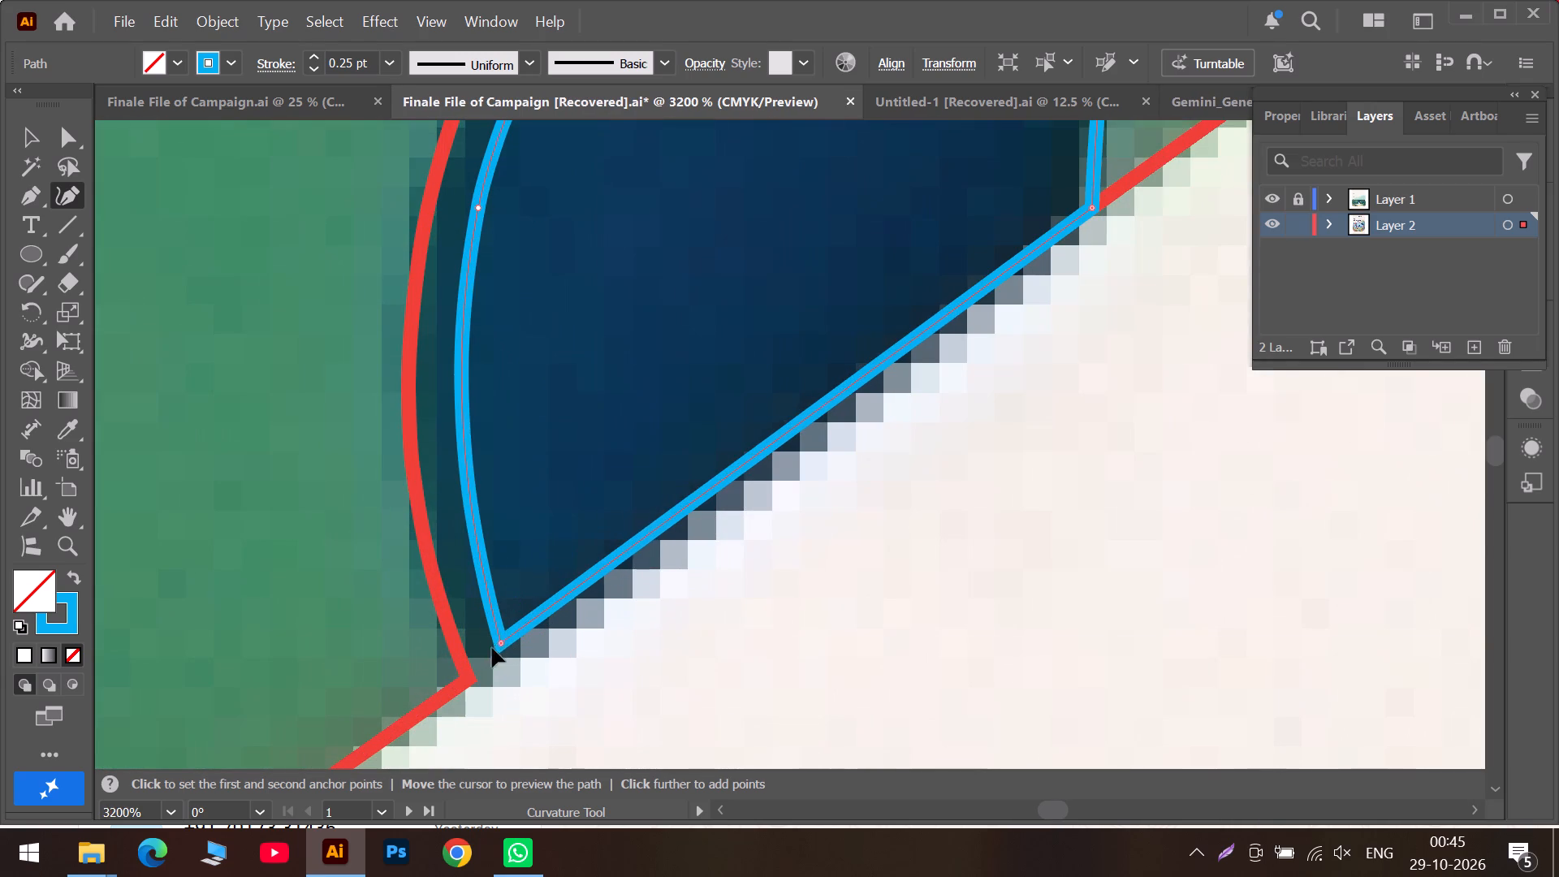
{"action": "left_click_drag", "start_coordinate": [492, 648], "coordinate": [470, 677]}
{"action": "scroll", "coordinate": [475, 382], "scroll_direction": "up", "scroll_amount": 1}
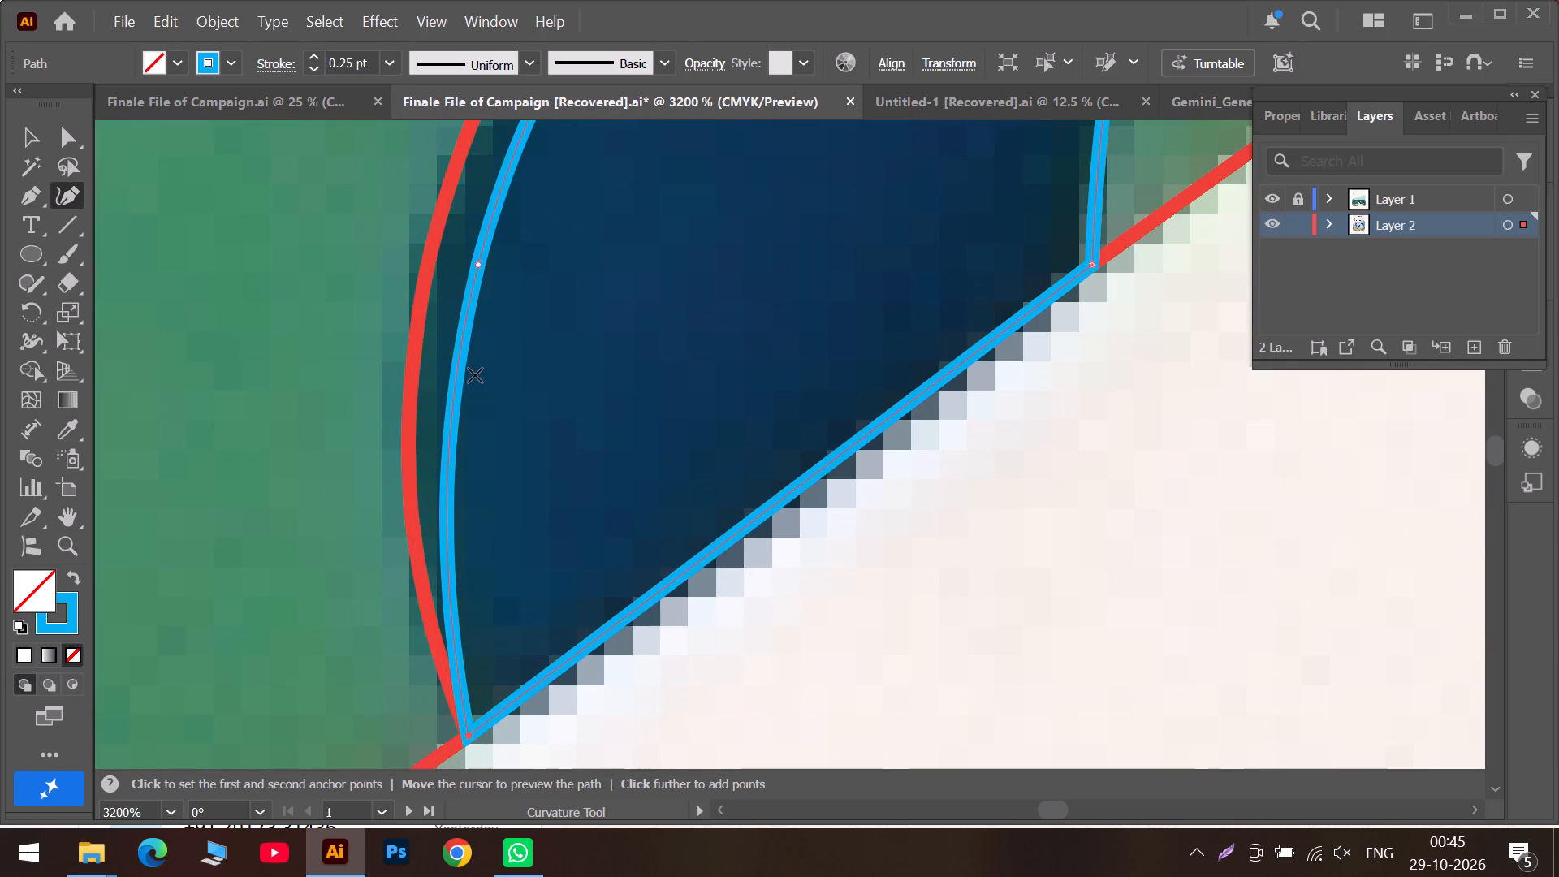
{"action": "left_click_drag", "start_coordinate": [477, 269], "coordinate": [447, 288]}
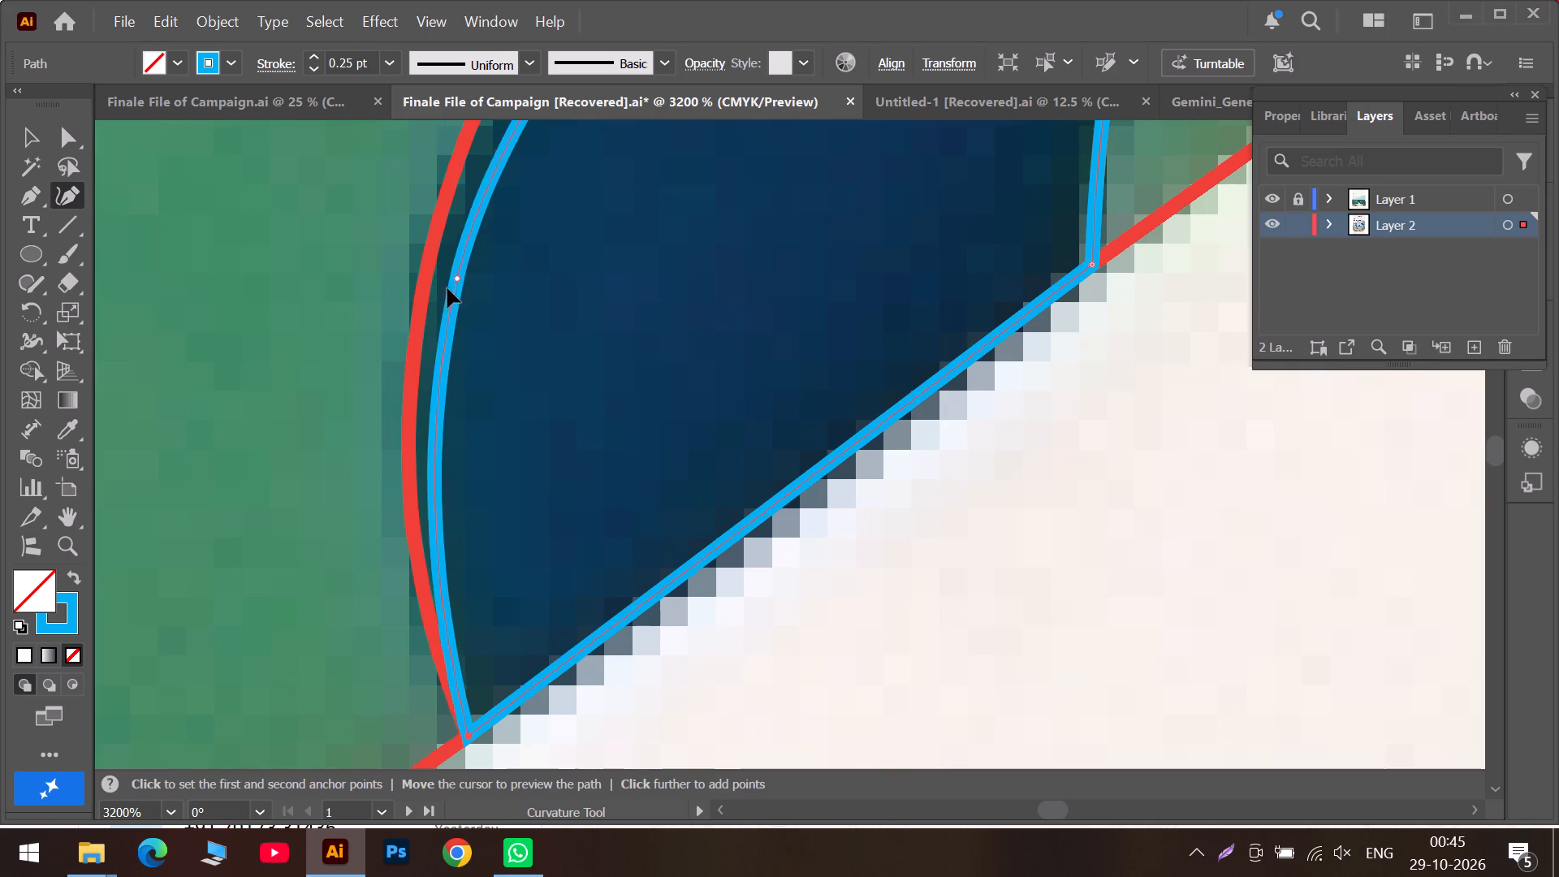
{"action": "left_click_drag", "start_coordinate": [447, 288], "coordinate": [415, 330]}
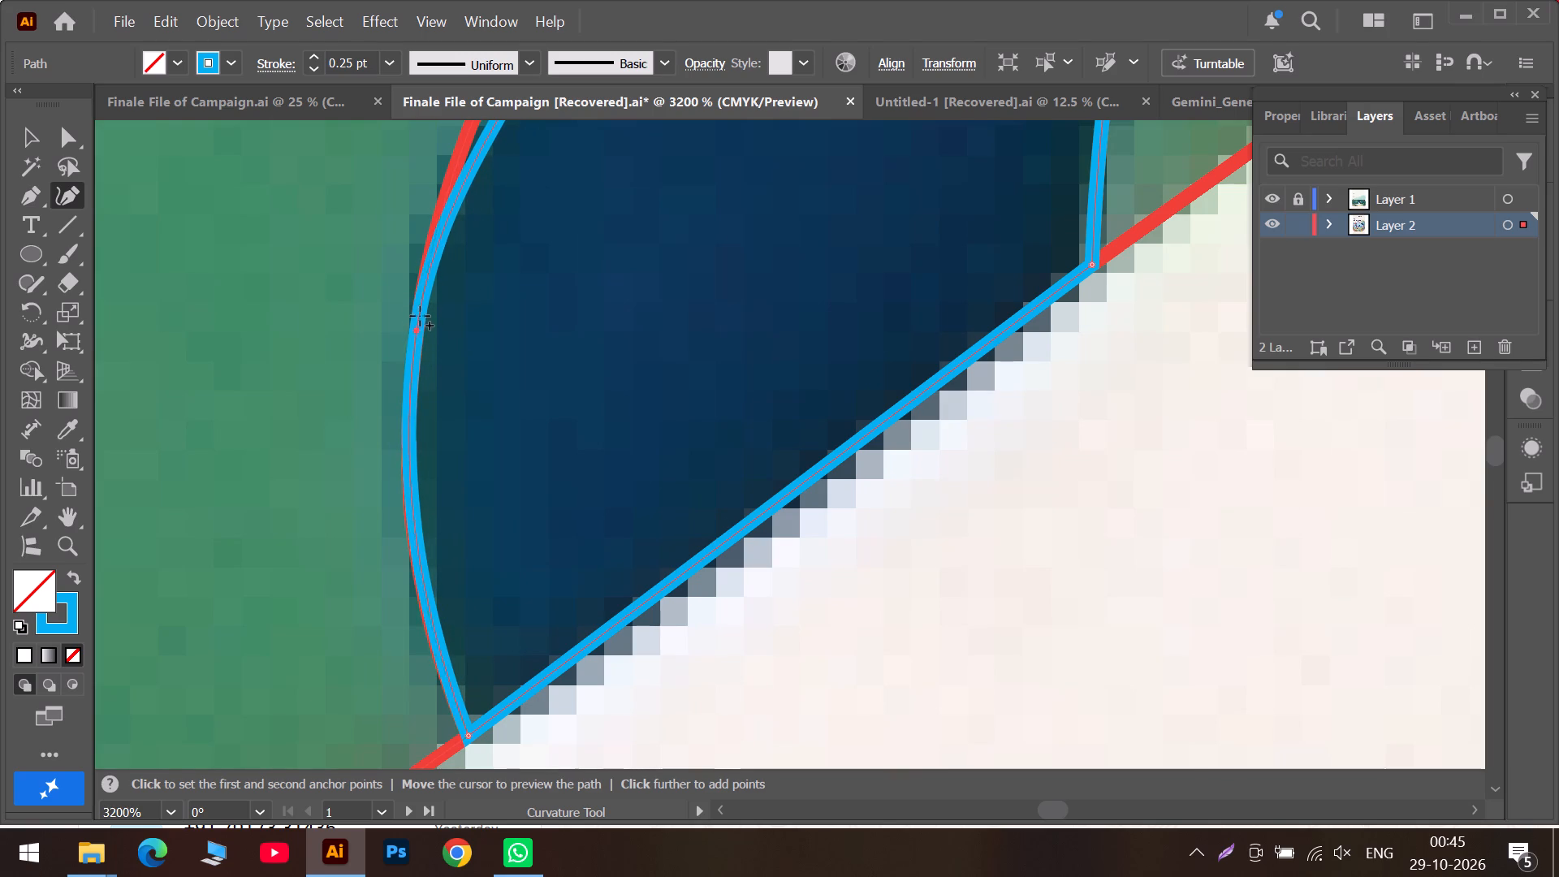
Add points along the large seaweed's lower right stem edge and bend the light blue path onto the red outline.
{"action": "scroll", "coordinate": [422, 308], "scroll_direction": "up", "scroll_amount": 5}
{"action": "left_click_drag", "start_coordinate": [613, 231], "coordinate": [580, 244]}
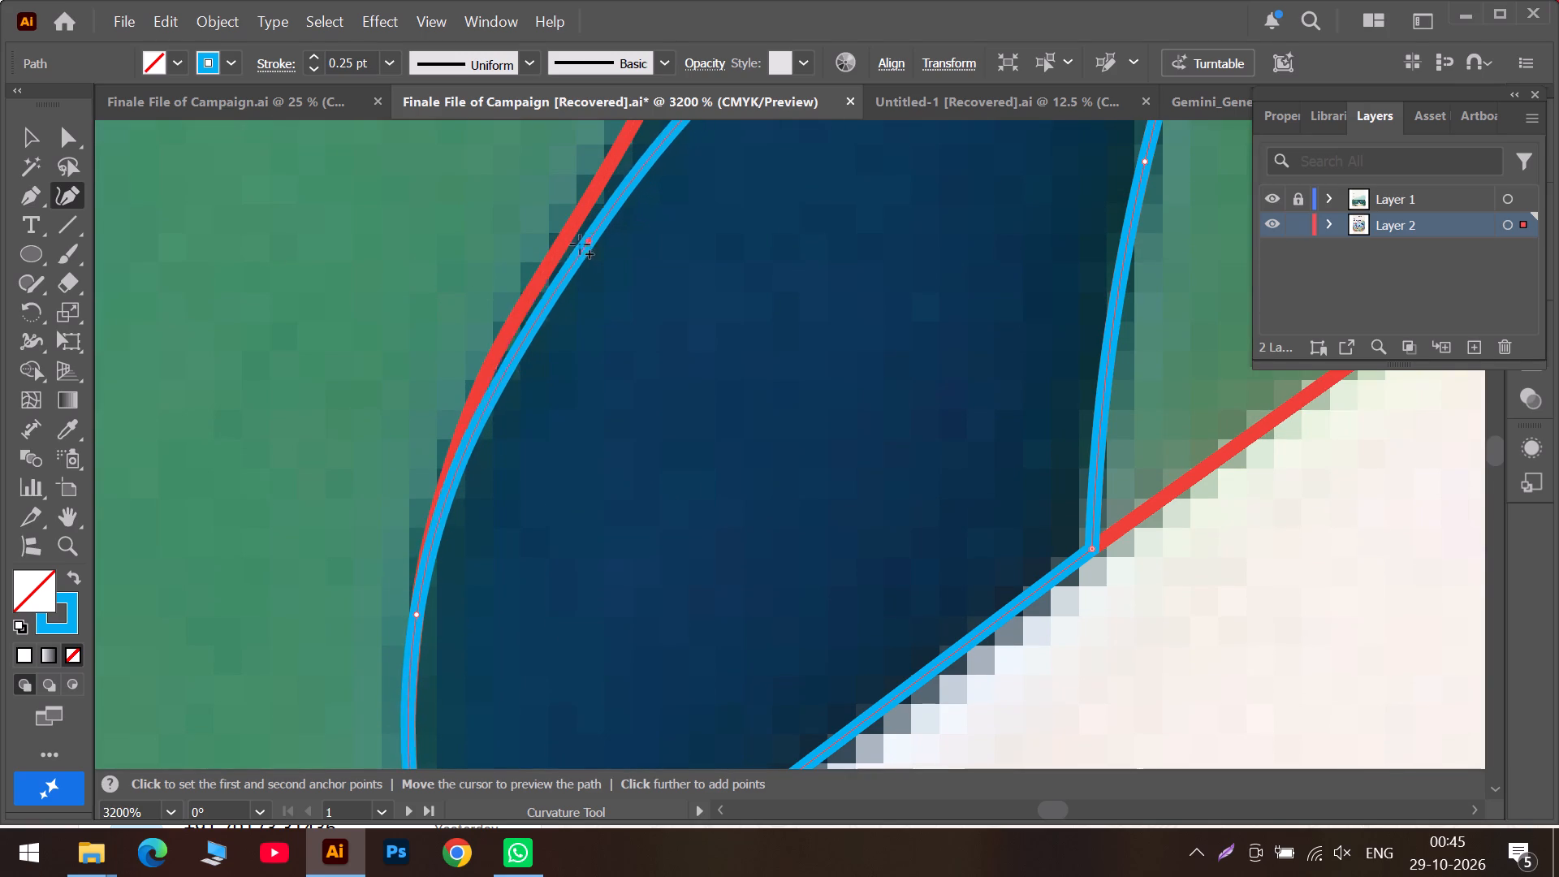
{"action": "left_click_drag", "start_coordinate": [580, 244], "coordinate": [544, 279]}
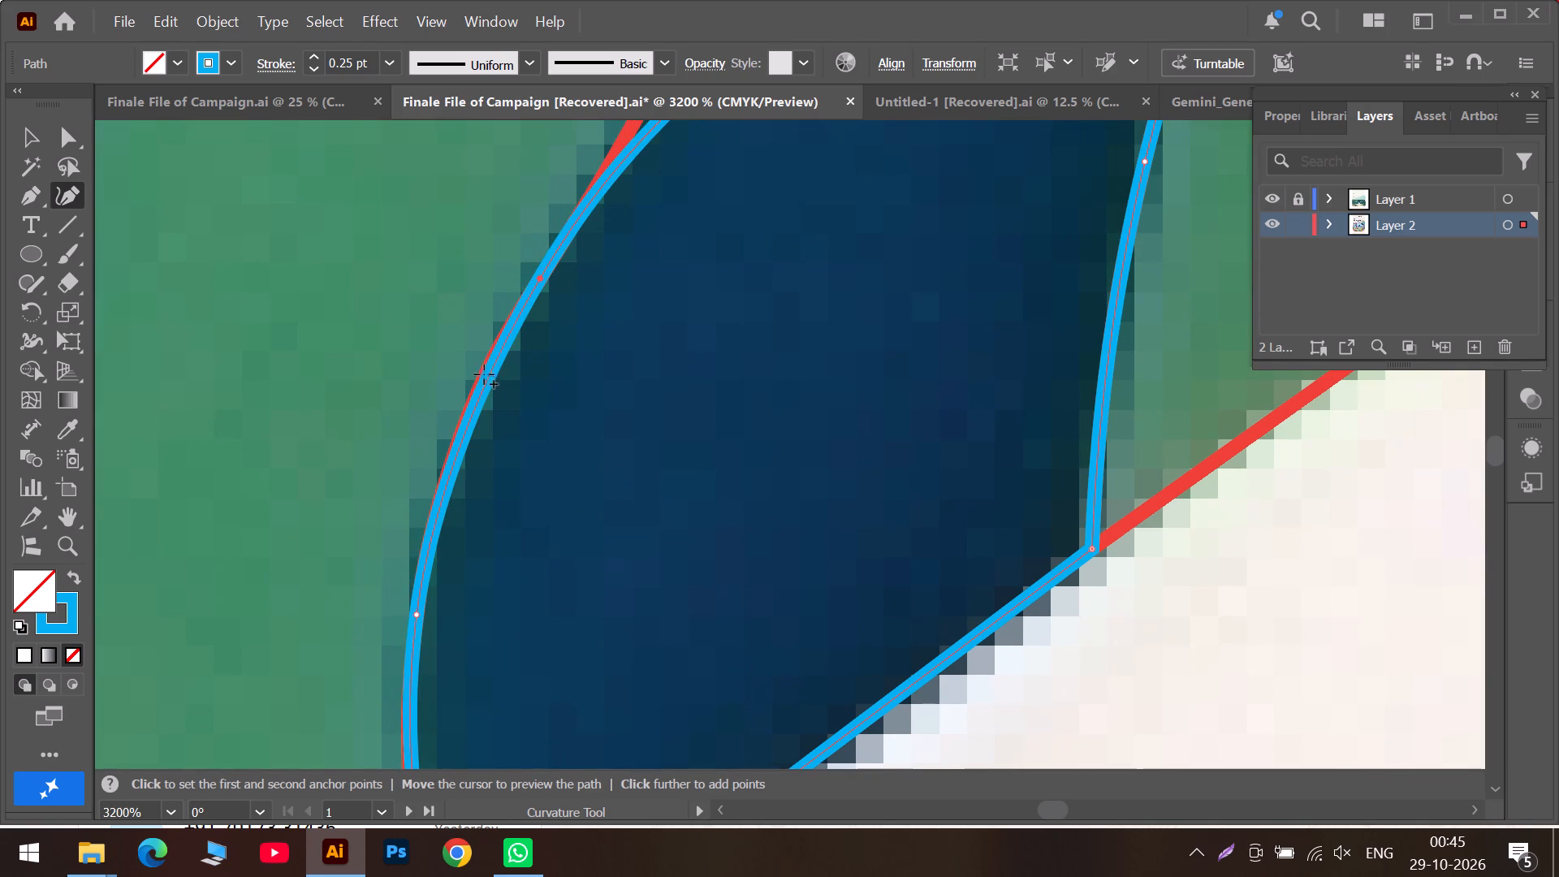
{"action": "left_click_drag", "start_coordinate": [476, 405], "coordinate": [469, 410]}
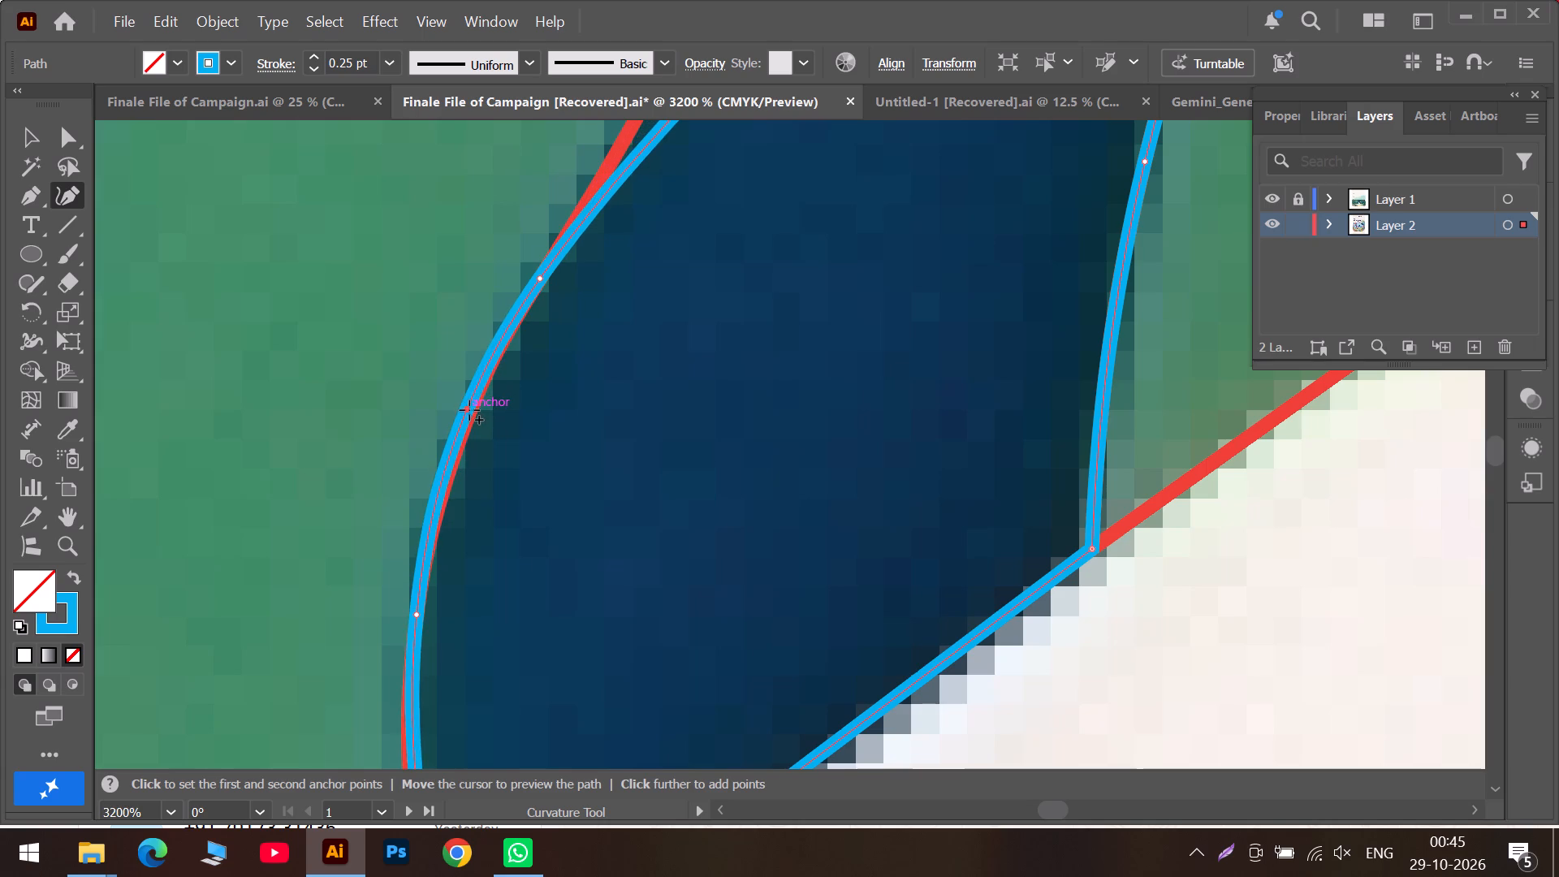
{"action": "left_click_drag", "start_coordinate": [469, 410], "coordinate": [469, 420]}
{"action": "scroll", "coordinate": [467, 434], "scroll_direction": "down", "scroll_amount": 4}
{"action": "left_click", "coordinate": [420, 612]}
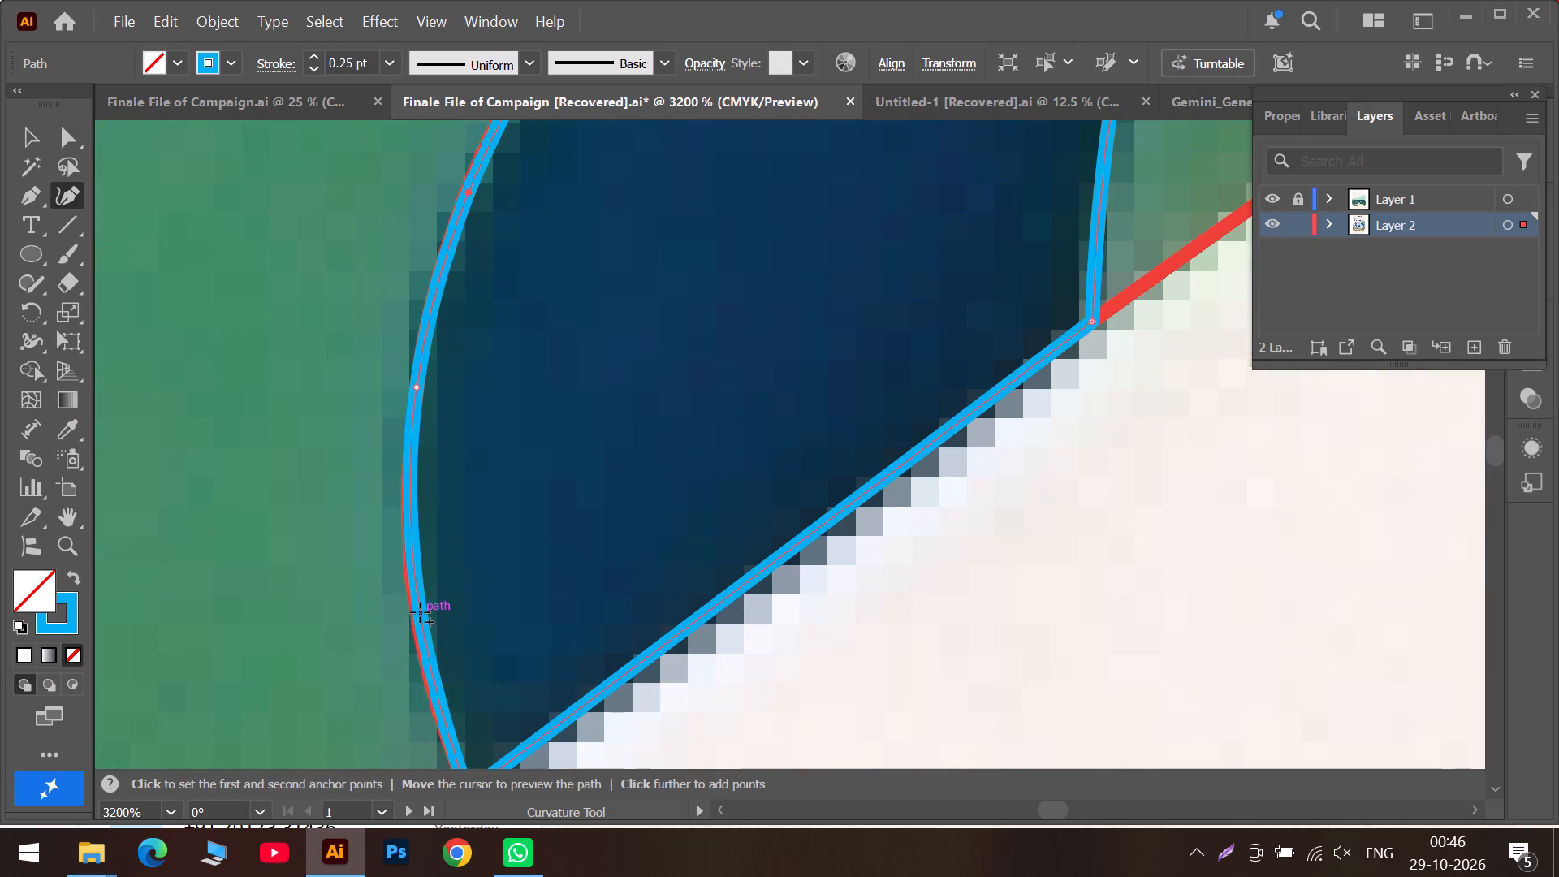
Convert the light blue point beside the large seaweed's stem to a corner and place it where the right branch meets the stem.
{"action": "scroll", "coordinate": [508, 437], "scroll_direction": "up", "scroll_amount": 5}
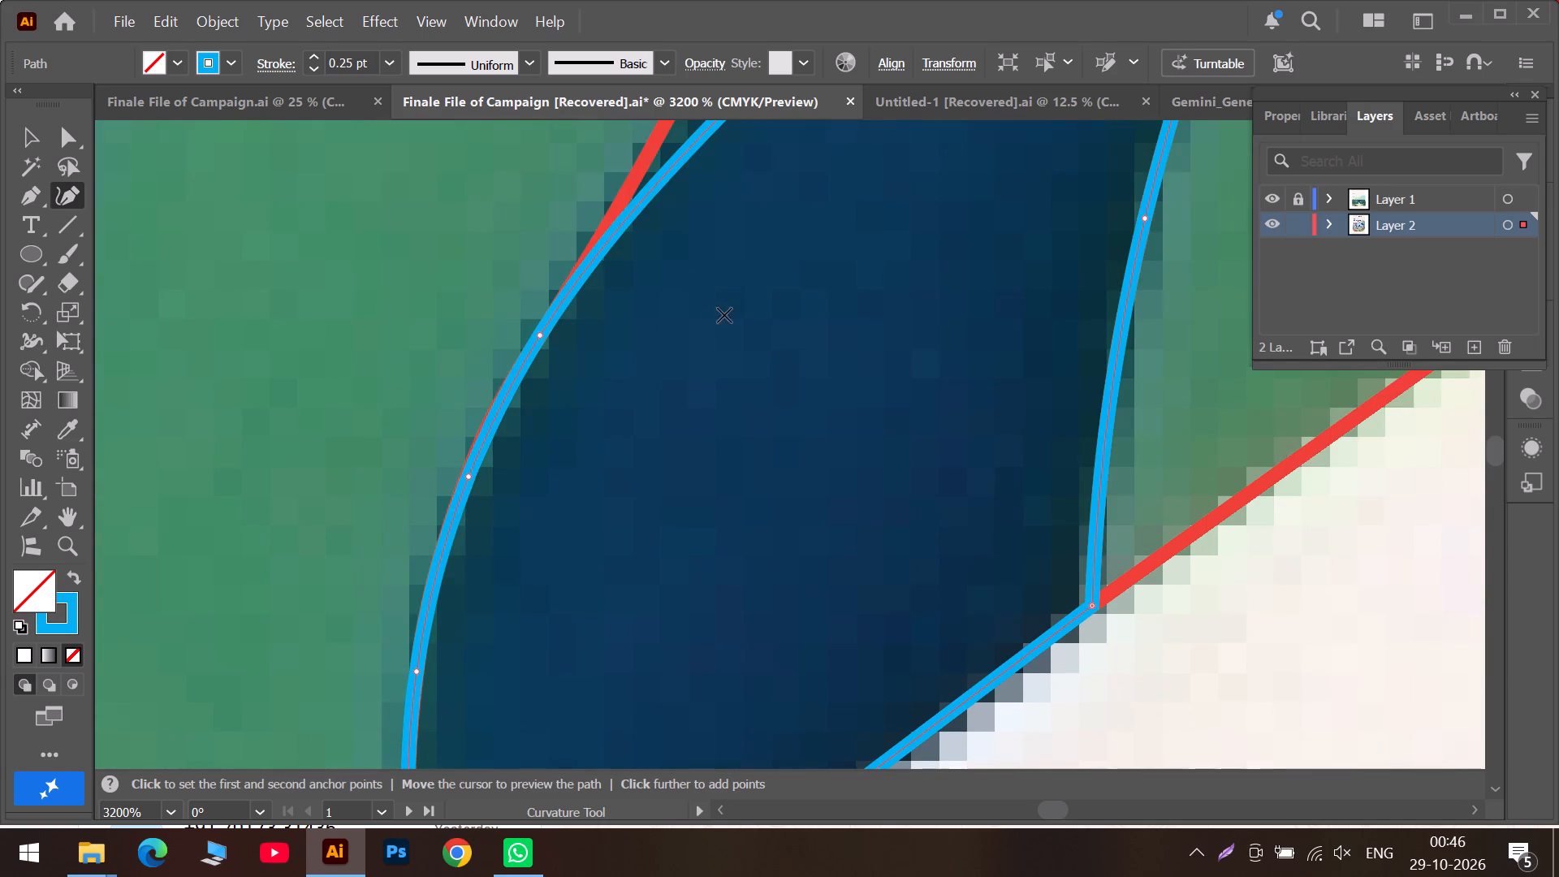
{"action": "scroll", "coordinate": [724, 313], "scroll_direction": "up", "scroll_amount": 5}
{"action": "left_click_drag", "start_coordinate": [883, 247], "coordinate": [847, 261]}
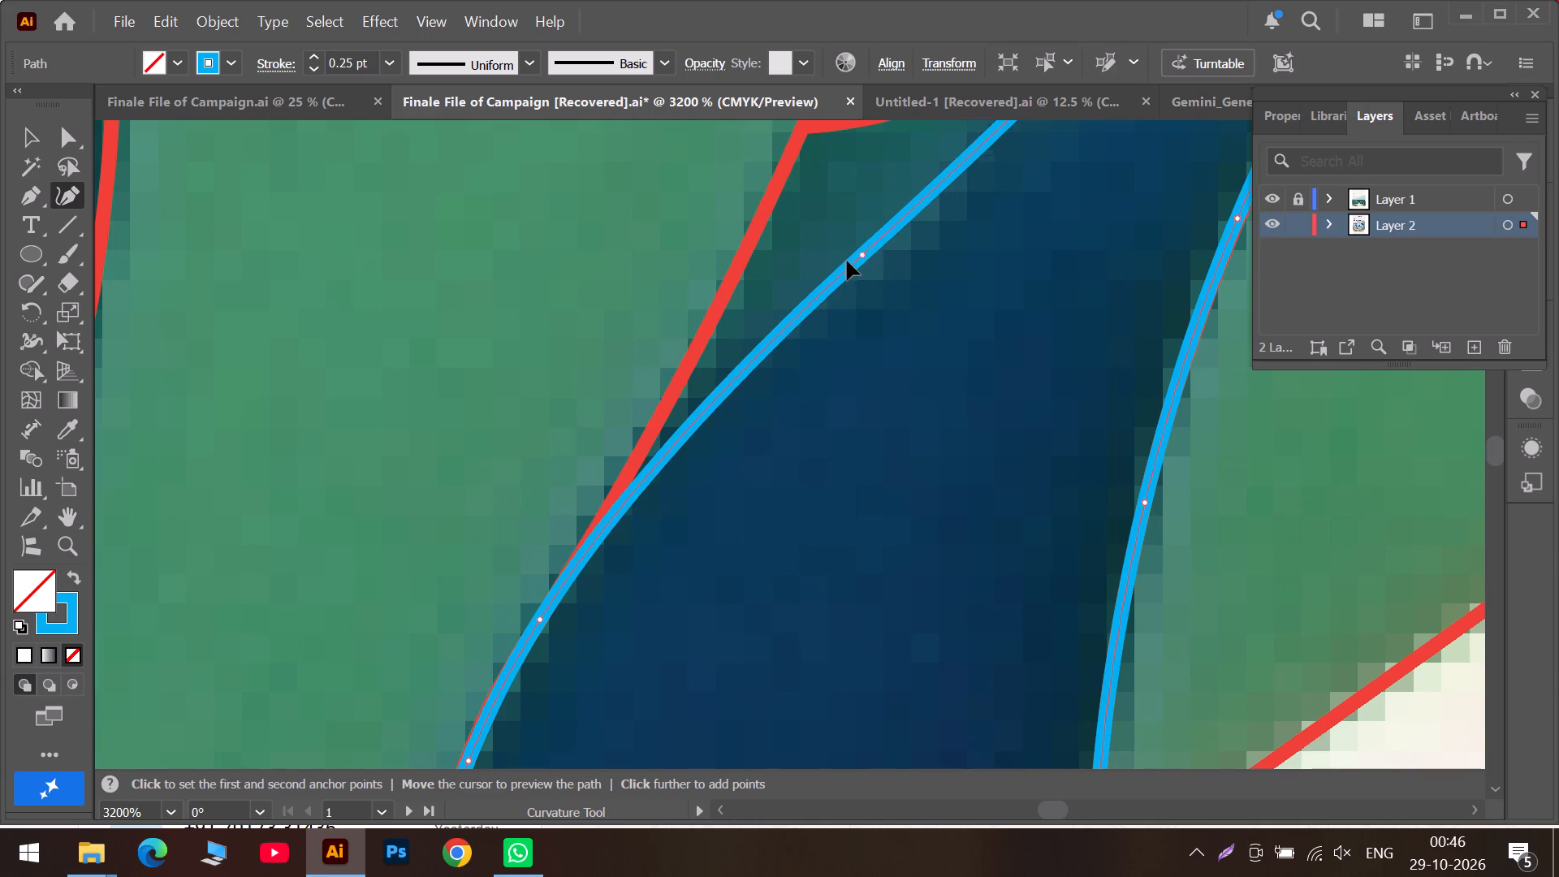
{"action": "left_click_drag", "start_coordinate": [847, 261], "coordinate": [817, 265]}
{"action": "double_click", "coordinate": [817, 265]}
{"action": "left_click_drag", "start_coordinate": [817, 265], "coordinate": [809, 191]}
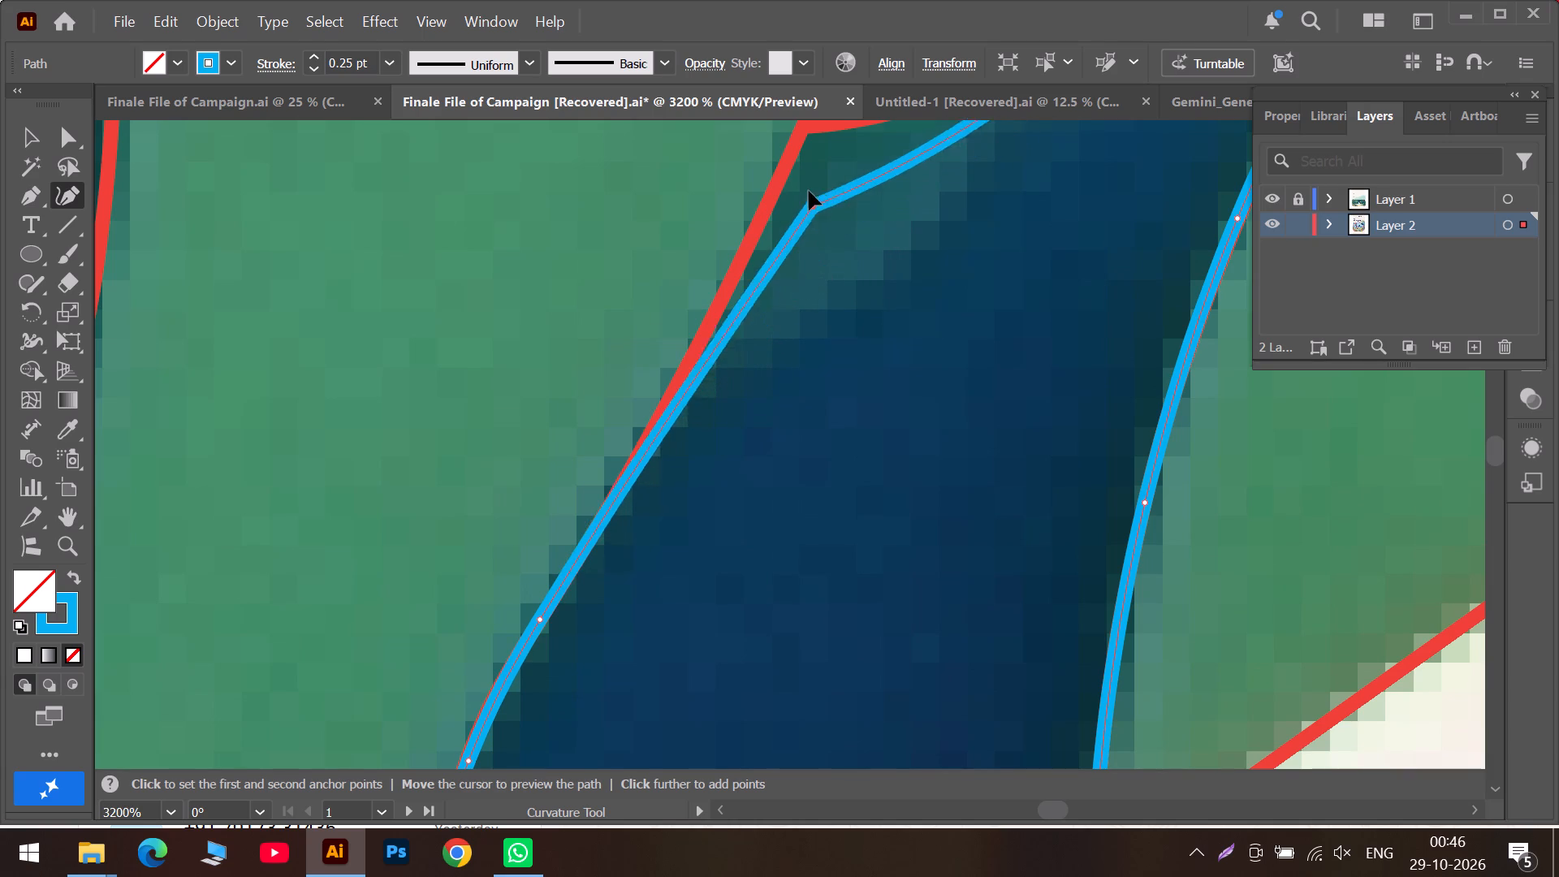
{"action": "left_click_drag", "start_coordinate": [809, 191], "coordinate": [804, 124]}
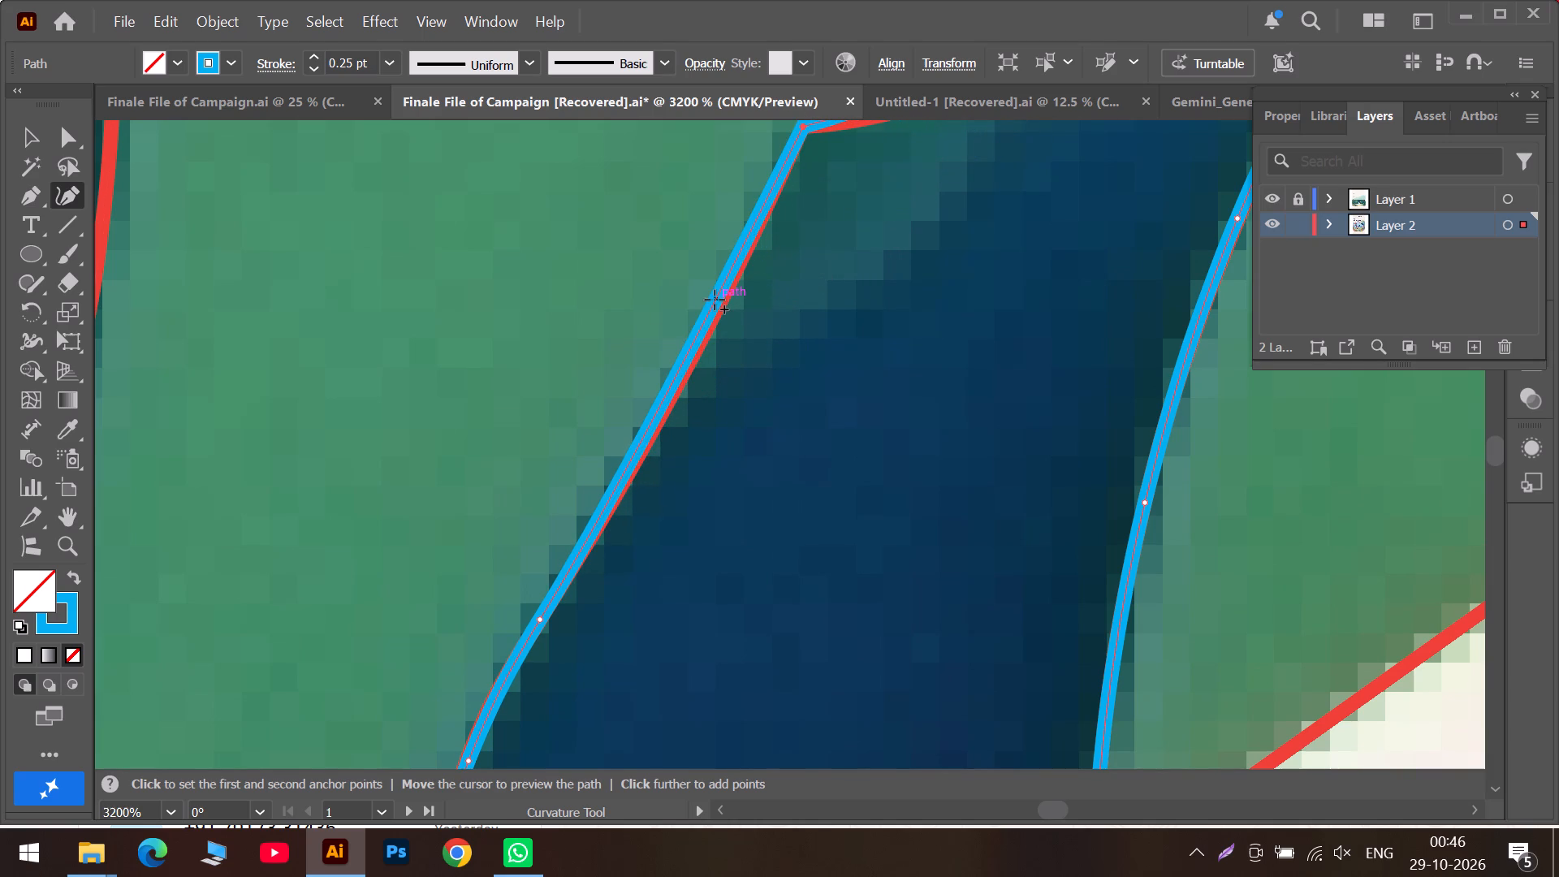
Add three points along the stem edge below the new corner to fit the light blue path to the red outline.
{"action": "left_click", "coordinate": [715, 300]}
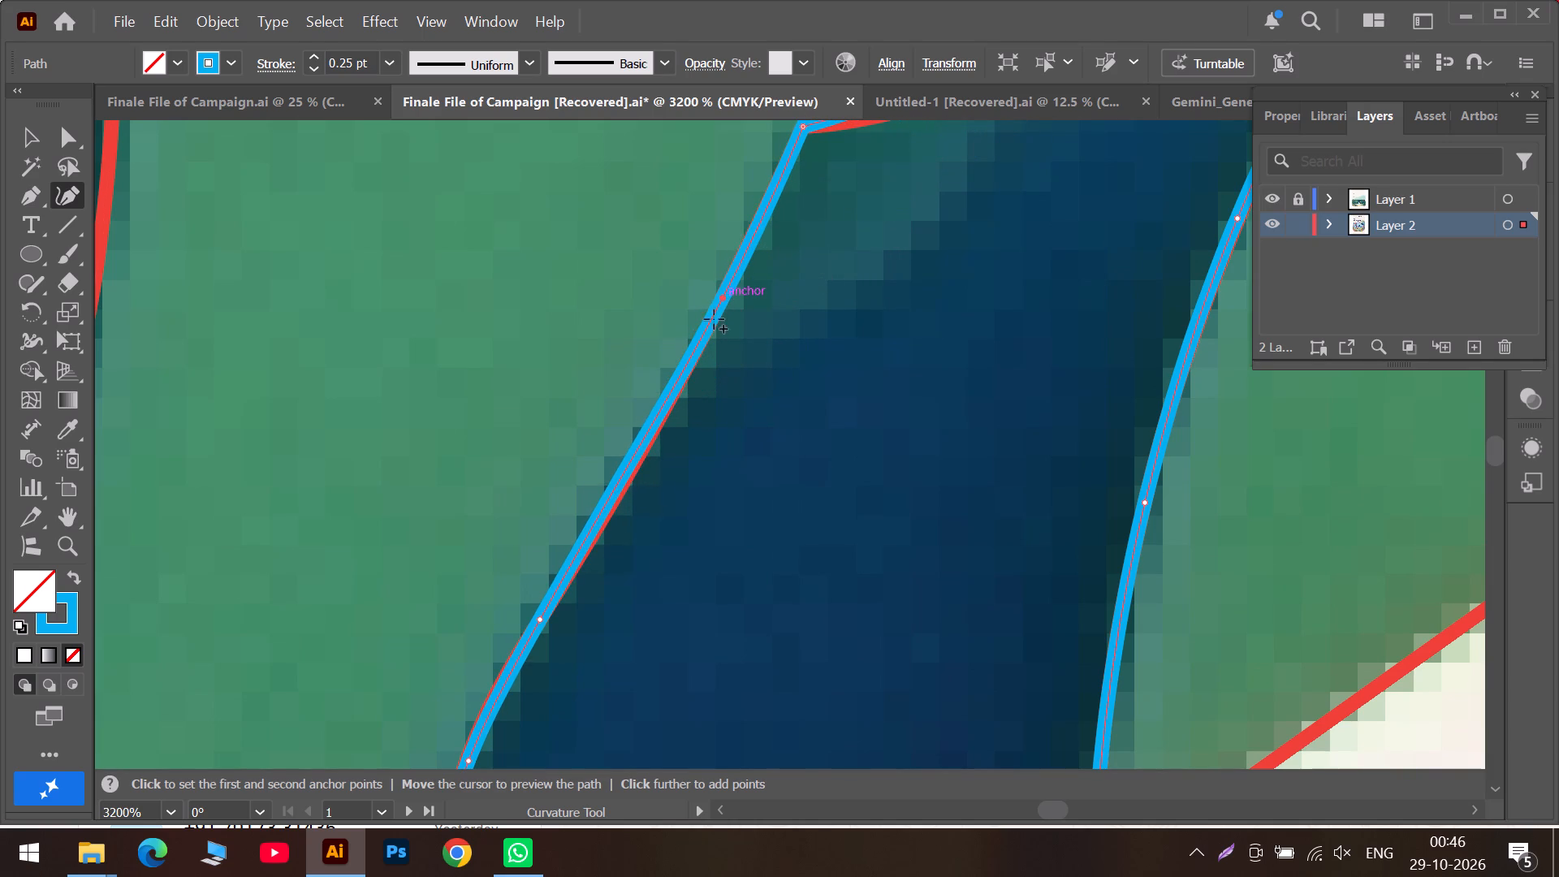
{"action": "left_click", "coordinate": [633, 451]}
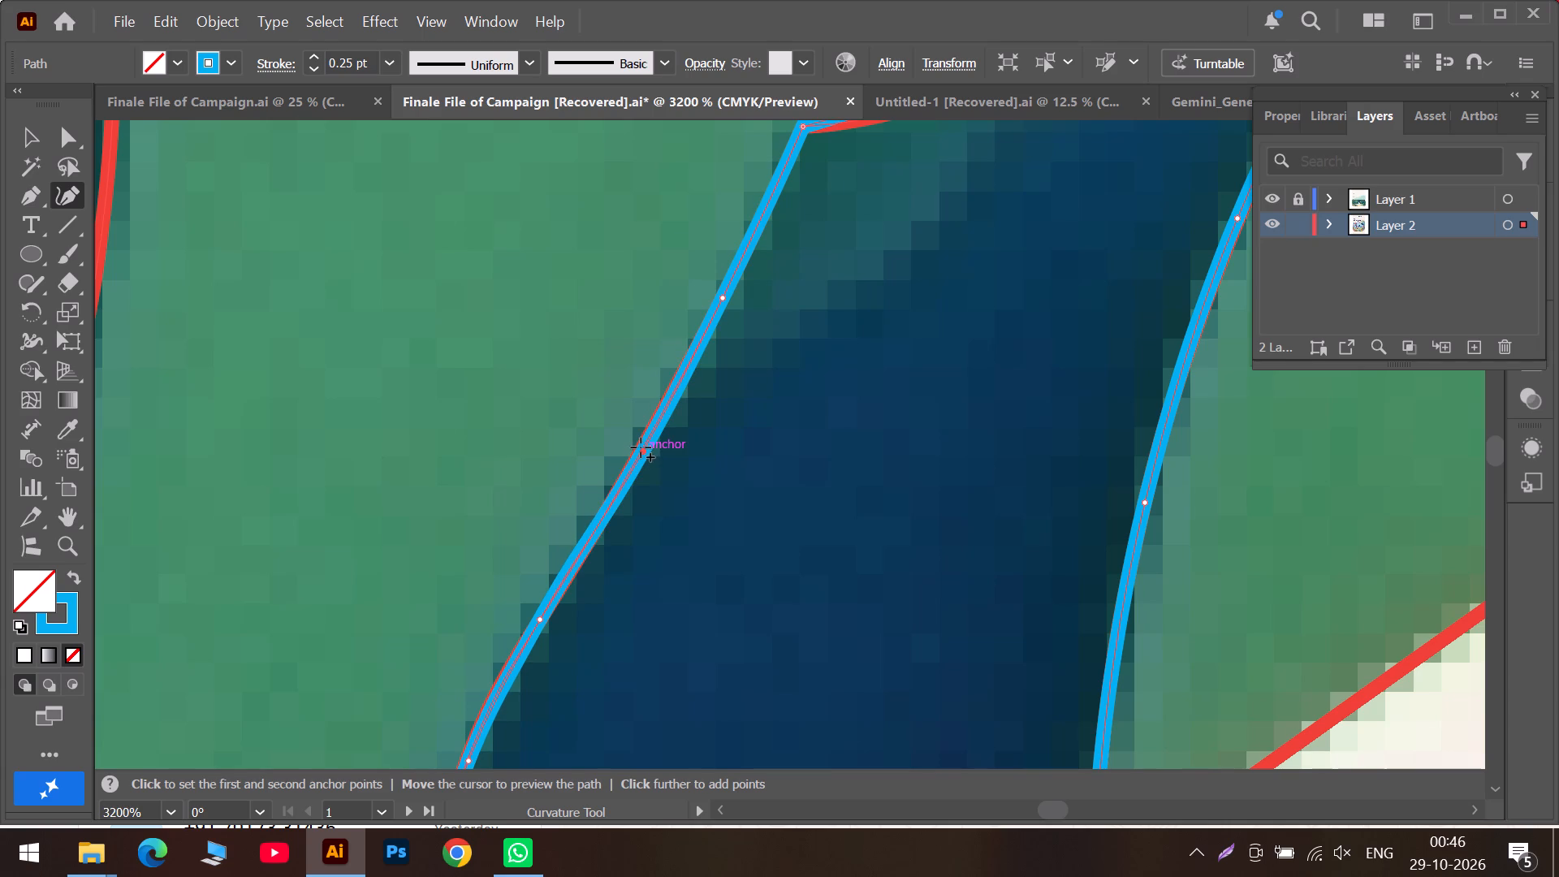
{"action": "scroll", "coordinate": [602, 508], "scroll_direction": "down", "scroll_amount": 4}
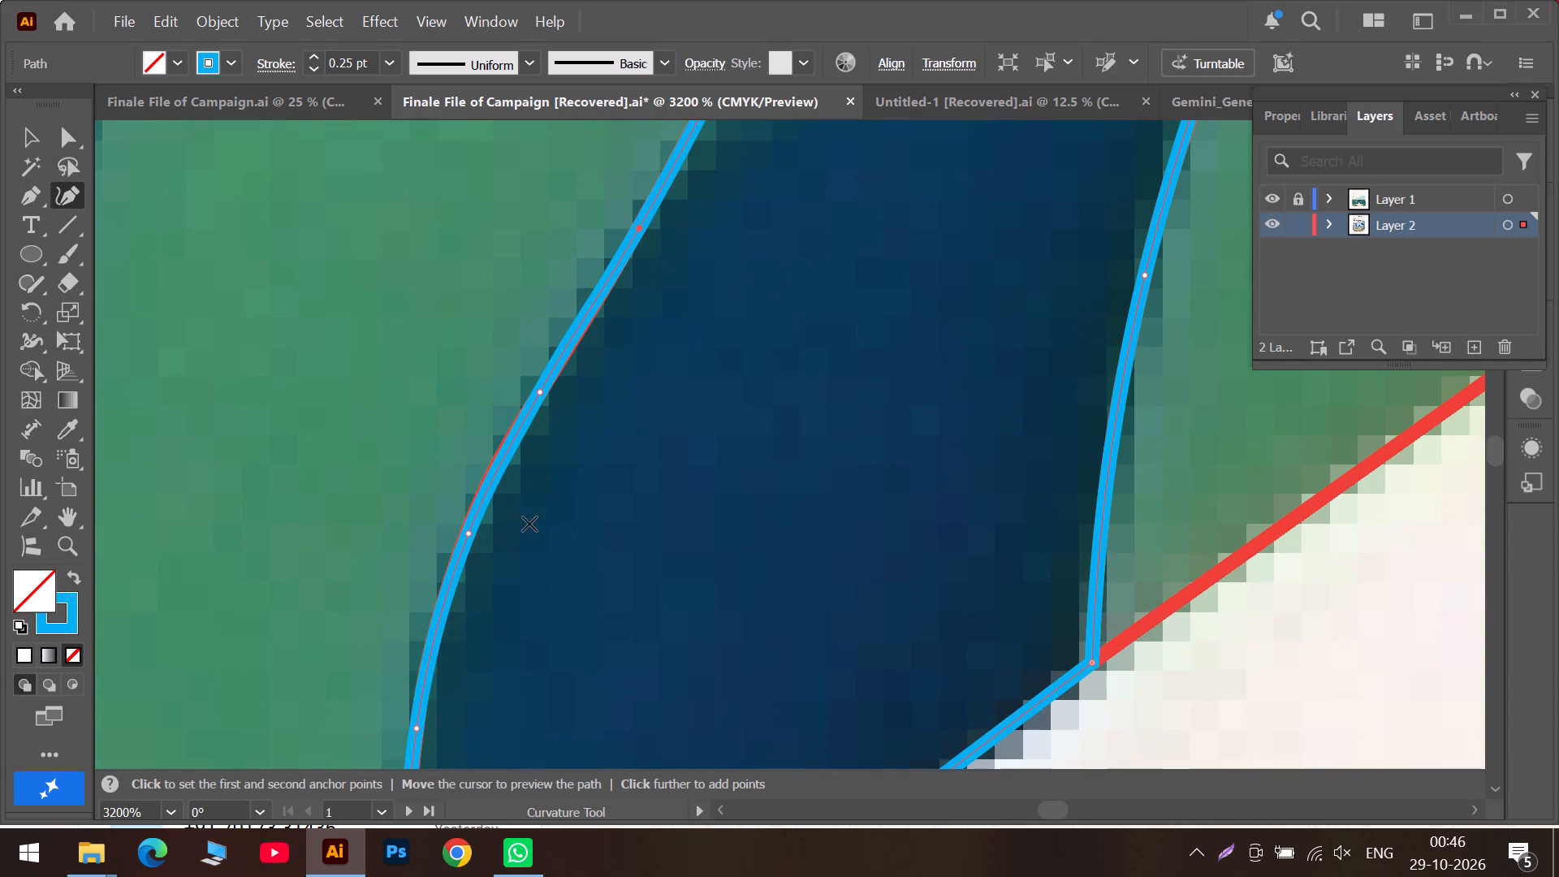
{"action": "left_click", "coordinate": [496, 475]}
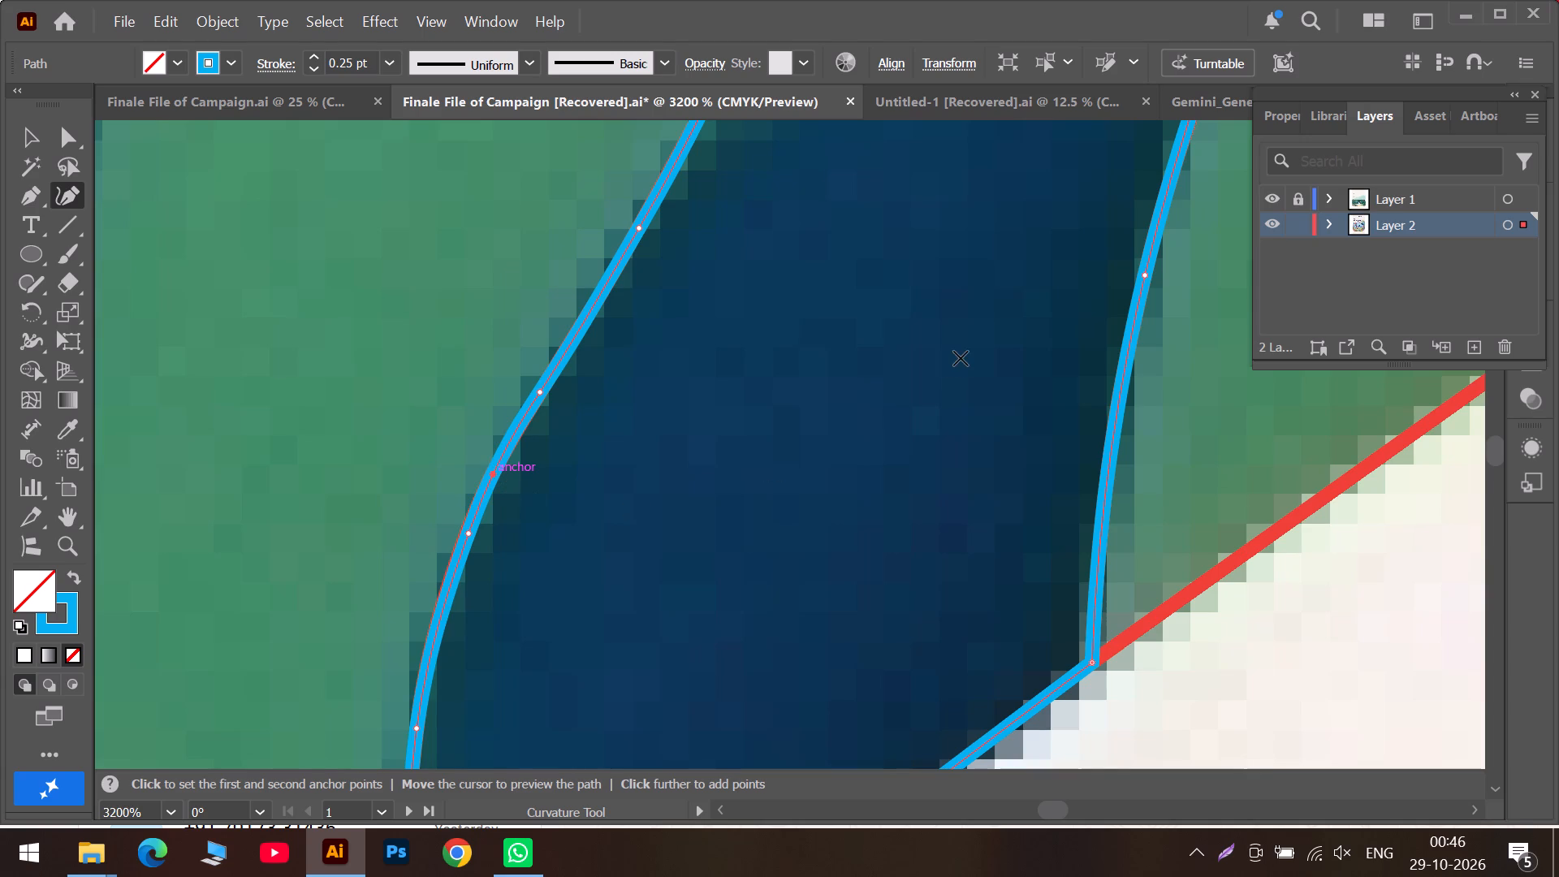
Add two points on the light blue path under the right branch and bend it onto the red outline.
{"action": "scroll", "coordinate": [961, 358], "scroll_direction": "up", "scroll_amount": 4}
{"action": "scroll", "coordinate": [1047, 335], "scroll_direction": "up", "scroll_amount": 5}
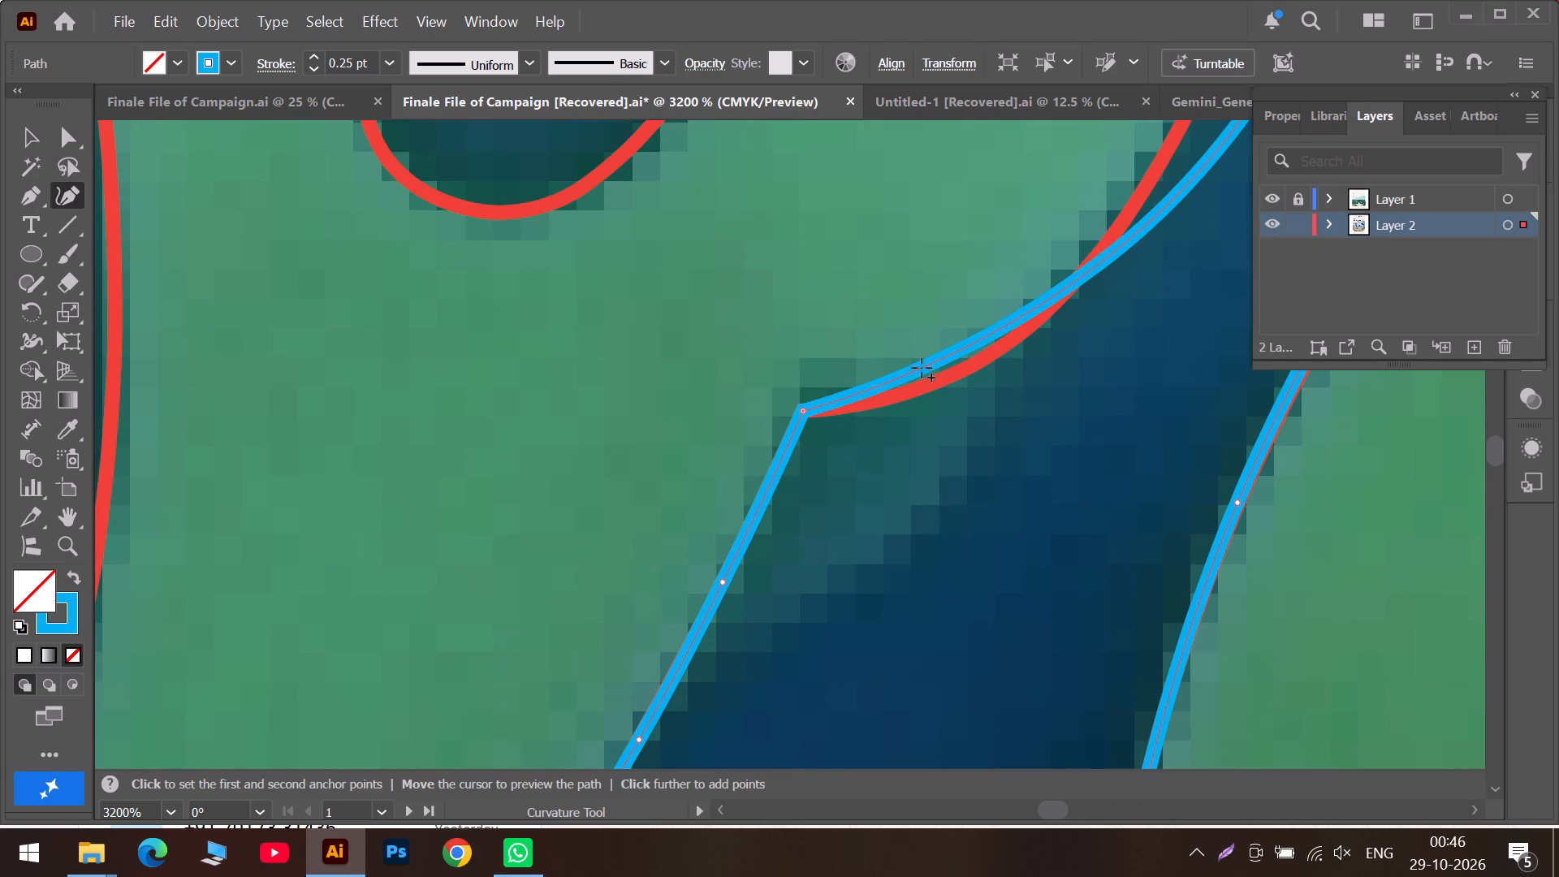
{"action": "left_click_drag", "start_coordinate": [921, 369], "coordinate": [922, 382]}
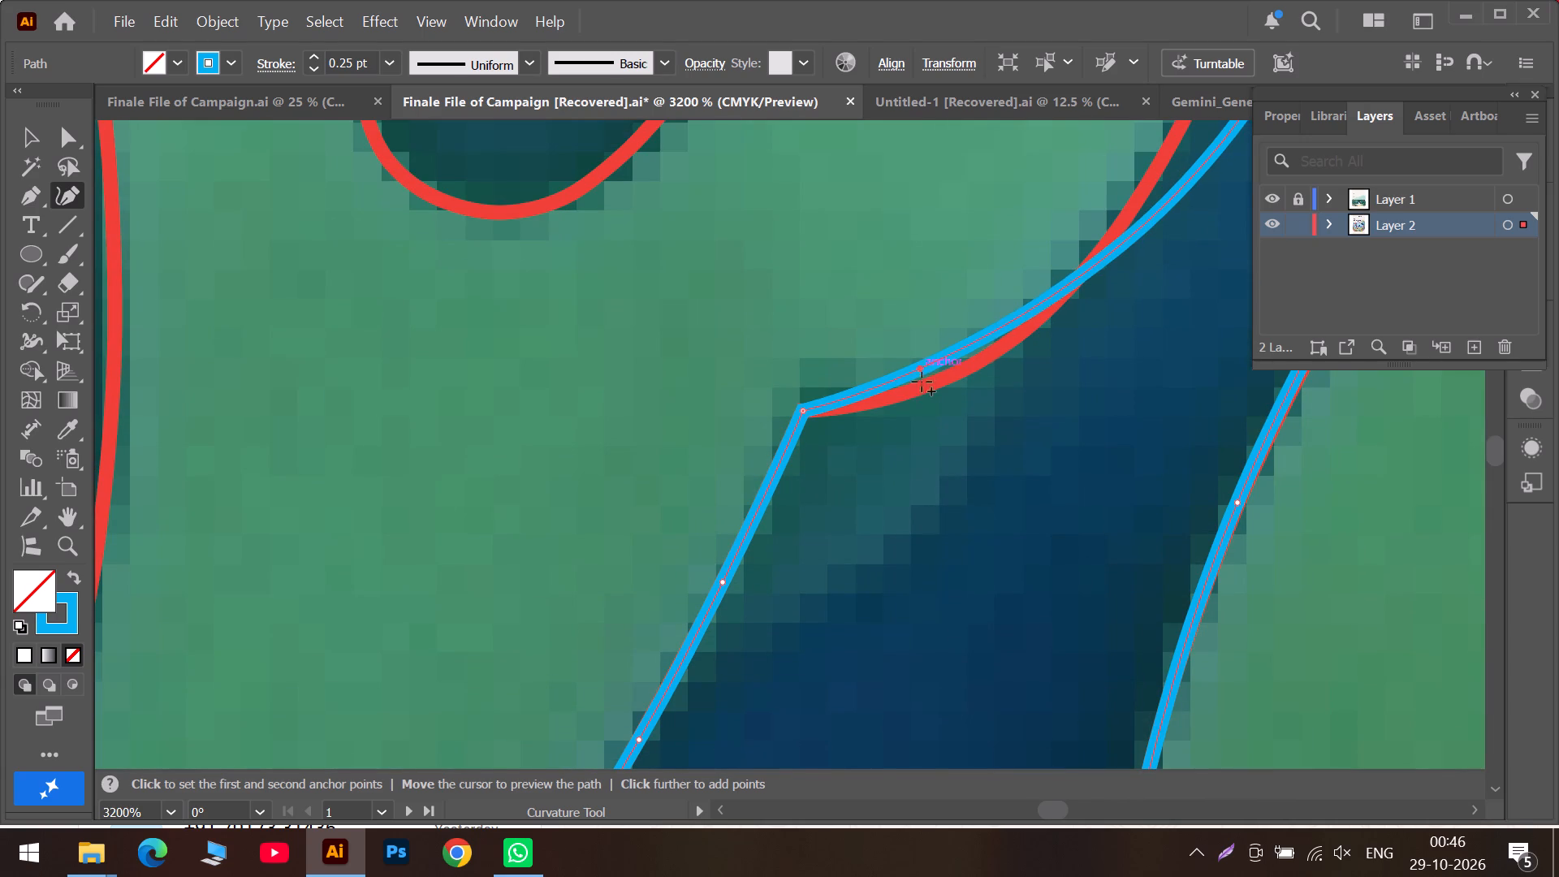
{"action": "left_click_drag", "start_coordinate": [922, 382], "coordinate": [865, 405]}
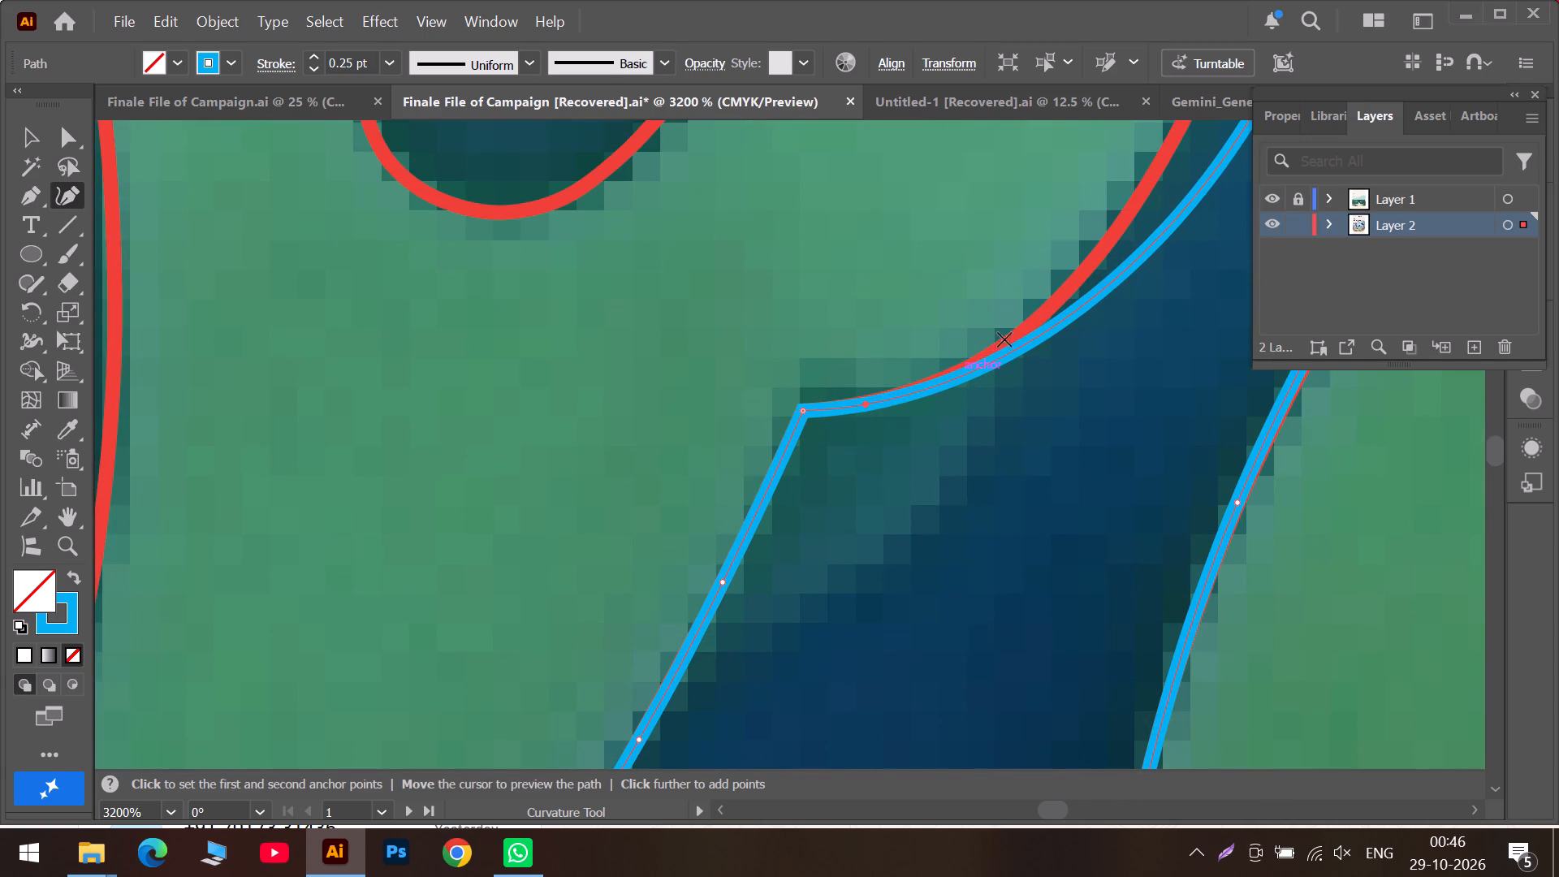
{"action": "left_click_drag", "start_coordinate": [1095, 290], "coordinate": [1043, 316]}
Reposition two light blue path points along the right branch's outer edge to match the red outline.
{"action": "left_click", "coordinate": [1112, 812]}
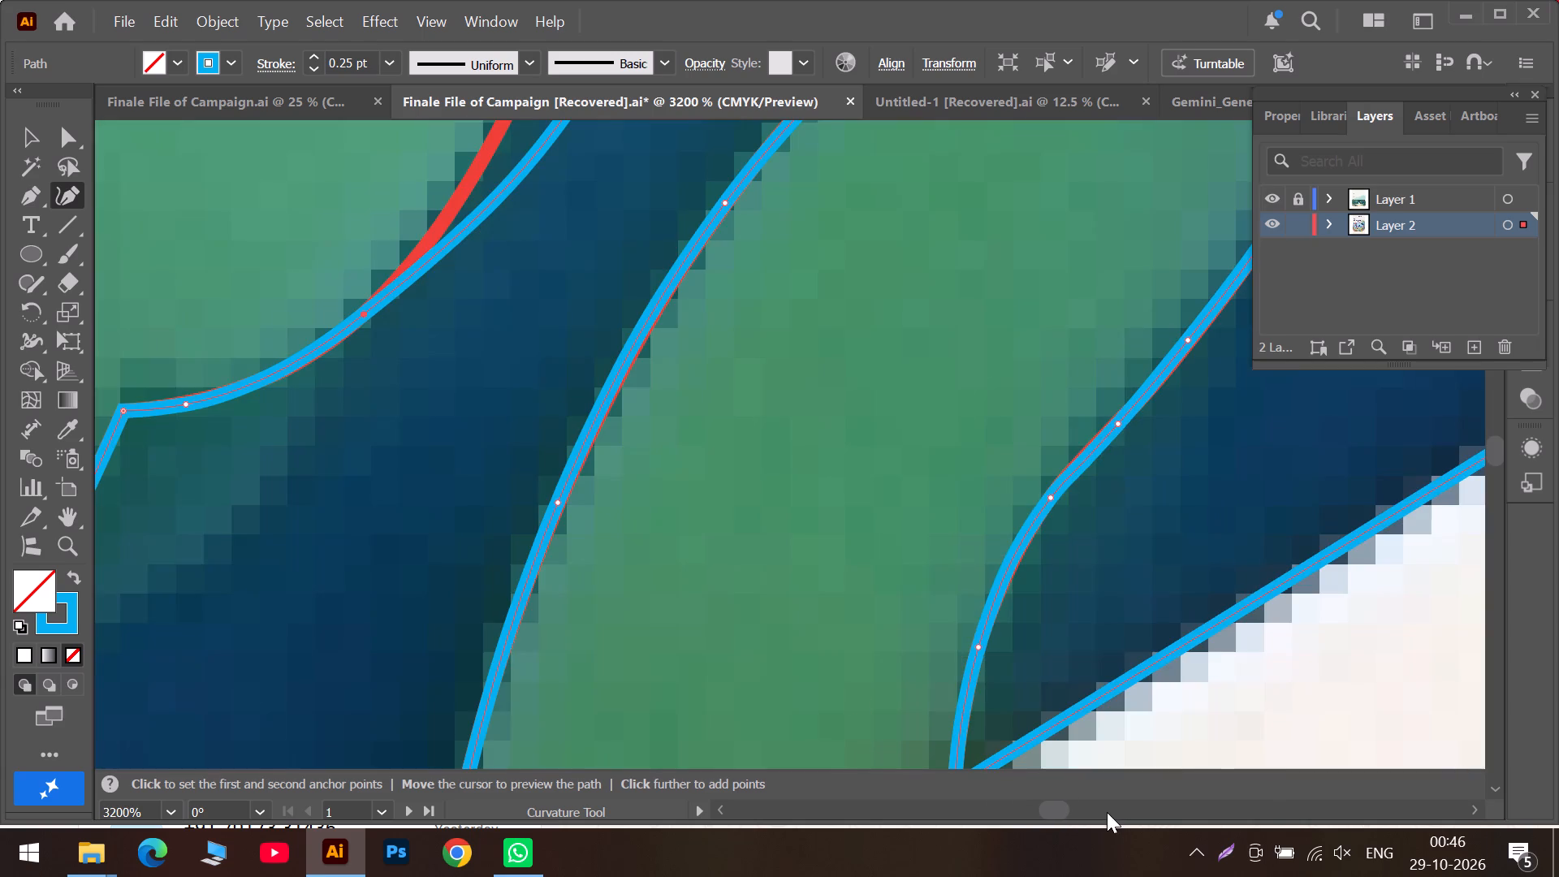
{"action": "scroll", "coordinate": [417, 401], "scroll_direction": "up", "scroll_amount": 6}
{"action": "scroll", "coordinate": [564, 372], "scroll_direction": "up", "scroll_amount": 1}
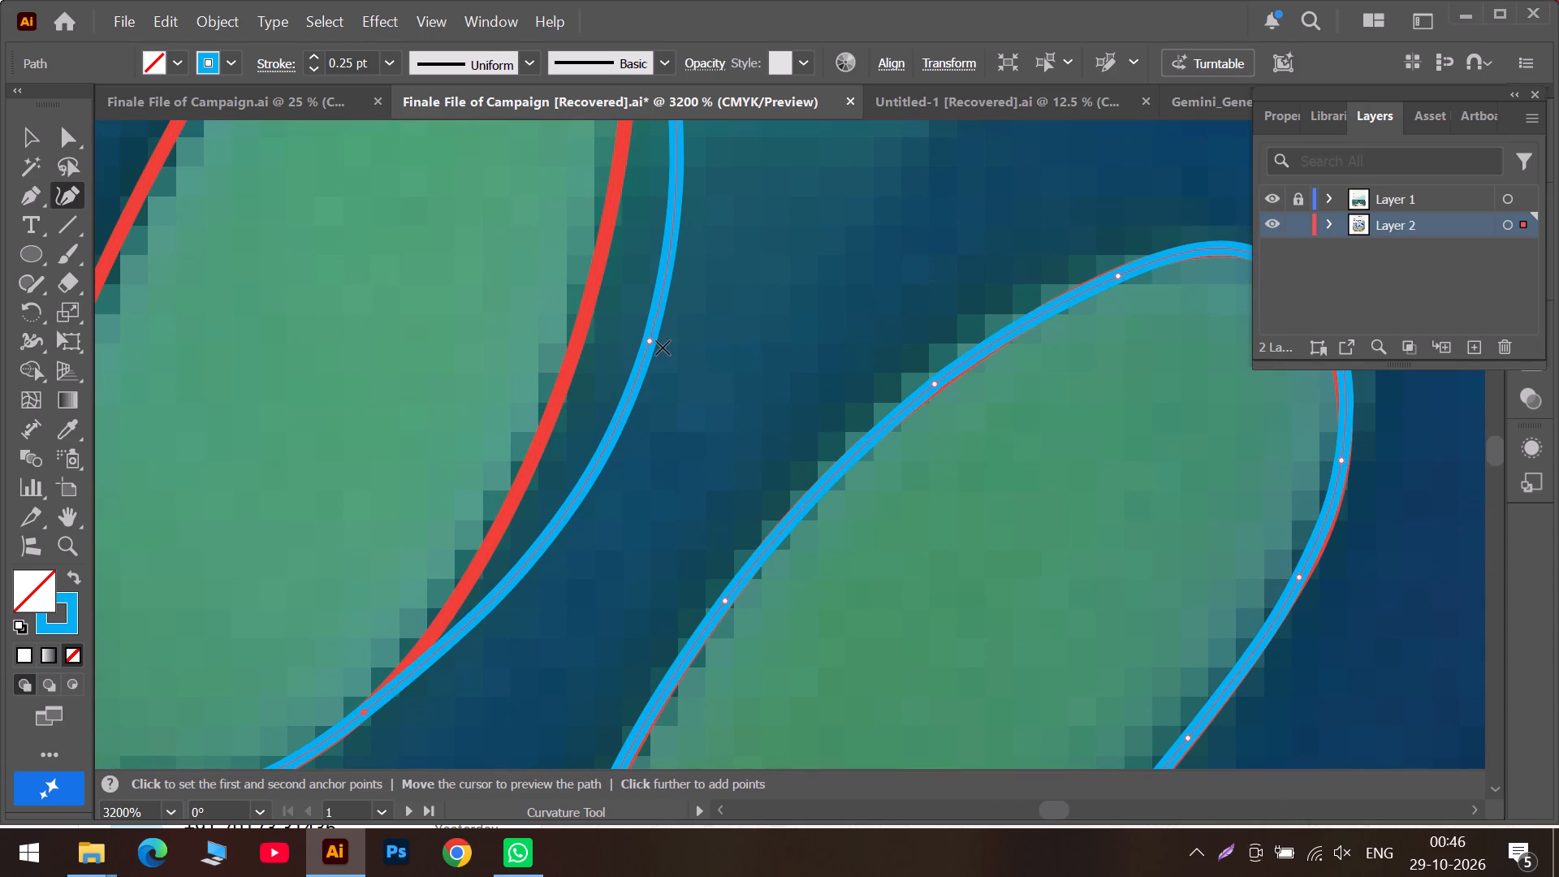
{"action": "left_click_drag", "start_coordinate": [651, 340], "coordinate": [561, 387]}
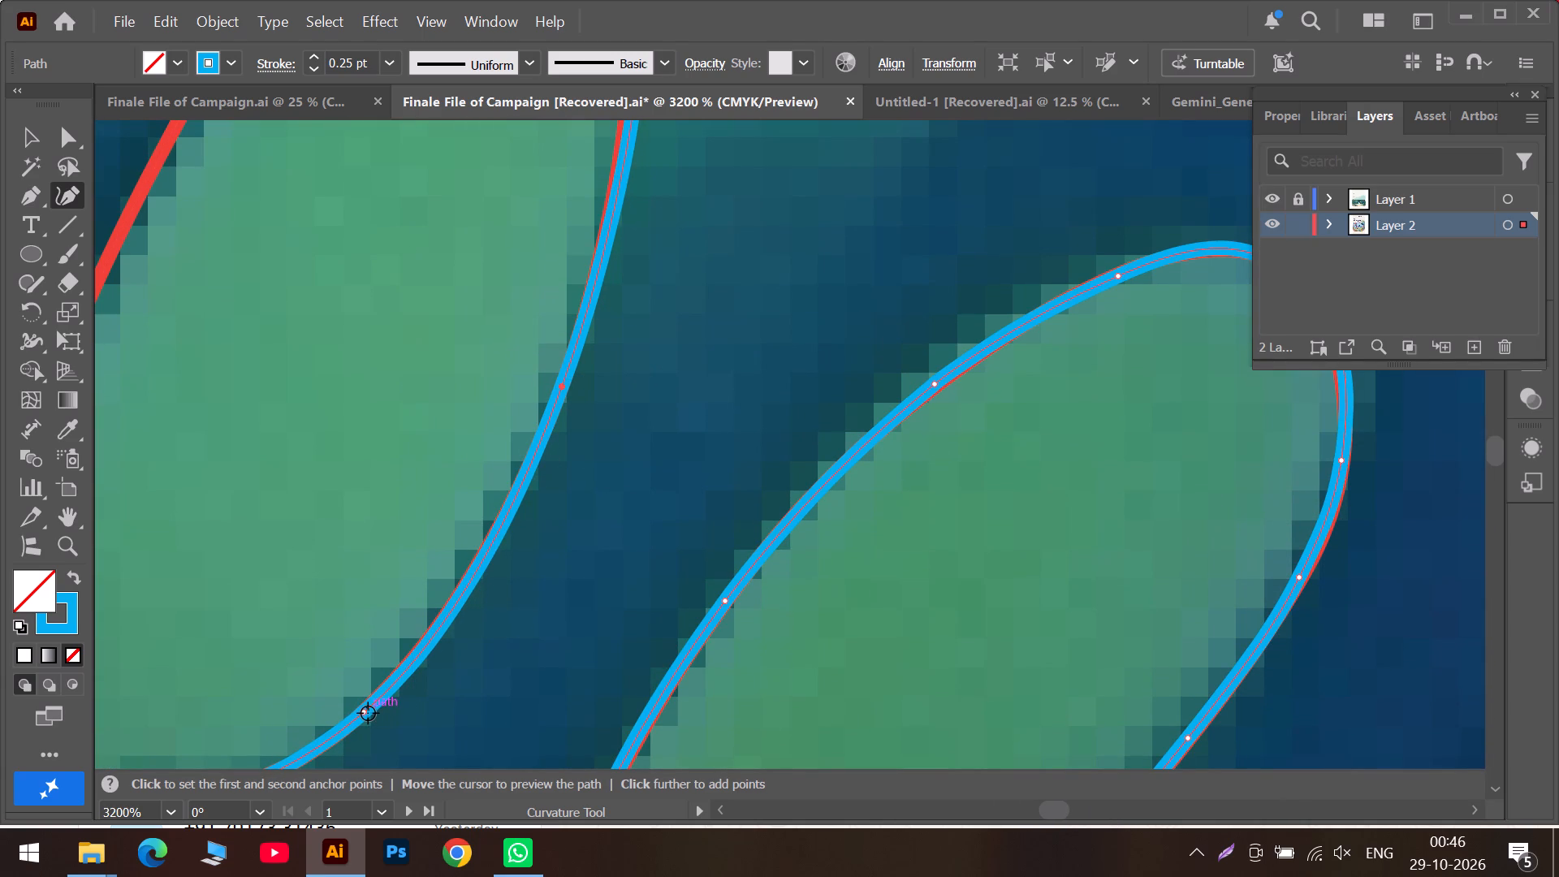
{"action": "left_click_drag", "start_coordinate": [368, 713], "coordinate": [376, 702]}
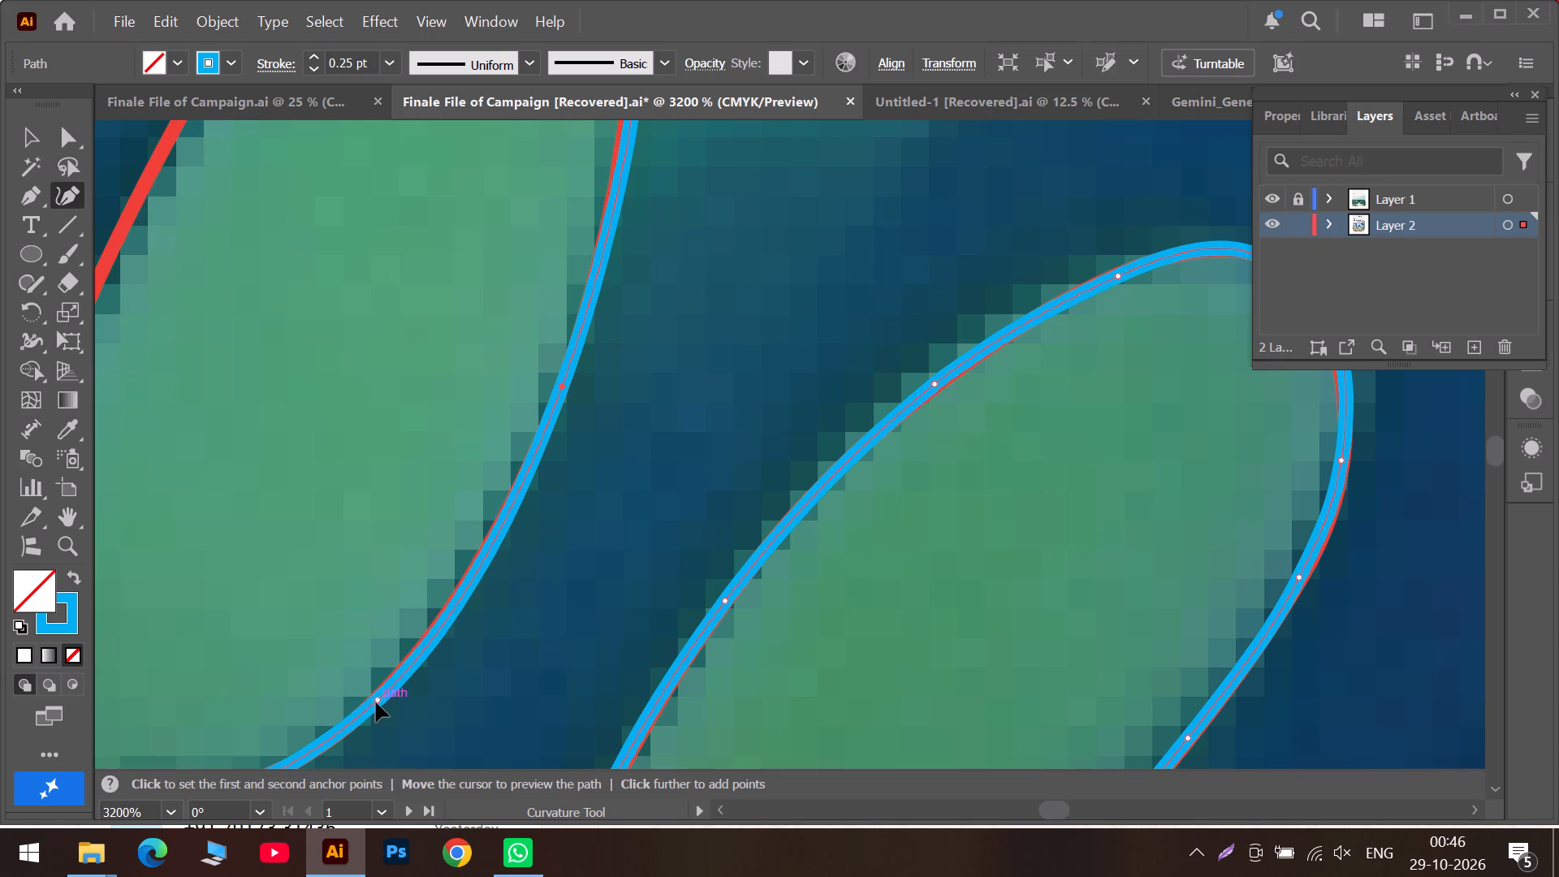
{"action": "left_click_drag", "start_coordinate": [376, 702], "coordinate": [374, 705]}
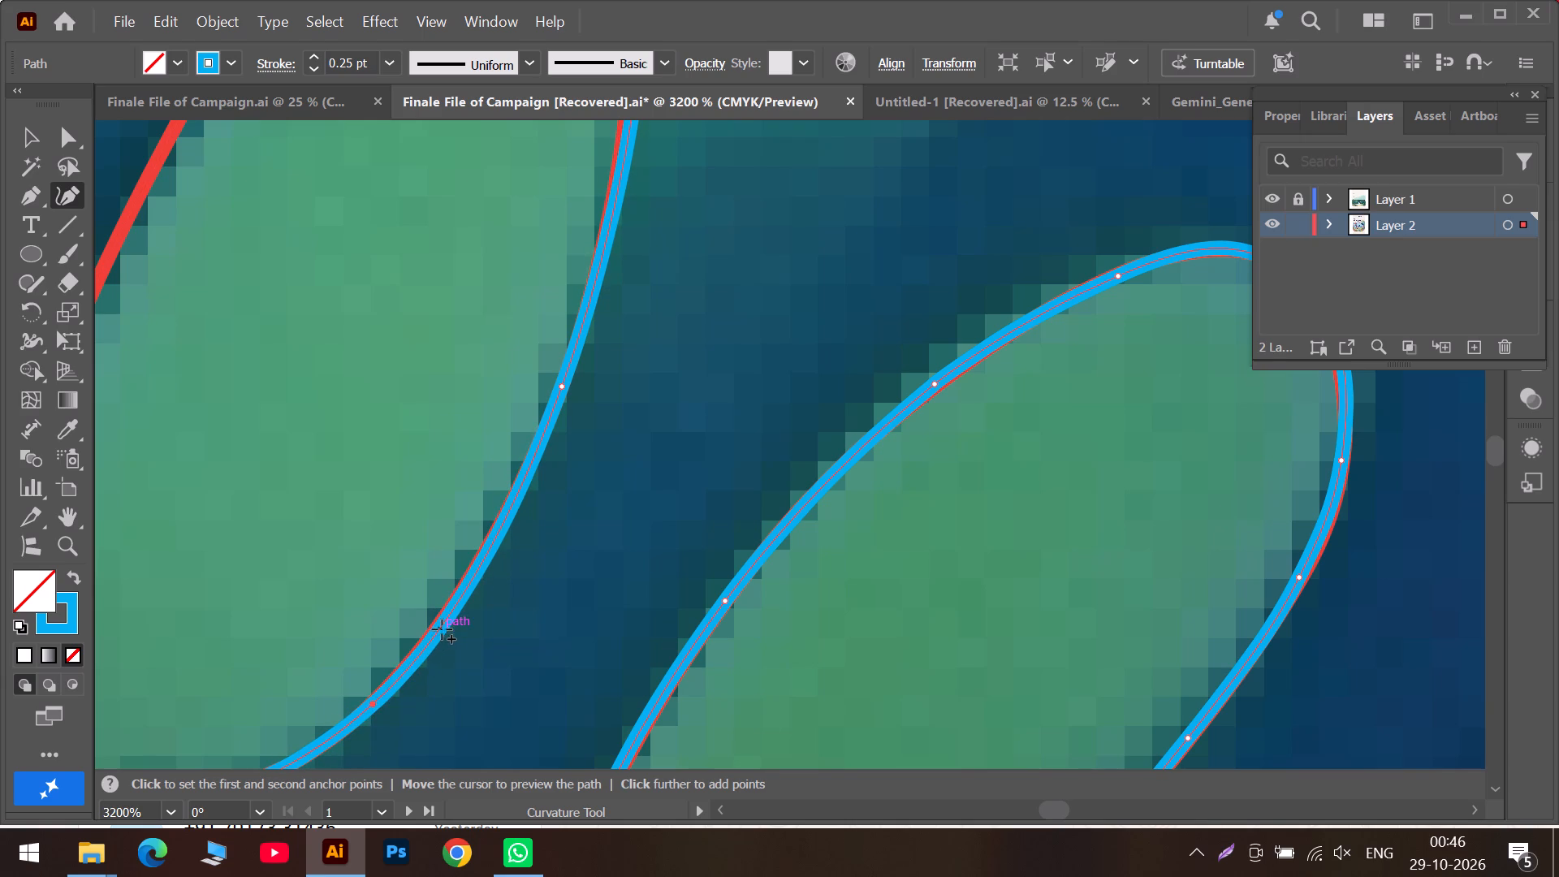
Add a point on the light blue path along the right branch's lower outer edge, placed on the red outline.
{"action": "left_click_drag", "start_coordinate": [439, 628], "coordinate": [438, 629]}
{"action": "left_click_drag", "start_coordinate": [438, 629], "coordinate": [430, 634]}
Move the light blue corner and its adjacent point onto the red outline at the notch below the right branch's upper lobe.
{"action": "scroll", "coordinate": [615, 384], "scroll_direction": "up", "scroll_amount": 5}
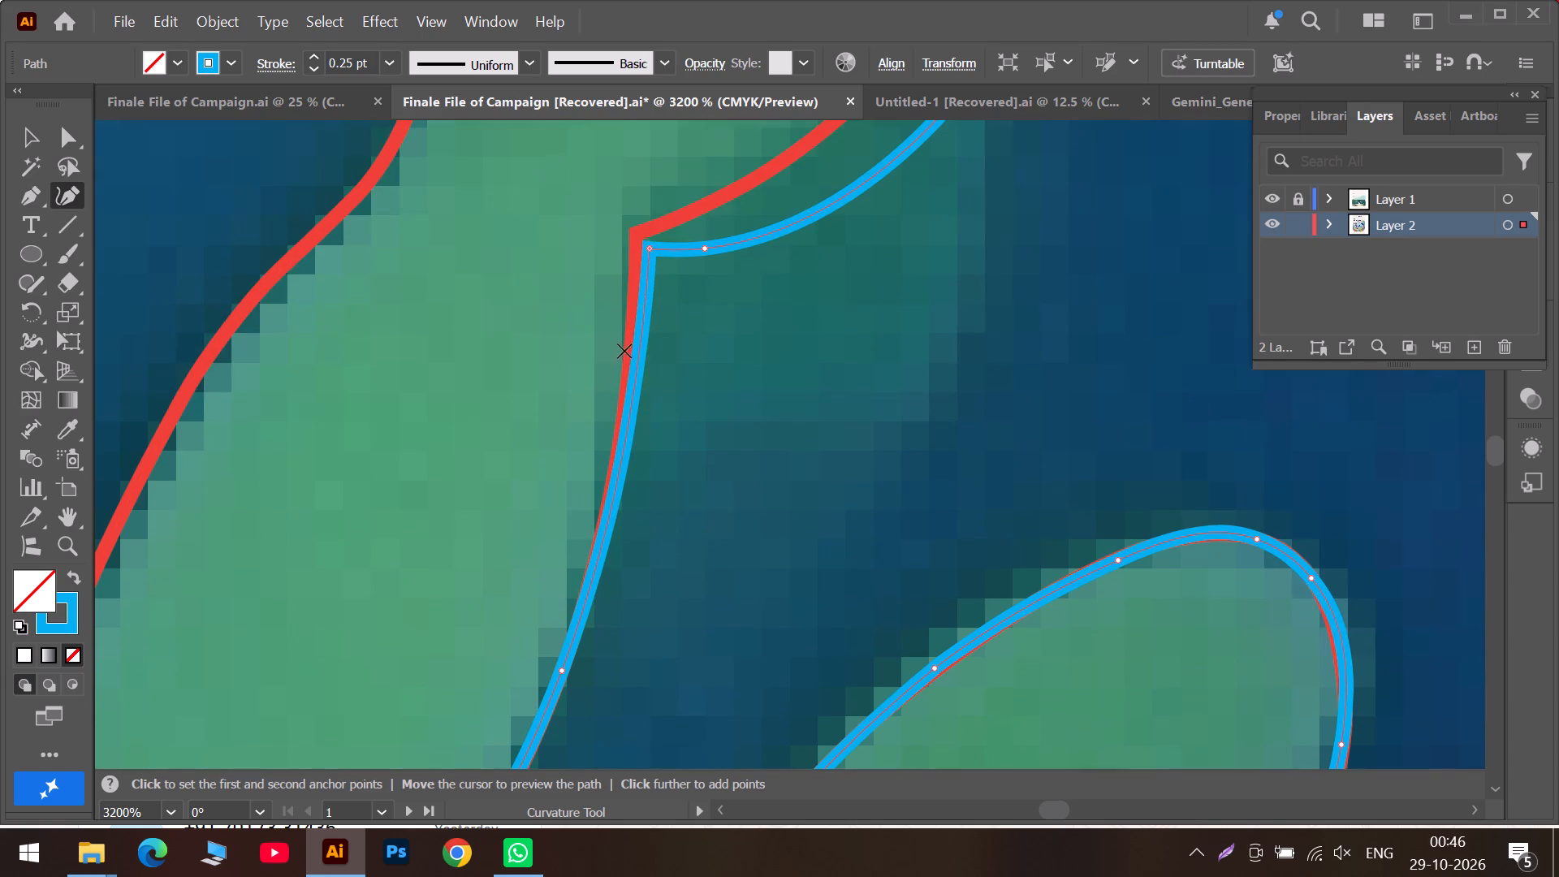
{"action": "left_click_drag", "start_coordinate": [651, 246], "coordinate": [641, 244]}
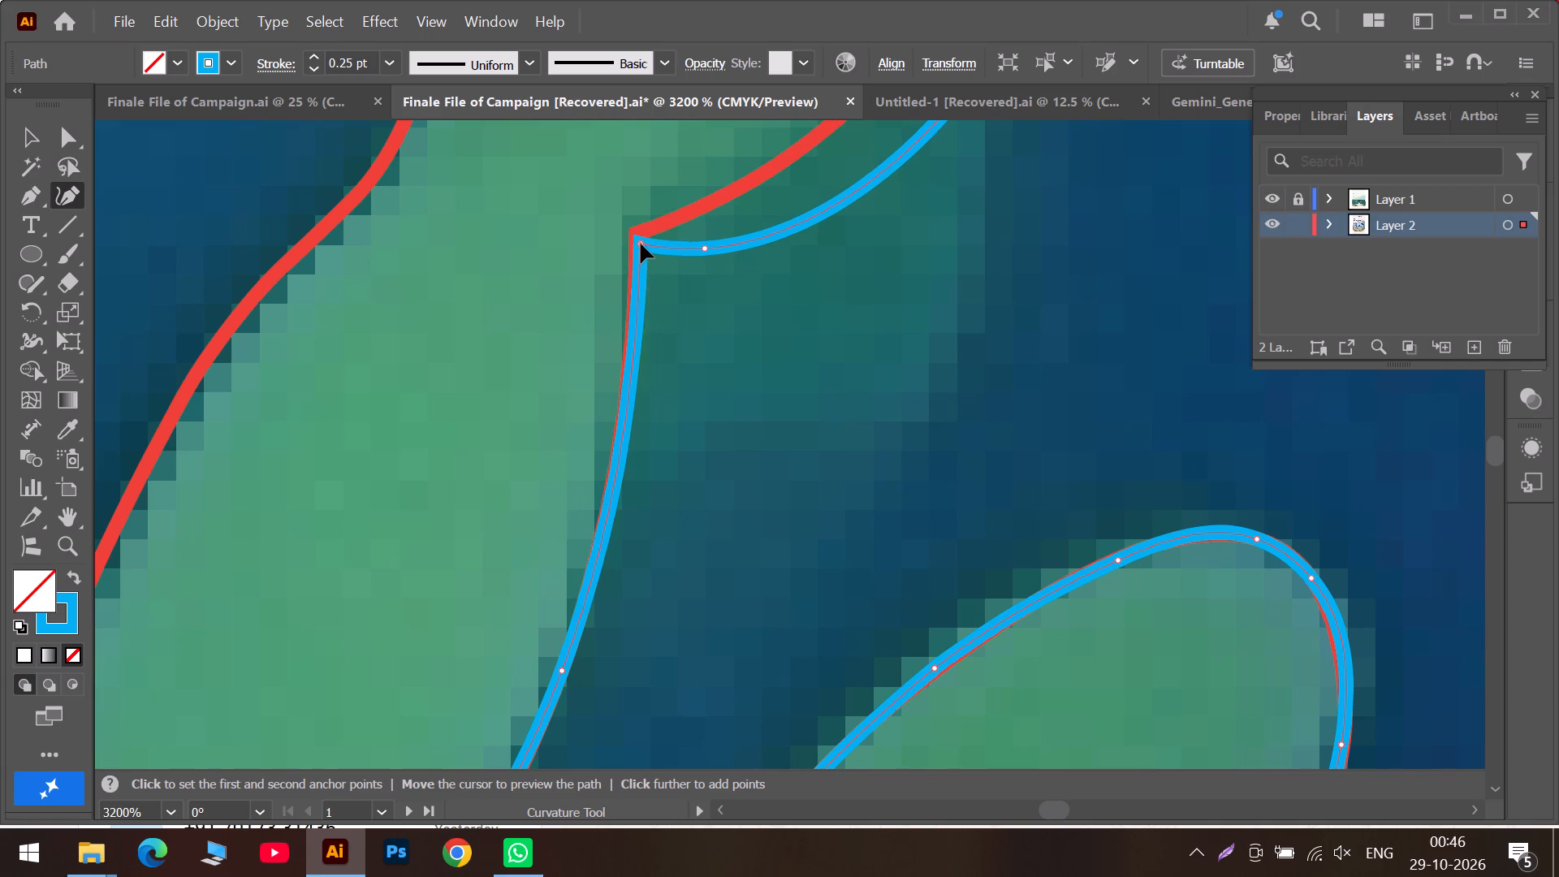
{"action": "left_click_drag", "start_coordinate": [641, 244], "coordinate": [638, 239]}
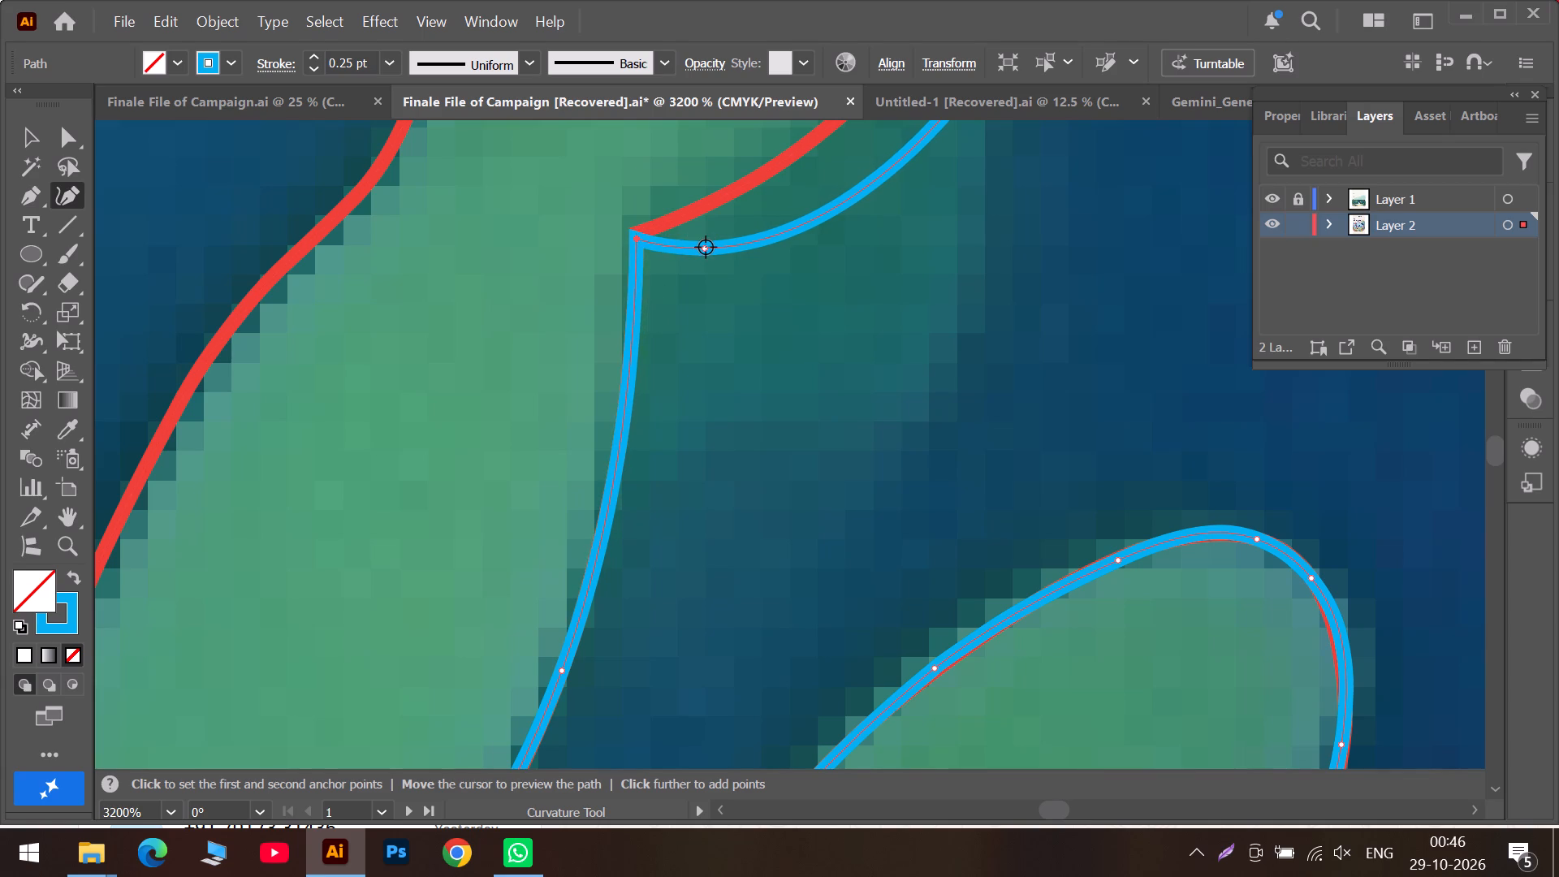
{"action": "left_click_drag", "start_coordinate": [706, 247], "coordinate": [701, 207]}
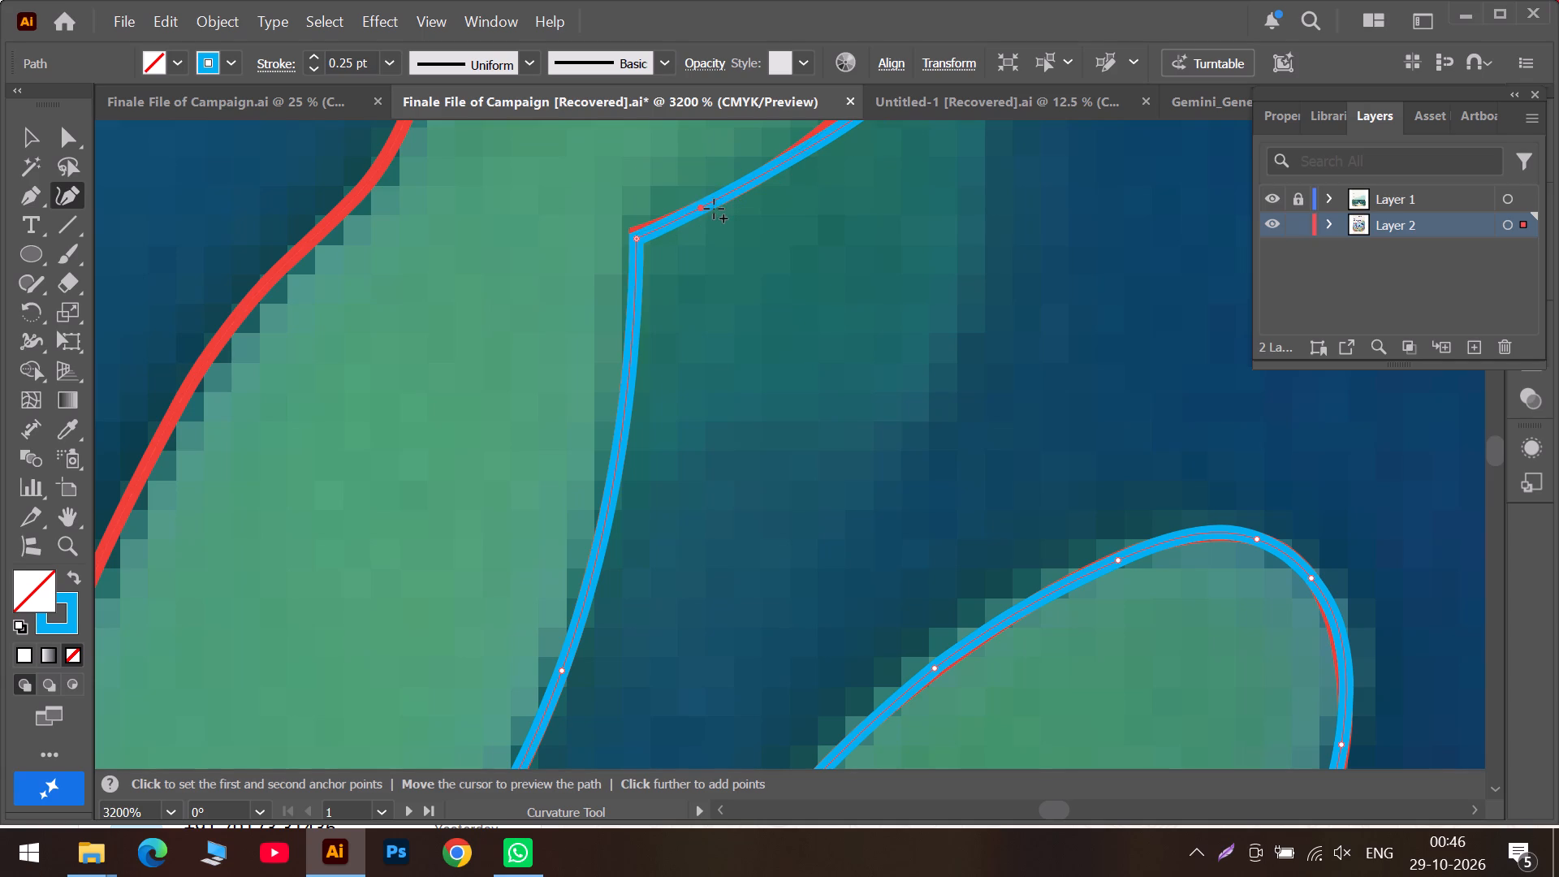
{"action": "scroll", "coordinate": [714, 209], "scroll_direction": "up", "scroll_amount": 3}
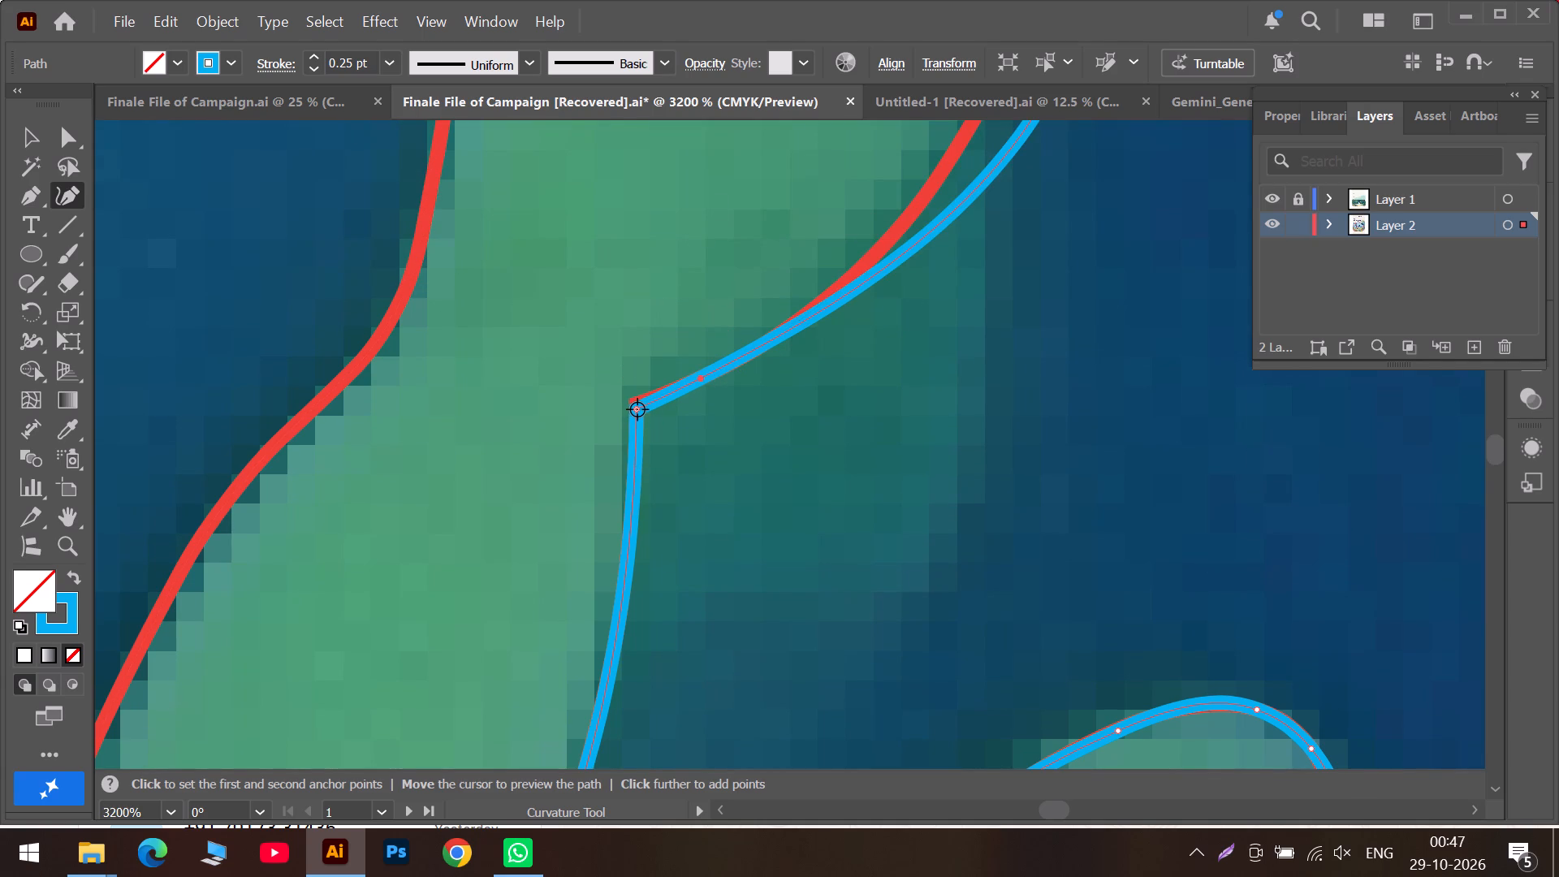
{"action": "left_click", "coordinate": [637, 409]}
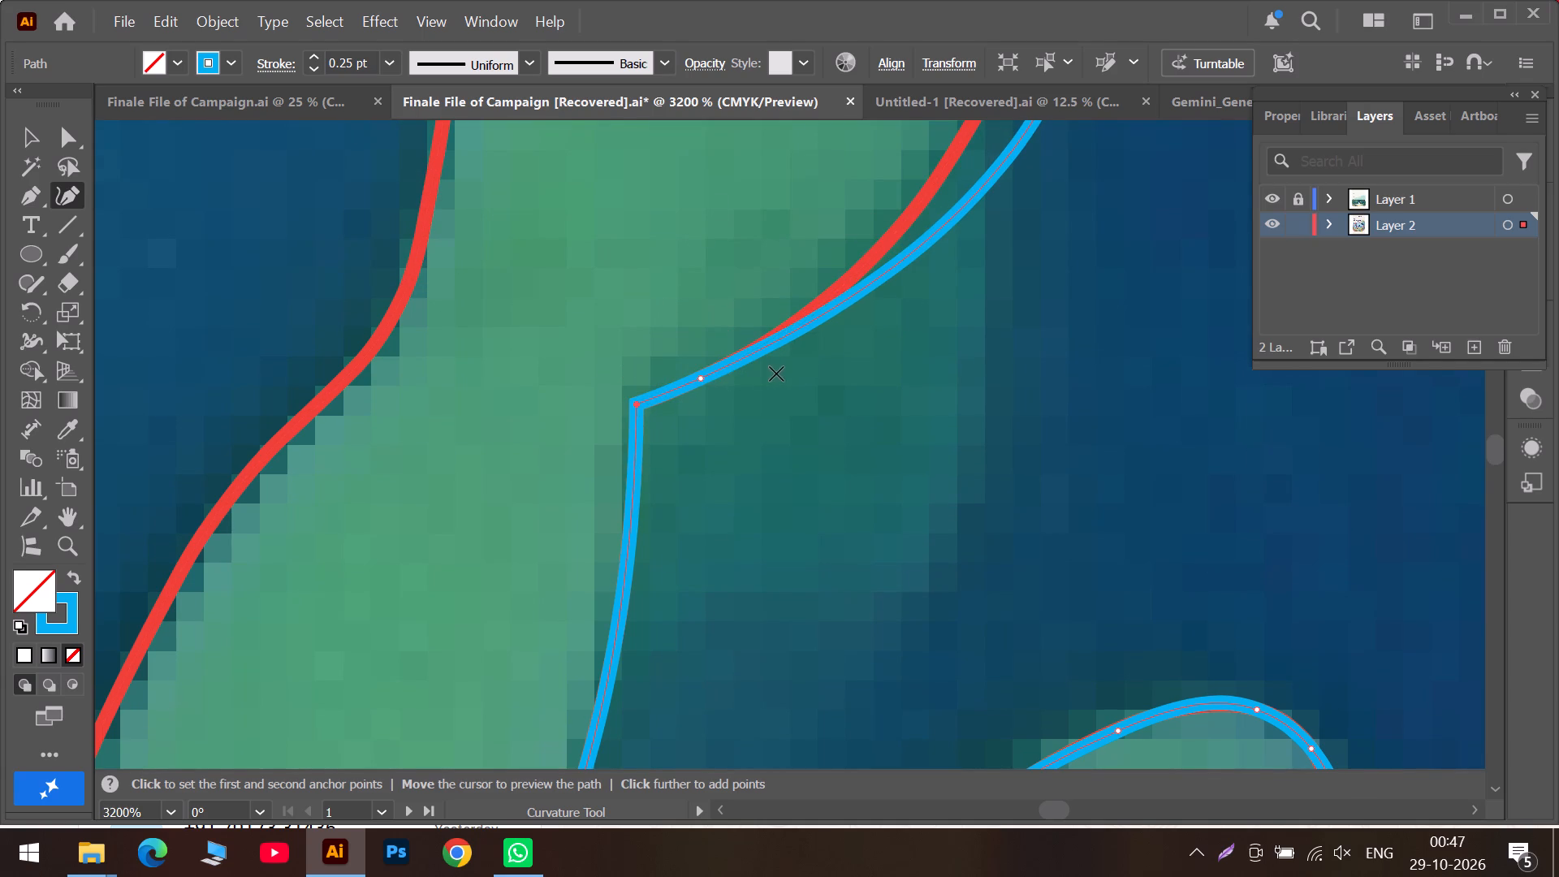
Pull the light blue point onto the upper lobe's outer edge and add another point between it and the notch.
{"action": "scroll", "coordinate": [952, 347], "scroll_direction": "up", "scroll_amount": 4}
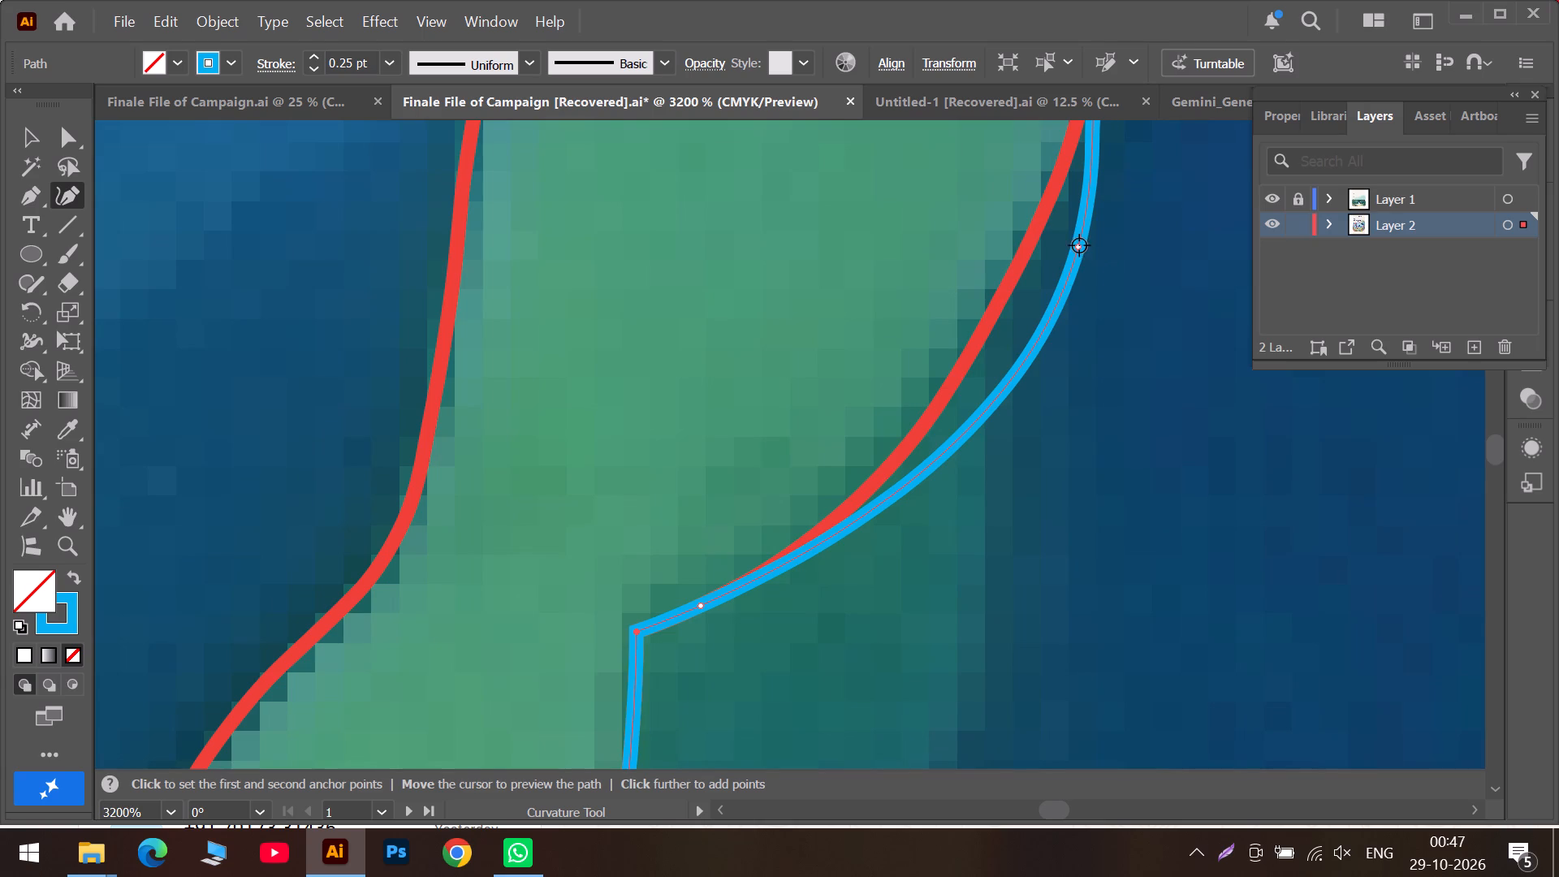
{"action": "left_click_drag", "start_coordinate": [1079, 245], "coordinate": [994, 317]}
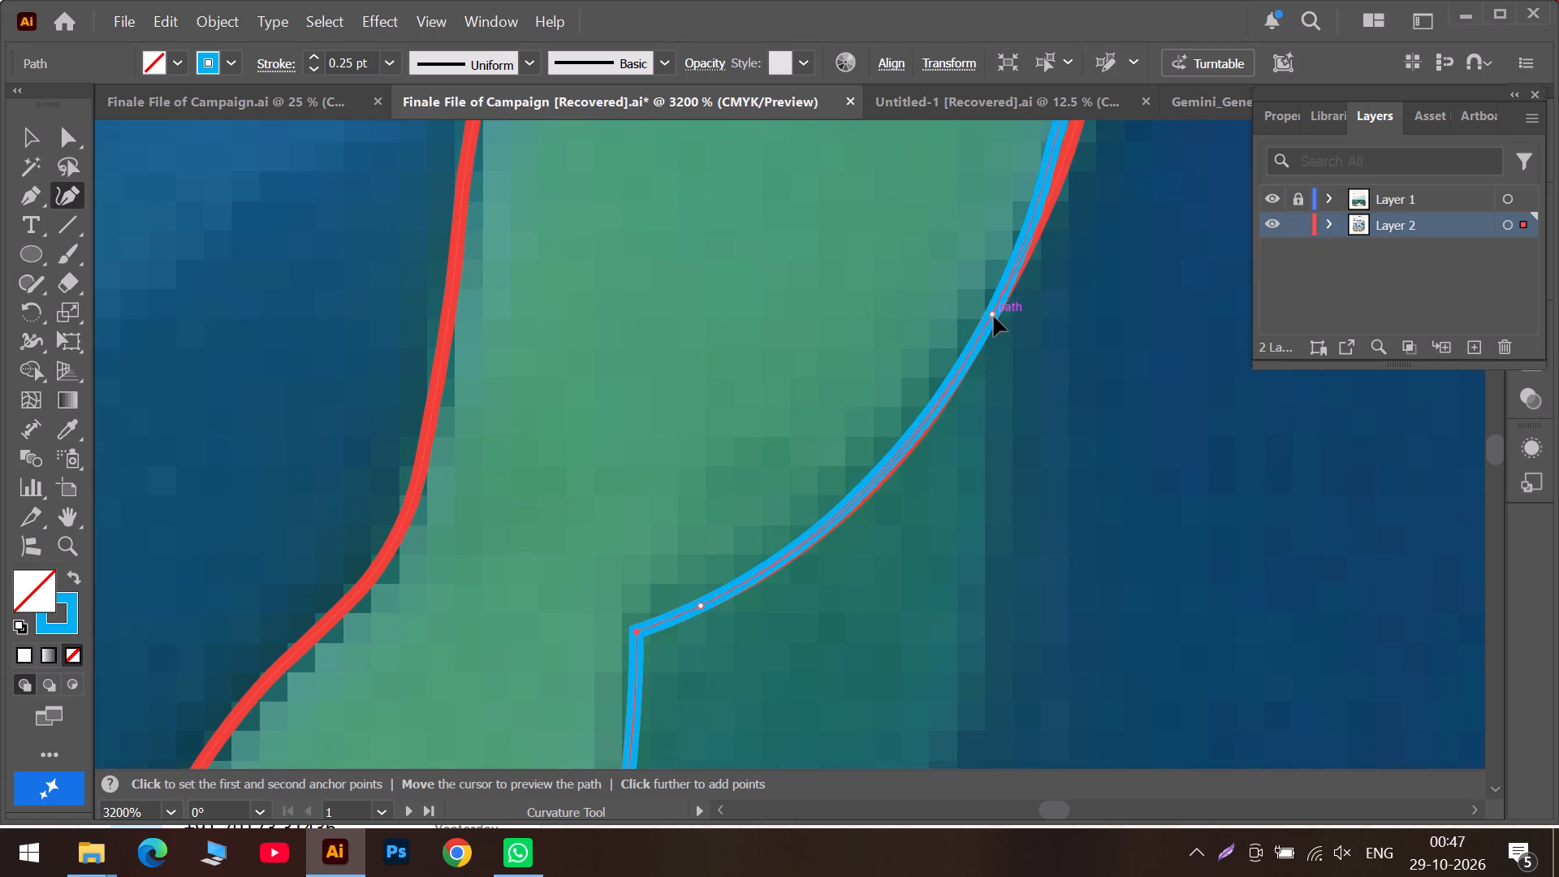
{"action": "left_click_drag", "start_coordinate": [994, 317], "coordinate": [982, 330]}
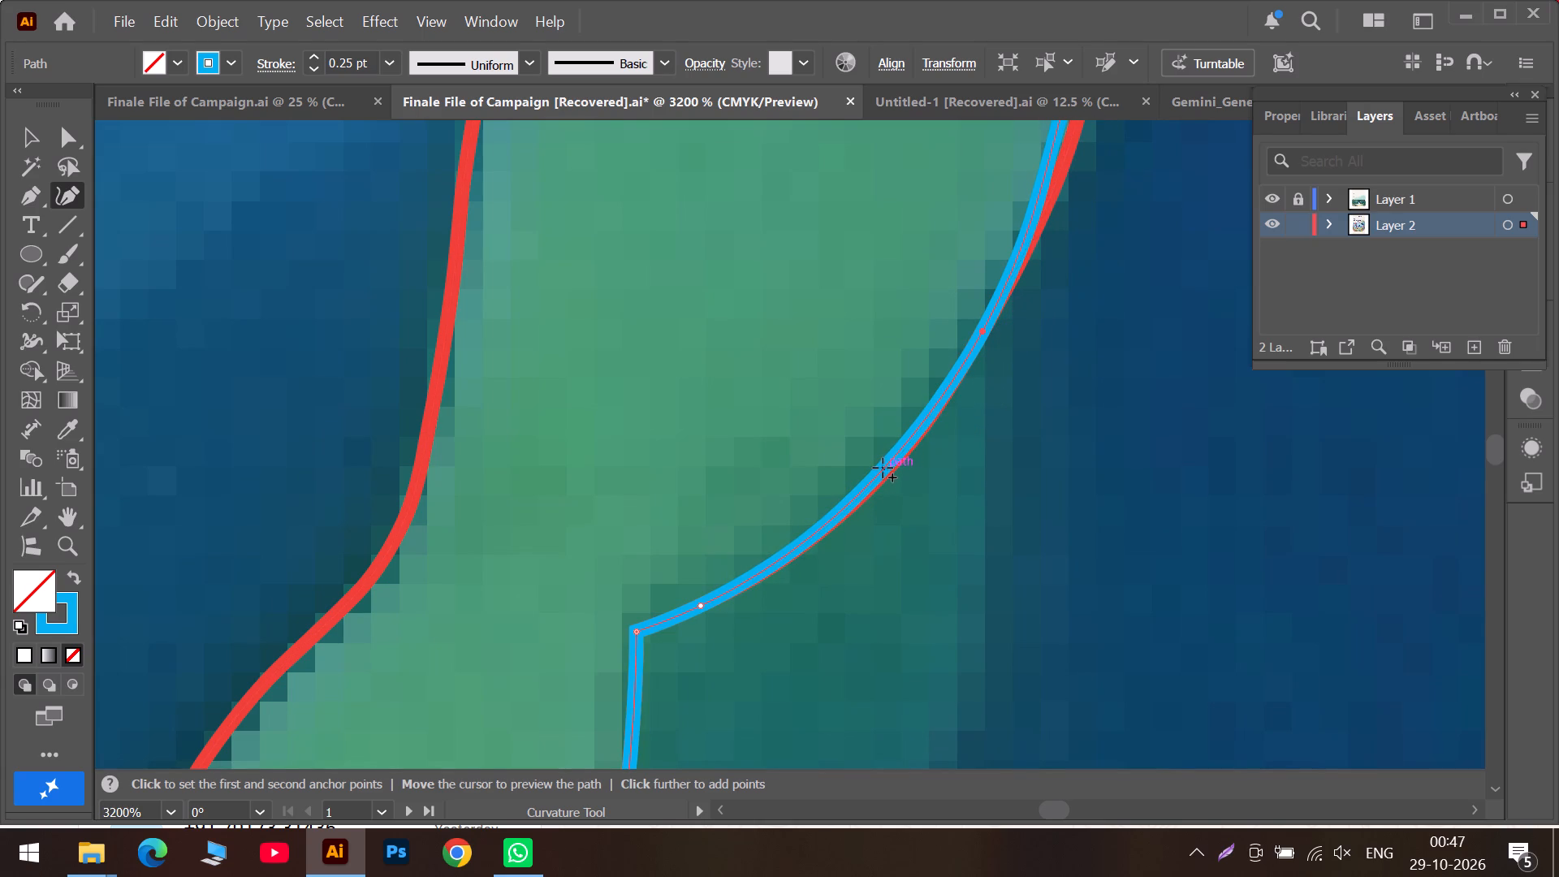
{"action": "left_click_drag", "start_coordinate": [883, 468], "coordinate": [891, 468]}
Add a point on the light blue path just below where it leaves the upper lobe, fitted to the red outline.
{"action": "scroll", "coordinate": [1069, 286], "scroll_direction": "up", "scroll_amount": 5}
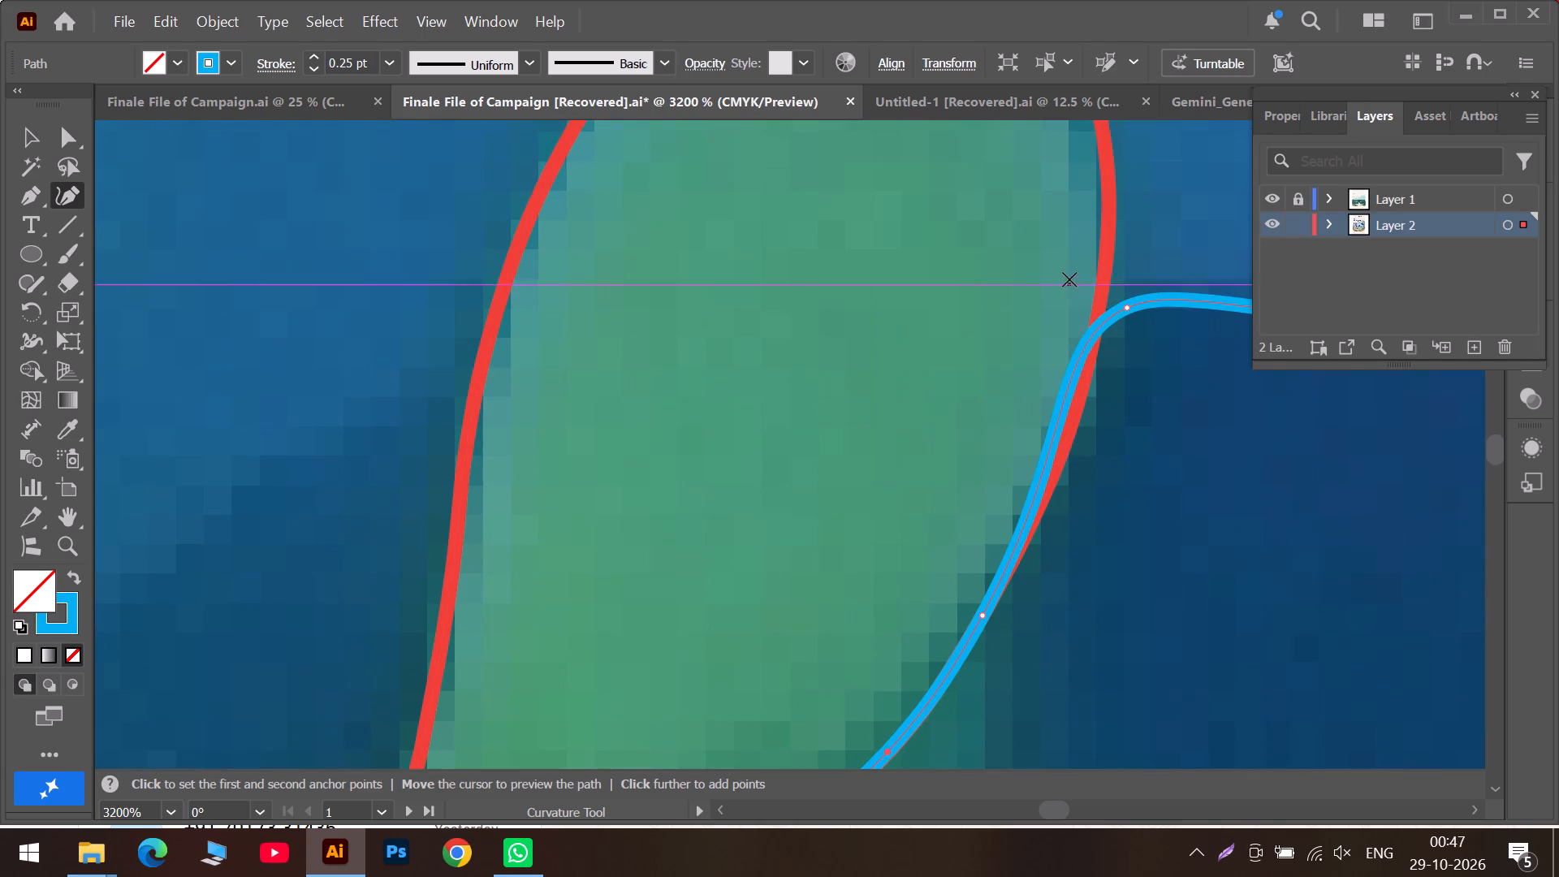
{"action": "scroll", "coordinate": [1083, 400], "scroll_direction": "down", "scroll_amount": 3, "text": "alt"}
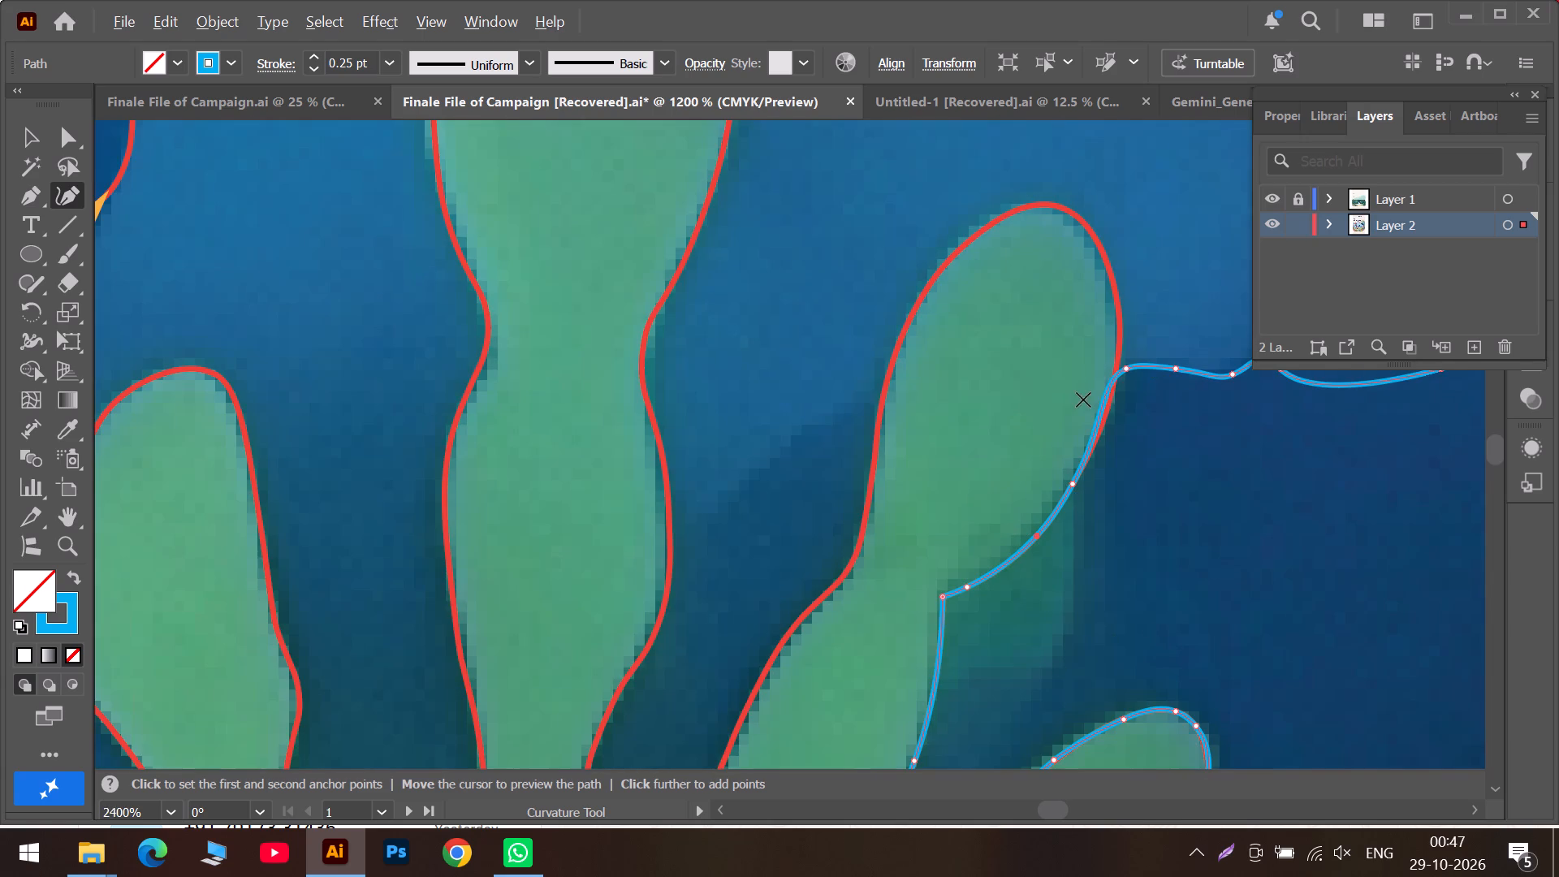
{"action": "scroll", "coordinate": [1138, 395], "scroll_direction": "down", "scroll_amount": 1}
{"action": "scroll", "coordinate": [1137, 394], "scroll_direction": "down", "scroll_amount": 1, "text": "alt"}
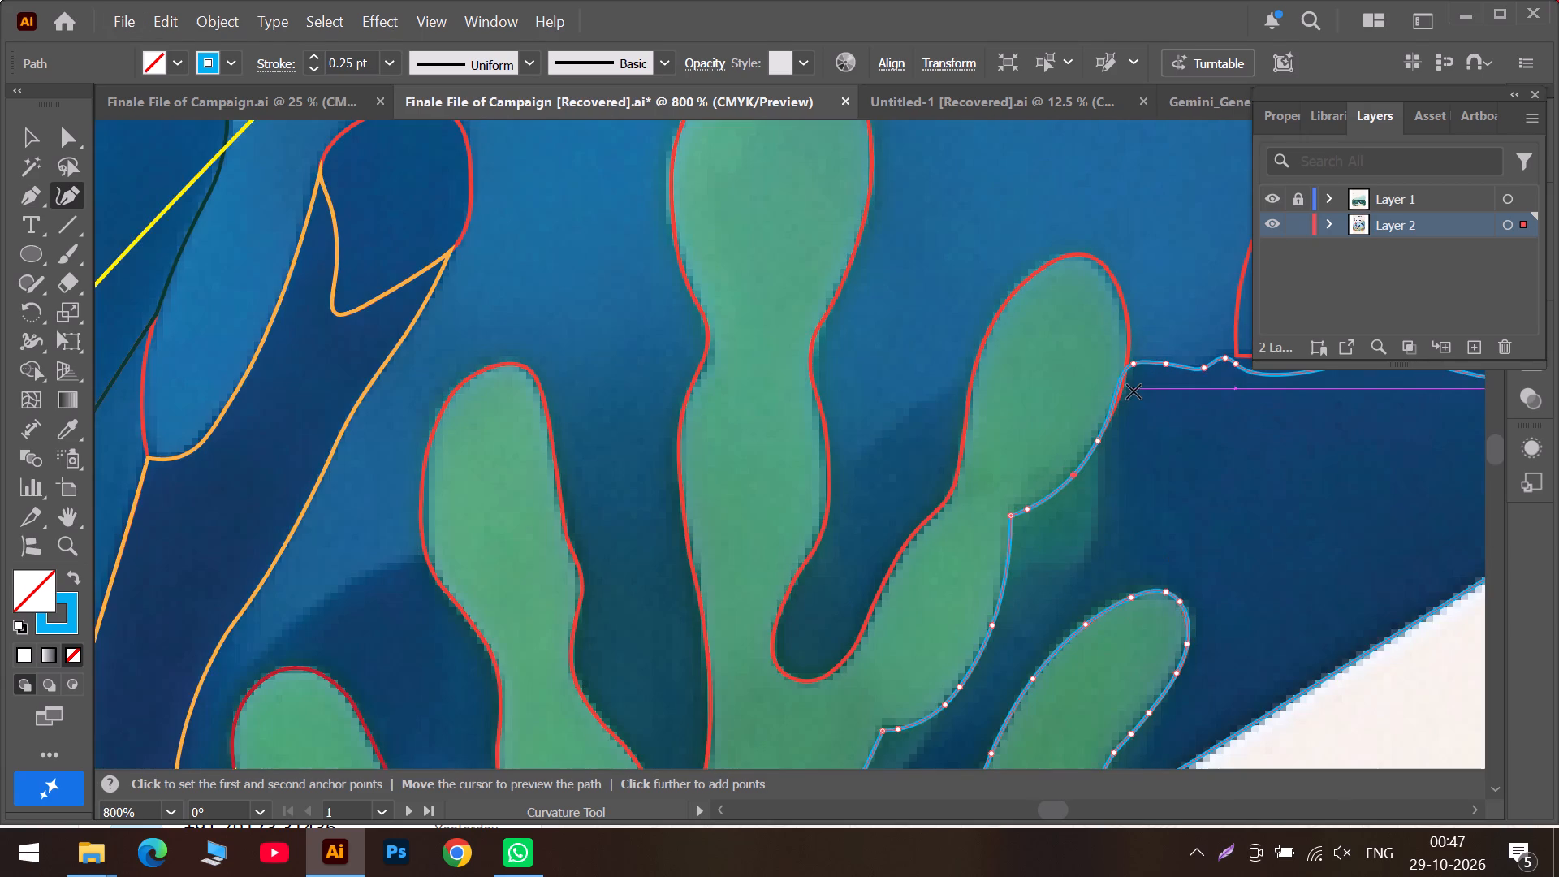
{"action": "scroll", "coordinate": [1134, 391], "scroll_direction": "up", "scroll_amount": 4}
{"action": "left_click_drag", "start_coordinate": [1100, 451], "coordinate": [1102, 455]}
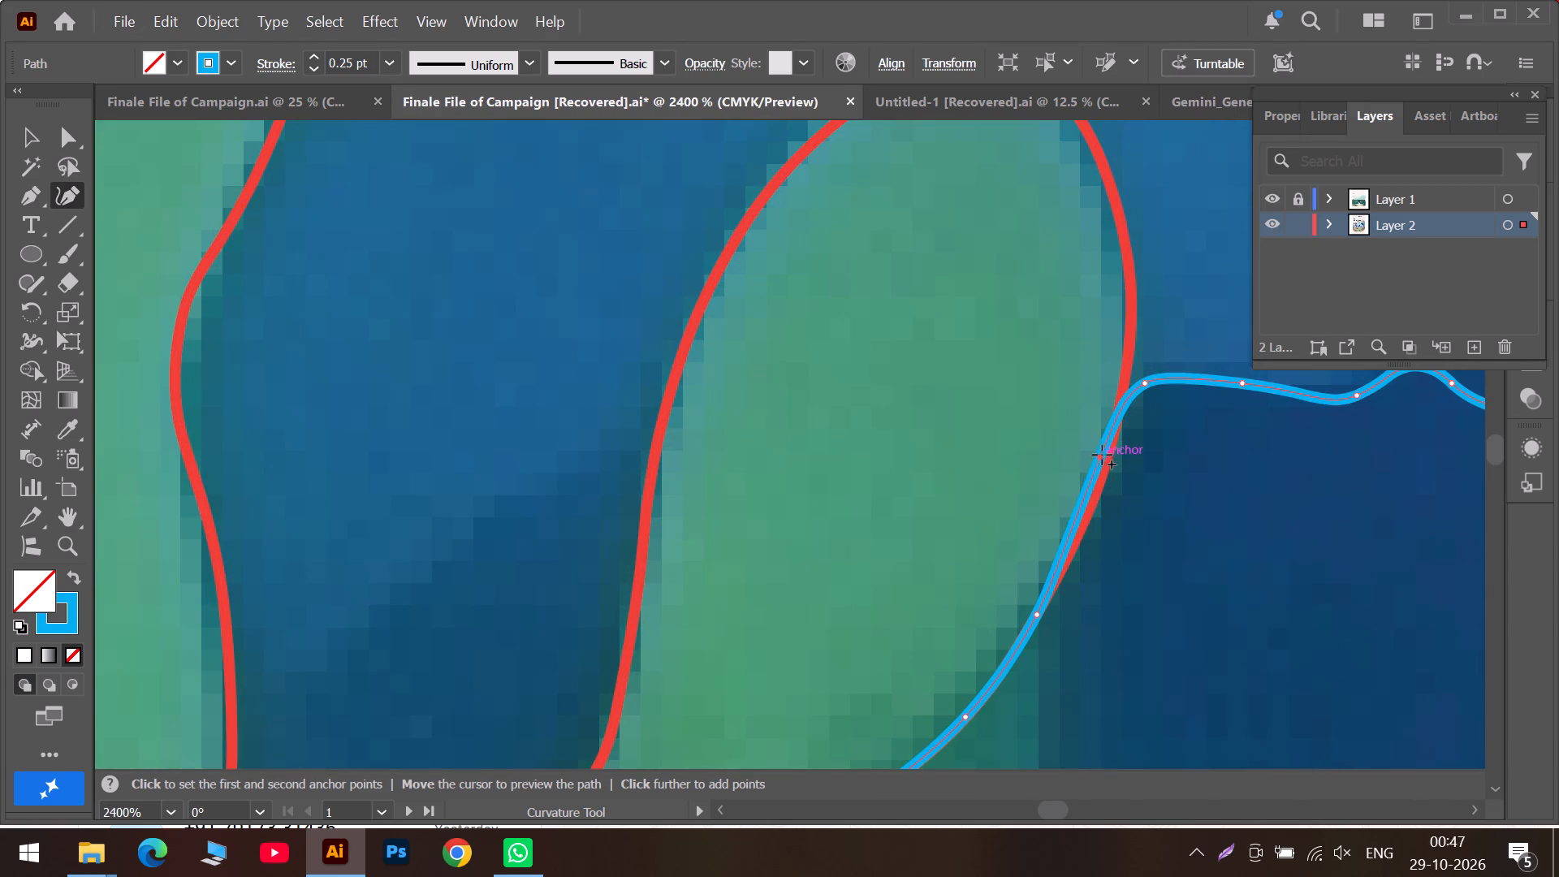
{"action": "left_click_drag", "start_coordinate": [1102, 455], "coordinate": [1108, 455]}
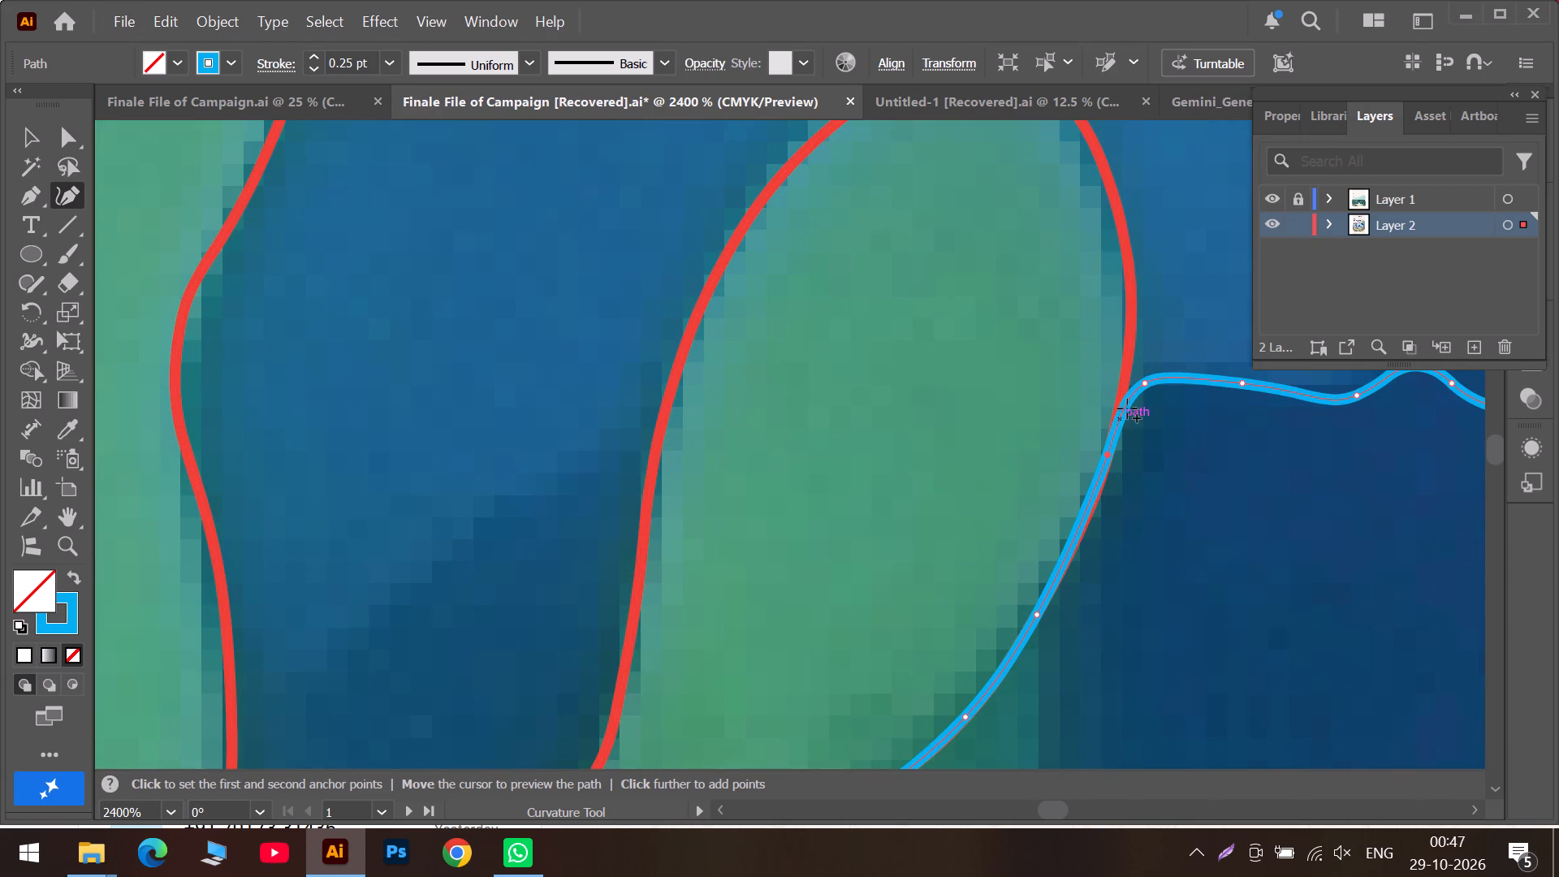
Convert the light blue point where the path leaves the upper lobe to a corner and place it on the red outline.
{"action": "double_click", "coordinate": [1146, 387]}
{"action": "left_click_drag", "start_coordinate": [1146, 387], "coordinate": [1130, 380]}
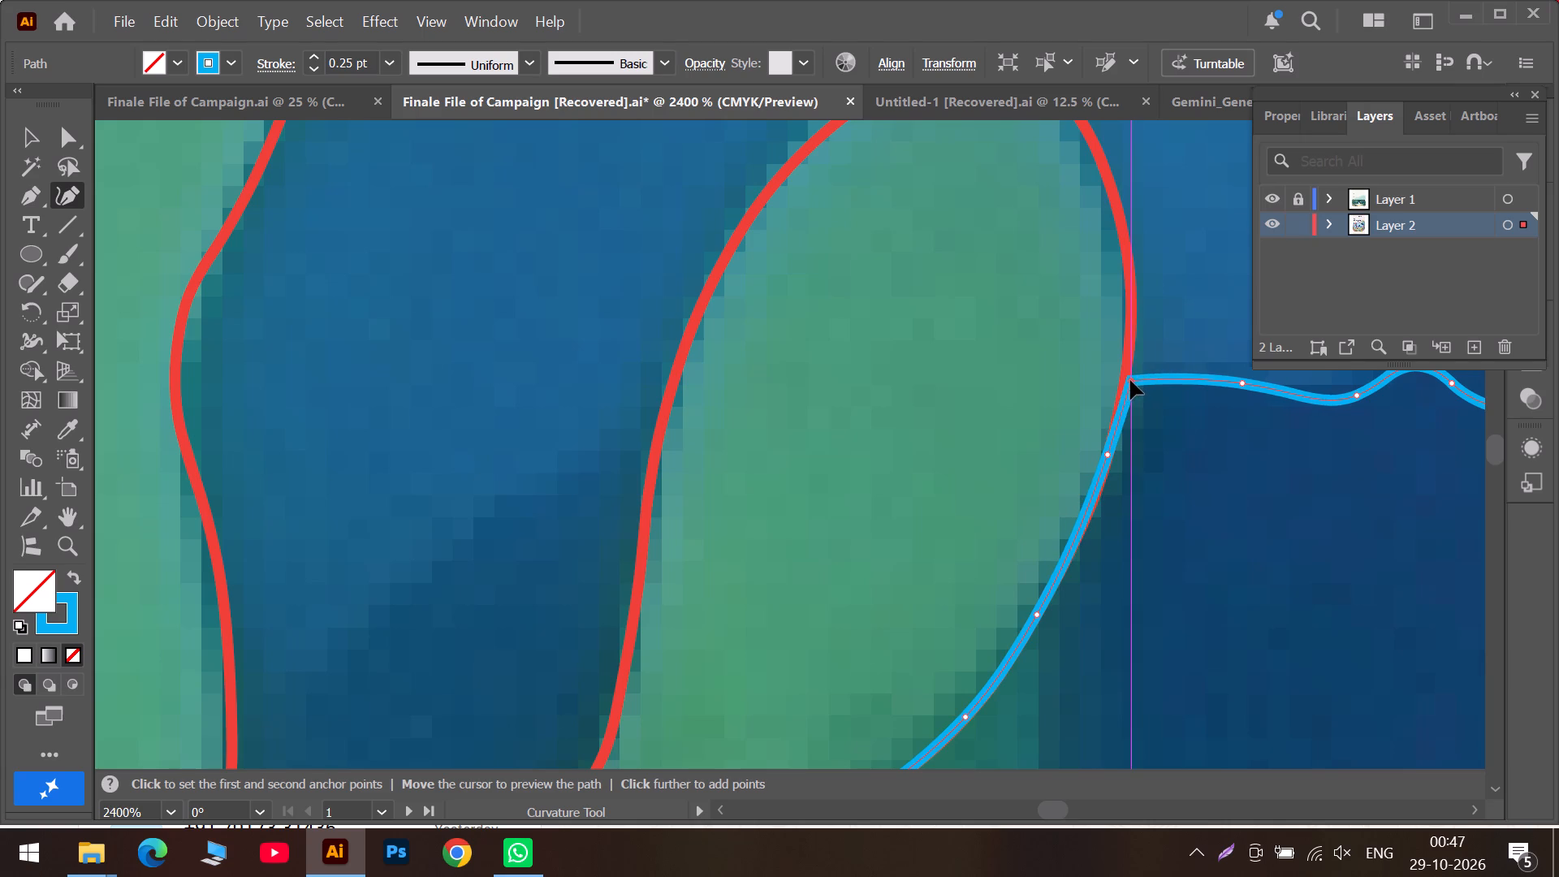
{"action": "left_click_drag", "start_coordinate": [1130, 380], "coordinate": [1125, 383]}
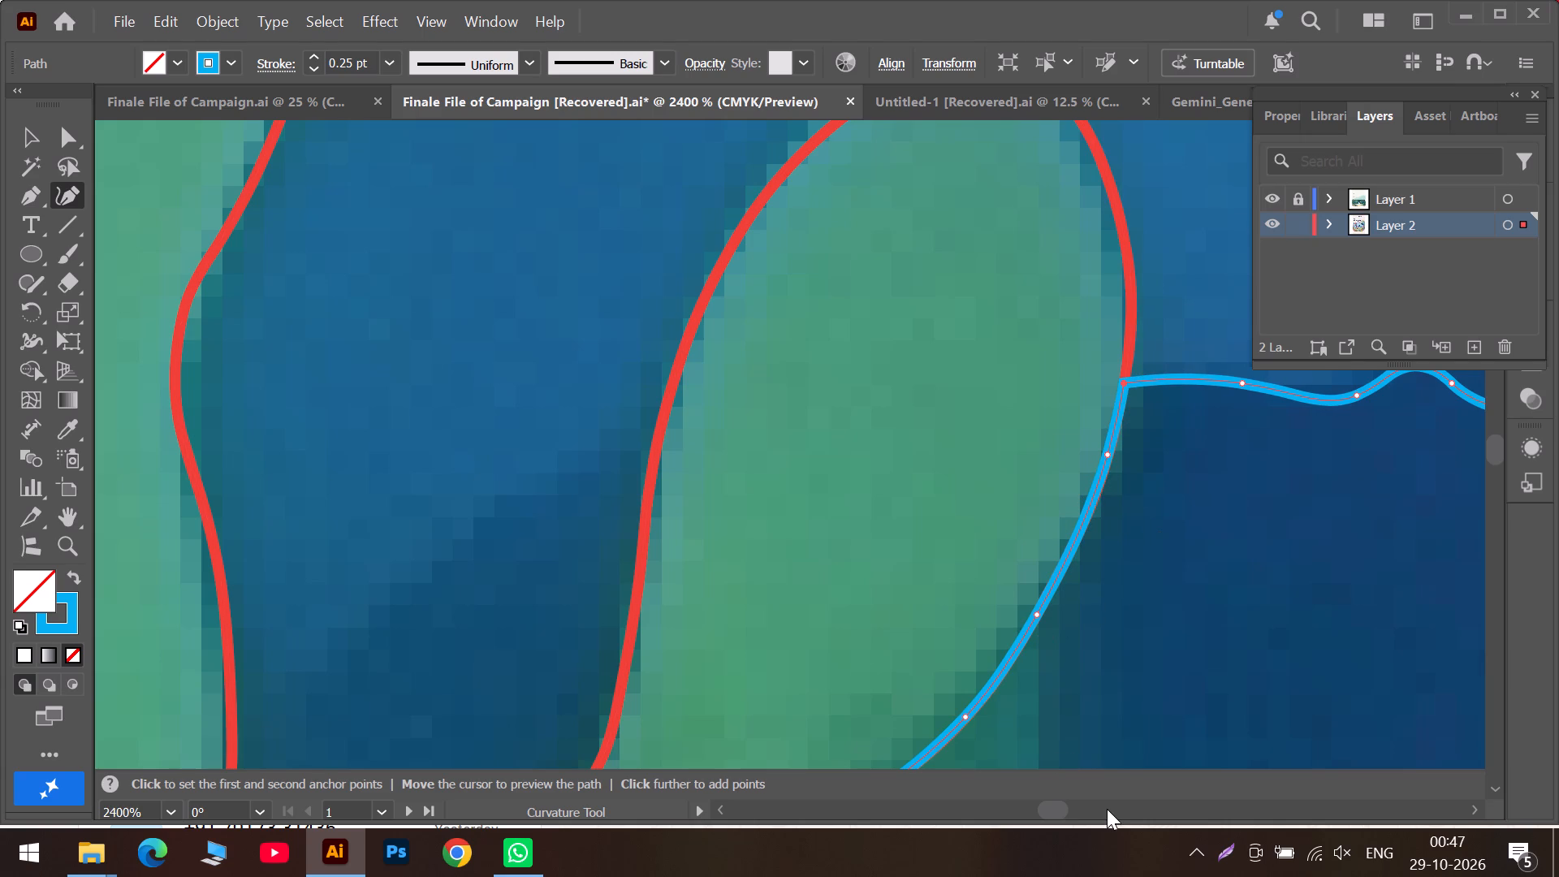
Move the water line's end corner and its nearest point onto the red line at the white edge, adding a point between them.
{"action": "left_click", "coordinate": [1107, 809]}
{"action": "left_click", "coordinate": [1107, 809]}
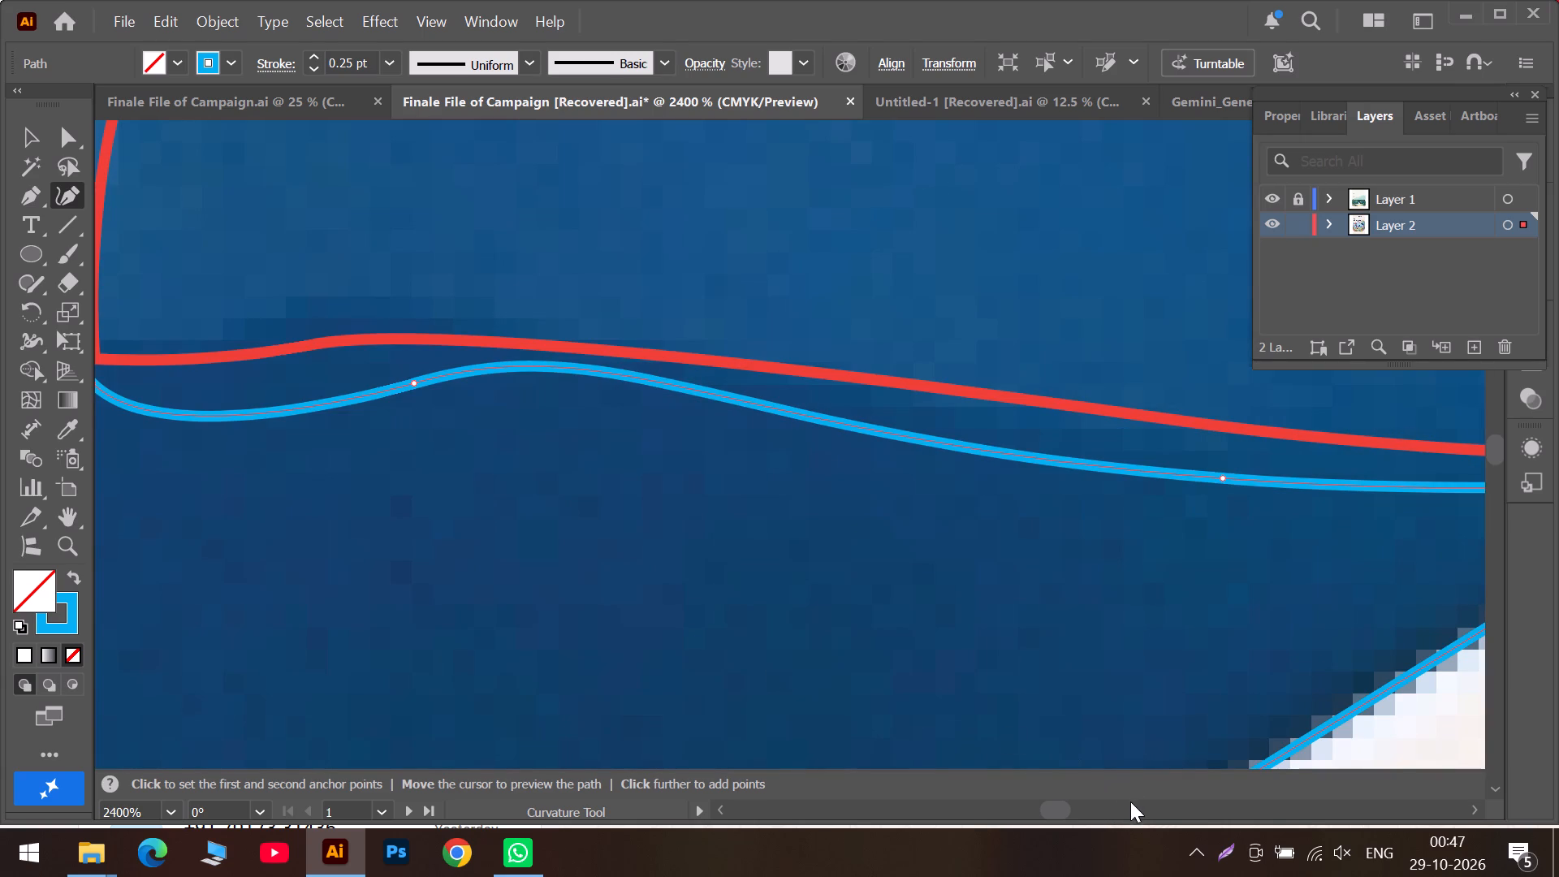
{"action": "left_click", "coordinate": [1130, 807]}
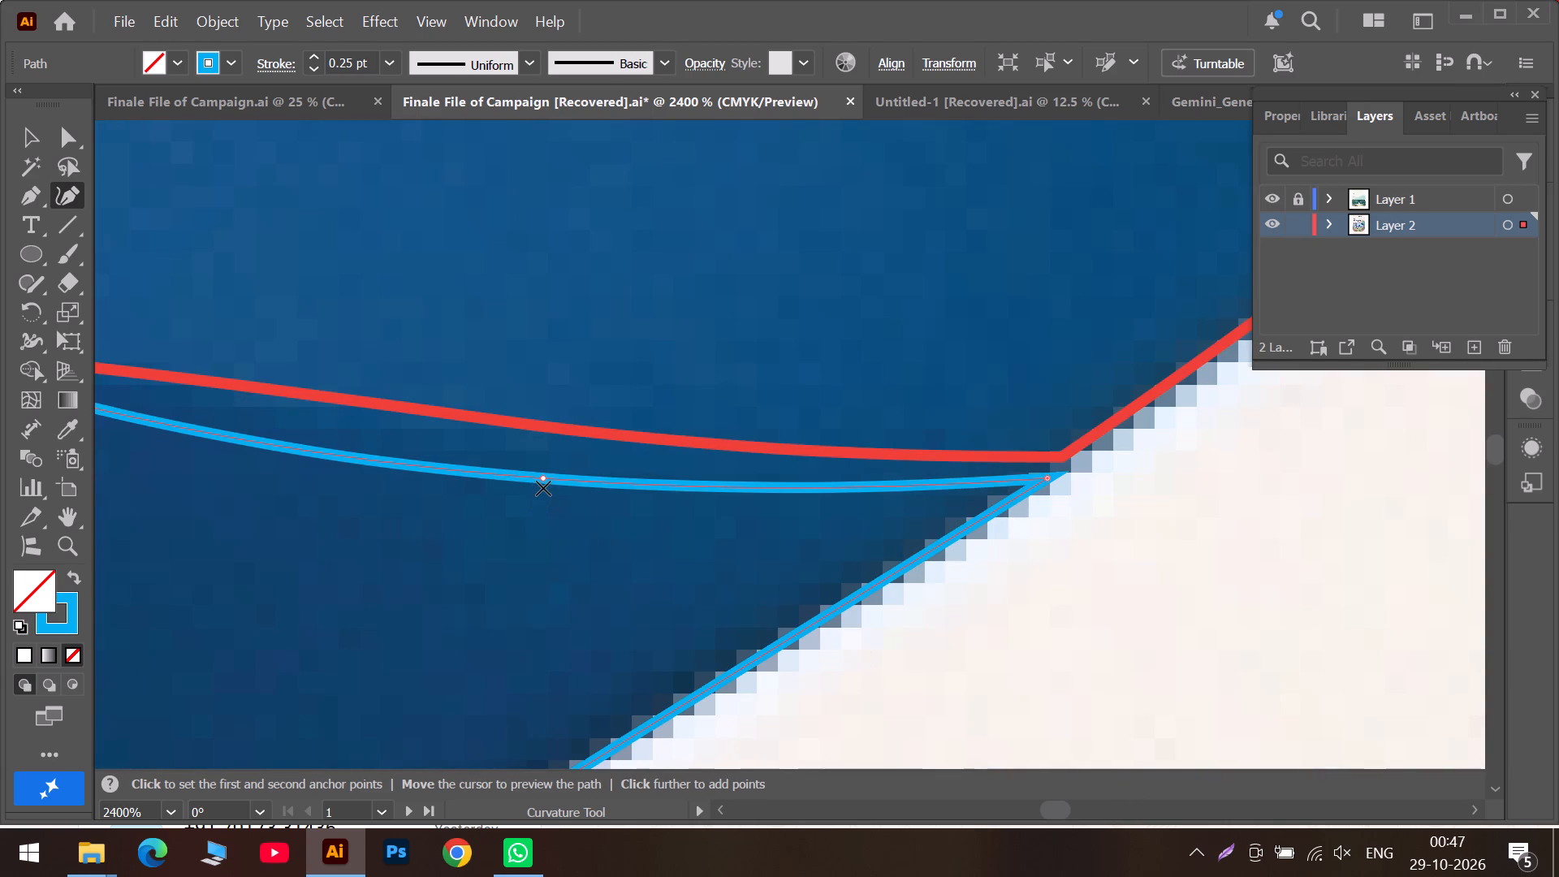
{"action": "left_click_drag", "start_coordinate": [543, 479], "coordinate": [617, 437]}
{"action": "left_click_drag", "start_coordinate": [1051, 477], "coordinate": [1063, 463]}
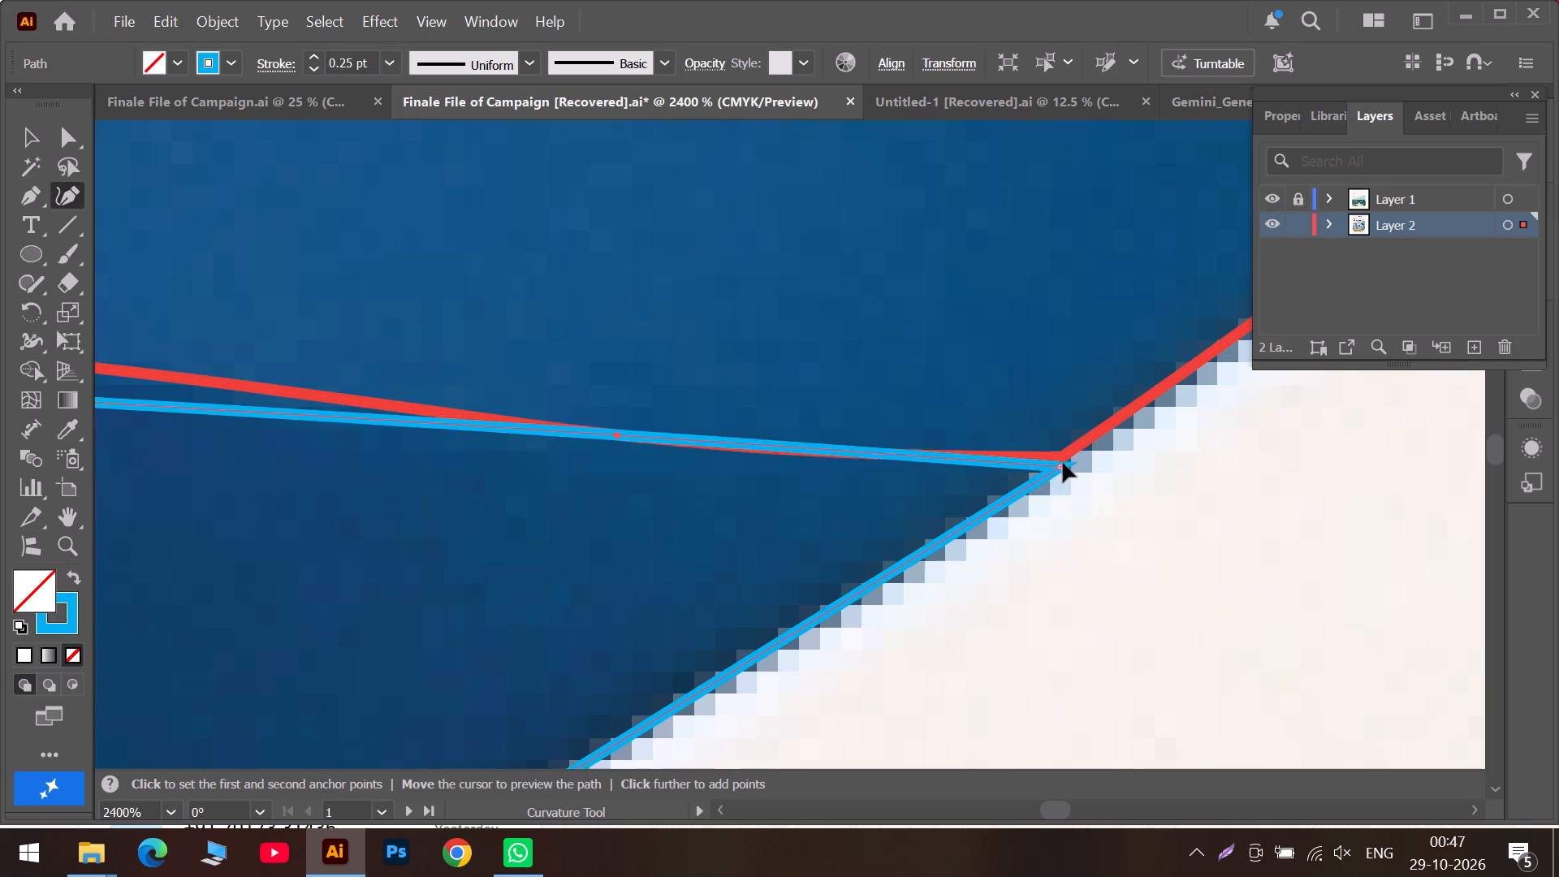
{"action": "left_click_drag", "start_coordinate": [1063, 463], "coordinate": [1068, 454]}
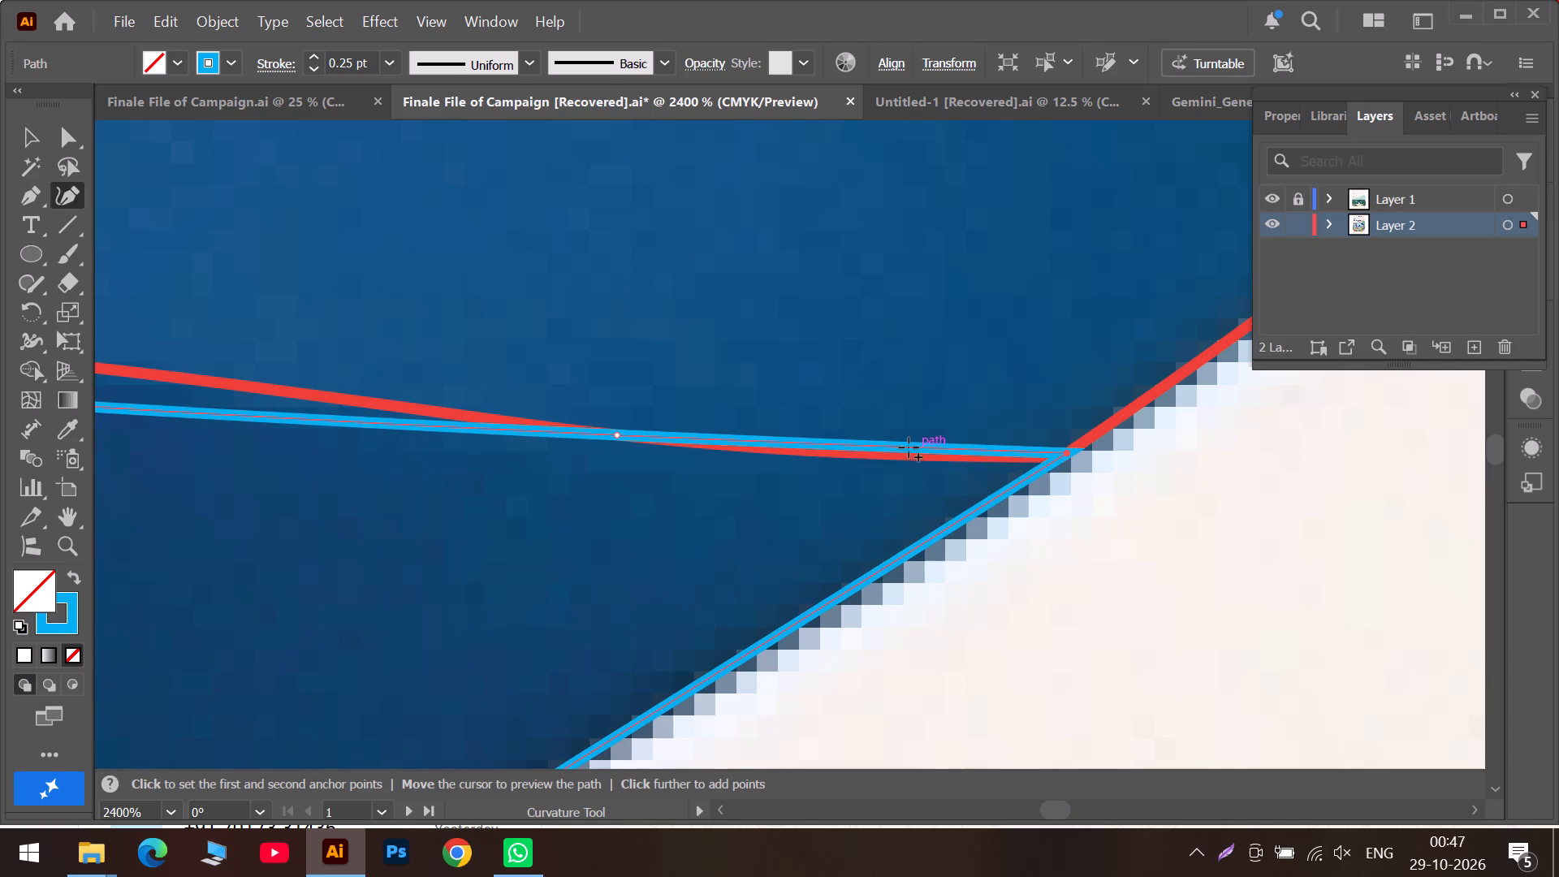
{"action": "left_click", "coordinate": [907, 447]}
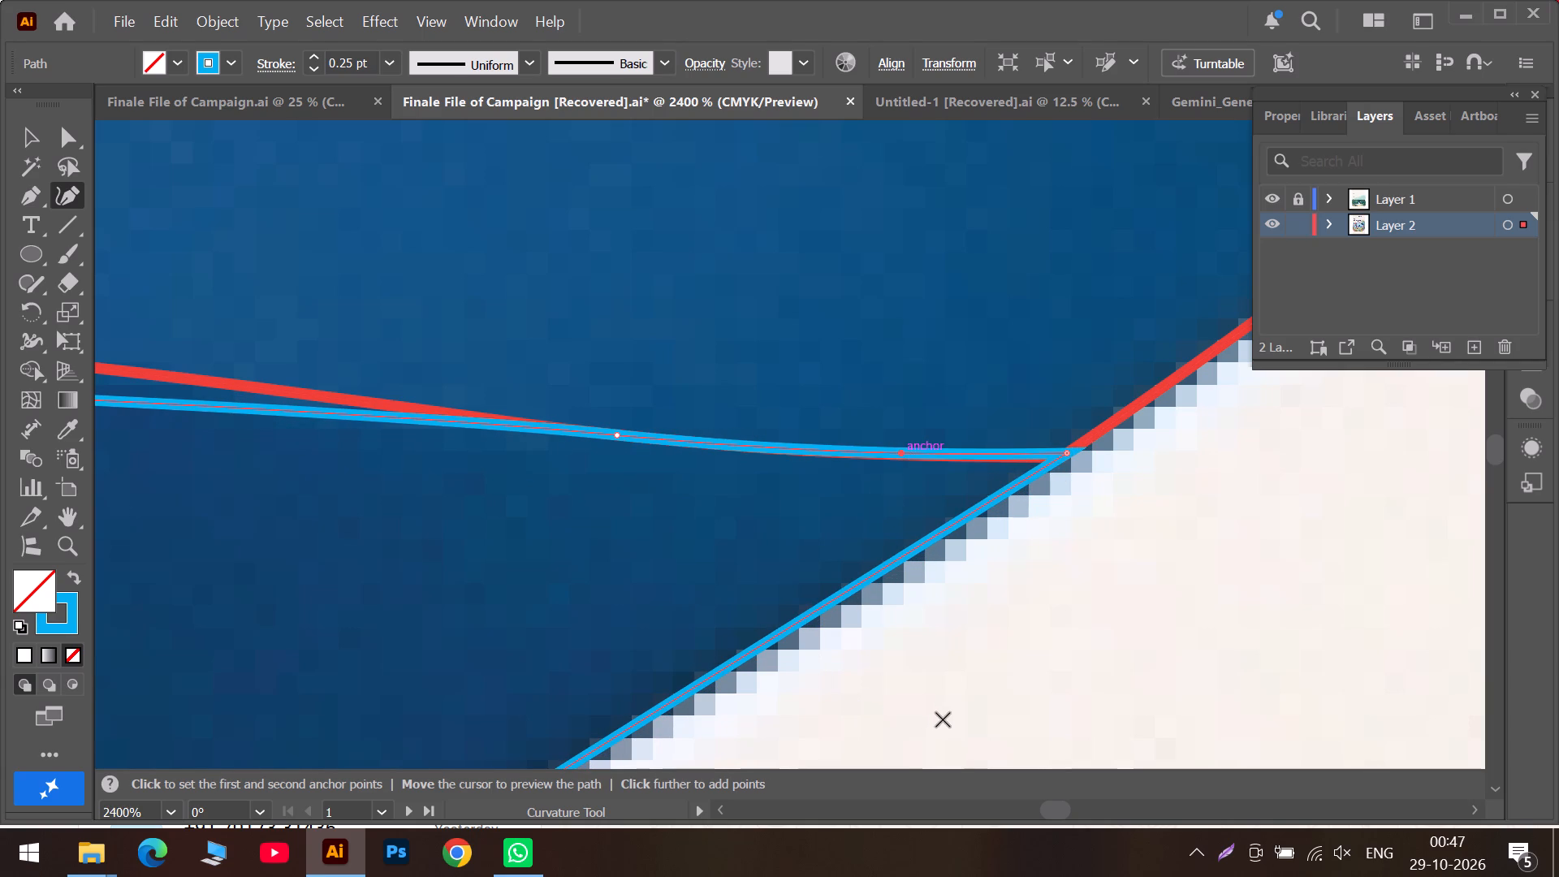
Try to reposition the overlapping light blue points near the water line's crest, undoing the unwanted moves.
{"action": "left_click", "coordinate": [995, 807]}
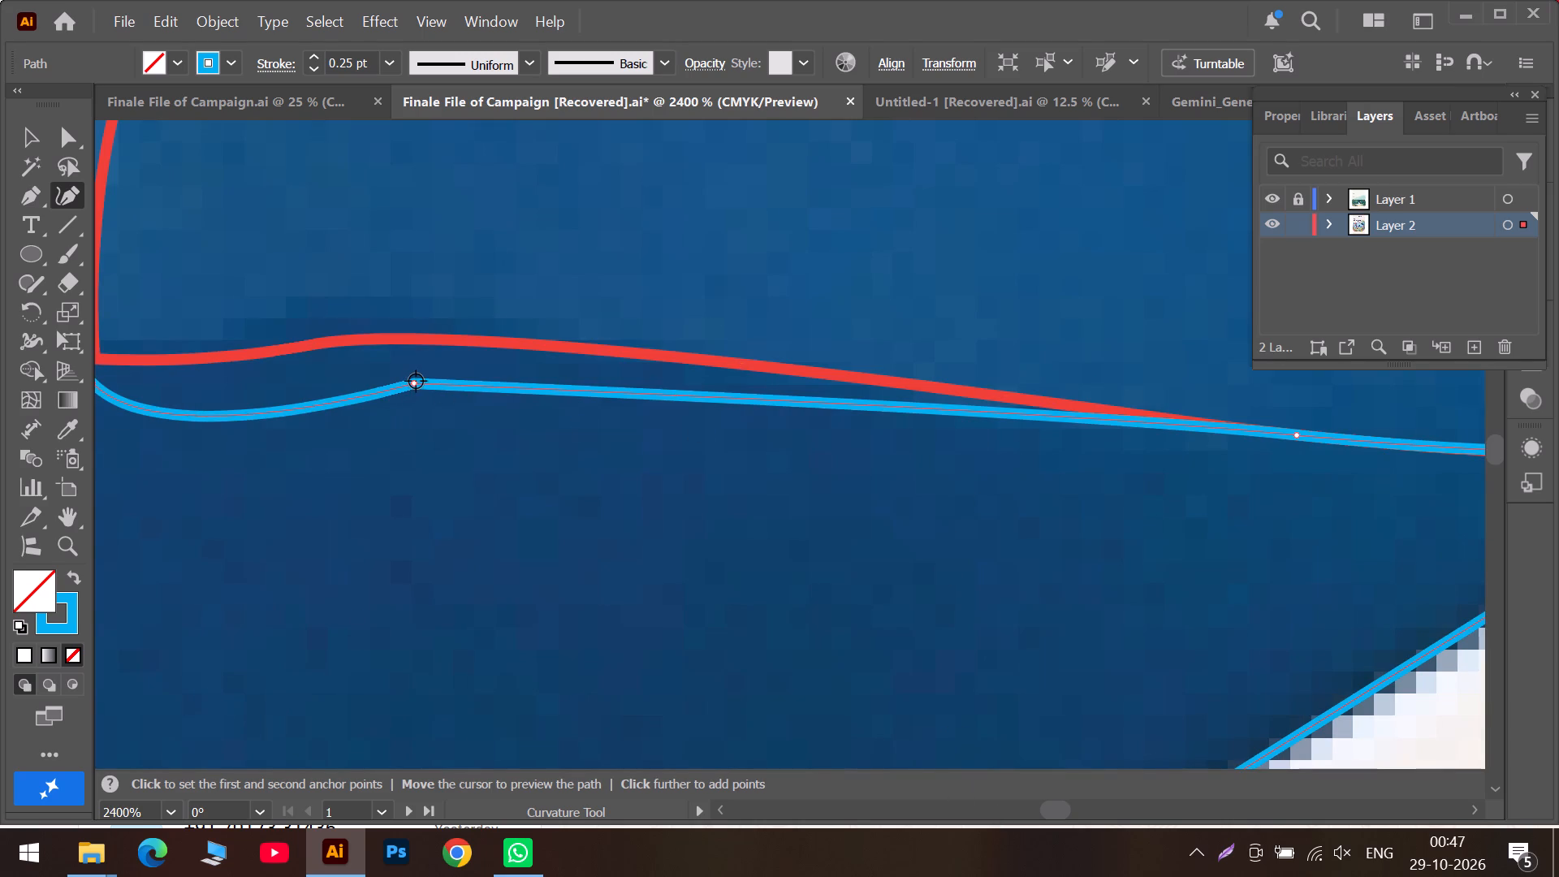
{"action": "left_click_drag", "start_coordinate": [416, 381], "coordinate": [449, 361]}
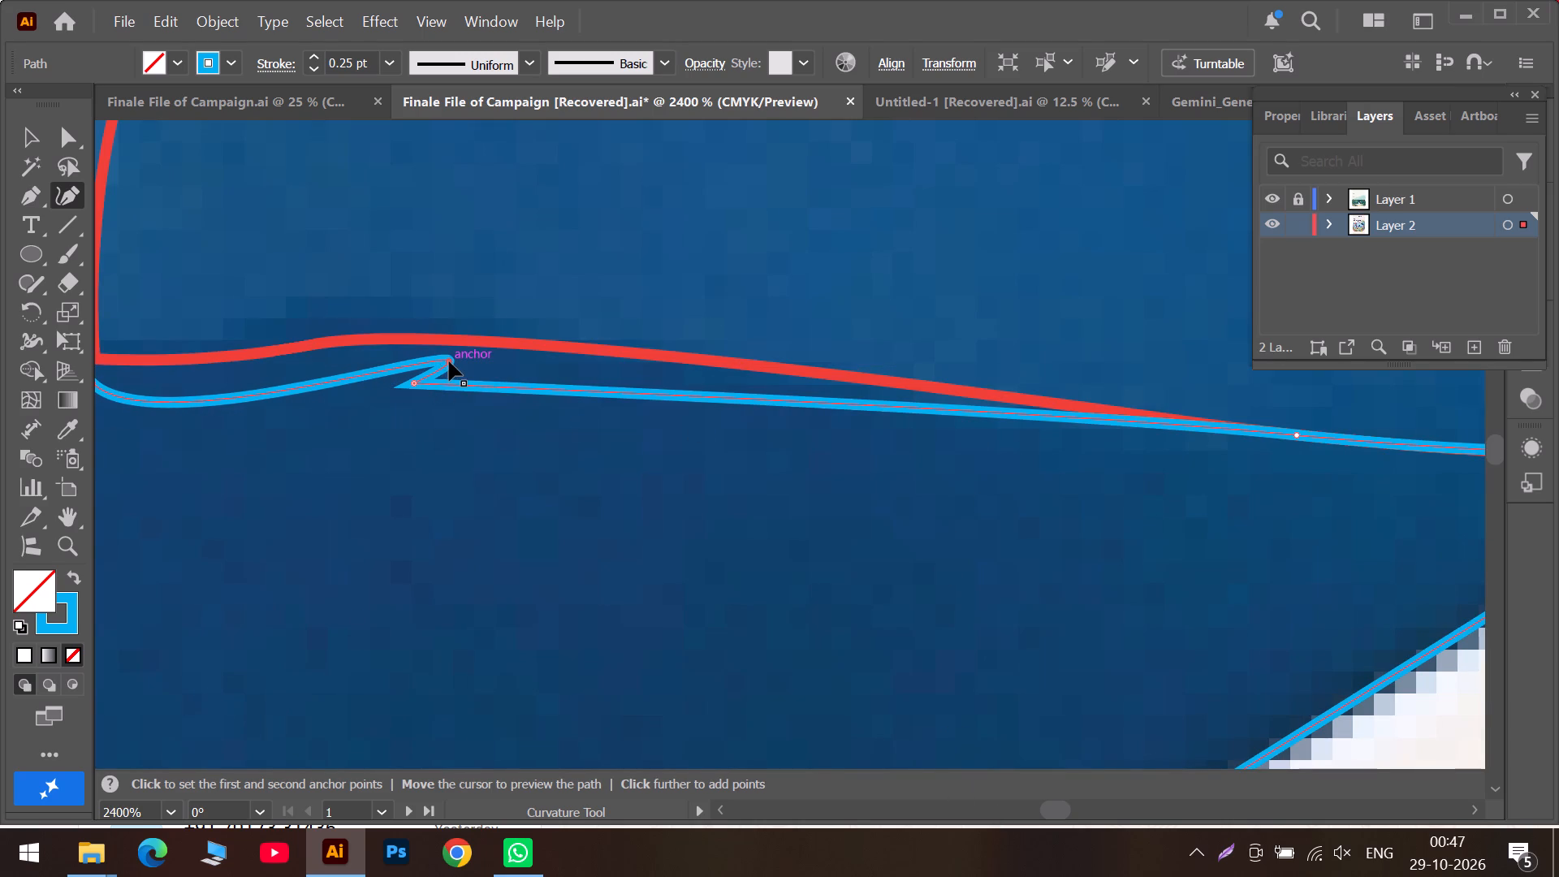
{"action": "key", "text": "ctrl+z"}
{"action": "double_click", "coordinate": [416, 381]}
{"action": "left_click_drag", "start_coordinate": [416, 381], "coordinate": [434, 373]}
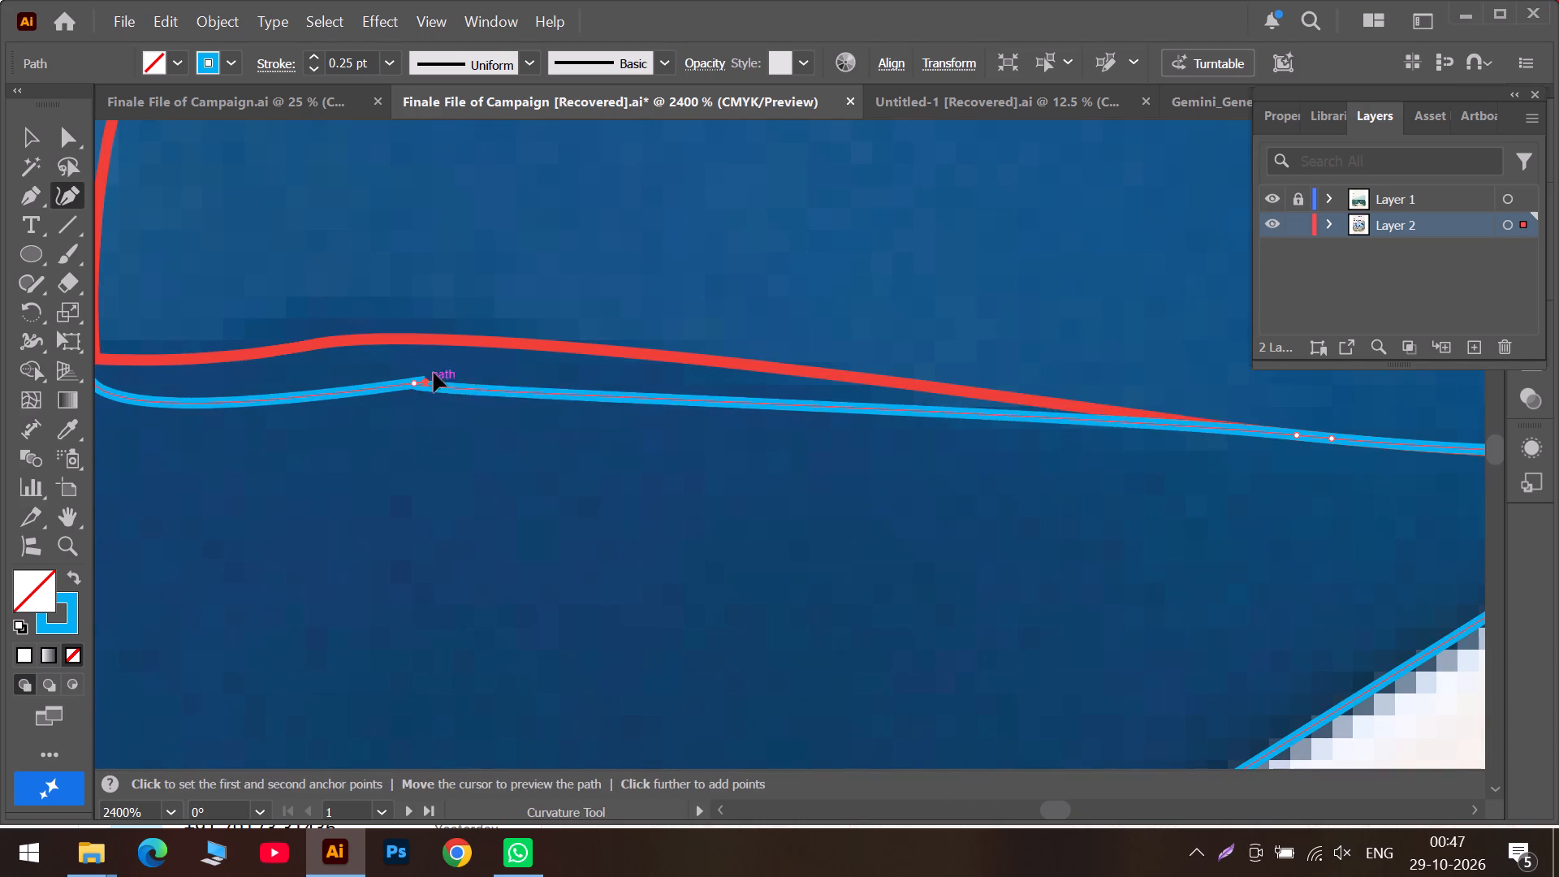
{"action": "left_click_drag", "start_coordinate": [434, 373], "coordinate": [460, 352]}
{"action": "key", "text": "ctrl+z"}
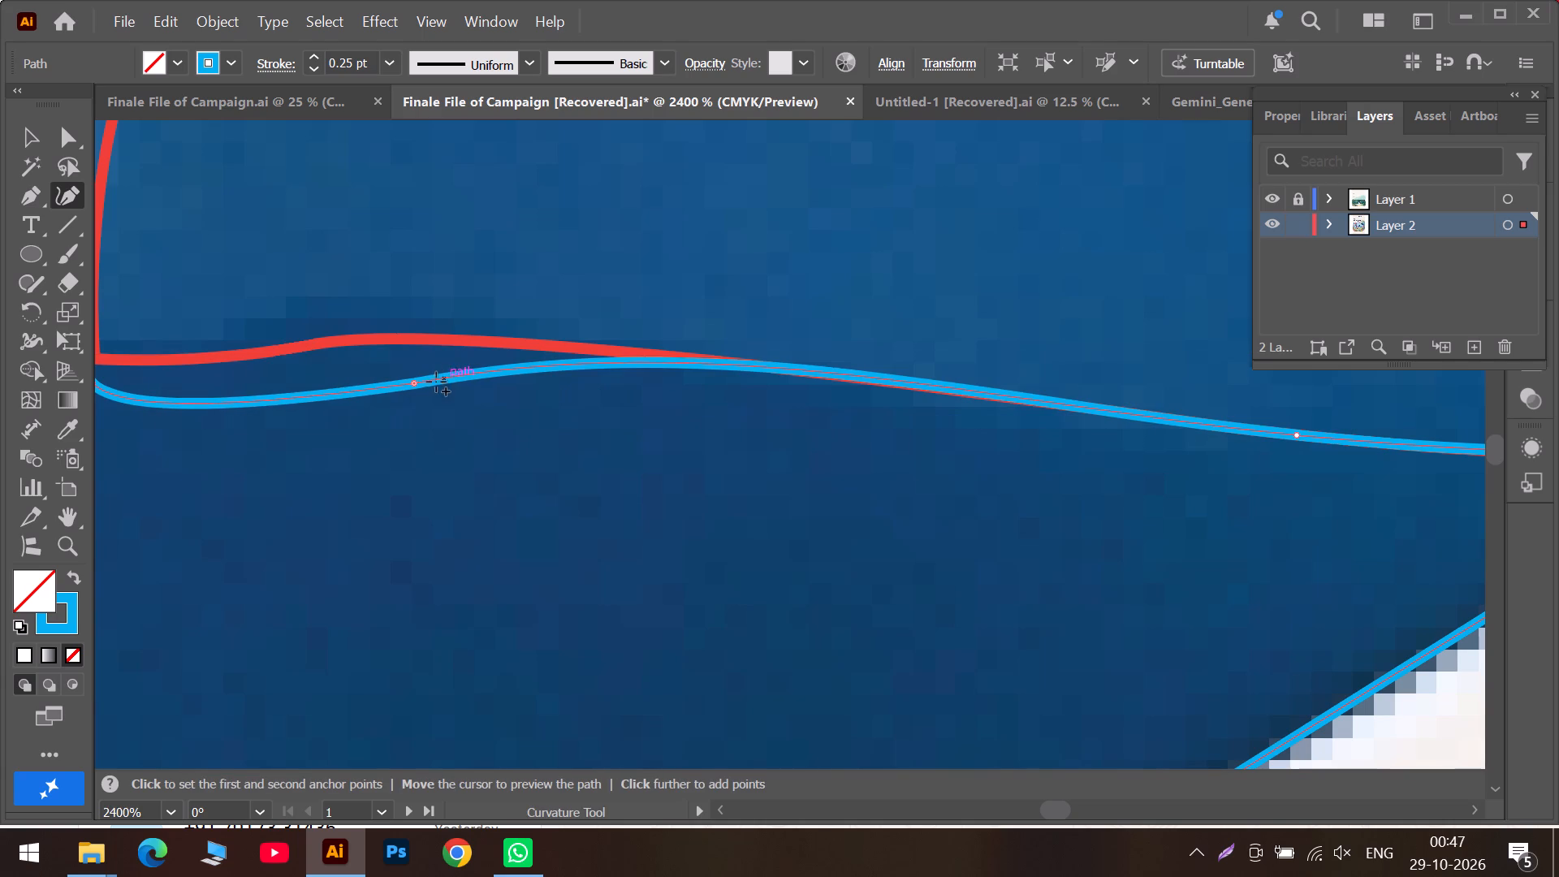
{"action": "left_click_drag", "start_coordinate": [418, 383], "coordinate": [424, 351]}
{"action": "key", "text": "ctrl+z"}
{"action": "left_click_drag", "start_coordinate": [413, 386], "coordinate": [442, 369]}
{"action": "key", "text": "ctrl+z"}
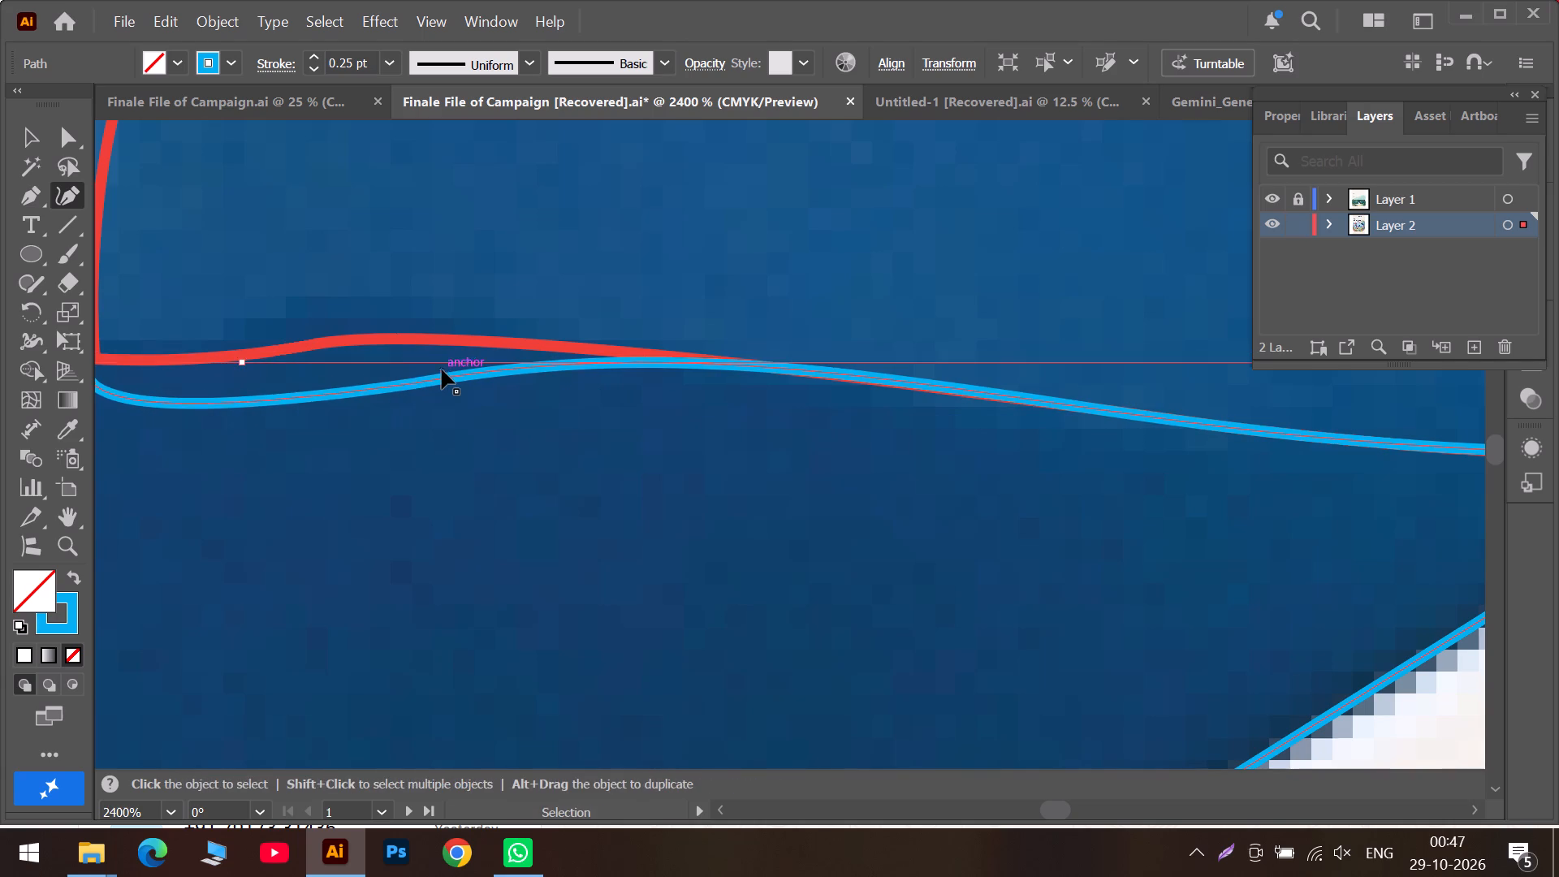
Delete the overlapping point near the water line's crest, then smooth the remaining point and place it on the red line's crest.
{"action": "left_click", "coordinate": [417, 383]}
{"action": "key", "text": "Delete"}
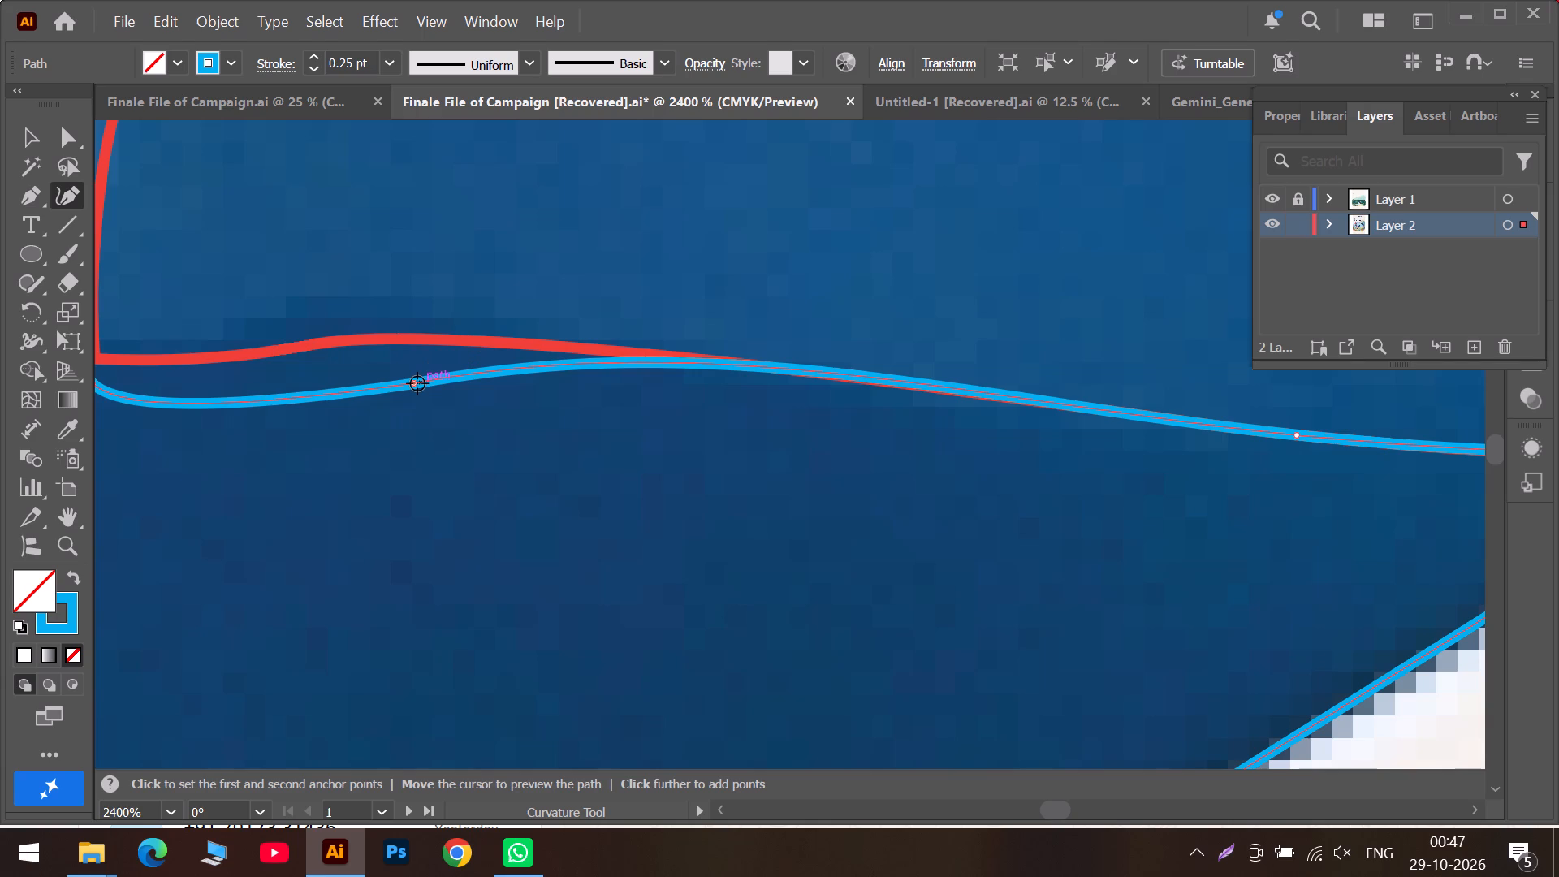
{"action": "left_click_drag", "start_coordinate": [414, 385], "coordinate": [434, 346]}
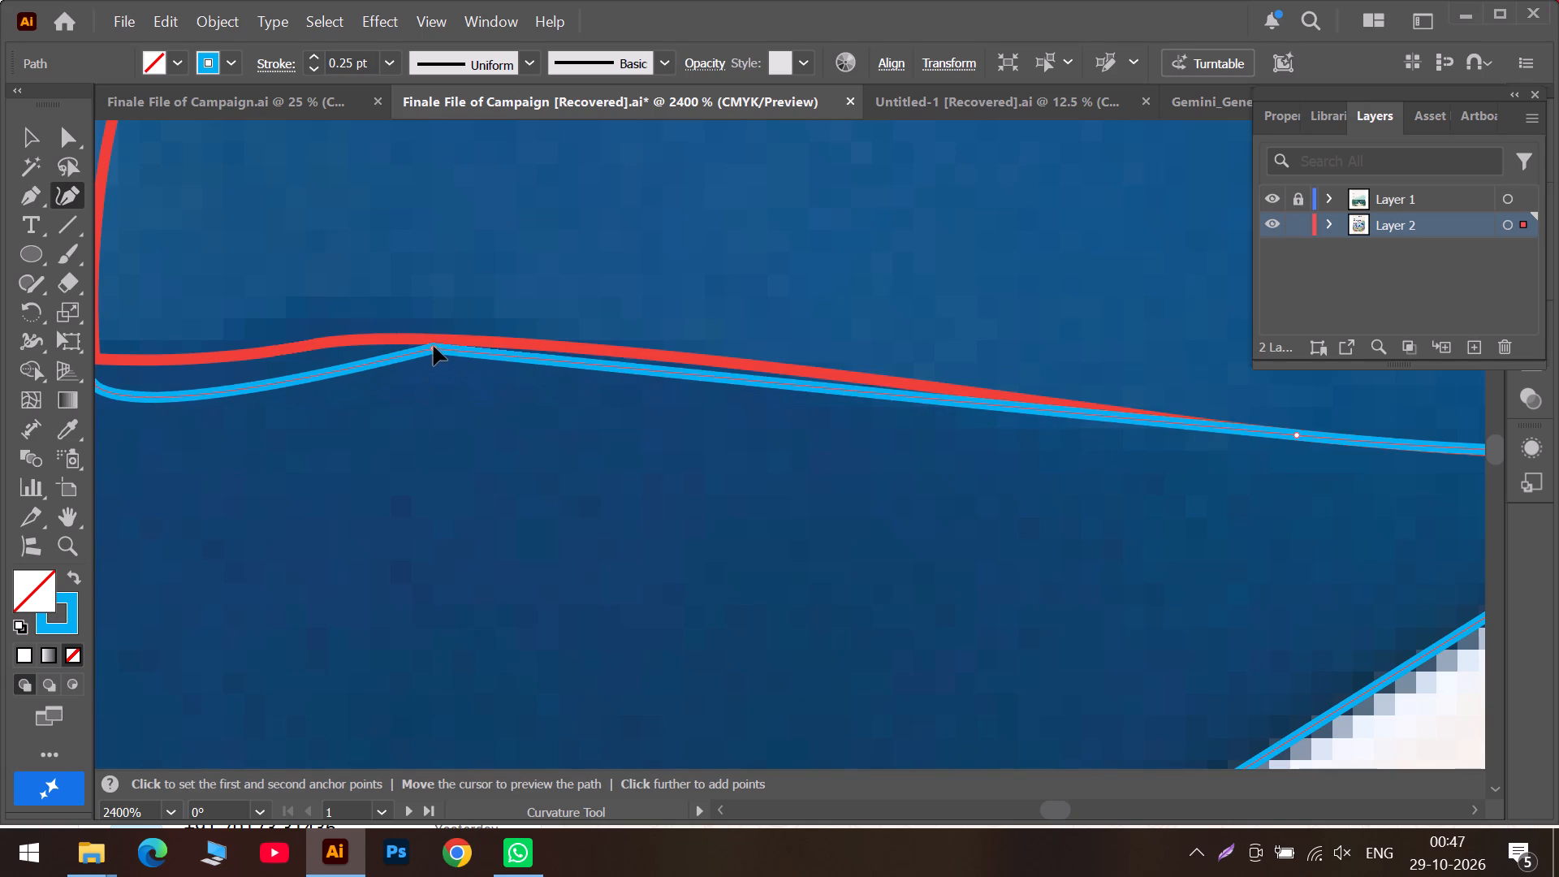
{"action": "left_click_drag", "start_coordinate": [434, 346], "coordinate": [421, 340]}
{"action": "double_click", "coordinate": [421, 340]}
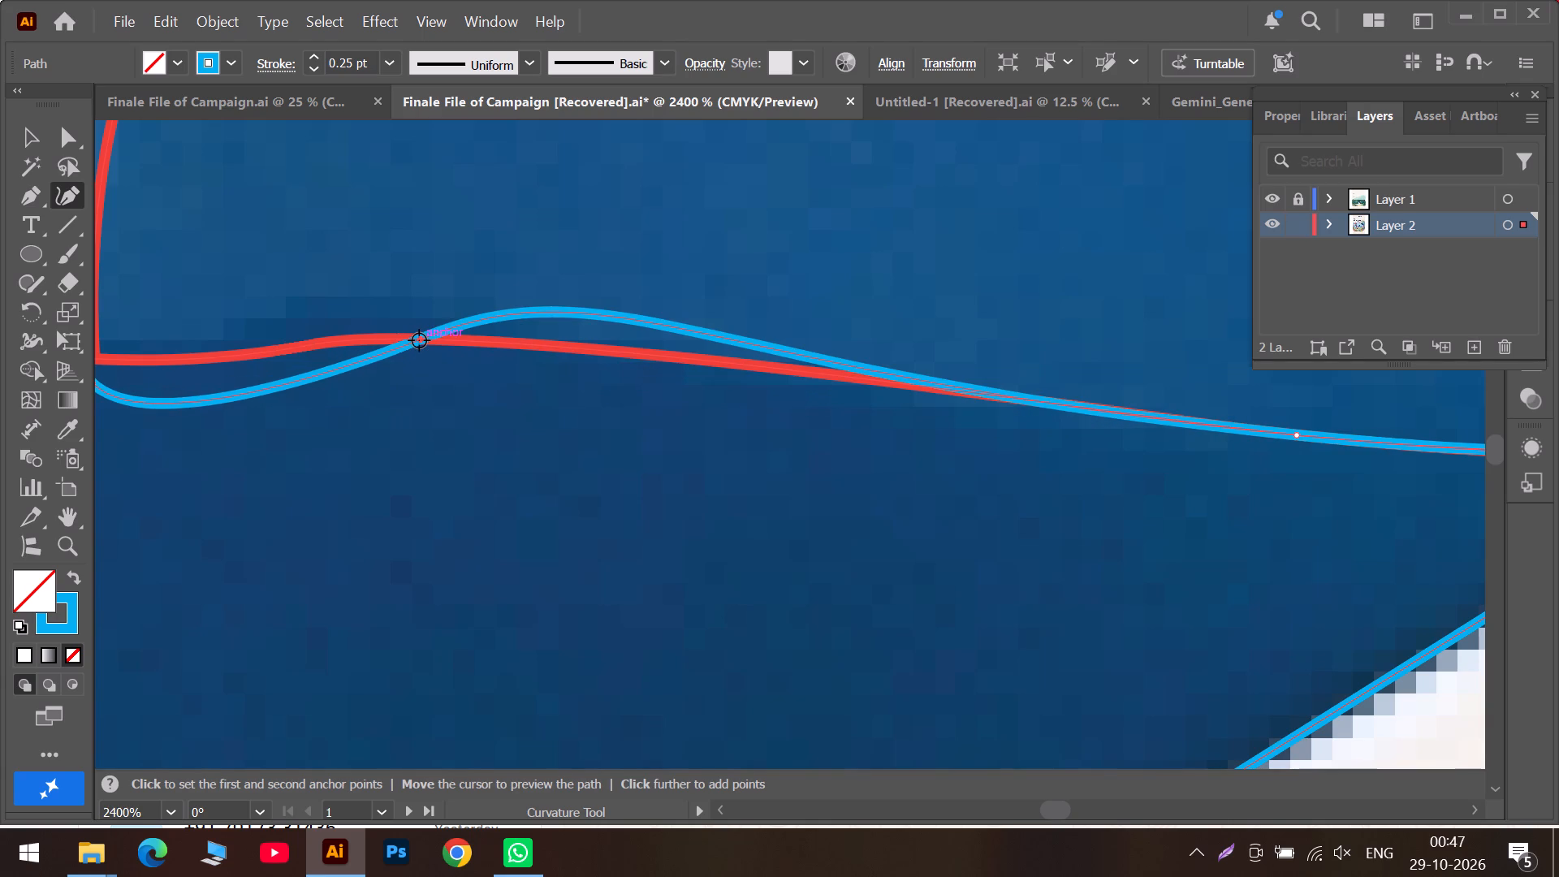
{"action": "left_click_drag", "start_coordinate": [419, 340], "coordinate": [380, 337]}
Add two points along the water line's slope right of the crest and align the path with the red line.
{"action": "left_click_drag", "start_coordinate": [546, 305], "coordinate": [603, 348]}
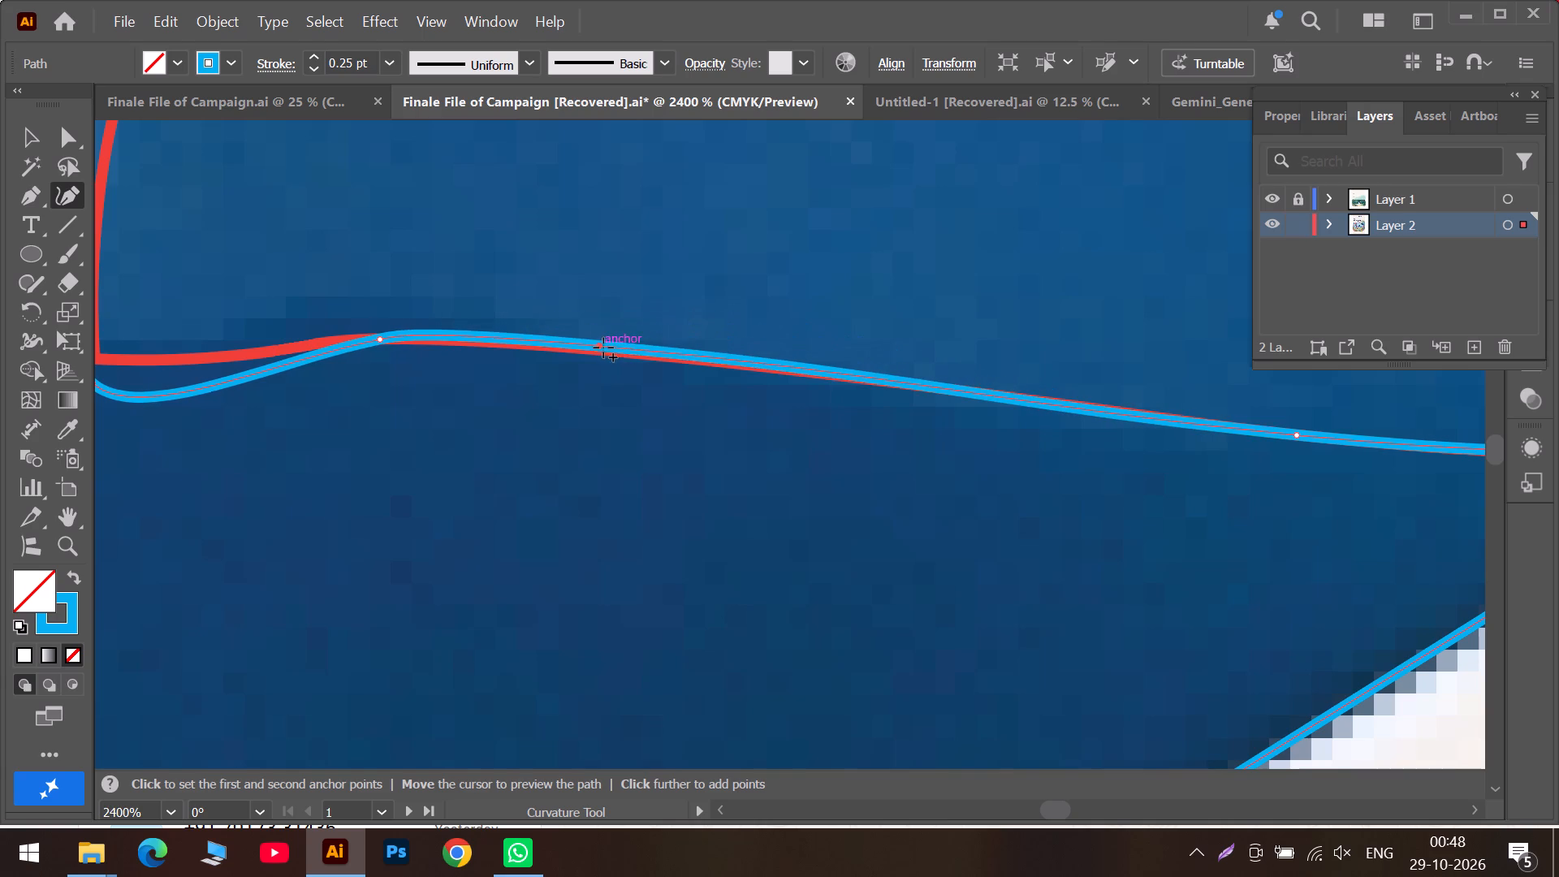
{"action": "left_click_drag", "start_coordinate": [603, 348], "coordinate": [606, 350]}
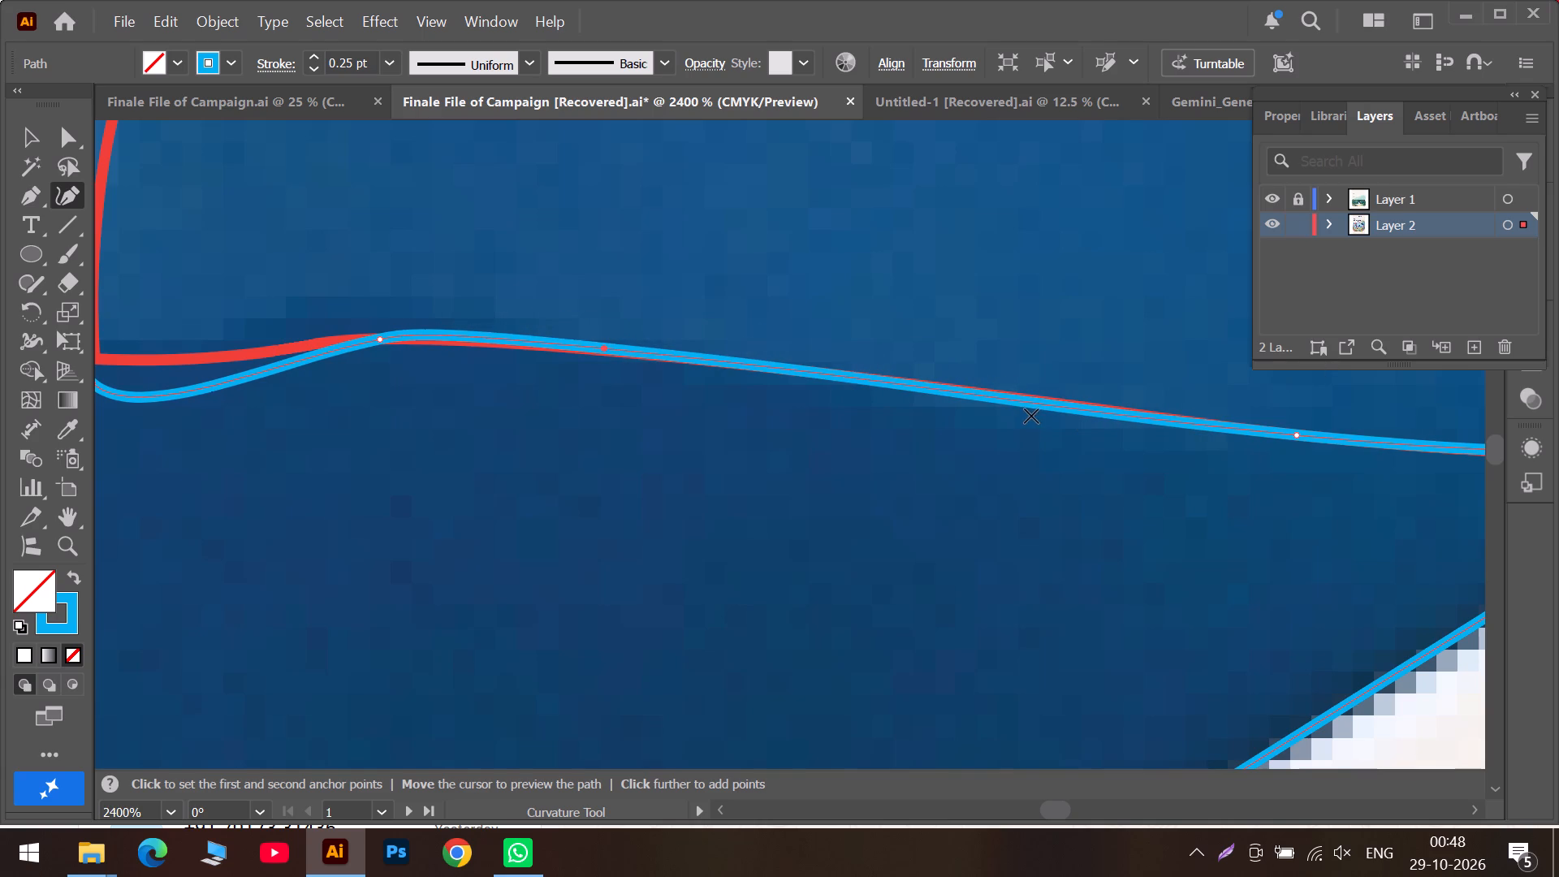
{"action": "left_click_drag", "start_coordinate": [1030, 404], "coordinate": [1022, 398]}
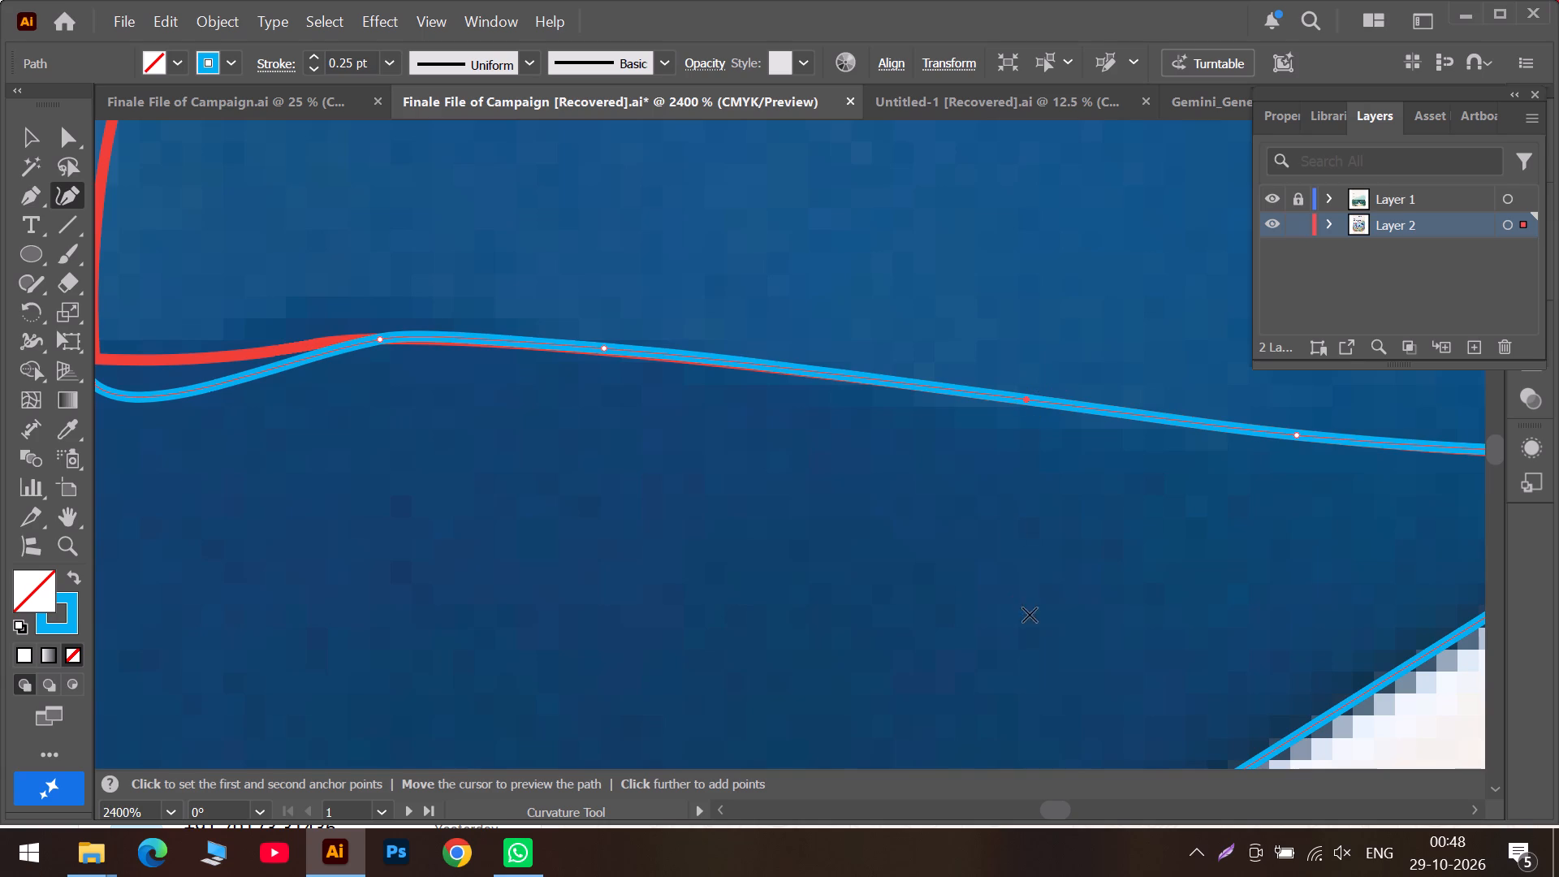
{"action": "scroll", "coordinate": [658, 497], "scroll_direction": "up", "scroll_amount": 2}
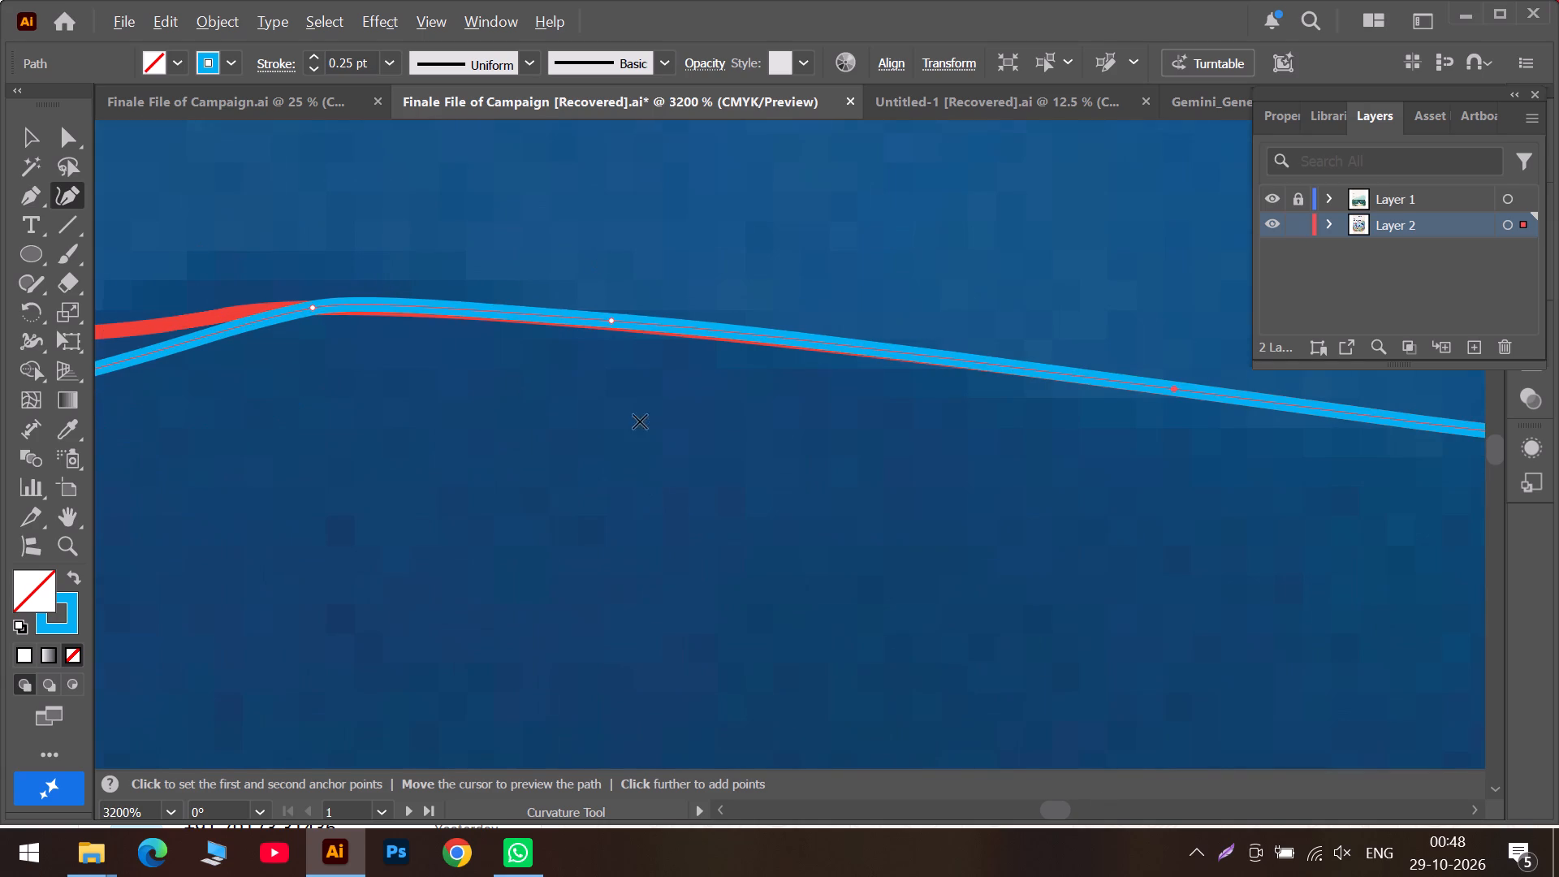
{"action": "left_click", "coordinate": [616, 322]}
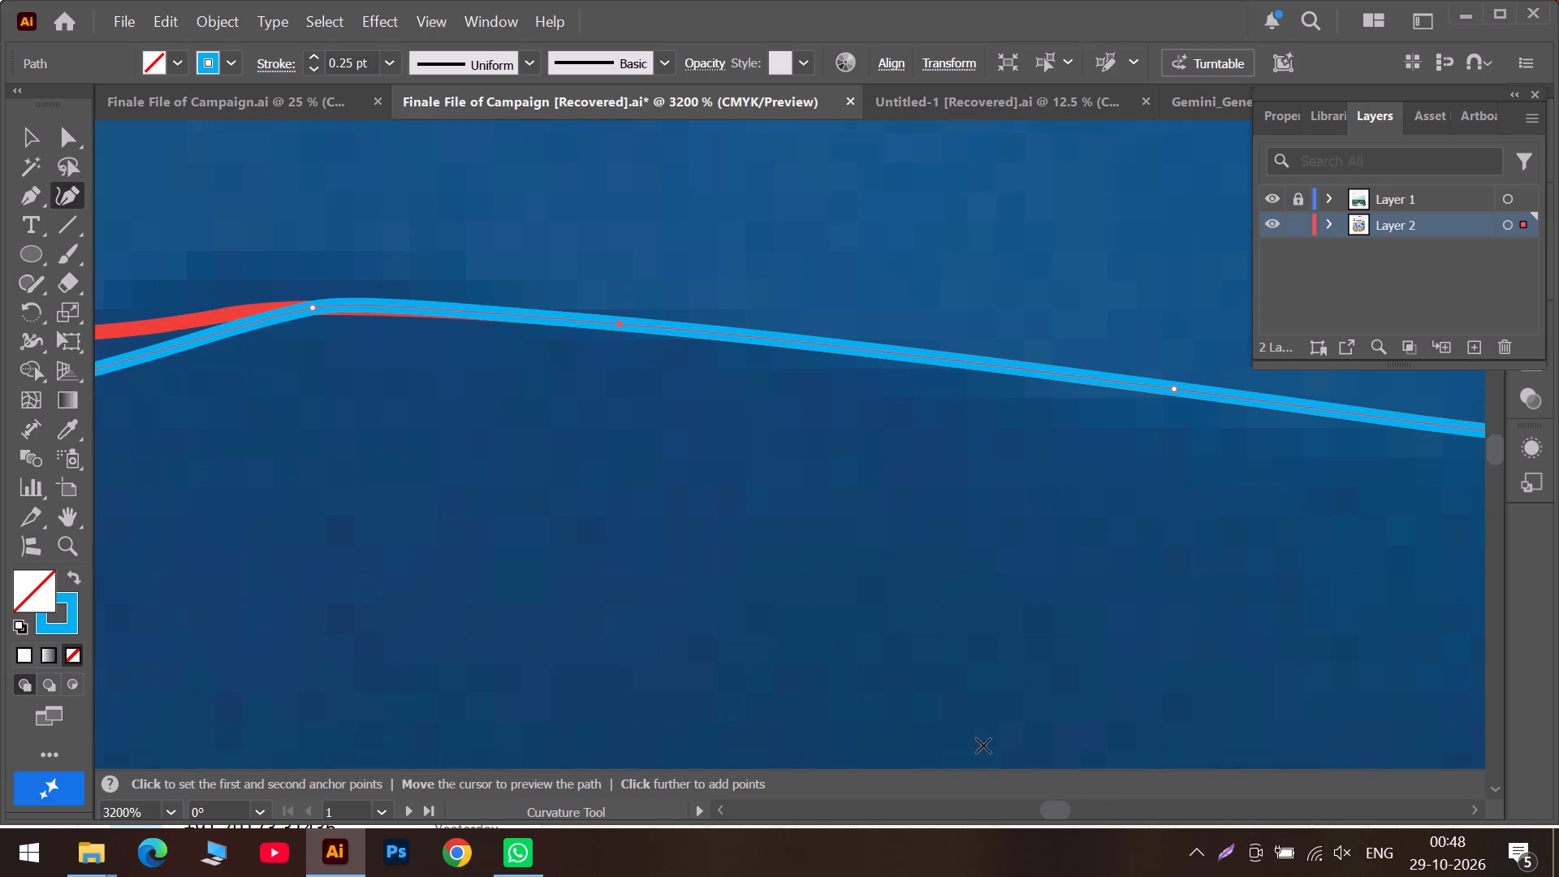
Convert the light blue point below the vertical red line to a corner and move it onto the red lines' junction.
{"action": "left_click", "coordinate": [979, 814]}
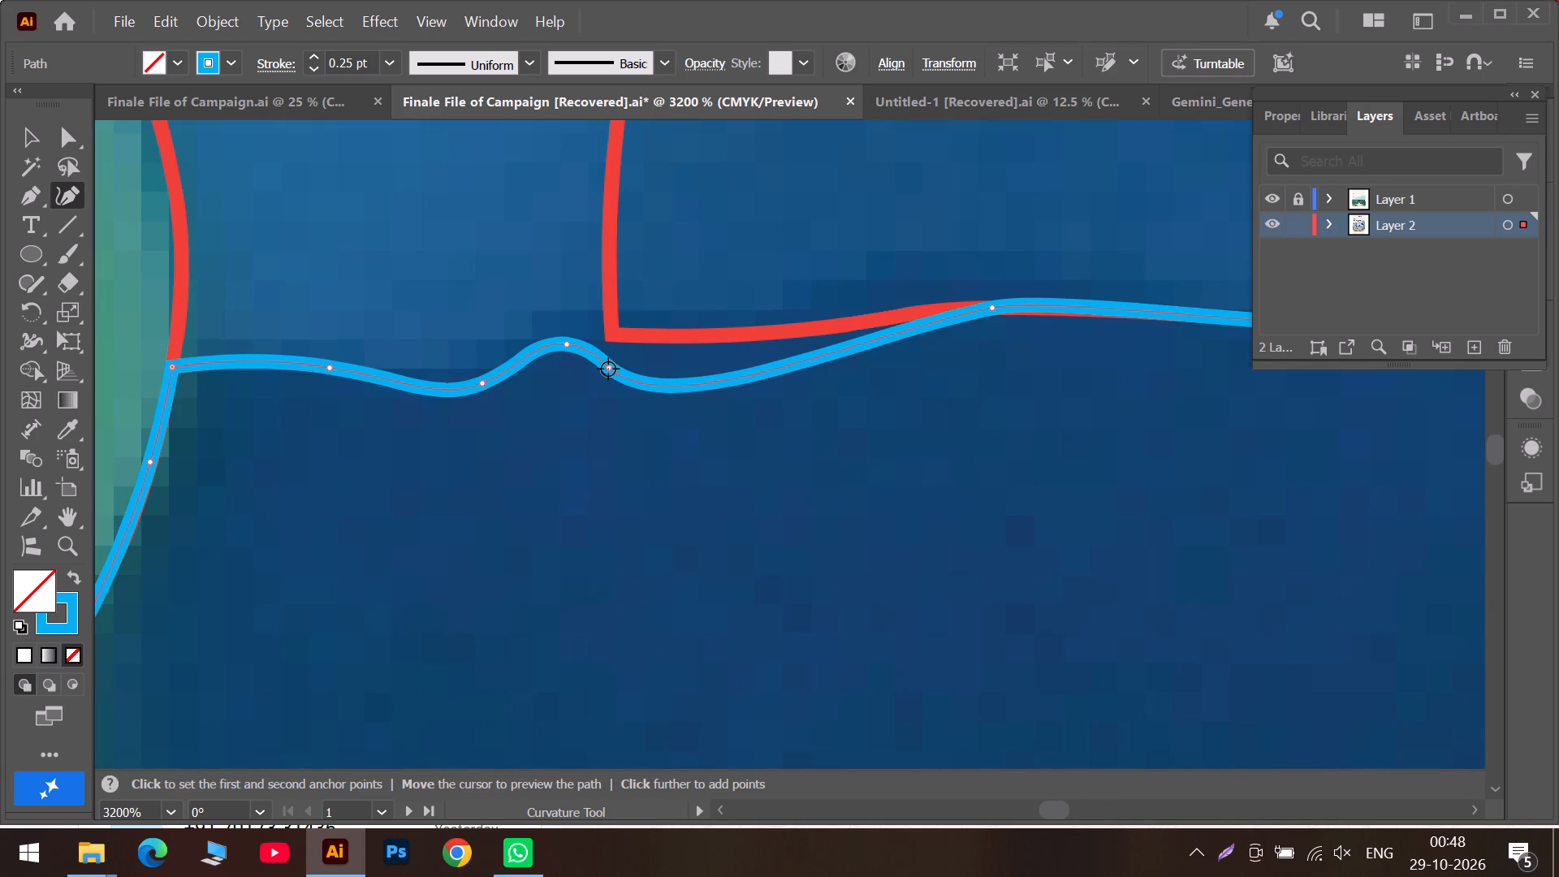
{"action": "double_click", "coordinate": [608, 369]}
{"action": "left_click_drag", "start_coordinate": [608, 369], "coordinate": [607, 342]}
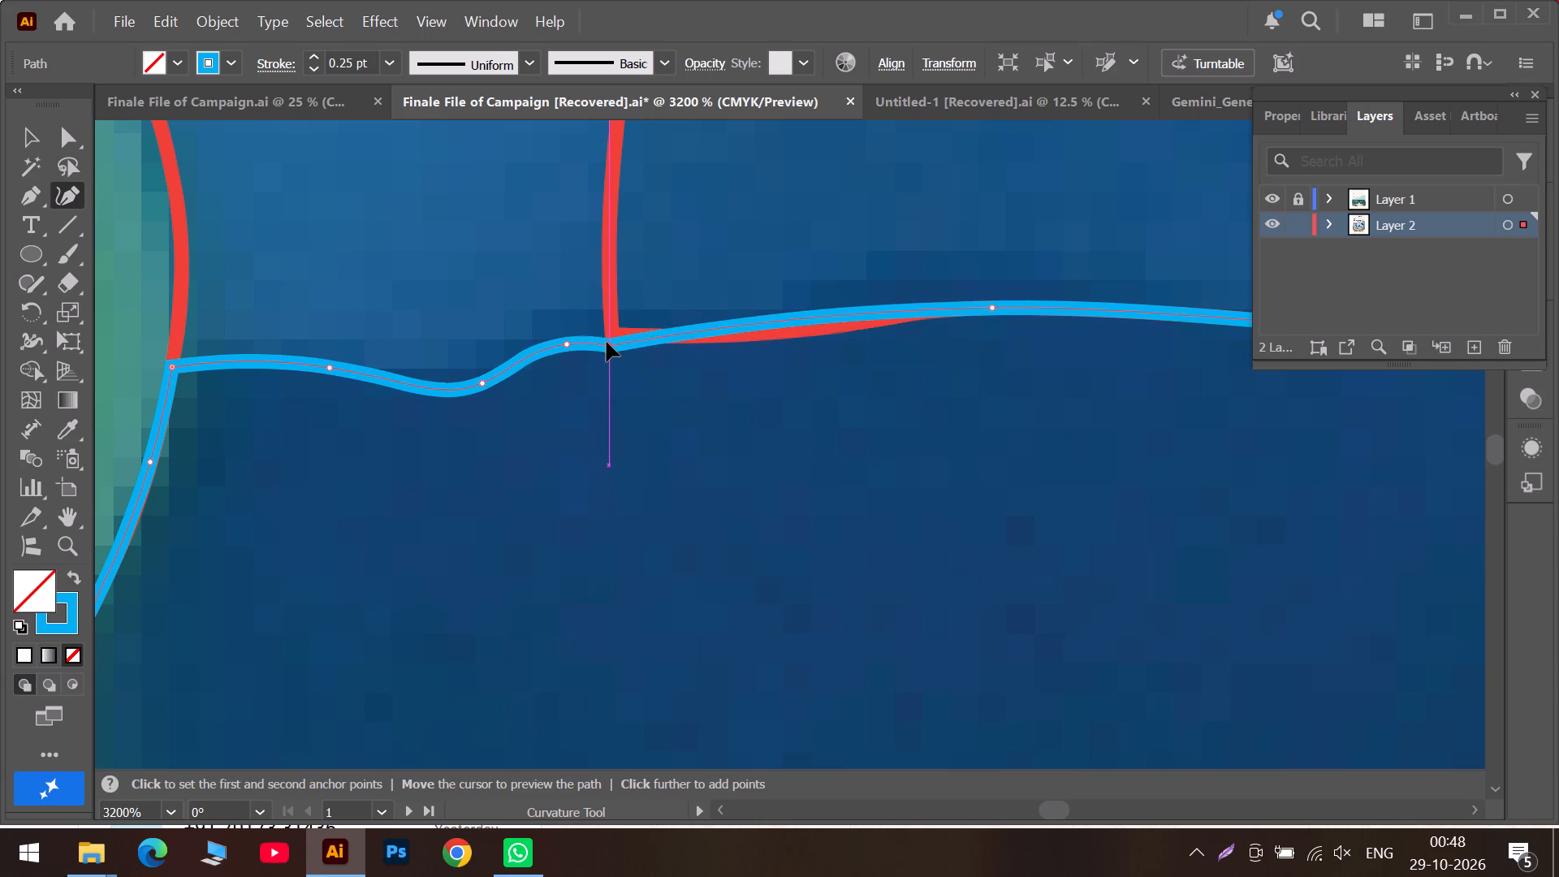
{"action": "left_click_drag", "start_coordinate": [607, 342], "coordinate": [607, 334]}
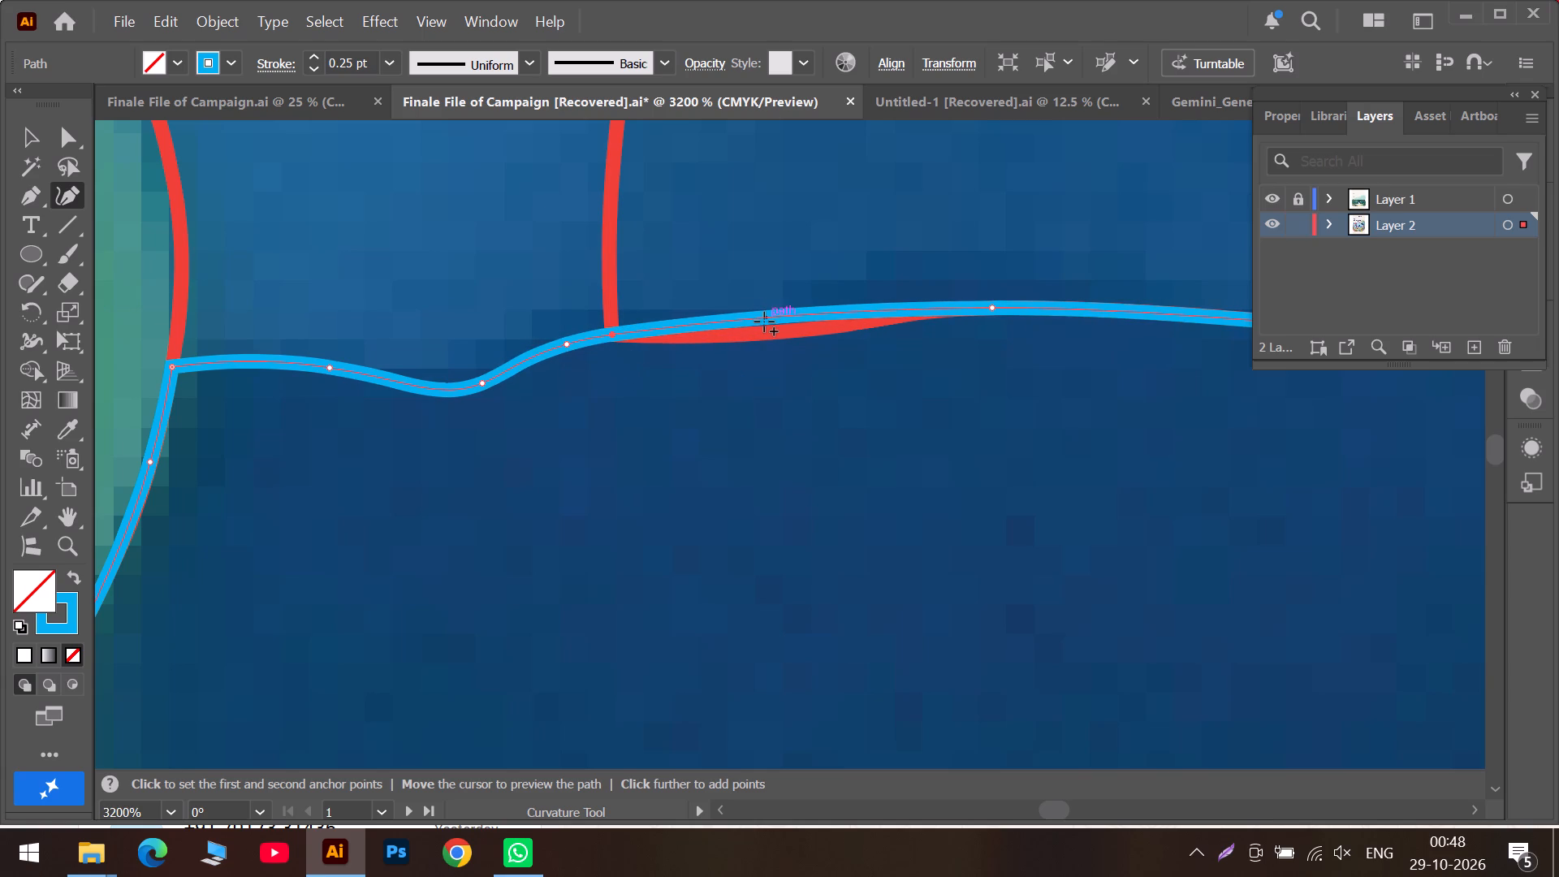
Add three points between the corner and the water line's crest plus one past the crest, fitting the path to the red line.
{"action": "left_click_drag", "start_coordinate": [764, 322], "coordinate": [768, 340]}
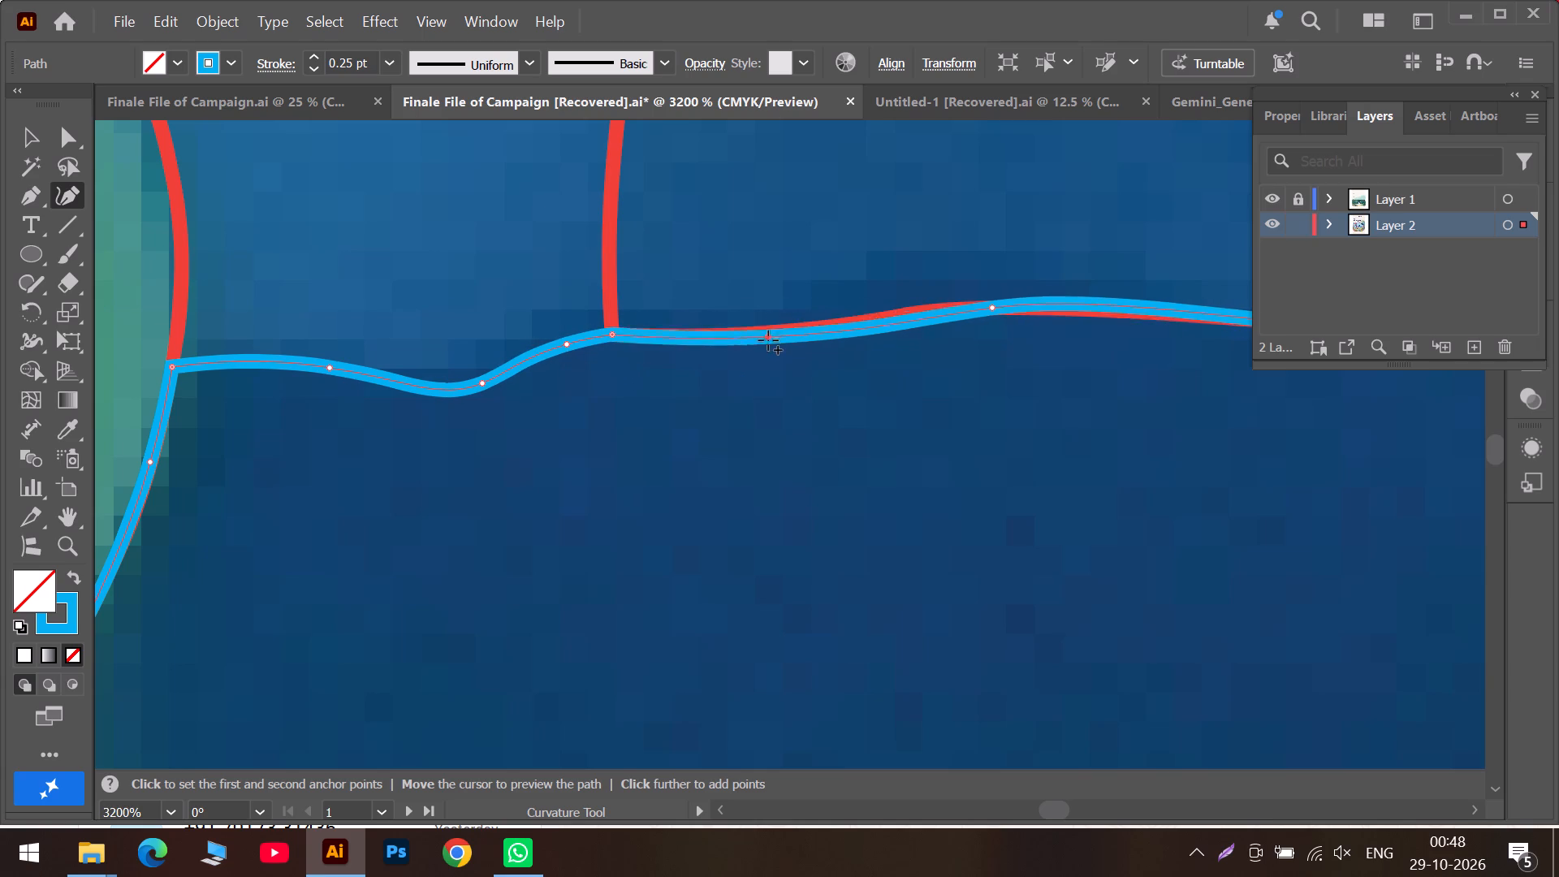
{"action": "left_click_drag", "start_coordinate": [768, 340], "coordinate": [797, 329]}
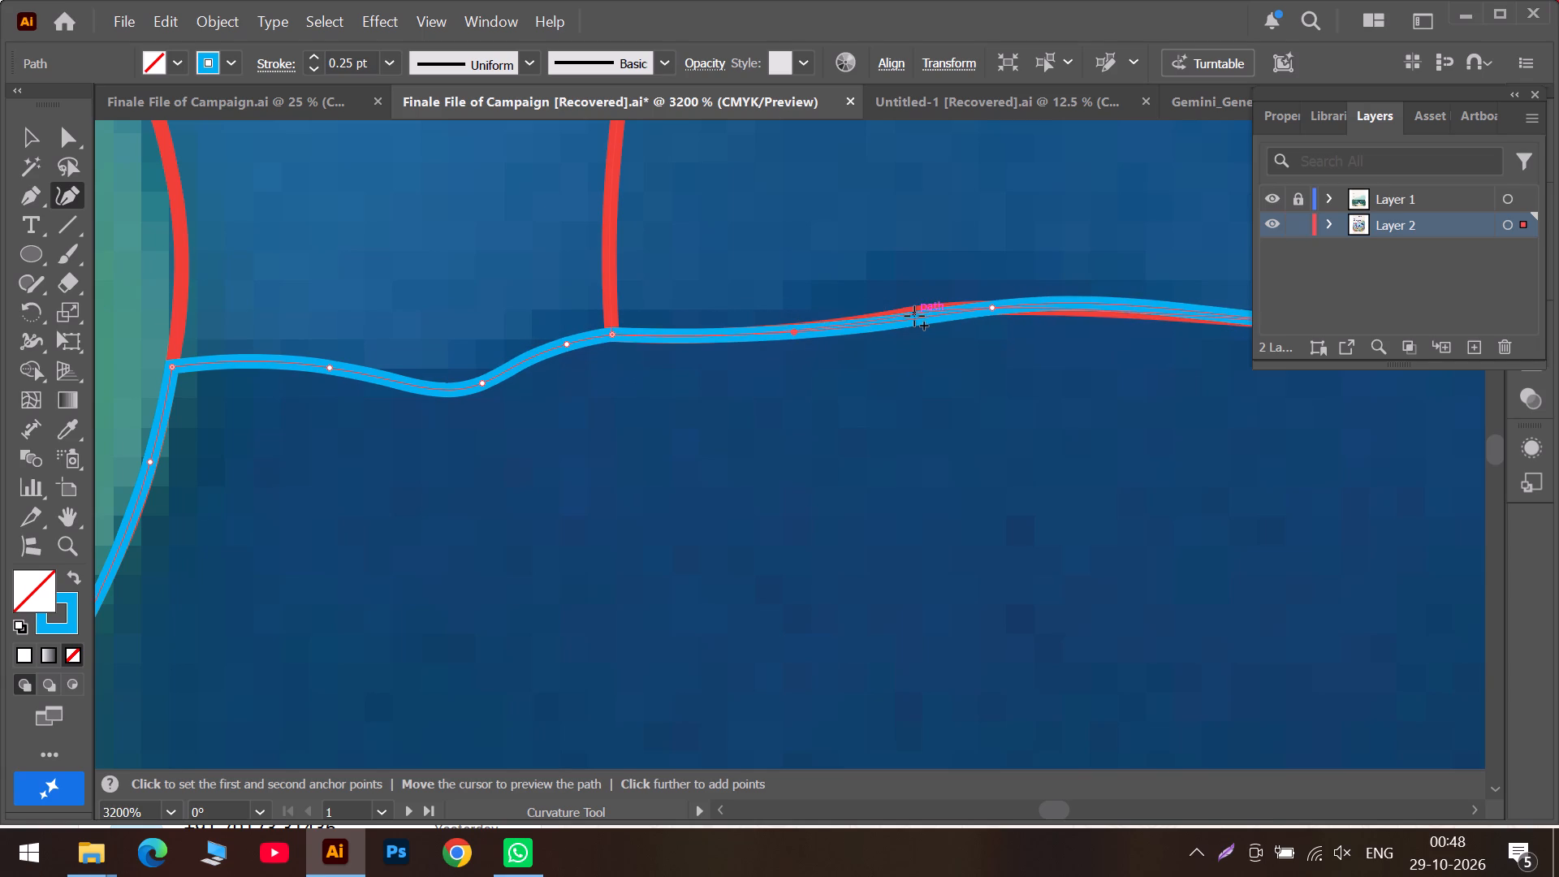
{"action": "left_click_drag", "start_coordinate": [914, 316], "coordinate": [899, 312]}
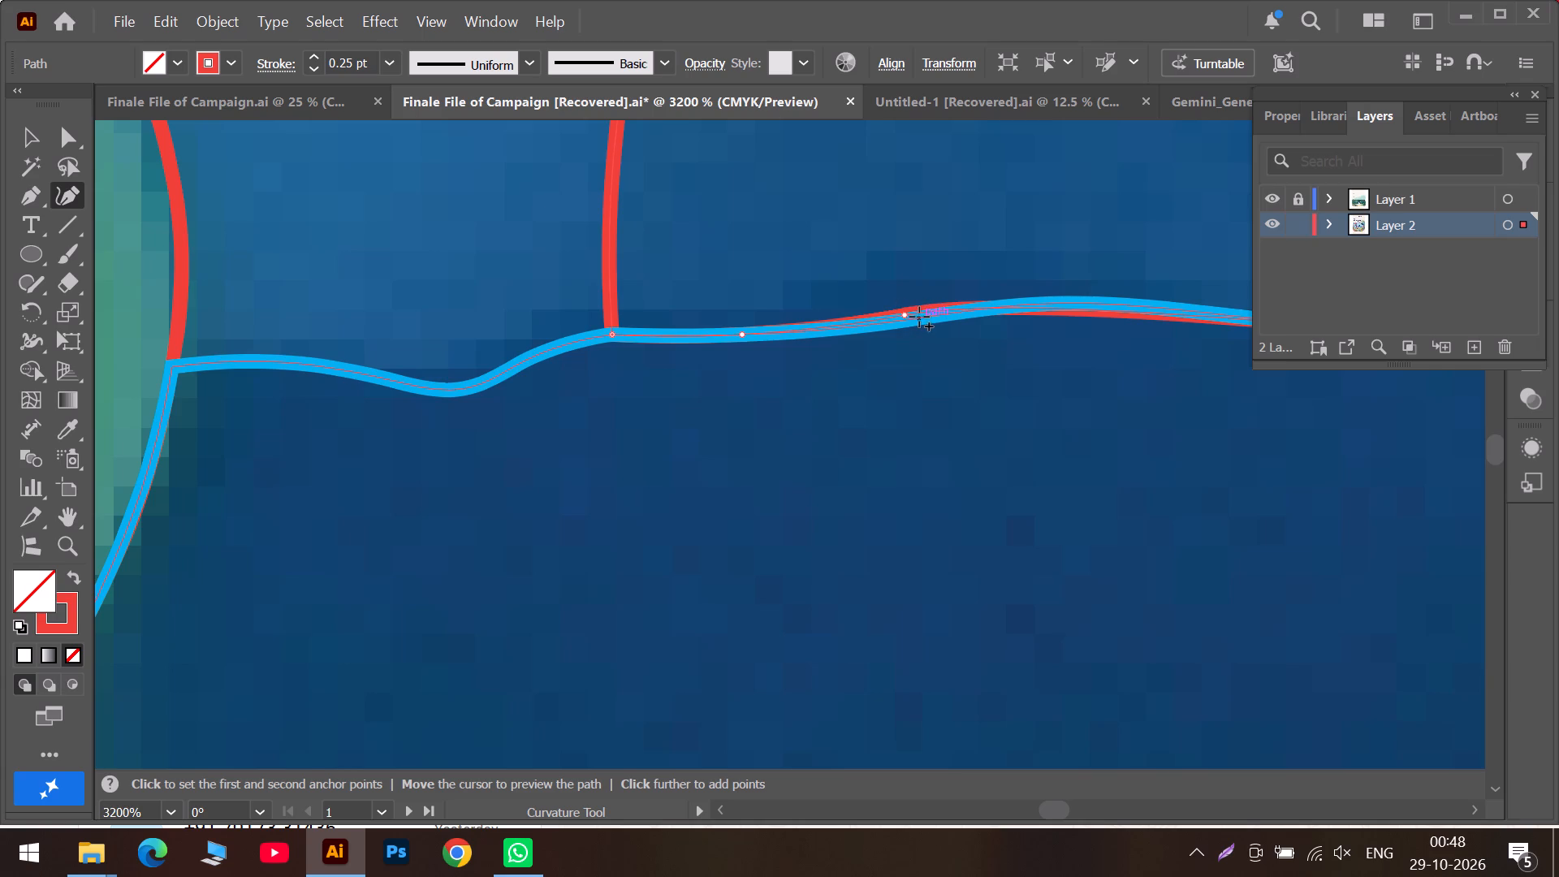
{"action": "key", "text": "ctrl+z"}
{"action": "left_click_drag", "start_coordinate": [911, 318], "coordinate": [909, 315]}
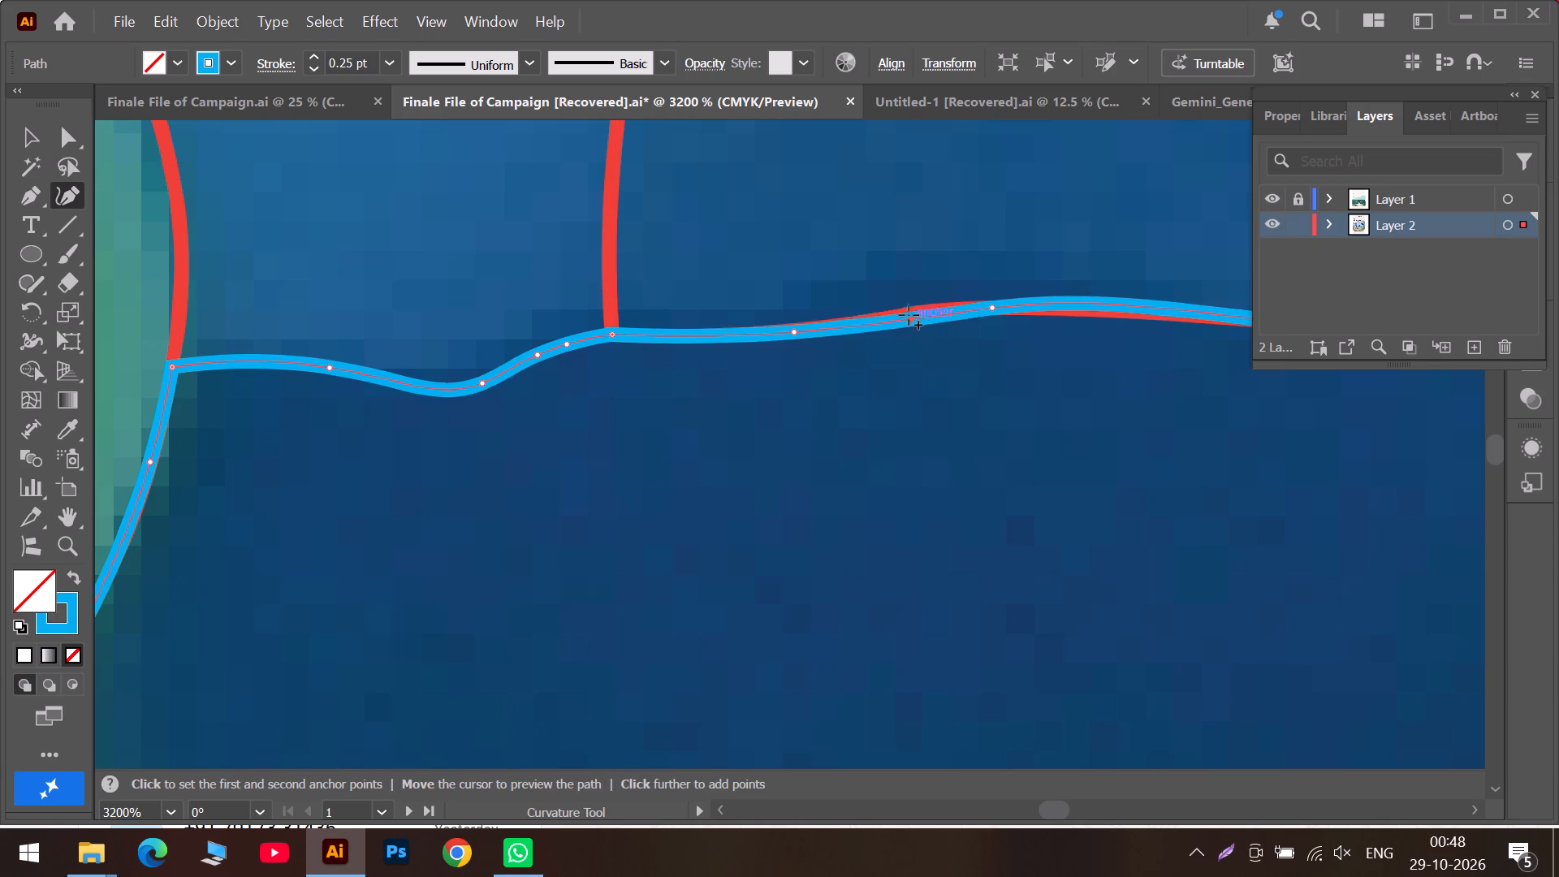
{"action": "left_click_drag", "start_coordinate": [909, 315], "coordinate": [904, 313]}
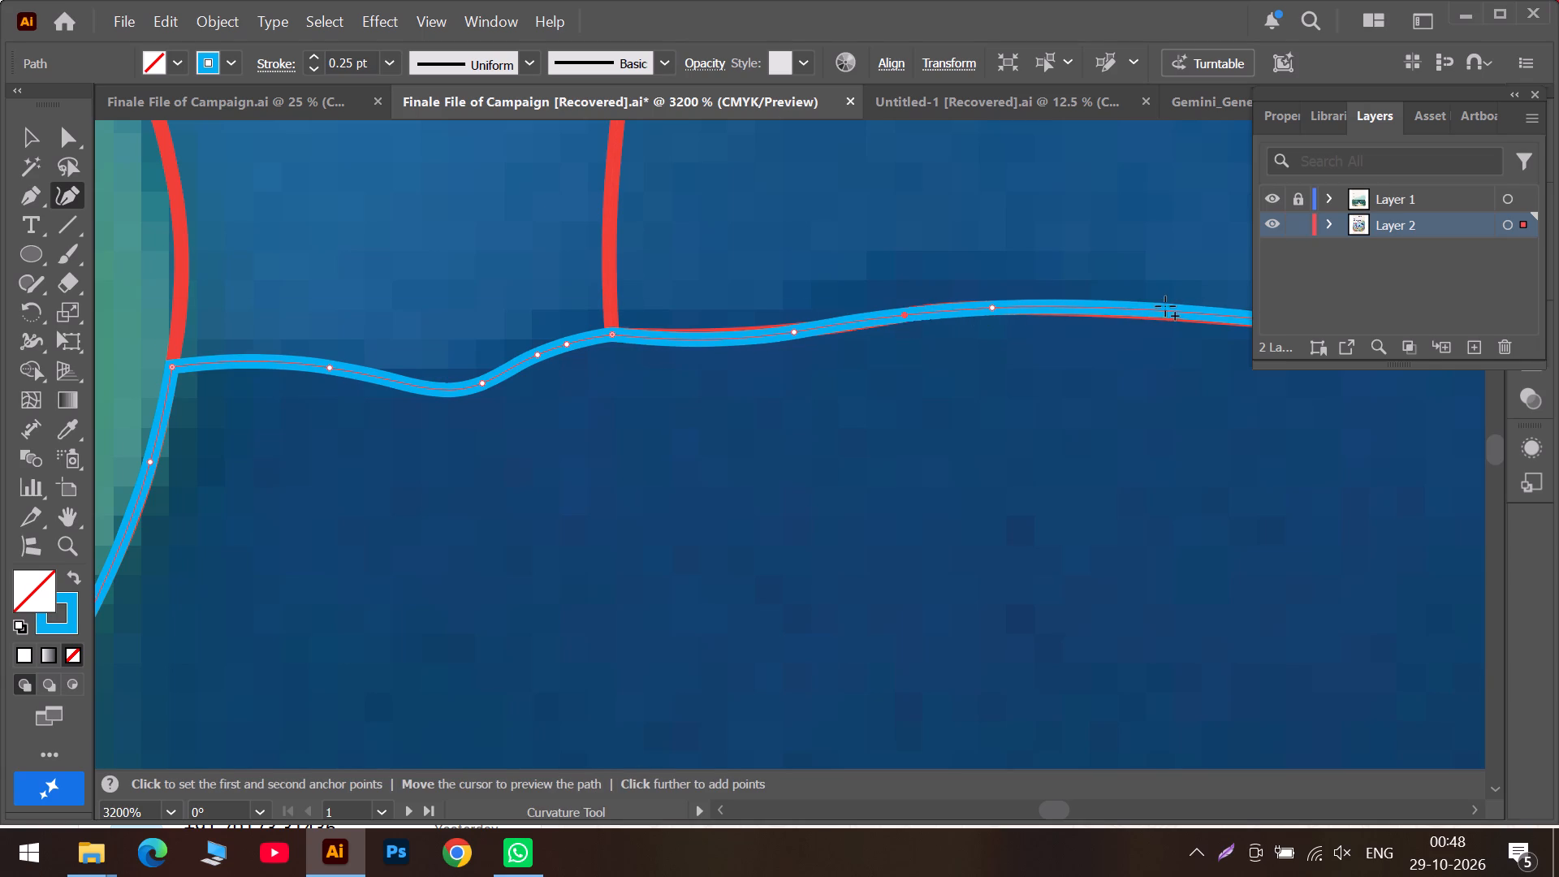
{"action": "left_click", "coordinate": [1163, 312]}
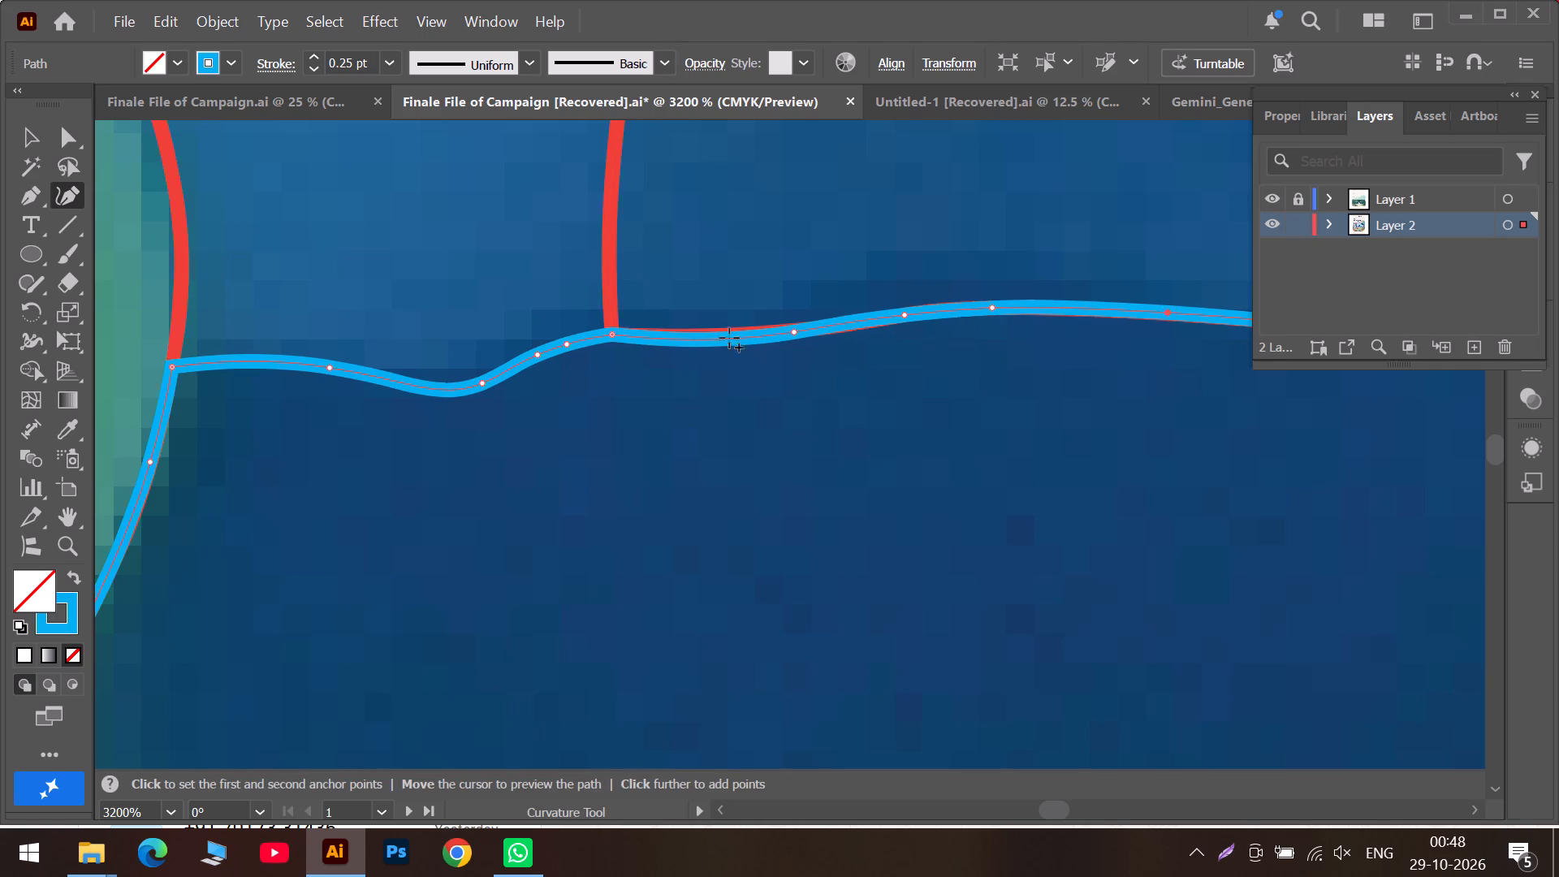
{"action": "left_click_drag", "start_coordinate": [708, 338], "coordinate": [686, 334]}
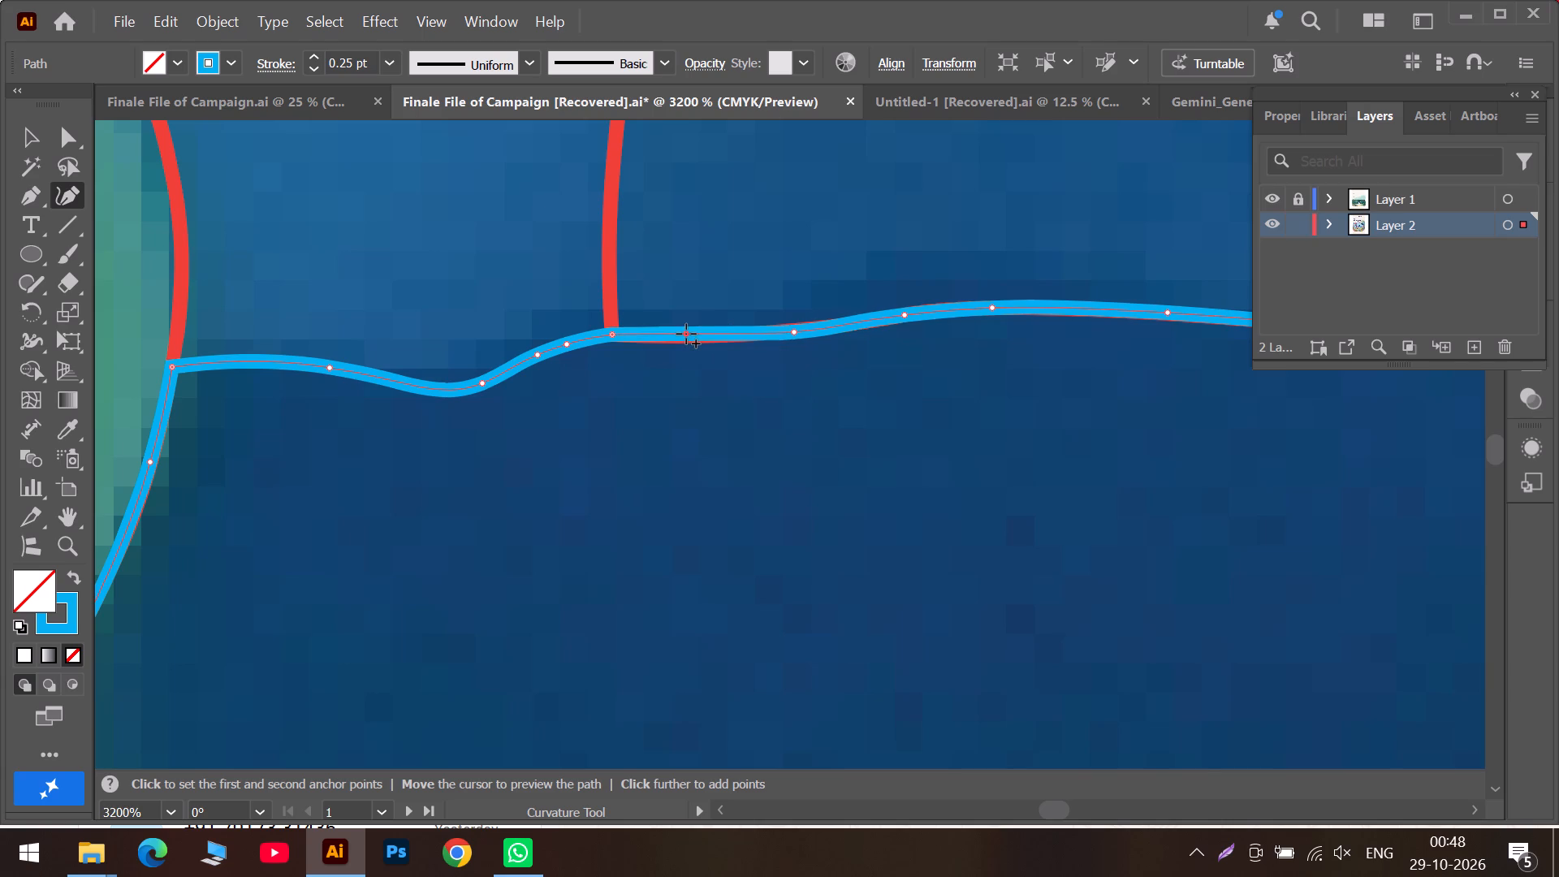
{"action": "left_click_drag", "start_coordinate": [686, 334], "coordinate": [683, 337]}
{"action": "left_click", "coordinate": [792, 331]}
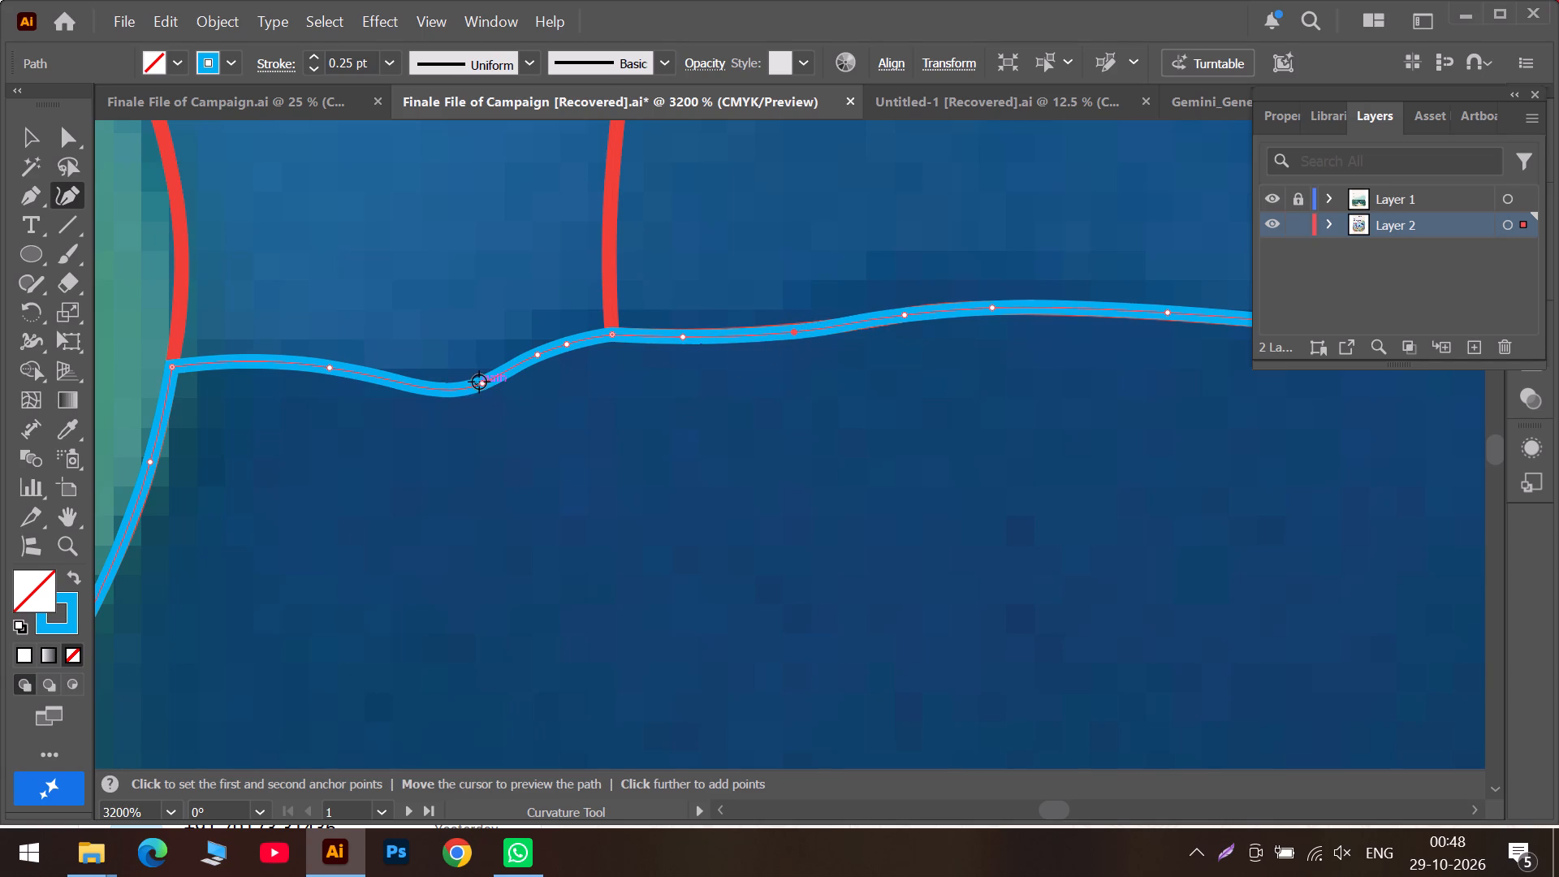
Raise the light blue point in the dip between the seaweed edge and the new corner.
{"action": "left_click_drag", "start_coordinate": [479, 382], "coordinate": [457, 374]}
Examine the selected water shape's outline and the untraced areas around the seaweed along the poster's lower edge.
{"action": "scroll", "coordinate": [456, 374], "scroll_direction": "down", "scroll_amount": 3, "text": "alt"}
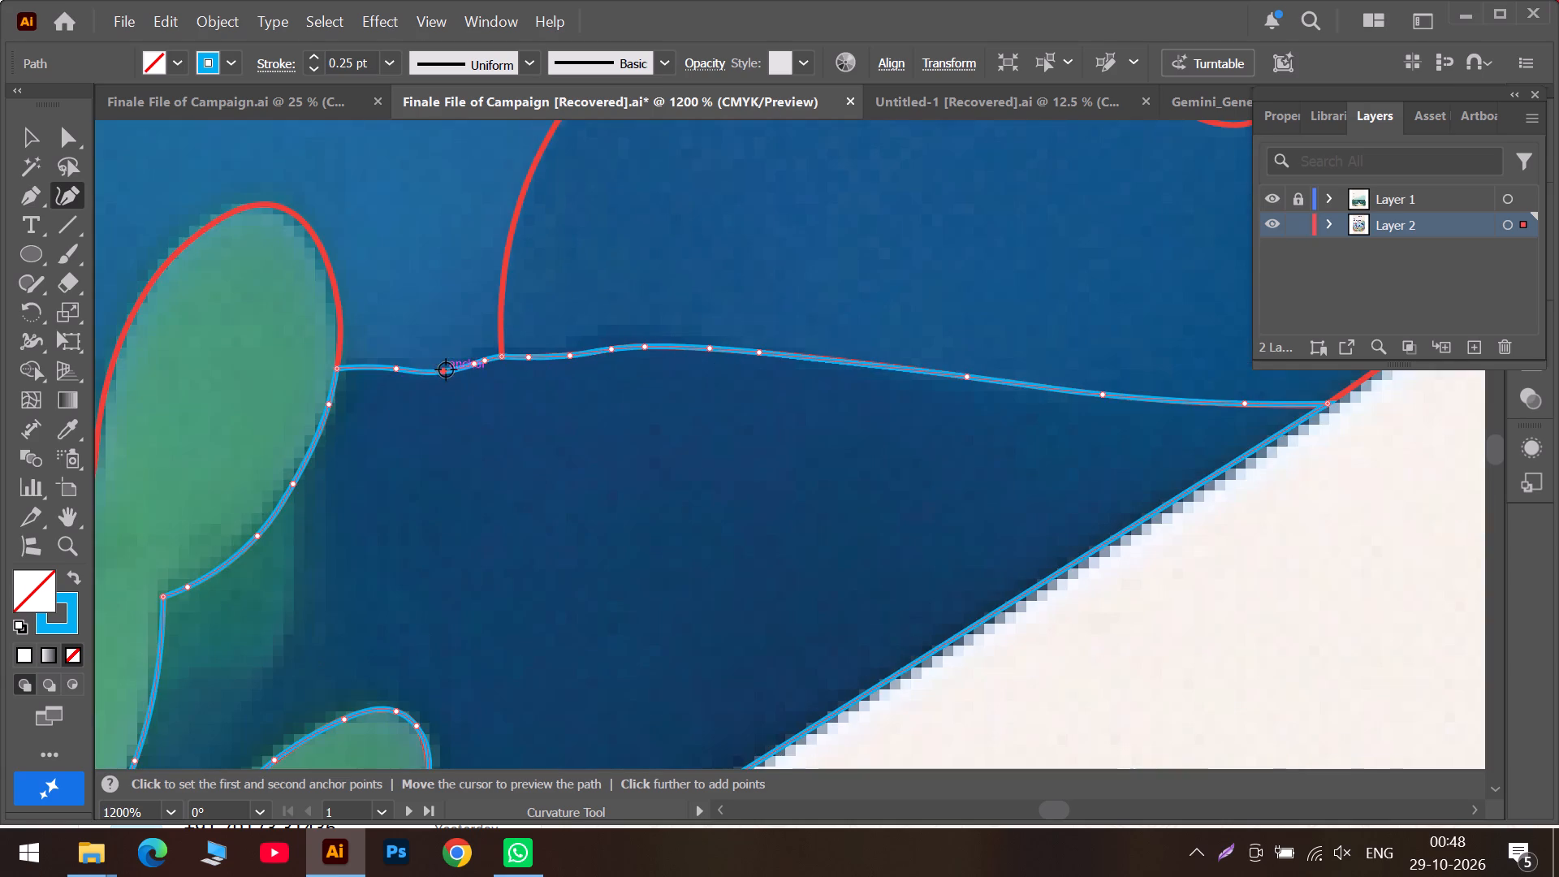
{"action": "scroll", "coordinate": [446, 369], "scroll_direction": "down", "scroll_amount": 5, "text": "alt"}
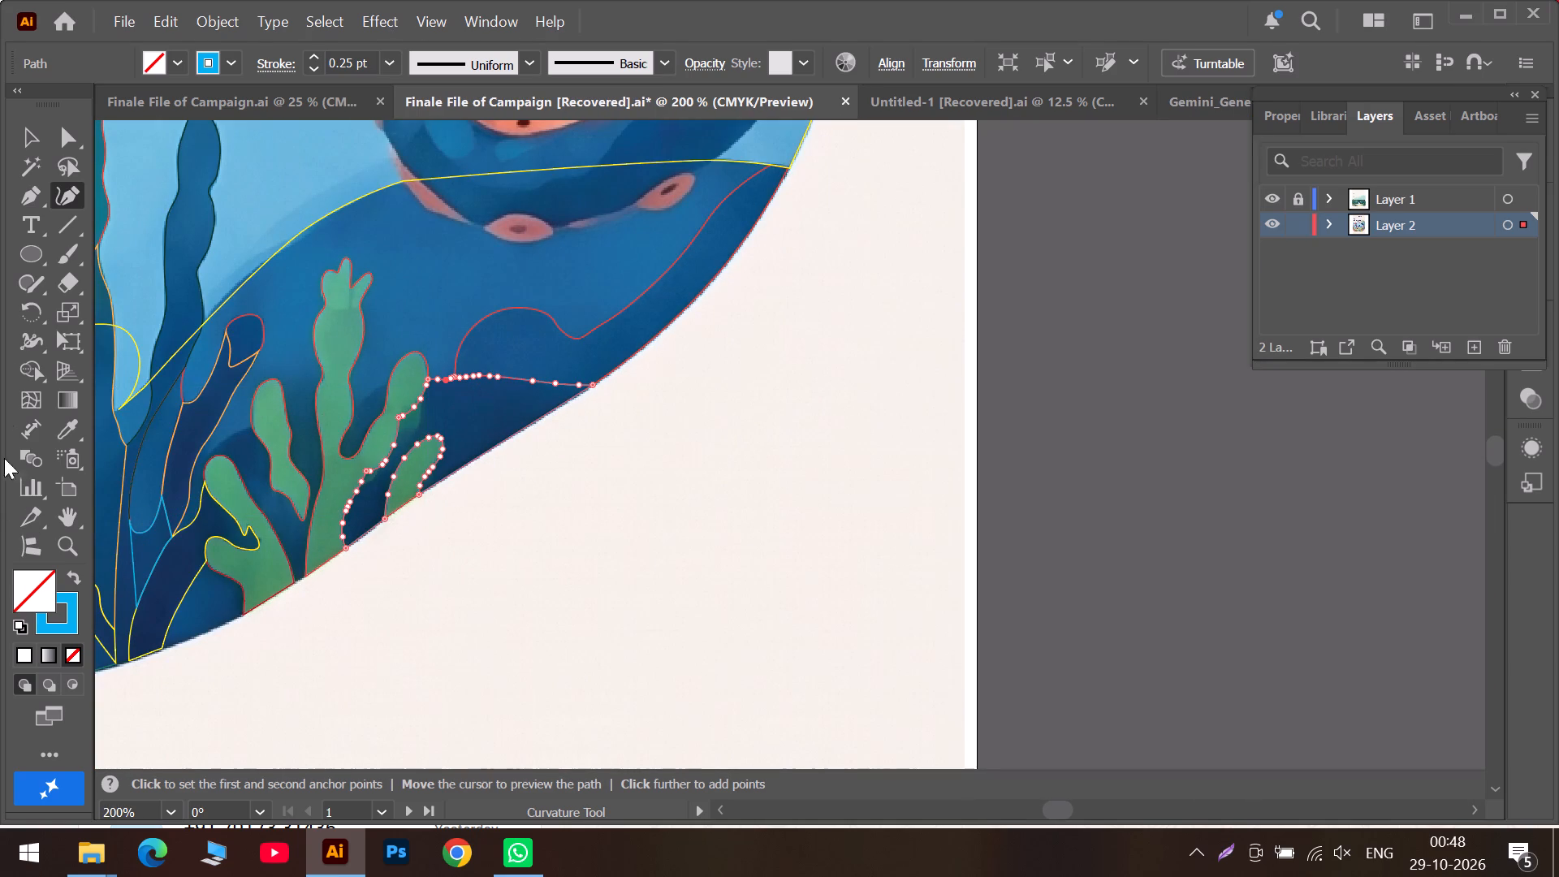
{"action": "left_click", "coordinate": [24, 141]}
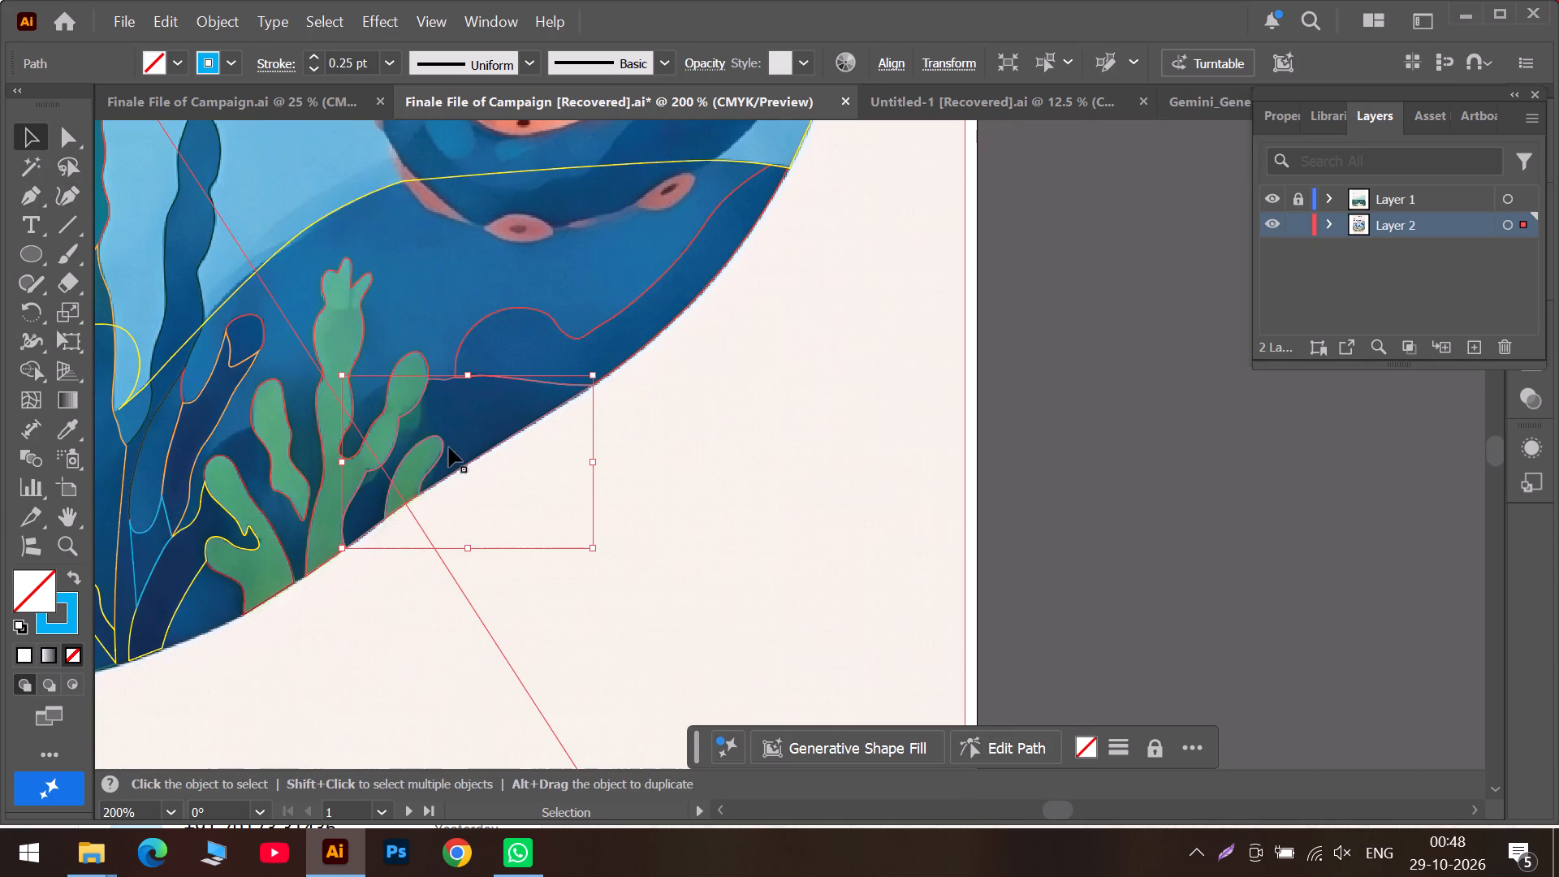
{"action": "scroll", "coordinate": [231, 675], "scroll_direction": "down", "scroll_amount": 2, "text": "alt"}
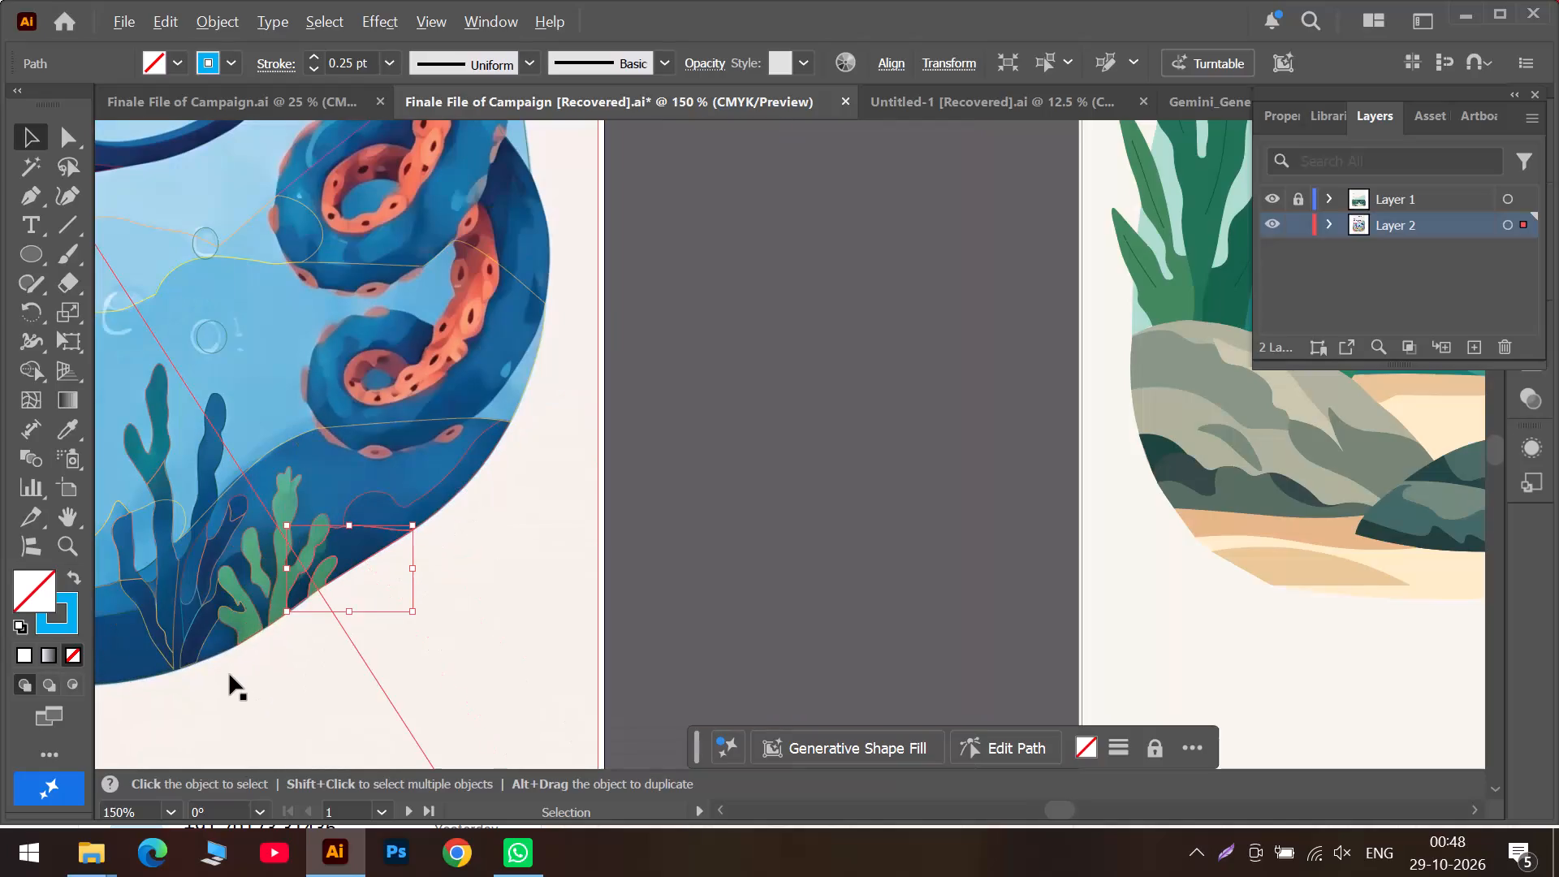
{"action": "scroll", "coordinate": [256, 656], "scroll_direction": "down", "scroll_amount": 2, "text": "alt"}
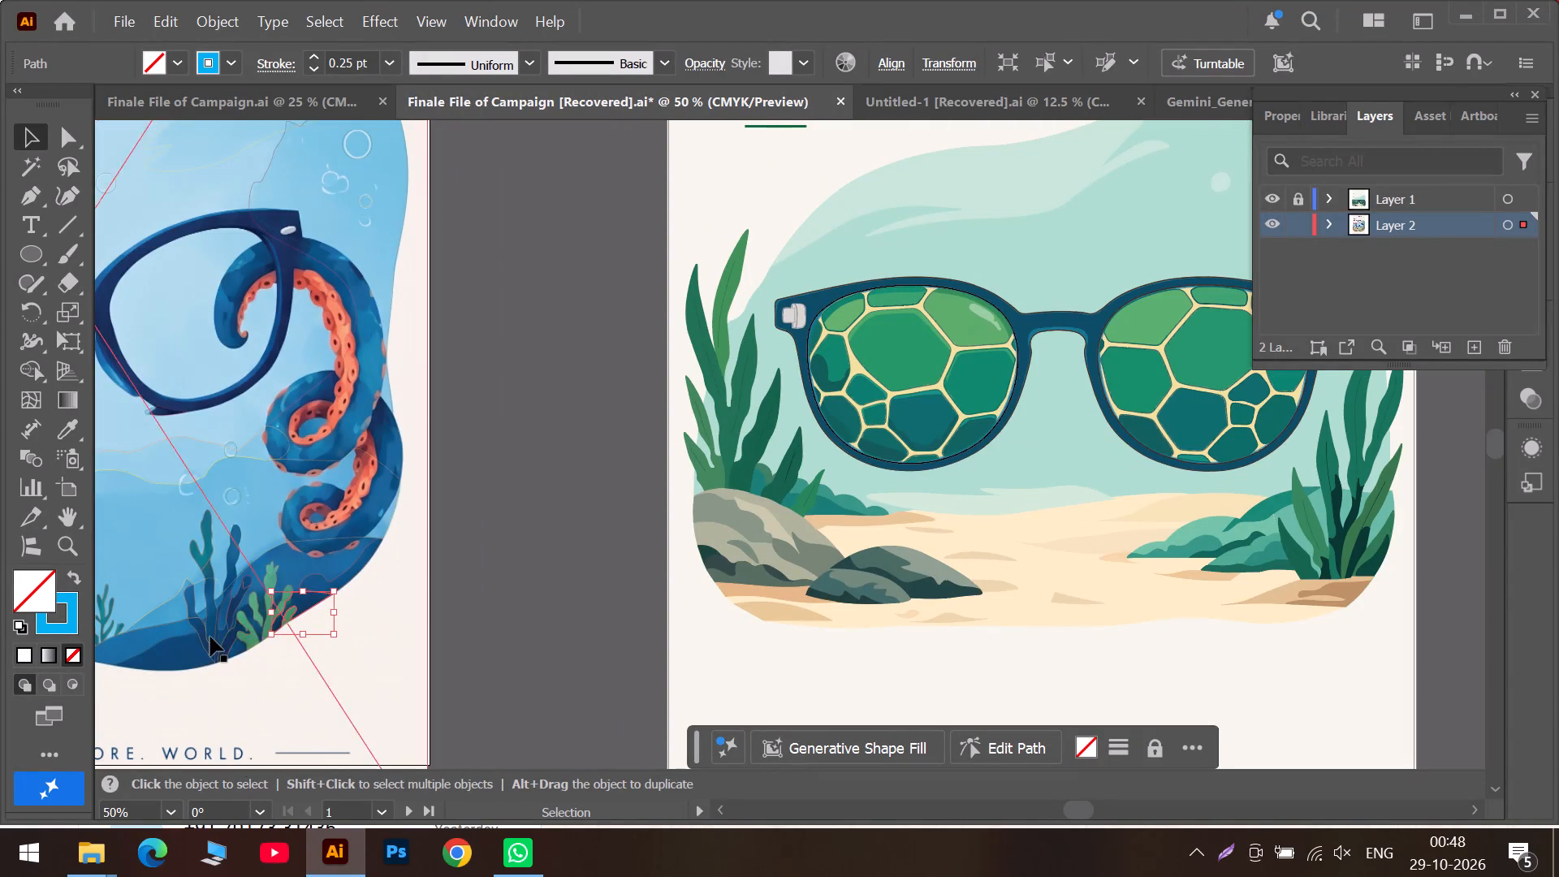
{"action": "scroll", "coordinate": [240, 632], "scroll_direction": "up", "scroll_amount": 4, "text": "alt"}
{"action": "scroll", "coordinate": [253, 628], "scroll_direction": "up", "scroll_amount": 2}
{"action": "scroll", "coordinate": [308, 626], "scroll_direction": "down", "scroll_amount": 4}
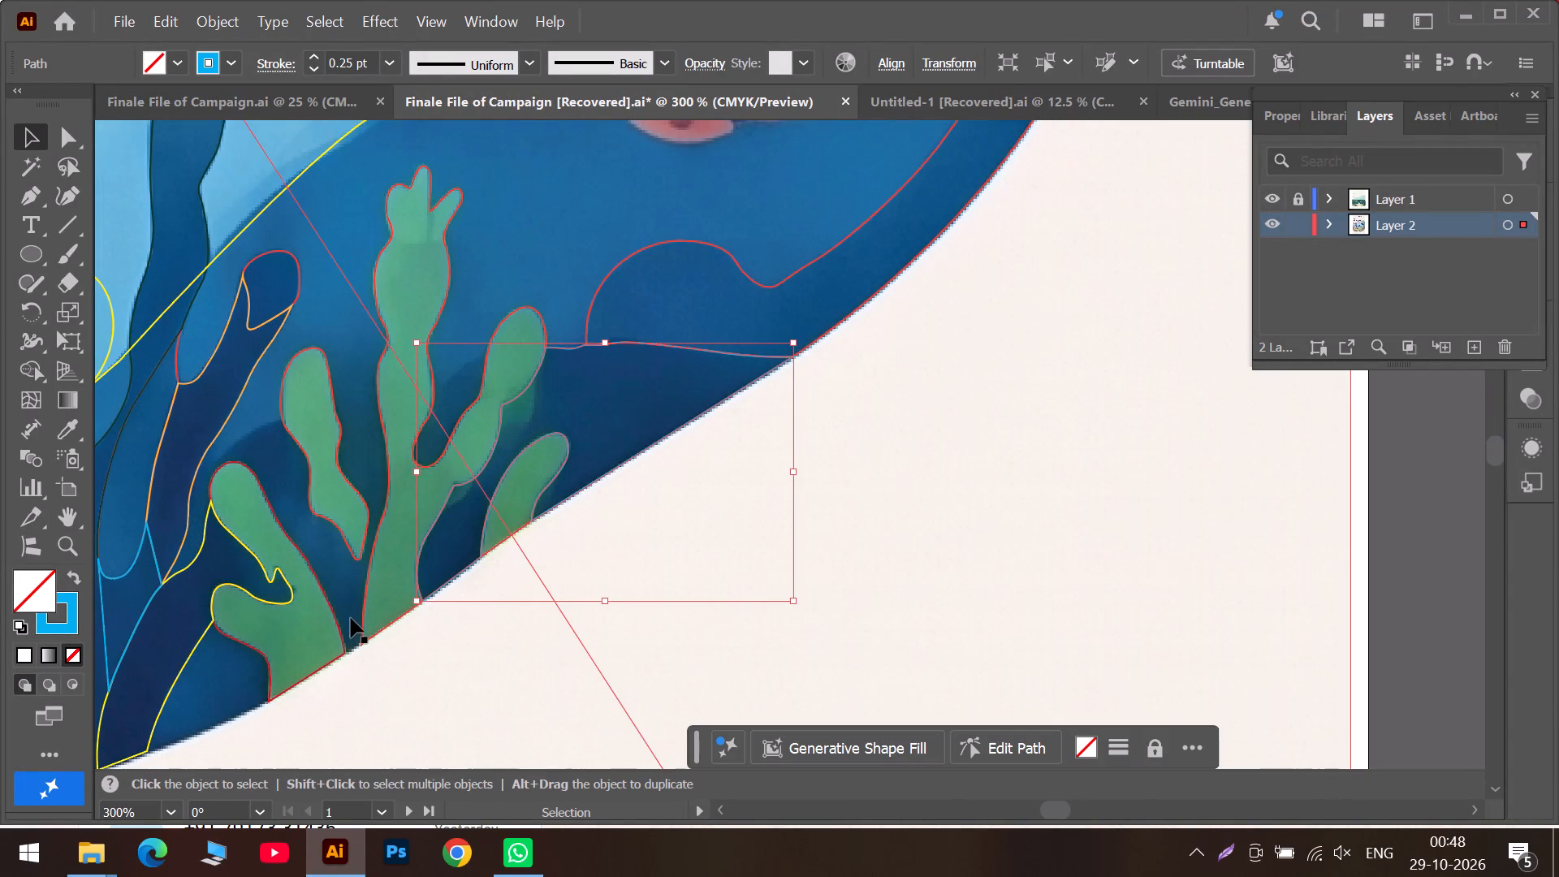
{"action": "left_click", "coordinate": [978, 813]}
{"action": "scroll", "coordinate": [867, 716], "scroll_direction": "down", "scroll_amount": 5}
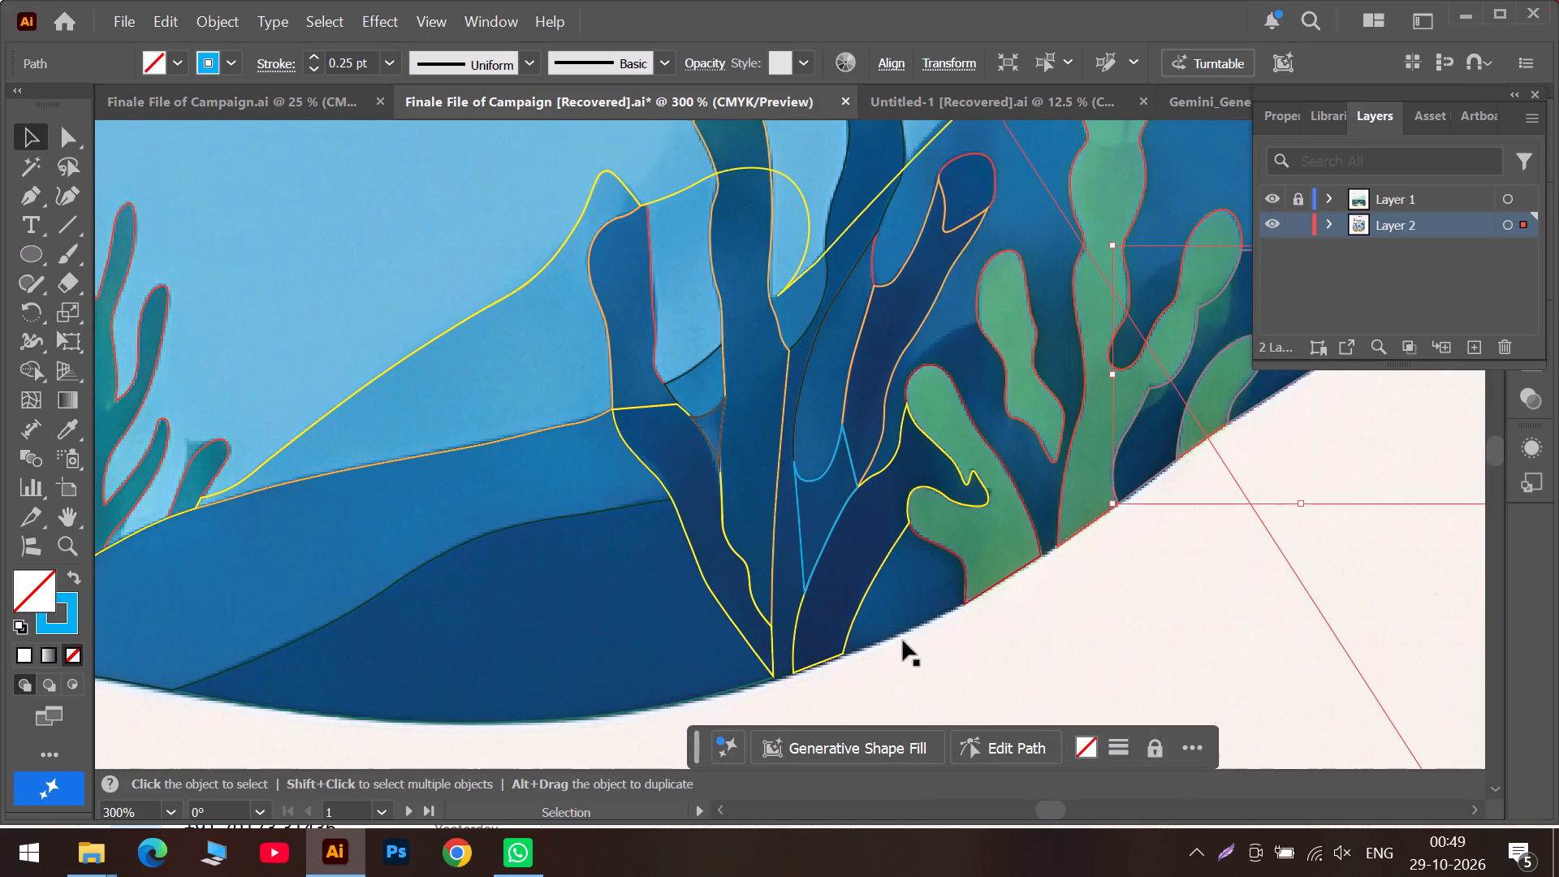
{"action": "scroll", "coordinate": [901, 637], "scroll_direction": "down", "scroll_amount": 2, "text": "alt"}
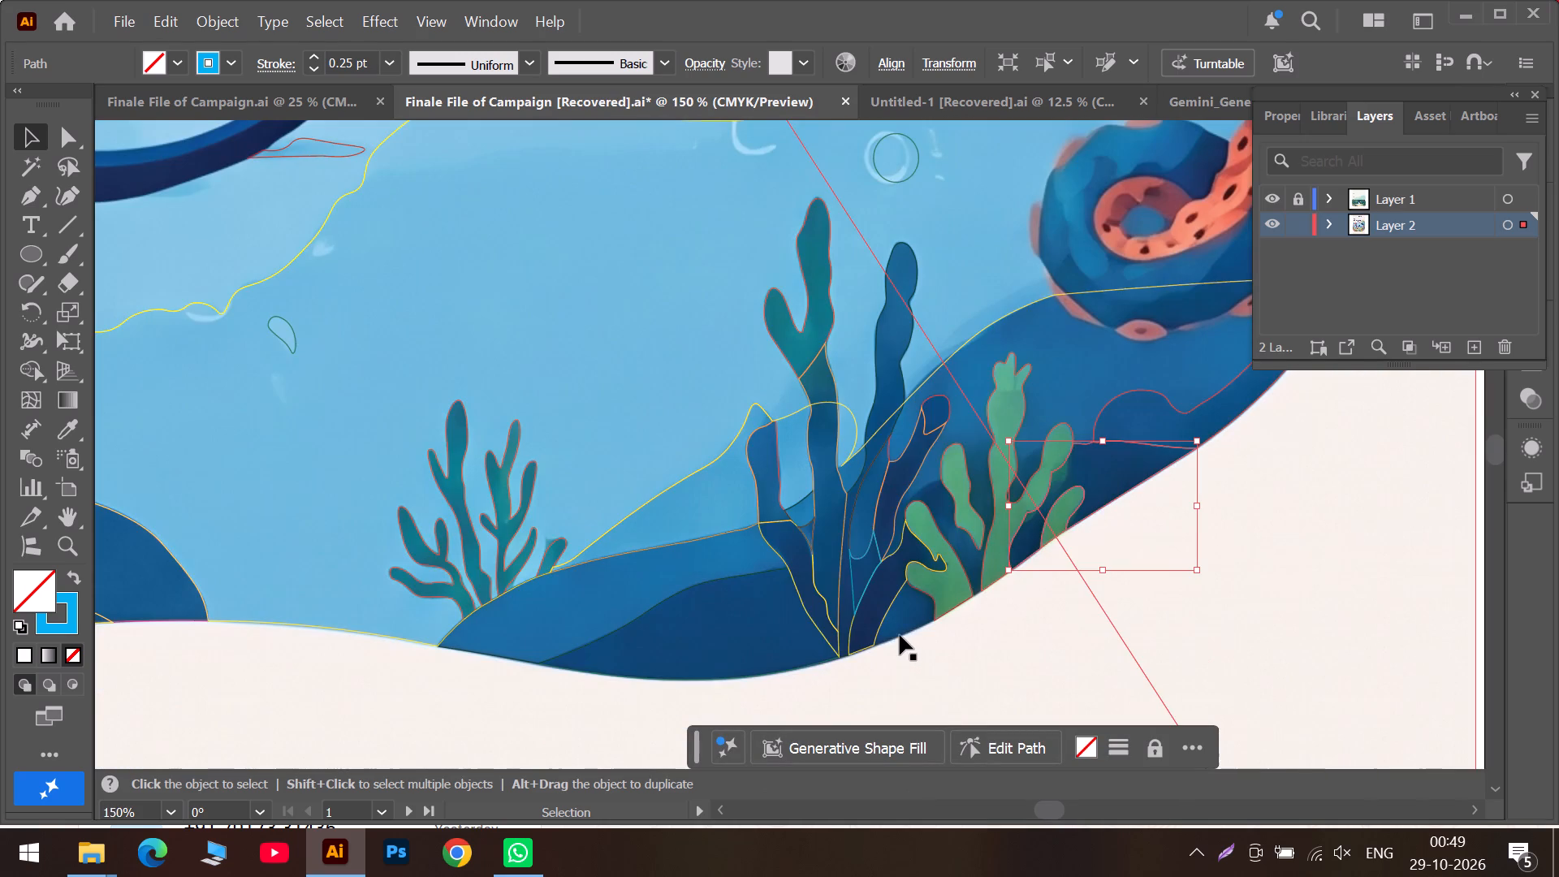
{"action": "scroll", "coordinate": [897, 629], "scroll_direction": "down", "scroll_amount": 1, "text": "alt"}
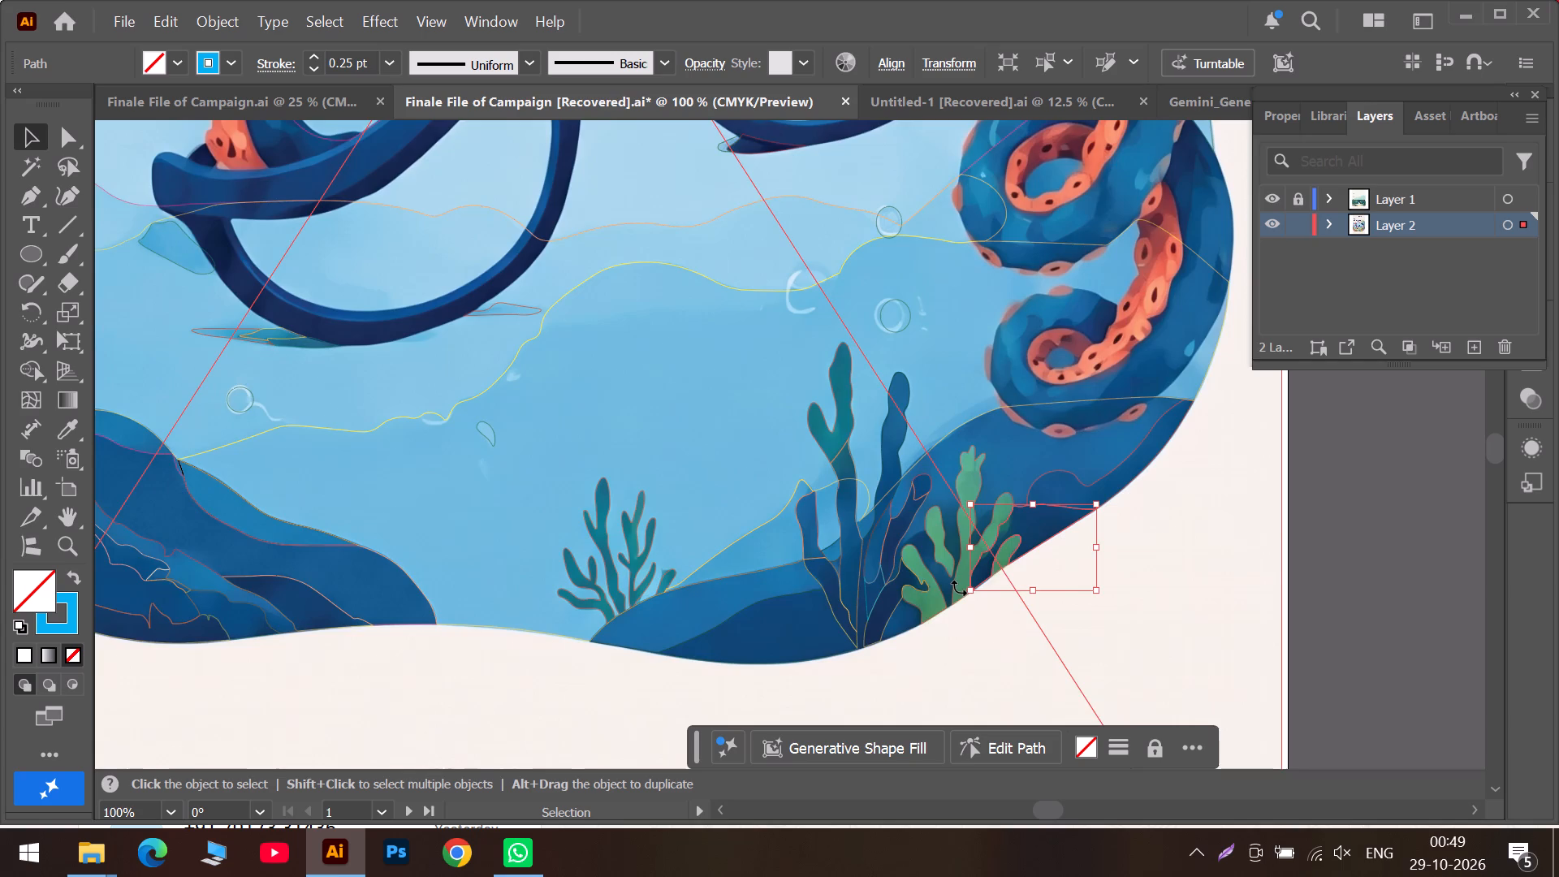
{"action": "scroll", "coordinate": [959, 588], "scroll_direction": "up", "scroll_amount": 4, "text": "alt"}
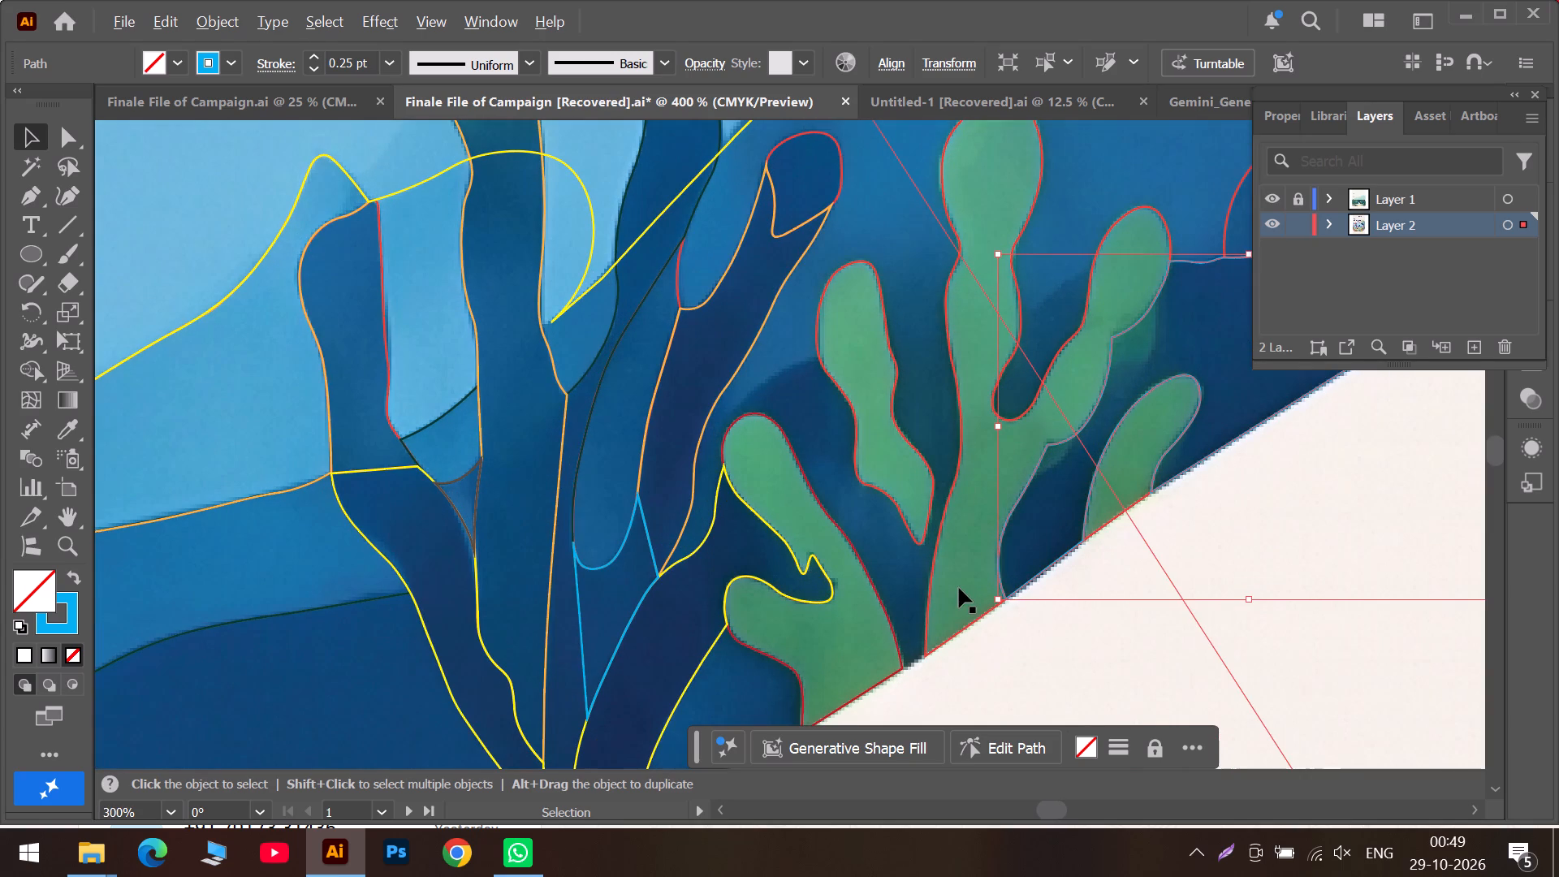
{"action": "scroll", "coordinate": [959, 588], "scroll_direction": "up", "scroll_amount": 1, "text": "alt"}
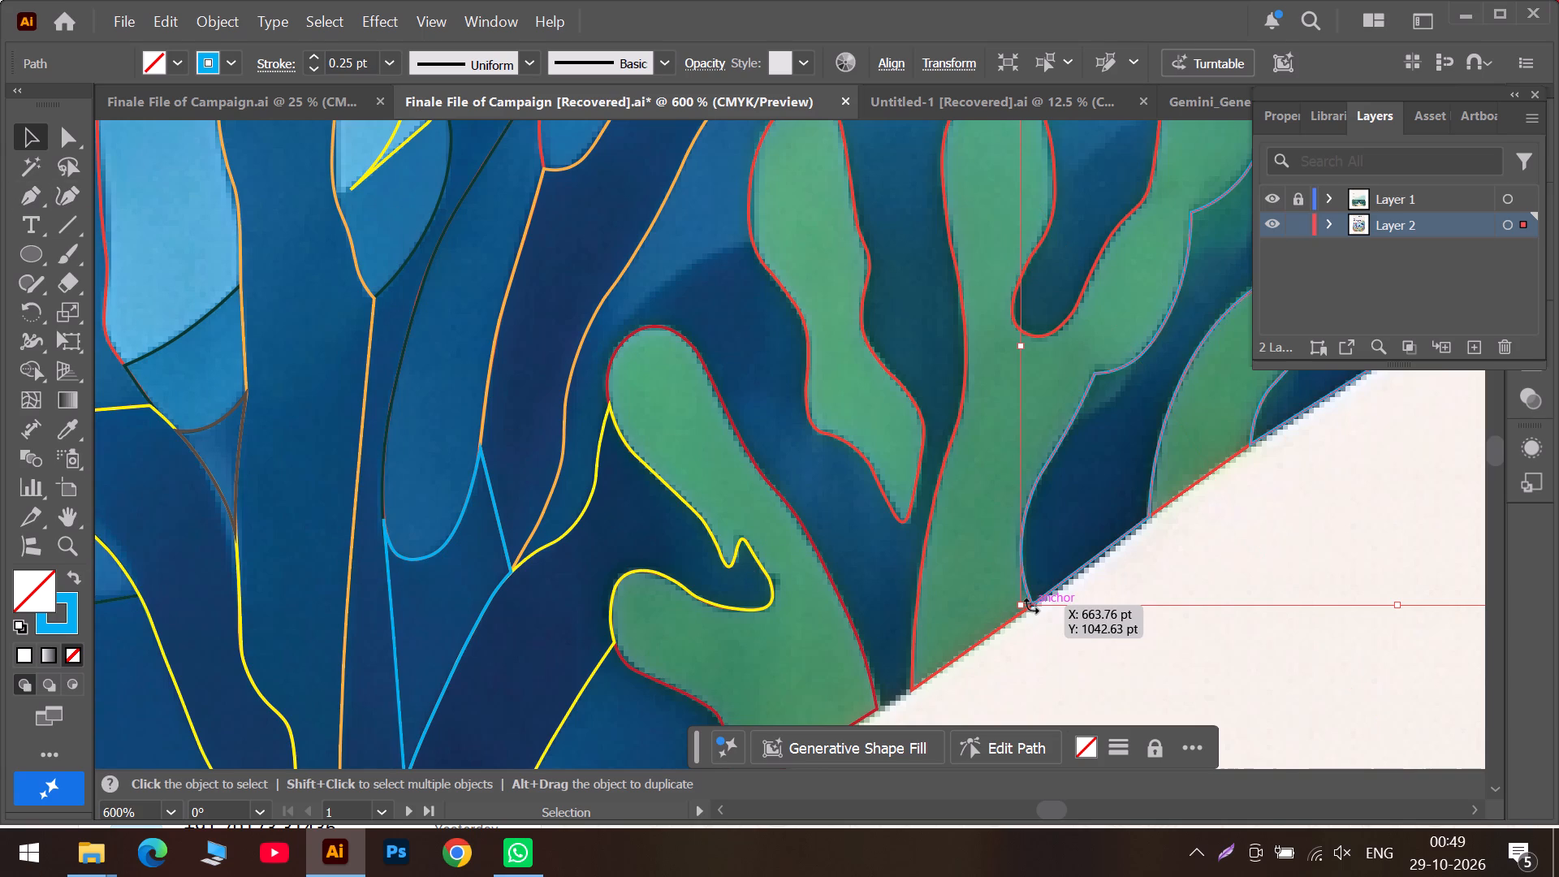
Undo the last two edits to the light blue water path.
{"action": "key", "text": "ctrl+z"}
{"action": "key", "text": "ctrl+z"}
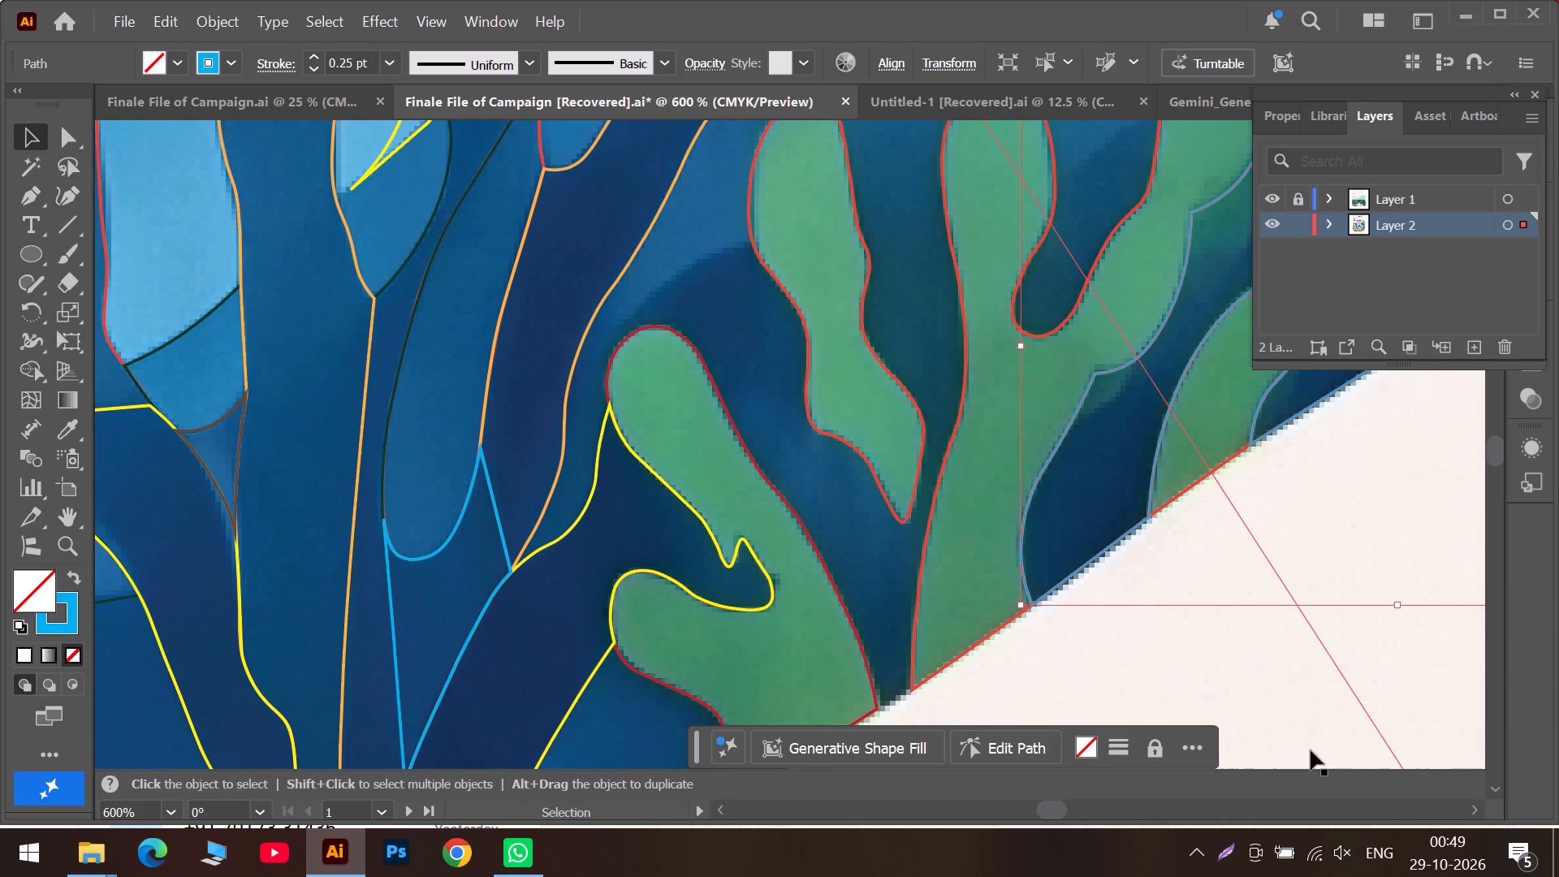
Examine the dark blue gaps at the base of the green seaweed along the white edge.
{"action": "left_click", "coordinate": [1113, 819]}
{"action": "scroll", "coordinate": [564, 413], "scroll_direction": "up", "scroll_amount": 6}
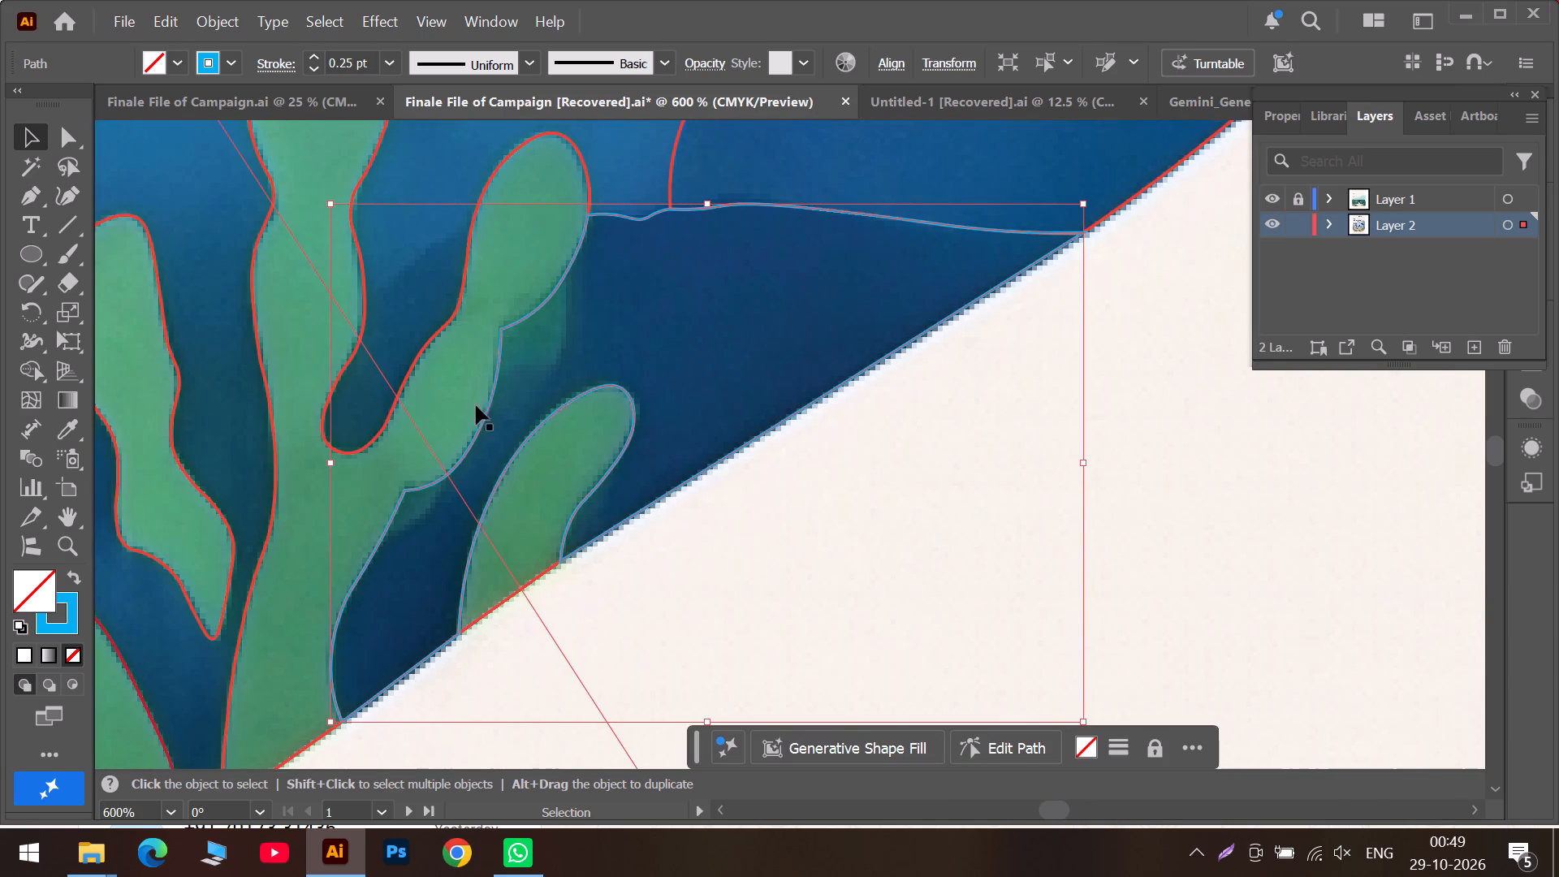
{"action": "scroll", "coordinate": [446, 524], "scroll_direction": "down", "scroll_amount": 5}
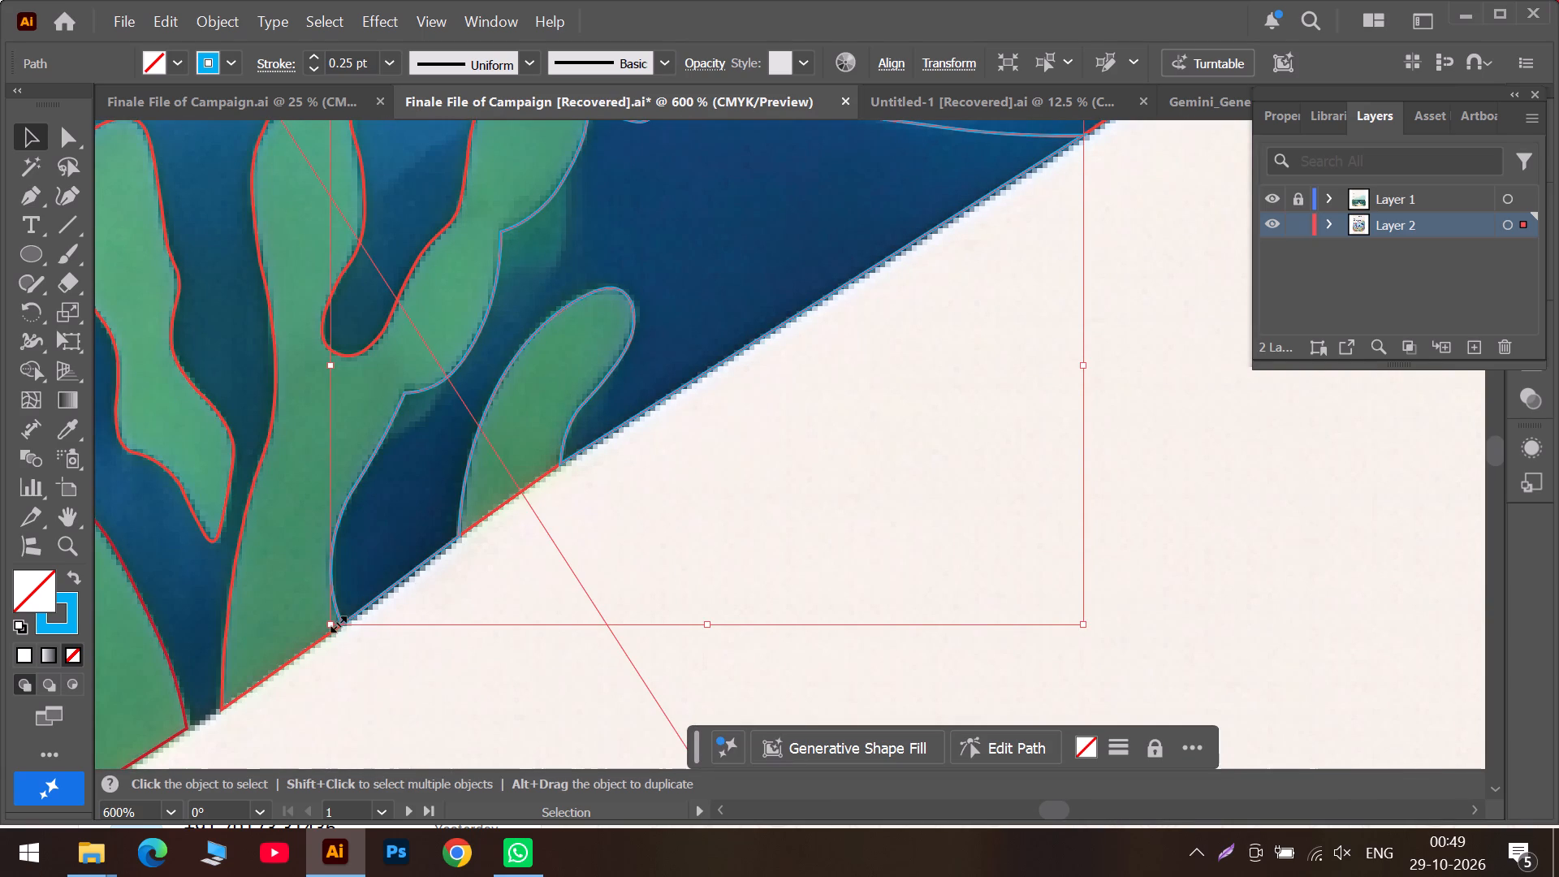
{"action": "left_click", "coordinate": [1017, 815]}
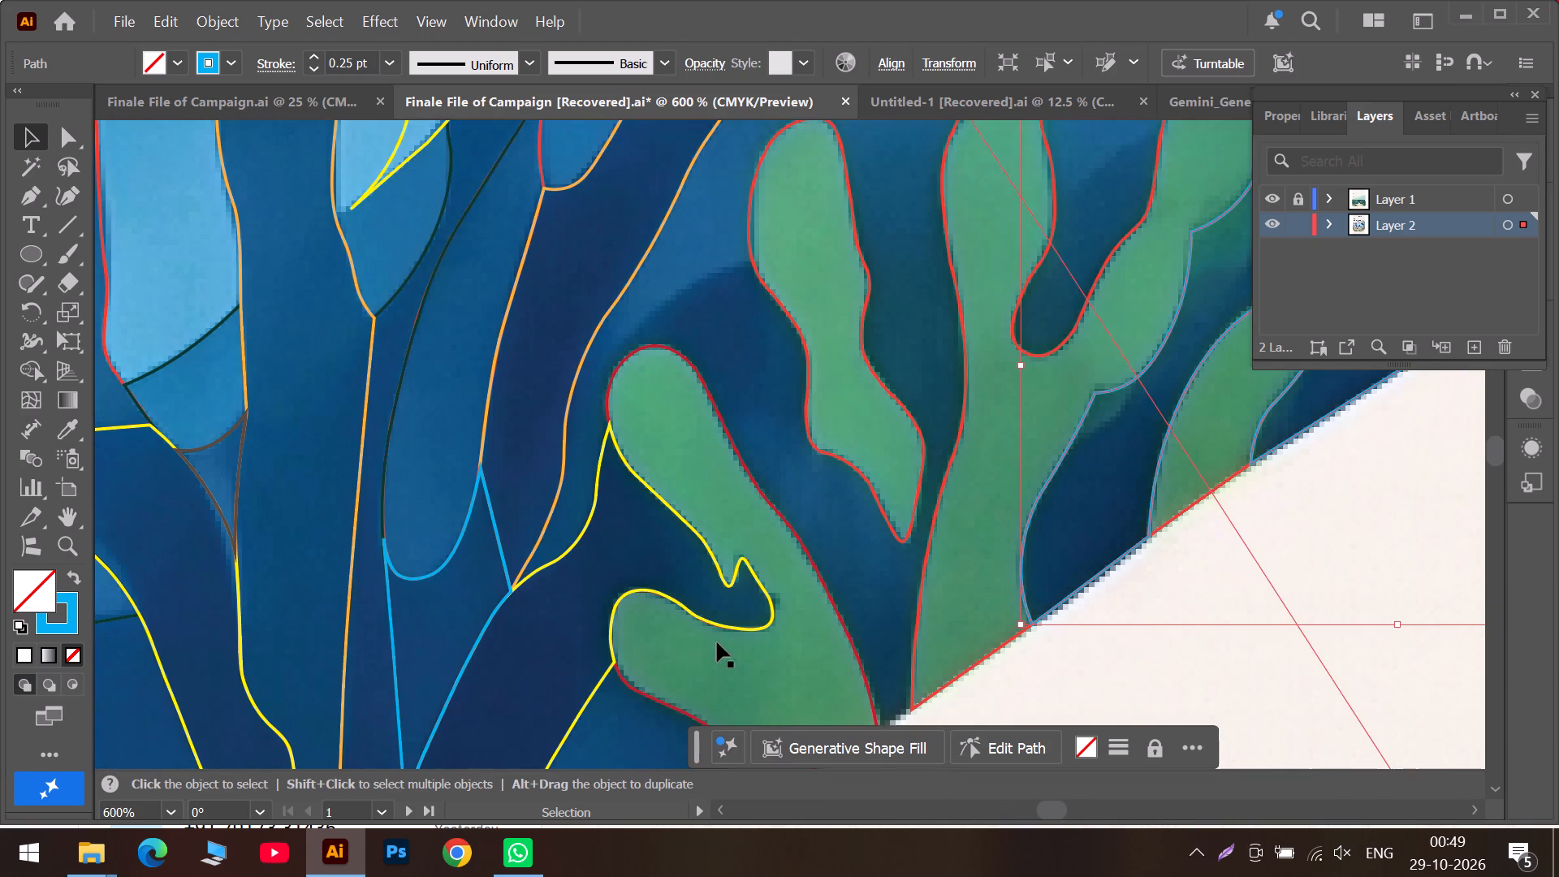
{"action": "scroll", "coordinate": [706, 642], "scroll_direction": "down", "scroll_amount": 11}
{"action": "scroll", "coordinate": [650, 633], "scroll_direction": "up", "scroll_amount": 4, "text": "alt"}
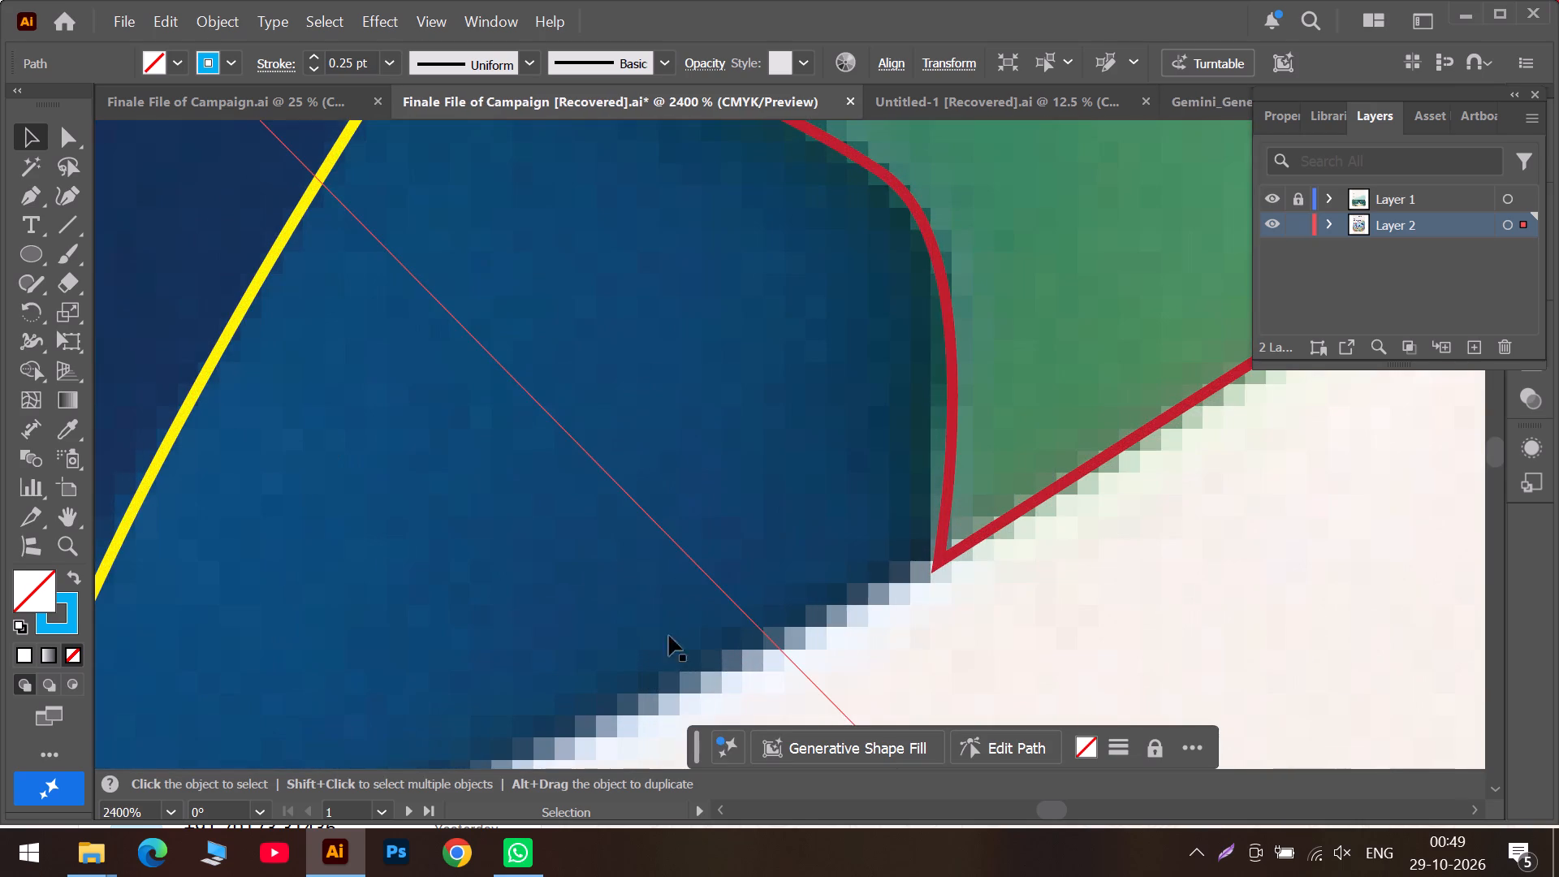
{"action": "scroll", "coordinate": [713, 633], "scroll_direction": "down", "scroll_amount": 6, "text": "alt"}
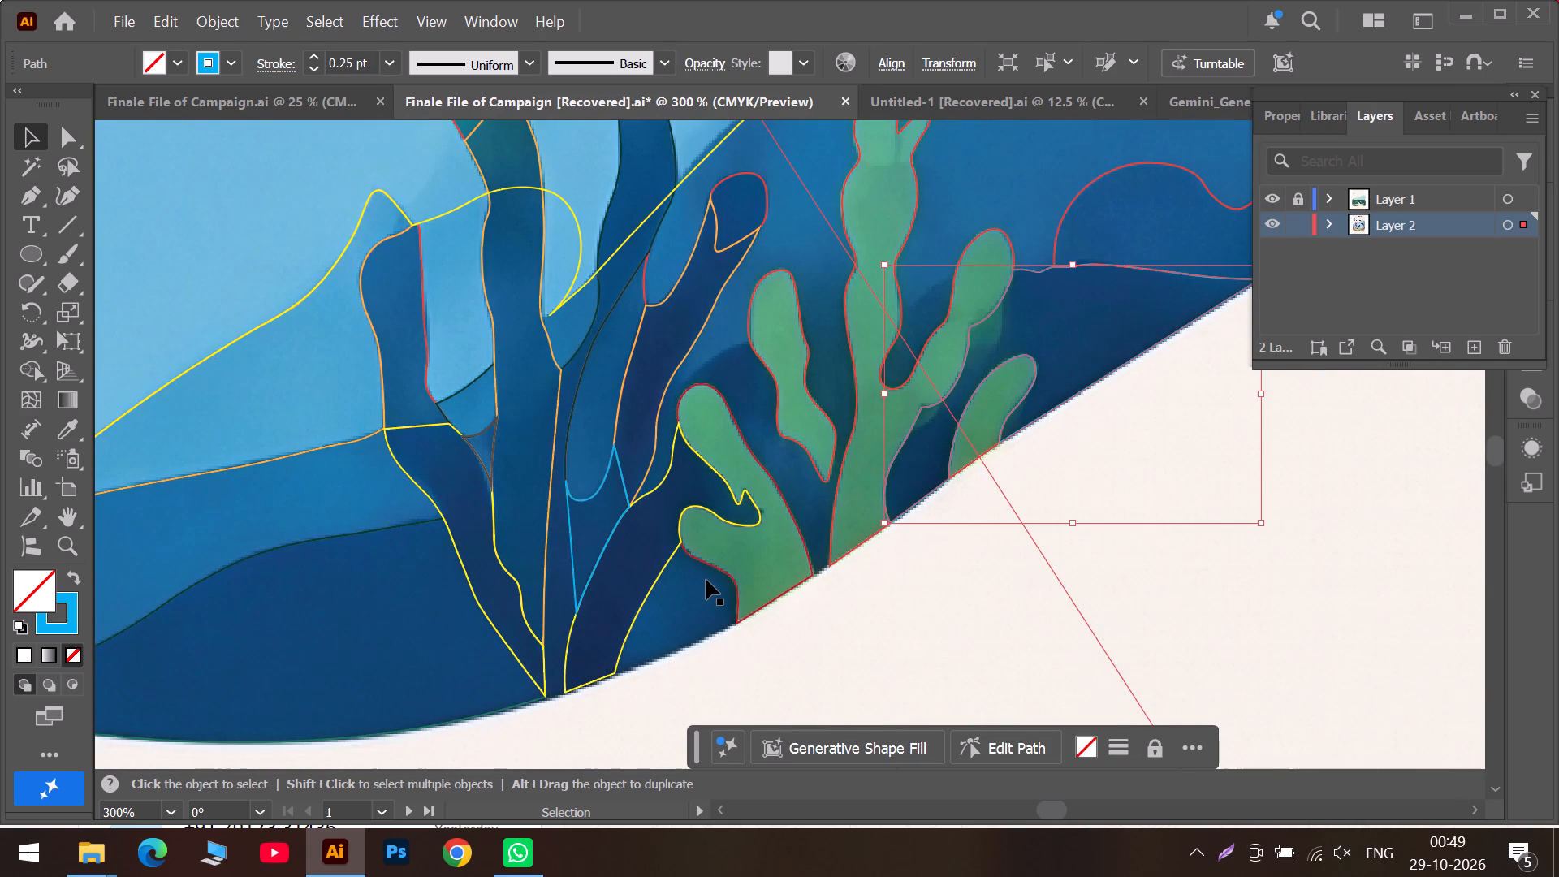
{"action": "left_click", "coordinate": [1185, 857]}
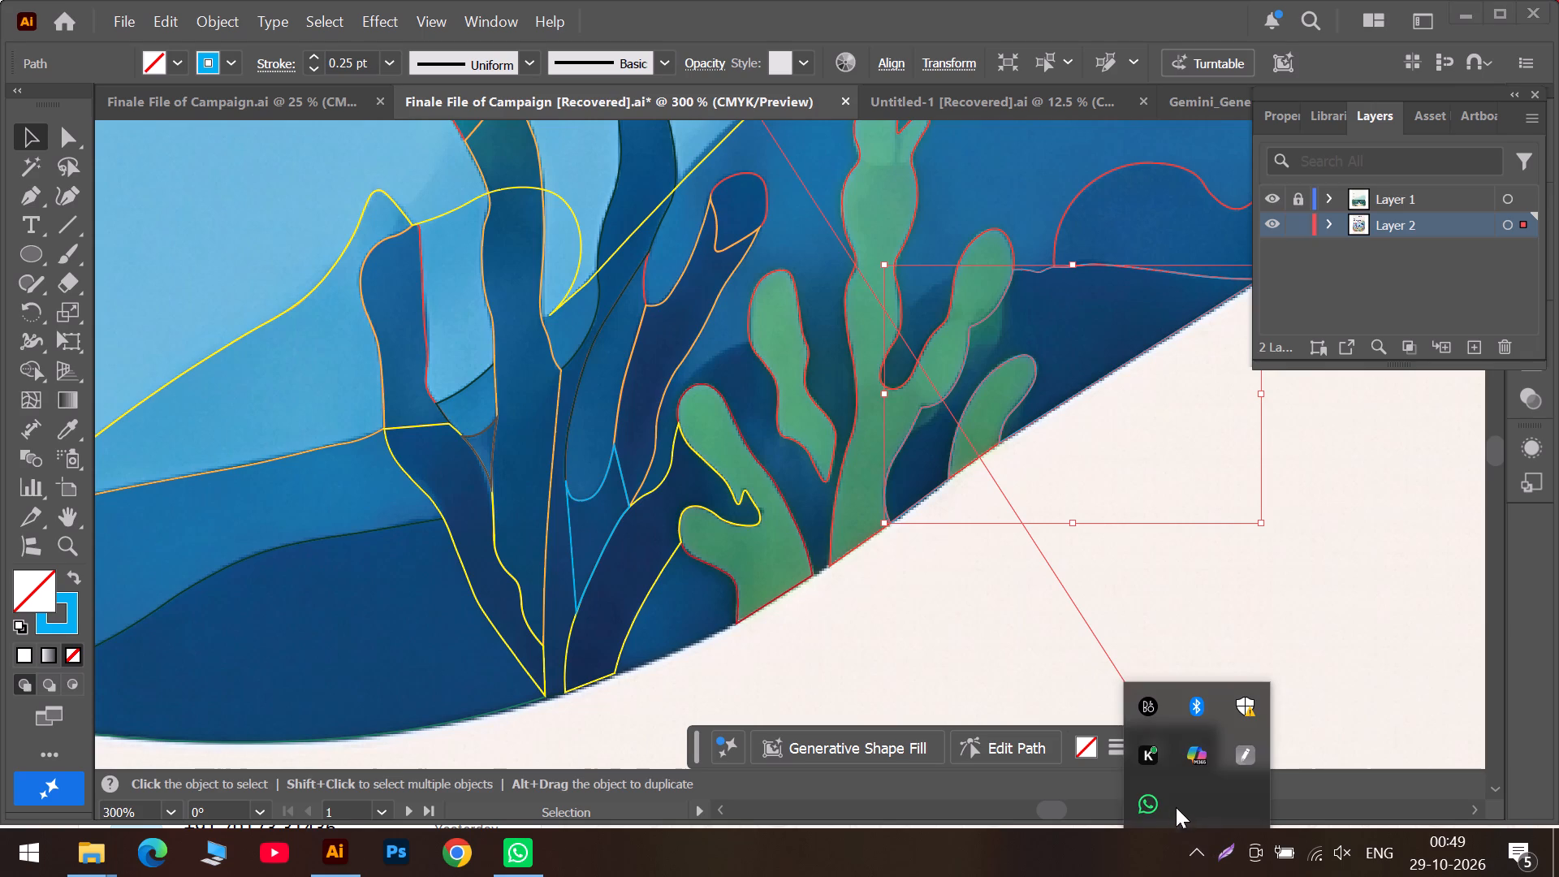
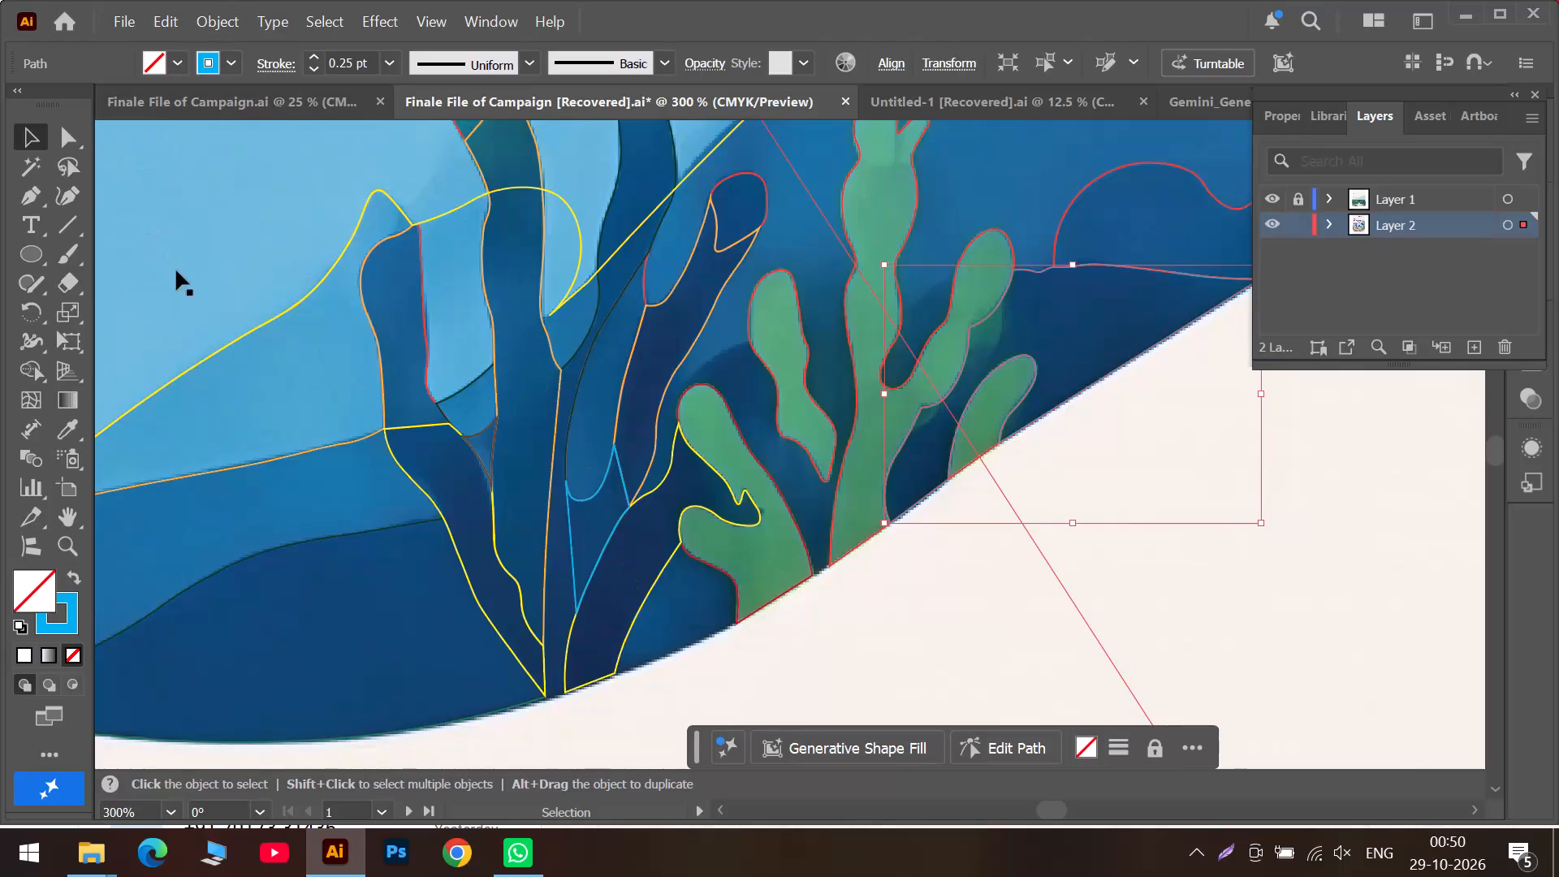
Trace the white edge with the Curvature tool from the dark blue seaweed's base to the tall green stem, with corners at both green seaweed bases.
{"action": "left_click", "coordinate": [63, 189]}
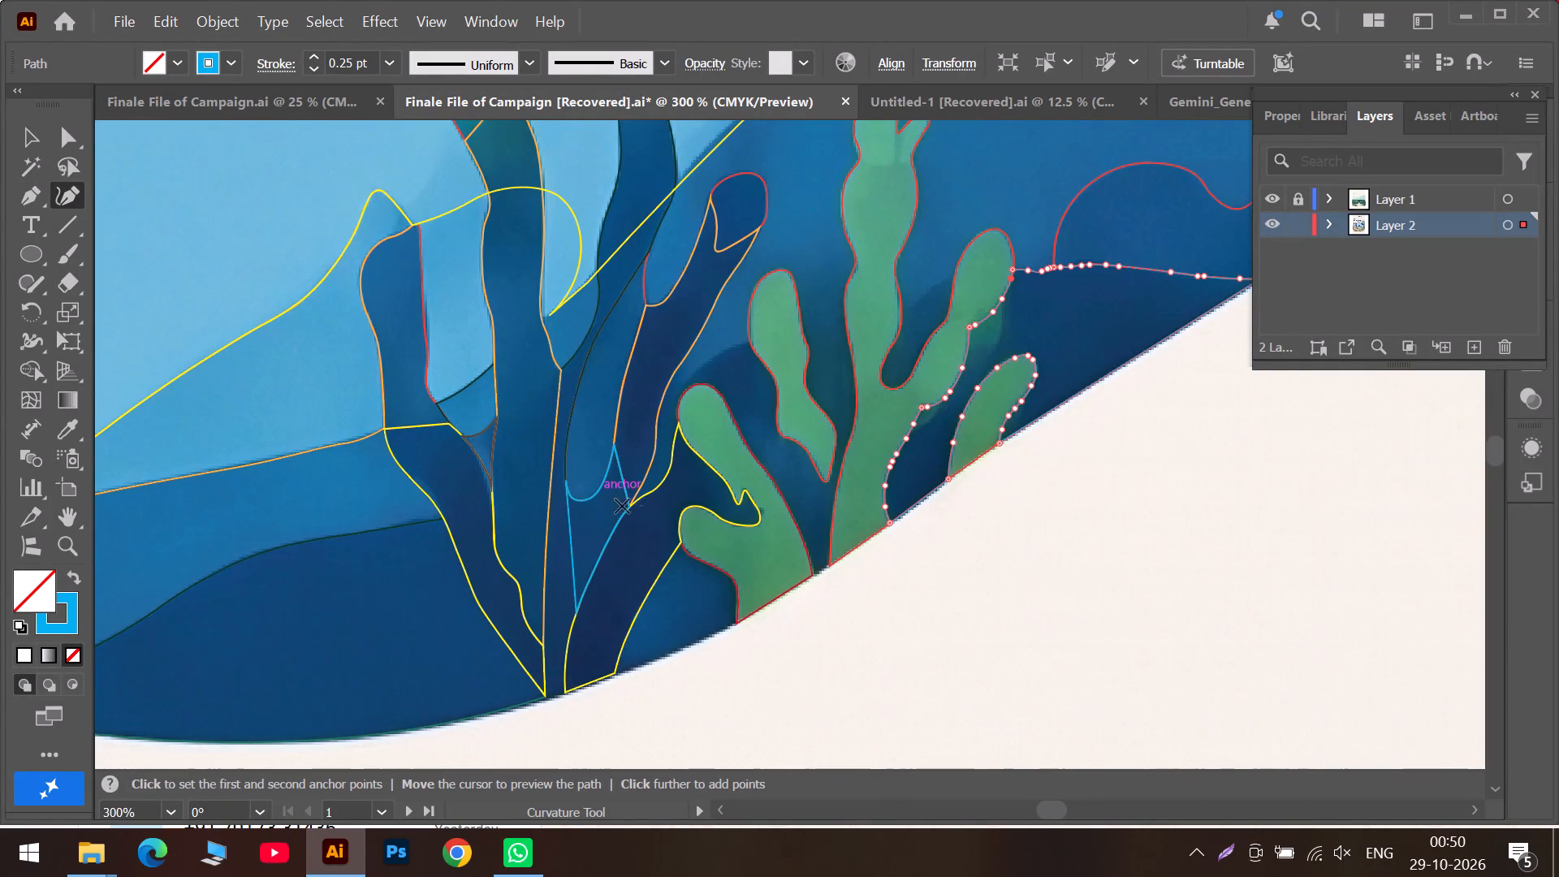
{"action": "scroll", "coordinate": [648, 676], "scroll_direction": "up", "scroll_amount": 3, "text": "alt"}
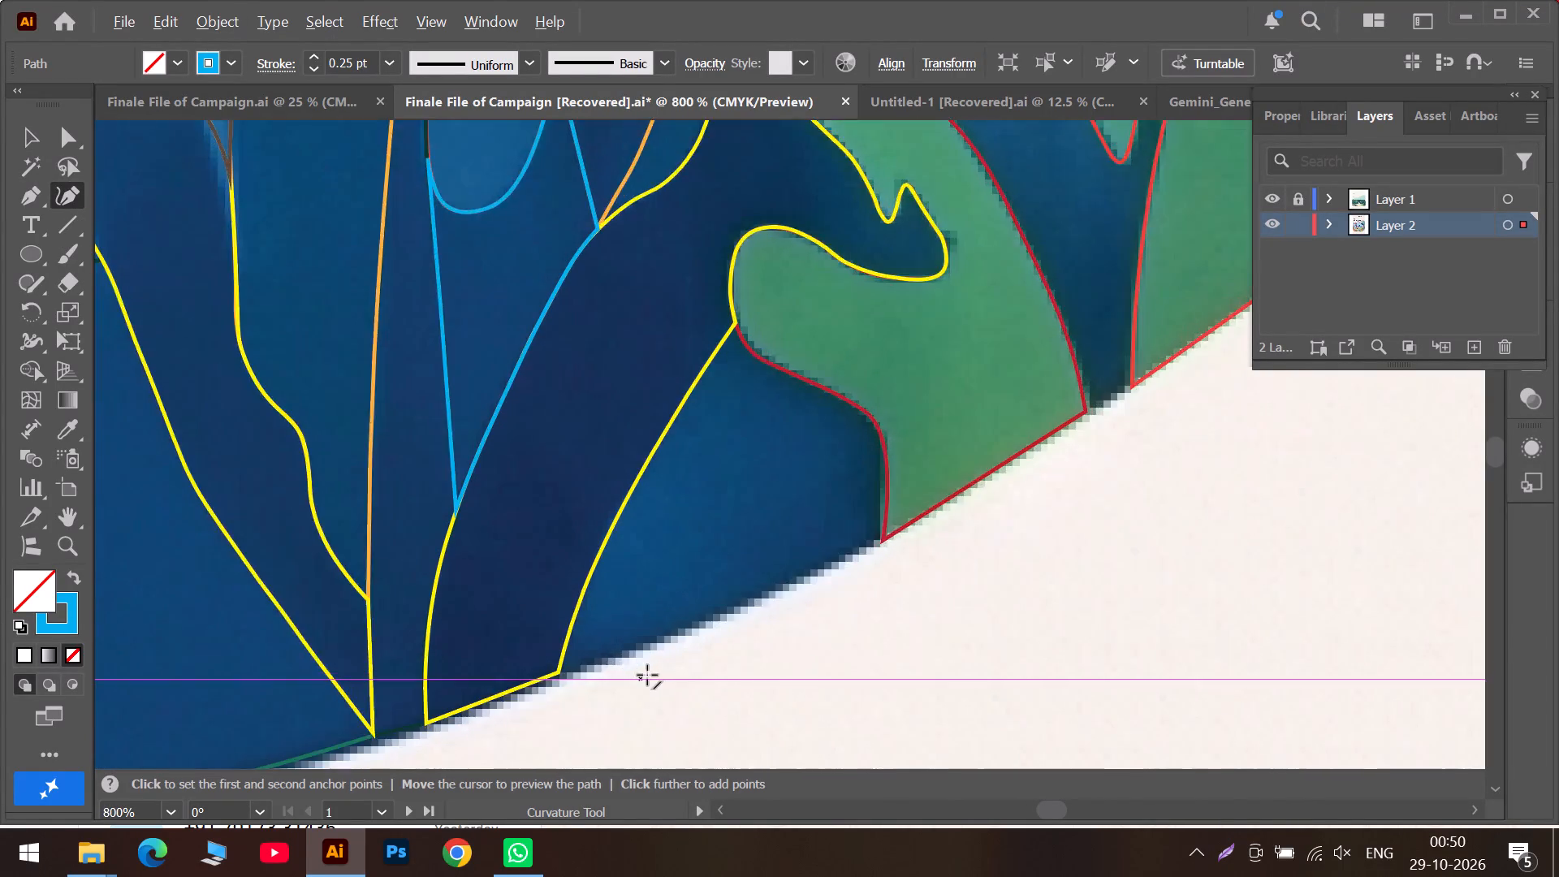
{"action": "scroll", "coordinate": [647, 675], "scroll_direction": "up", "scroll_amount": 1, "text": "alt"}
{"action": "left_click", "coordinate": [534, 656]}
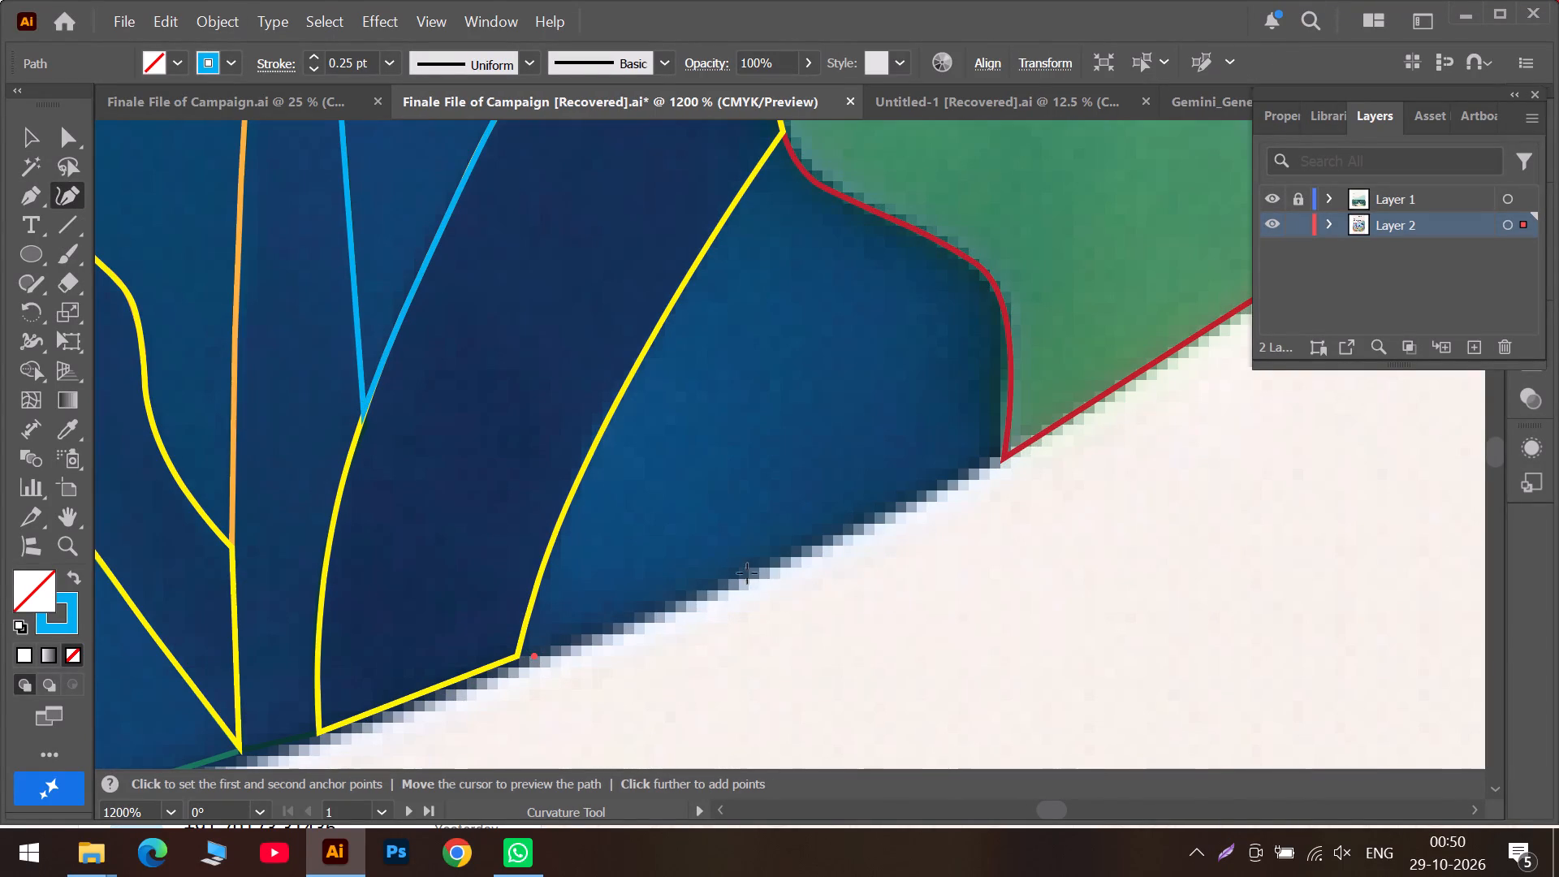
{"action": "left_click", "coordinate": [746, 571]}
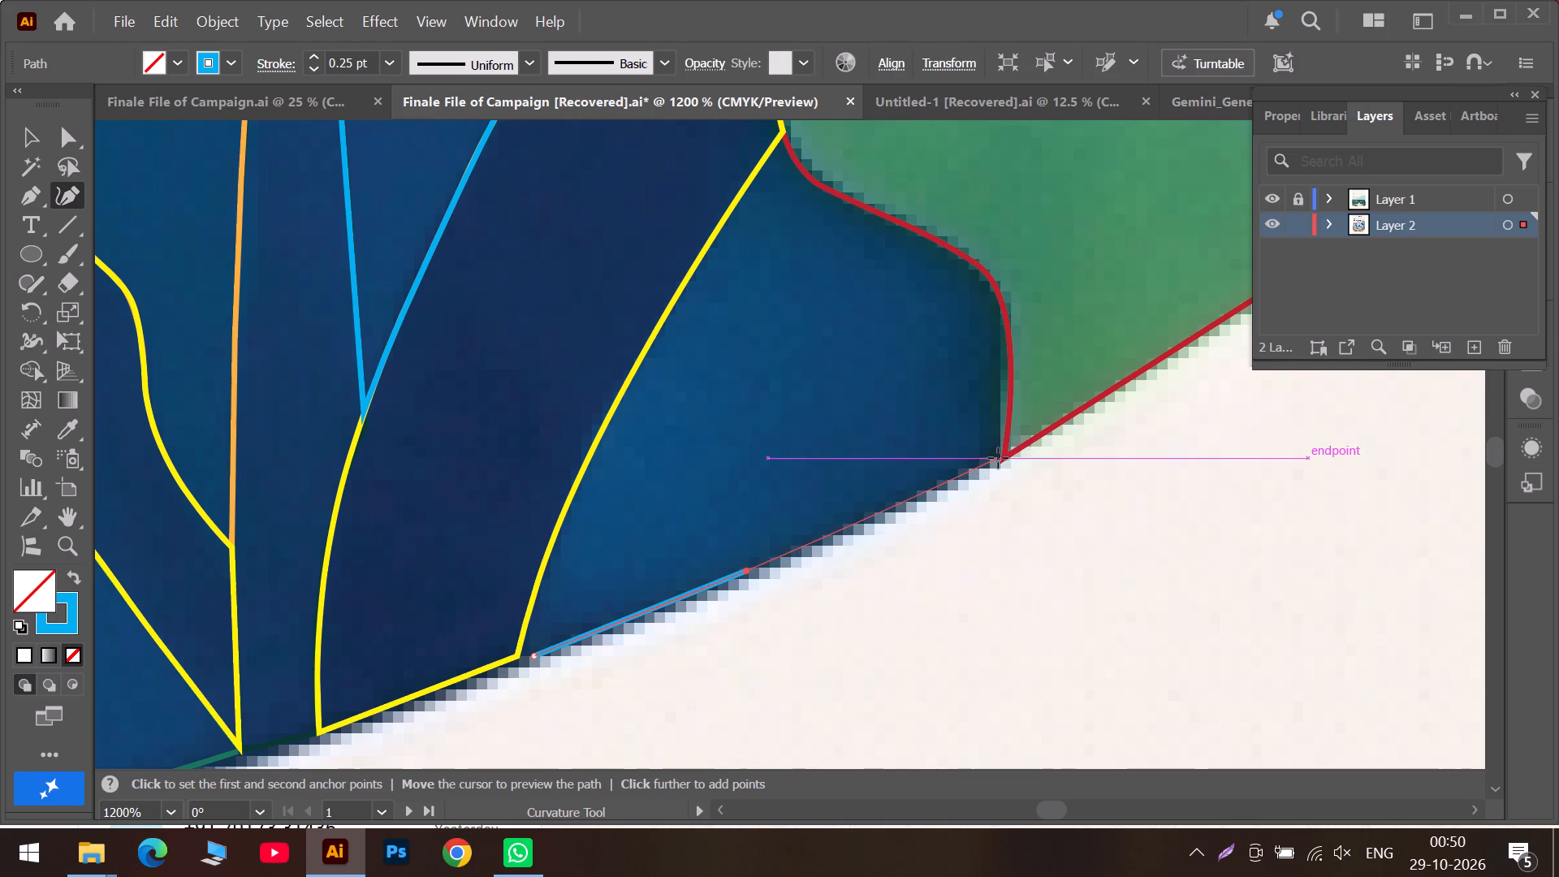
{"action": "double_click", "coordinate": [998, 458]}
{"action": "scroll", "coordinate": [998, 458], "scroll_direction": "down", "scroll_amount": 2, "text": "alt"}
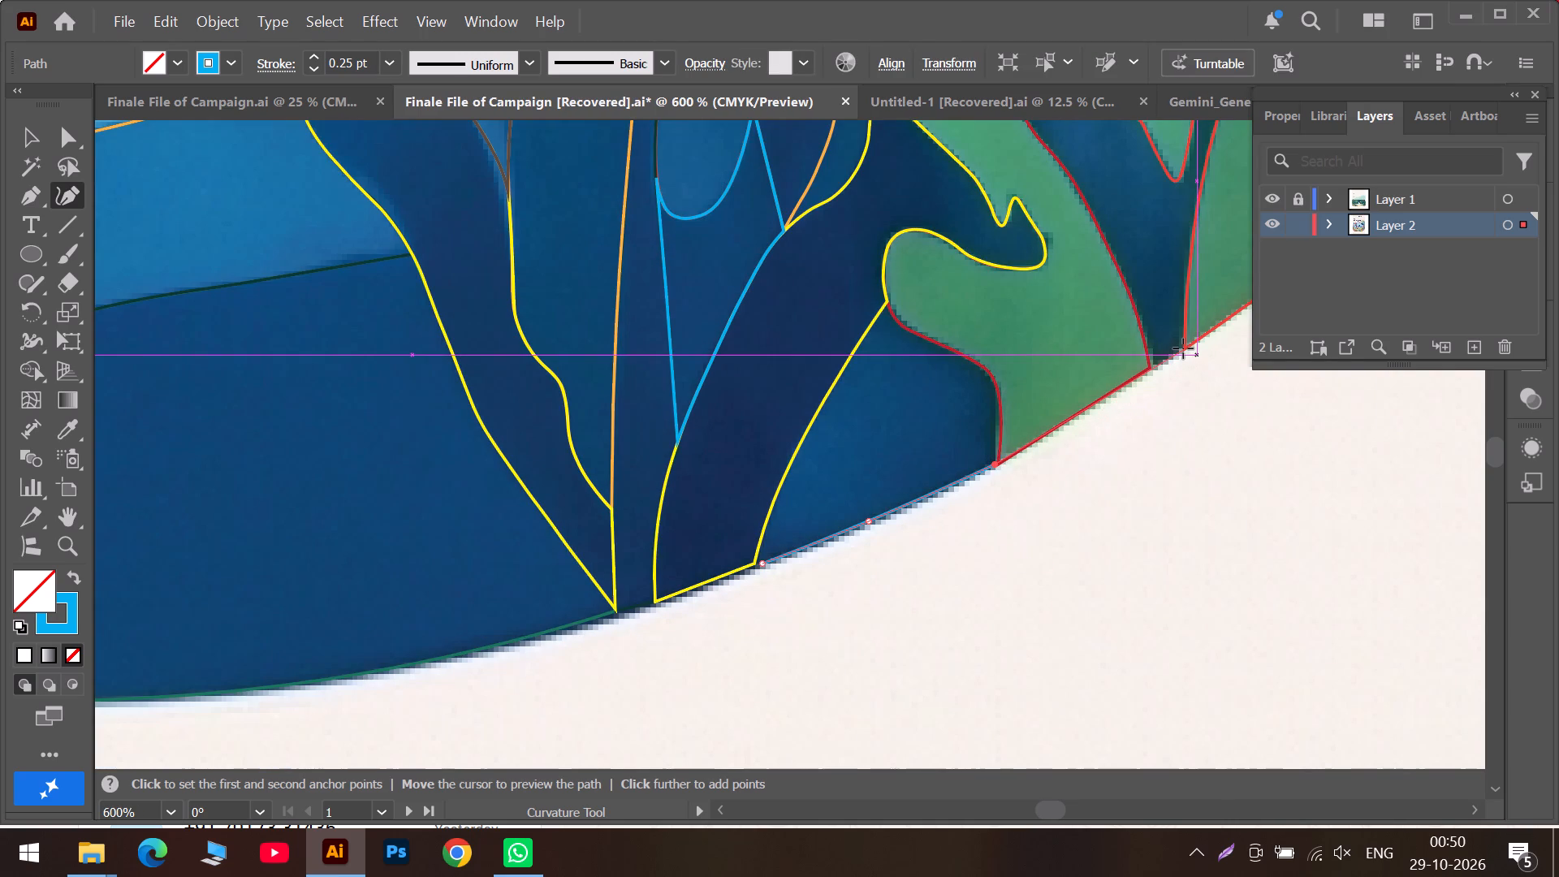
{"action": "scroll", "coordinate": [1183, 348], "scroll_direction": "up", "scroll_amount": 3, "text": "alt"}
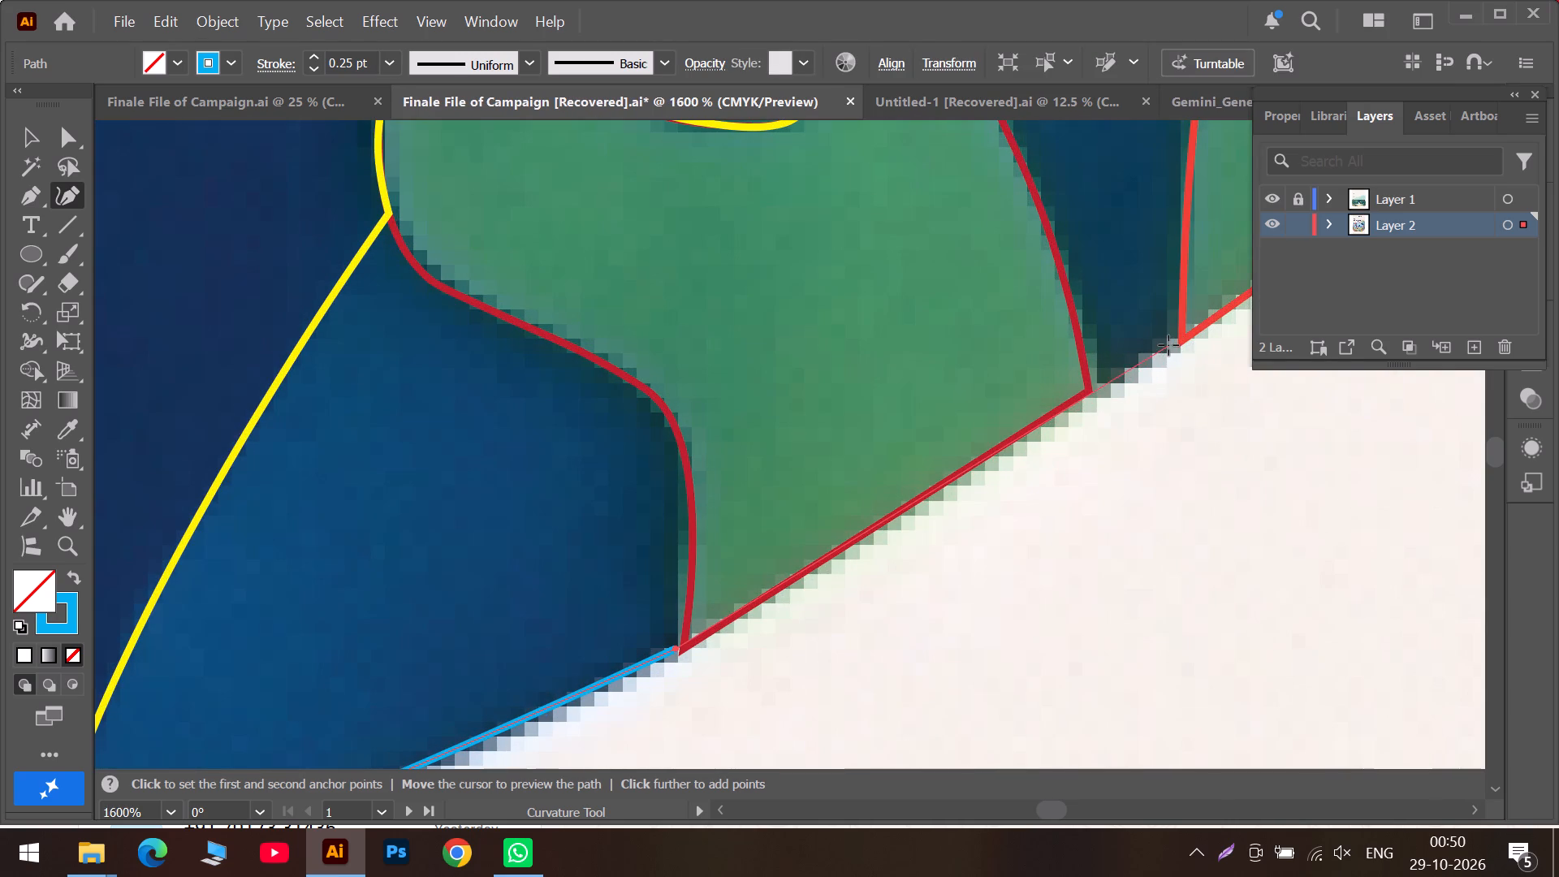
{"action": "double_click", "coordinate": [1168, 345]}
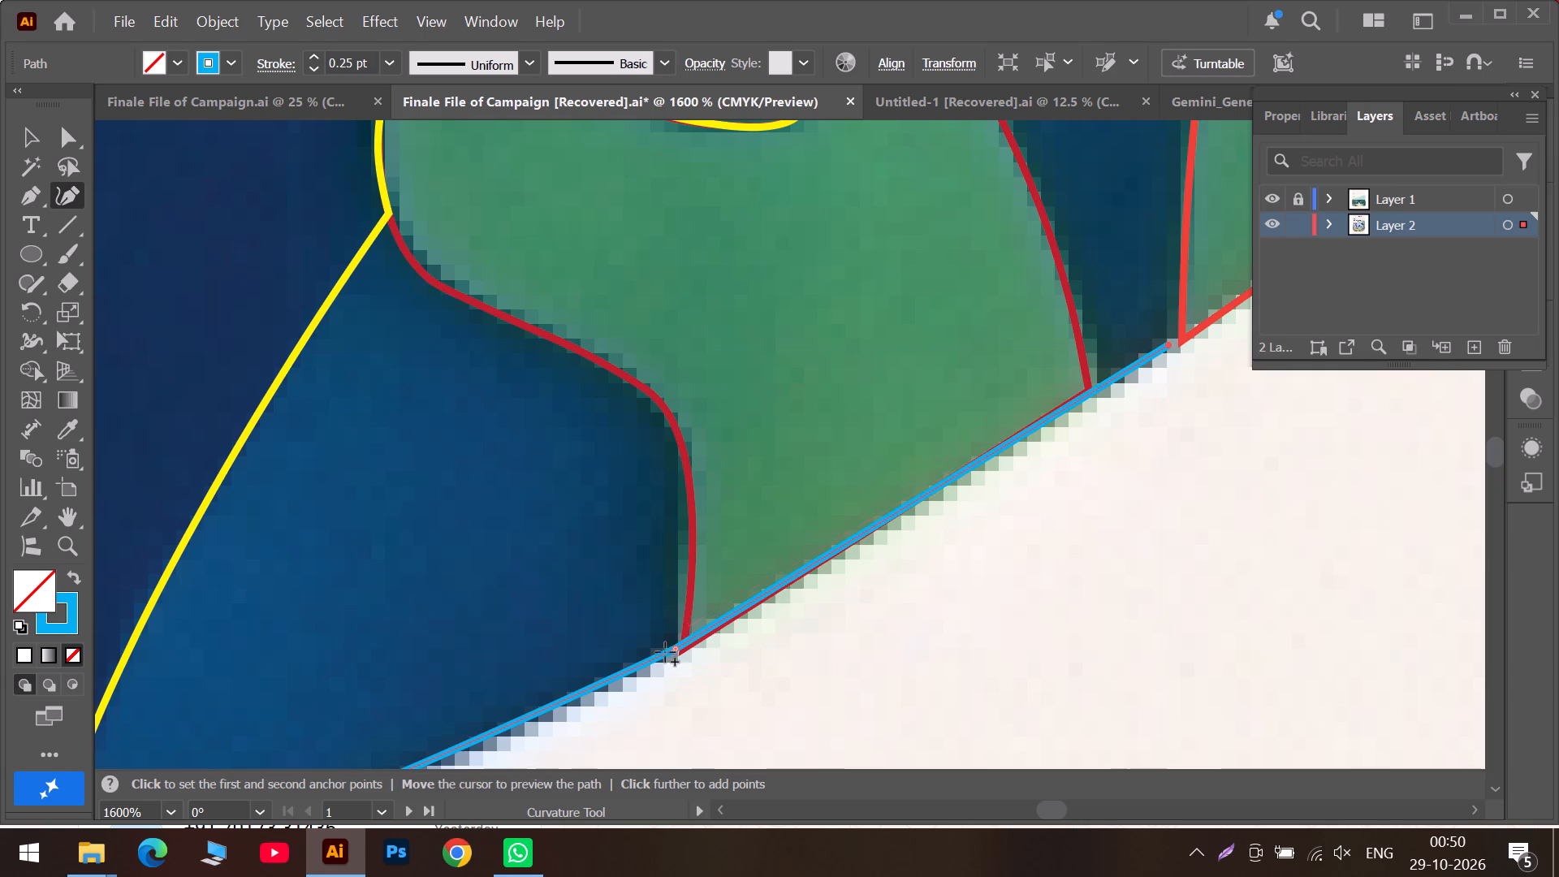
Move the new path's corner point onto the lower corner of the short green seaweed's red outline.
{"action": "left_click_drag", "start_coordinate": [676, 655], "coordinate": [684, 651]}
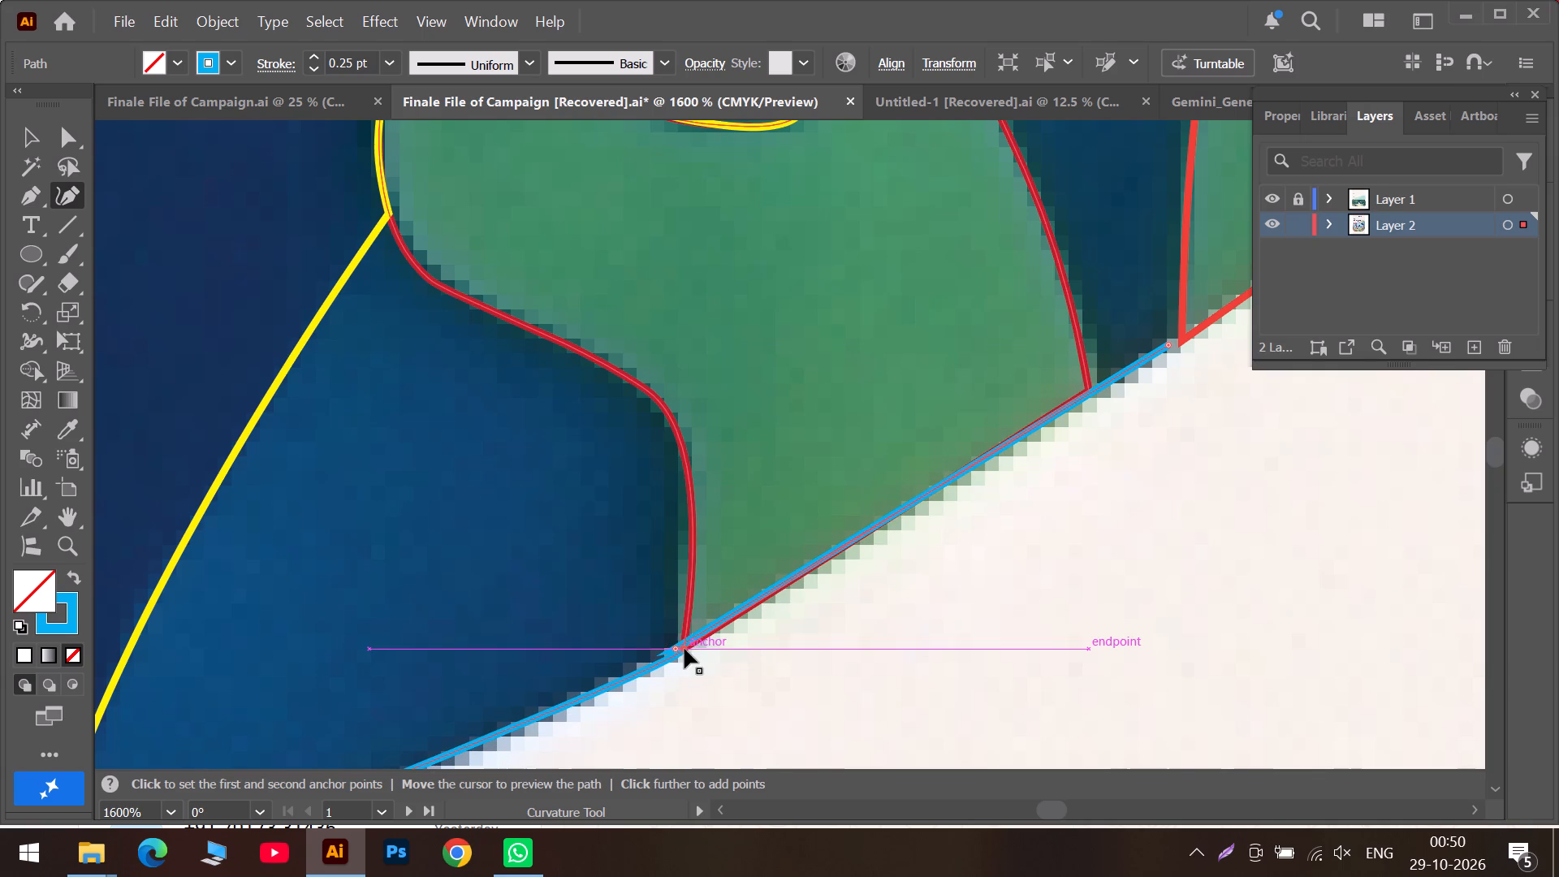
{"action": "key", "text": "ctrl+z"}
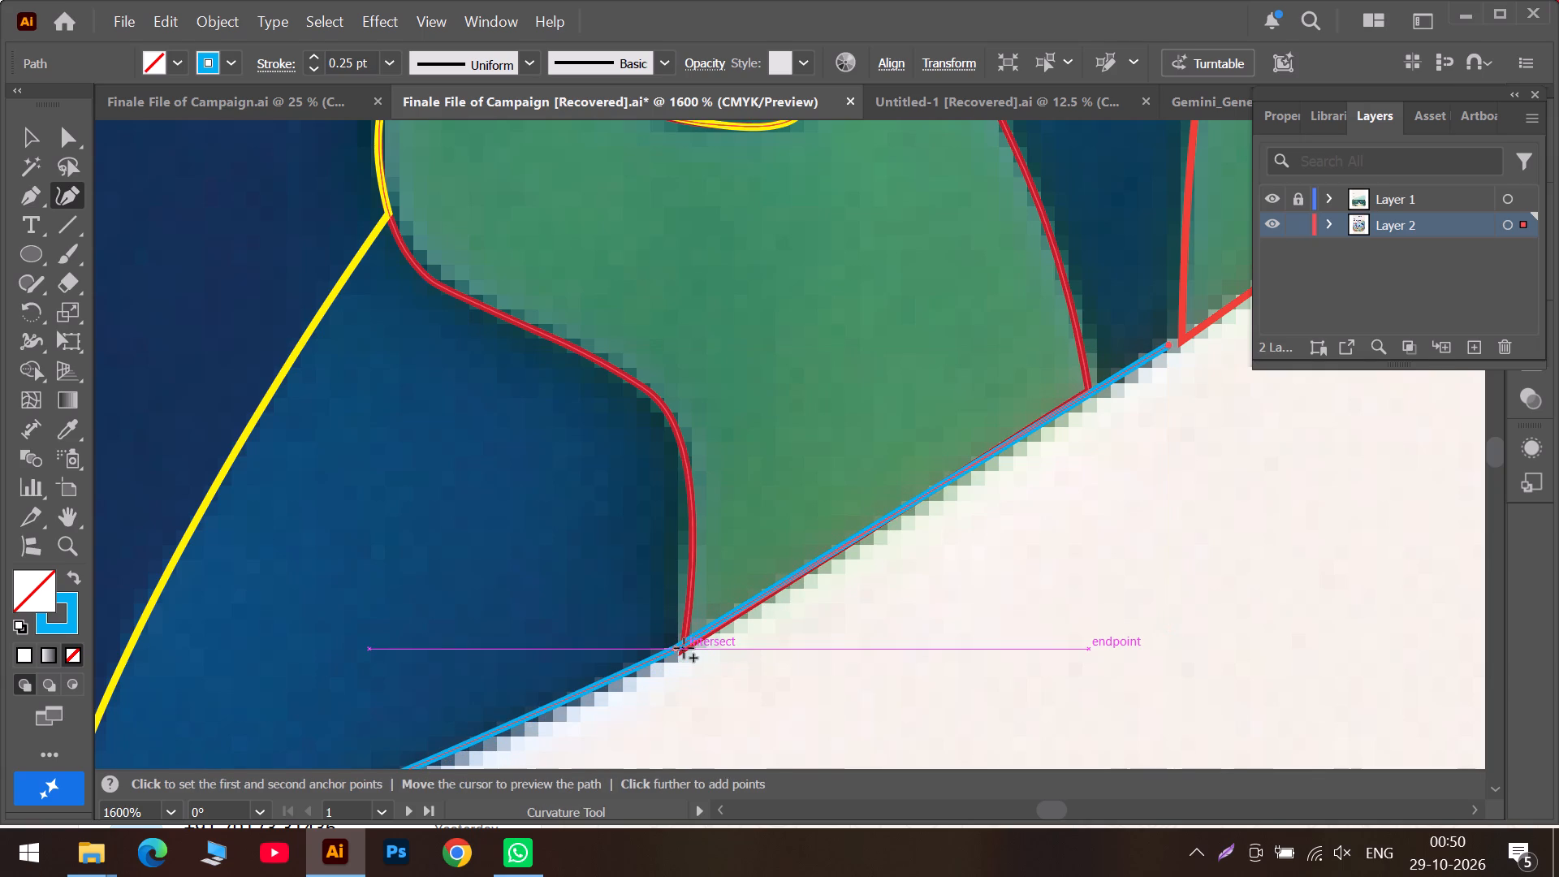
{"action": "scroll", "coordinate": [679, 648], "scroll_direction": "up", "scroll_amount": 2, "text": "alt"}
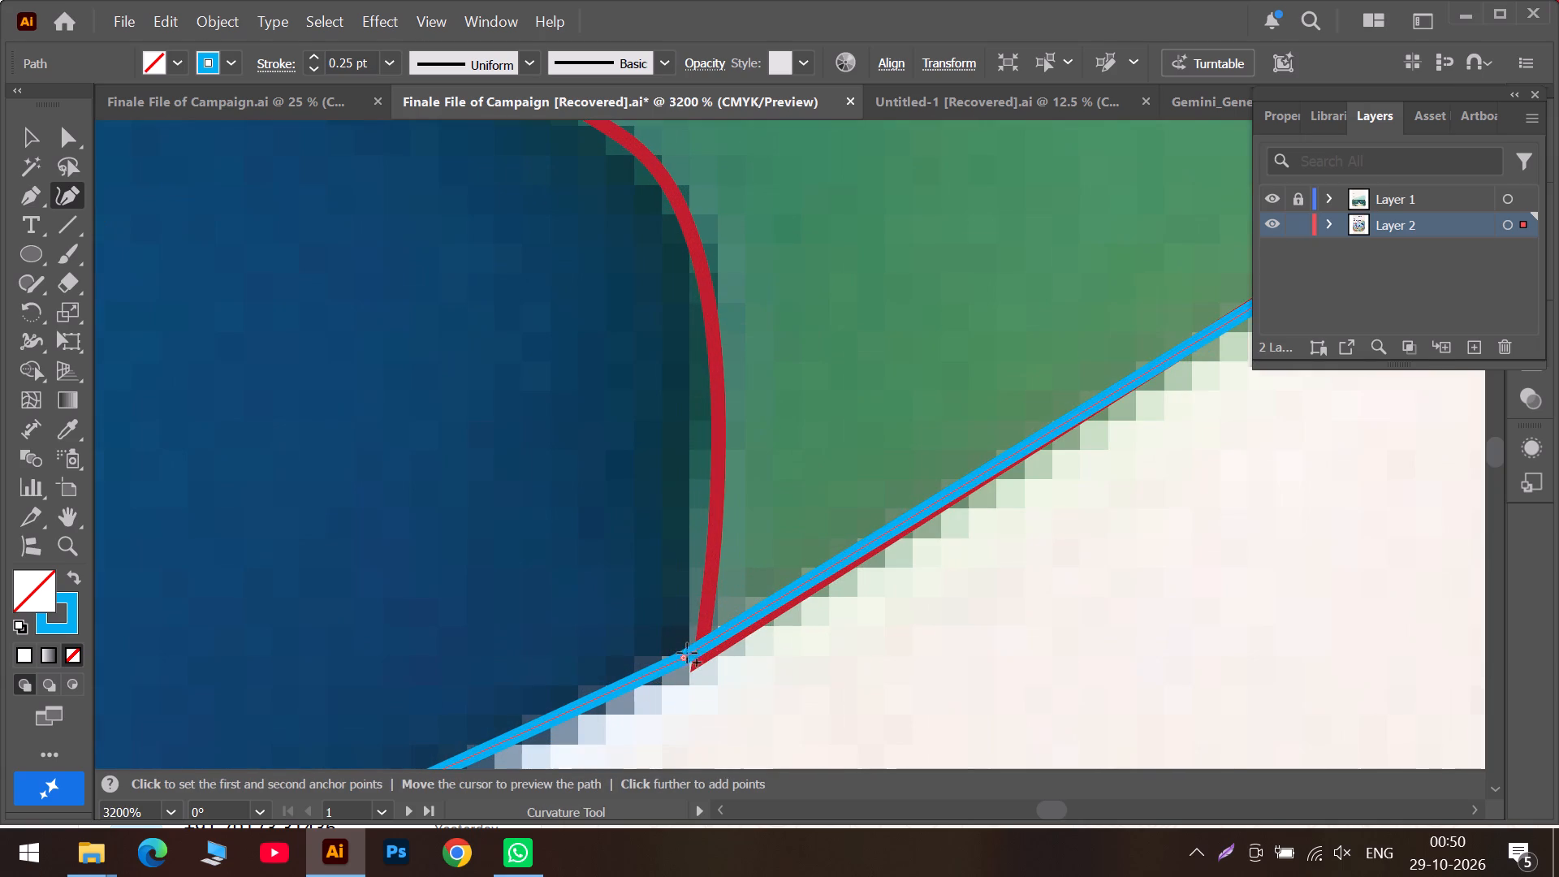
{"action": "left_click_drag", "start_coordinate": [687, 656], "coordinate": [694, 658]}
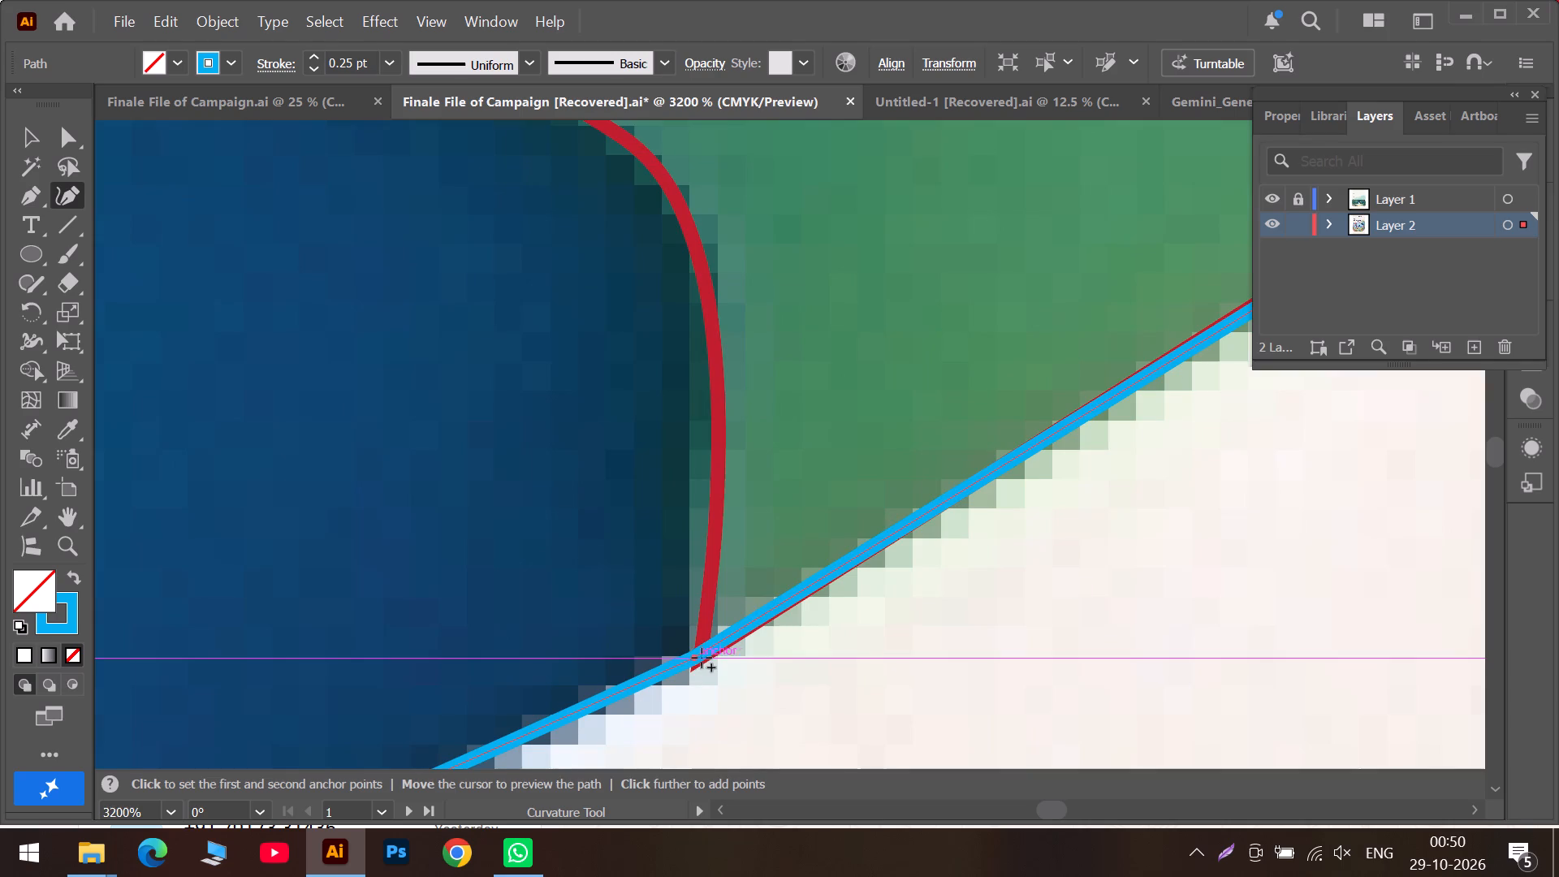
Continue the light blue path up between the green stems, loop it behind the seaweed and close it at the dark blue seaweed's base.
{"action": "scroll", "coordinate": [703, 656], "scroll_direction": "down", "scroll_amount": 4, "text": "alt"}
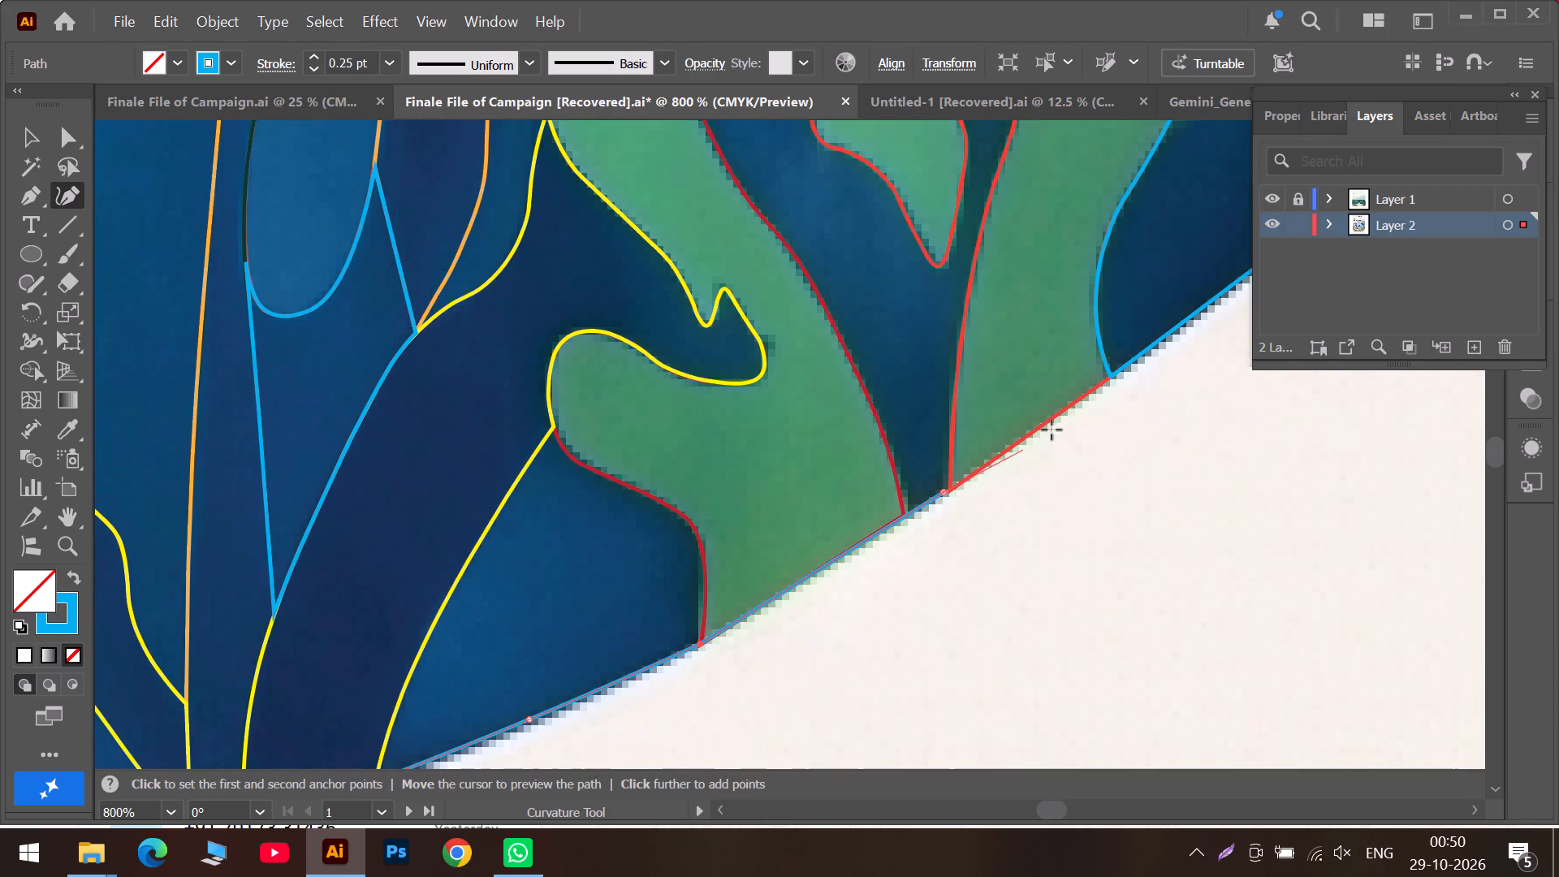
{"action": "scroll", "coordinate": [1069, 421], "scroll_direction": "down", "scroll_amount": 2, "text": "alt"}
{"action": "scroll", "coordinate": [1000, 410], "scroll_direction": "down", "scroll_amount": 1, "text": "alt"}
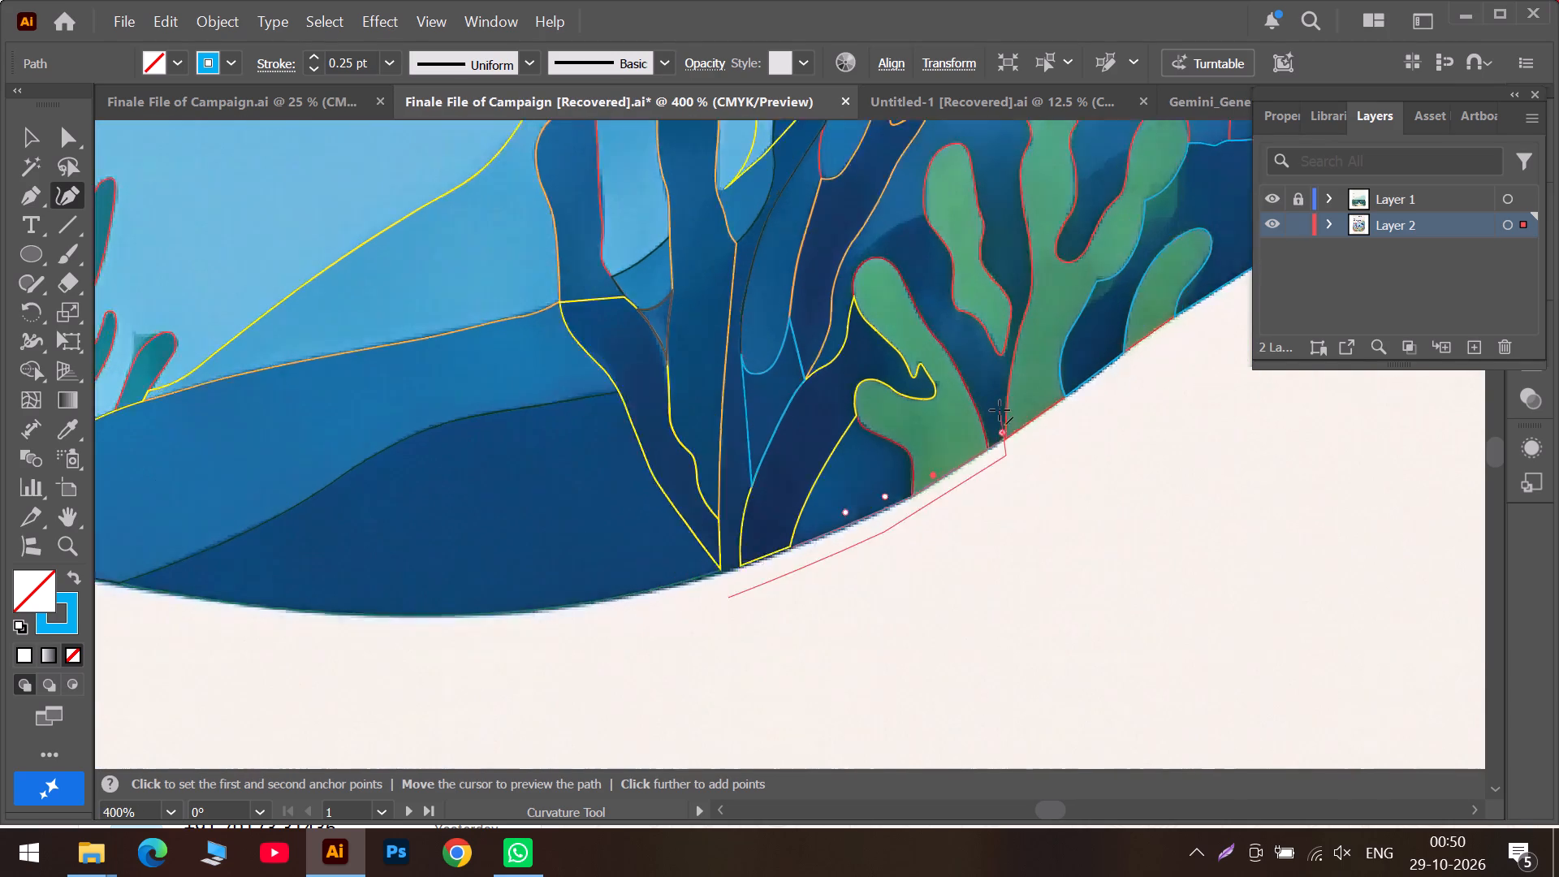
{"action": "scroll", "coordinate": [1000, 410], "scroll_direction": "down", "scroll_amount": 1, "text": "alt"}
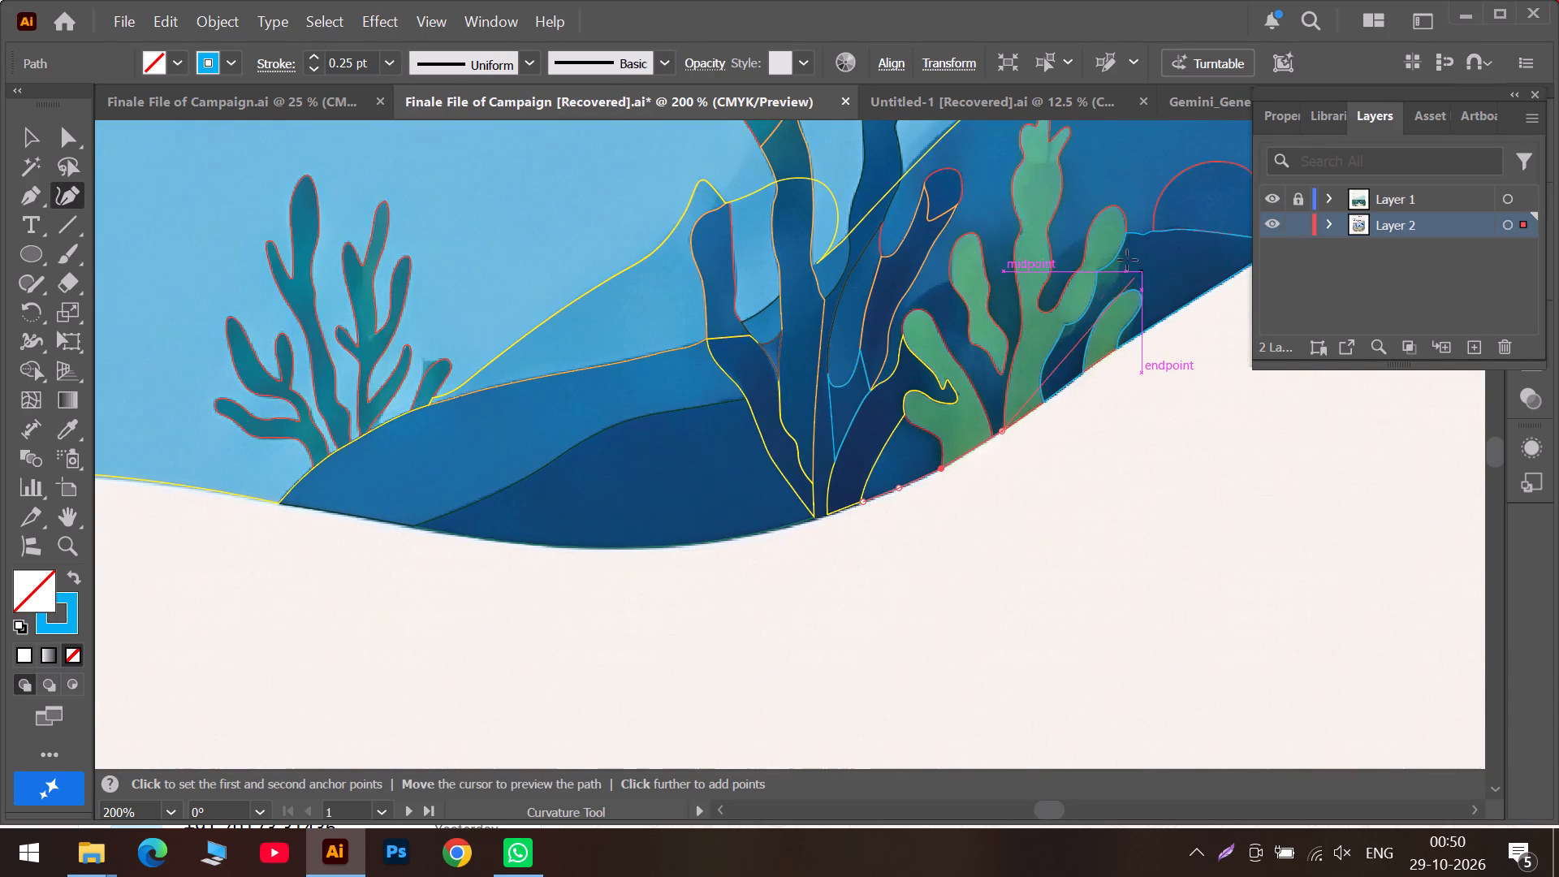
{"action": "left_click", "coordinate": [995, 387]}
{"action": "left_click", "coordinate": [1017, 327]}
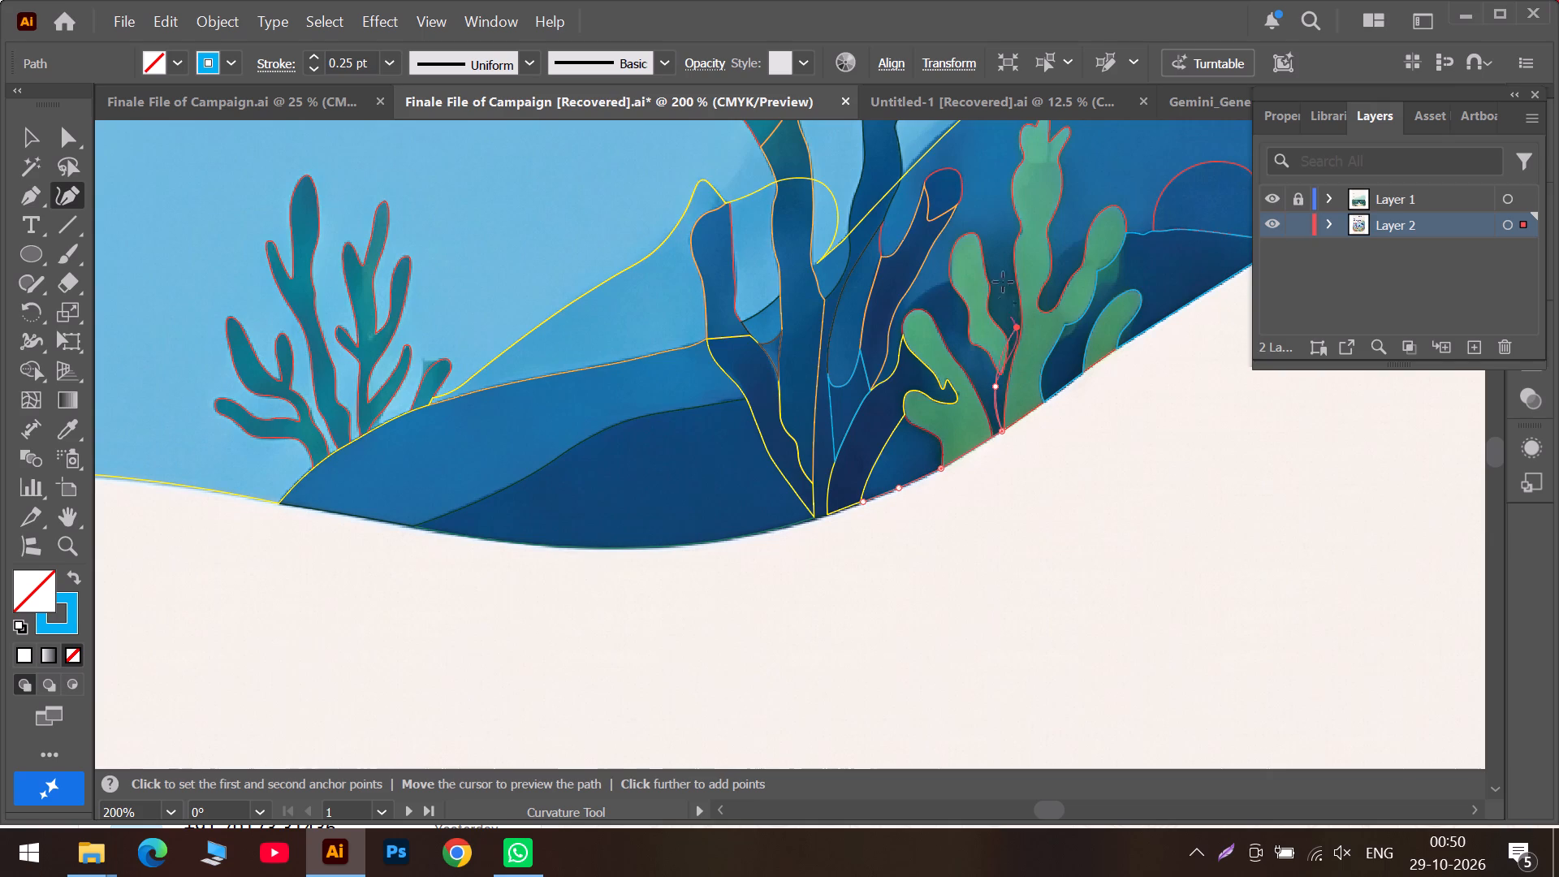
{"action": "left_click", "coordinate": [1005, 264]}
{"action": "left_click", "coordinate": [922, 296]}
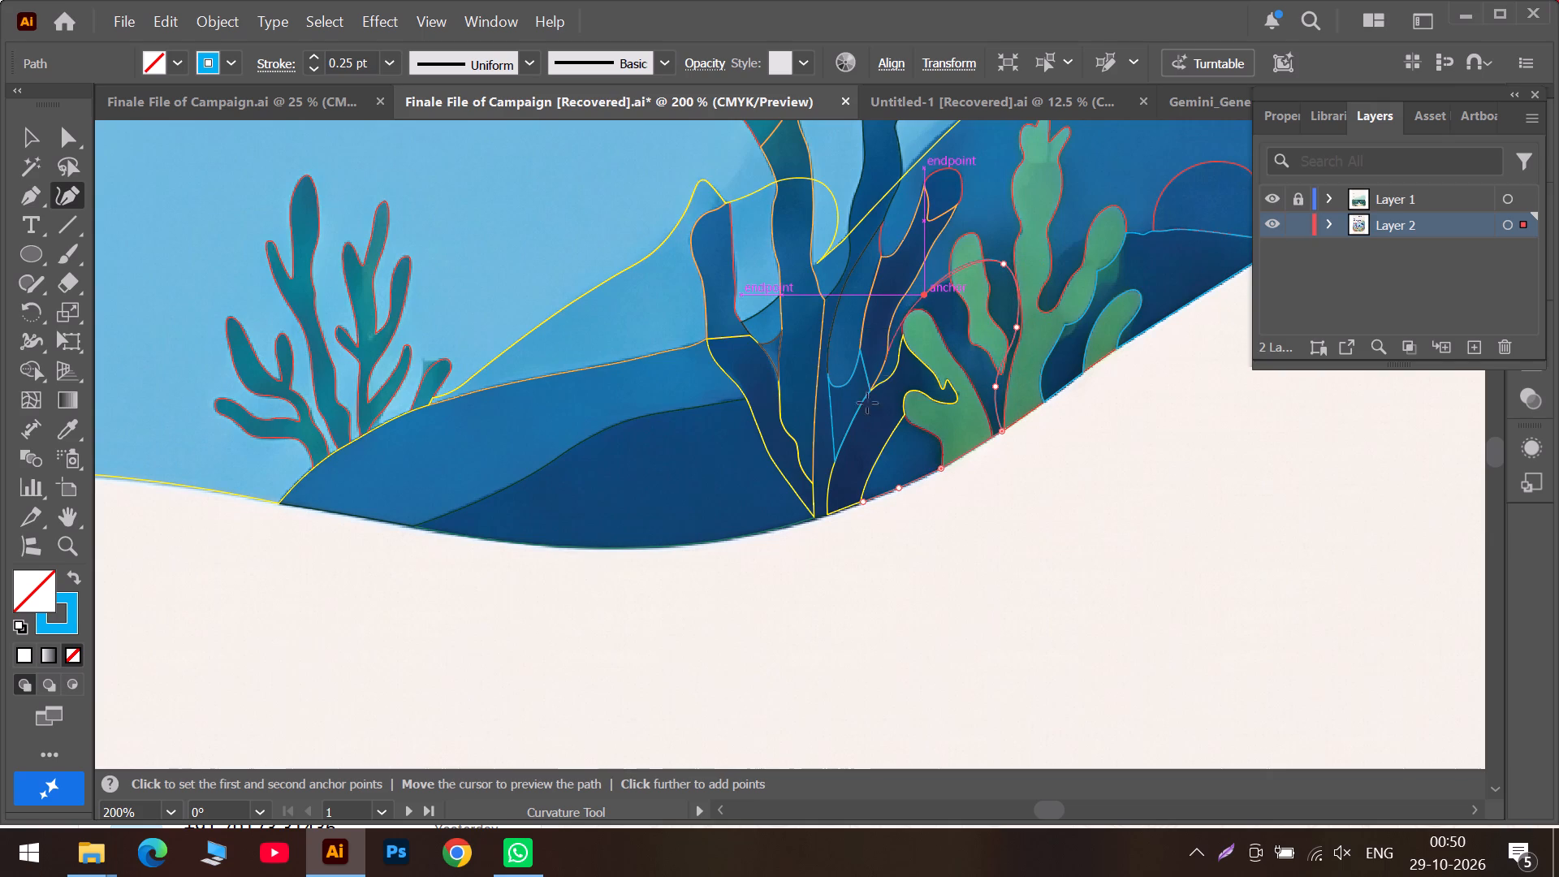
{"action": "left_click", "coordinate": [862, 502]}
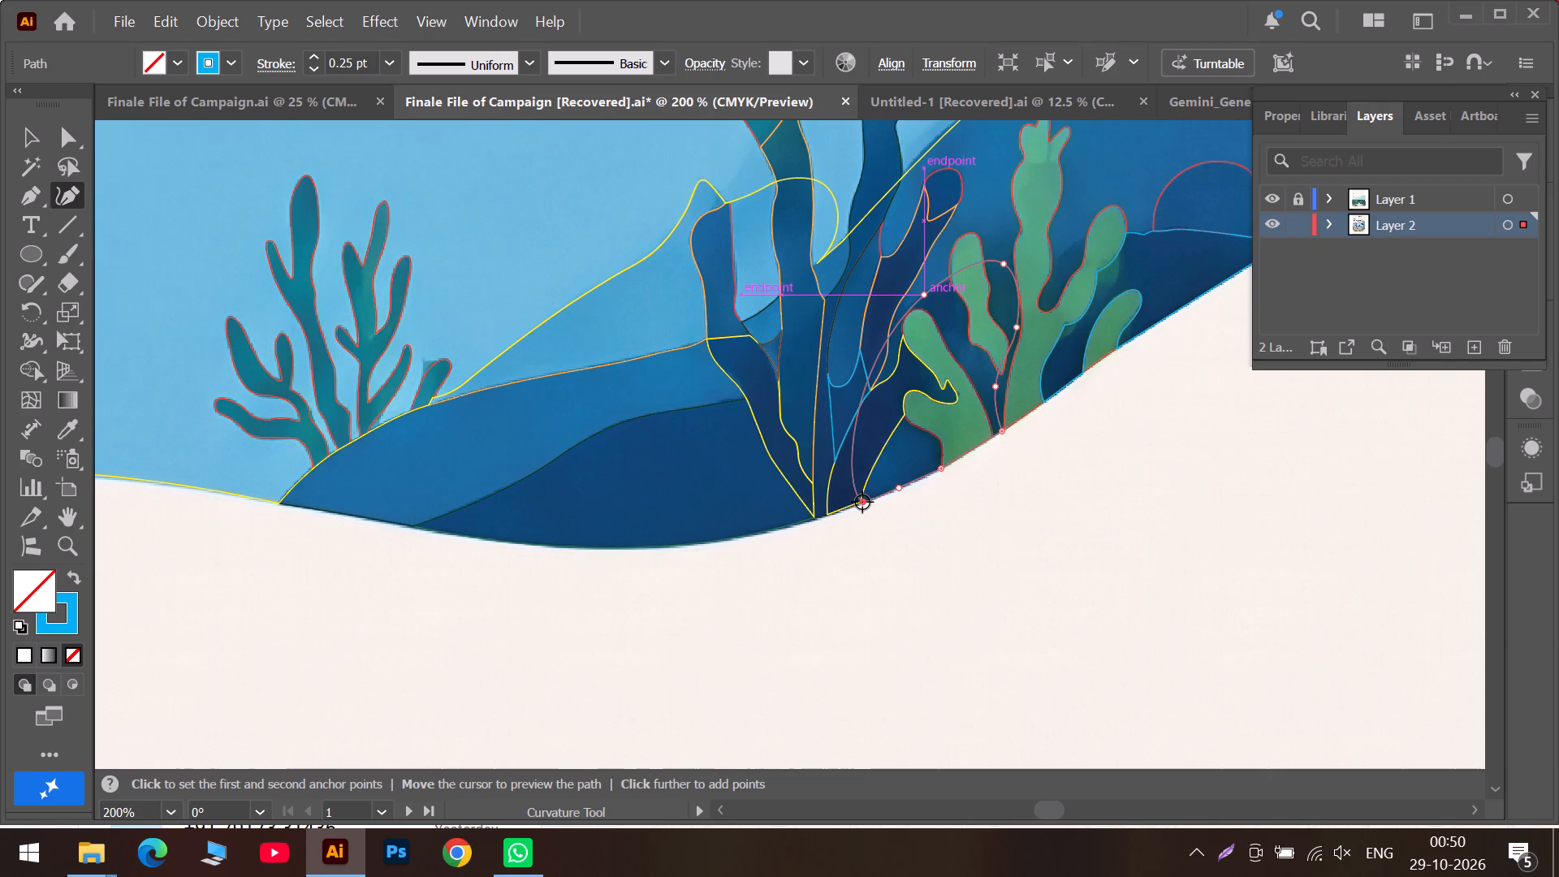
Widen the closed shape by moving its two side points between the green stems outward so they lie under the tall green stem.
{"action": "scroll", "coordinate": [990, 413], "scroll_direction": "up", "scroll_amount": 2, "text": "alt"}
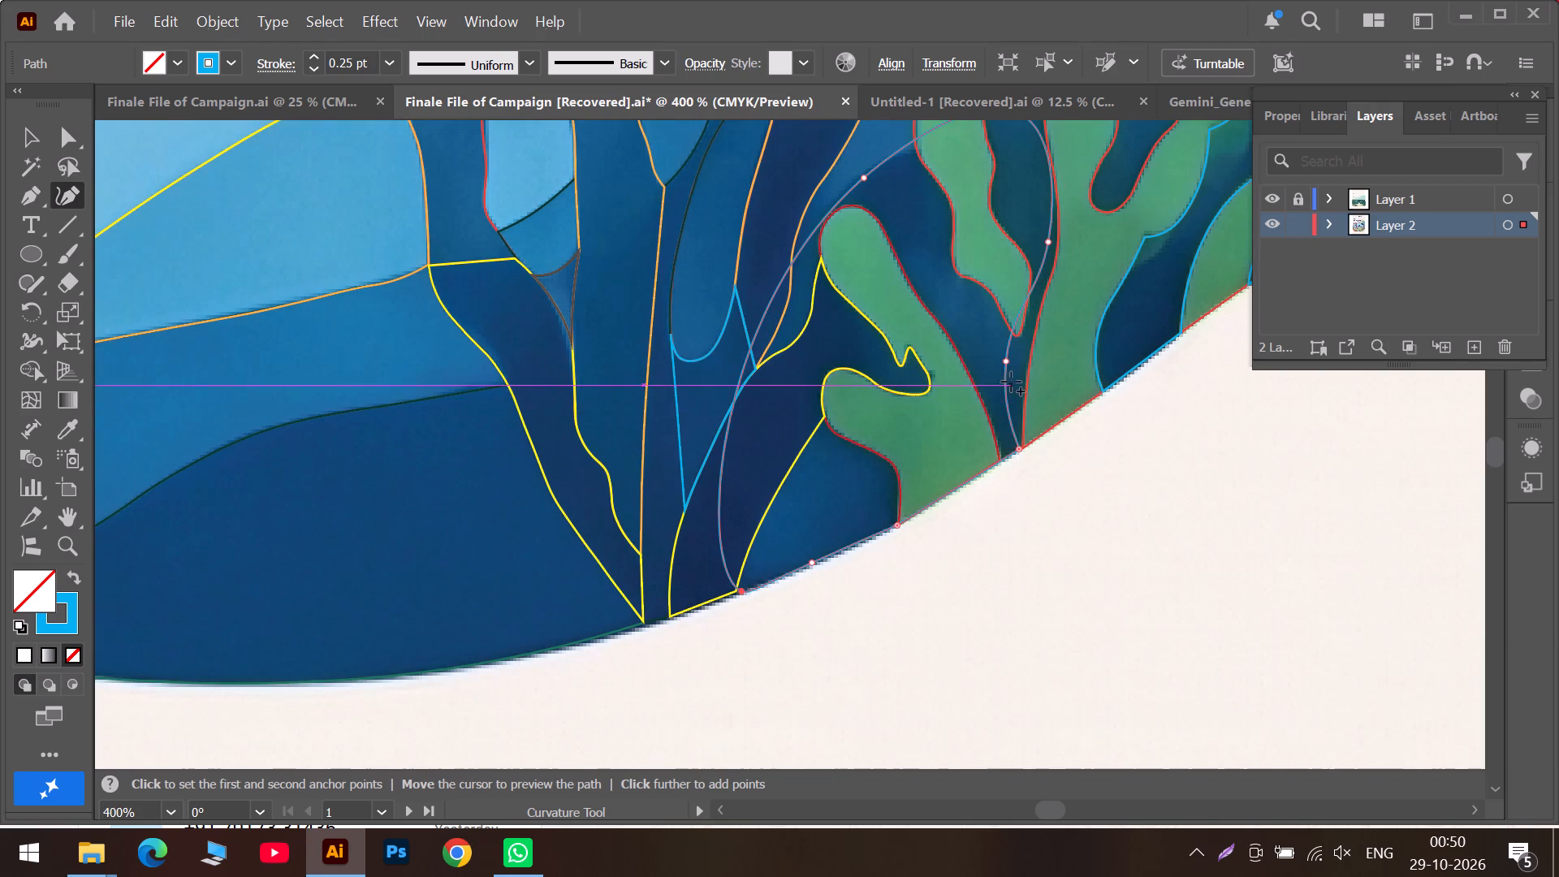
{"action": "left_click_drag", "start_coordinate": [1008, 362], "coordinate": [1056, 369]}
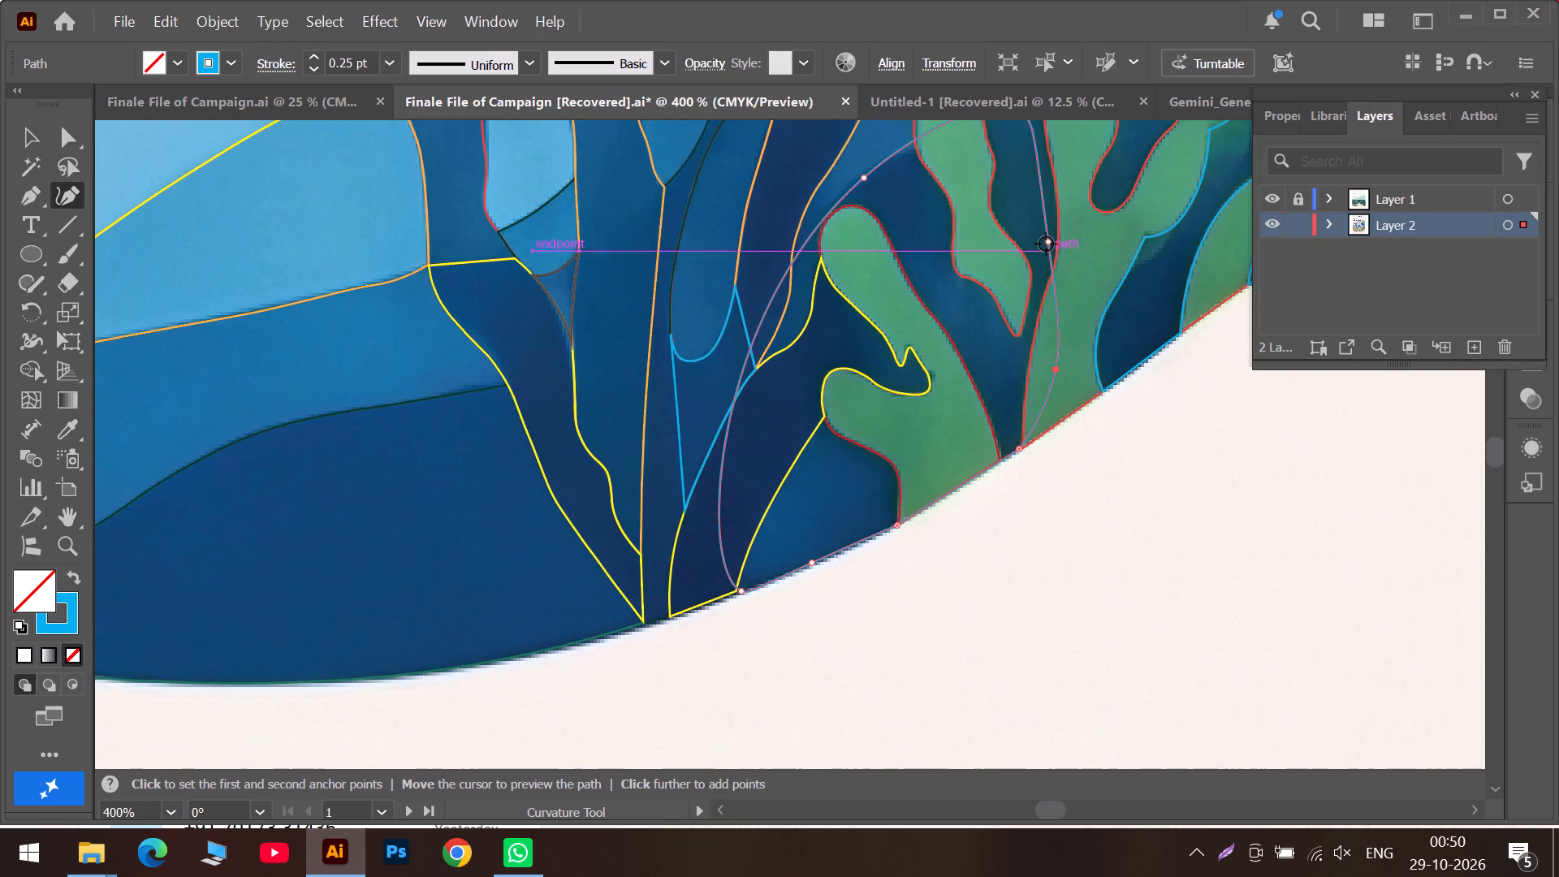
{"action": "left_click_drag", "start_coordinate": [1046, 241], "coordinate": [1088, 233]}
{"action": "scroll", "coordinate": [1053, 296], "scroll_direction": "up", "scroll_amount": 4}
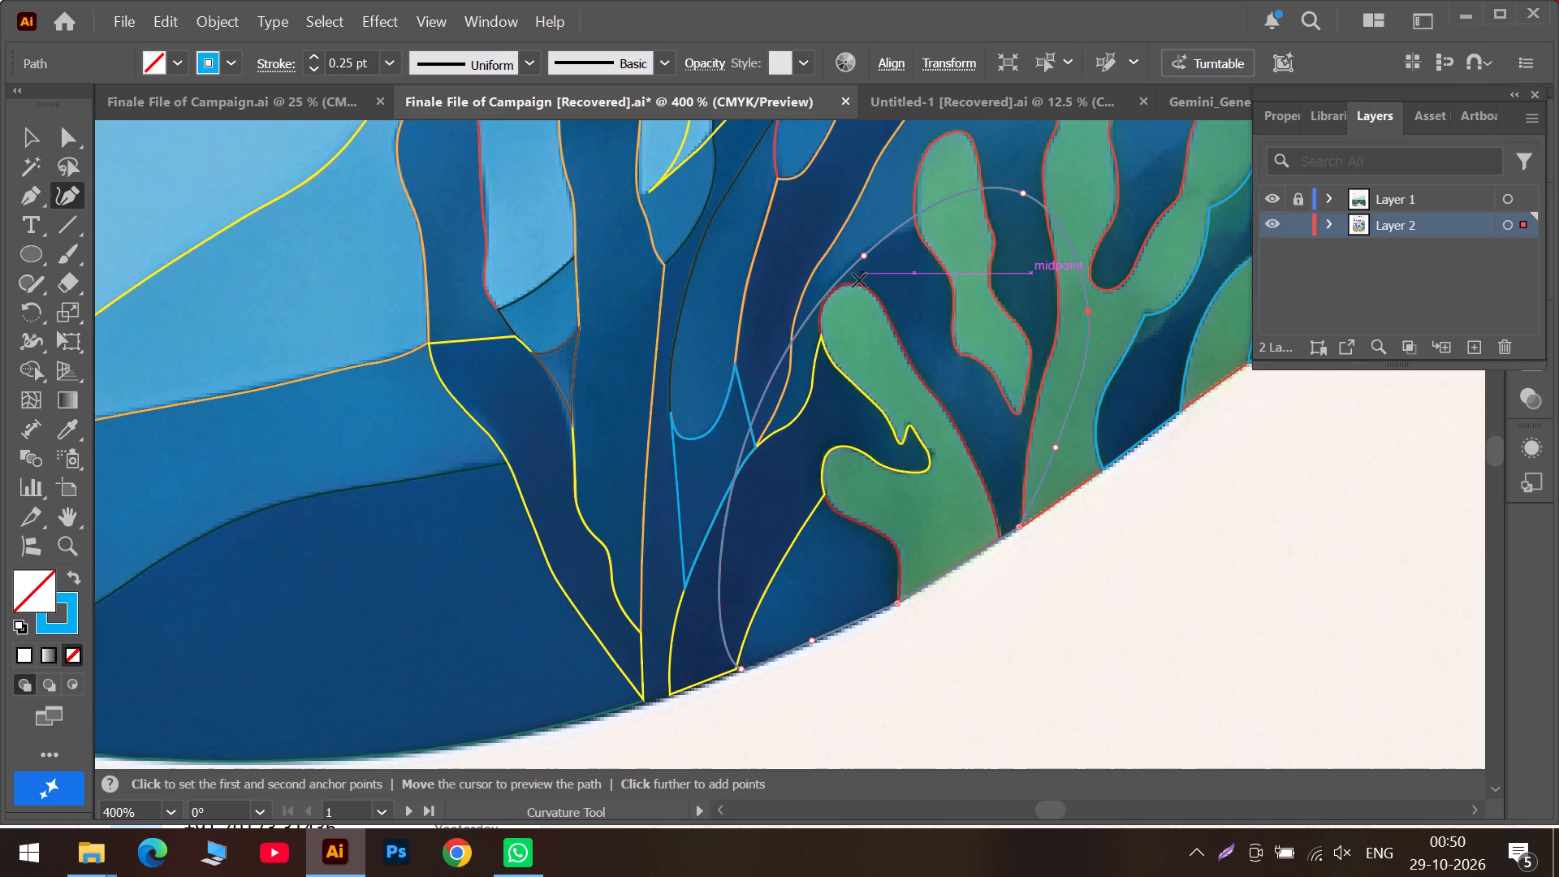
{"action": "scroll", "coordinate": [852, 291], "scroll_direction": "down", "scroll_amount": 3, "text": "alt"}
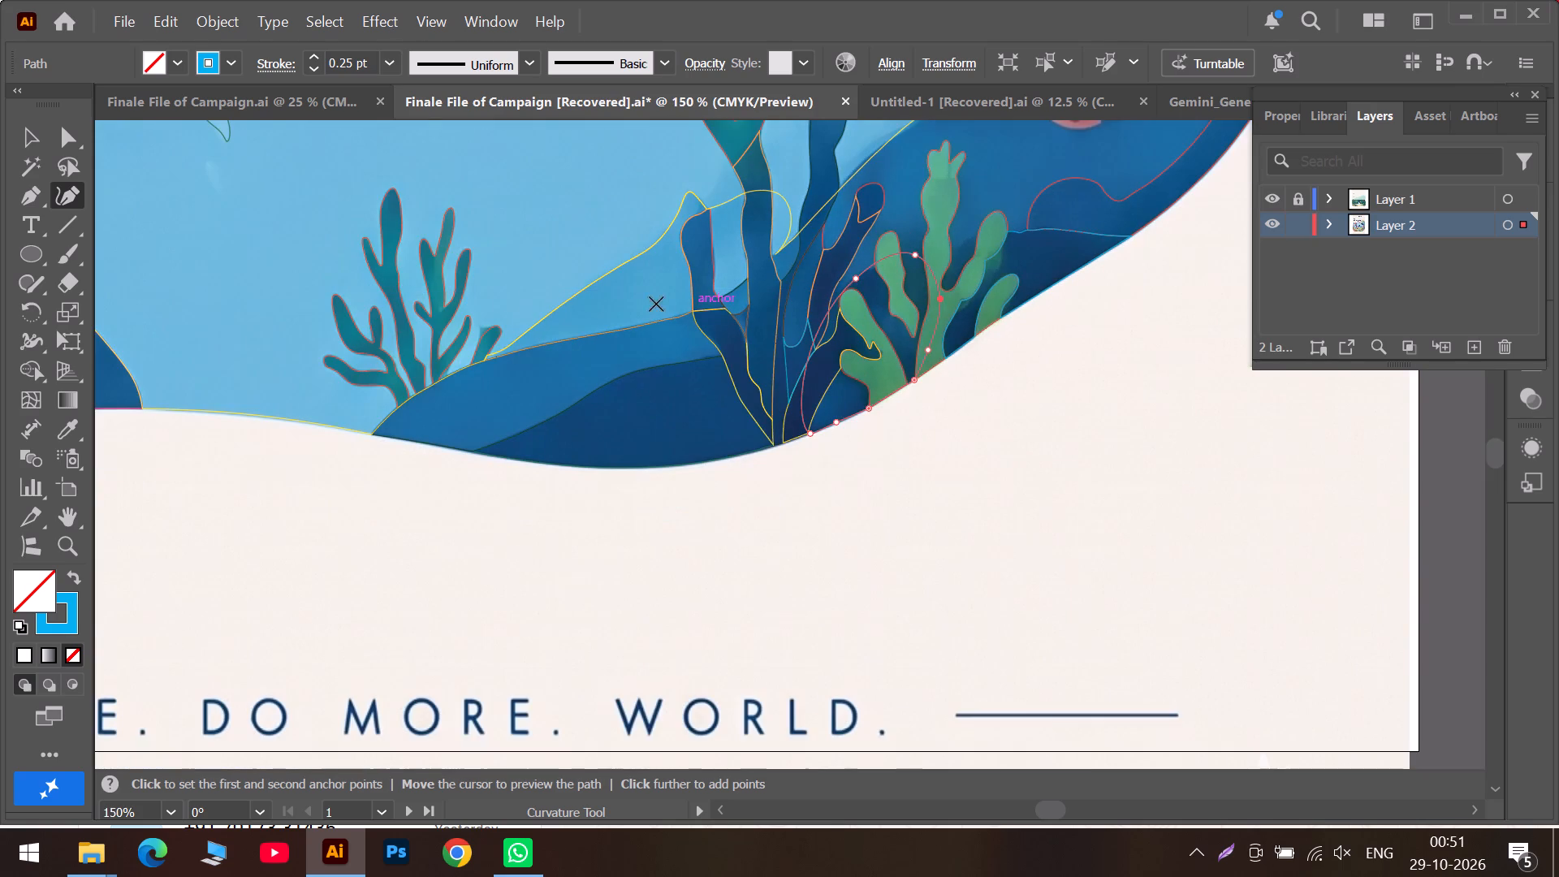
Move the octopus poster image horizontally off its artboard so it sits beside the traced outlines, partly behind the turtle sunglasses poster.
{"action": "left_click", "coordinate": [27, 127]}
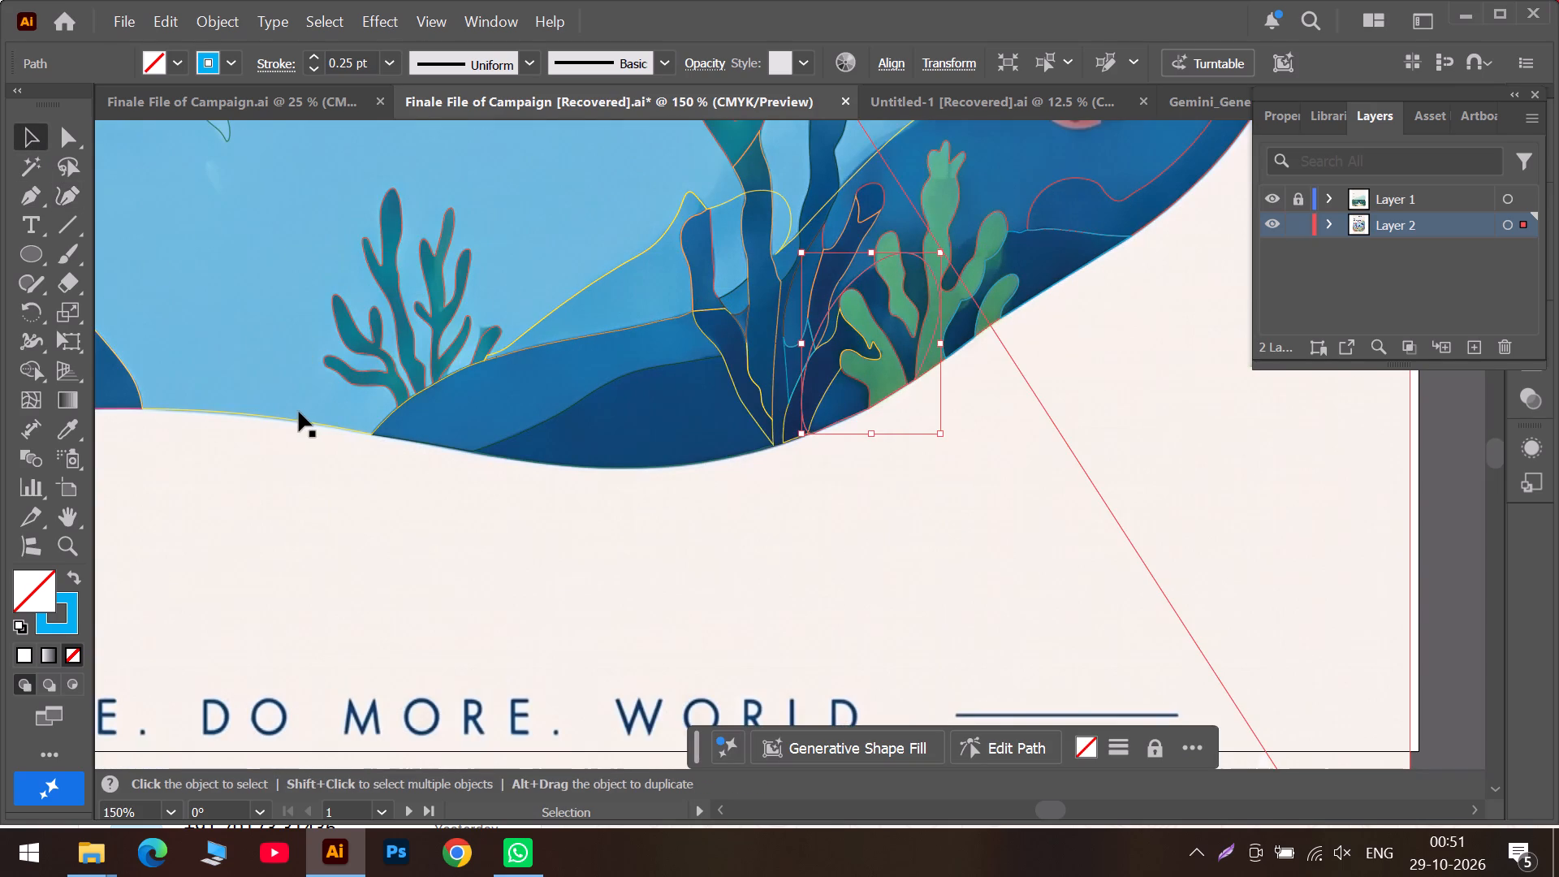
{"action": "scroll", "coordinate": [305, 406], "scroll_direction": "down", "scroll_amount": 4, "text": "alt"}
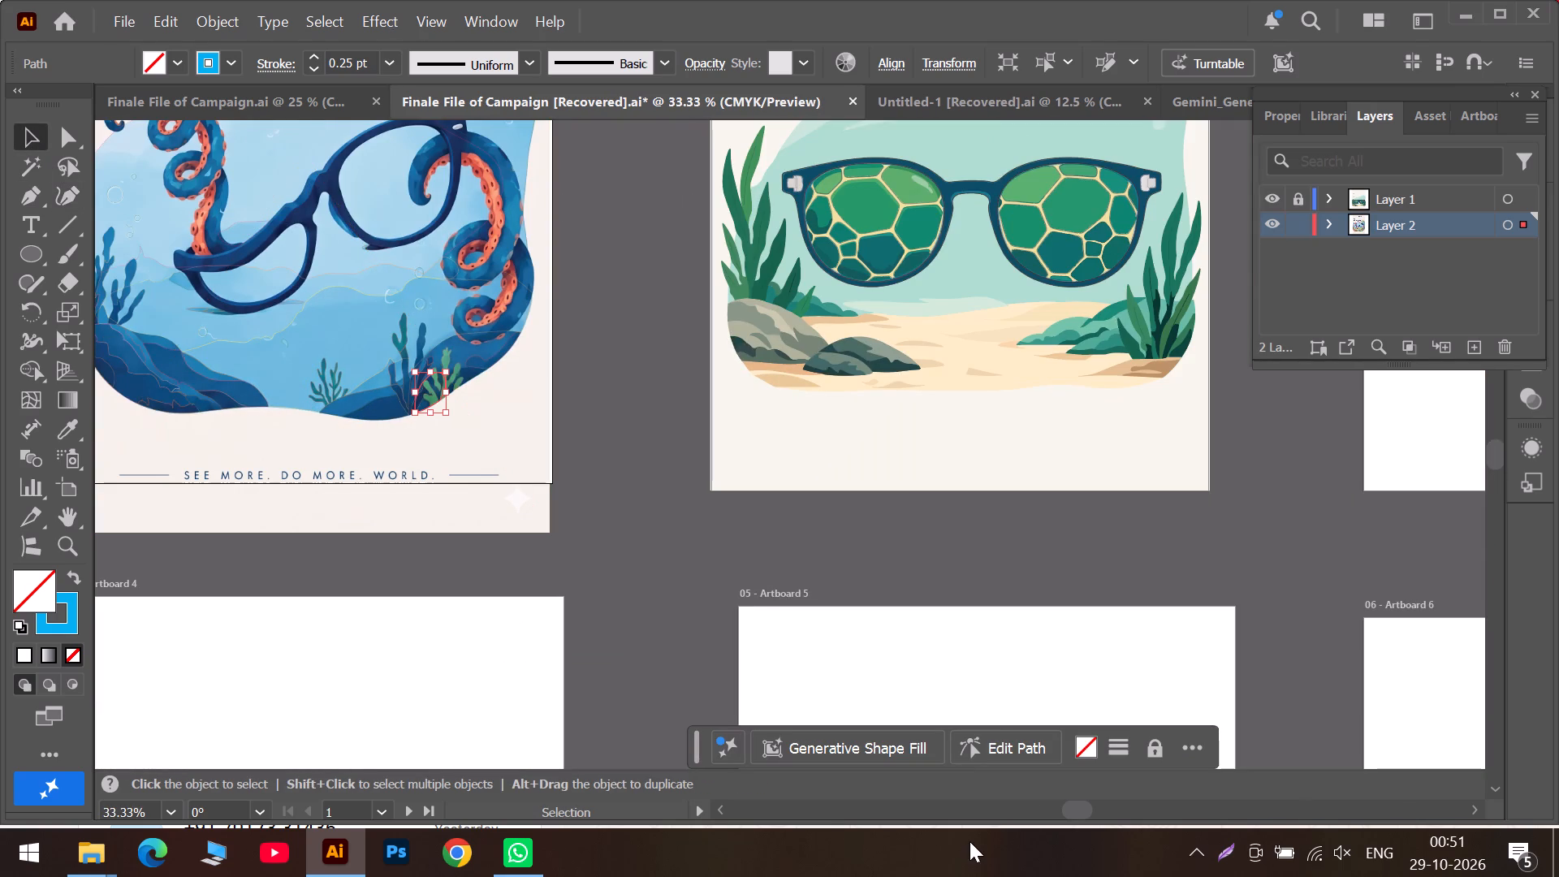
{"action": "left_click", "coordinate": [970, 813]}
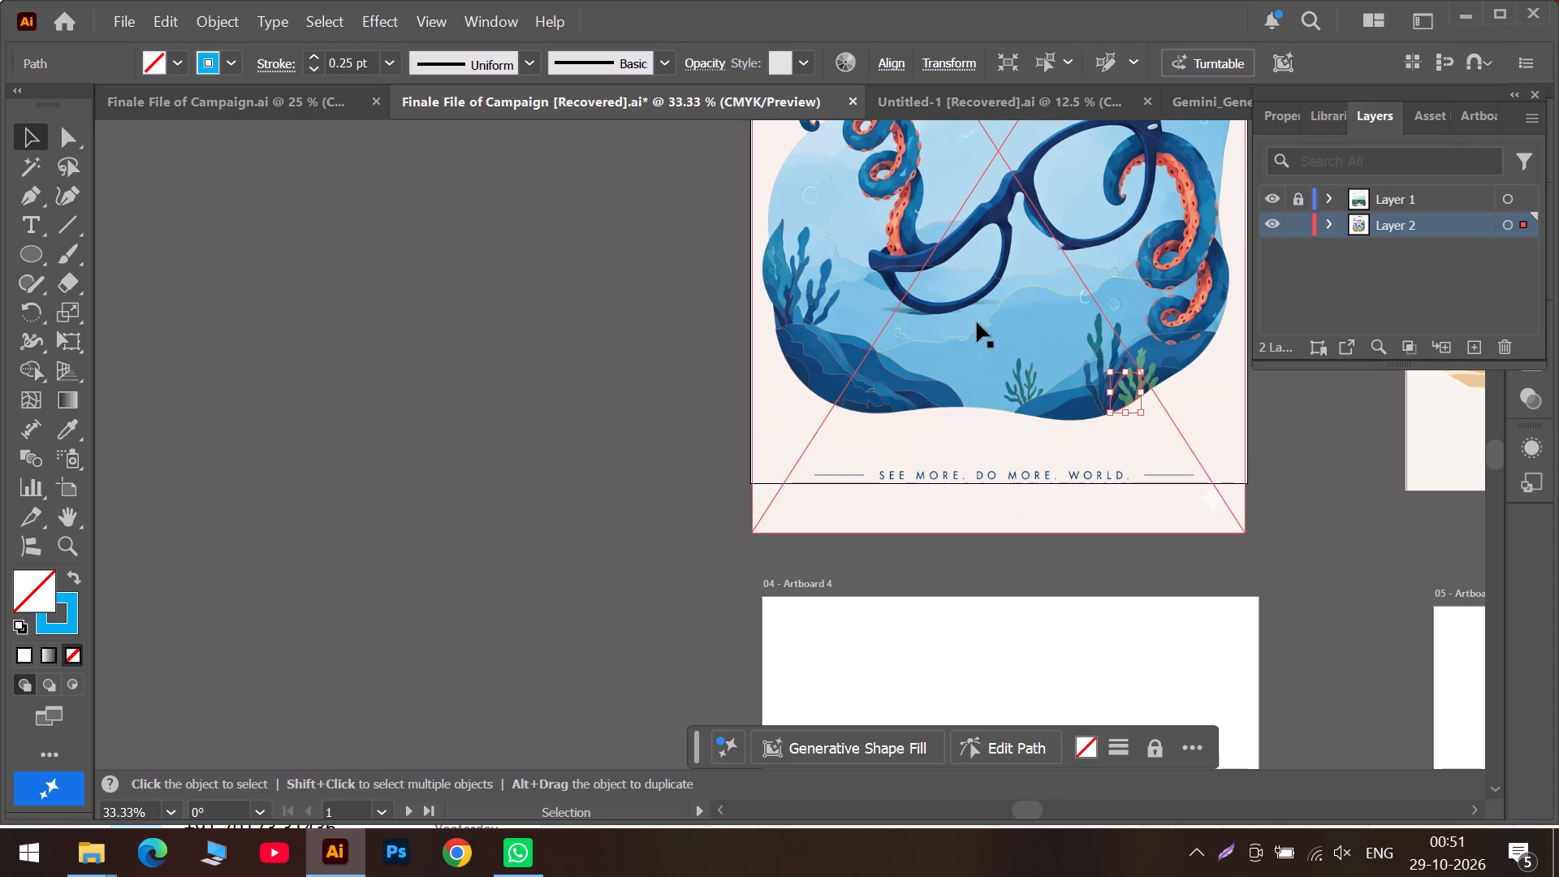
{"action": "scroll", "coordinate": [977, 322], "scroll_direction": "down", "scroll_amount": 1, "text": "alt"}
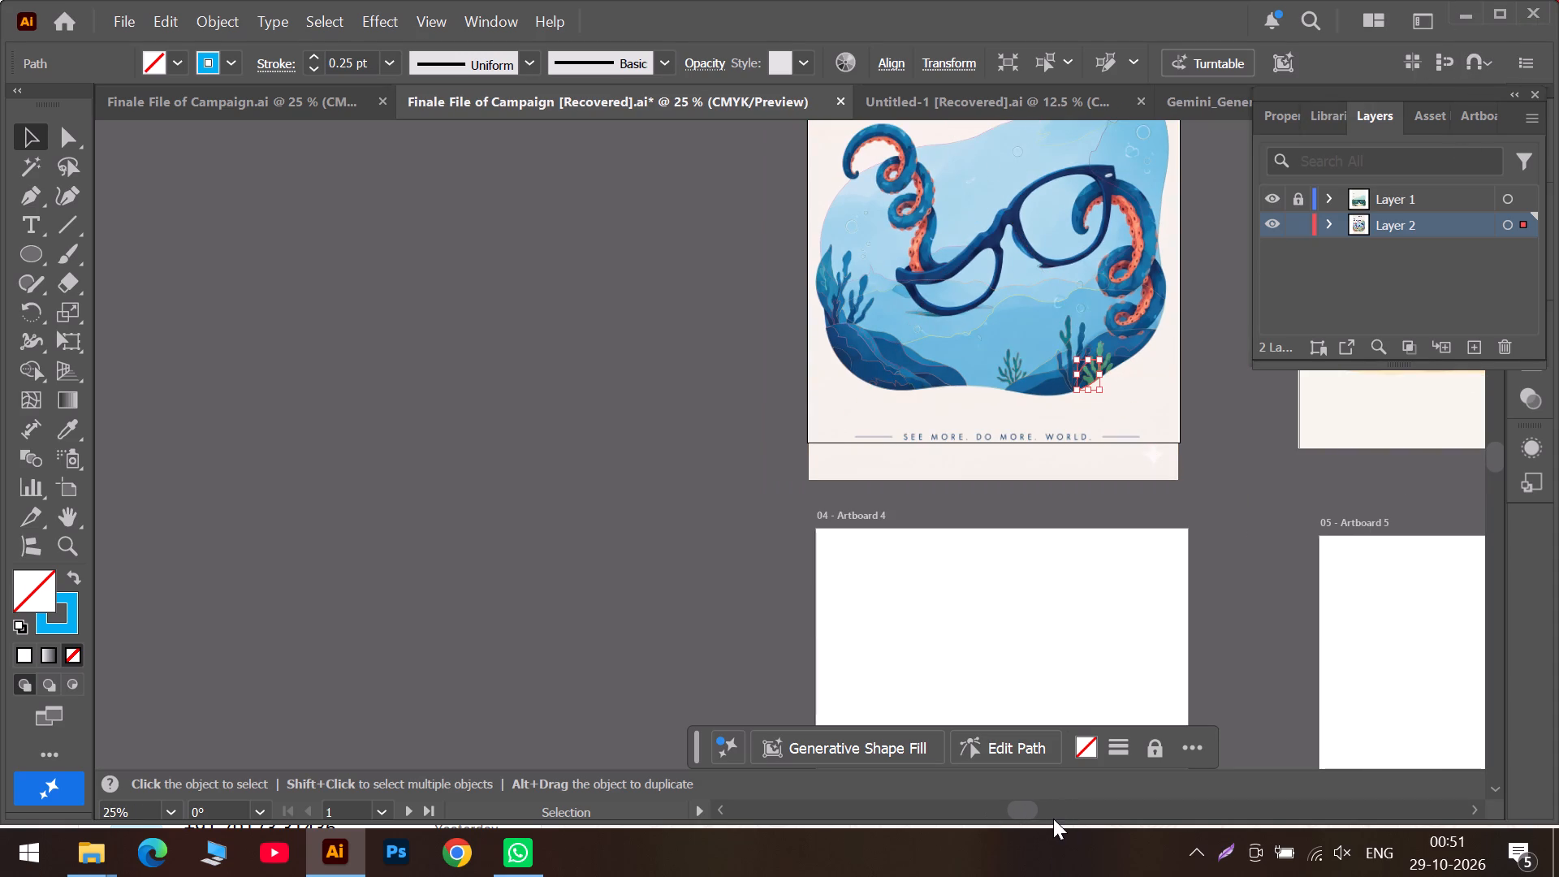
{"action": "left_click", "coordinate": [1049, 808]}
{"action": "scroll", "coordinate": [432, 285], "scroll_direction": "up", "scroll_amount": 5}
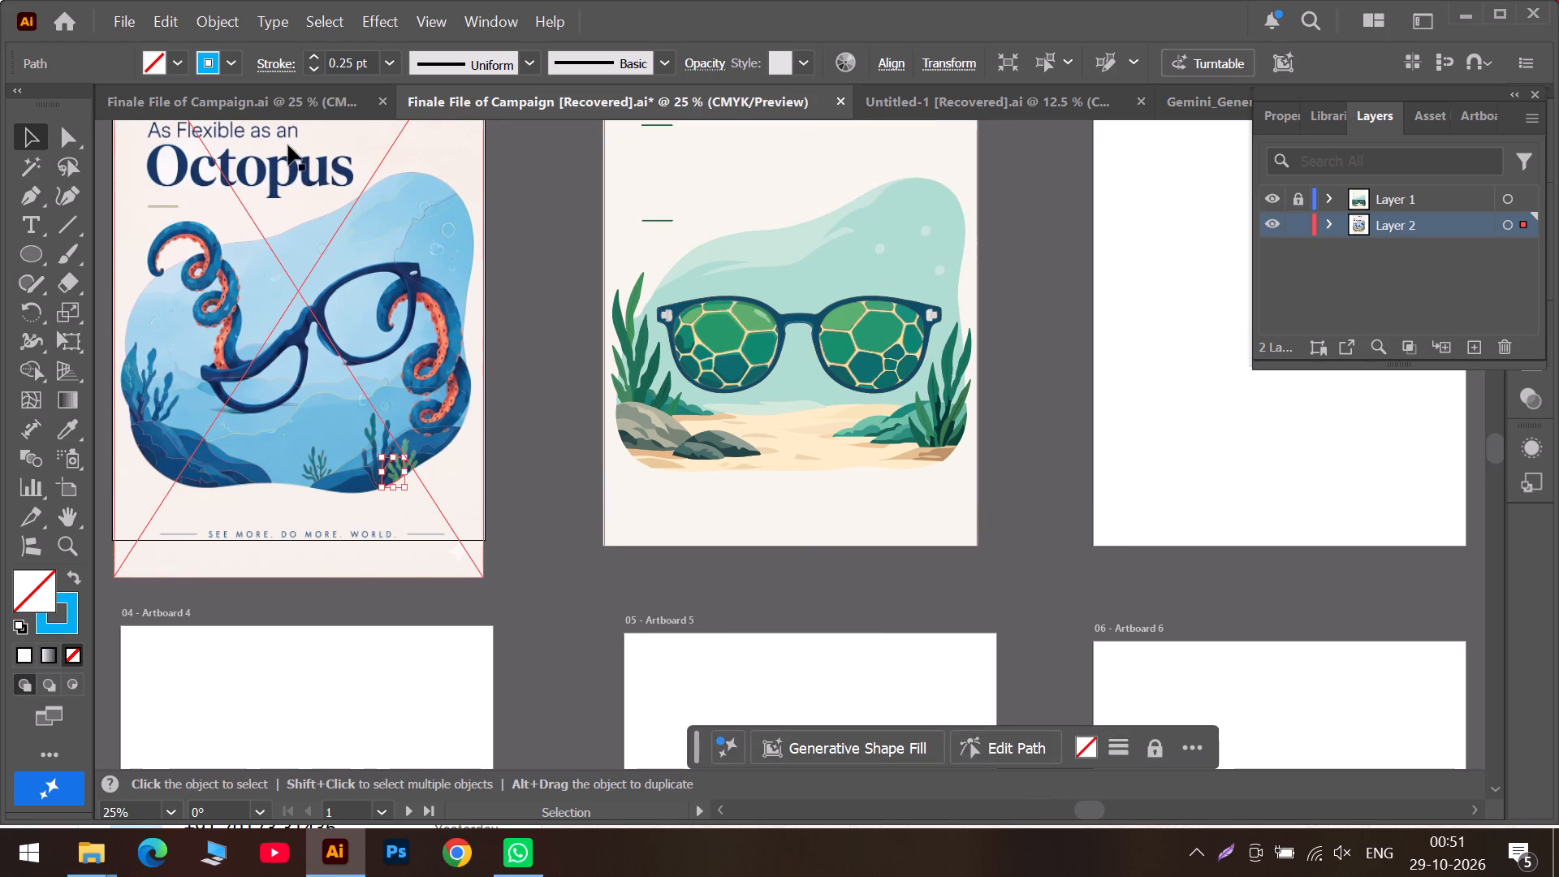
{"action": "left_click_drag", "start_coordinate": [136, 179], "coordinate": [391, 239]}
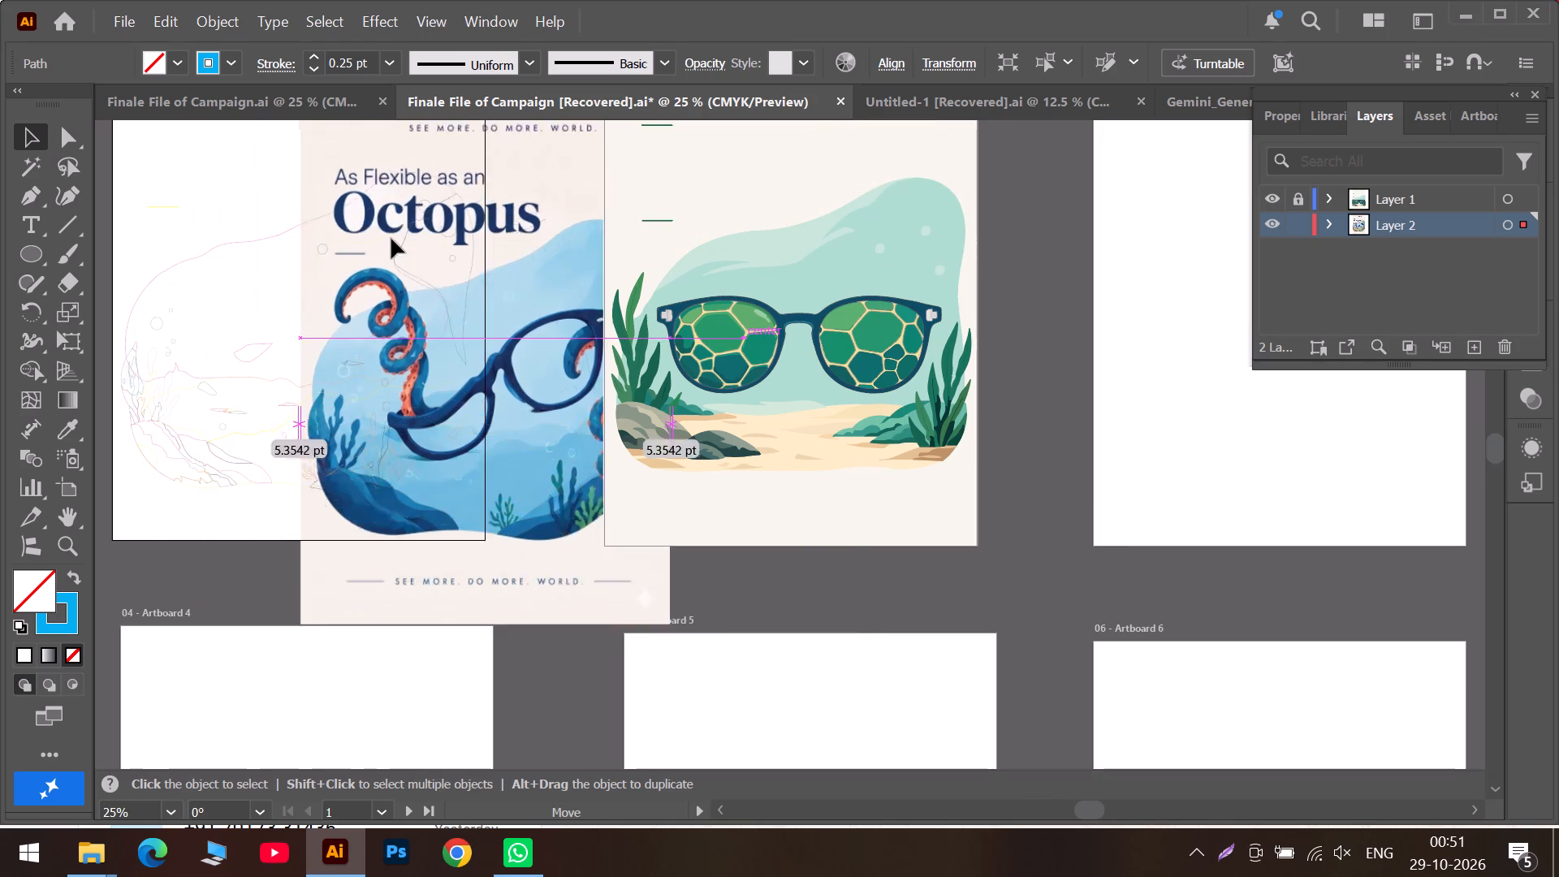
{"action": "left_click_drag", "start_coordinate": [391, 239], "coordinate": [456, 192]}
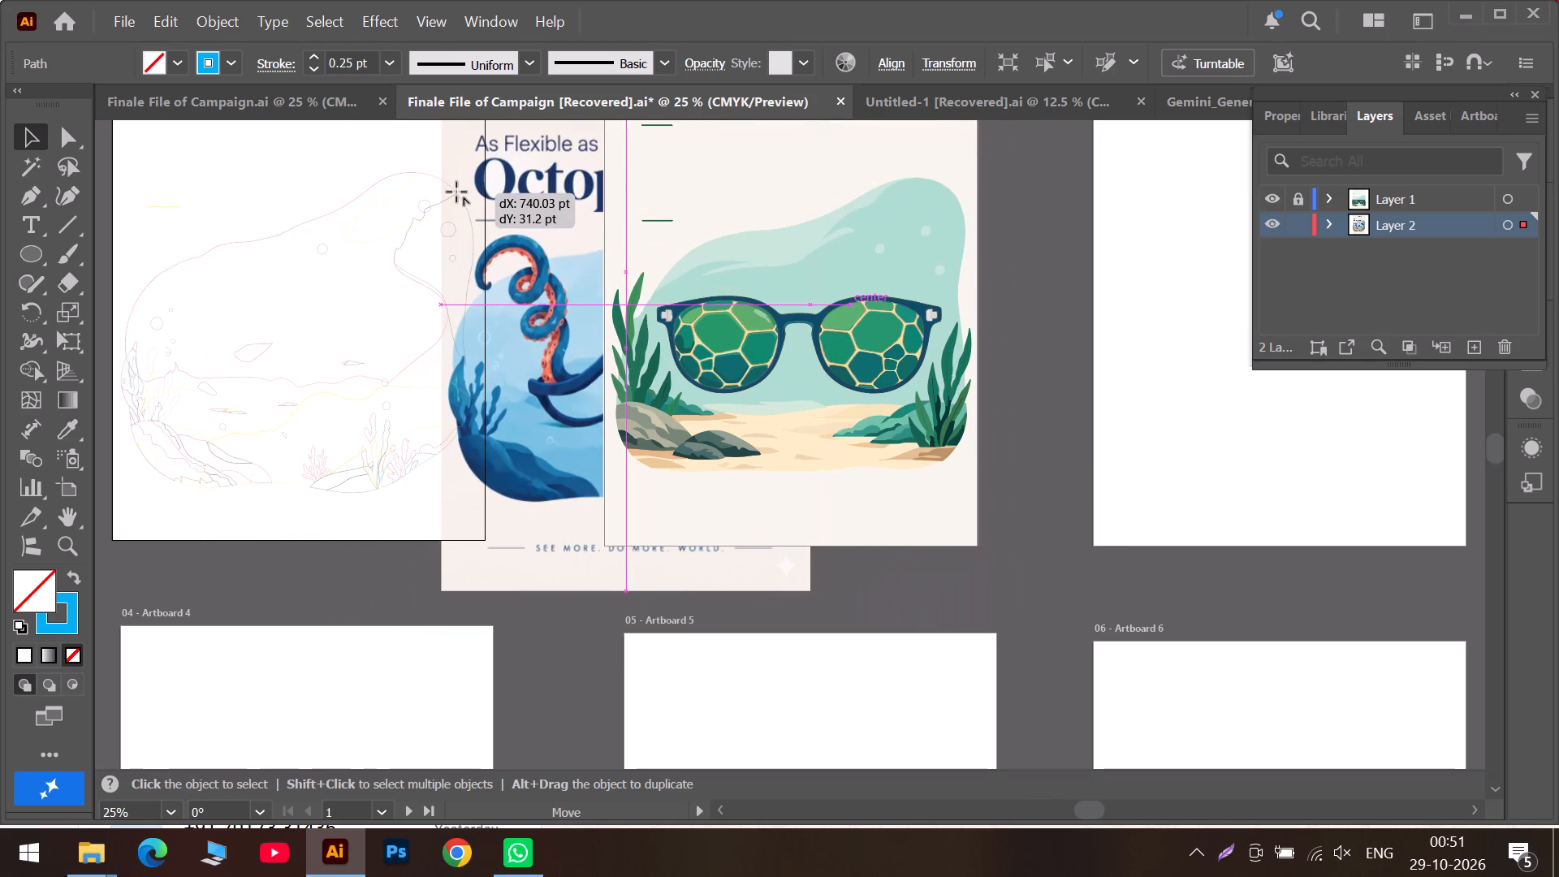
{"action": "left_click_drag", "start_coordinate": [456, 192], "coordinate": [505, 179]}
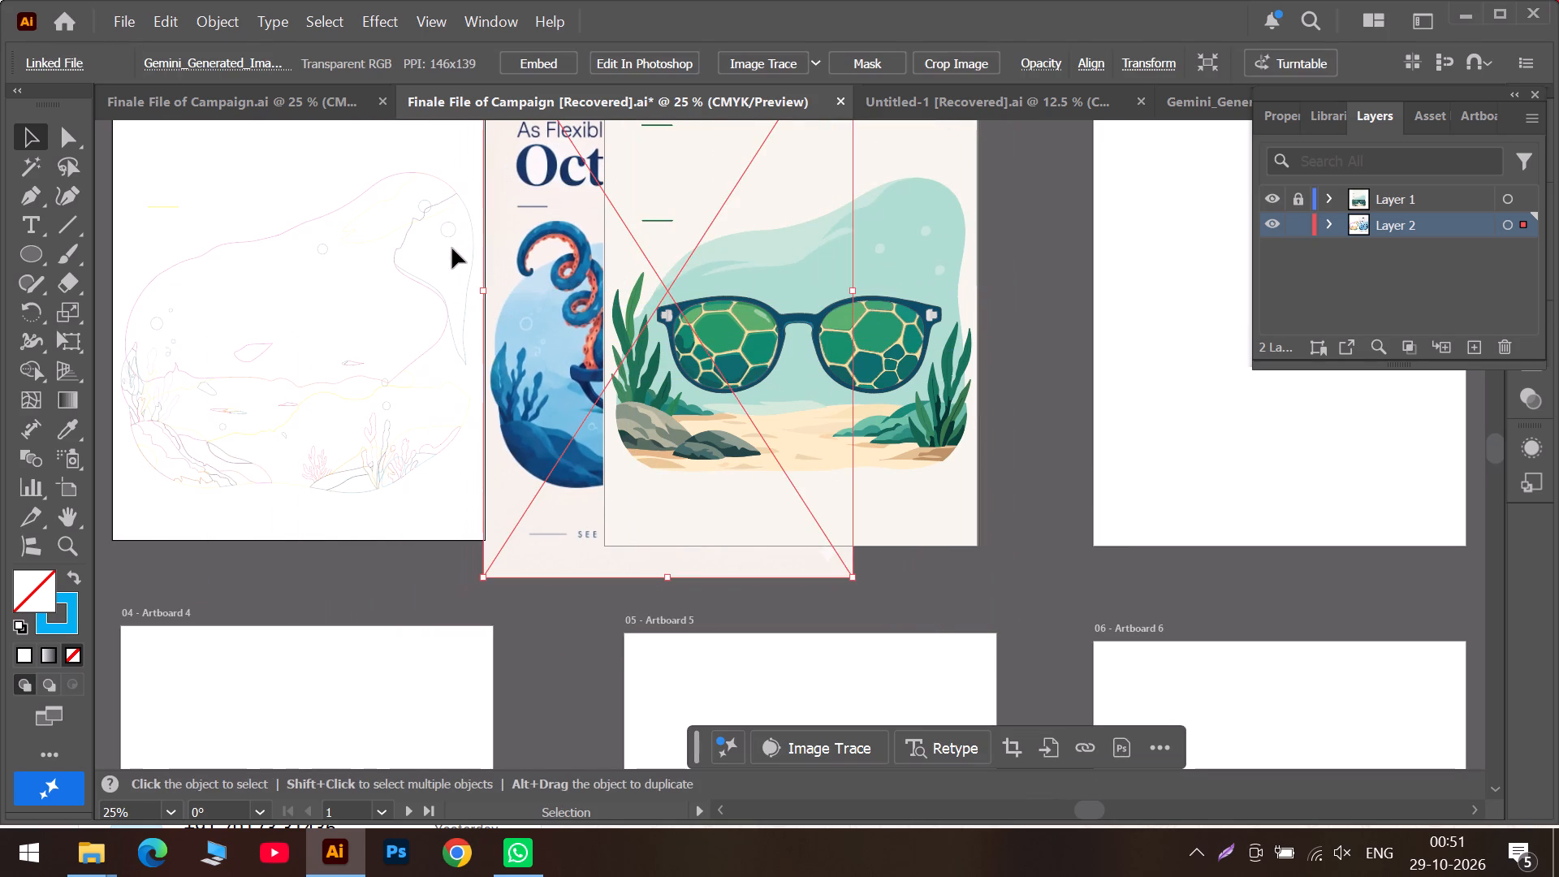
Select all the traced outlines on the artboard and give them a black stroke.
{"action": "scroll", "coordinate": [452, 248], "scroll_direction": "down", "scroll_amount": 2, "text": "alt"}
{"action": "scroll", "coordinate": [346, 350], "scroll_direction": "up", "scroll_amount": 4, "text": "alt"}
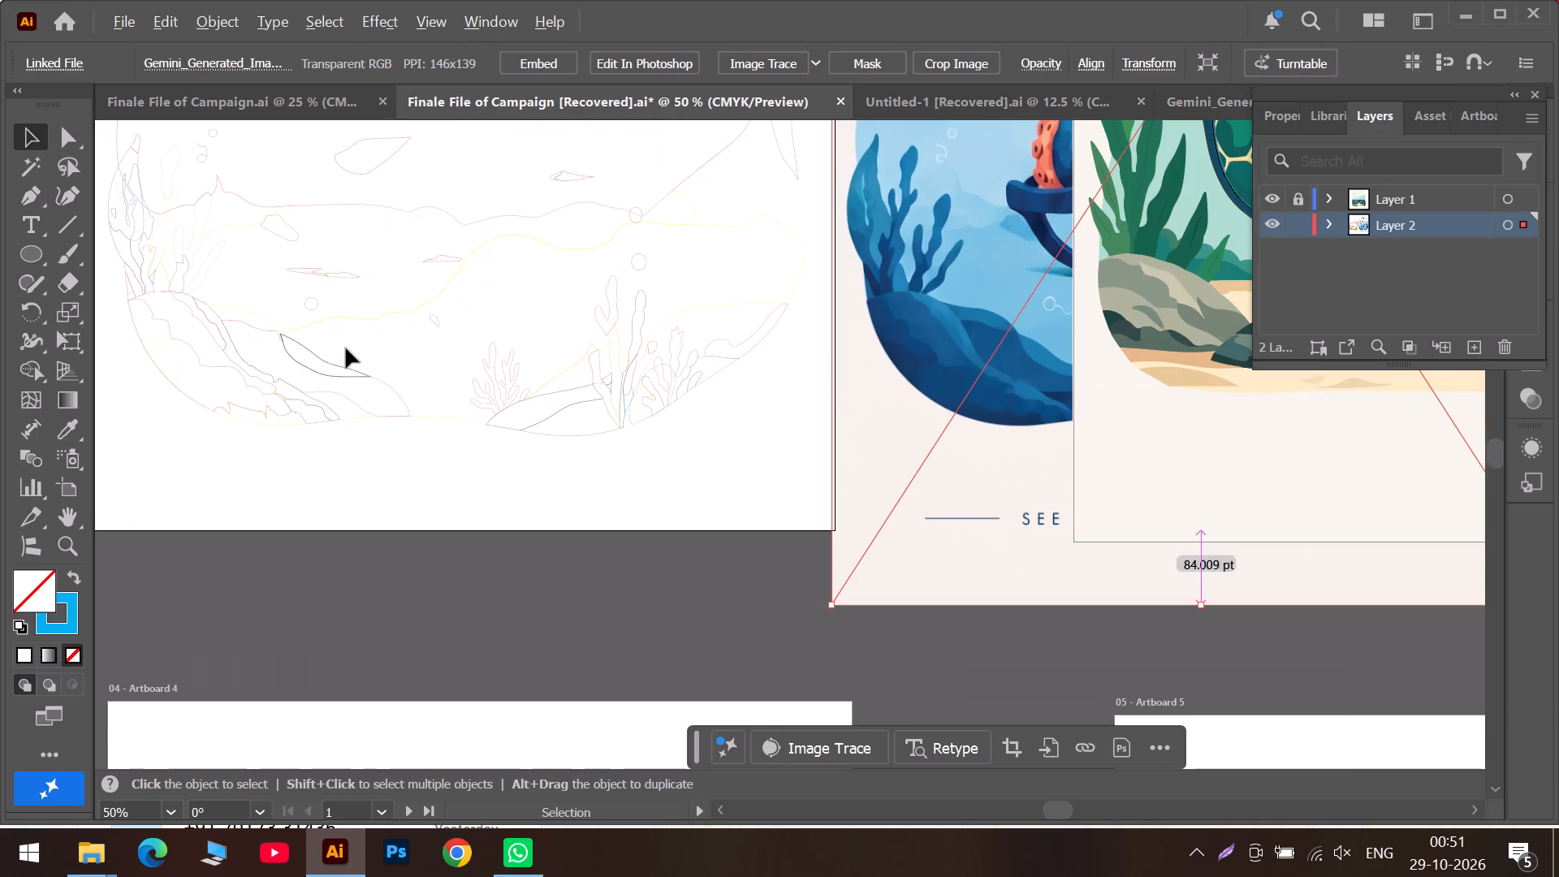
{"action": "scroll", "coordinate": [346, 348], "scroll_direction": "up", "scroll_amount": 3, "text": "alt"}
{"action": "scroll", "coordinate": [346, 348], "scroll_direction": "down", "scroll_amount": 3, "text": "alt"}
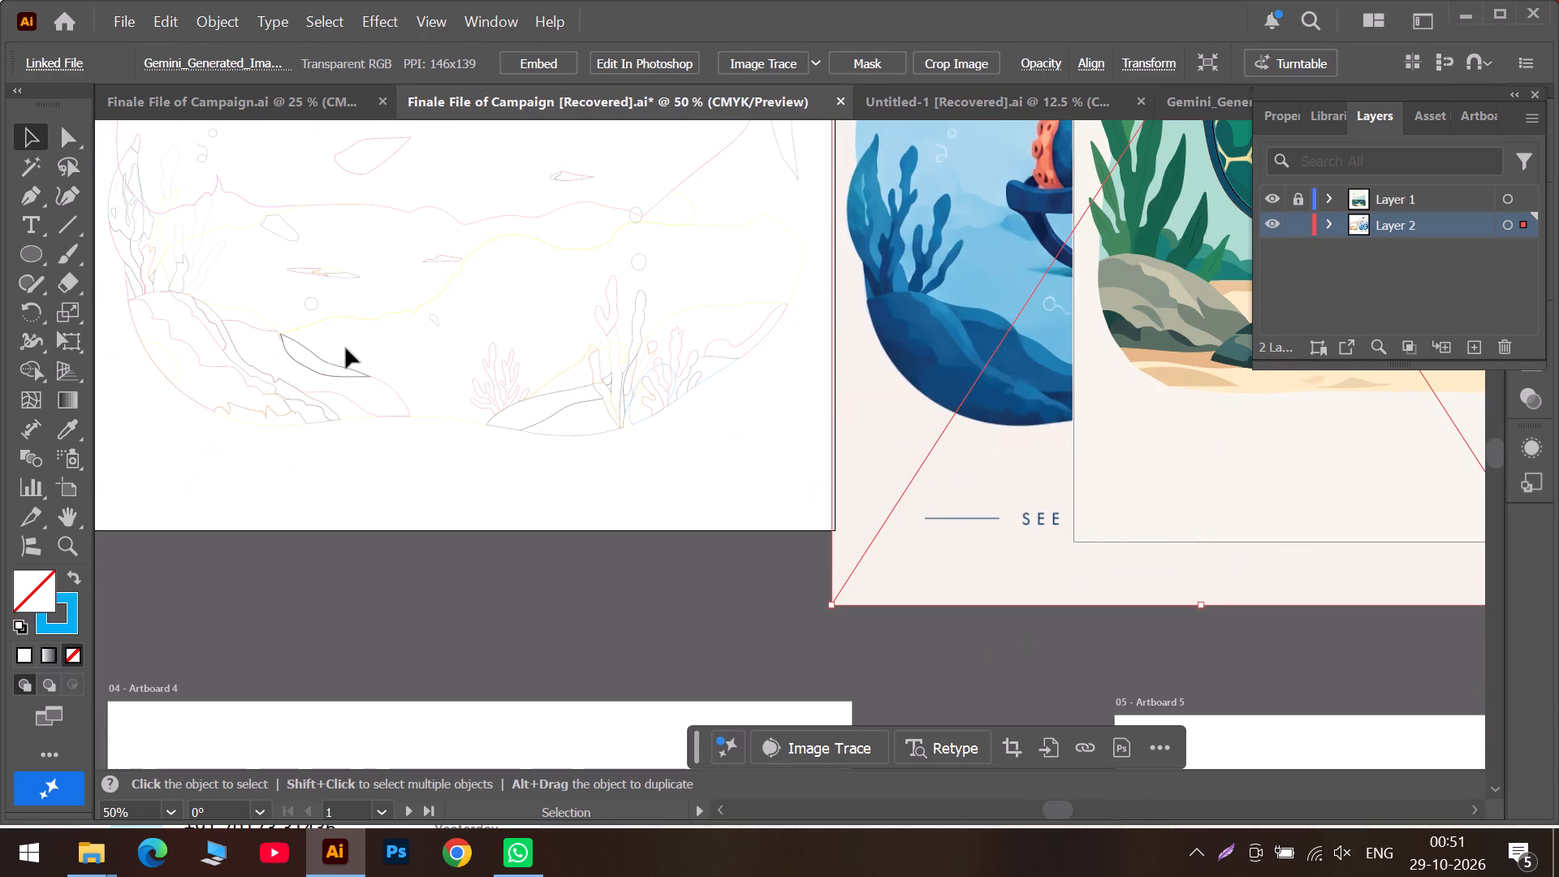
{"action": "scroll", "coordinate": [346, 348], "scroll_direction": "down", "scroll_amount": 1, "text": "alt"}
{"action": "scroll", "coordinate": [330, 322], "scroll_direction": "up", "scroll_amount": 10}
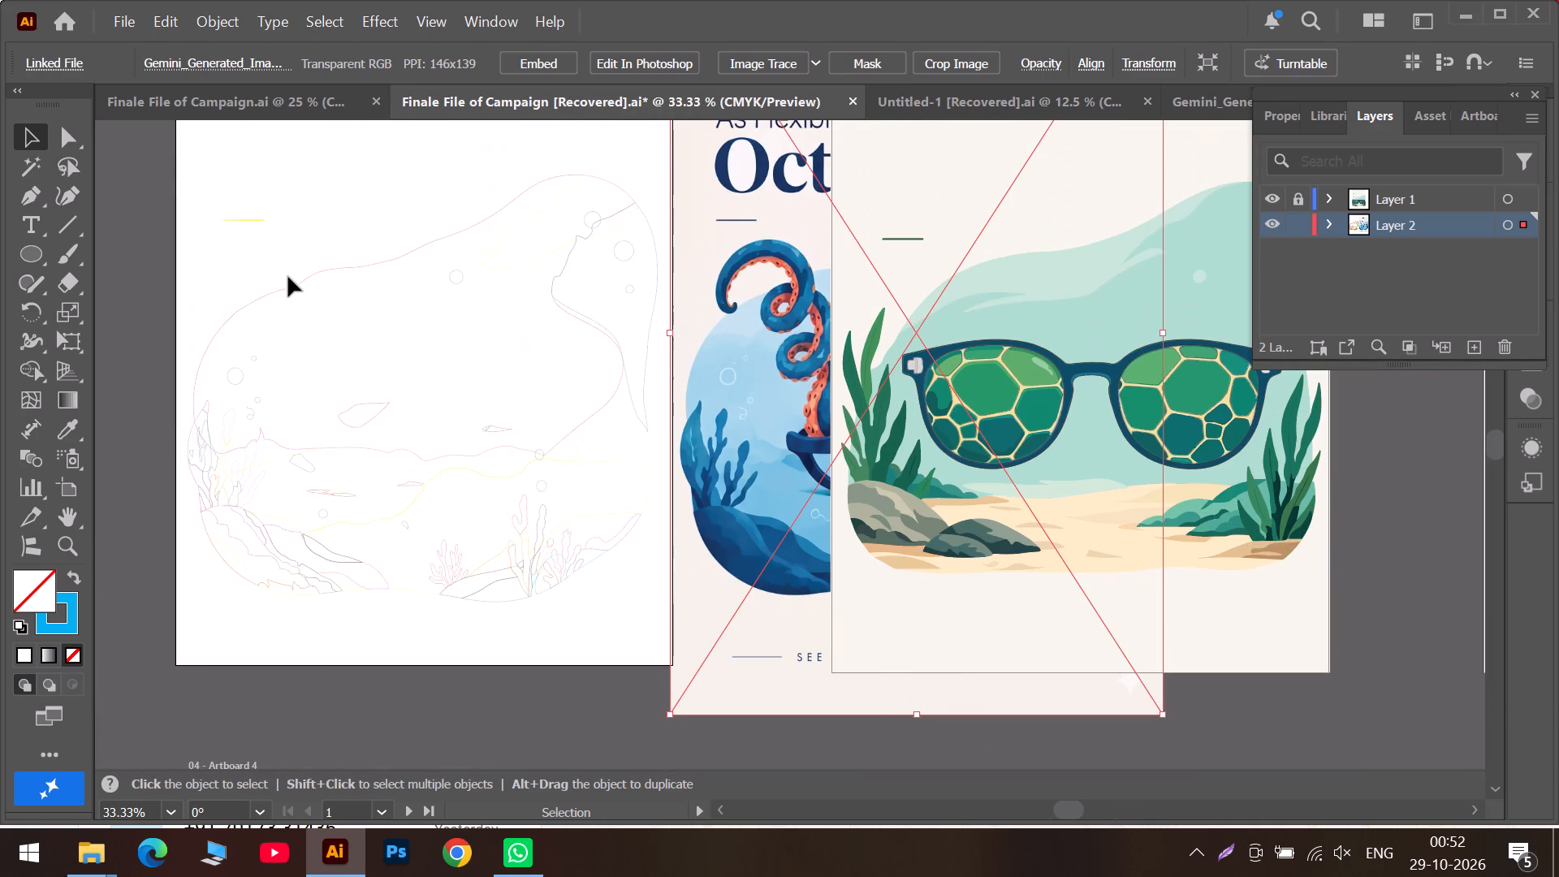
{"action": "left_click_drag", "start_coordinate": [203, 186], "coordinate": [654, 418]}
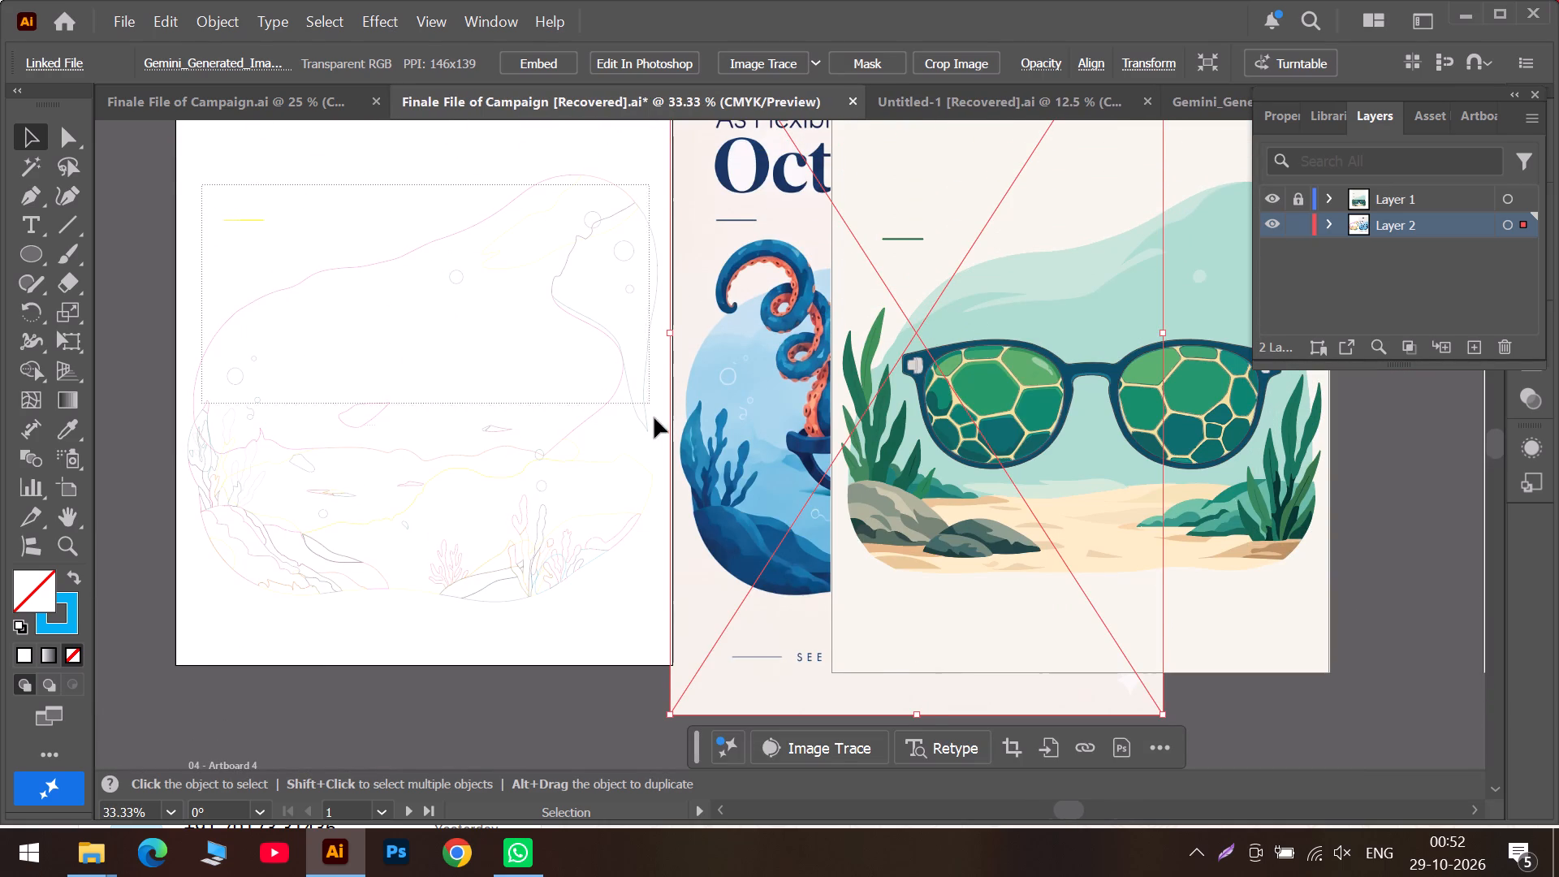
{"action": "left_click_drag", "start_coordinate": [654, 418], "coordinate": [654, 598]}
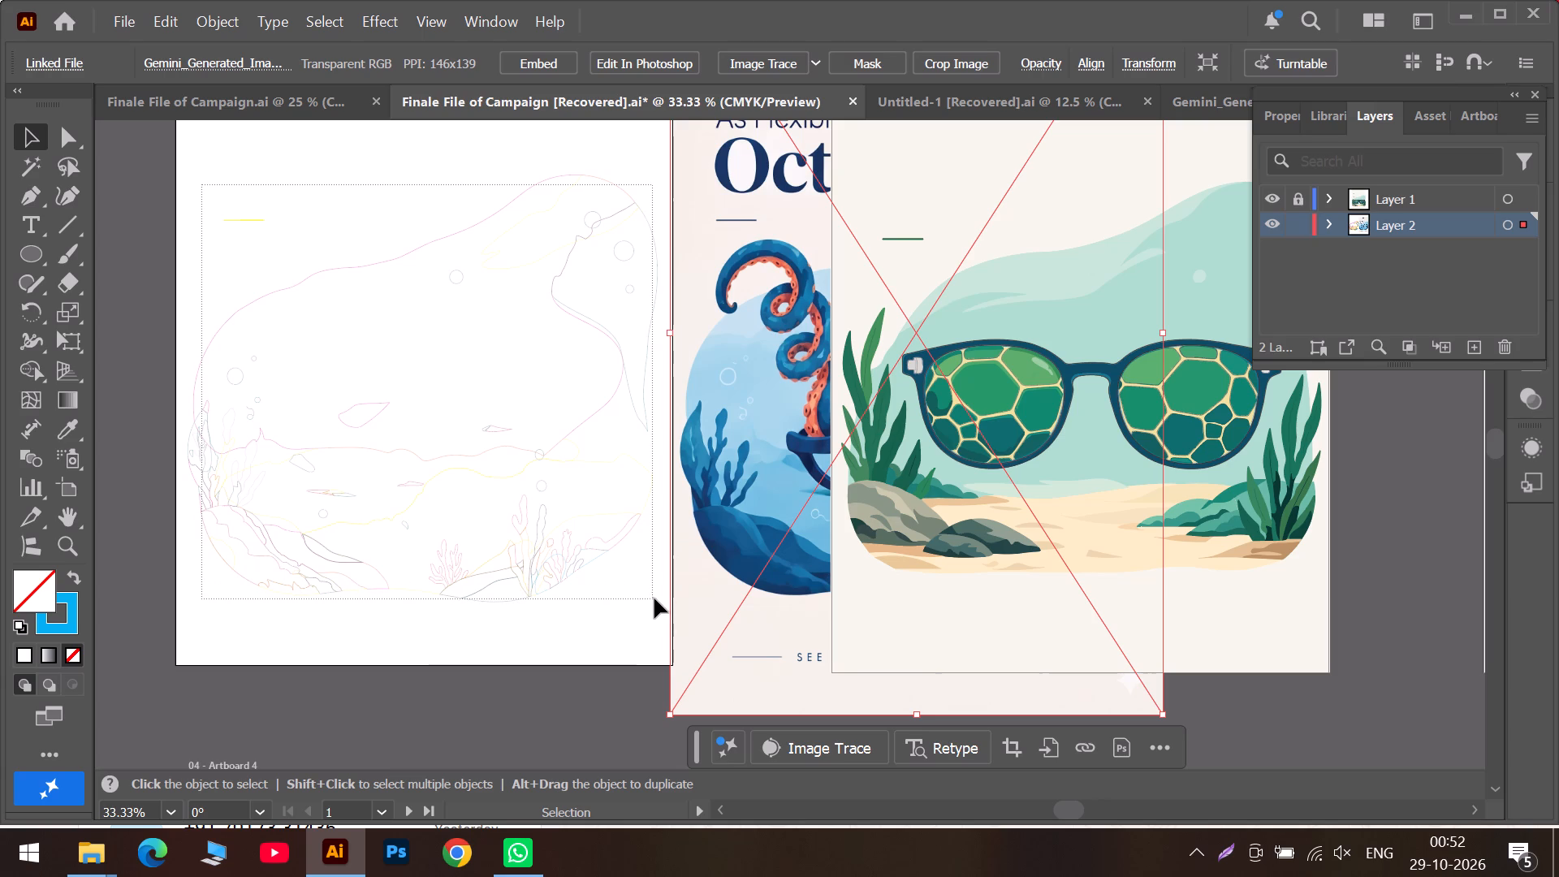
{"action": "left_click_drag", "start_coordinate": [654, 598], "coordinate": [657, 599]}
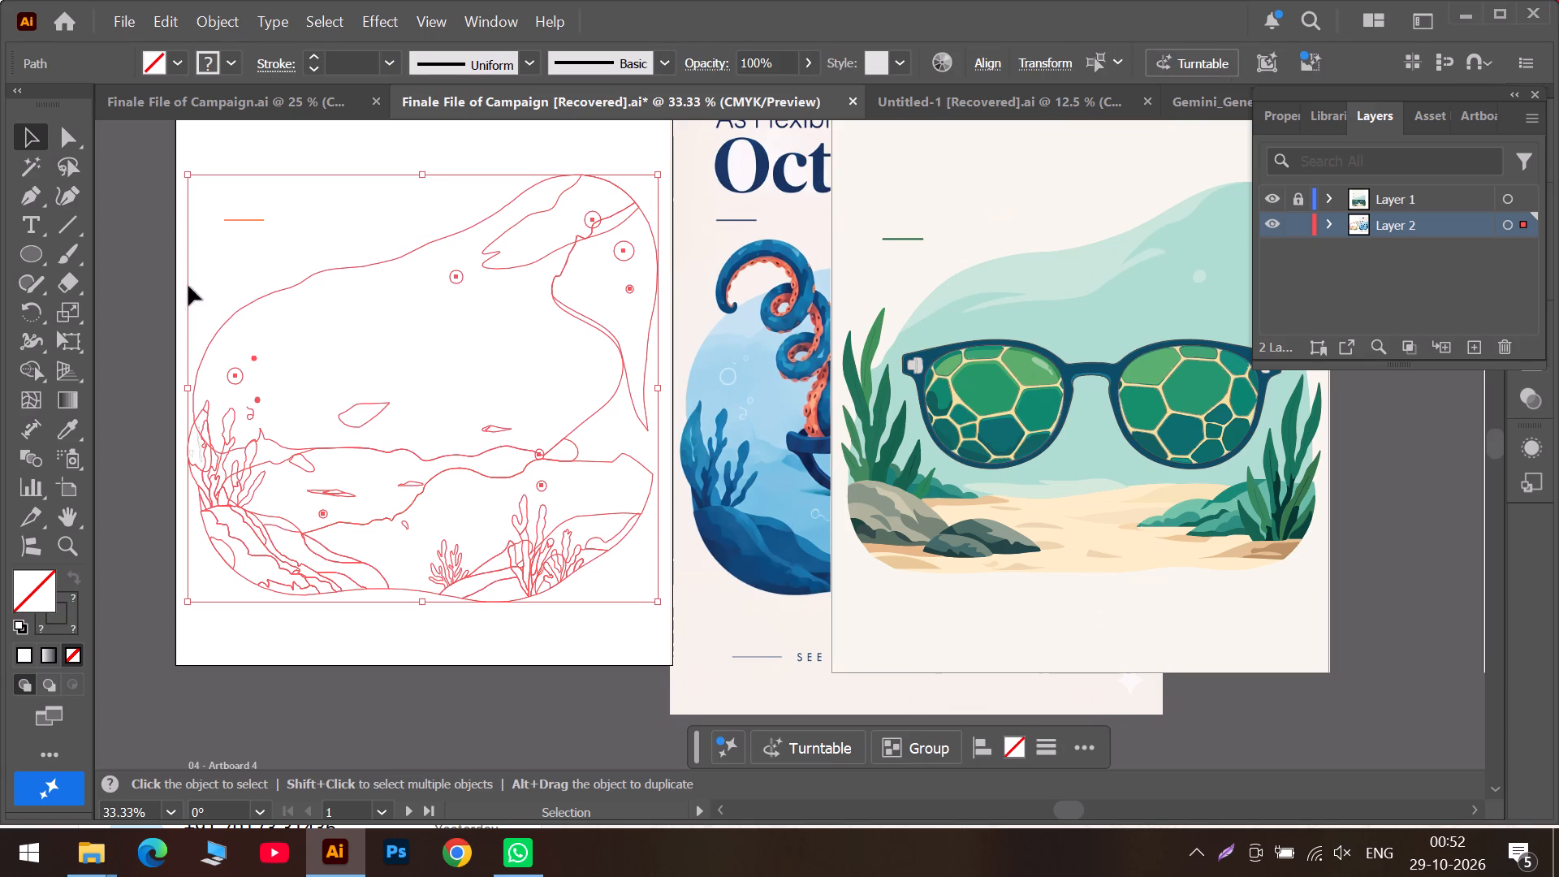
{"action": "left_click", "coordinate": [230, 57]}
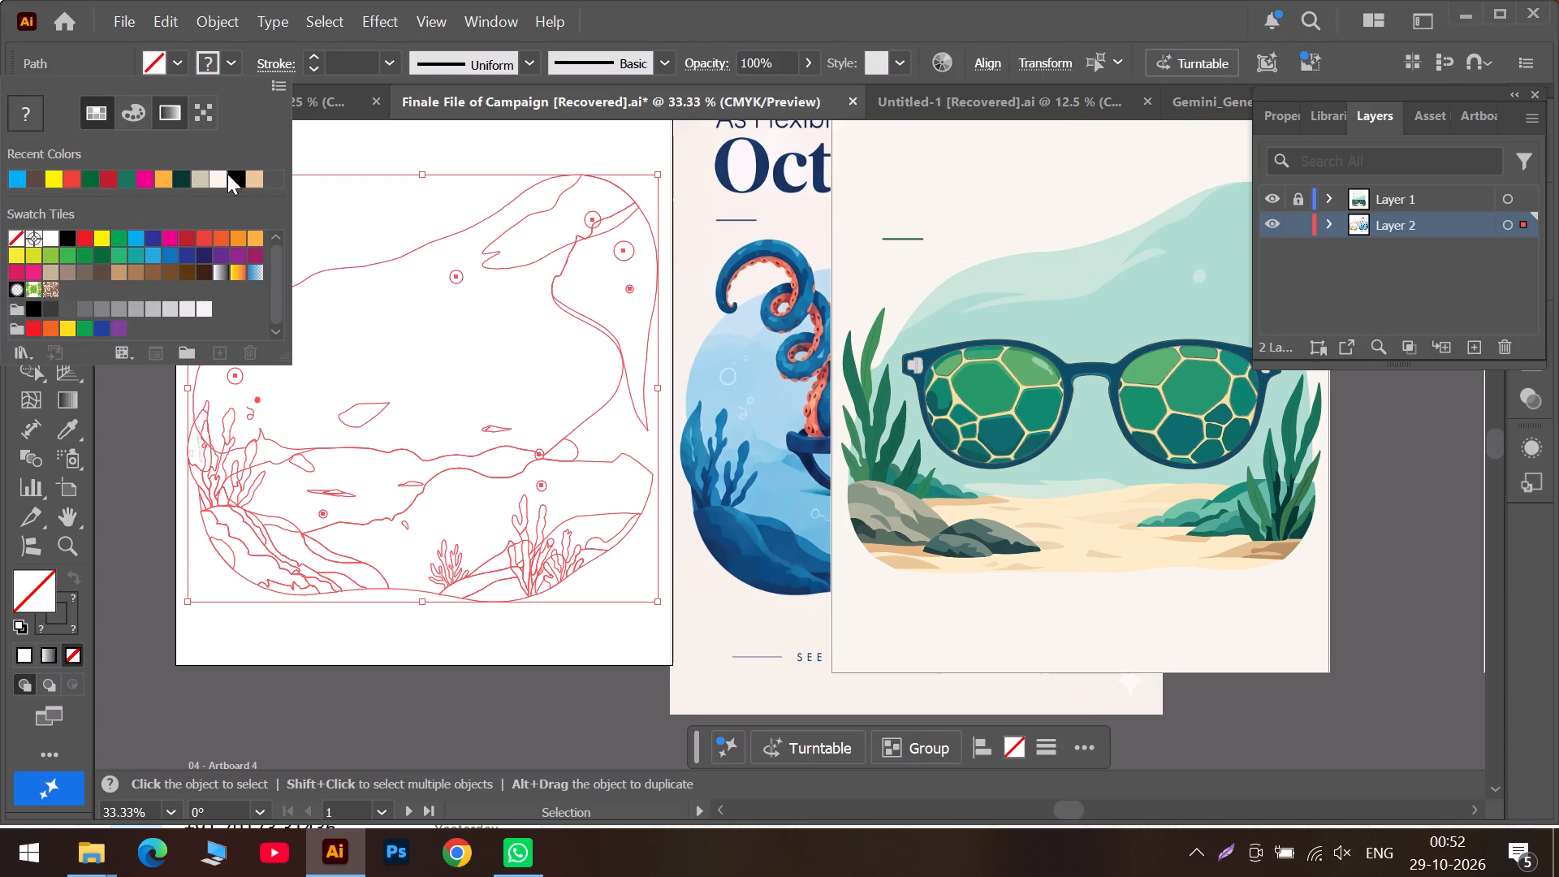
{"action": "left_click", "coordinate": [234, 175]}
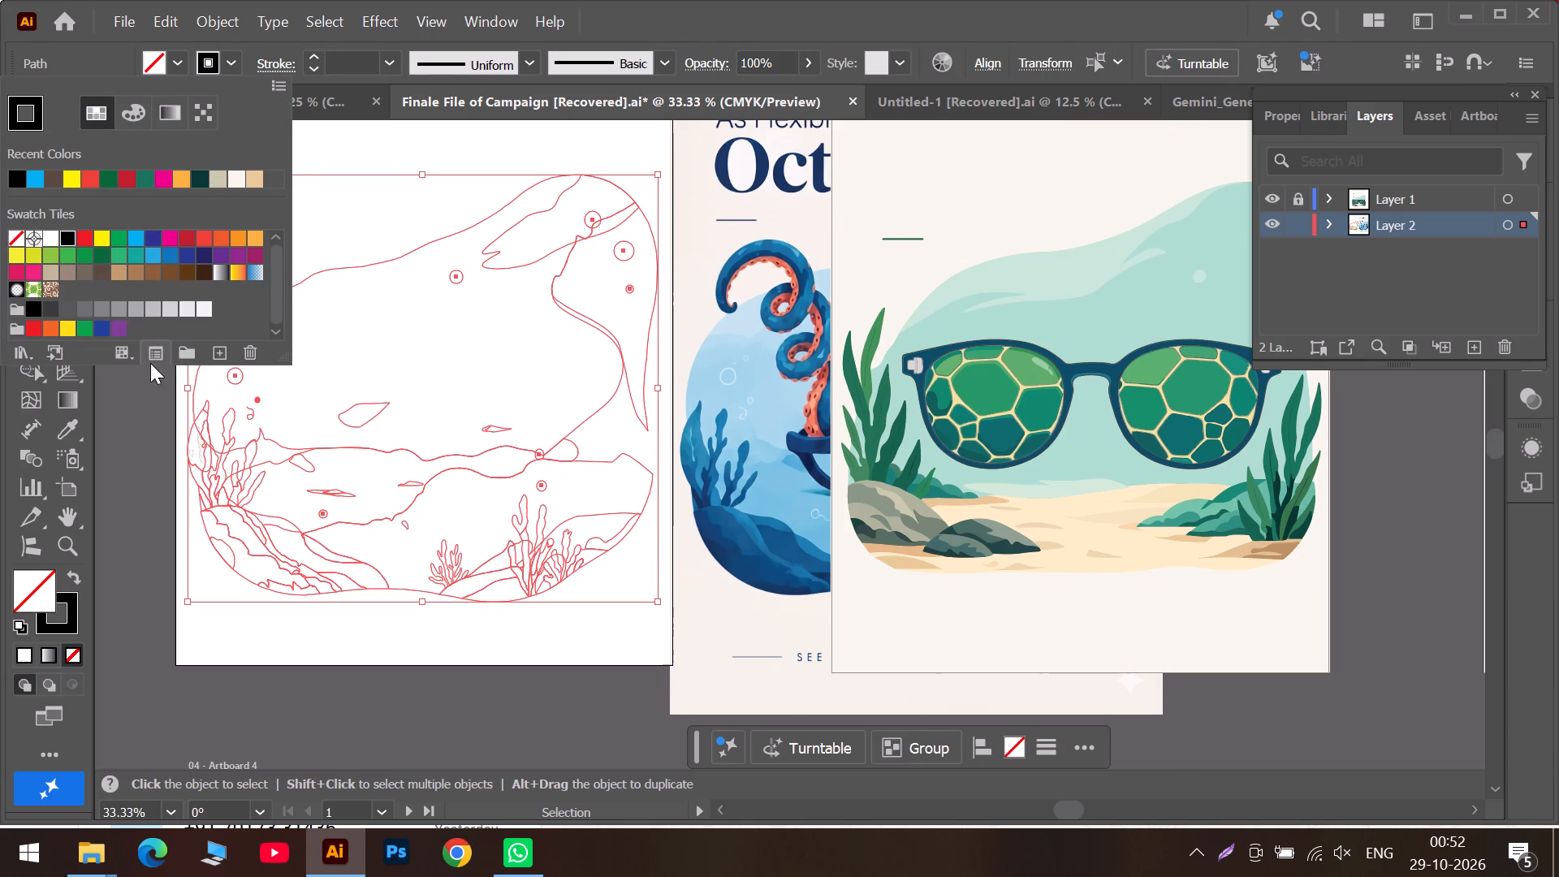
{"action": "left_click", "coordinate": [133, 391]}
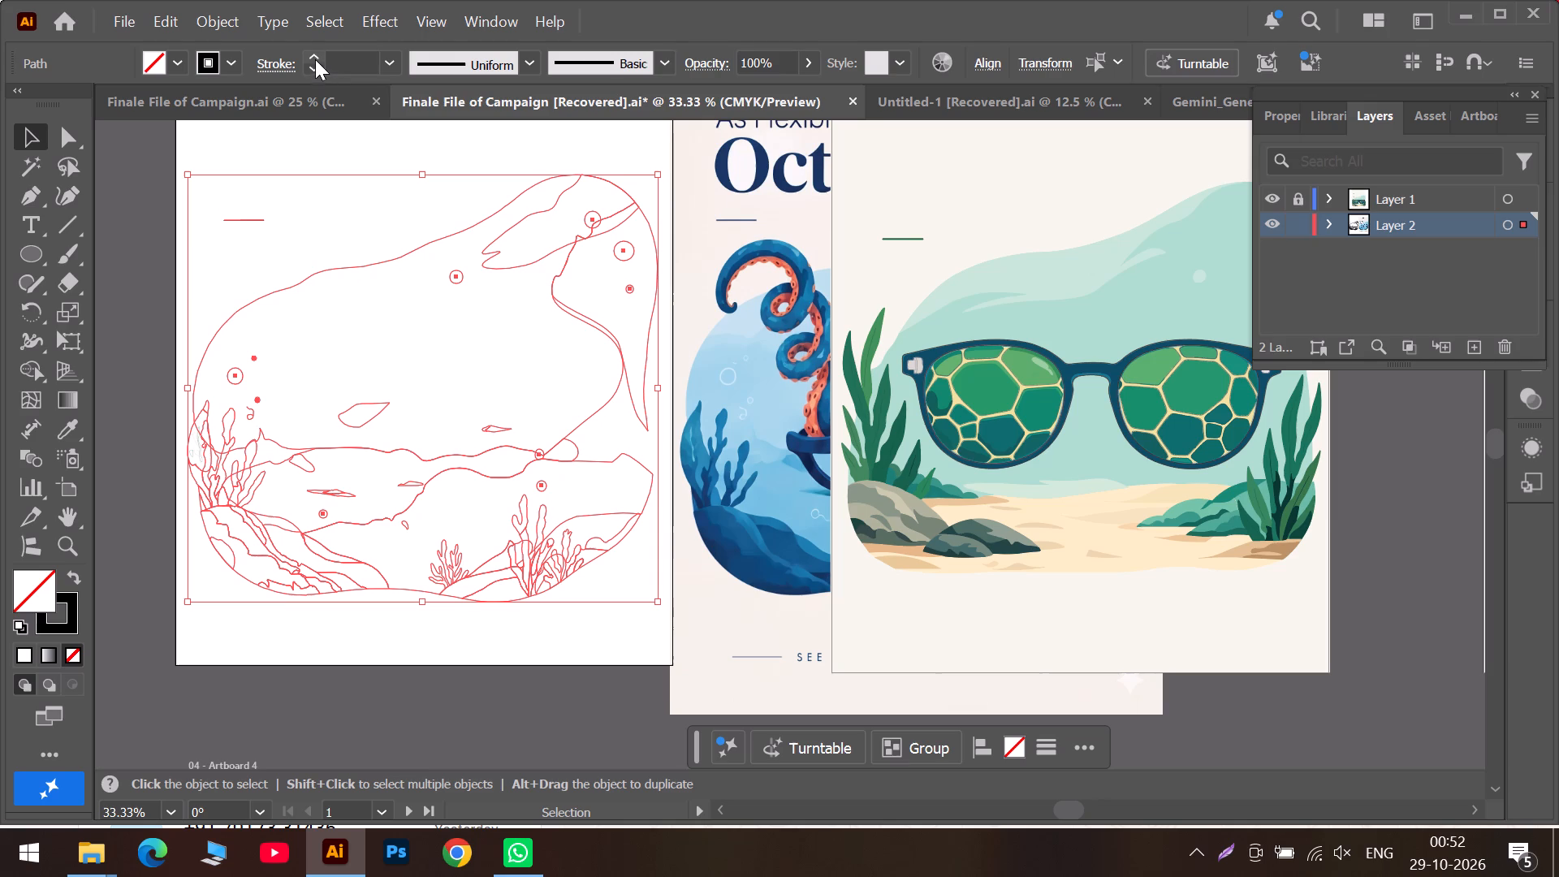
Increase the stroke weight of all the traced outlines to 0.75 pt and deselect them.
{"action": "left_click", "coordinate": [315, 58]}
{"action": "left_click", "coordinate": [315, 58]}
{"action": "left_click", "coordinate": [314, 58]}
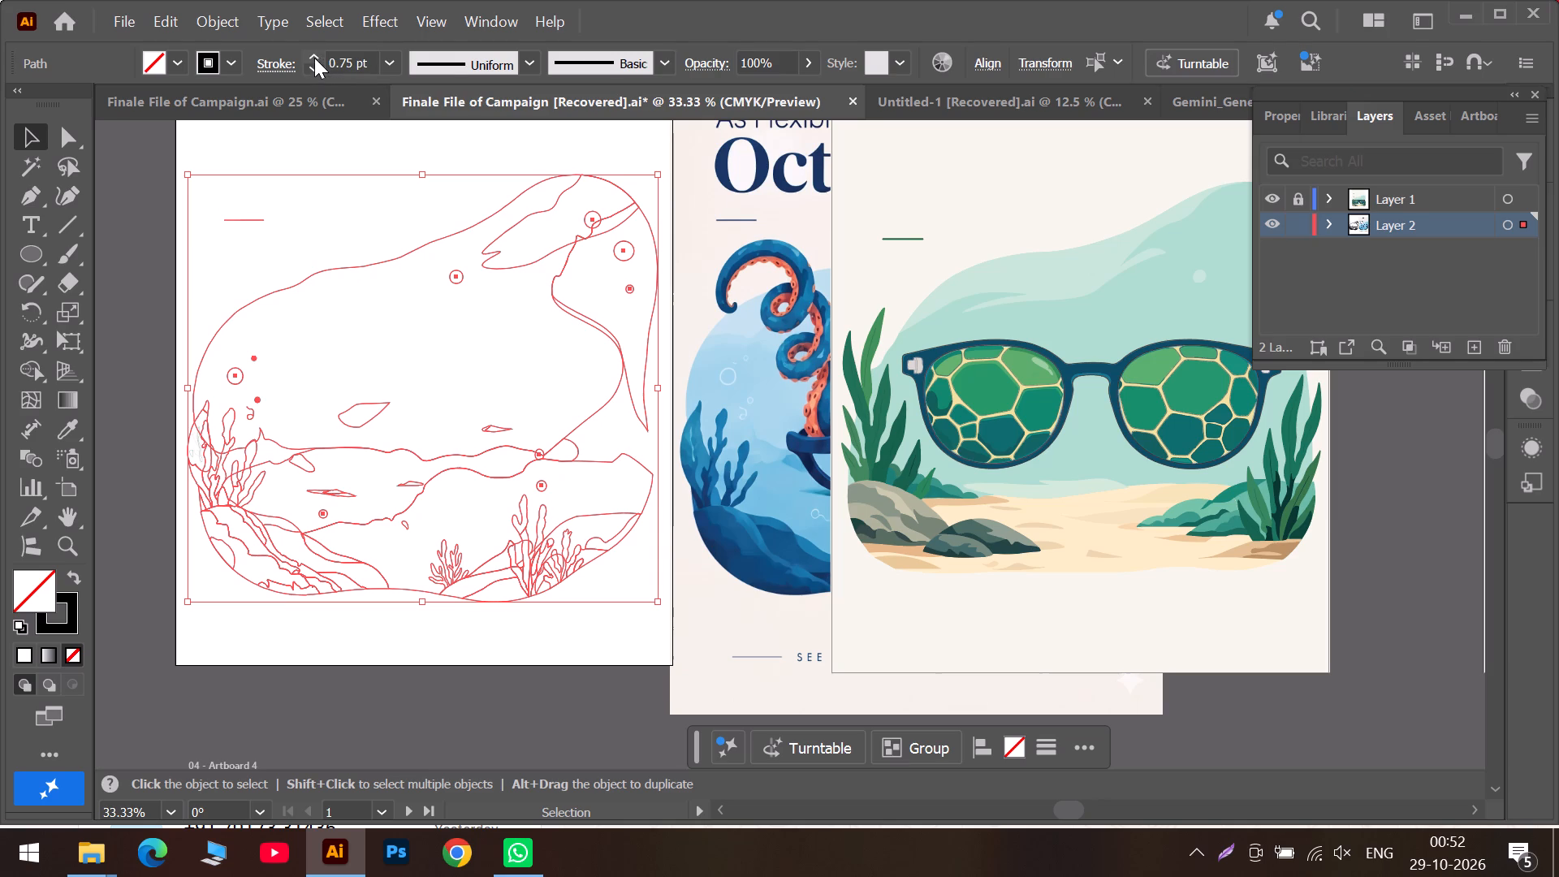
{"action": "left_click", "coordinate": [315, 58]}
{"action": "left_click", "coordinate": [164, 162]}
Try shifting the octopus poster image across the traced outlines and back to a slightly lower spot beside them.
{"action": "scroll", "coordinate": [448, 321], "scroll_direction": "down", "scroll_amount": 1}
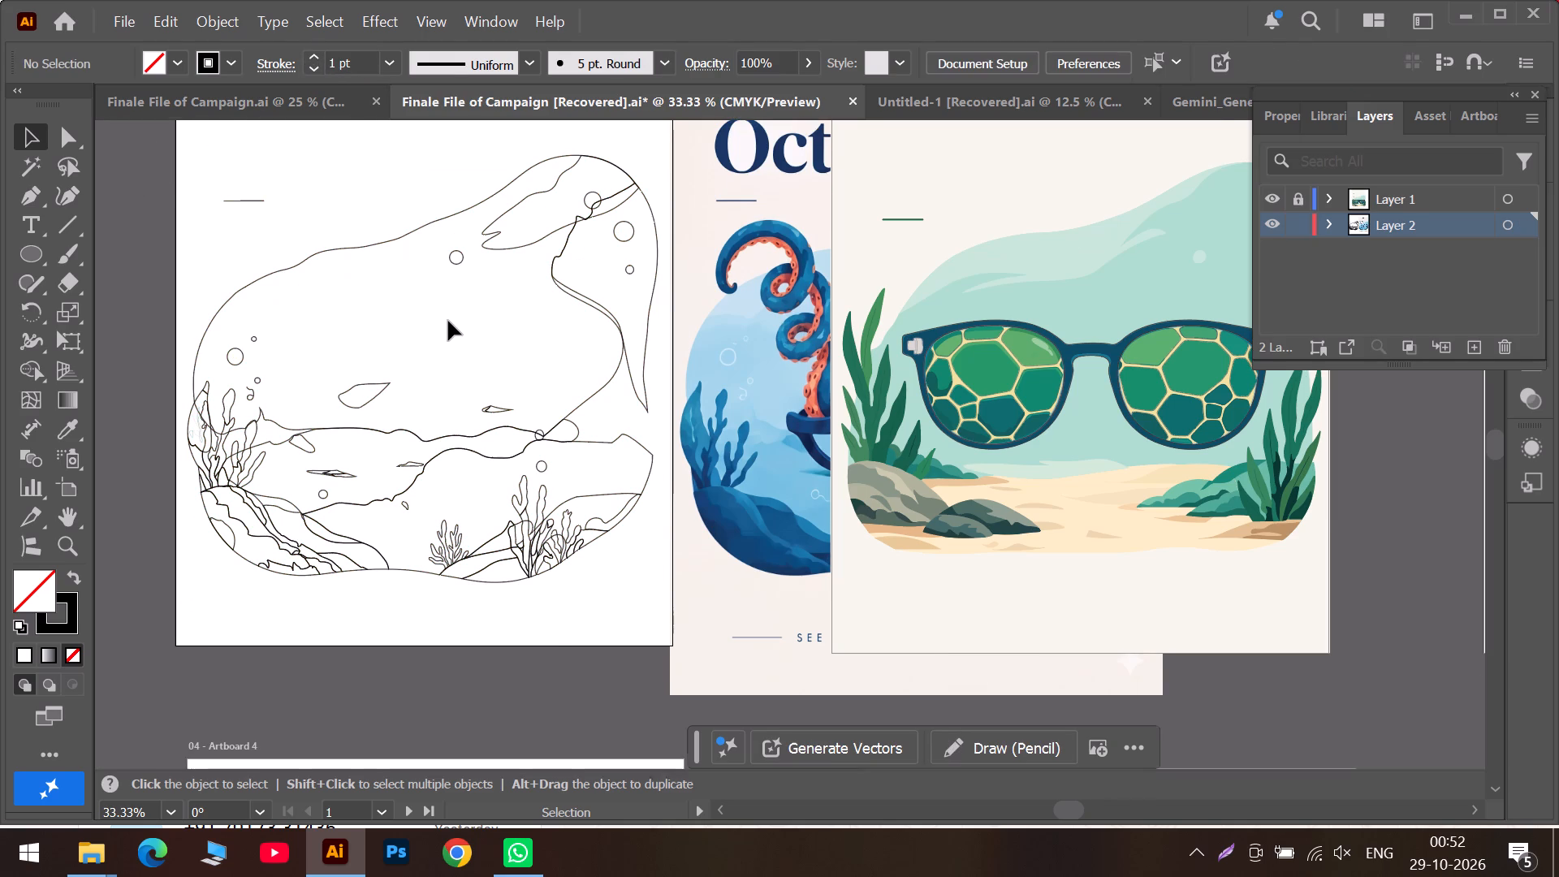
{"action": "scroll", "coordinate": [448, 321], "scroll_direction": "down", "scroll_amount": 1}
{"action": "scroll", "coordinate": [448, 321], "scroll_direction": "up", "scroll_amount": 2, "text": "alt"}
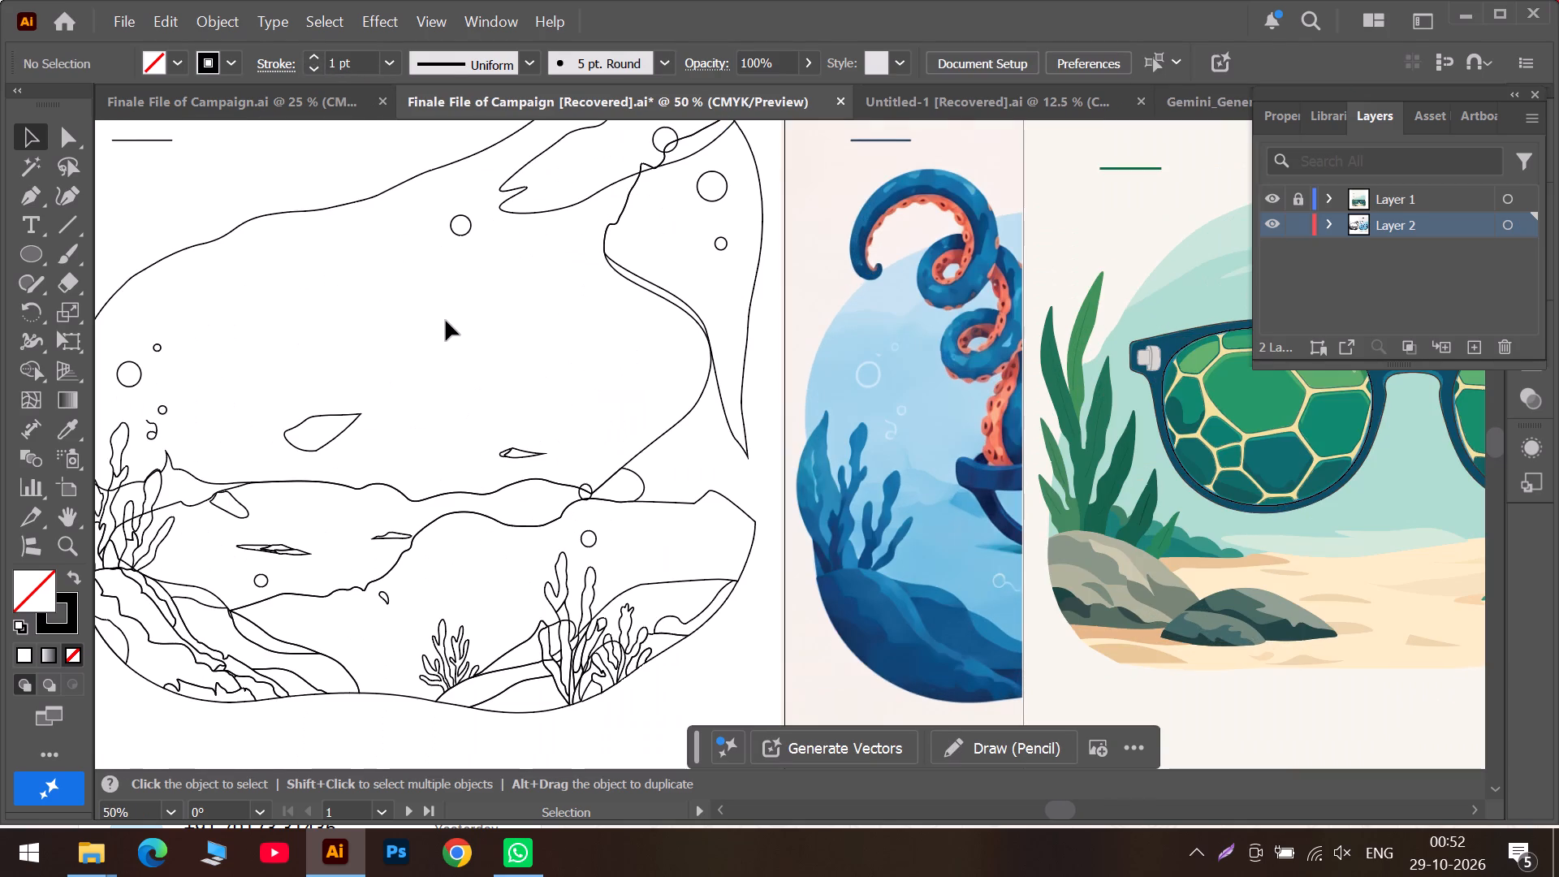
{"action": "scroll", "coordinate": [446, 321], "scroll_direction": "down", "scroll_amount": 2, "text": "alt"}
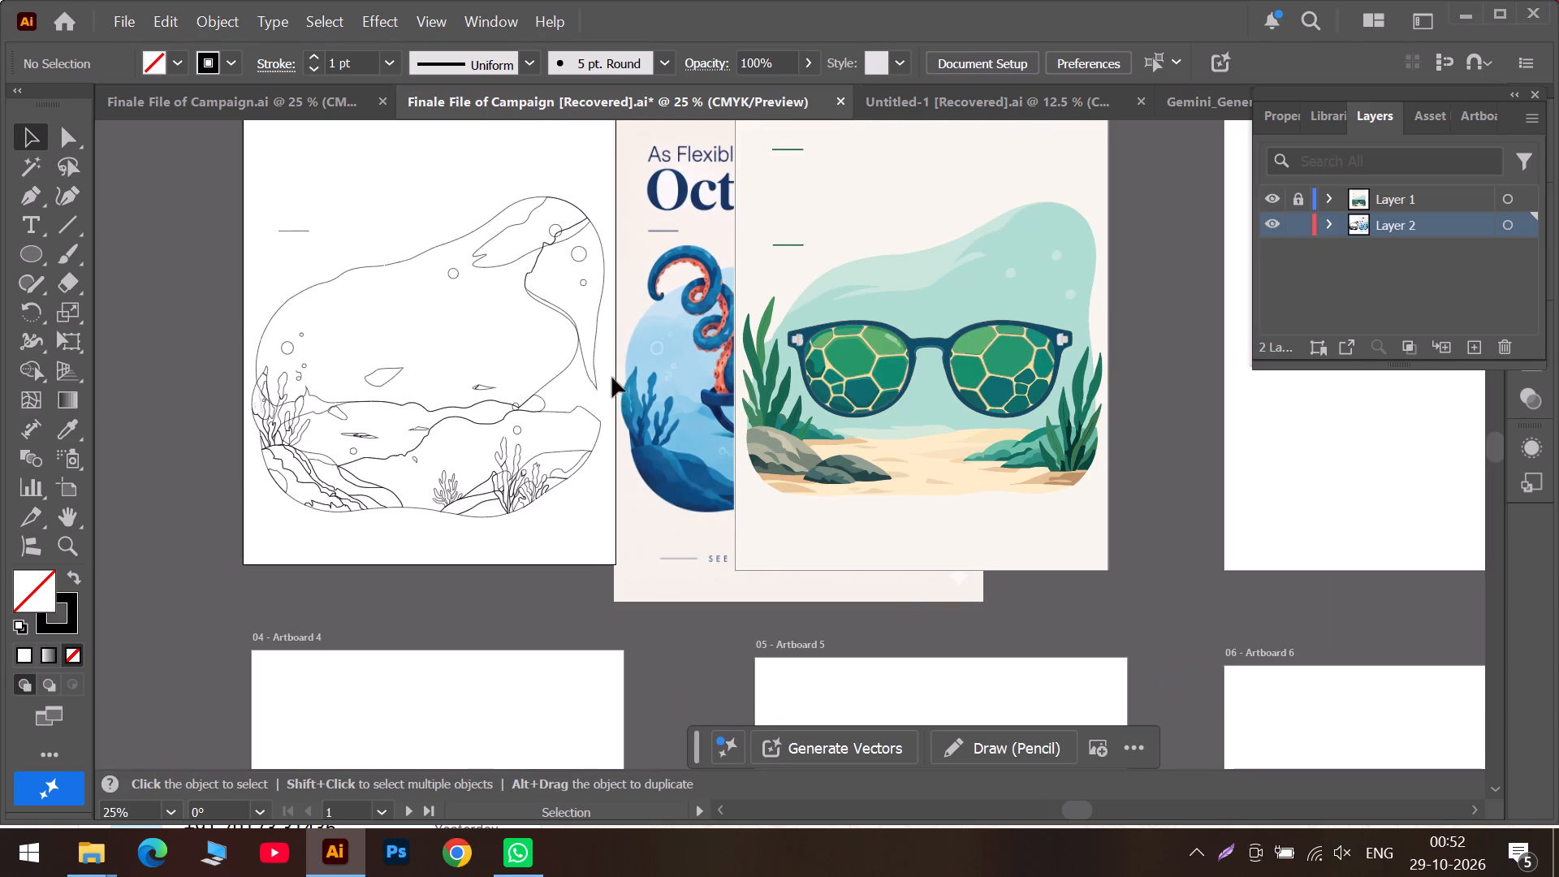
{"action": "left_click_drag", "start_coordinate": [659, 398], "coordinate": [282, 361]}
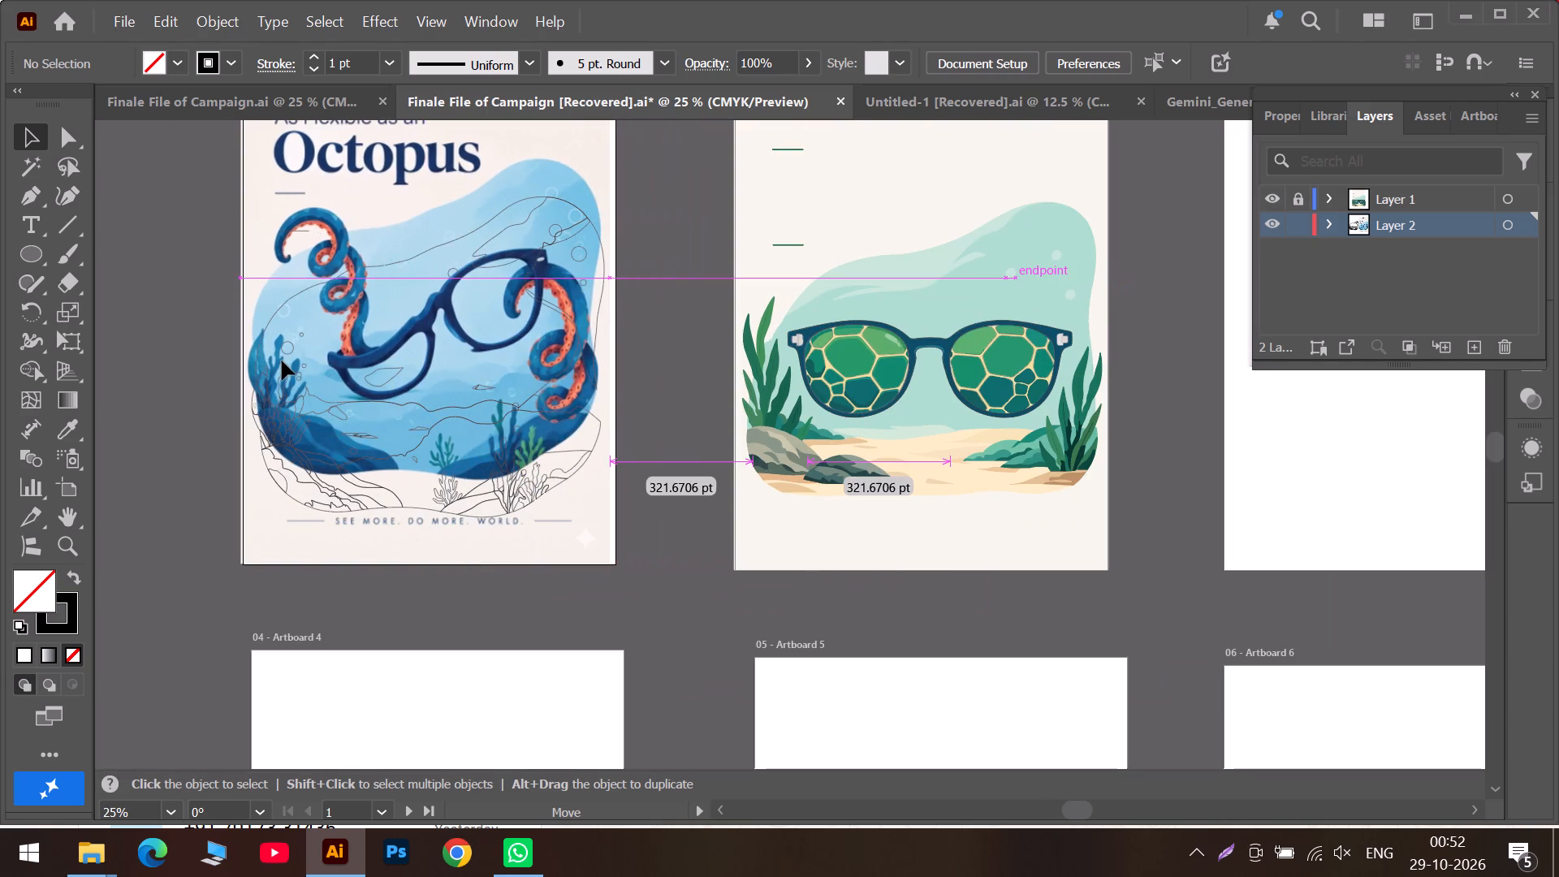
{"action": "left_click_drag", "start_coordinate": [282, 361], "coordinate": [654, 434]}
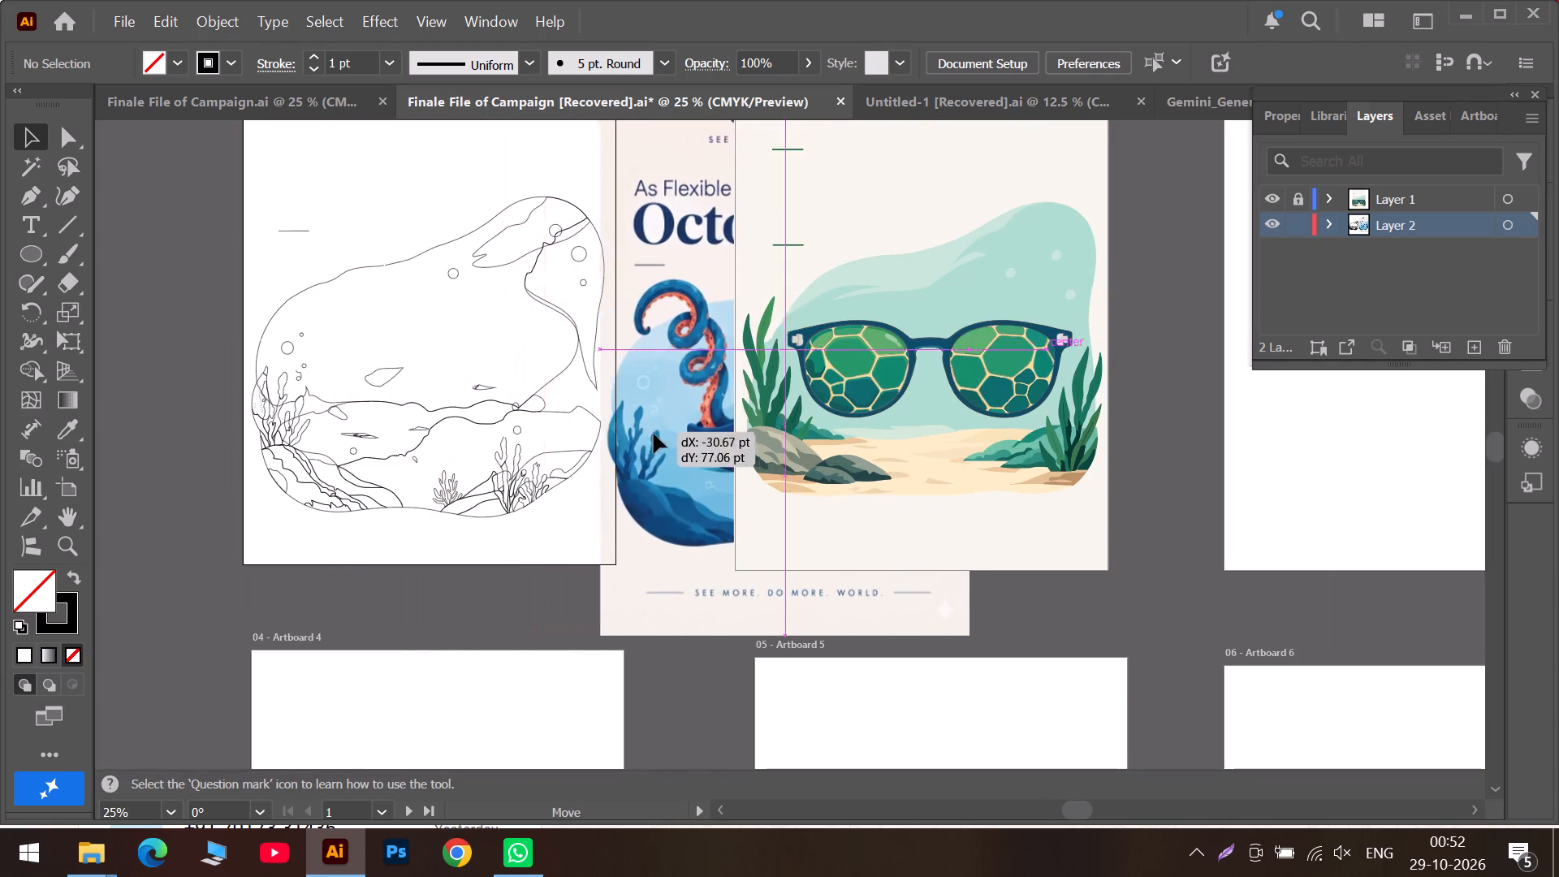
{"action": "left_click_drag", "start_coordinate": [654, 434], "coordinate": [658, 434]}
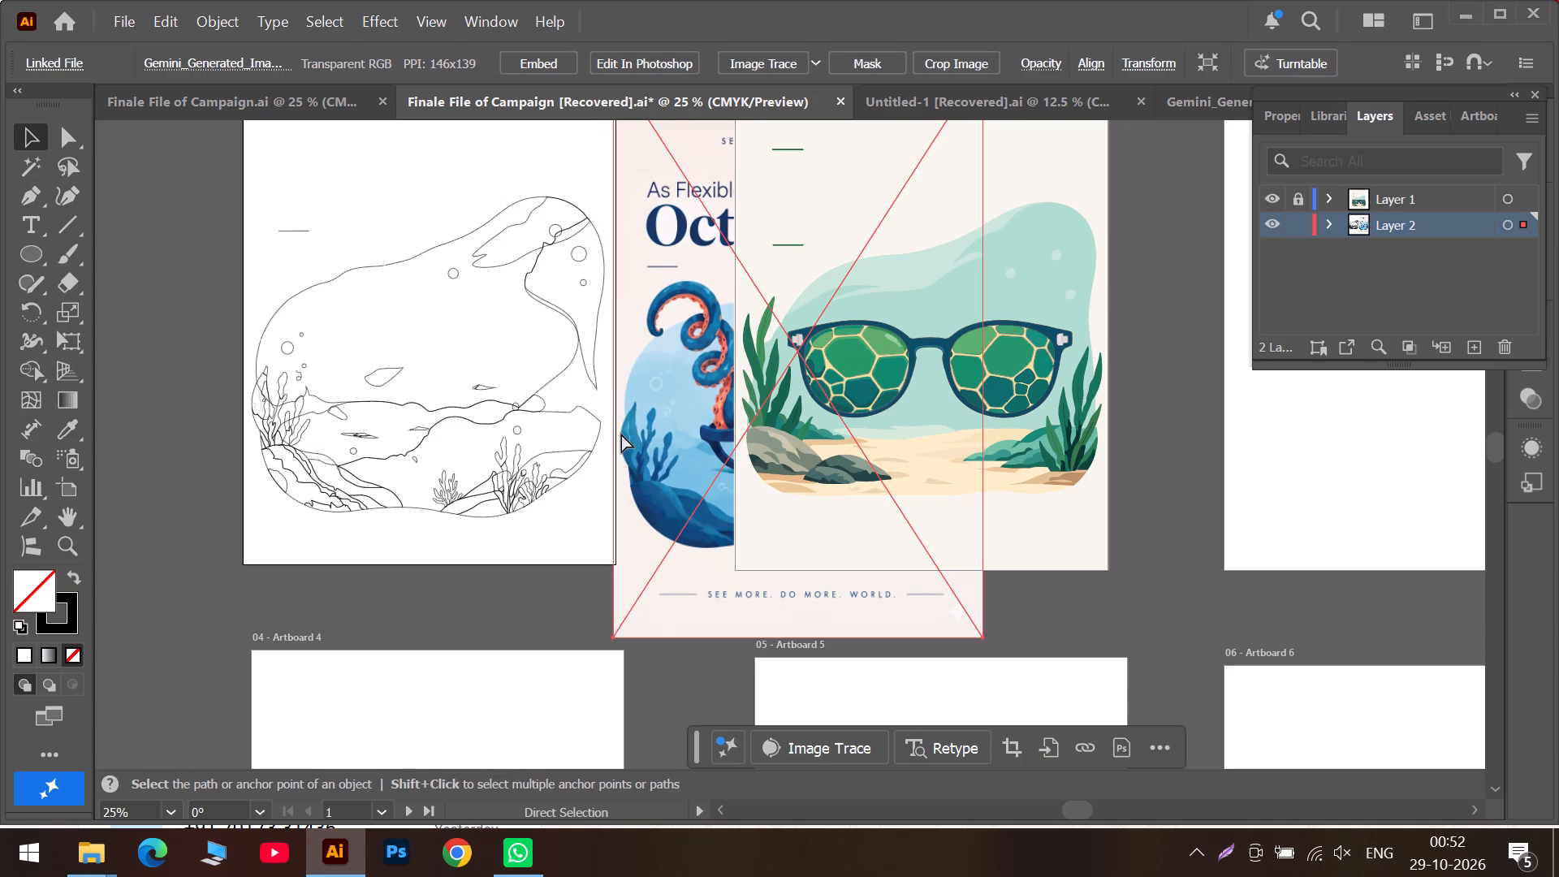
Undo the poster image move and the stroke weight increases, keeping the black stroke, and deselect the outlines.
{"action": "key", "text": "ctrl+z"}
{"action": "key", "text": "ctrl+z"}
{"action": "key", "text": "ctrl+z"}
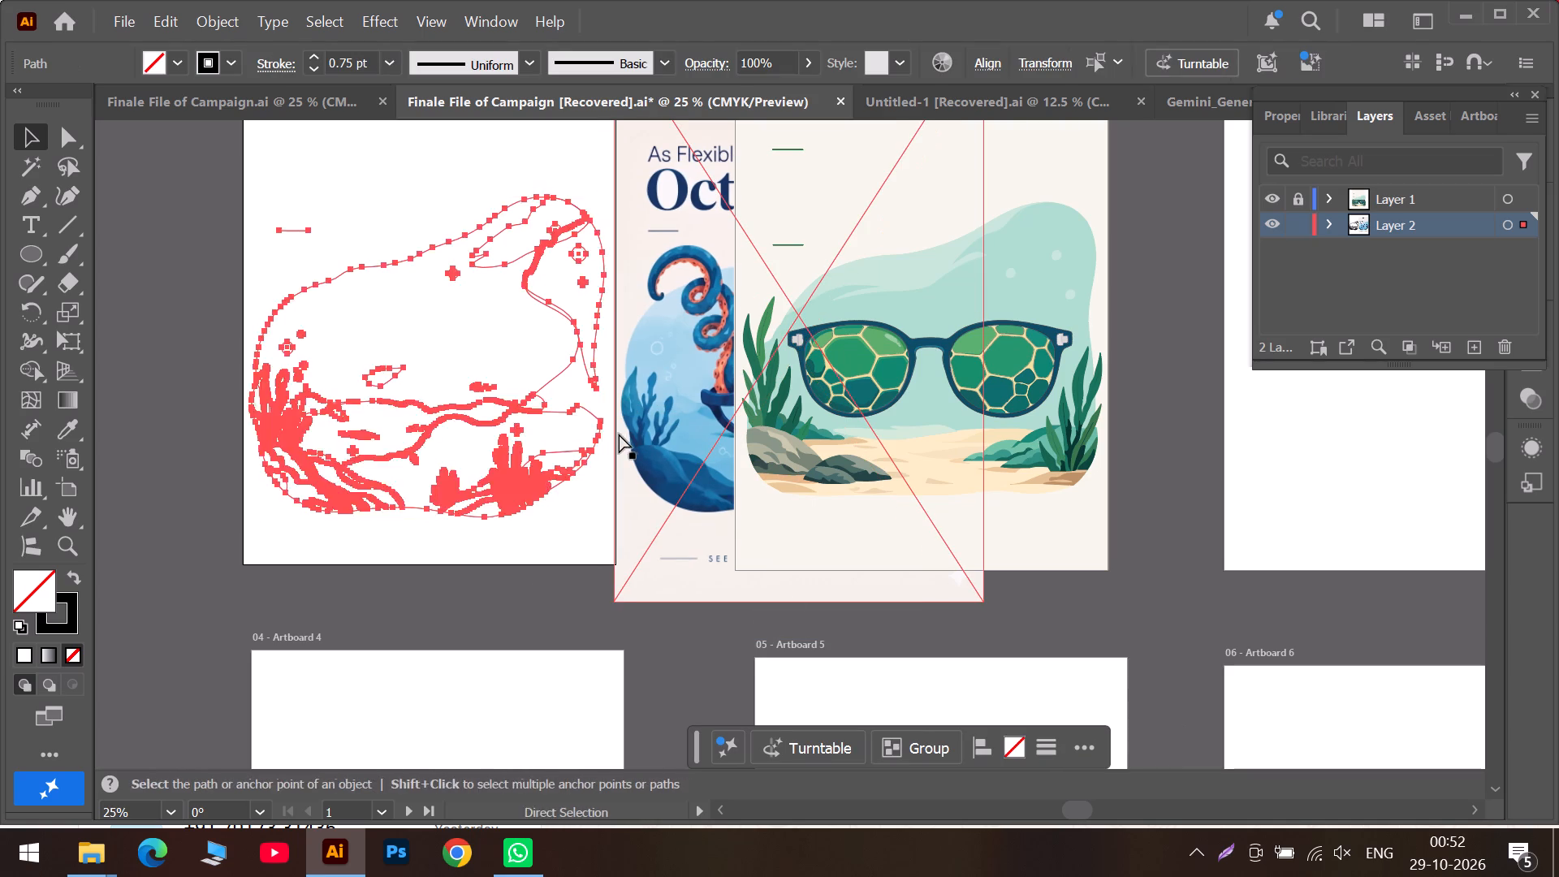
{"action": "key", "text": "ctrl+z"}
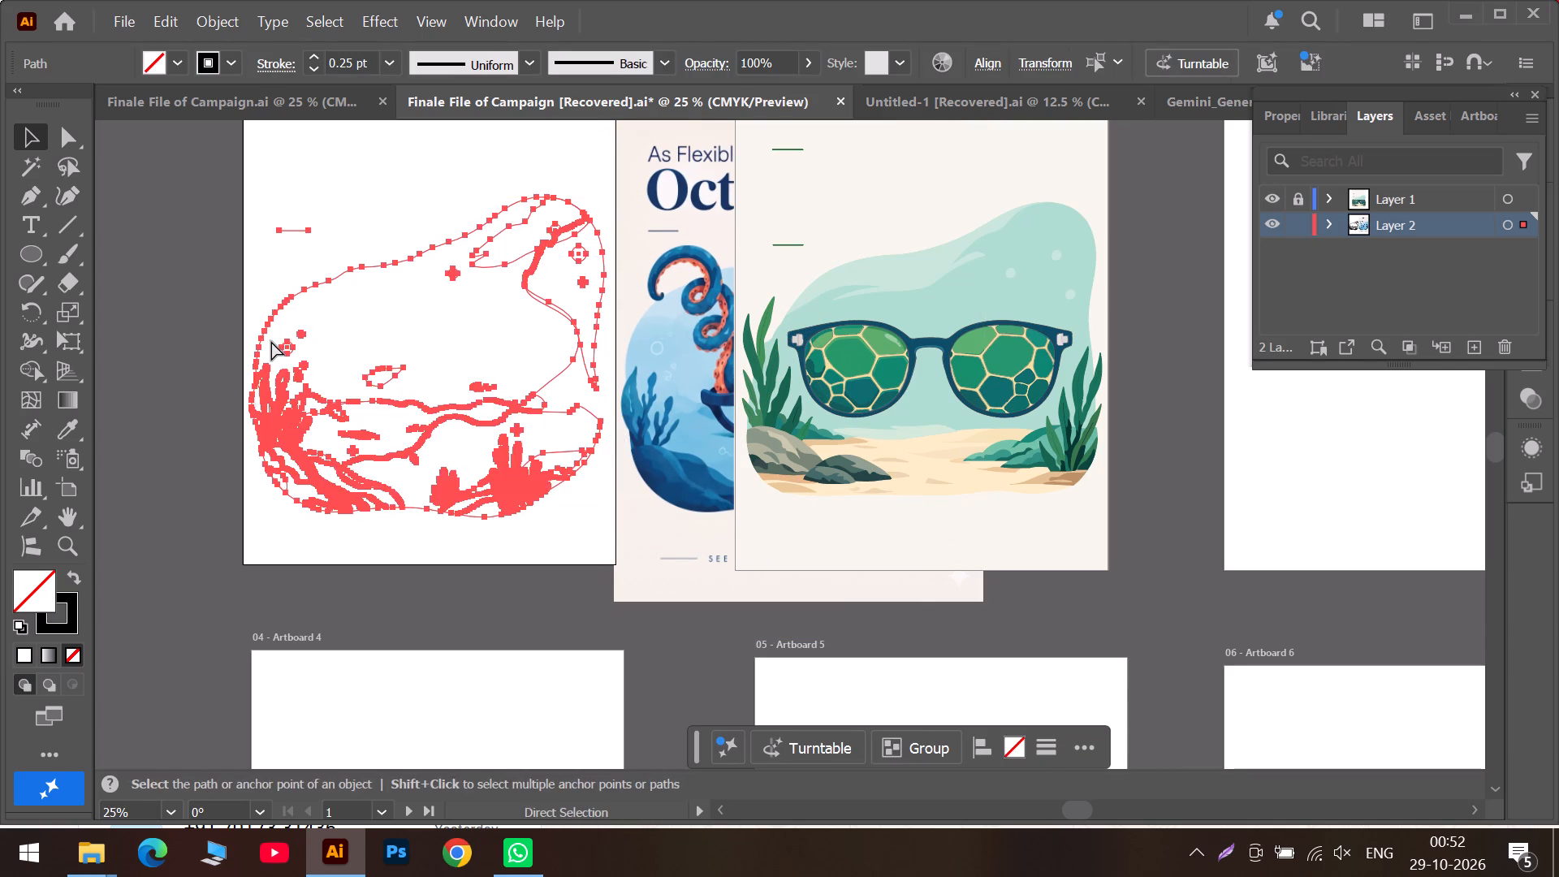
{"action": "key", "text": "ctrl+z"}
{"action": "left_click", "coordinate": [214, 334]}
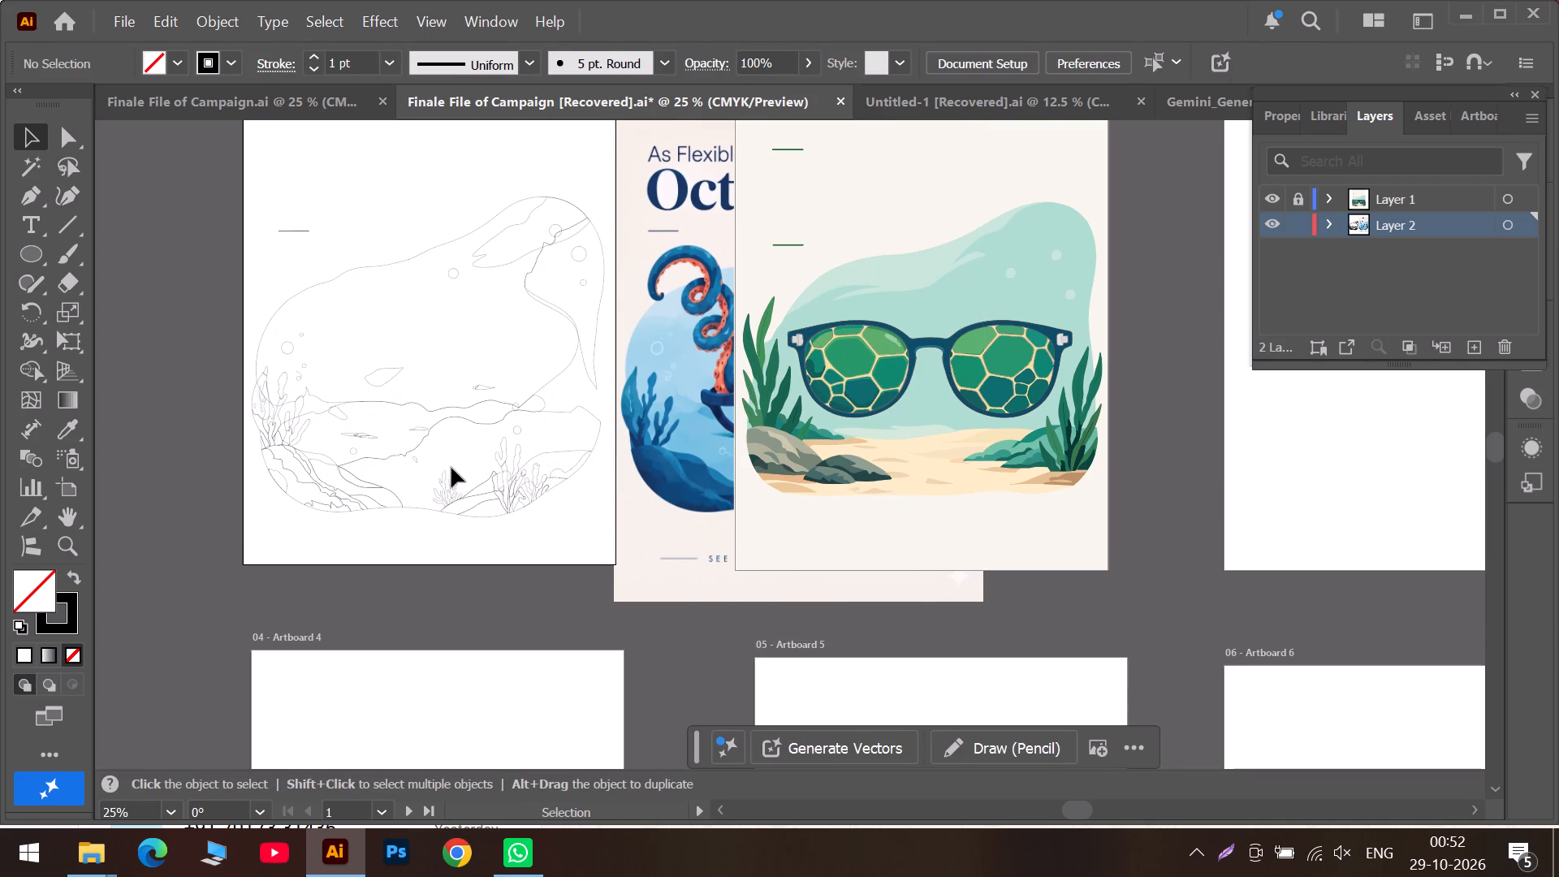
Move the octopus poster image down over the left part of the outlines' artboard, leaving the seaweed outlines on the right uncovered.
{"action": "left_click_drag", "start_coordinate": [684, 390], "coordinate": [287, 386]}
{"action": "left_click_drag", "start_coordinate": [423, 194], "coordinate": [332, 182]}
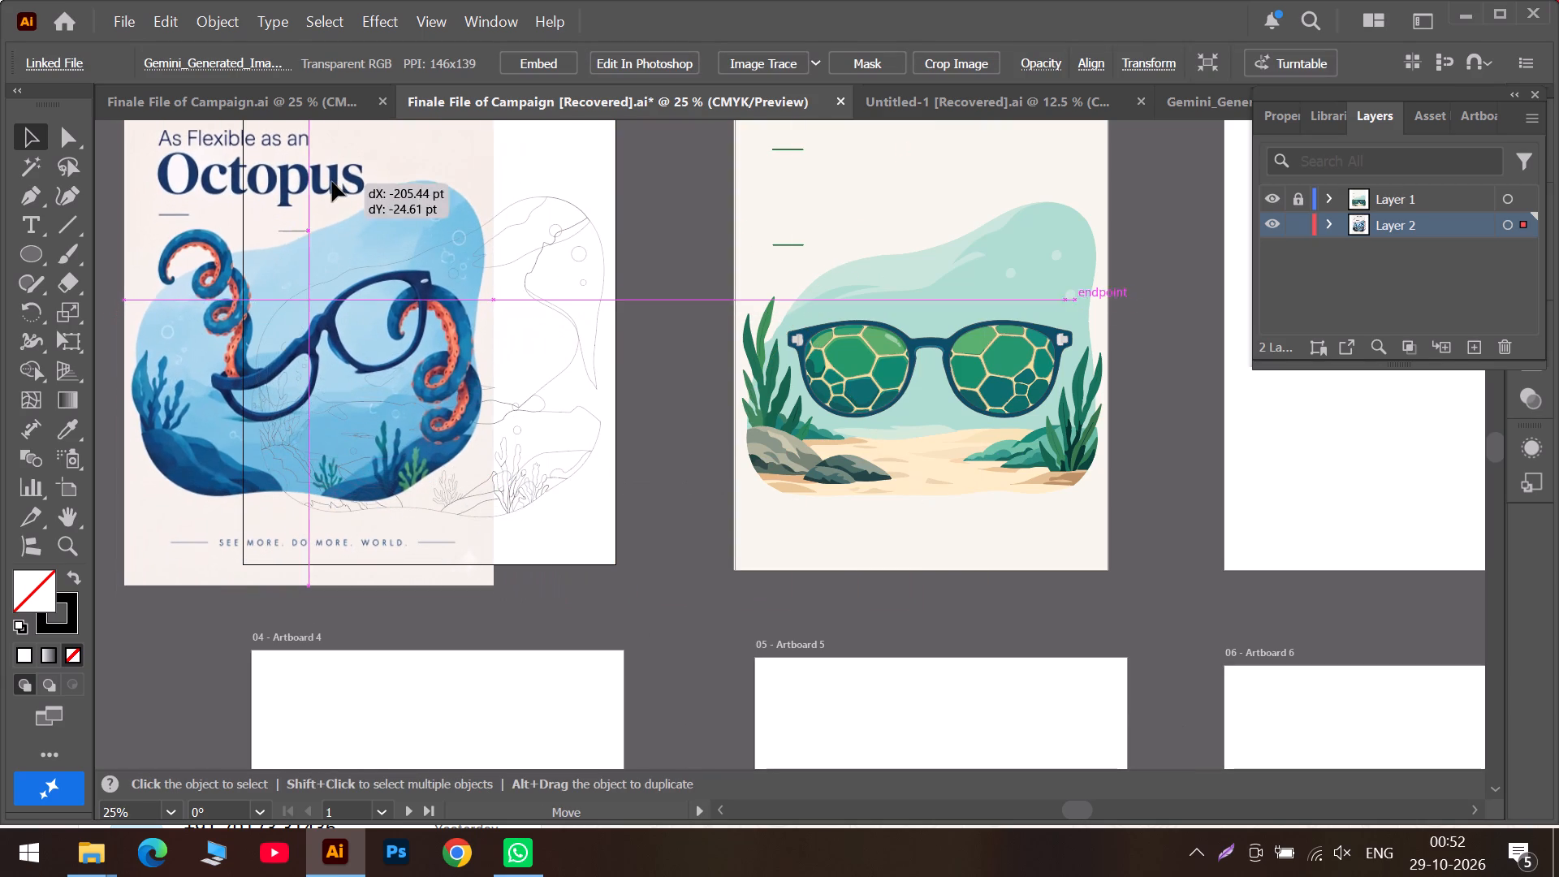
{"action": "left_click_drag", "start_coordinate": [332, 182], "coordinate": [332, 180]}
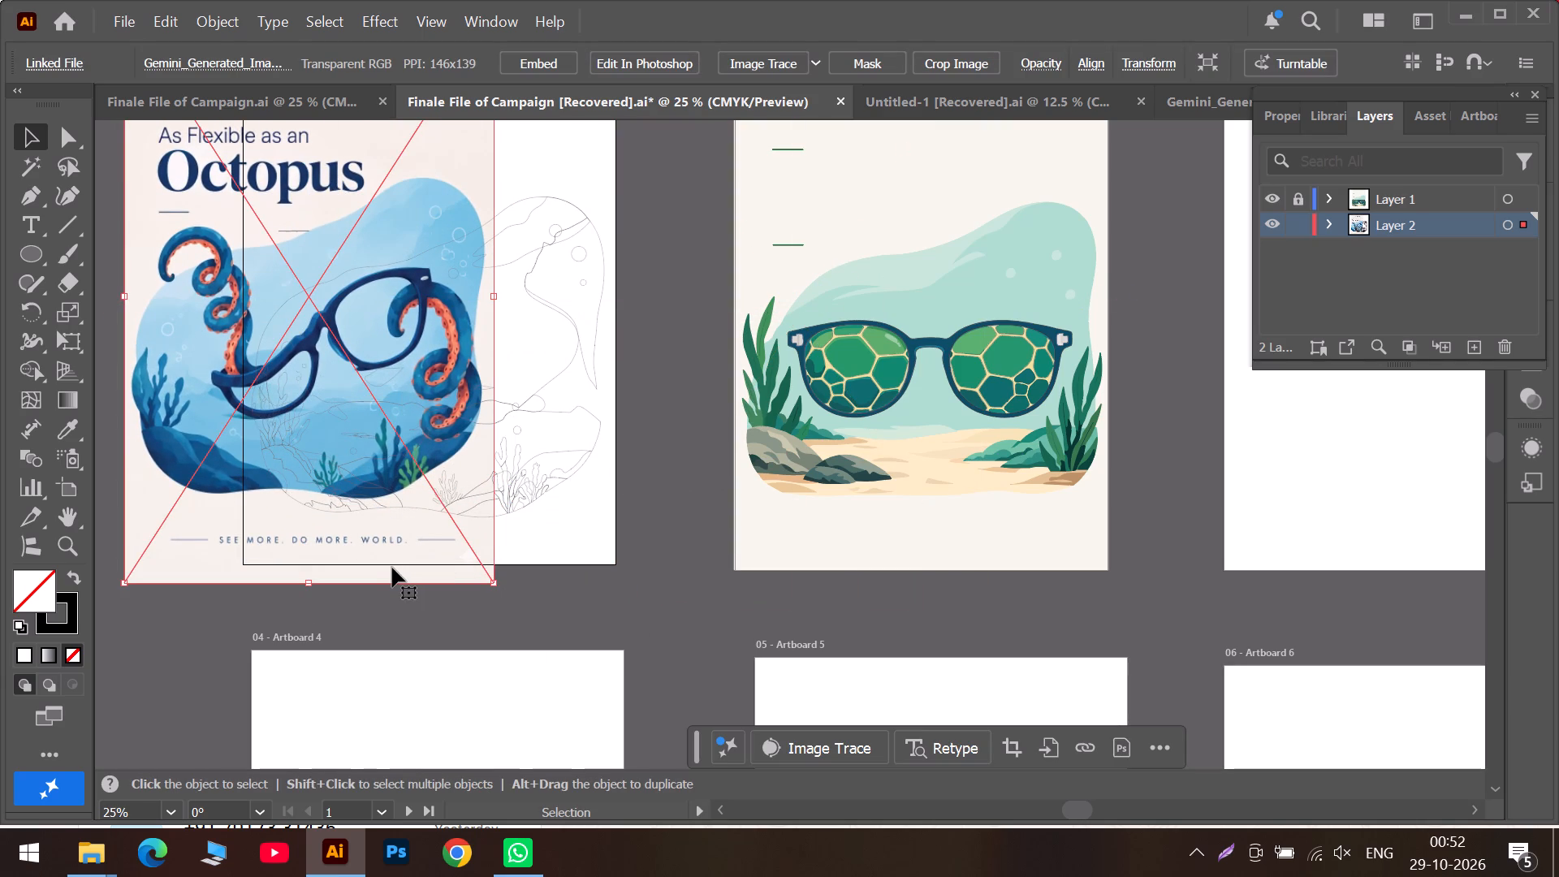
{"action": "left_click_drag", "start_coordinate": [395, 558], "coordinate": [357, 631]}
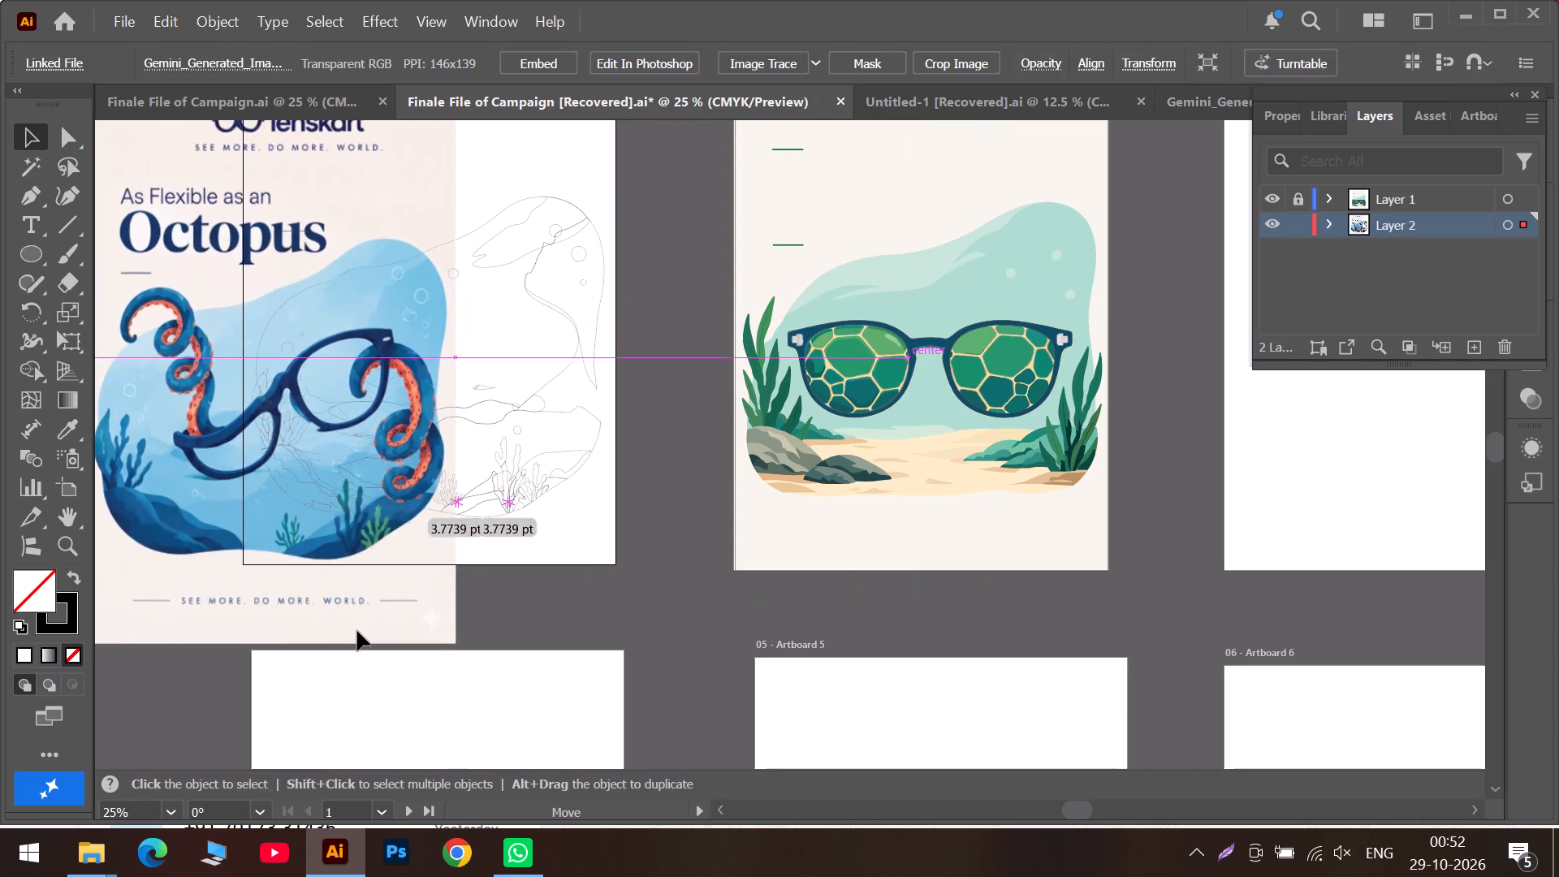
{"action": "left_click_drag", "start_coordinate": [357, 631], "coordinate": [408, 734]}
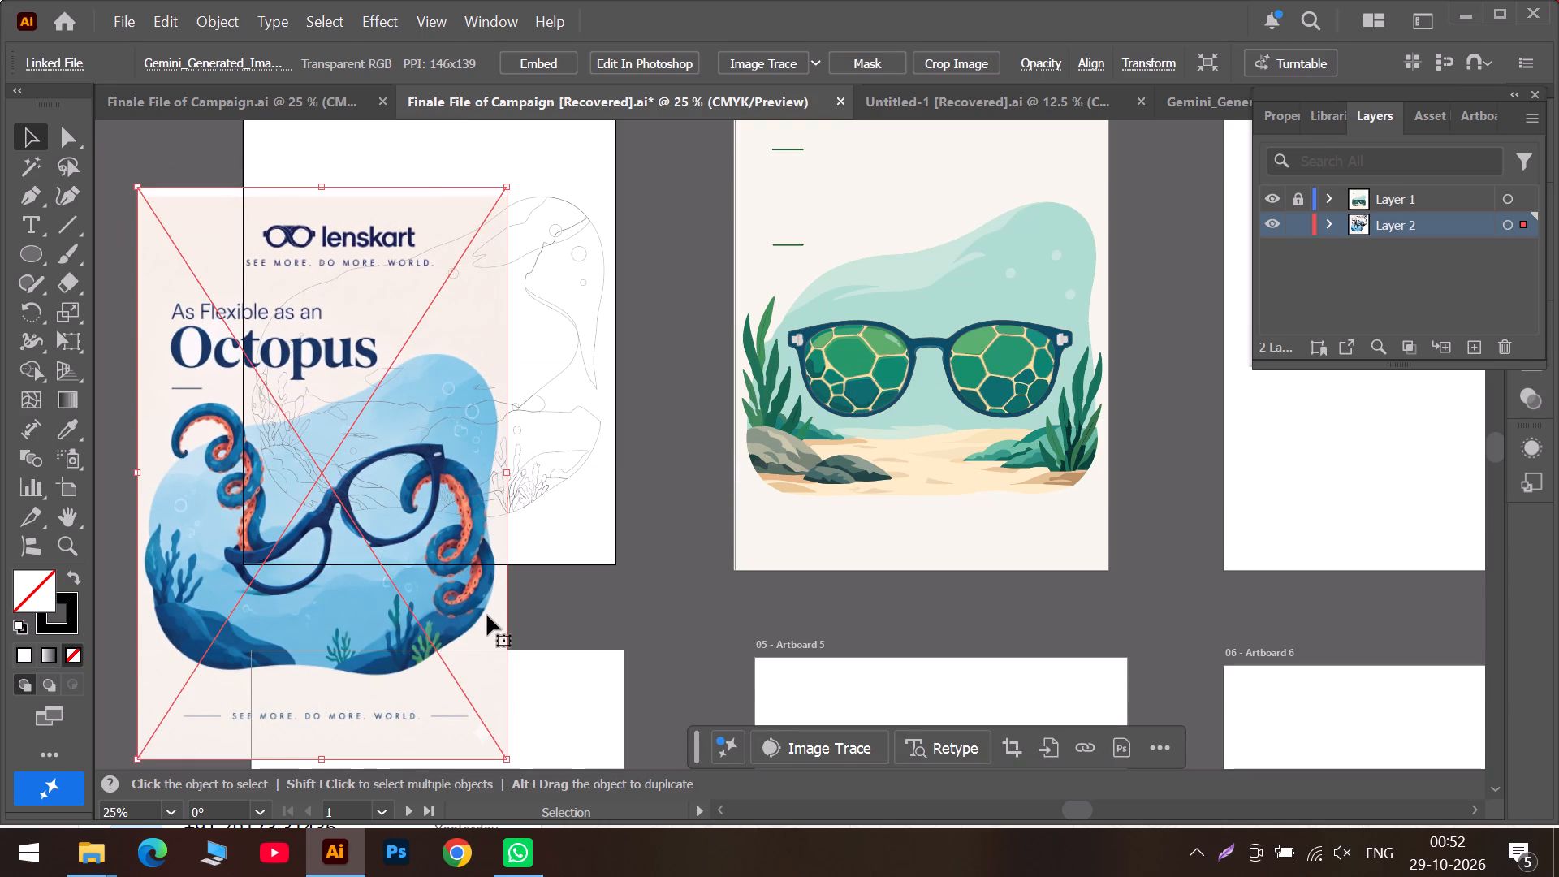
{"action": "scroll", "coordinate": [487, 614], "scroll_direction": "up", "scroll_amount": 3, "text": "alt"}
{"action": "left_click_drag", "start_coordinate": [387, 634], "coordinate": [340, 407]}
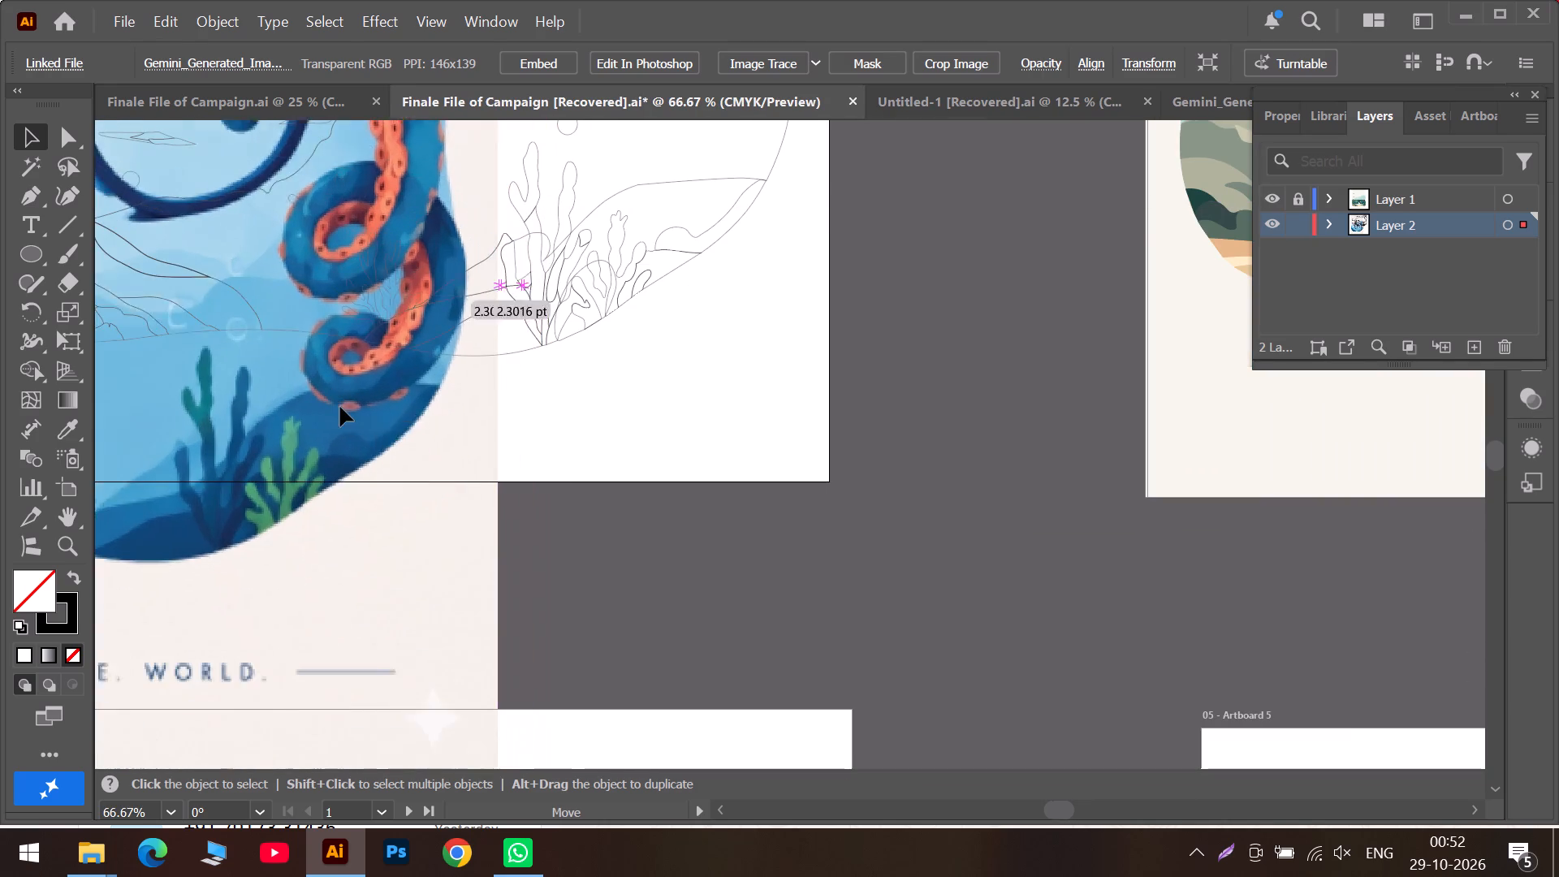
{"action": "left_click_drag", "start_coordinate": [340, 407], "coordinate": [327, 388]}
{"action": "left_click_drag", "start_coordinate": [378, 469], "coordinate": [343, 470]}
{"action": "scroll", "coordinate": [390, 486], "scroll_direction": "up", "scroll_amount": 1, "text": "alt"}
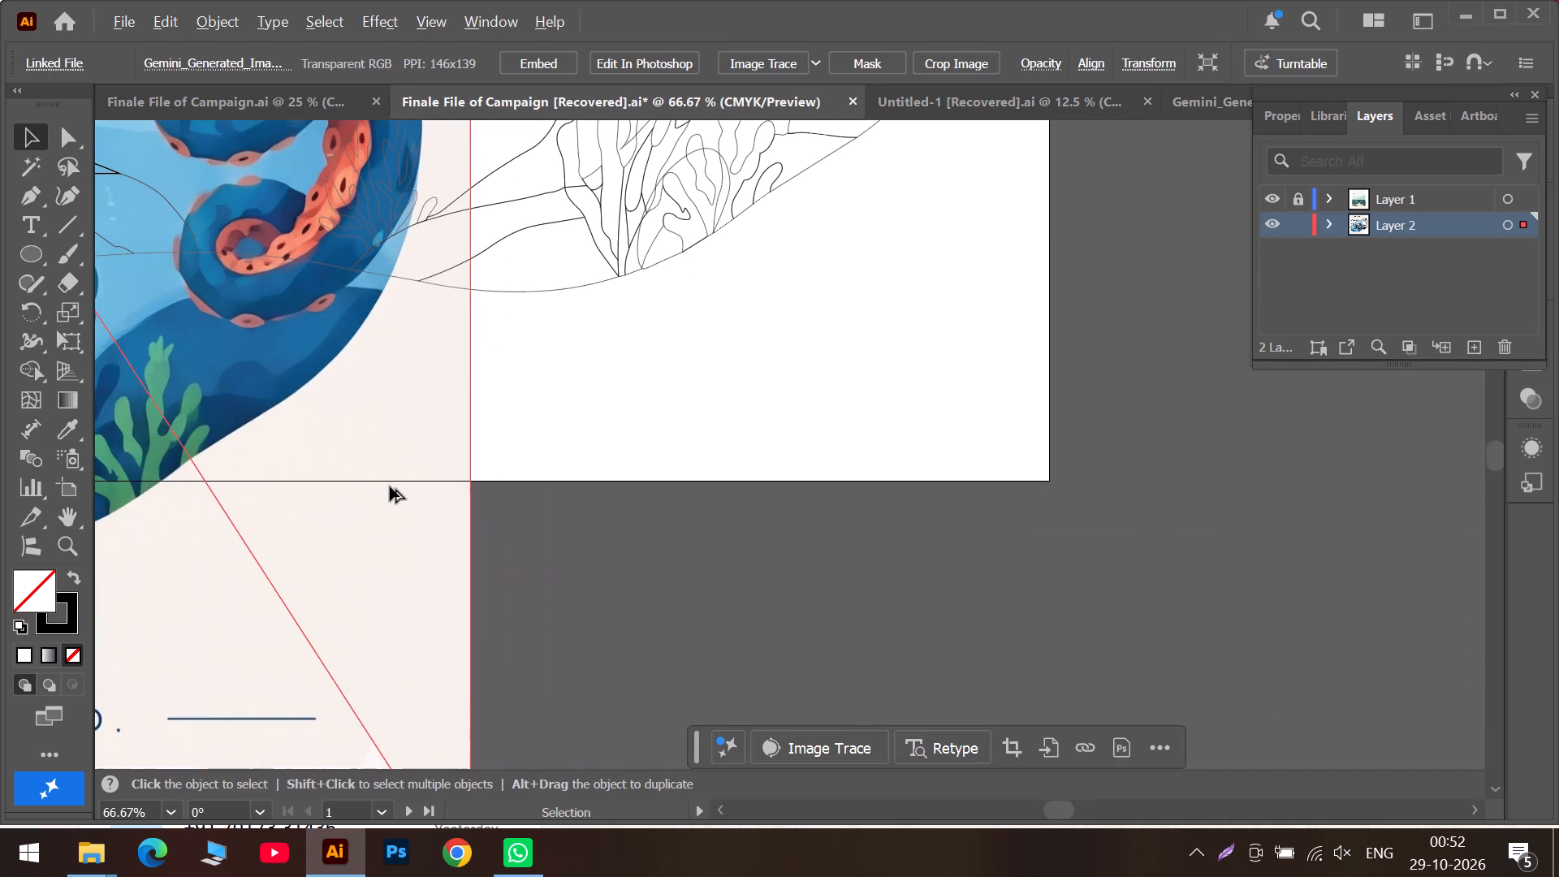
{"action": "left_click_drag", "start_coordinate": [300, 426], "coordinate": [349, 443]}
Fill the curved strip outline right of the seaweed with the dark blue sampled from the poster's seabed, removing its stroke.
{"action": "scroll", "coordinate": [765, 257], "scroll_direction": "up", "scroll_amount": 2}
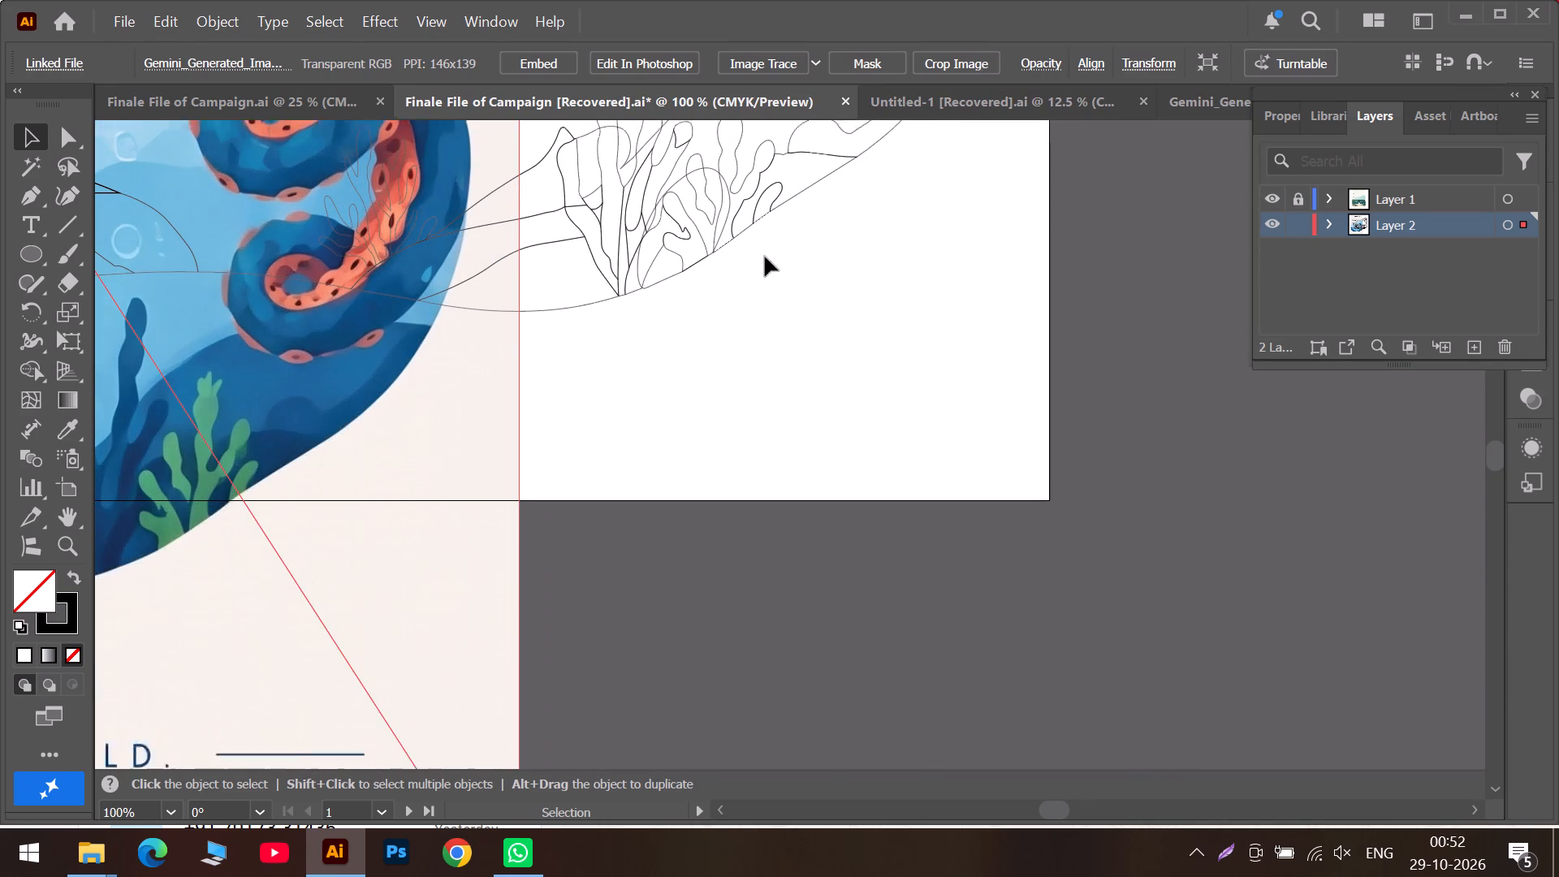
{"action": "scroll", "coordinate": [765, 257], "scroll_direction": "up", "scroll_amount": 2}
{"action": "left_click", "coordinate": [840, 182]}
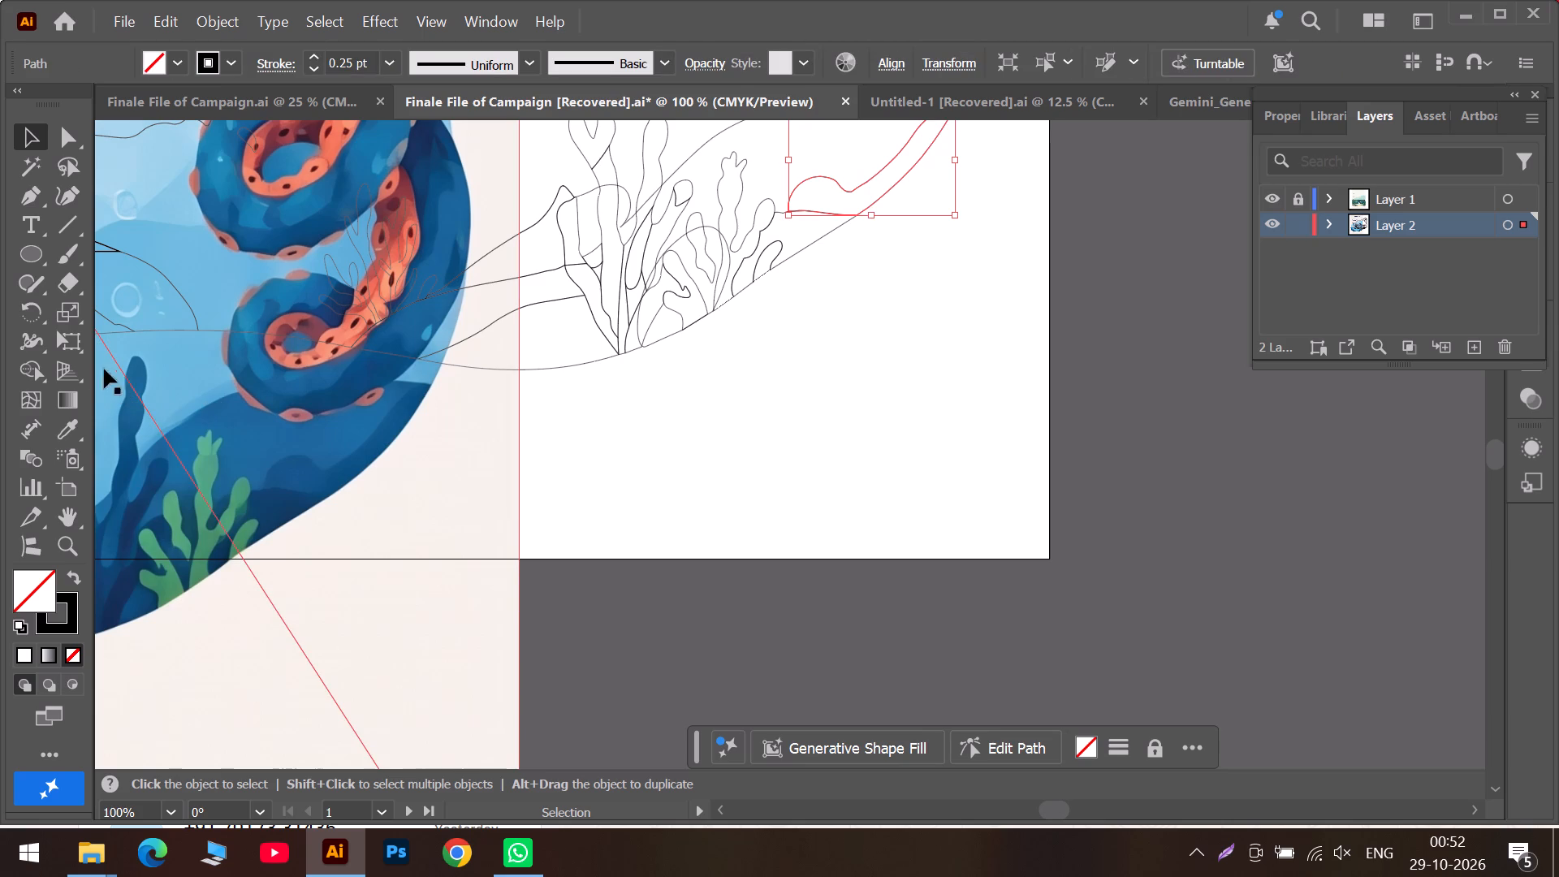
{"action": "left_click", "coordinate": [65, 422]}
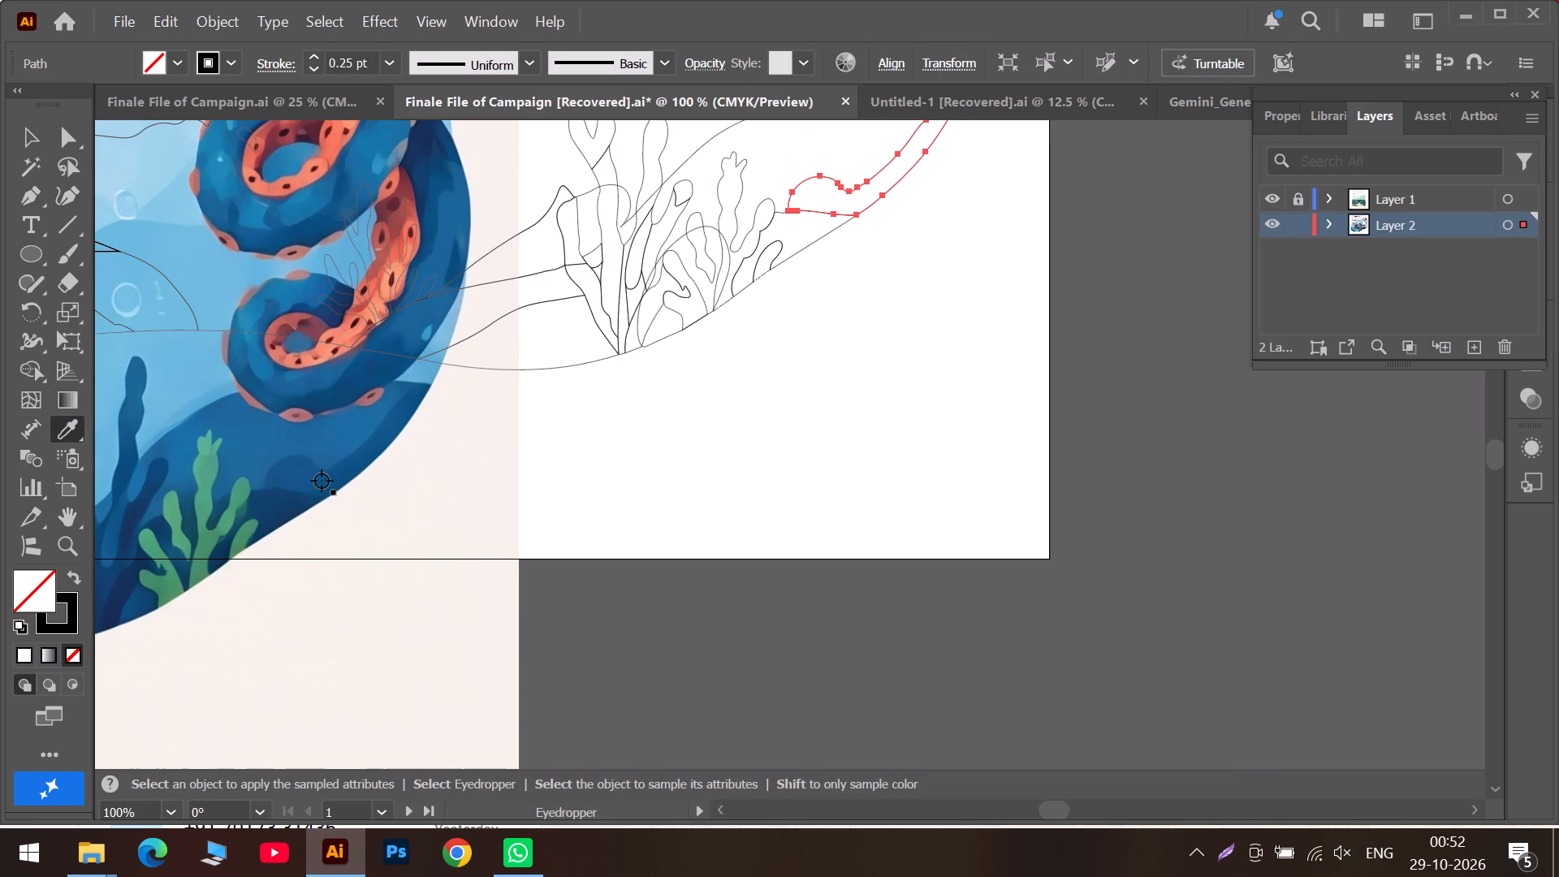
{"action": "left_click", "coordinate": [322, 481]}
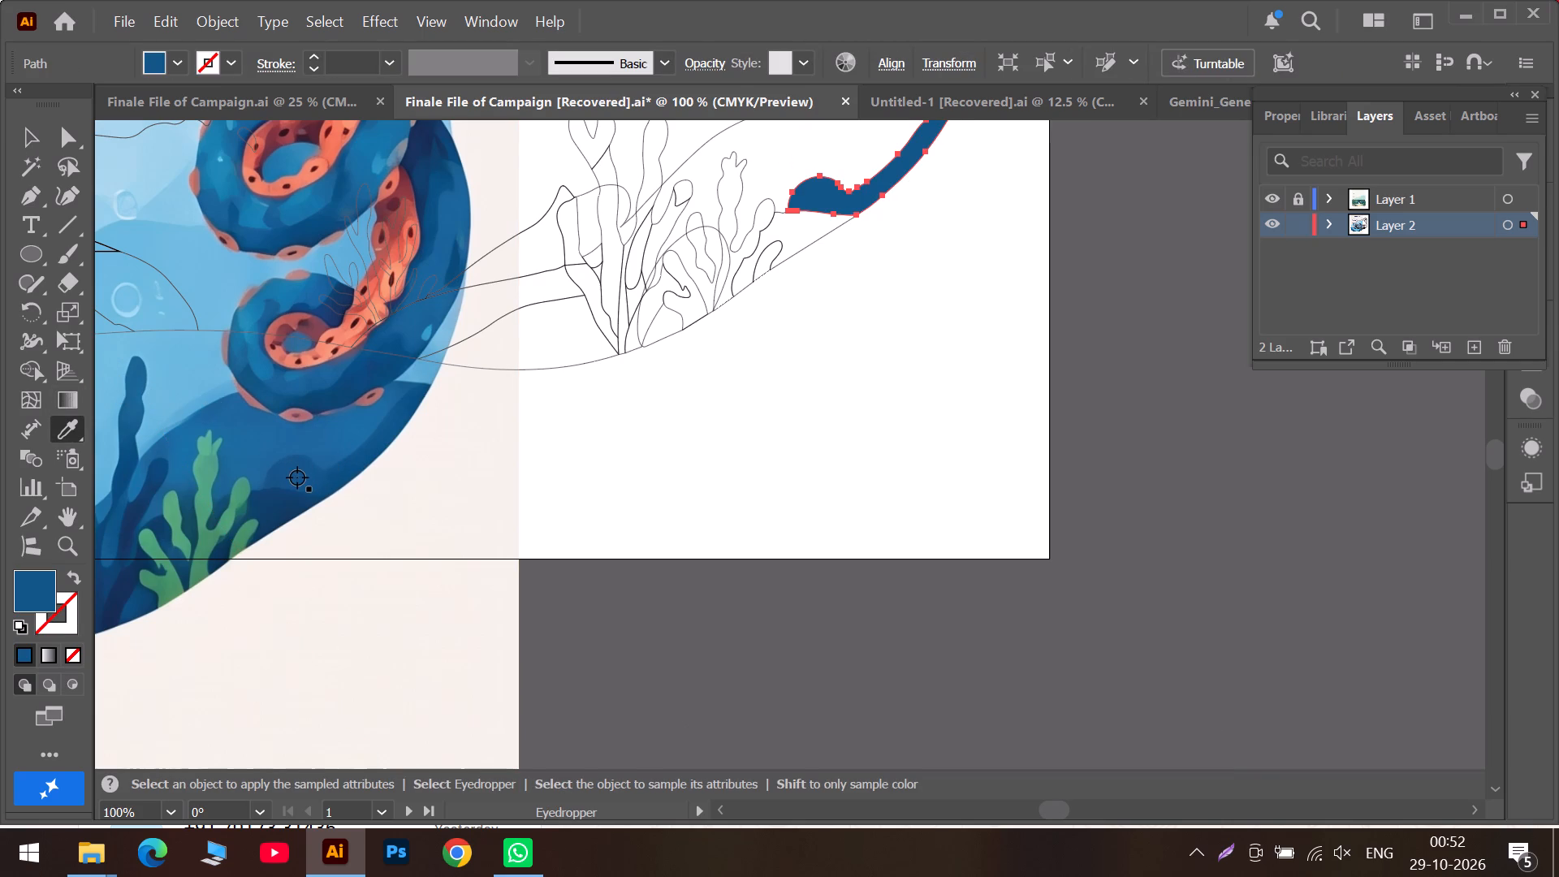
{"action": "left_click", "coordinate": [297, 477]}
Fill the branched seaweed outline next to the blue strip with the green sampled from the poster's seaweed.
{"action": "left_click", "coordinate": [33, 132]}
{"action": "left_click", "coordinate": [737, 253]}
{"action": "left_click", "coordinate": [66, 421]}
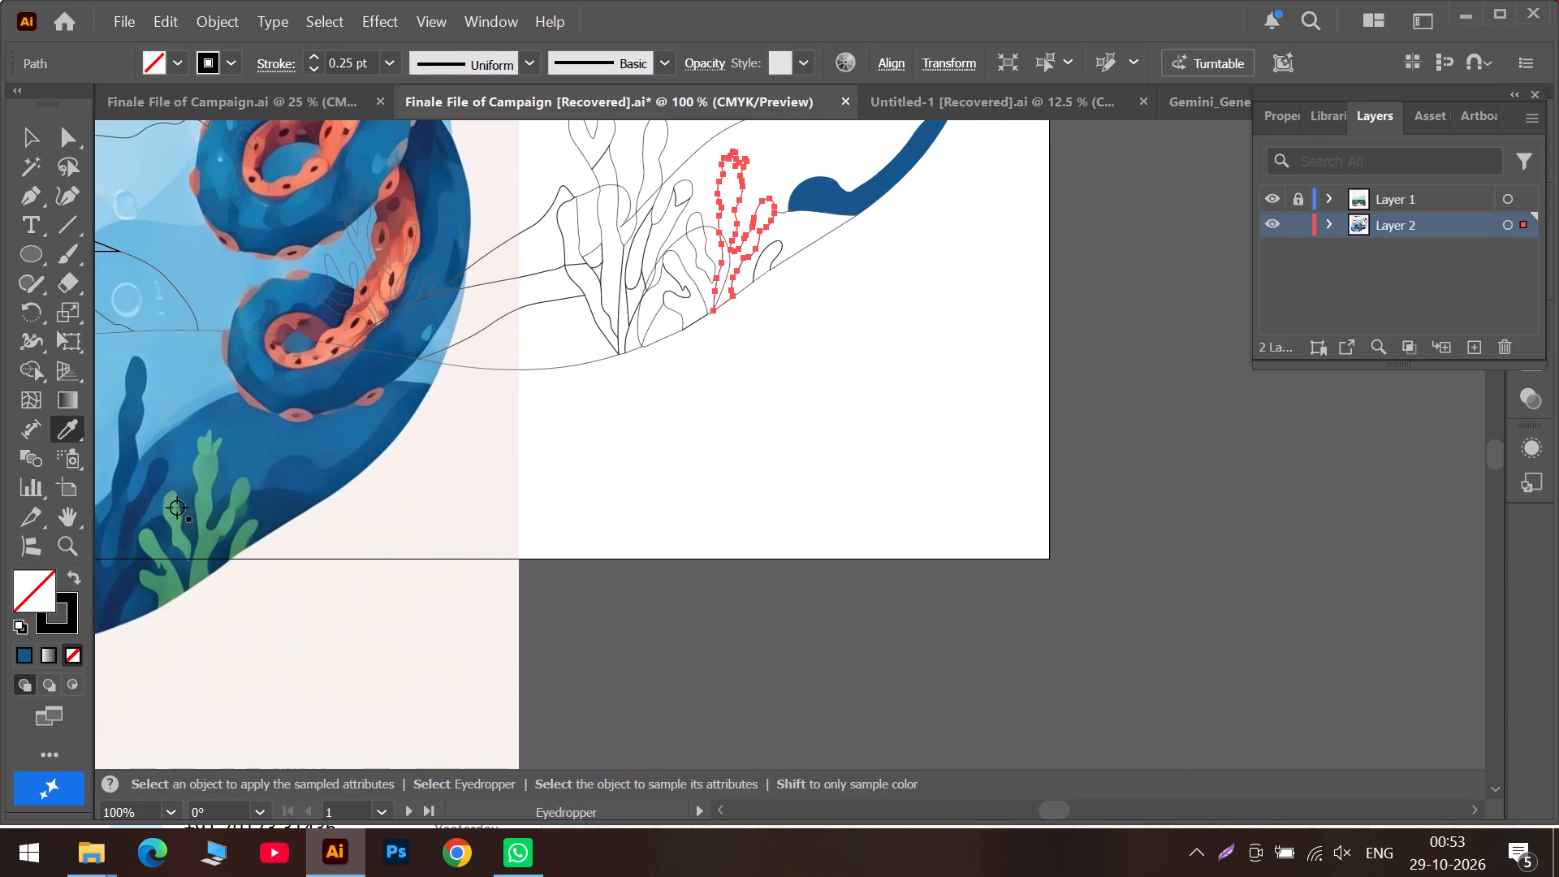
{"action": "scroll", "coordinate": [187, 513], "scroll_direction": "up", "scroll_amount": 3, "text": "alt"}
{"action": "left_click", "coordinate": [240, 582]}
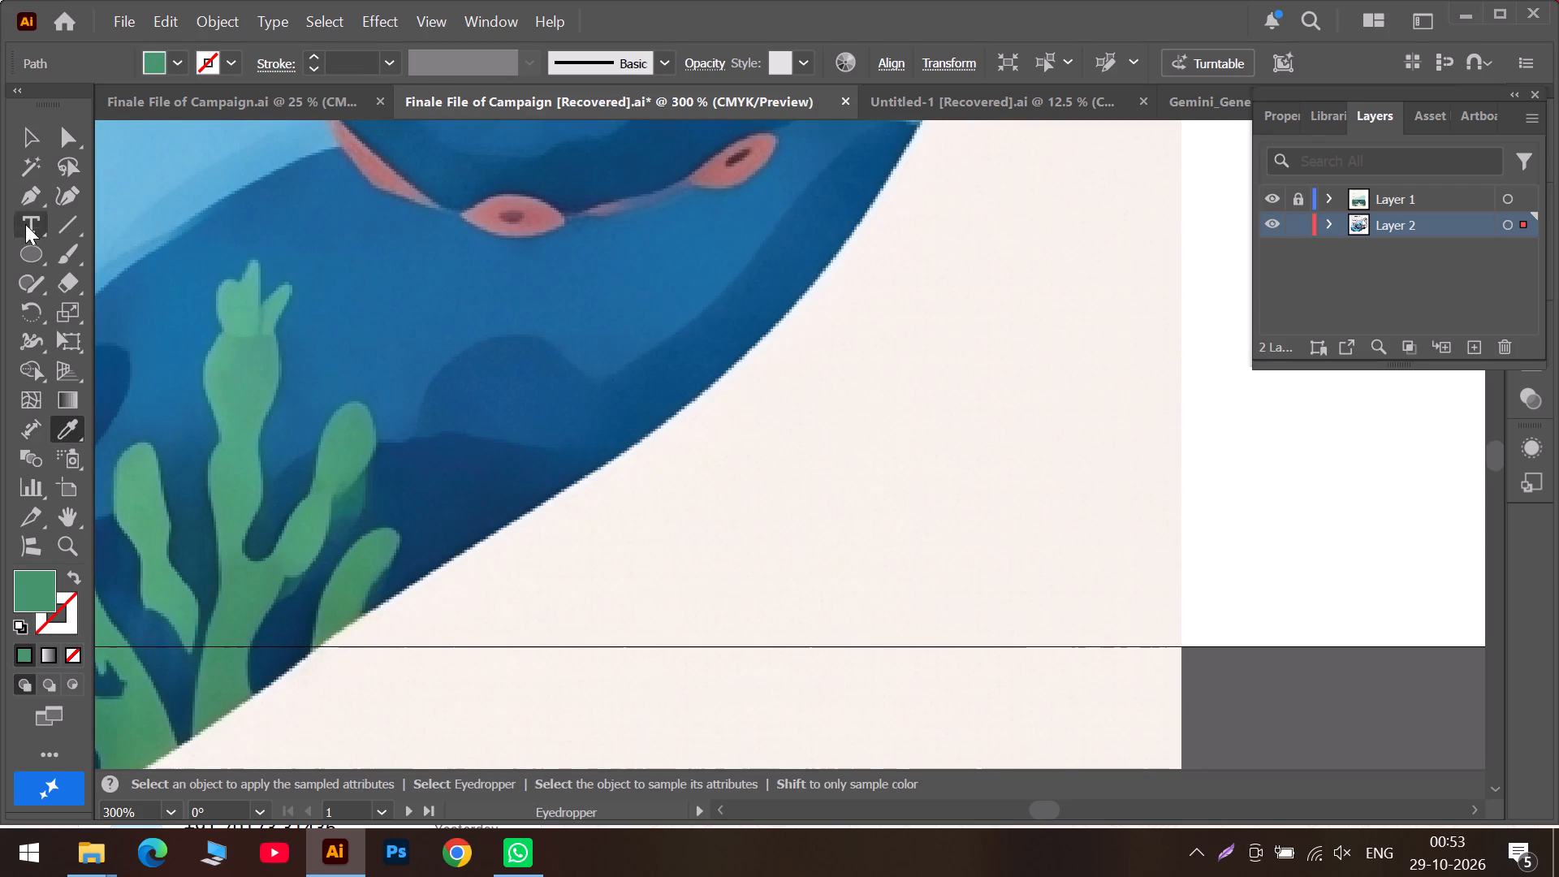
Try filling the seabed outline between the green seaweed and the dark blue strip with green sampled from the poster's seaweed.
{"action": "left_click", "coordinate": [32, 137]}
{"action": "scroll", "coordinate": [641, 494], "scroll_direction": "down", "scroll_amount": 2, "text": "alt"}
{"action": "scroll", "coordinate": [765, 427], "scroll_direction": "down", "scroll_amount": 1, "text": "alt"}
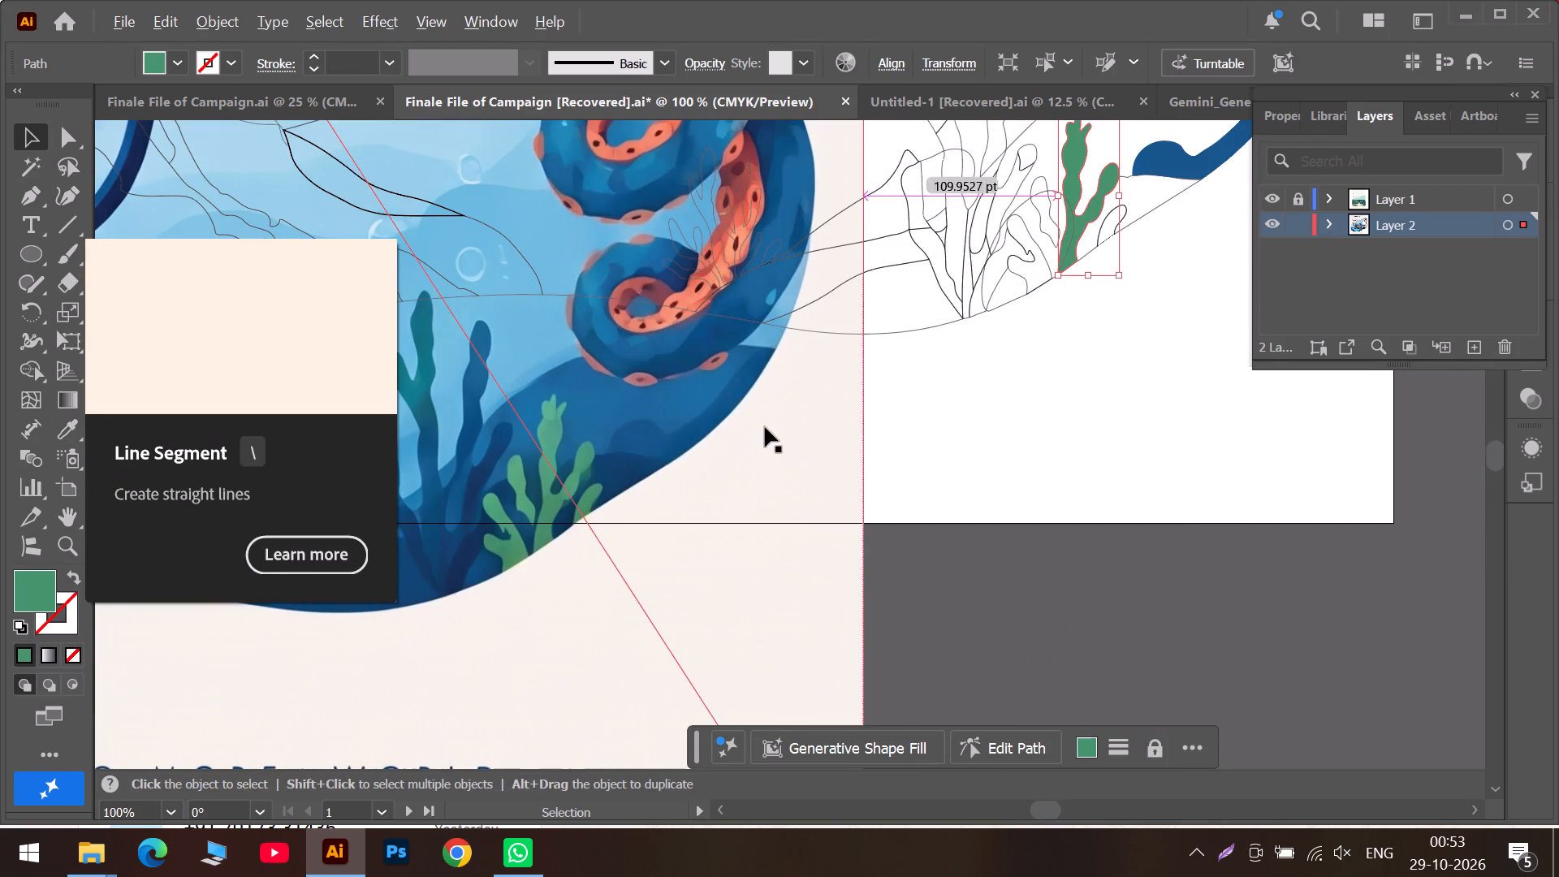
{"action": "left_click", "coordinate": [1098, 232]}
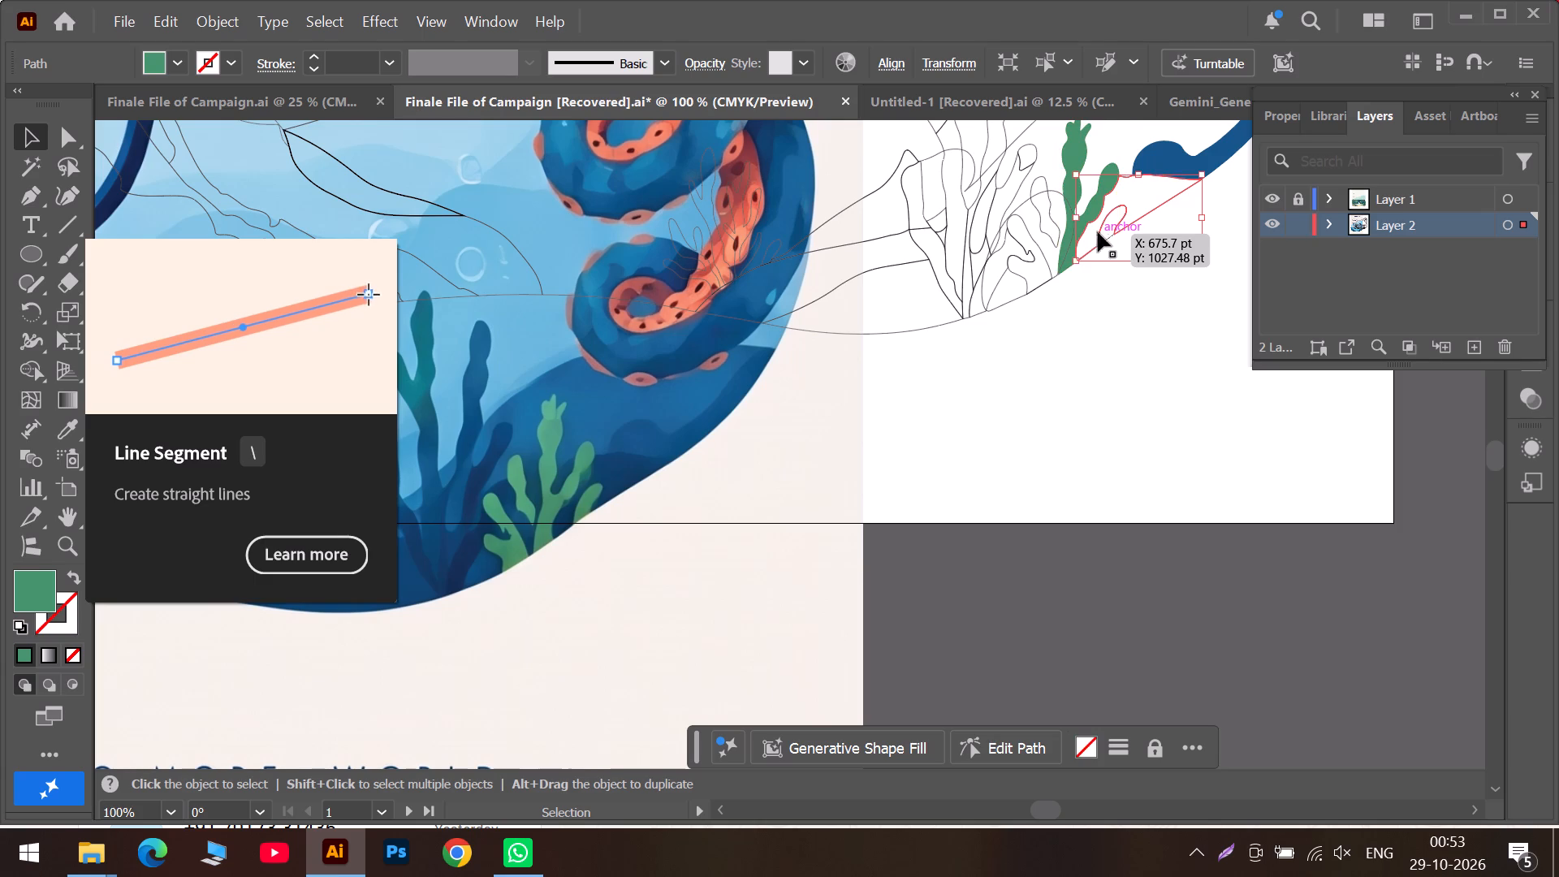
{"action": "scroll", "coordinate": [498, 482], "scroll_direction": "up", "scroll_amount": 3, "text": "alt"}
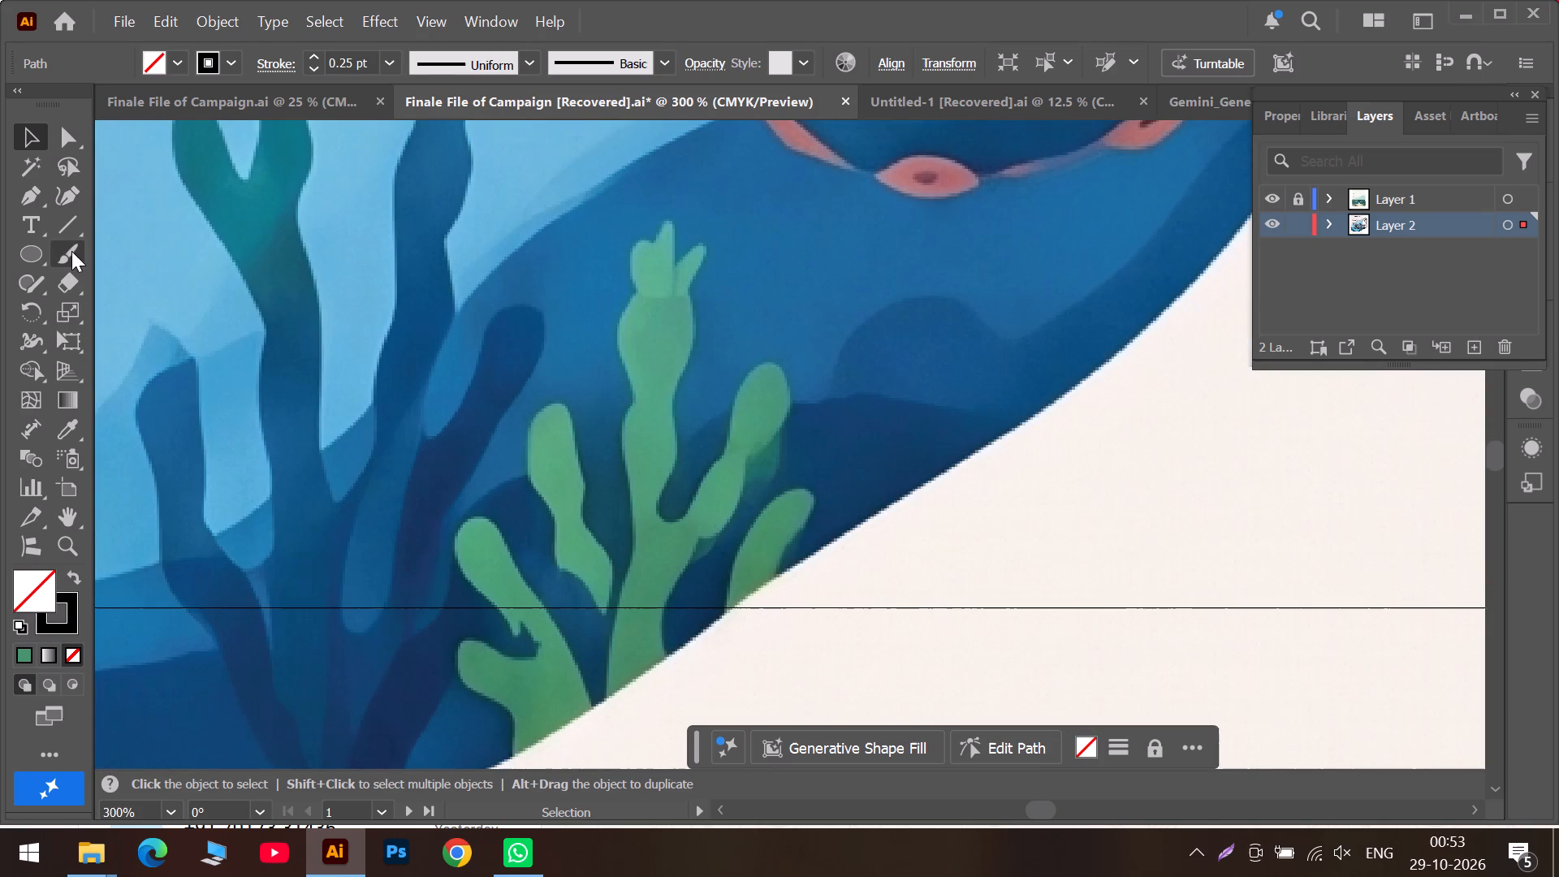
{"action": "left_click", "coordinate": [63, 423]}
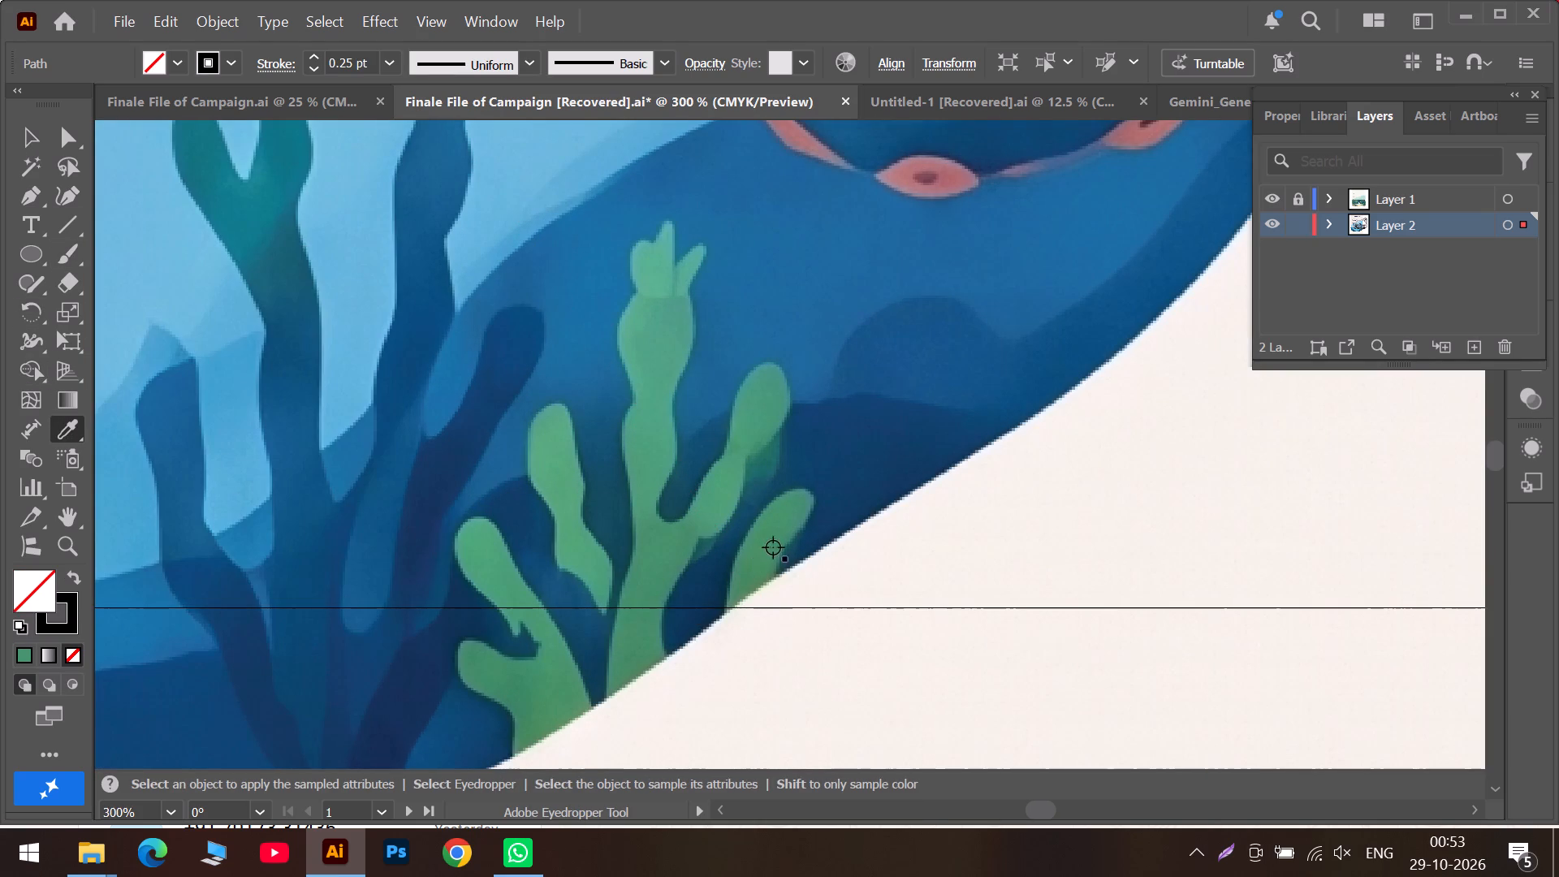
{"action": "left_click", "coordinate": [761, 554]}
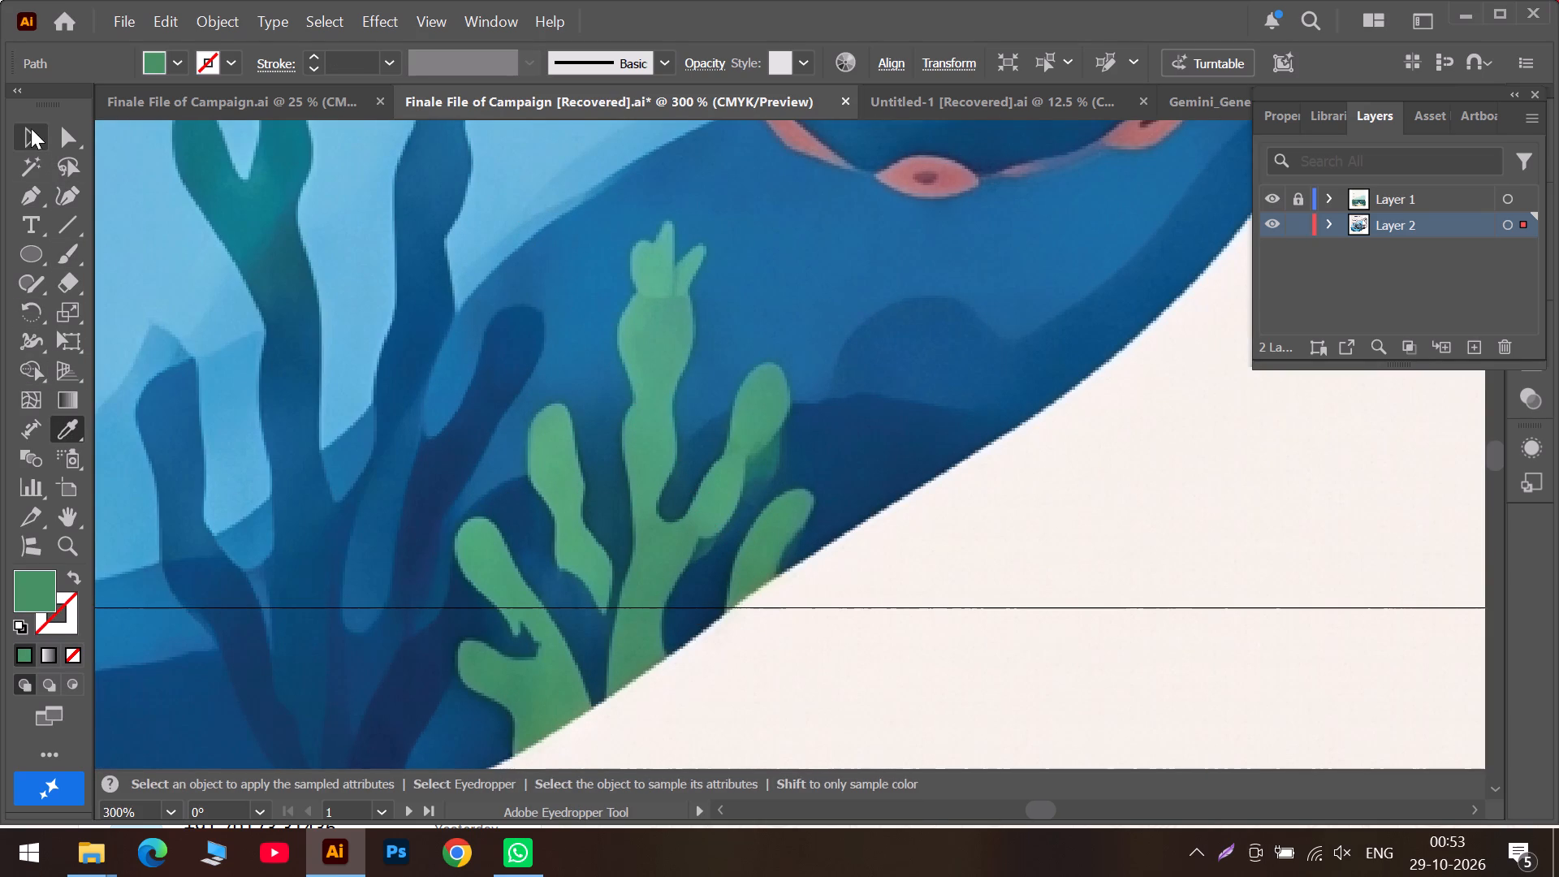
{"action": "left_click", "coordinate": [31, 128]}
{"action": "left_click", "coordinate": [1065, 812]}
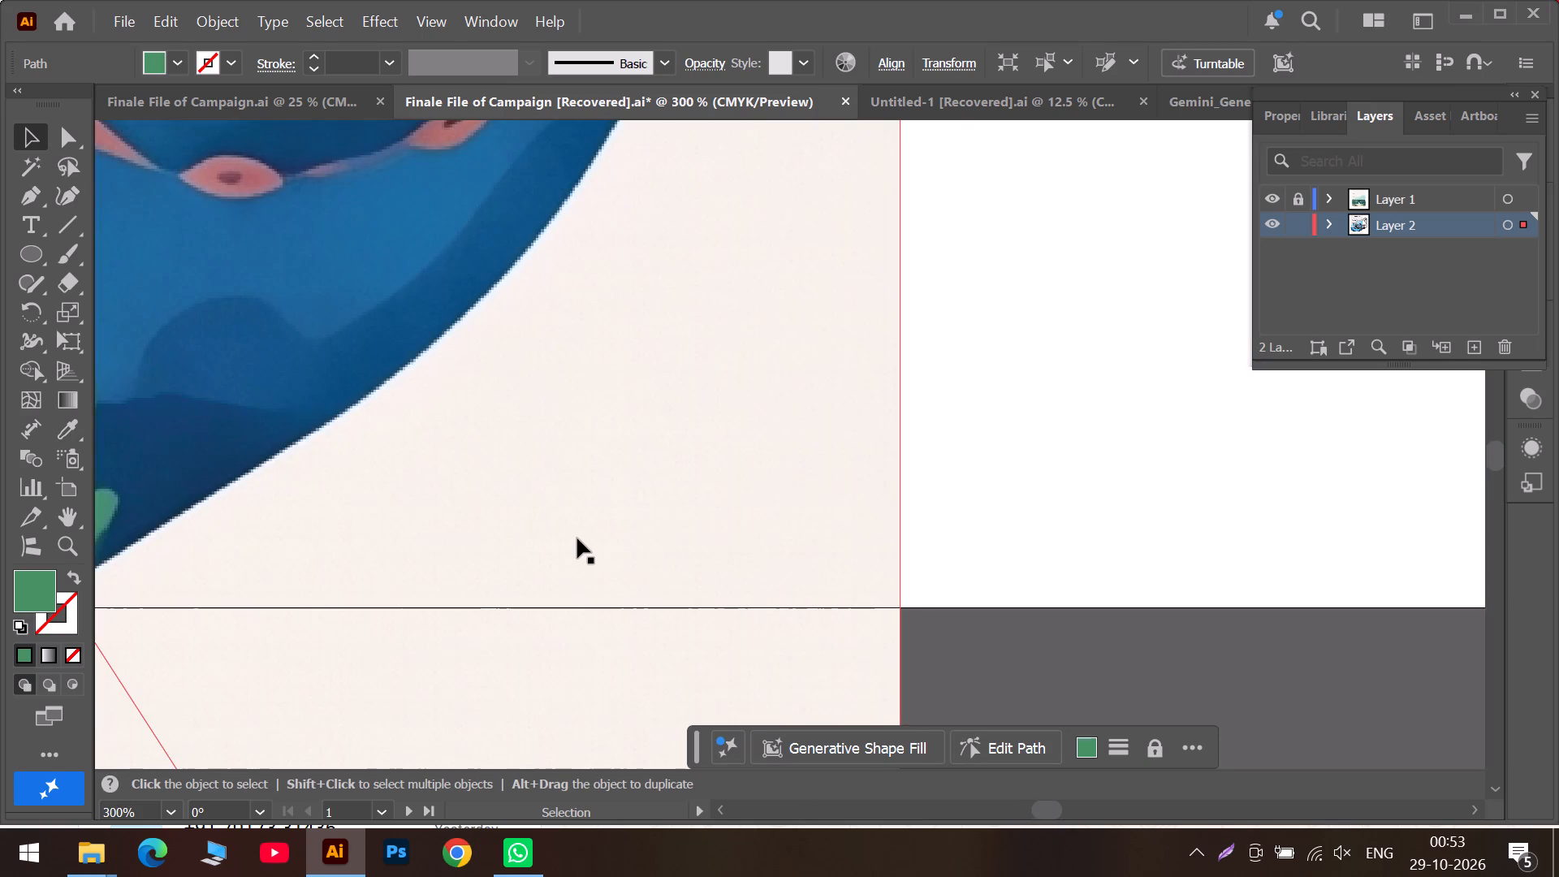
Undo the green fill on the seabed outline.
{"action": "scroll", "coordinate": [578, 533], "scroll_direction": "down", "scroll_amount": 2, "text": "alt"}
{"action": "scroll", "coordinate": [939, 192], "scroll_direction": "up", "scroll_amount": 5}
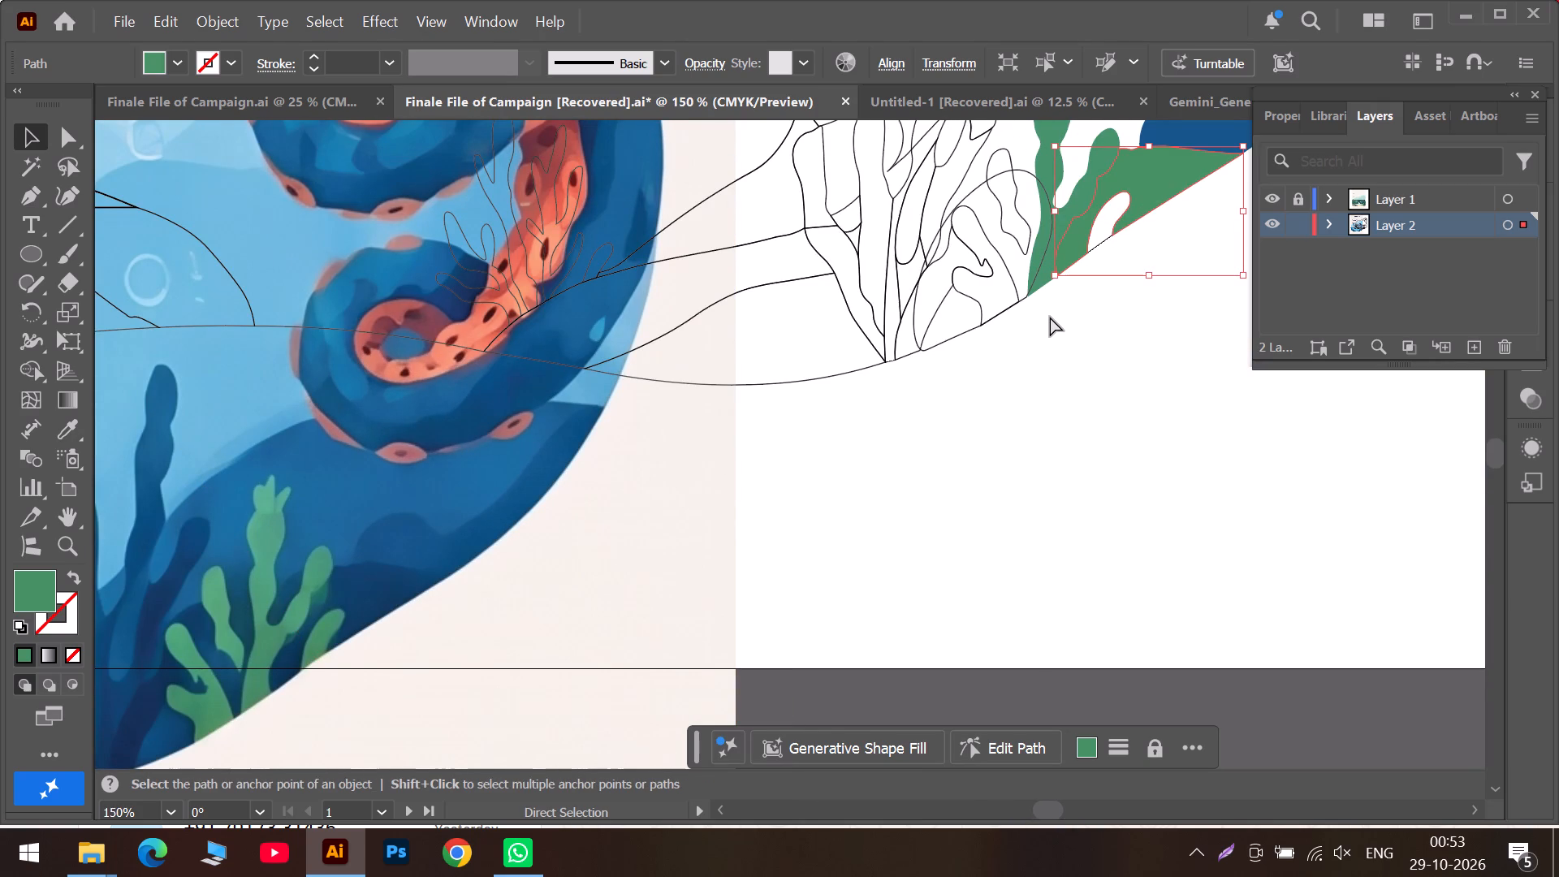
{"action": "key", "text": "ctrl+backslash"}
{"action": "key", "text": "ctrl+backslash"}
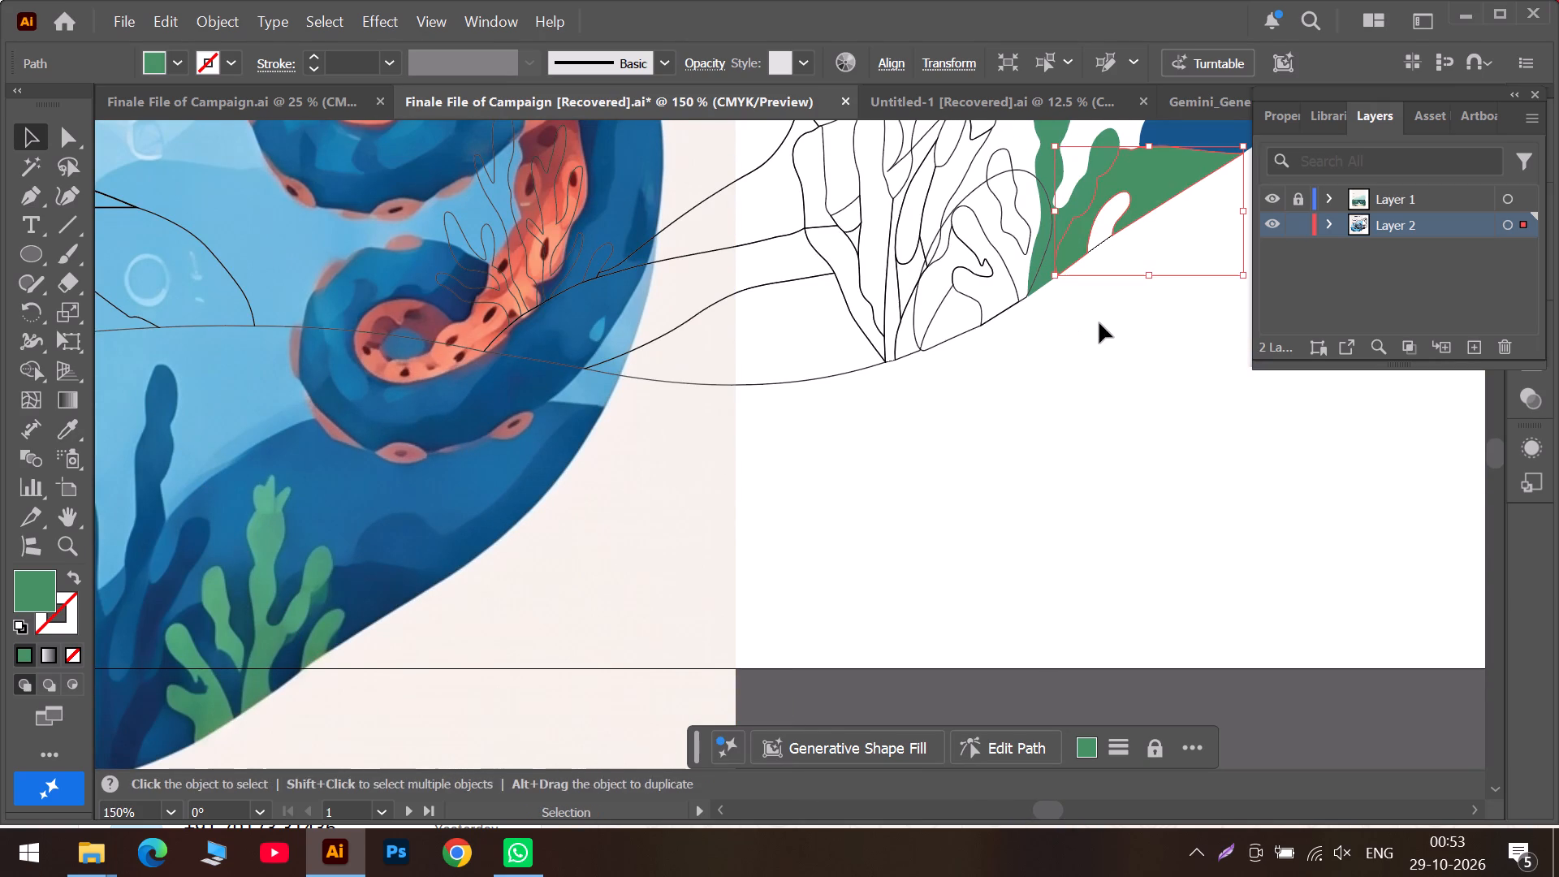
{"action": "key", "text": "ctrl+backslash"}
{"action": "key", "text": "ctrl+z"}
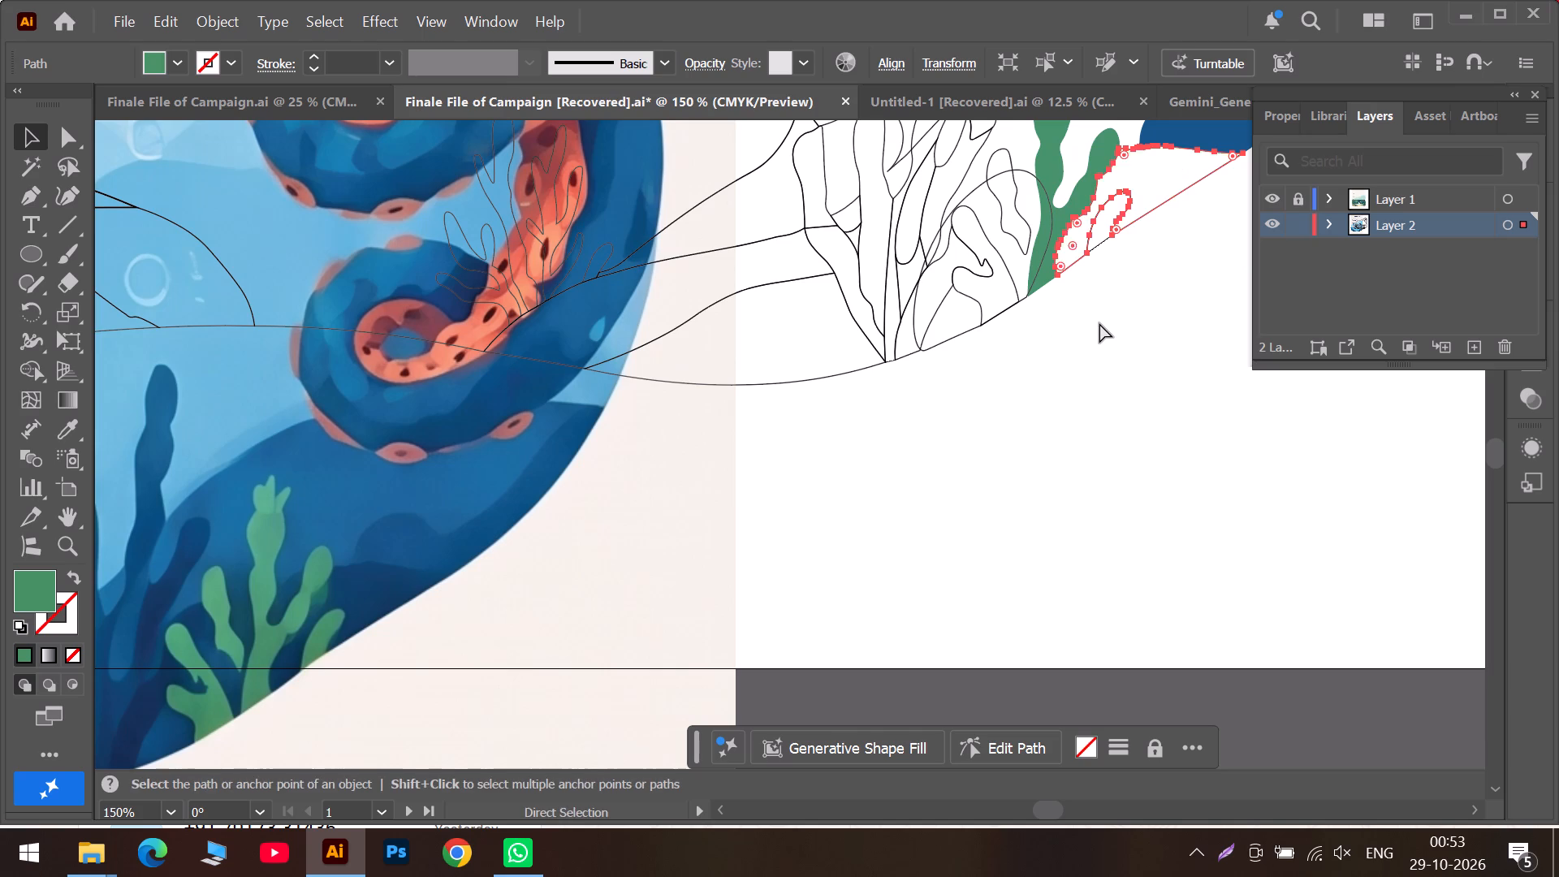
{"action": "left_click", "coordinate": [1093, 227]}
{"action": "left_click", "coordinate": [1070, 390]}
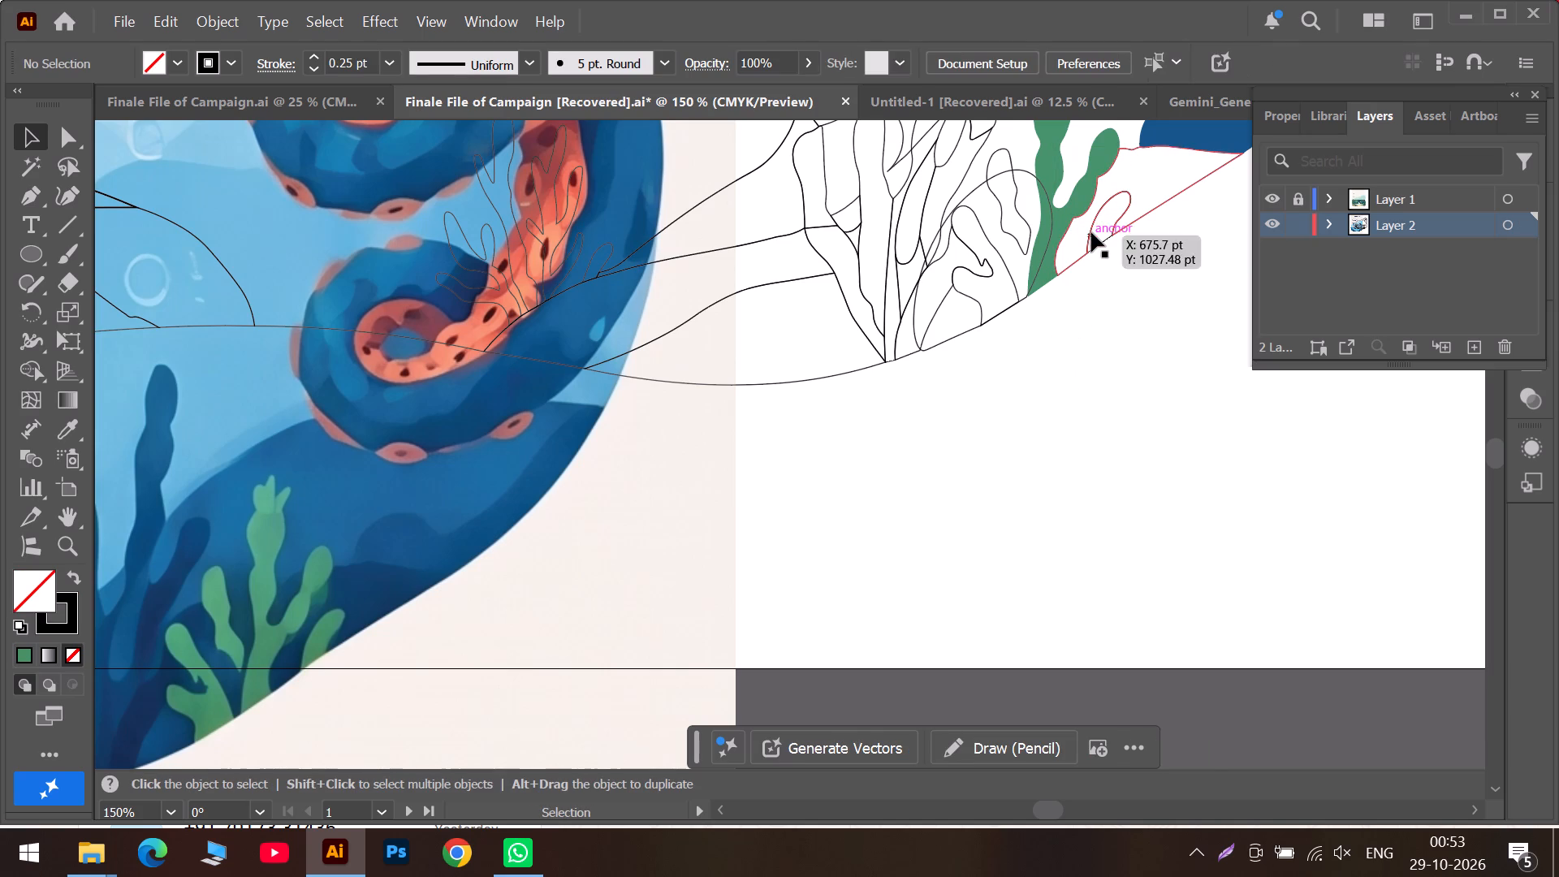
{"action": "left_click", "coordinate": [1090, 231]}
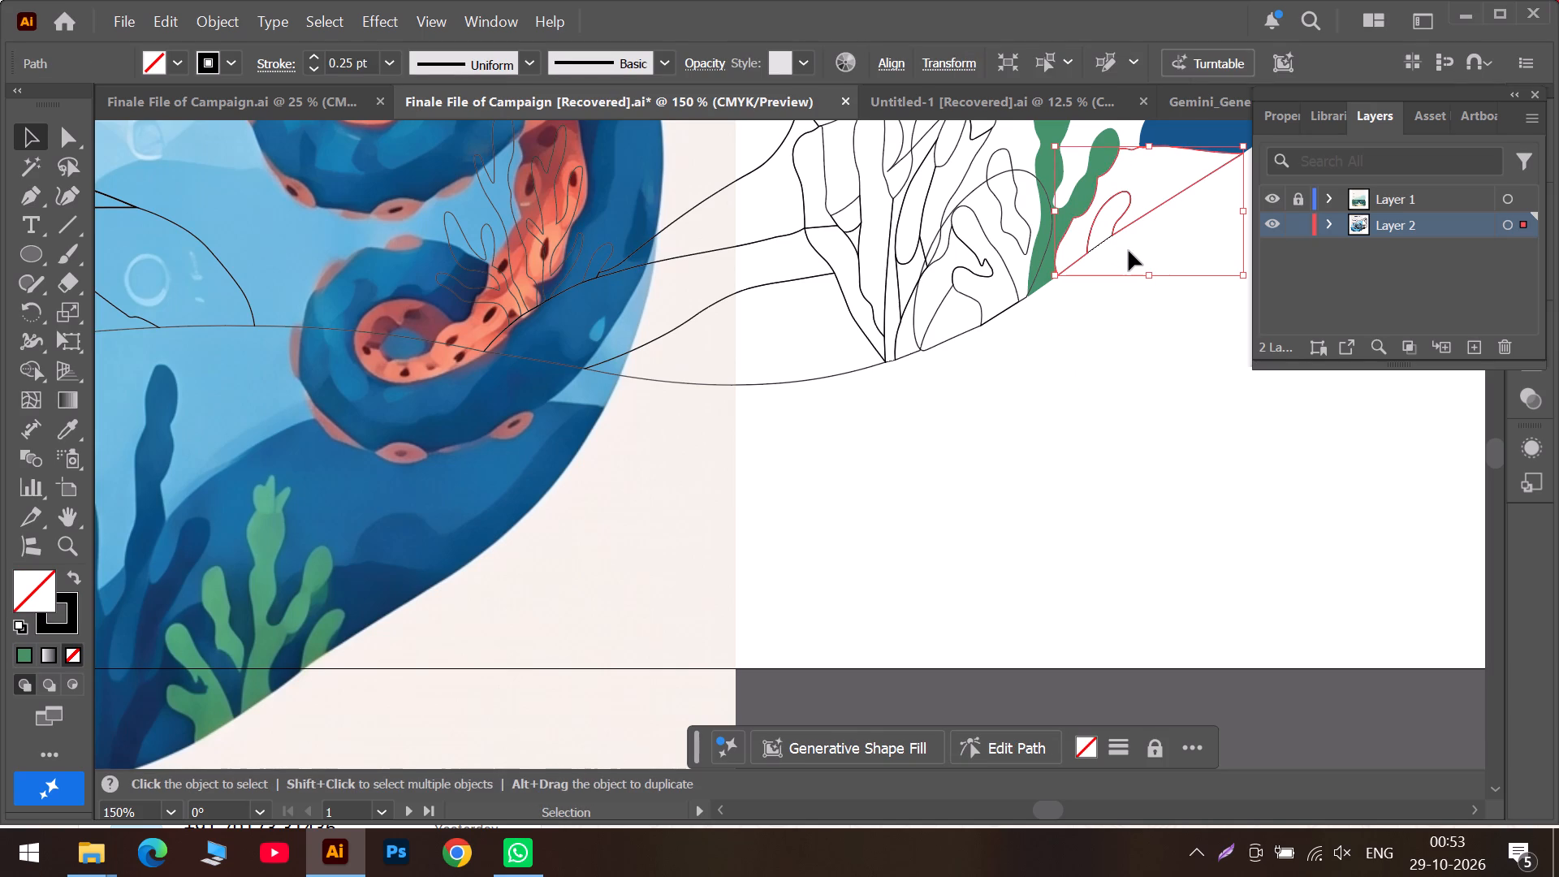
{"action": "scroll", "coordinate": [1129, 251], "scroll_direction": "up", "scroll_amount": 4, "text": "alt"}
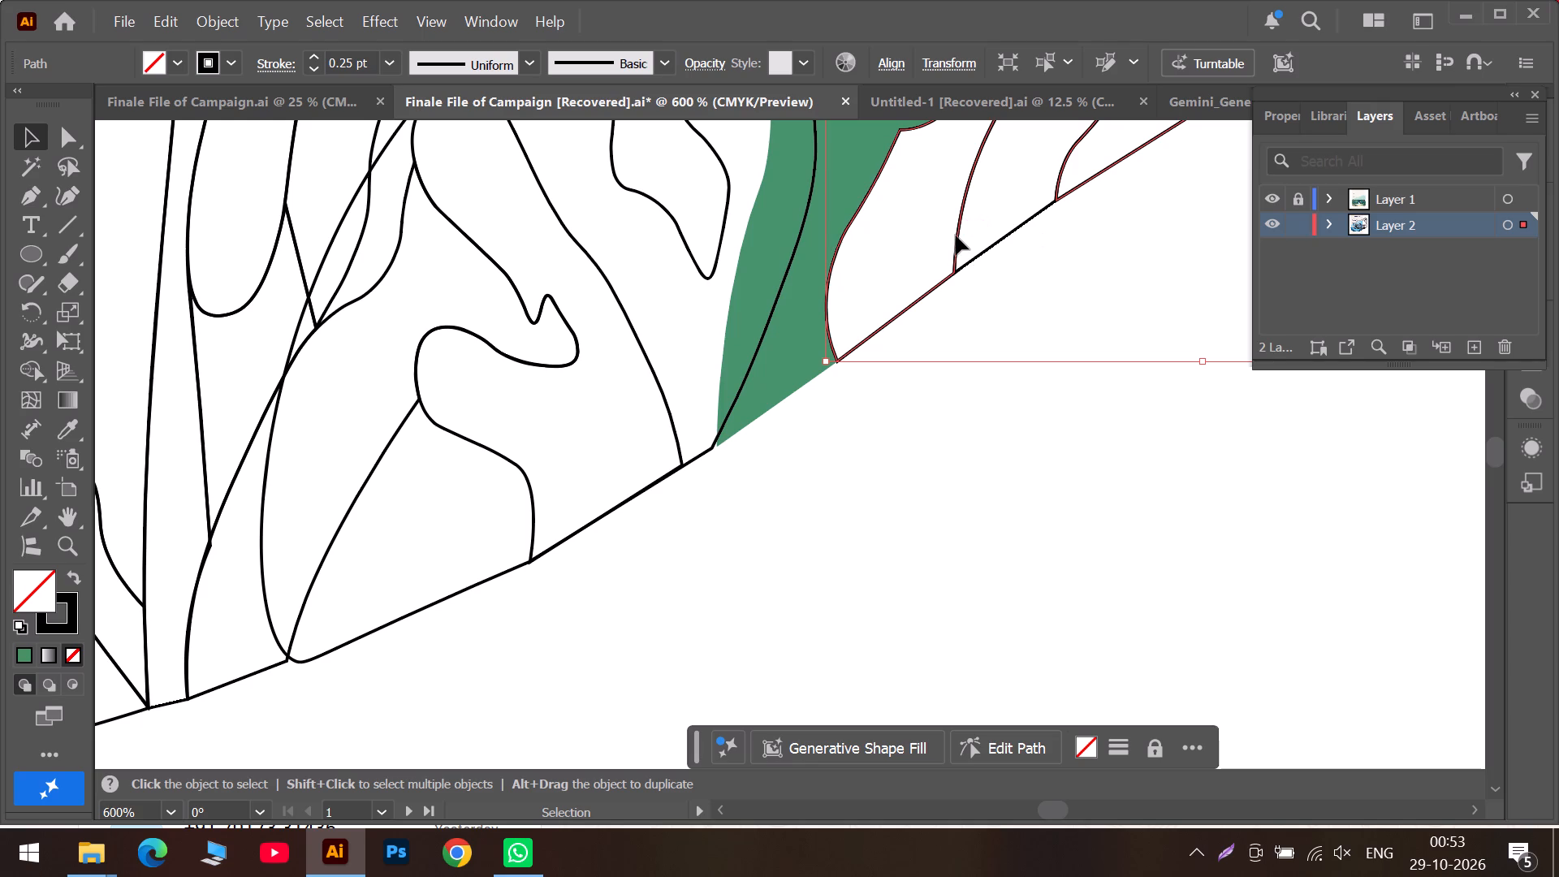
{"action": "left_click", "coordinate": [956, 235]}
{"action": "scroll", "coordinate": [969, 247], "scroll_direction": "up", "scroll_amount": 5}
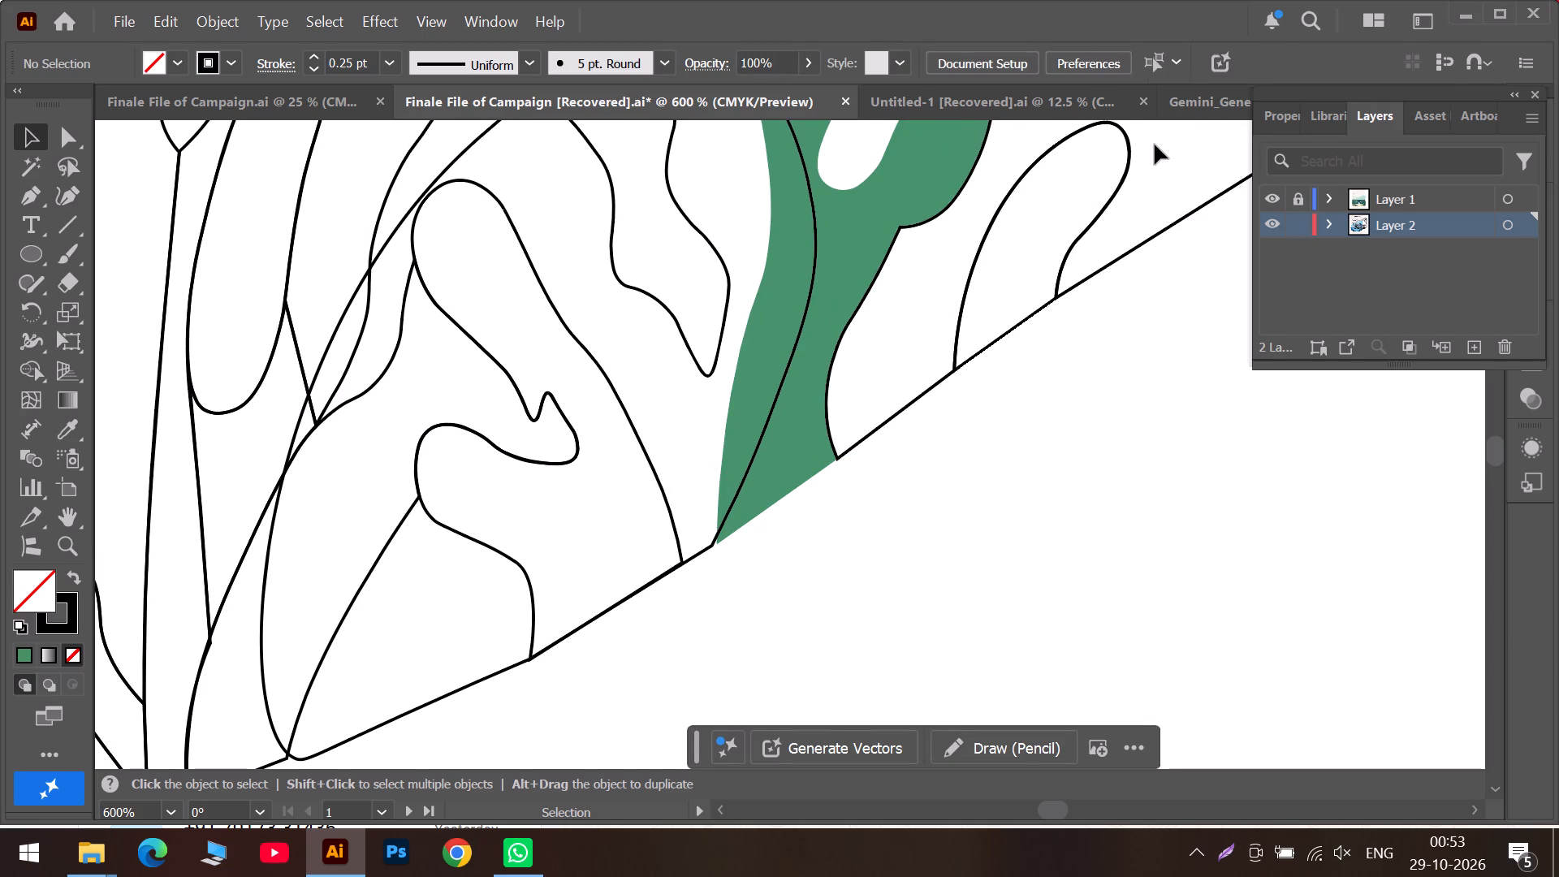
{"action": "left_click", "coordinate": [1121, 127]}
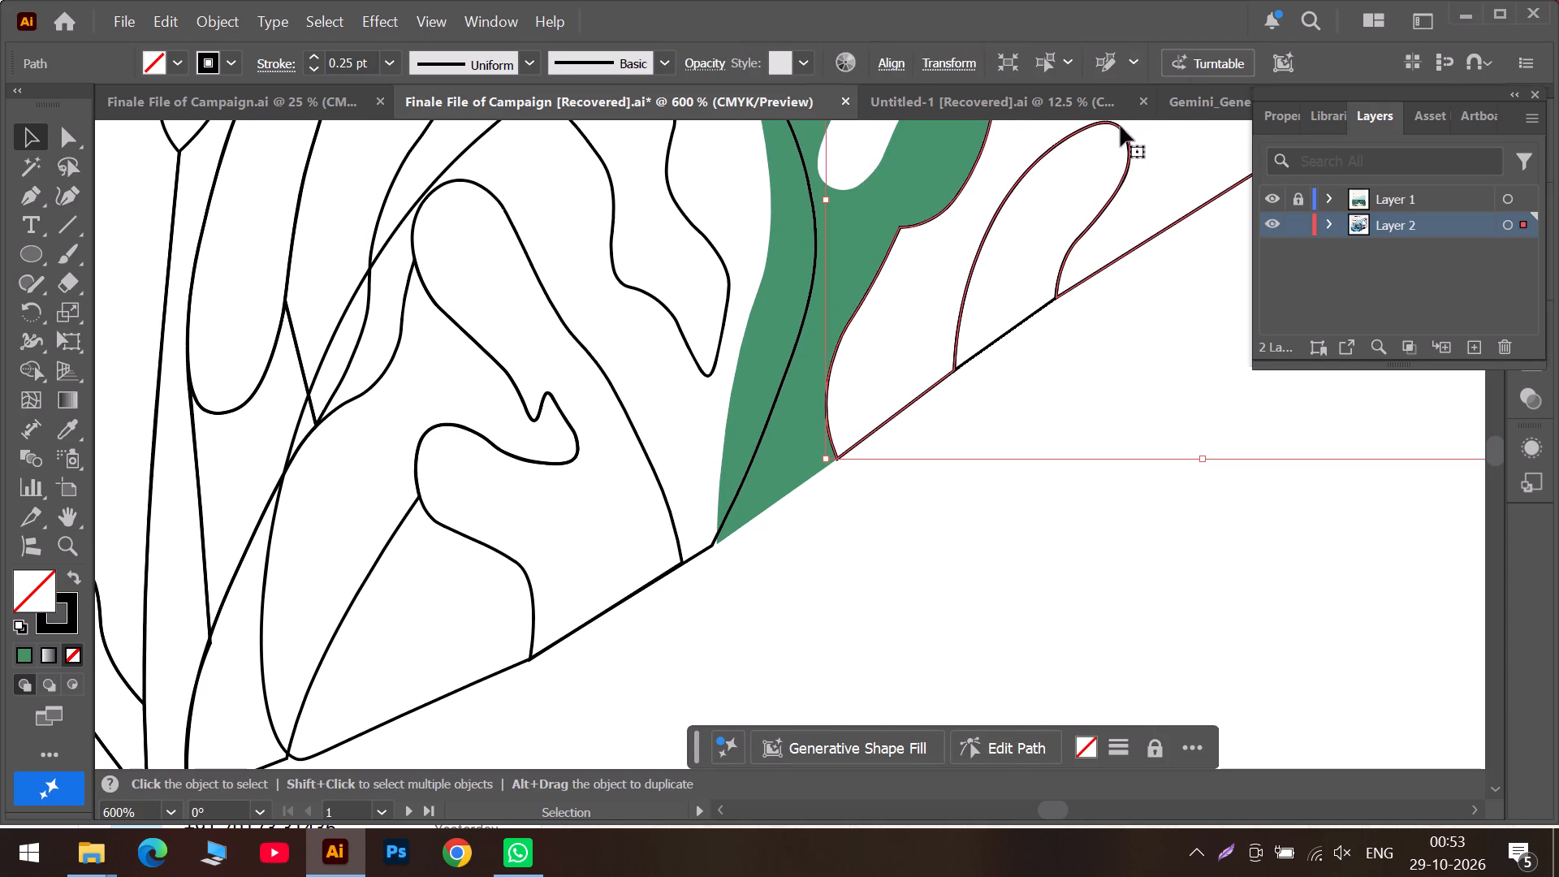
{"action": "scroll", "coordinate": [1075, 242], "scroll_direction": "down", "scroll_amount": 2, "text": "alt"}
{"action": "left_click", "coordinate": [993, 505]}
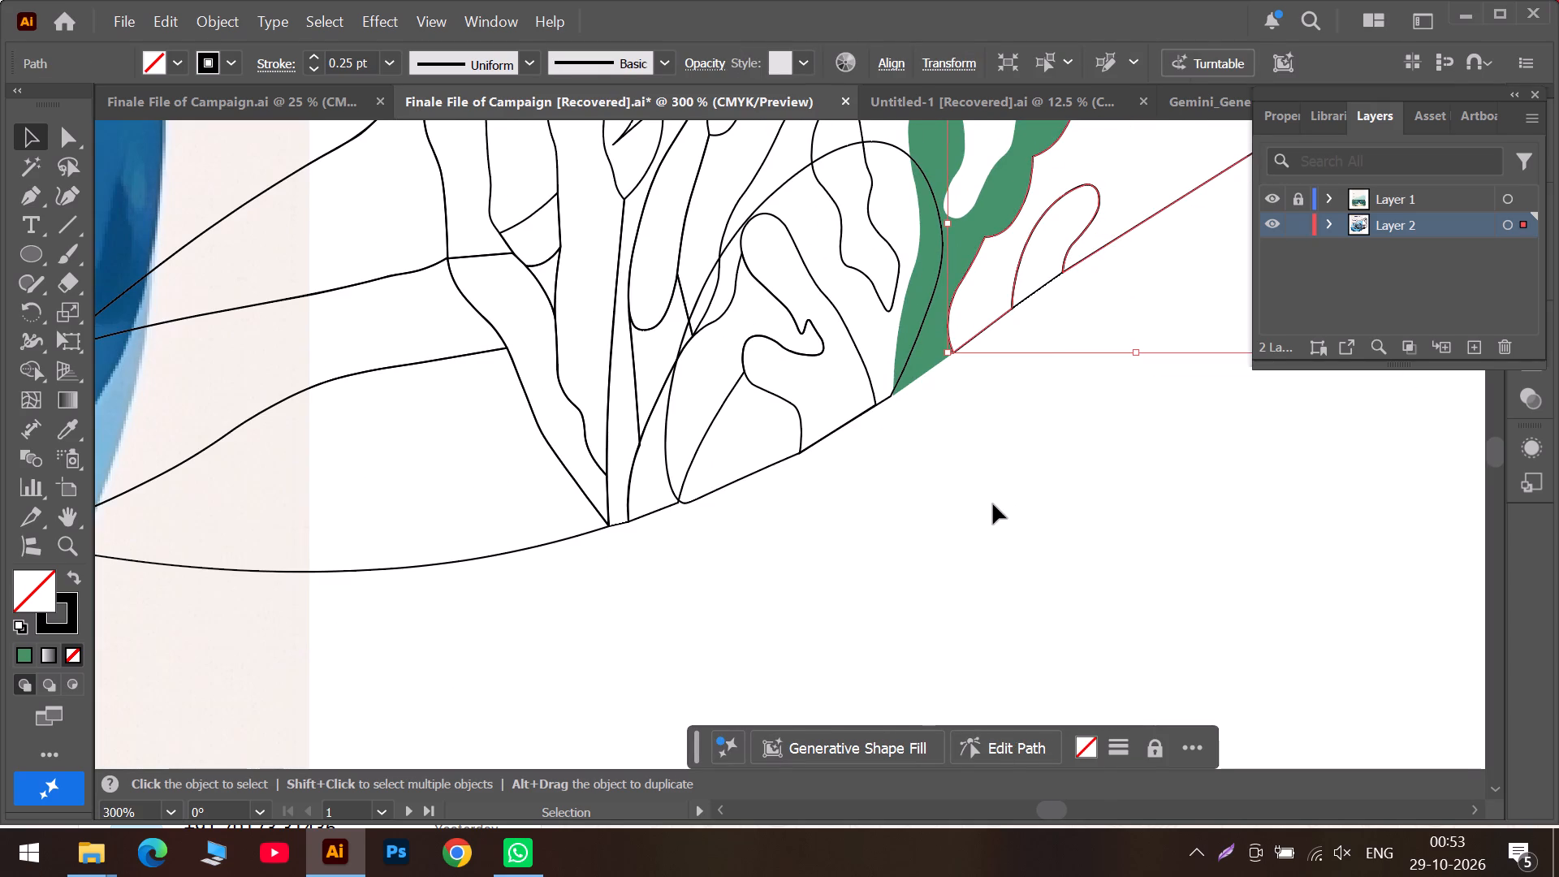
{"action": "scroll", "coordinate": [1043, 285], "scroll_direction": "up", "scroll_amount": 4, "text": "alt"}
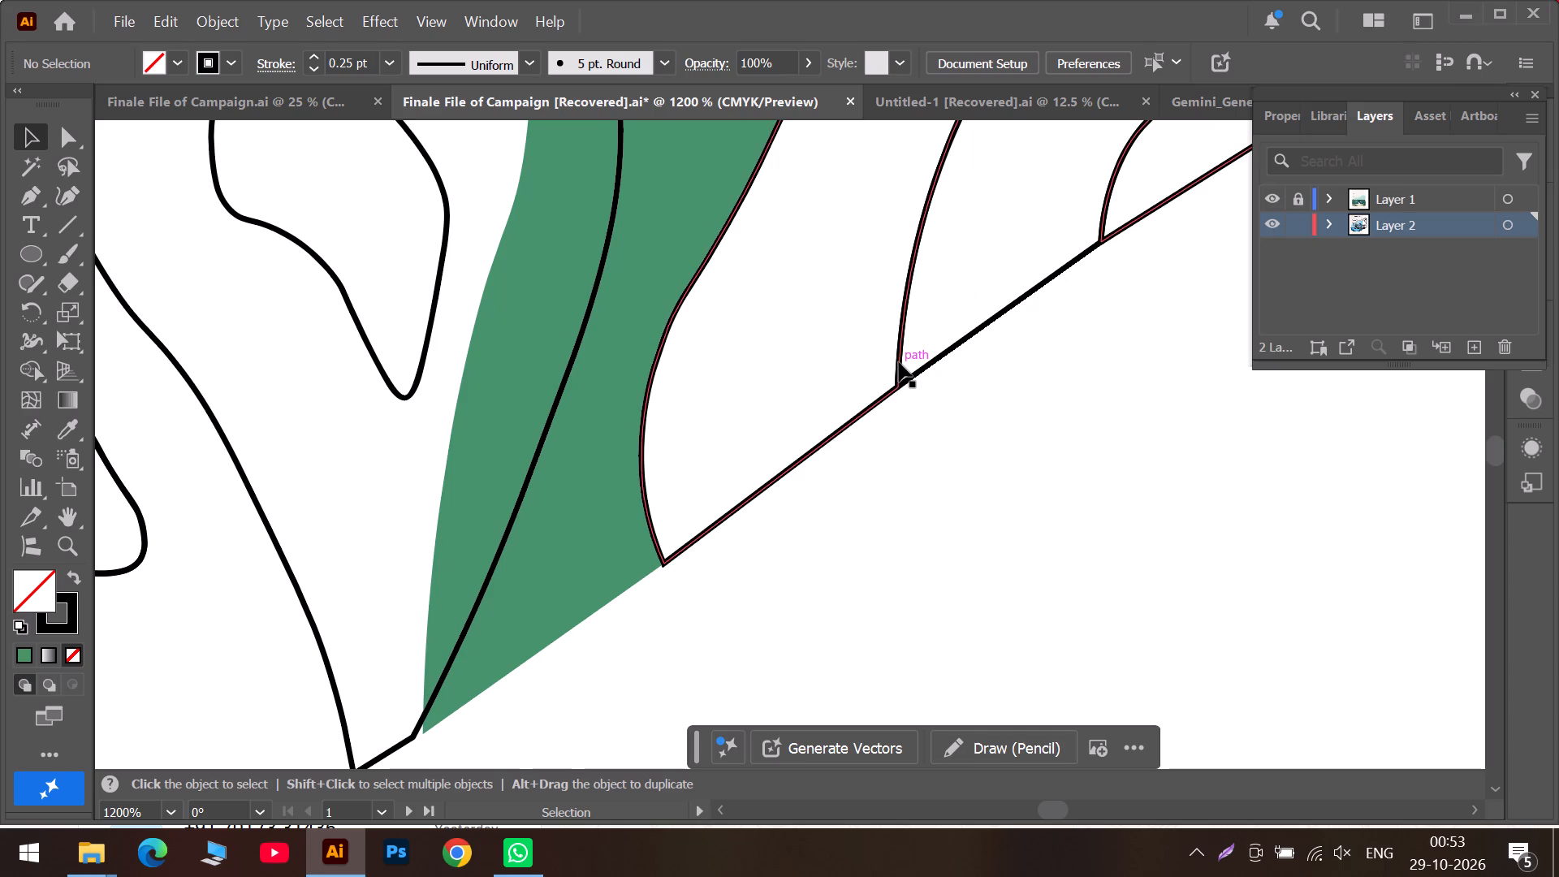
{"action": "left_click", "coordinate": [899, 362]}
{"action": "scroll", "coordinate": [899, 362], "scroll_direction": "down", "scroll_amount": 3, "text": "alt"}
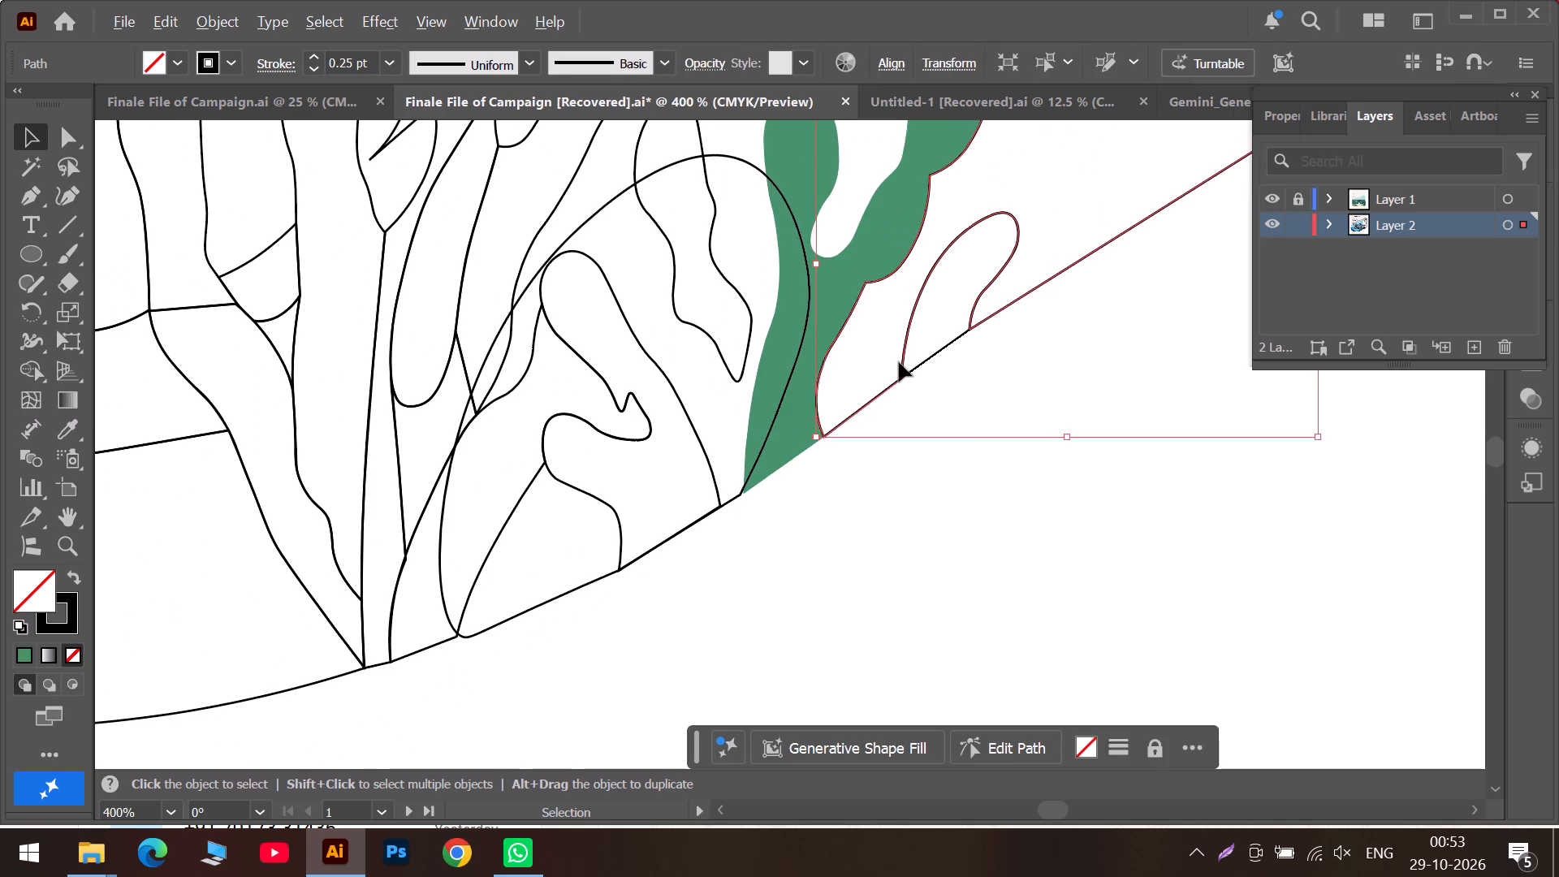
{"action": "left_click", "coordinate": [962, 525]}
Fill the small rounded leaf outline beside the green seaweed with that seaweed's green, removing its stroke.
{"action": "scroll", "coordinate": [928, 320], "scroll_direction": "up", "scroll_amount": 5, "text": "alt"}
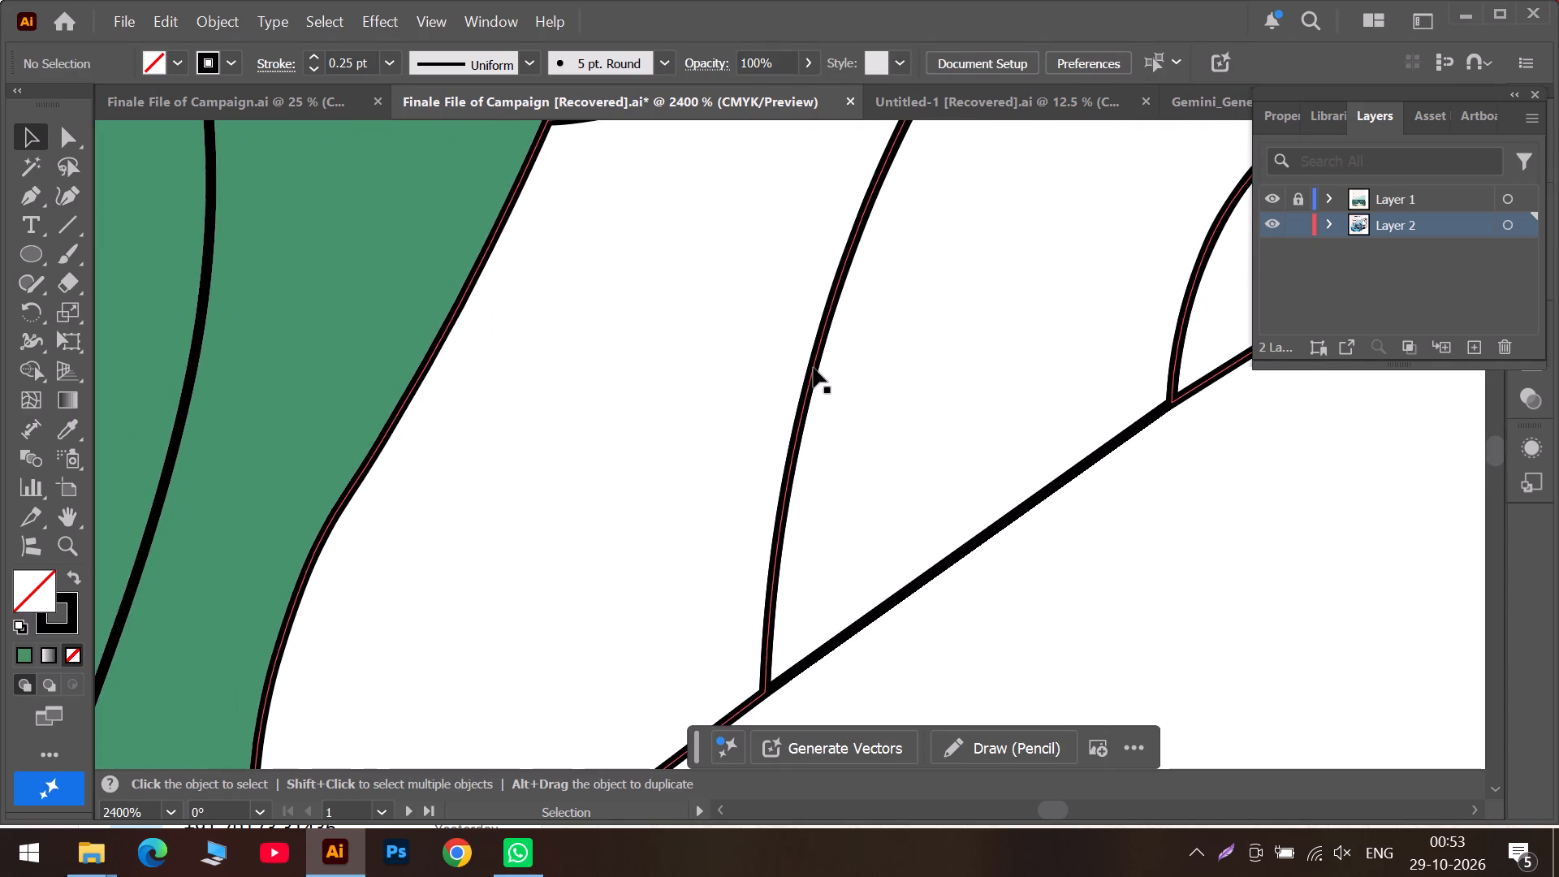
{"action": "left_click", "coordinate": [1108, 446]}
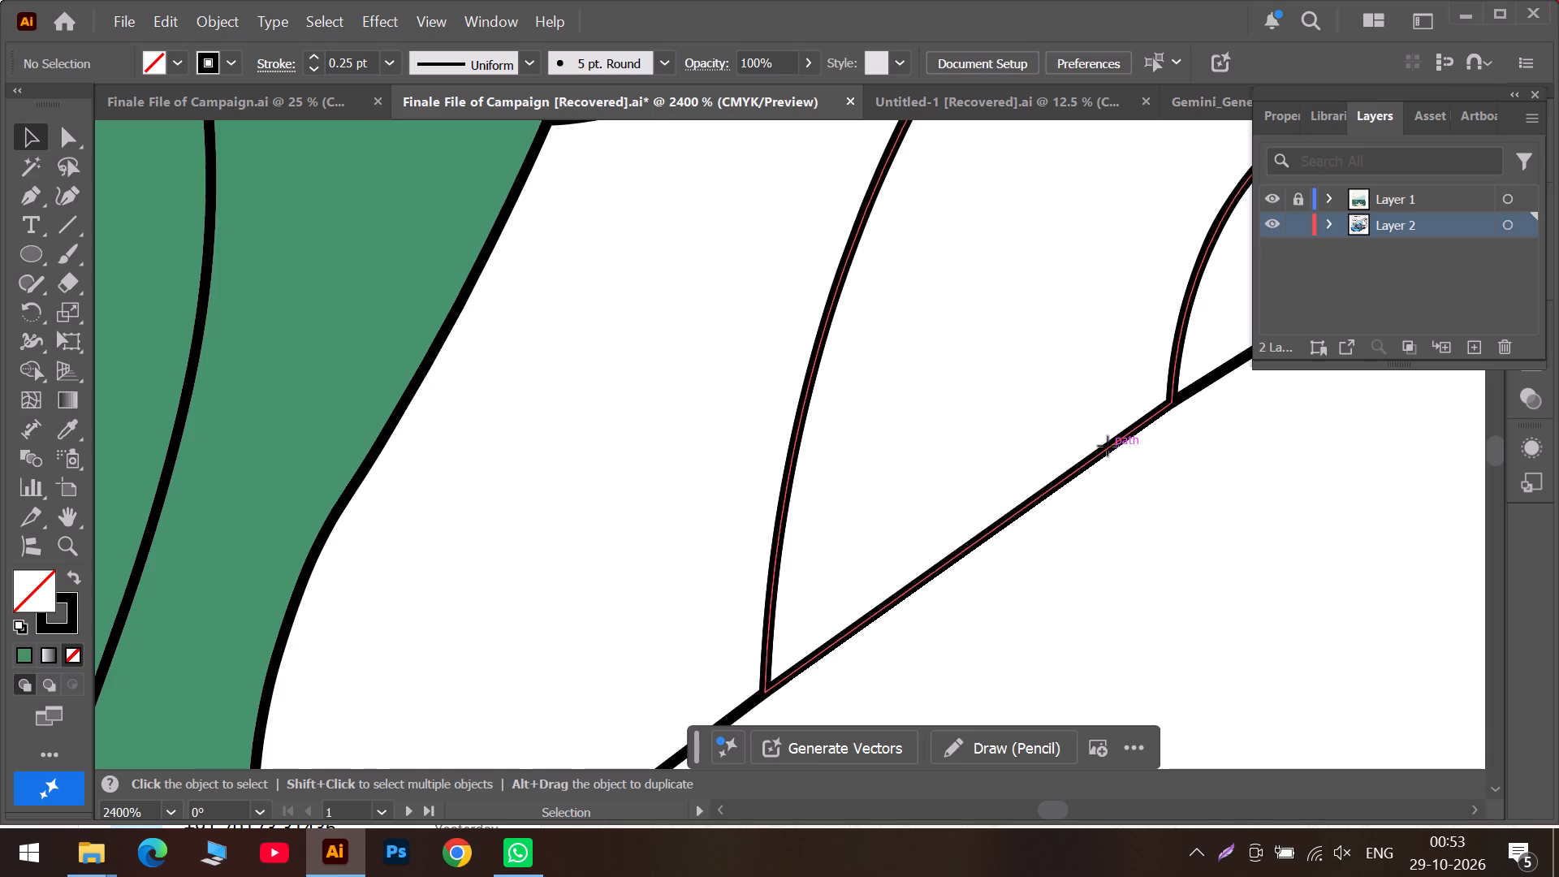
{"action": "scroll", "coordinate": [952, 455], "scroll_direction": "down", "scroll_amount": 4, "text": "alt"}
{"action": "scroll", "coordinate": [823, 432], "scroll_direction": "down", "scroll_amount": 3, "text": "alt"}
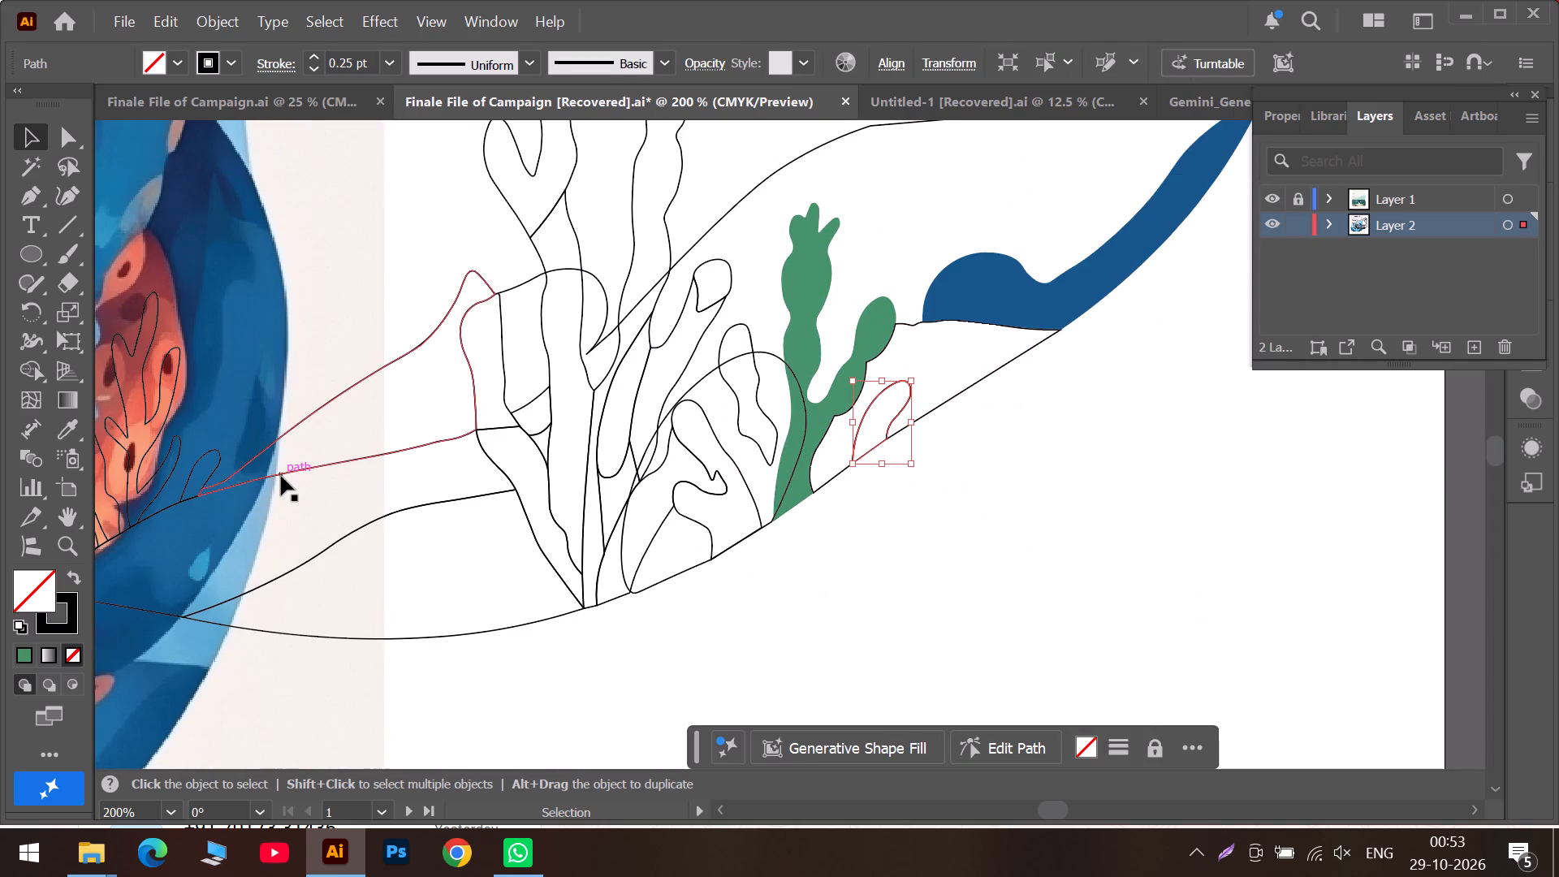
{"action": "scroll", "coordinate": [280, 476], "scroll_direction": "down", "scroll_amount": 2, "text": "alt"}
{"action": "scroll", "coordinate": [560, 512], "scroll_direction": "up", "scroll_amount": 4, "text": "alt"}
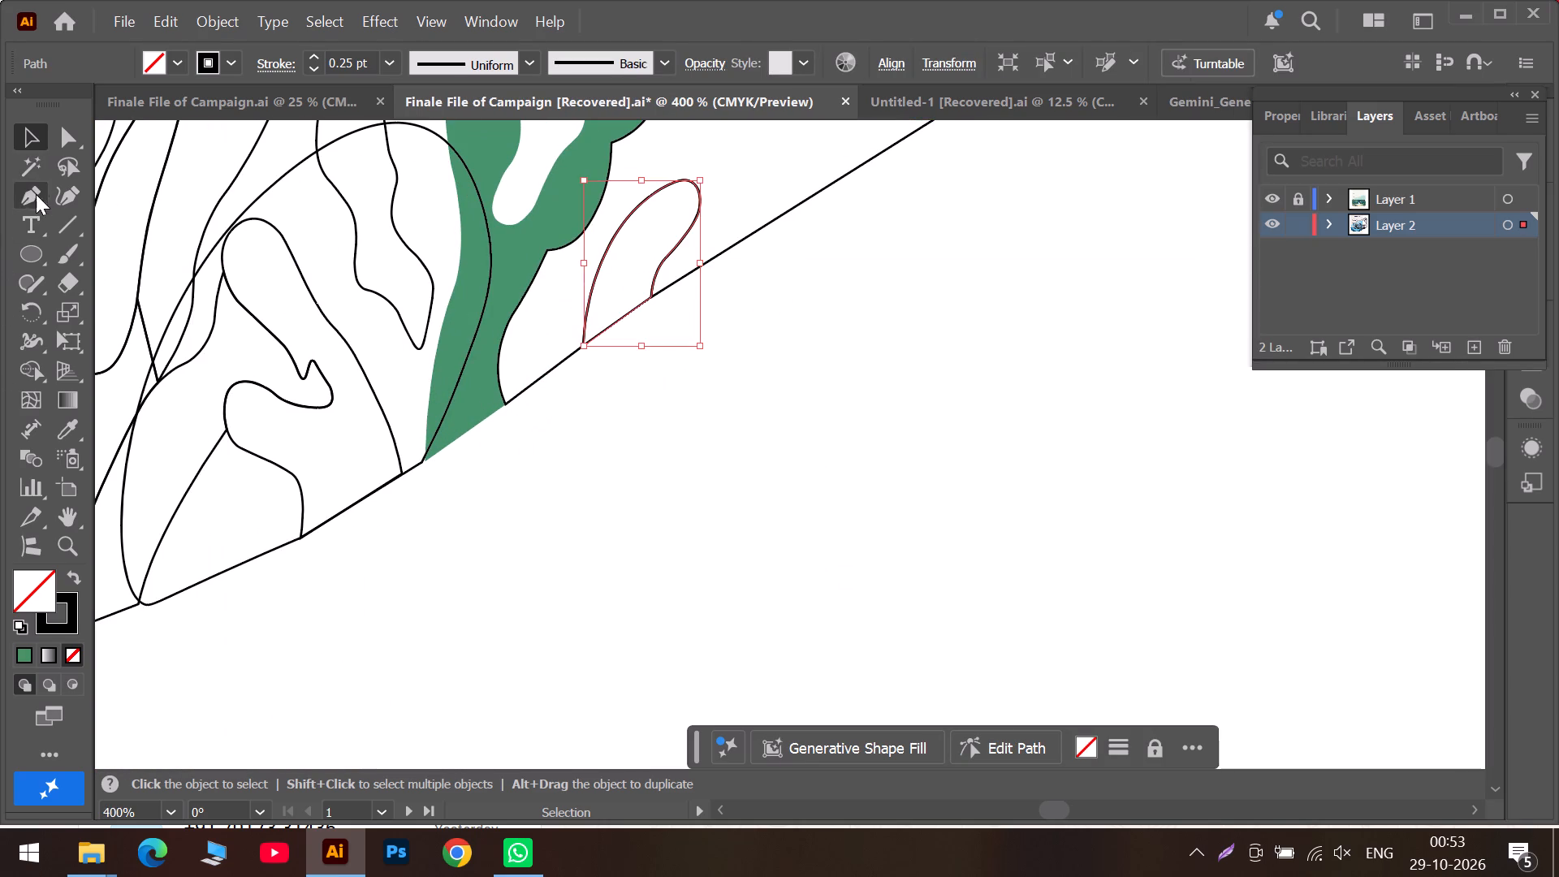
{"action": "left_click", "coordinate": [69, 427]}
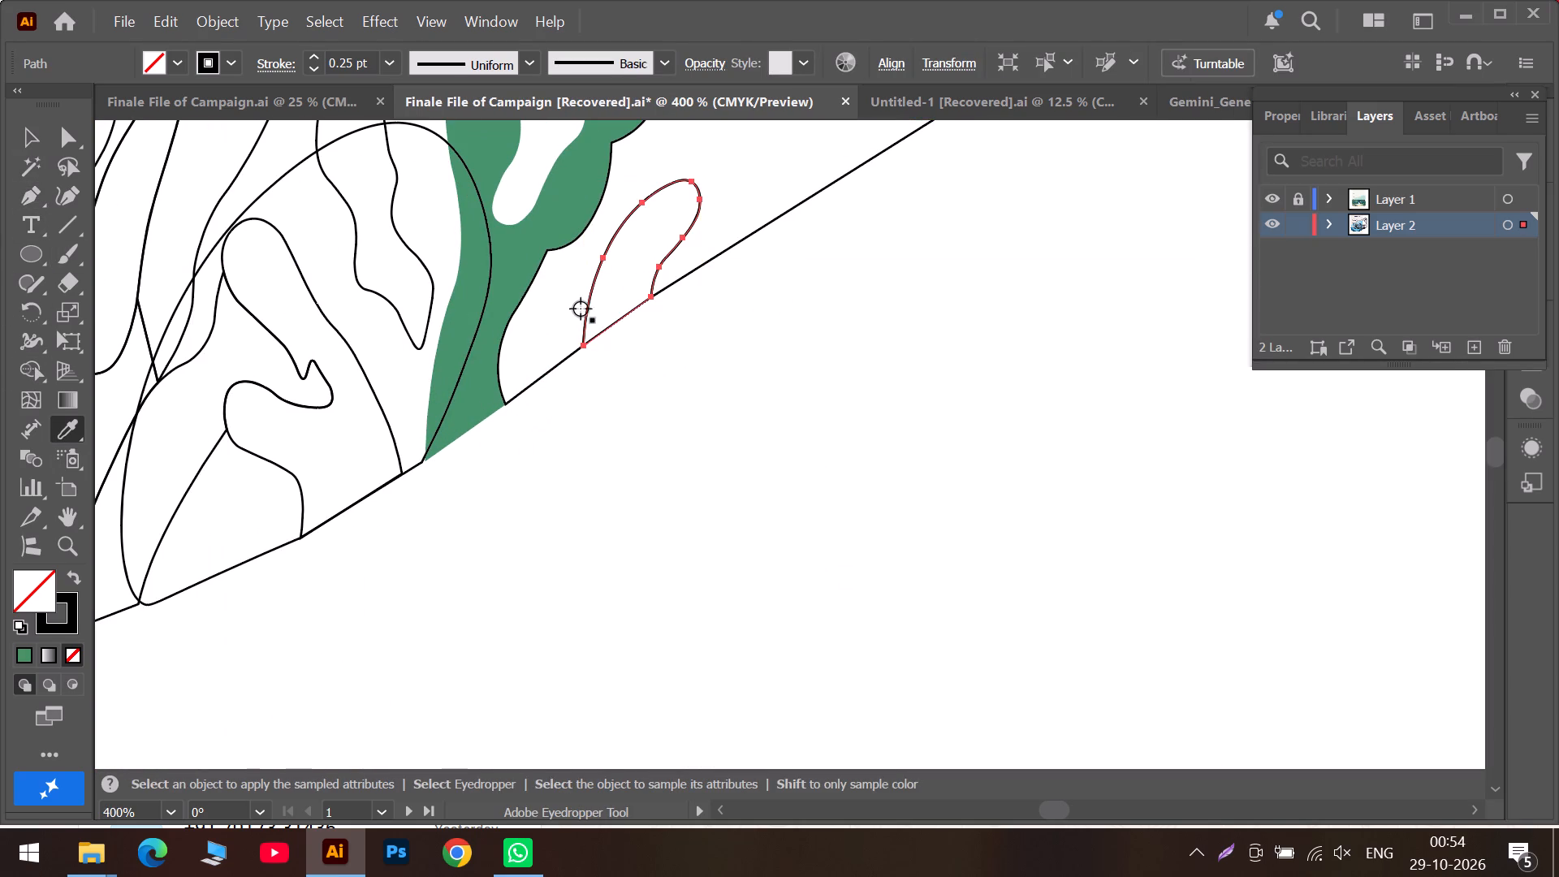
{"action": "left_click", "coordinate": [515, 257]}
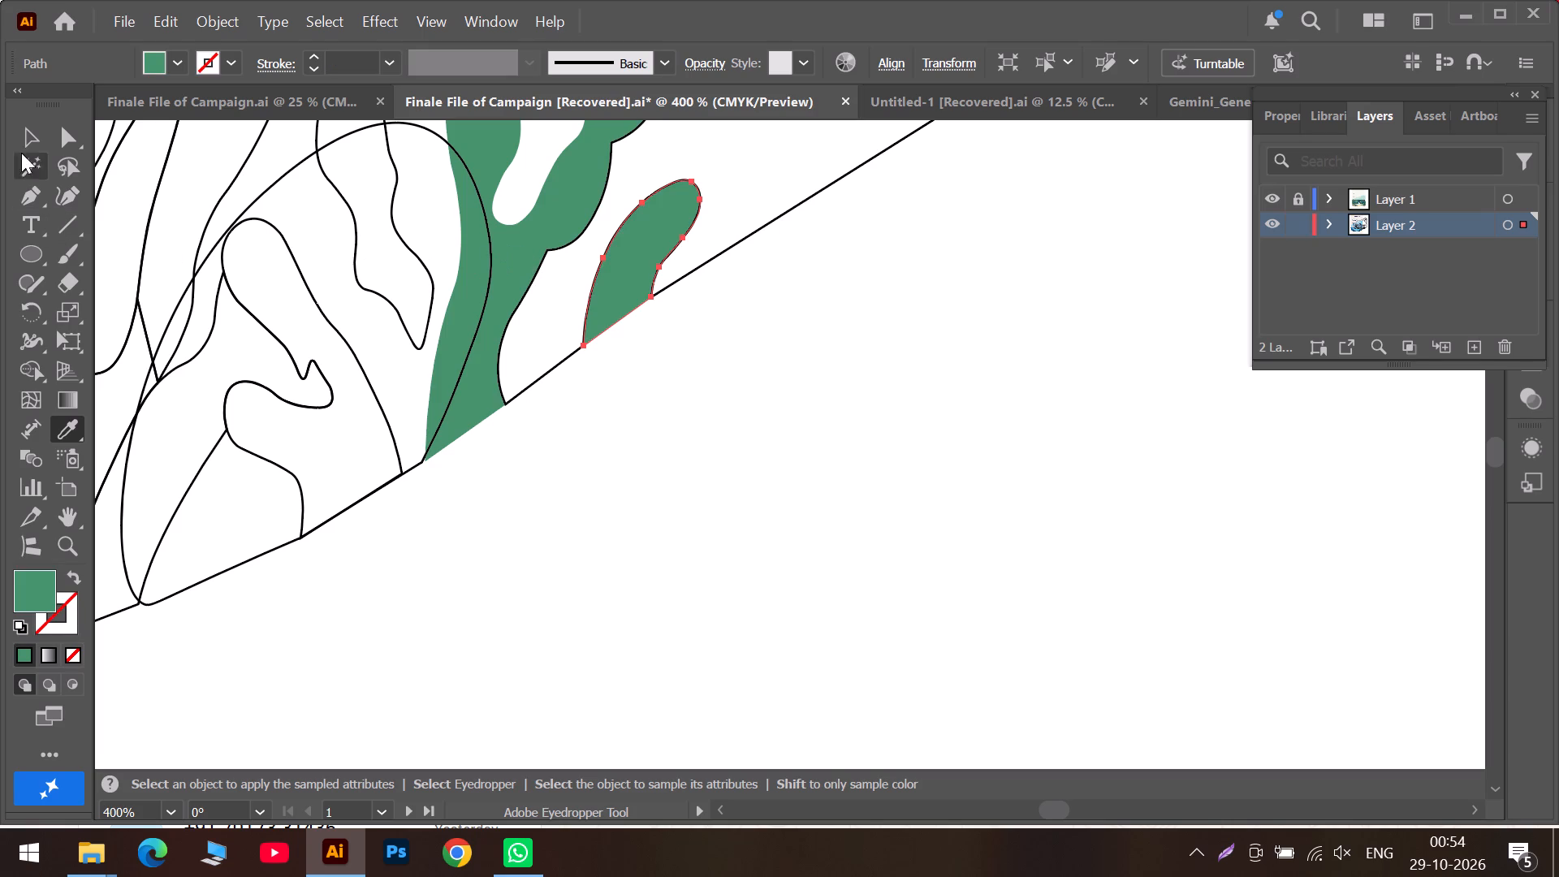
{"action": "left_click", "coordinate": [17, 137]}
Move the poster image up so its green seaweed sits near the seabed outlines, keeping the seaweed outlines beside it uncovered.
{"action": "scroll", "coordinate": [228, 352], "scroll_direction": "down", "scroll_amount": 2, "text": "alt"}
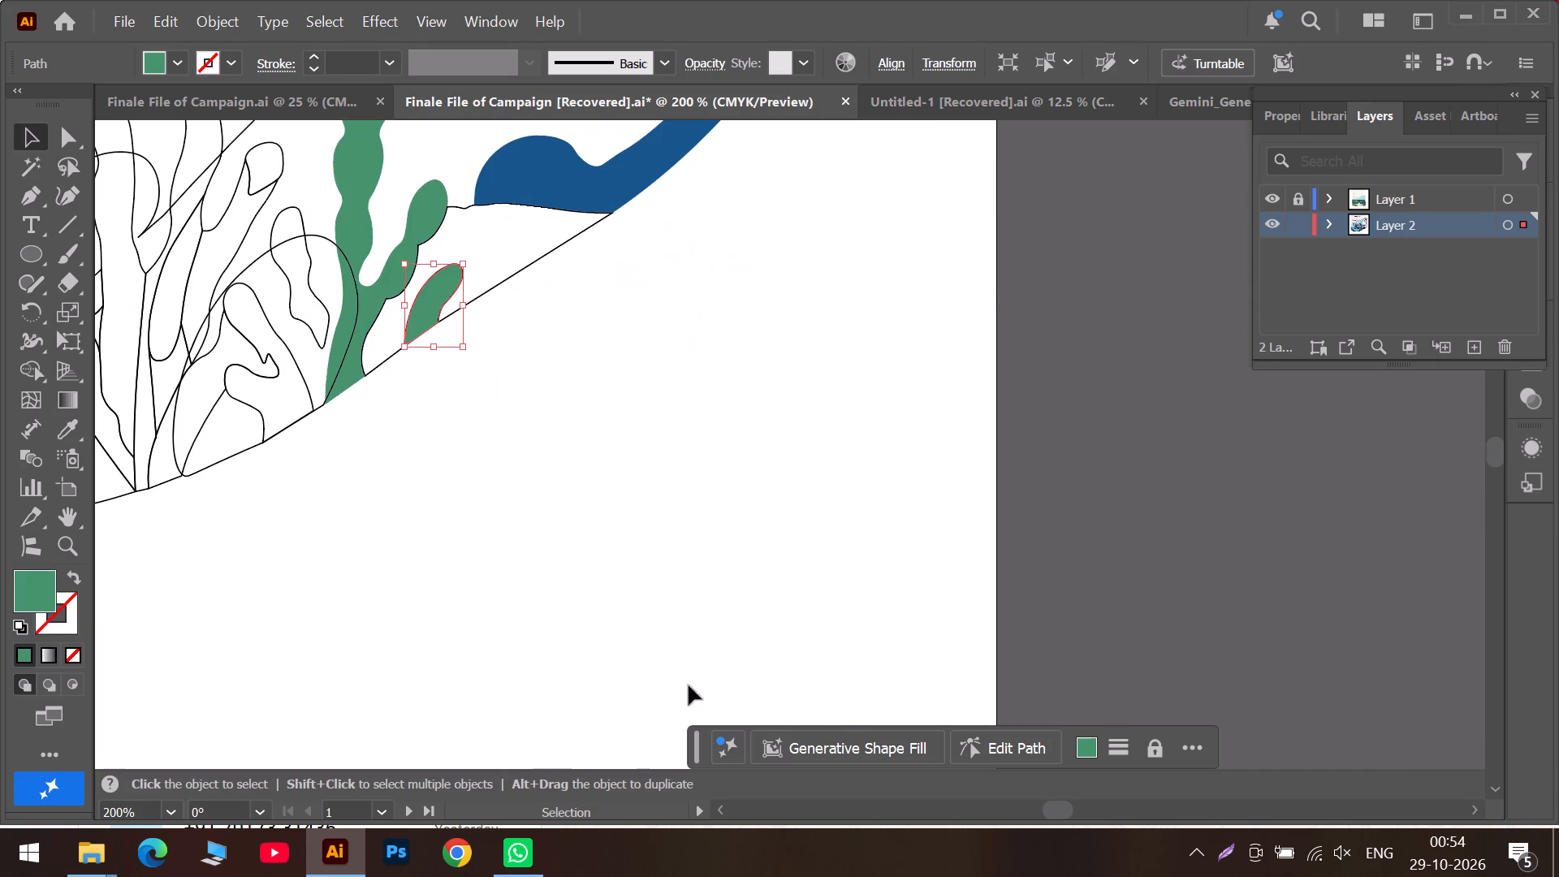
{"action": "left_click", "coordinate": [1013, 810]}
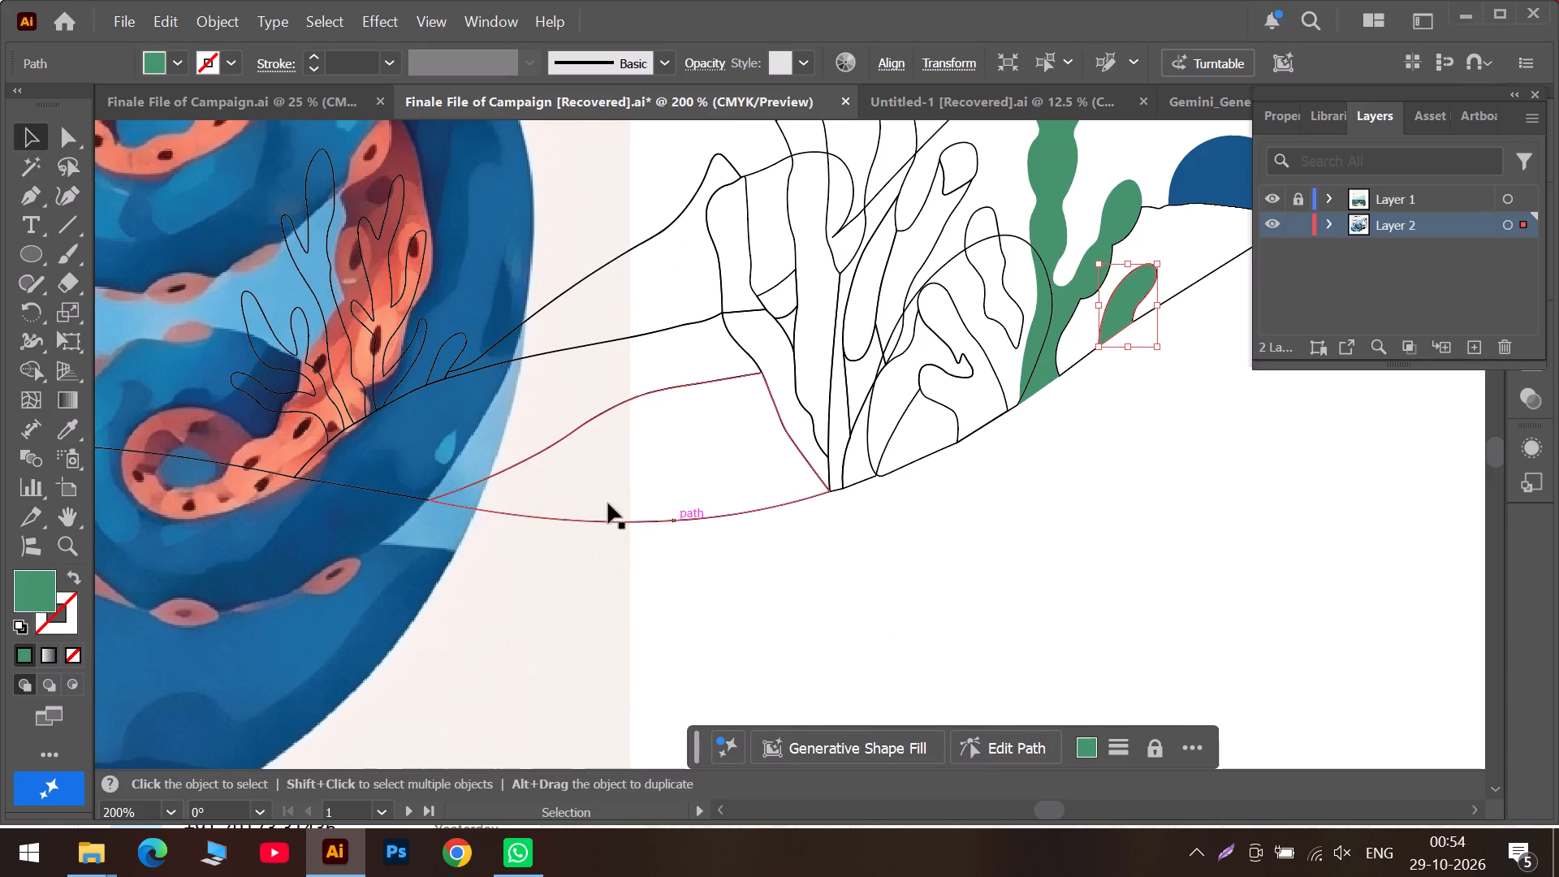
{"action": "scroll", "coordinate": [379, 493], "scroll_direction": "down", "scroll_amount": 10}
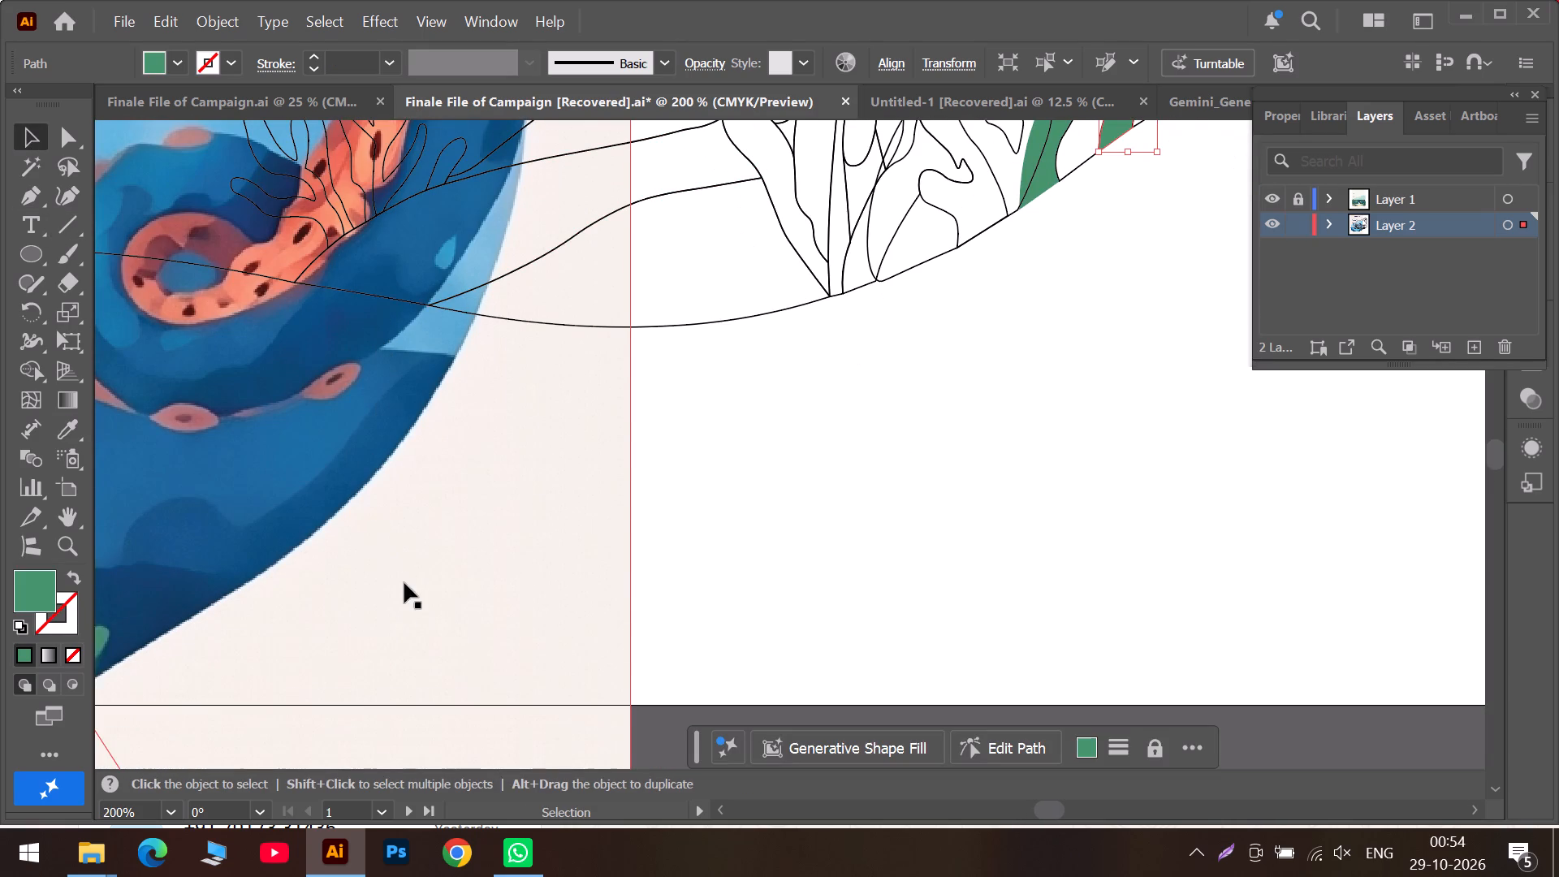
{"action": "left_click_drag", "start_coordinate": [406, 584], "coordinate": [552, 276]}
{"action": "left_click_drag", "start_coordinate": [374, 467], "coordinate": [480, 375]}
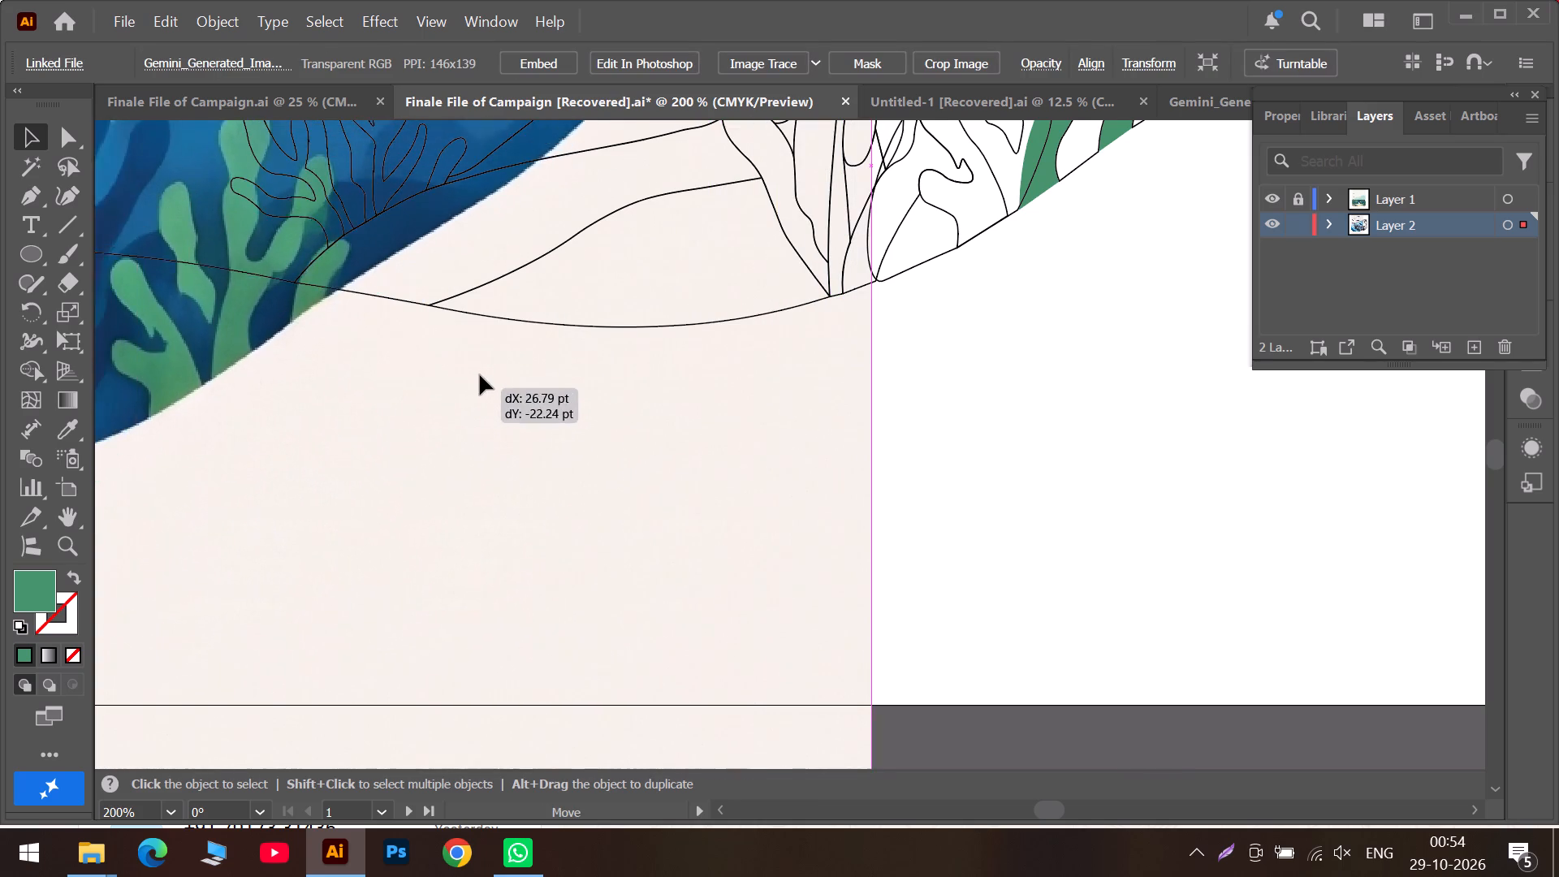
{"action": "left_click_drag", "start_coordinate": [480, 375], "coordinate": [327, 306]}
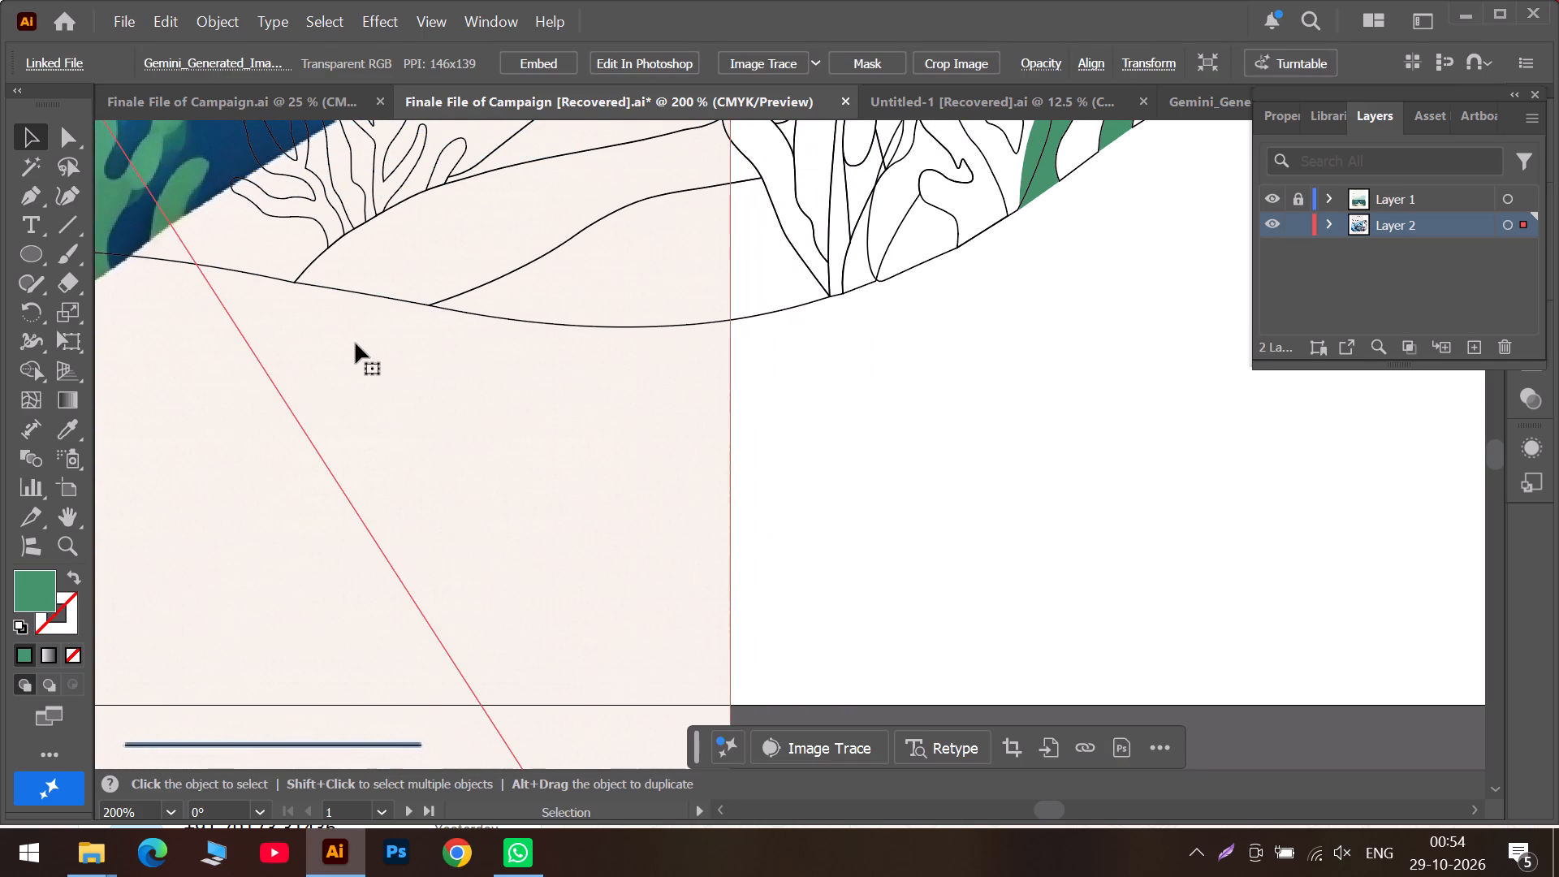
{"action": "scroll", "coordinate": [356, 343], "scroll_direction": "down", "scroll_amount": 3}
{"action": "left_click_drag", "start_coordinate": [458, 382], "coordinate": [443, 385]}
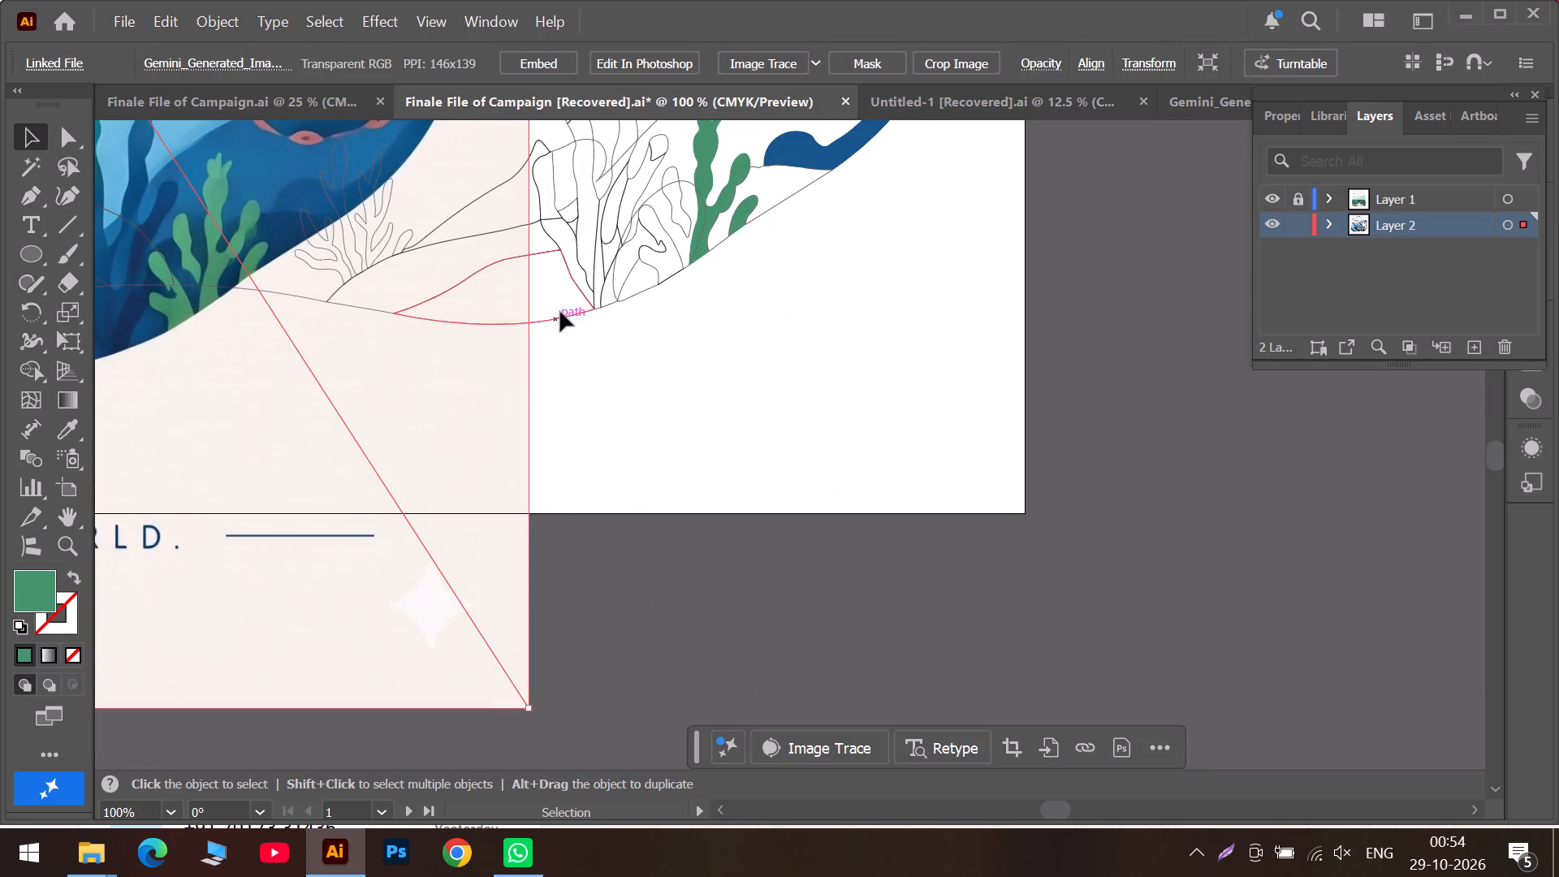
Select the narrow tapering outline at the base of the unfilled tall seaweed, just beside the poster image's edge.
{"action": "left_click", "coordinate": [570, 269]}
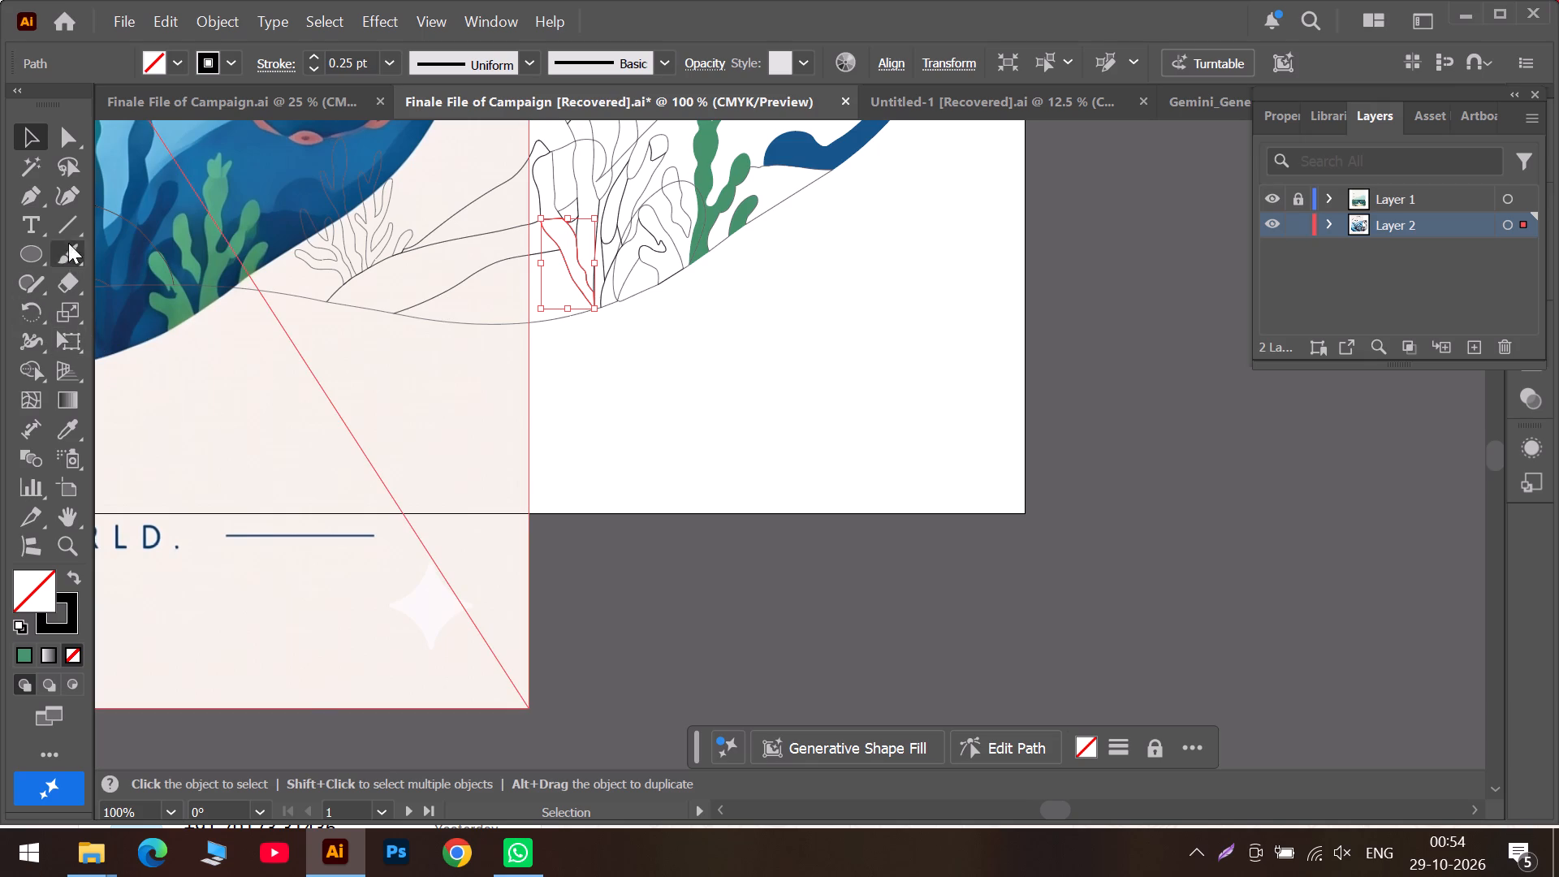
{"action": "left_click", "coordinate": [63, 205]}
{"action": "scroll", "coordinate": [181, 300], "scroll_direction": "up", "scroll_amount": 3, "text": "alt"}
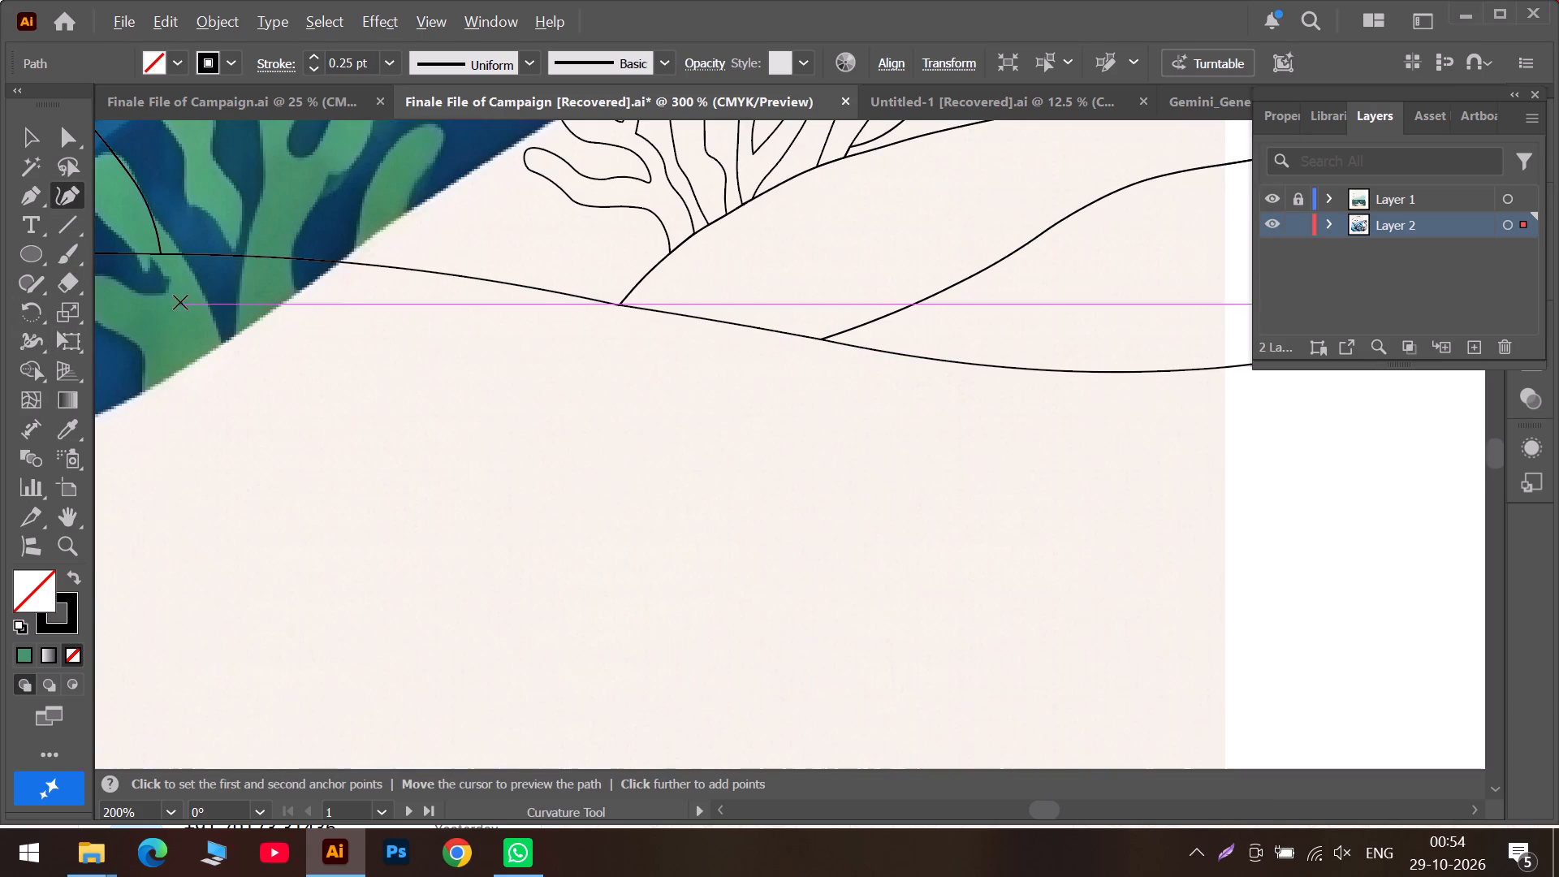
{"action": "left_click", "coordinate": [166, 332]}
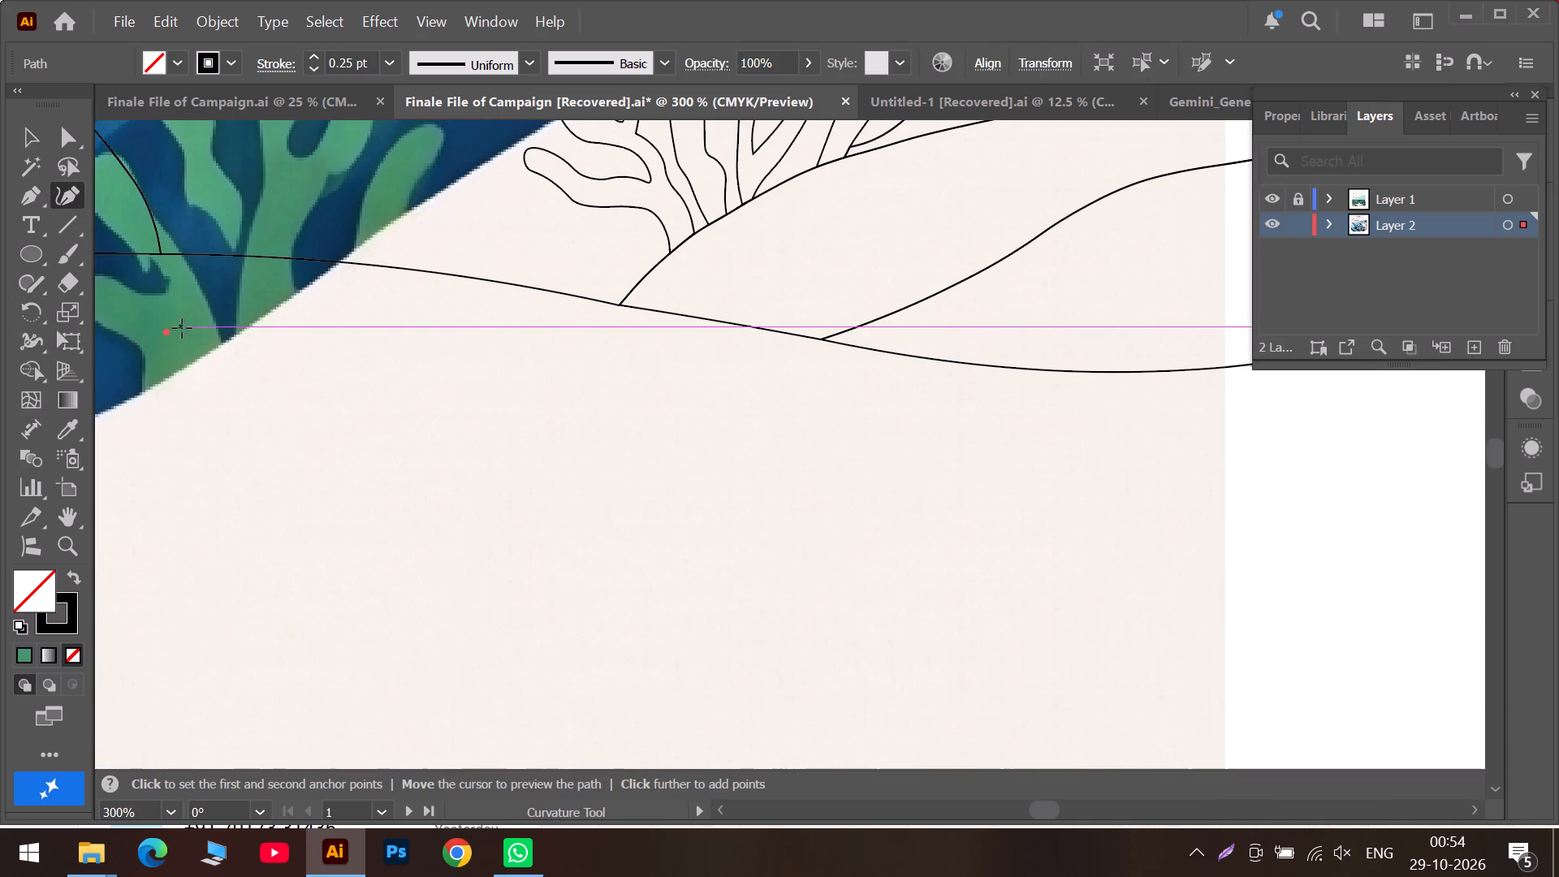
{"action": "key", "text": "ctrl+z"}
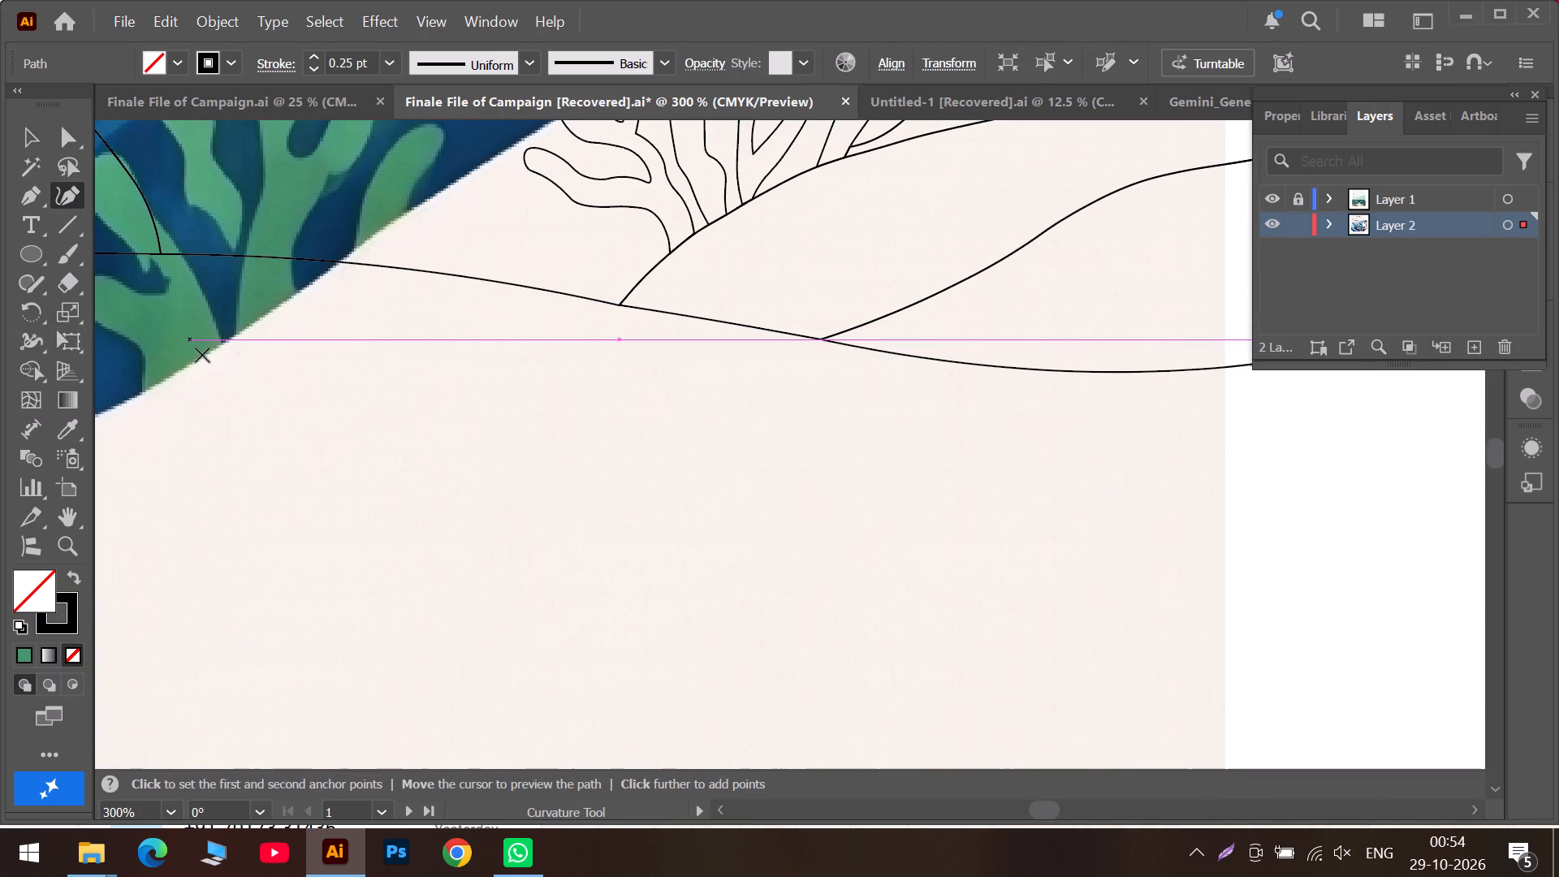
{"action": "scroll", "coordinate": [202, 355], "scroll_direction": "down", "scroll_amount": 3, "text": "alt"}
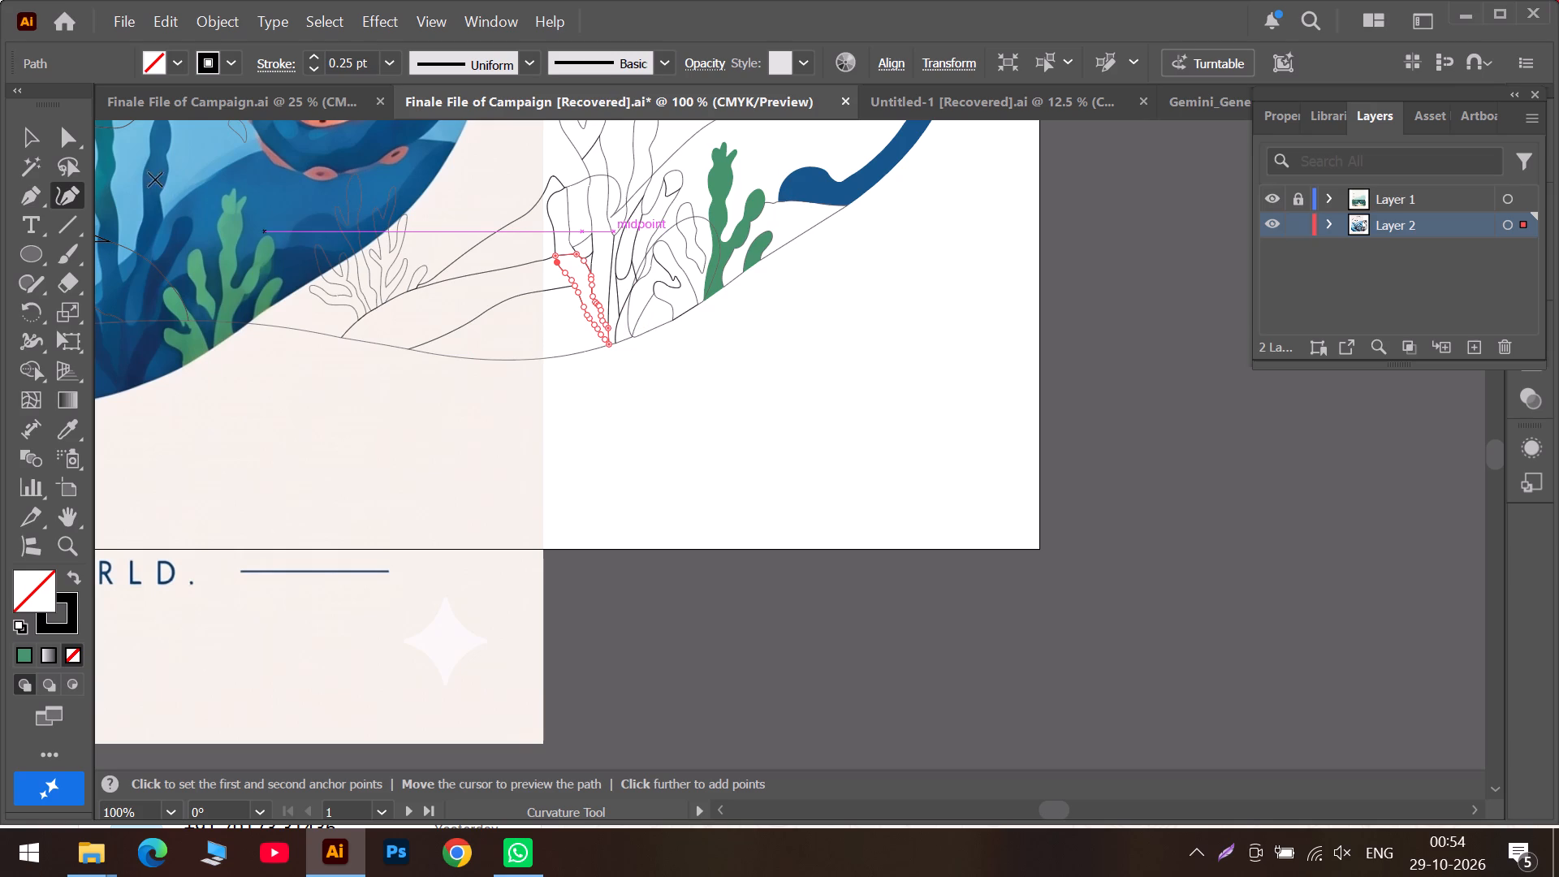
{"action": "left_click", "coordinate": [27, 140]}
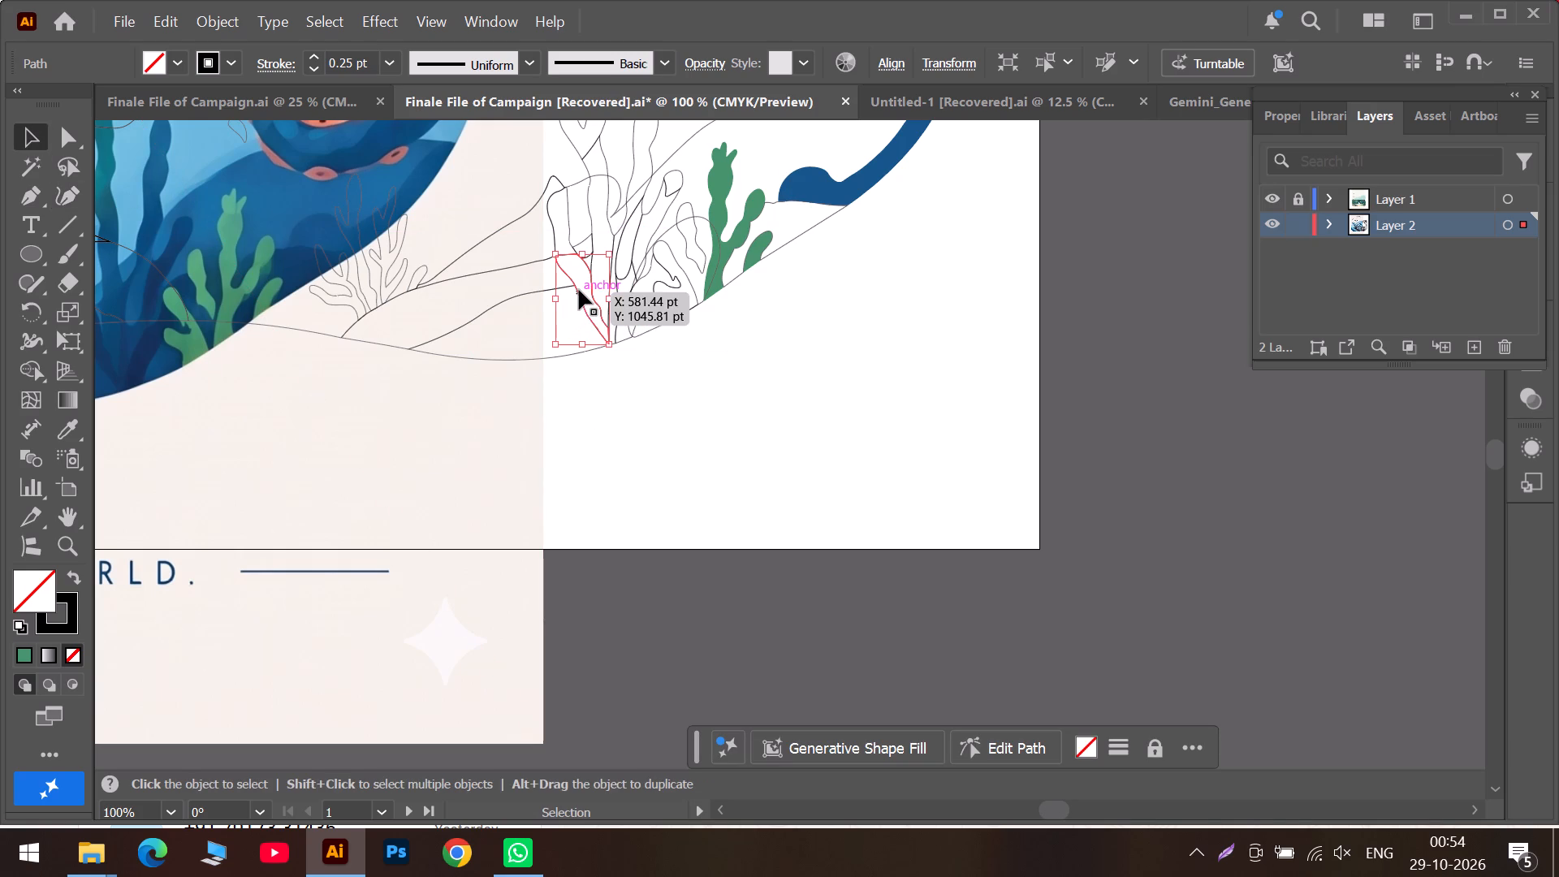
Fill the forked outline at the base of the green seaweed with the green sampled from the poster's matching seaweed, removing its stroke.
{"action": "left_click", "coordinate": [693, 459]}
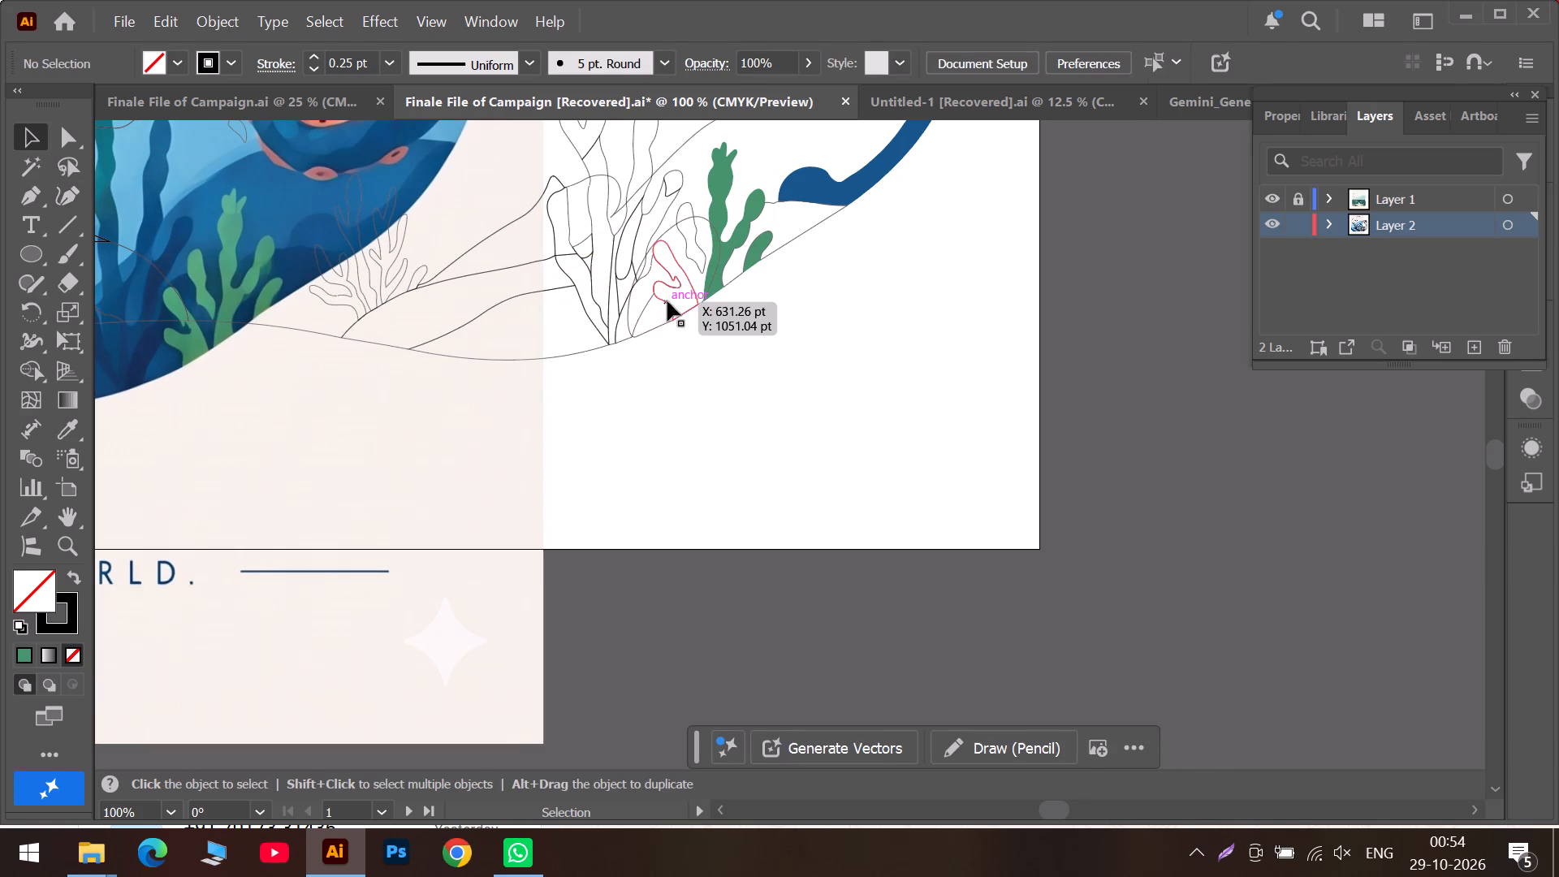
{"action": "left_click", "coordinate": [668, 300]}
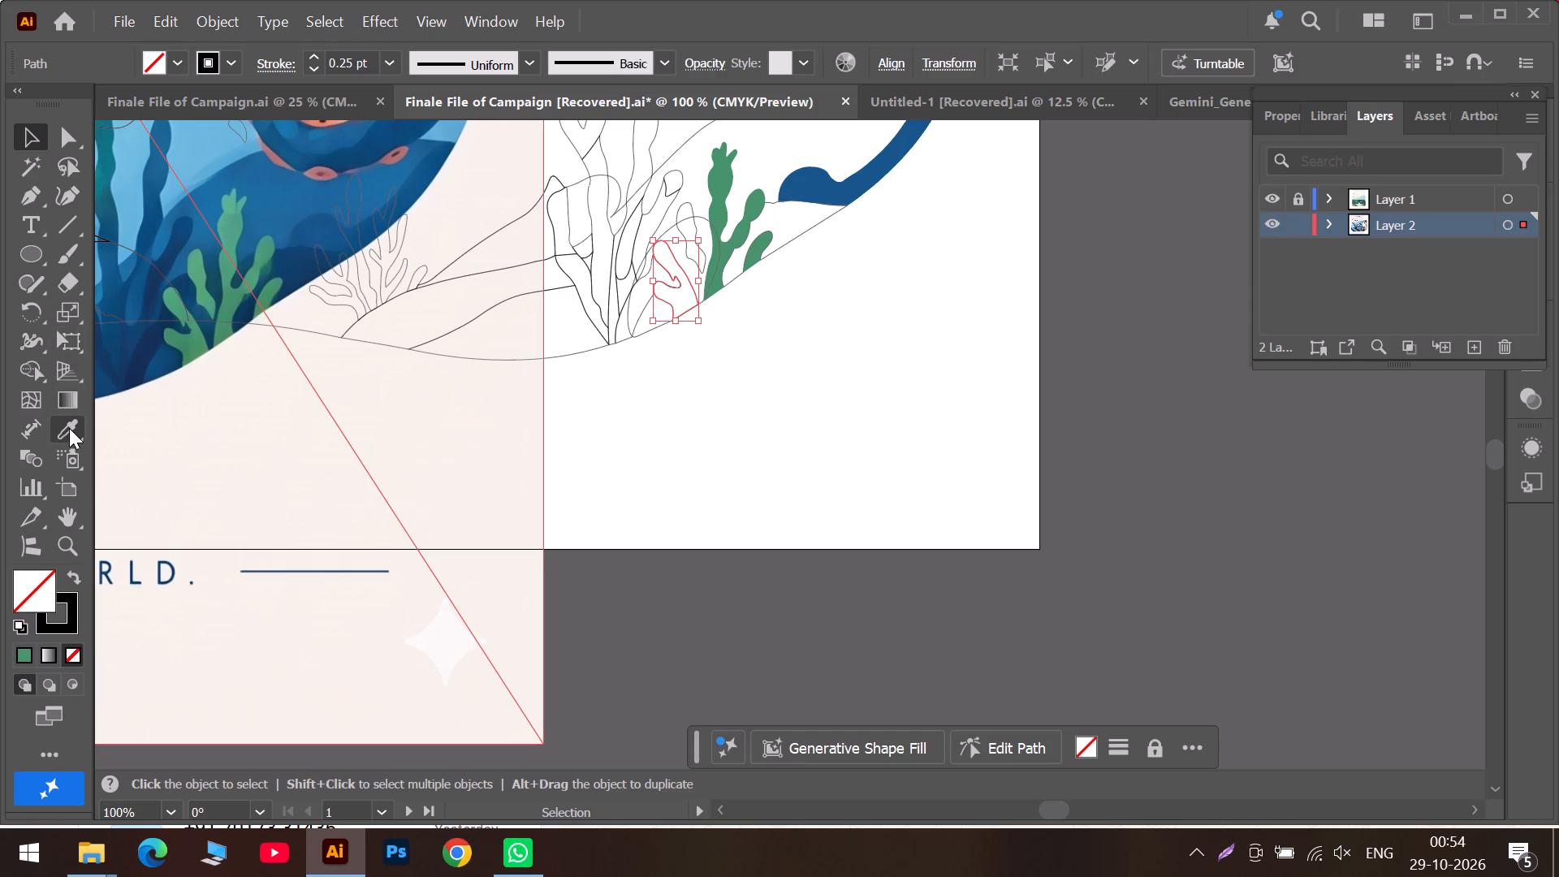
{"action": "left_click", "coordinate": [69, 428]}
{"action": "scroll", "coordinate": [192, 330], "scroll_direction": "up", "scroll_amount": 4, "text": "alt"}
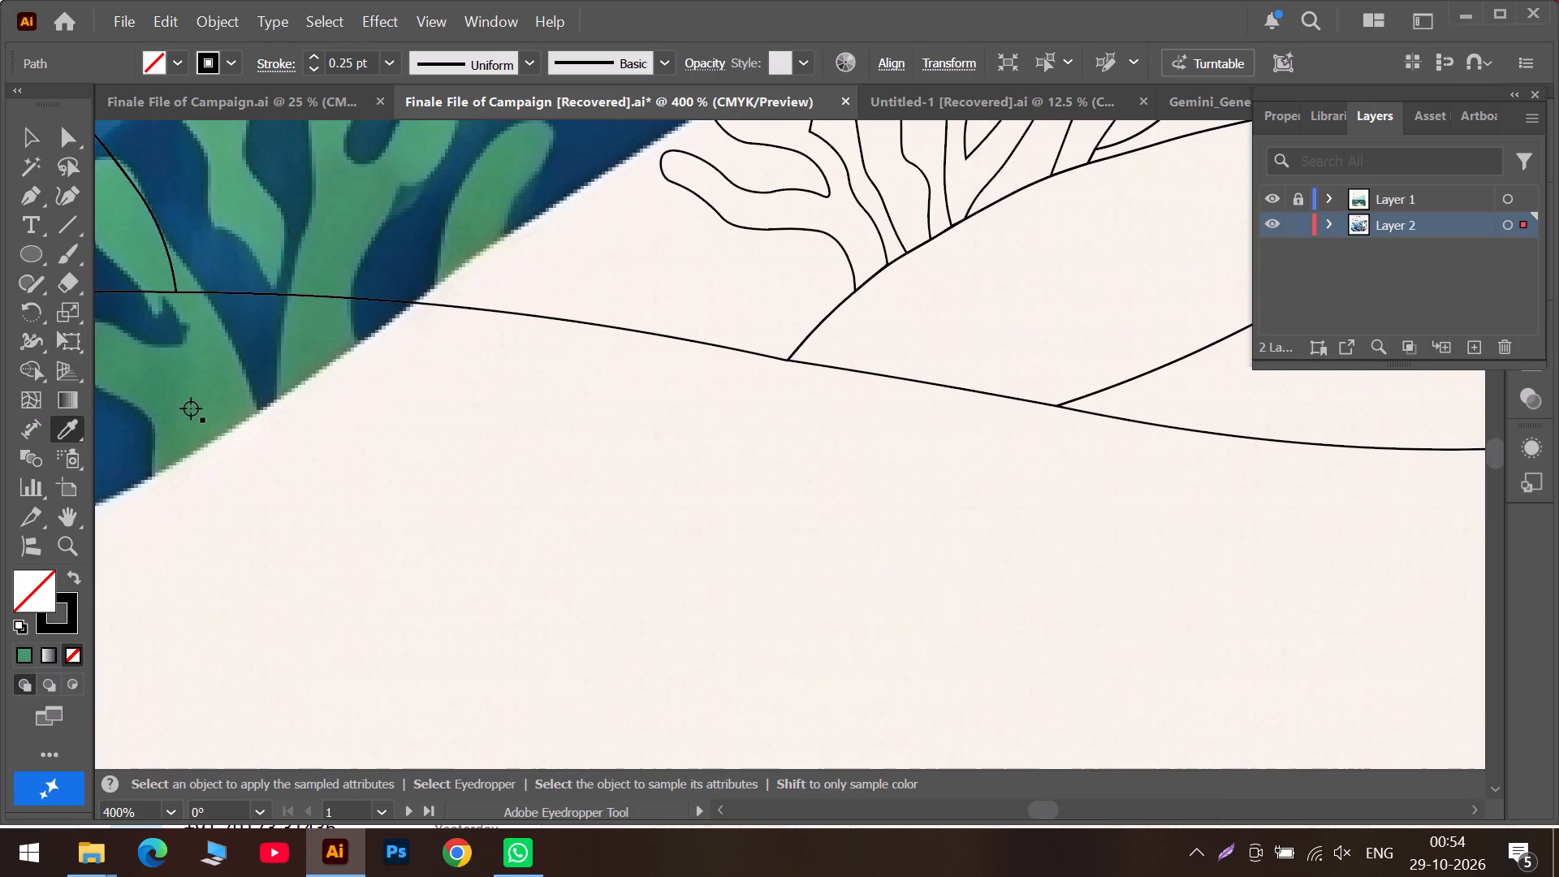
{"action": "left_click", "coordinate": [191, 408]}
{"action": "left_click", "coordinate": [27, 138]}
Fill the narrow wavy leaf outline above the green forked base with the lighter green sampled from the poster's seaweed, removing its stroke.
{"action": "scroll", "coordinate": [500, 529], "scroll_direction": "down", "scroll_amount": 3, "text": "alt"}
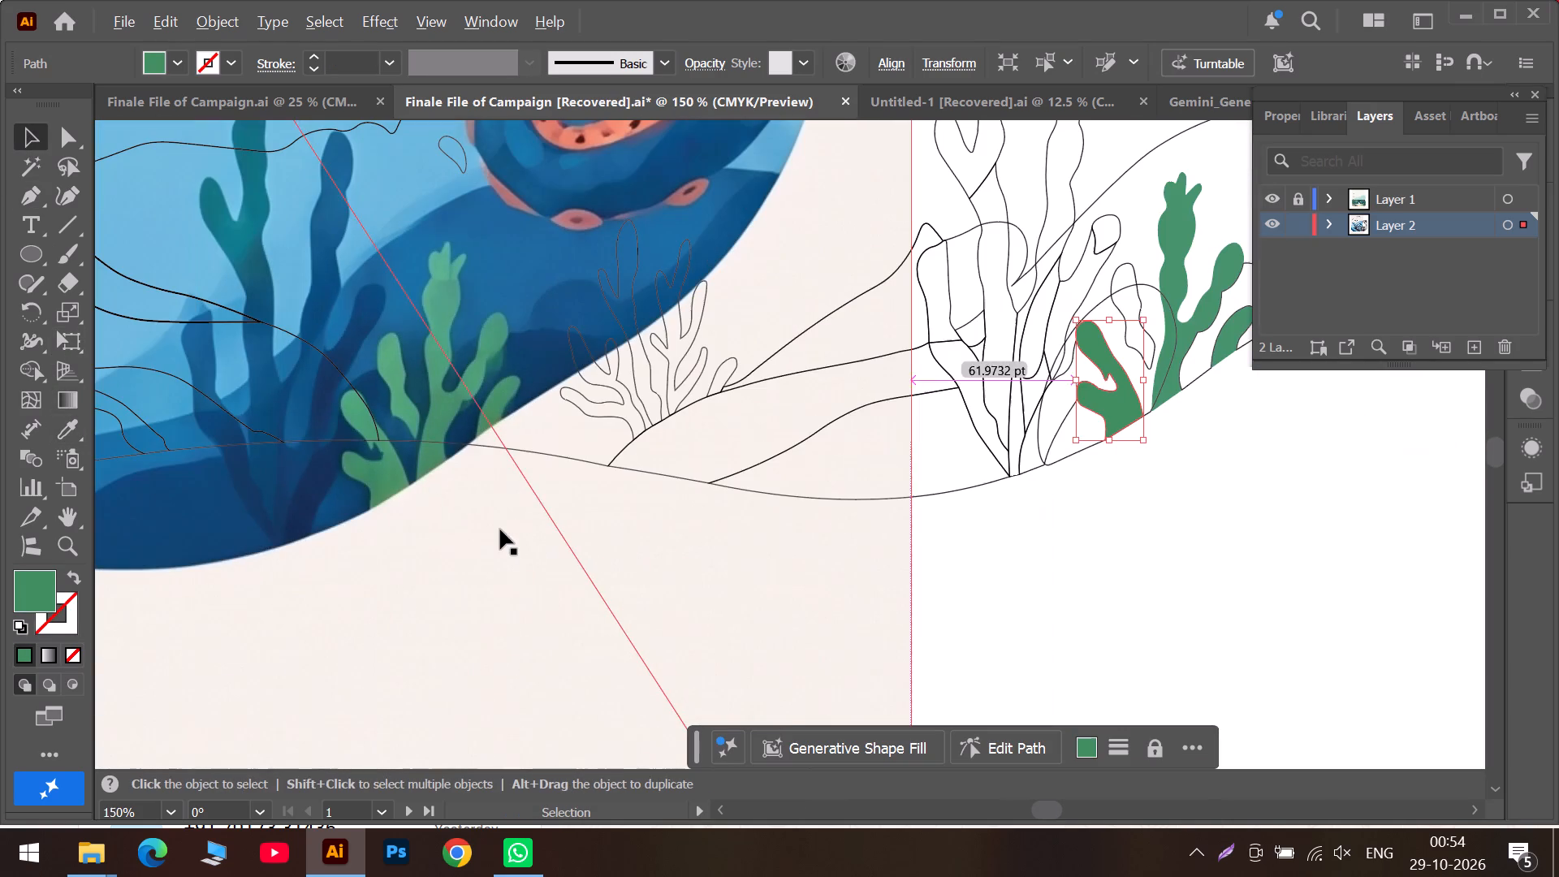
{"action": "scroll", "coordinate": [1211, 392], "scroll_direction": "up", "scroll_amount": 2}
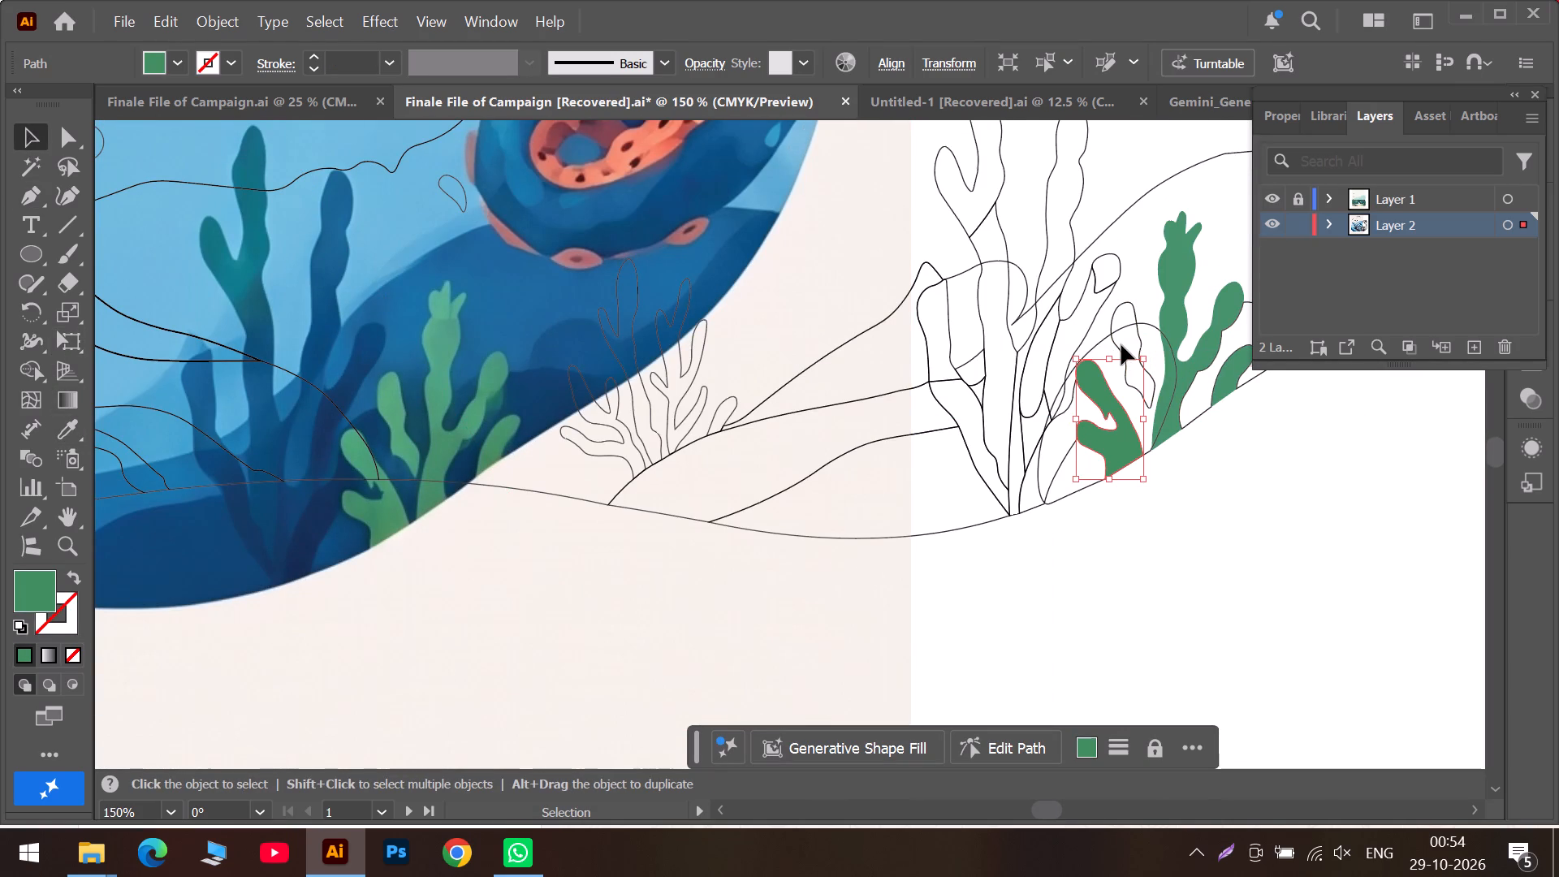
{"action": "left_click", "coordinate": [1116, 347]}
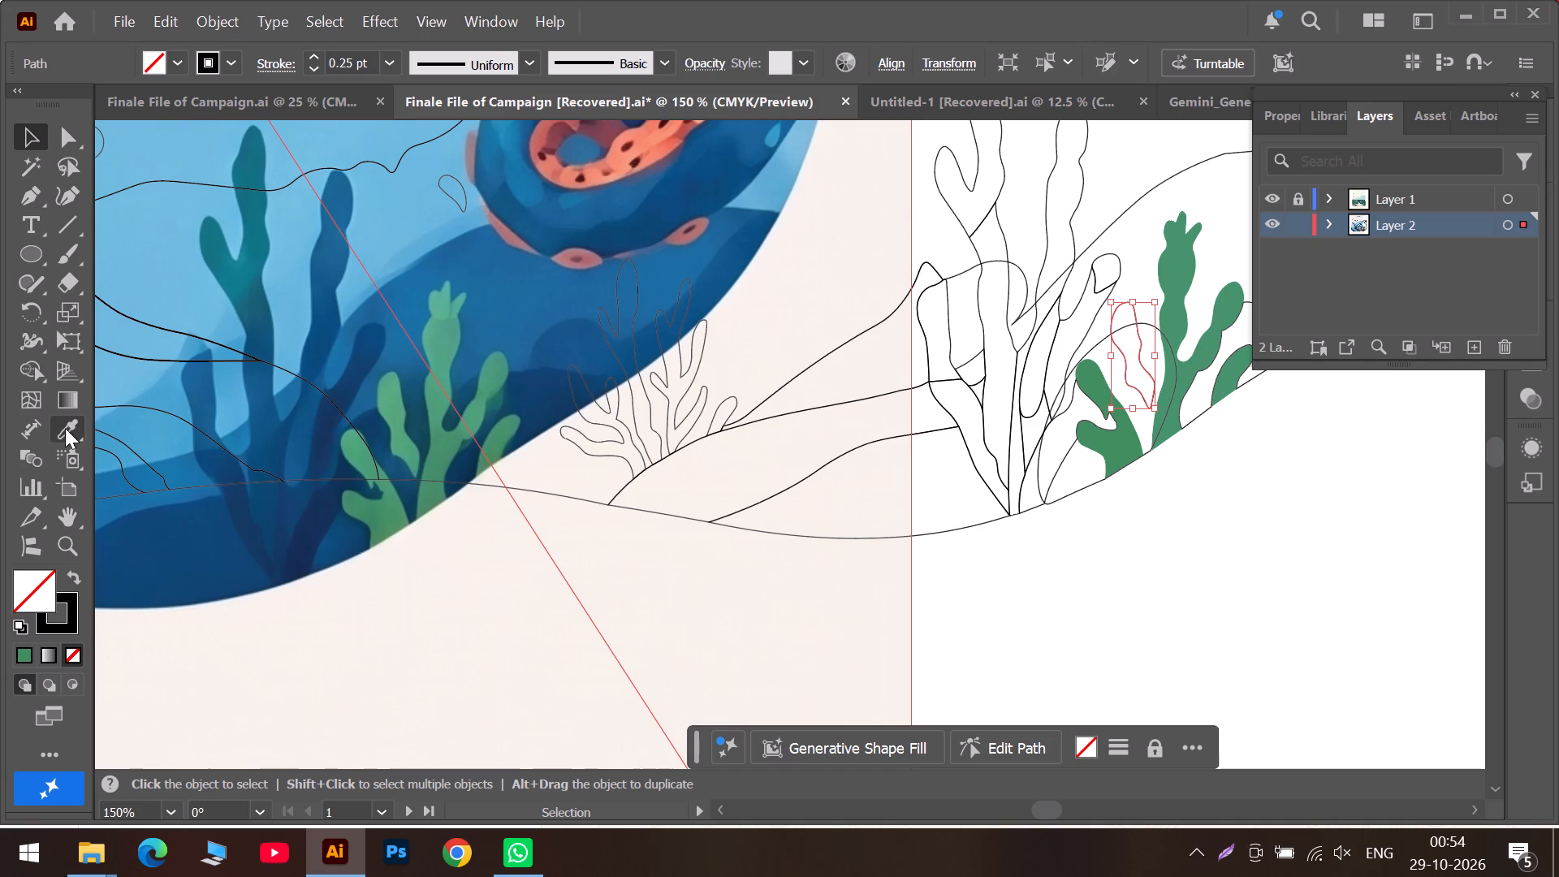
{"action": "left_click", "coordinate": [62, 430]}
{"action": "scroll", "coordinate": [359, 456], "scroll_direction": "up", "scroll_amount": 1}
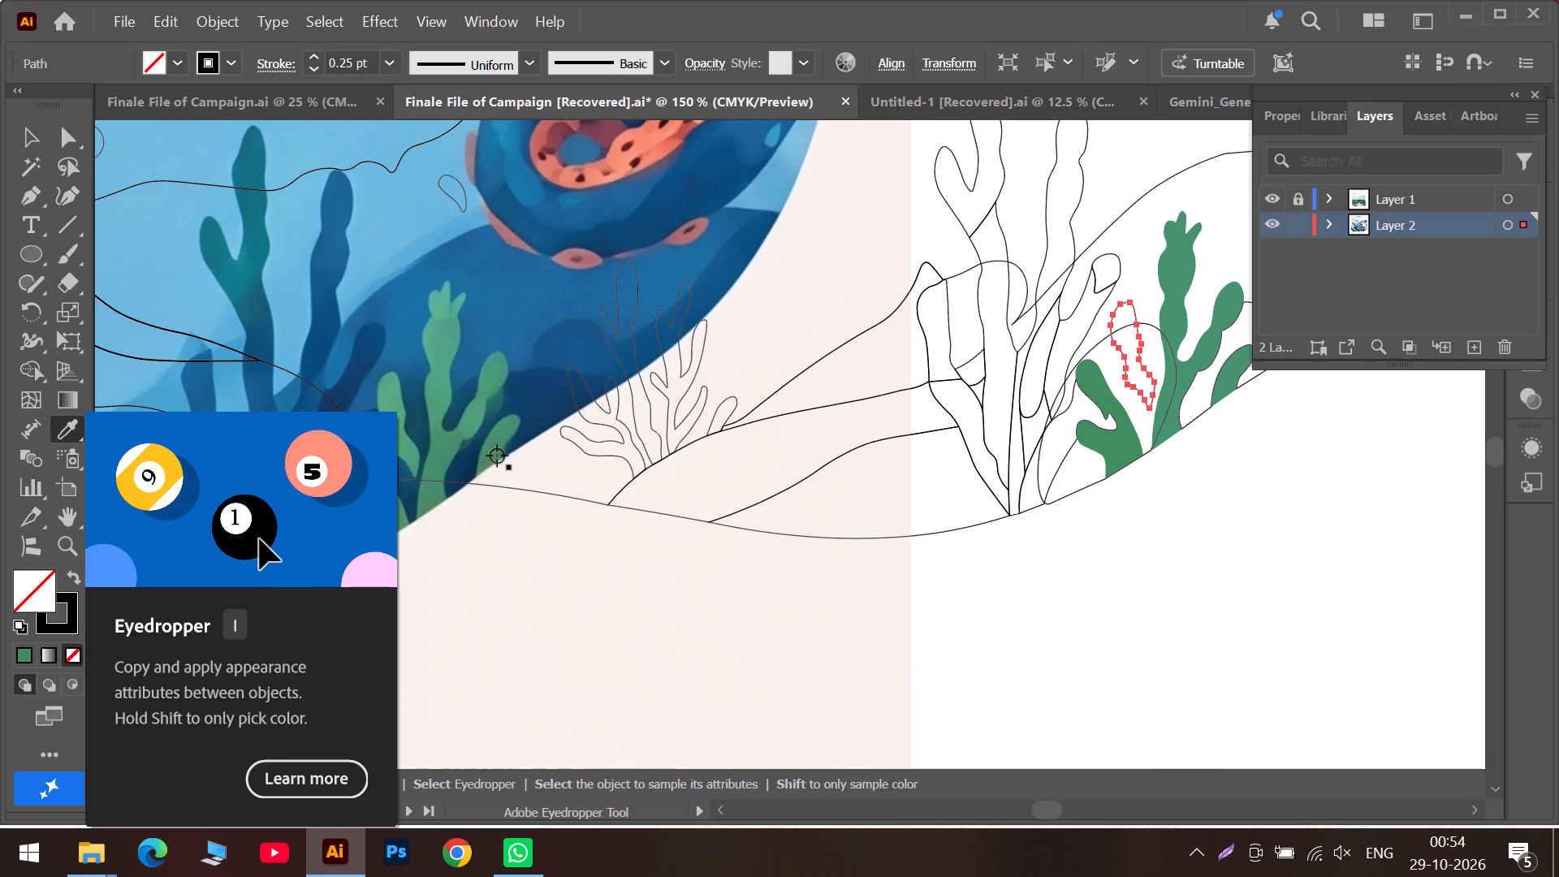
{"action": "scroll", "coordinate": [391, 423], "scroll_direction": "up", "scroll_amount": 3, "text": "alt"}
{"action": "left_click", "coordinate": [398, 430]}
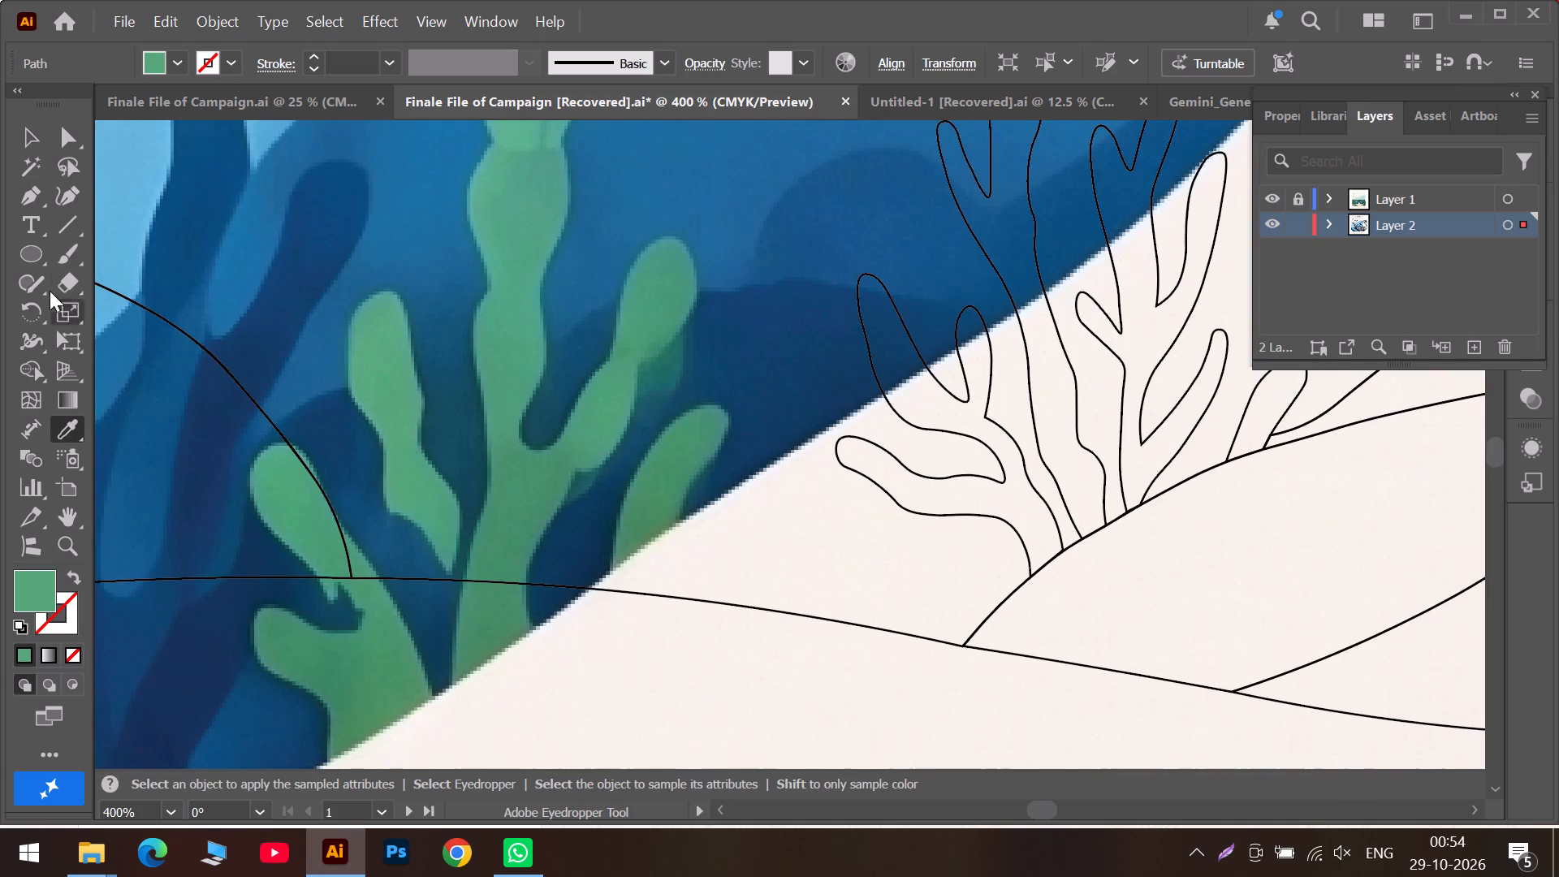
{"action": "left_click", "coordinate": [28, 138]}
{"action": "scroll", "coordinate": [939, 624], "scroll_direction": "down", "scroll_amount": 3, "text": "alt"}
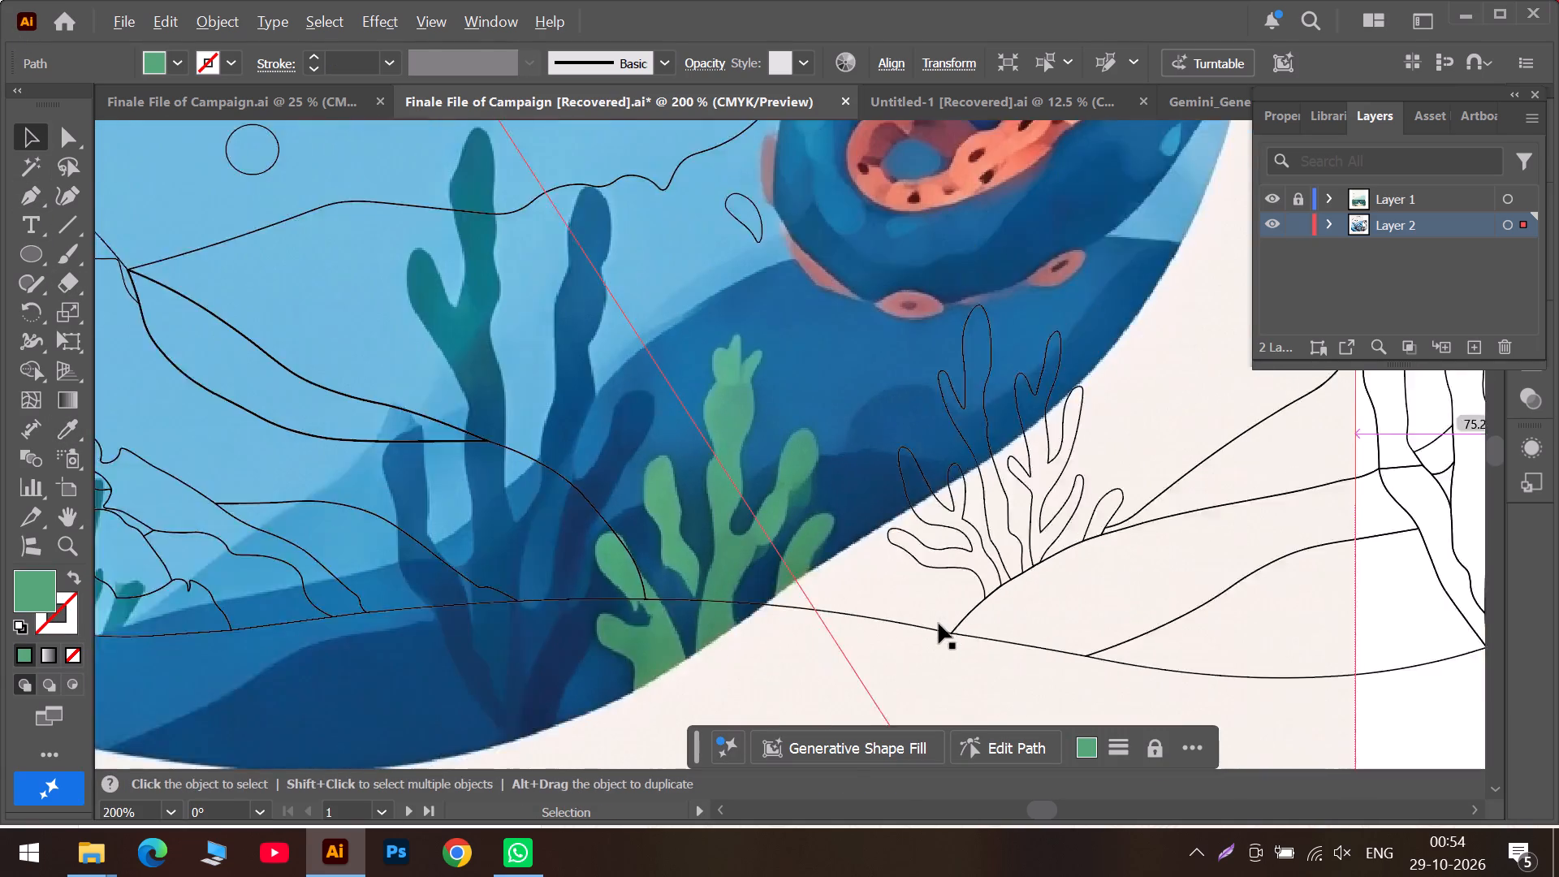
{"action": "scroll", "coordinate": [943, 624], "scroll_direction": "down", "scroll_amount": 1, "text": "alt"}
{"action": "left_click", "coordinate": [1267, 688]}
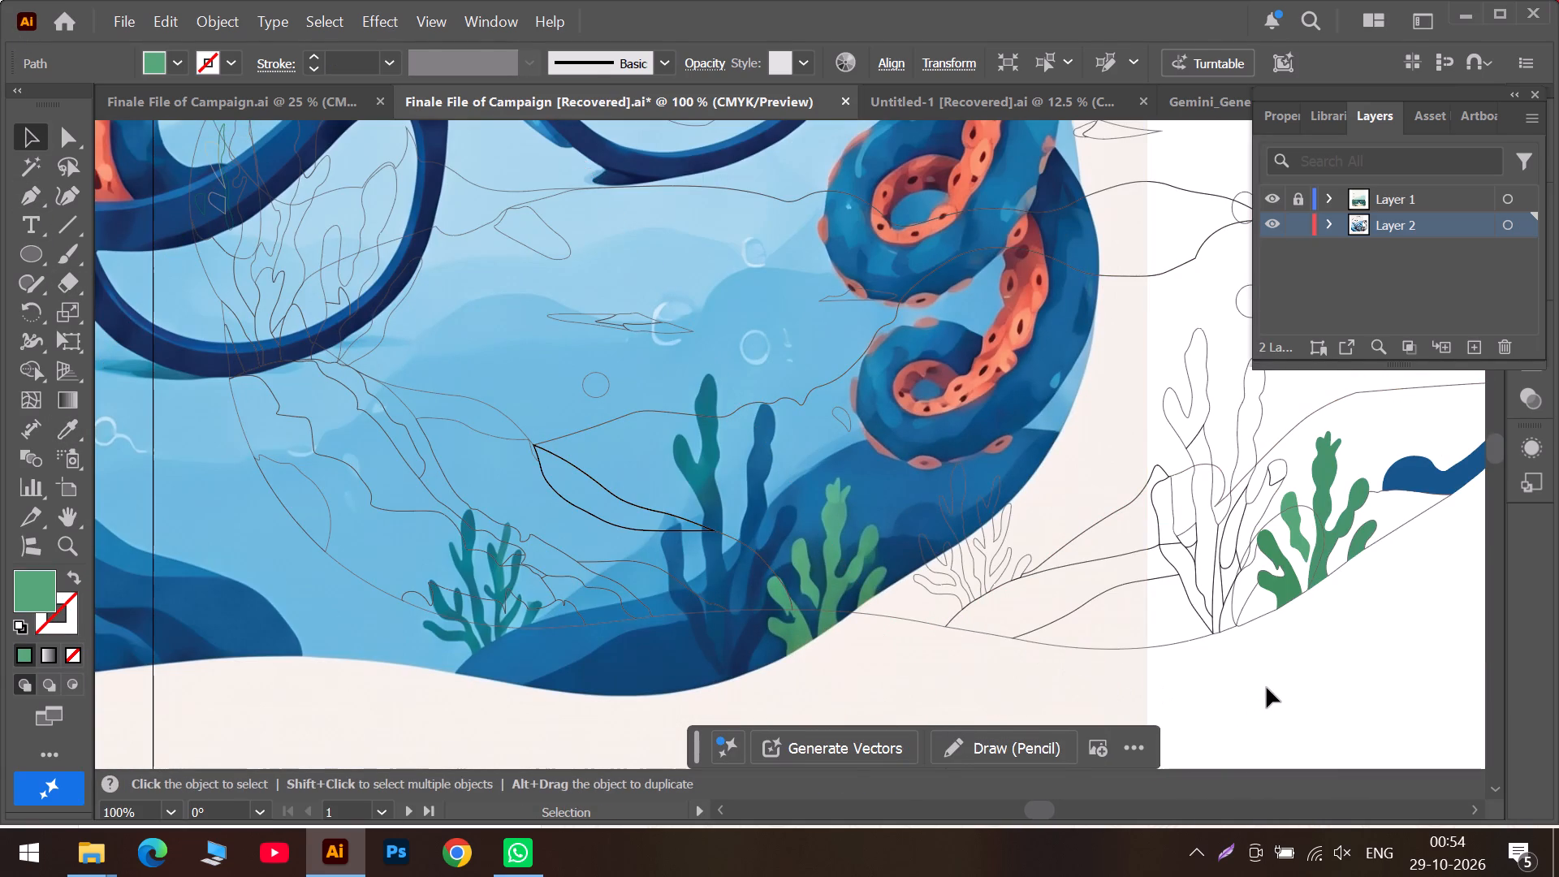
Fill the large rounded outline around the green seaweed's base with the dark blue sampled between the poster seaweed's green leaves.
{"action": "left_click", "coordinate": [1078, 808]}
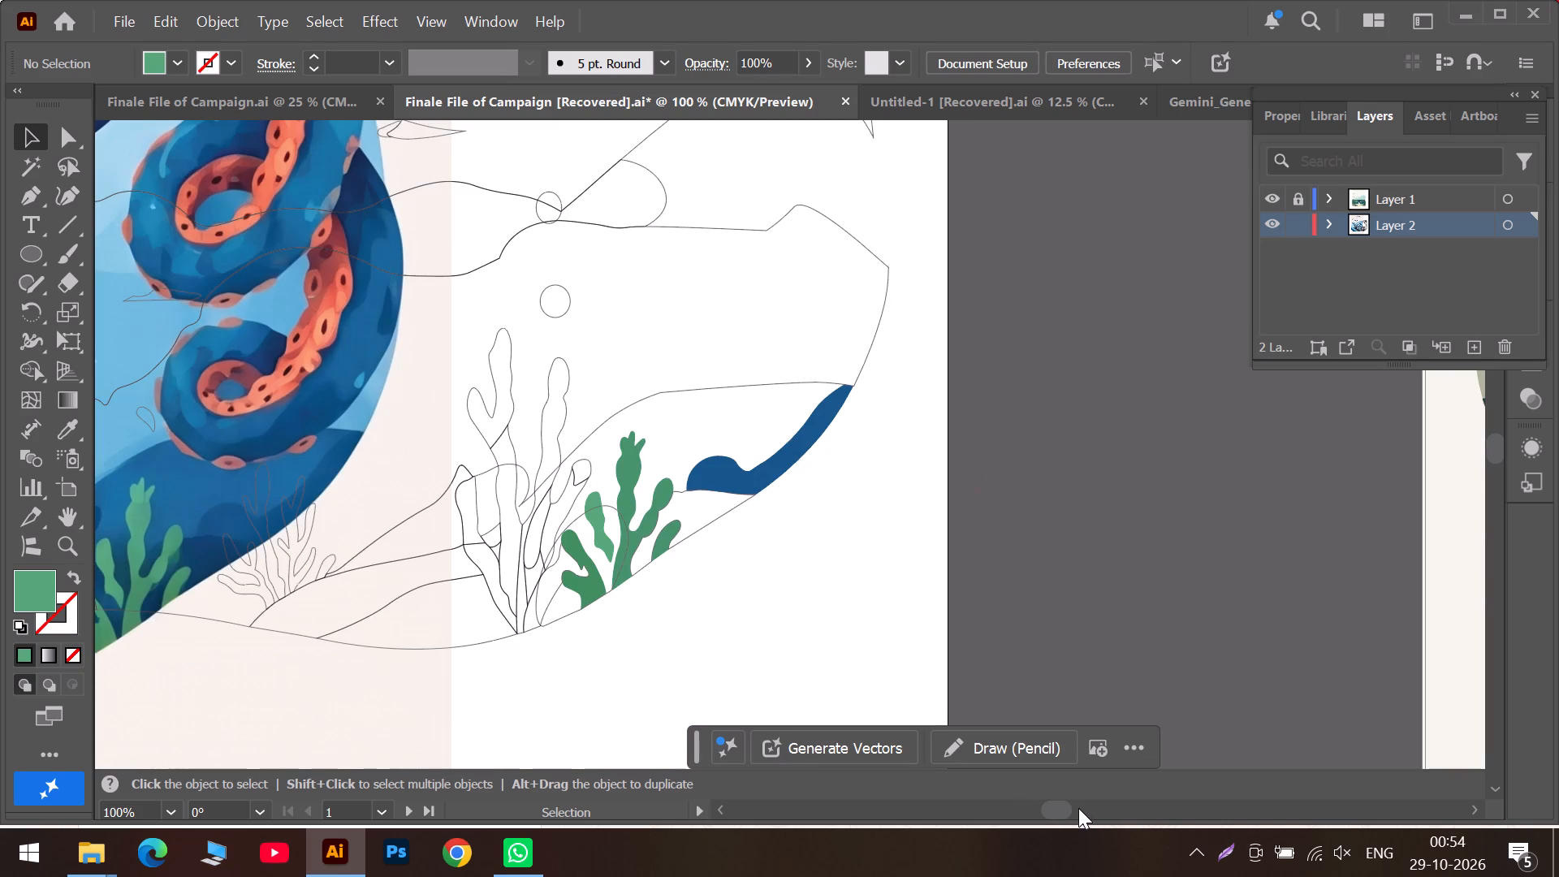
{"action": "left_click", "coordinate": [581, 513]}
{"action": "left_click", "coordinate": [63, 427]}
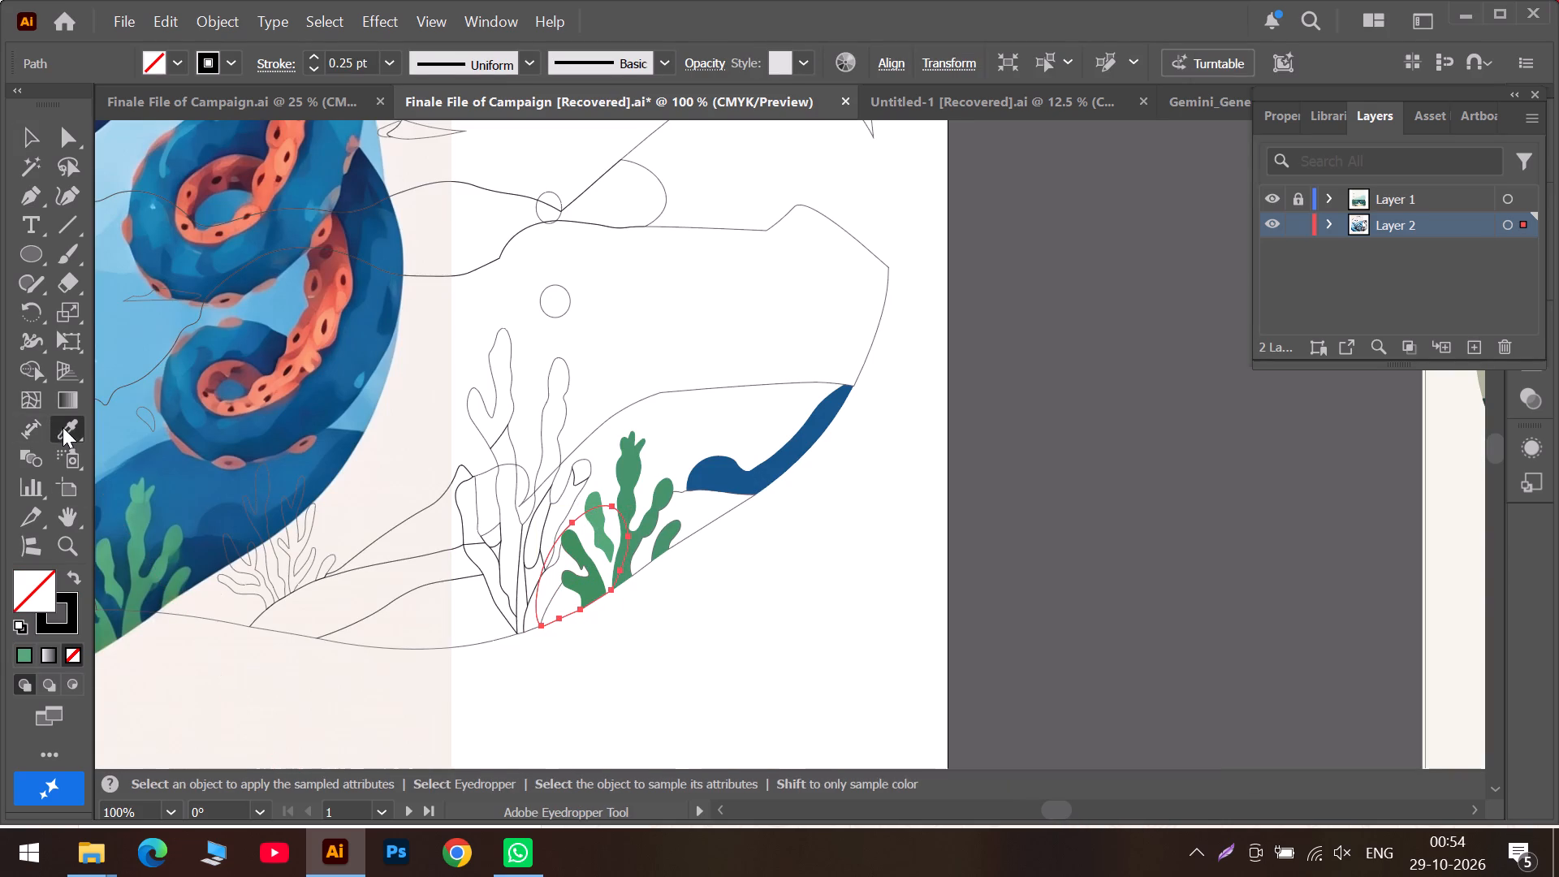
{"action": "left_click", "coordinate": [994, 810]}
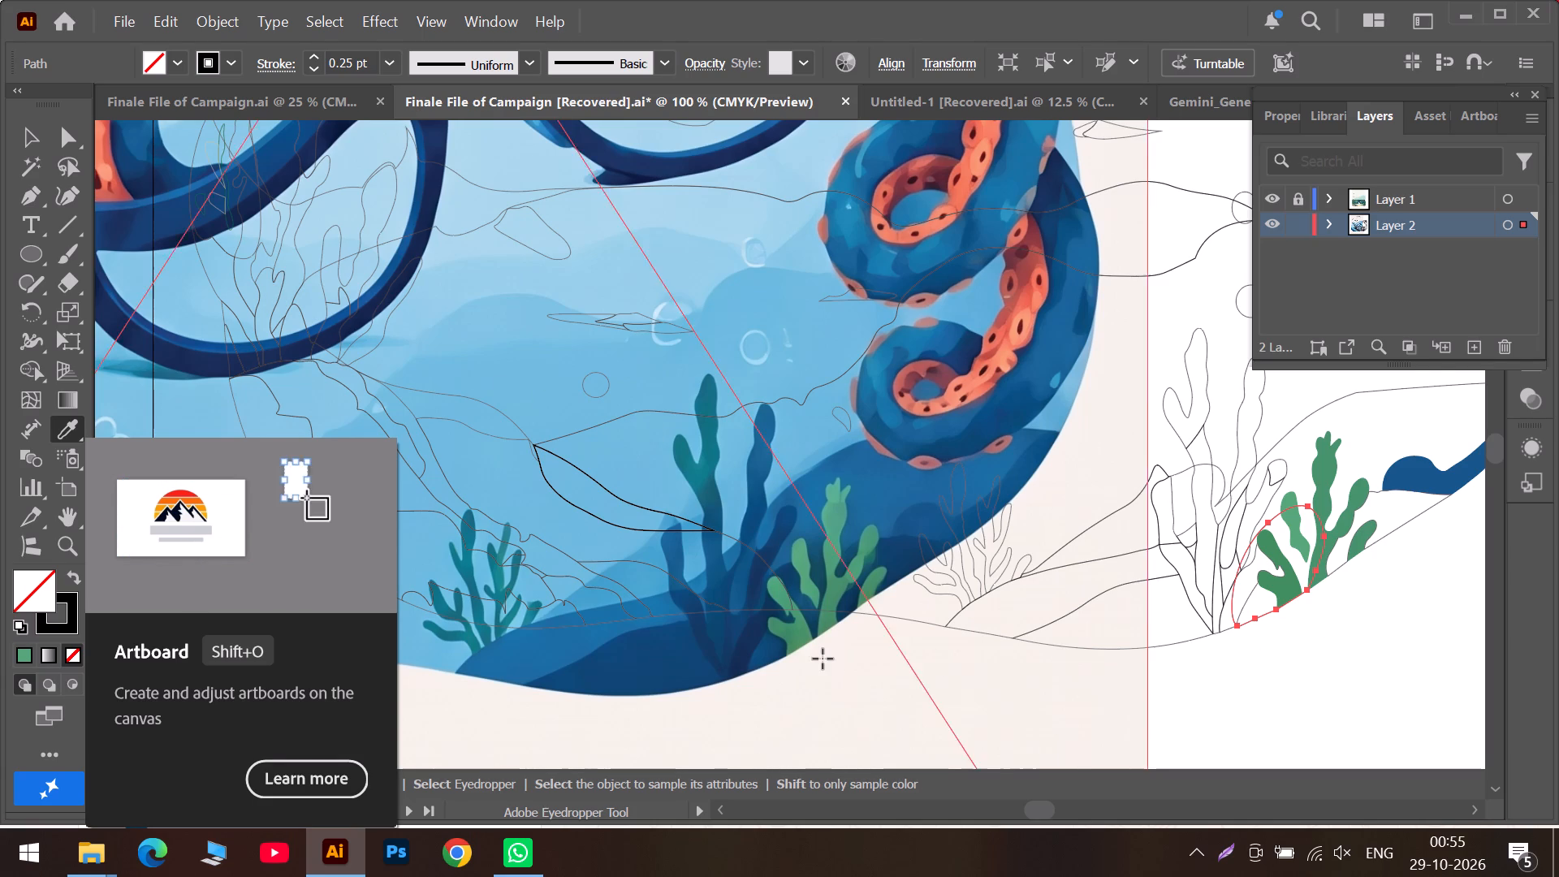
{"action": "scroll", "coordinate": [823, 659], "scroll_direction": "up", "scroll_amount": 2, "text": "alt"}
{"action": "scroll", "coordinate": [758, 610], "scroll_direction": "up", "scroll_amount": 2, "text": "alt"}
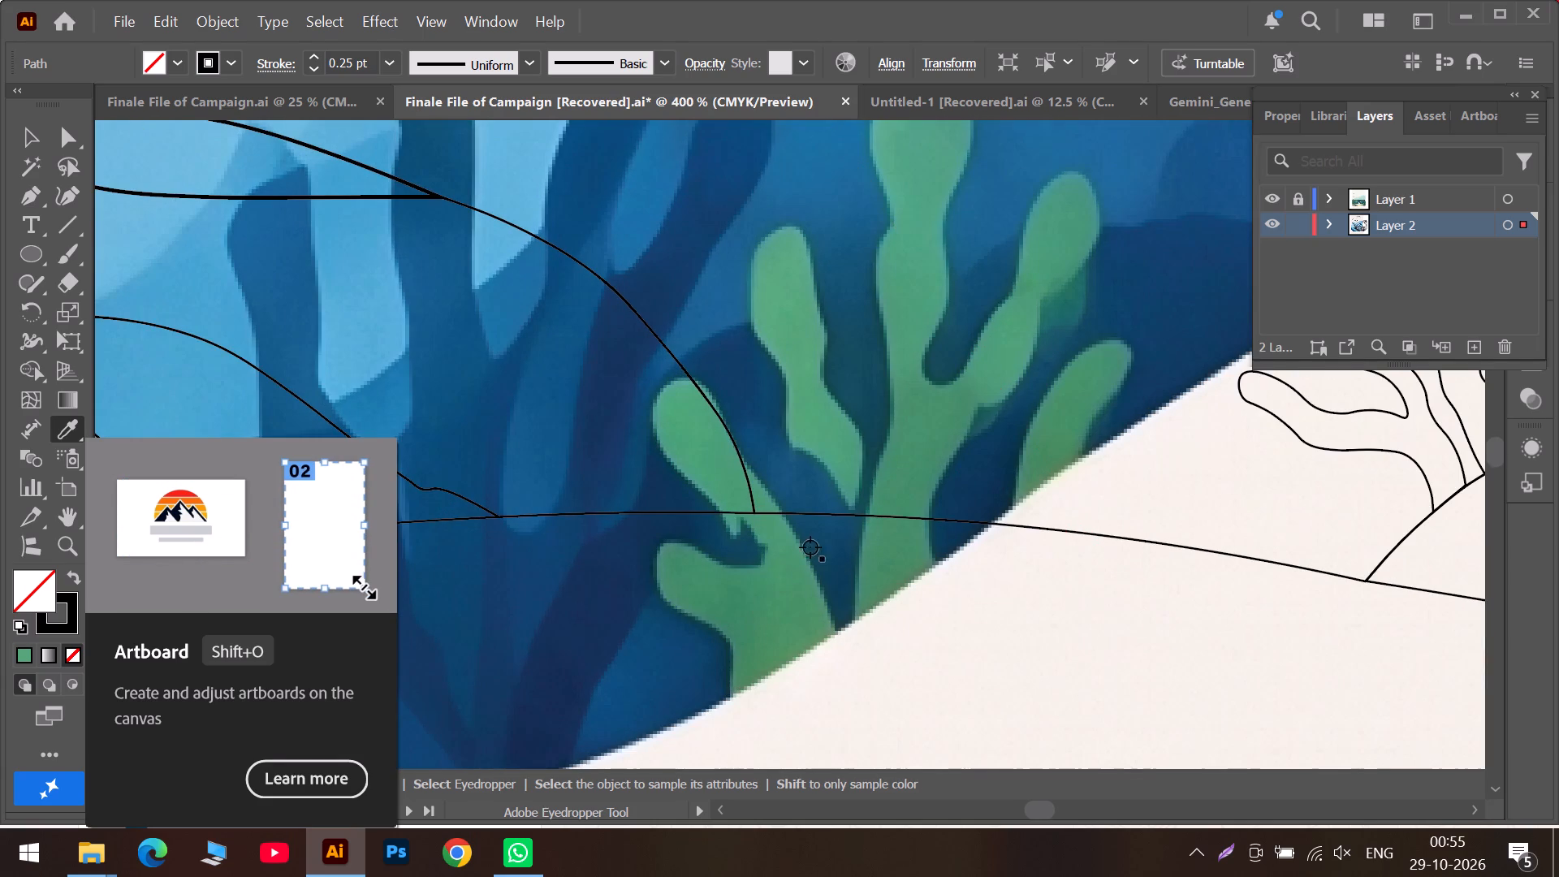
{"action": "left_click", "coordinate": [831, 539]}
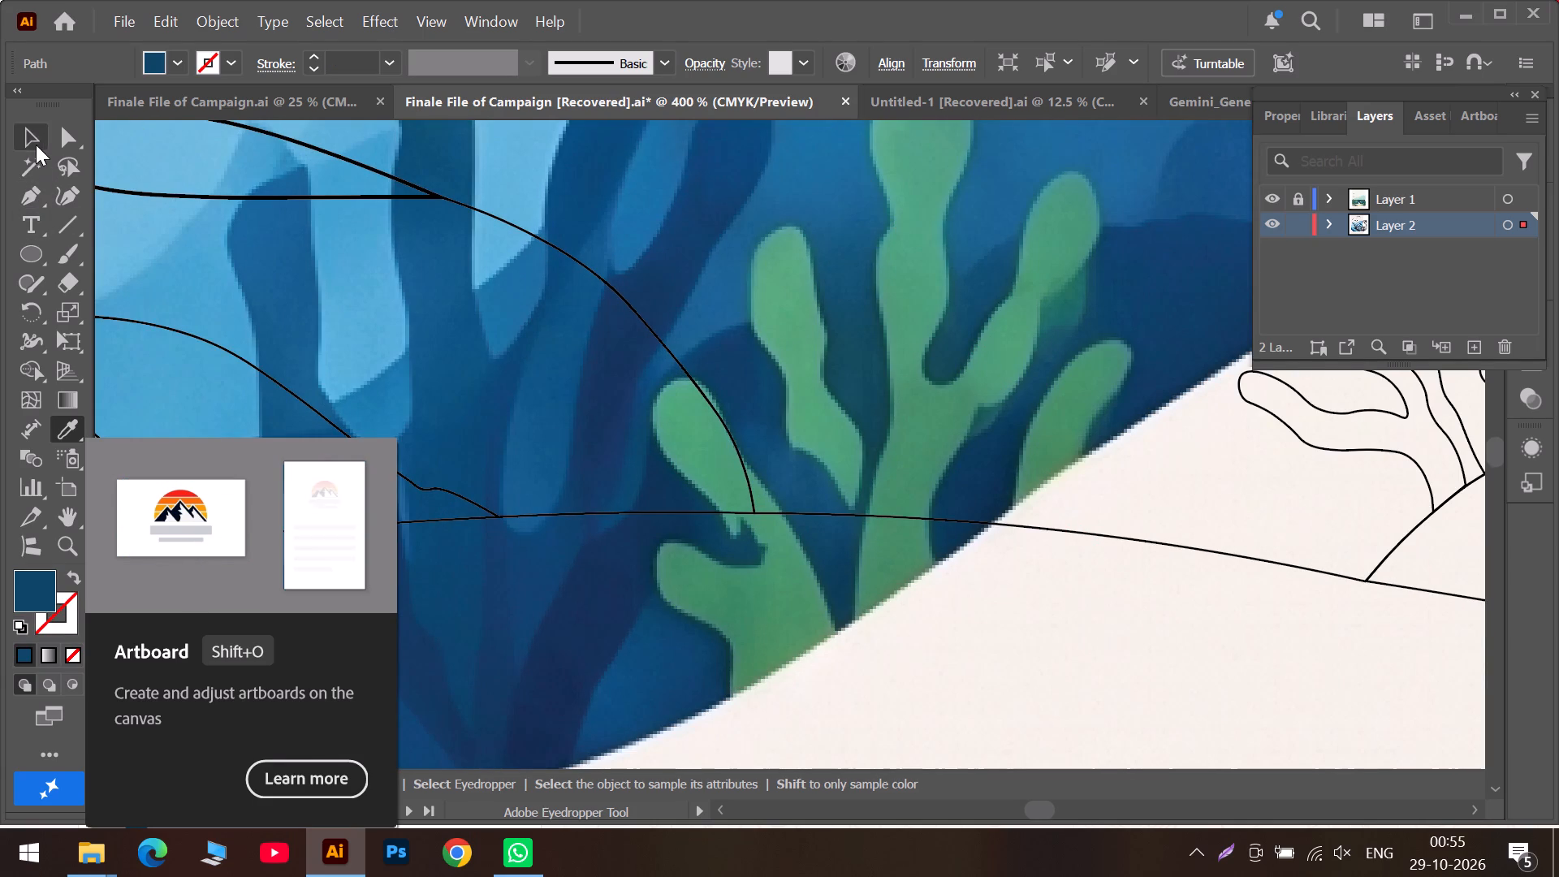
{"action": "left_click", "coordinate": [34, 136]}
Send the dark blue rounded shape to the back, behind the green seaweed leaves.
{"action": "scroll", "coordinate": [1185, 738], "scroll_direction": "down", "scroll_amount": 2, "text": "alt"}
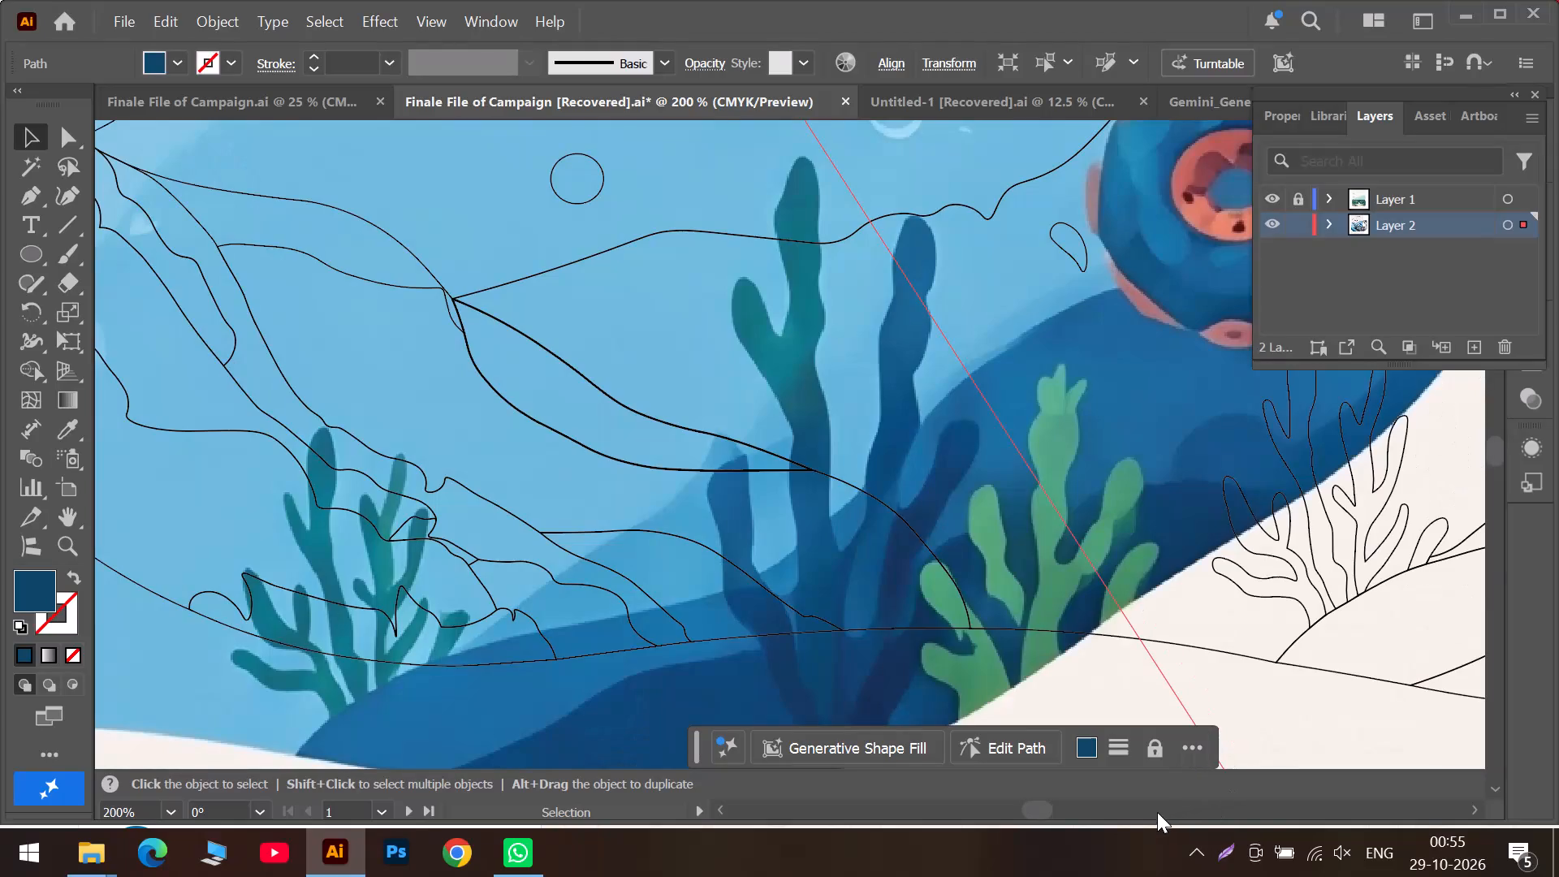
{"action": "left_click", "coordinate": [1157, 812]}
{"action": "right_click", "coordinate": [1270, 578]}
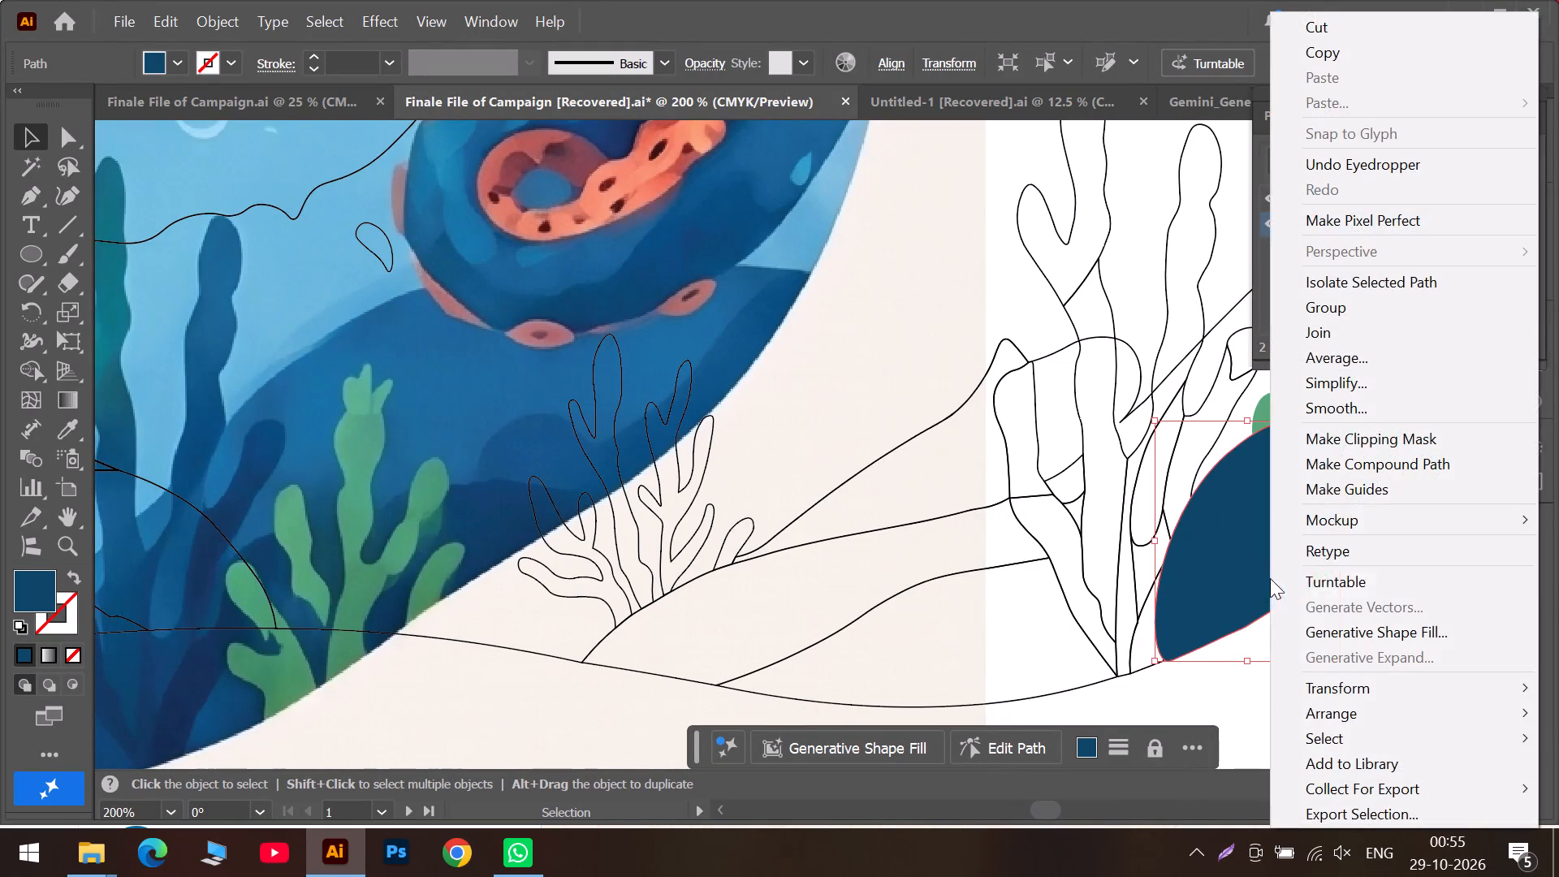
{"action": "left_click", "coordinate": [1325, 715]}
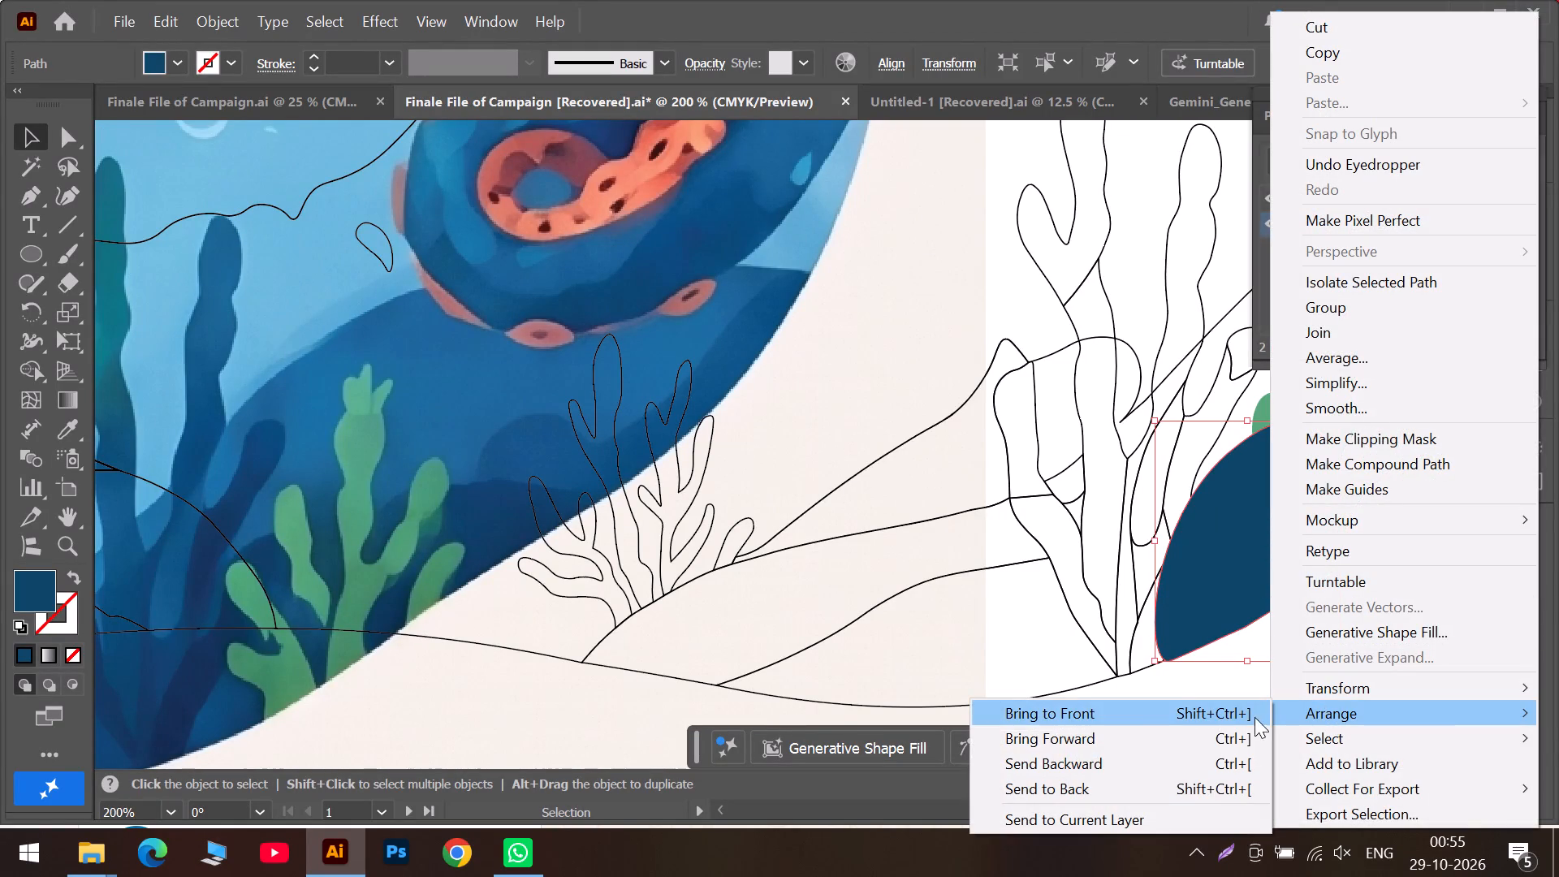
{"action": "left_click", "coordinate": [1084, 759]}
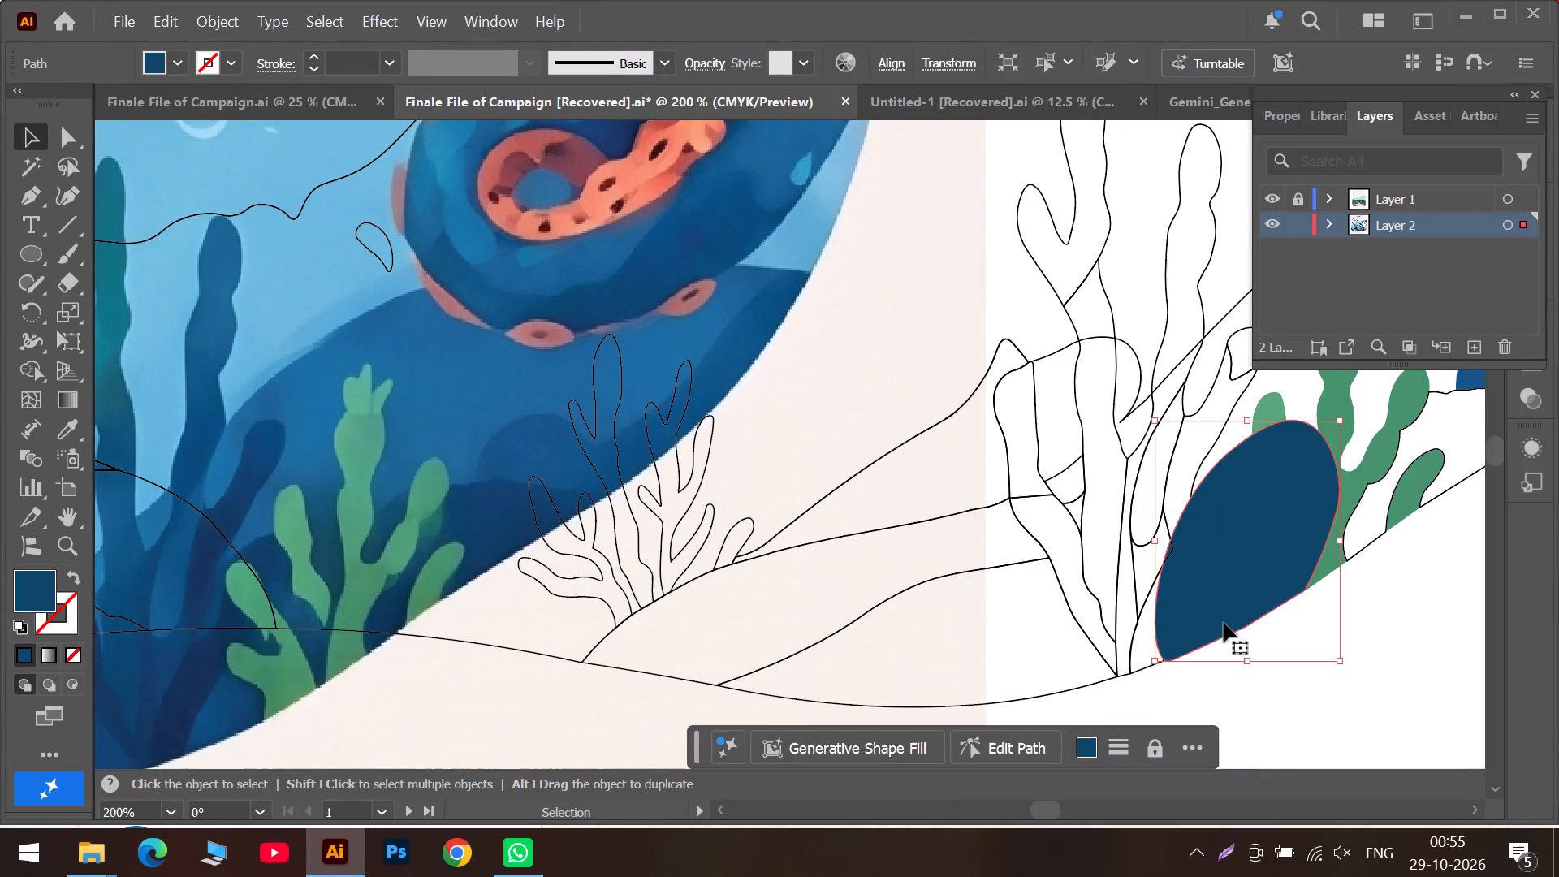
{"action": "right_click", "coordinate": [1229, 613]}
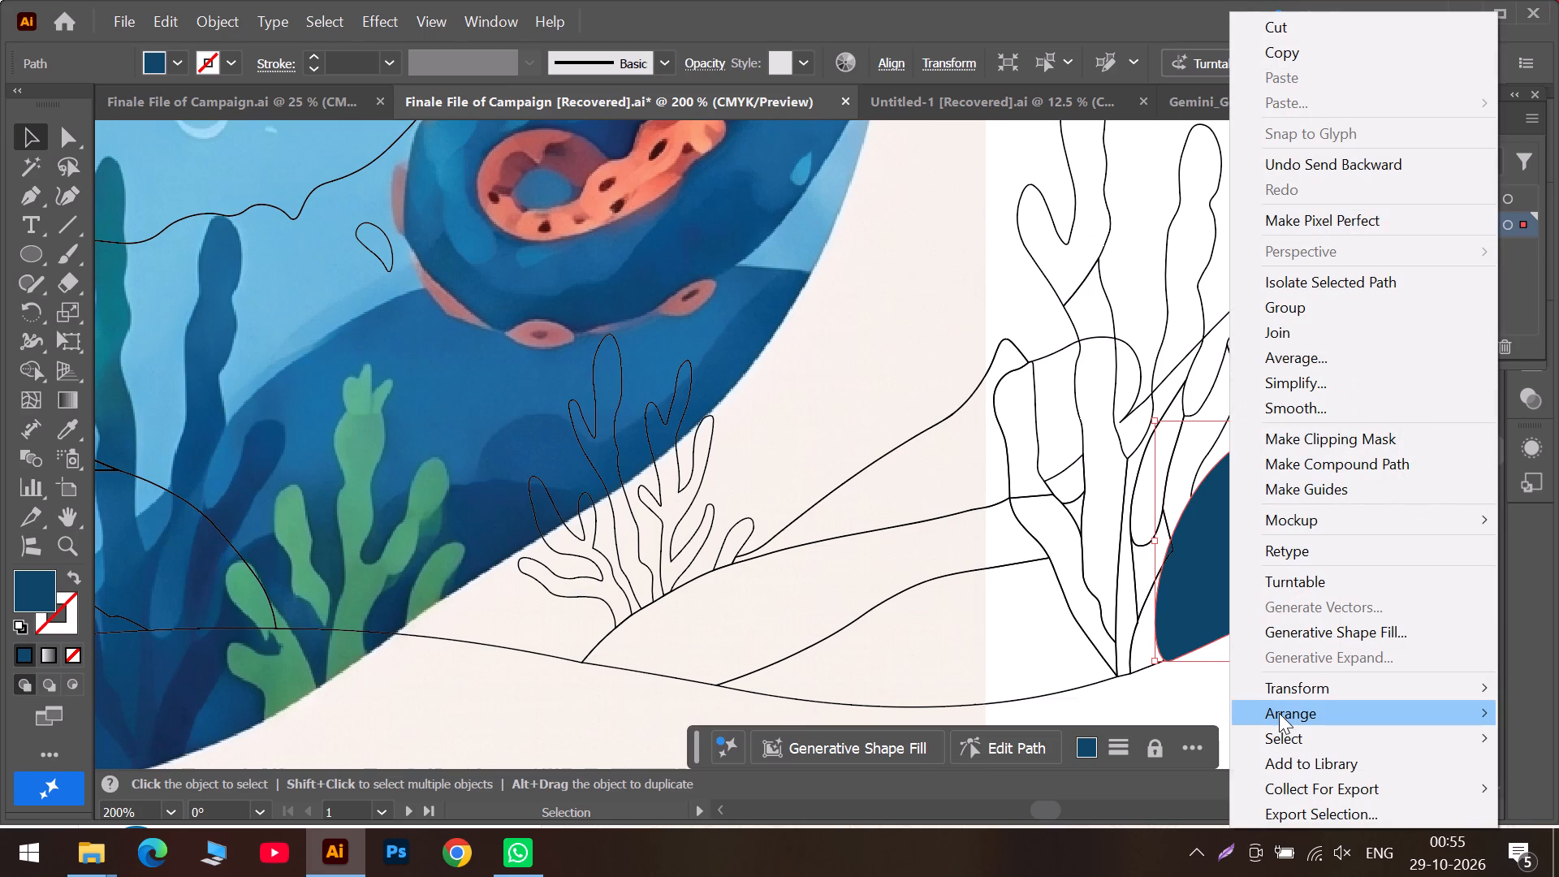
{"action": "left_click", "coordinate": [1279, 713]}
{"action": "left_click", "coordinate": [1077, 788]}
{"action": "left_click", "coordinate": [1348, 705]}
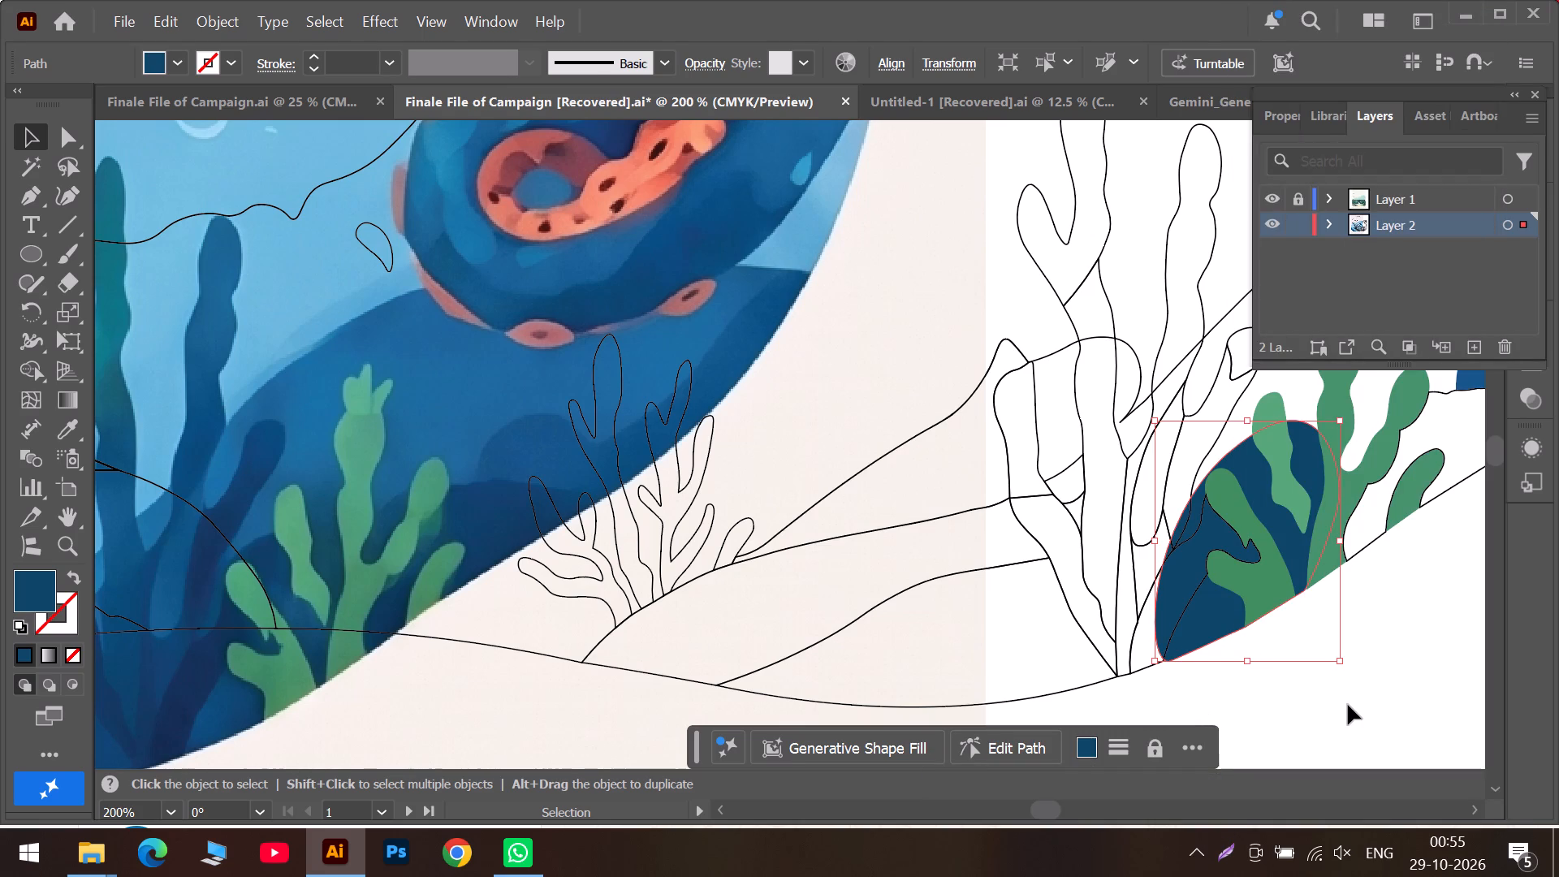
Fill the slanted branch outline beside the dark blue rounded shape with the navy sampled from the poster's dark seaweed.
{"action": "left_click", "coordinate": [1183, 533]}
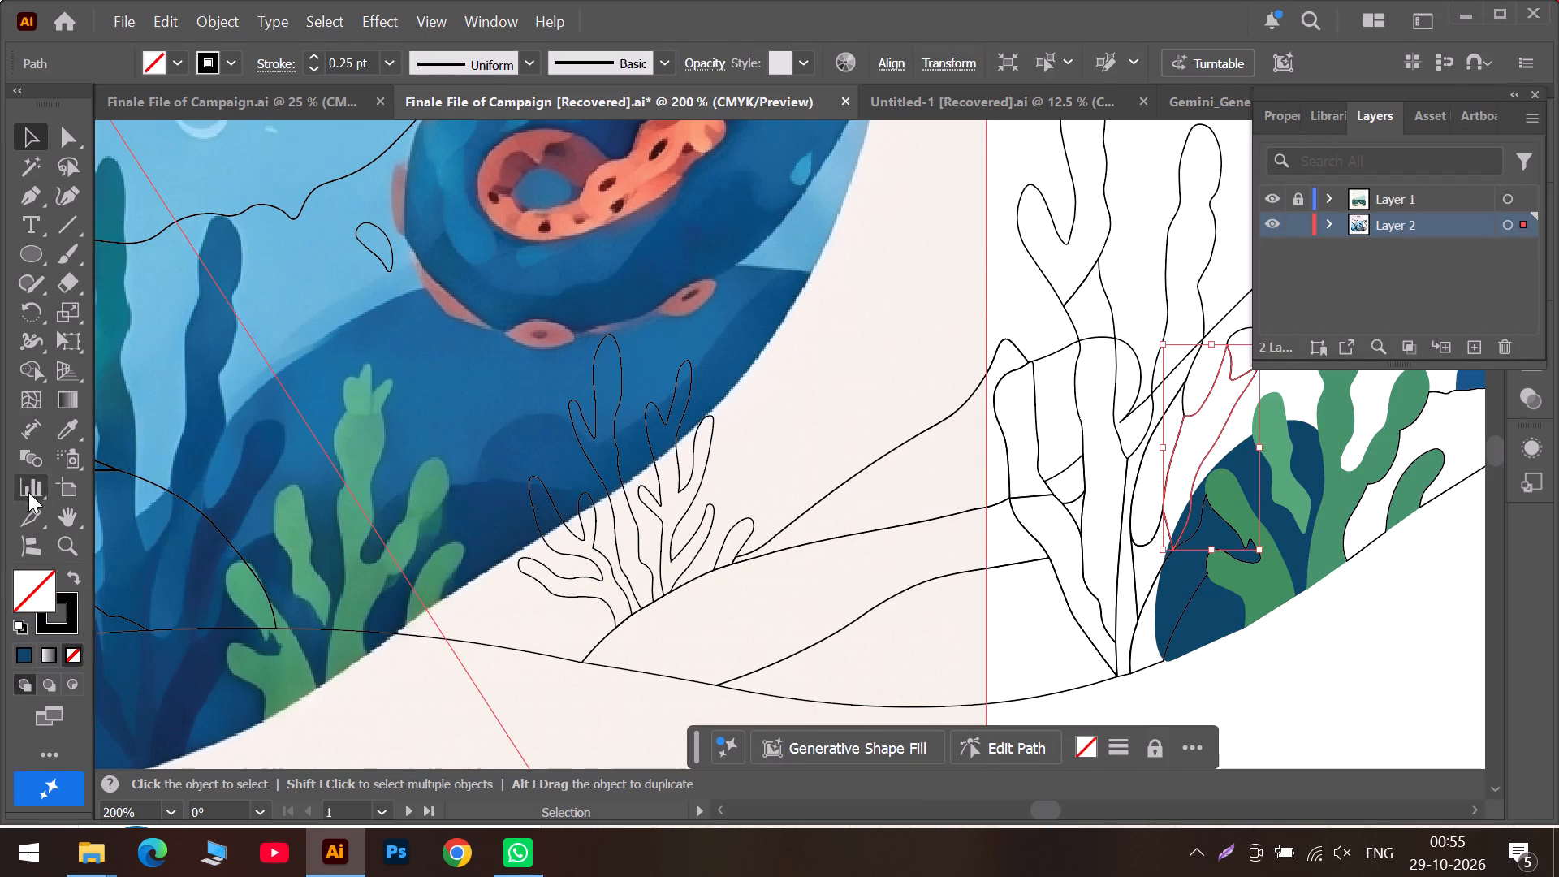
{"action": "left_click", "coordinate": [71, 435]}
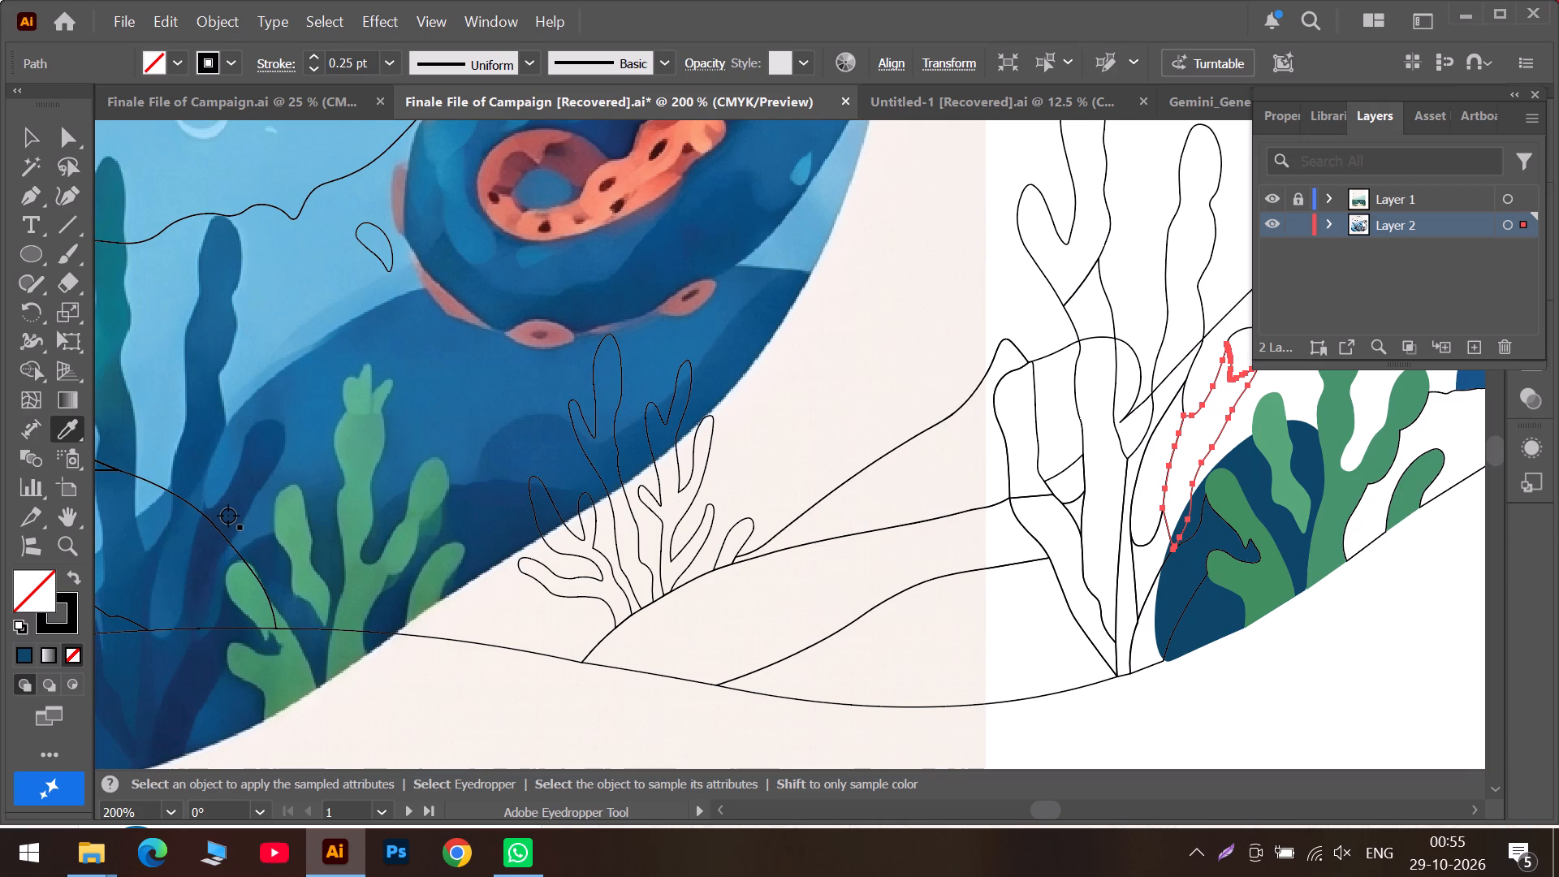
{"action": "left_click", "coordinate": [228, 516]}
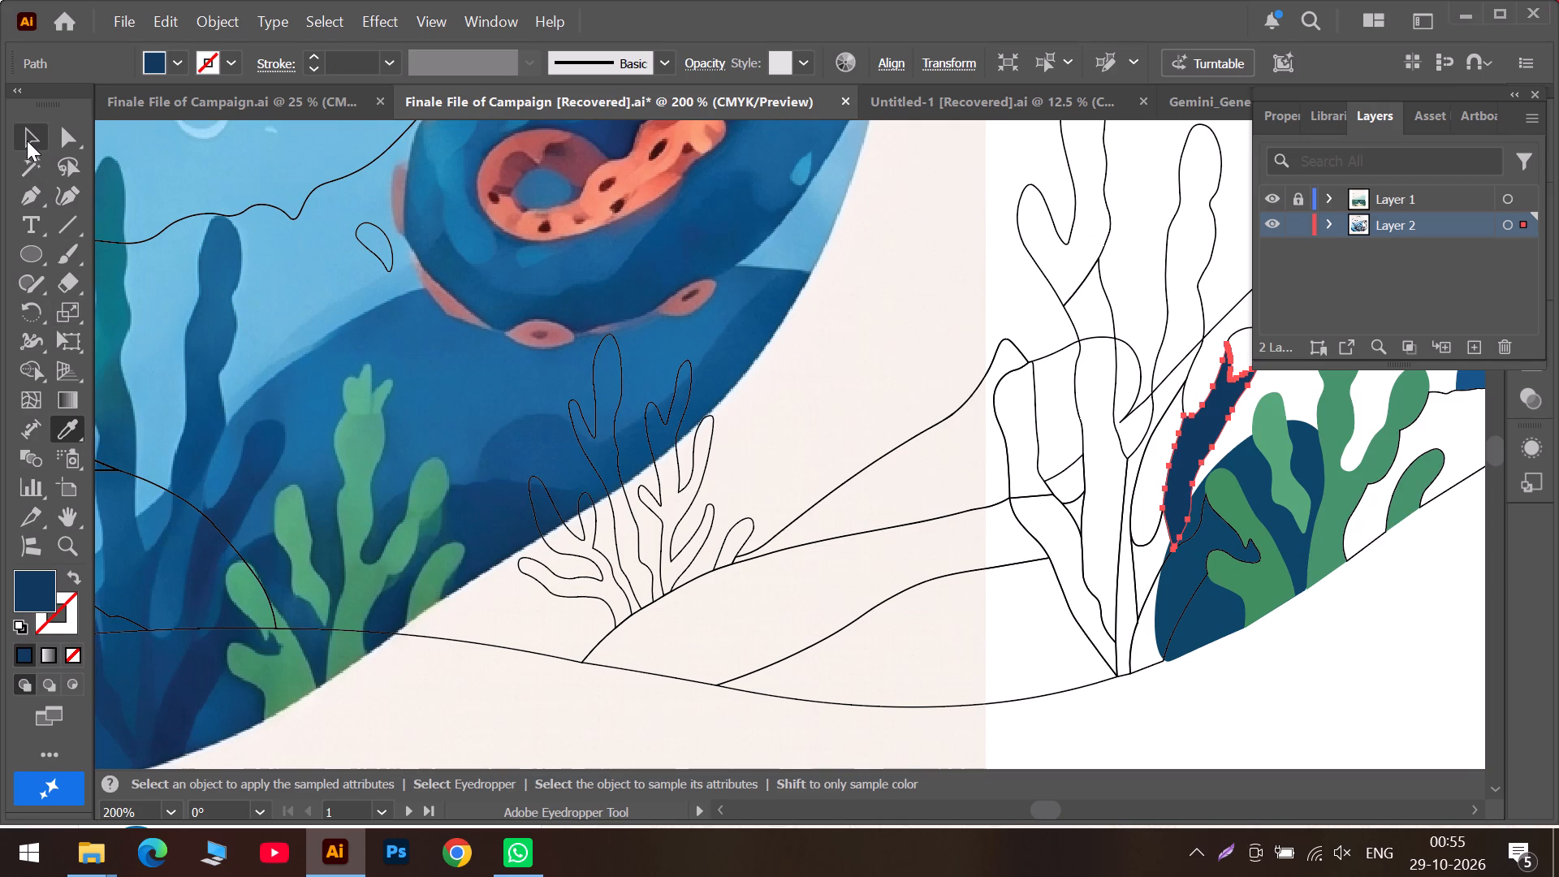
{"action": "left_click", "coordinate": [27, 140]}
{"action": "left_click", "coordinate": [1333, 706]}
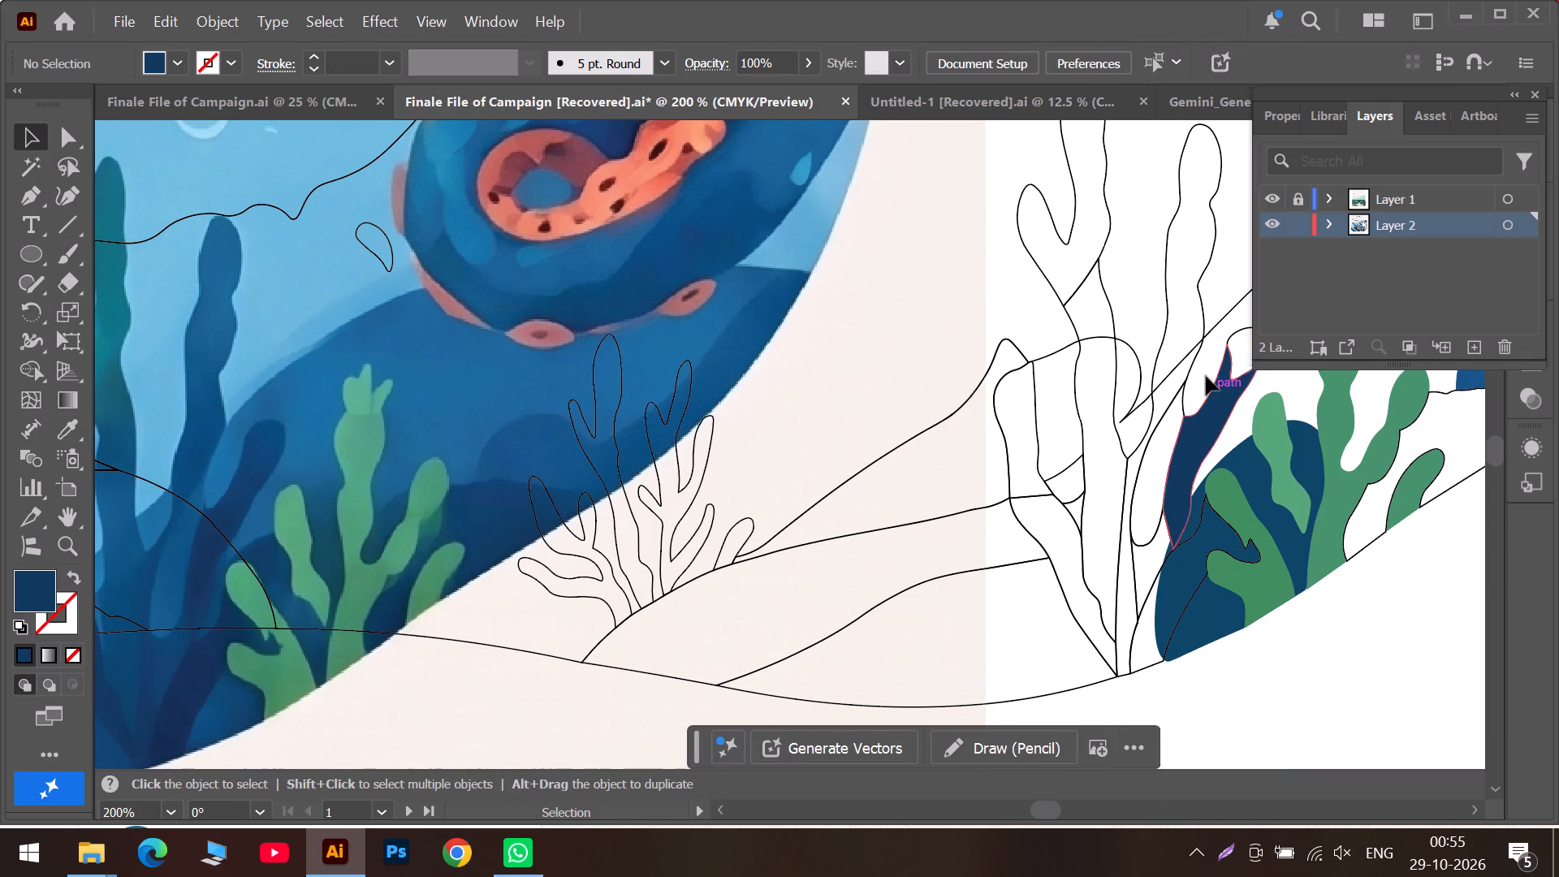
Fill the small tip outline atop the navy slanted branch with the blue sampled from the matching branch tip in the poster.
{"action": "left_click", "coordinate": [1229, 342]}
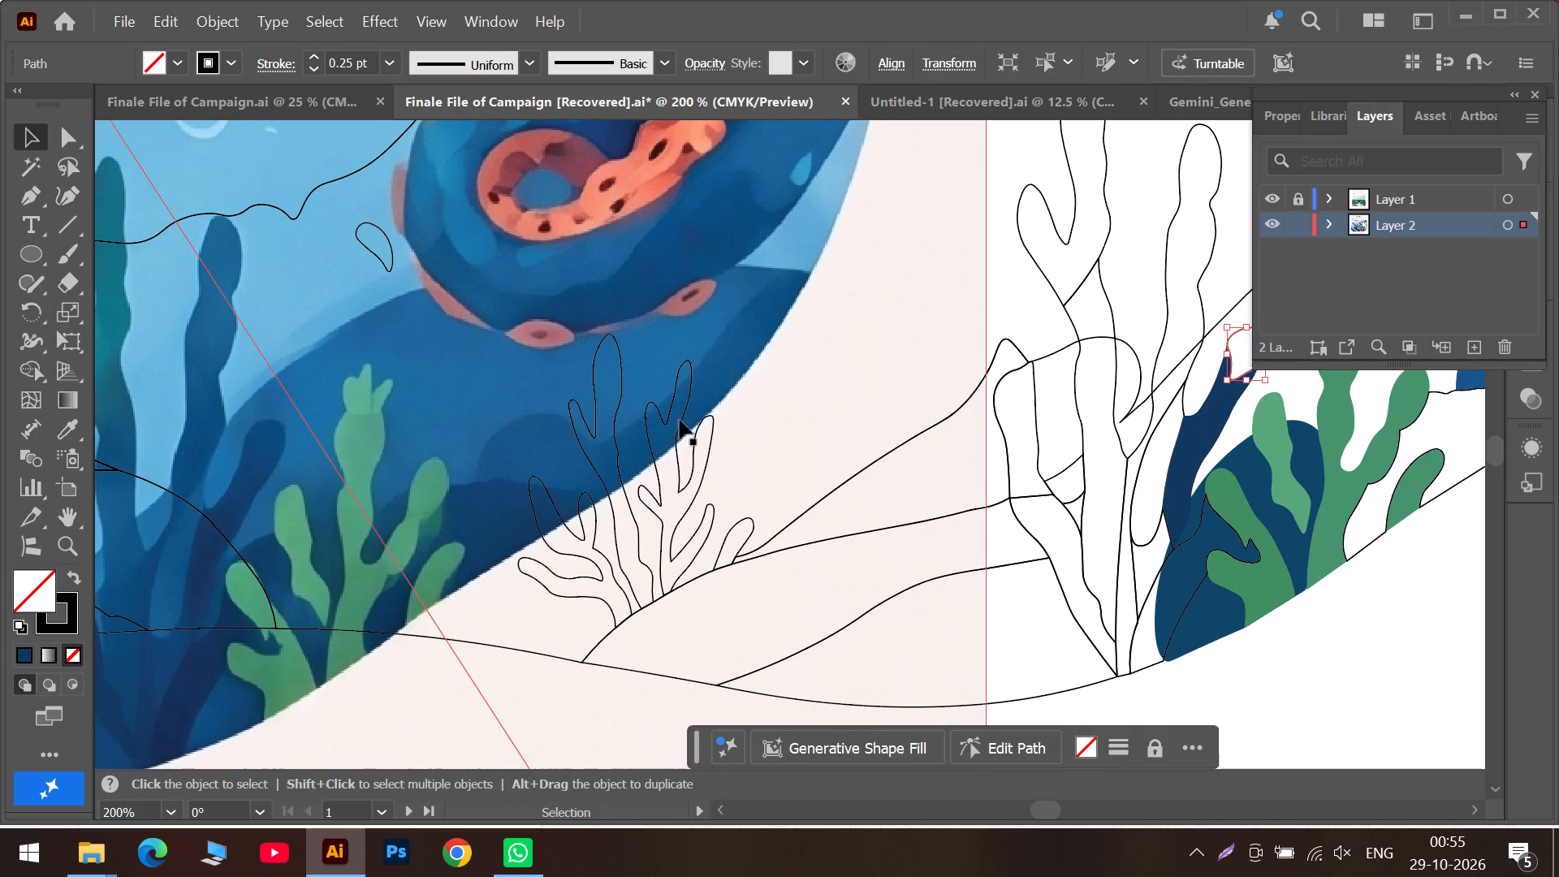
{"action": "left_click", "coordinate": [63, 429]}
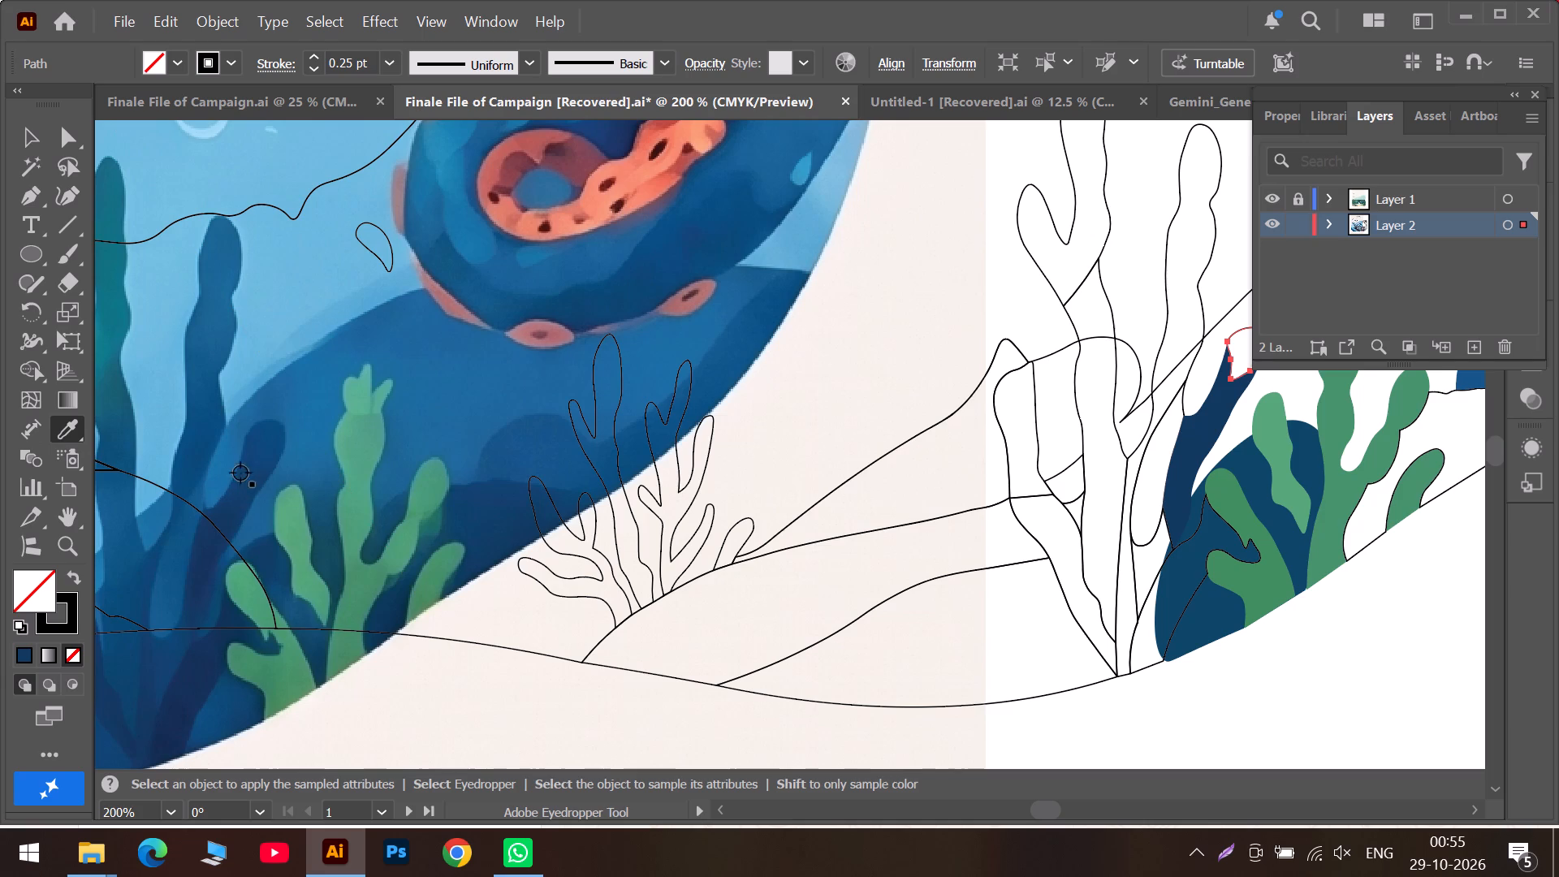
{"action": "left_click", "coordinate": [263, 443]}
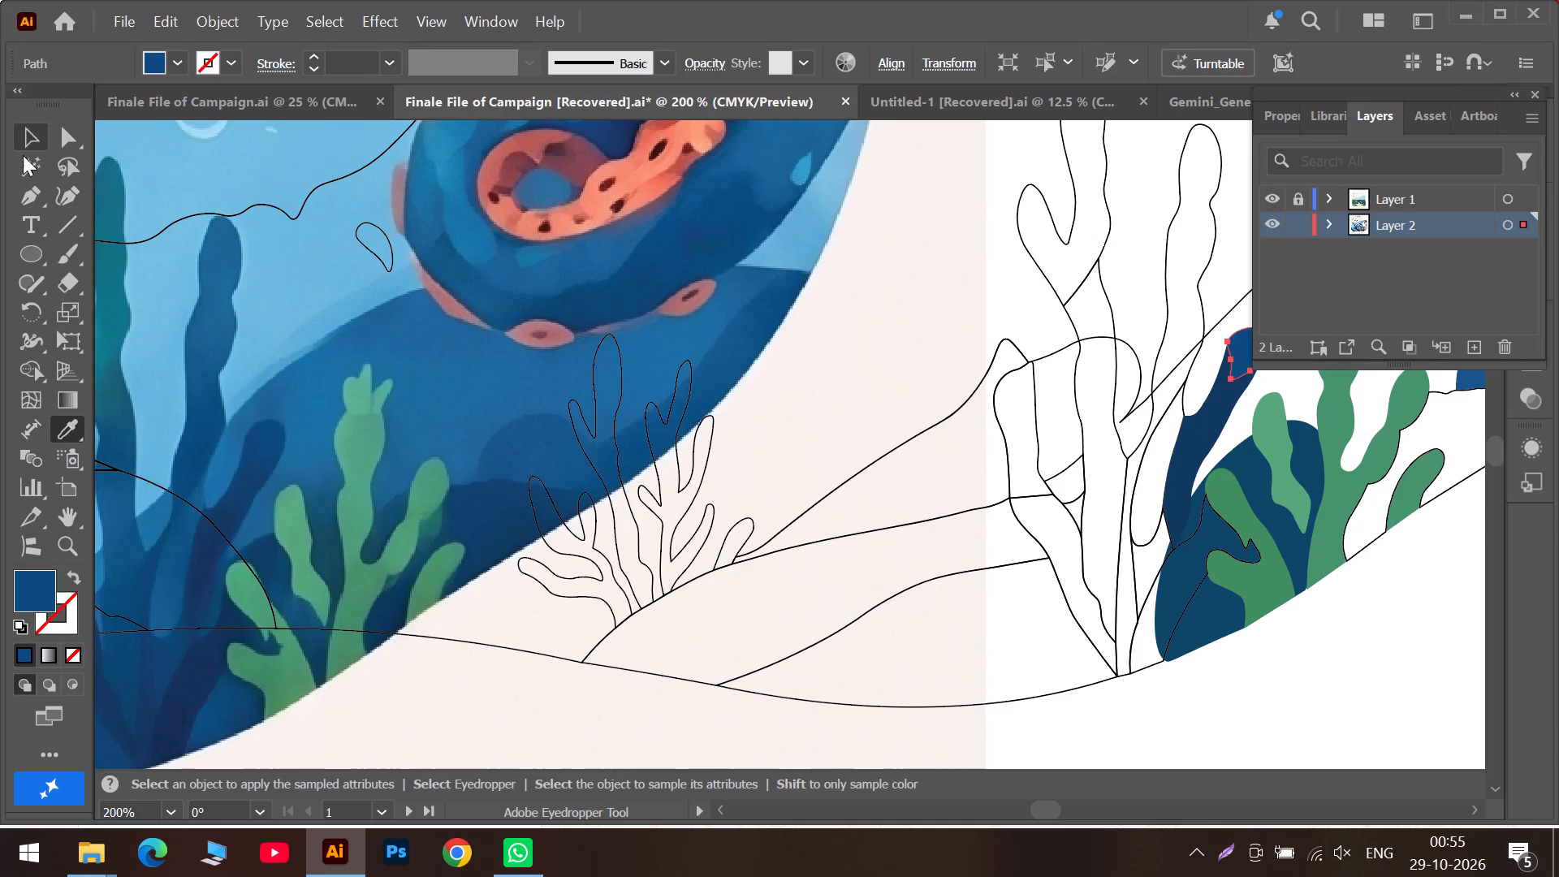
{"action": "left_click", "coordinate": [32, 145]}
{"action": "left_click", "coordinate": [1337, 718]}
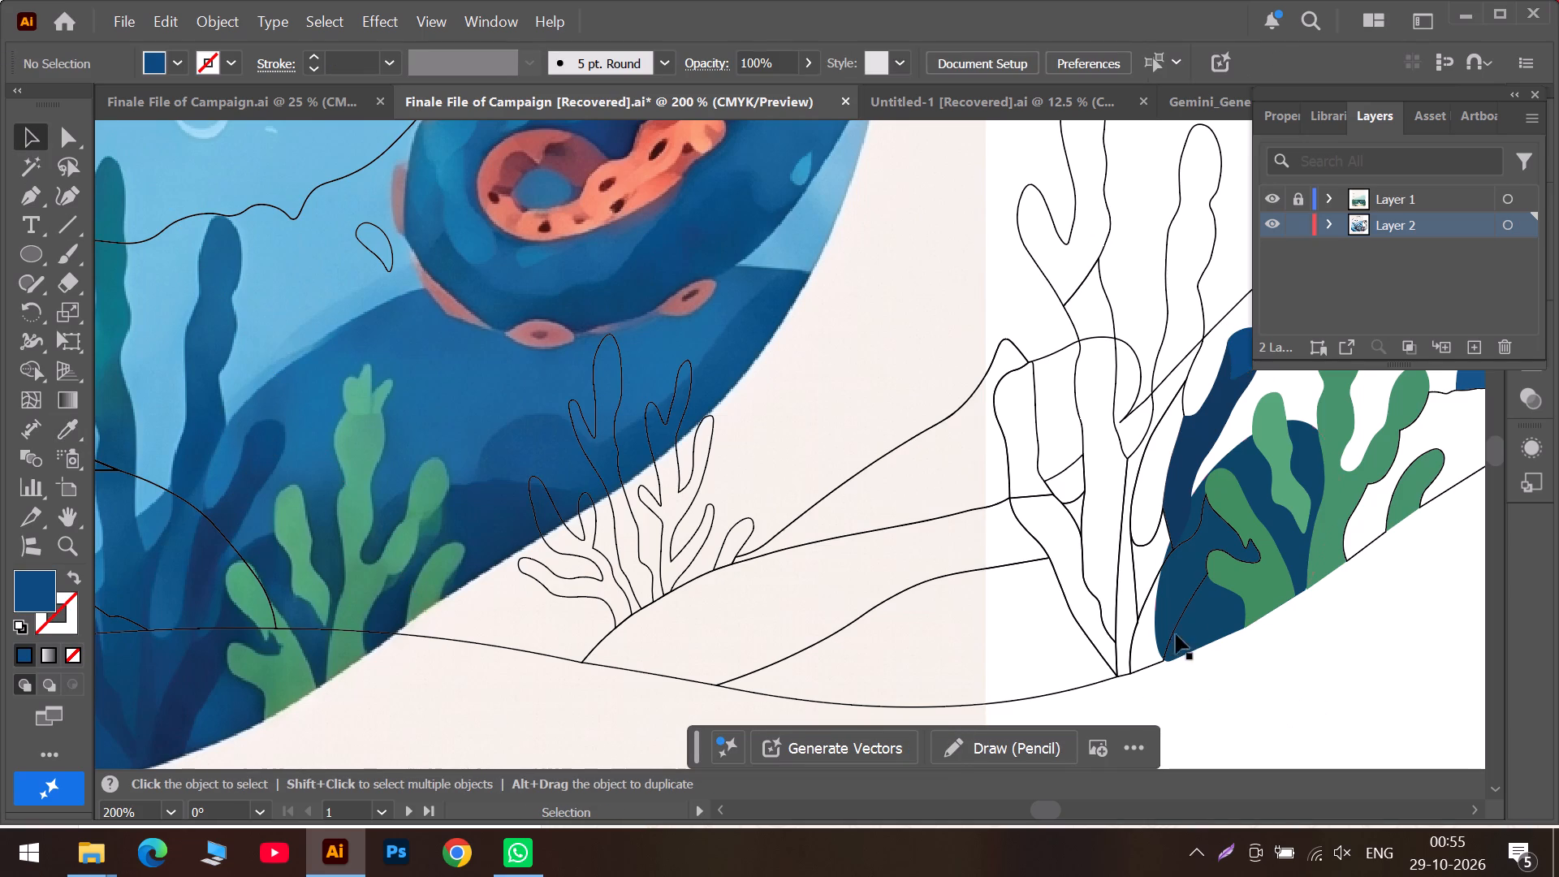
Fill the curved stem outline along the edge of the dark blue rounded shape with the deep navy from the poster's dark seaweed base.
{"action": "left_click", "coordinate": [1186, 538]}
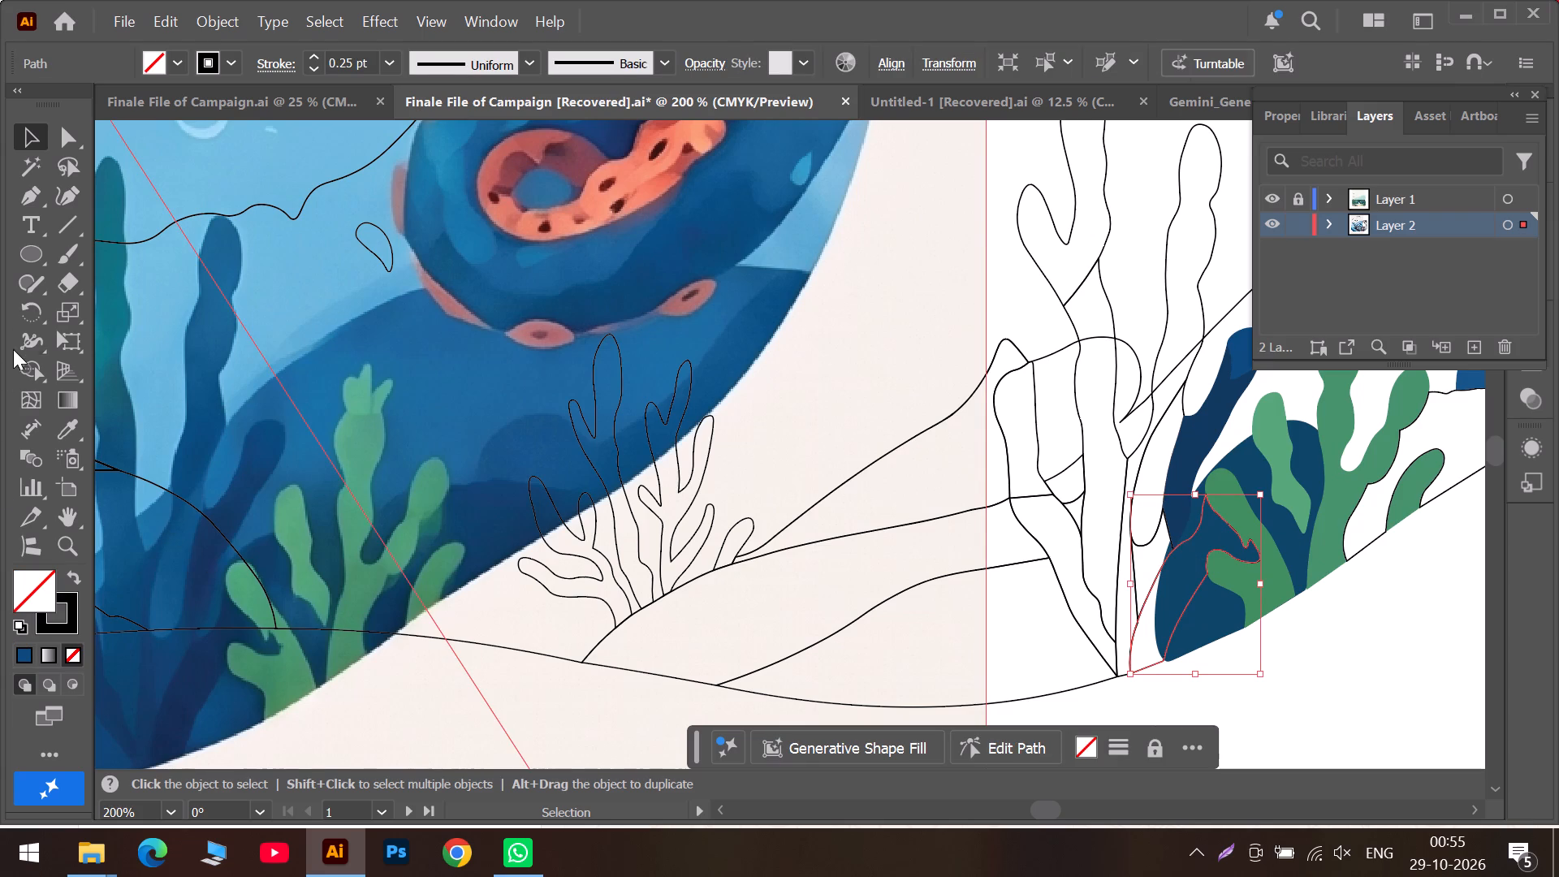
{"action": "left_click", "coordinate": [70, 430]}
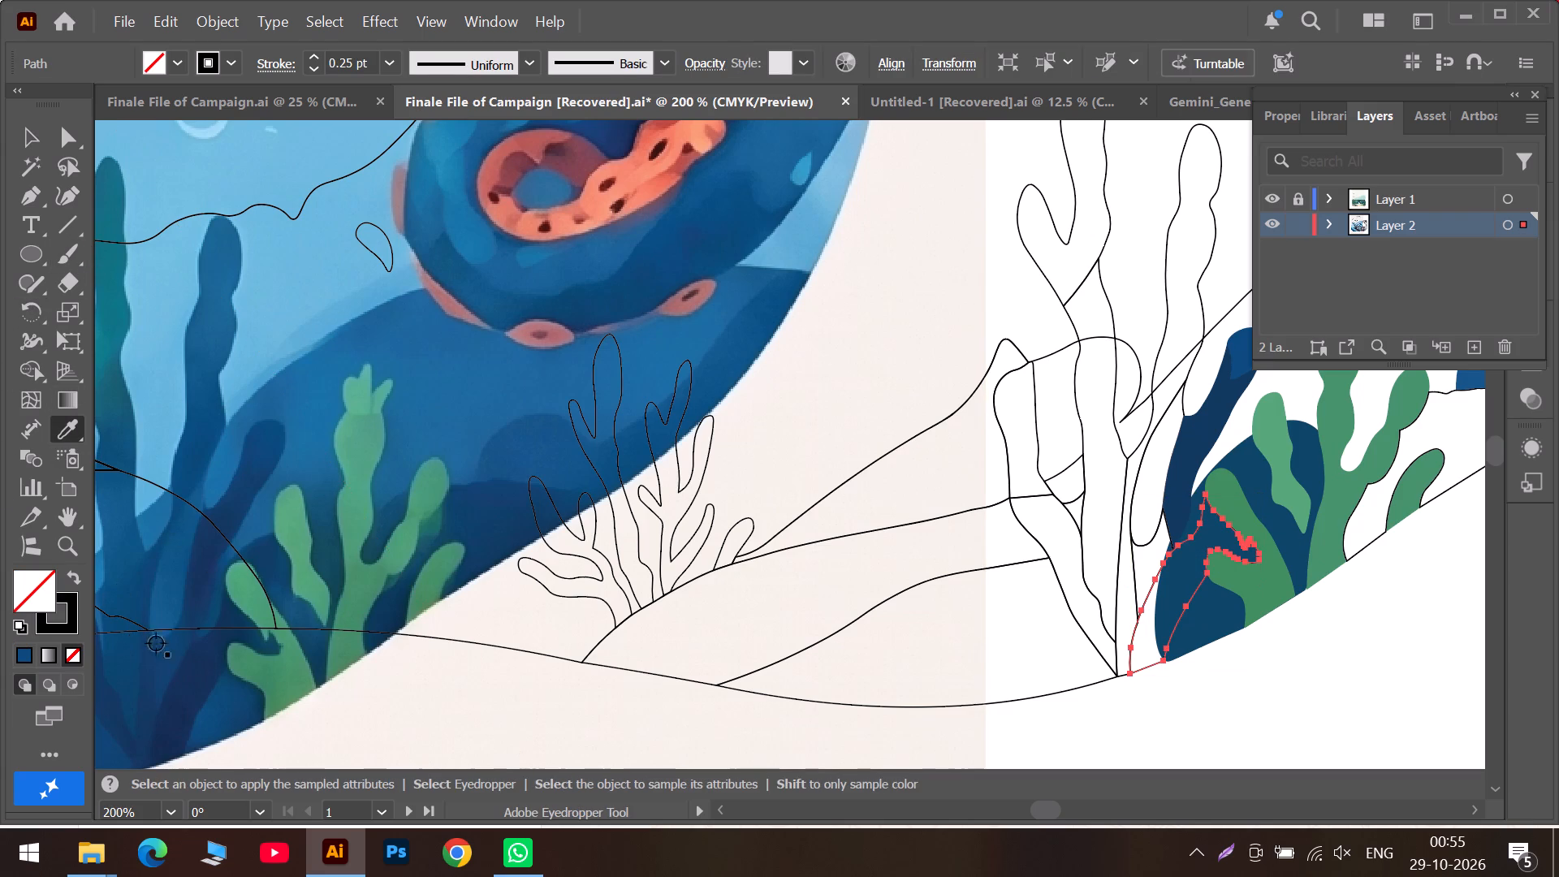
{"action": "left_click", "coordinate": [188, 692]}
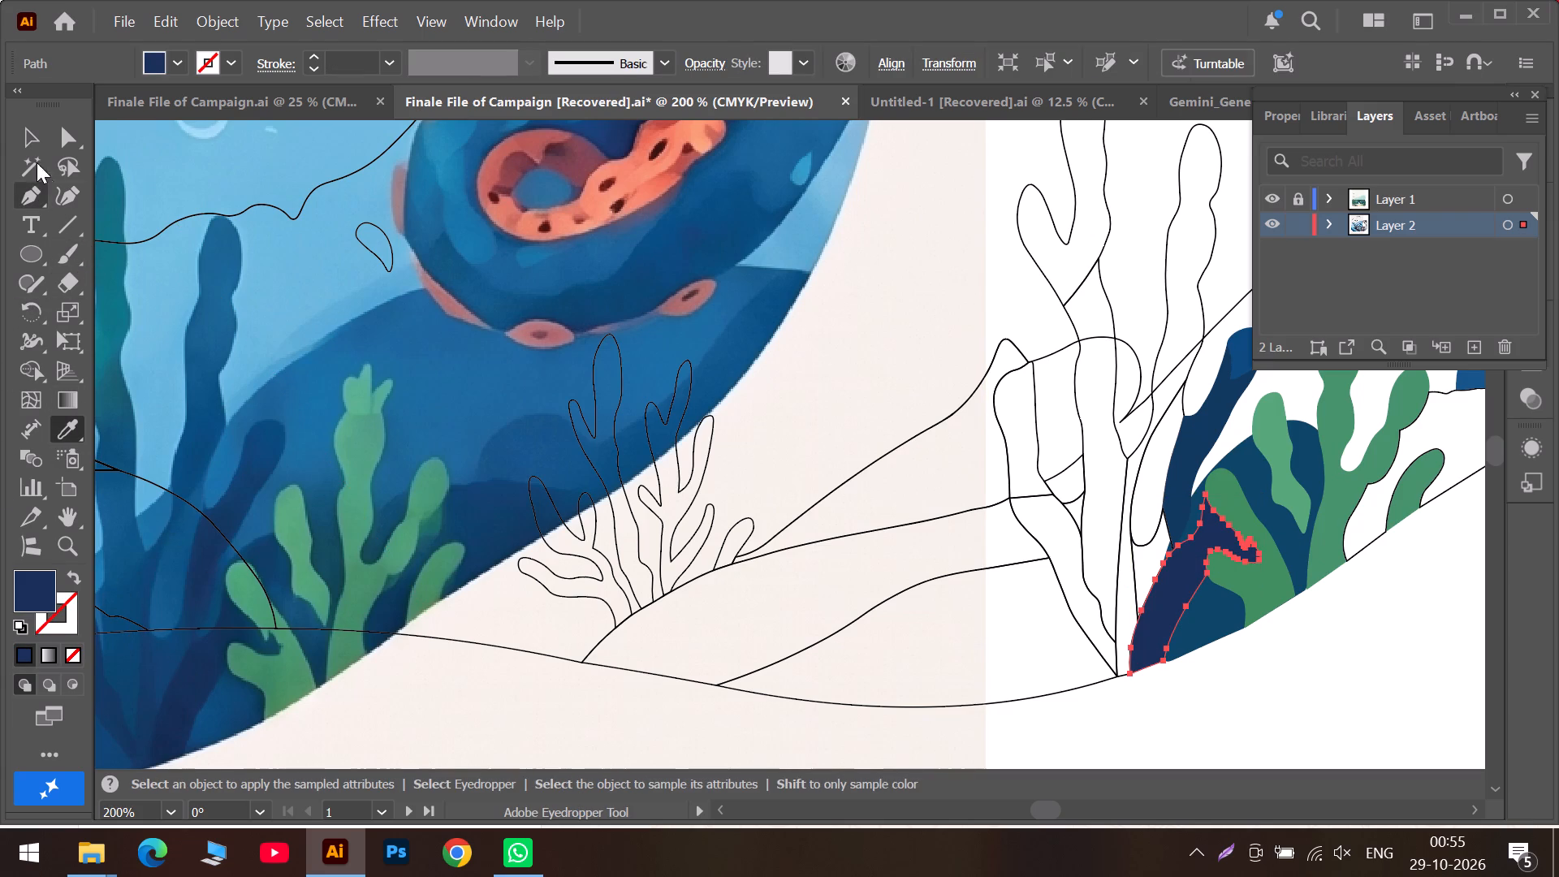
{"action": "left_click", "coordinate": [30, 138]}
{"action": "left_click", "coordinate": [1423, 732]}
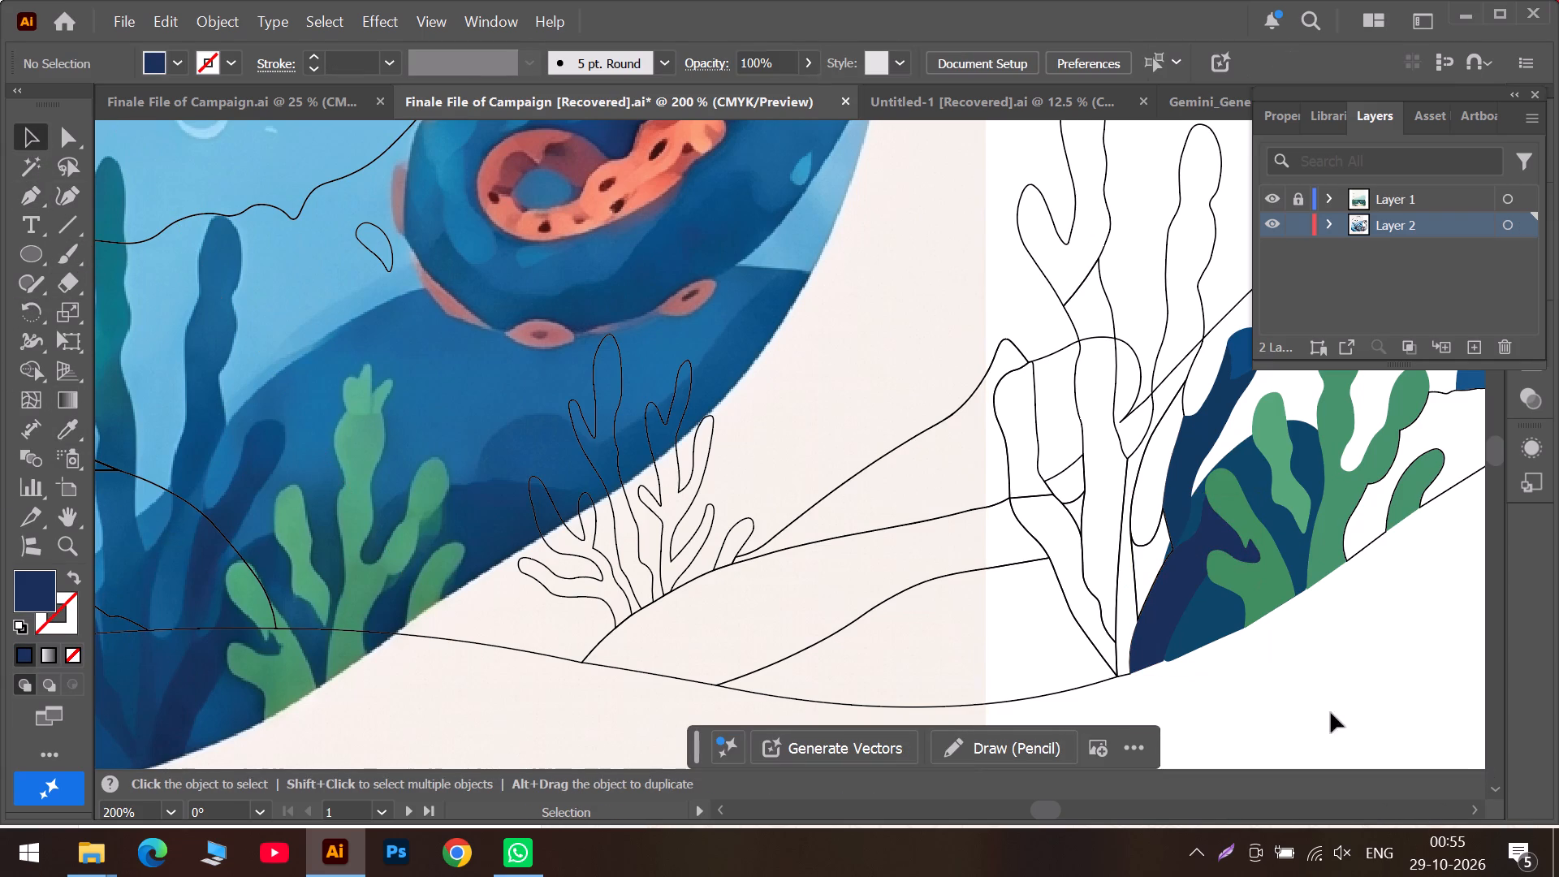
Fill the small wedge outline between the deep navy stem and the tall unfilled seaweed with dark blue sampled near the poster's dark seaweed base.
{"action": "left_click", "coordinate": [1136, 576]}
{"action": "left_click", "coordinate": [67, 424]}
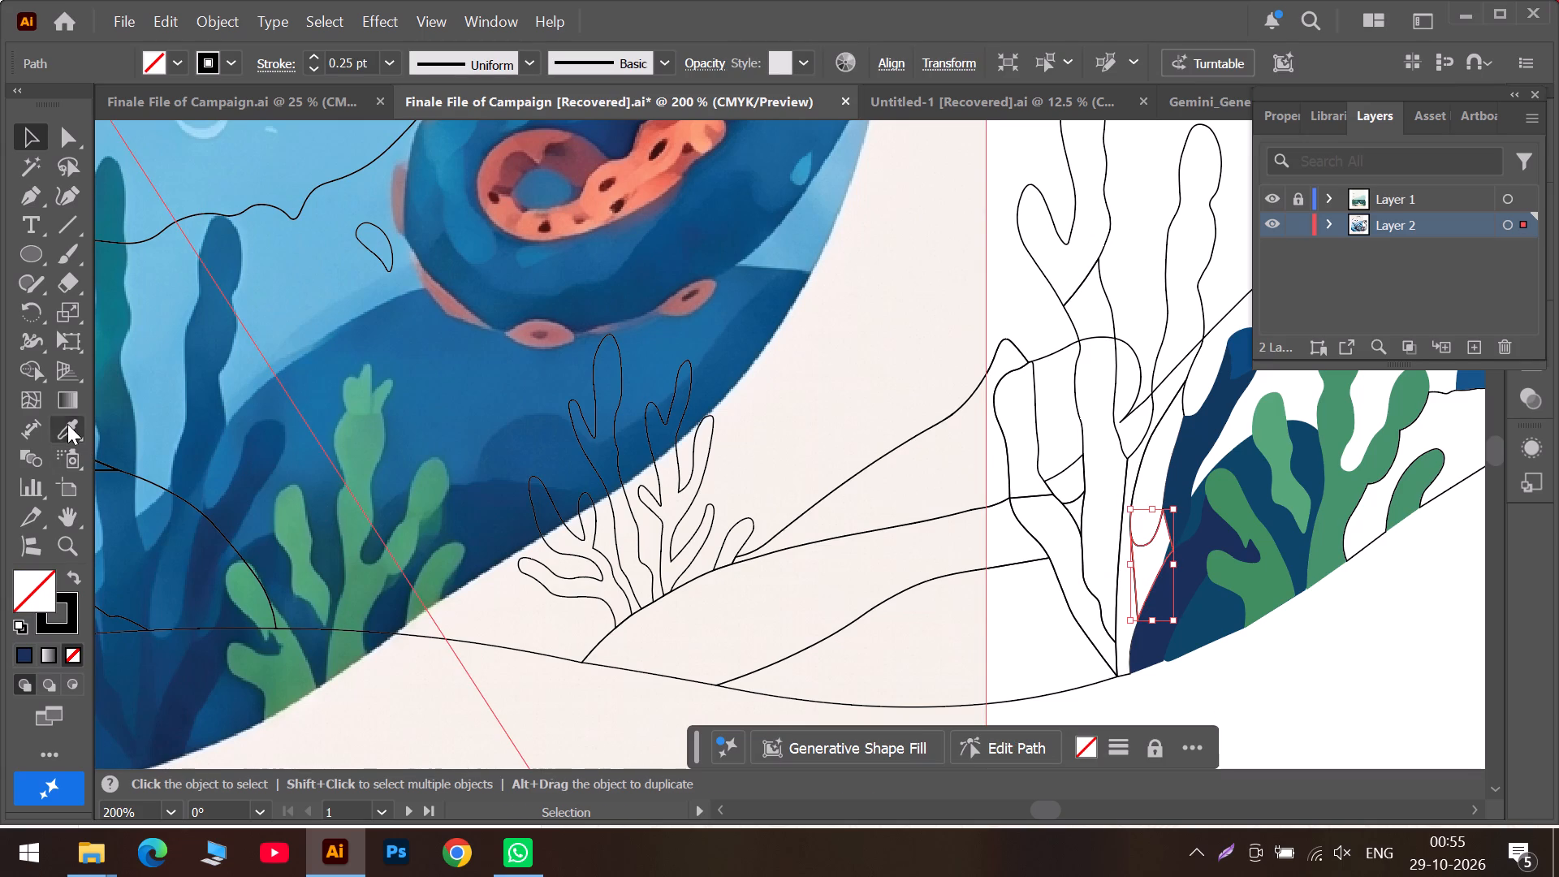
{"action": "left_click", "coordinate": [166, 655]}
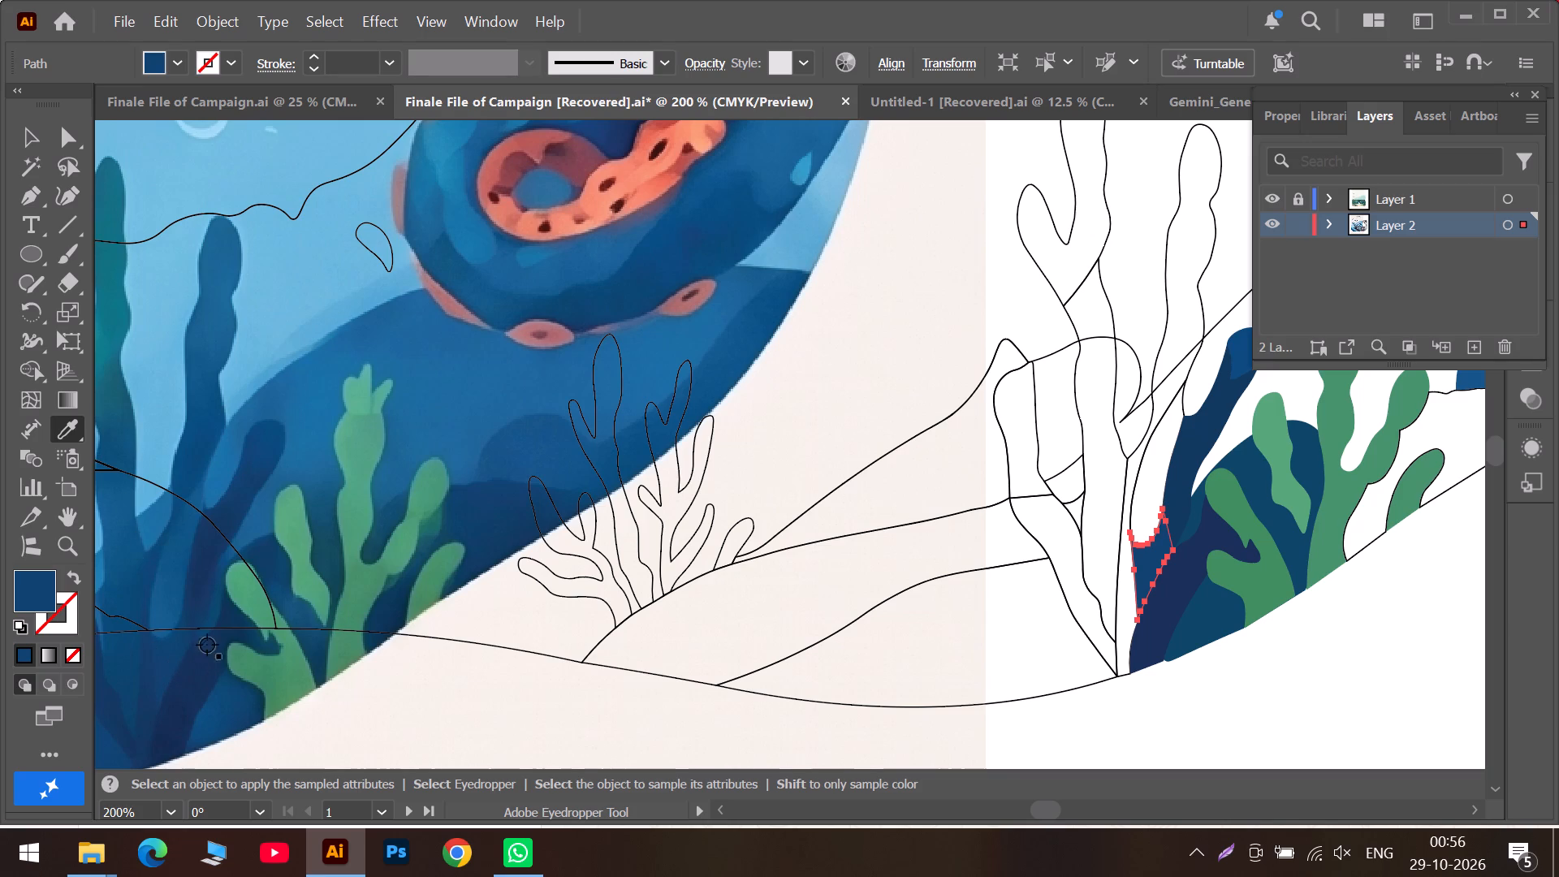
Resample the small wedge's fill from the dark seaweed base in the poster.
{"action": "left_click", "coordinate": [176, 644]}
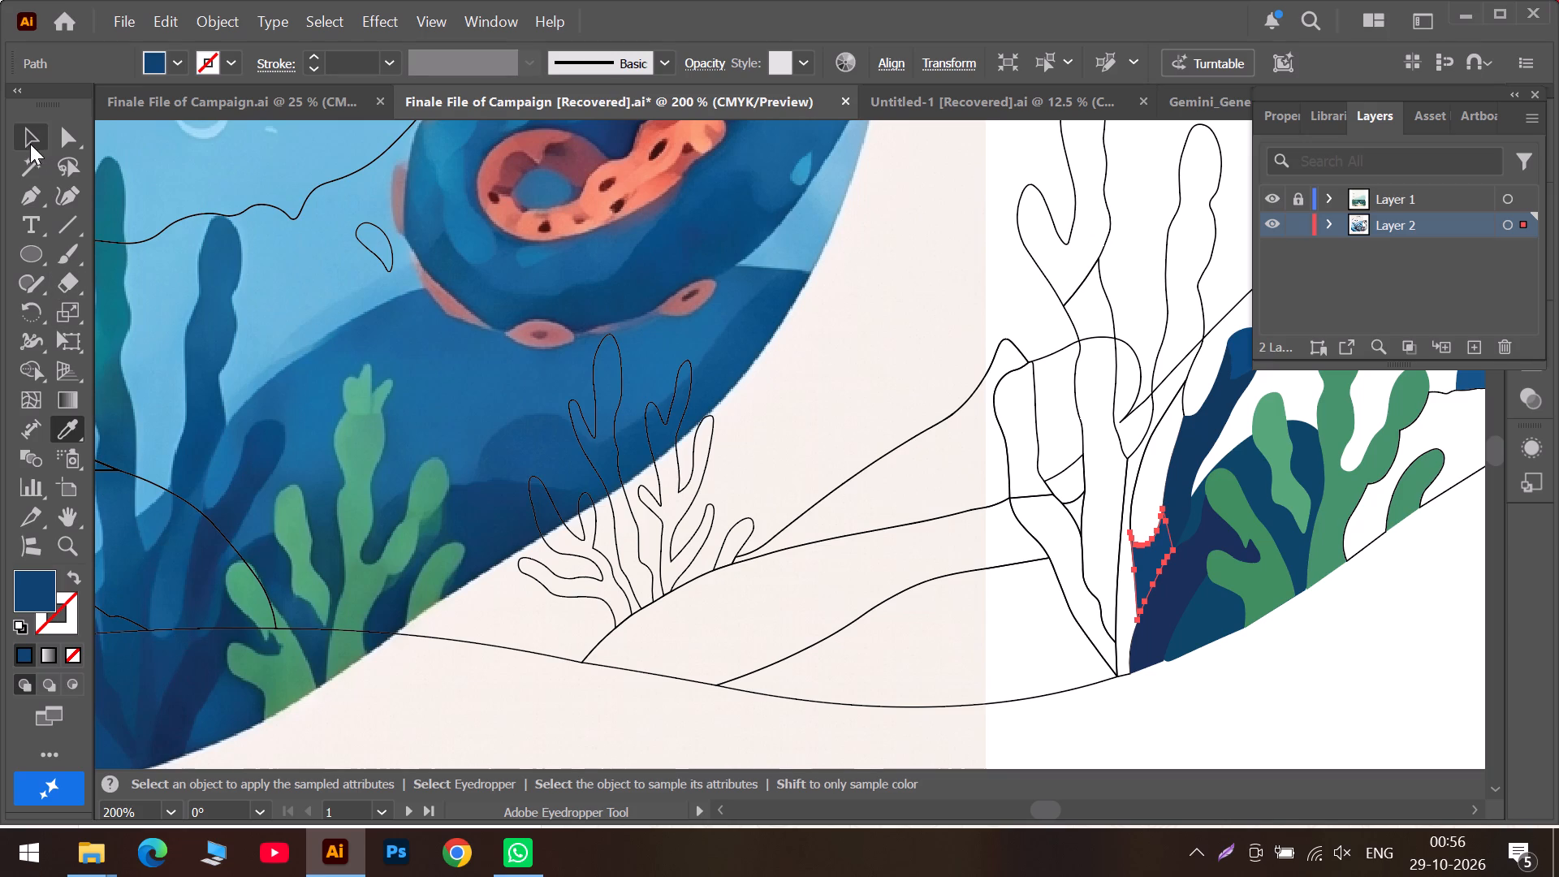
Fill the tall main stem outline of the unfilled seaweed with the blue sampled from the poster's dark blue seaweed.
{"action": "left_click", "coordinate": [30, 144]}
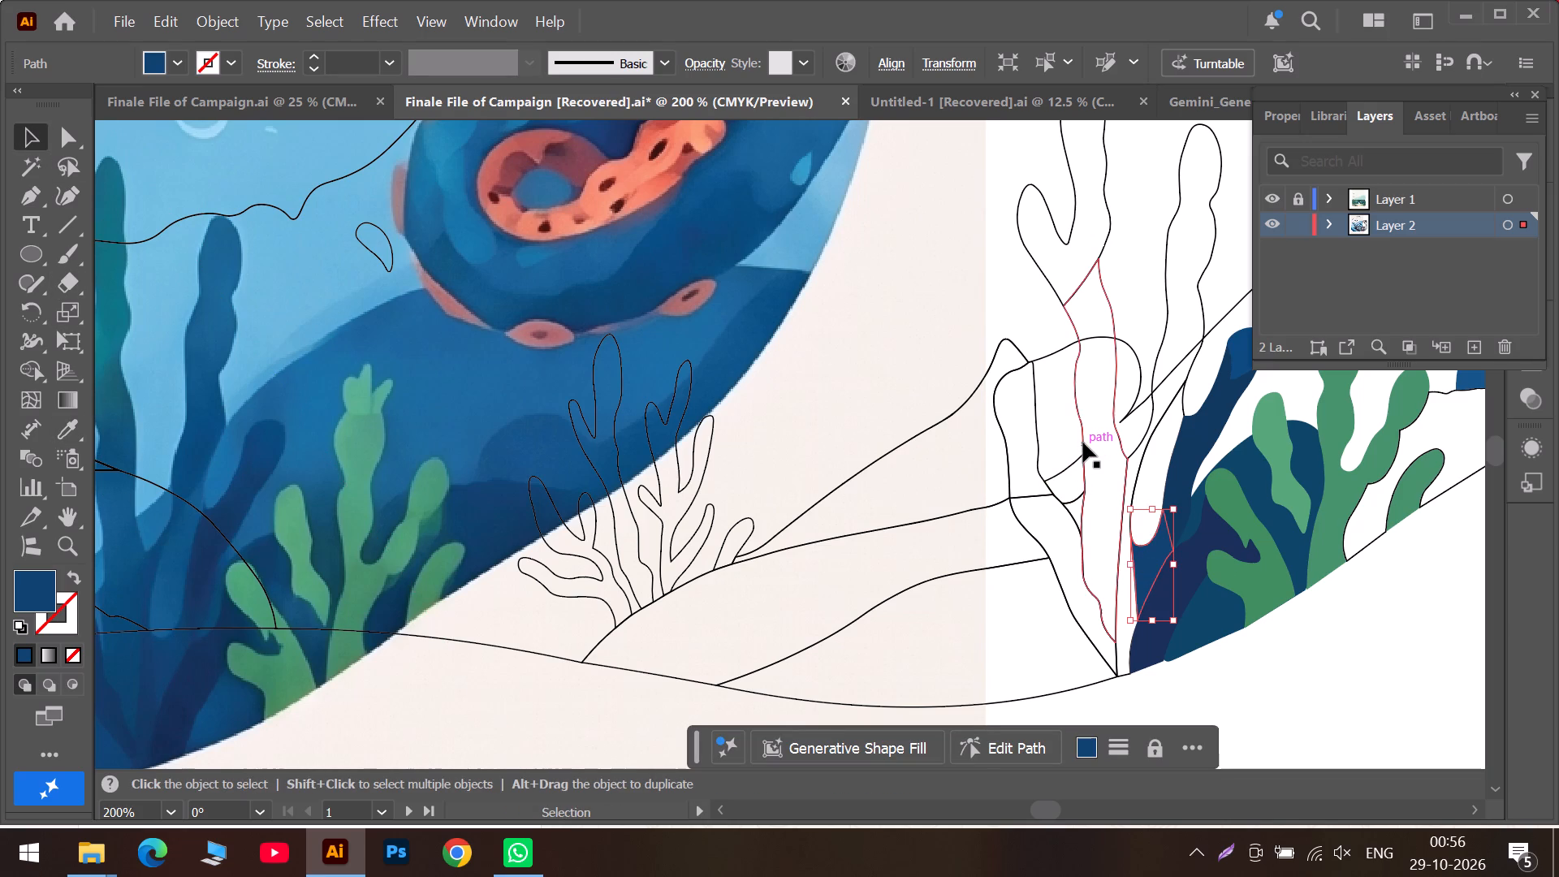
{"action": "left_click", "coordinate": [1083, 443]}
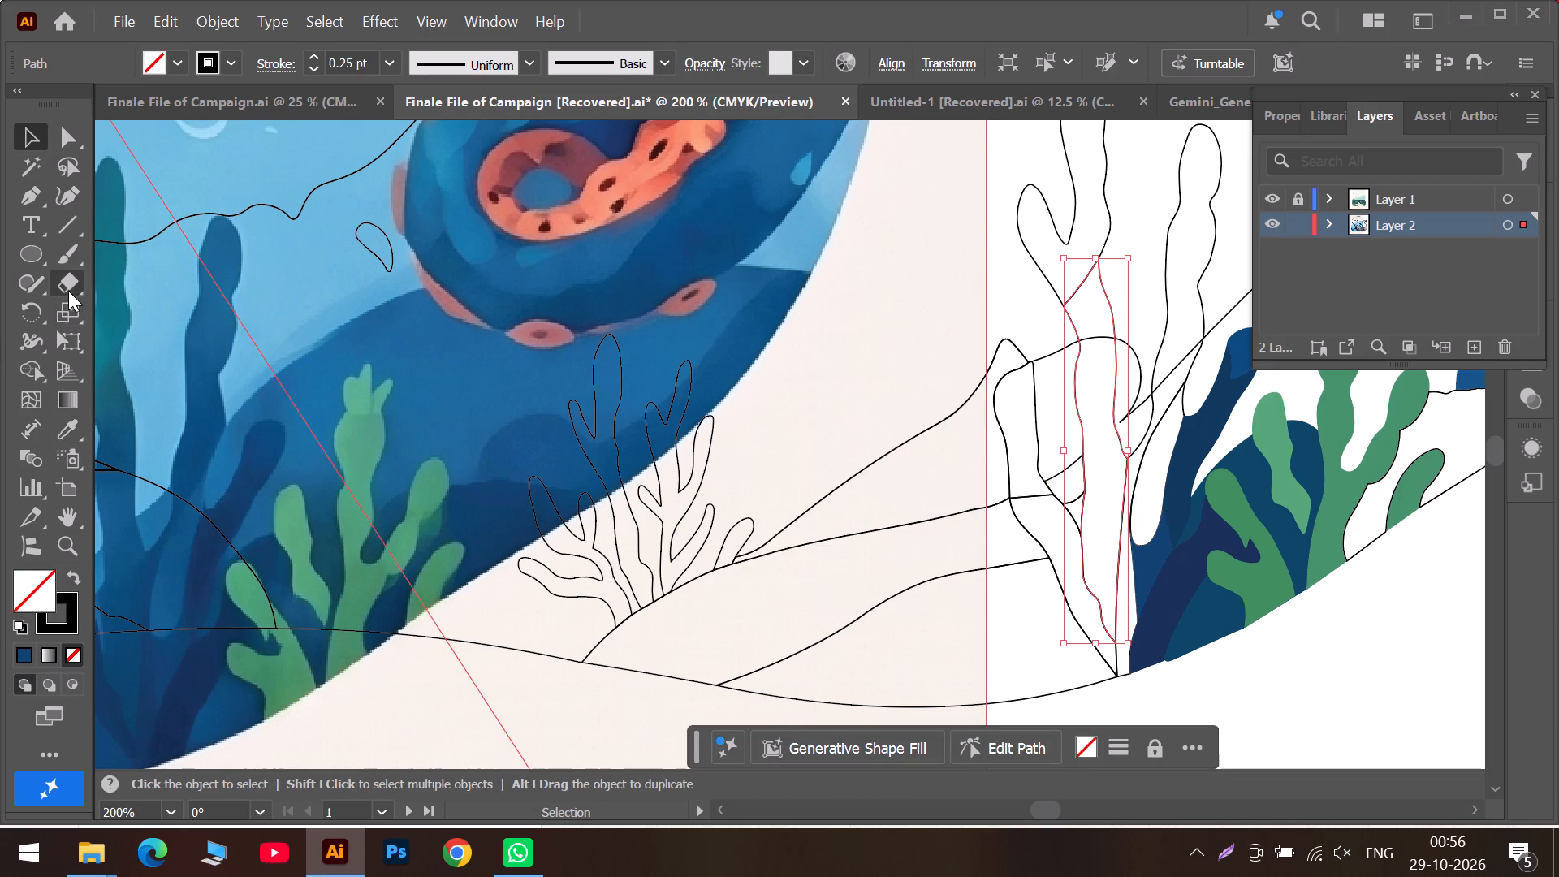
{"action": "left_click", "coordinate": [67, 431]}
{"action": "left_click", "coordinate": [127, 564]}
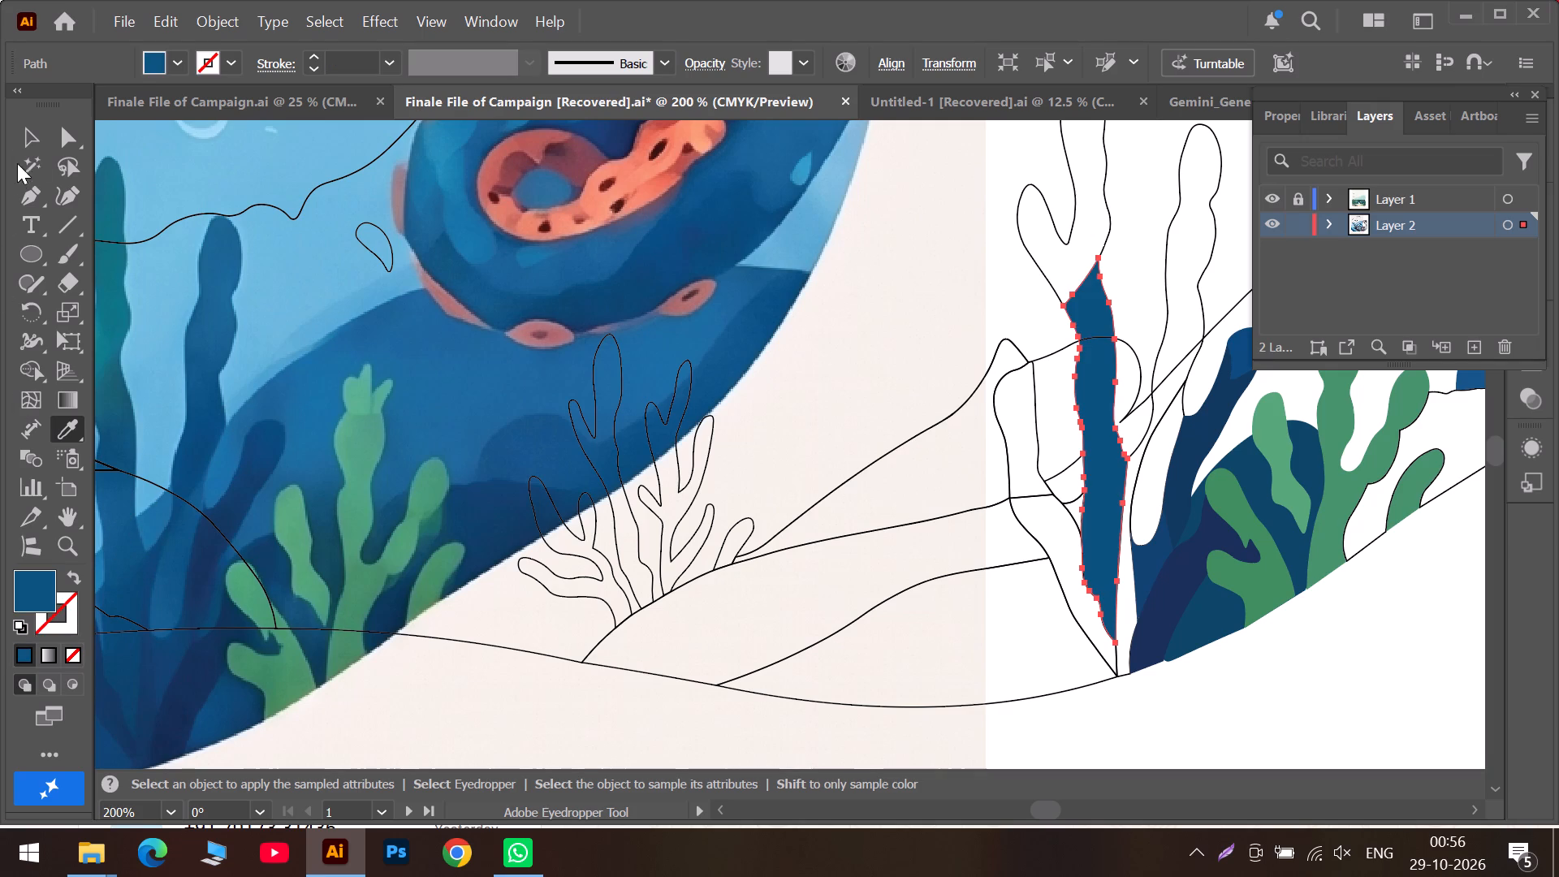
Fill the forked branch outline atop the blue main stem with teal sampled from the poster's tall seaweed.
{"action": "left_click", "coordinate": [24, 138]}
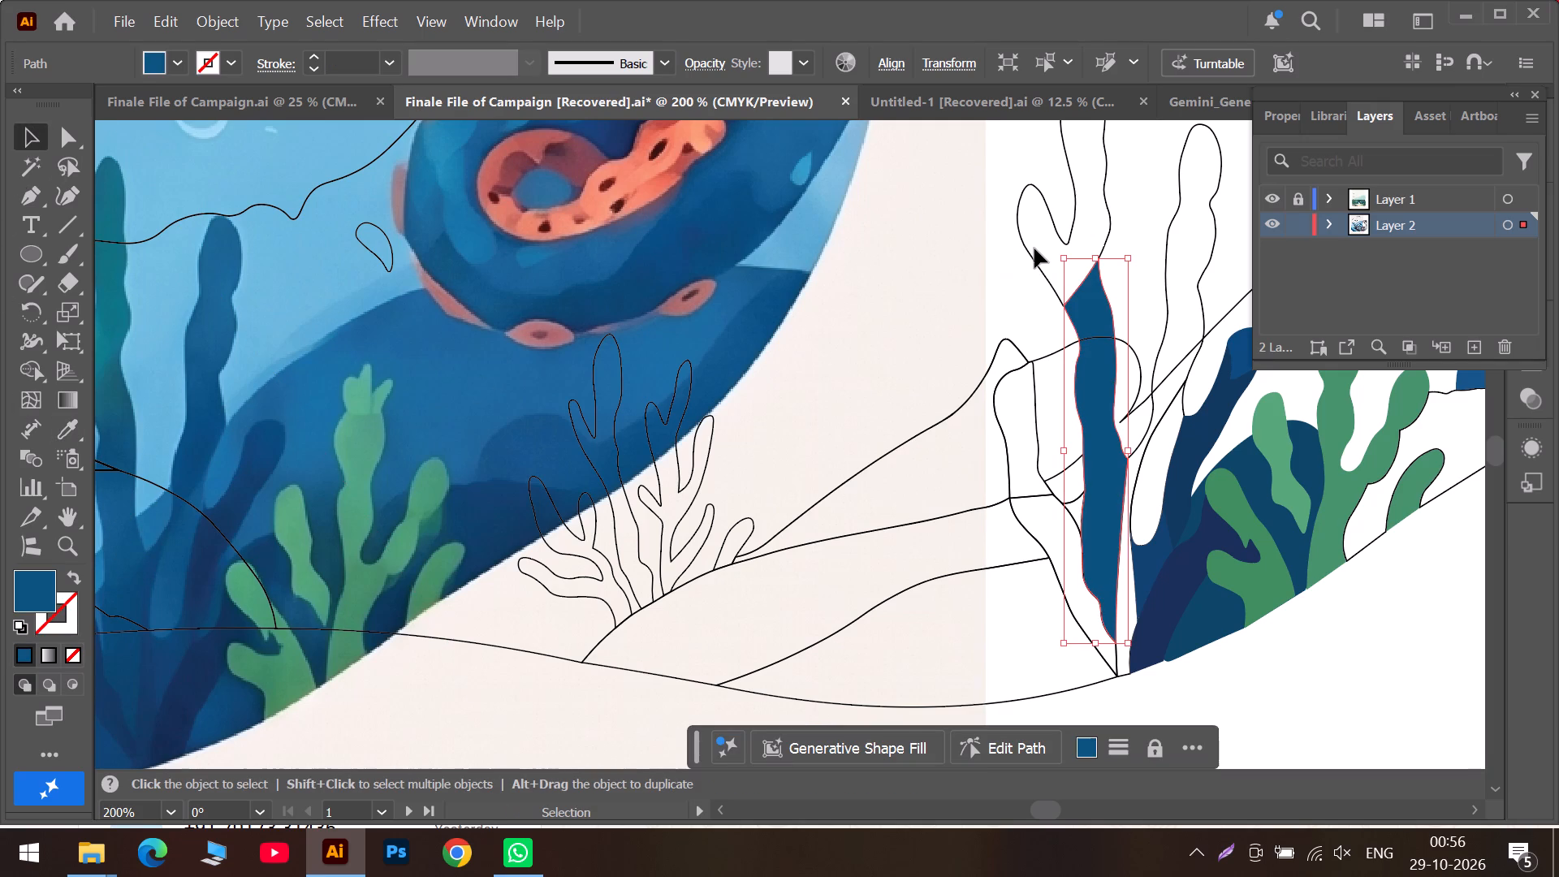
{"action": "left_click", "coordinate": [1030, 253]}
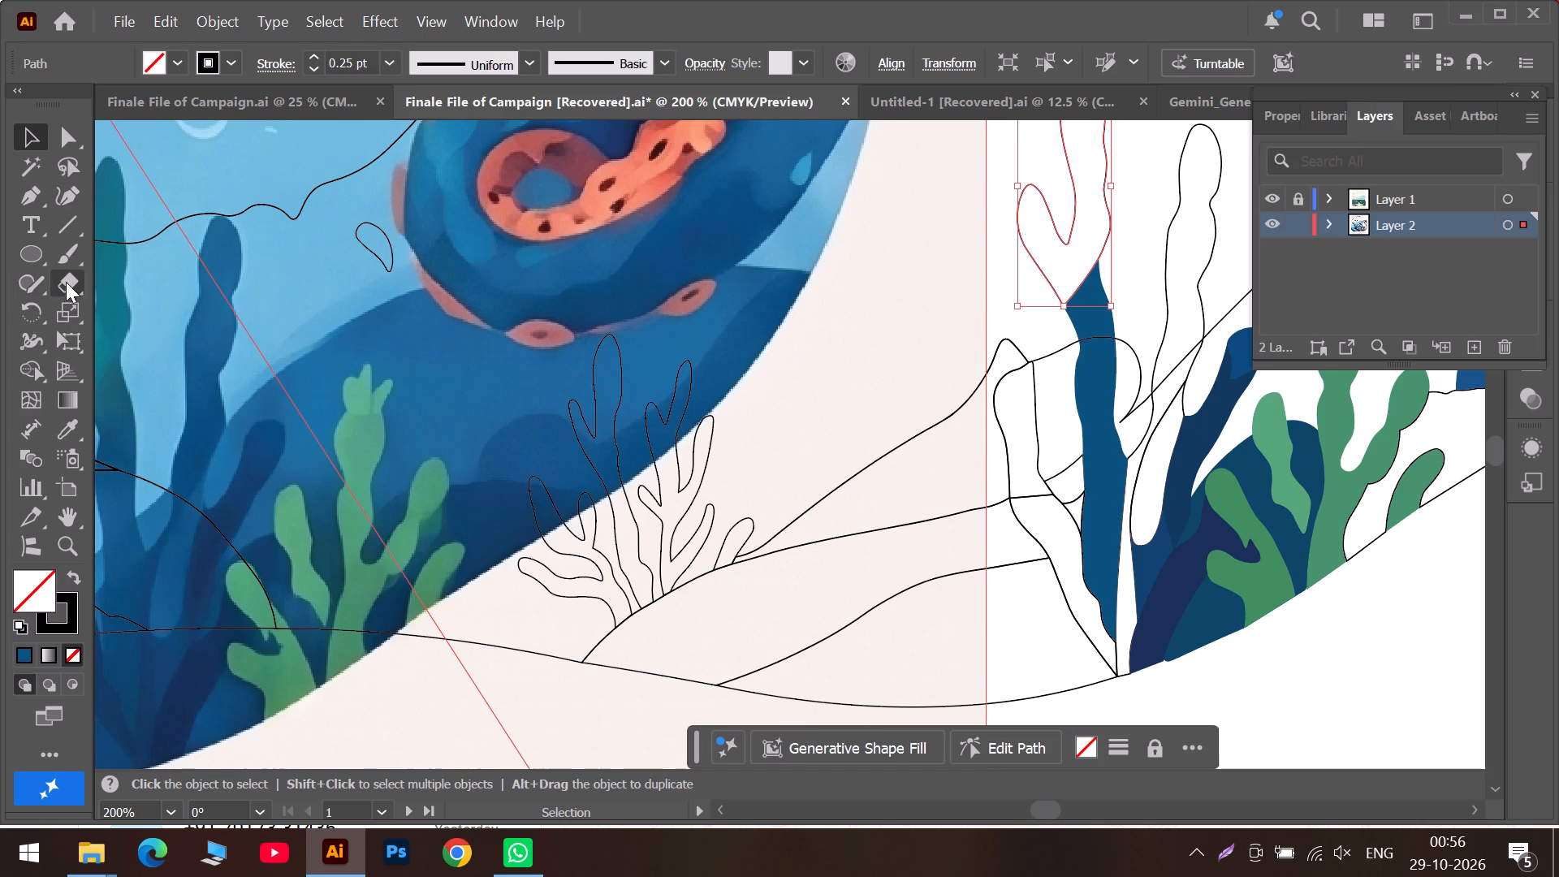
{"action": "left_click", "coordinate": [69, 423]}
{"action": "left_click", "coordinate": [110, 284]}
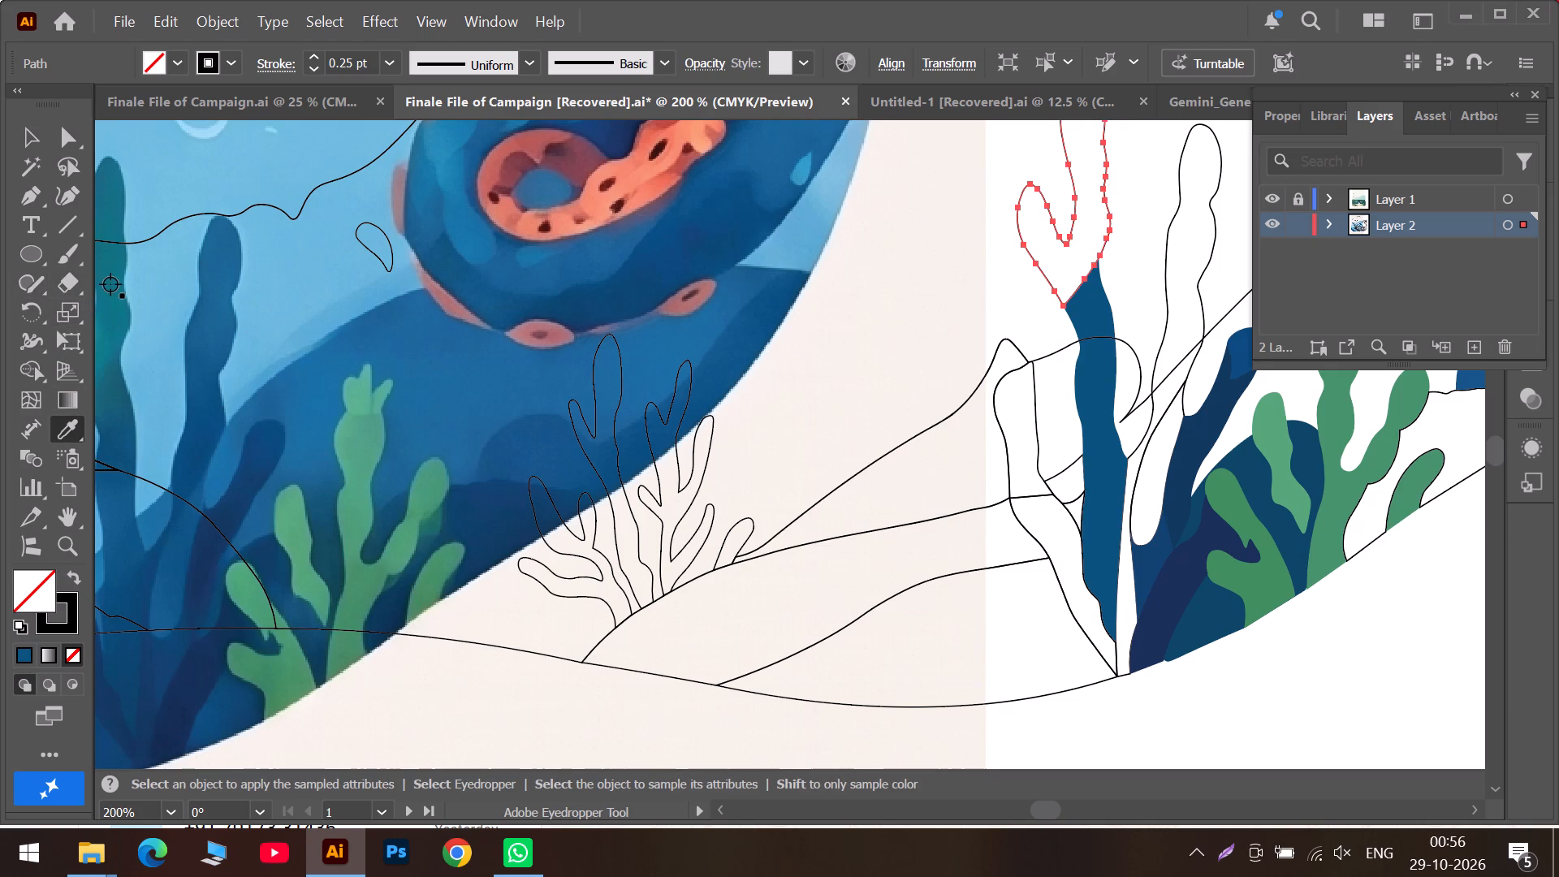
Fill the tall wavy branch outline beside the main stem with the blue sampled from the matching branch in the poster.
{"action": "left_click", "coordinate": [22, 125]}
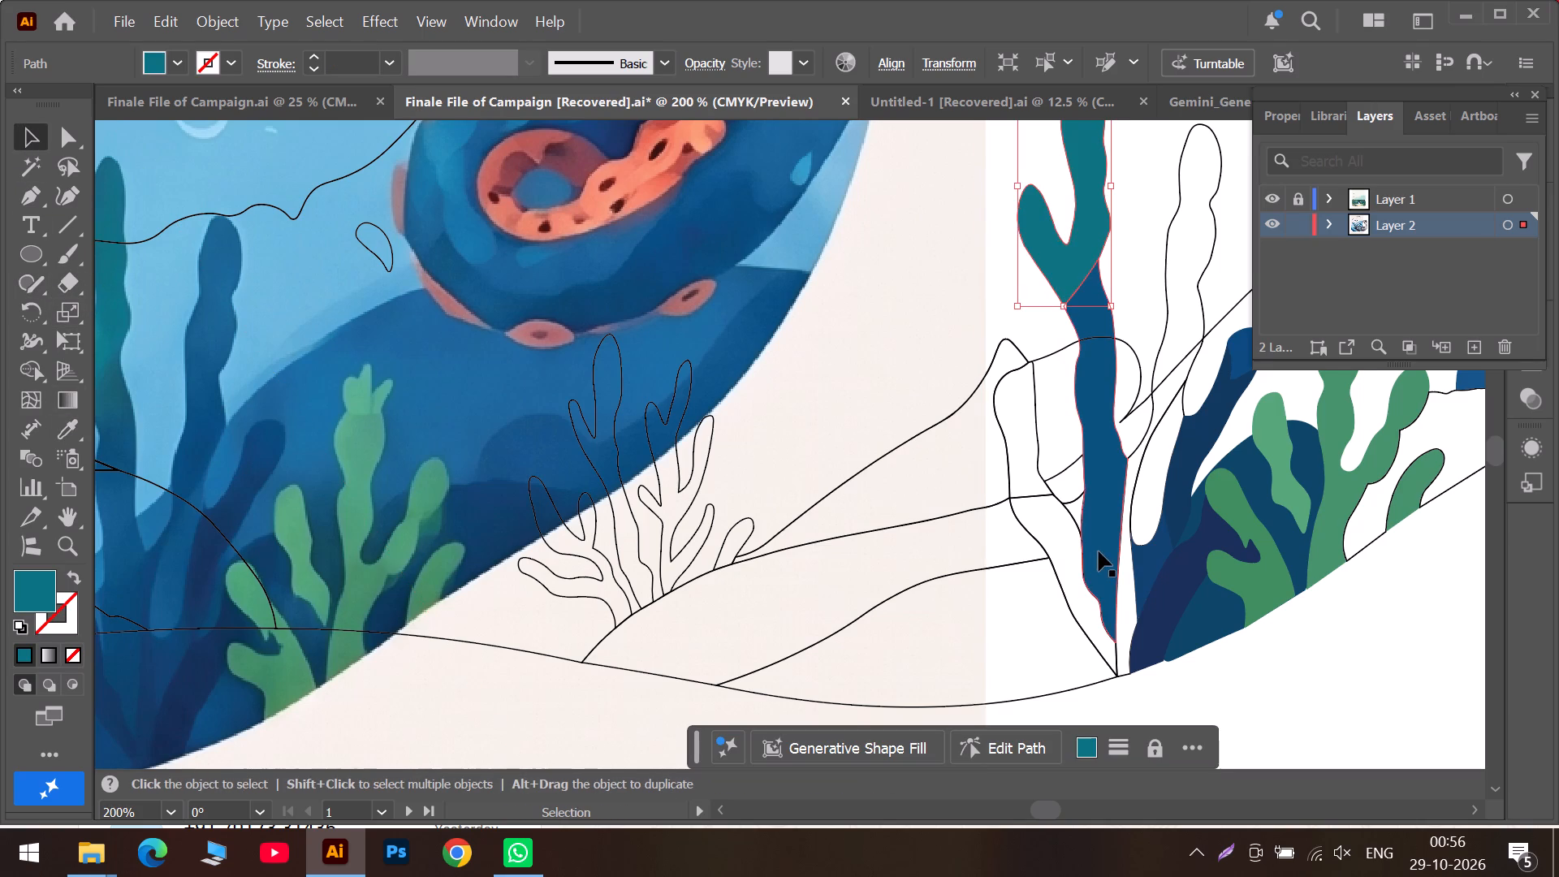
{"action": "scroll", "coordinate": [1099, 551], "scroll_direction": "up", "scroll_amount": 1}
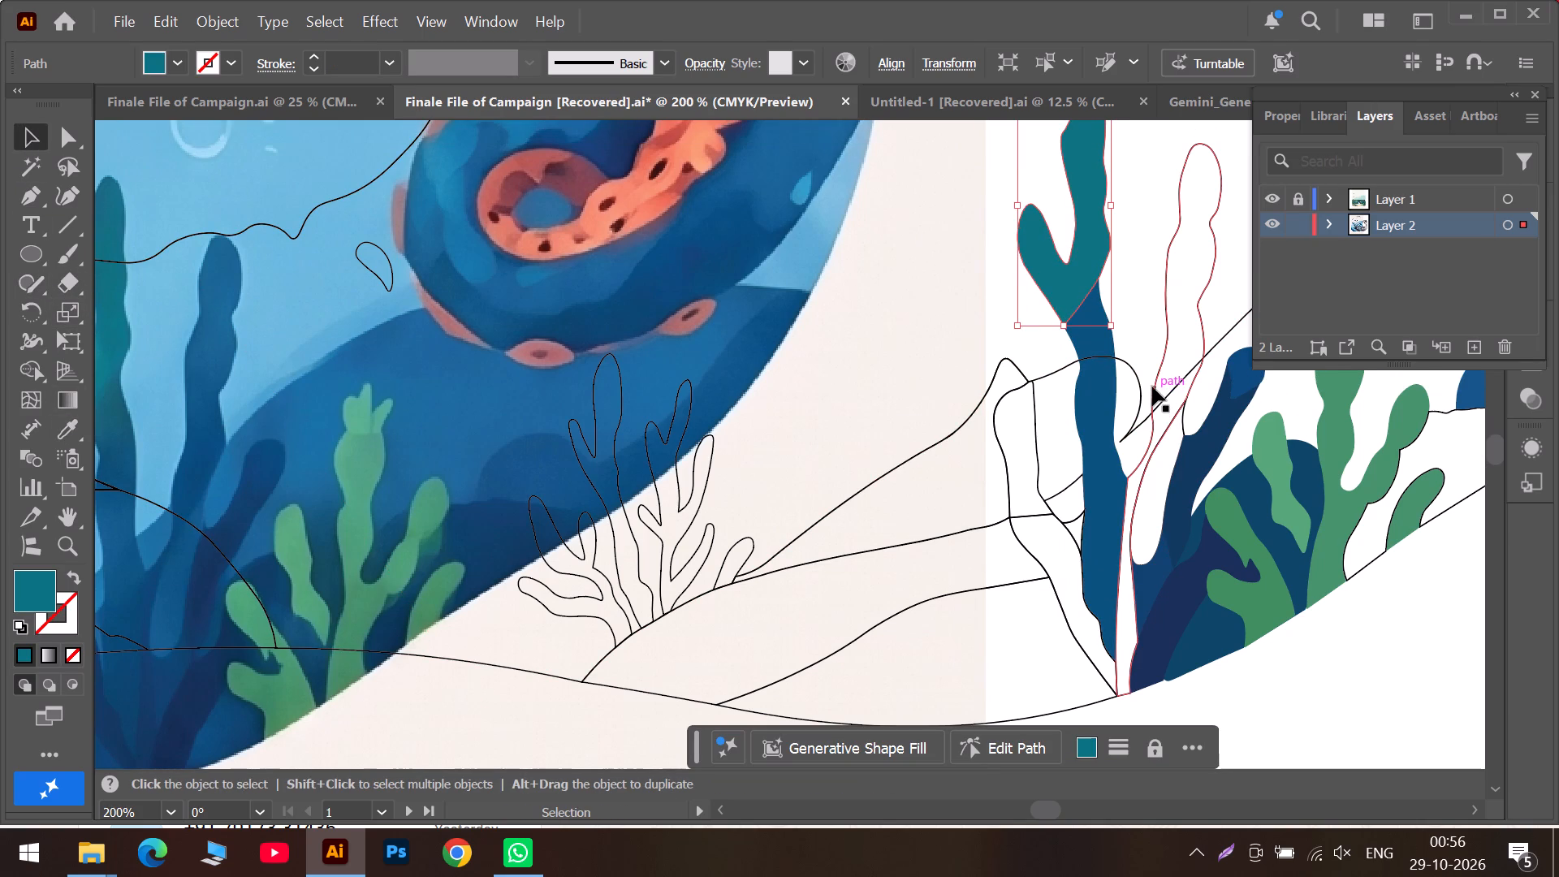
{"action": "left_click", "coordinate": [1153, 384]}
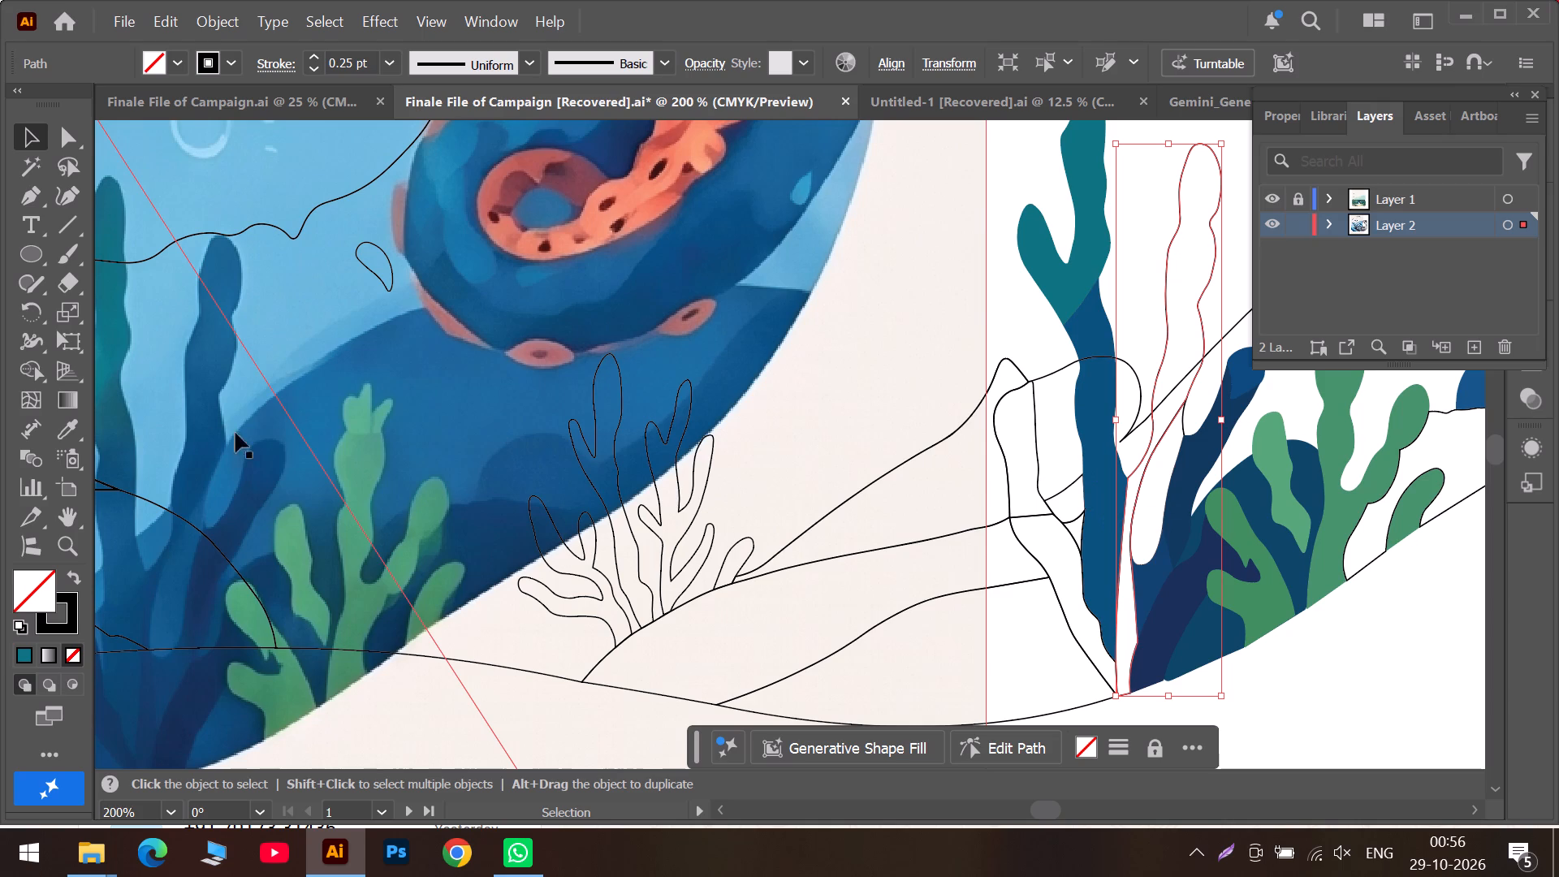
{"action": "left_click", "coordinate": [69, 428]}
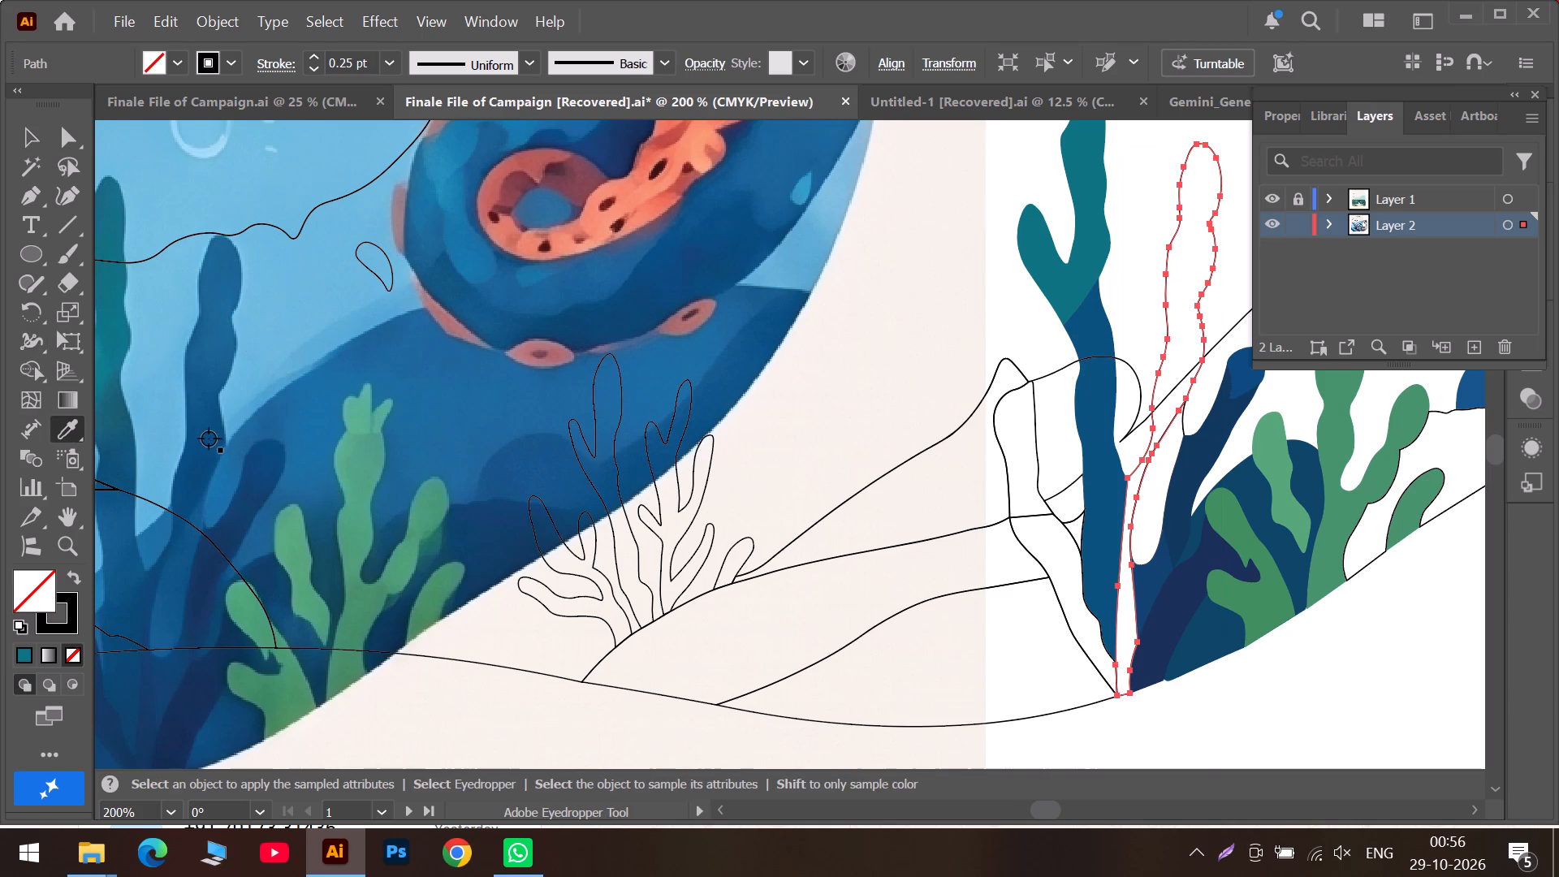
{"action": "left_click", "coordinate": [202, 438]}
Fill the narrow leaf-shaped outline between the tall blue branch and the navy slanted branch with mid blue sampled from the poster's seaweed.
{"action": "left_click", "coordinate": [28, 133]}
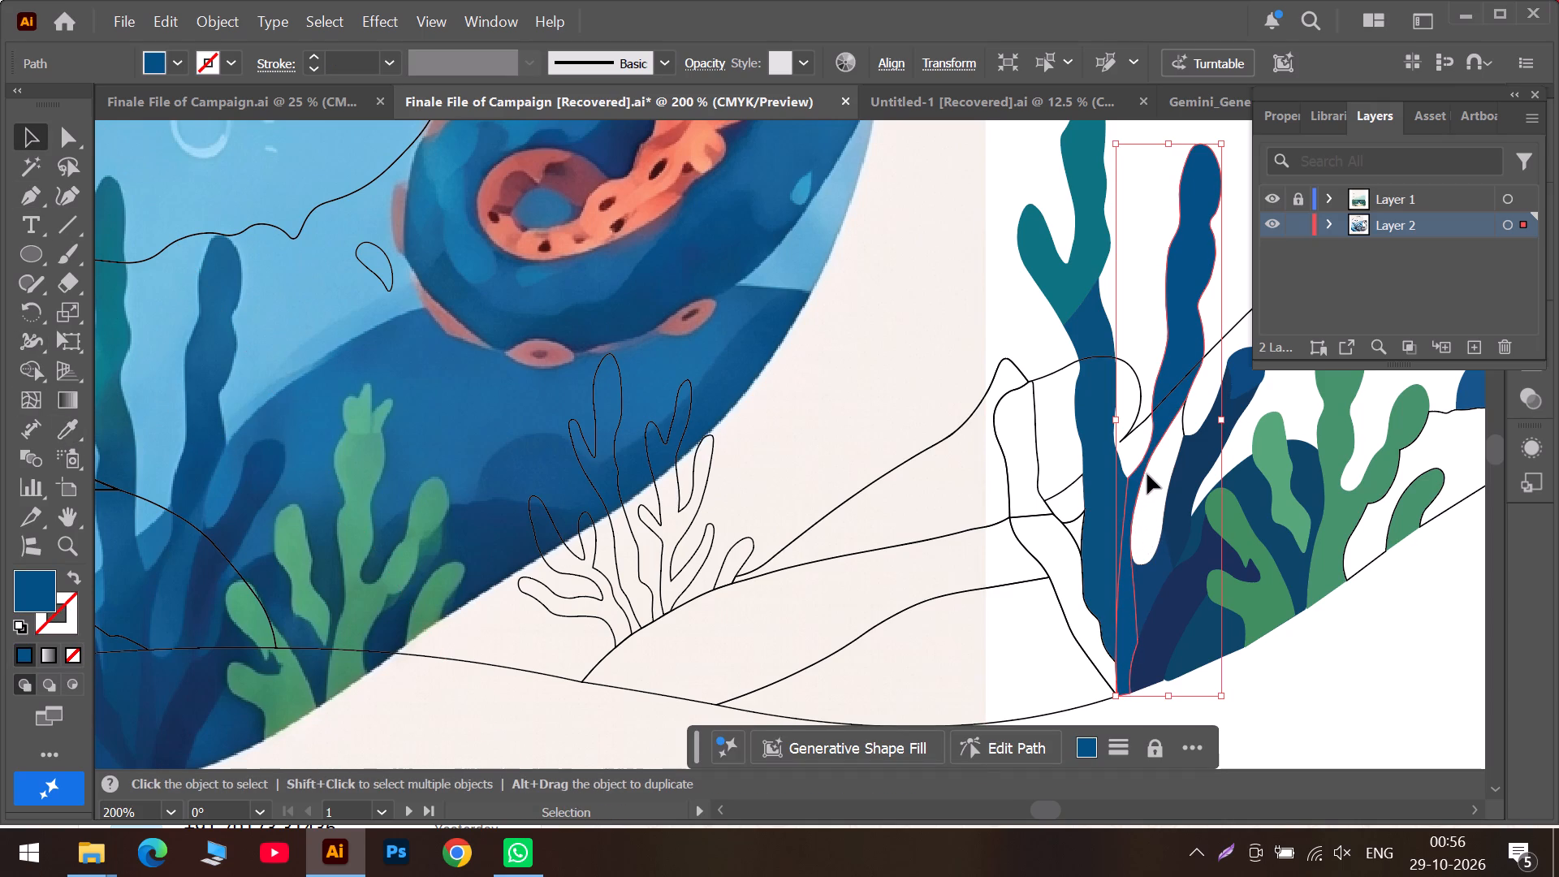
{"action": "left_click", "coordinate": [1181, 422]}
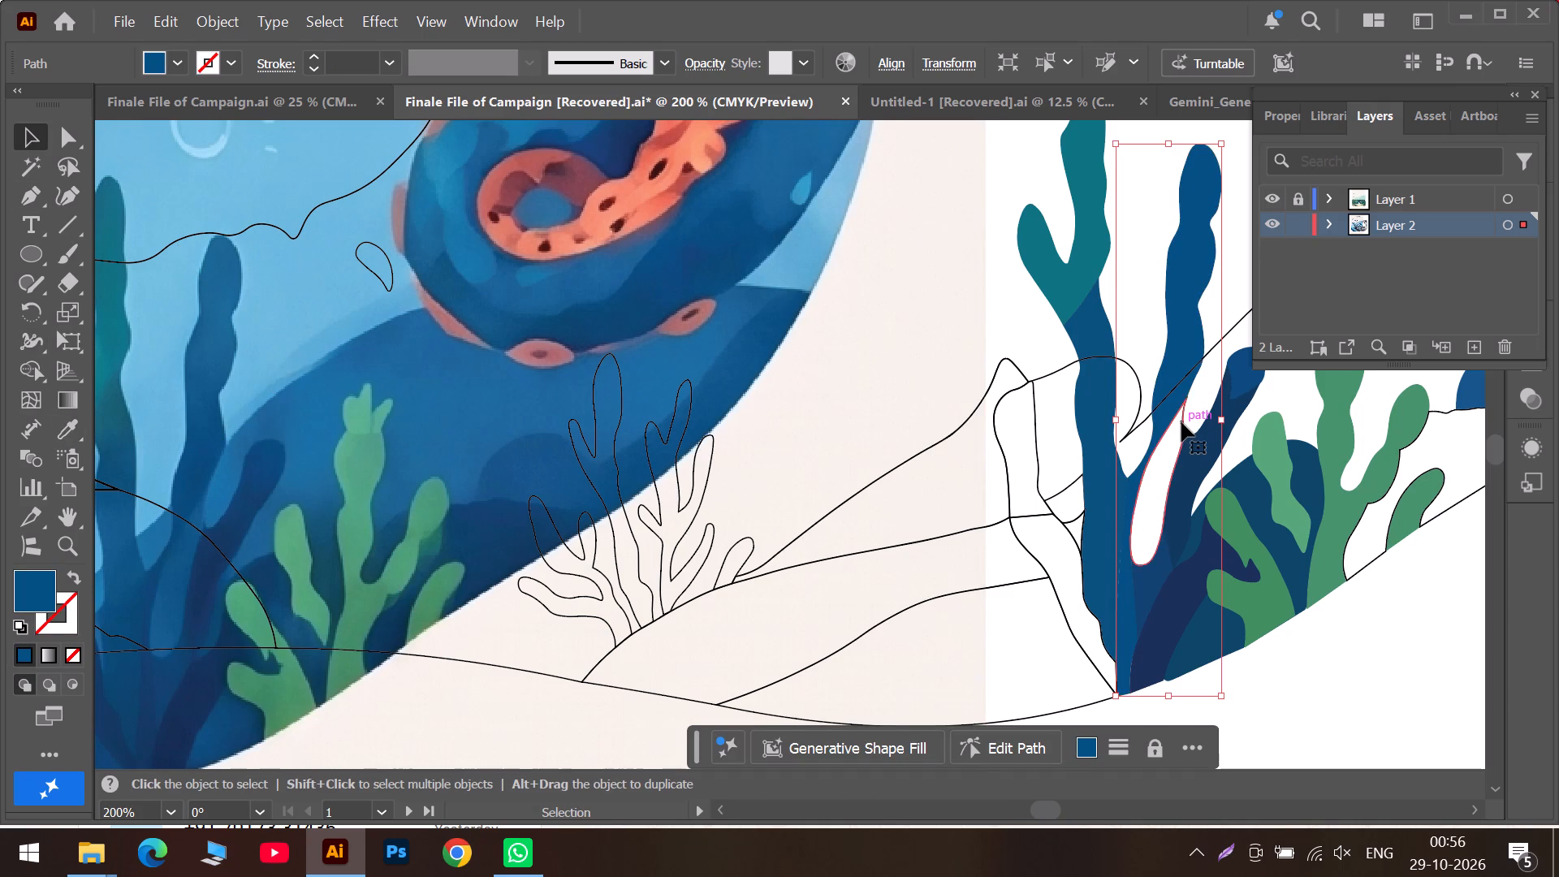
{"action": "left_click", "coordinate": [58, 433]}
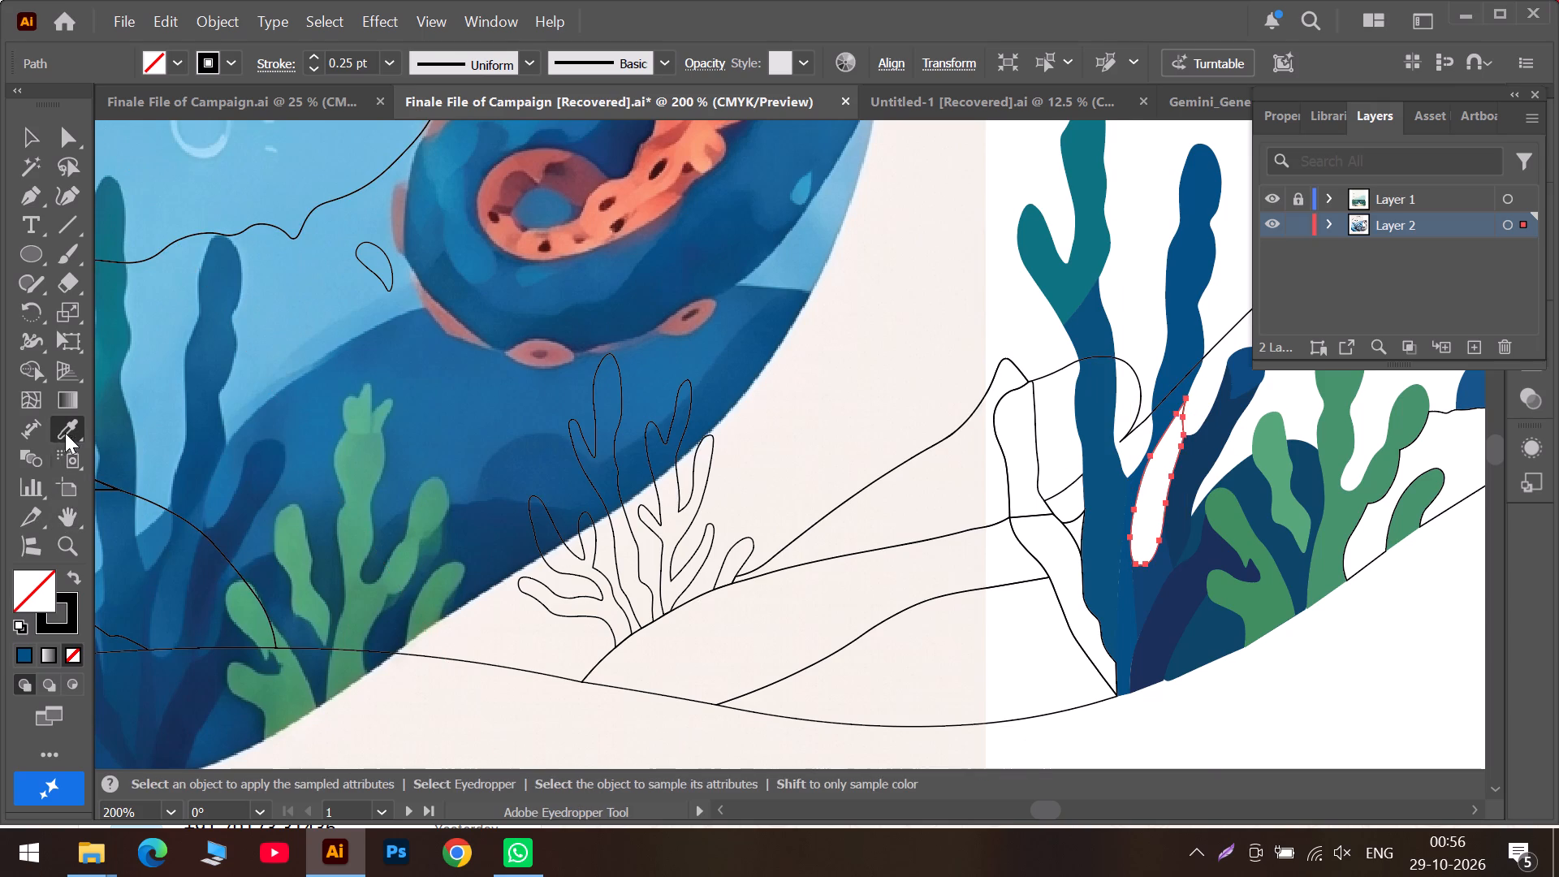
{"action": "left_click", "coordinate": [175, 583]}
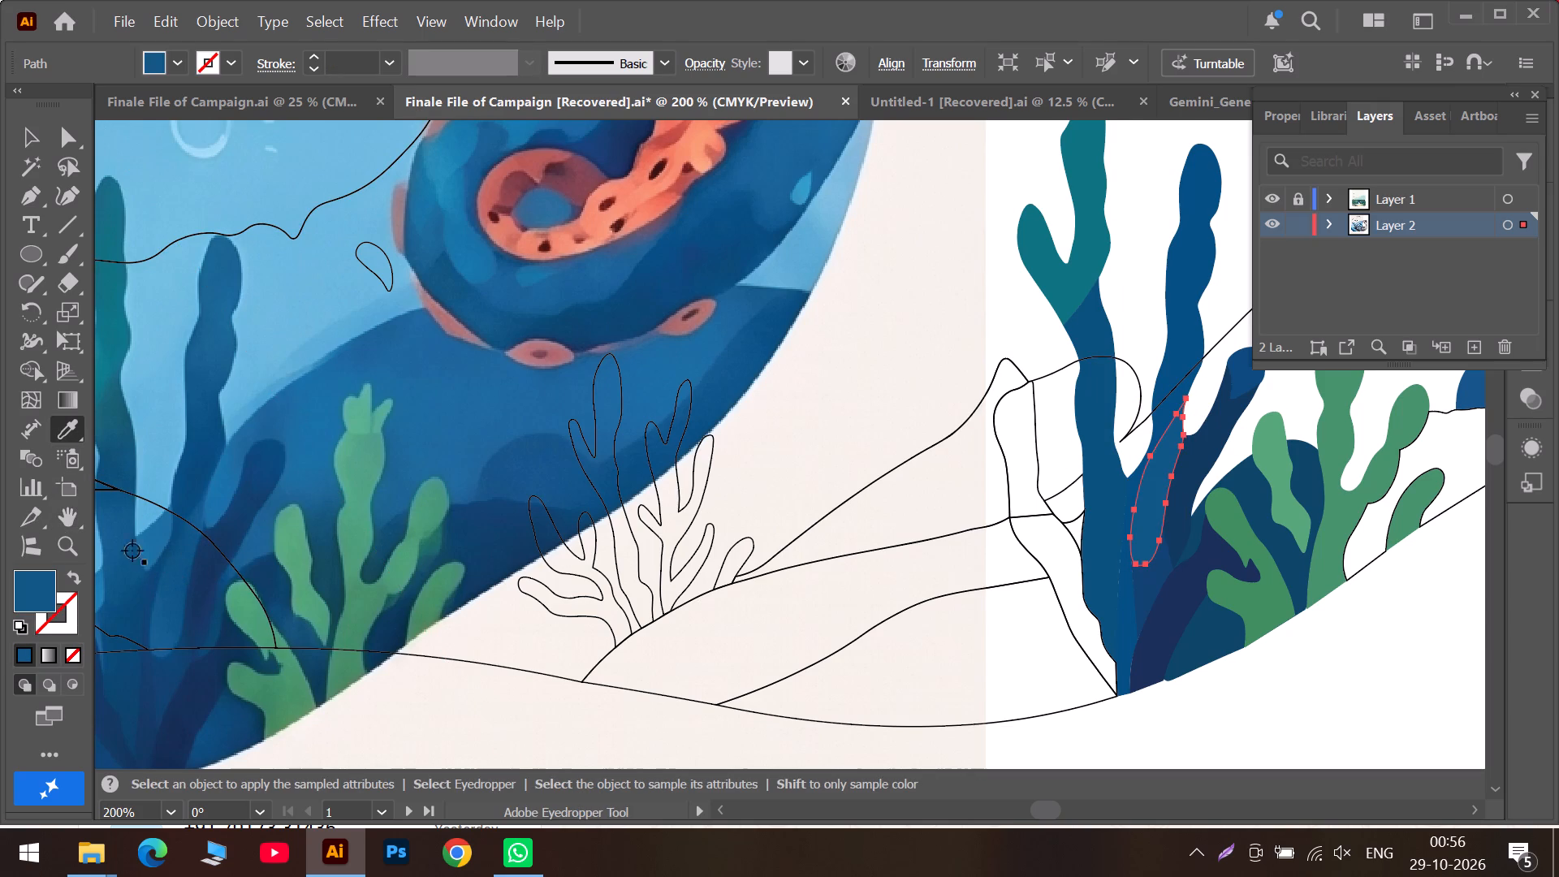
Move the linked poster image upward so its seaweed is clear of the seabed outlines.
{"action": "left_click", "coordinate": [31, 140]}
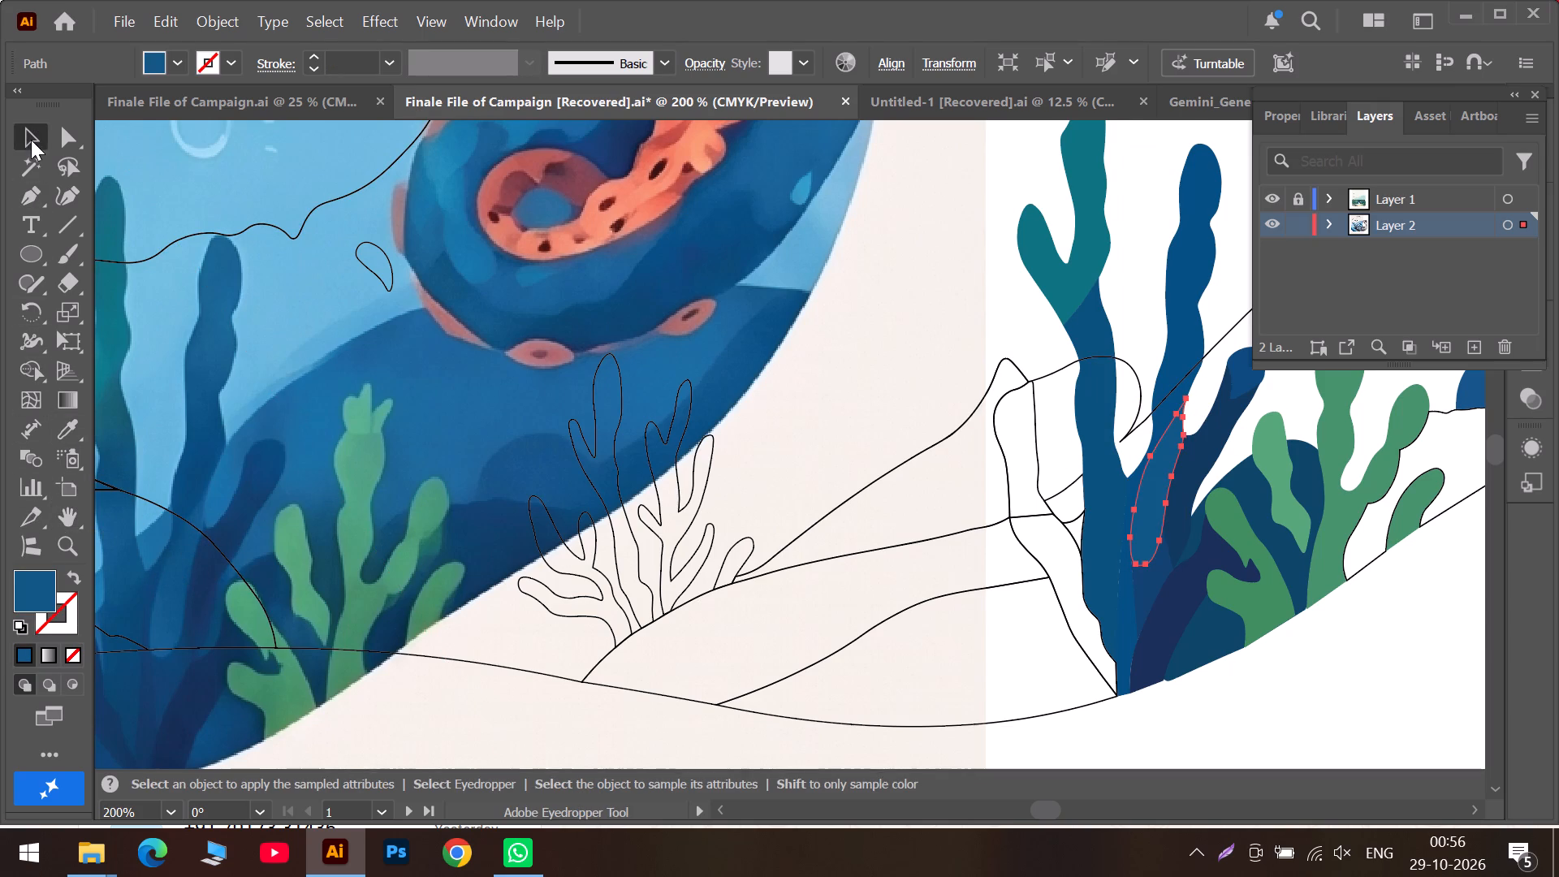
{"action": "left_click", "coordinate": [1285, 702]}
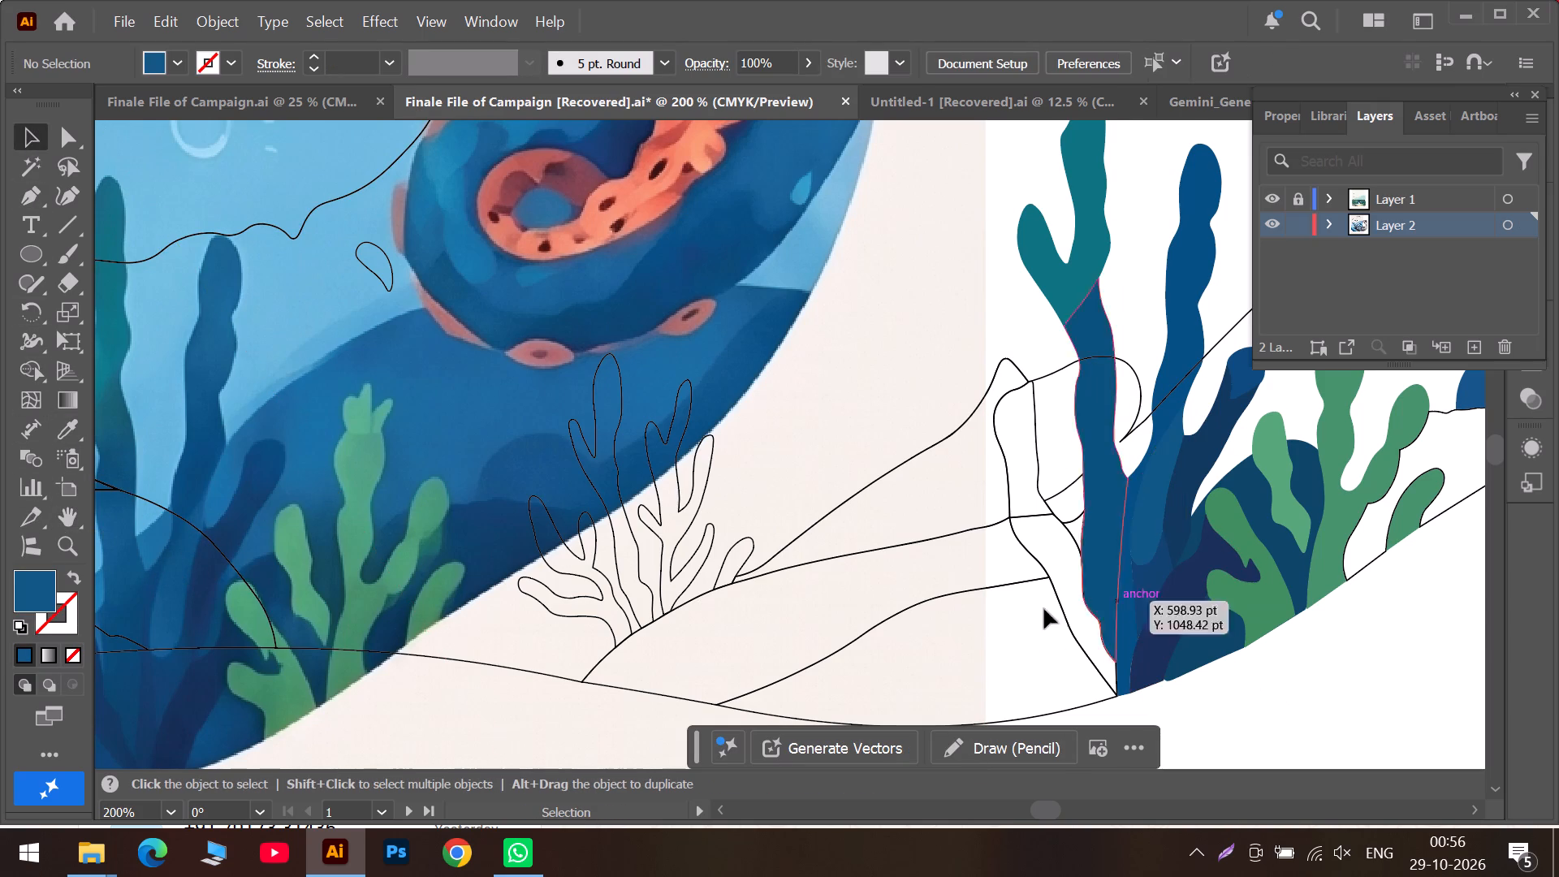
{"action": "left_click_drag", "start_coordinate": [476, 458], "coordinate": [544, 357]}
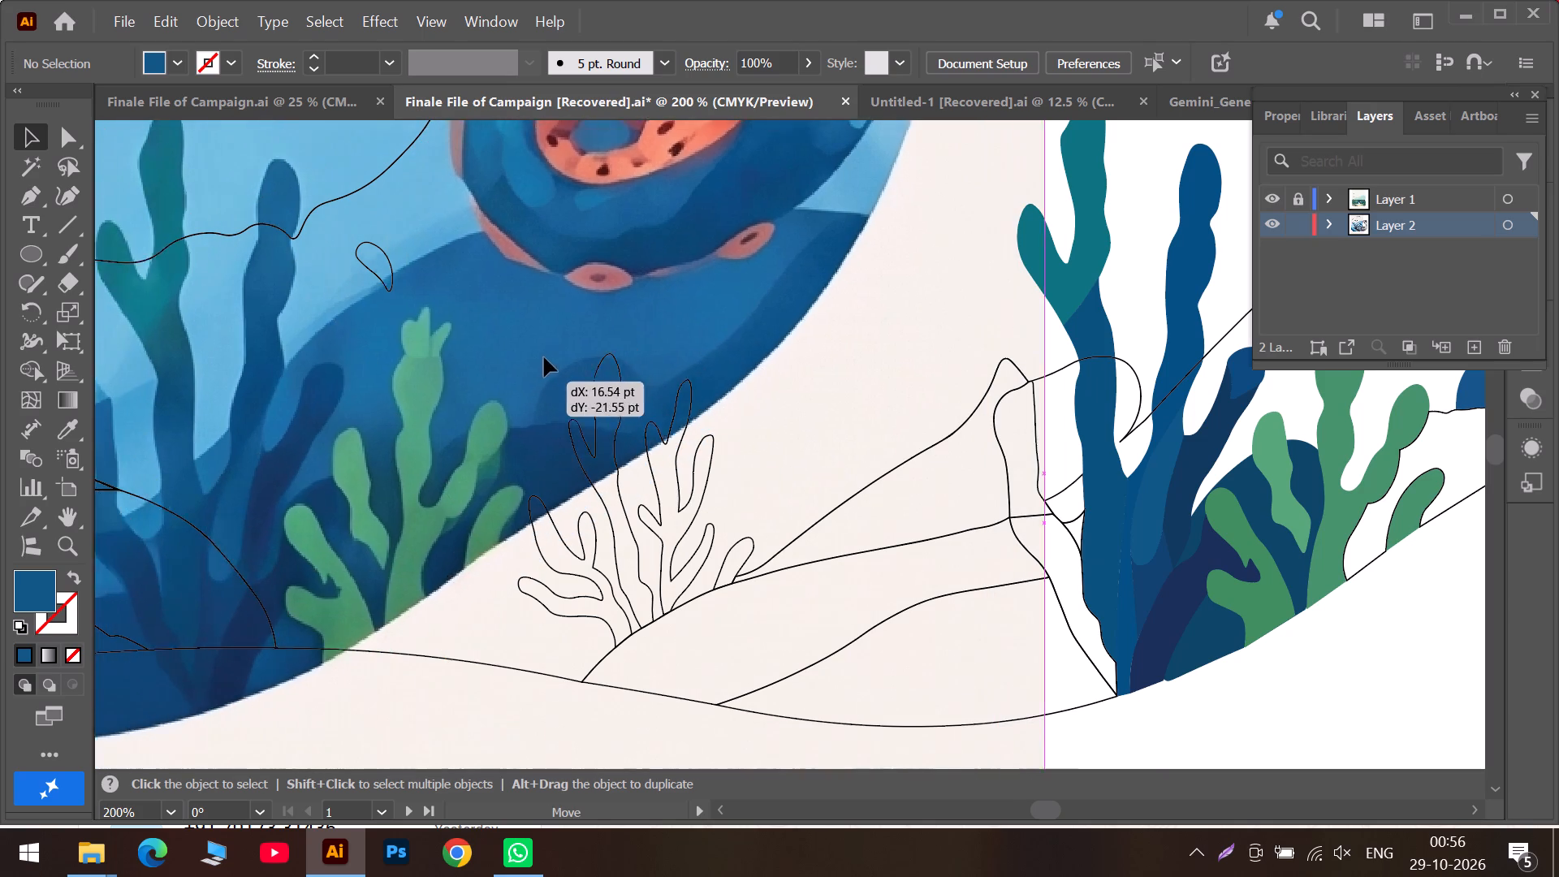
{"action": "left_click_drag", "start_coordinate": [544, 357], "coordinate": [557, 323]}
{"action": "left_click_drag", "start_coordinate": [528, 408], "coordinate": [518, 319]}
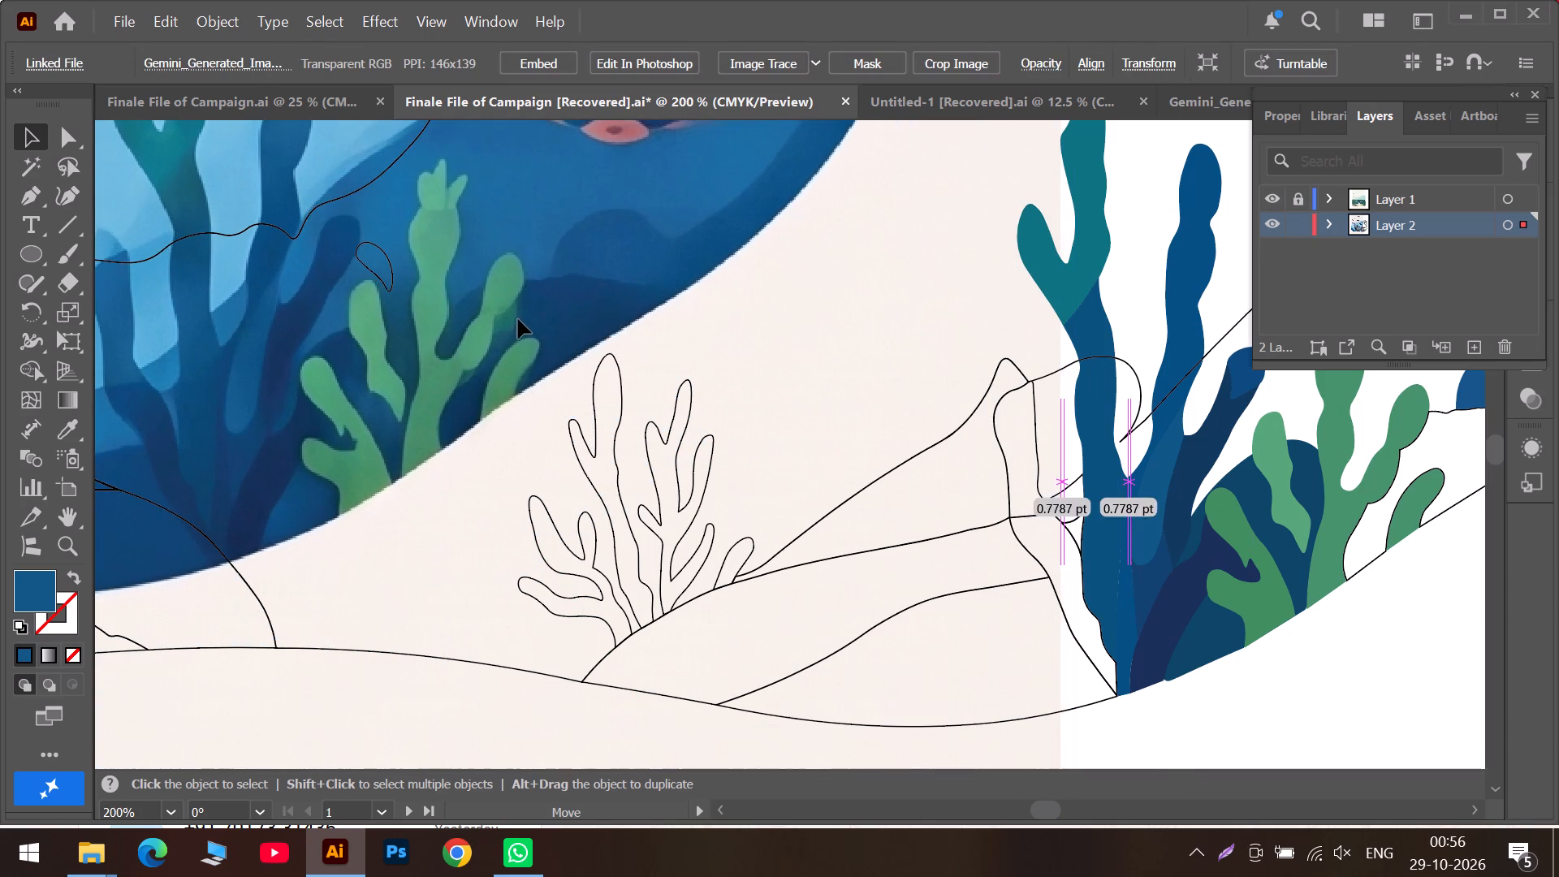
{"action": "left_click_drag", "start_coordinate": [518, 319], "coordinate": [516, 319]}
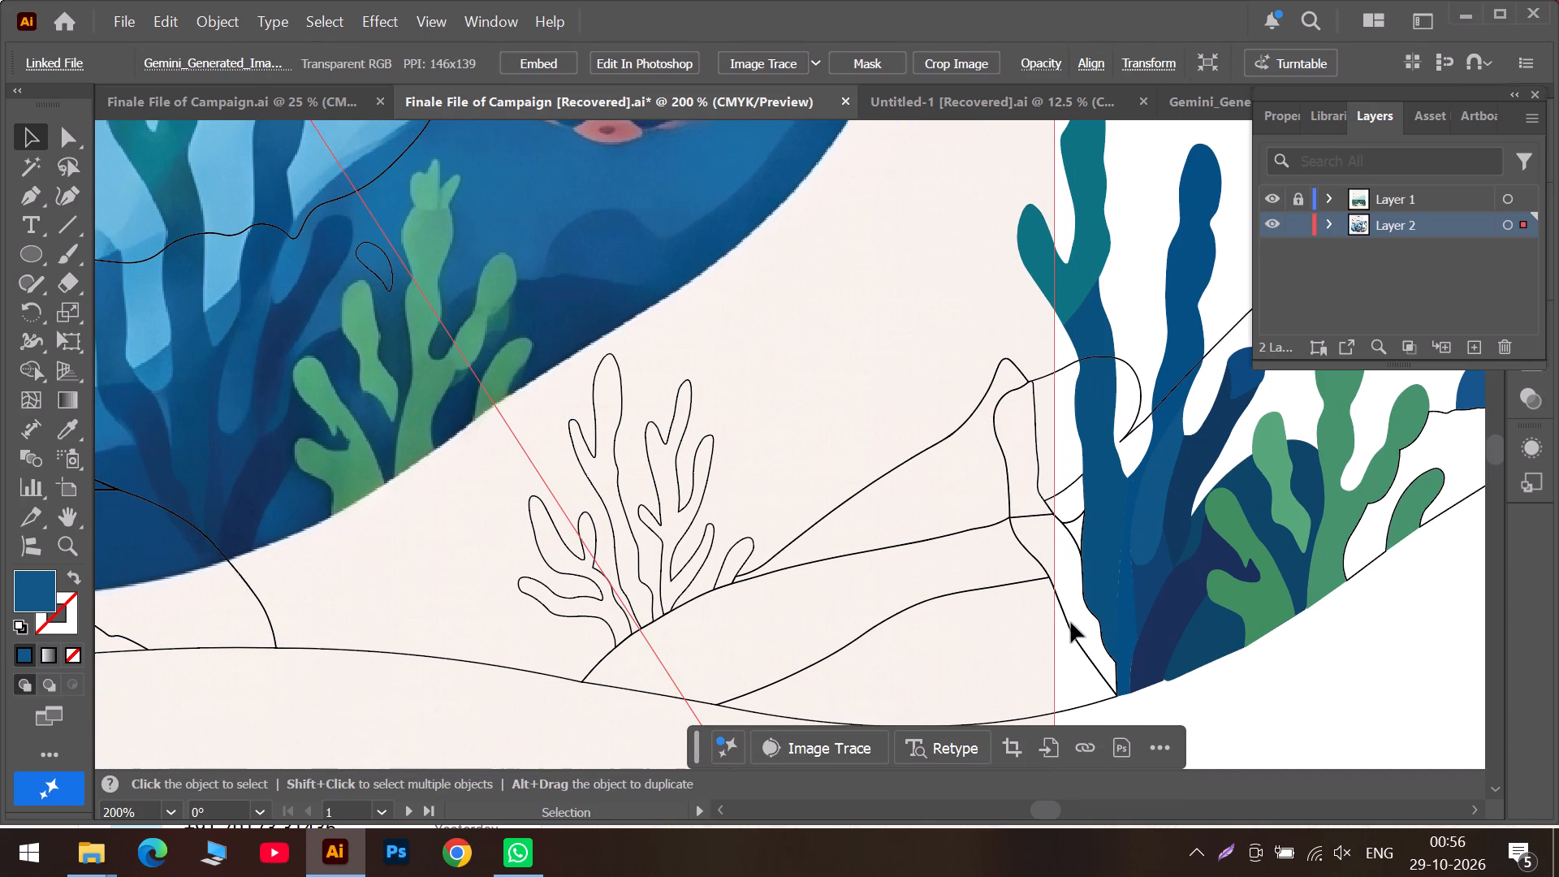
Fill the slanted base outline along the lower edge of the main stem with navy sampled from the poster's seaweed.
{"action": "left_click", "coordinate": [1065, 623]}
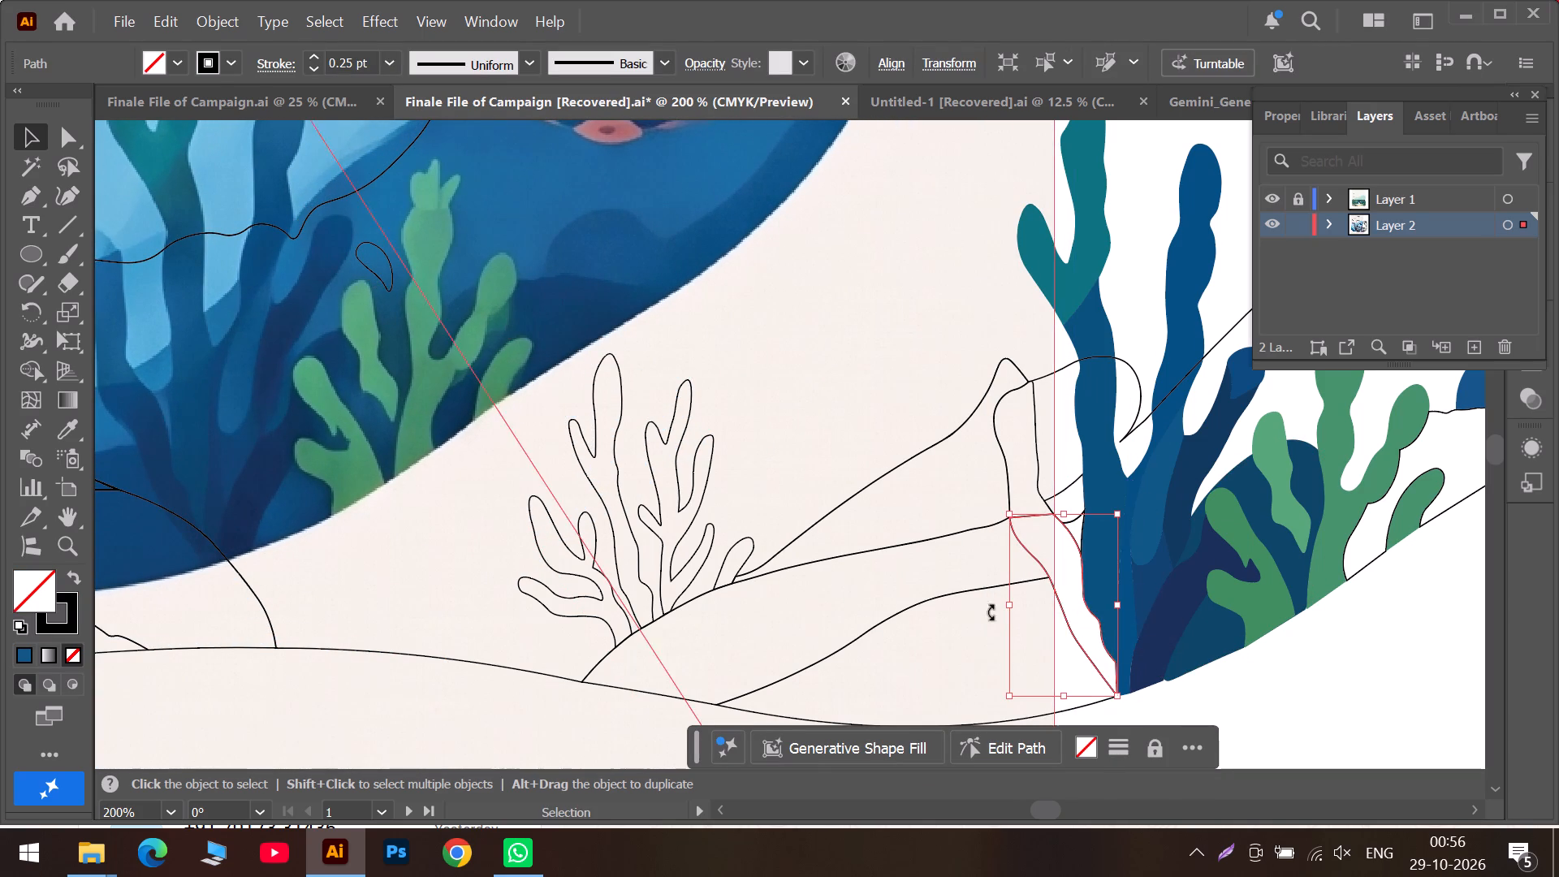
{"action": "left_click", "coordinate": [54, 434]}
{"action": "left_click", "coordinate": [158, 461]}
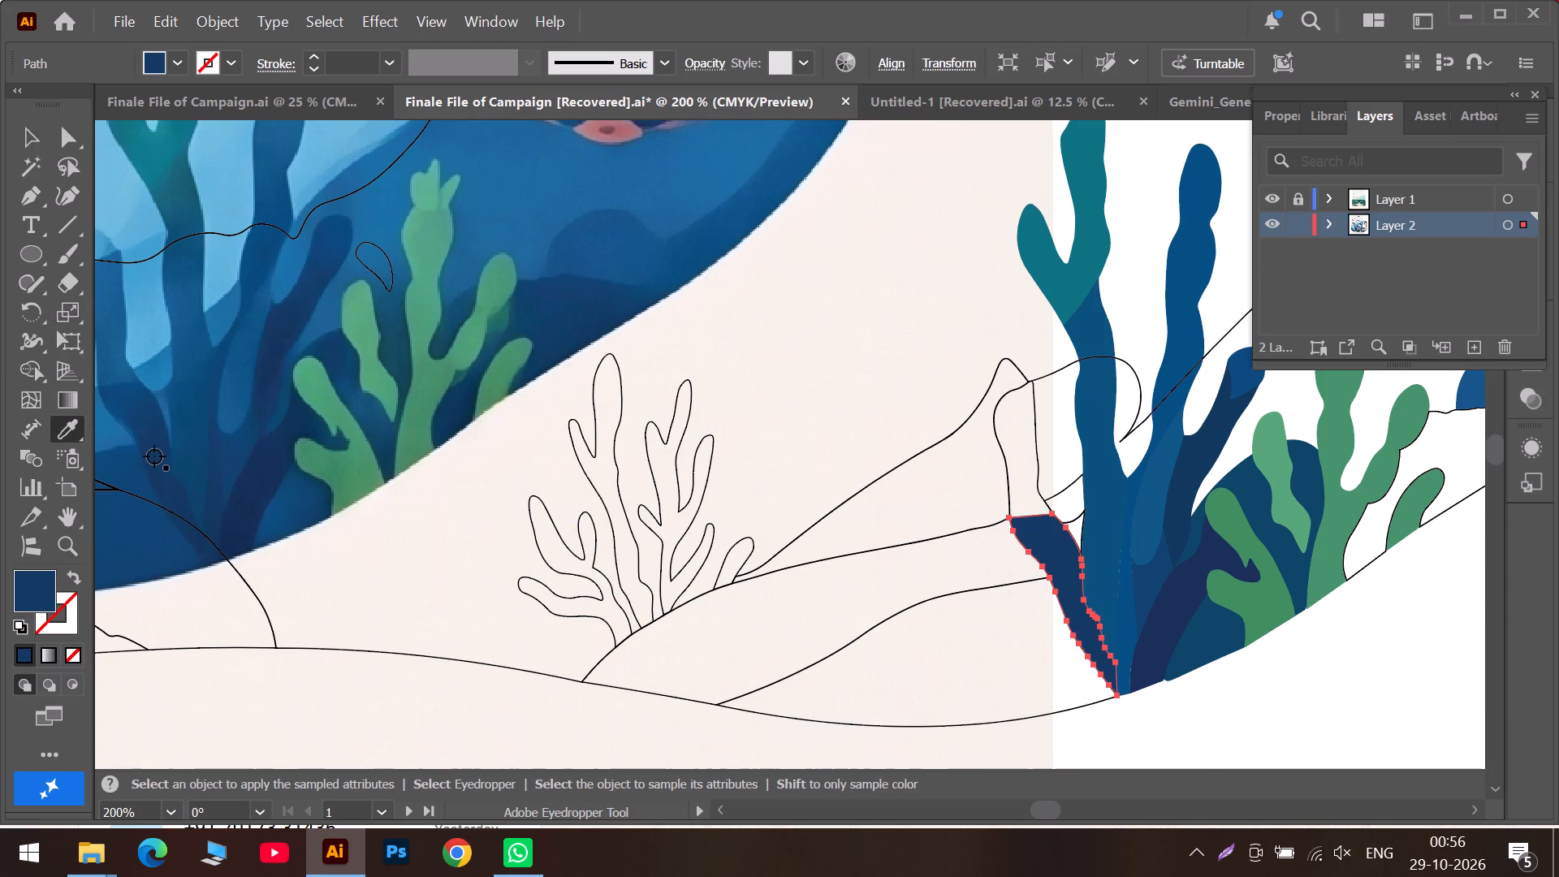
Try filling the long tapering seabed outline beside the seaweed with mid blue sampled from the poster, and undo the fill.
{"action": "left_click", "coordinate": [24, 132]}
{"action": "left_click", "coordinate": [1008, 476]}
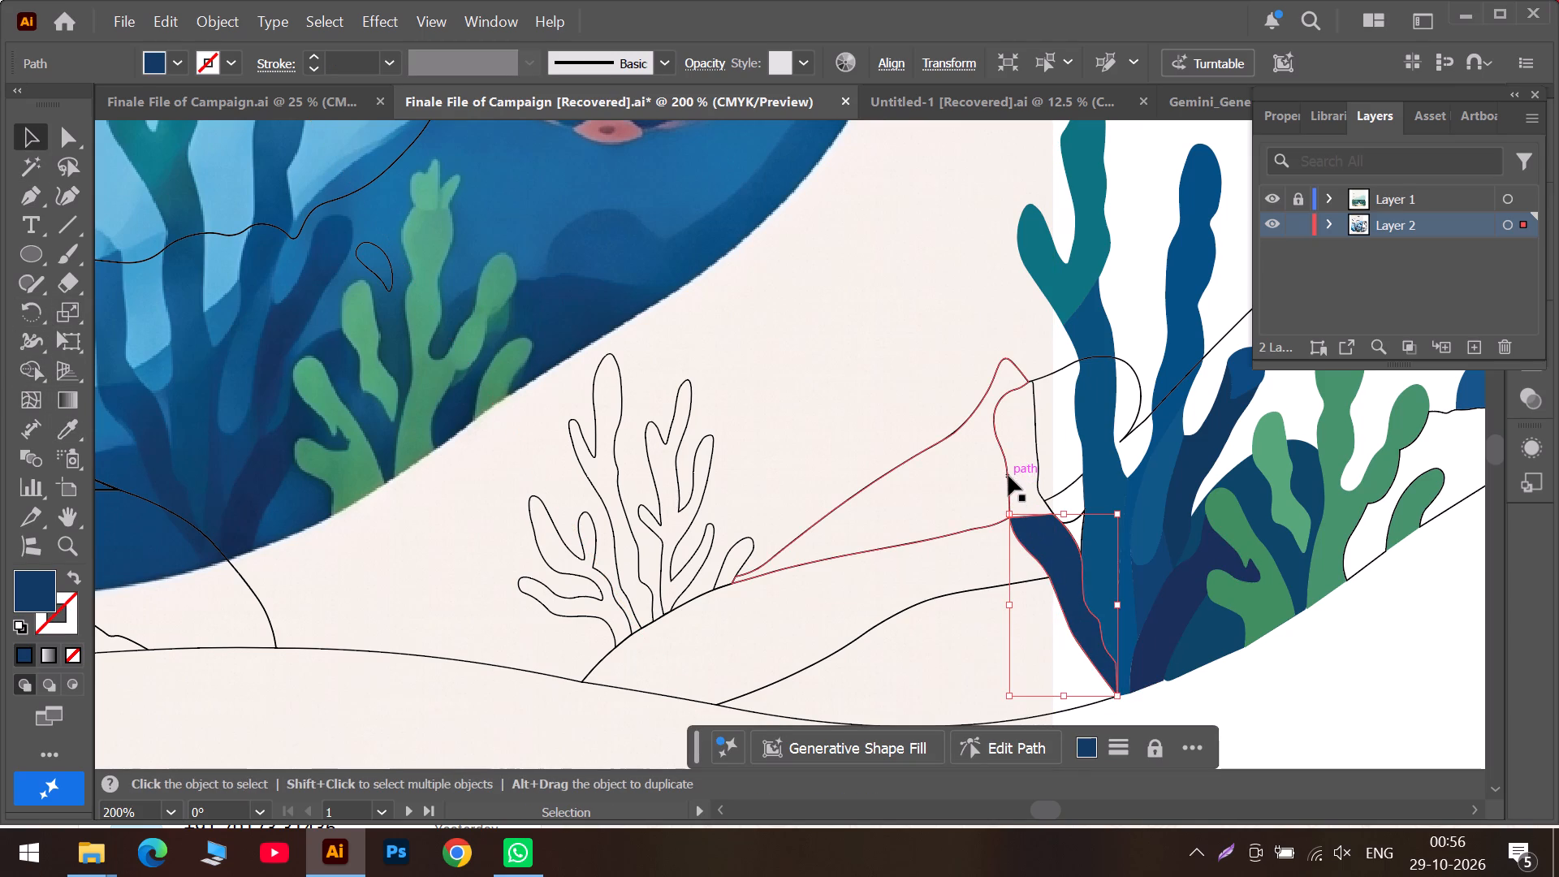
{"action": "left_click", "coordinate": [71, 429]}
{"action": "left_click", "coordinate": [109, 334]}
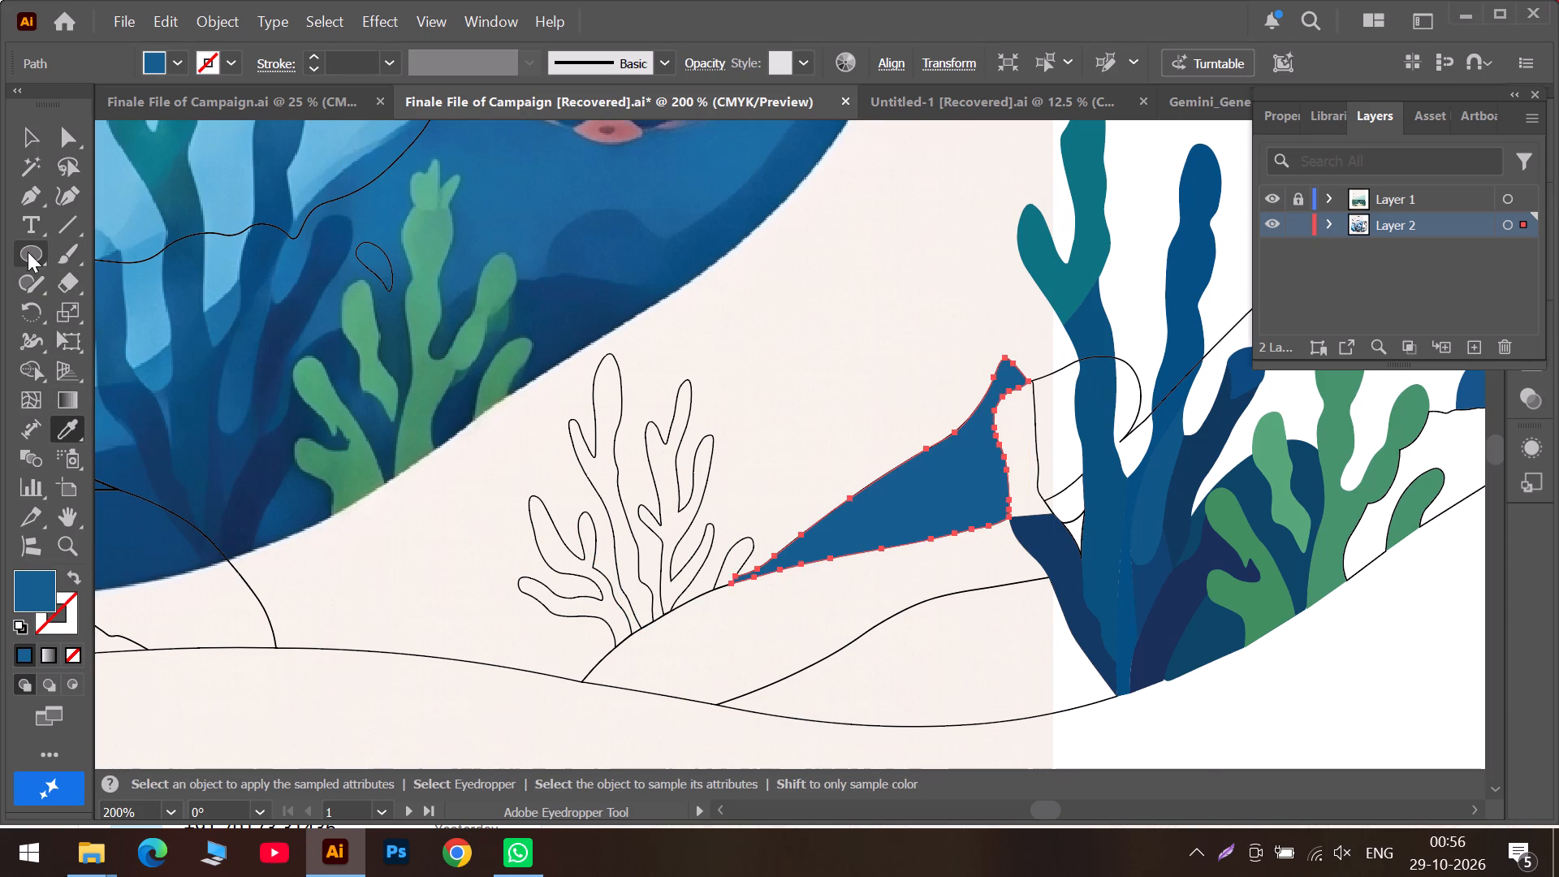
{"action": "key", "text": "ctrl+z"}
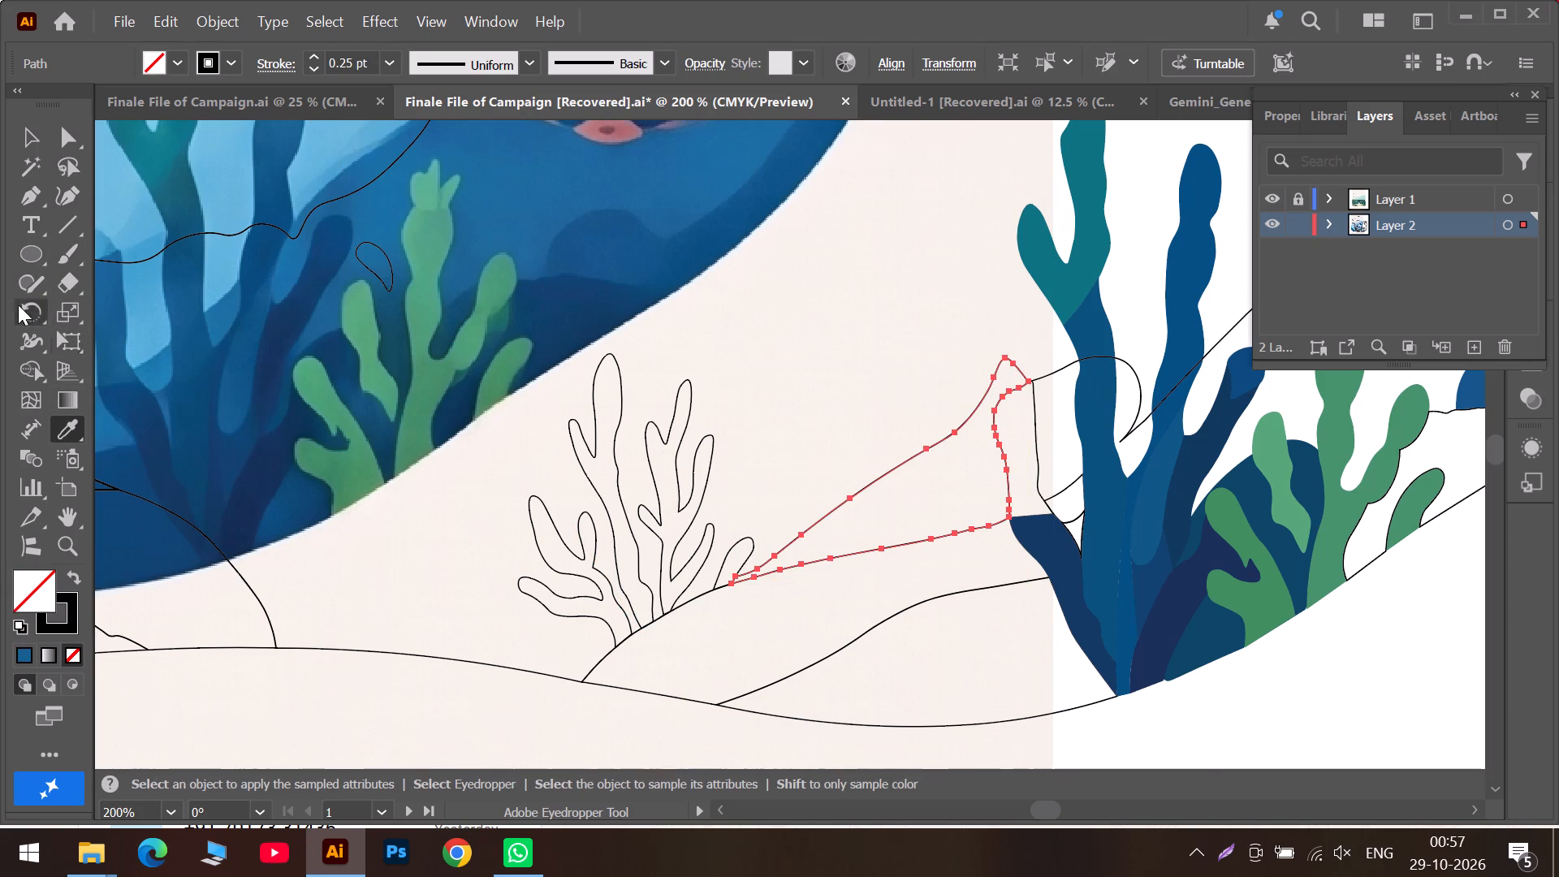
Fill the short upright branch outline above the navy base piece with mid blue sampled from the matching branch in the poster.
{"action": "left_click", "coordinate": [33, 132]}
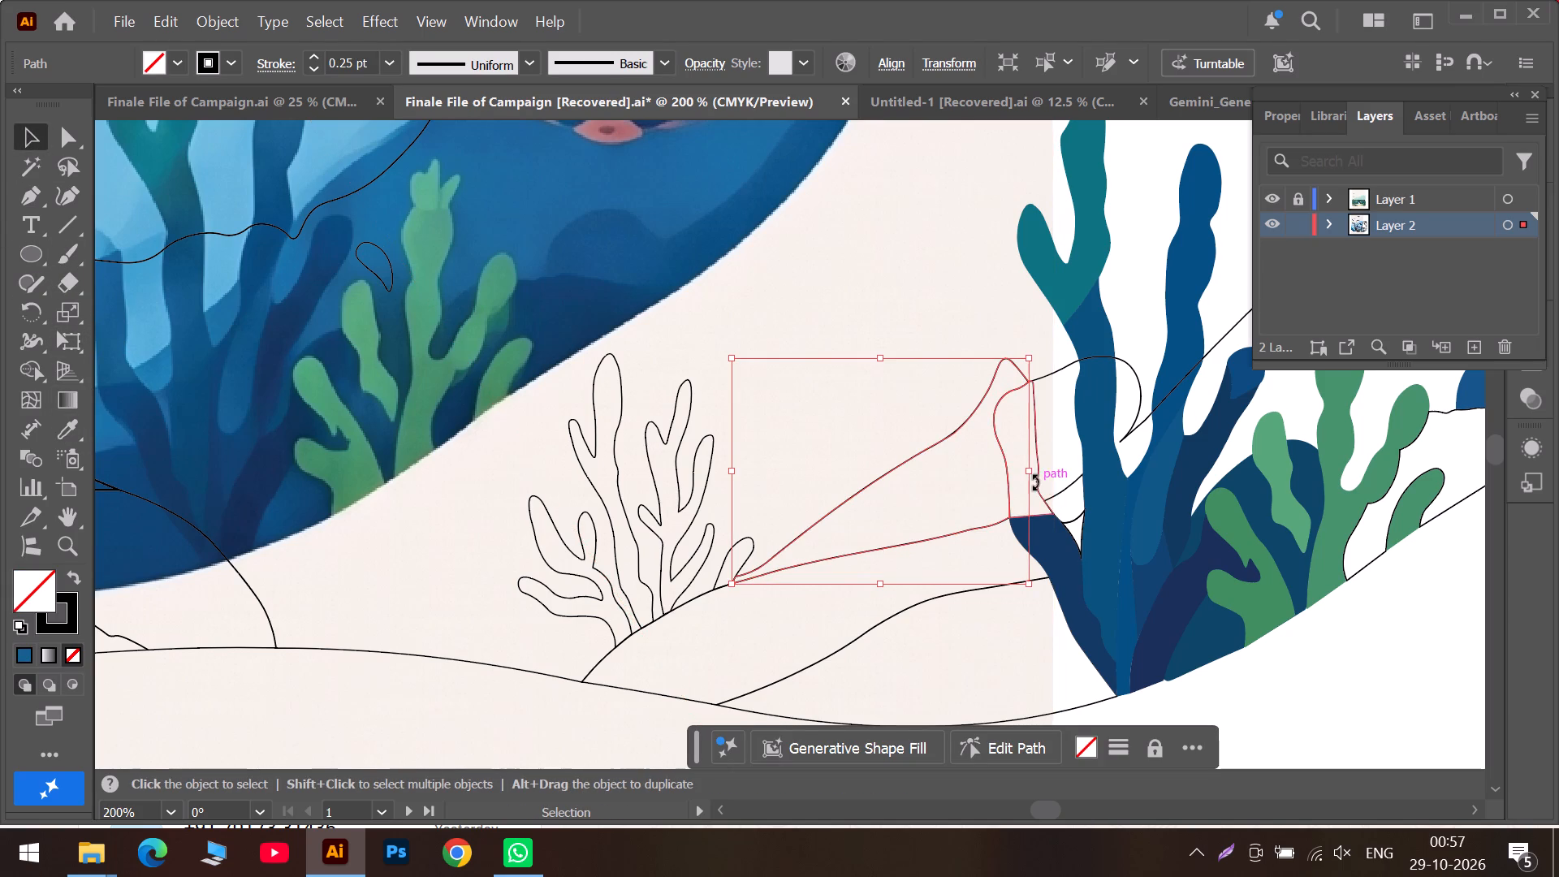
{"action": "left_click", "coordinate": [1044, 500]}
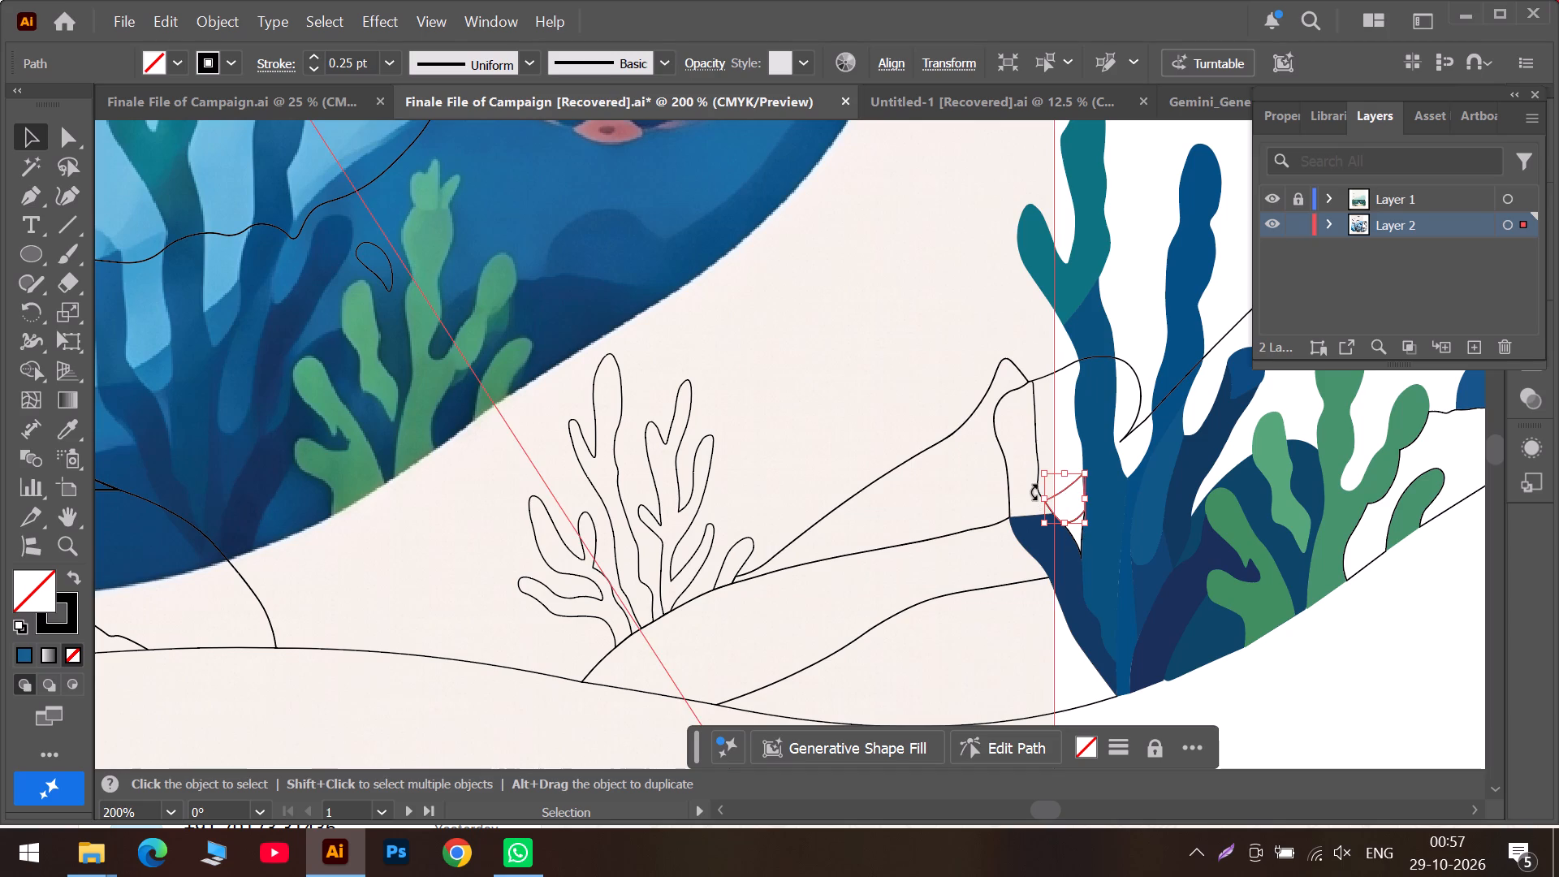
{"action": "scroll", "coordinate": [1033, 508], "scroll_direction": "up", "scroll_amount": 4, "text": "alt"}
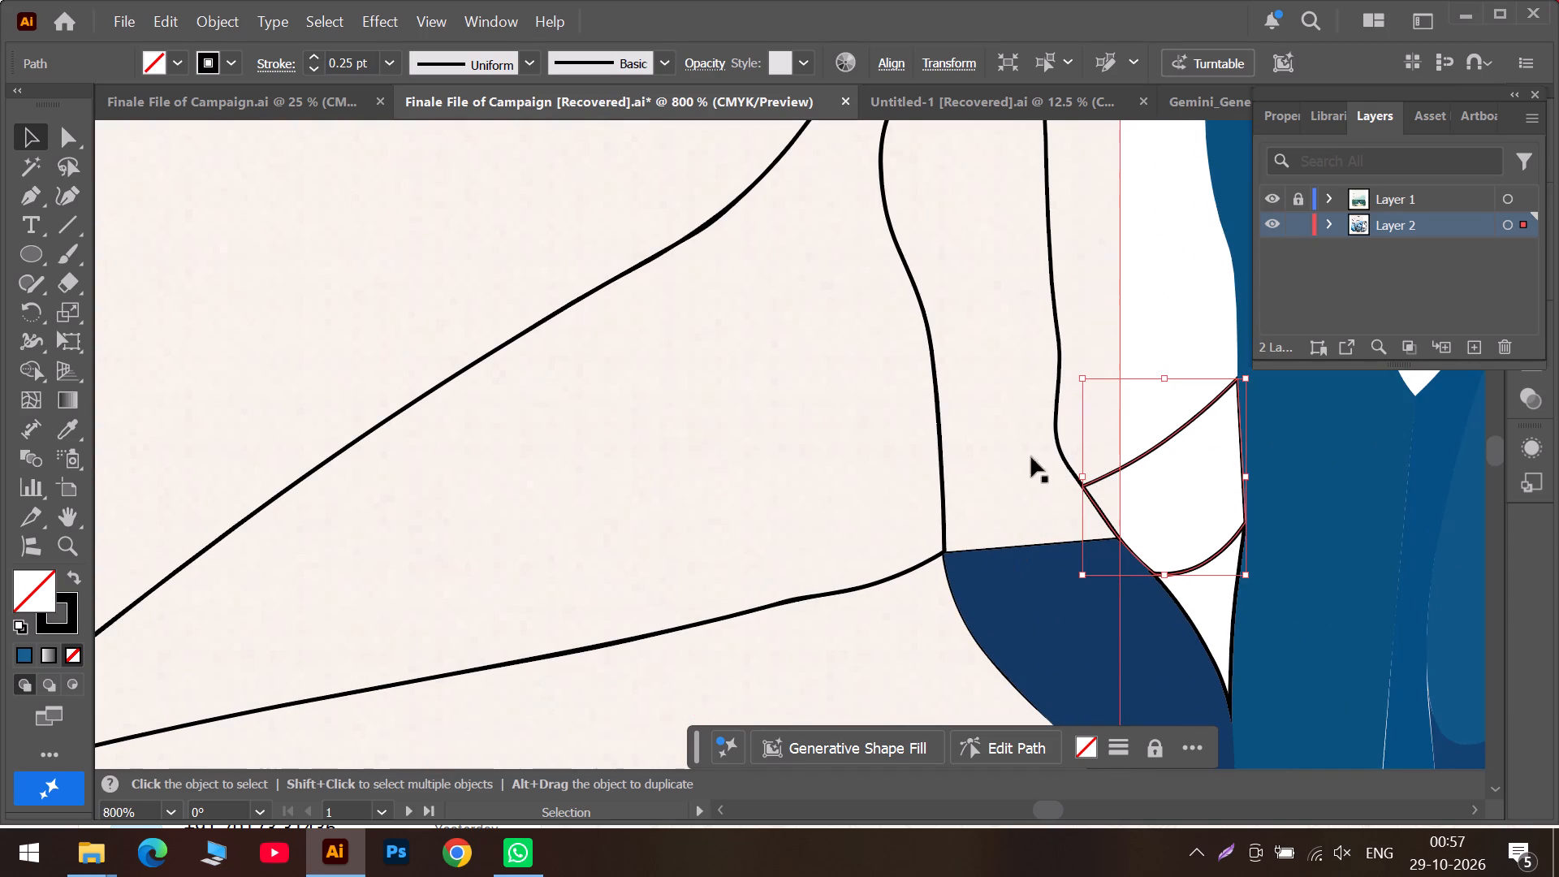
{"action": "left_click", "coordinate": [1058, 400]}
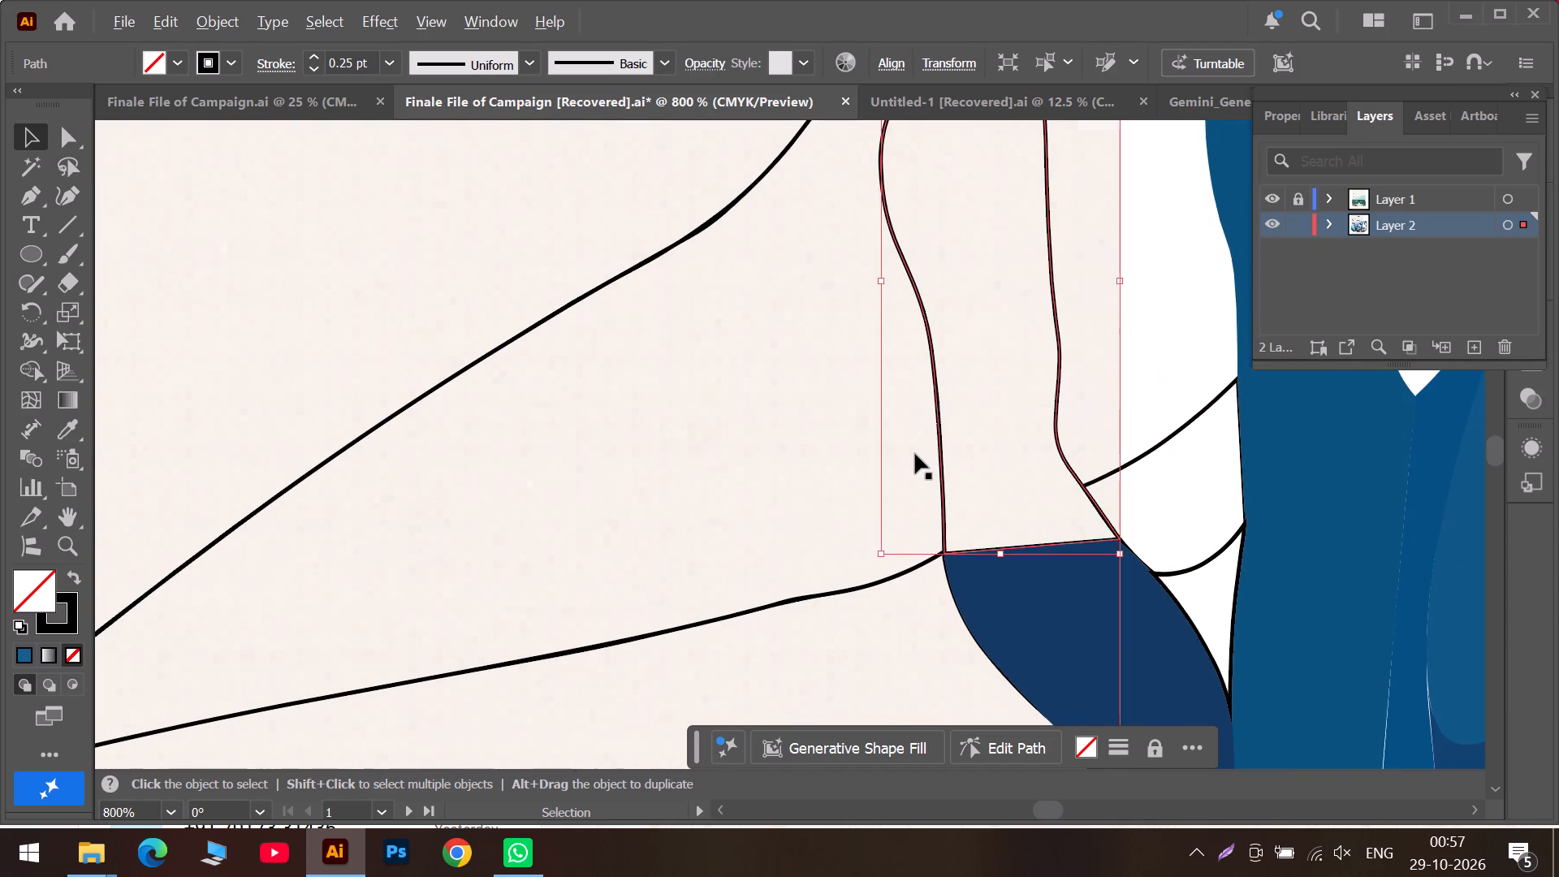
{"action": "scroll", "coordinate": [915, 454], "scroll_direction": "down", "scroll_amount": 3, "text": "alt"}
{"action": "scroll", "coordinate": [617, 476], "scroll_direction": "down", "scroll_amount": 3, "text": "alt"}
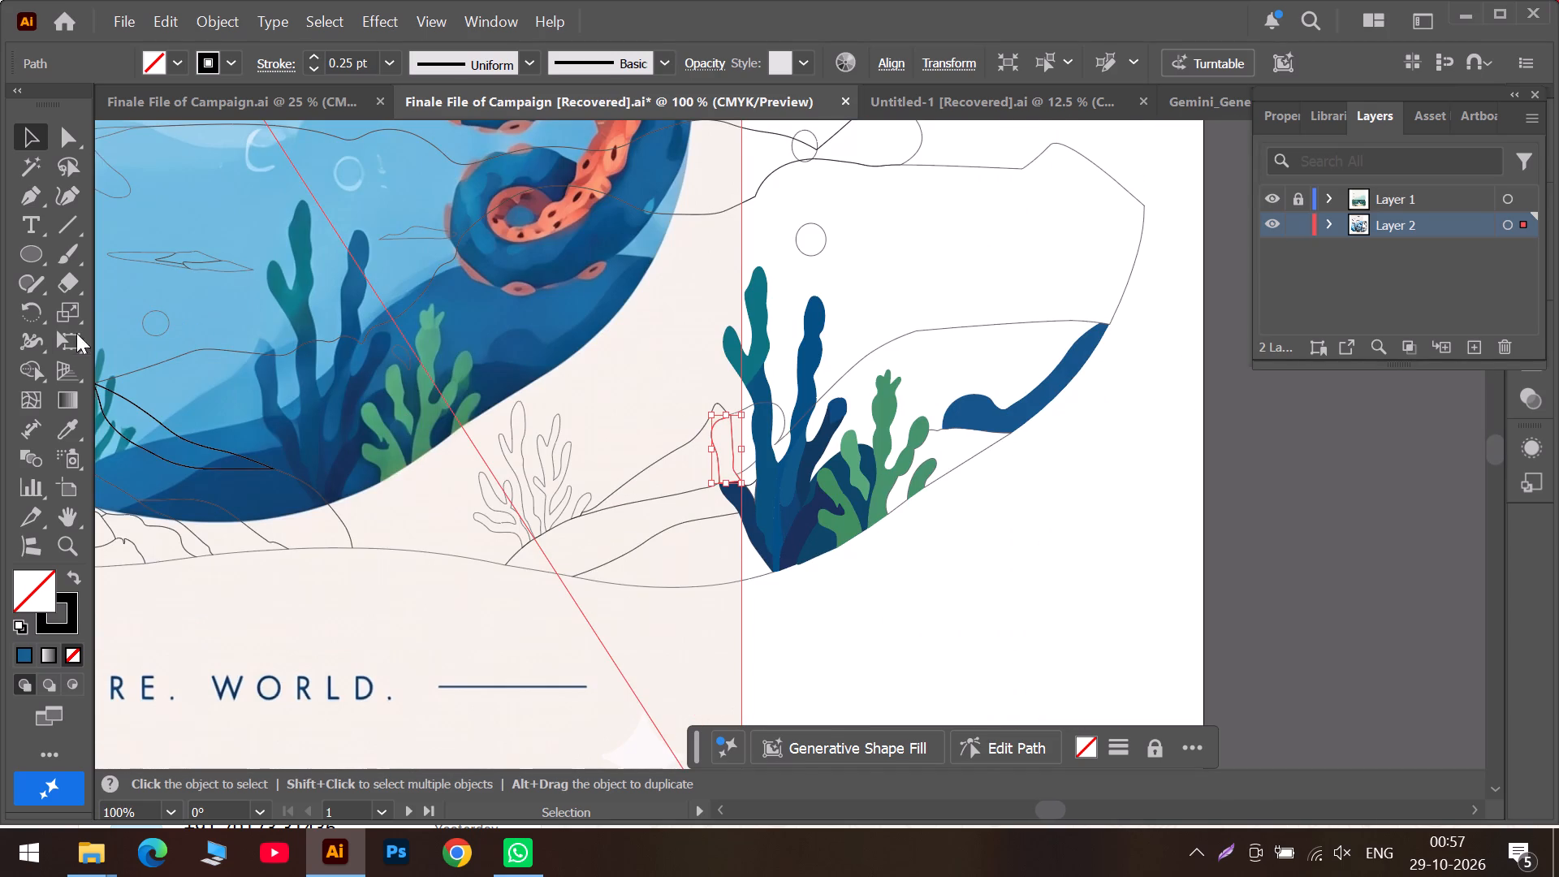
{"action": "left_click", "coordinate": [66, 417]}
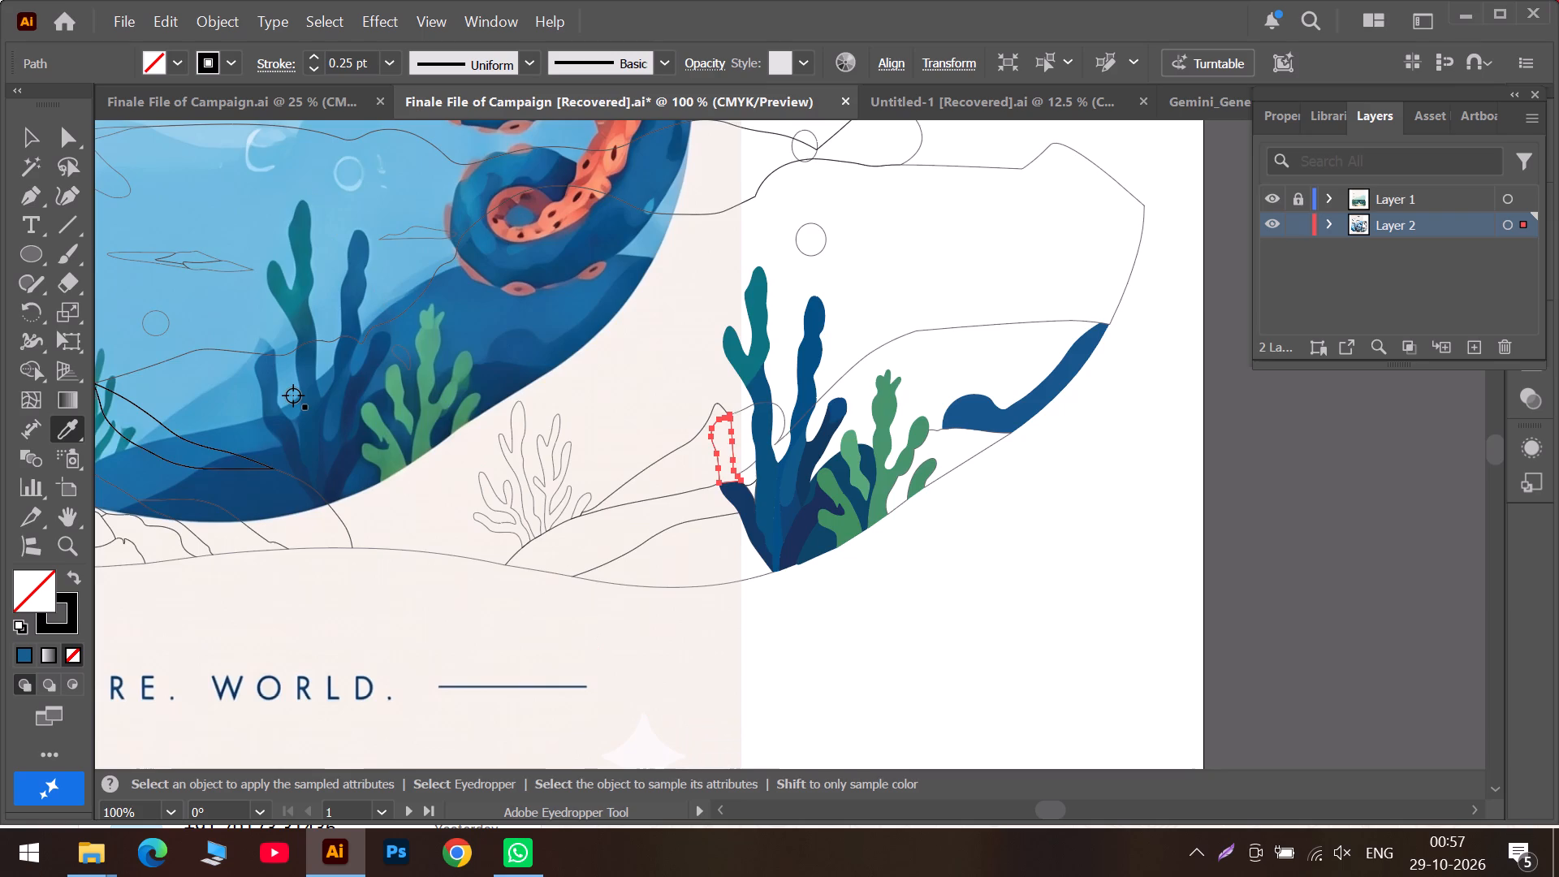
{"action": "scroll", "coordinate": [293, 395], "scroll_direction": "up", "scroll_amount": 4, "text": "alt"}
{"action": "left_click", "coordinate": [197, 383]}
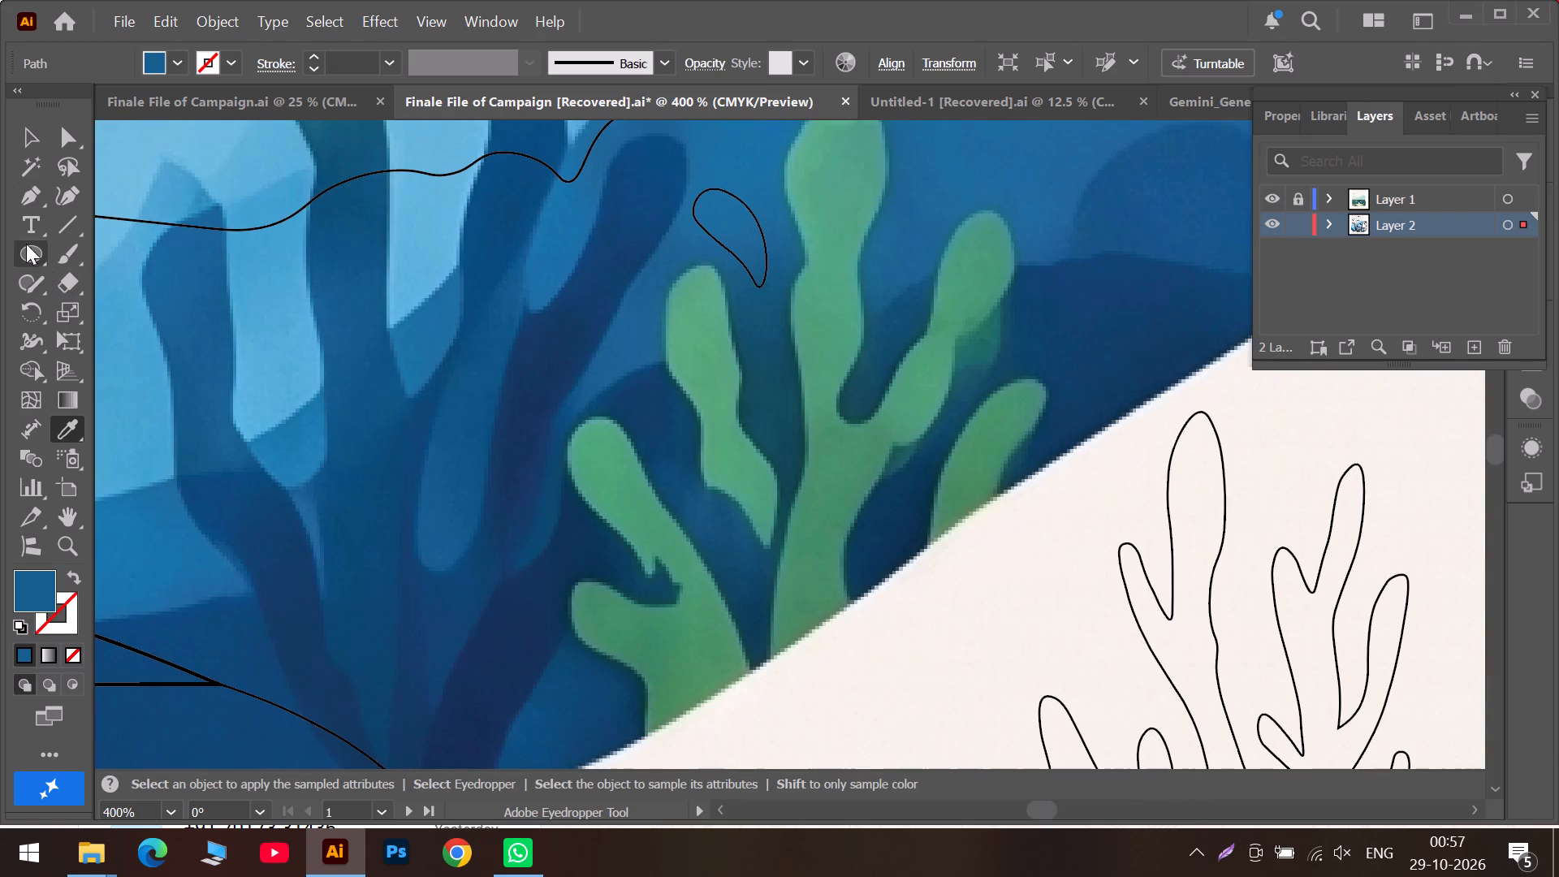
{"action": "left_click", "coordinate": [19, 139]}
{"action": "scroll", "coordinate": [536, 428], "scroll_direction": "down", "scroll_amount": 2, "text": "alt"}
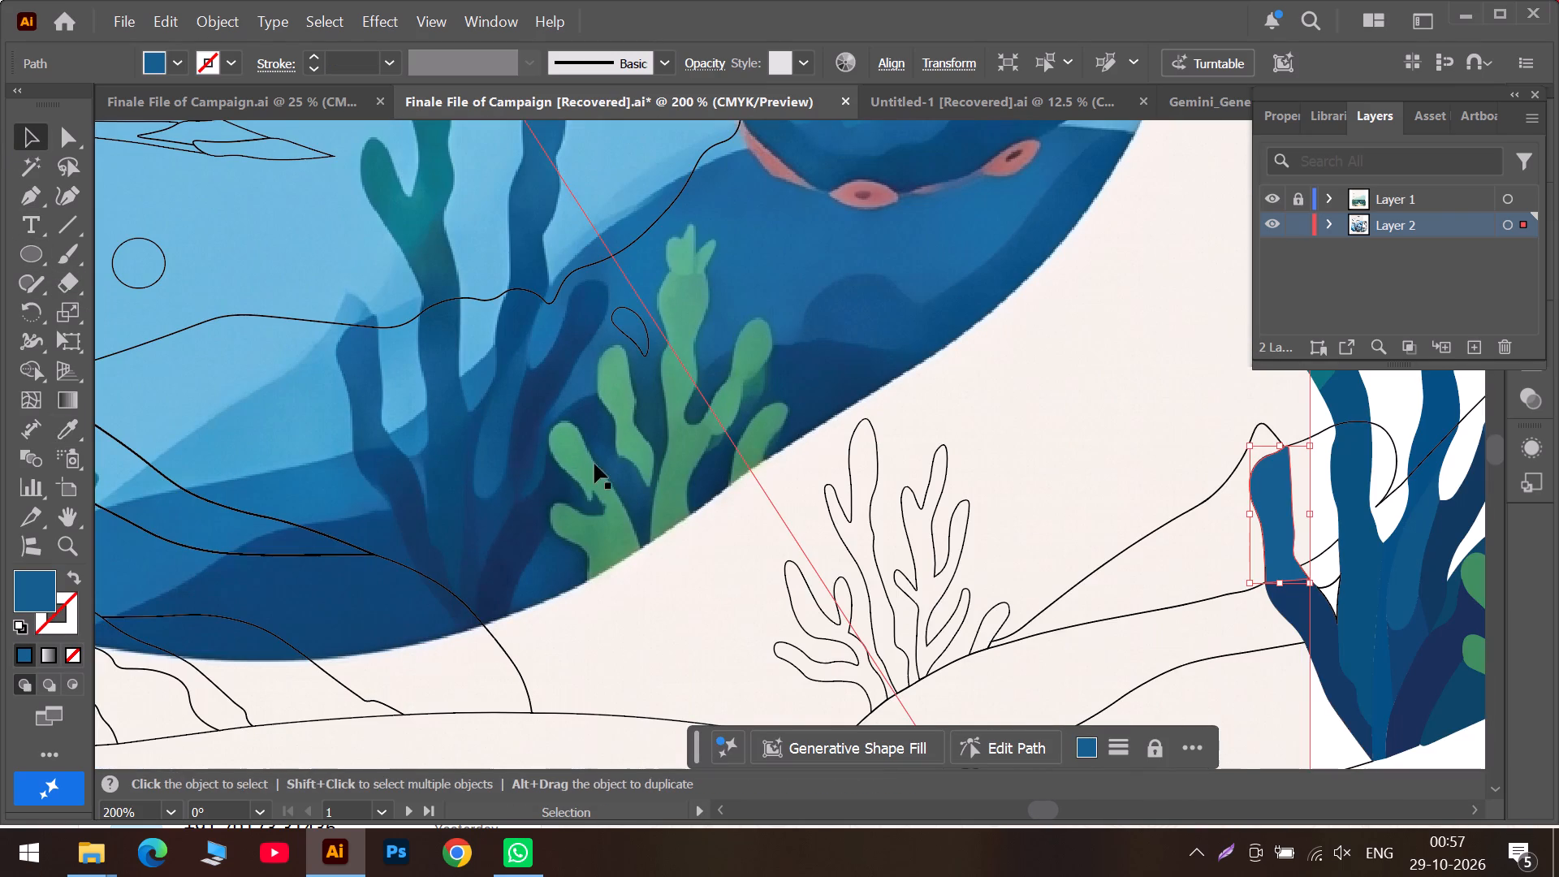
{"action": "scroll", "coordinate": [1407, 706], "scroll_direction": "down", "scroll_amount": 6}
{"action": "left_click", "coordinate": [1361, 705]}
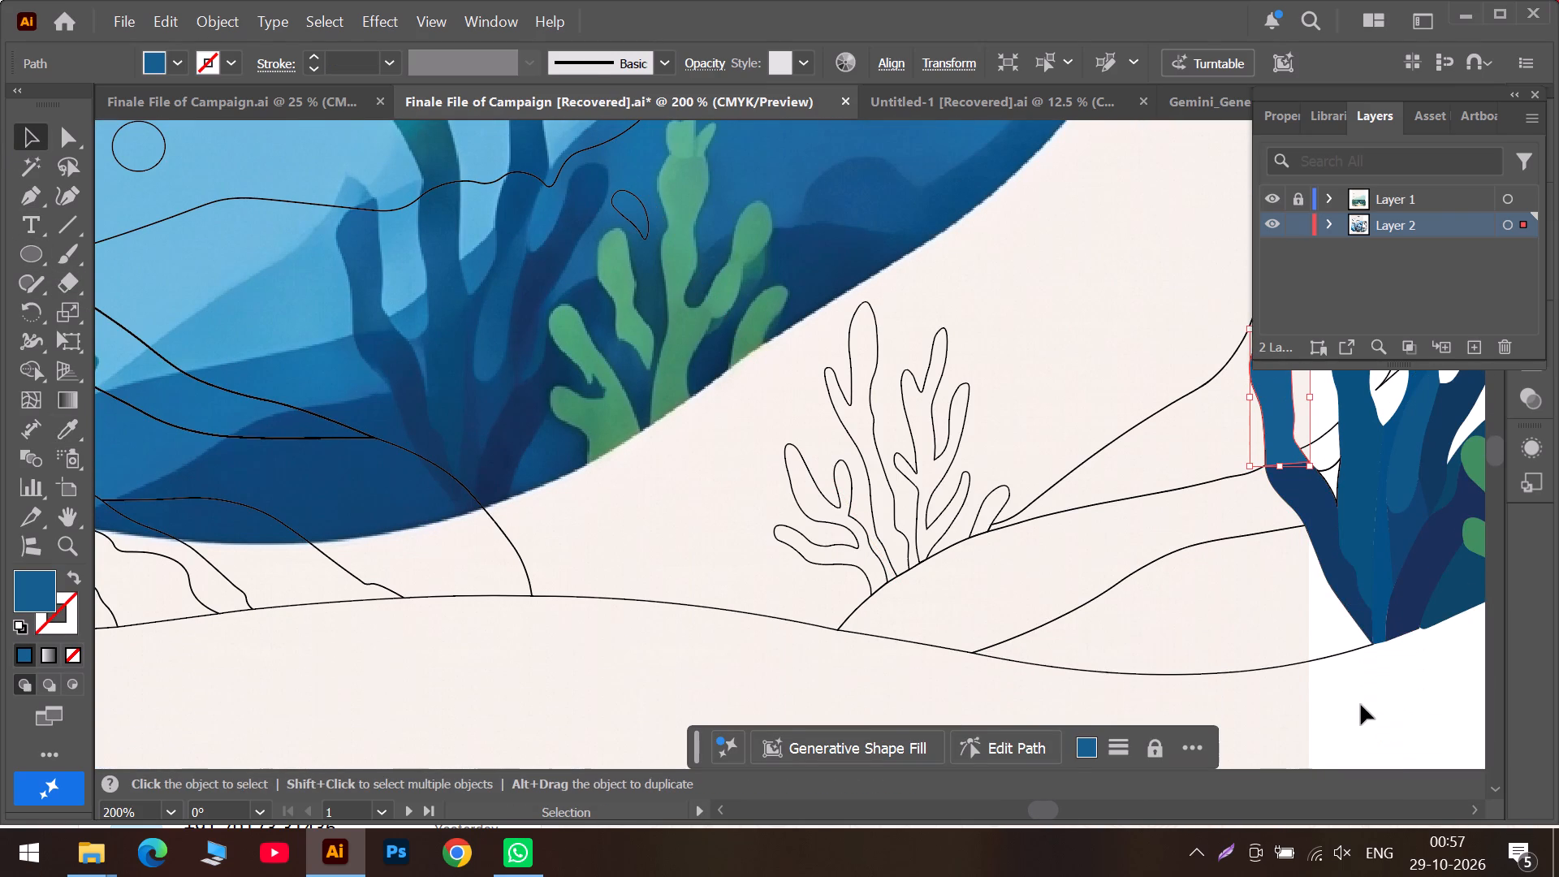
{"action": "scroll", "coordinate": [1361, 659], "scroll_direction": "down", "scroll_amount": 2, "text": "alt"}
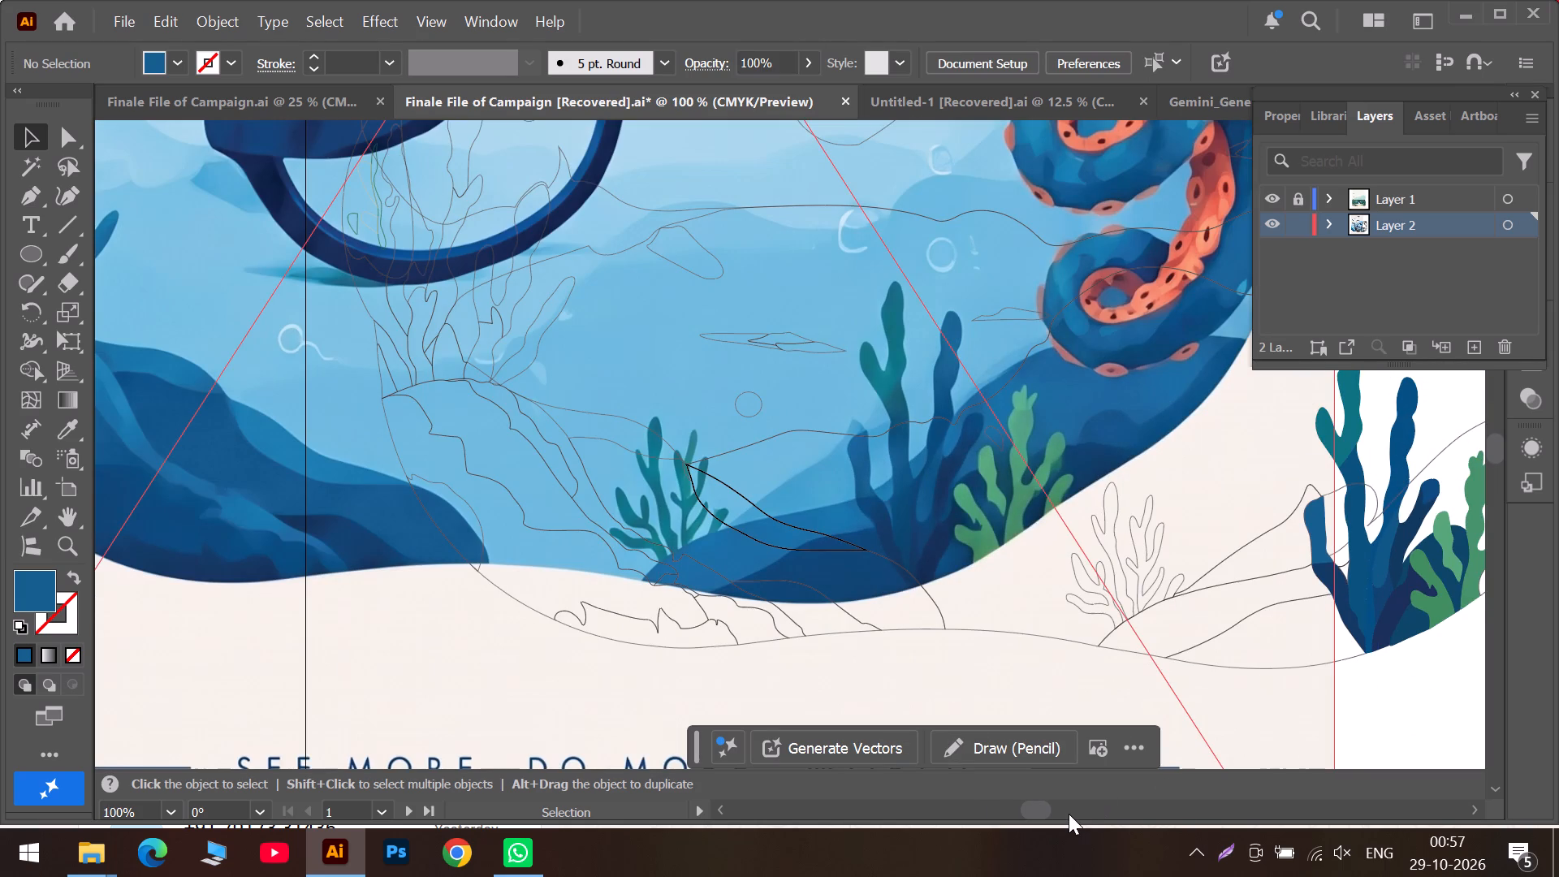
Fill the seabed outline behind the green coral's outer branches with dark navy sampled from the matching seabed in the poster.
{"action": "left_click", "coordinate": [1069, 814]}
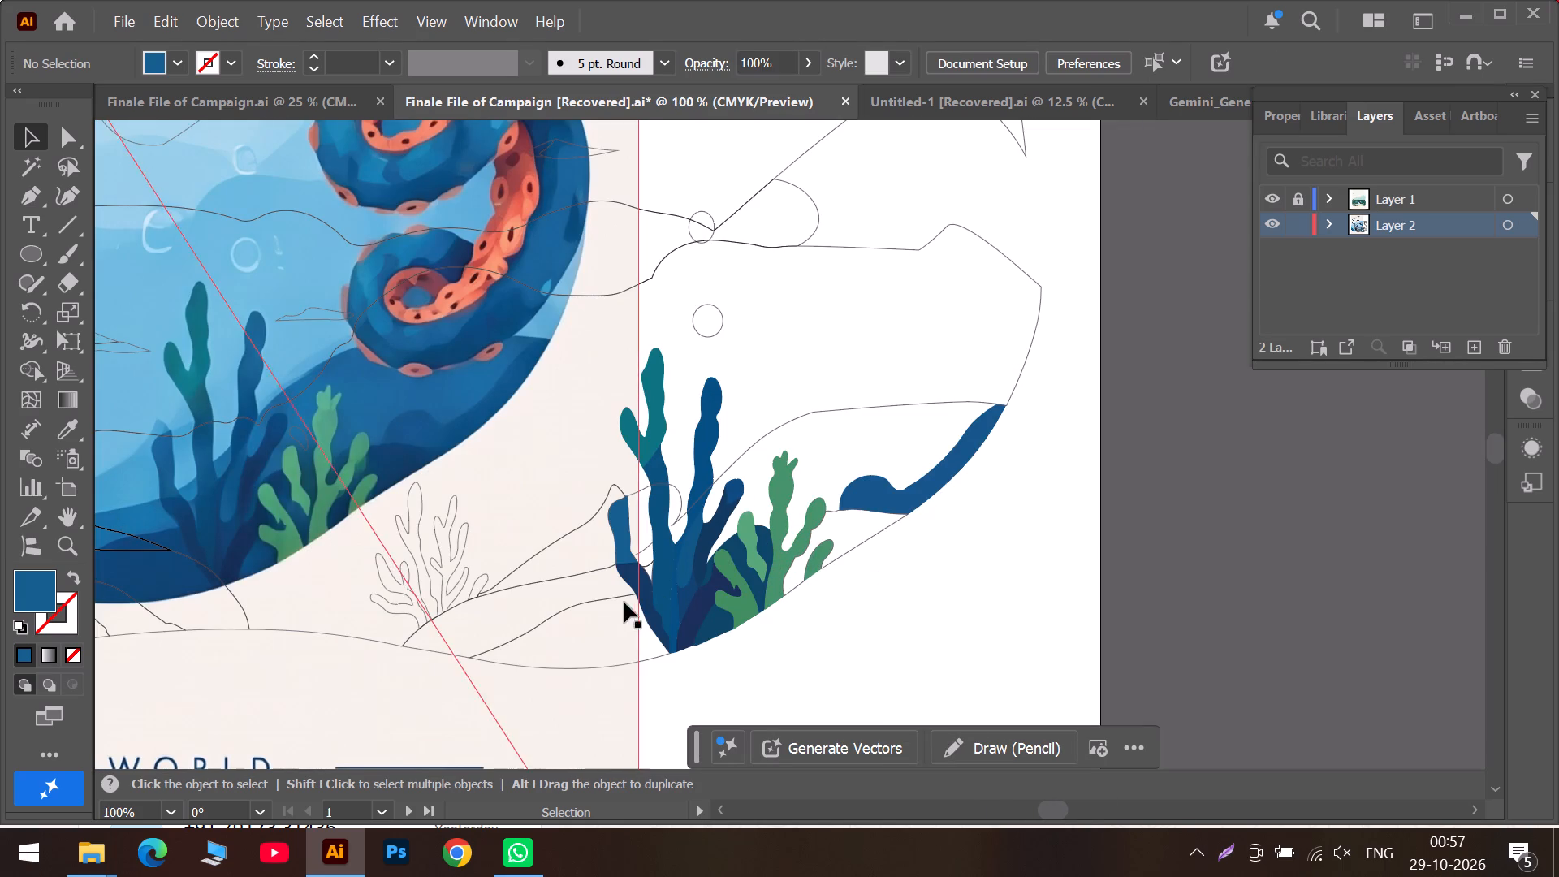
{"action": "left_click", "coordinate": [833, 513]}
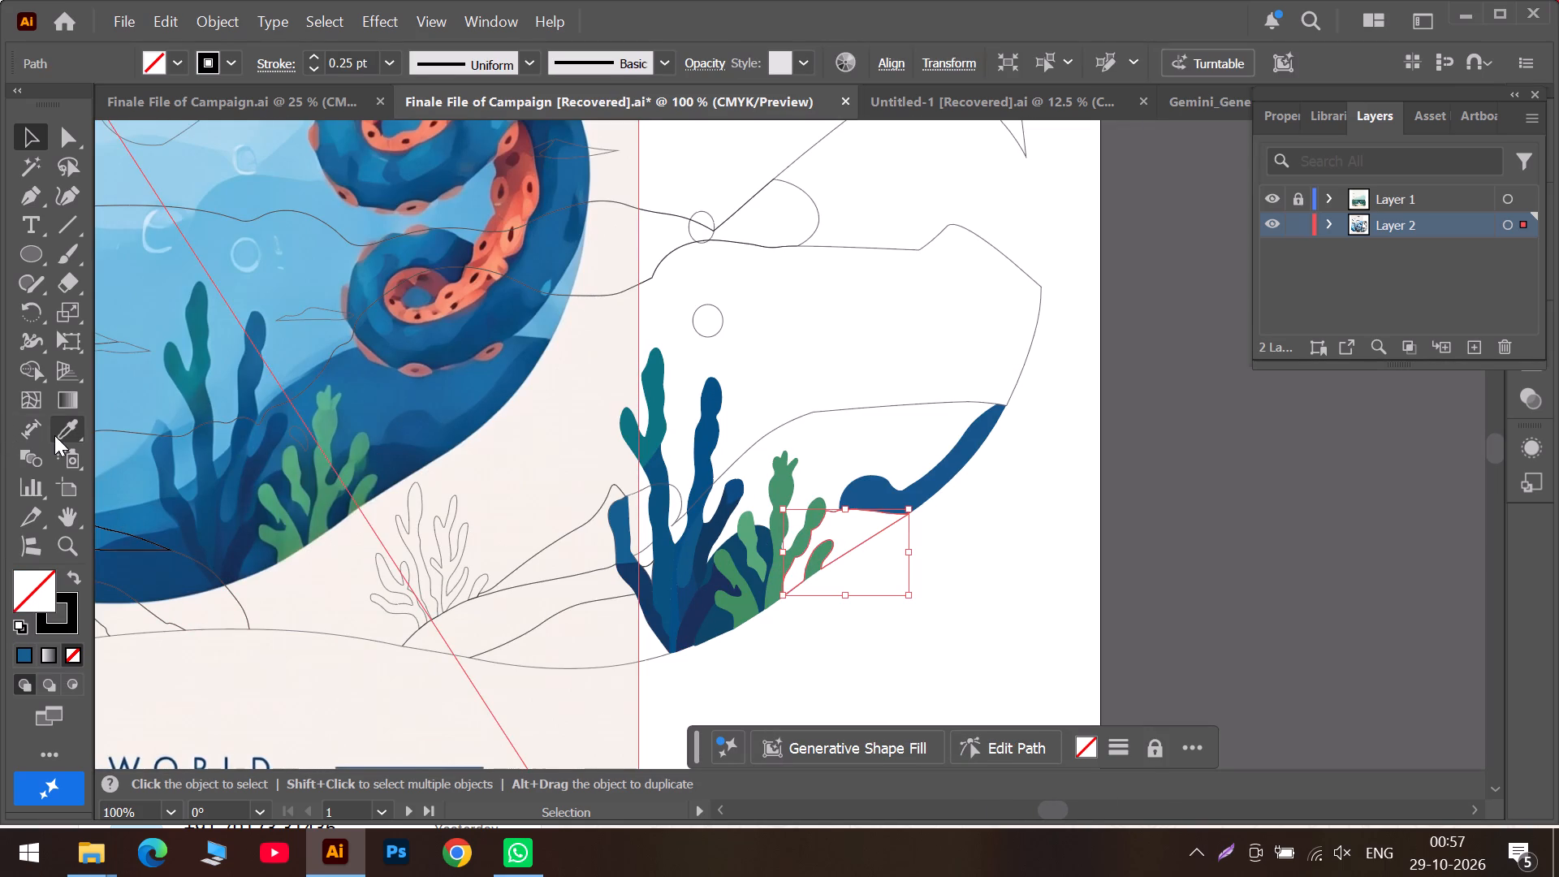
{"action": "left_click", "coordinate": [52, 434]}
{"action": "scroll", "coordinate": [428, 478], "scroll_direction": "up", "scroll_amount": 3, "text": "alt"}
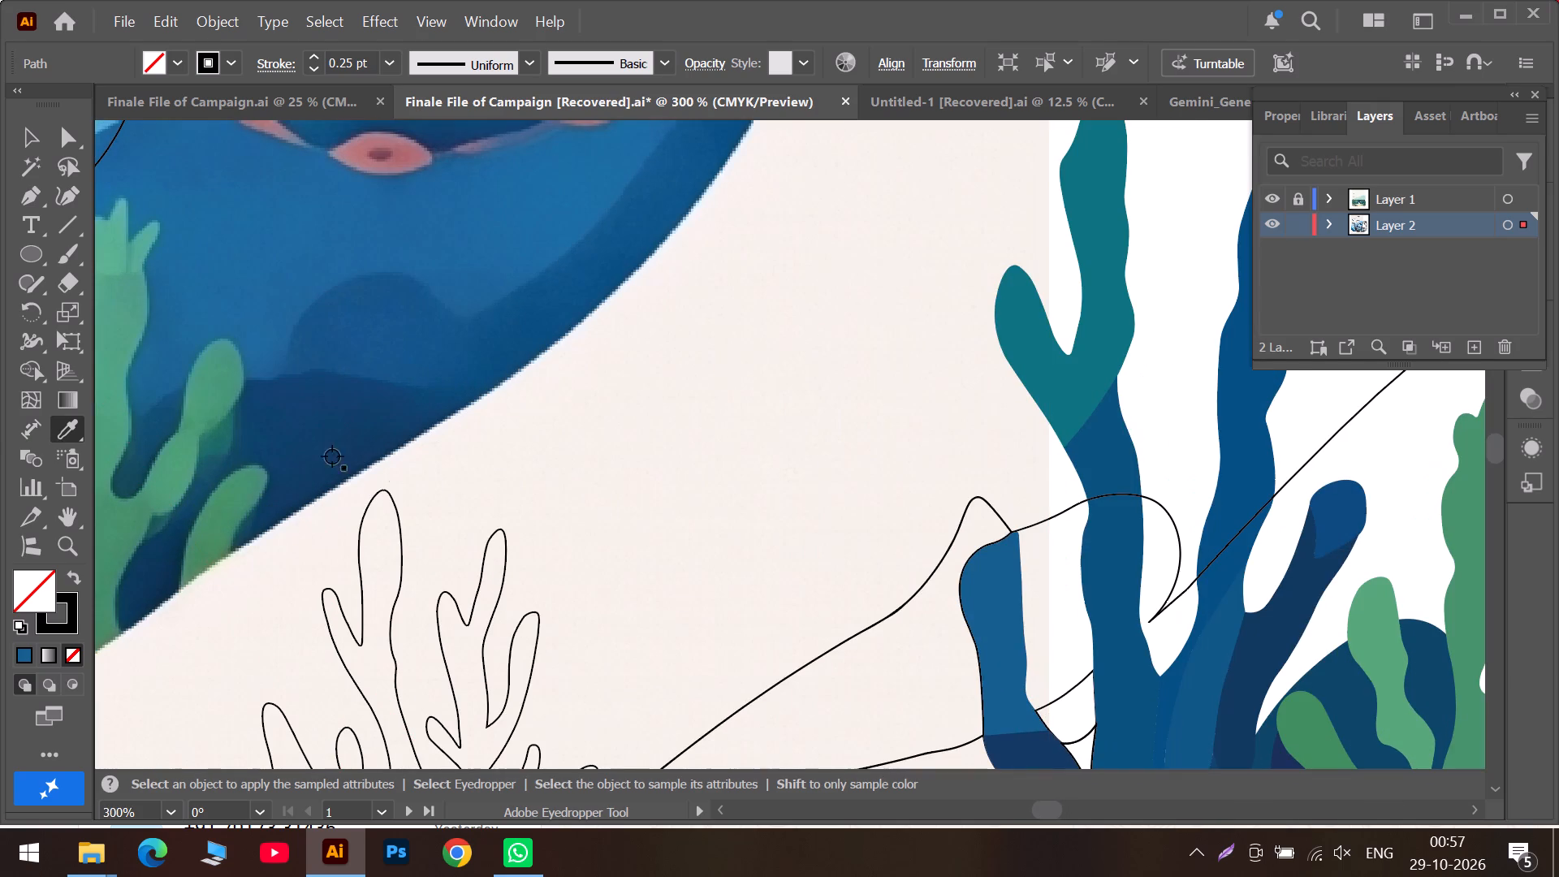
{"action": "left_click", "coordinate": [287, 444]}
{"action": "left_click", "coordinate": [28, 130]}
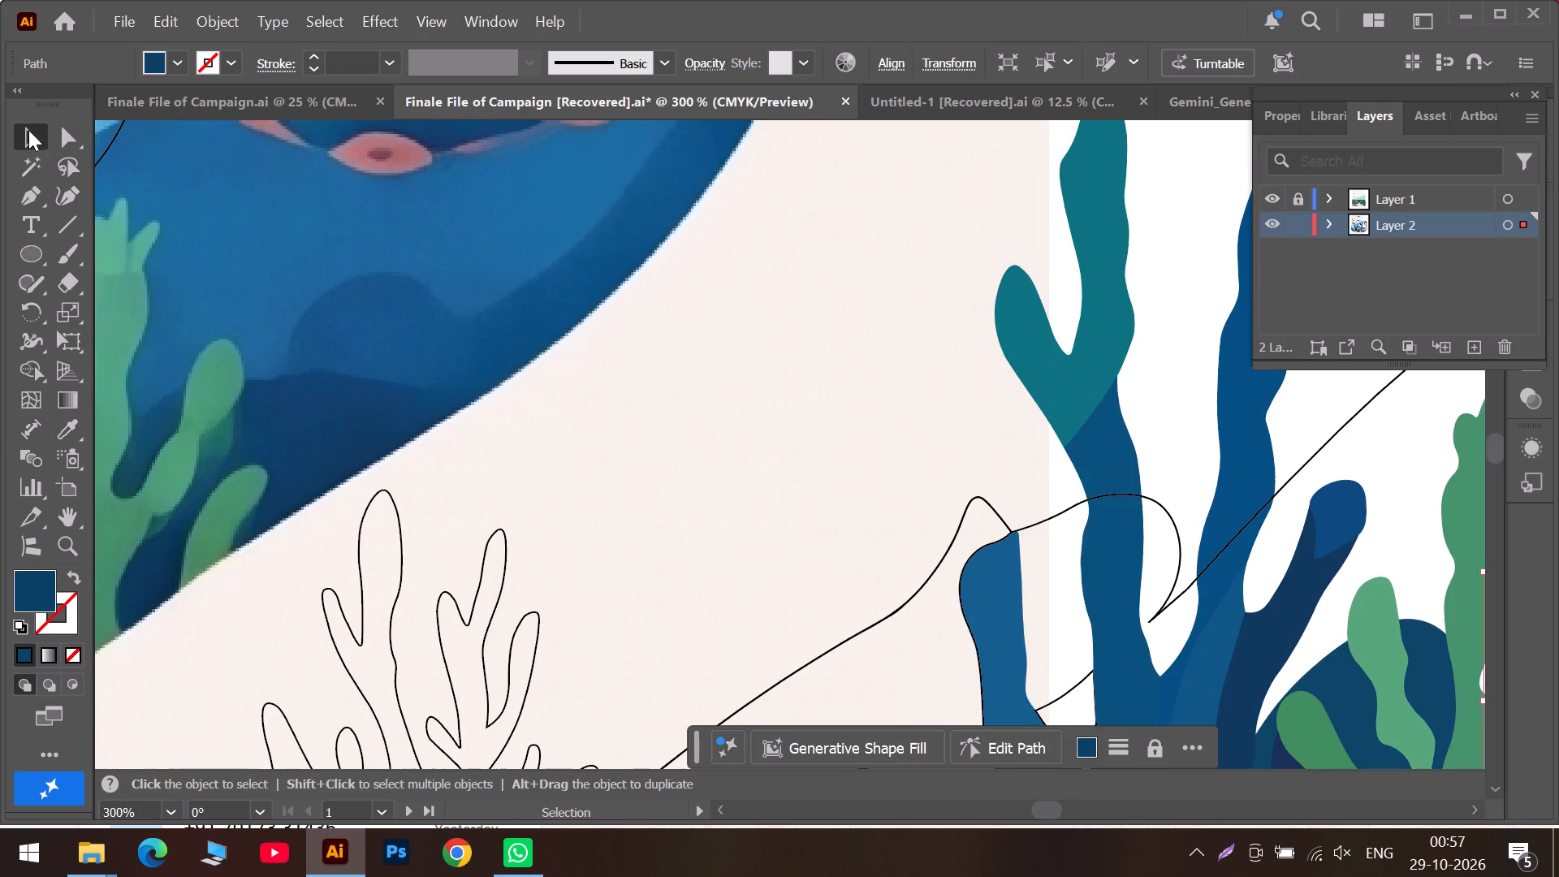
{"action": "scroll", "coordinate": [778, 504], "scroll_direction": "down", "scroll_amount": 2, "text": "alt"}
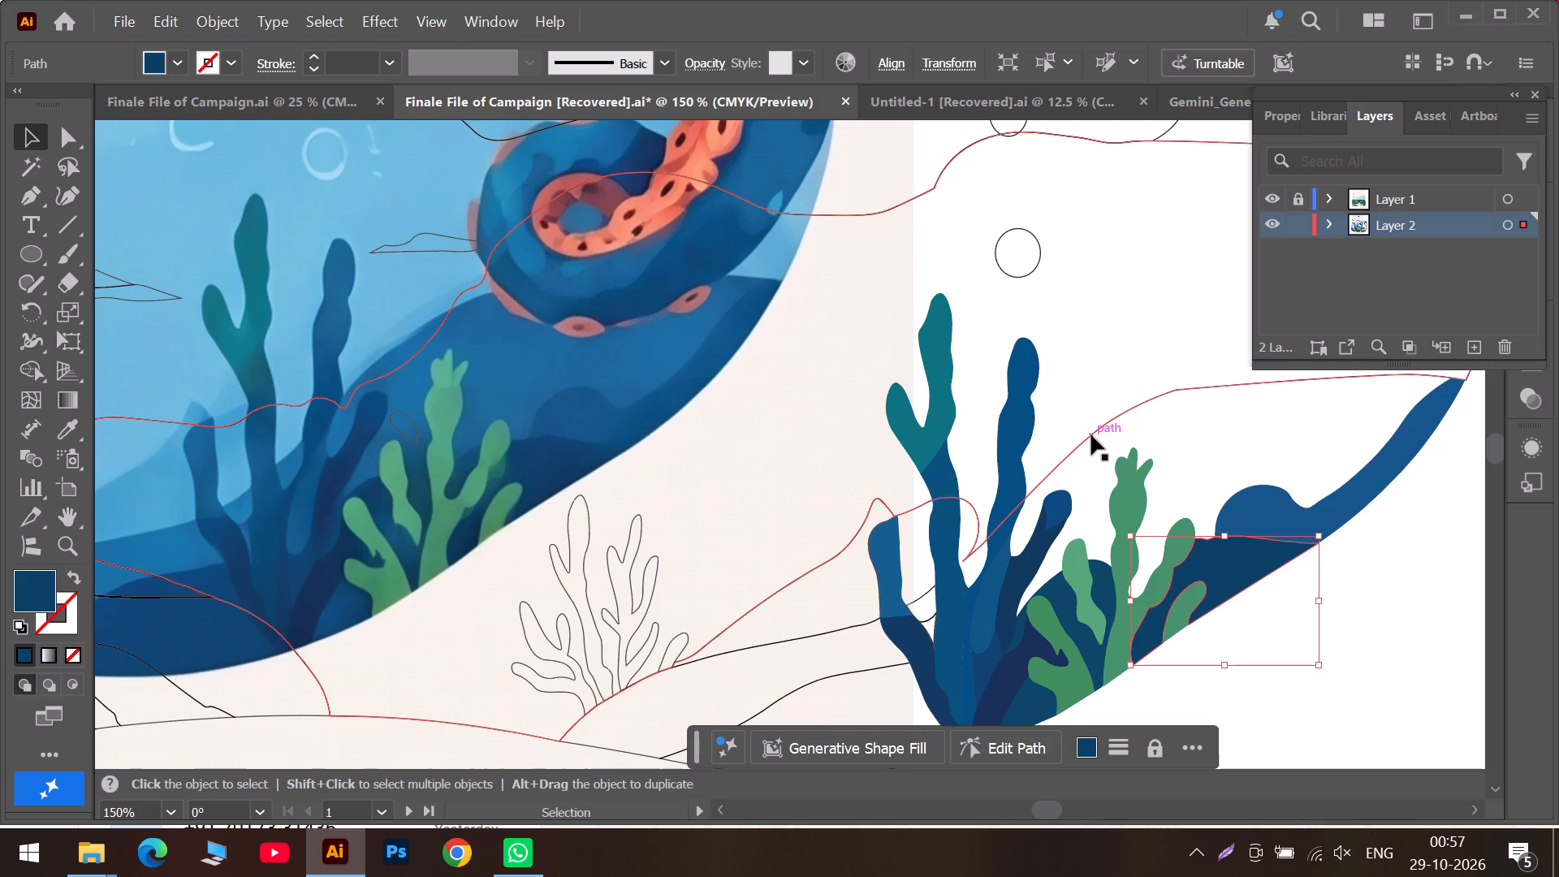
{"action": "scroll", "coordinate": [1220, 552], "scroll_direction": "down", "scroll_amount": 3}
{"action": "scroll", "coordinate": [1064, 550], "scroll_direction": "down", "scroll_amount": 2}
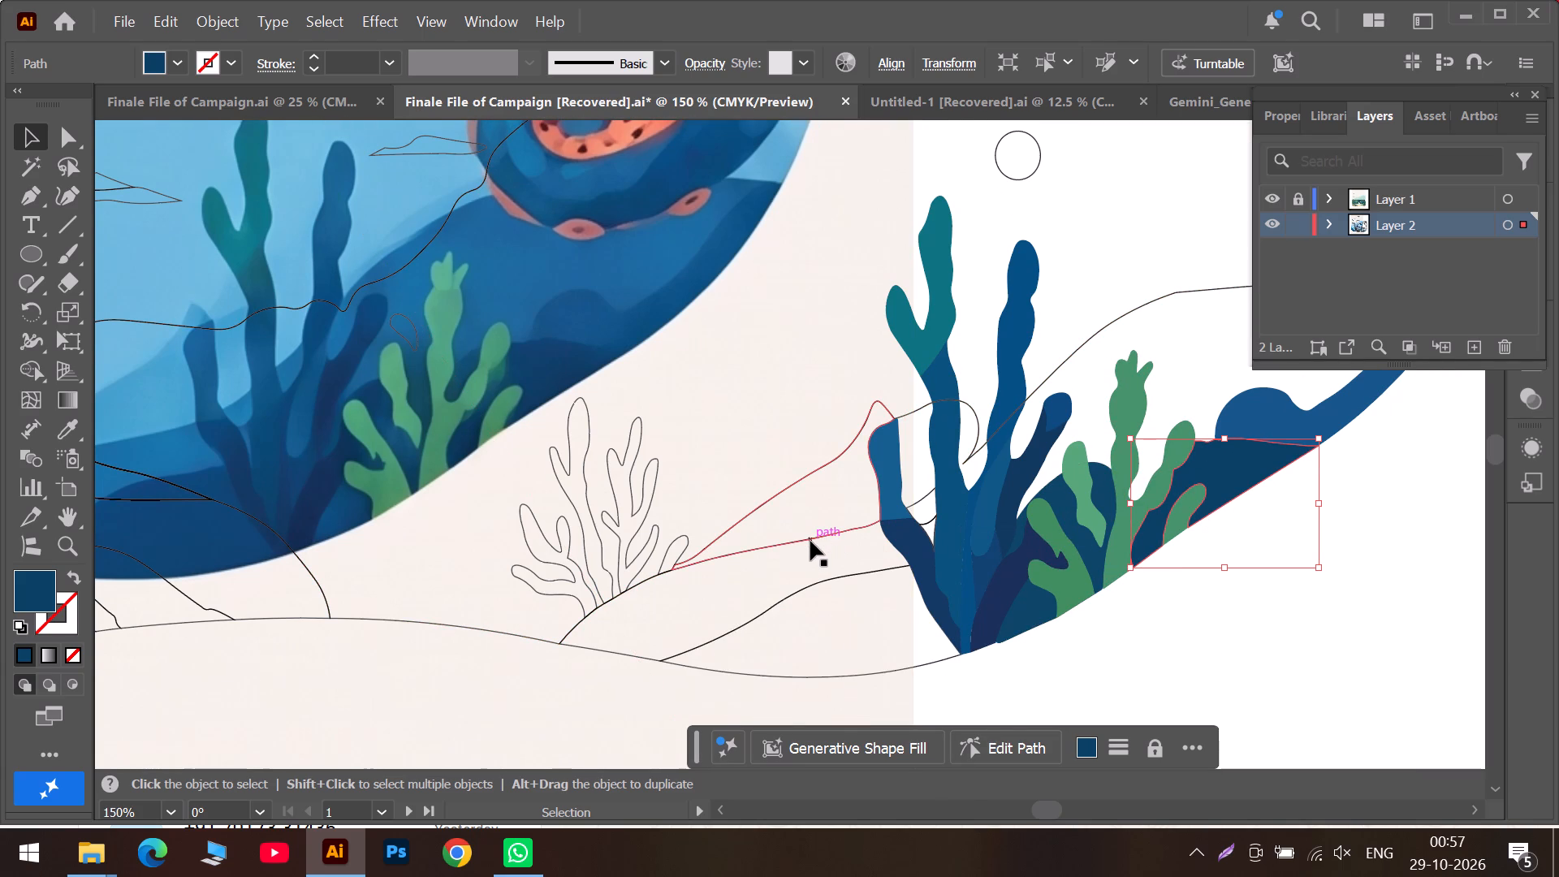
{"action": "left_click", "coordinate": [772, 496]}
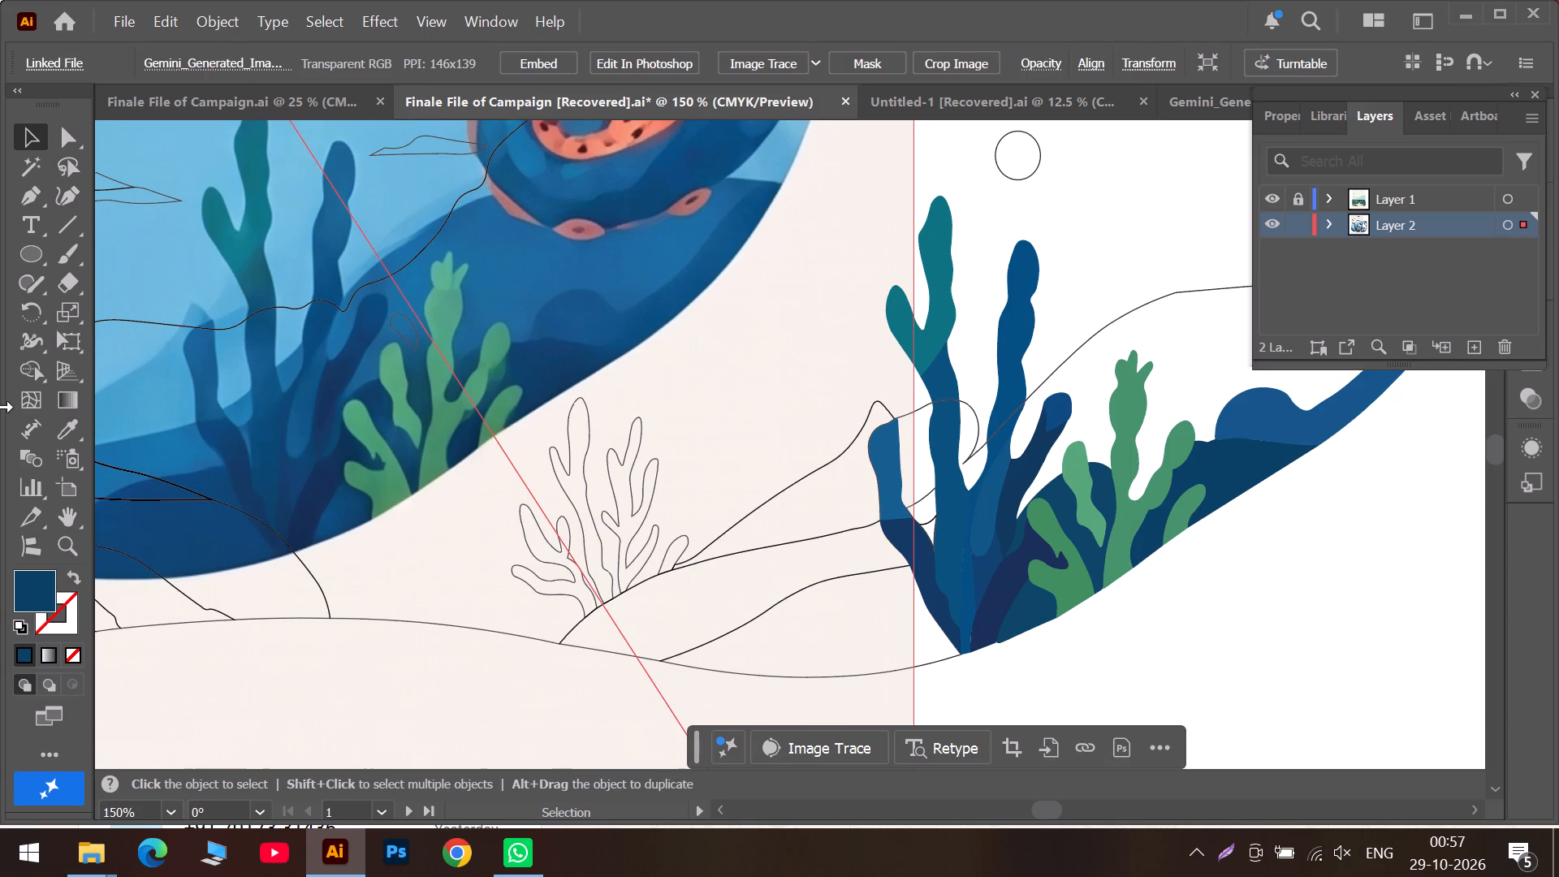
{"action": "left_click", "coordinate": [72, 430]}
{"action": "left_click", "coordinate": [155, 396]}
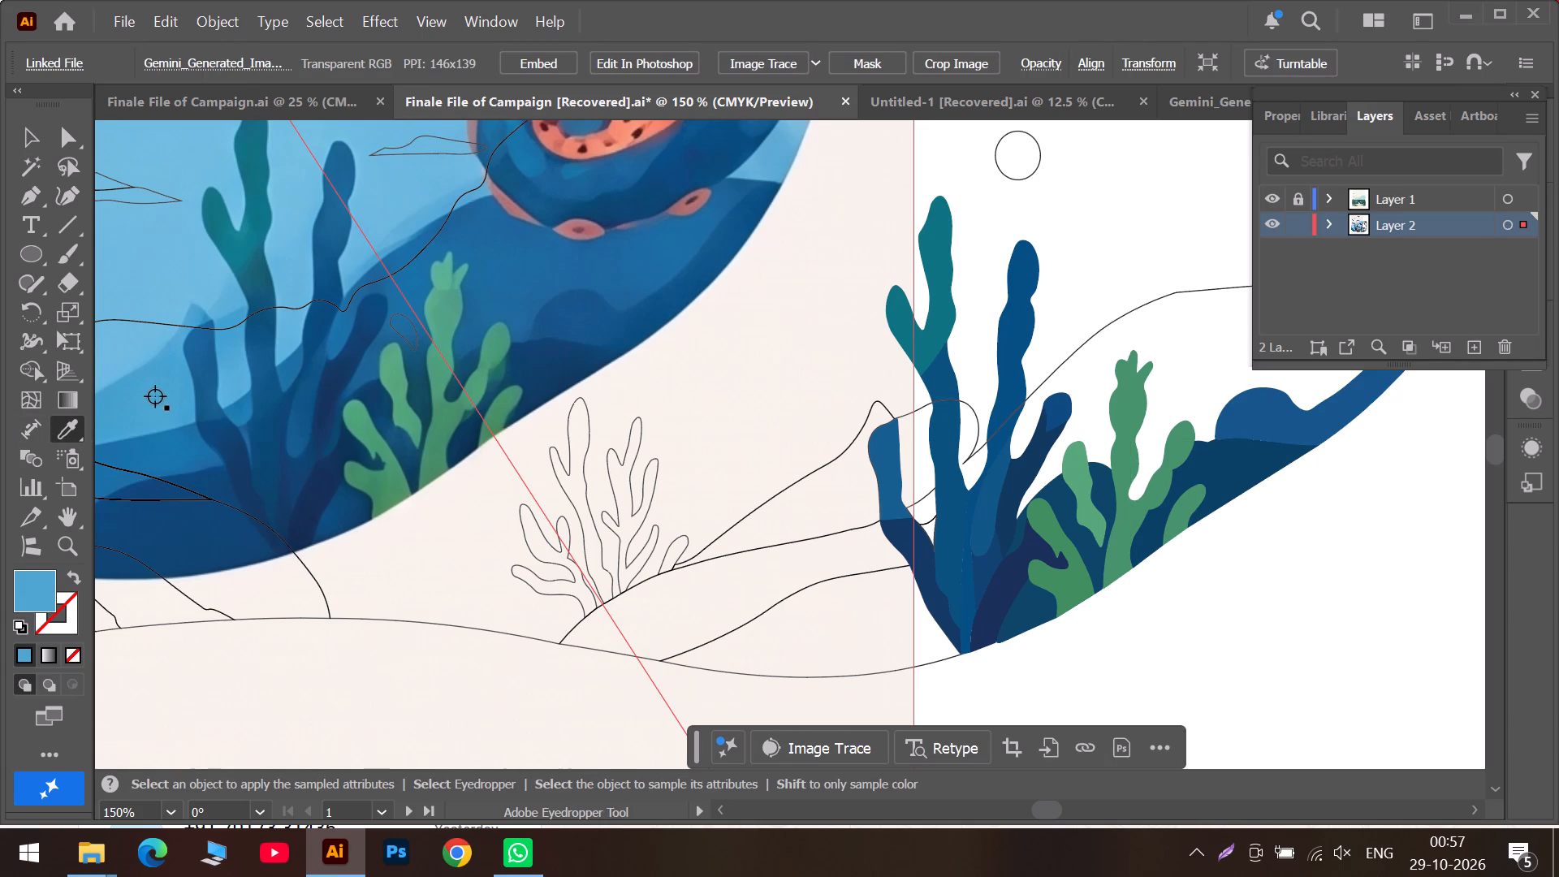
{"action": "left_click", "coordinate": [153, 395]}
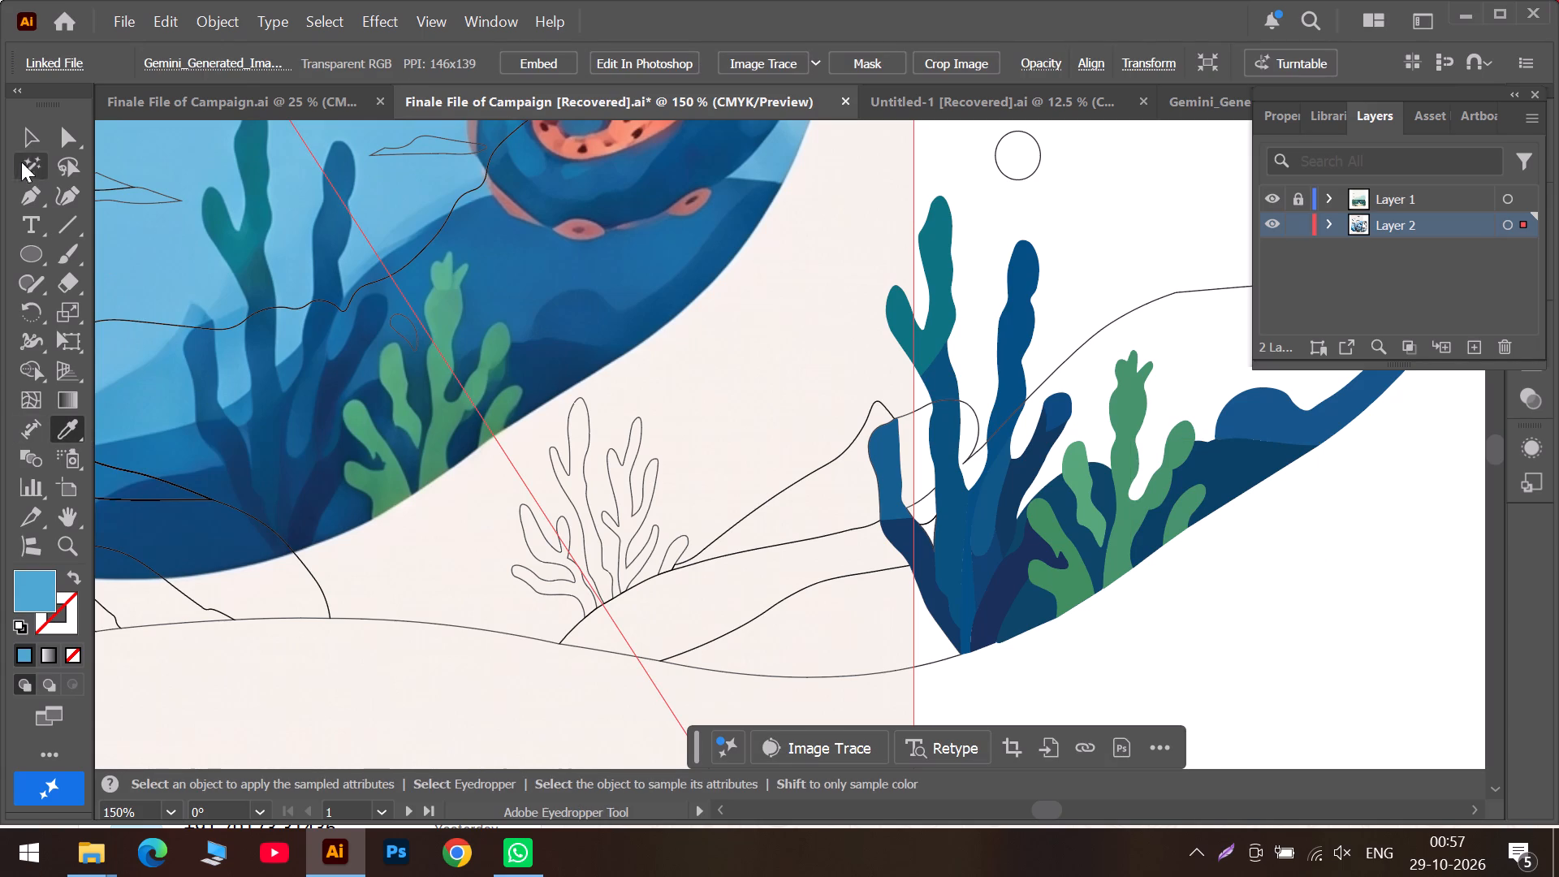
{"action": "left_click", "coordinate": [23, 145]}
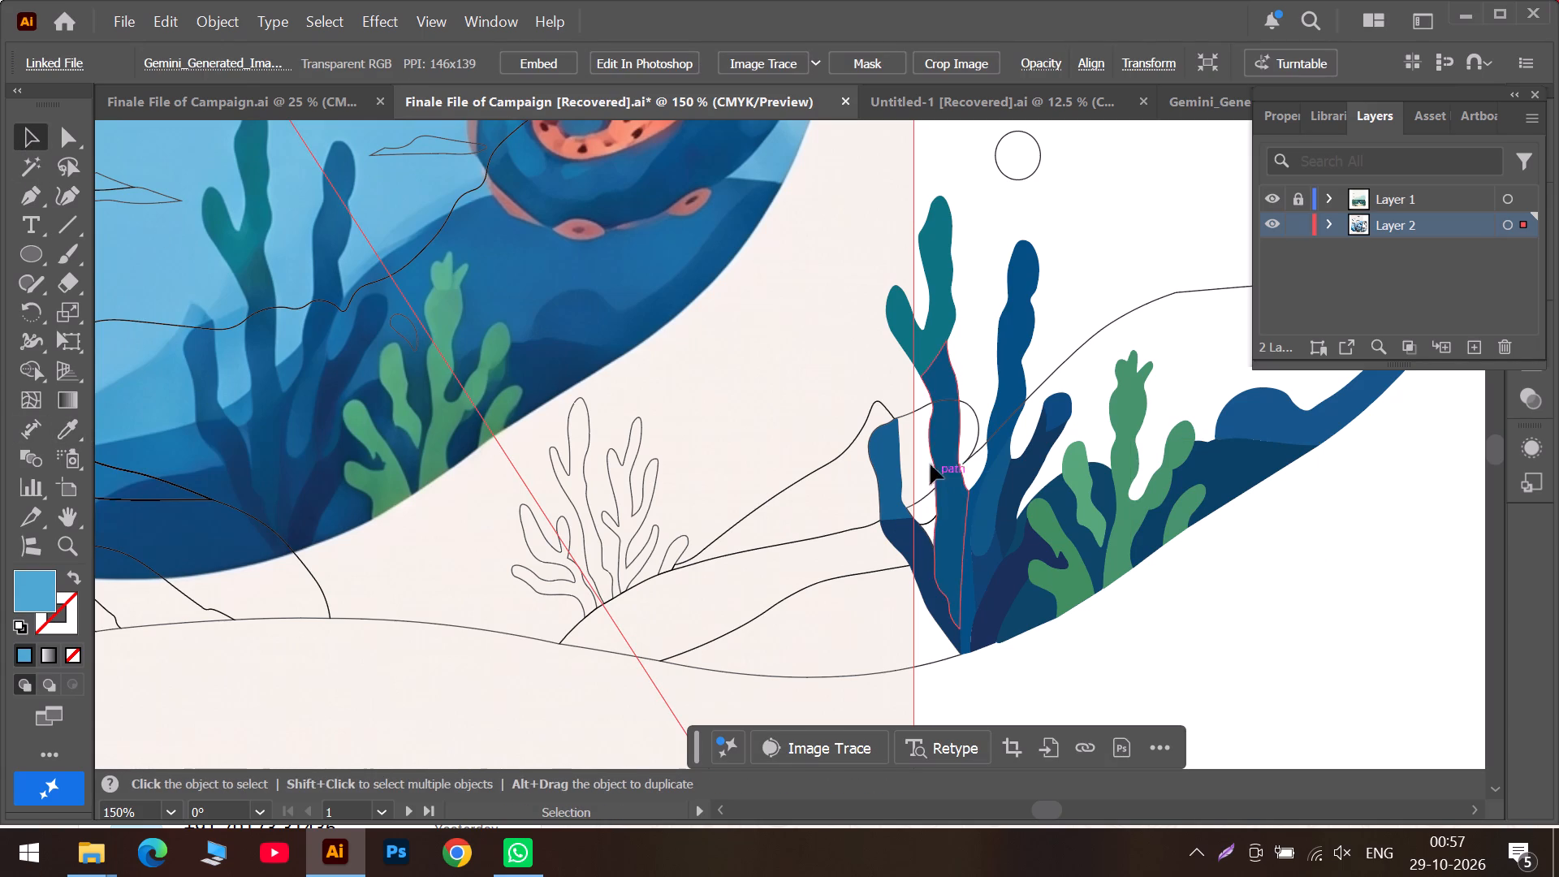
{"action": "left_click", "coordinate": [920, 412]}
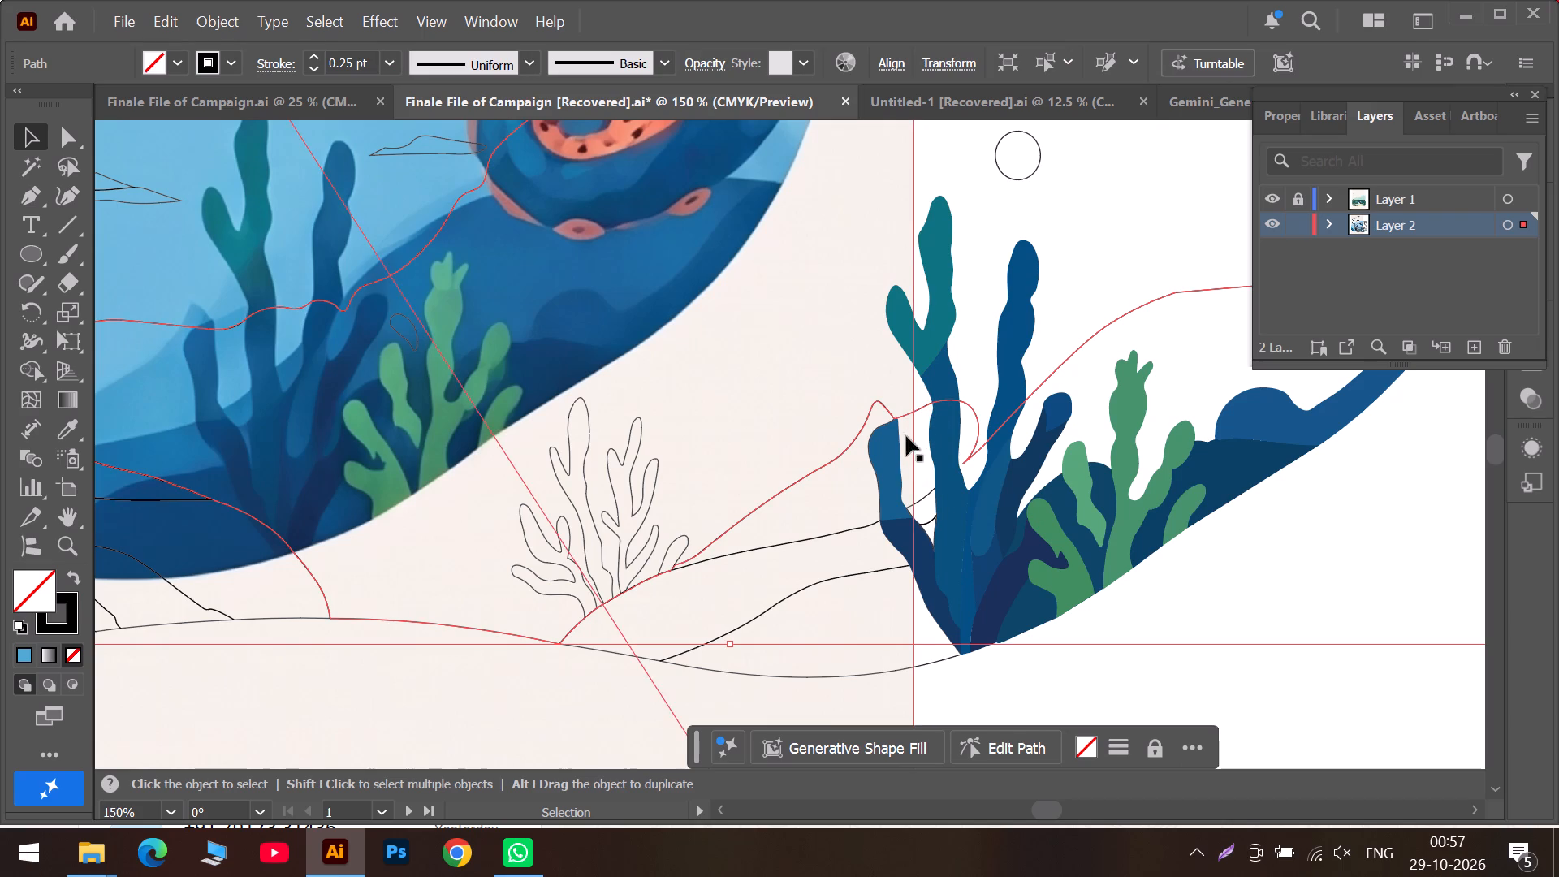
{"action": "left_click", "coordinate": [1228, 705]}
Move the linked poster image left so more of the tapering seabed outline beside the blue seaweed is clear of it.
{"action": "left_click_drag", "start_coordinate": [772, 412], "coordinate": [595, 415]}
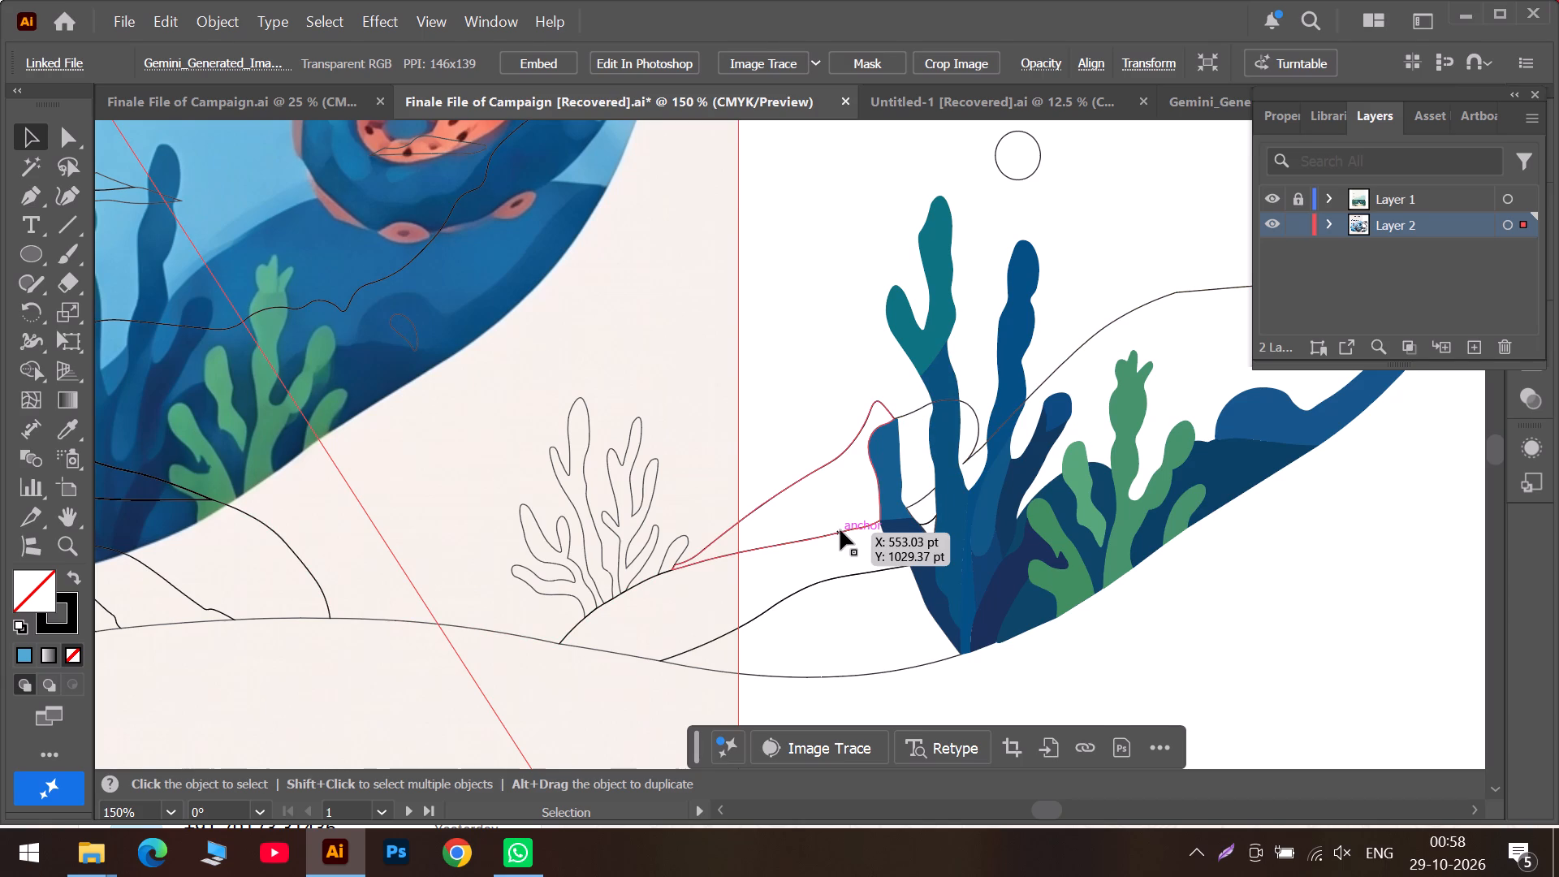
Fill the tapering seabed outline beside the short blue branch with light blue sampled from the poster.
{"action": "left_click", "coordinate": [840, 530]}
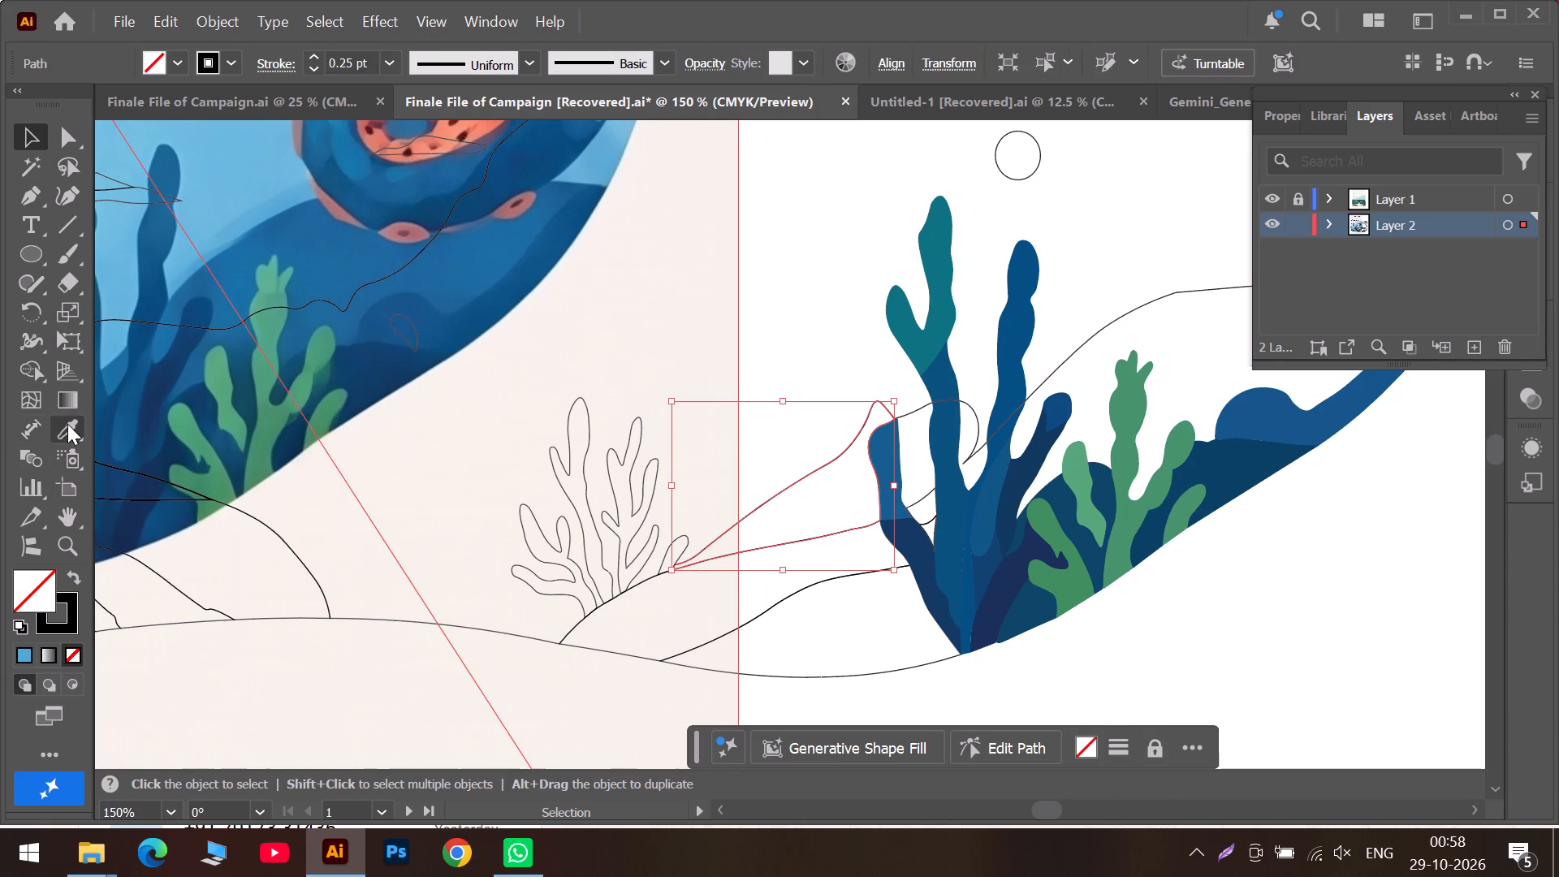
{"action": "left_click", "coordinate": [52, 429]}
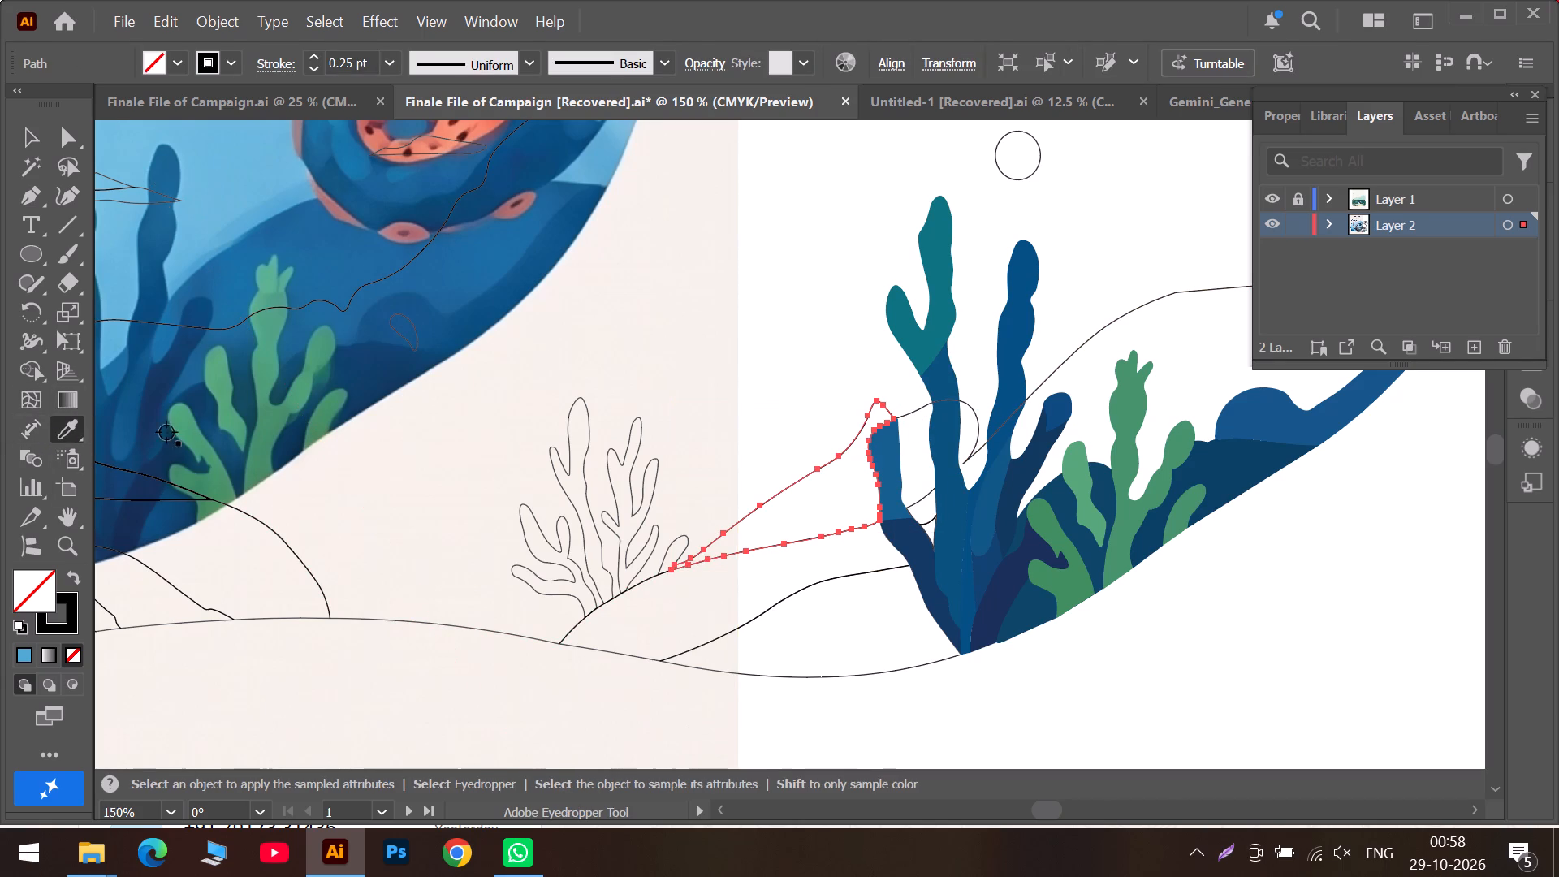
{"action": "scroll", "coordinate": [208, 434], "scroll_direction": "down", "scroll_amount": 1, "text": "alt"}
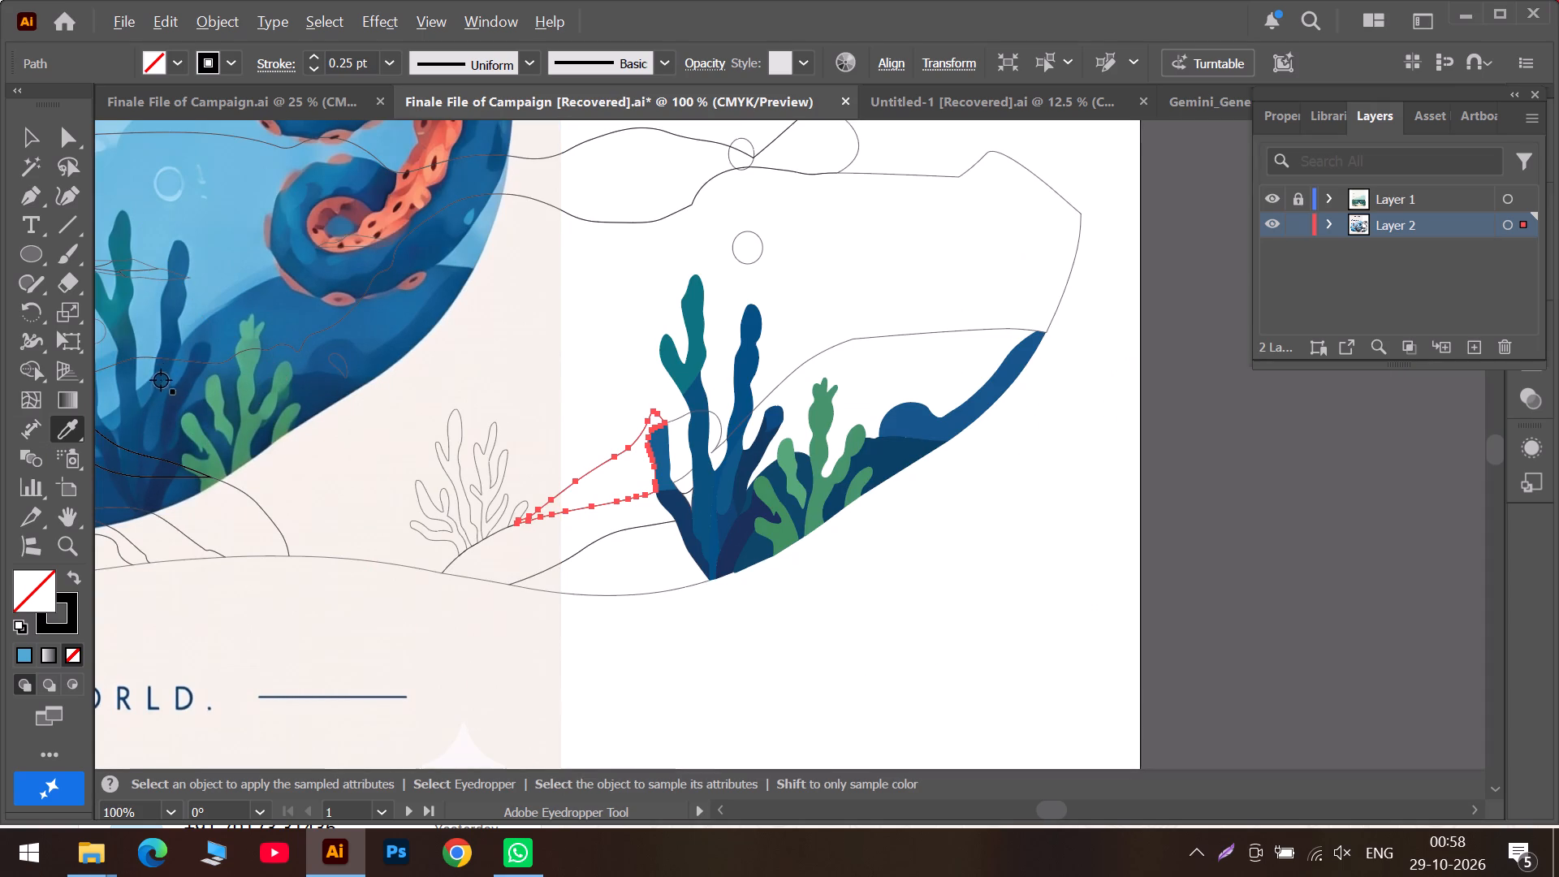
{"action": "left_click", "coordinate": [1003, 823]}
{"action": "left_click", "coordinate": [1009, 813]}
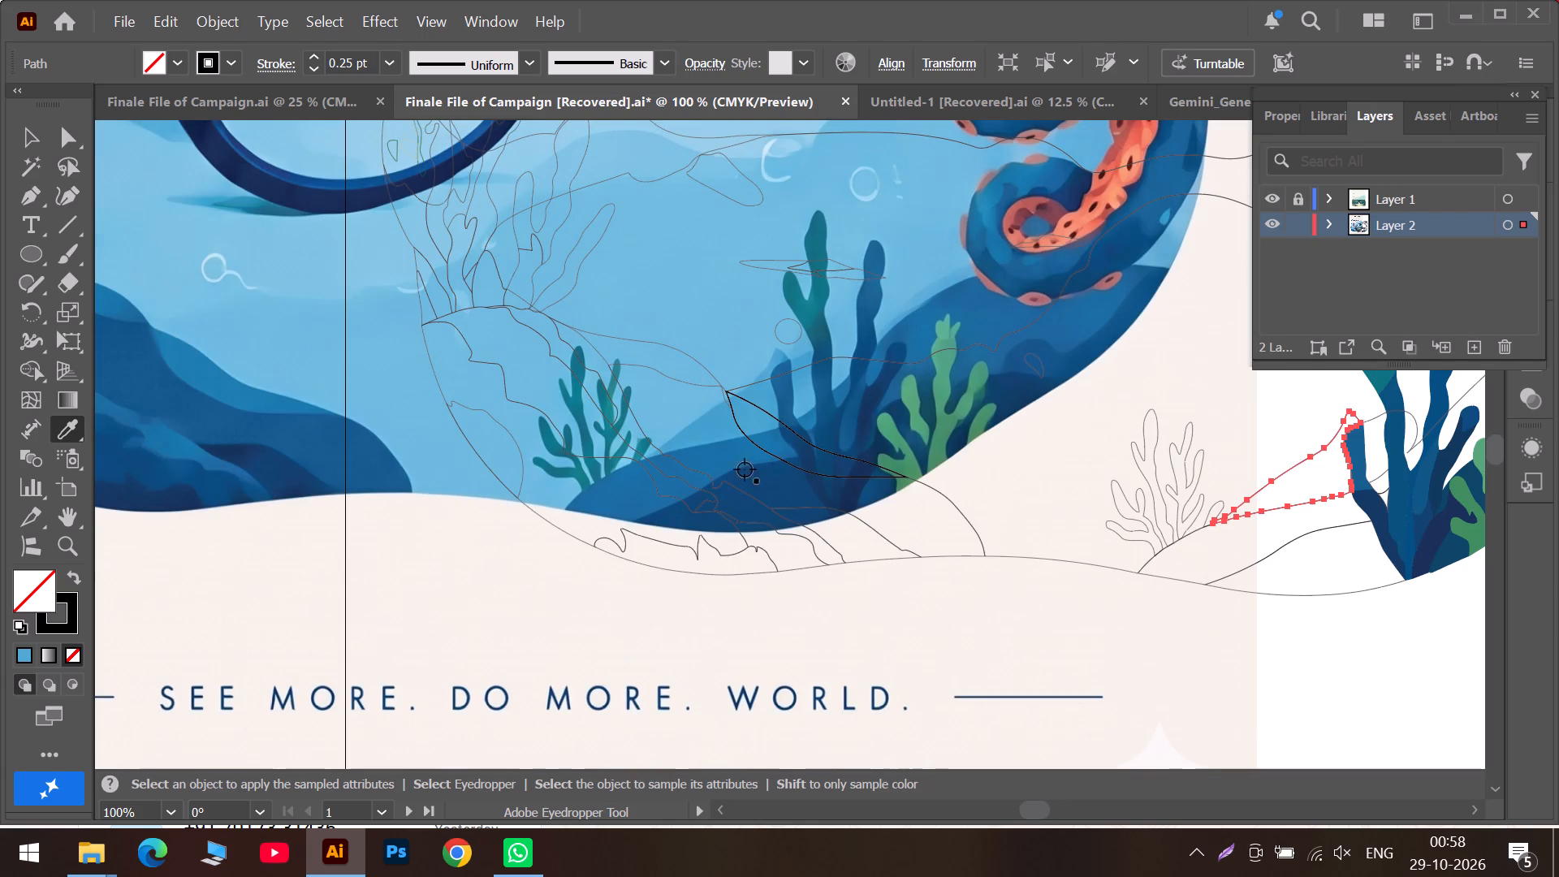
{"action": "left_click", "coordinate": [762, 395]}
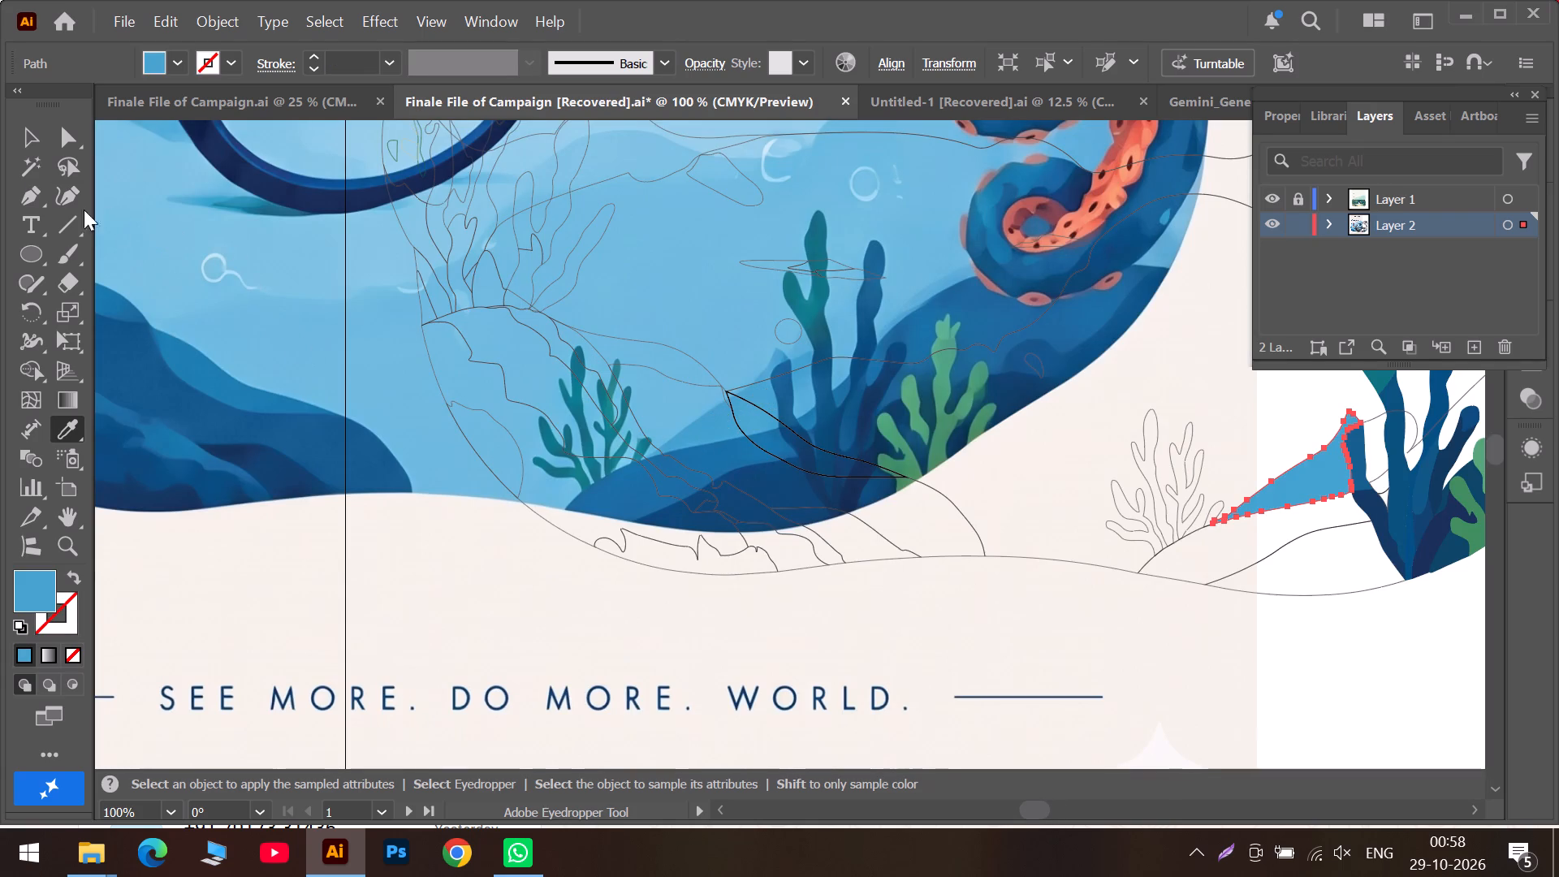
{"action": "left_click", "coordinate": [23, 145]}
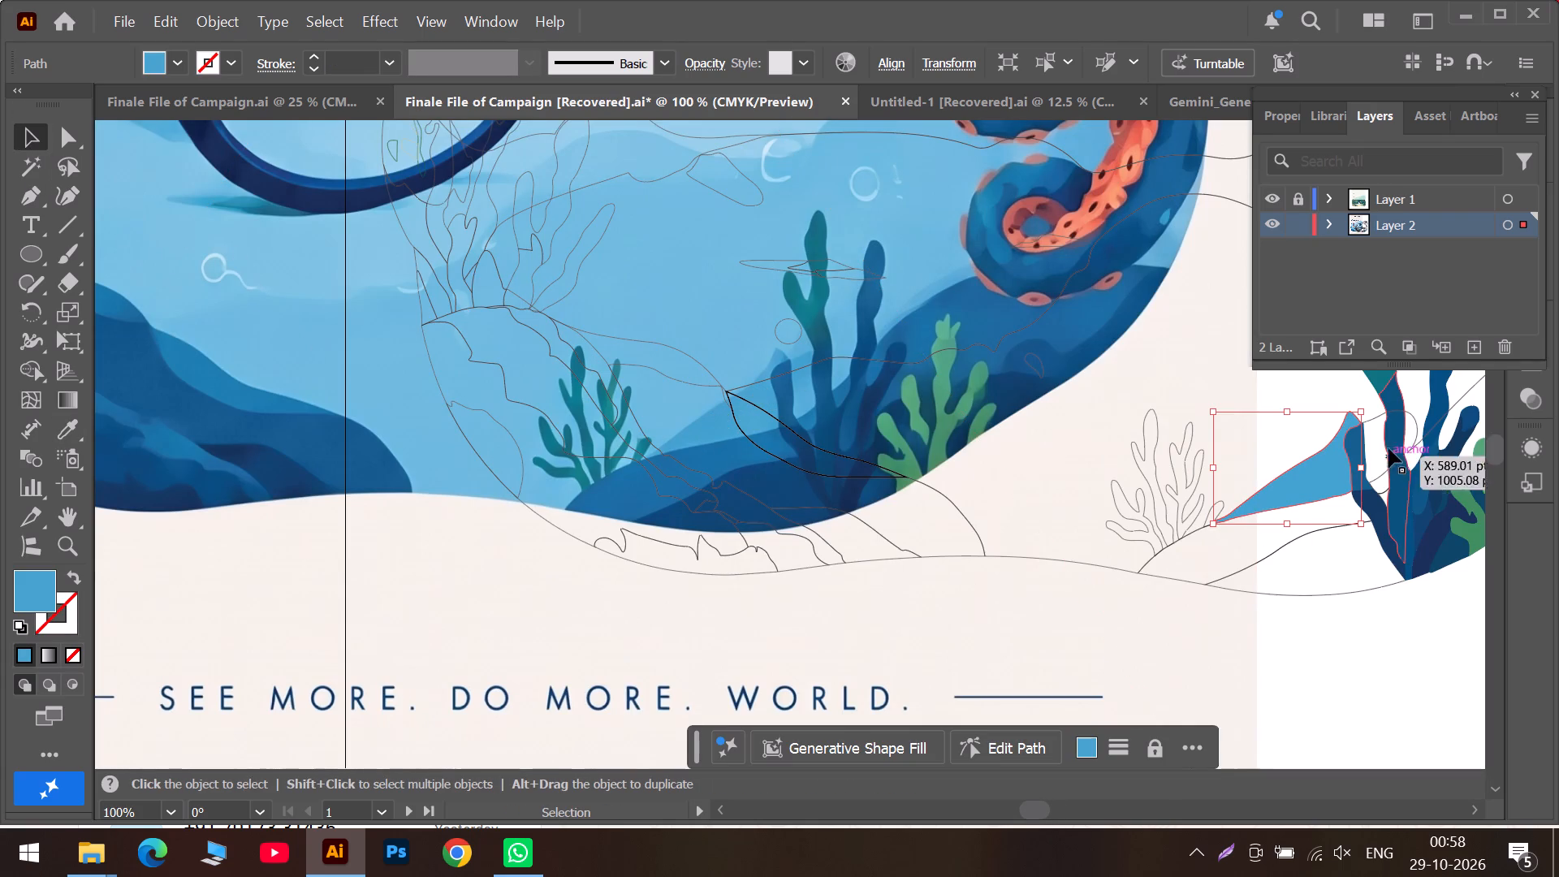
Fill the seabed band outline directly below the light blue piece with medium blue sampled from the poster's seabed.
{"action": "left_click", "coordinate": [1375, 419]}
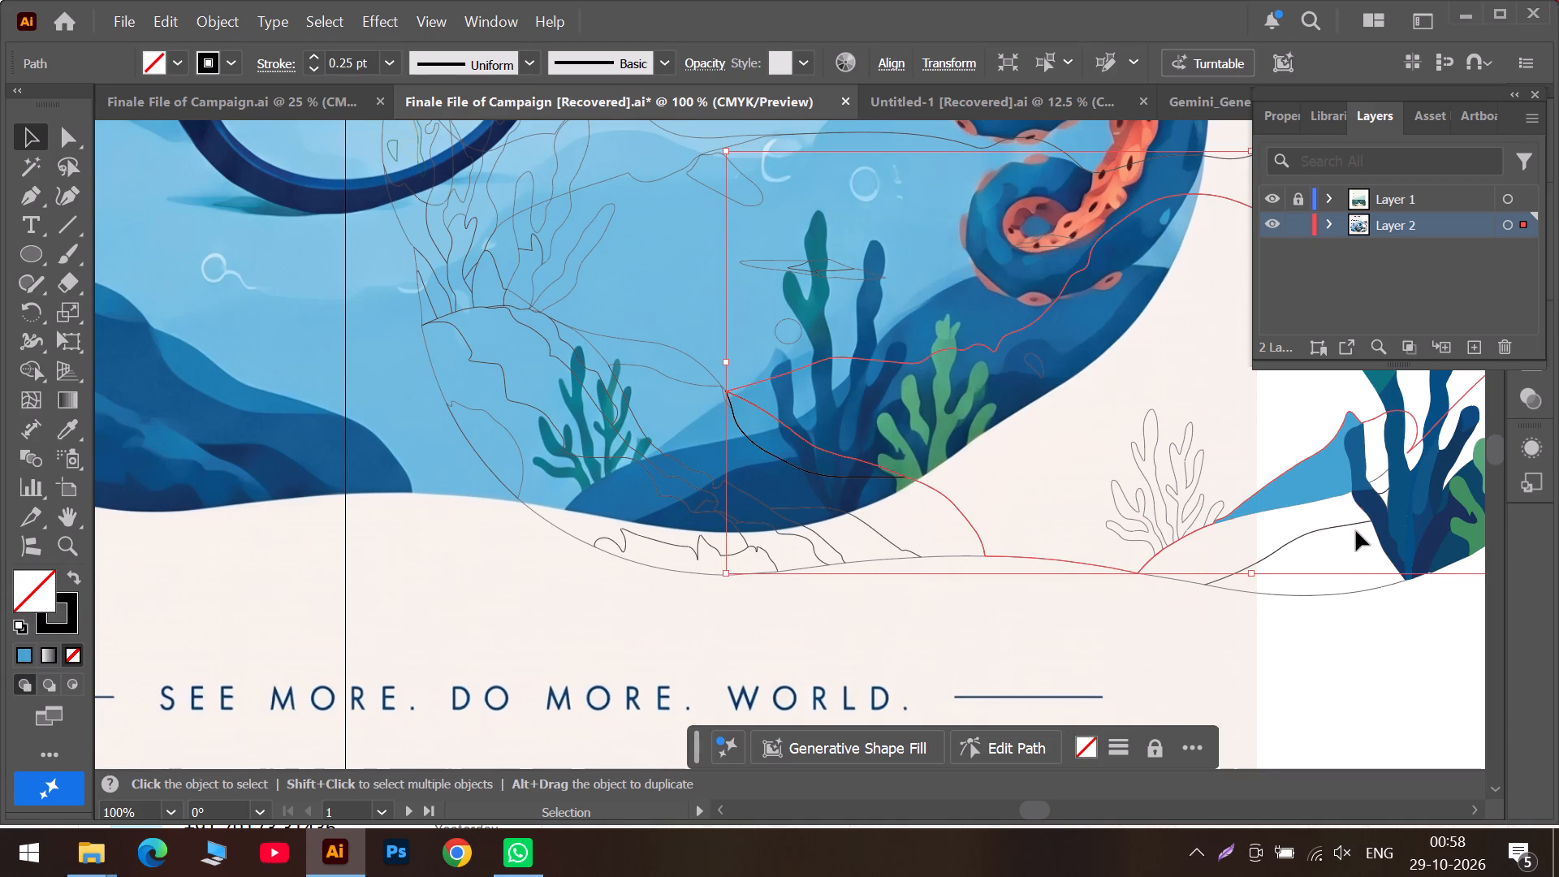
{"action": "left_click", "coordinate": [1279, 550]}
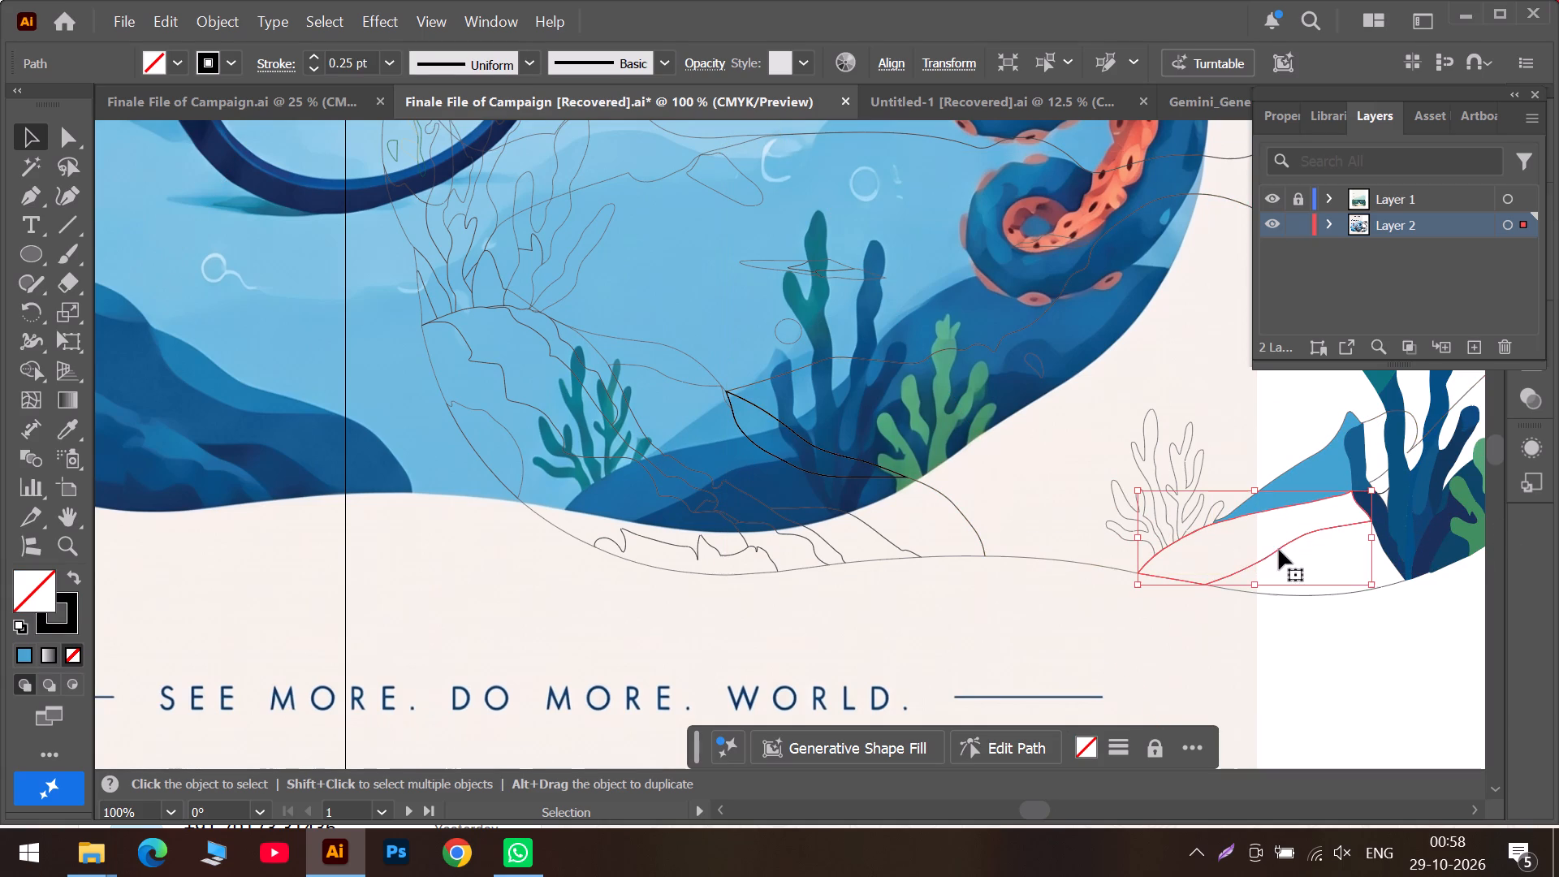
{"action": "left_click", "coordinate": [72, 417]}
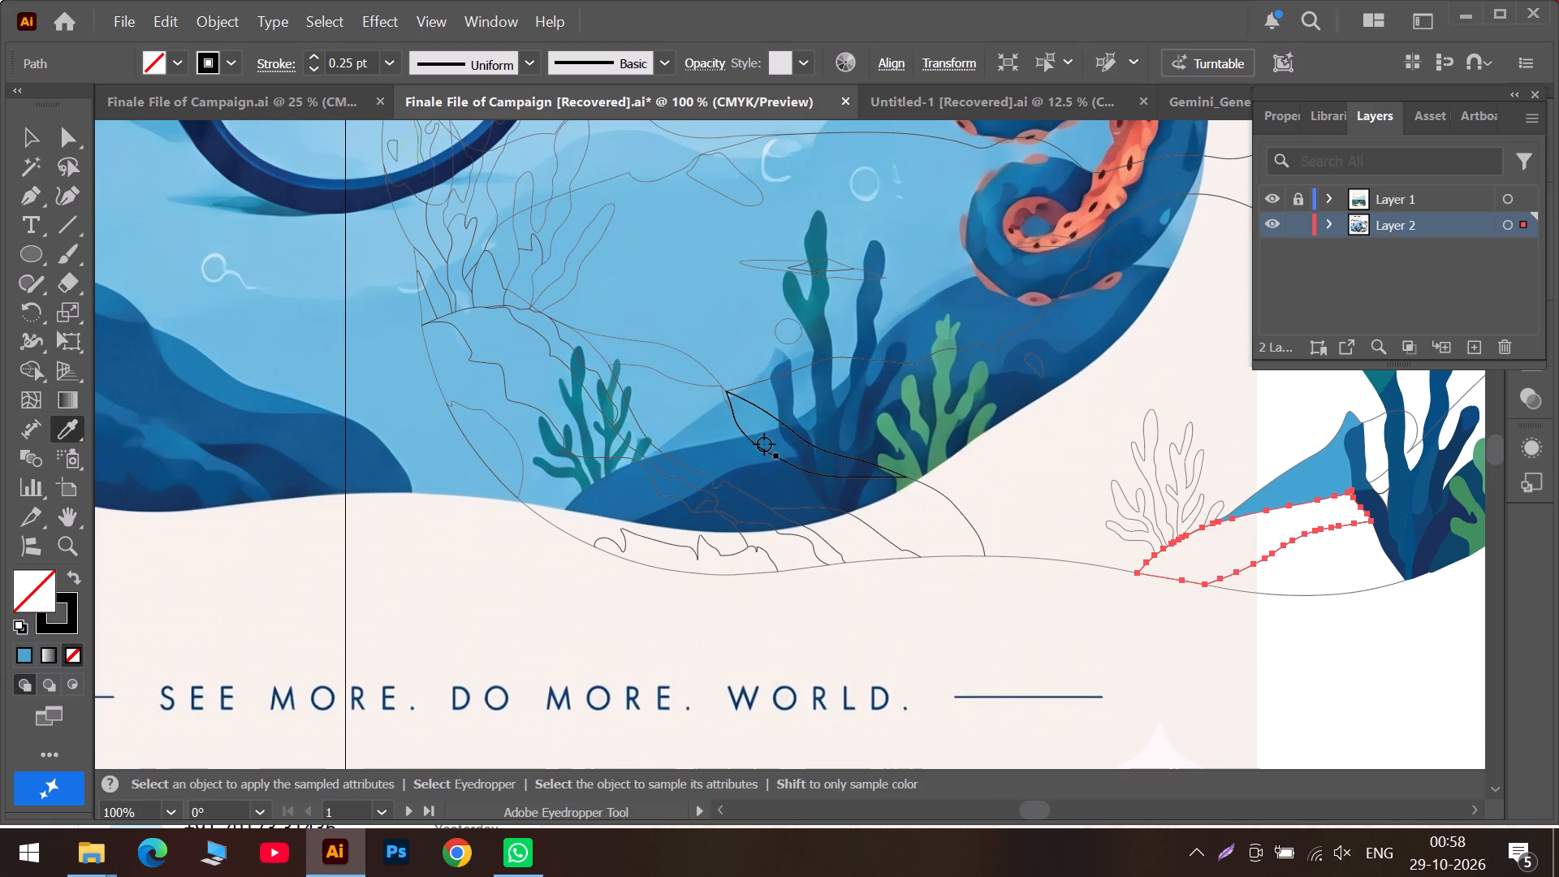
{"action": "left_click", "coordinate": [716, 456]}
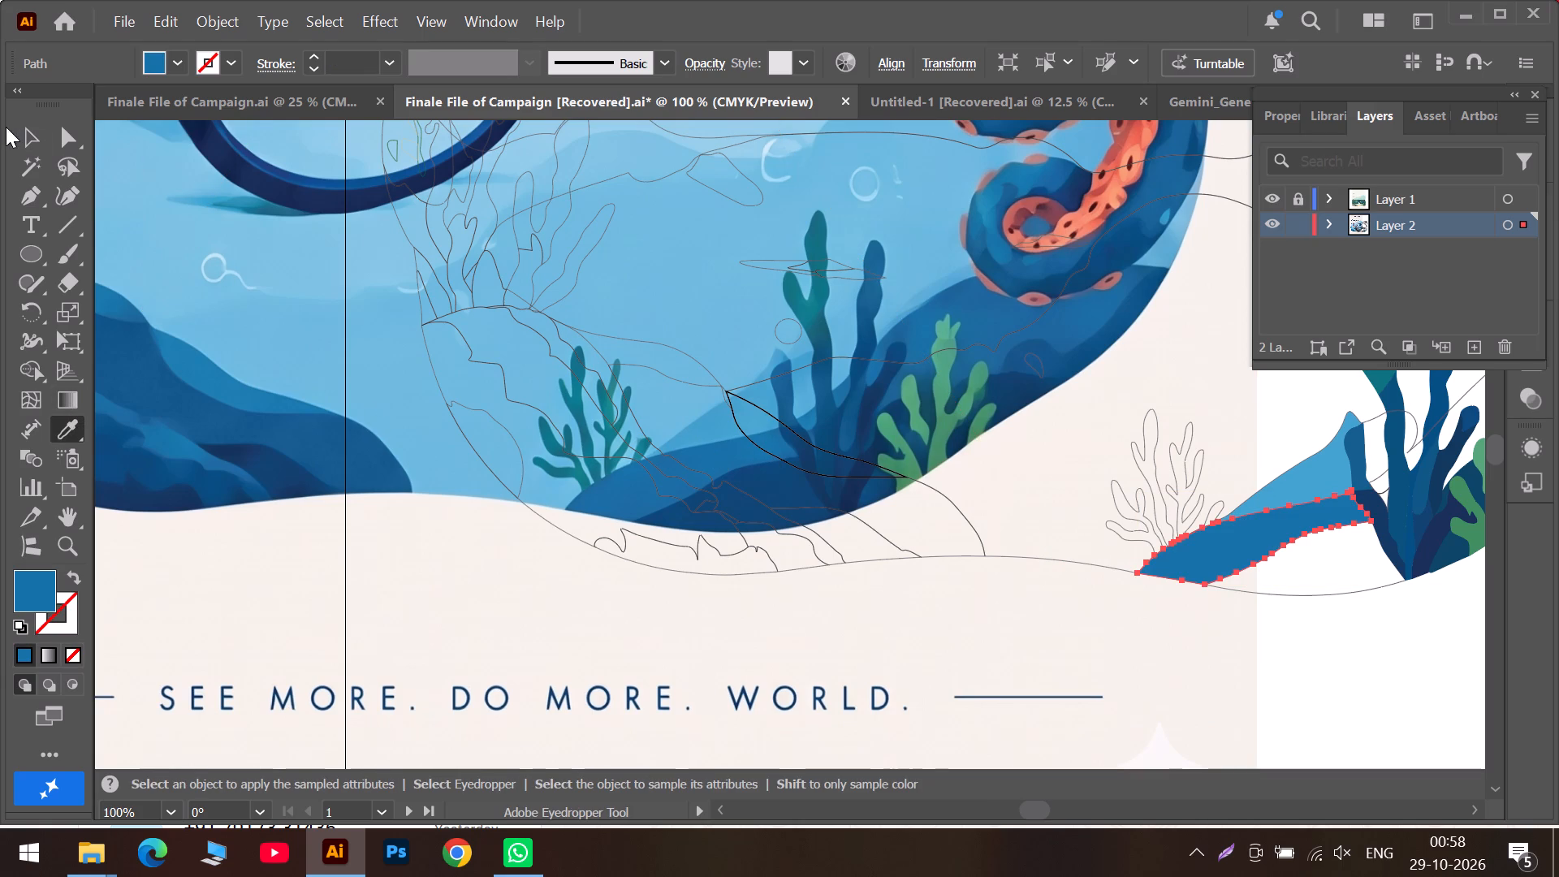
{"action": "left_click", "coordinate": [26, 136]}
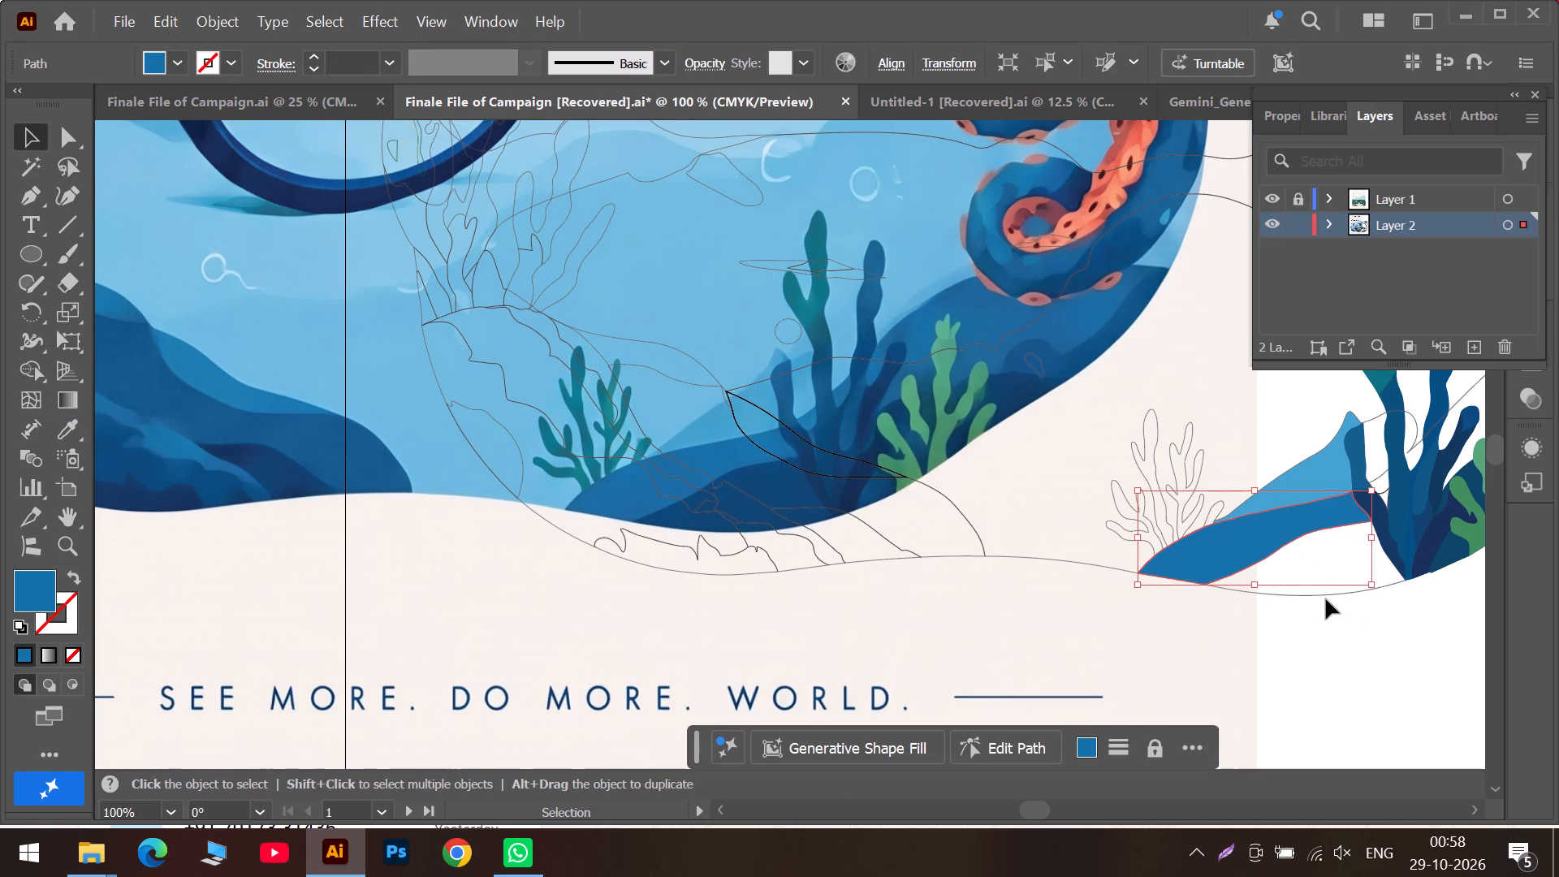
Fill the lowest seabed outline at the foot of the blue seaweed with dark blue sampled from the poster's seabed.
{"action": "left_click", "coordinate": [1308, 595]}
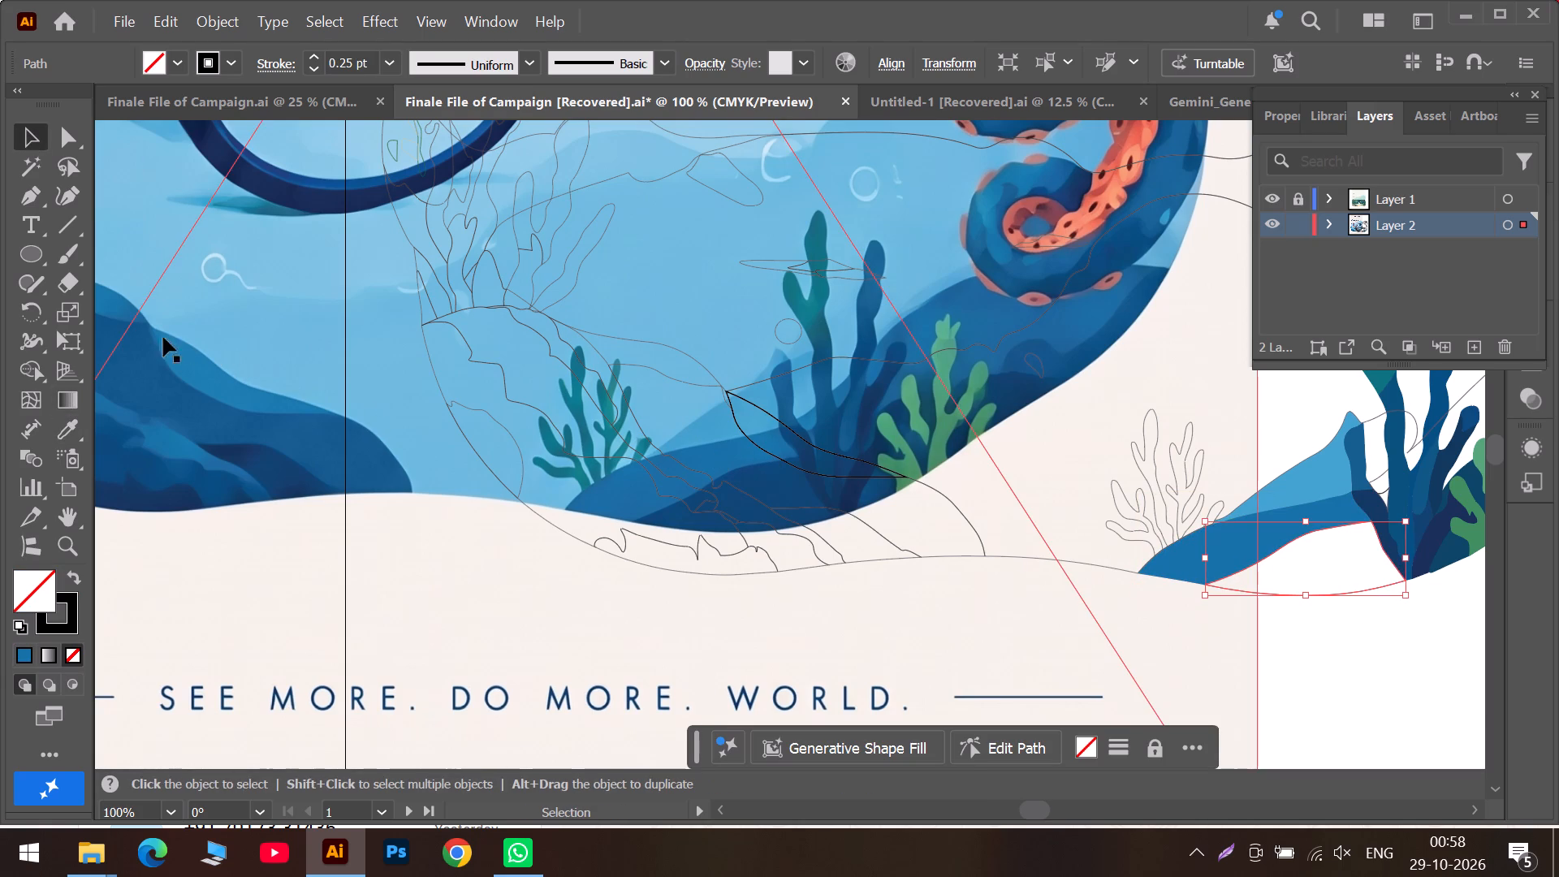
{"action": "left_click", "coordinate": [71, 433]}
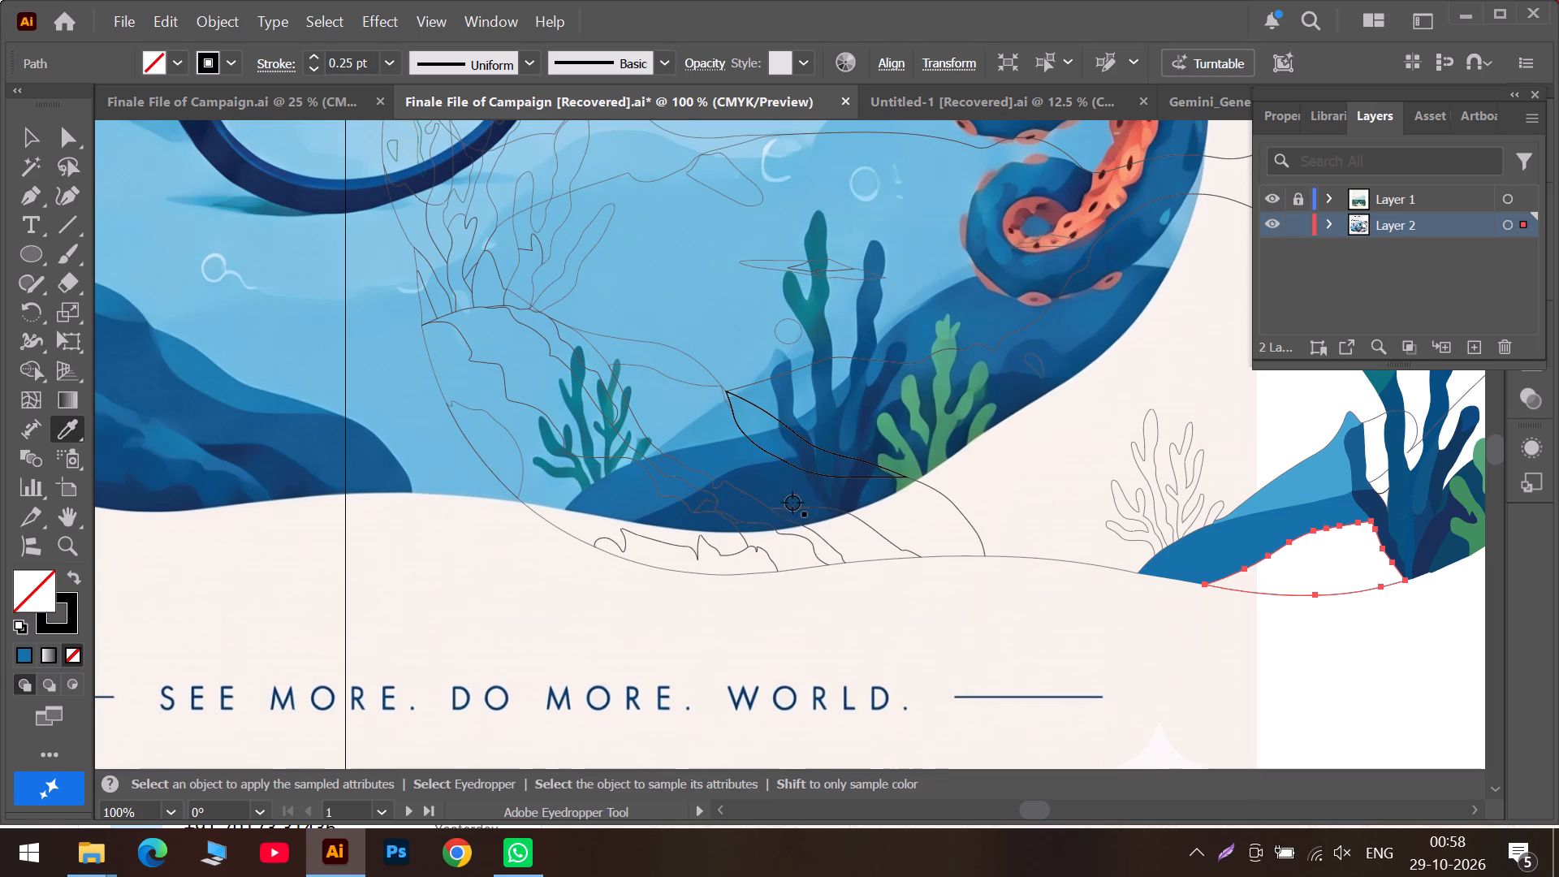
{"action": "left_click", "coordinate": [780, 486]}
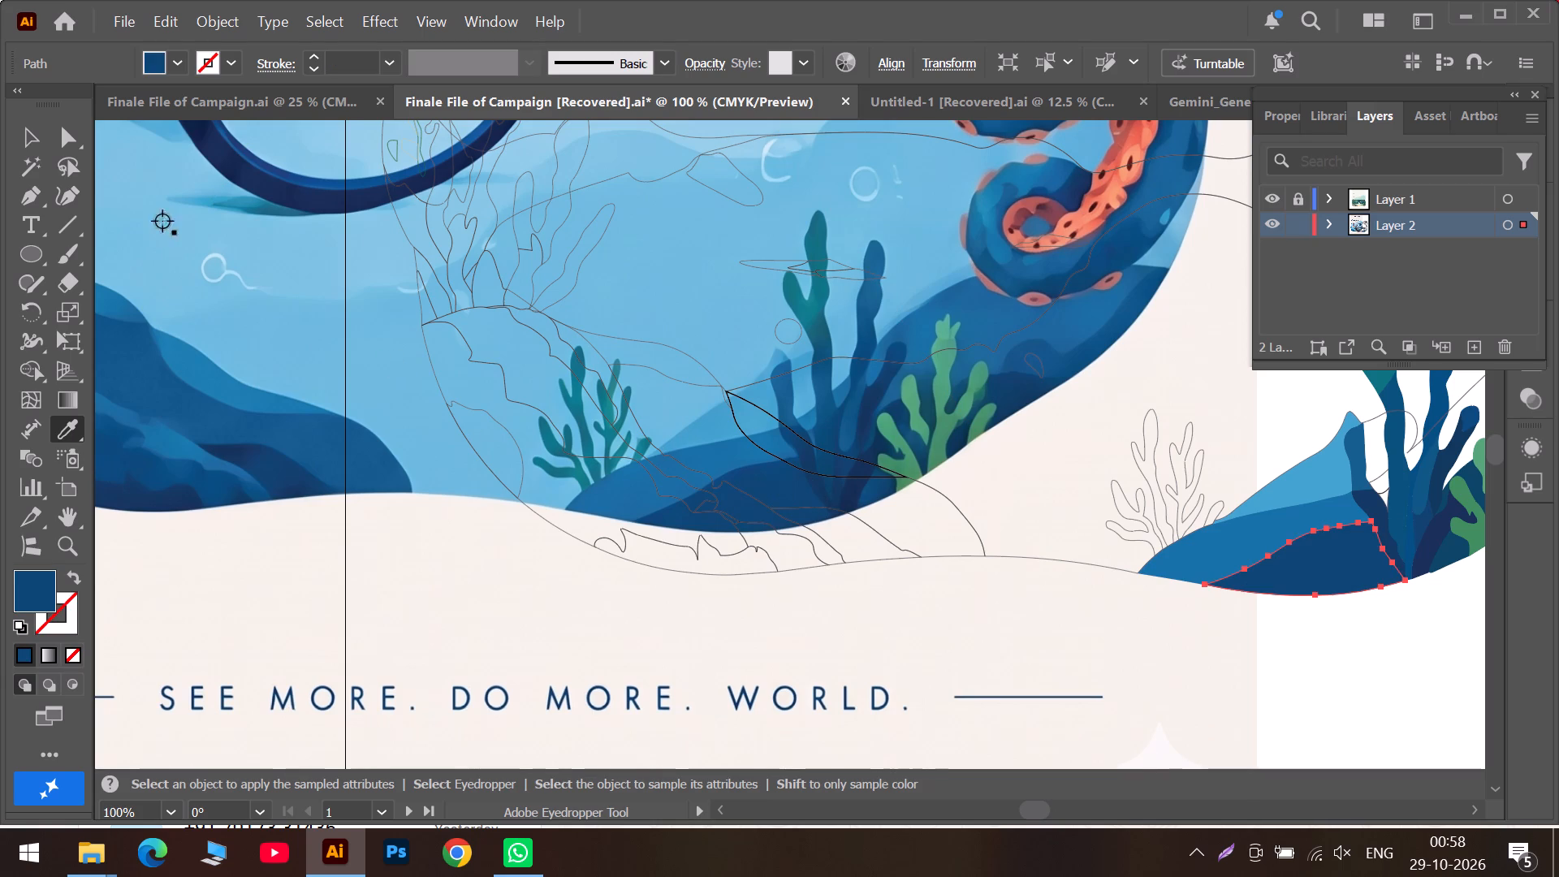
{"action": "left_click", "coordinate": [24, 140]}
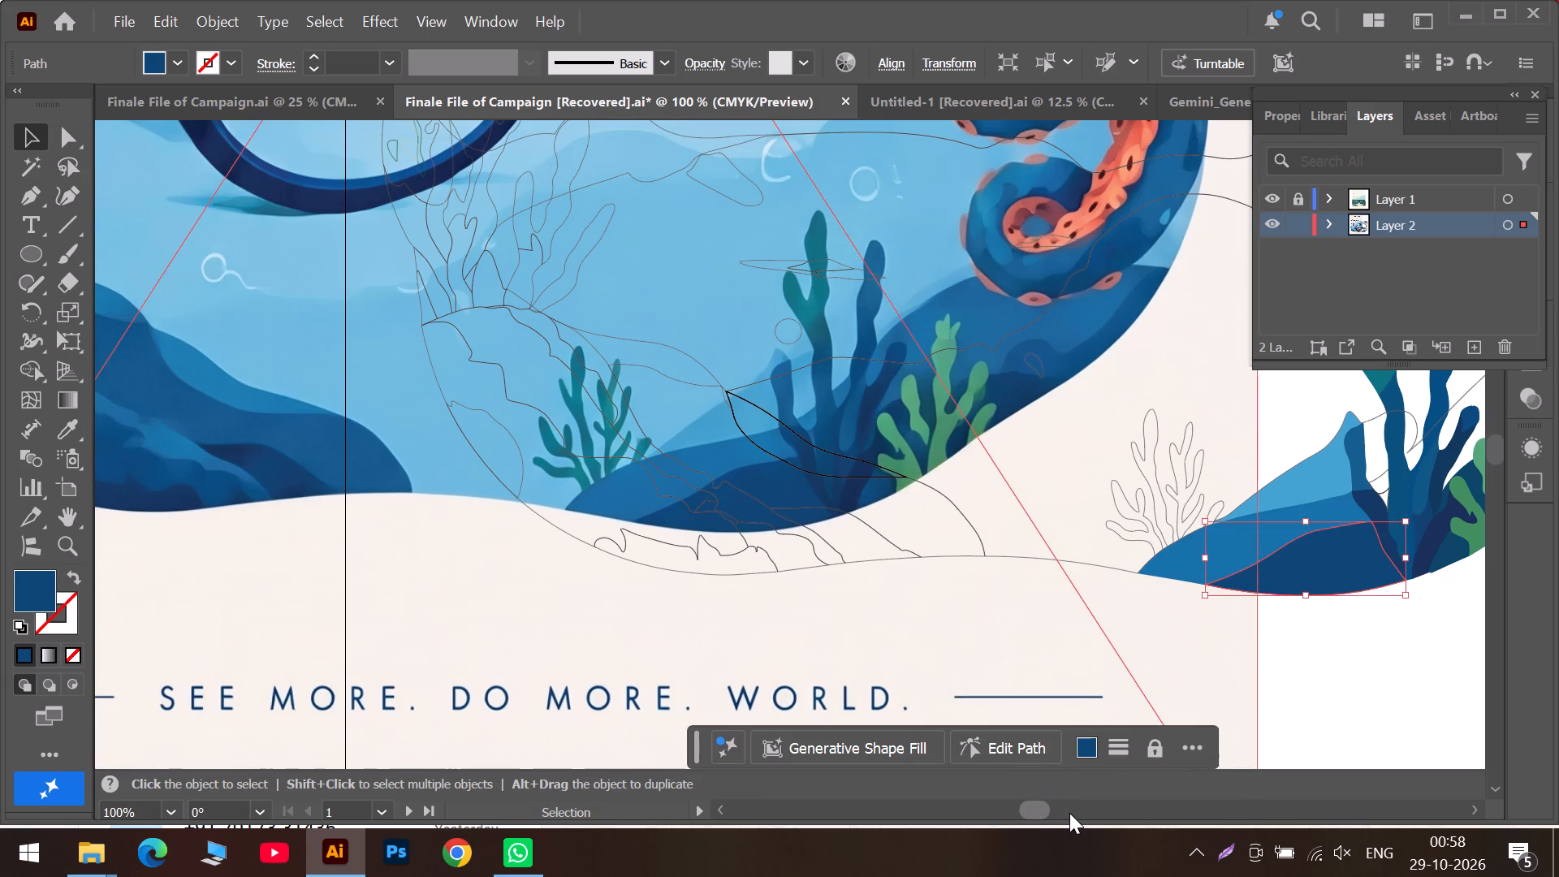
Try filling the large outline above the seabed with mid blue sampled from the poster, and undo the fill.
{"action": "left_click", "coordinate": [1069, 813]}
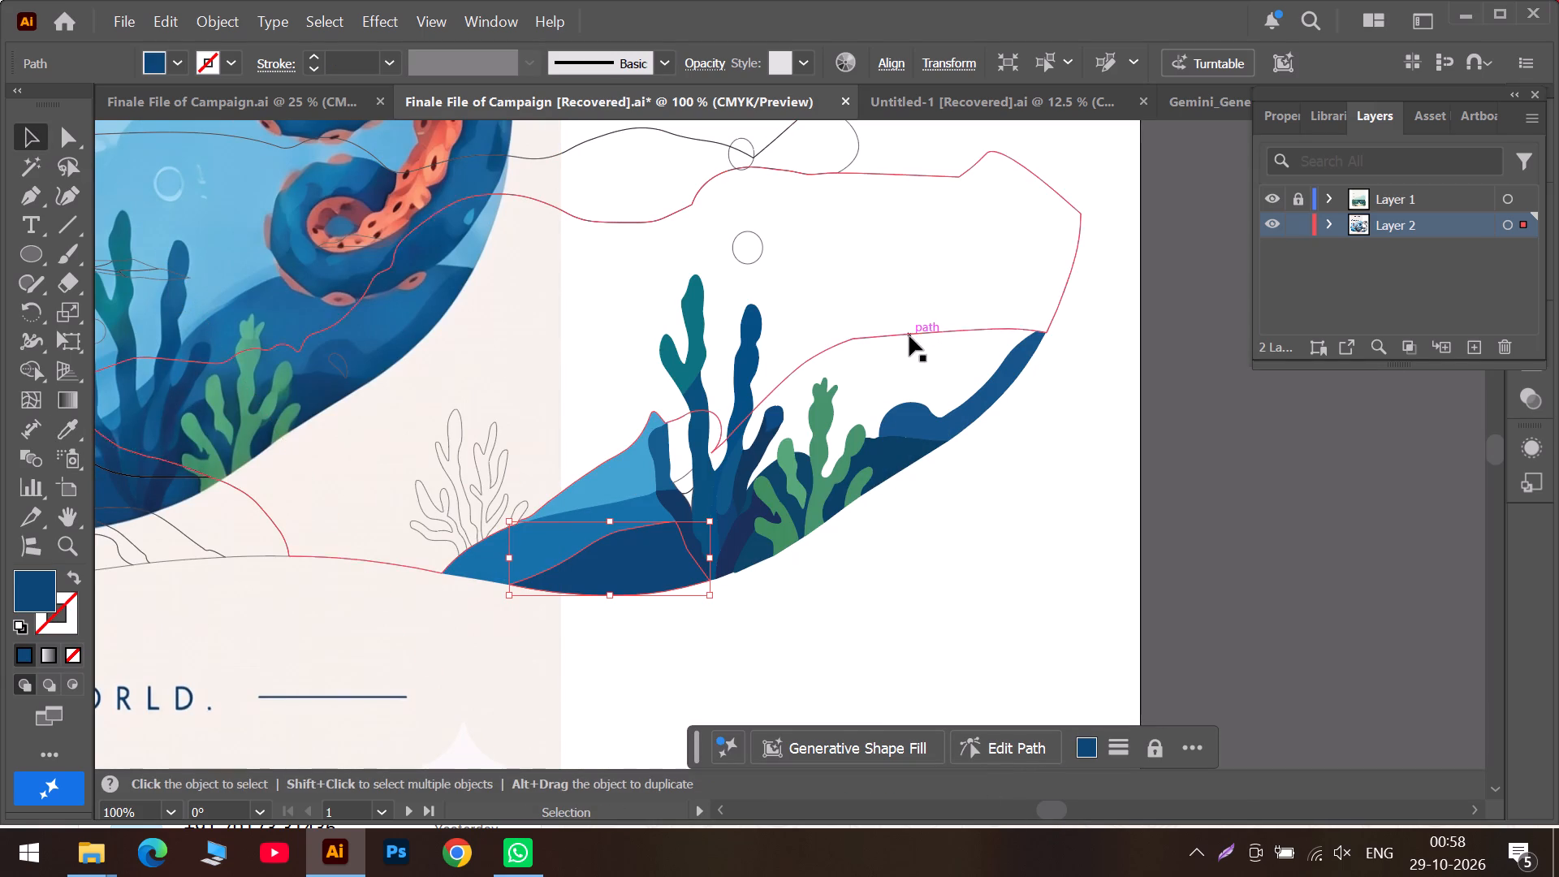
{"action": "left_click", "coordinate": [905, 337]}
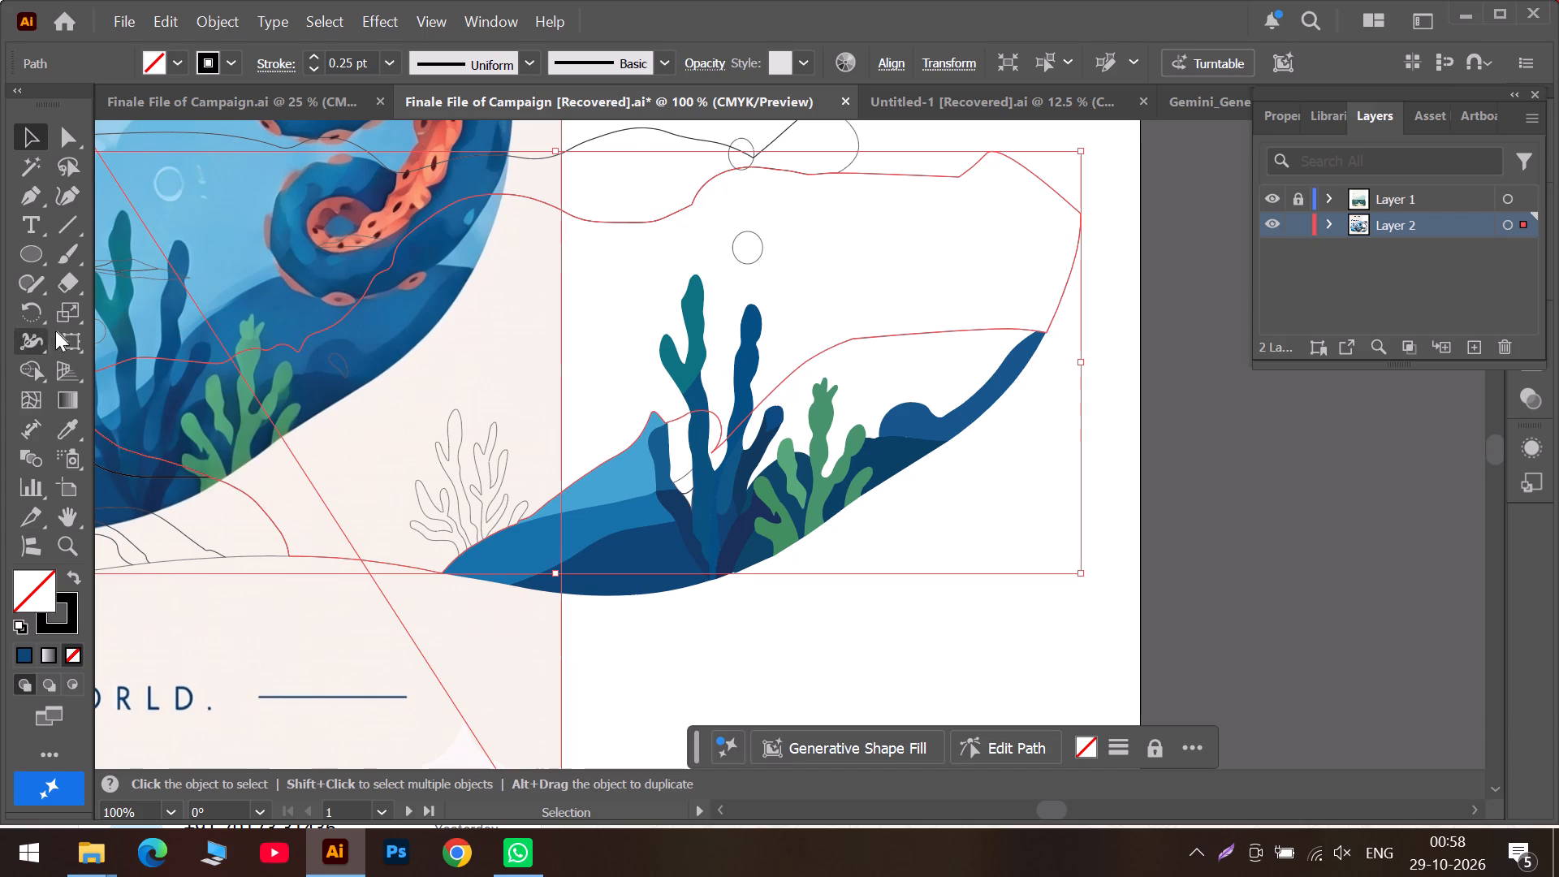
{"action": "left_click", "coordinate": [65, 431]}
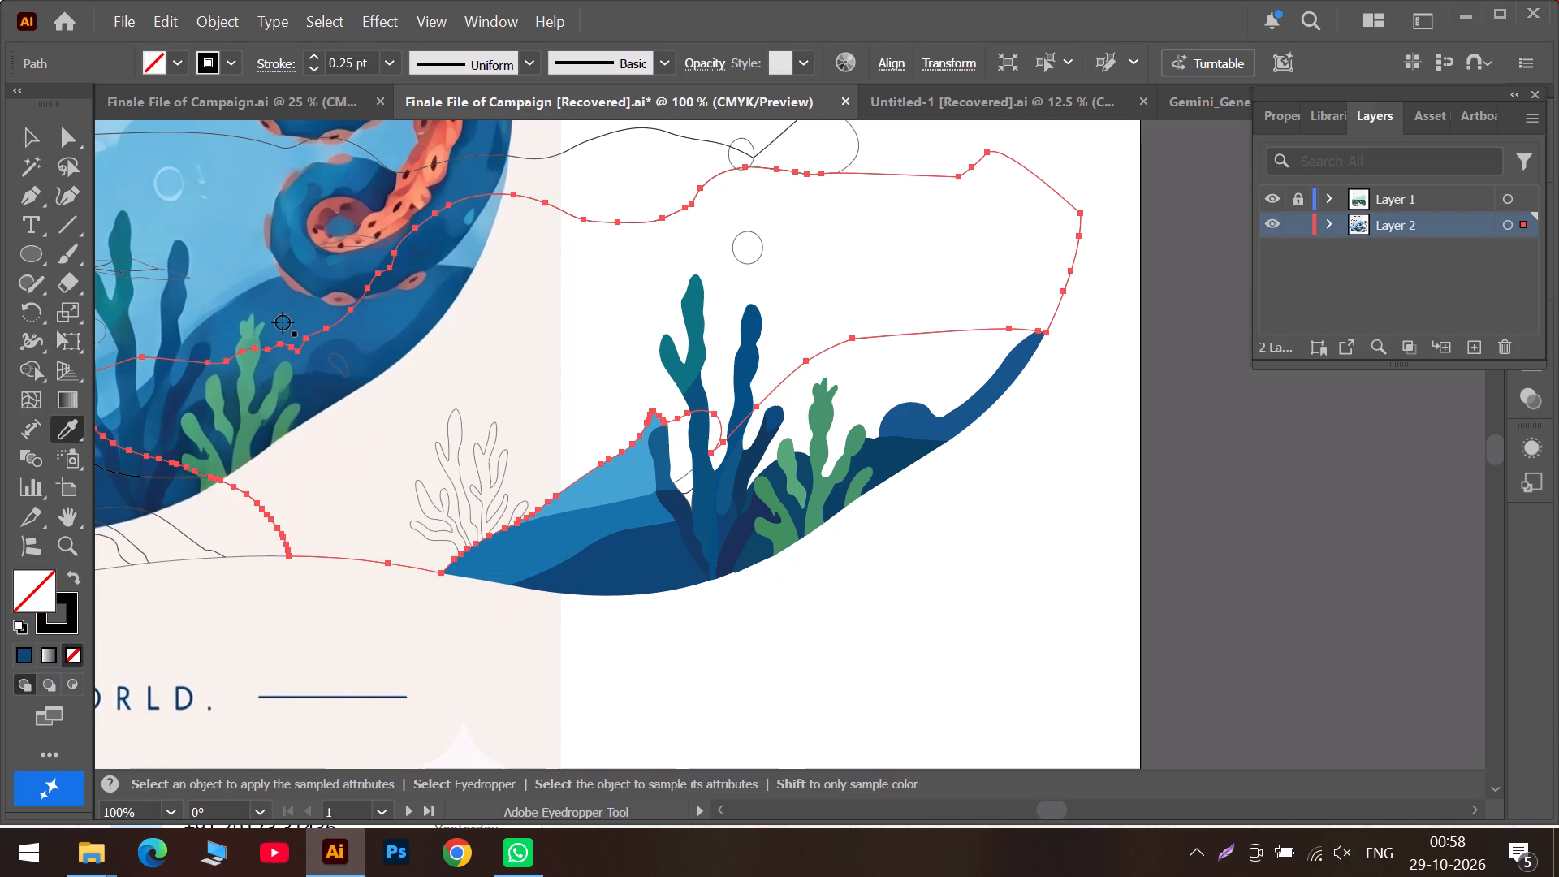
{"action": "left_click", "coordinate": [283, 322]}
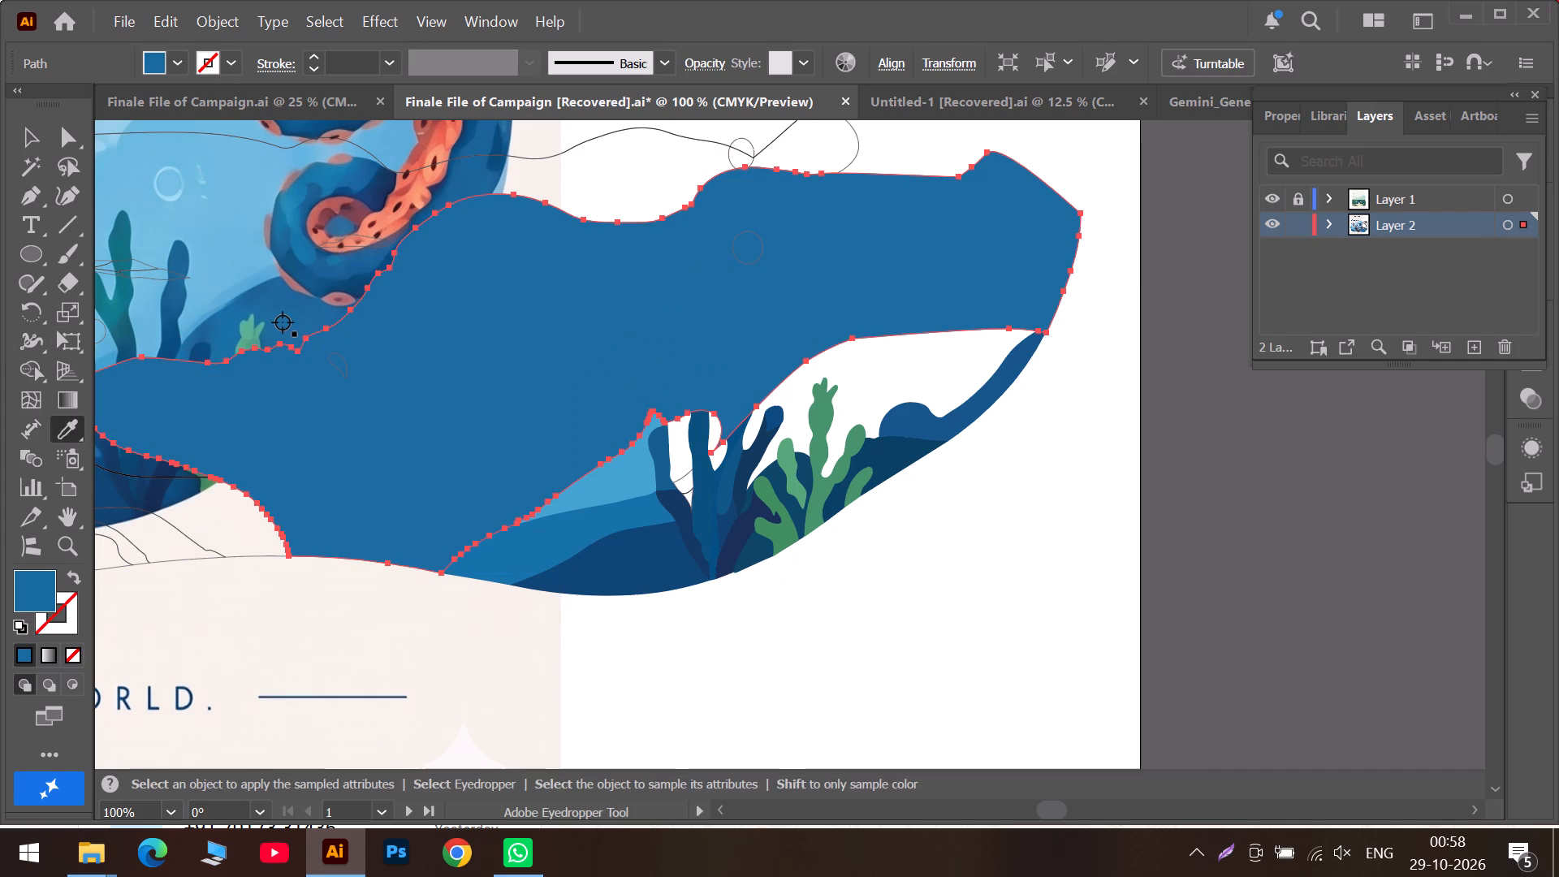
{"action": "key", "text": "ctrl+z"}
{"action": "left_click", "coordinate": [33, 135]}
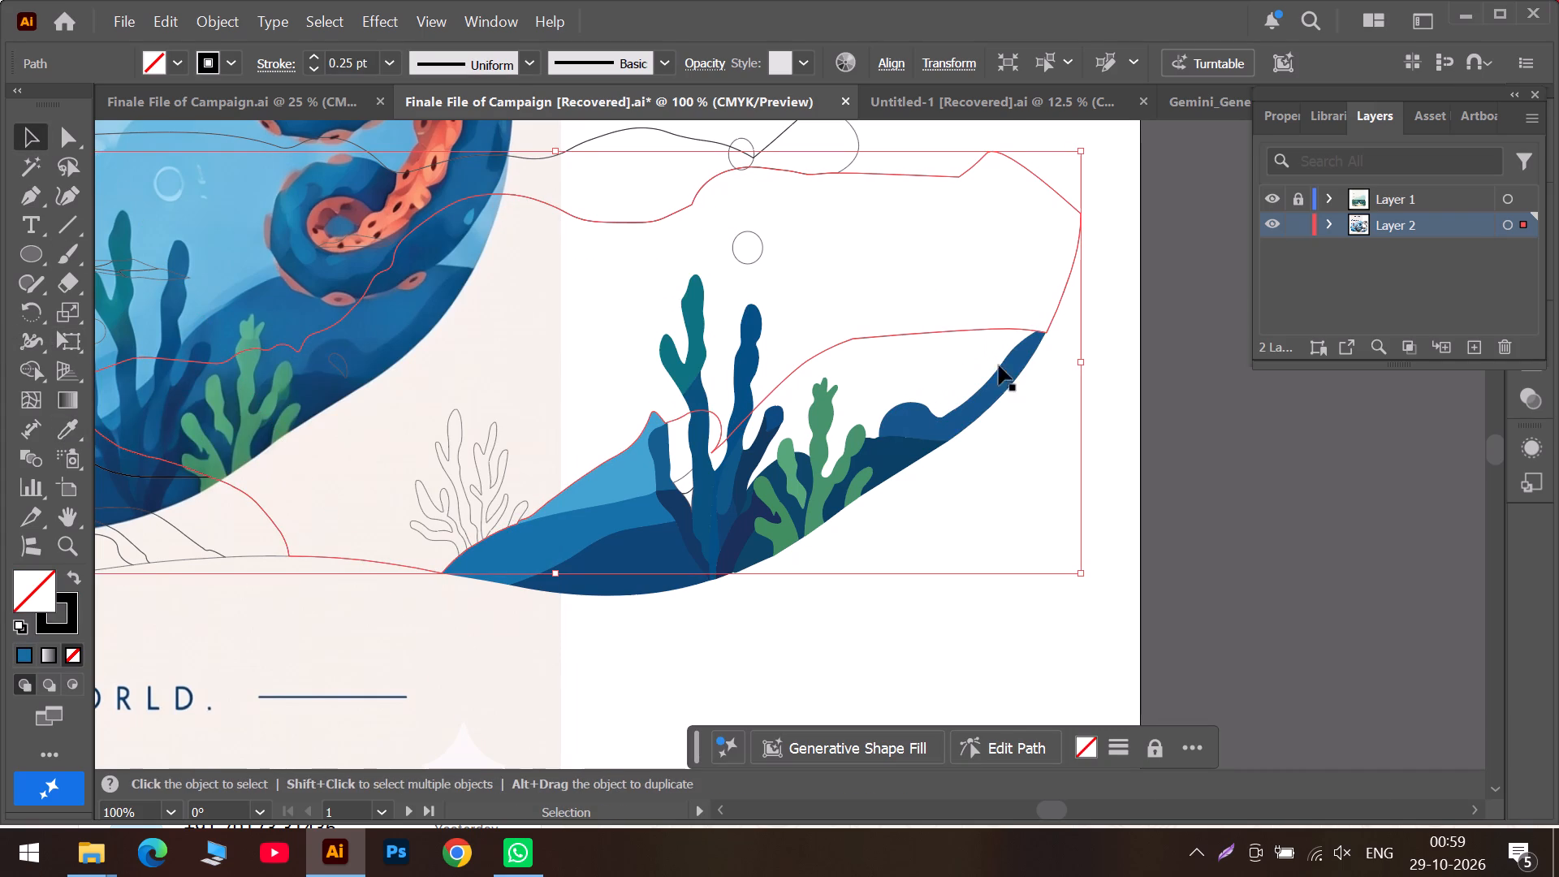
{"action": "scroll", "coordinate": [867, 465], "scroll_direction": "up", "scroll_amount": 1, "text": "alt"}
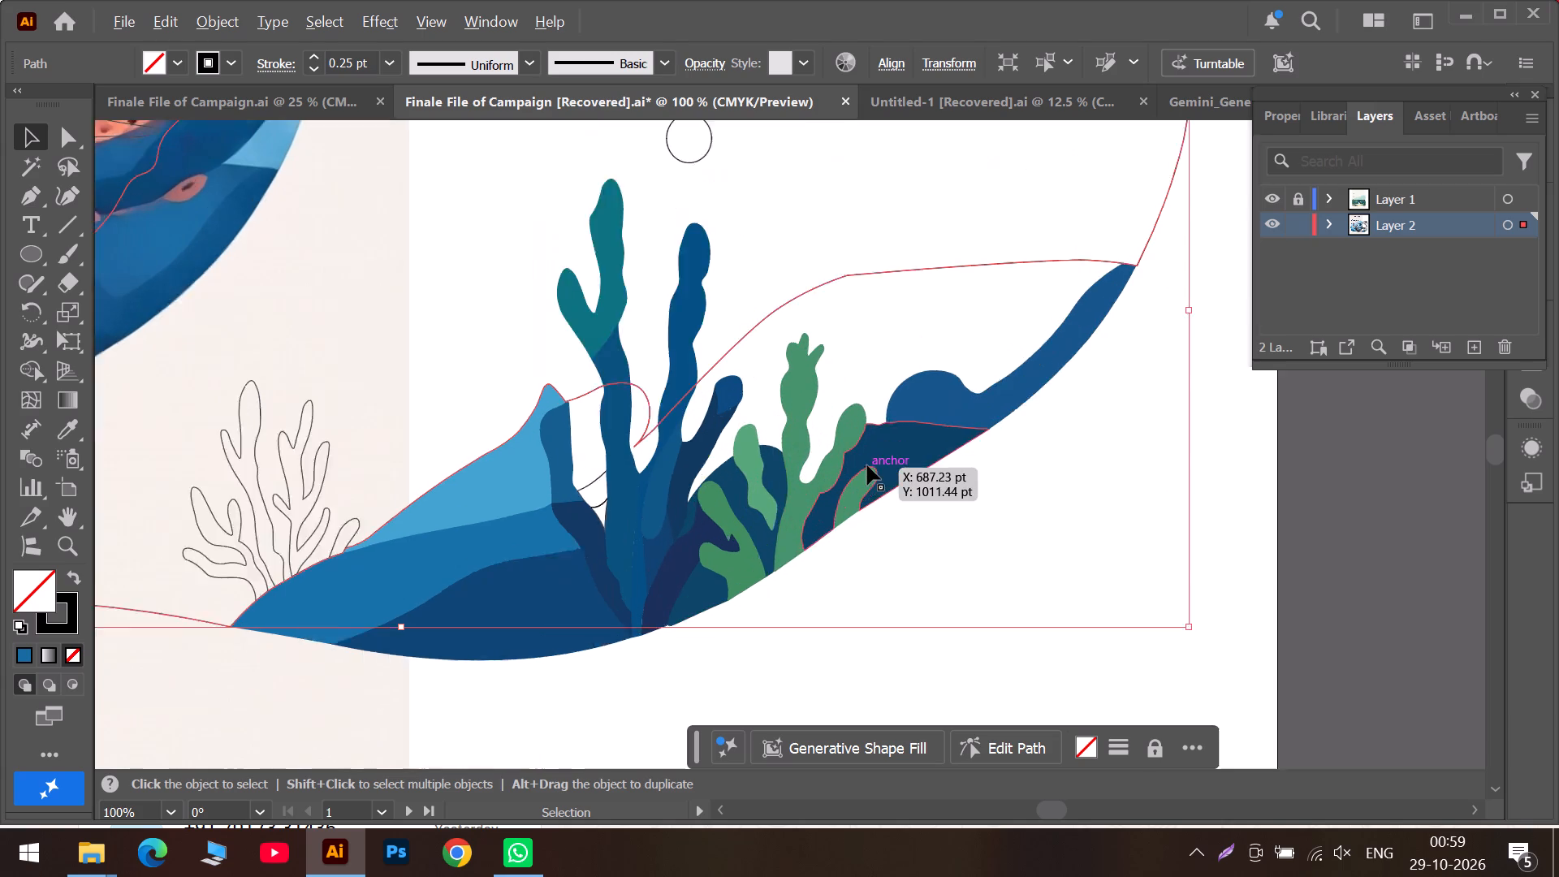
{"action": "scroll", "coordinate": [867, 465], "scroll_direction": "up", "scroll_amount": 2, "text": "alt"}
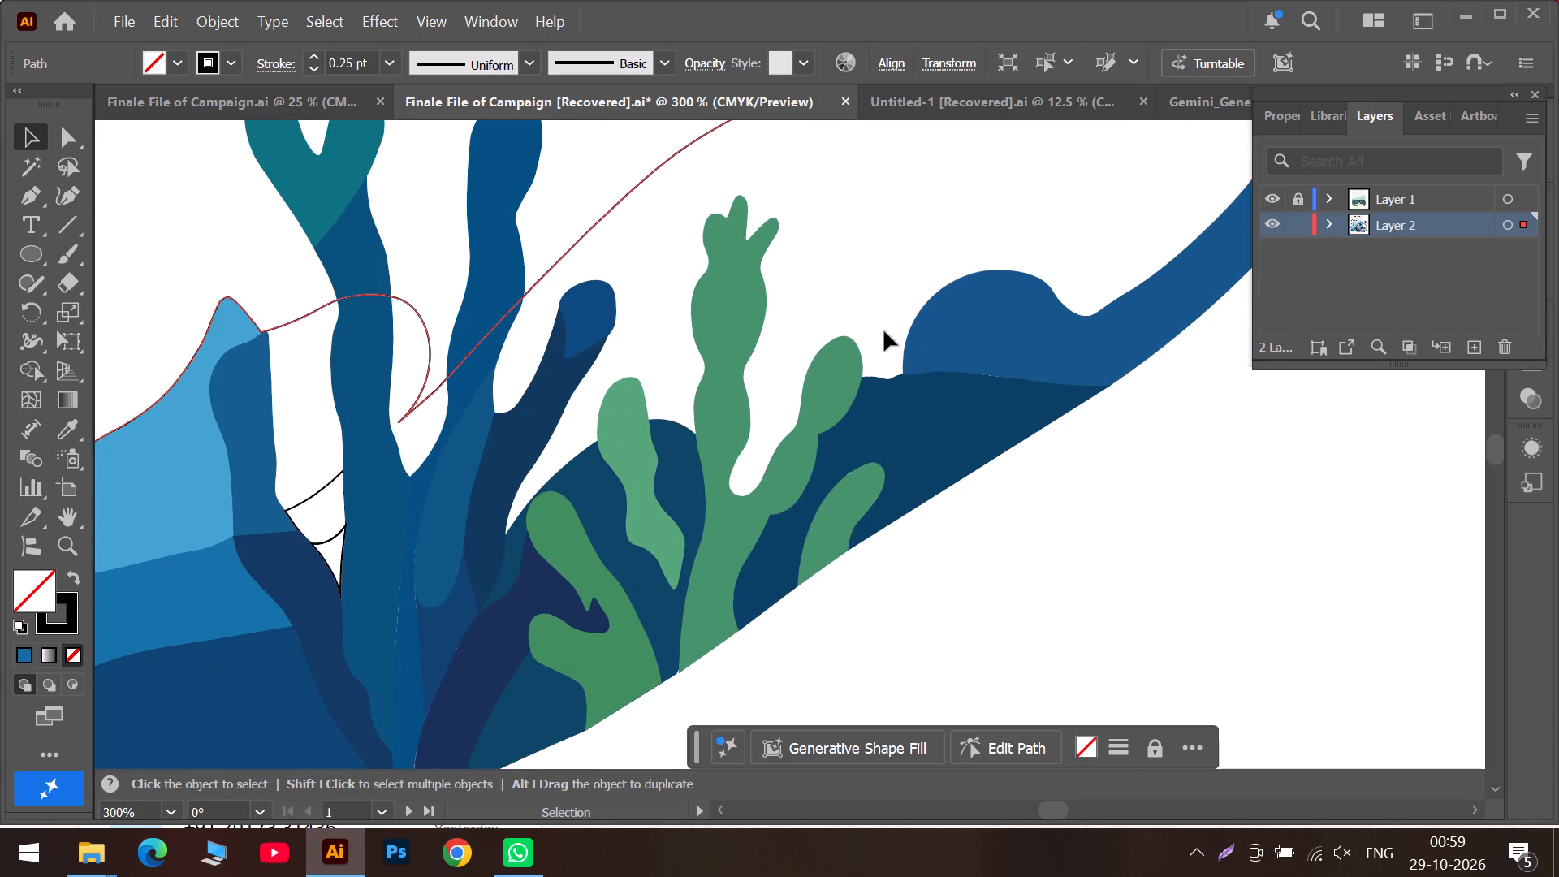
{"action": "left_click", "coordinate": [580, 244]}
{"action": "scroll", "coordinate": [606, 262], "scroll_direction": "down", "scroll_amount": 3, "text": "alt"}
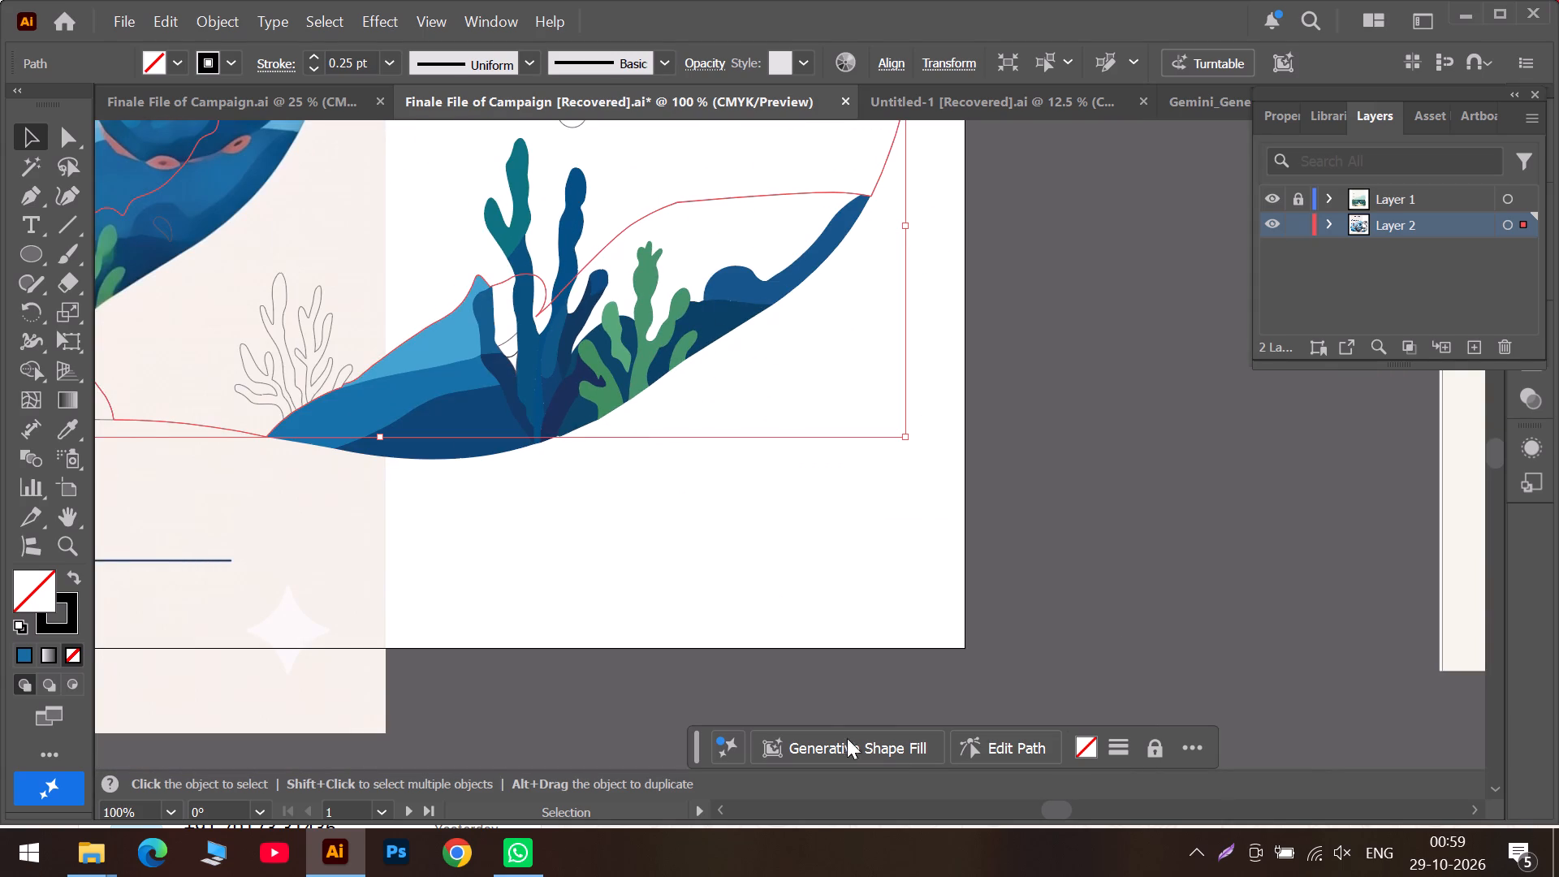
Reposition the reference poster so its lower seabed and seaweed sit beside the uncoloured small seaweed outline.
{"action": "left_click", "coordinate": [944, 813]}
{"action": "left_click_drag", "start_coordinate": [888, 254], "coordinate": [866, 261]}
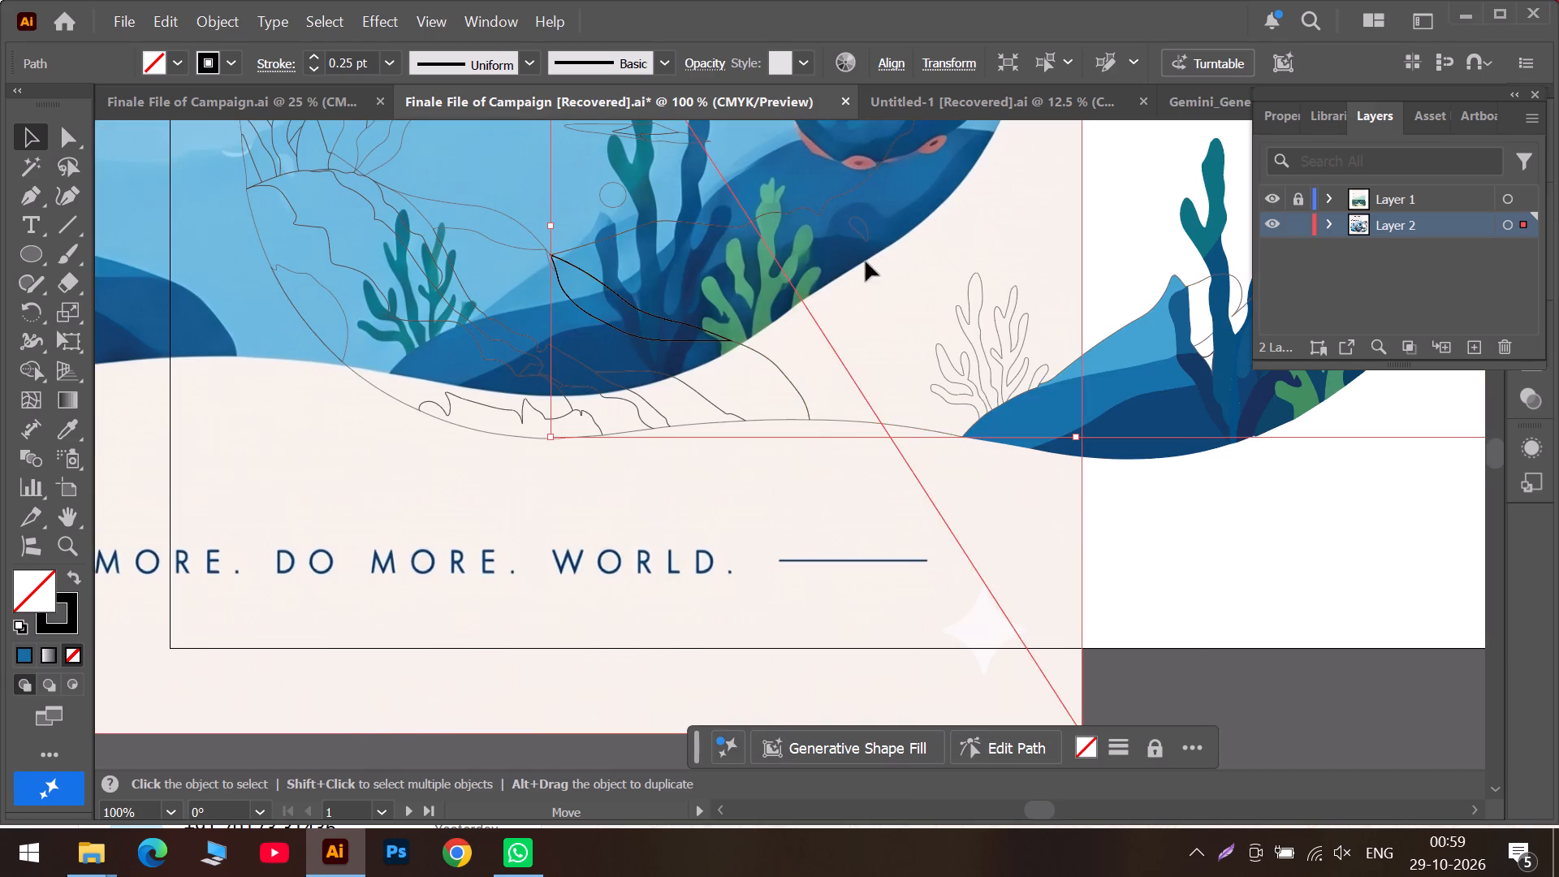
{"action": "left_click_drag", "start_coordinate": [866, 261], "coordinate": [415, 528]}
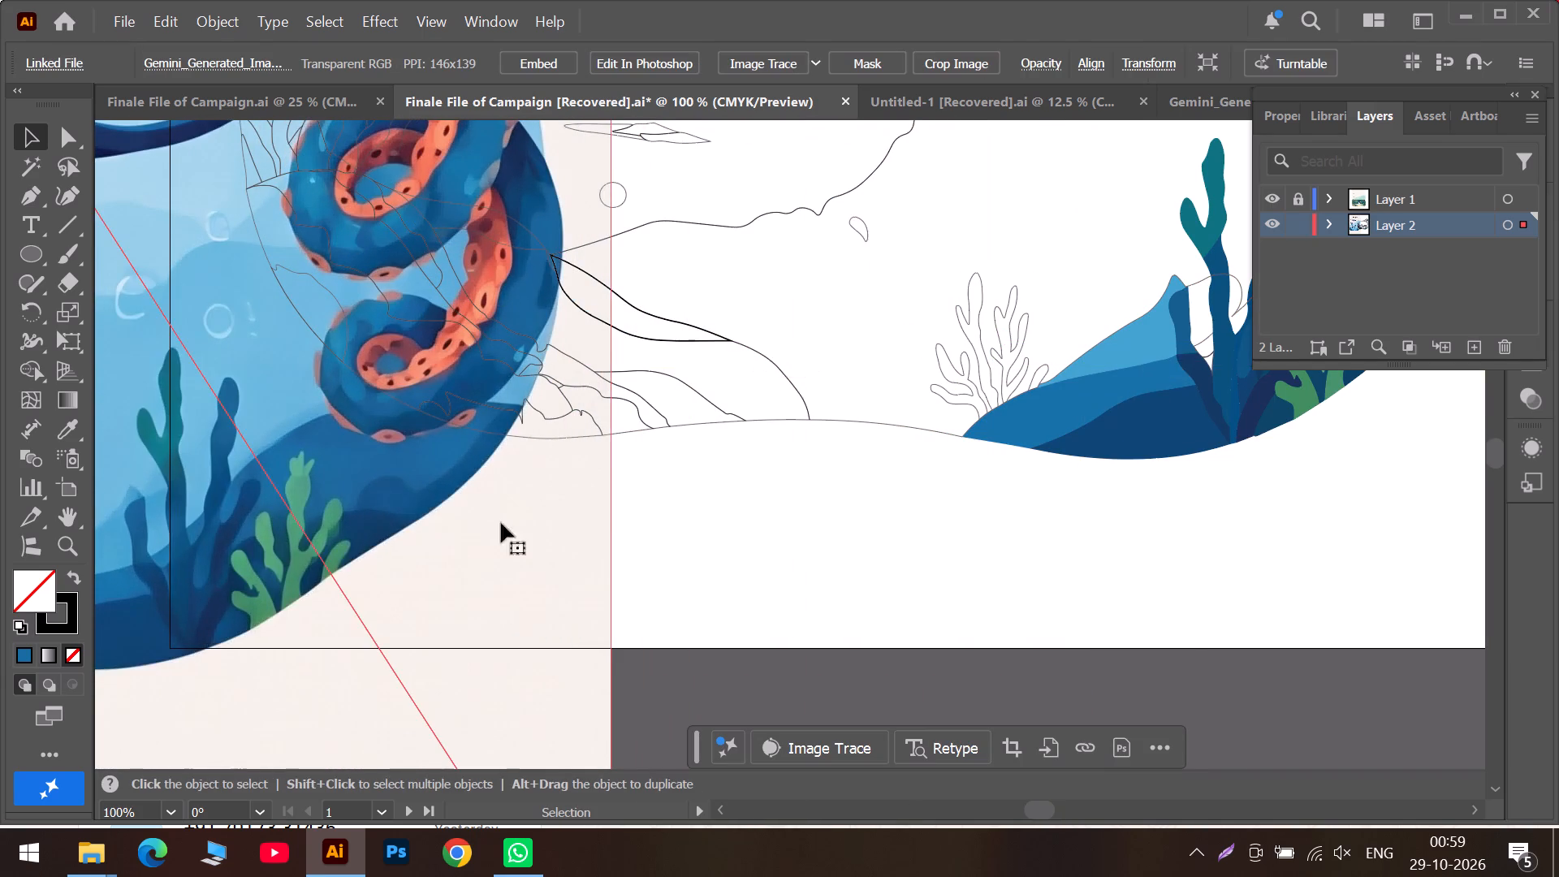
{"action": "scroll", "coordinate": [521, 520], "scroll_direction": "down", "scroll_amount": 2, "text": "alt"}
{"action": "scroll", "coordinate": [687, 500], "scroll_direction": "up", "scroll_amount": 2, "text": "alt"}
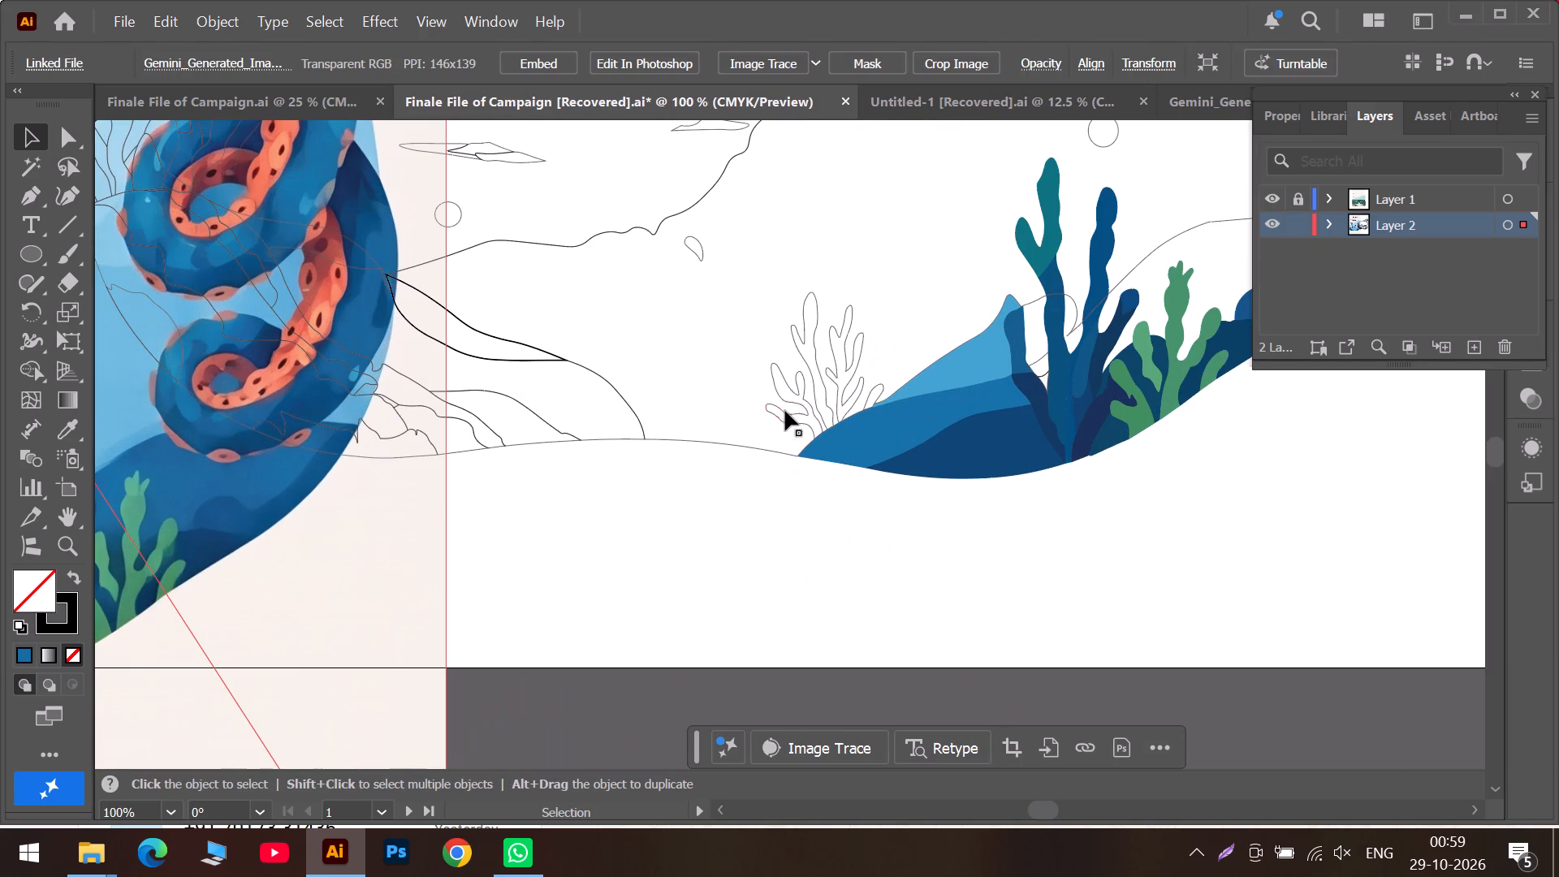
{"action": "left_click", "coordinate": [783, 421]}
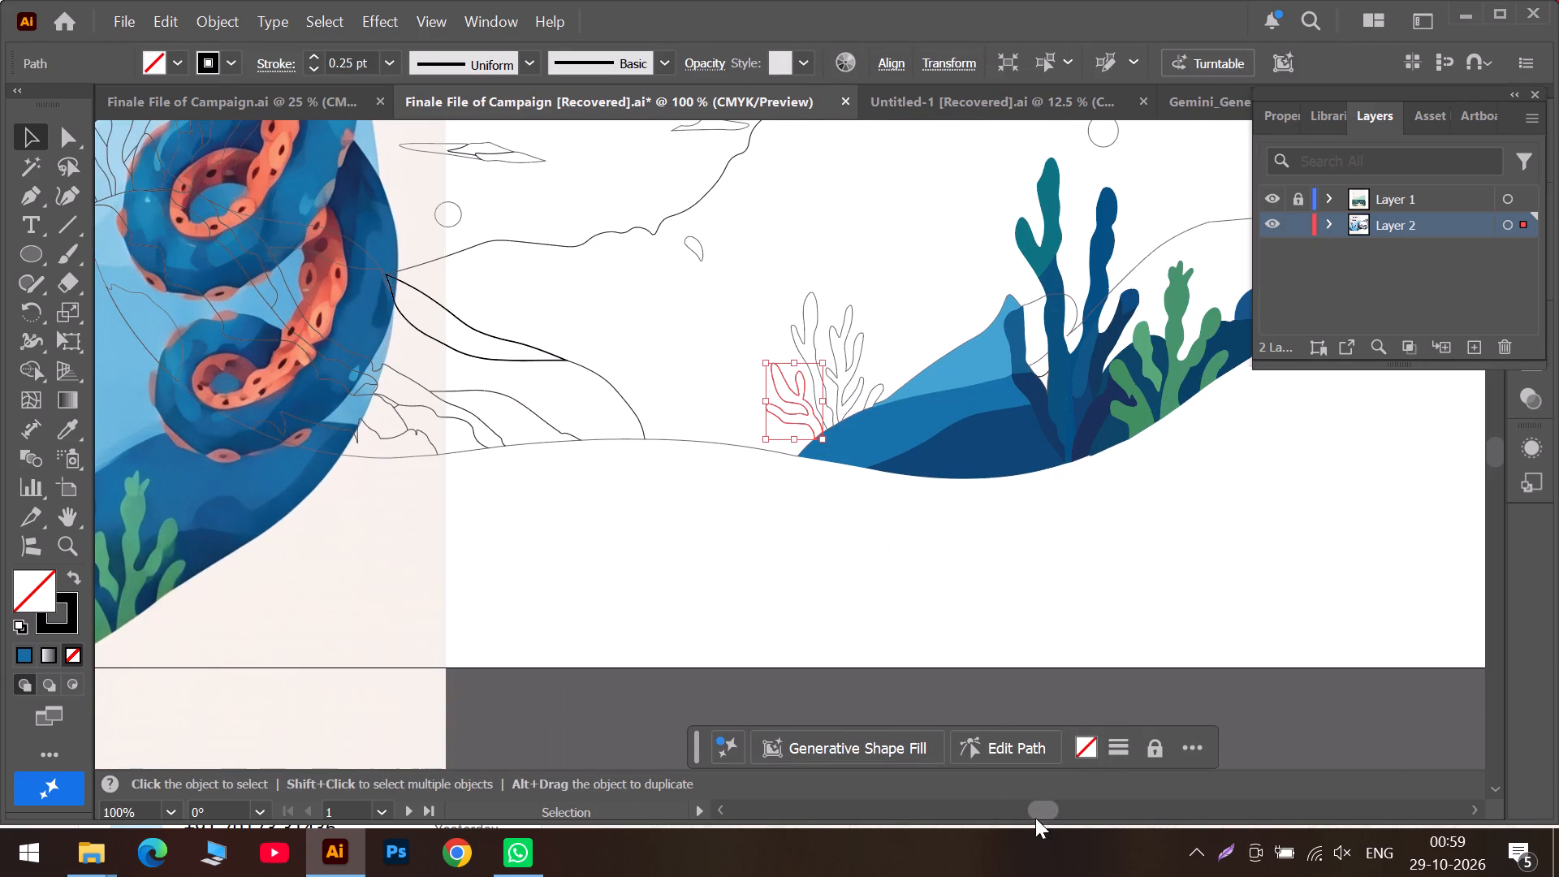
{"action": "left_click_drag", "start_coordinate": [243, 545], "coordinate": [553, 385]}
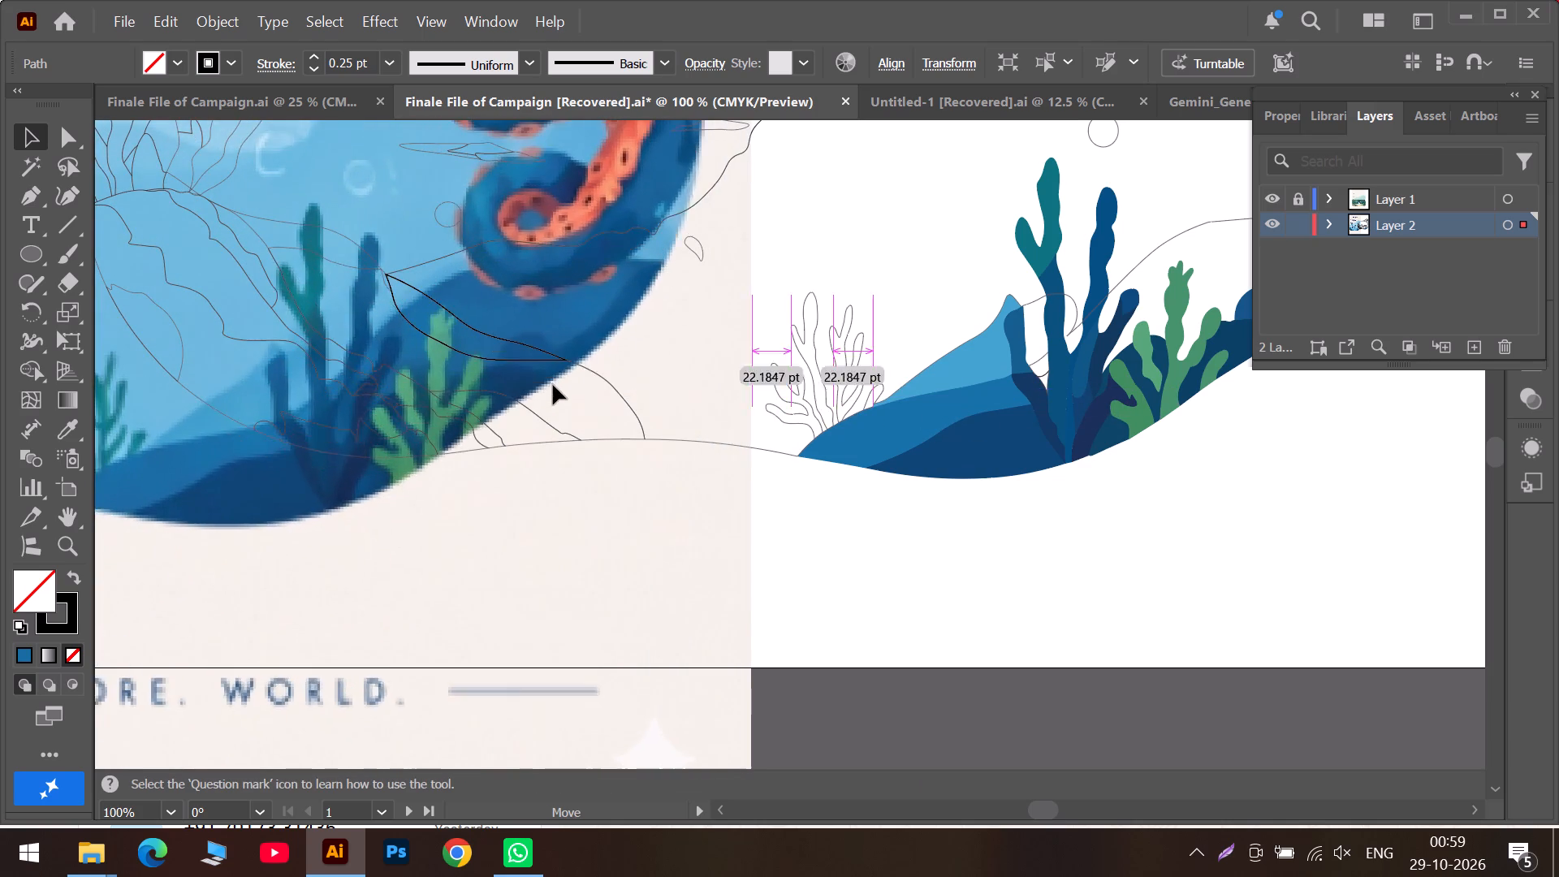
{"action": "left_click_drag", "start_coordinate": [553, 385], "coordinate": [576, 400]}
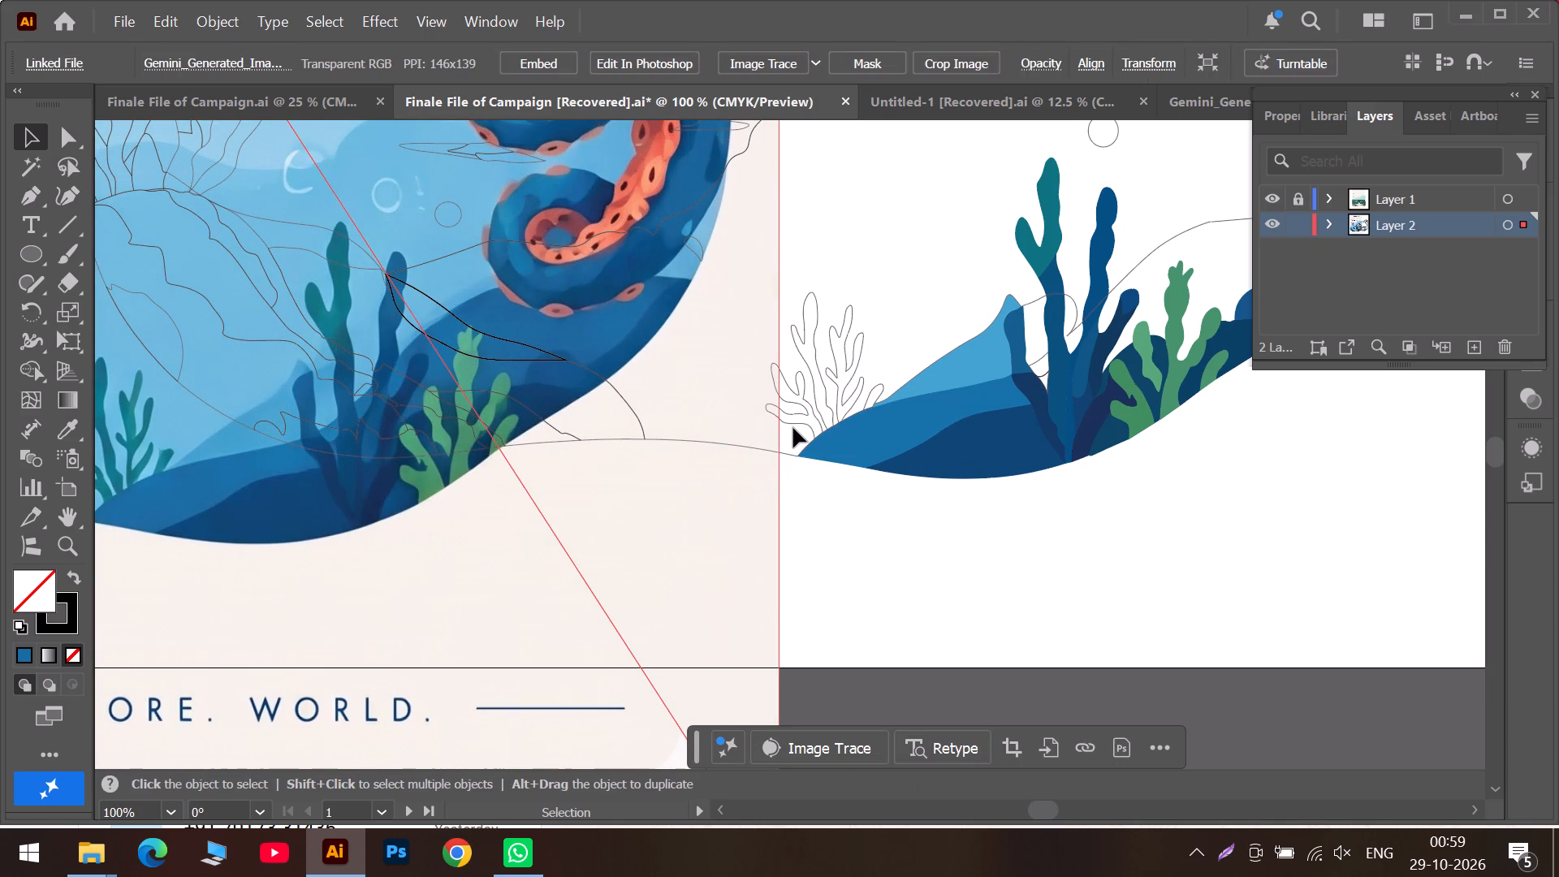
Fill the leftmost branch outline of the small seaweed with teal sampled from the matching seaweed on the poster.
{"action": "left_click", "coordinate": [793, 423]}
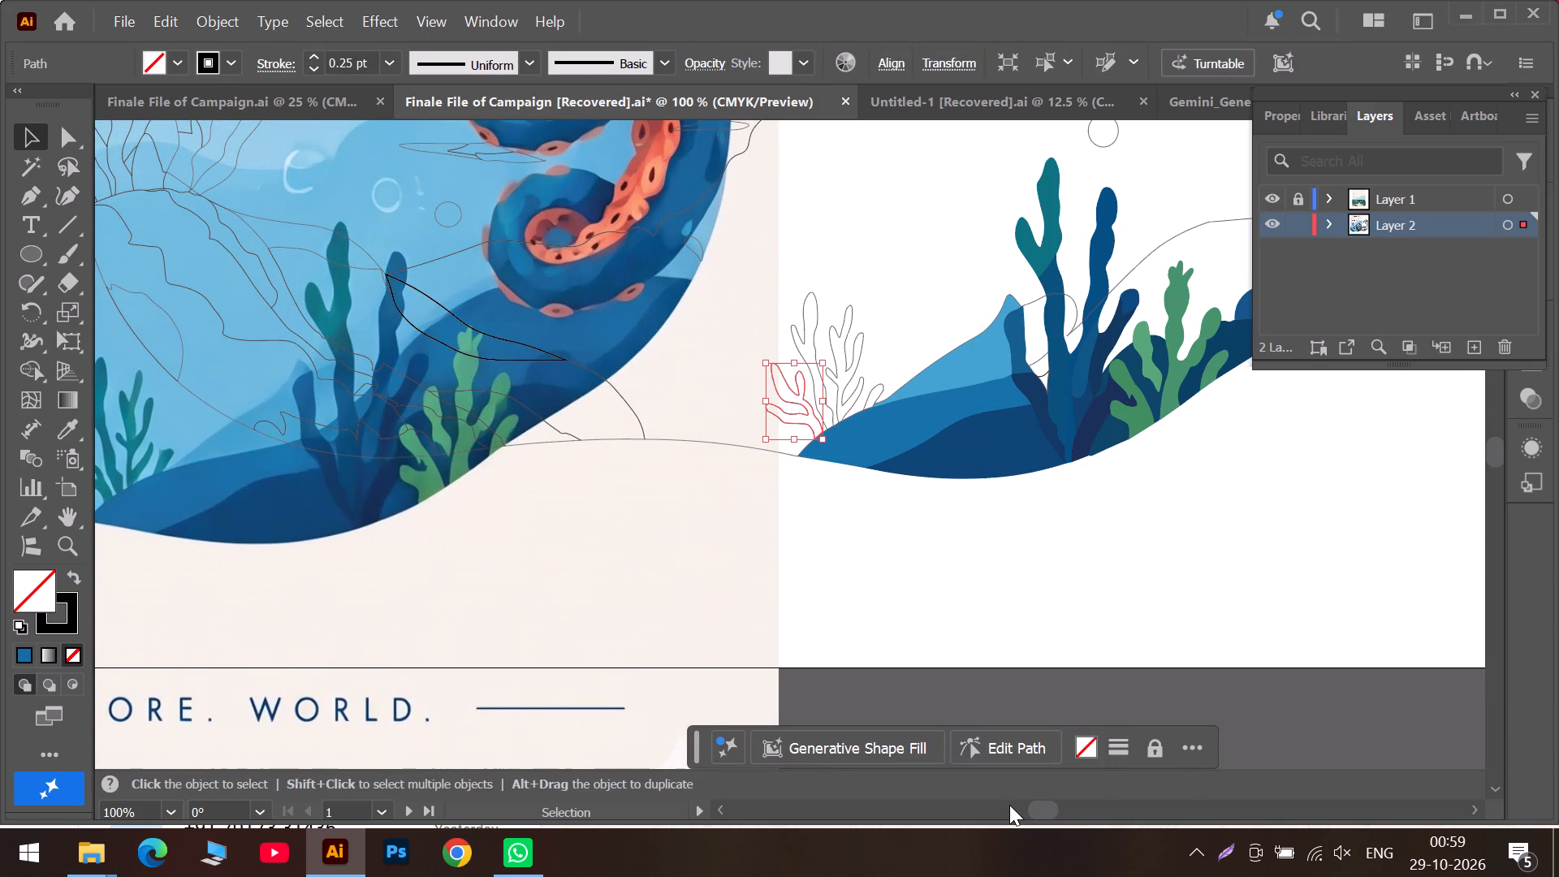
{"action": "left_click", "coordinate": [1009, 805]}
{"action": "scroll", "coordinate": [771, 508], "scroll_direction": "up", "scroll_amount": 4, "text": "alt"}
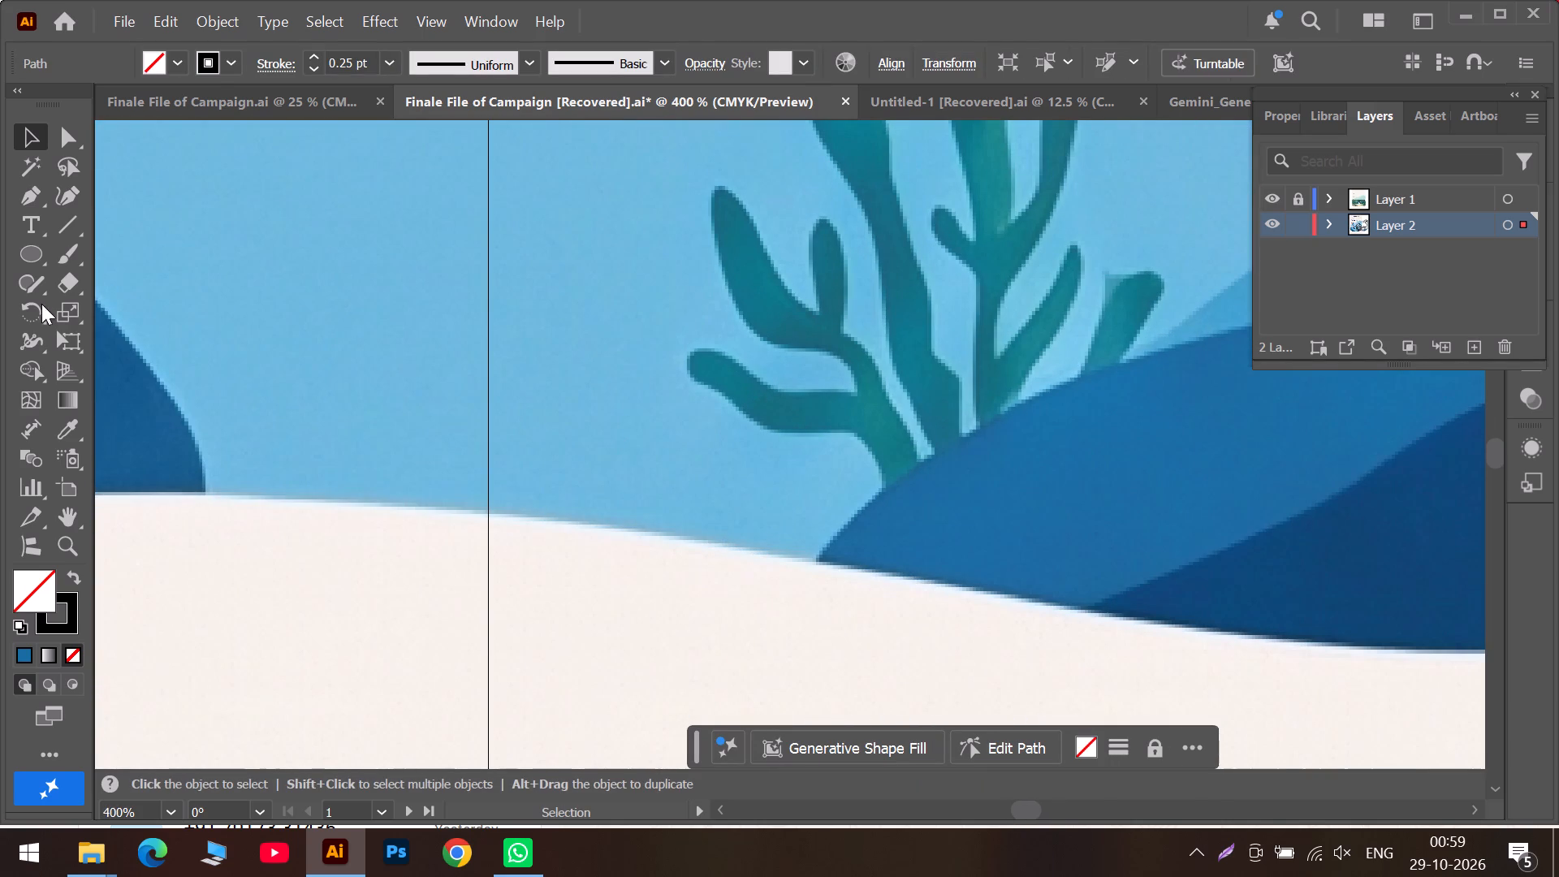
{"action": "left_click", "coordinate": [63, 421]}
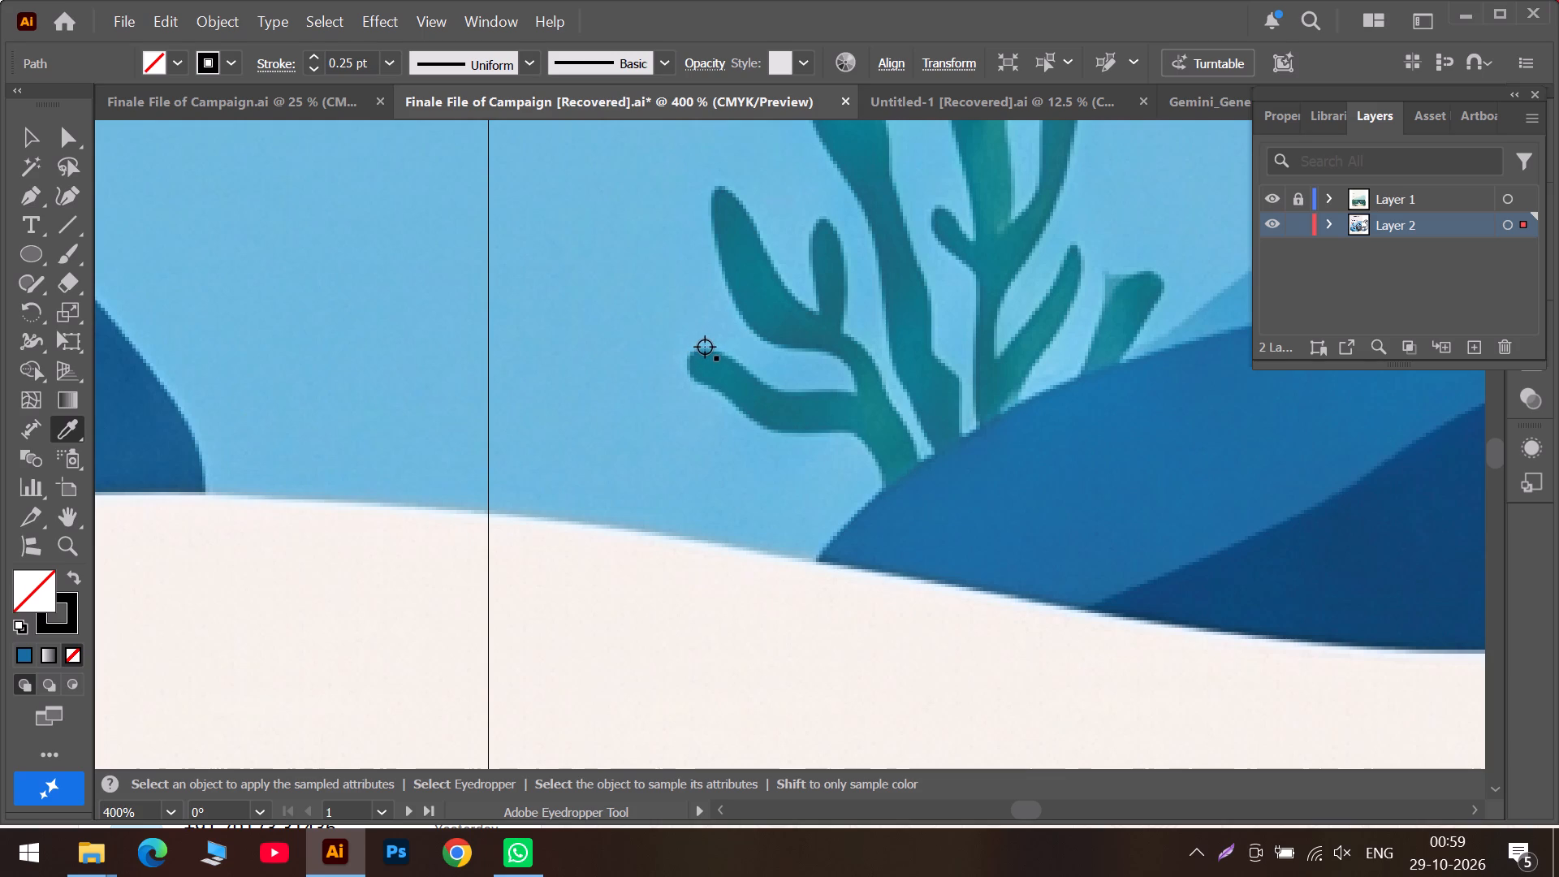
{"action": "left_click", "coordinate": [772, 314]}
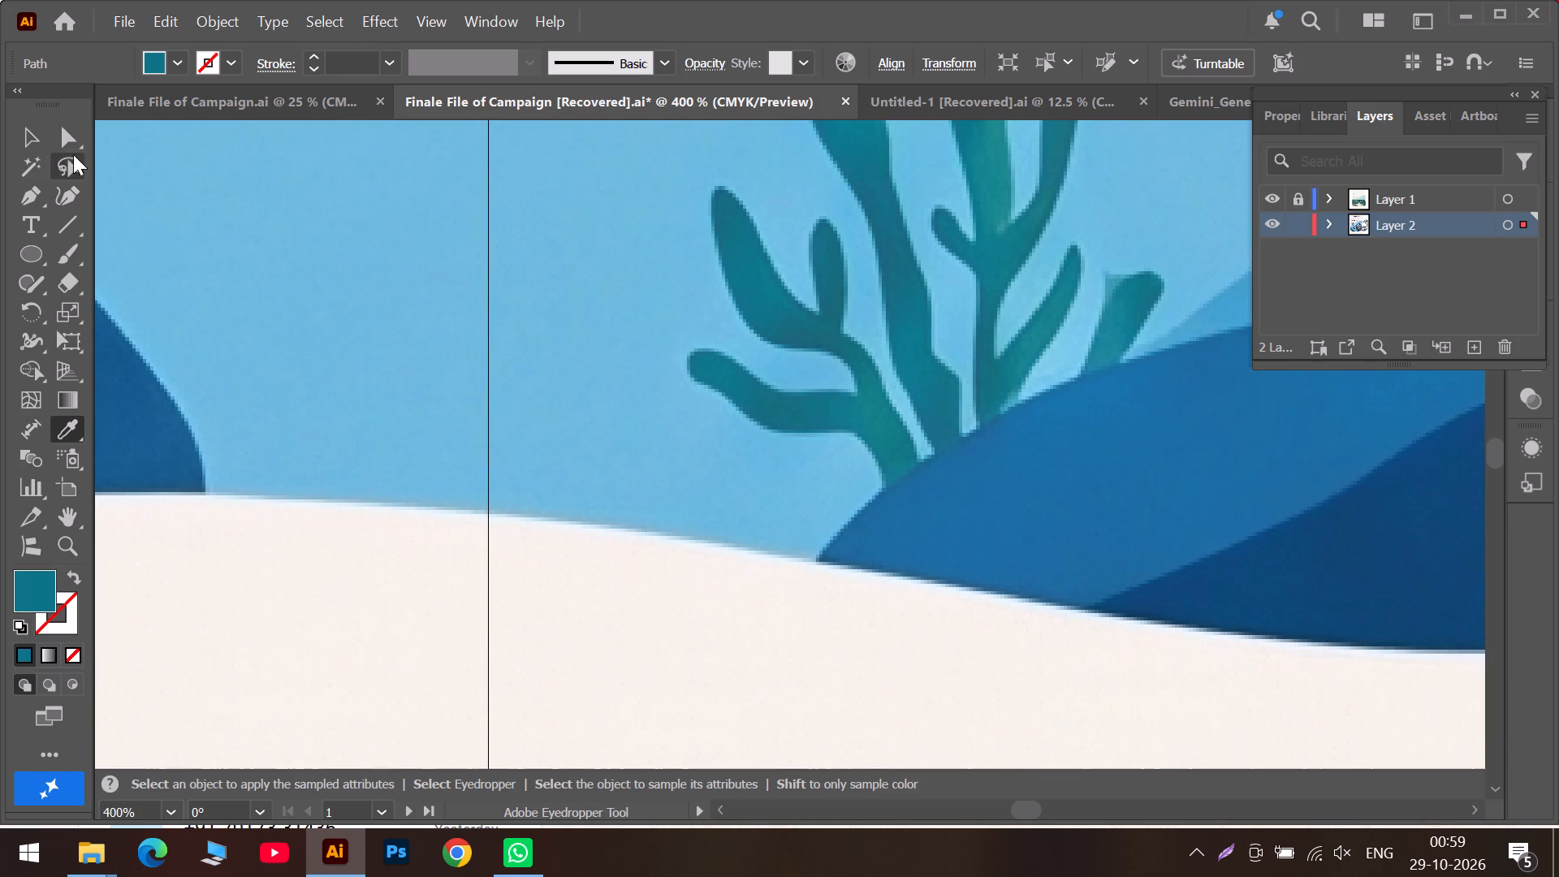
{"action": "left_click", "coordinate": [31, 130]}
Shift the reference poster sideways so it clears the small seaweed beside the seabed.
{"action": "scroll", "coordinate": [929, 369], "scroll_direction": "up", "scroll_amount": 4}
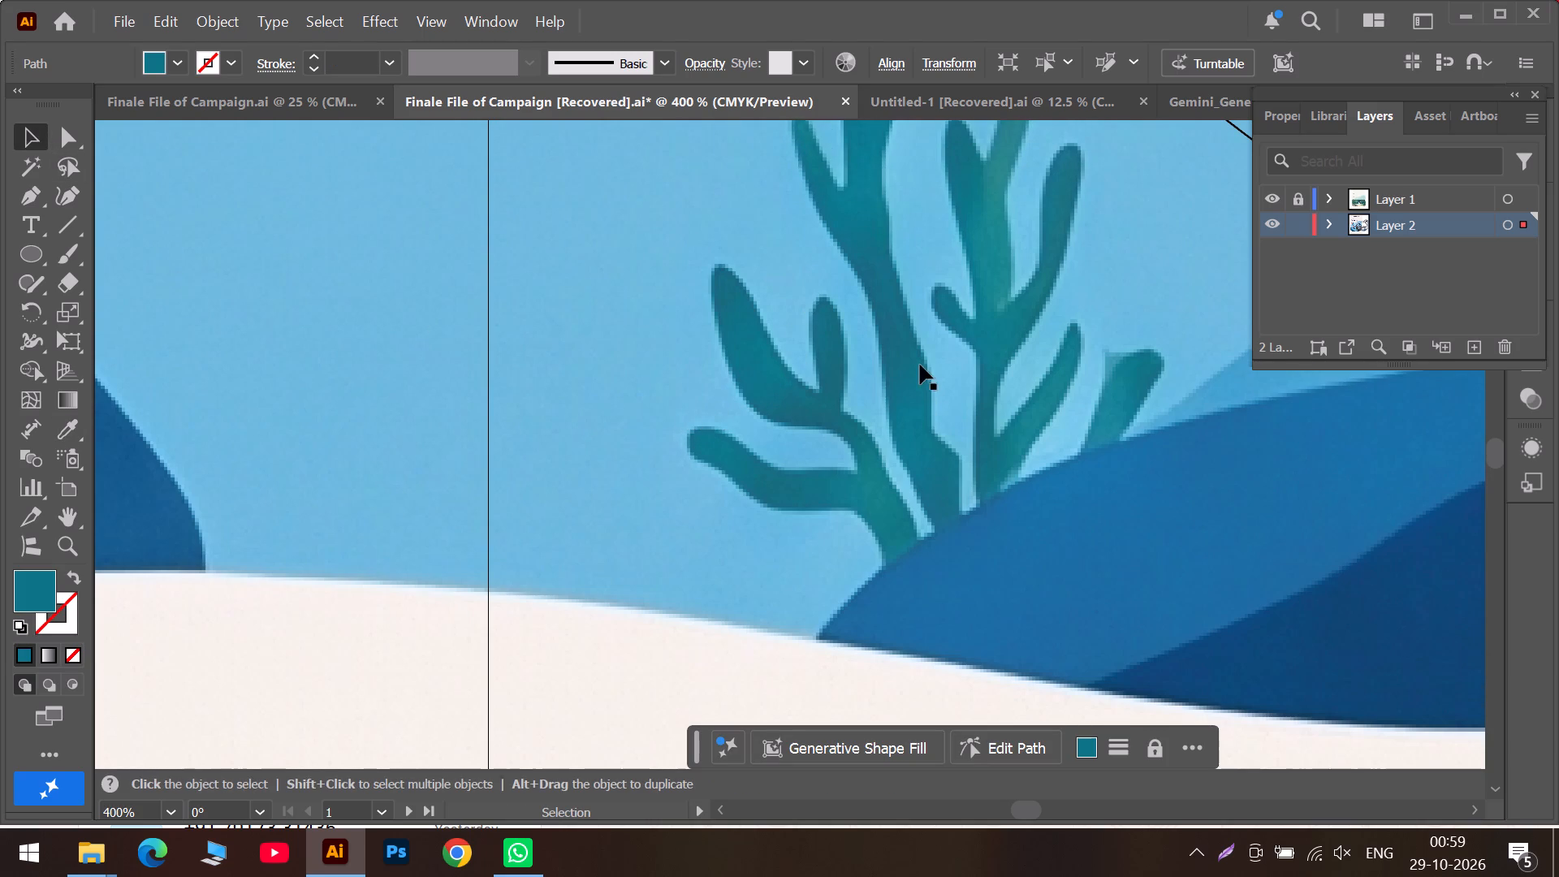
{"action": "left_click", "coordinate": [1090, 823]}
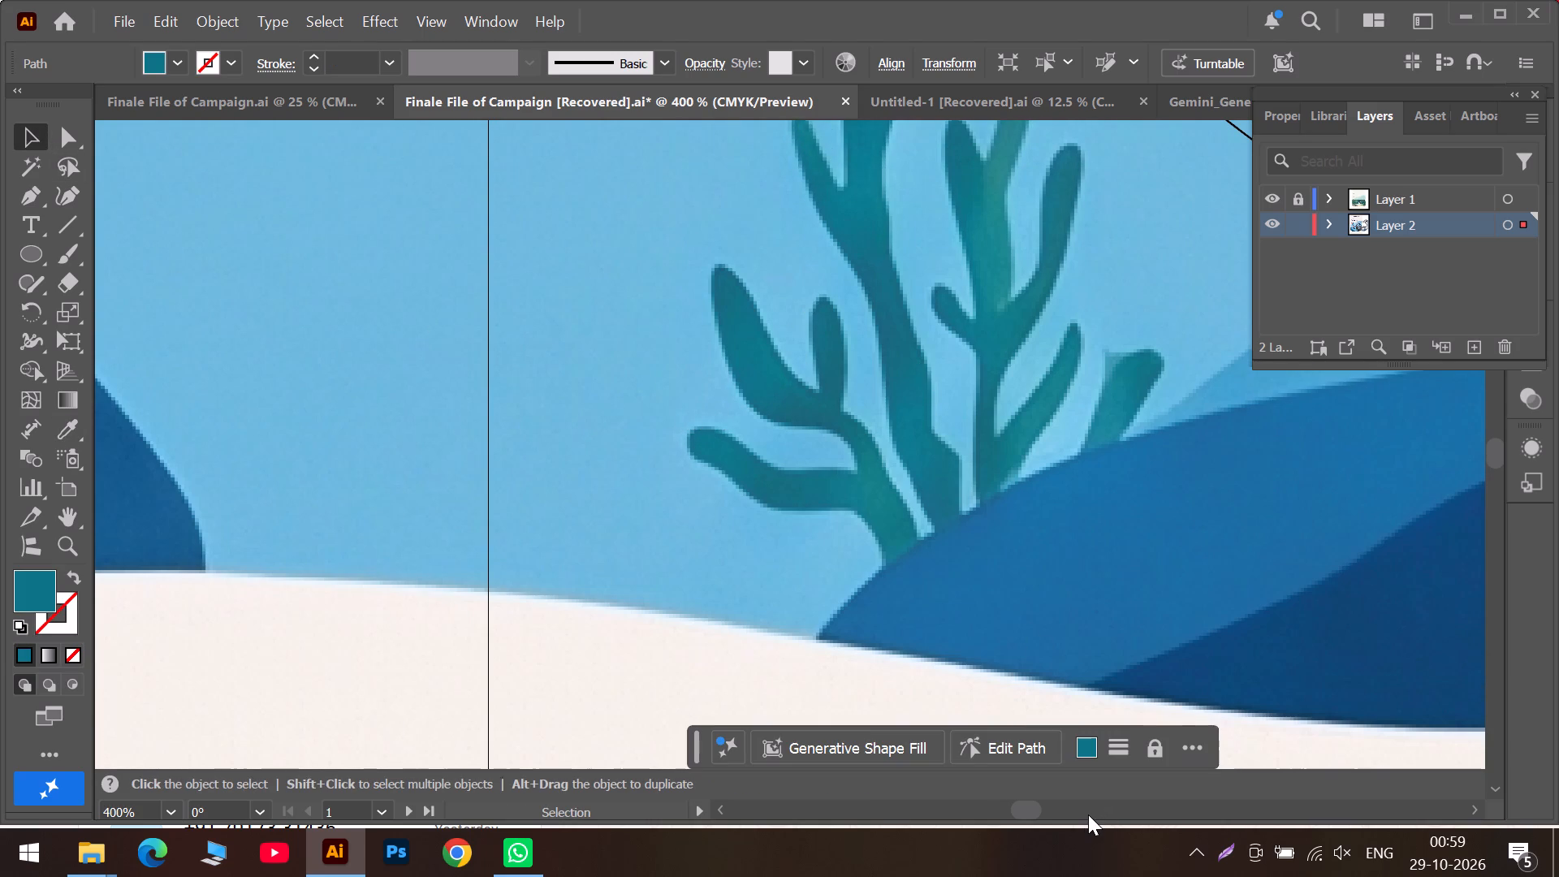
{"action": "double_click", "coordinate": [1088, 814]}
{"action": "left_click", "coordinate": [1088, 814]}
{"action": "scroll", "coordinate": [502, 435], "scroll_direction": "down", "scroll_amount": 3, "text": "alt"}
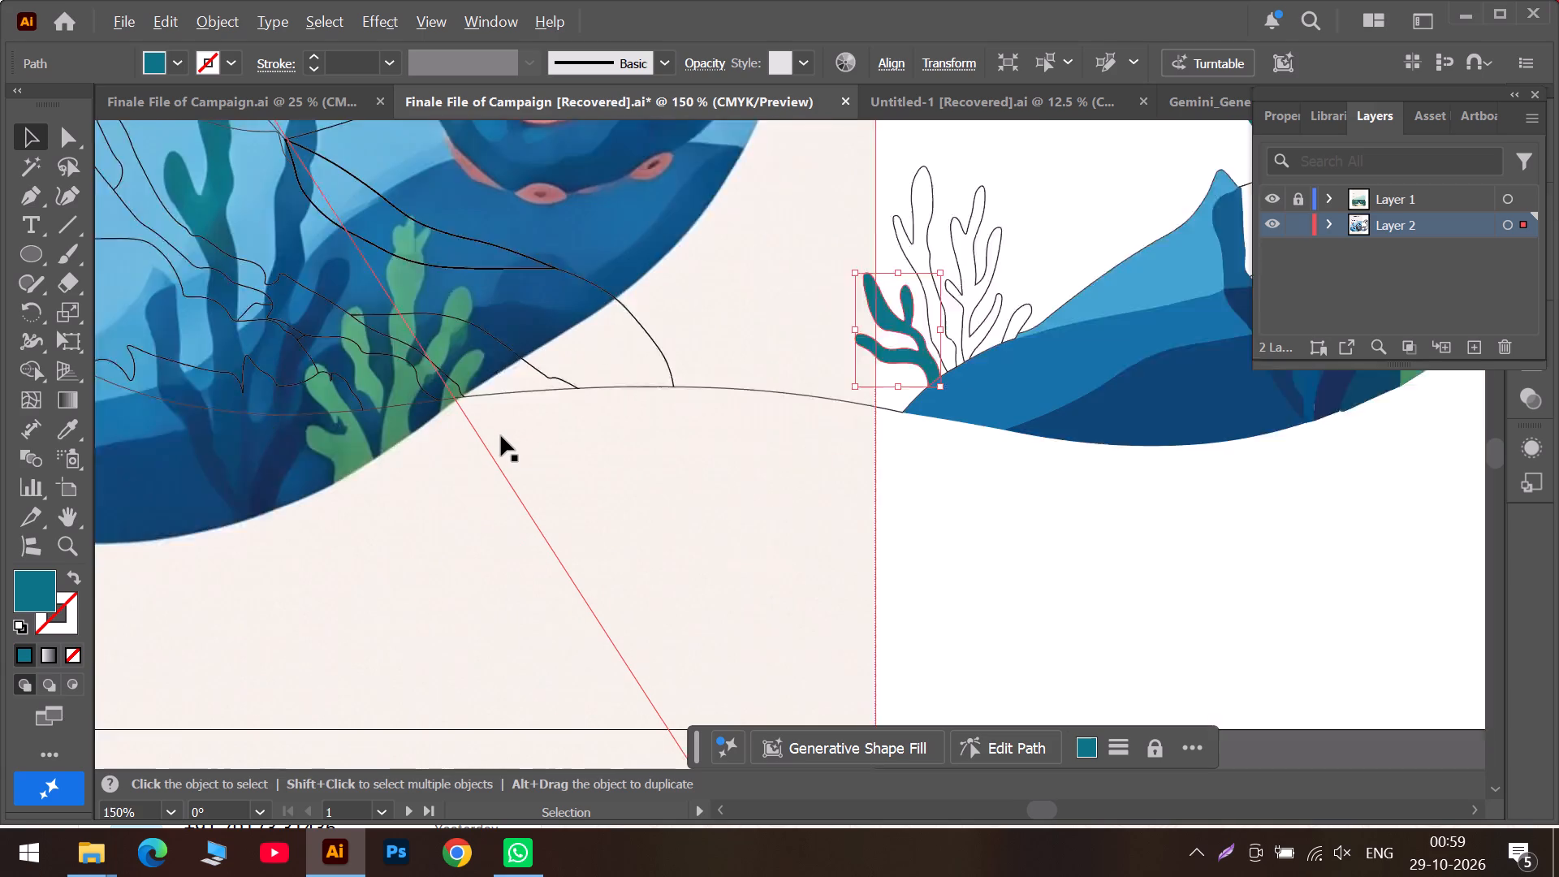
{"action": "scroll", "coordinate": [501, 436], "scroll_direction": "down", "scroll_amount": 1, "text": "alt"}
{"action": "left_click_drag", "start_coordinate": [702, 497], "coordinate": [593, 511]}
Fill the tall middle stem outline of the small seaweed with blue-teal sampled from the matching stem on the poster.
{"action": "scroll", "coordinate": [810, 357], "scroll_direction": "up", "scroll_amount": 3, "text": "alt"}
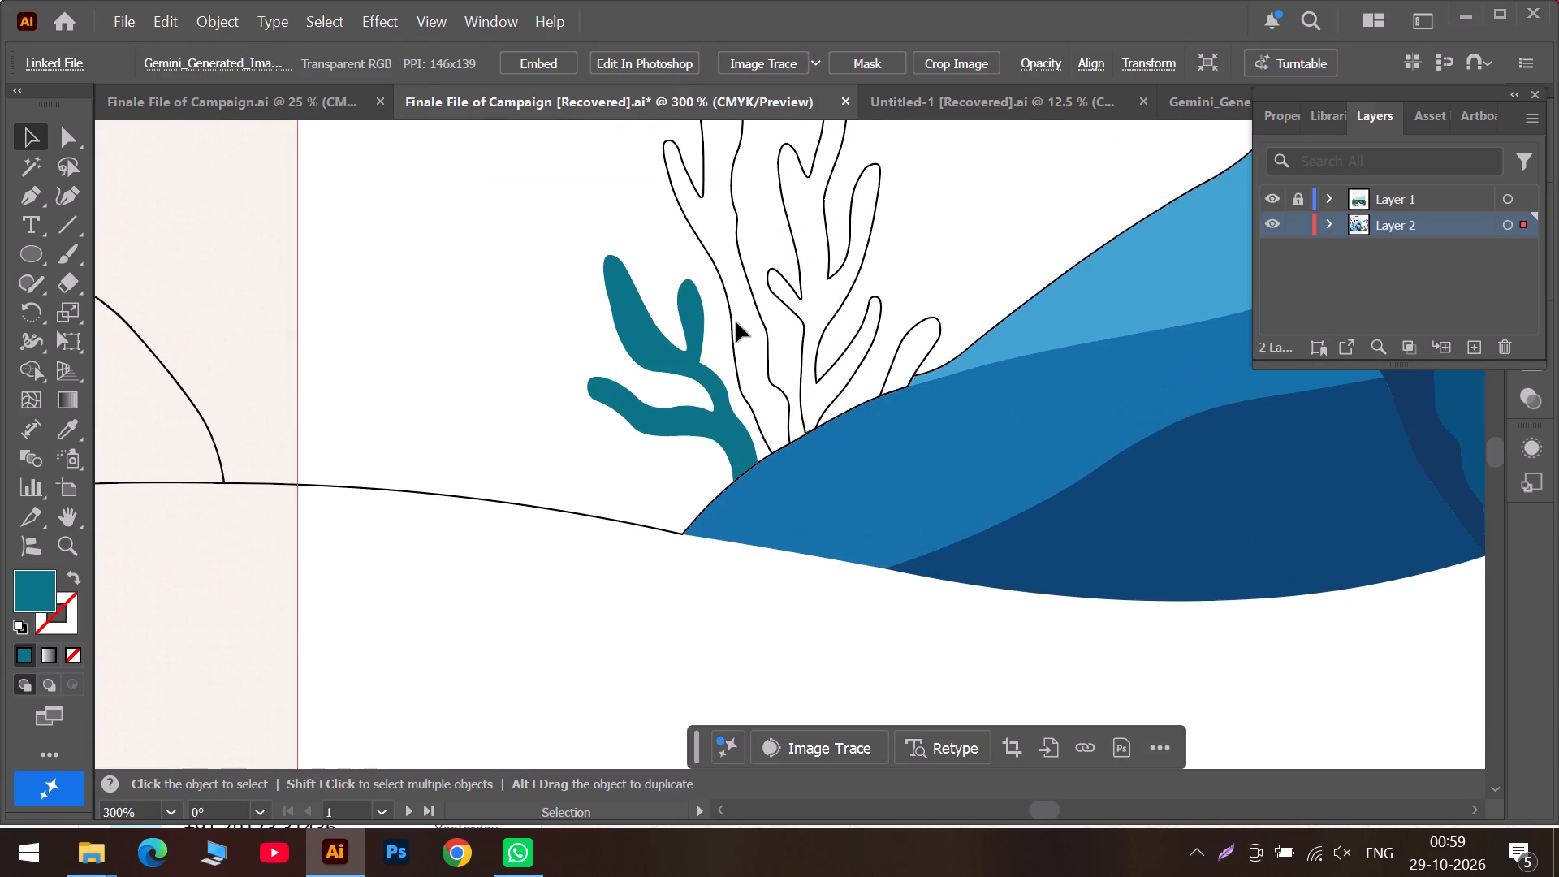
{"action": "left_click", "coordinate": [731, 325]}
{"action": "scroll", "coordinate": [685, 378], "scroll_direction": "down", "scroll_amount": 3, "text": "alt"}
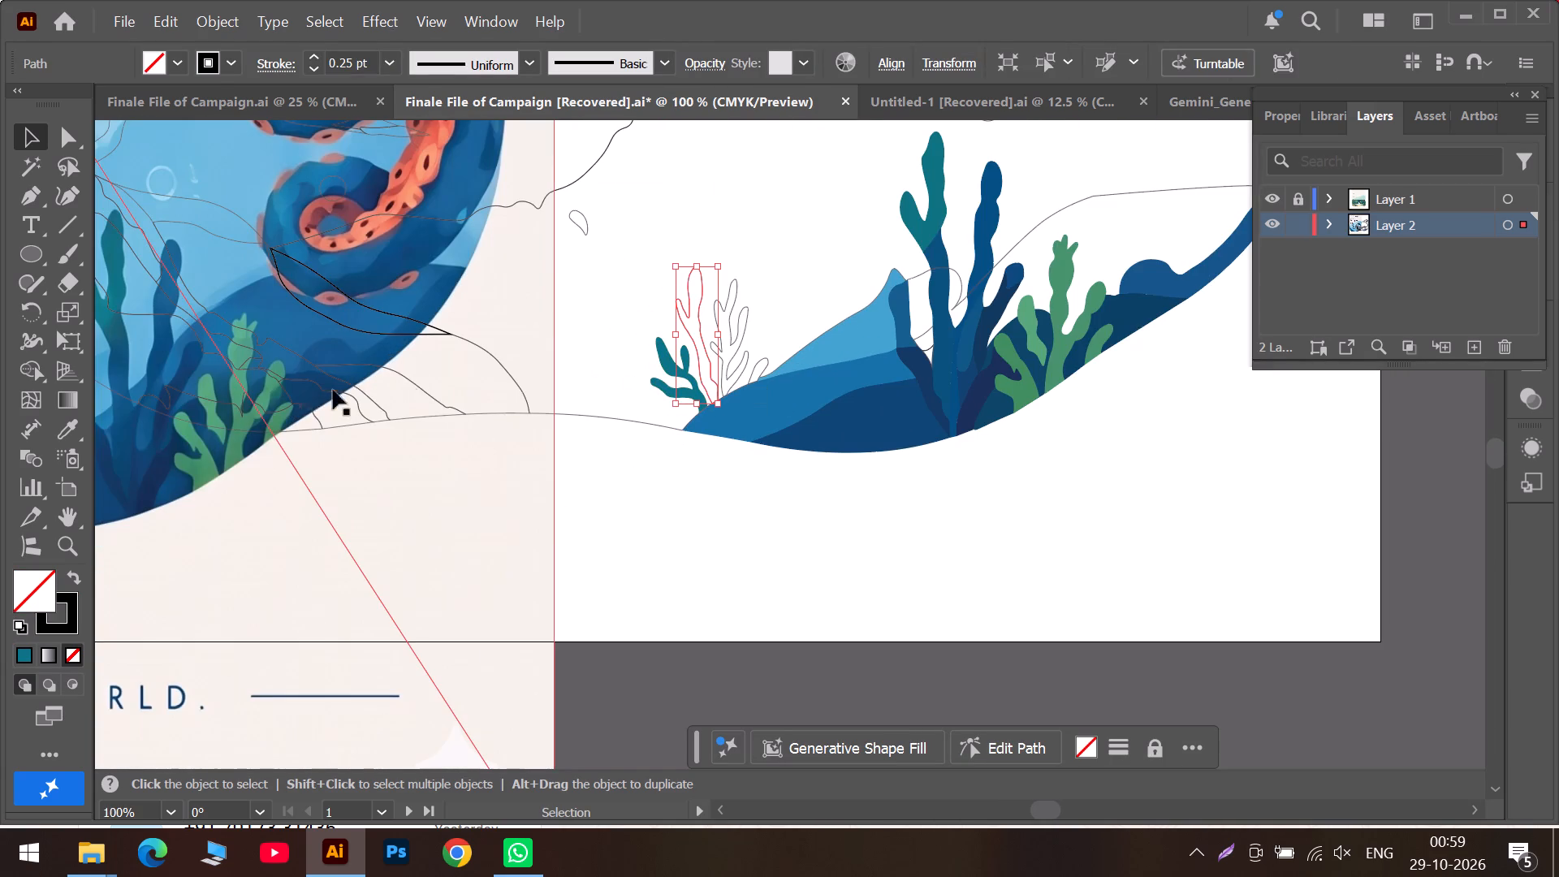
{"action": "scroll", "coordinate": [107, 430], "scroll_direction": "down", "scroll_amount": 2, "text": "alt"}
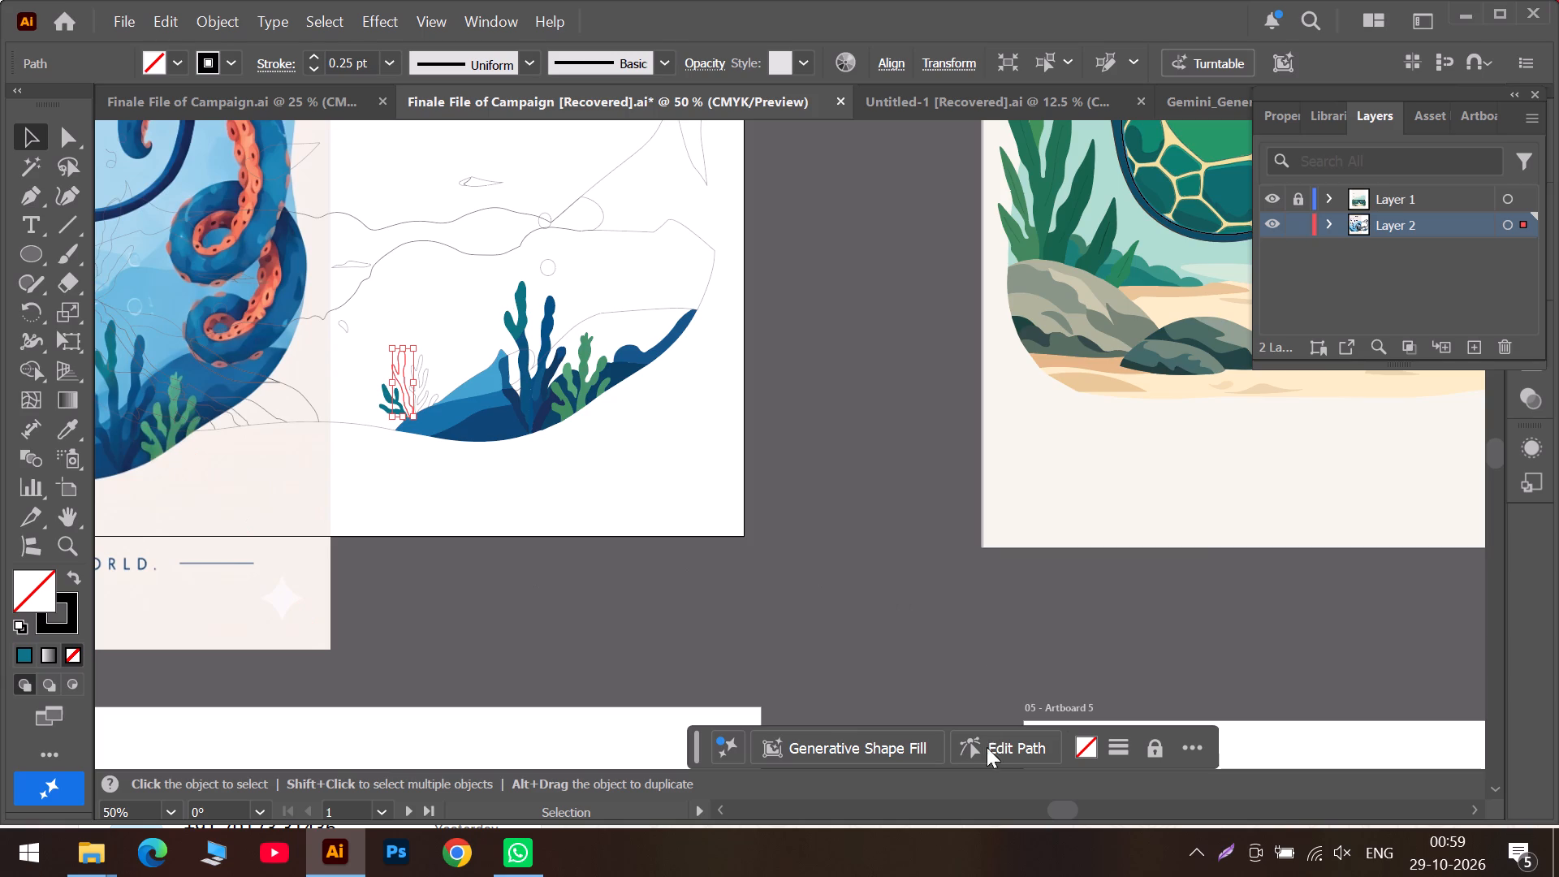
{"action": "left_click", "coordinate": [983, 809]}
{"action": "scroll", "coordinate": [730, 455], "scroll_direction": "up", "scroll_amount": 4, "text": "alt"}
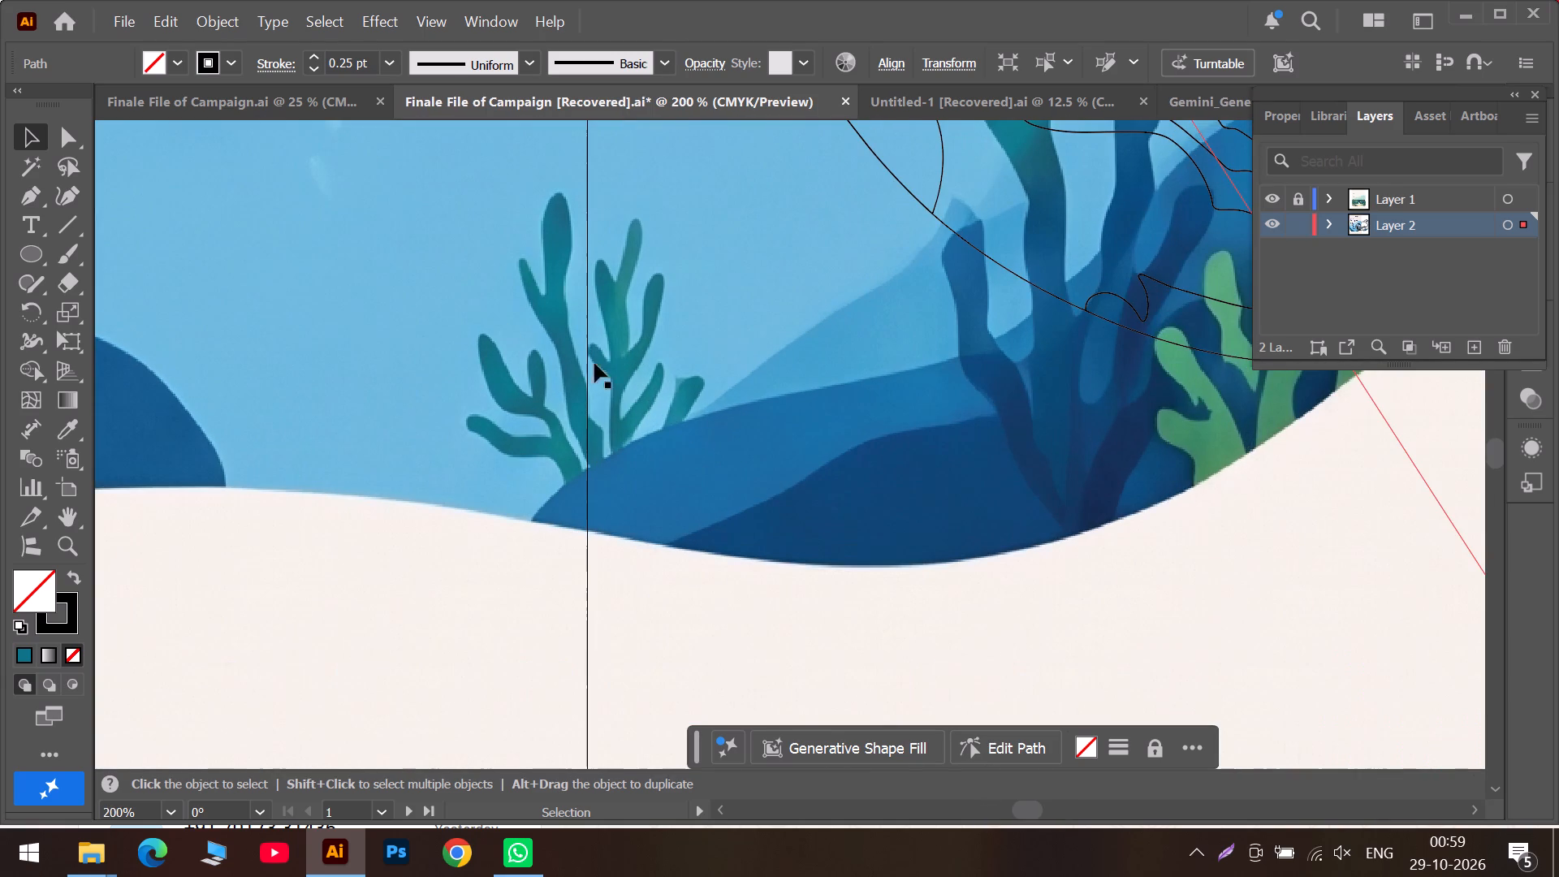
{"action": "left_click", "coordinate": [63, 430]}
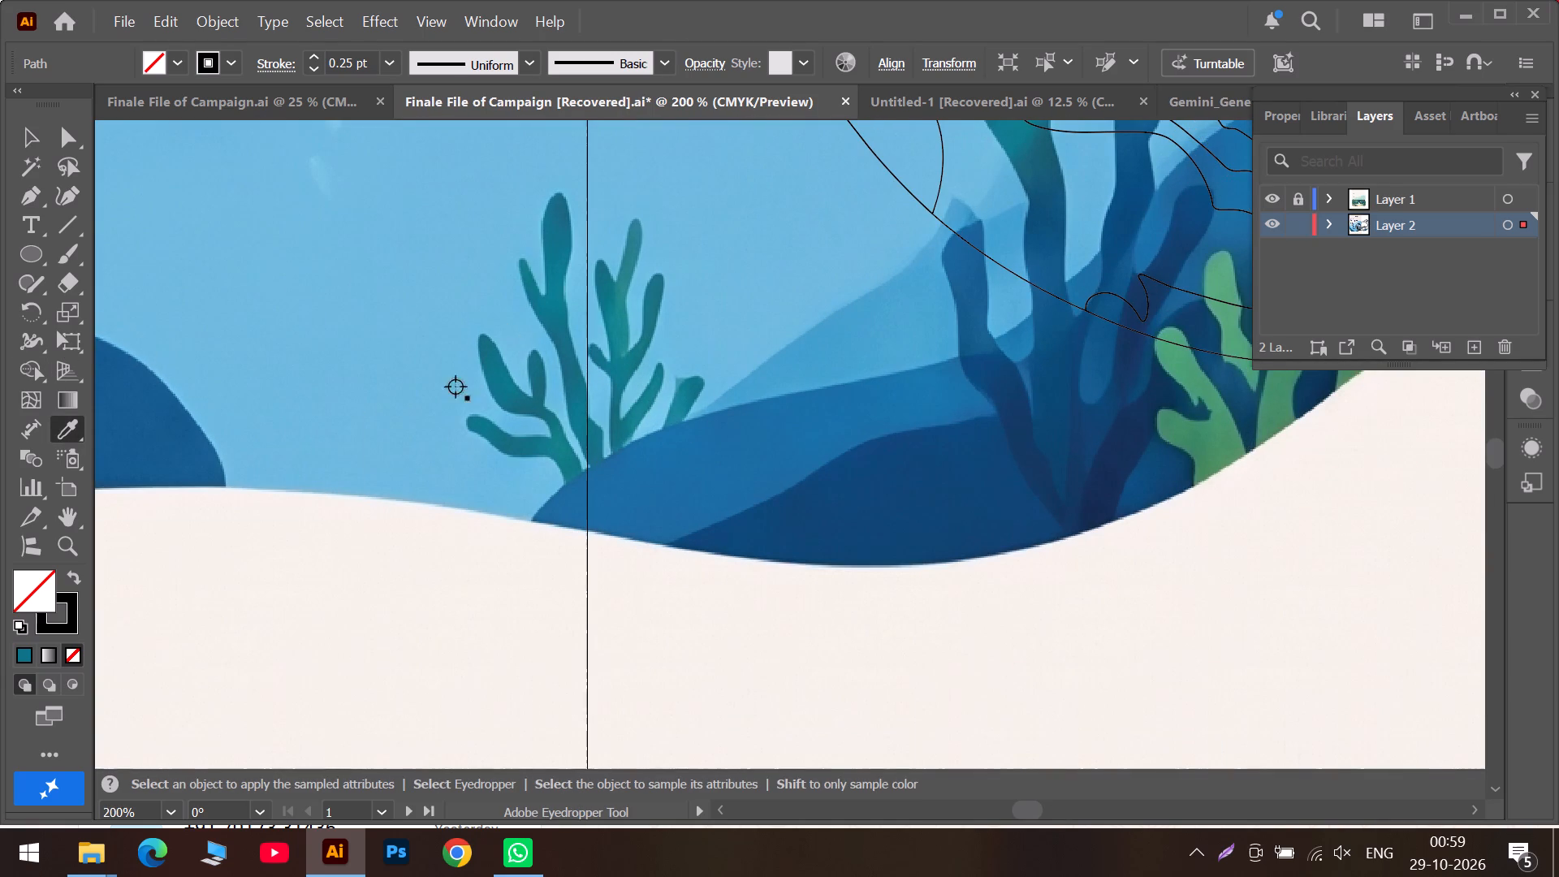
{"action": "scroll", "coordinate": [585, 347], "scroll_direction": "up", "scroll_amount": 3}
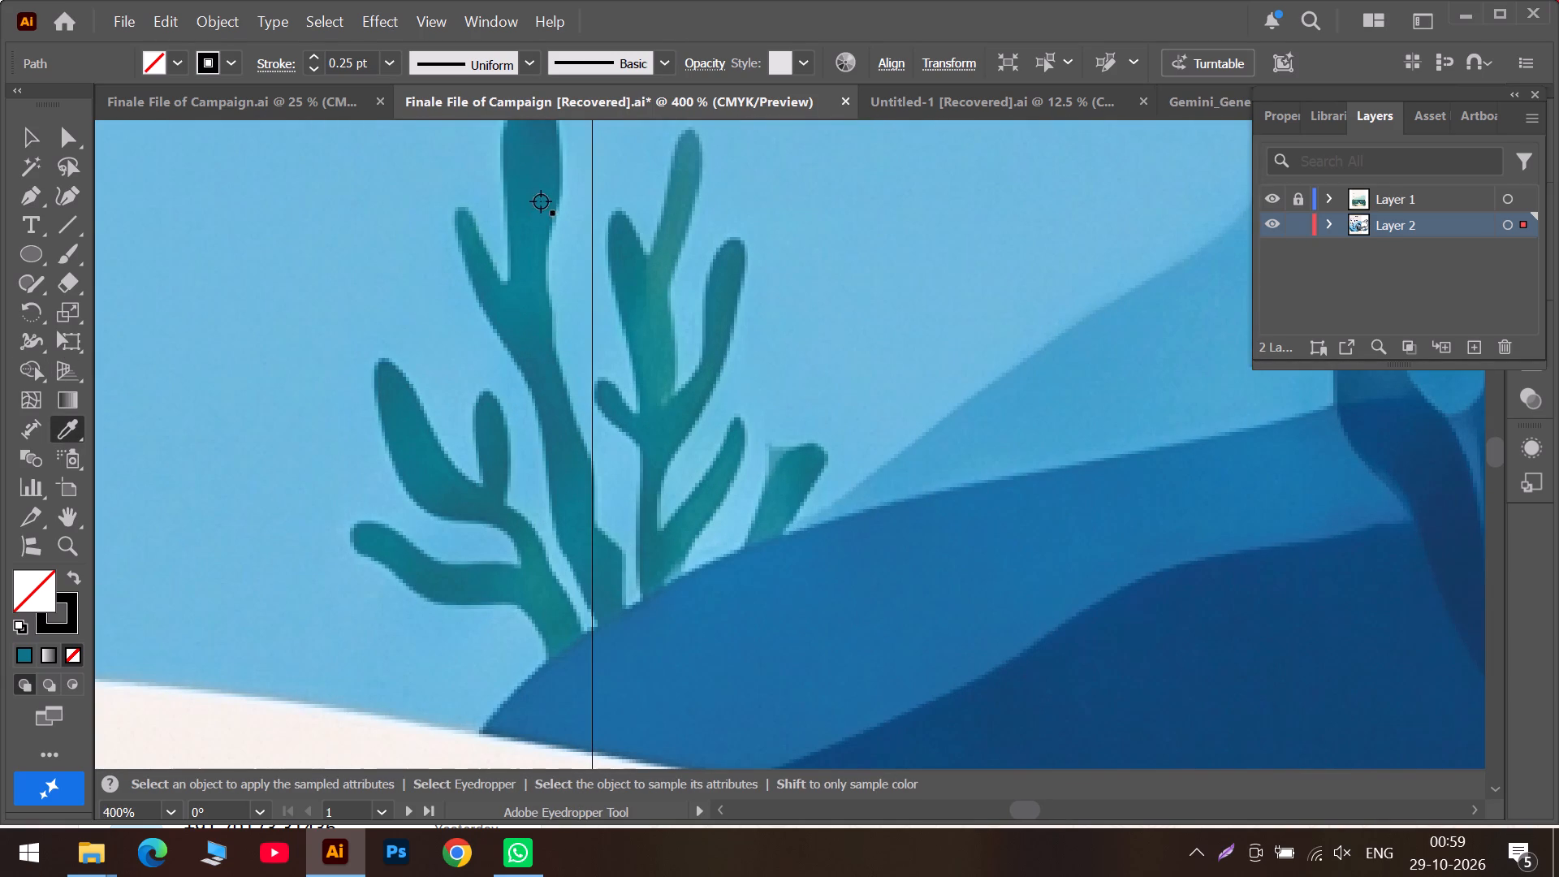
{"action": "left_click", "coordinate": [541, 158]}
{"action": "left_click", "coordinate": [27, 133]}
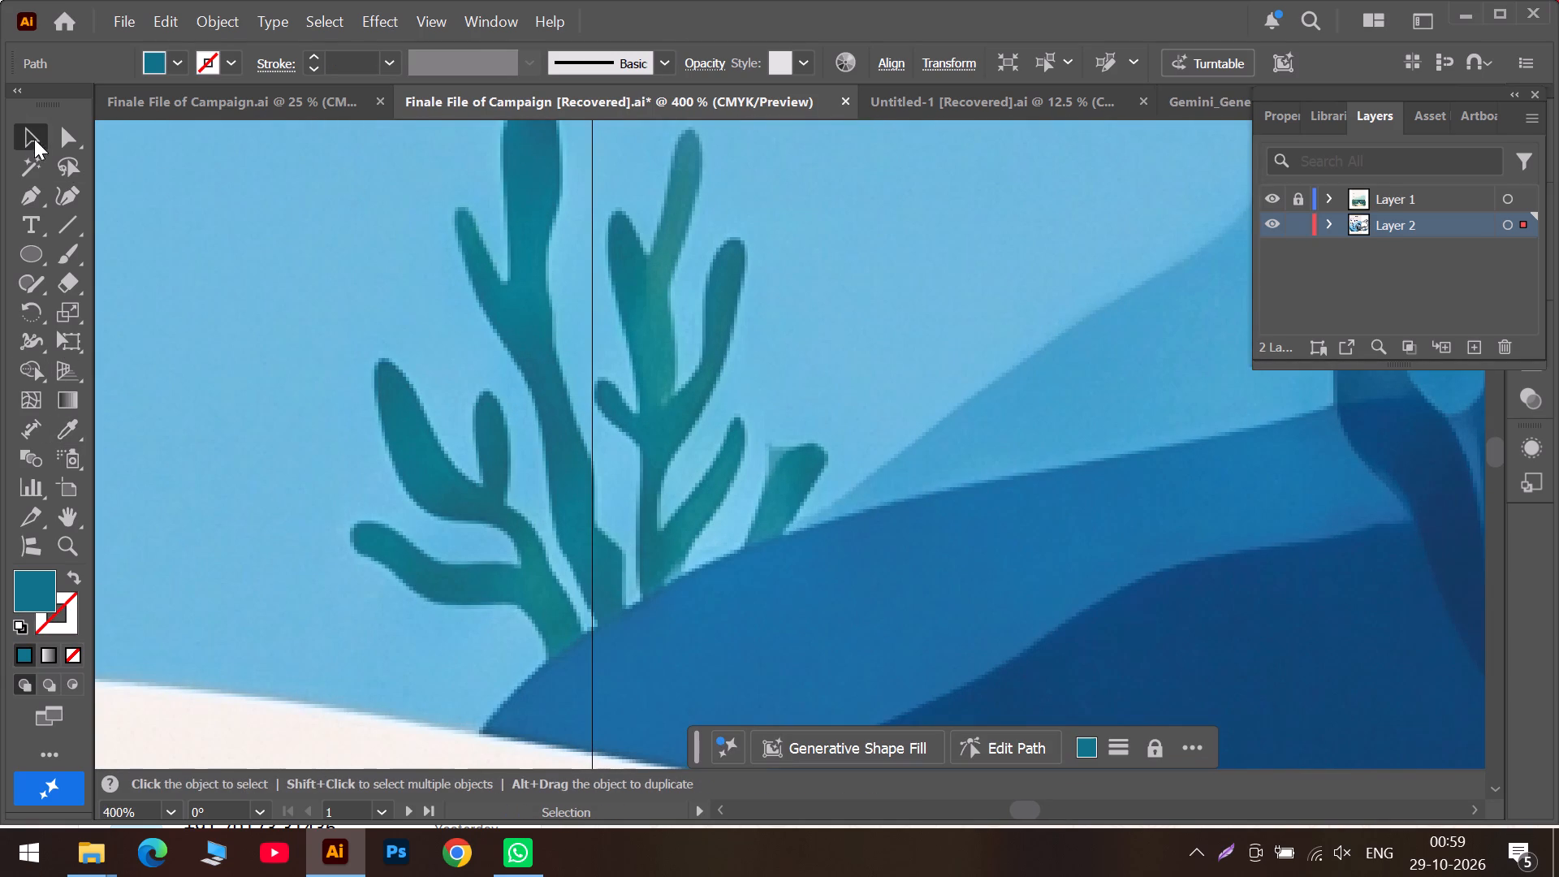
Fill the branching stem outline beside the tall middle stem with the teal of the already coloured leftmost branch.
{"action": "scroll", "coordinate": [968, 612], "scroll_direction": "down", "scroll_amount": 3, "text": "alt"}
{"action": "left_click", "coordinate": [1096, 809]}
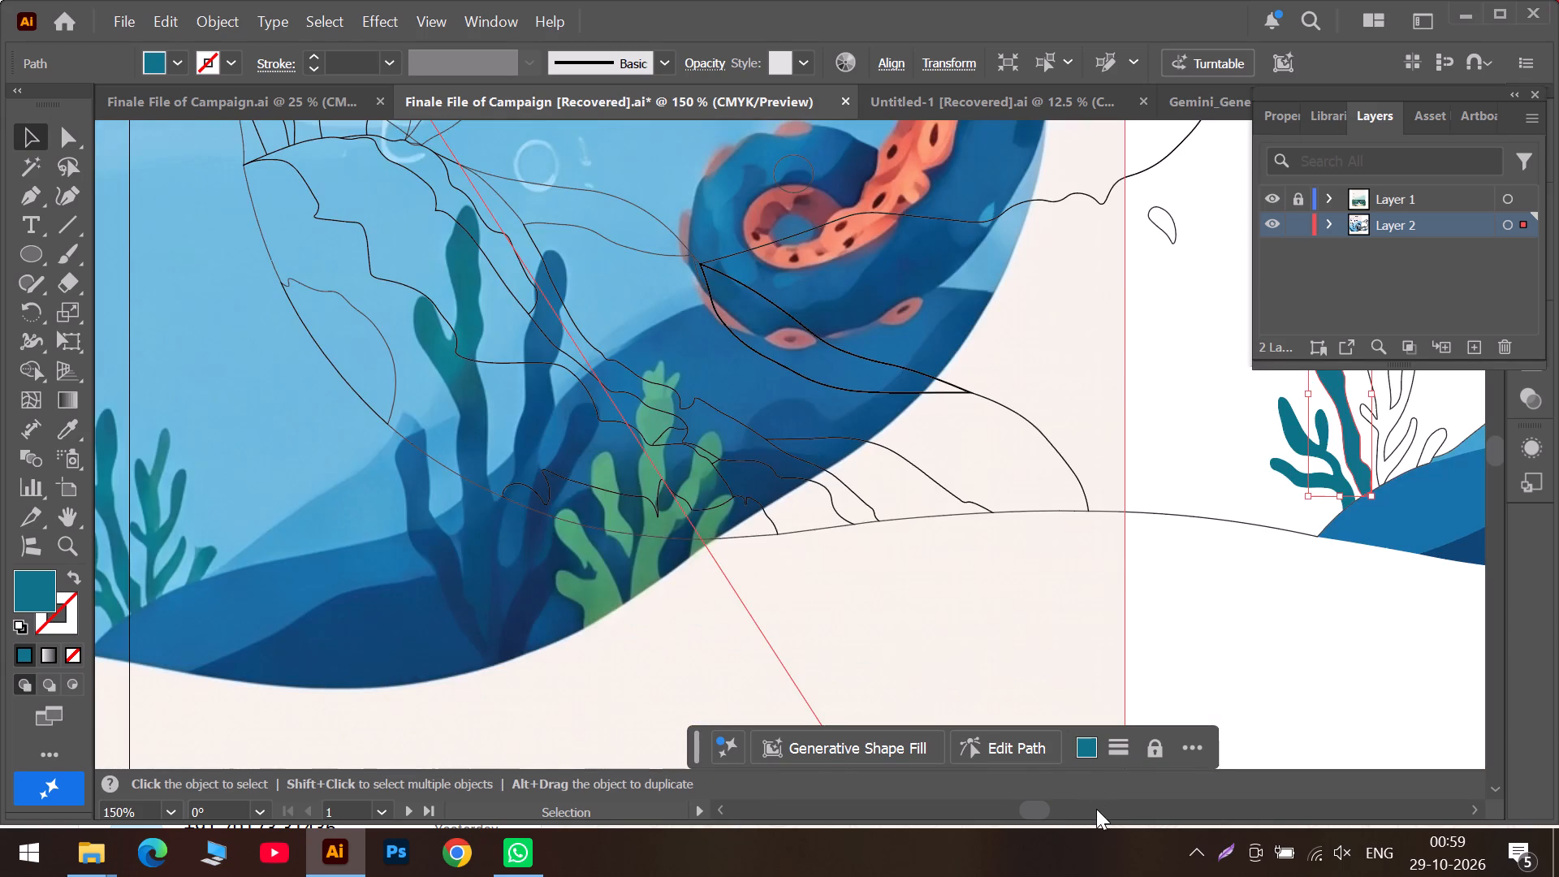
{"action": "left_click", "coordinate": [1096, 809]}
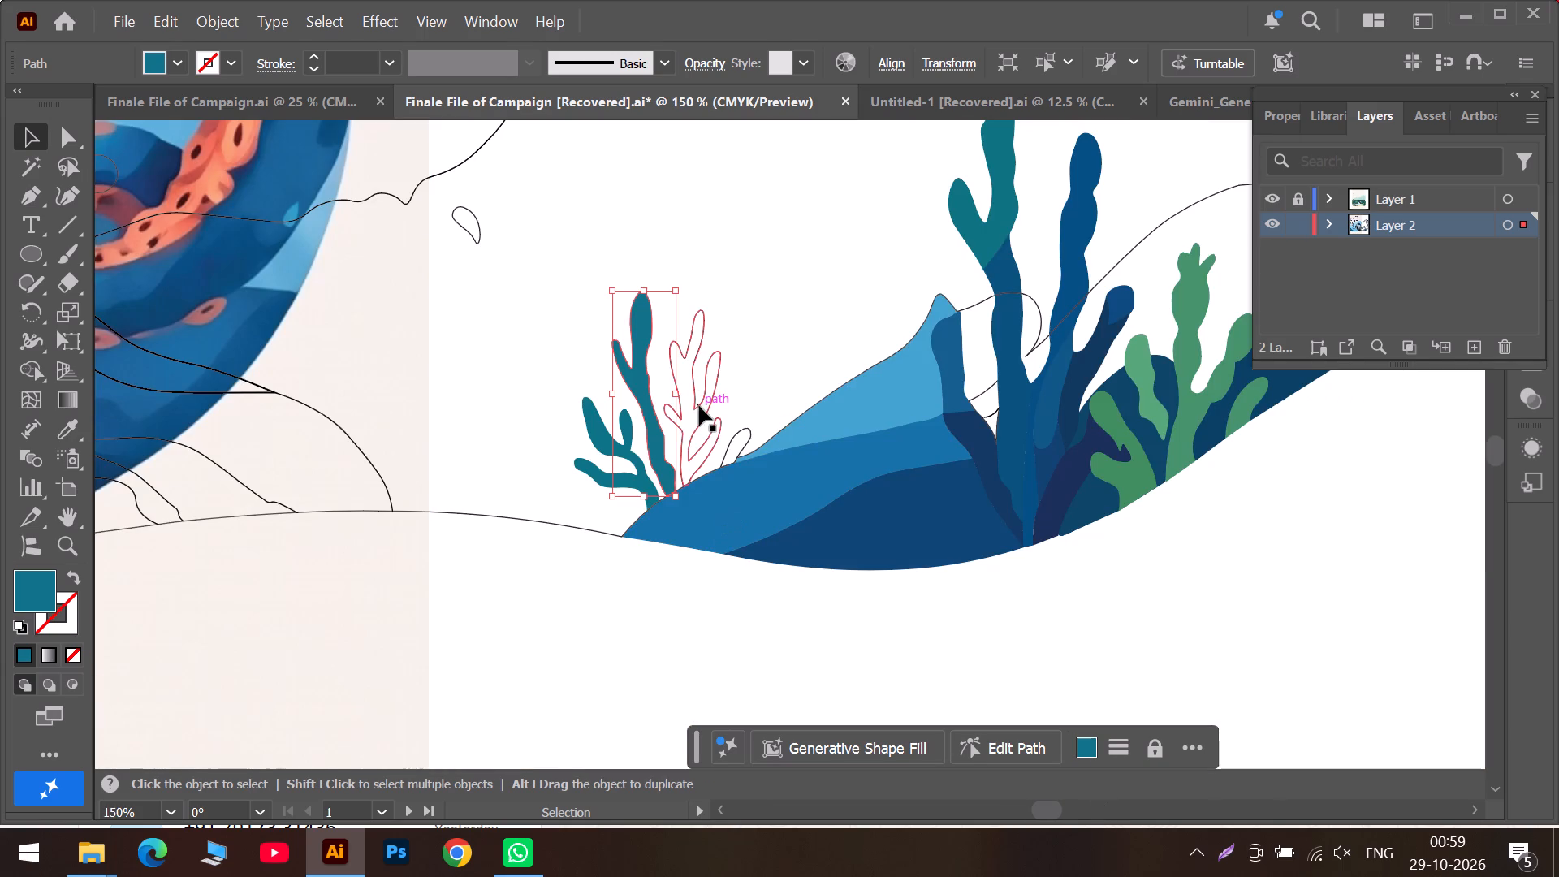
{"action": "left_click", "coordinate": [699, 406]}
{"action": "scroll", "coordinate": [628, 456], "scroll_direction": "up", "scroll_amount": 3, "text": "alt"}
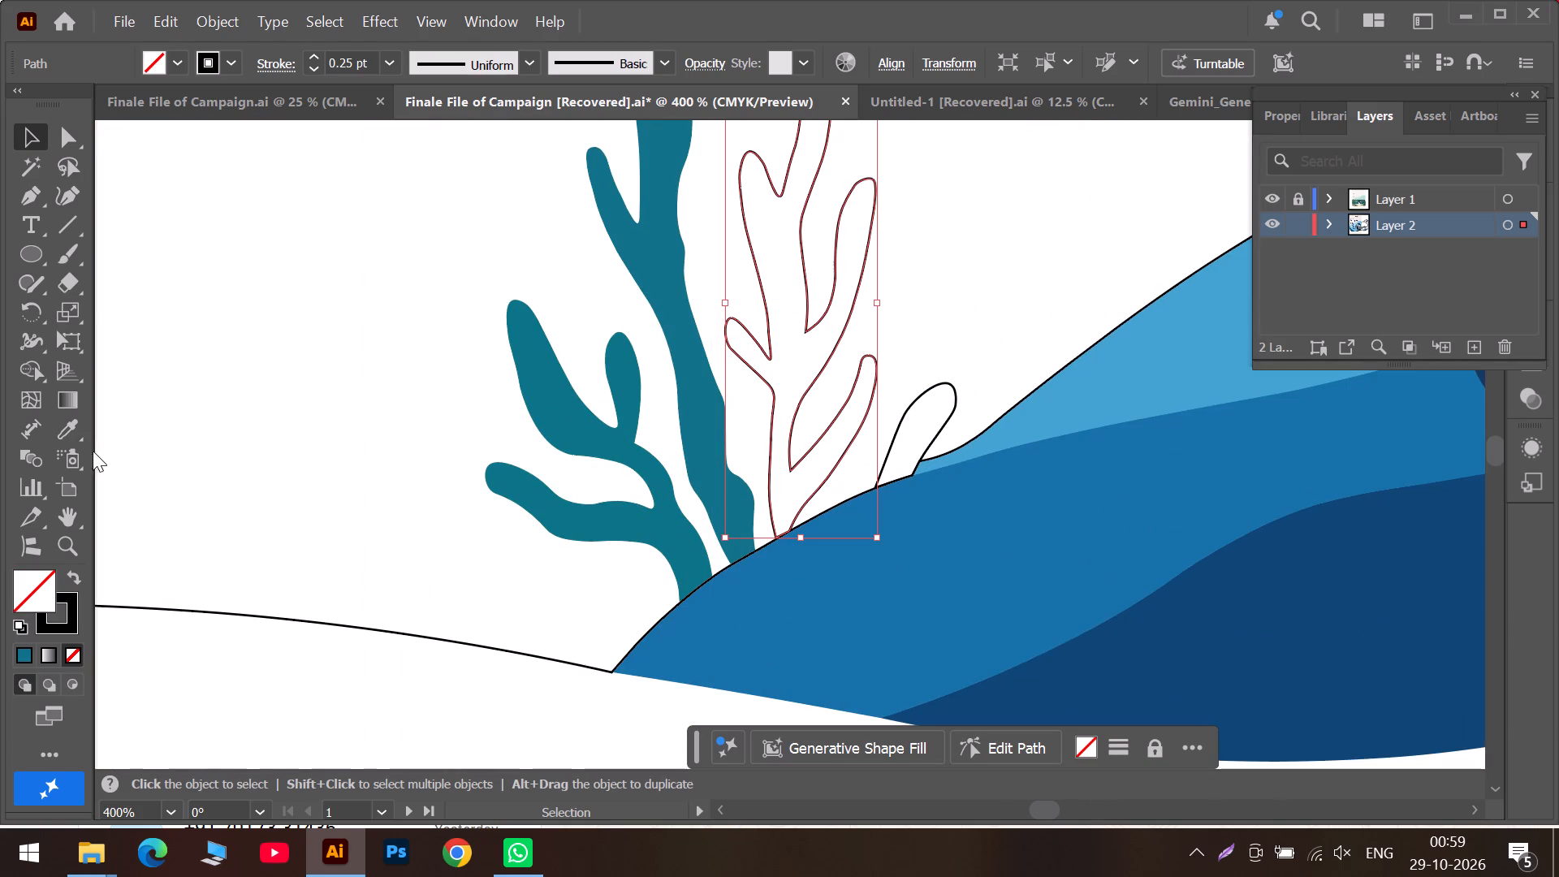
{"action": "left_click", "coordinate": [72, 423]}
{"action": "left_click", "coordinate": [567, 417]}
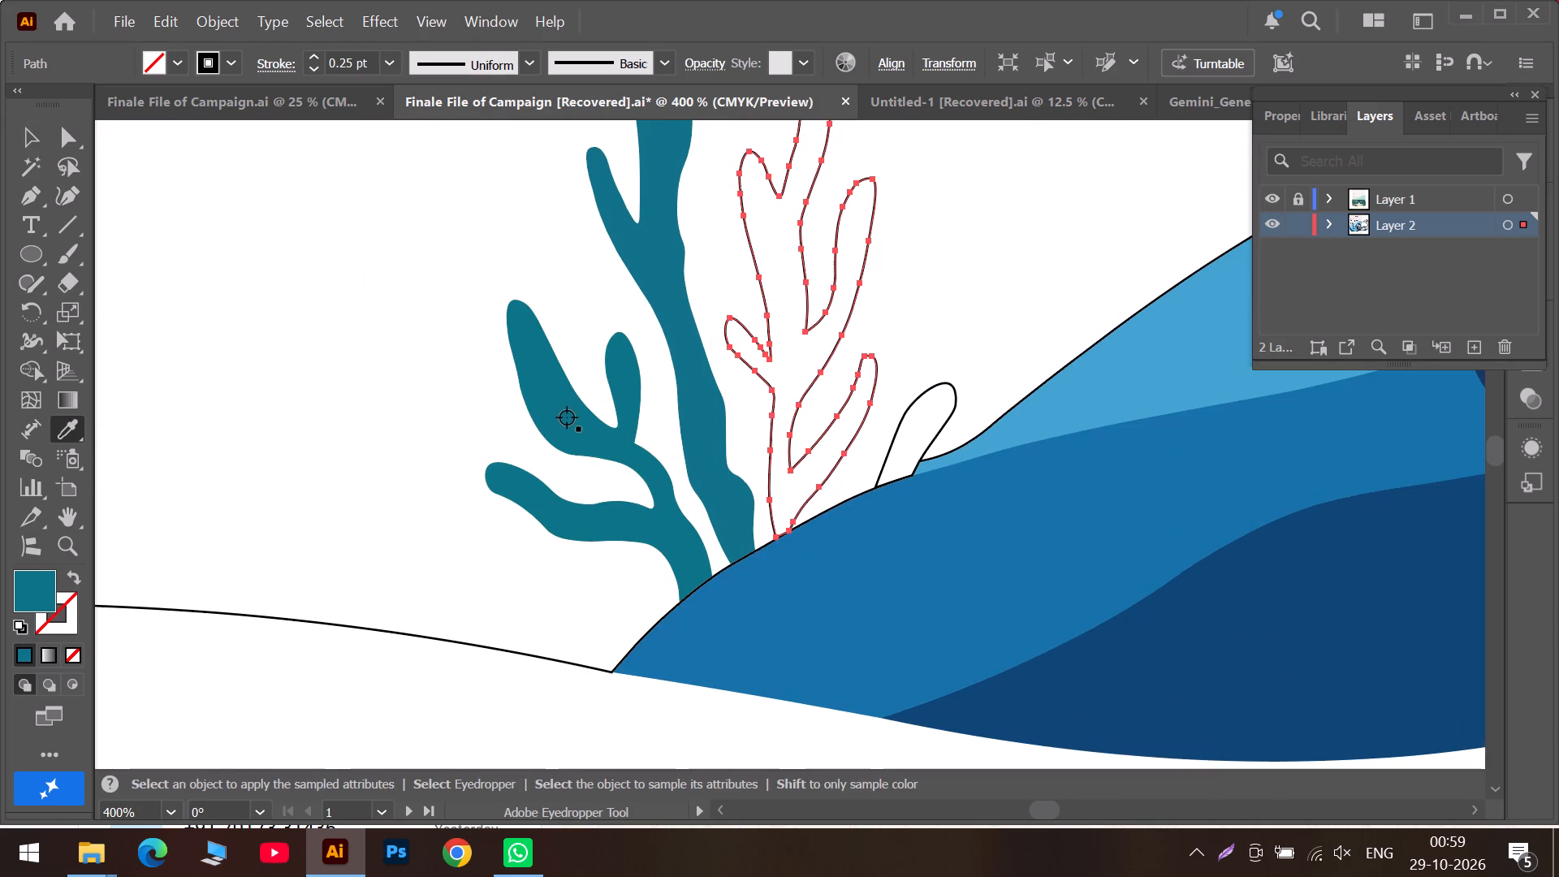
{"action": "left_click", "coordinate": [26, 133]}
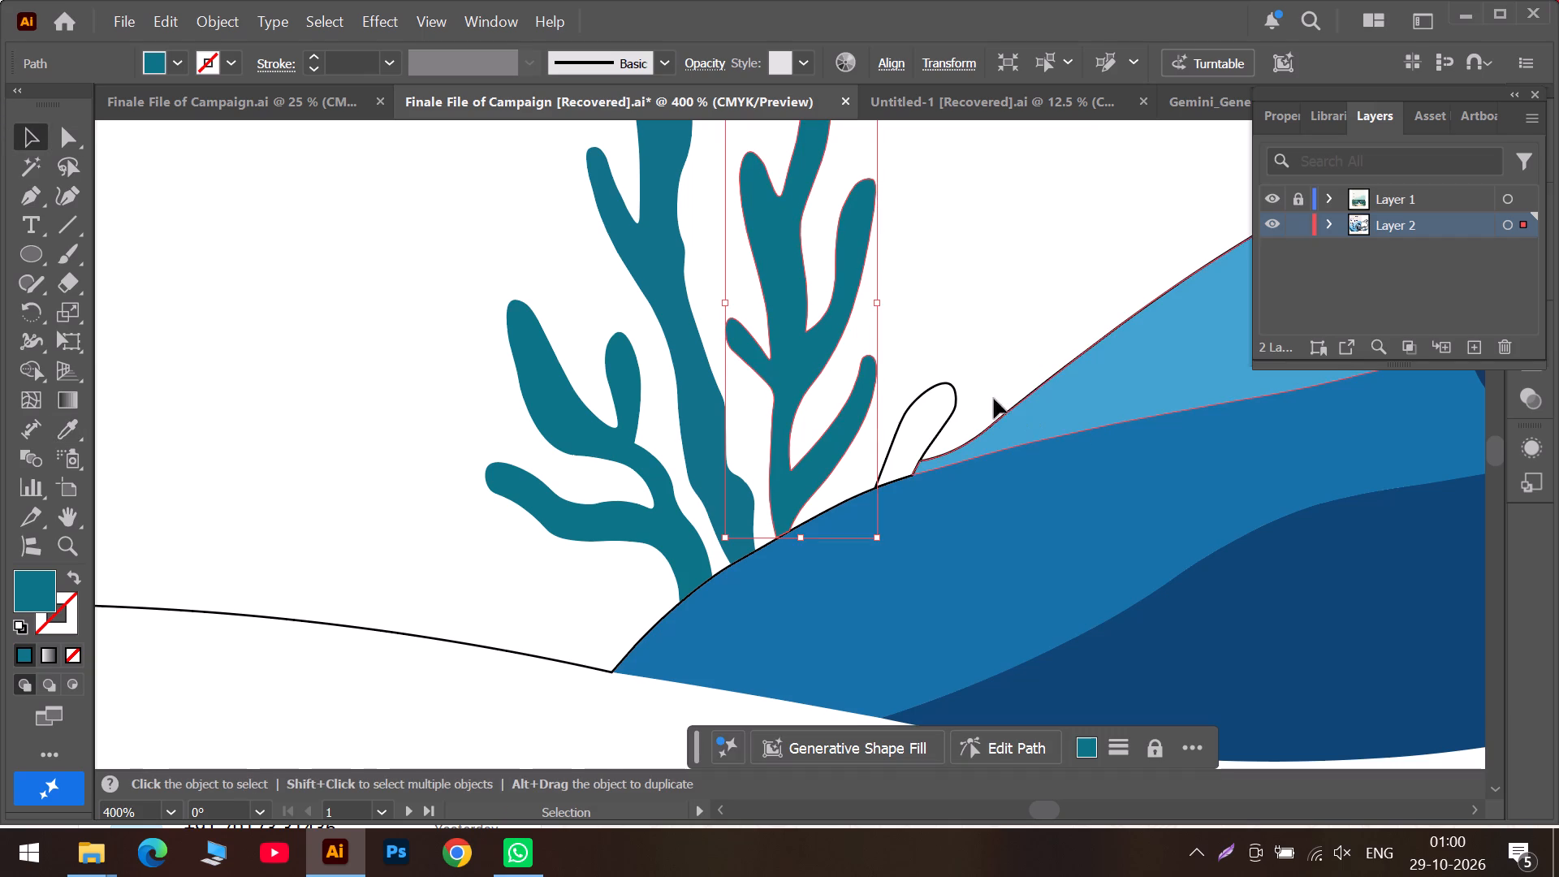
Fill the short leaf outline at the edge of the light blue seabed with the same teal as the leftmost branch.
{"action": "left_click", "coordinate": [948, 383]}
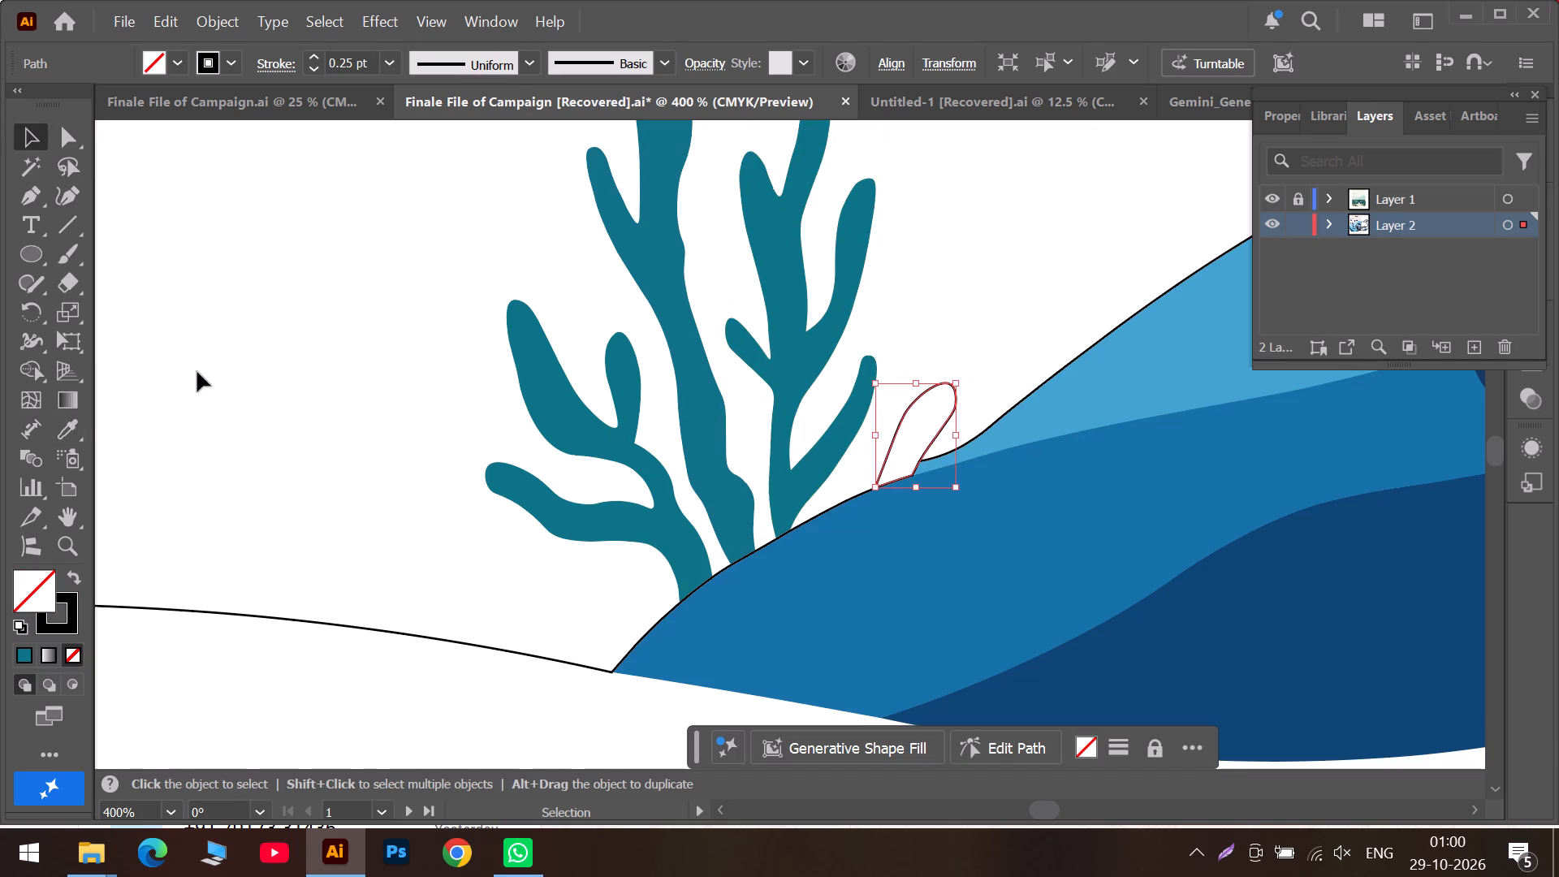
{"action": "left_click", "coordinate": [80, 426]}
{"action": "left_click", "coordinate": [559, 408]}
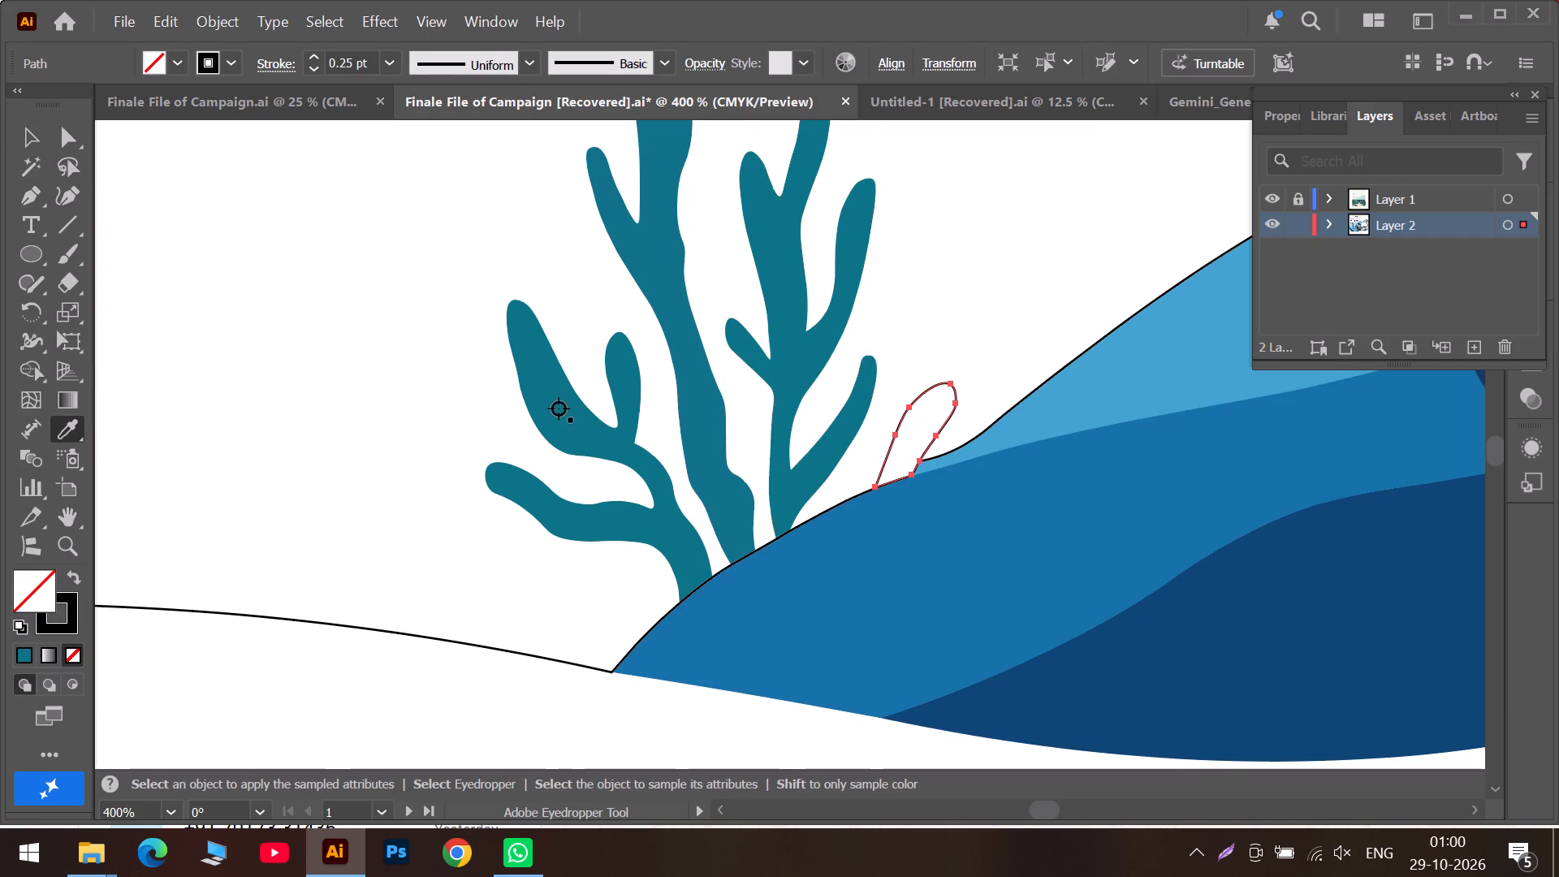
{"action": "left_click", "coordinate": [28, 141]}
{"action": "scroll", "coordinate": [481, 339], "scroll_direction": "down", "scroll_amount": 4, "text": "alt"}
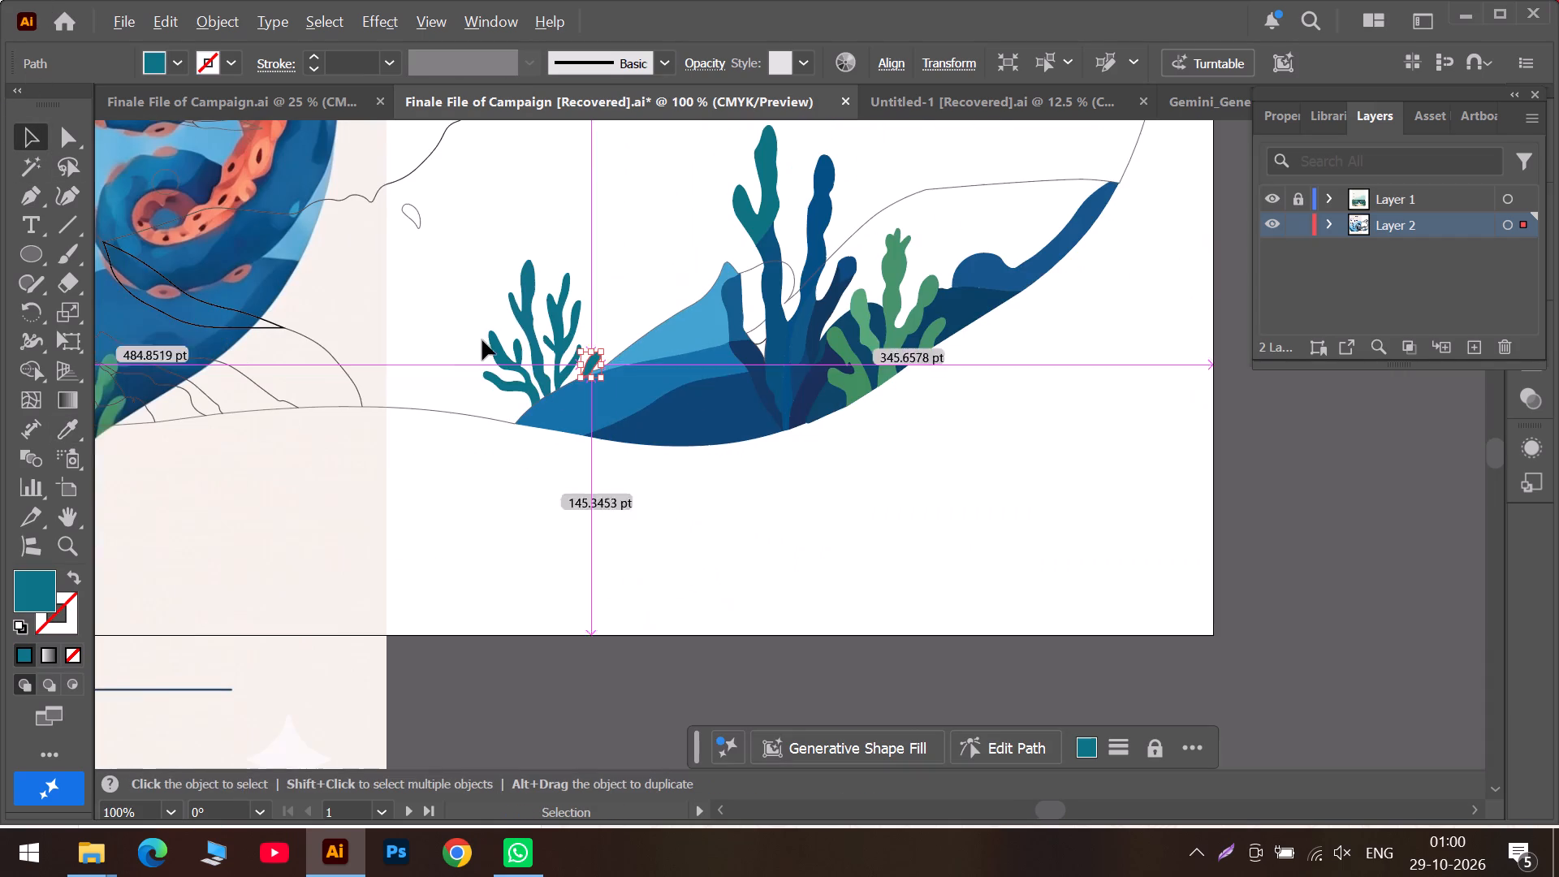
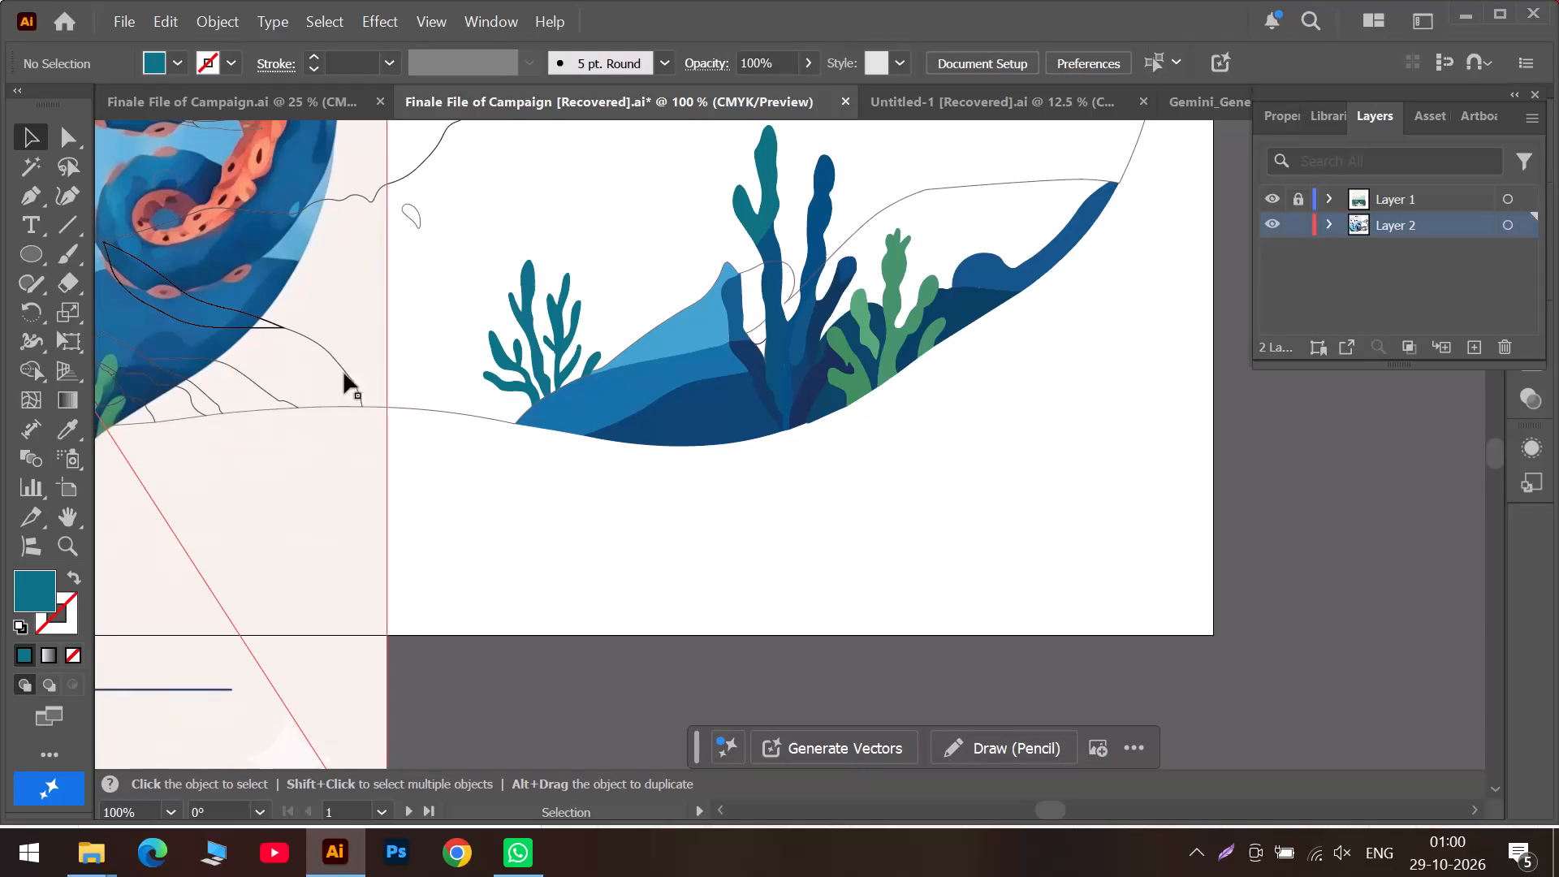
Move the reference poster across the artboard so its dark rocky slope sits beside the matching uncoloured rock outlines.
{"action": "left_click_drag", "start_coordinate": [325, 495], "coordinate": [710, 424]}
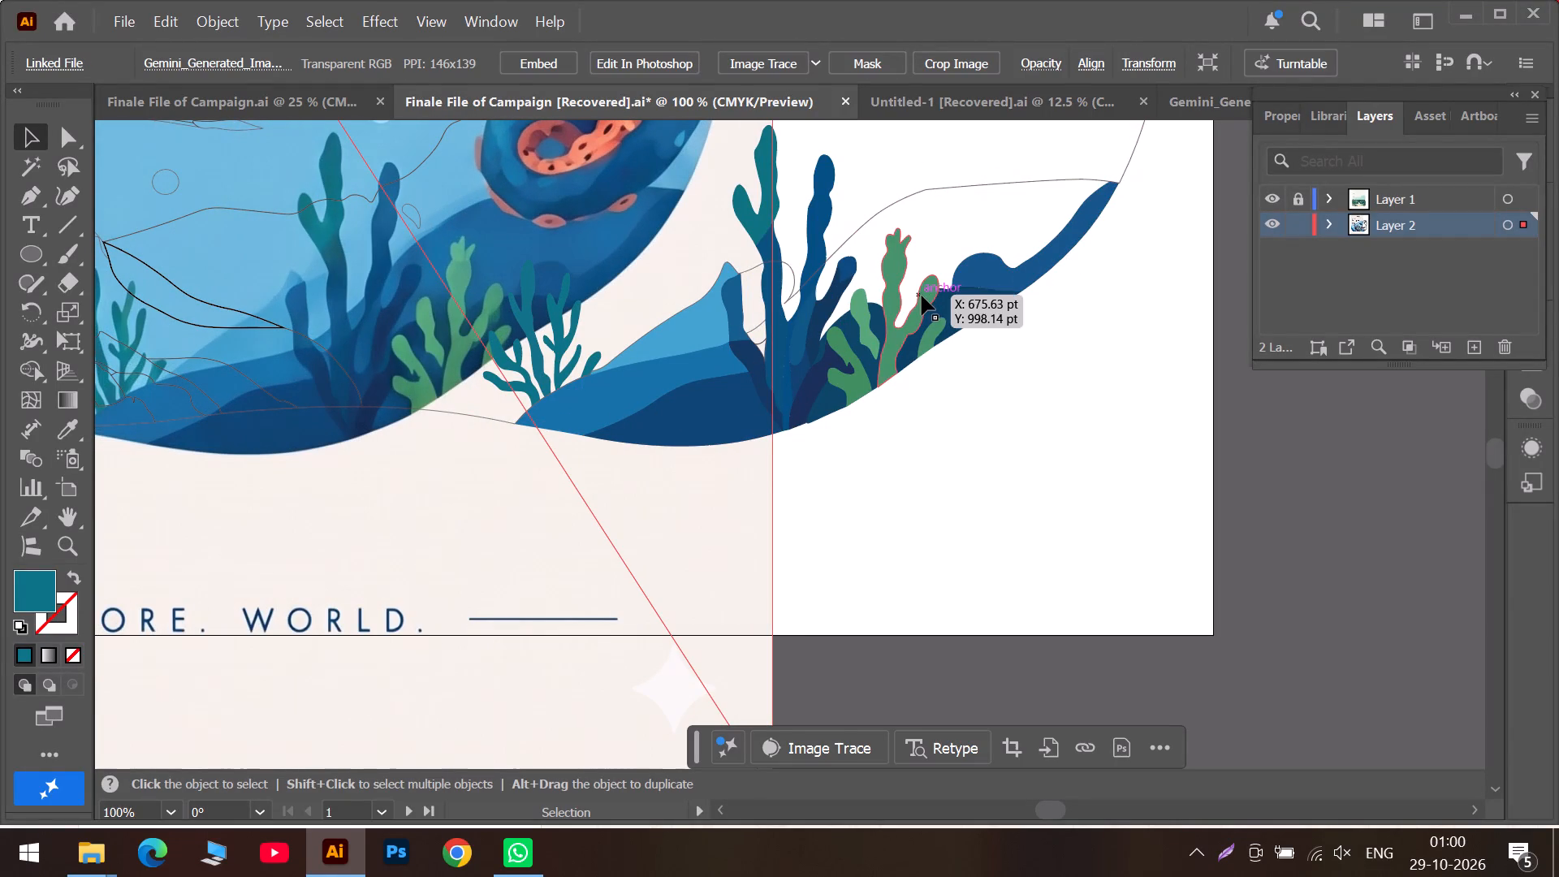
{"action": "scroll", "coordinate": [910, 277], "scroll_direction": "up", "scroll_amount": 4, "text": "alt"}
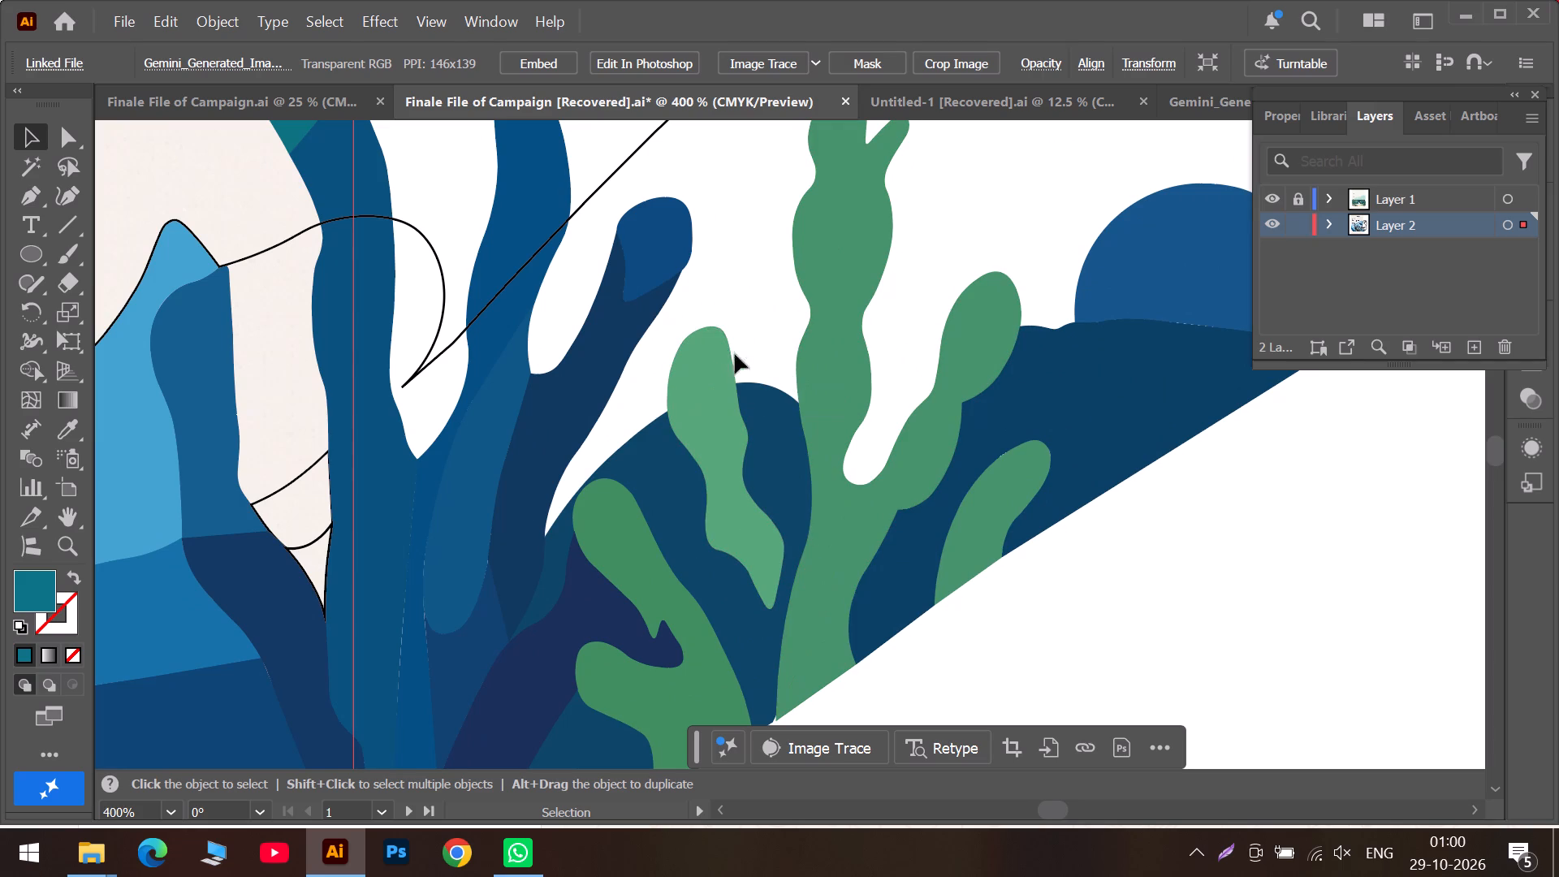
{"action": "scroll", "coordinate": [728, 279], "scroll_direction": "down", "scroll_amount": 2, "text": "alt"}
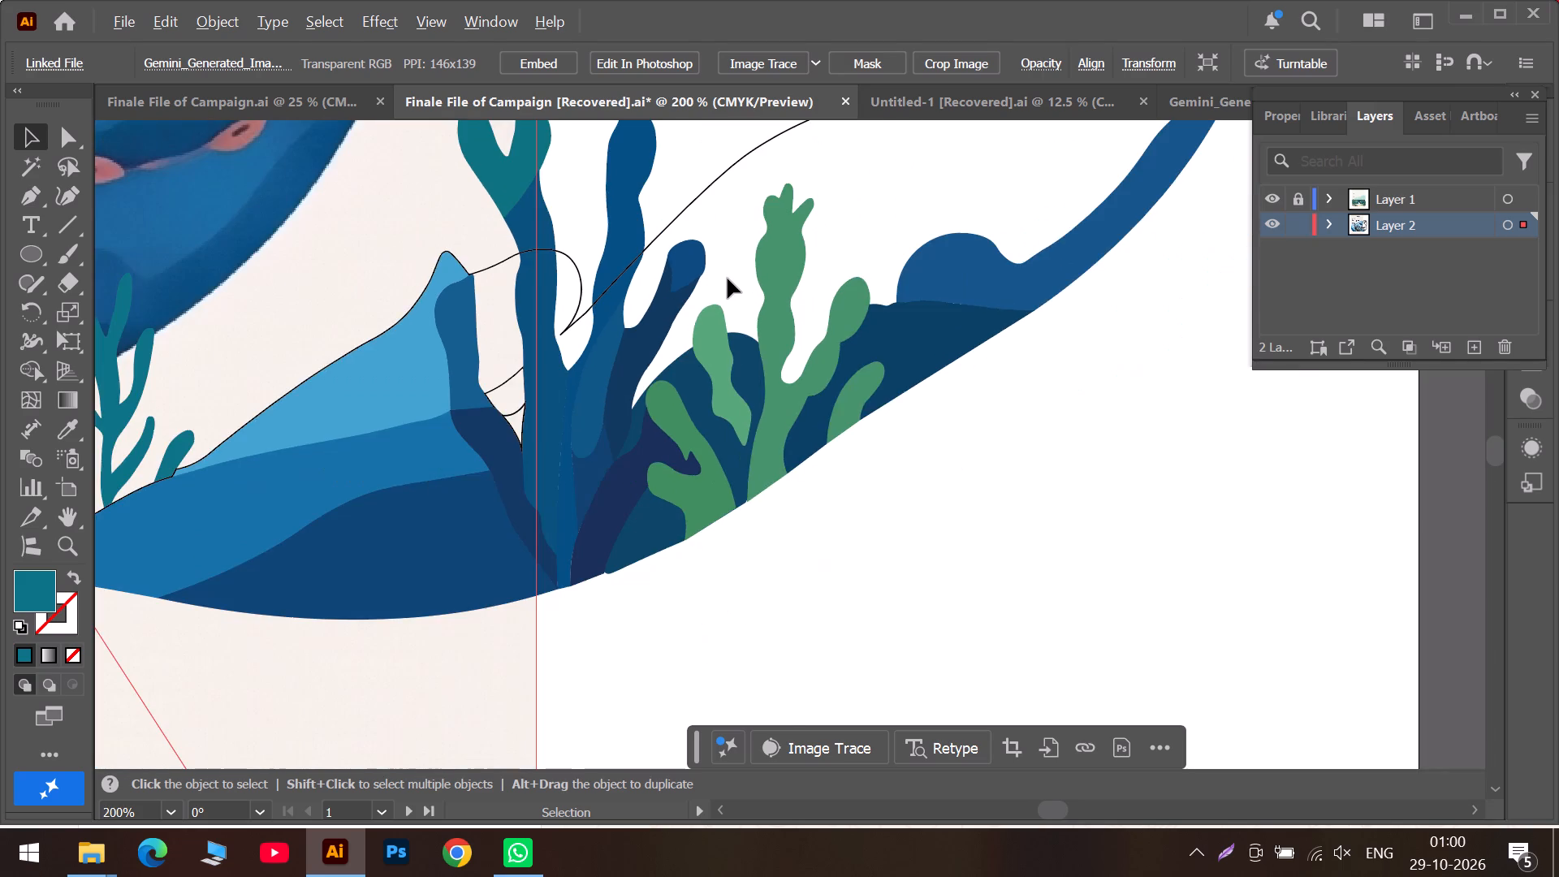
{"action": "scroll", "coordinate": [728, 279], "scroll_direction": "down", "scroll_amount": 3, "text": "alt"}
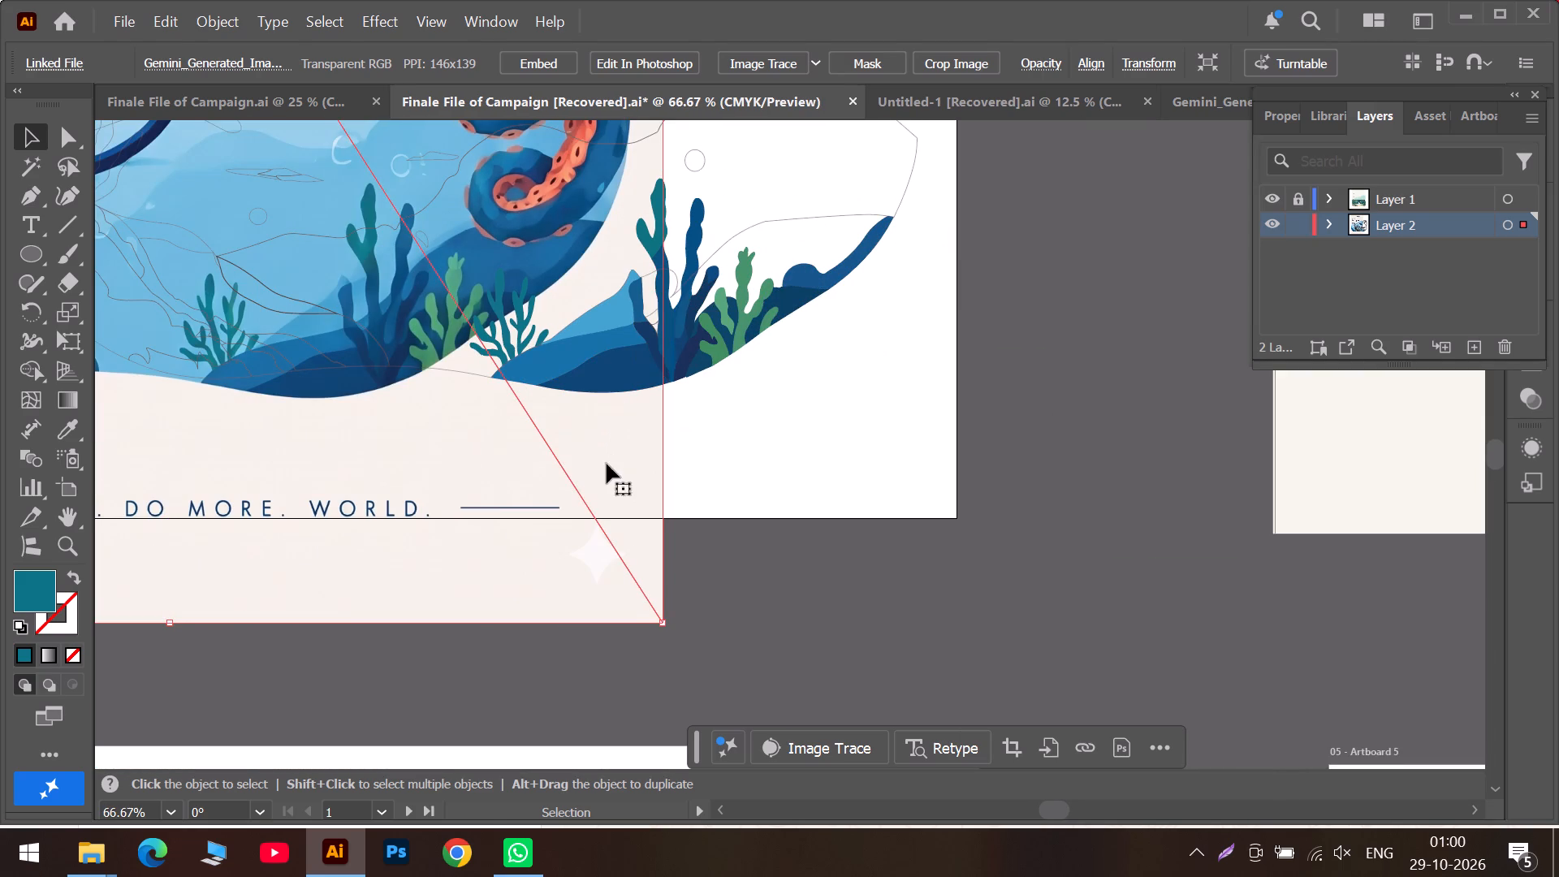
{"action": "left_click_drag", "start_coordinate": [607, 464], "coordinate": [414, 464]}
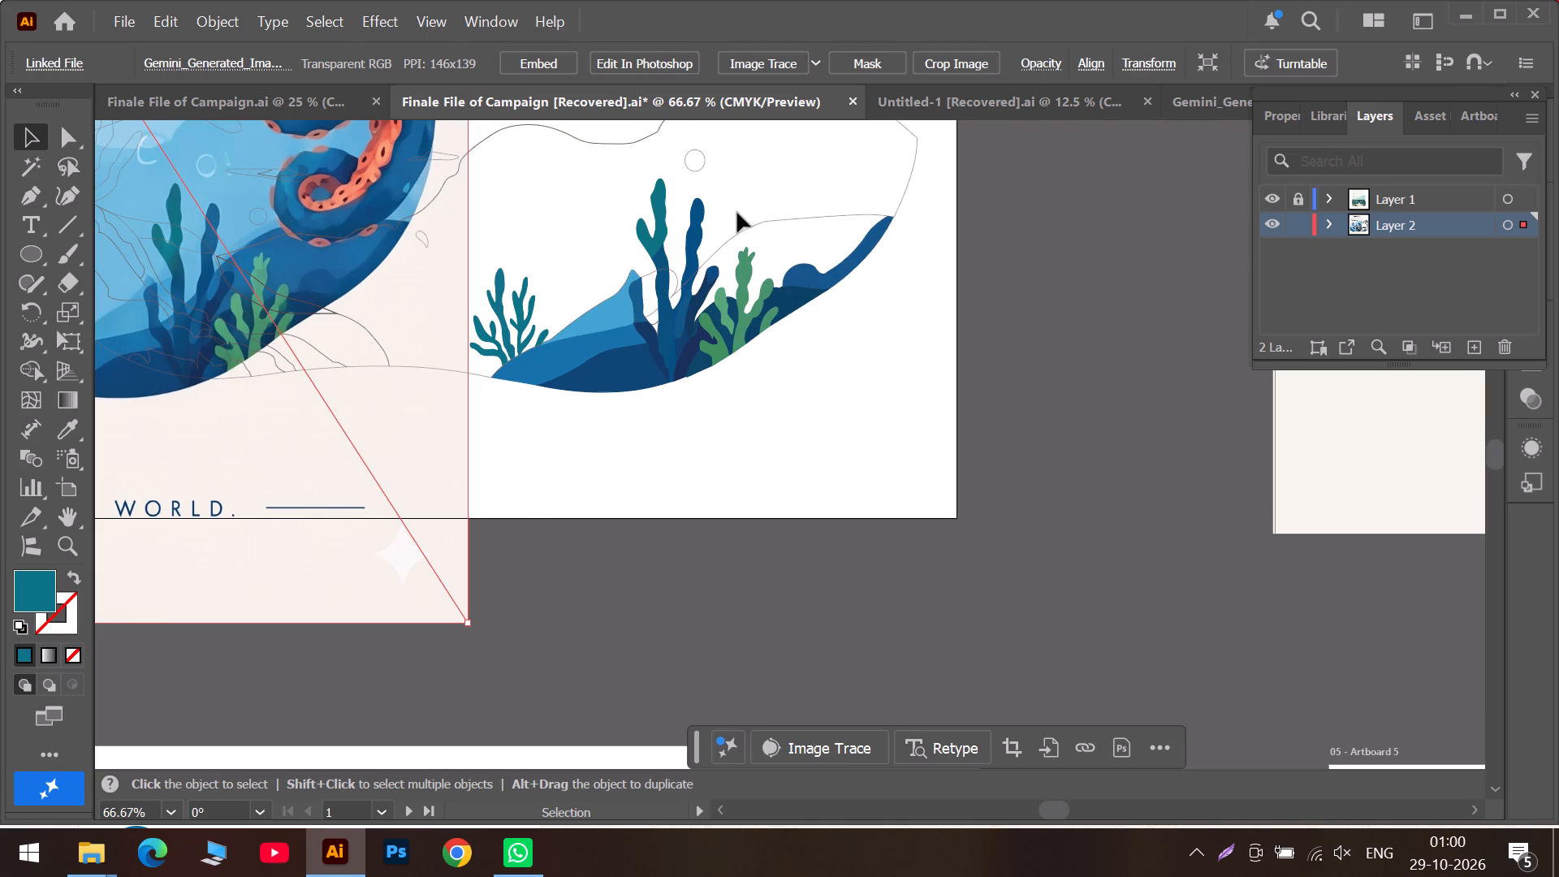
{"action": "scroll", "coordinate": [735, 220], "scroll_direction": "down", "scroll_amount": 2, "text": "alt"}
{"action": "left_click_drag", "start_coordinate": [409, 343], "coordinate": [929, 395]}
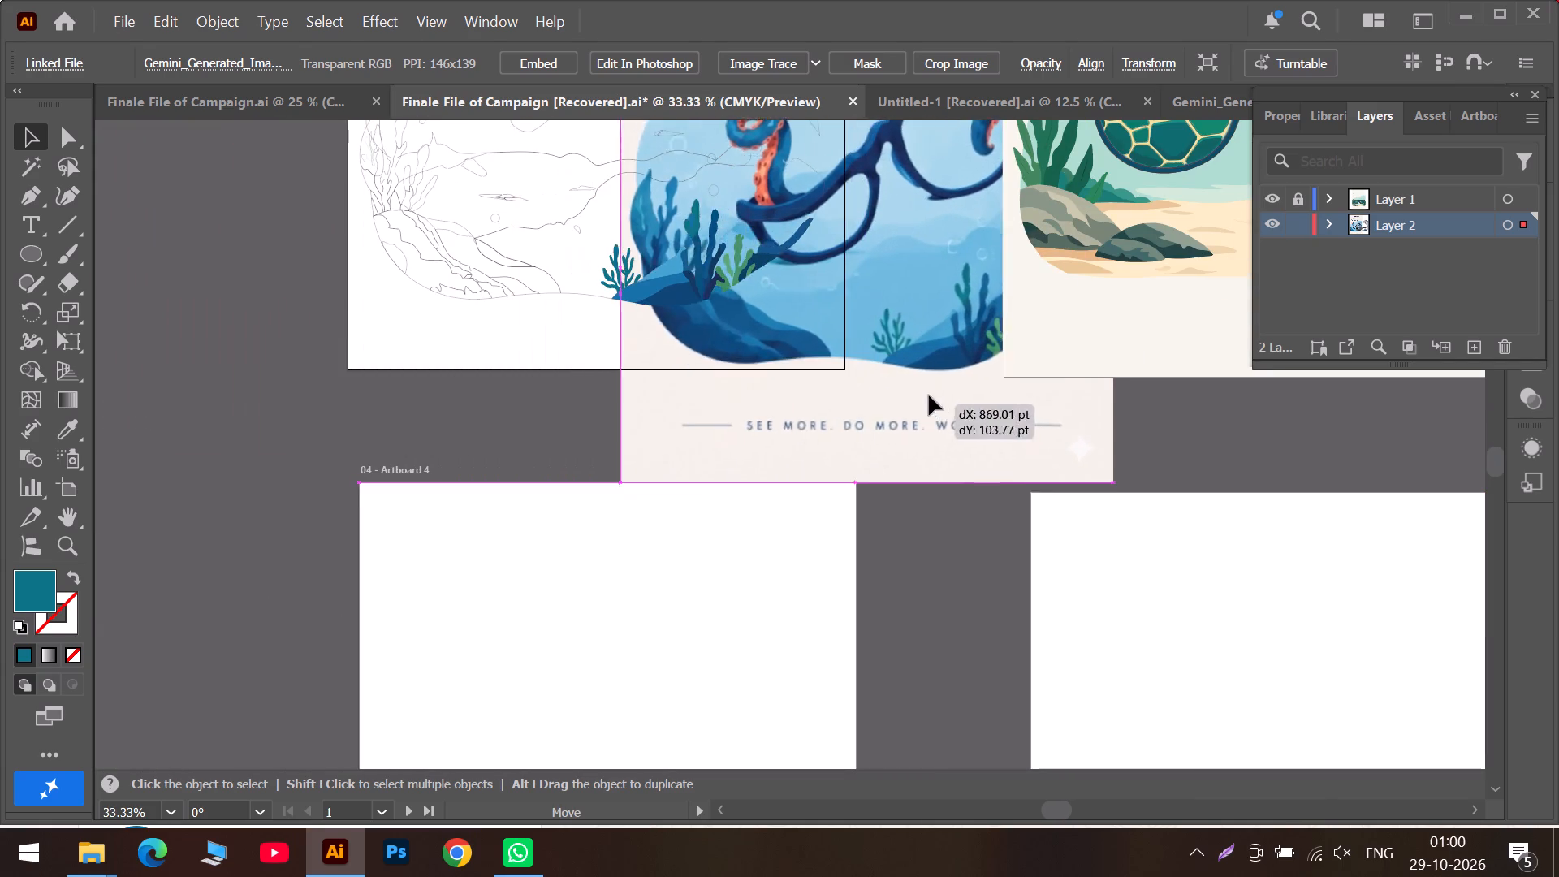
{"action": "left_click_drag", "start_coordinate": [929, 395], "coordinate": [834, 408]}
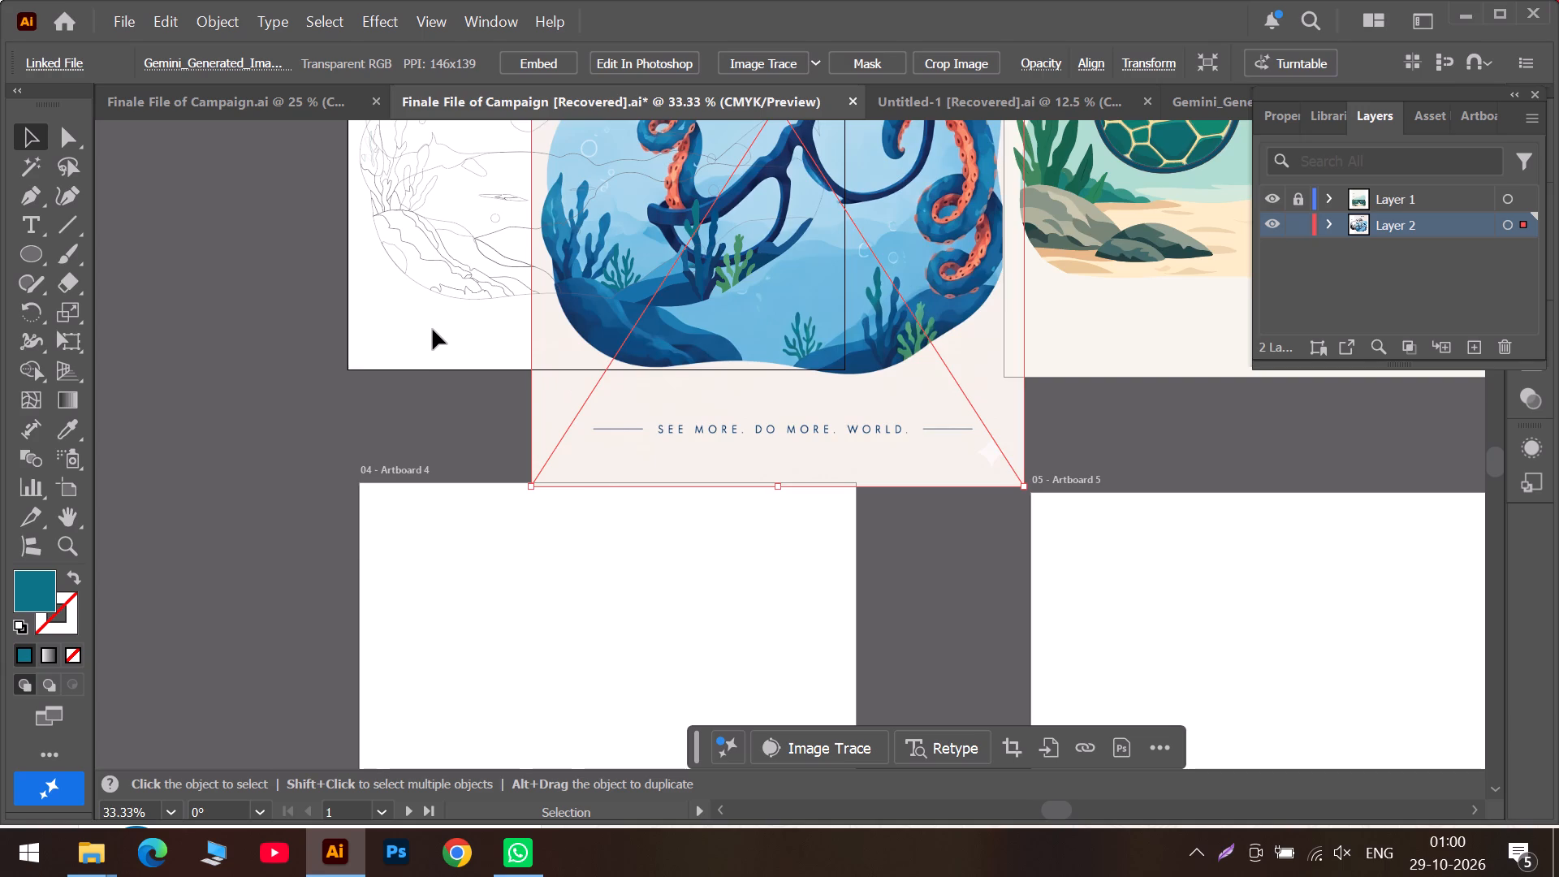
Fill the outline at the far lower tip of the rocky slope with dark blue sampled from the poster's rocks.
{"action": "scroll", "coordinate": [433, 326], "scroll_direction": "up", "scroll_amount": 3, "text": "alt"}
{"action": "scroll", "coordinate": [660, 314], "scroll_direction": "up", "scroll_amount": 3}
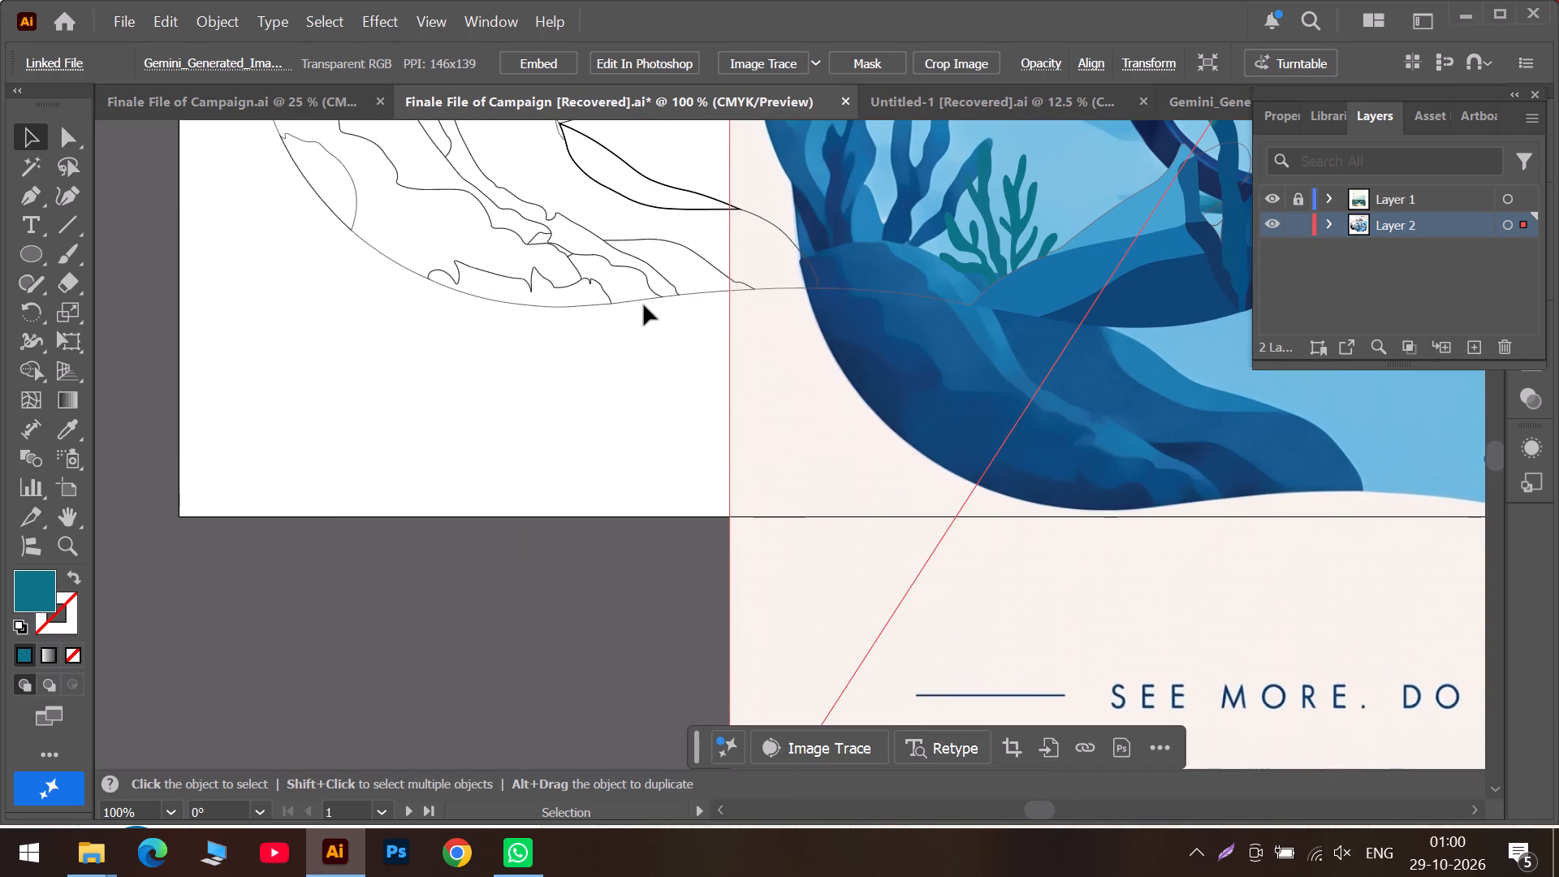
{"action": "left_click", "coordinate": [676, 244]}
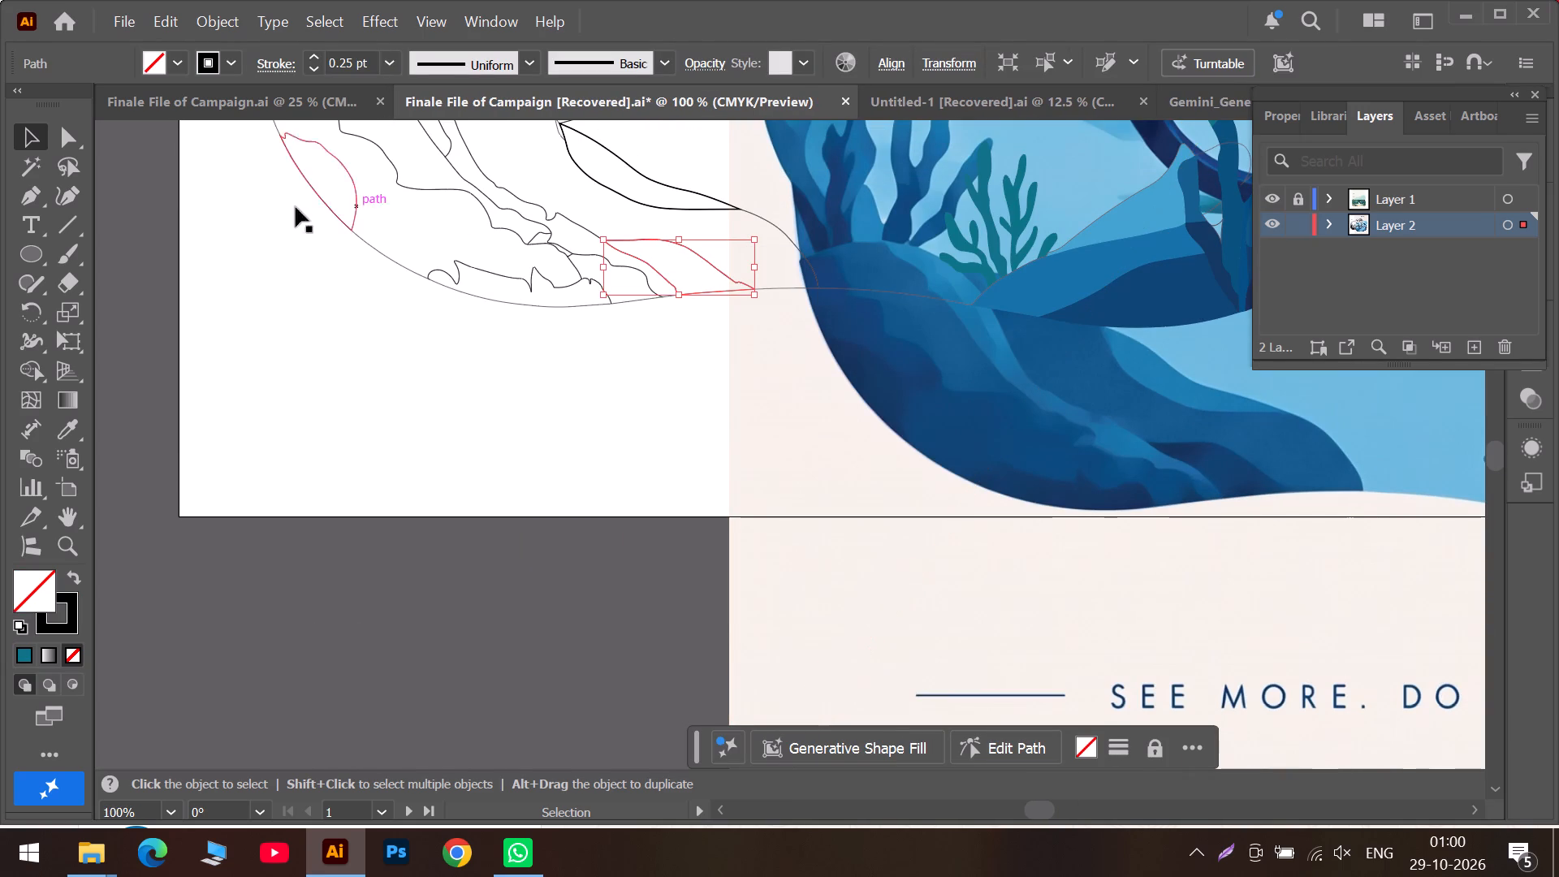
{"action": "left_click", "coordinate": [67, 426]}
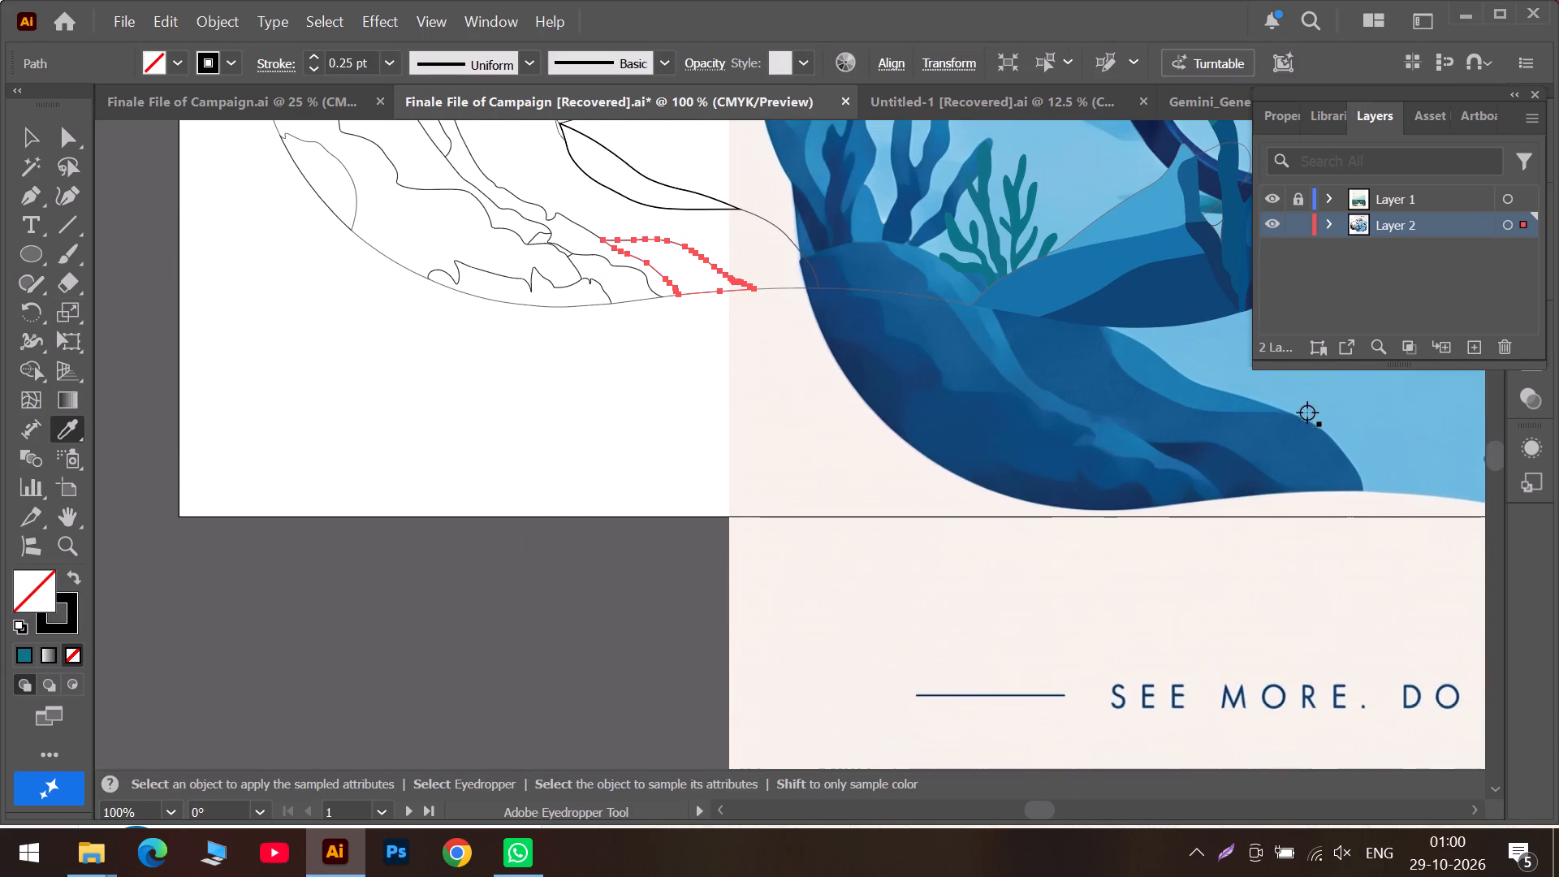
{"action": "left_click", "coordinate": [1222, 466]}
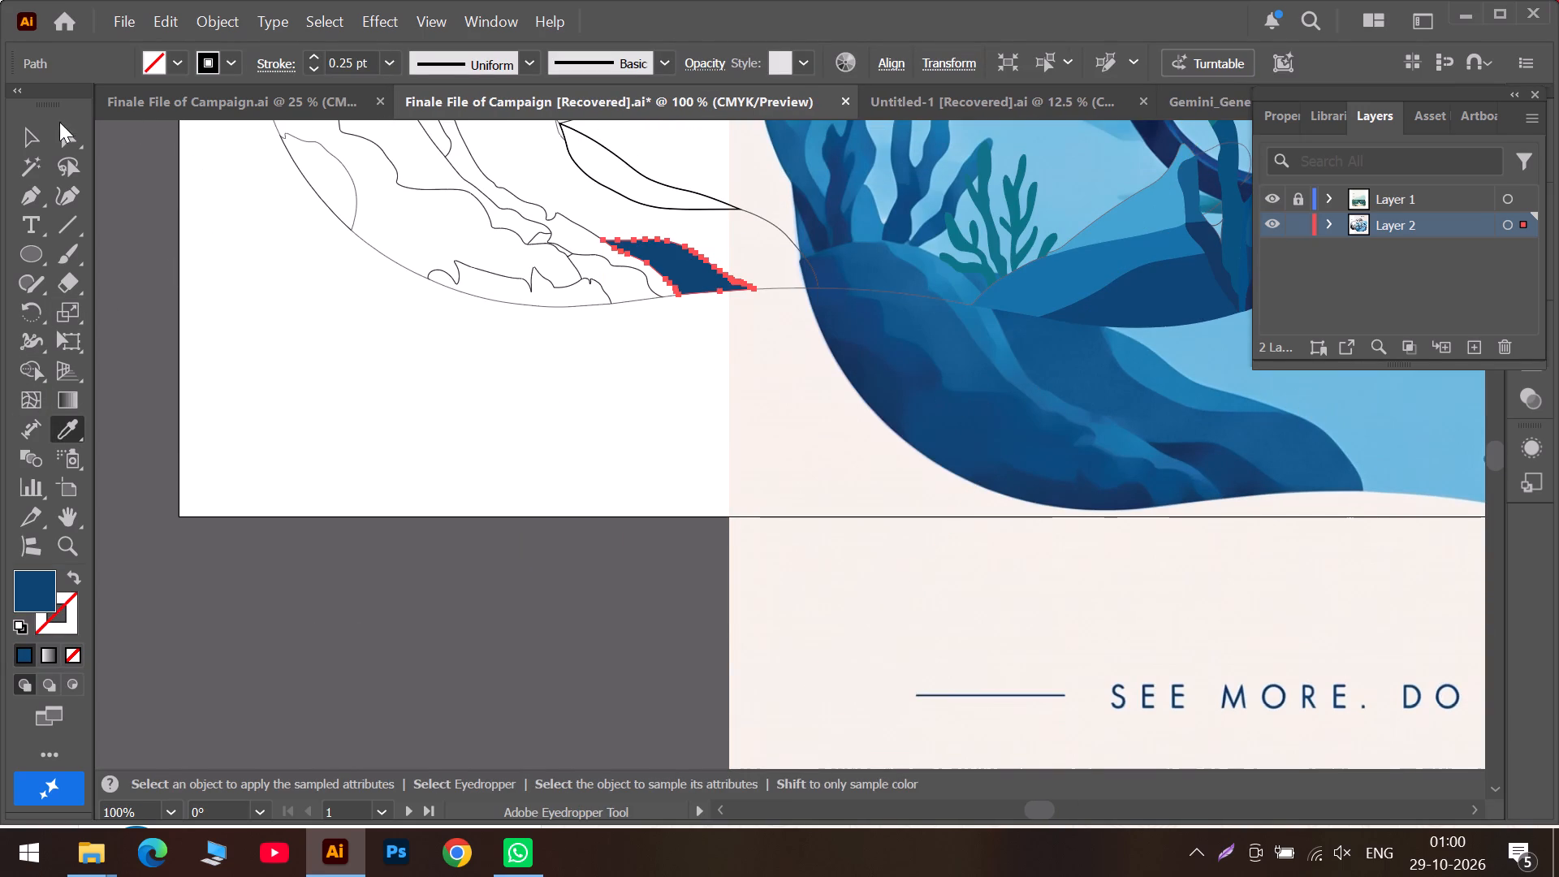
{"action": "left_click", "coordinate": [31, 132]}
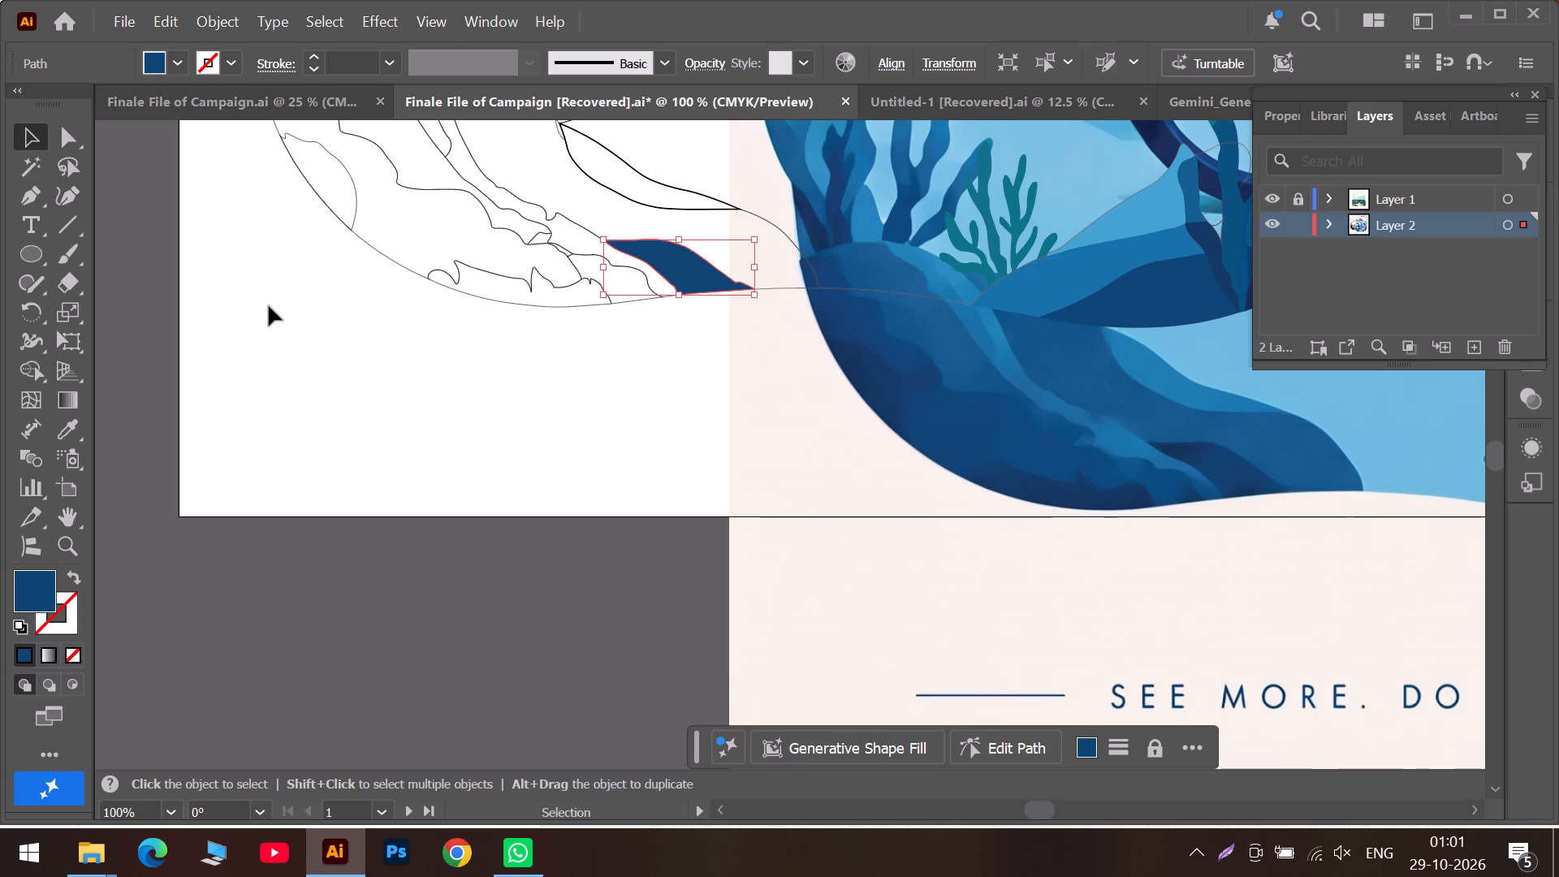
Fill the long narrow band running down the rocky slope with medium blue sampled from the poster's lighter rock strip.
{"action": "left_click", "coordinate": [525, 279]}
{"action": "left_click", "coordinate": [421, 361]}
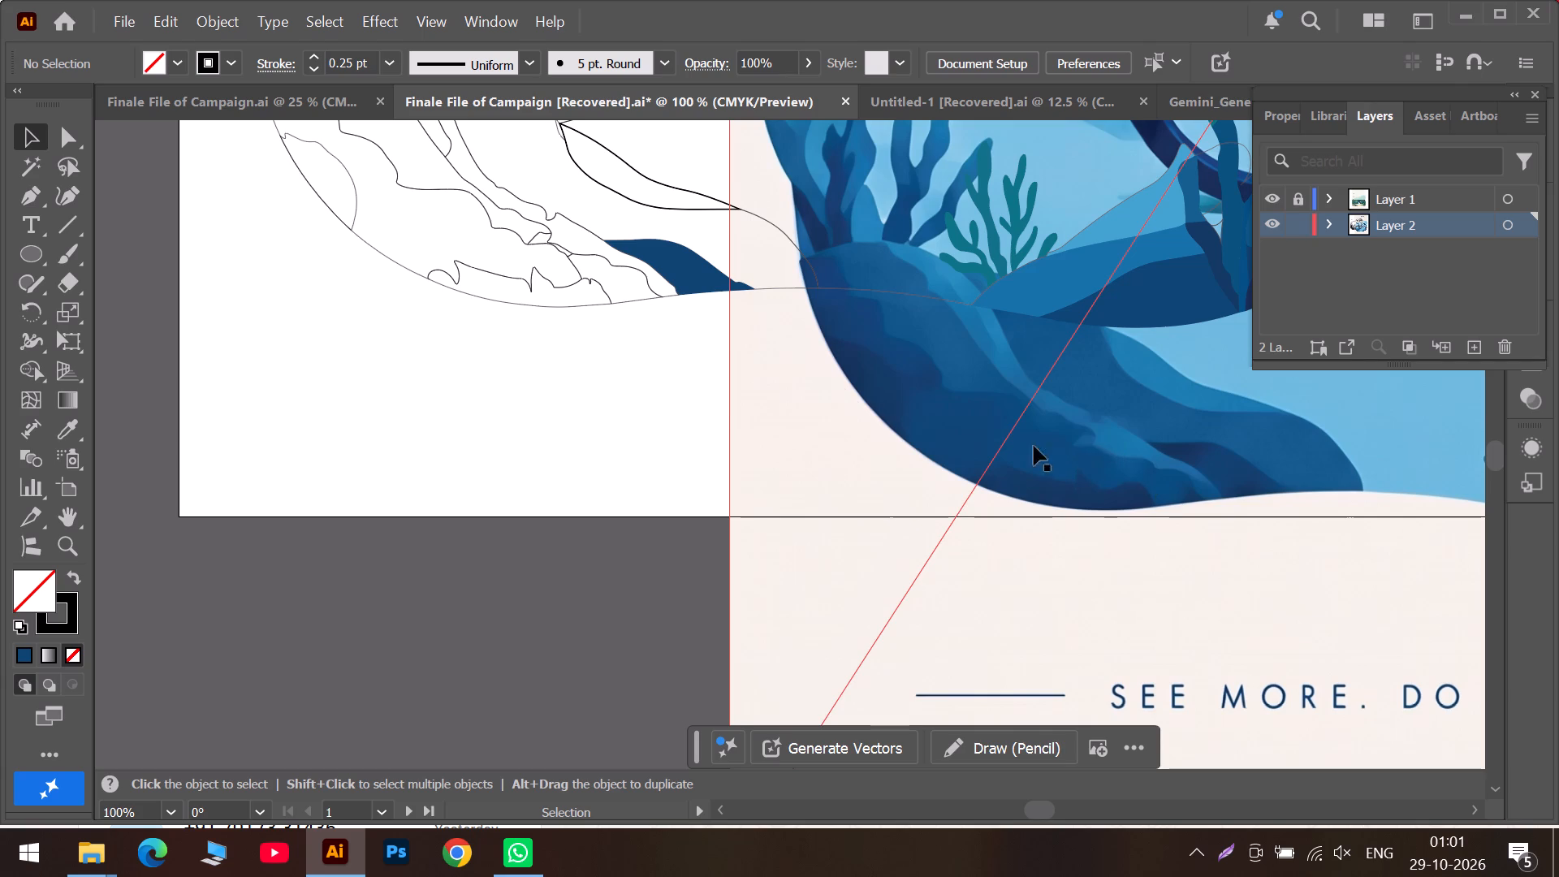
{"action": "left_click", "coordinate": [592, 252]}
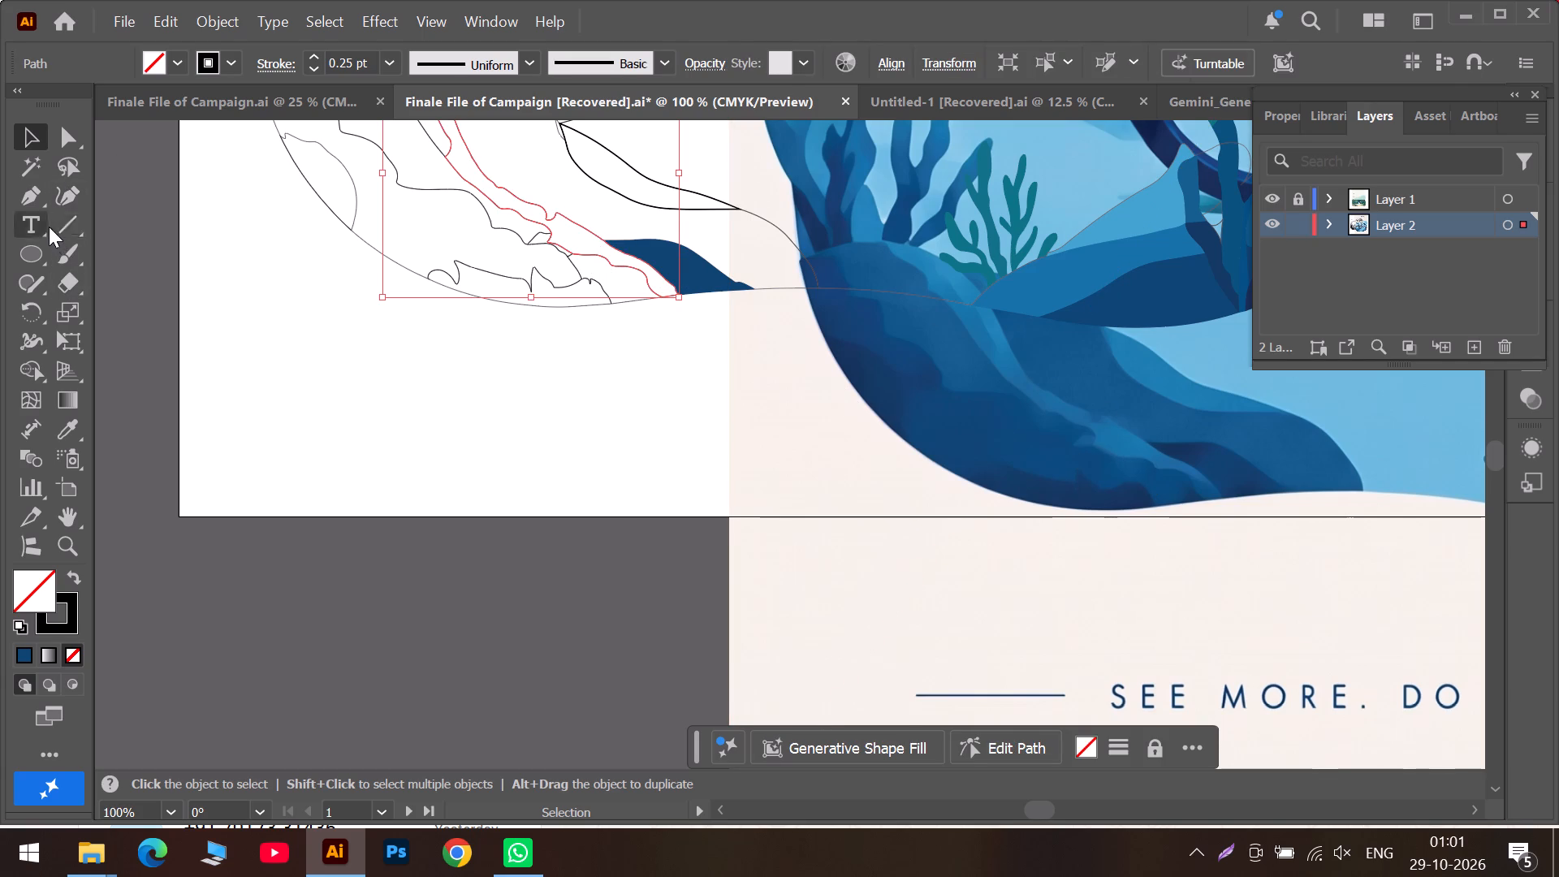
{"action": "left_click", "coordinate": [67, 435]}
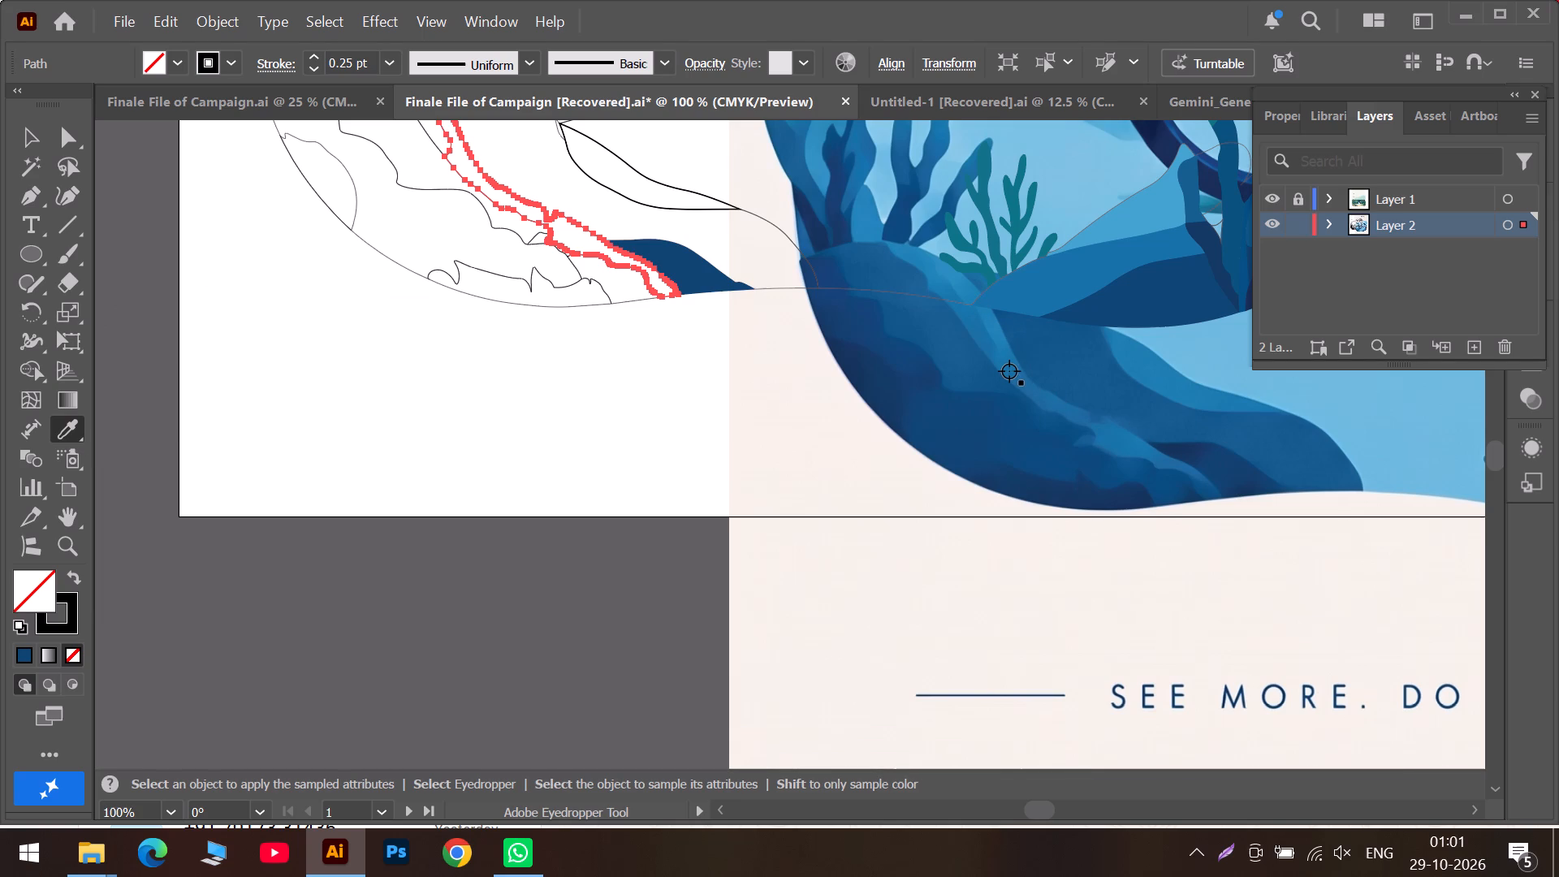
{"action": "left_click", "coordinate": [1029, 387]}
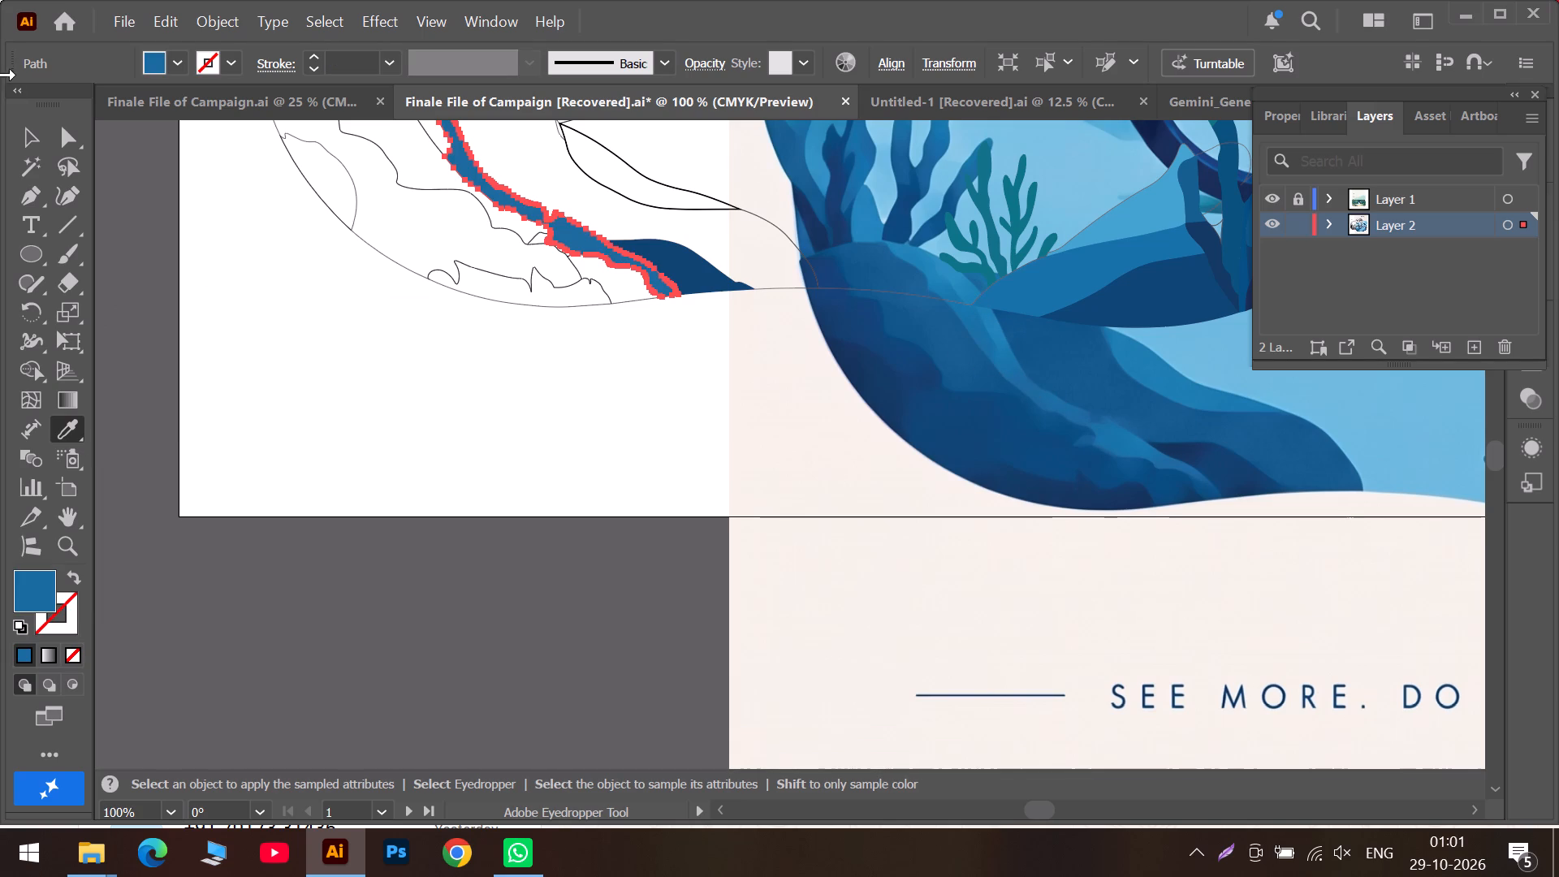
{"action": "left_click", "coordinate": [23, 141]}
Fill the narrow strip along the upper crest of the rocky slope with brighter blue sampled from the poster's rock crest.
{"action": "scroll", "coordinate": [343, 184], "scroll_direction": "up", "scroll_amount": 5}
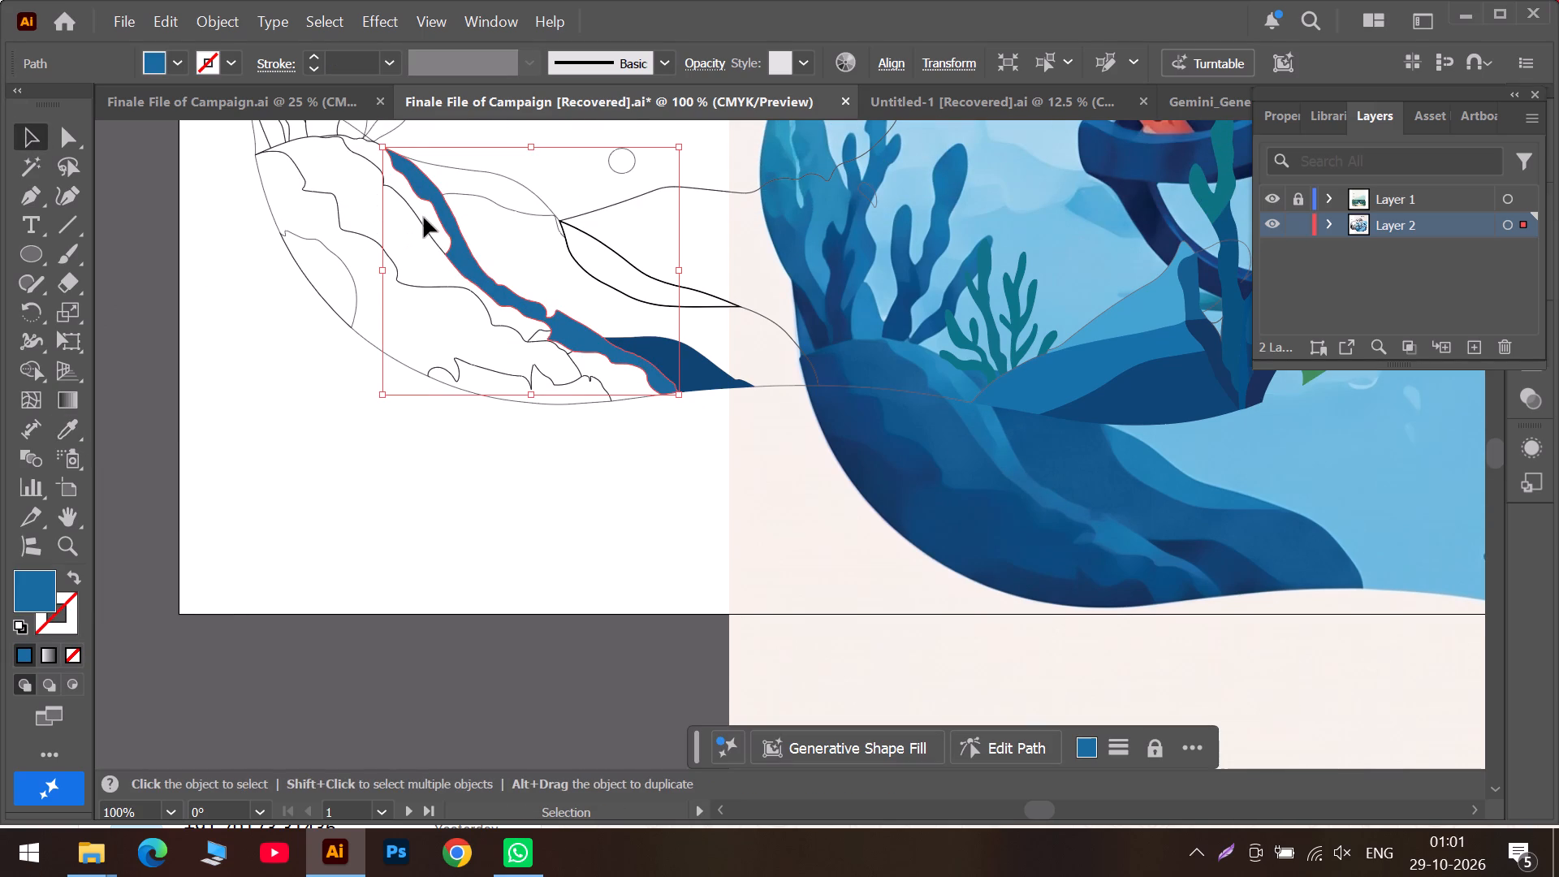
{"action": "left_click", "coordinate": [417, 214]}
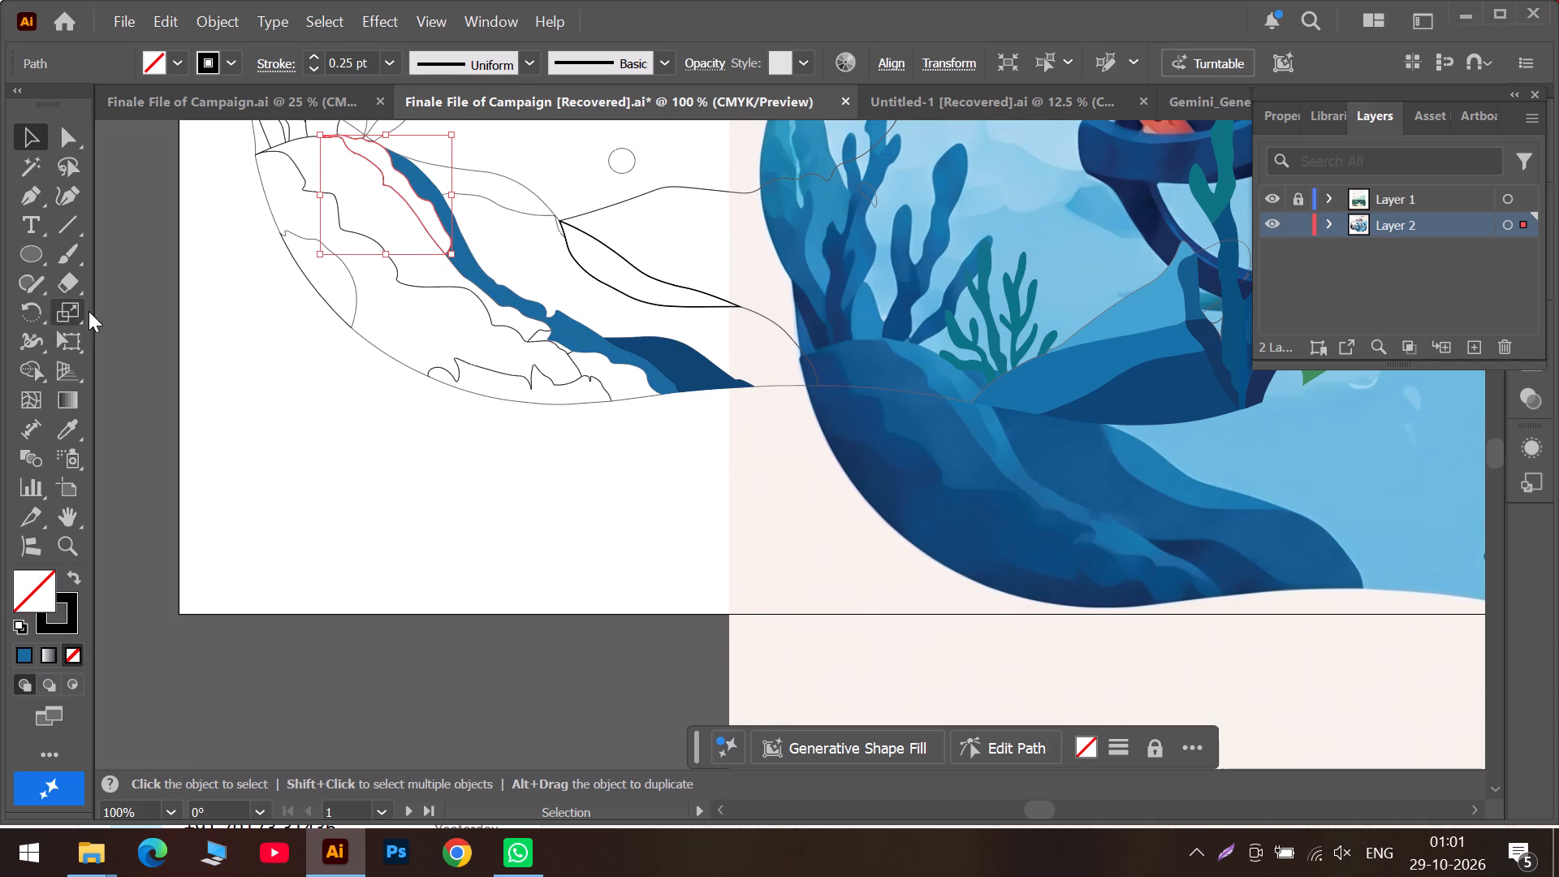
{"action": "left_click", "coordinate": [60, 424]}
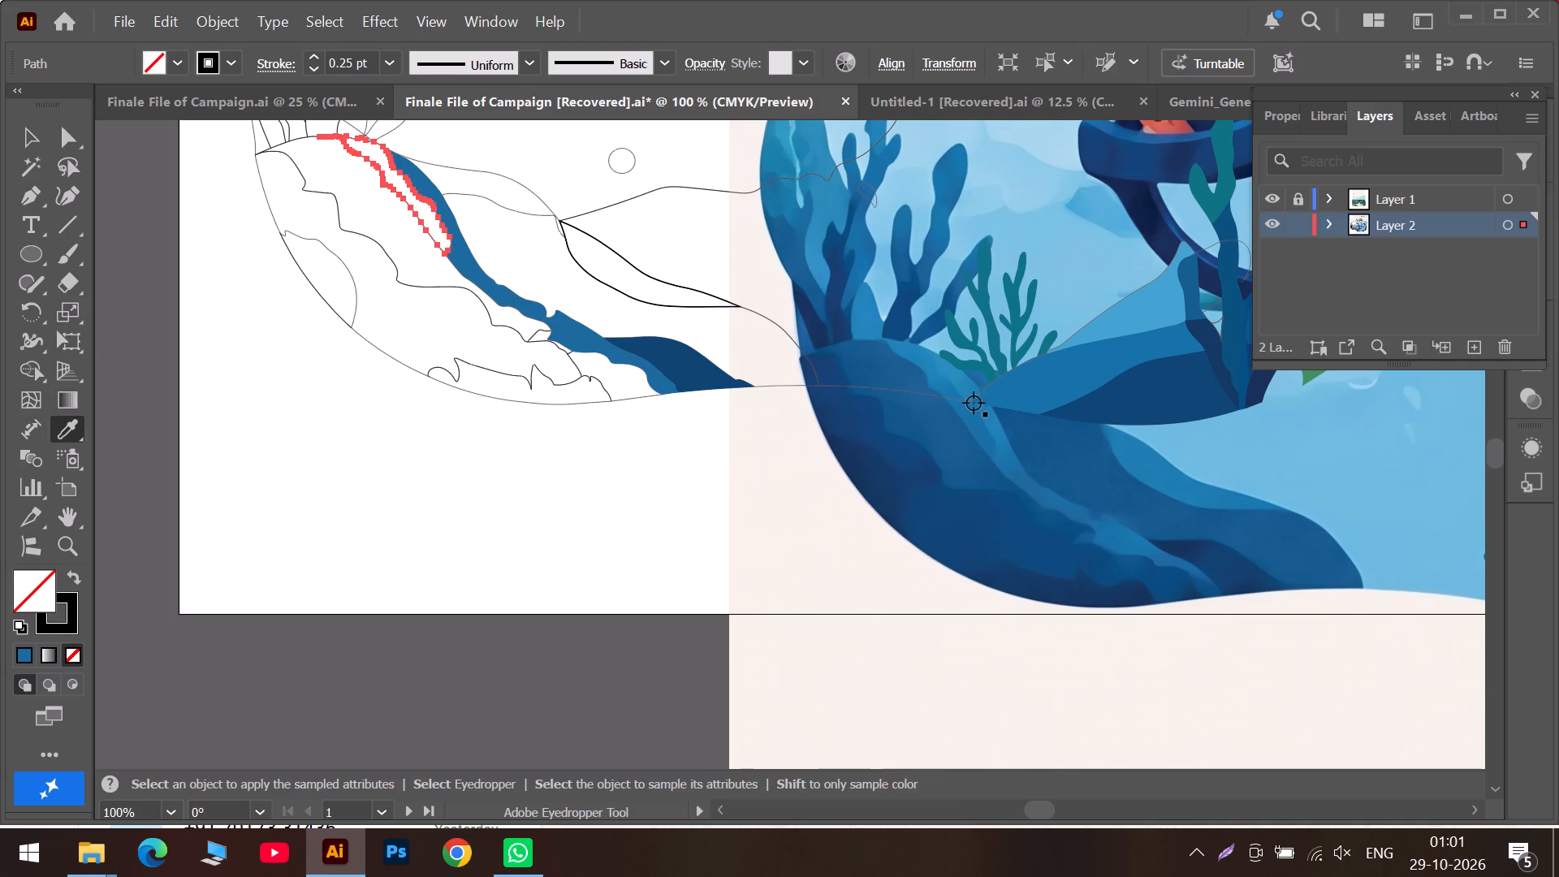
{"action": "left_click", "coordinate": [970, 413]}
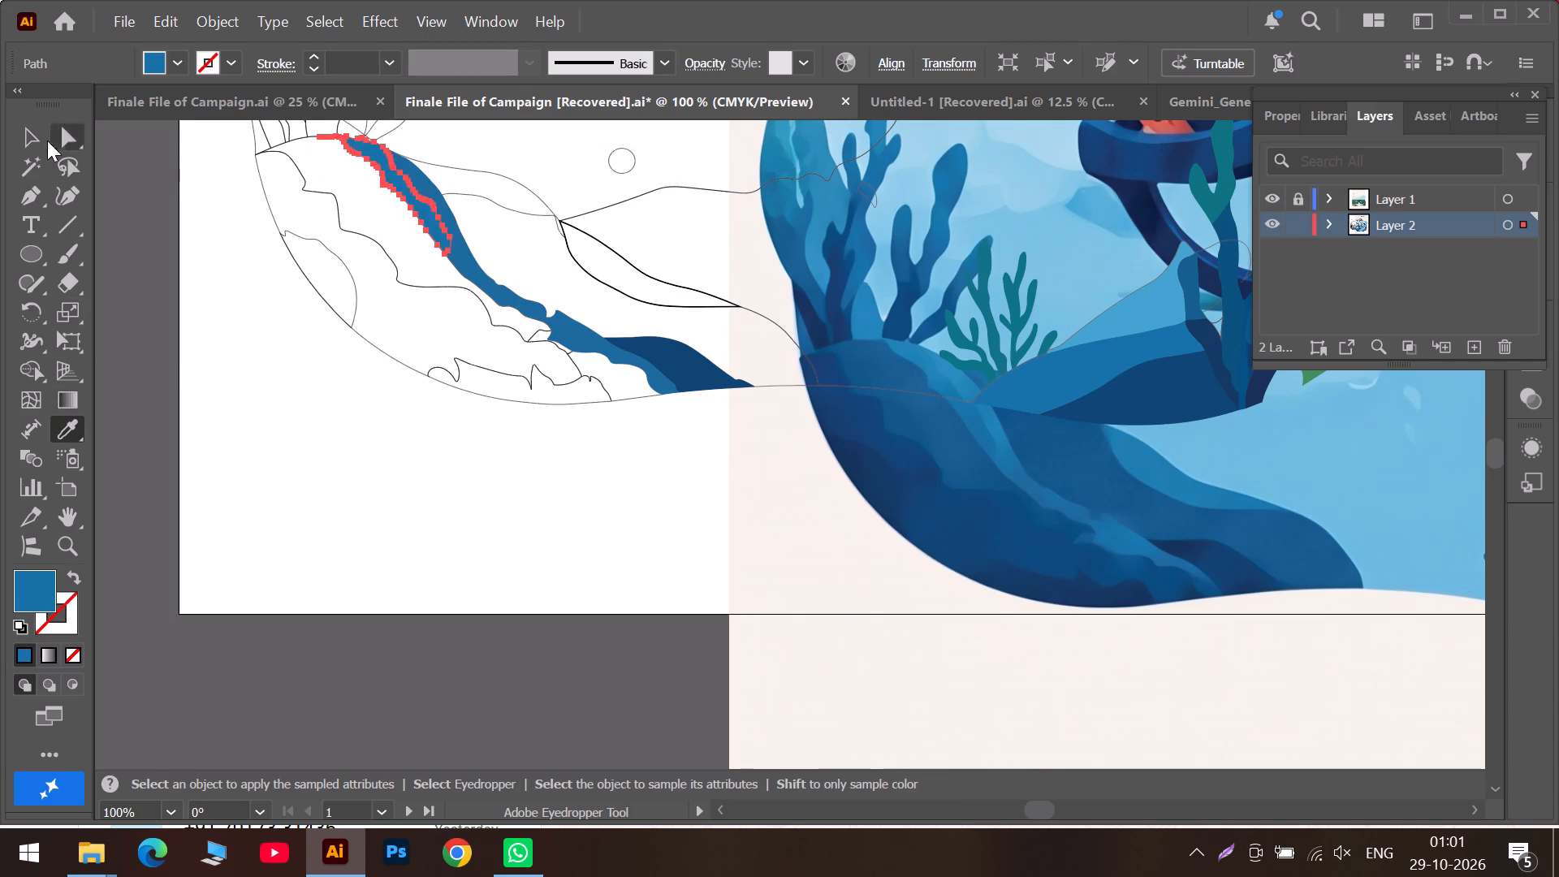
{"action": "left_click", "coordinate": [21, 129]}
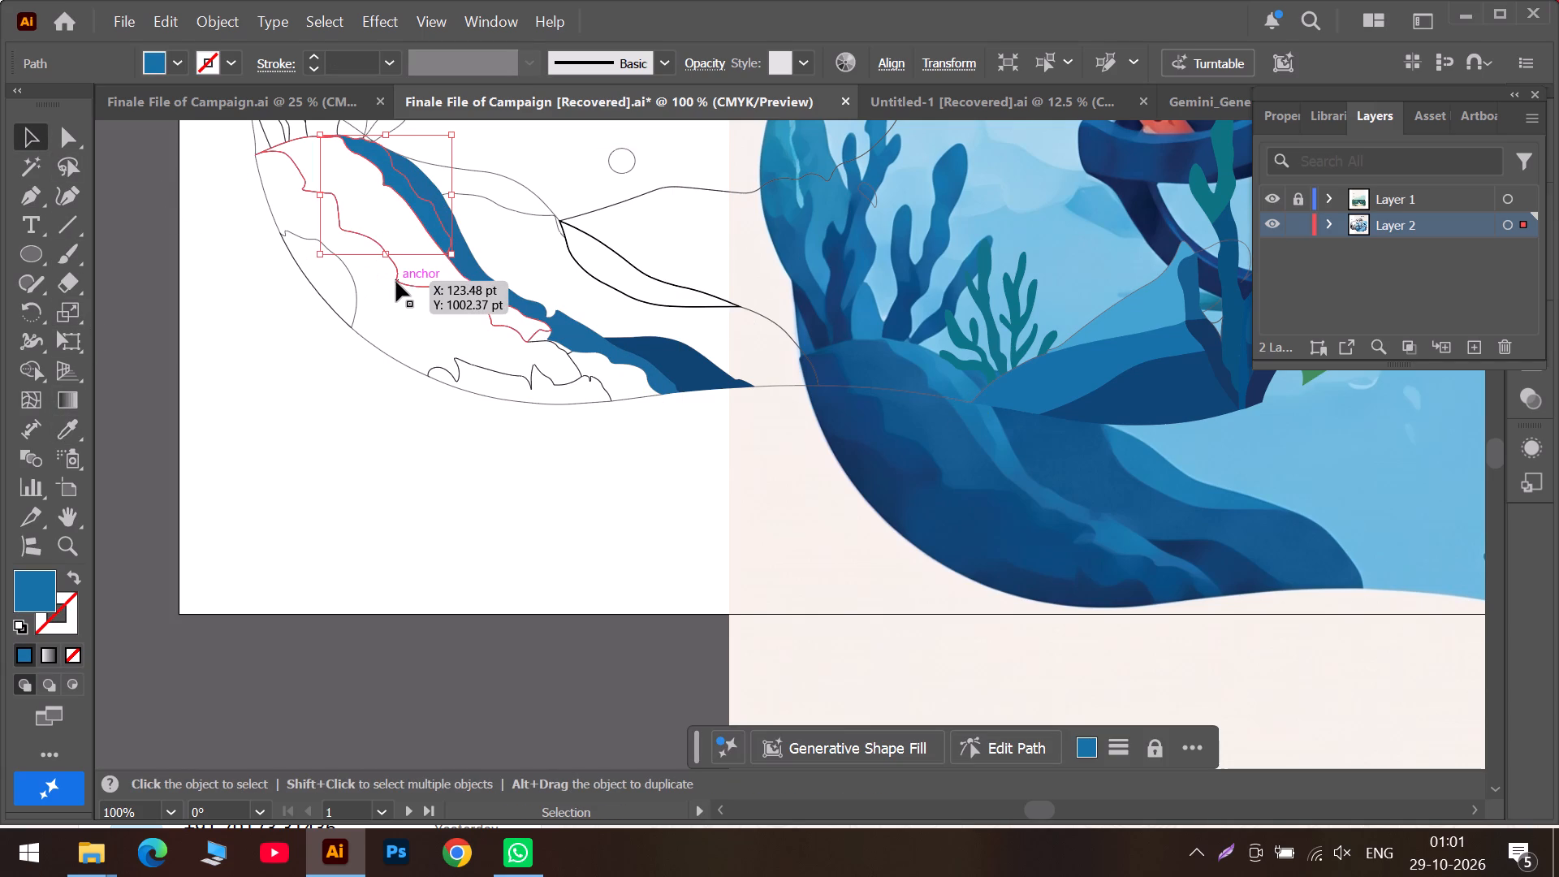
Fill the wide wavy-edged rock area beneath the crest strip with mid blue sampled from the same area on the poster.
{"action": "left_click", "coordinate": [396, 282]}
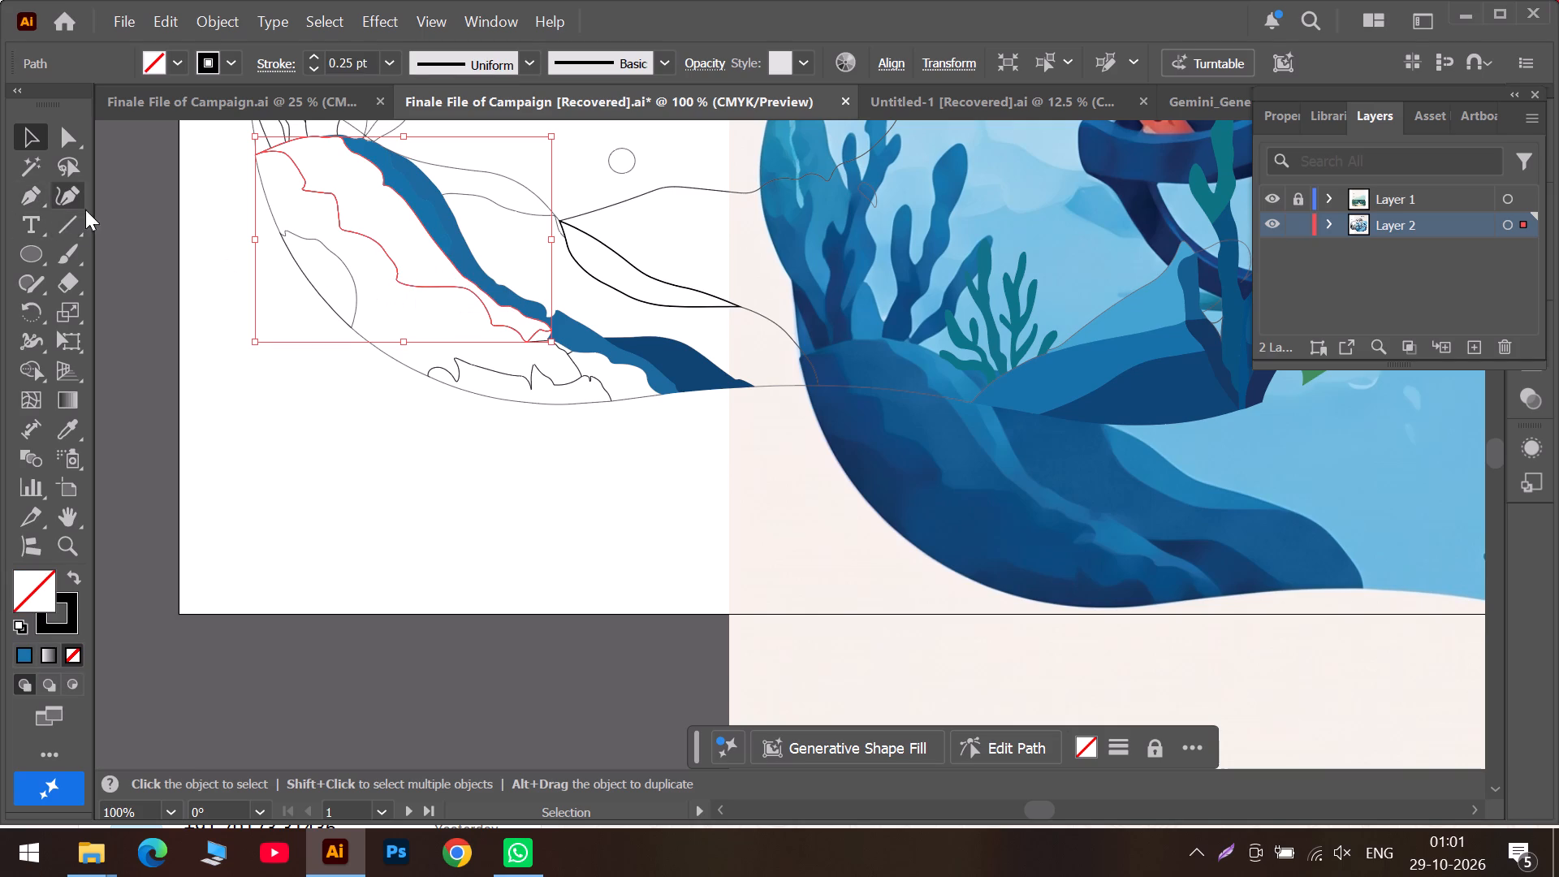
{"action": "left_click", "coordinate": [66, 424]}
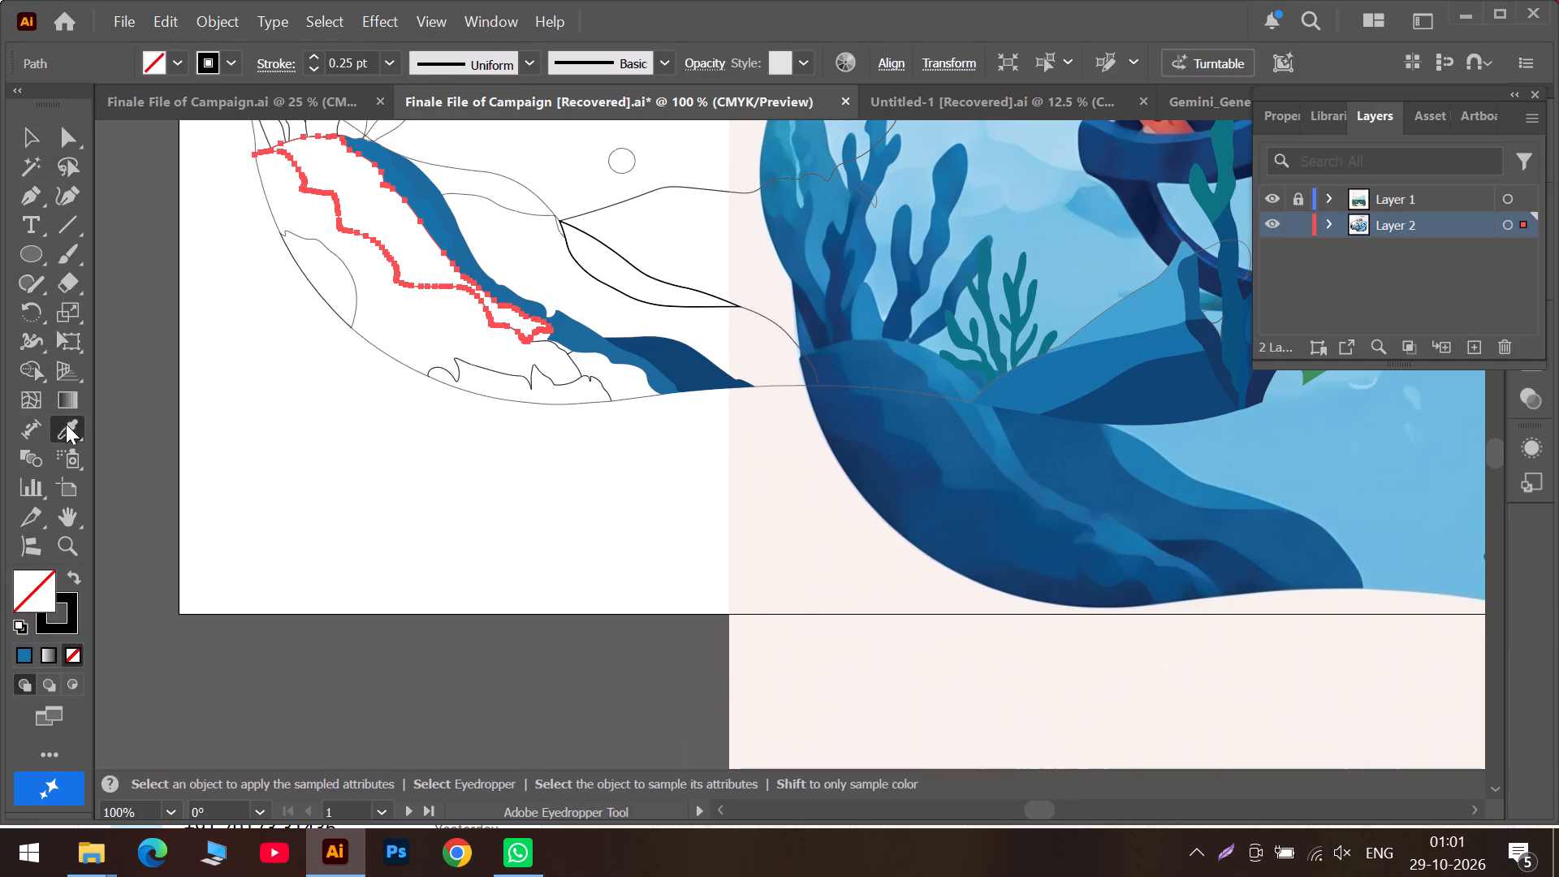
{"action": "left_click", "coordinate": [940, 436]}
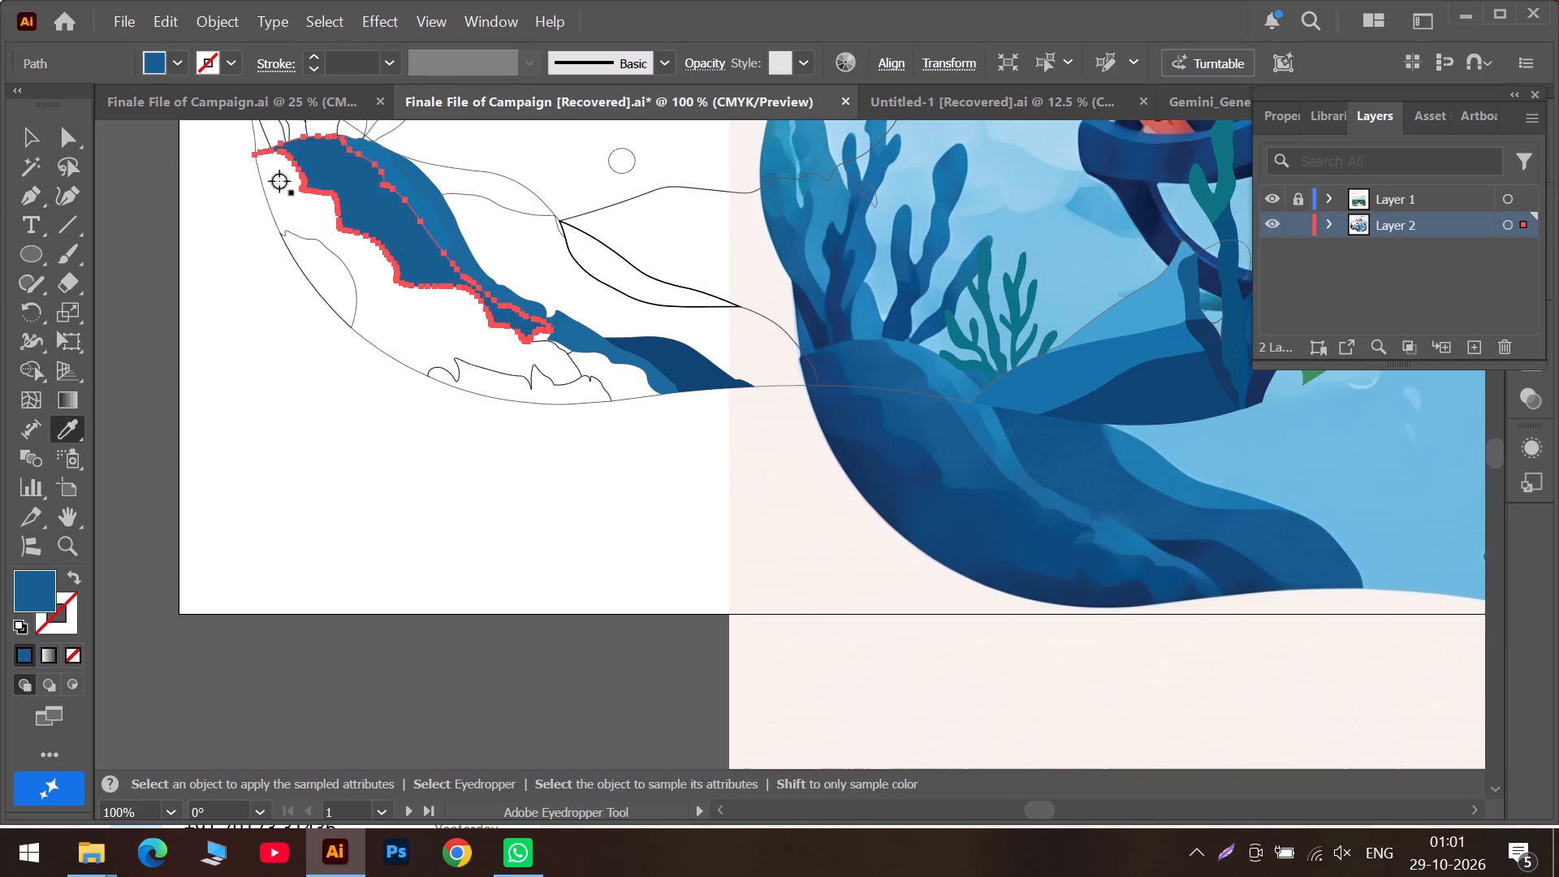
{"action": "left_click", "coordinate": [26, 133]}
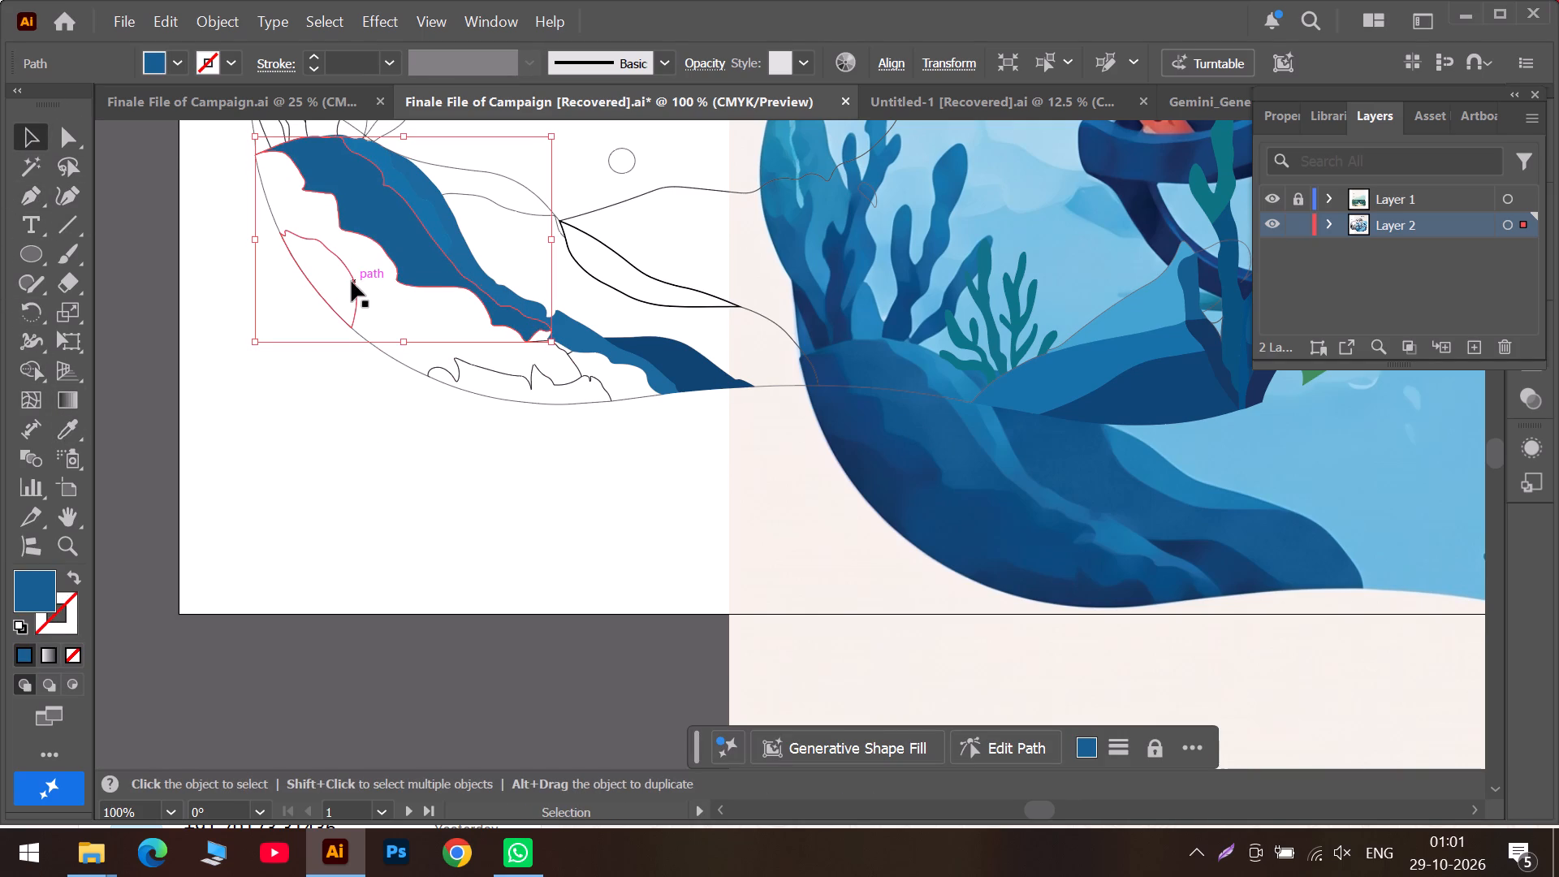
Fill the leaf-shaped shadow on the outer curved edge of the rocky slope with navy sampled from the poster's shadow.
{"action": "left_click", "coordinate": [352, 282]}
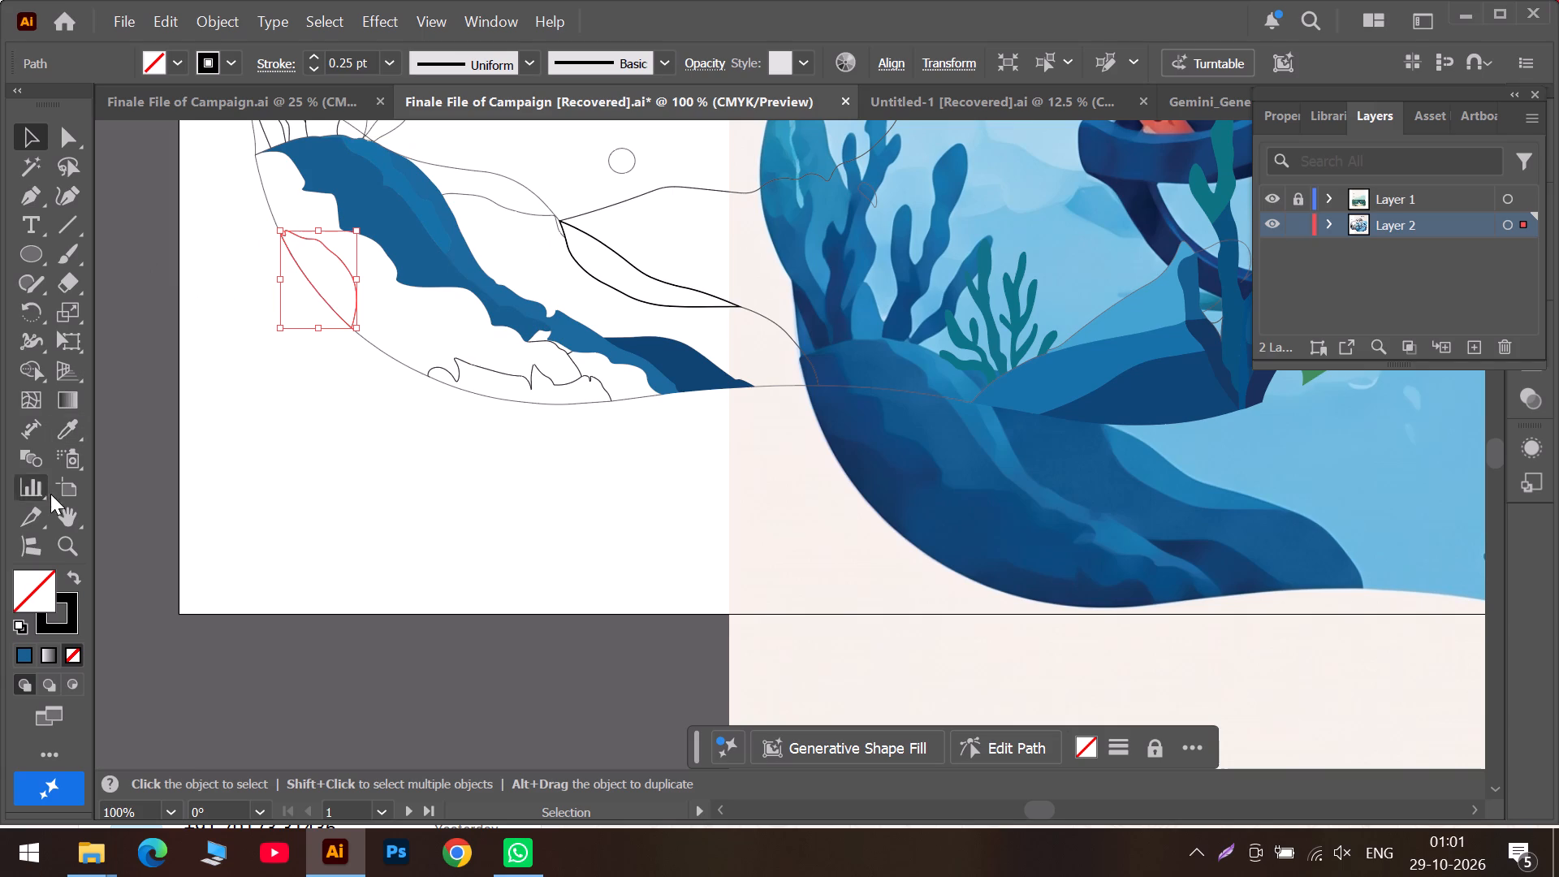
{"action": "left_click", "coordinate": [63, 432]}
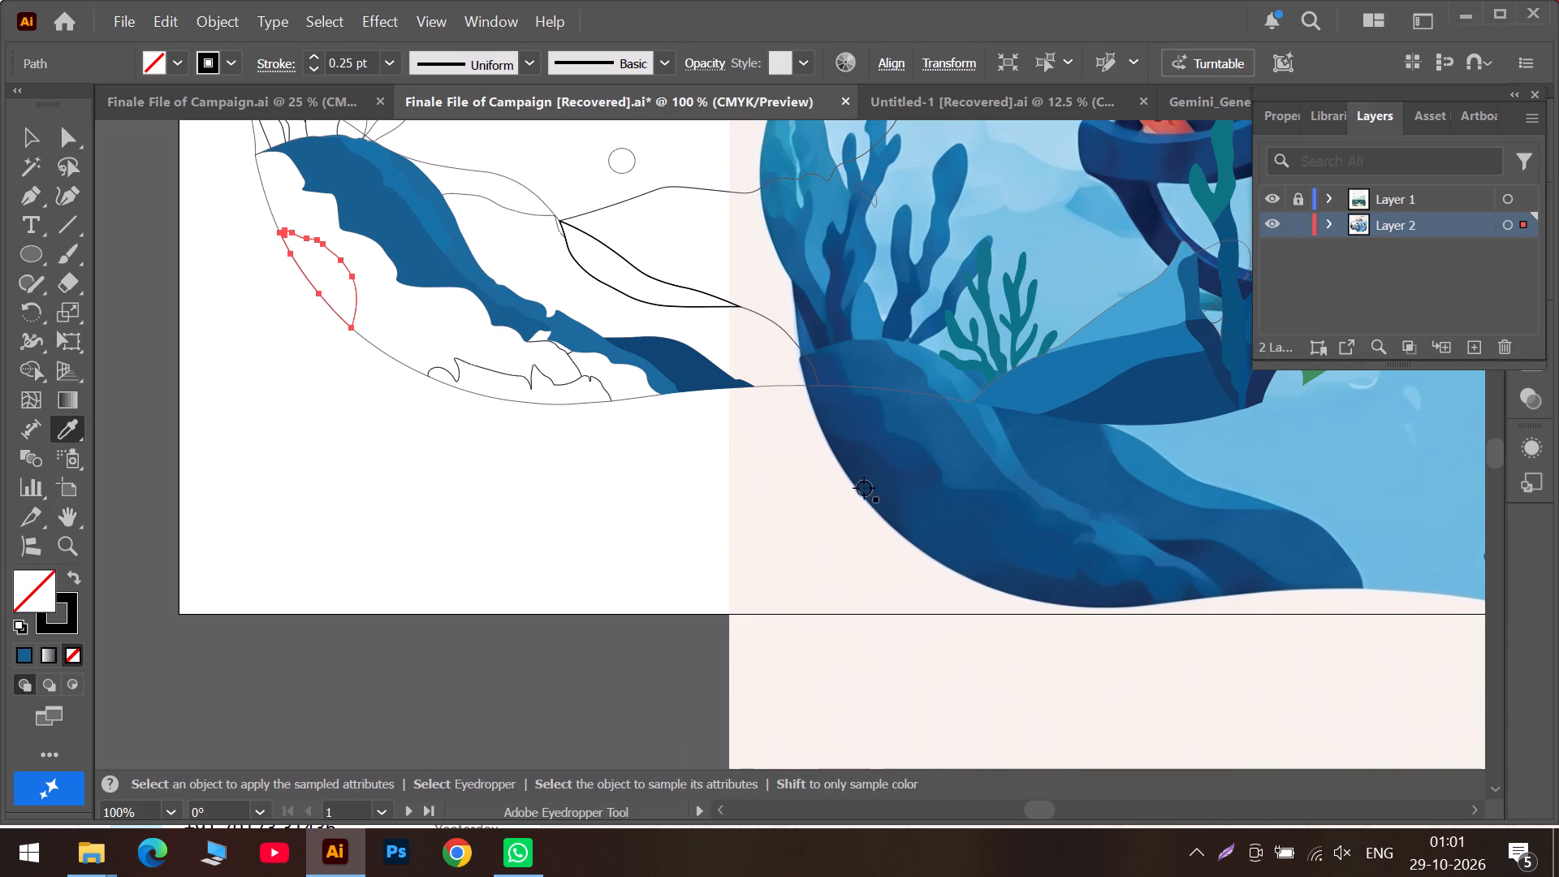
{"action": "left_click", "coordinate": [871, 473]}
{"action": "left_click", "coordinate": [26, 126]}
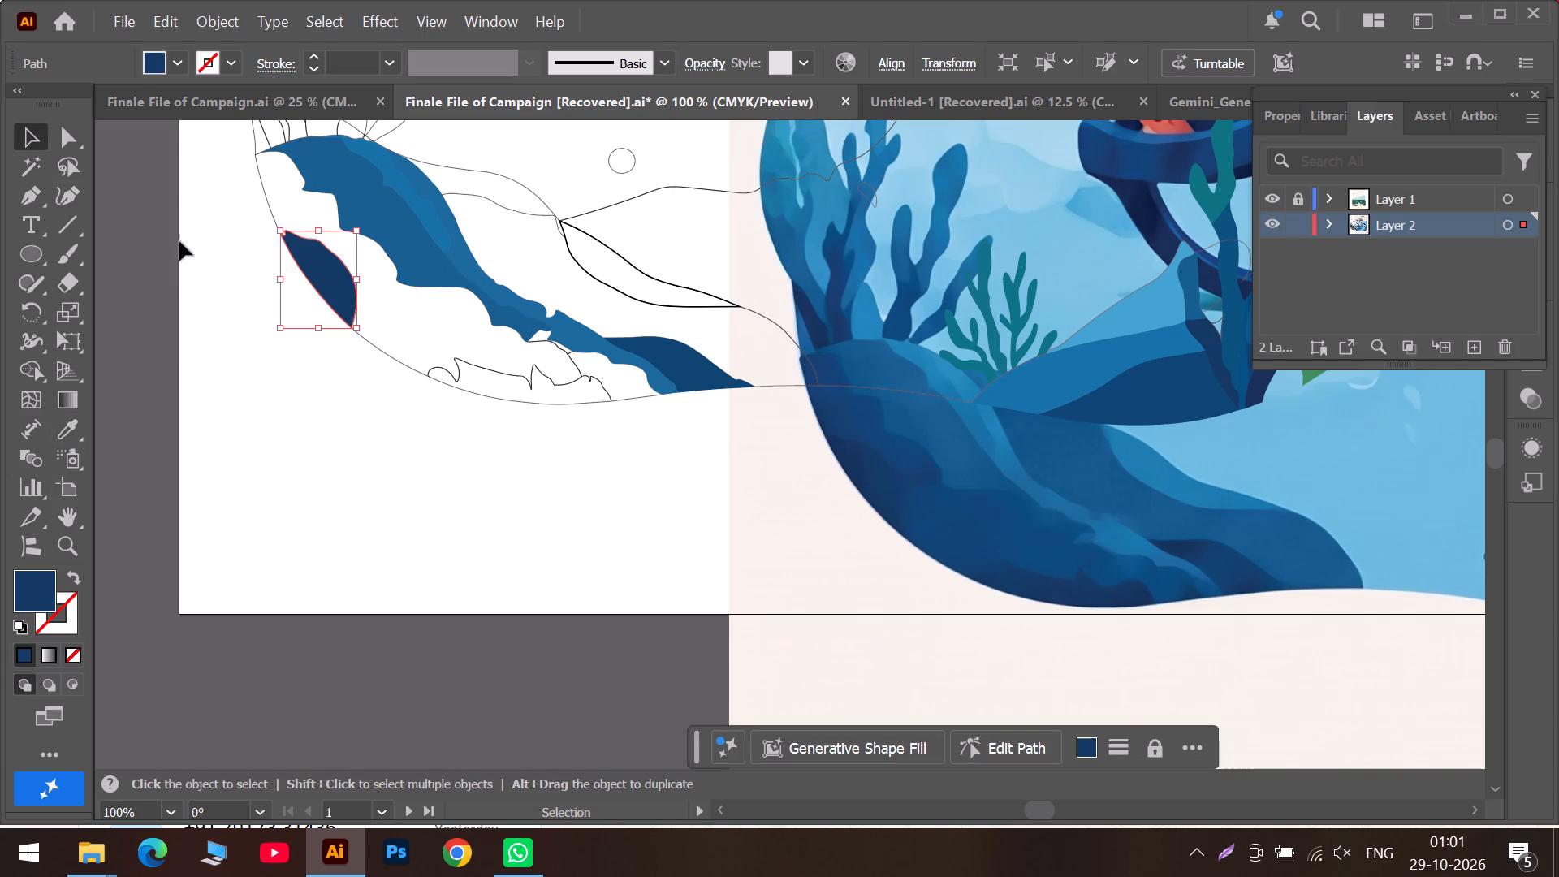
Fill the large lower body of the rocky slope with dark blue sampled from the poster's lower rocks.
{"action": "left_click", "coordinate": [443, 366]}
{"action": "left_click", "coordinate": [58, 430]}
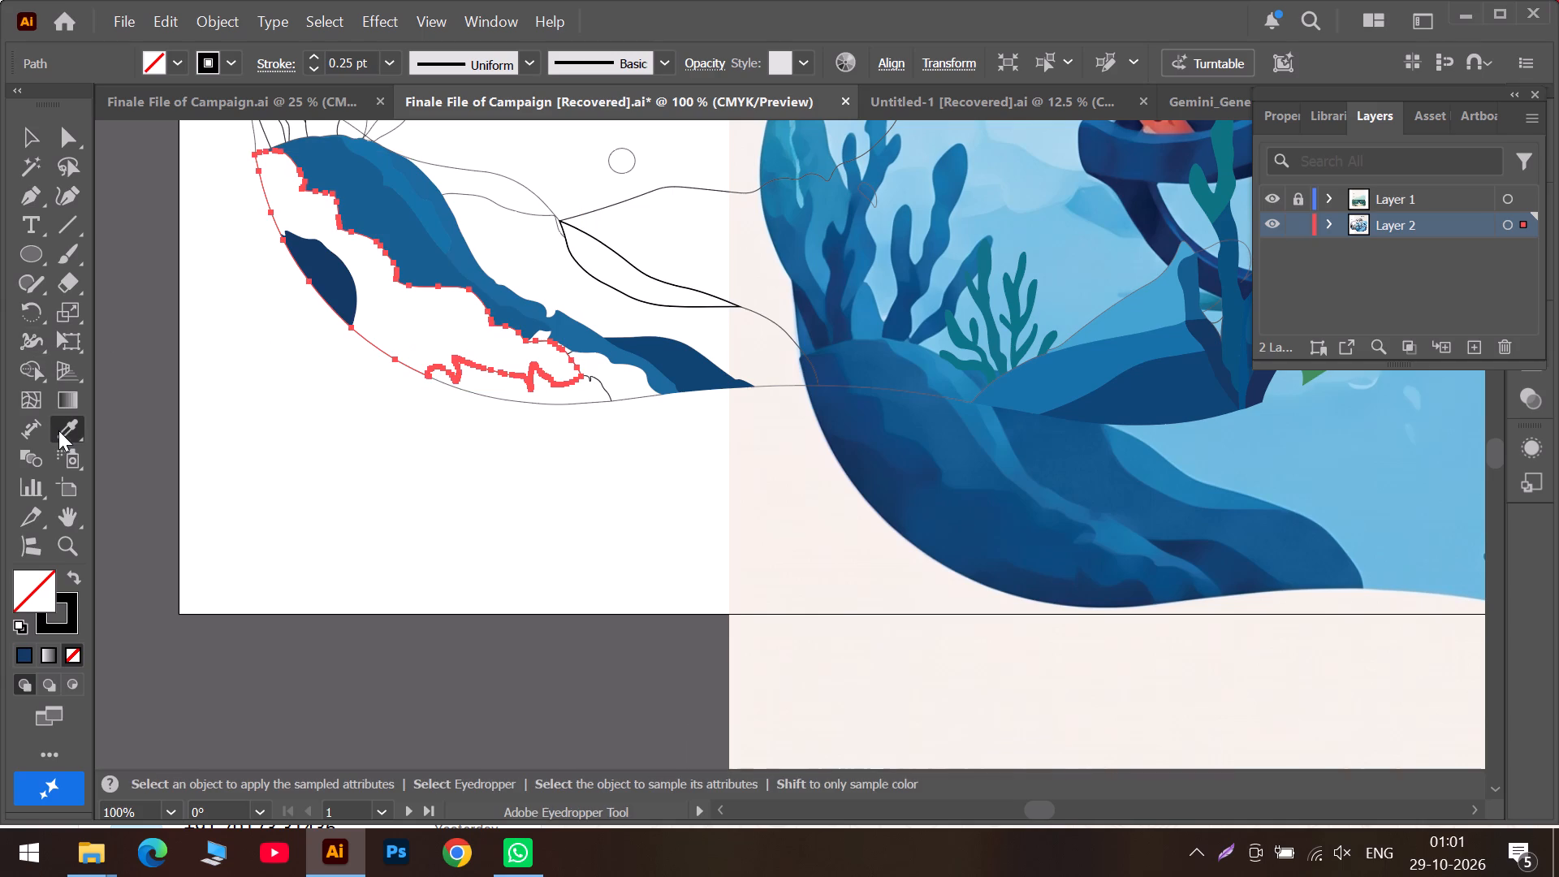
{"action": "left_click", "coordinate": [941, 509]}
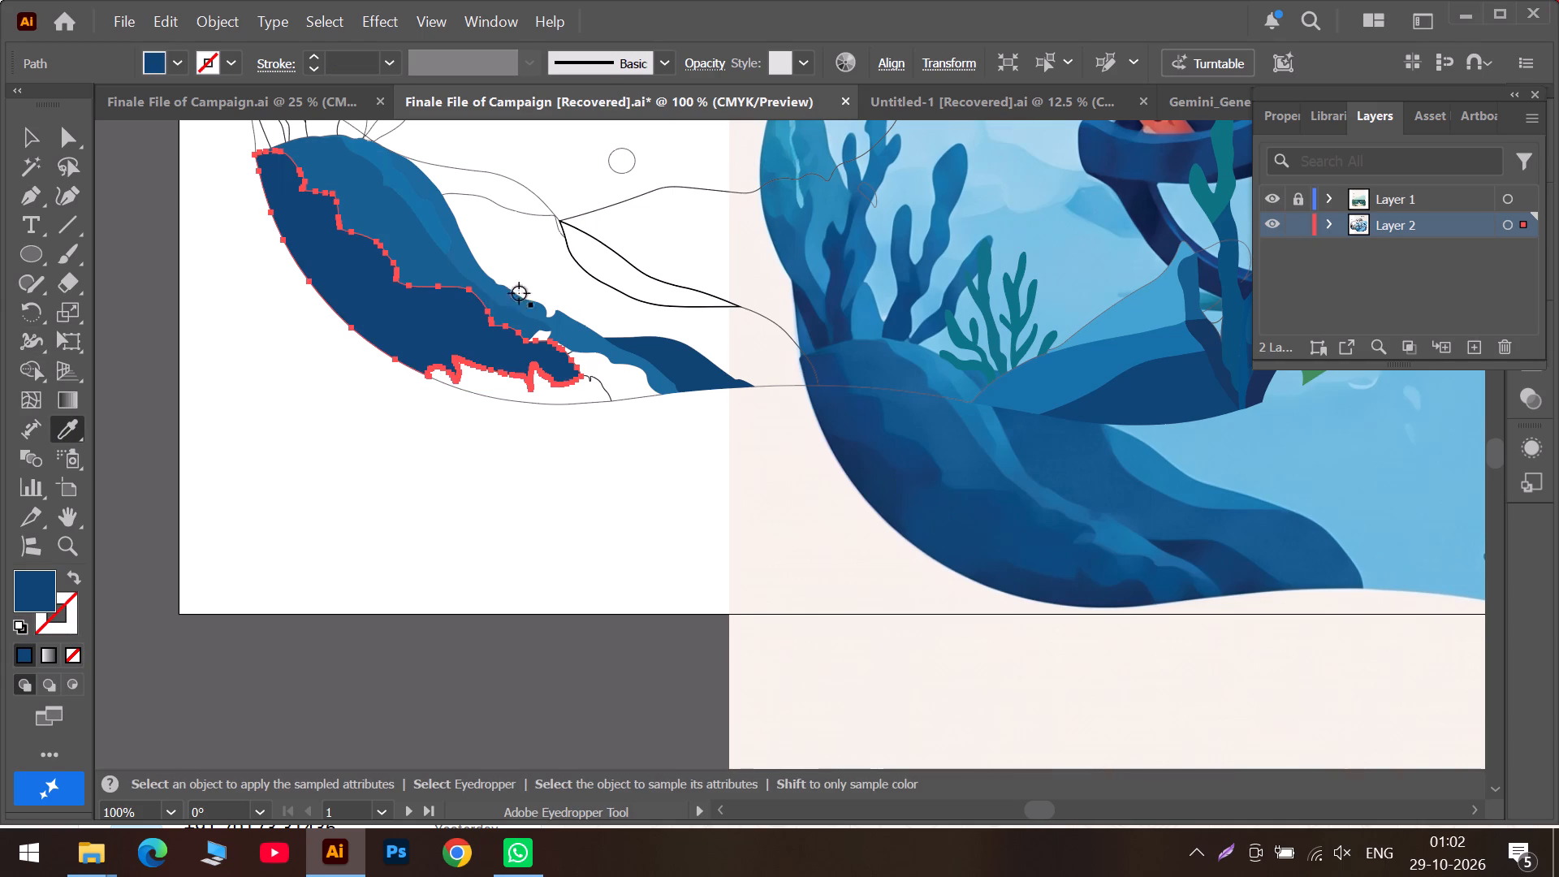
{"action": "left_click", "coordinate": [25, 129]}
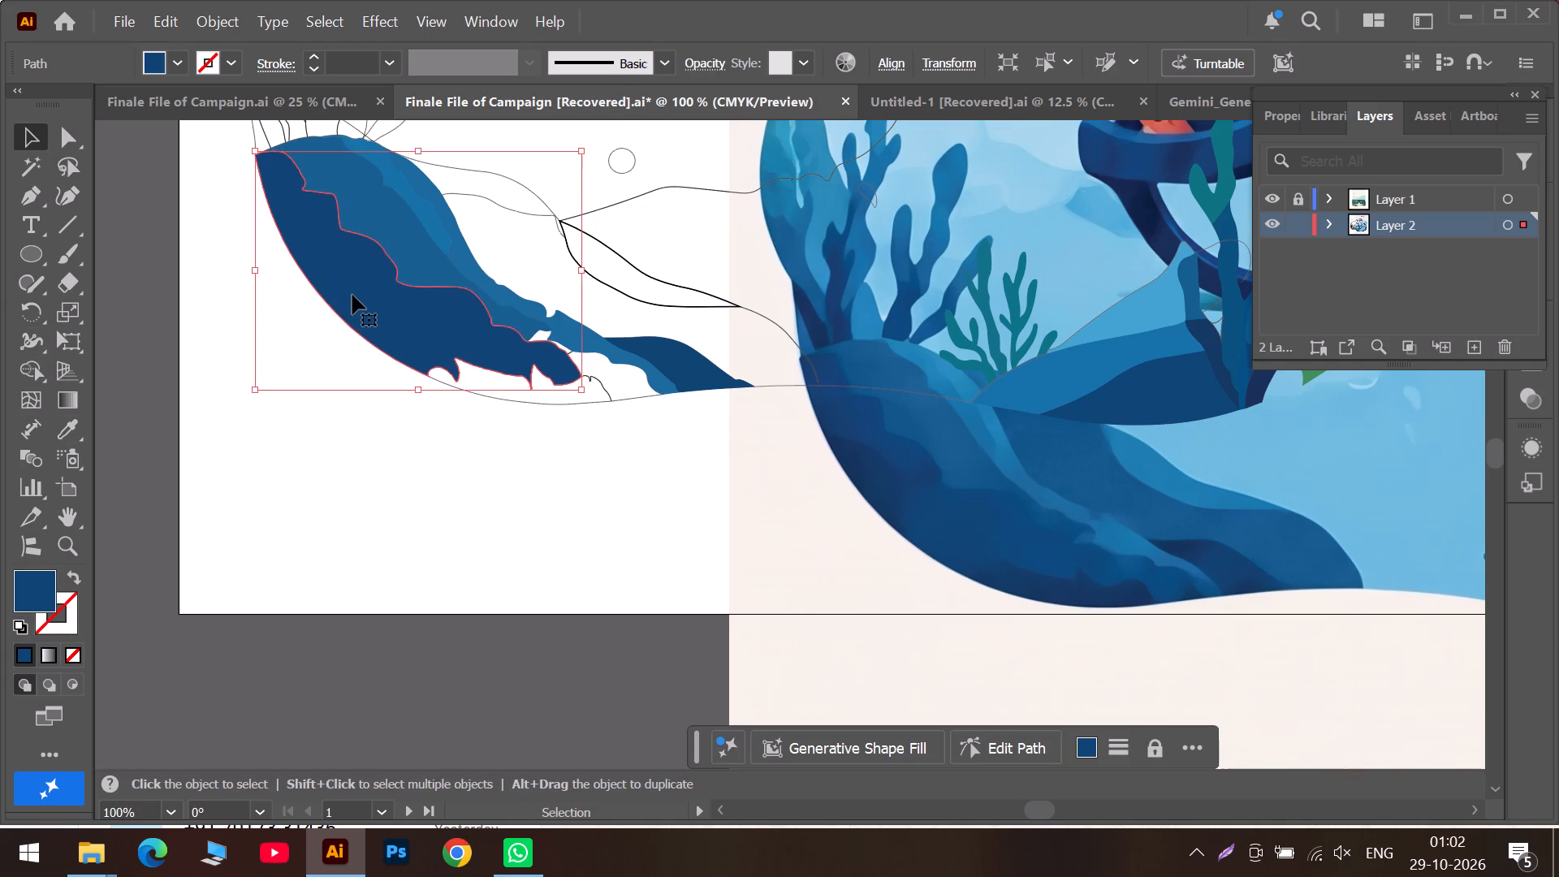
Send the large dark blue rock body to the back, behind the navy shadow shape.
{"action": "right_click", "coordinate": [352, 295]}
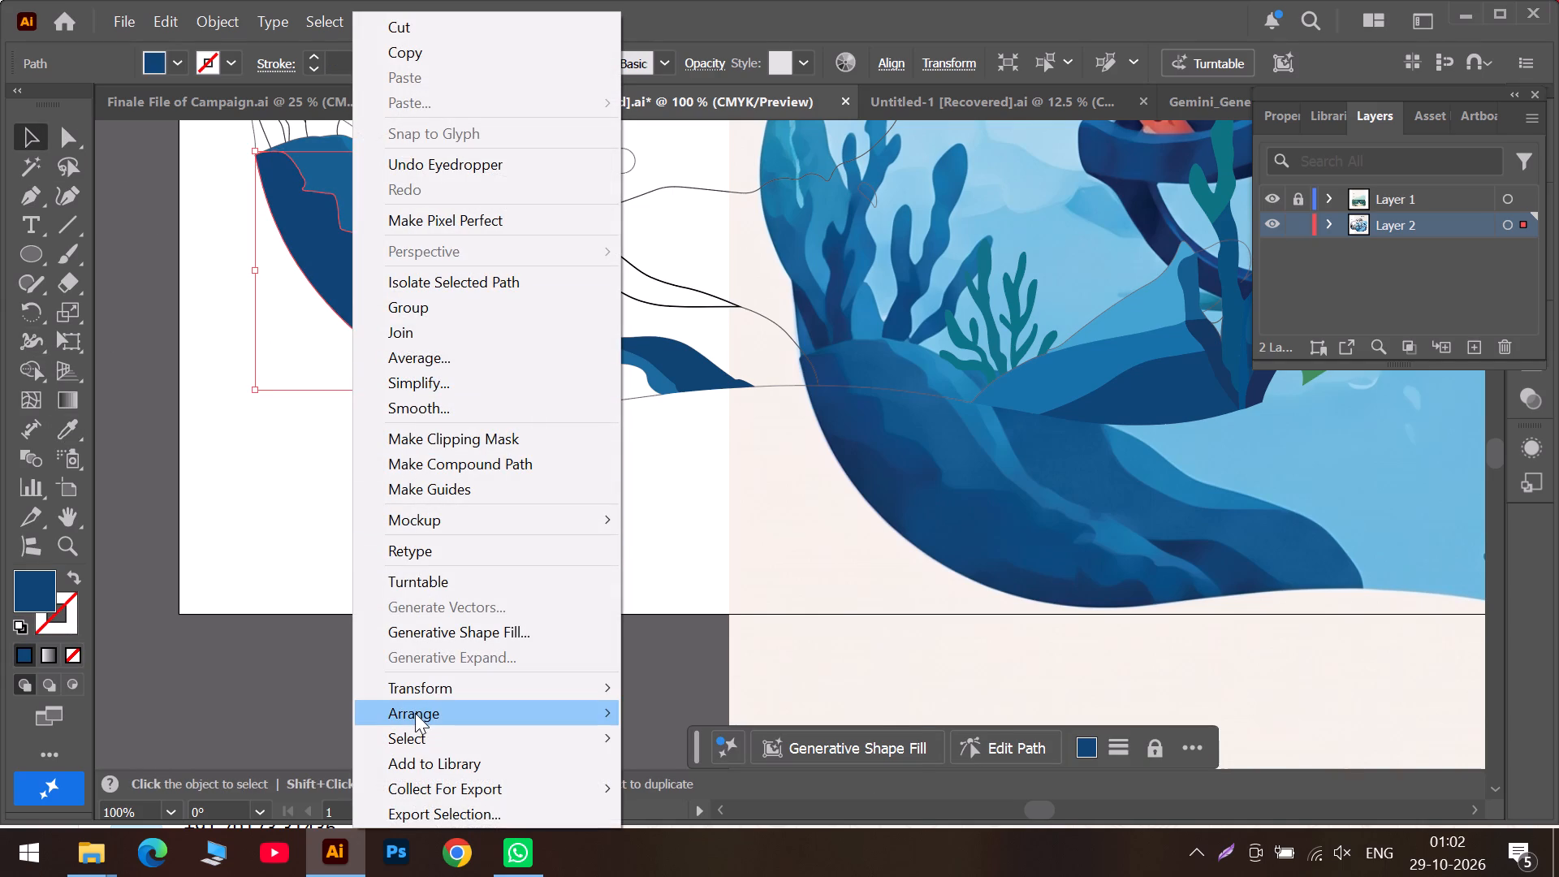
{"action": "left_click", "coordinate": [415, 713]}
{"action": "left_click", "coordinate": [691, 786]}
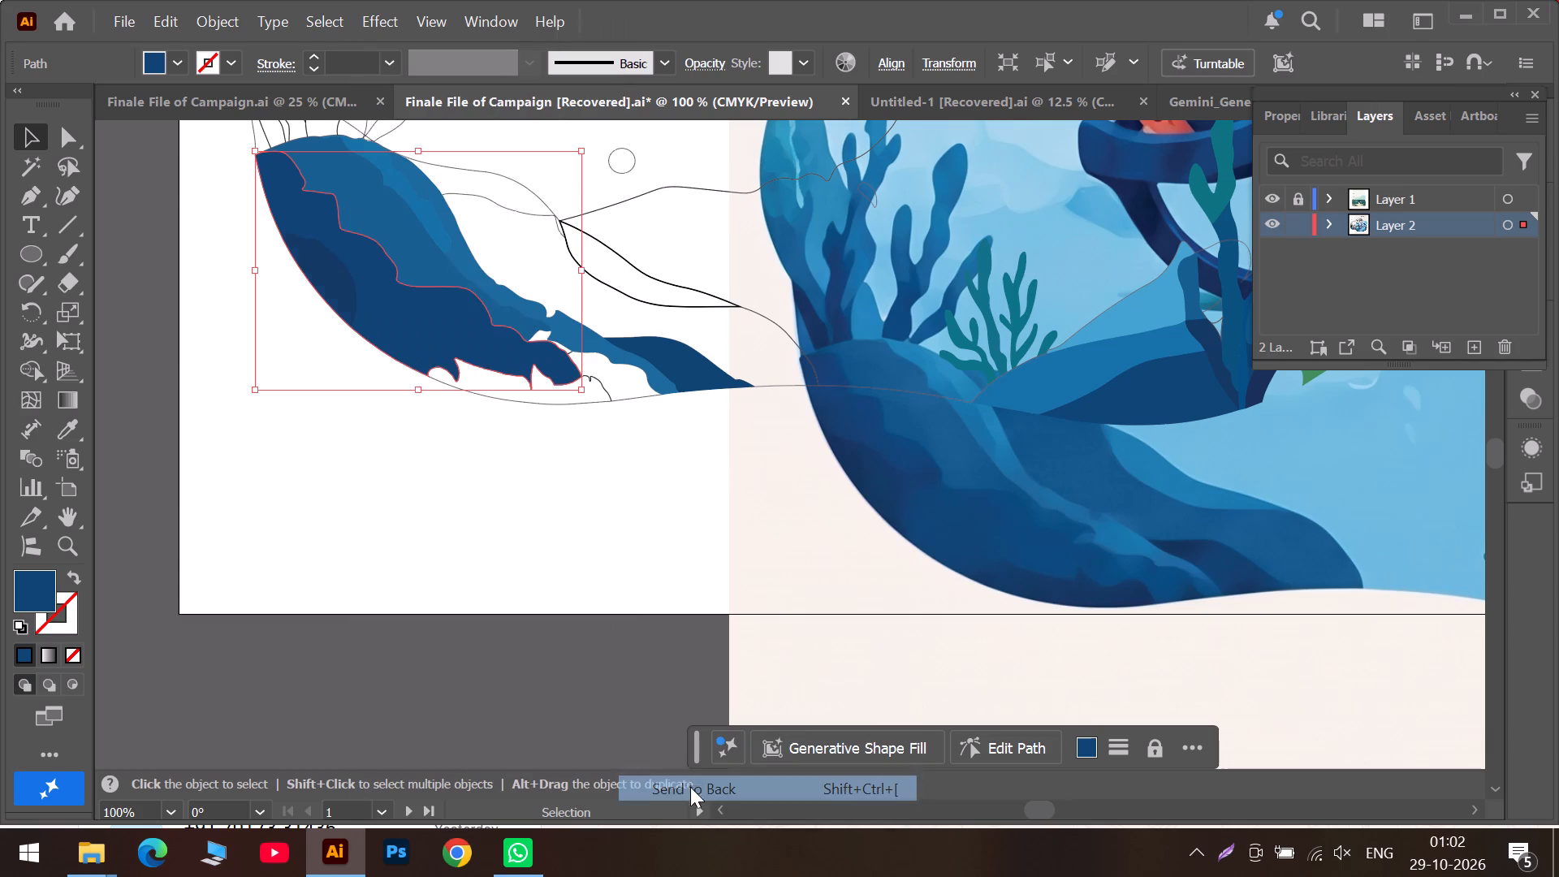
{"action": "left_click", "coordinate": [391, 657]}
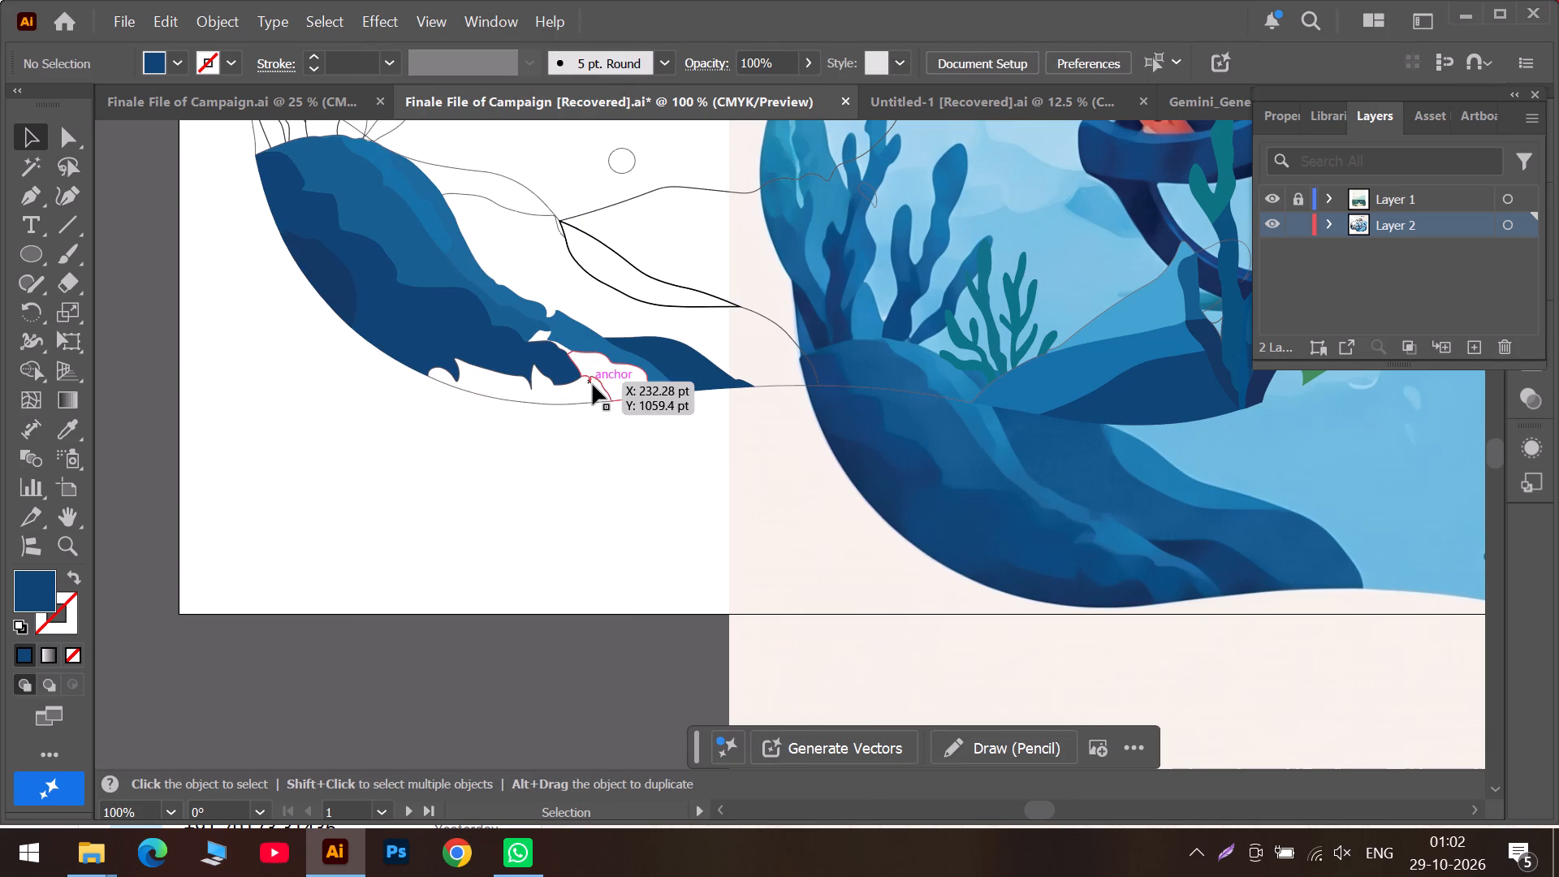
Fill the unfilled wavy patch near the rocky slope's lower tip with medium blue sampled from the poster's lower rocks.
{"action": "left_click", "coordinate": [594, 380]}
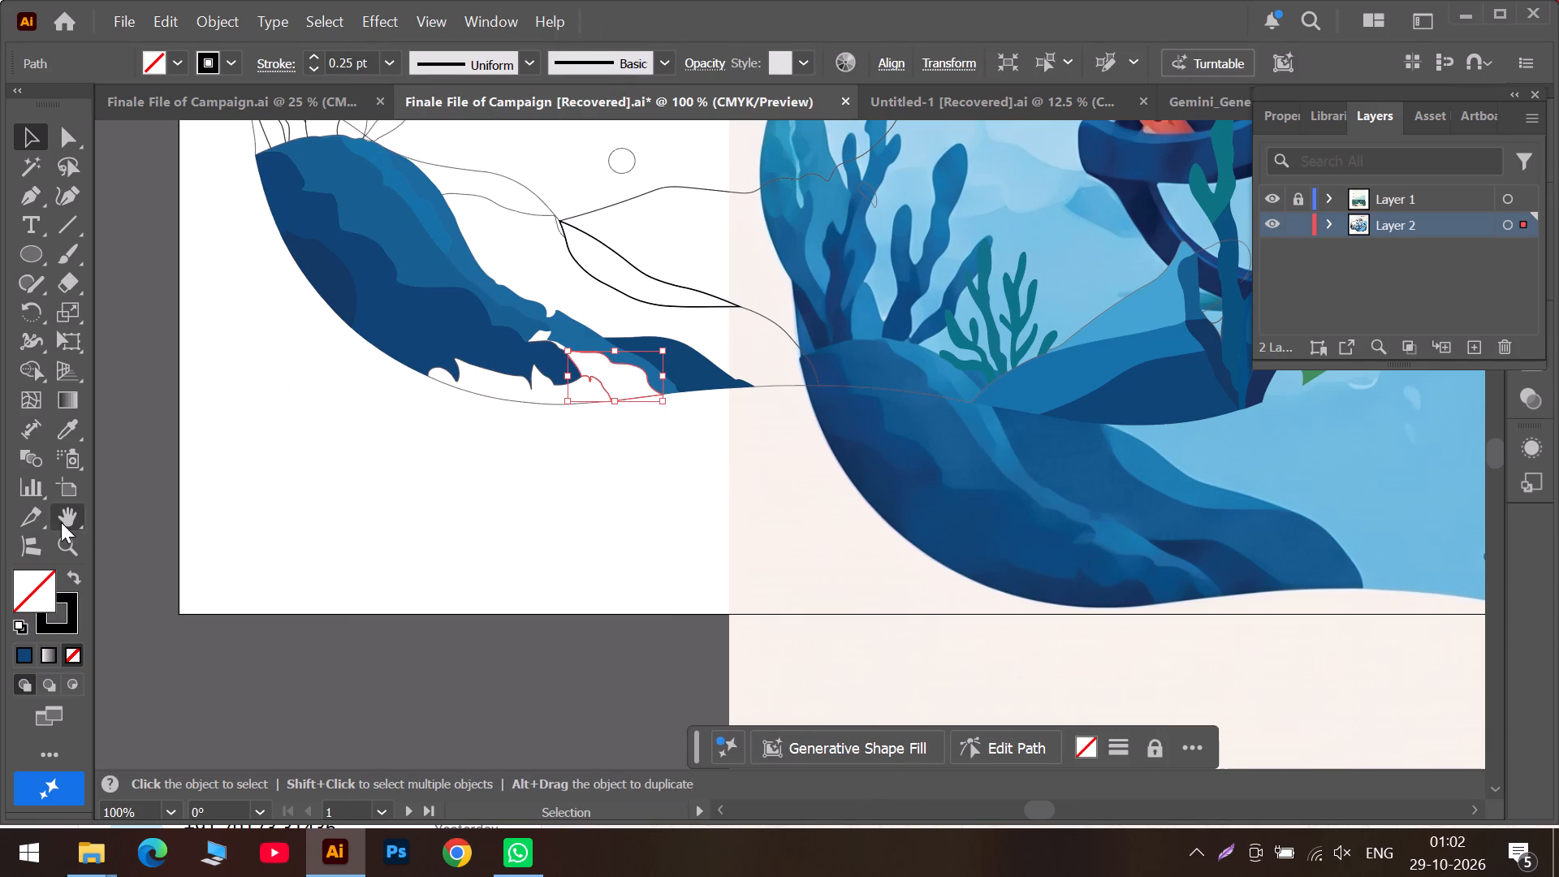
{"action": "left_click", "coordinate": [71, 425]}
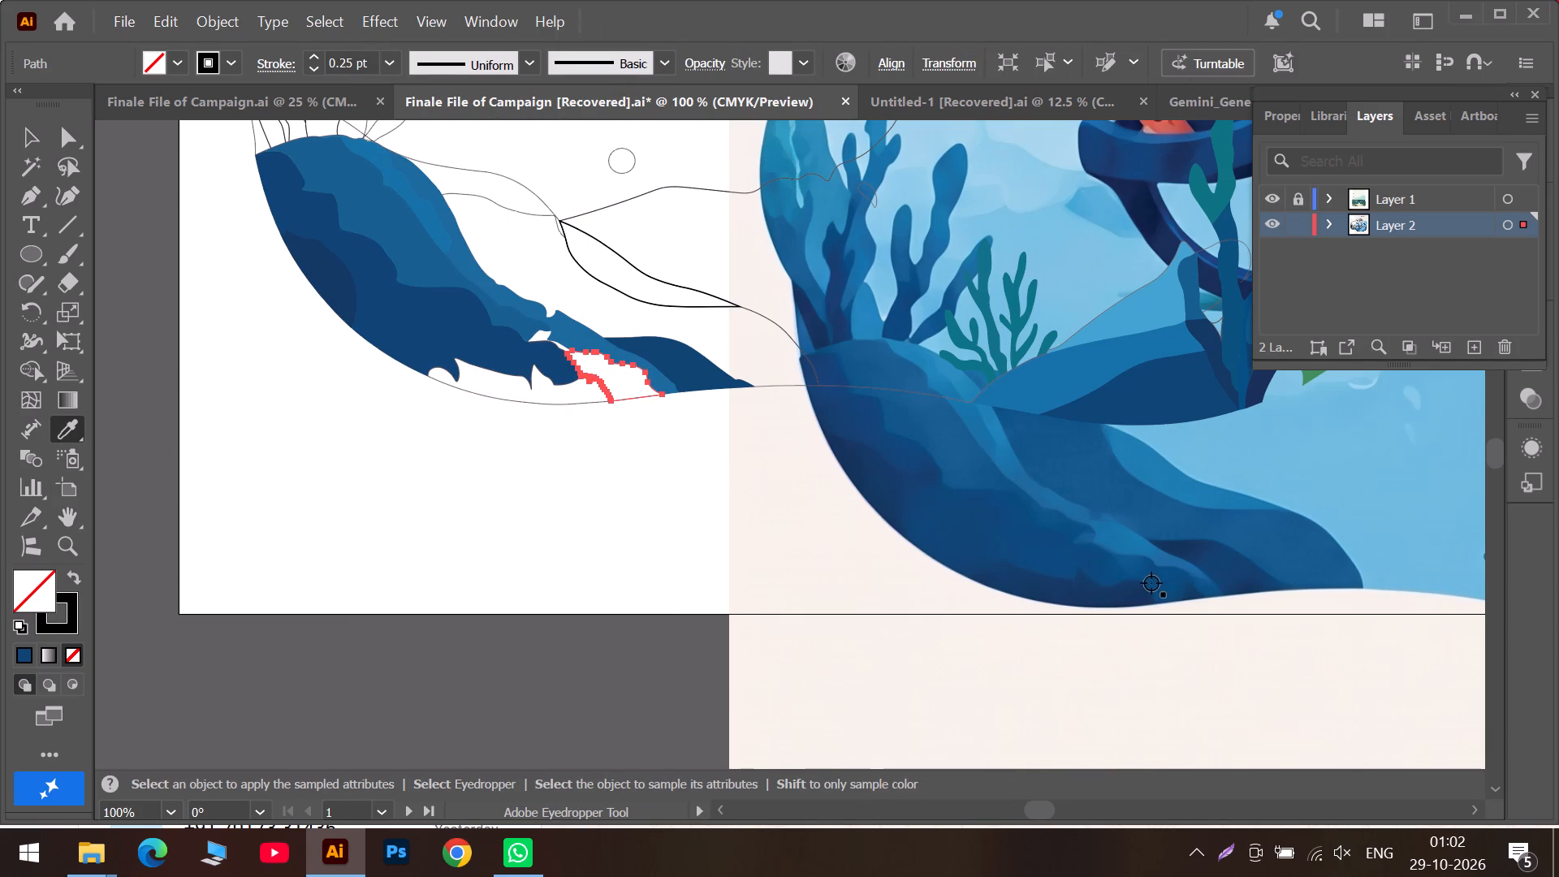
{"action": "left_click", "coordinate": [1165, 585]}
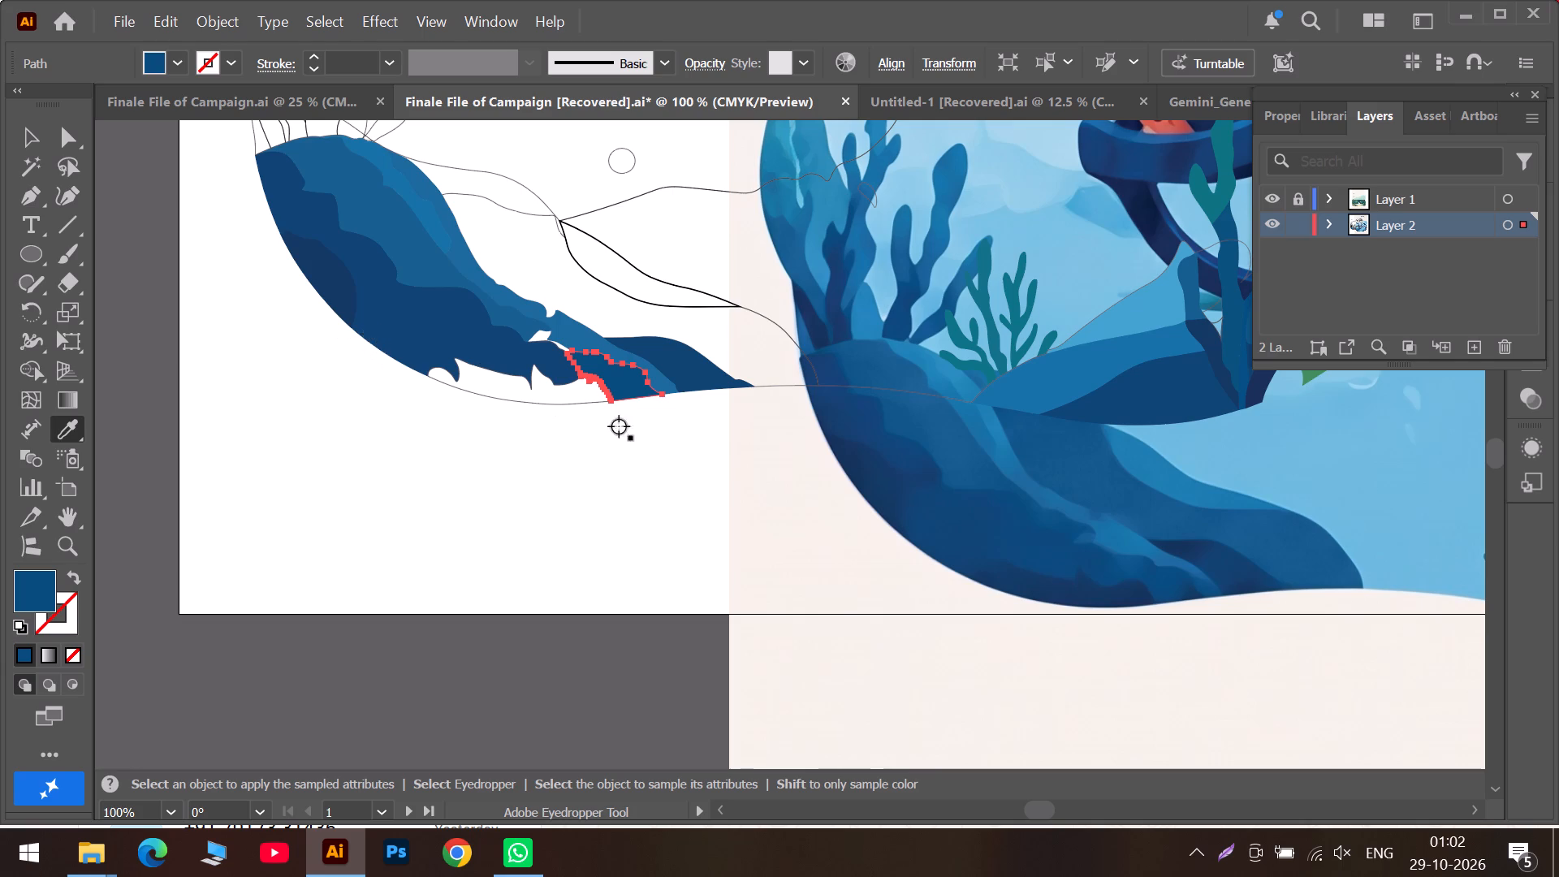
{"action": "left_click", "coordinate": [1128, 566]}
{"action": "left_click", "coordinate": [28, 136]}
{"action": "left_click", "coordinate": [314, 499]}
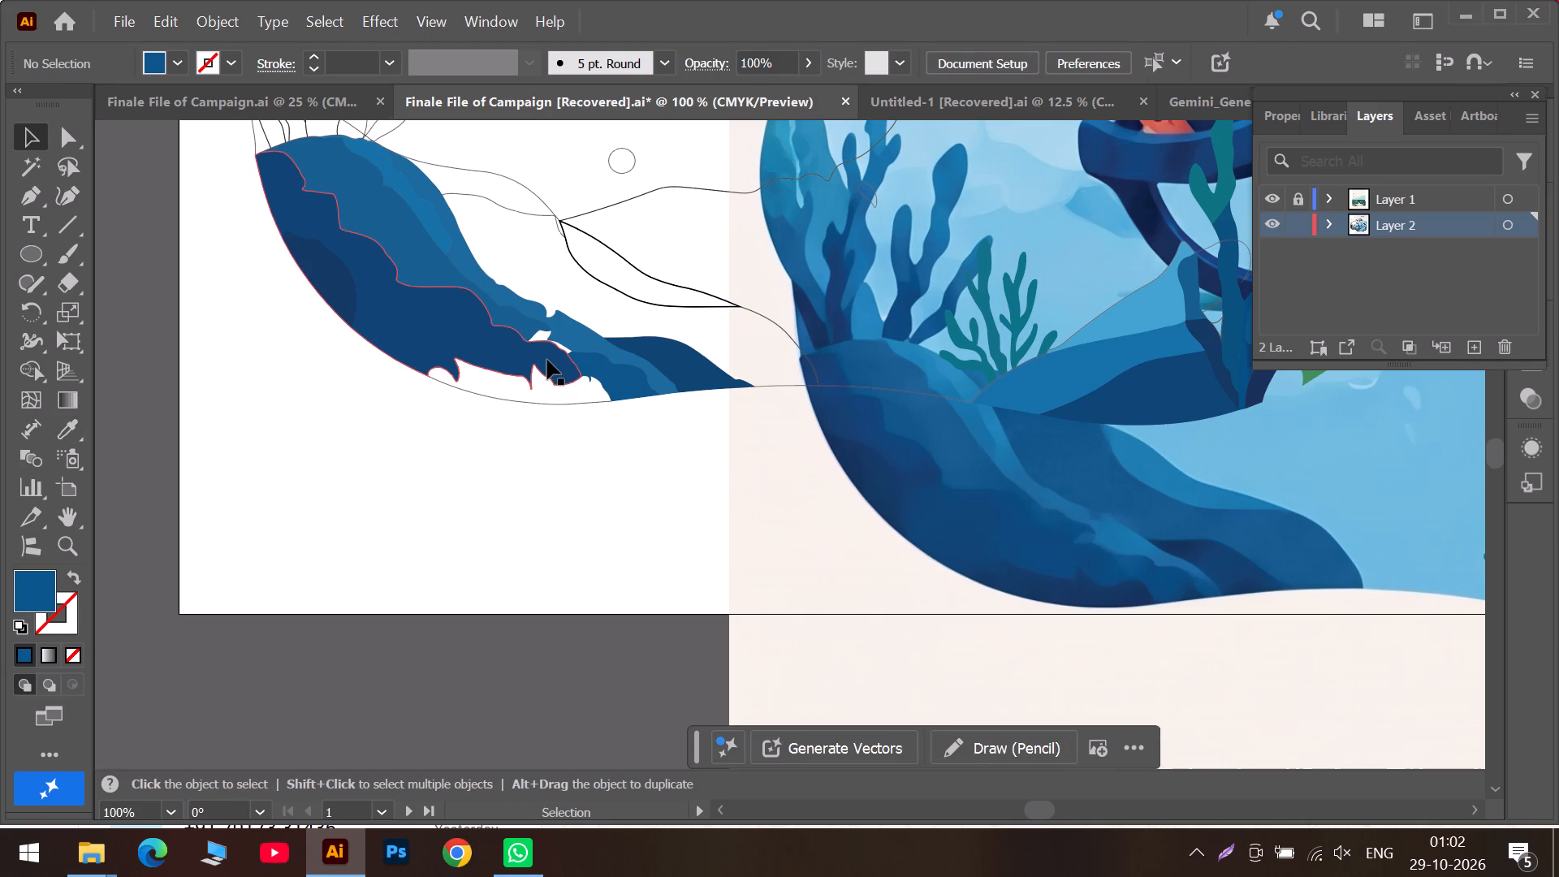
Fill the jagged-topped shape along the rocky slope's bottom edge with navy sampled from the poster's matching shadow.
{"action": "scroll", "coordinate": [547, 360], "scroll_direction": "up", "scroll_amount": 2, "text": "alt"}
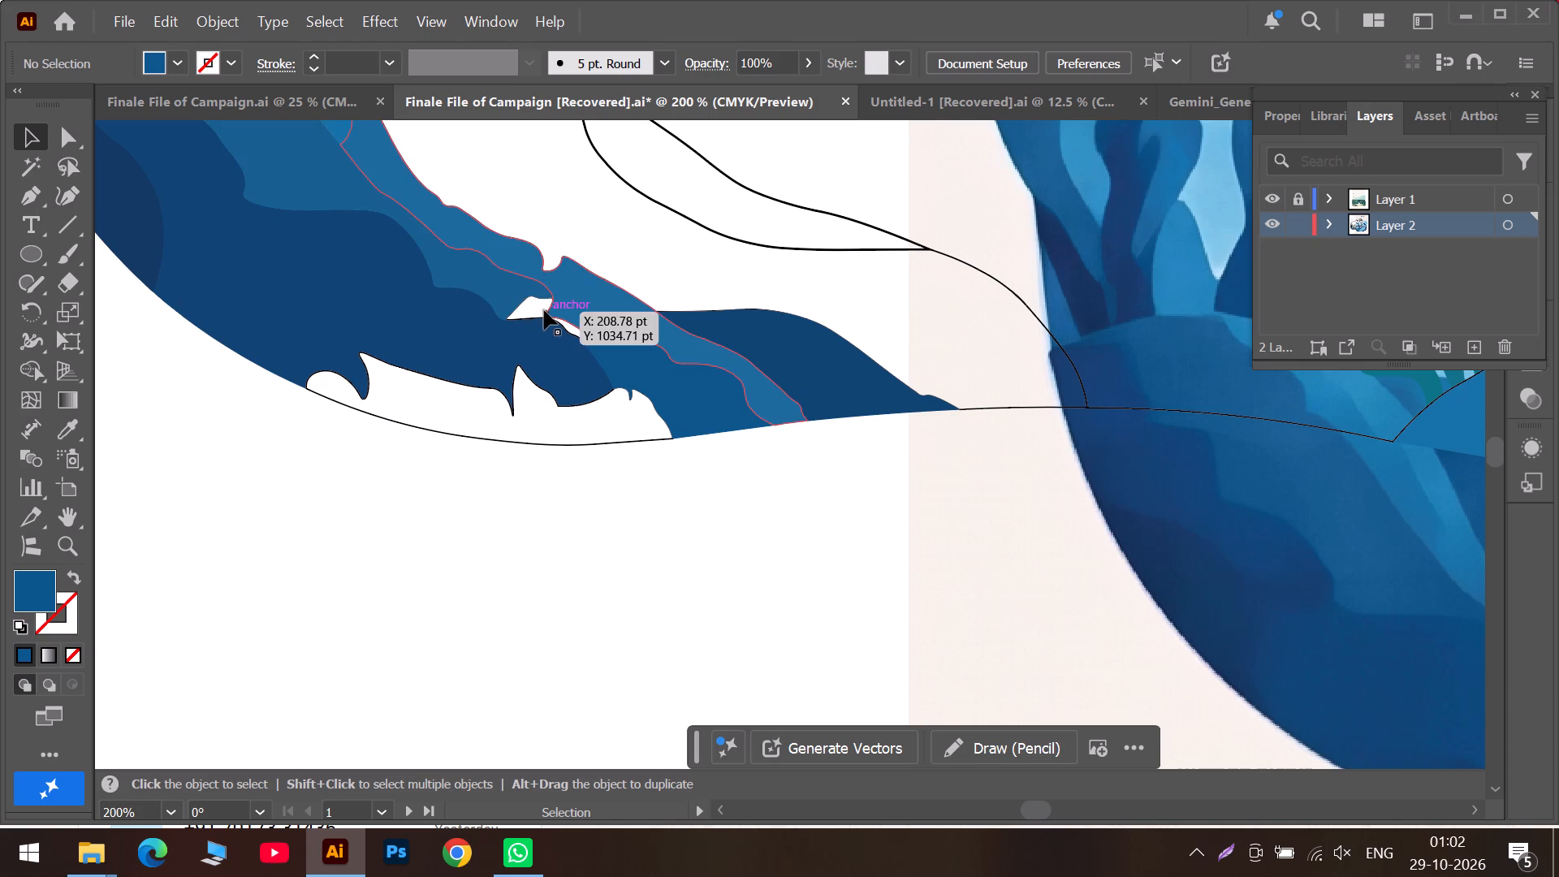
{"action": "left_click", "coordinate": [512, 409]}
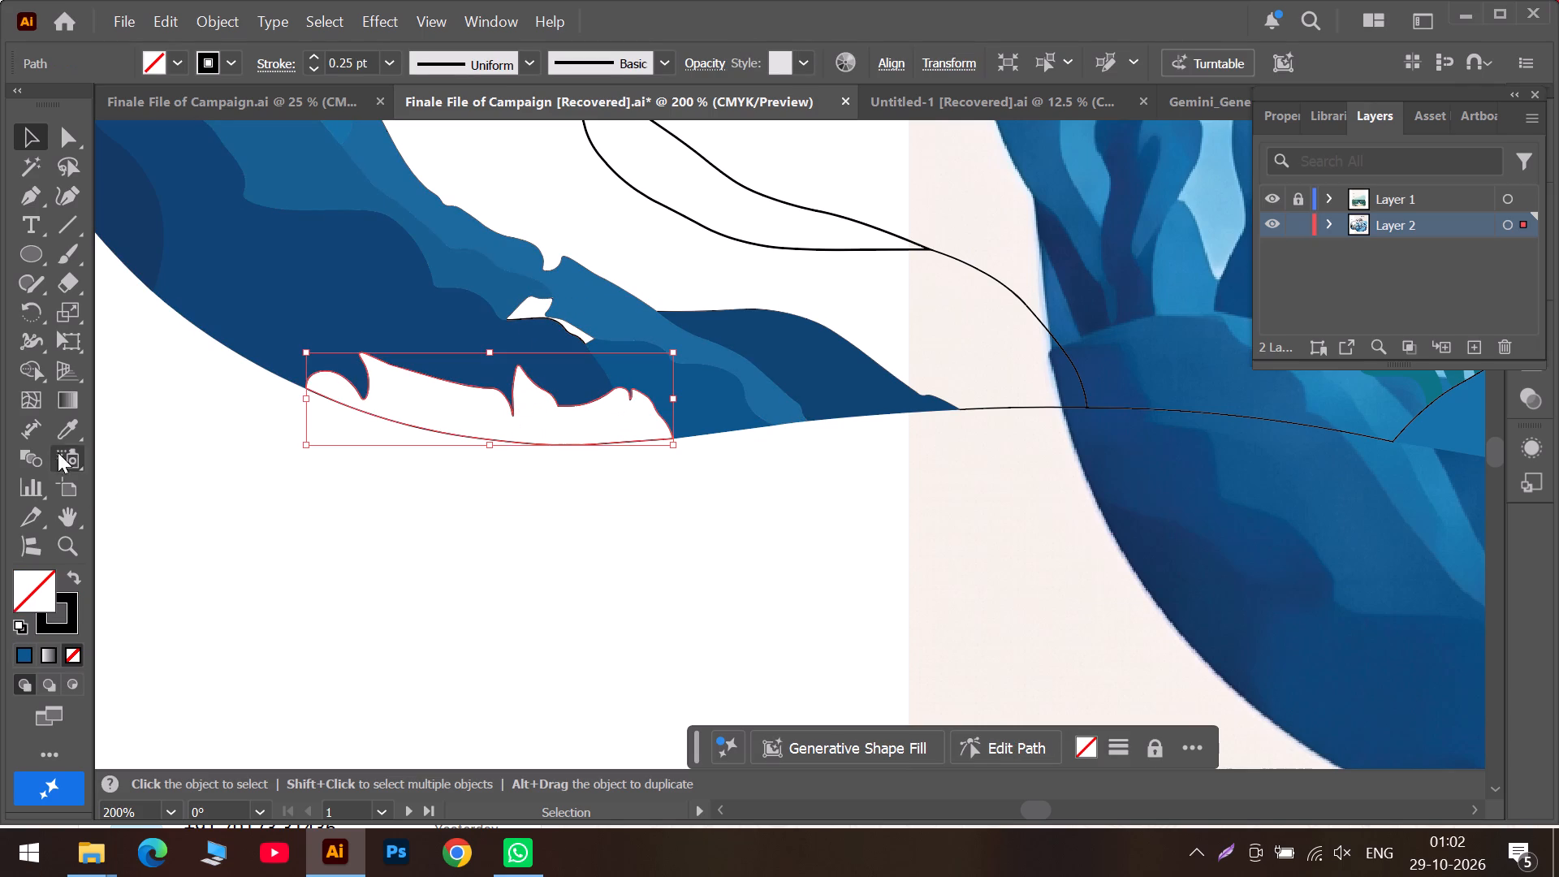
{"action": "left_click", "coordinate": [71, 434]}
{"action": "scroll", "coordinate": [928, 625], "scroll_direction": "down", "scroll_amount": 2, "text": "alt"}
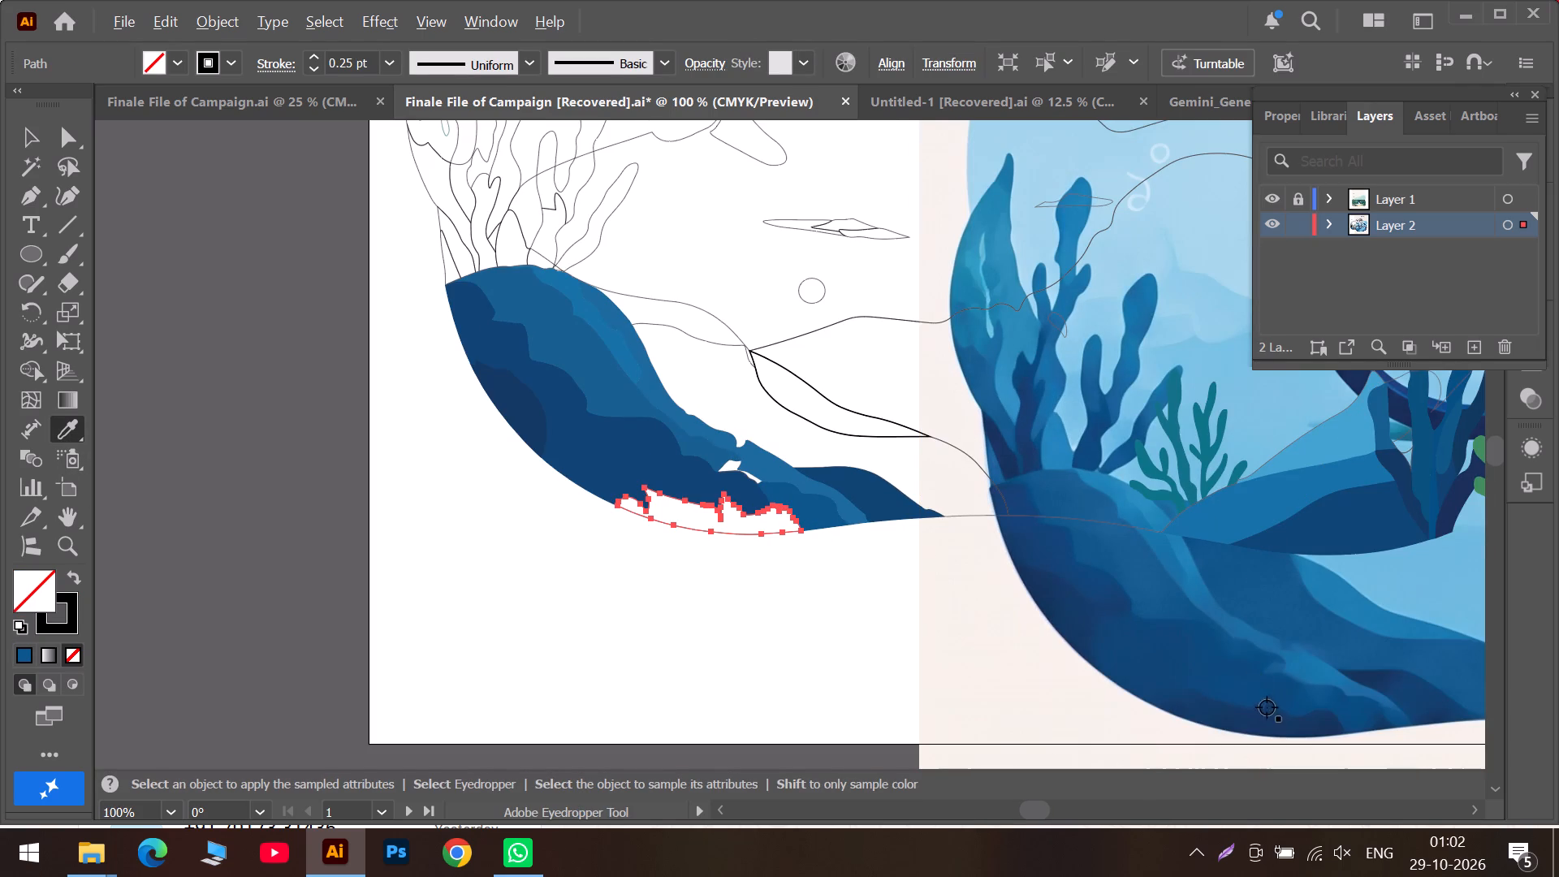
{"action": "scroll", "coordinate": [1267, 726], "scroll_direction": "up", "scroll_amount": 2, "text": "alt"}
{"action": "left_click", "coordinate": [1262, 727]}
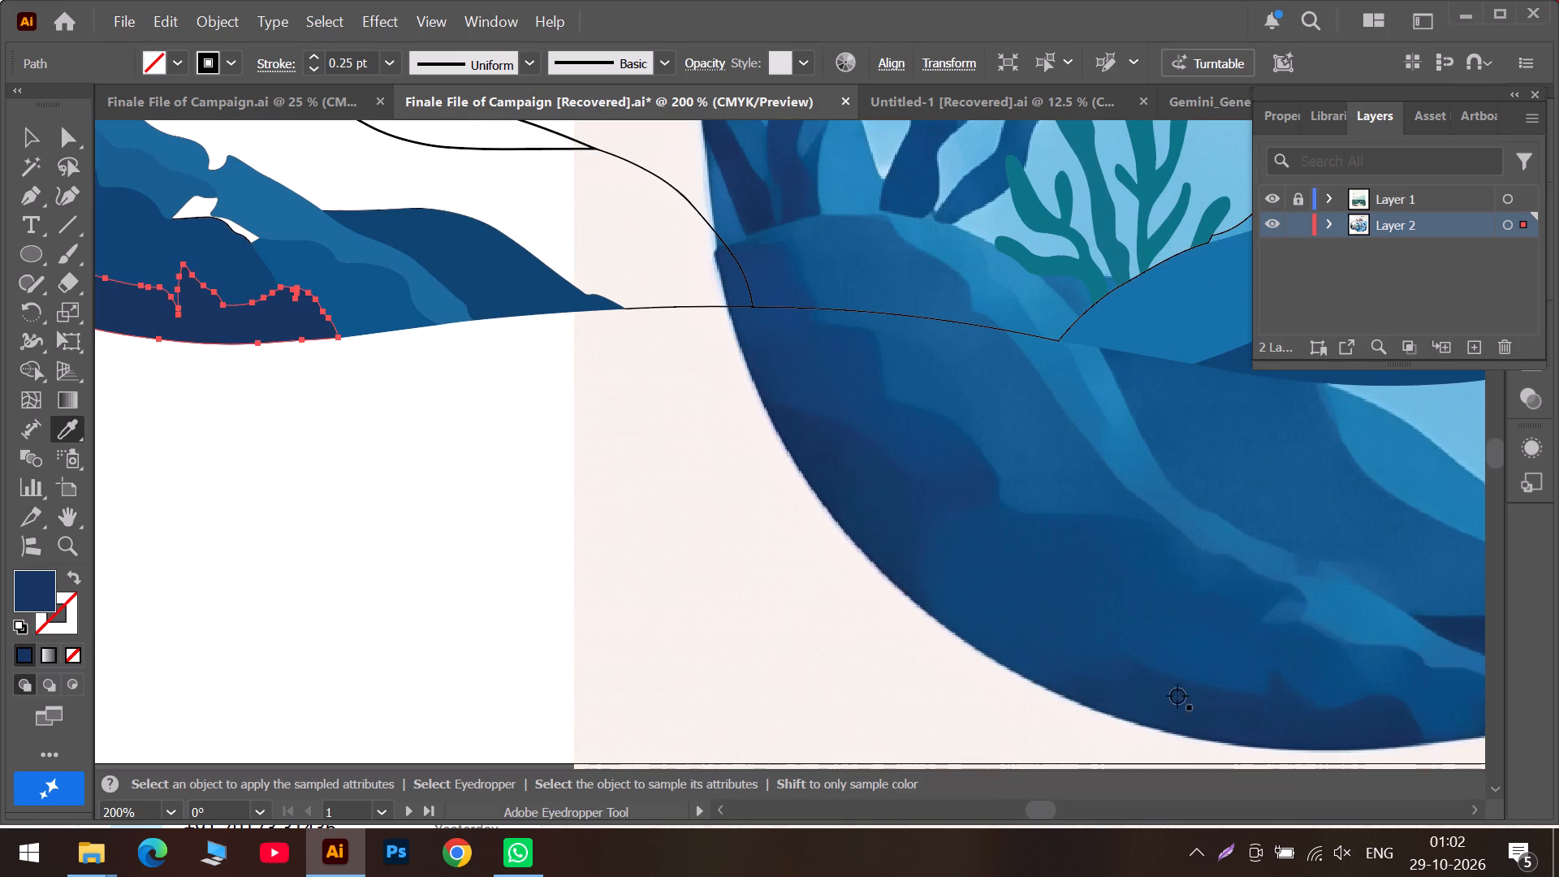
{"action": "scroll", "coordinate": [492, 511], "scroll_direction": "down", "scroll_amount": 3, "text": "alt"}
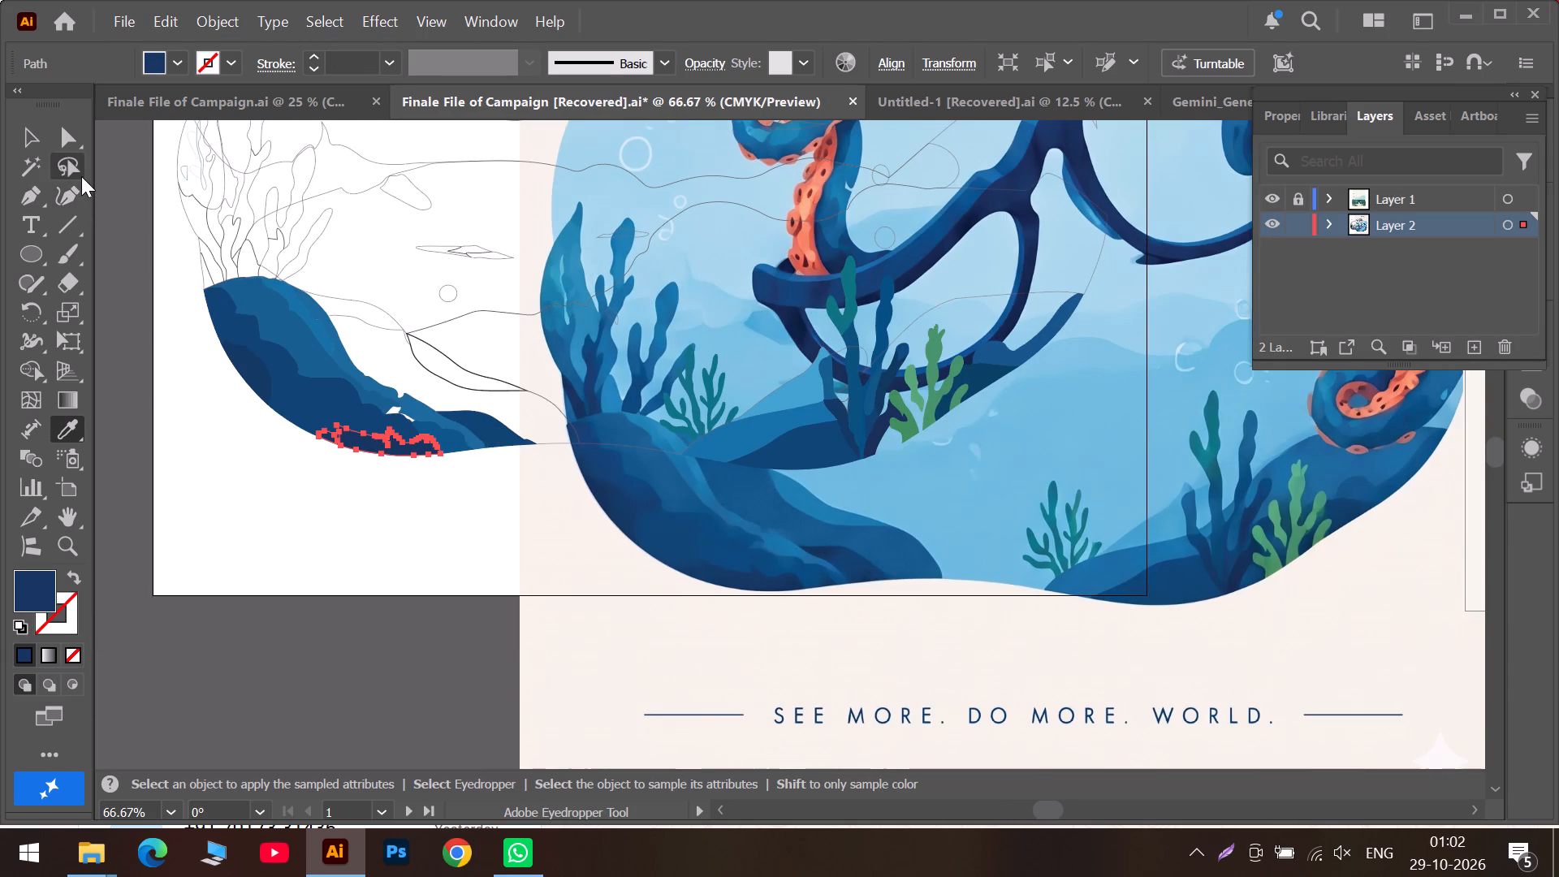
{"action": "left_click", "coordinate": [27, 145]}
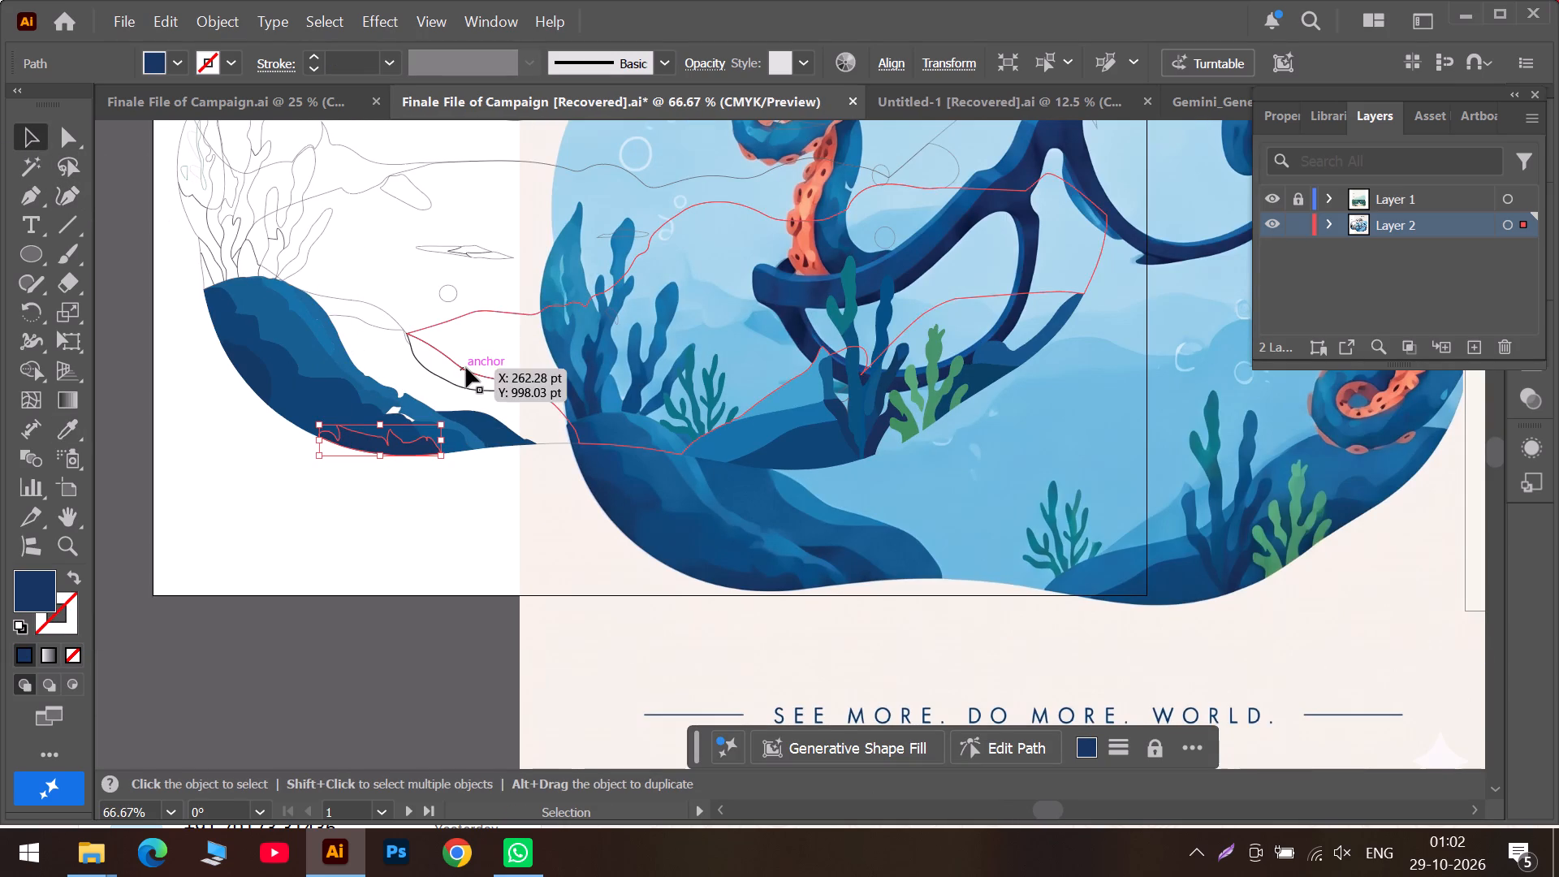
Fill the large rear rock outline behind the rocky slope with mid blue sampled from the poster's rear rock.
{"action": "left_click", "coordinate": [443, 378]}
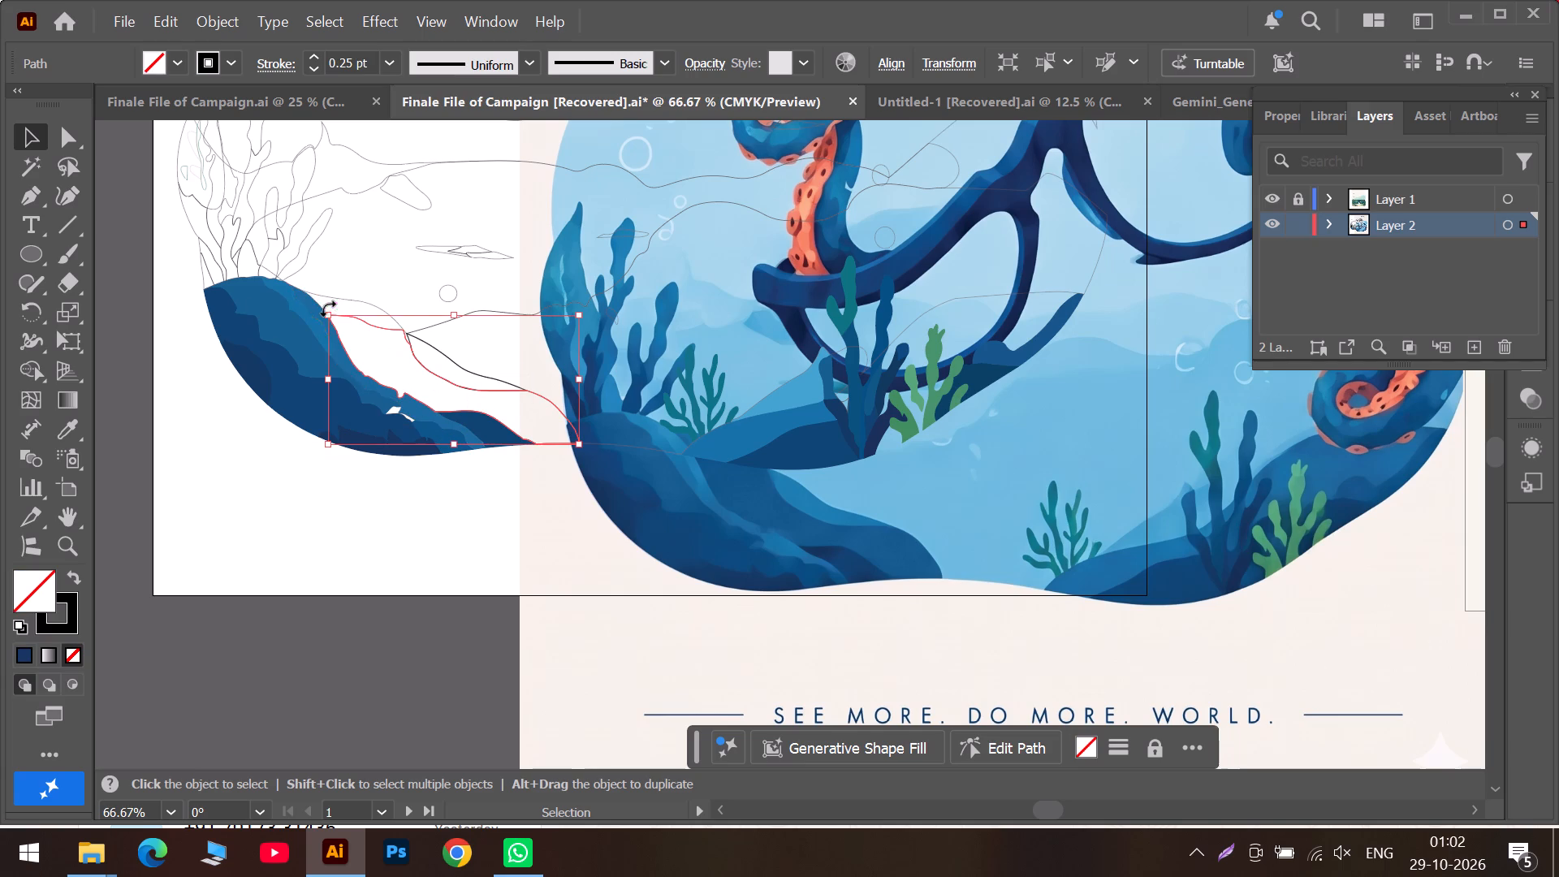
{"action": "left_click", "coordinate": [65, 426]}
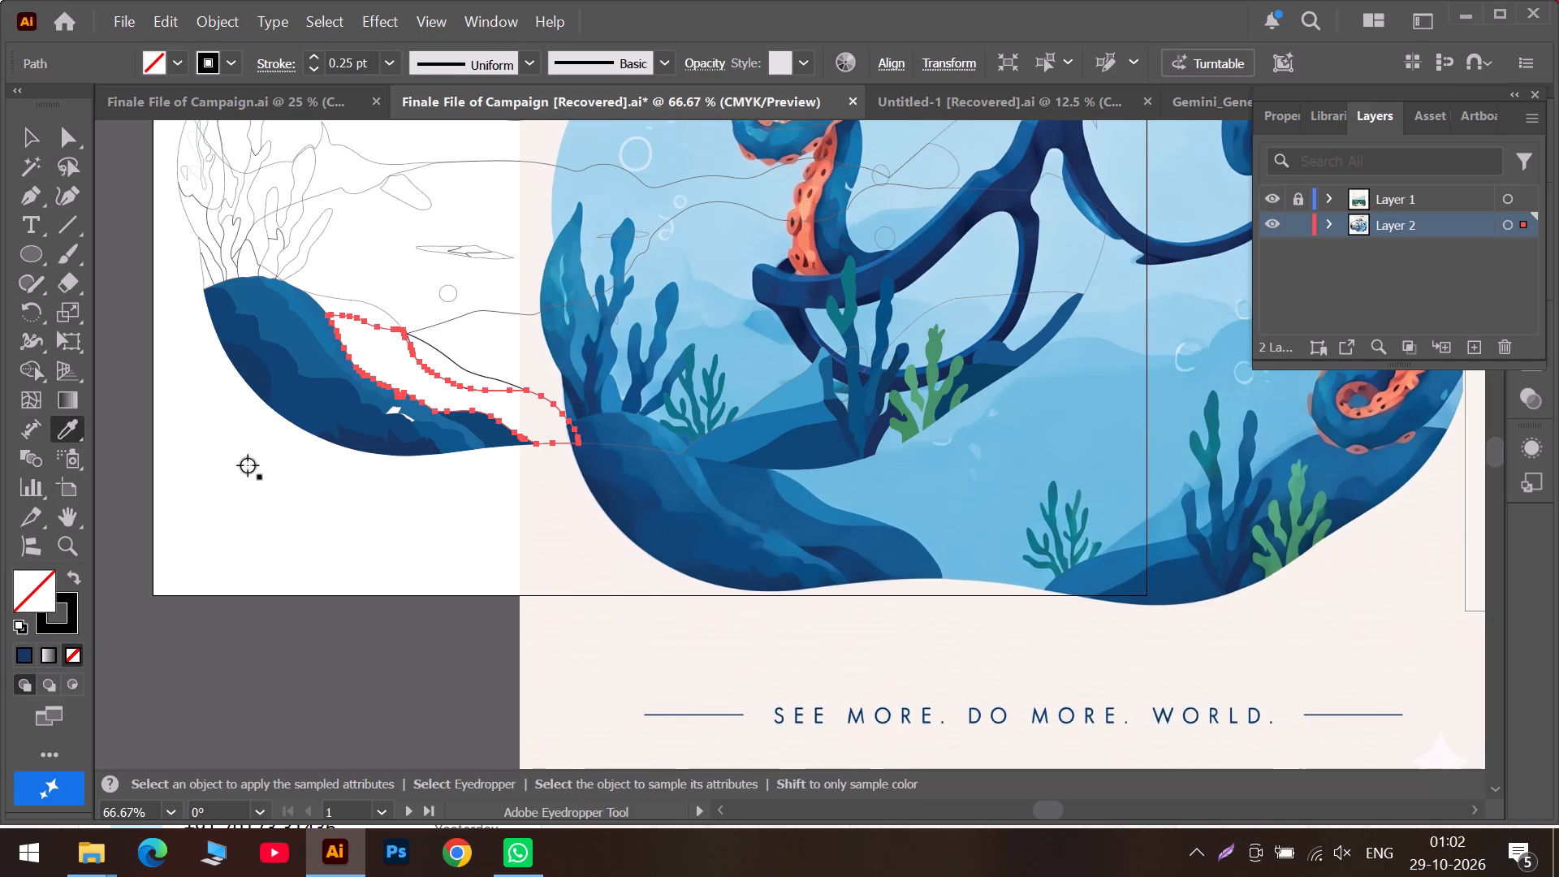
{"action": "scroll", "coordinate": [846, 537], "scroll_direction": "up", "scroll_amount": 2, "text": "alt"}
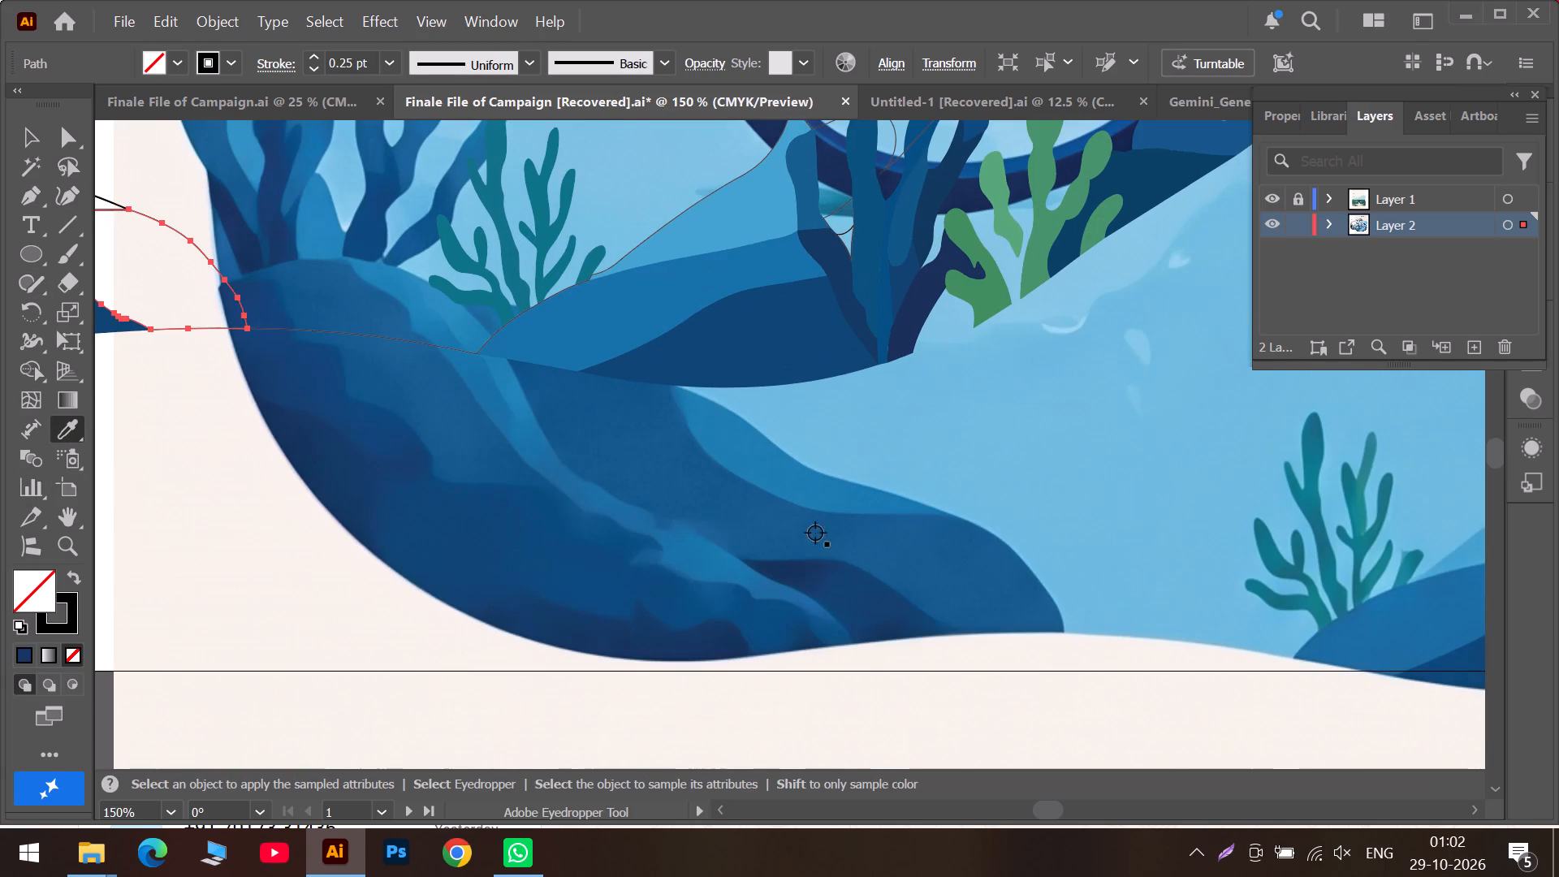
{"action": "left_click", "coordinate": [759, 516]}
{"action": "scroll", "coordinate": [752, 513], "scroll_direction": "down", "scroll_amount": 3, "text": "alt"}
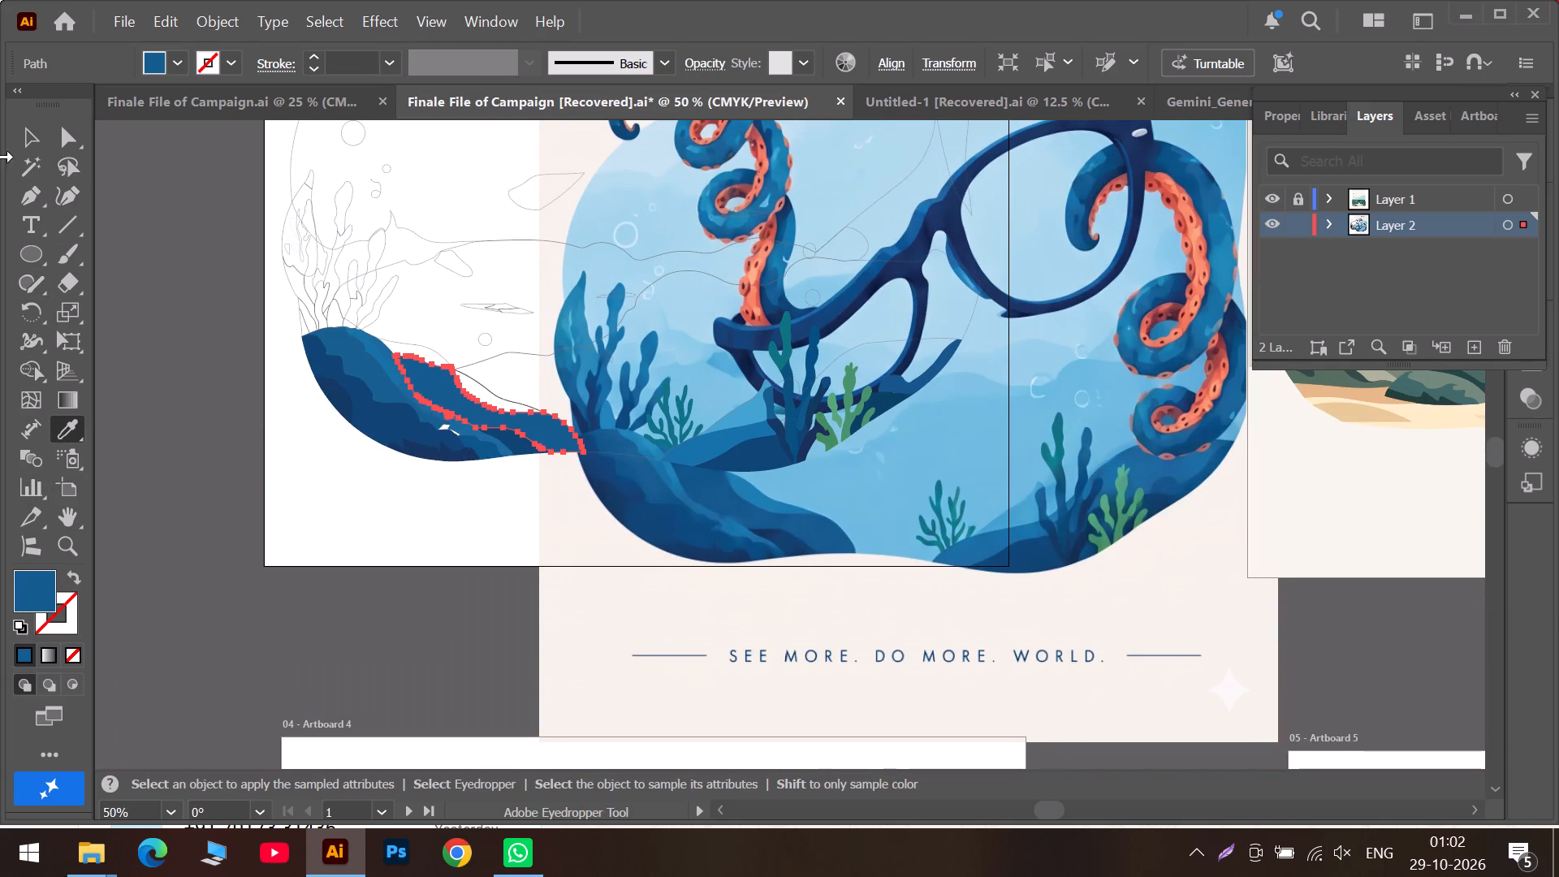
{"action": "left_click", "coordinate": [23, 147]}
Fill the leaf-shaped highlight on the rear rock's upper edge with bright blue sampled from the poster's matching highlight.
{"action": "scroll", "coordinate": [422, 342], "scroll_direction": "up", "scroll_amount": 2}
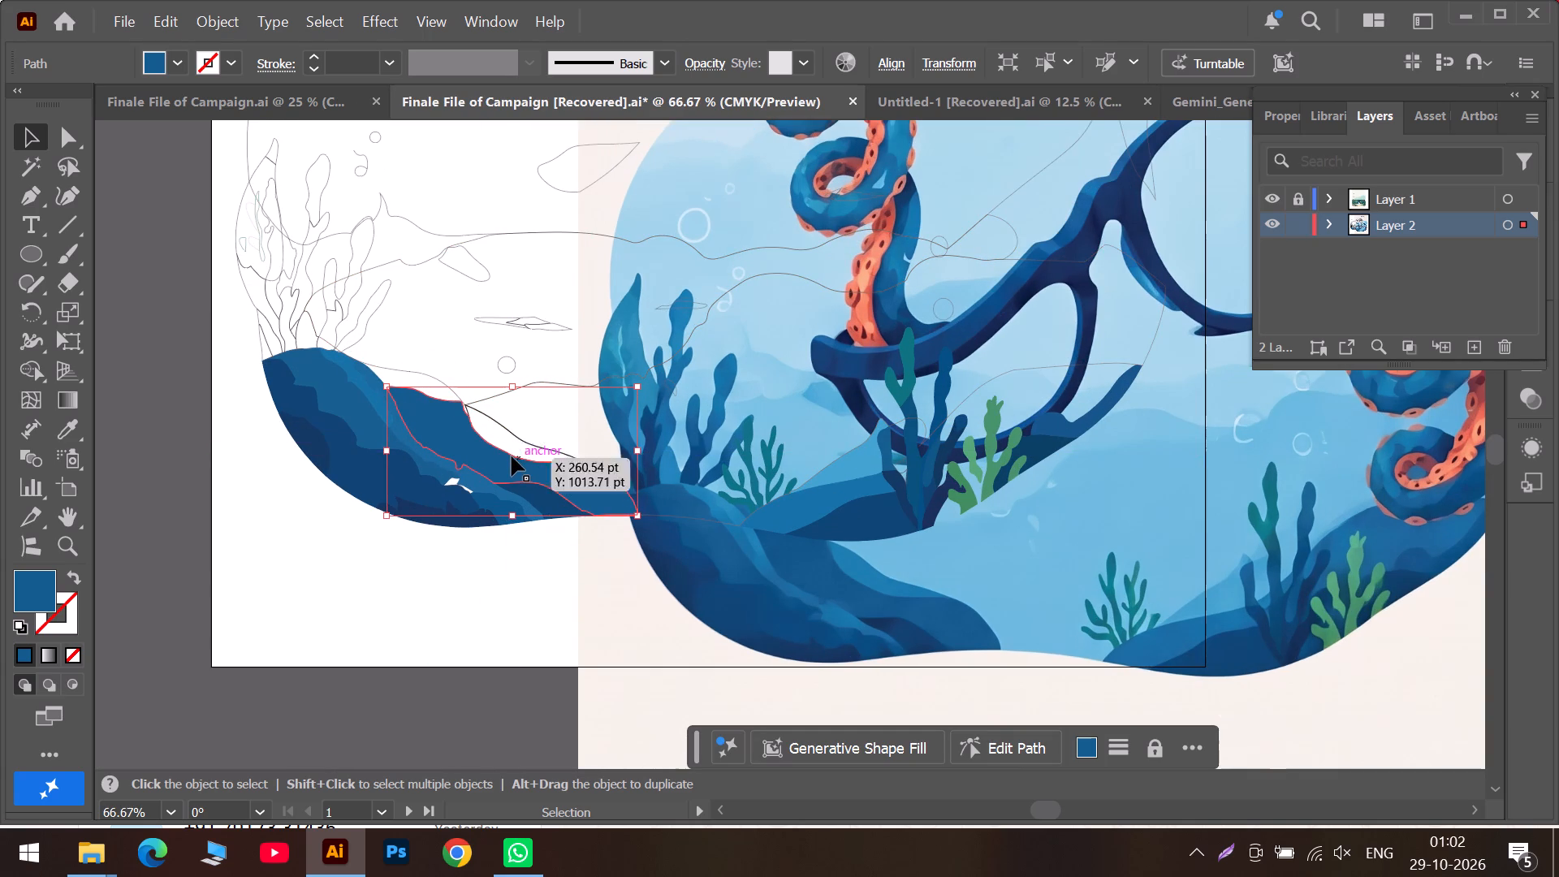
{"action": "scroll", "coordinate": [508, 454], "scroll_direction": "up", "scroll_amount": 1, "text": "alt"}
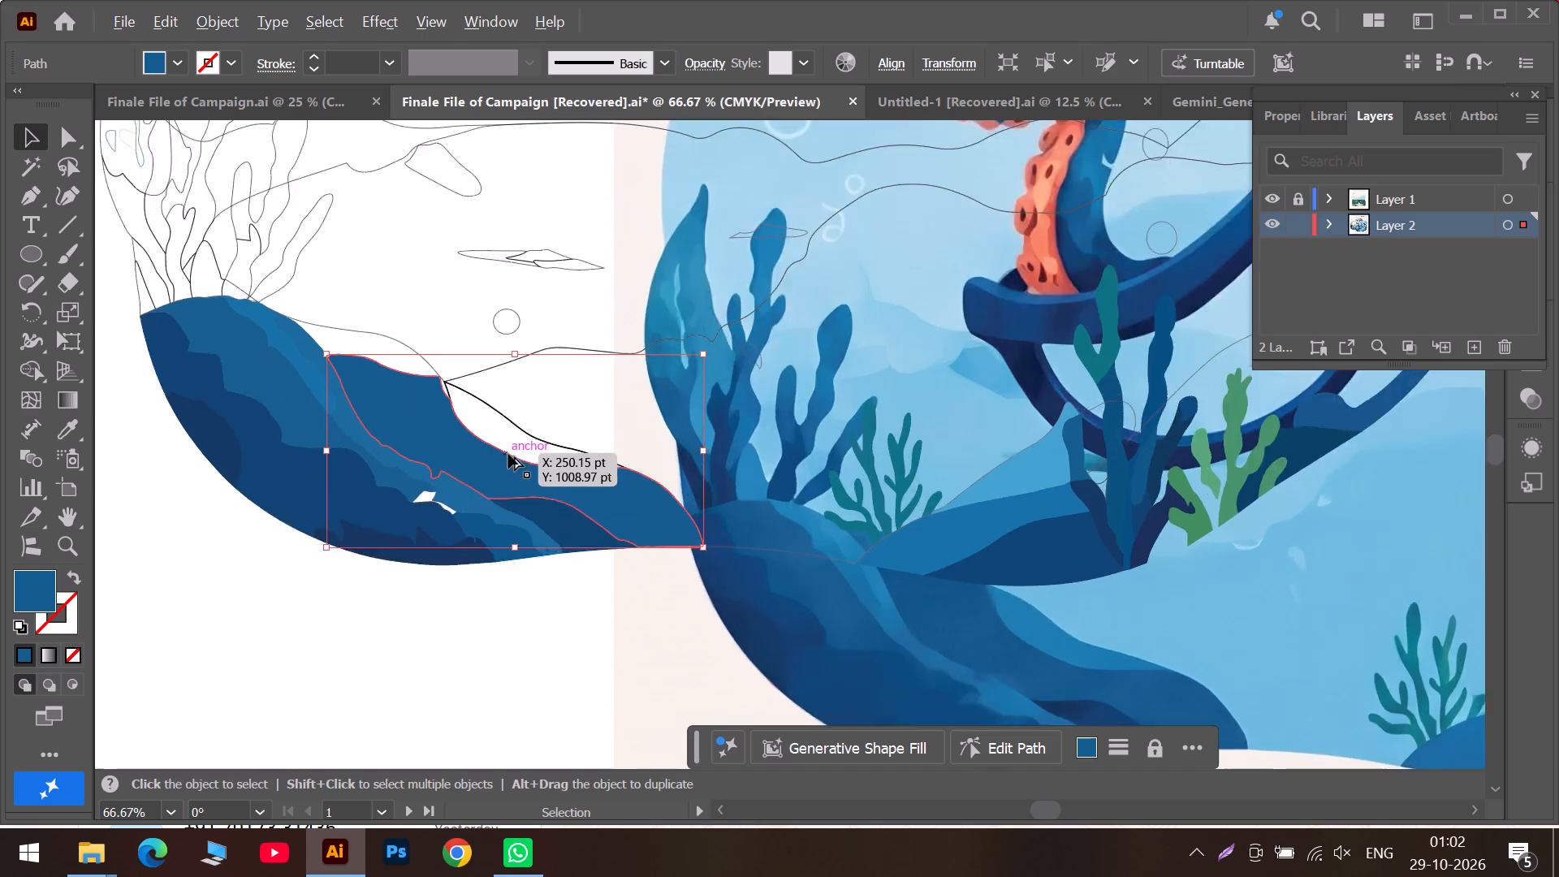
{"action": "scroll", "coordinate": [508, 454], "scroll_direction": "up", "scroll_amount": 2, "text": "alt"}
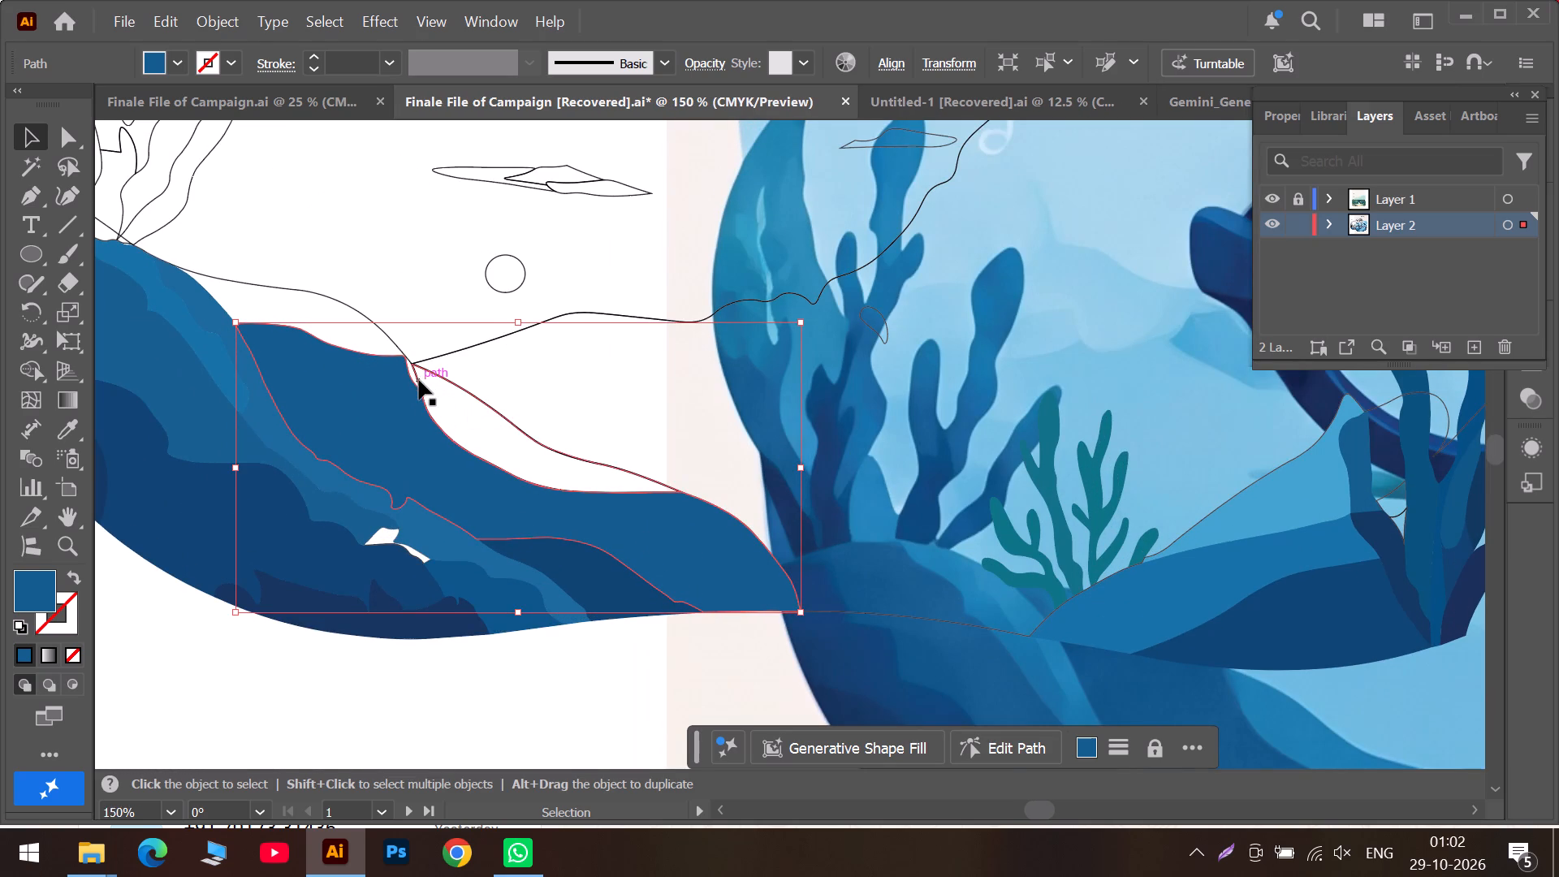
{"action": "left_click", "coordinate": [419, 380]}
{"action": "left_click", "coordinate": [58, 430]}
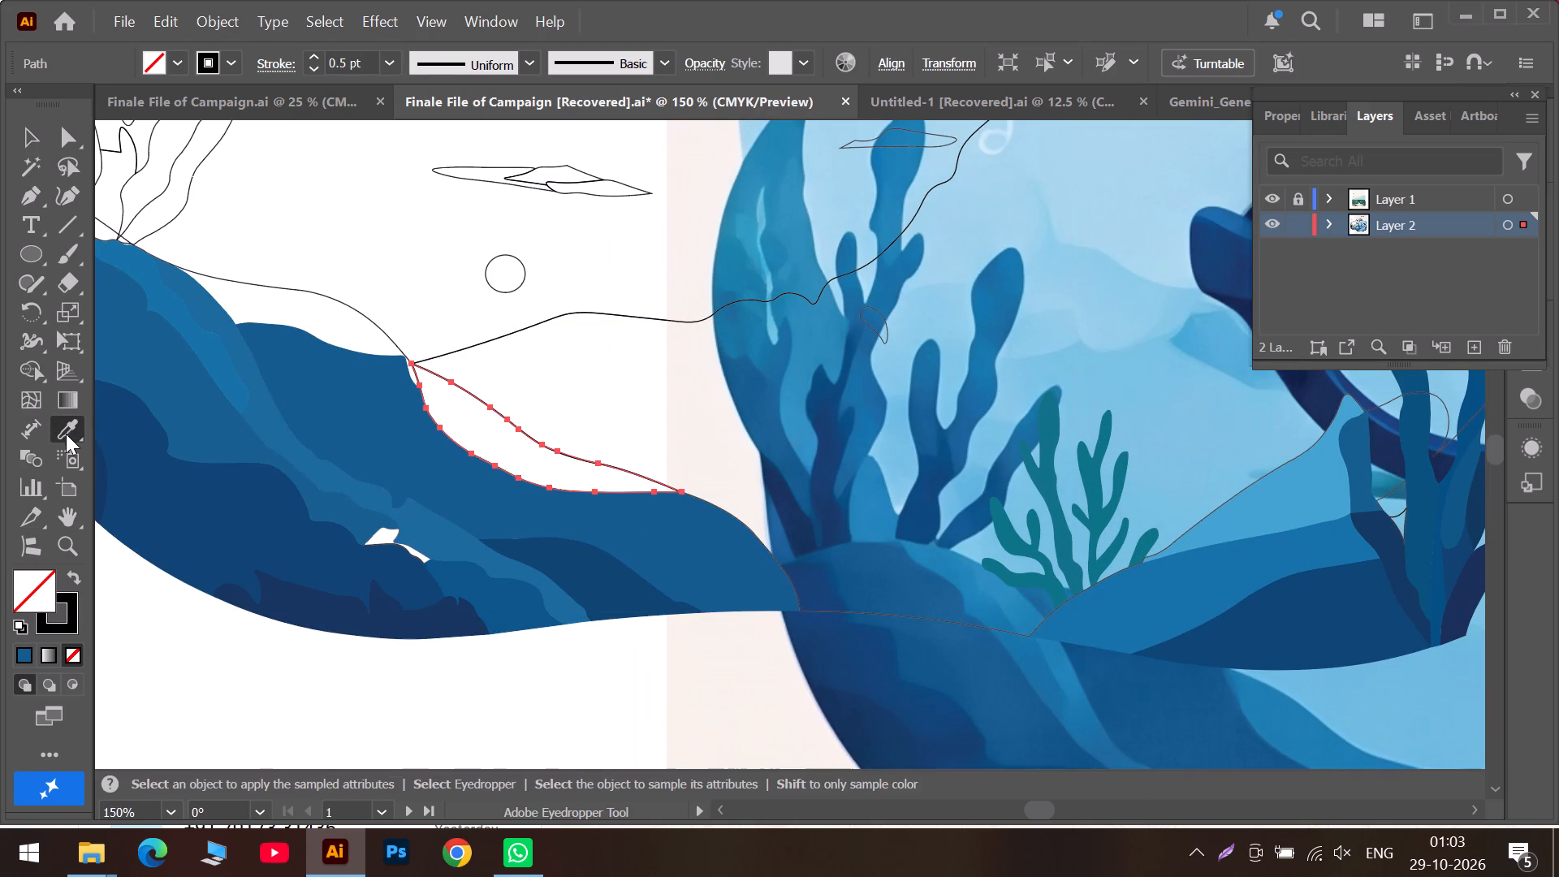
{"action": "scroll", "coordinate": [1178, 665], "scroll_direction": "down", "scroll_amount": 3}
{"action": "left_click", "coordinate": [1287, 670]}
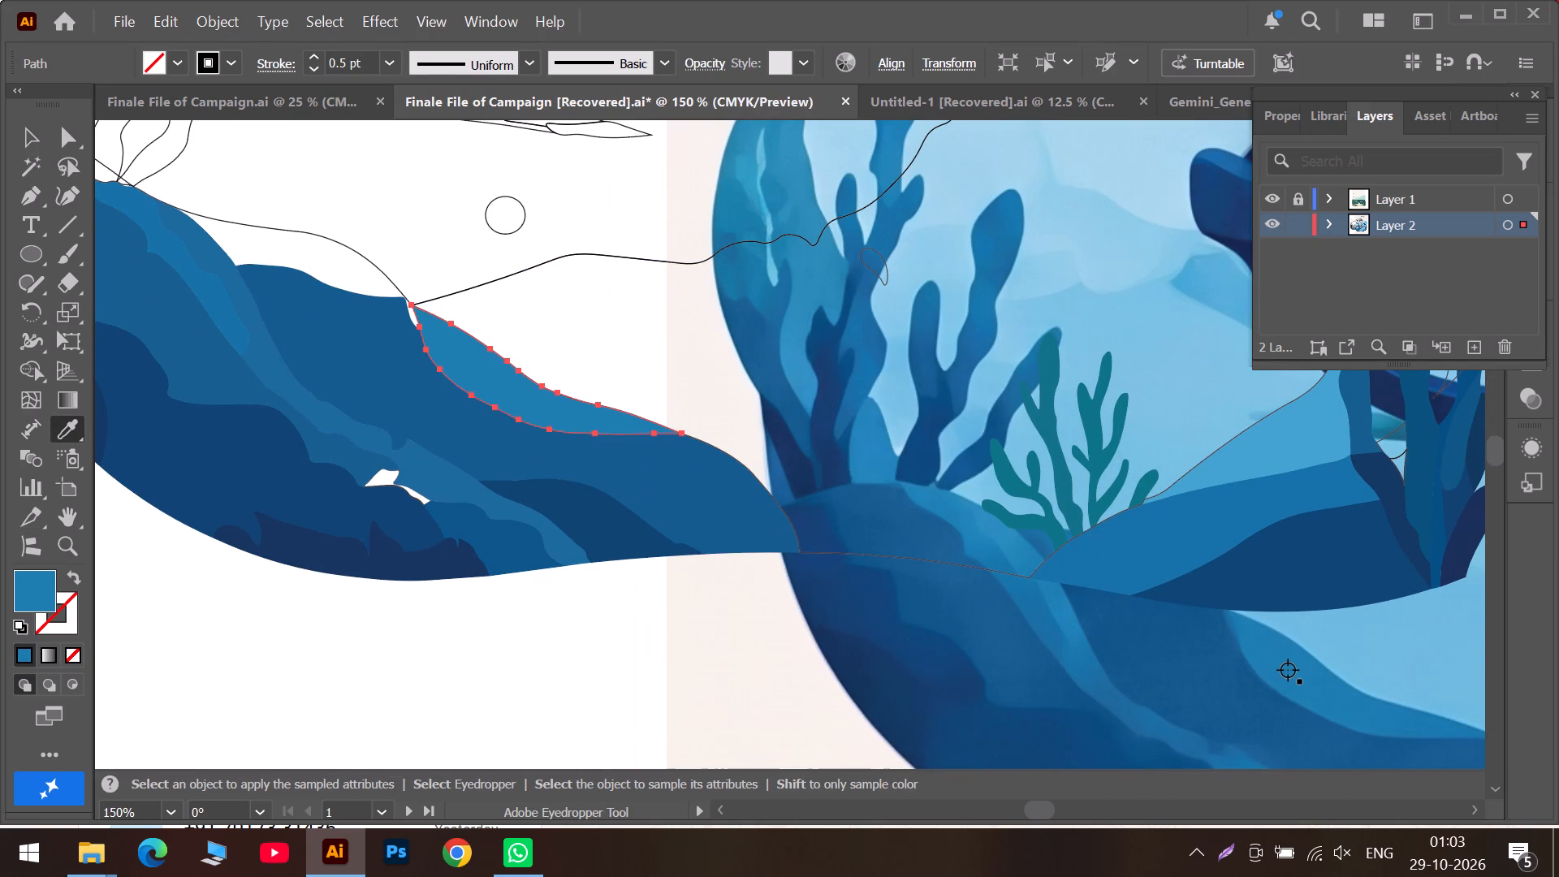
{"action": "left_click", "coordinate": [25, 135]}
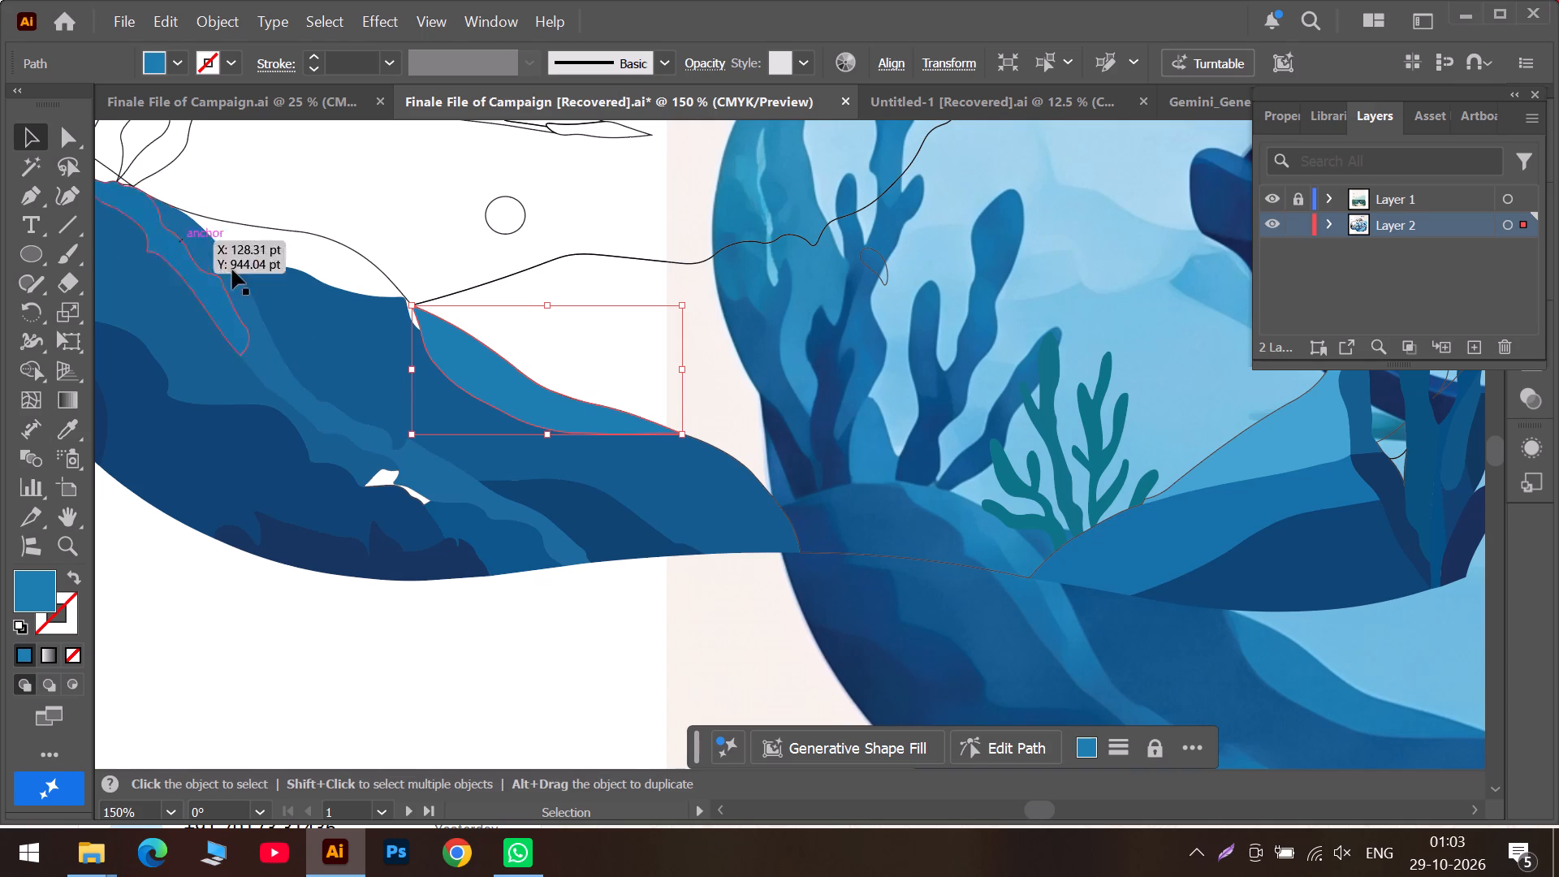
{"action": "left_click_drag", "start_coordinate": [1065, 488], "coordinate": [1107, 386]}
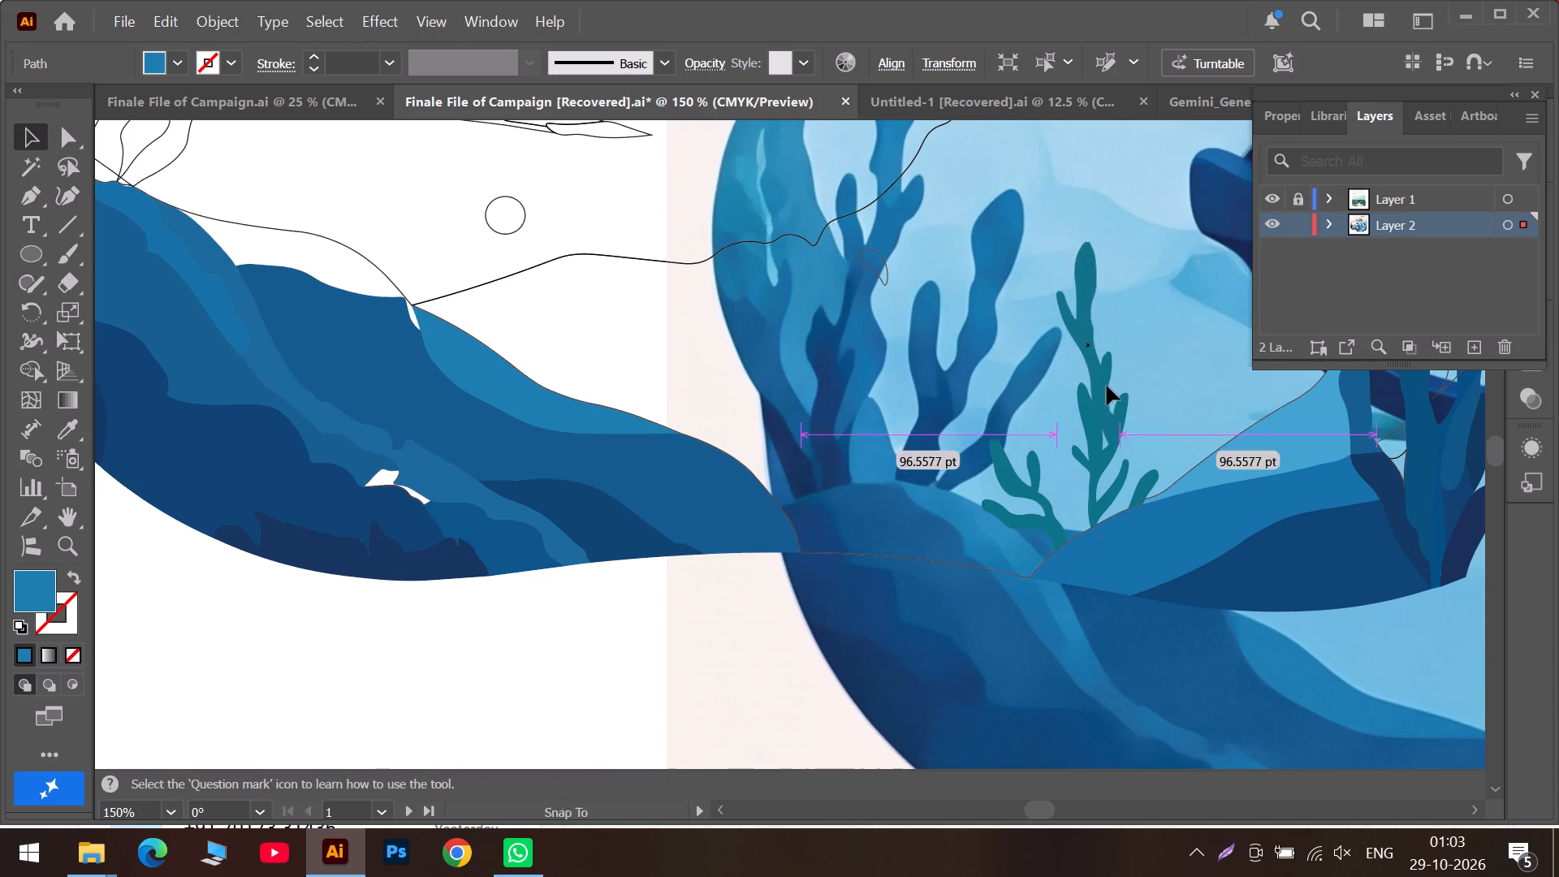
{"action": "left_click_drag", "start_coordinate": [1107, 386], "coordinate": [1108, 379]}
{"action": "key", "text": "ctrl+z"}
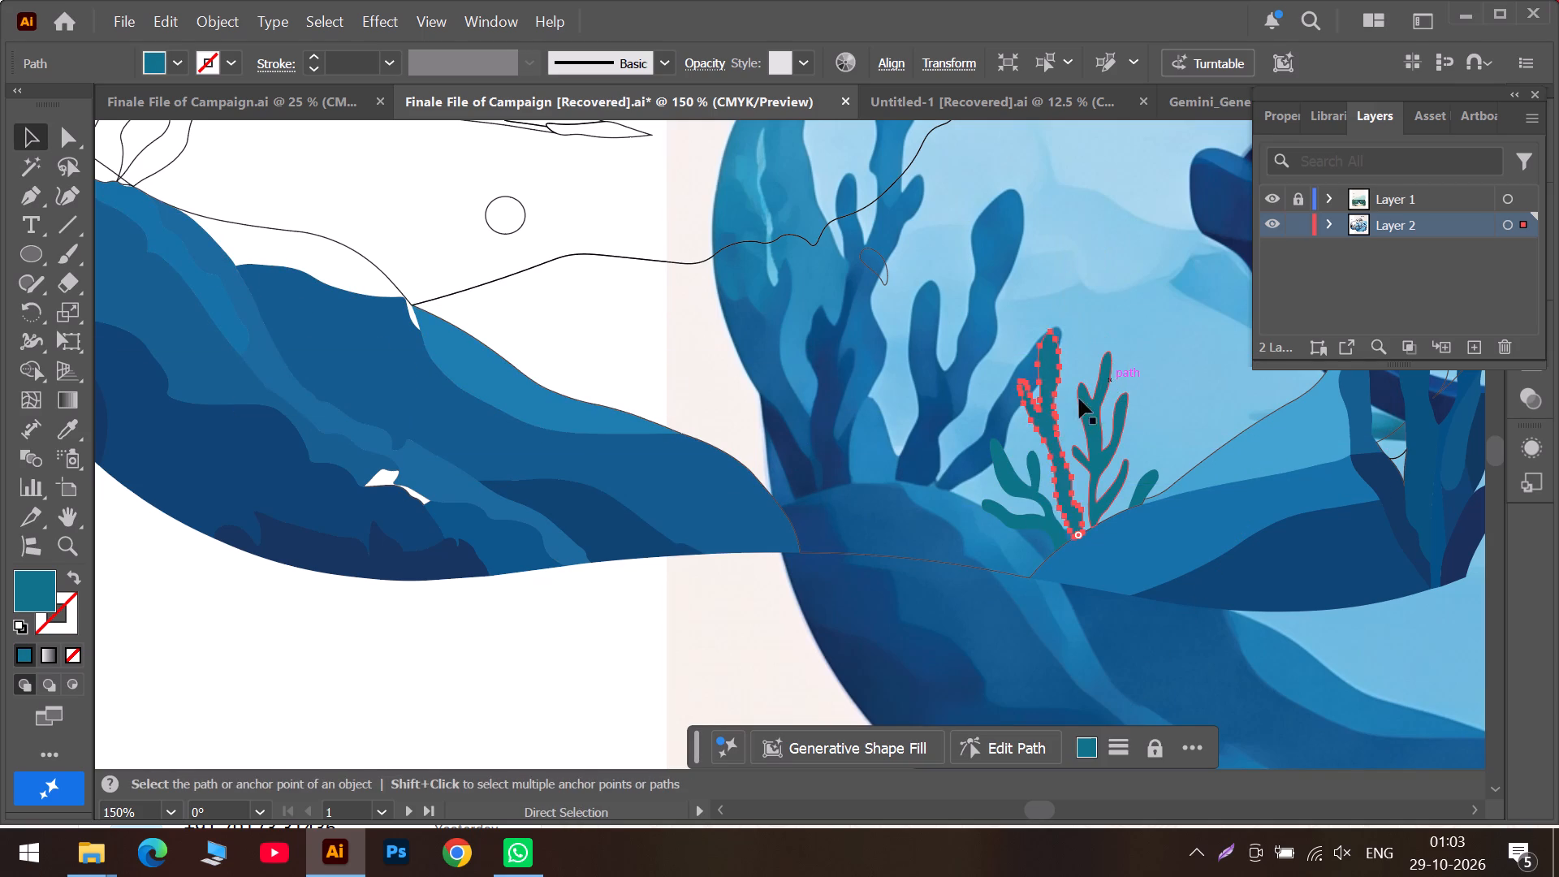
Move the poster reference image upward and slightly right so its seaweed and rocky slope sit clear of the coloured artwork.
{"action": "left_click", "coordinate": [524, 661]}
{"action": "left_click_drag", "start_coordinate": [728, 646], "coordinate": [883, 406]}
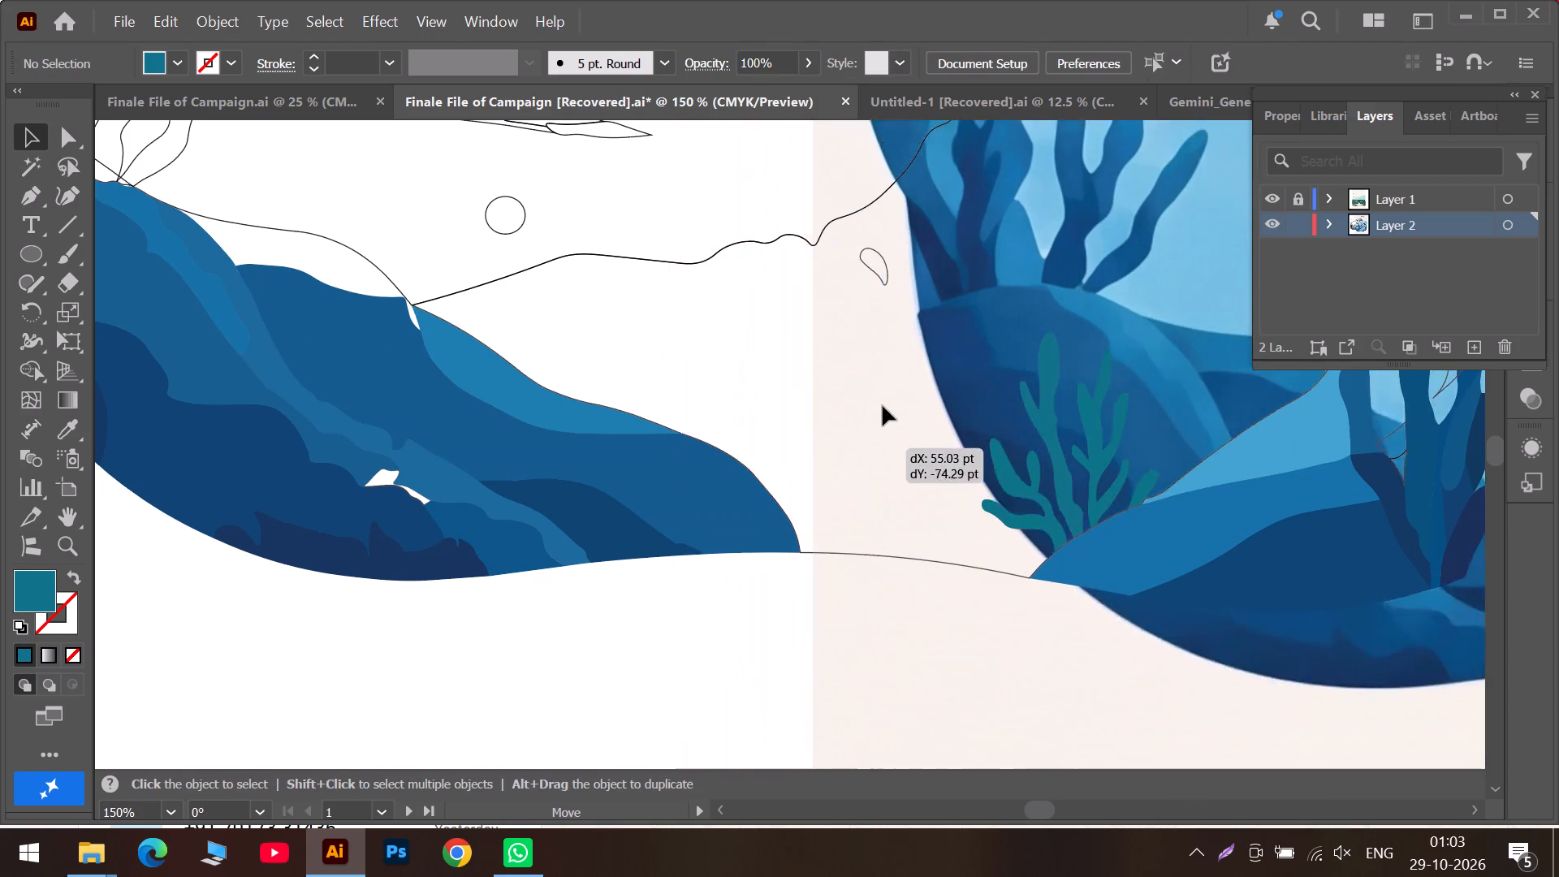
{"action": "left_click_drag", "start_coordinate": [883, 406], "coordinate": [861, 259]}
{"action": "scroll", "coordinate": [856, 291], "scroll_direction": "up", "scroll_amount": 5}
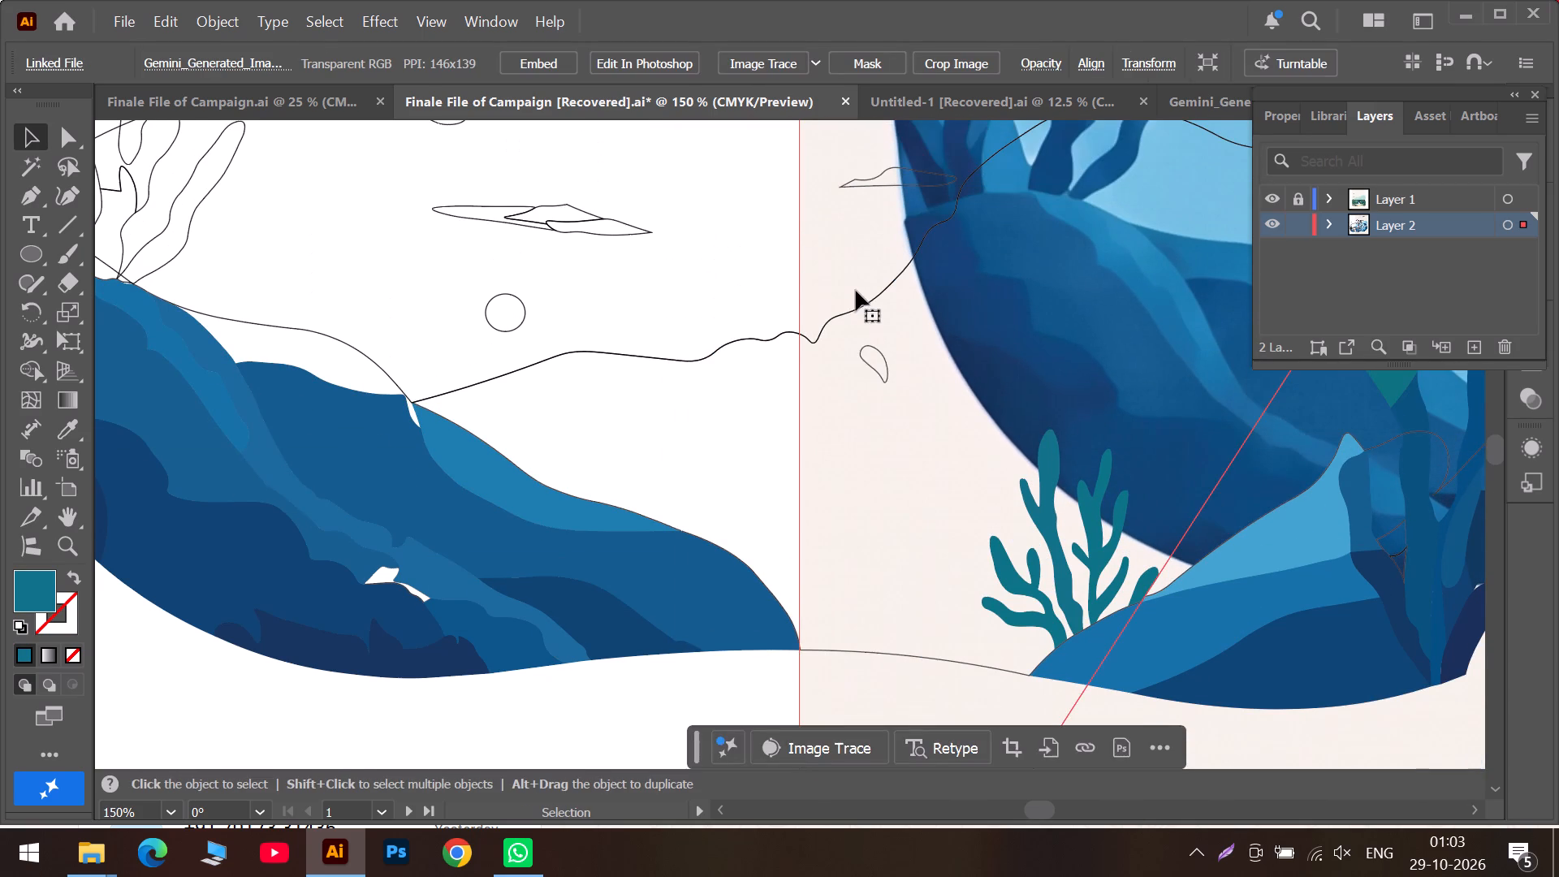
{"action": "scroll", "coordinate": [834, 343], "scroll_direction": "up", "scroll_amount": 5}
{"action": "scroll", "coordinate": [335, 492], "scroll_direction": "up", "scroll_amount": 3}
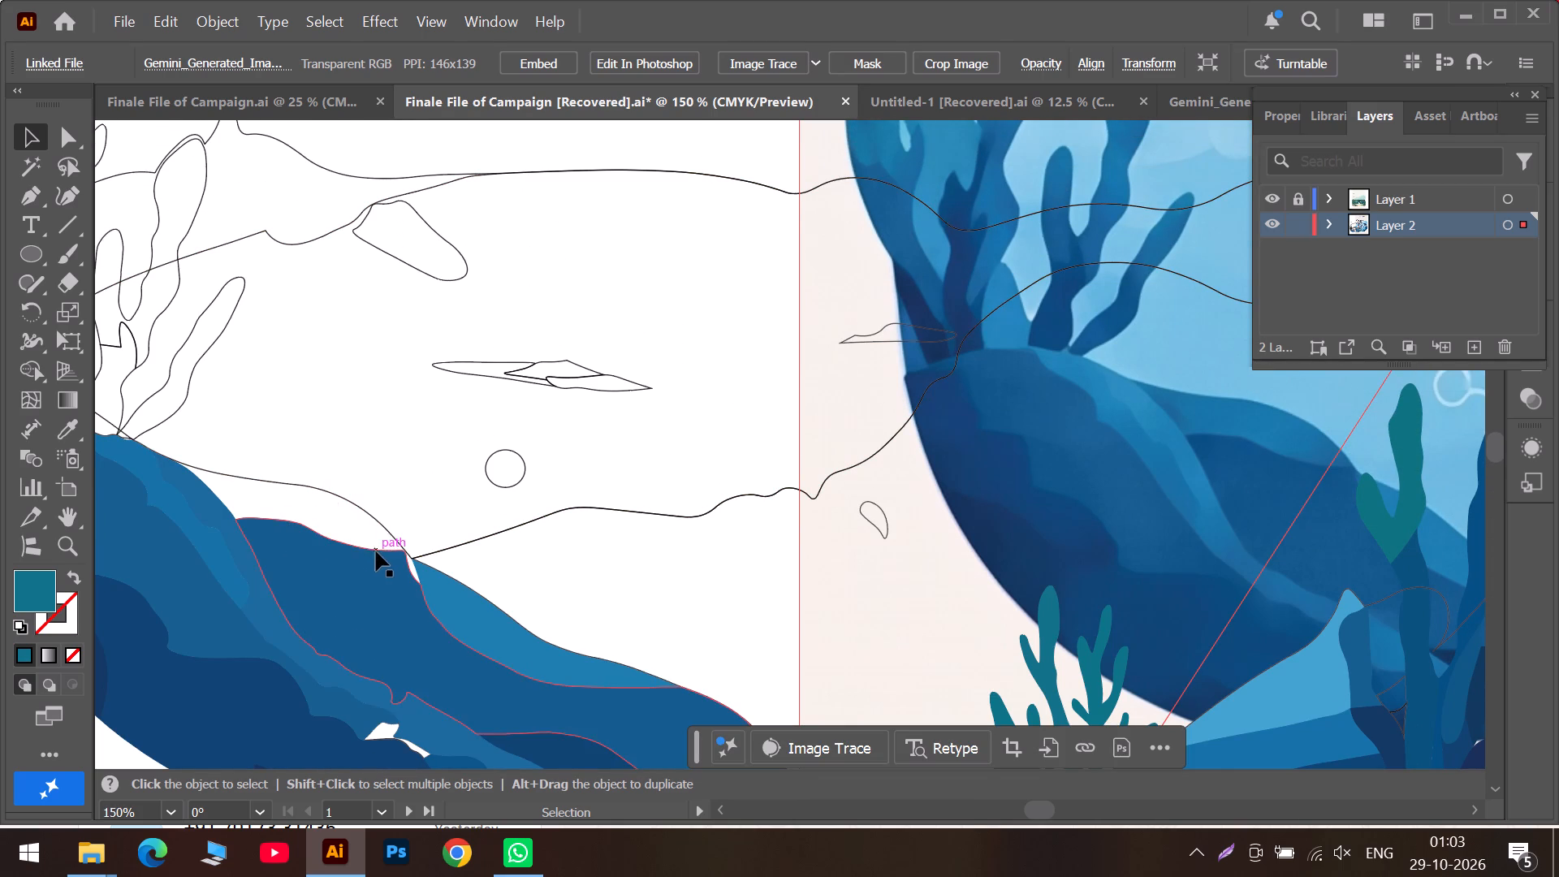
{"action": "left_click", "coordinate": [325, 519]}
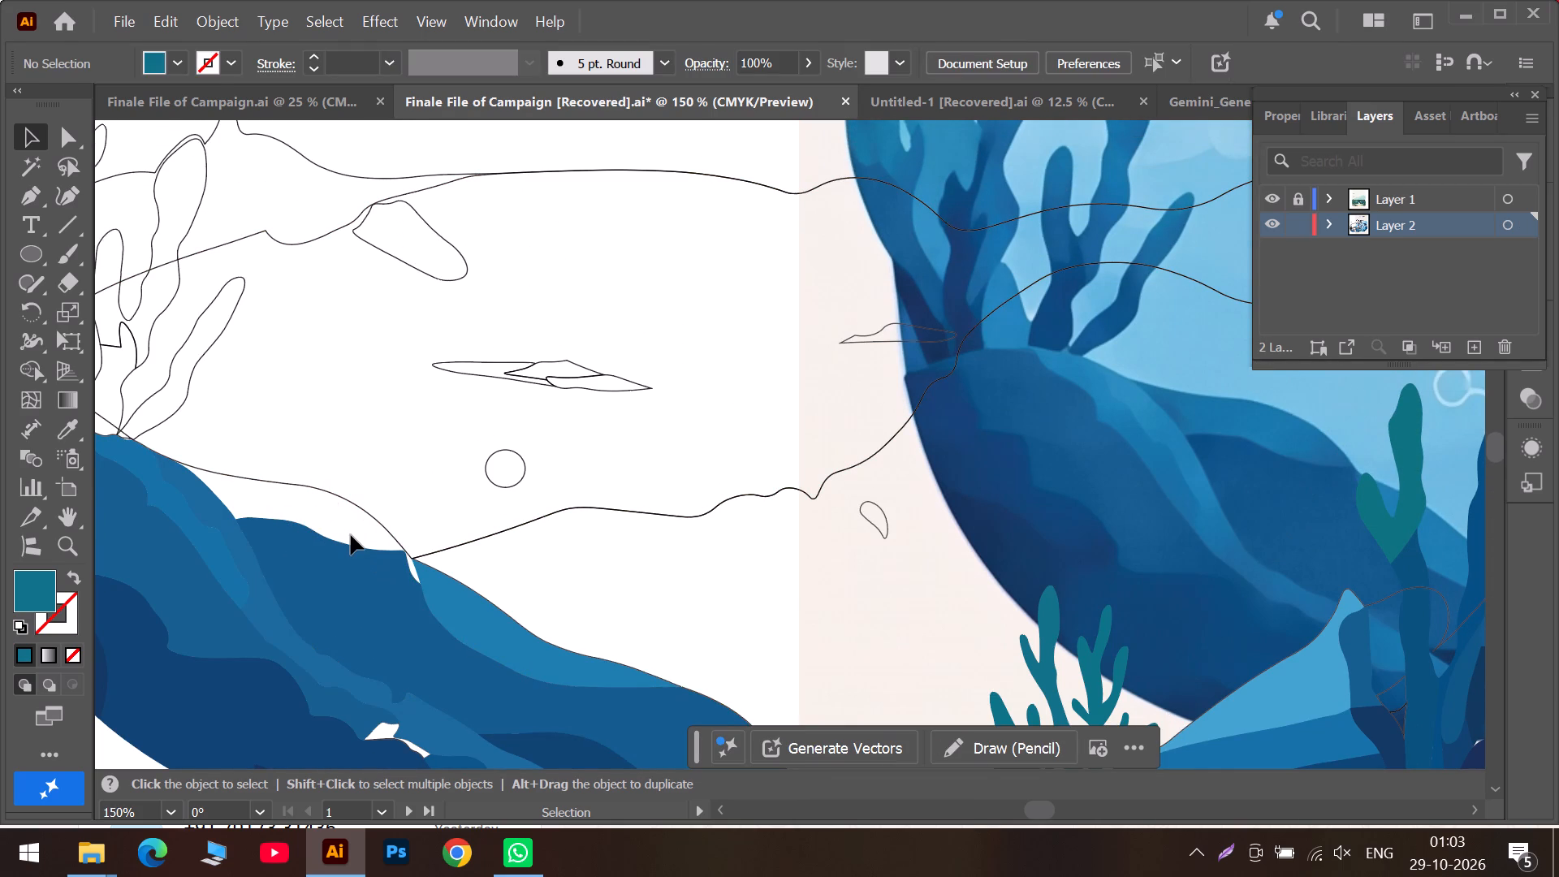
Fill the outermost slanted seaweed blade on the rock crest with blue sampled from the poster's matching blade.
{"action": "scroll", "coordinate": [351, 535], "scroll_direction": "up", "scroll_amount": 6, "text": "alt"}
{"action": "scroll", "coordinate": [529, 629], "scroll_direction": "down", "scroll_amount": 5}
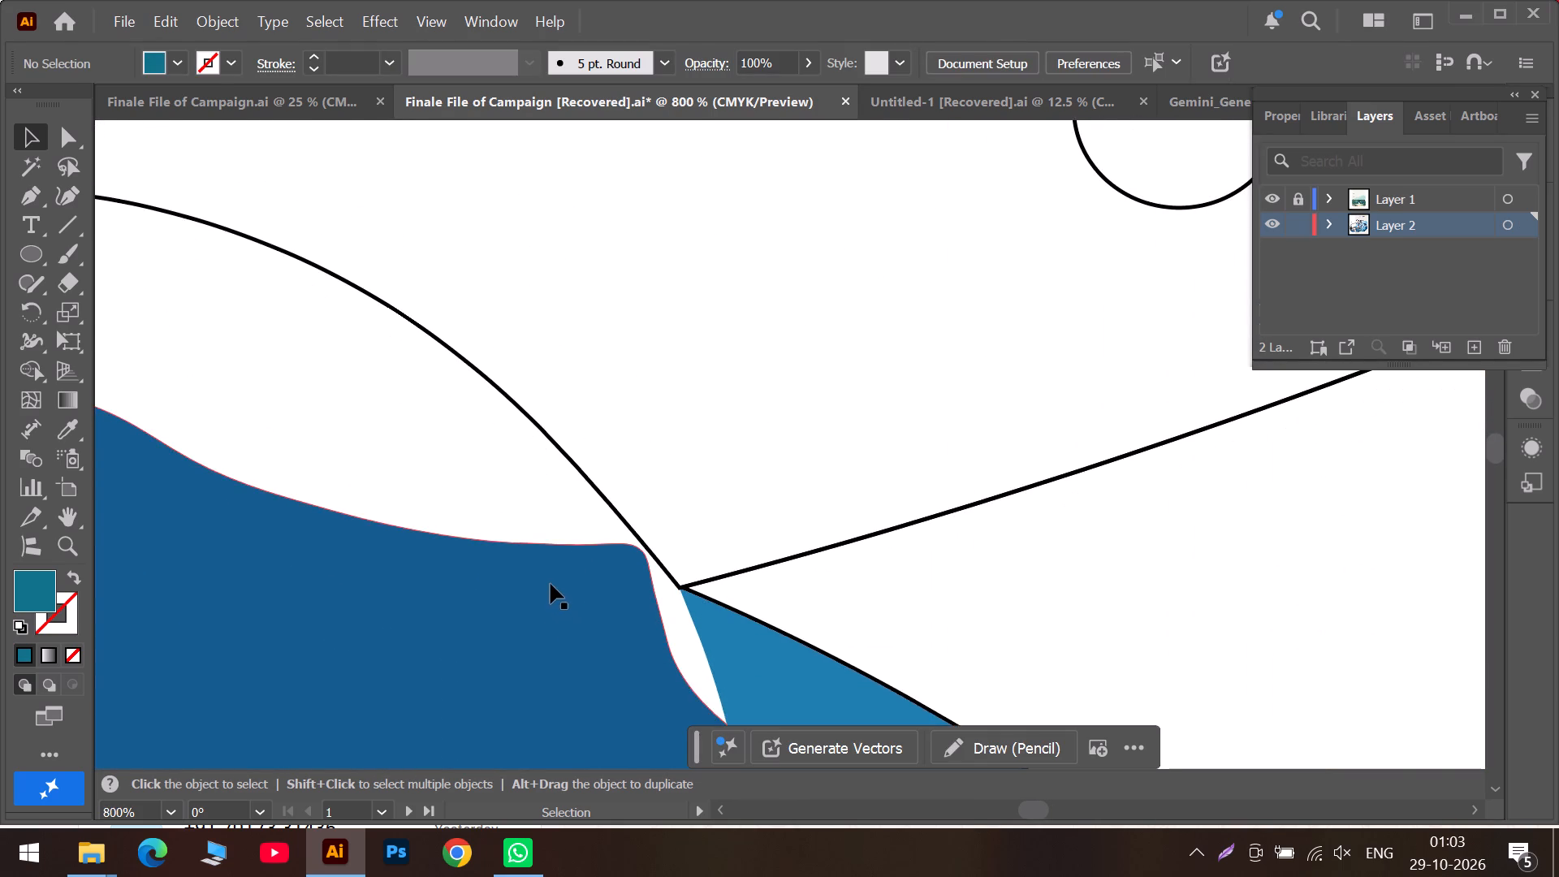
{"action": "scroll", "coordinate": [551, 584], "scroll_direction": "down", "scroll_amount": 6, "text": "alt"}
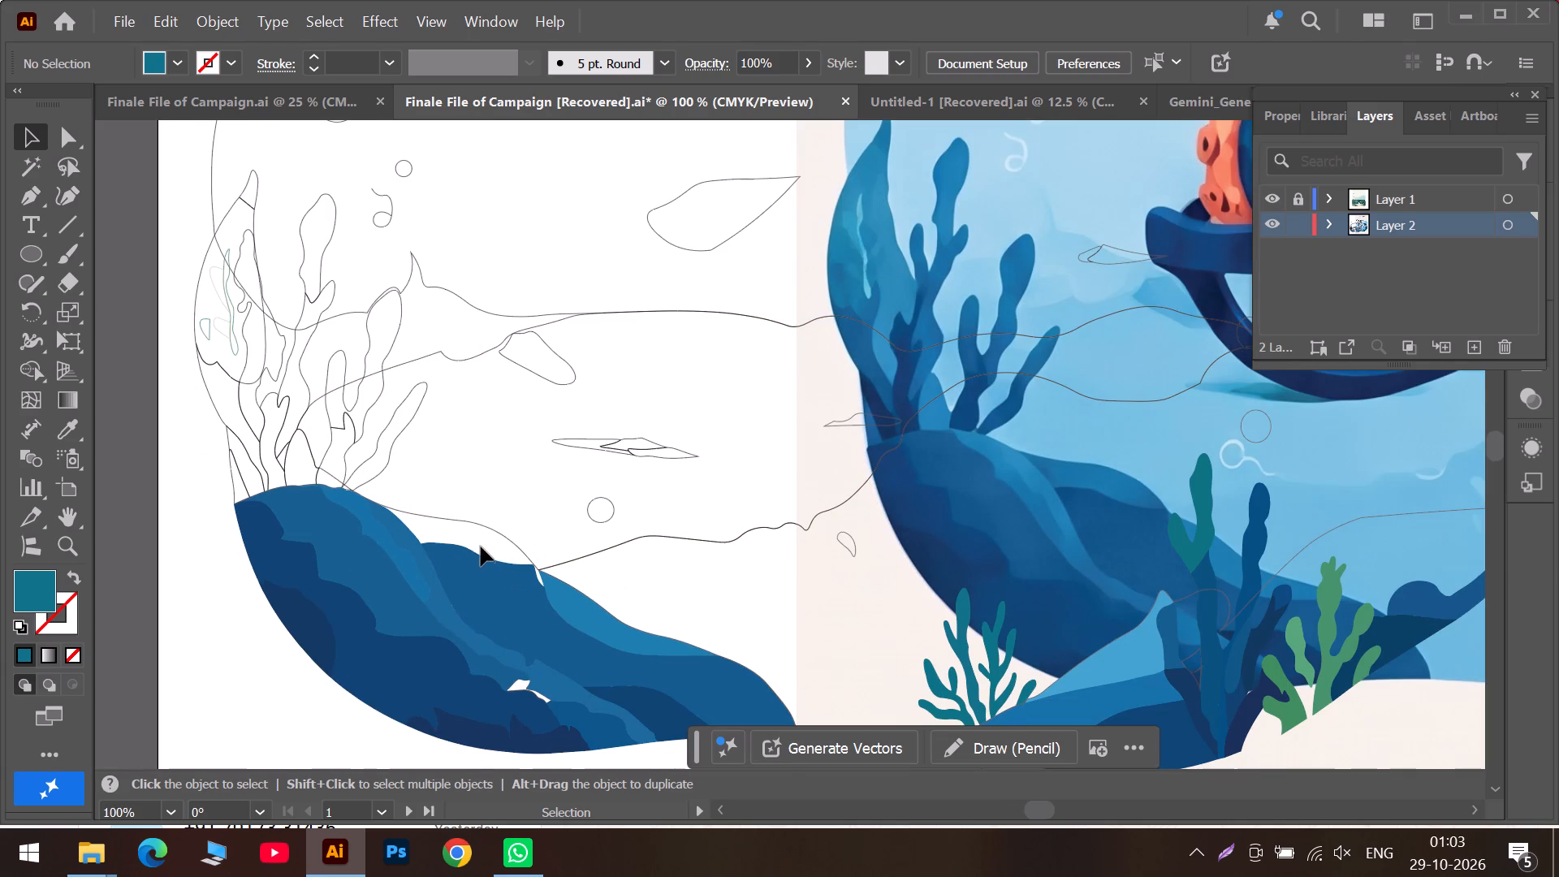
{"action": "left_click", "coordinate": [369, 460]}
{"action": "left_click", "coordinate": [65, 432]}
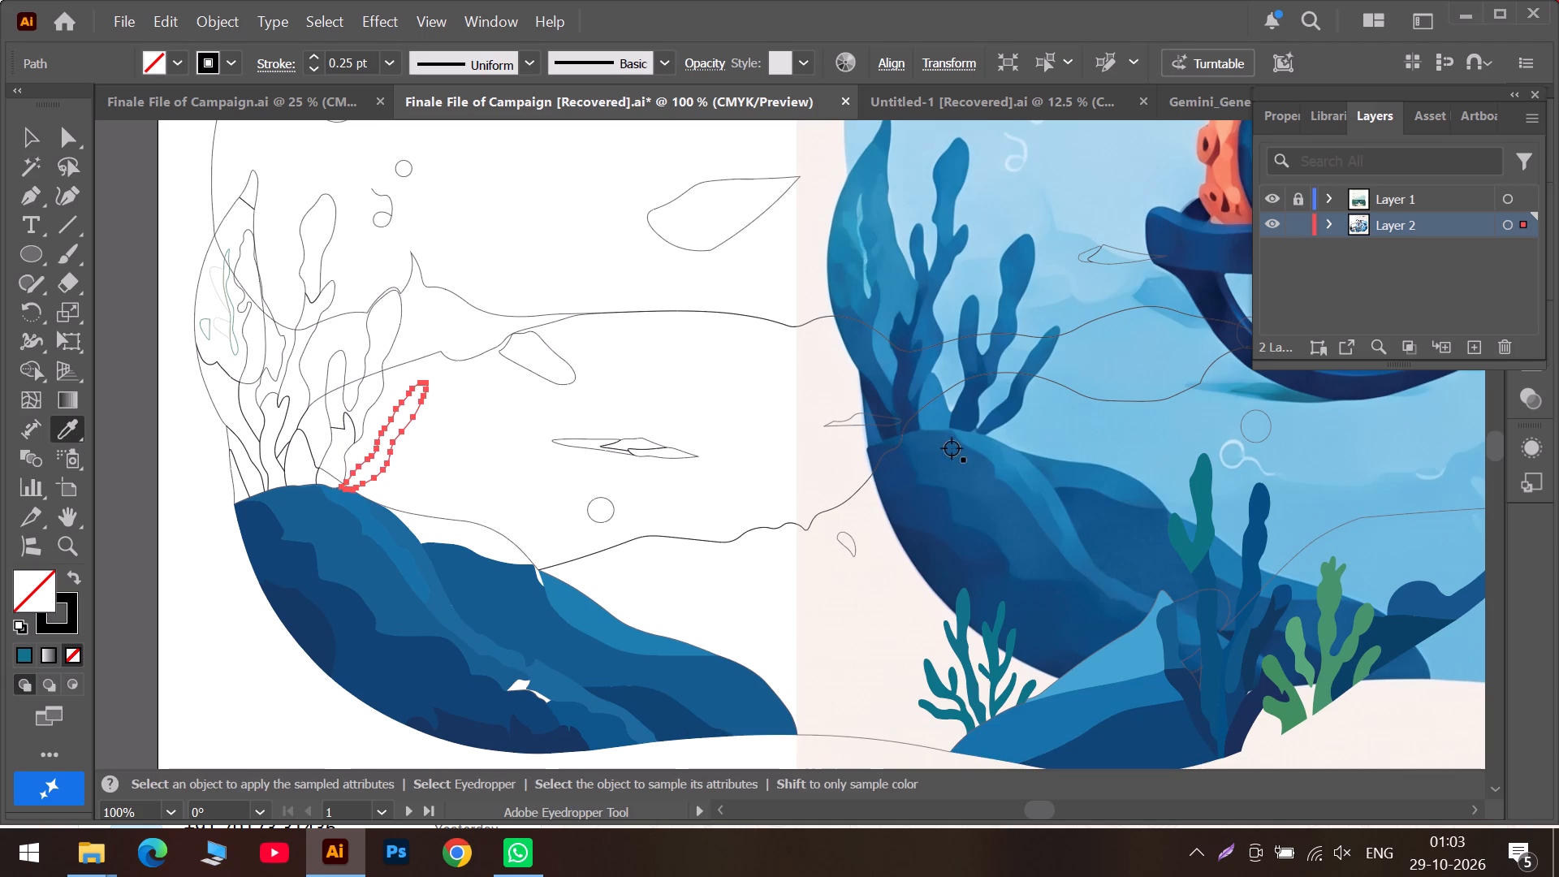
{"action": "scroll", "coordinate": [981, 427], "scroll_direction": "up", "scroll_amount": 3, "text": "alt"}
{"action": "left_click", "coordinate": [1037, 402]}
{"action": "scroll", "coordinate": [437, 397], "scroll_direction": "down", "scroll_amount": 3, "text": "alt"}
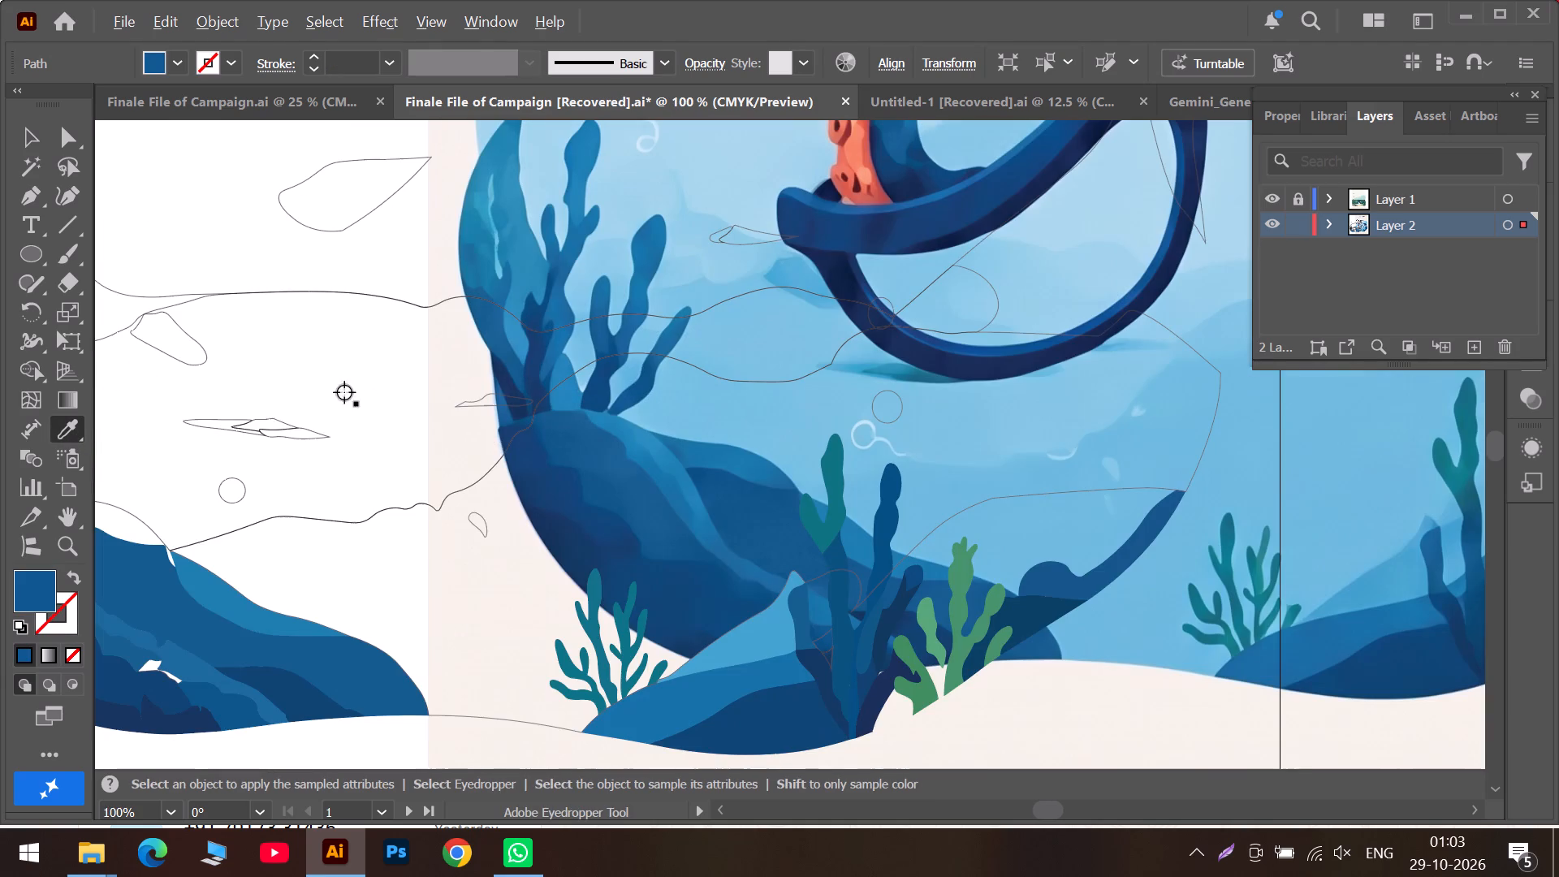
{"action": "left_click", "coordinate": [943, 814]}
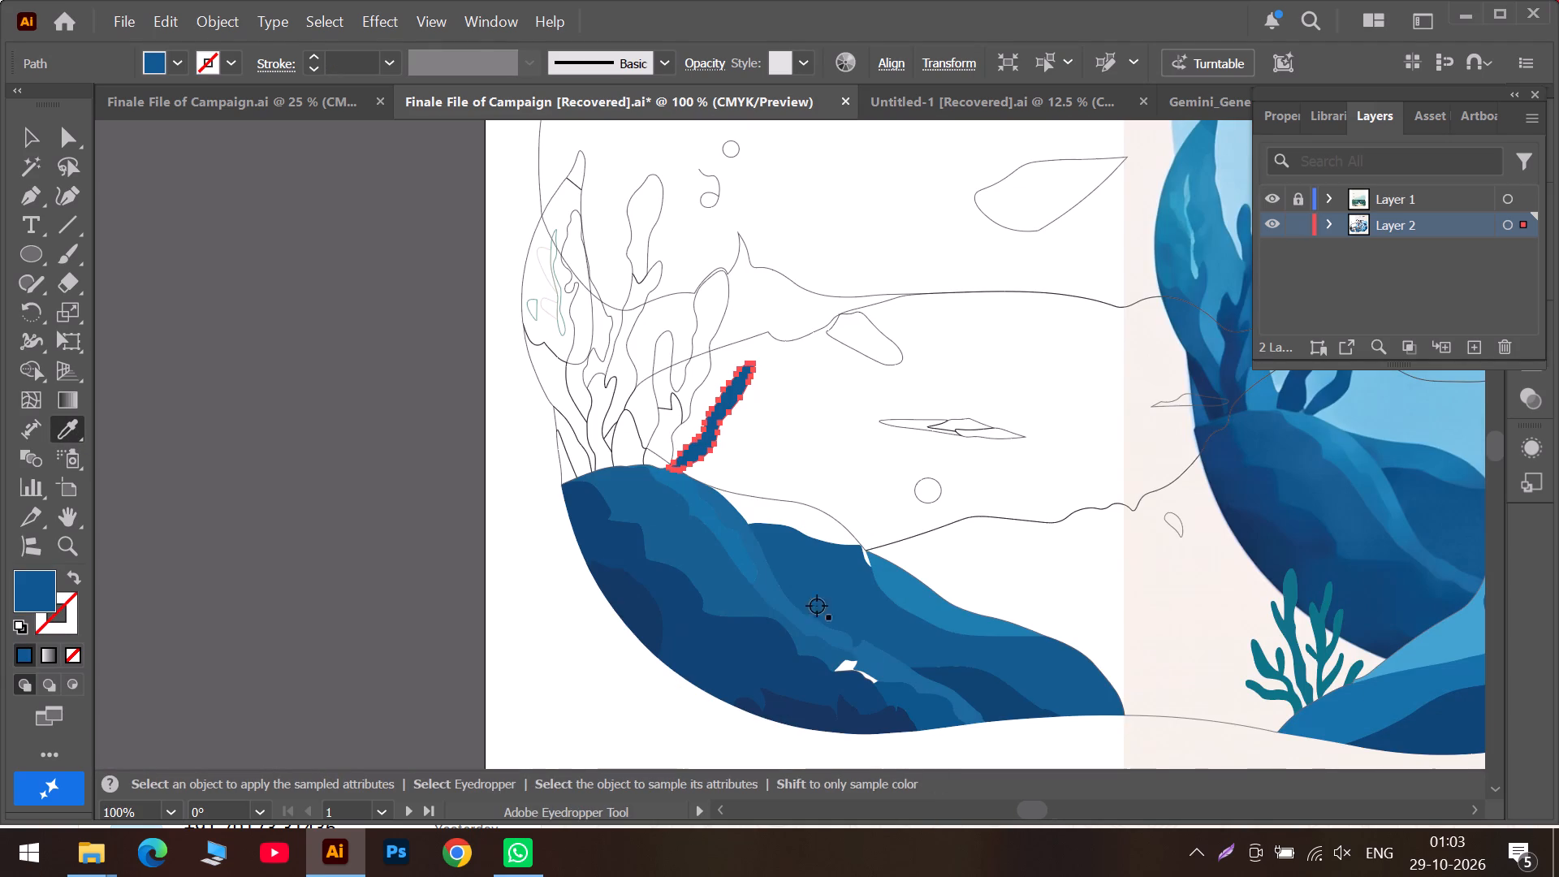
{"action": "left_click", "coordinate": [33, 133]}
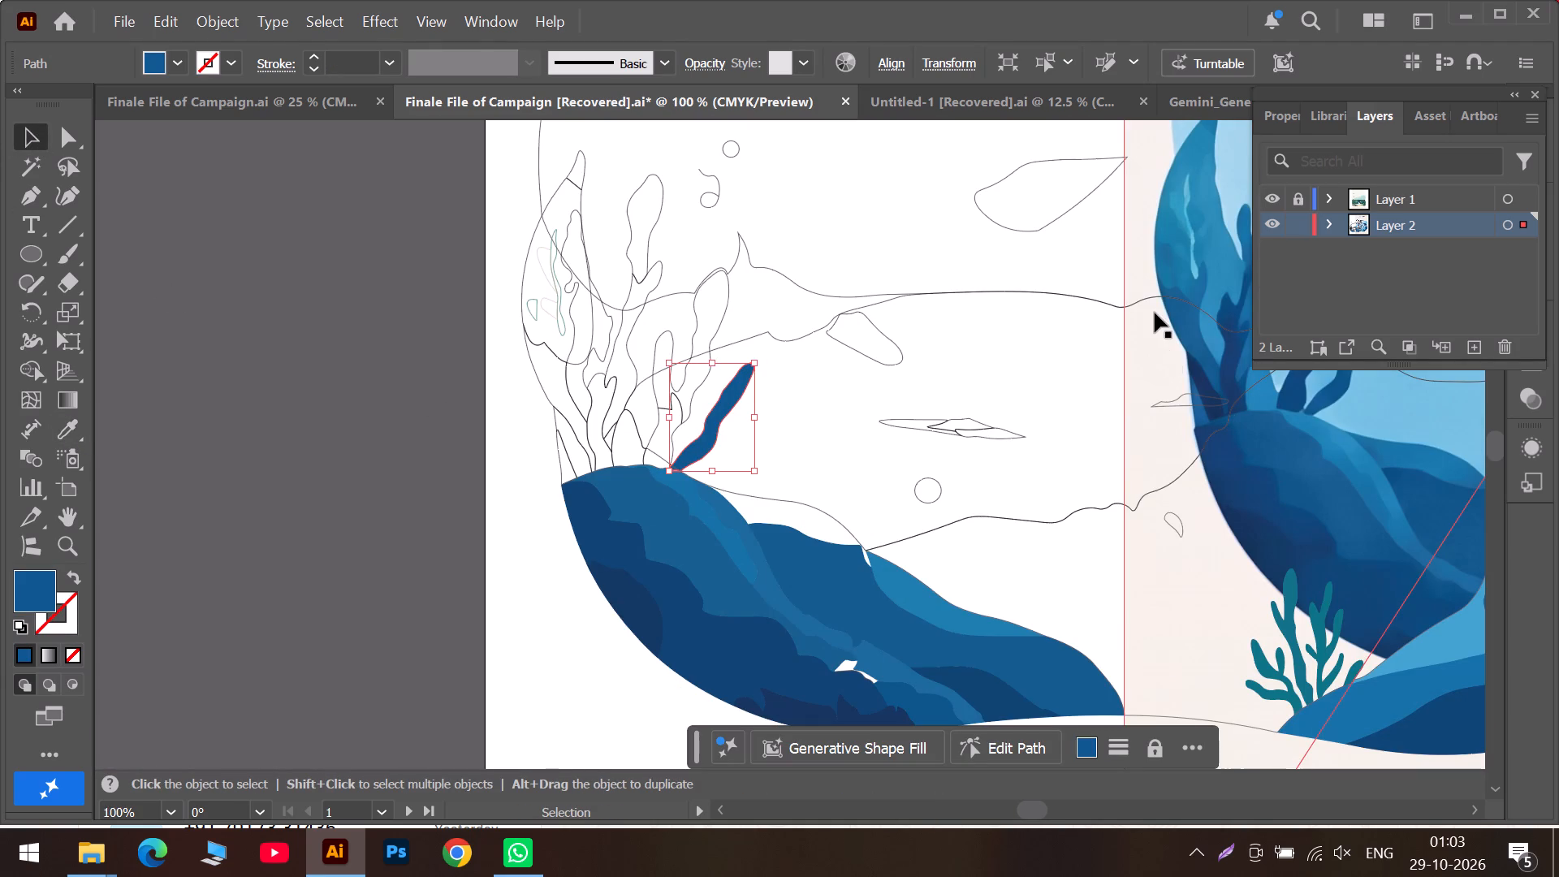
Move the poster reference image left and slightly up, closer to the traced seaweed outlines.
{"action": "left_click_drag", "start_coordinate": [1162, 353], "coordinate": [849, 287]}
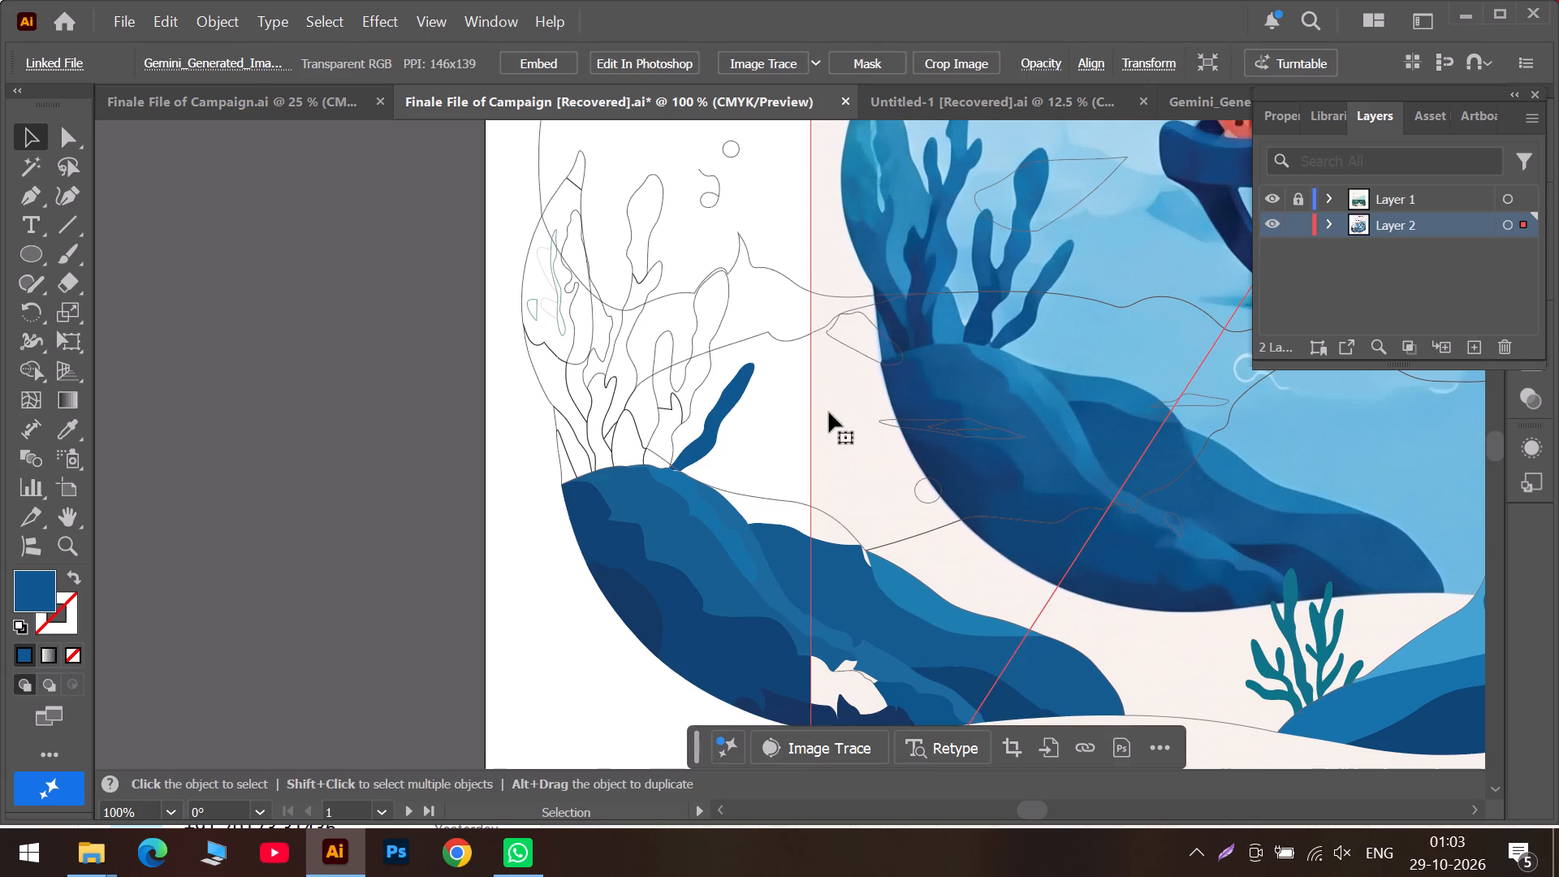
{"action": "scroll", "coordinate": [829, 413], "scroll_direction": "up", "scroll_amount": 3}
{"action": "scroll", "coordinate": [725, 465], "scroll_direction": "up", "scroll_amount": 2, "text": "alt"}
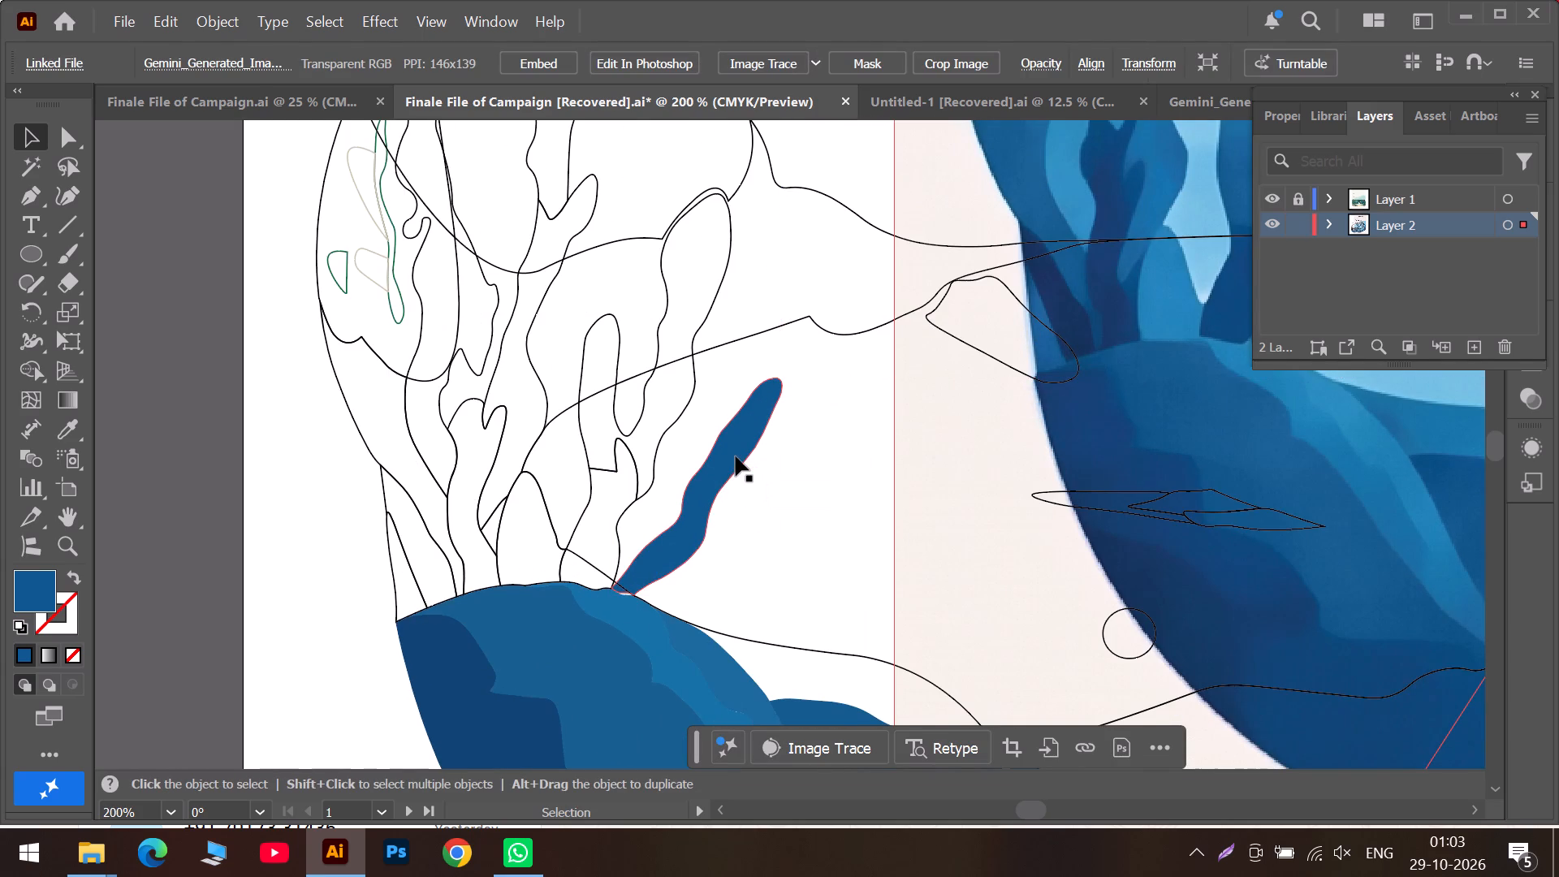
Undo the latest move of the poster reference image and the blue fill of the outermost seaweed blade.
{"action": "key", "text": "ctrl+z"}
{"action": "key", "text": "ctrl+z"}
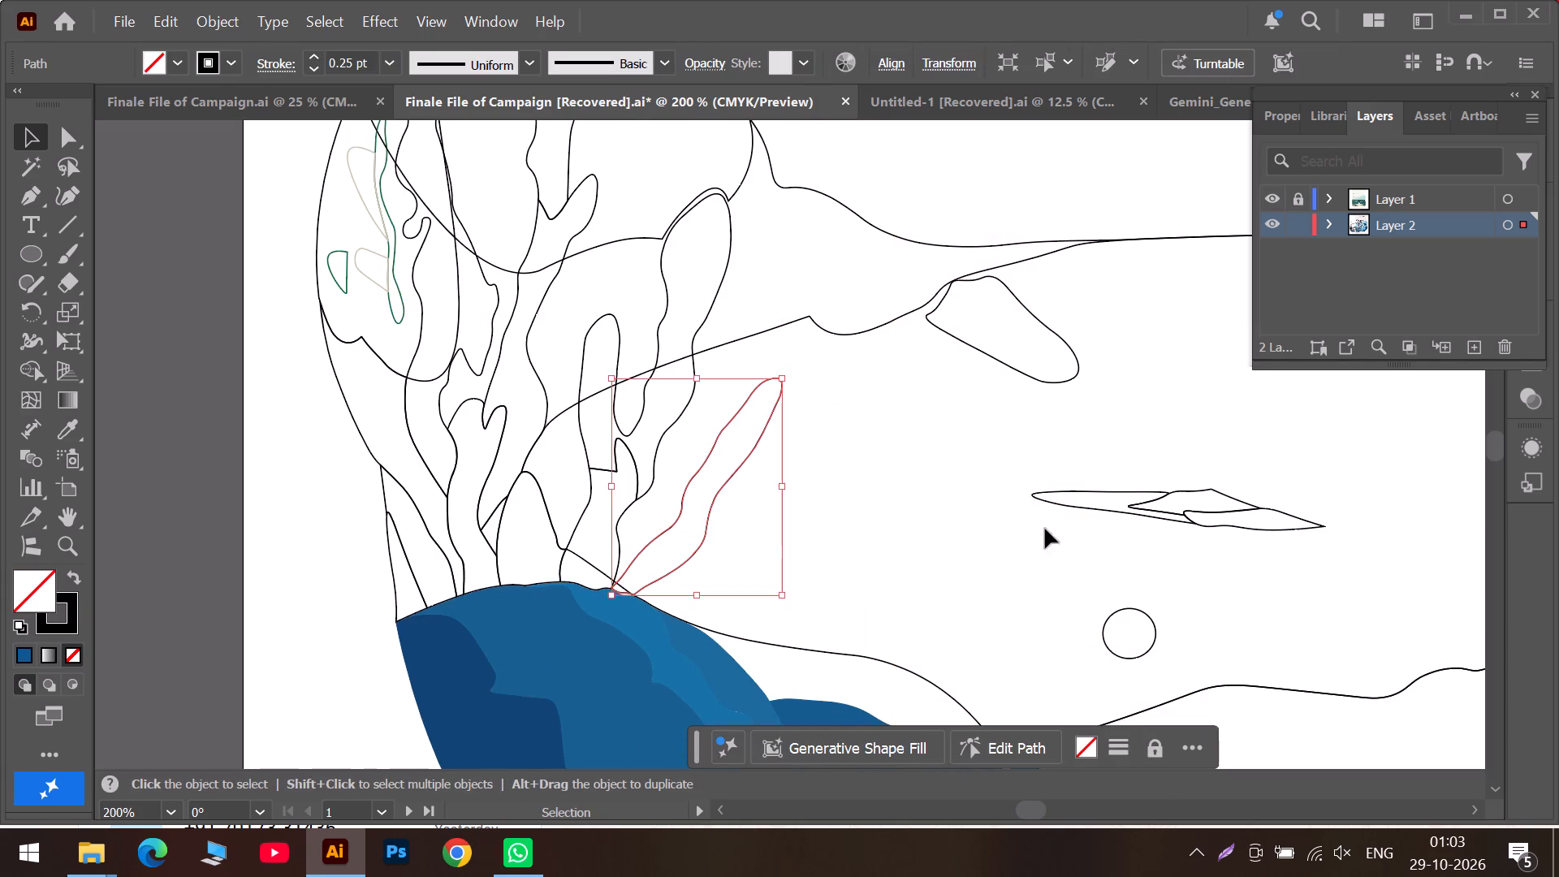
Move the poster reference image left and upward so its seaweed sits beside the traced seaweed outlines.
{"action": "scroll", "coordinate": [1019, 525], "scroll_direction": "down", "scroll_amount": 2, "text": "alt"}
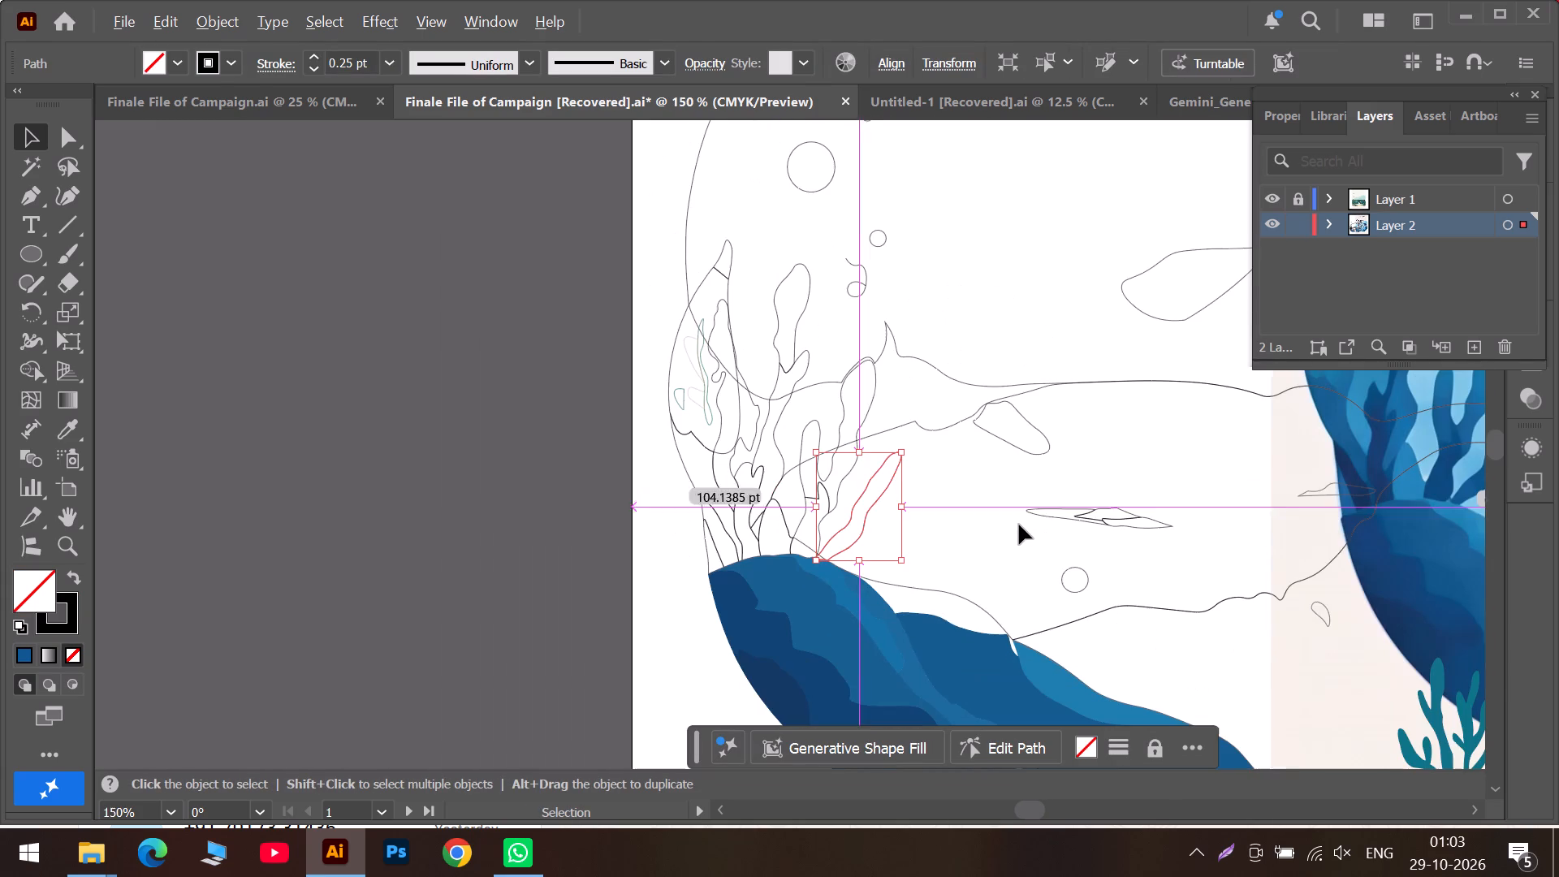
{"action": "left_click_drag", "start_coordinate": [1295, 450], "coordinate": [972, 356]}
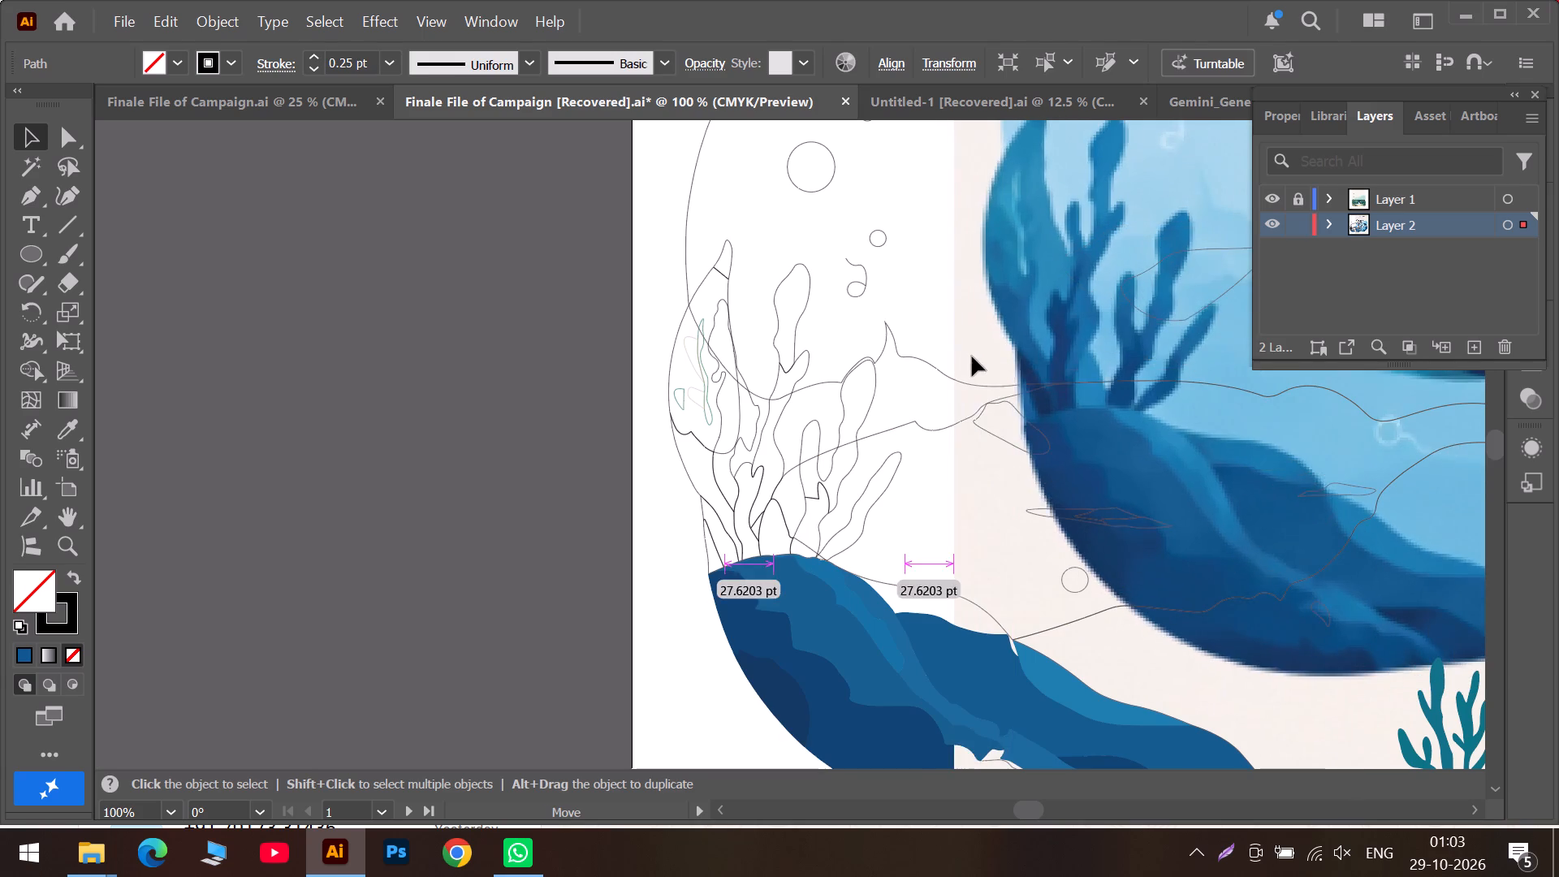
{"action": "left_click_drag", "start_coordinate": [972, 356], "coordinate": [971, 356]}
Fill the outermost slanted seaweed blade on the rock crest with blue sampled from the base of the poster's matching blade.
{"action": "left_click", "coordinate": [866, 525]}
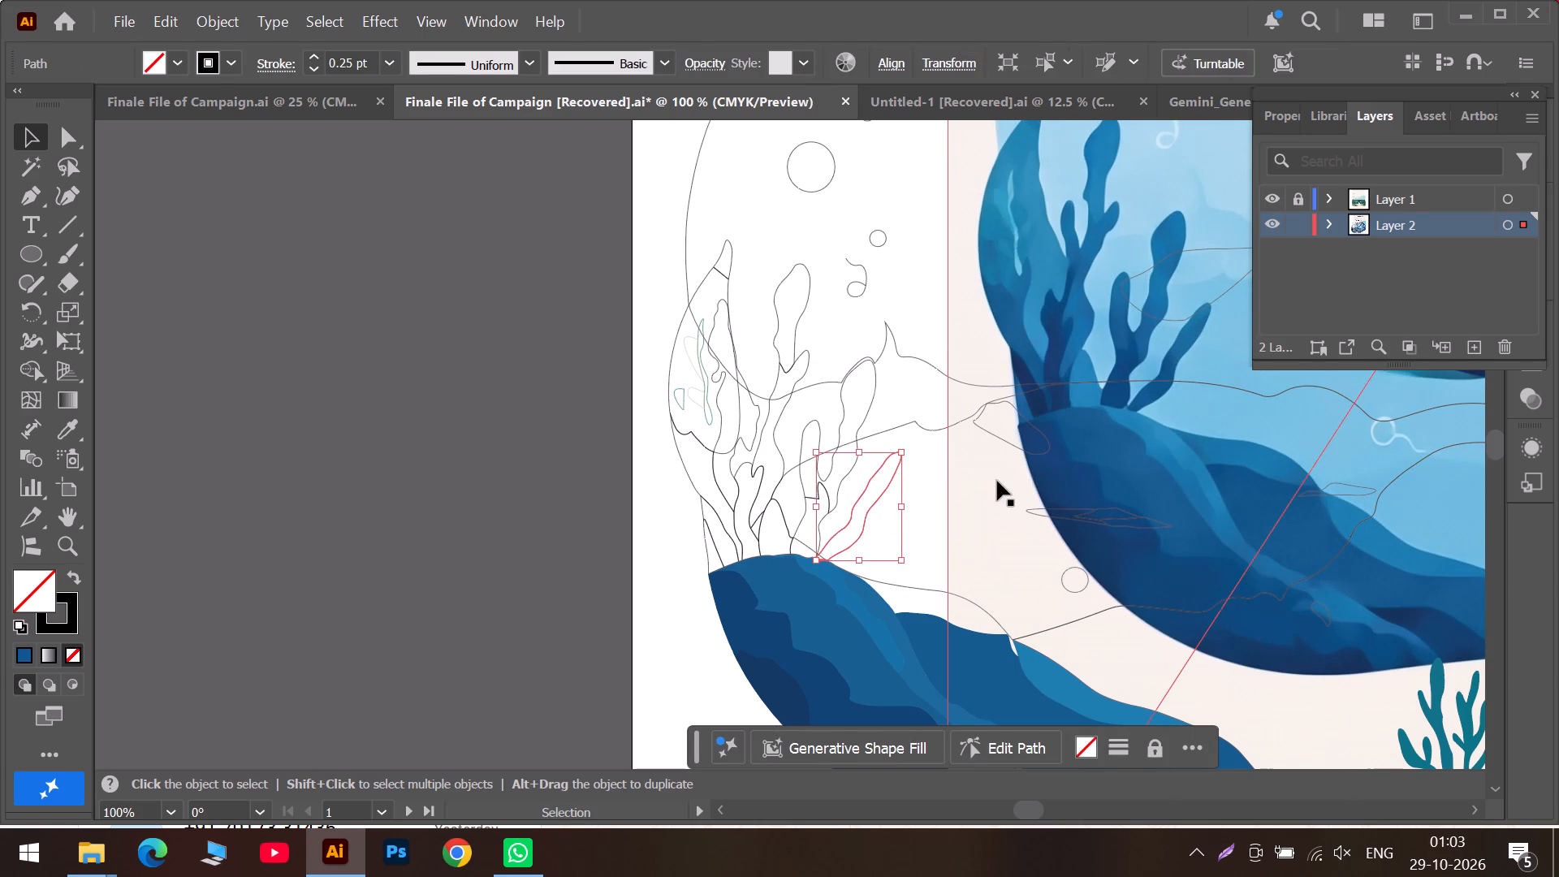
{"action": "left_click", "coordinate": [67, 434]}
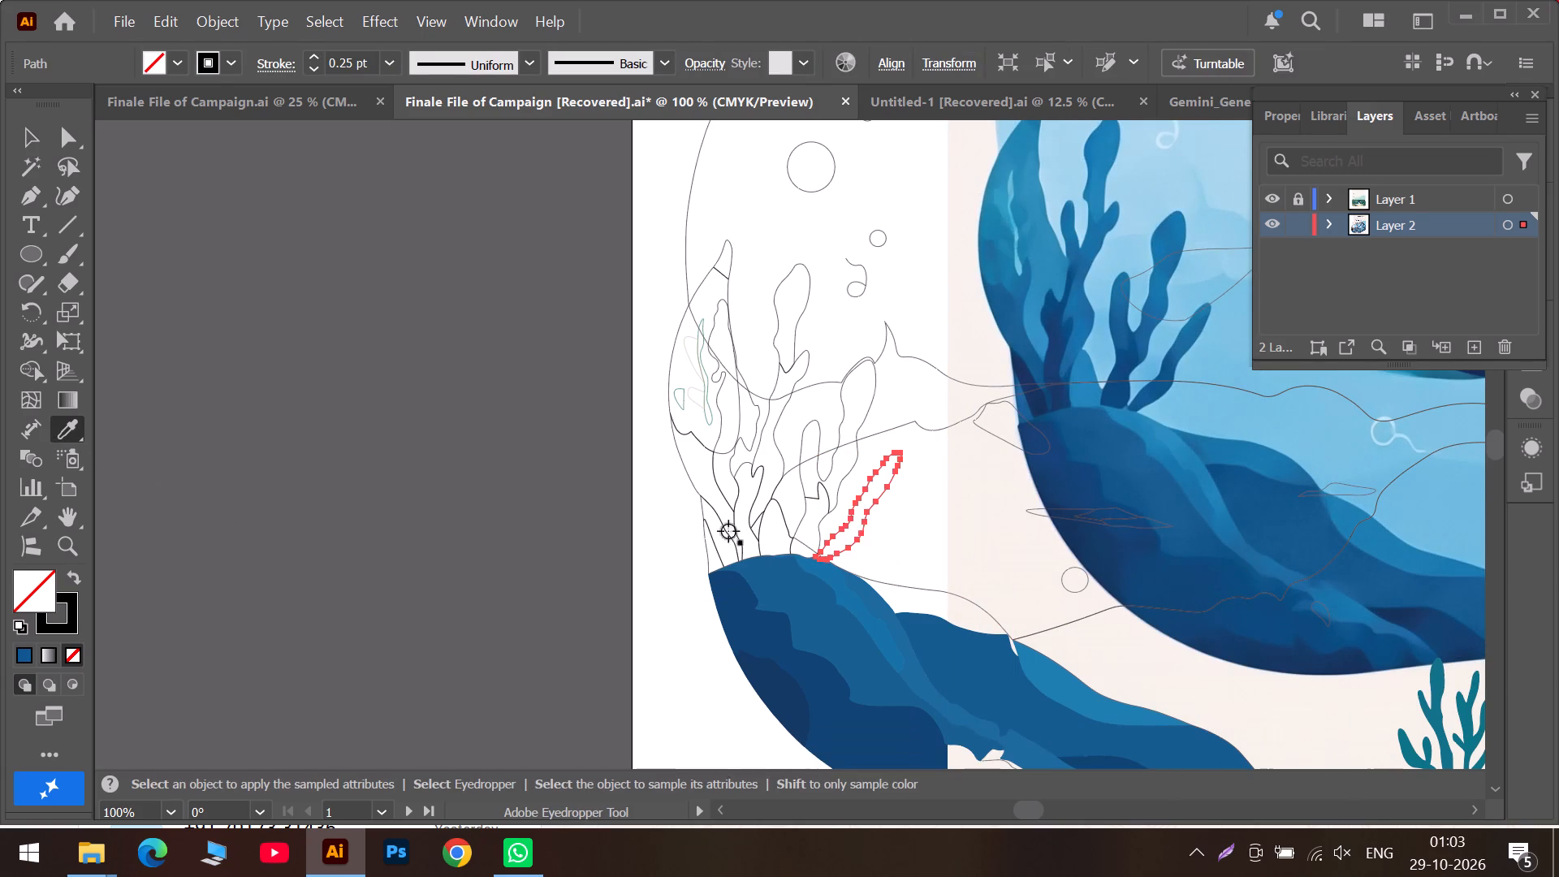
{"action": "scroll", "coordinate": [1098, 420], "scroll_direction": "up", "scroll_amount": 3, "text": "alt"}
{"action": "left_click", "coordinate": [1218, 373]}
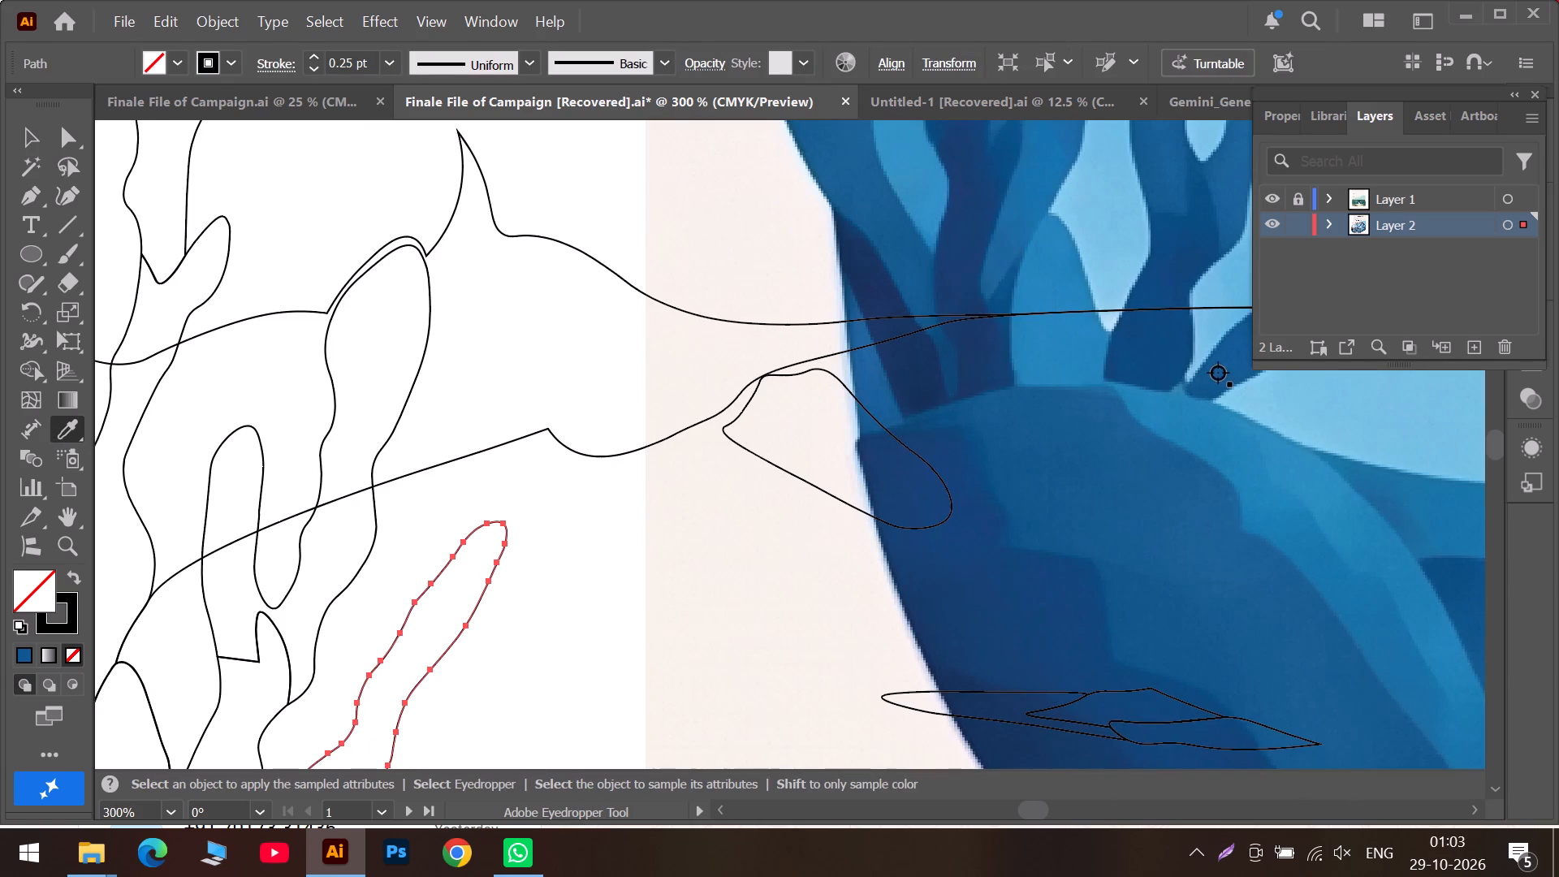
{"action": "left_click", "coordinate": [30, 147]}
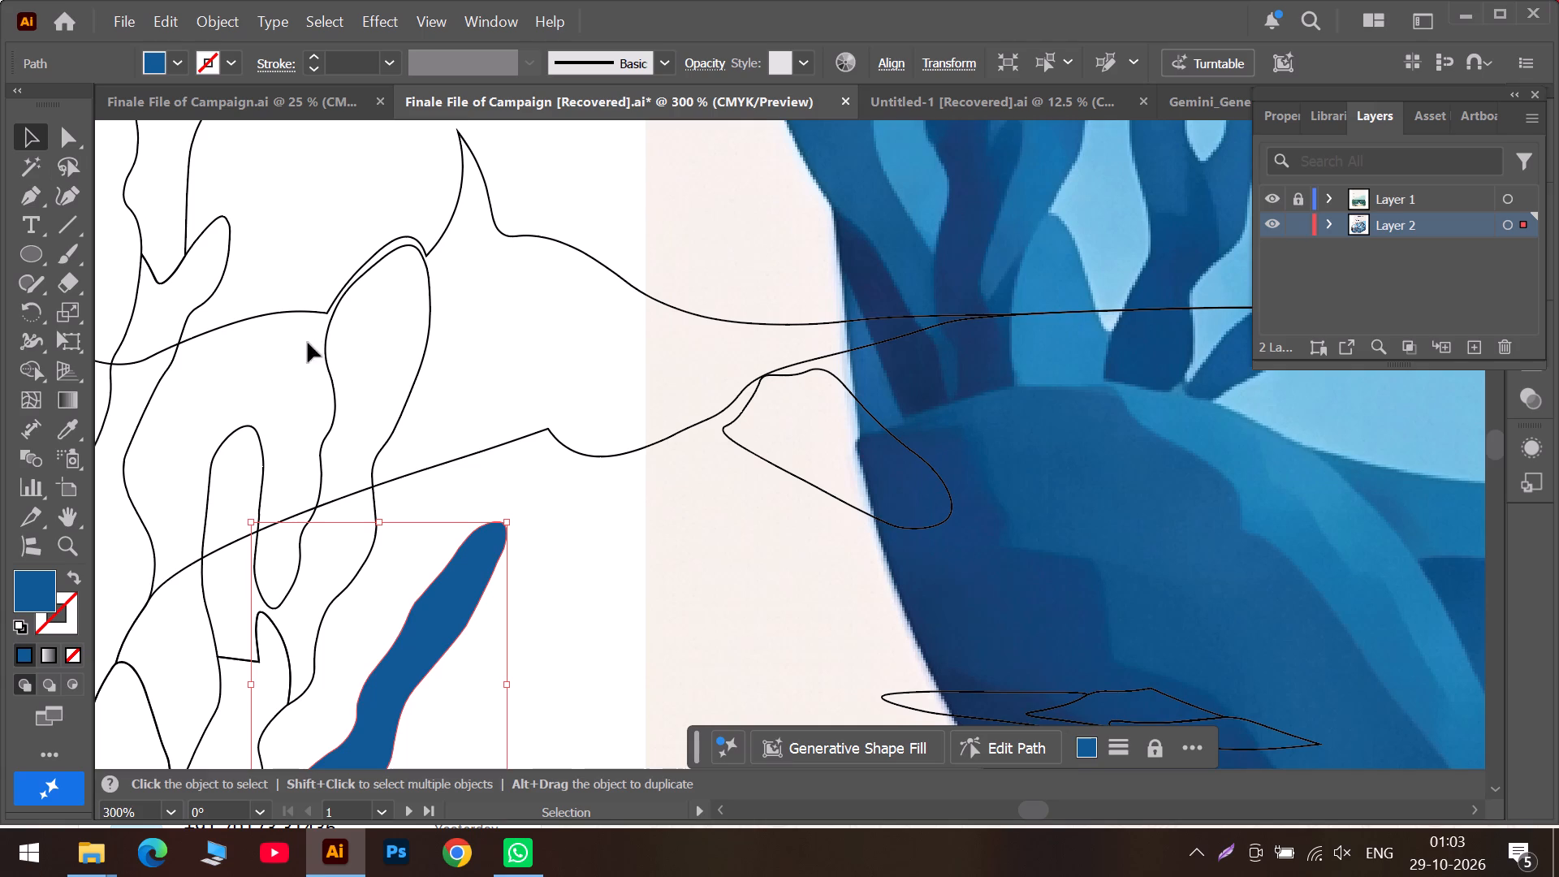
Fill the two-pronged seaweed branch beside the slanted blade with the lighter blue sampled from the poster's matching branch.
{"action": "scroll", "coordinate": [385, 401], "scroll_direction": "down", "scroll_amount": 1}
{"action": "scroll", "coordinate": [385, 401], "scroll_direction": "down", "scroll_amount": 1, "text": "alt"}
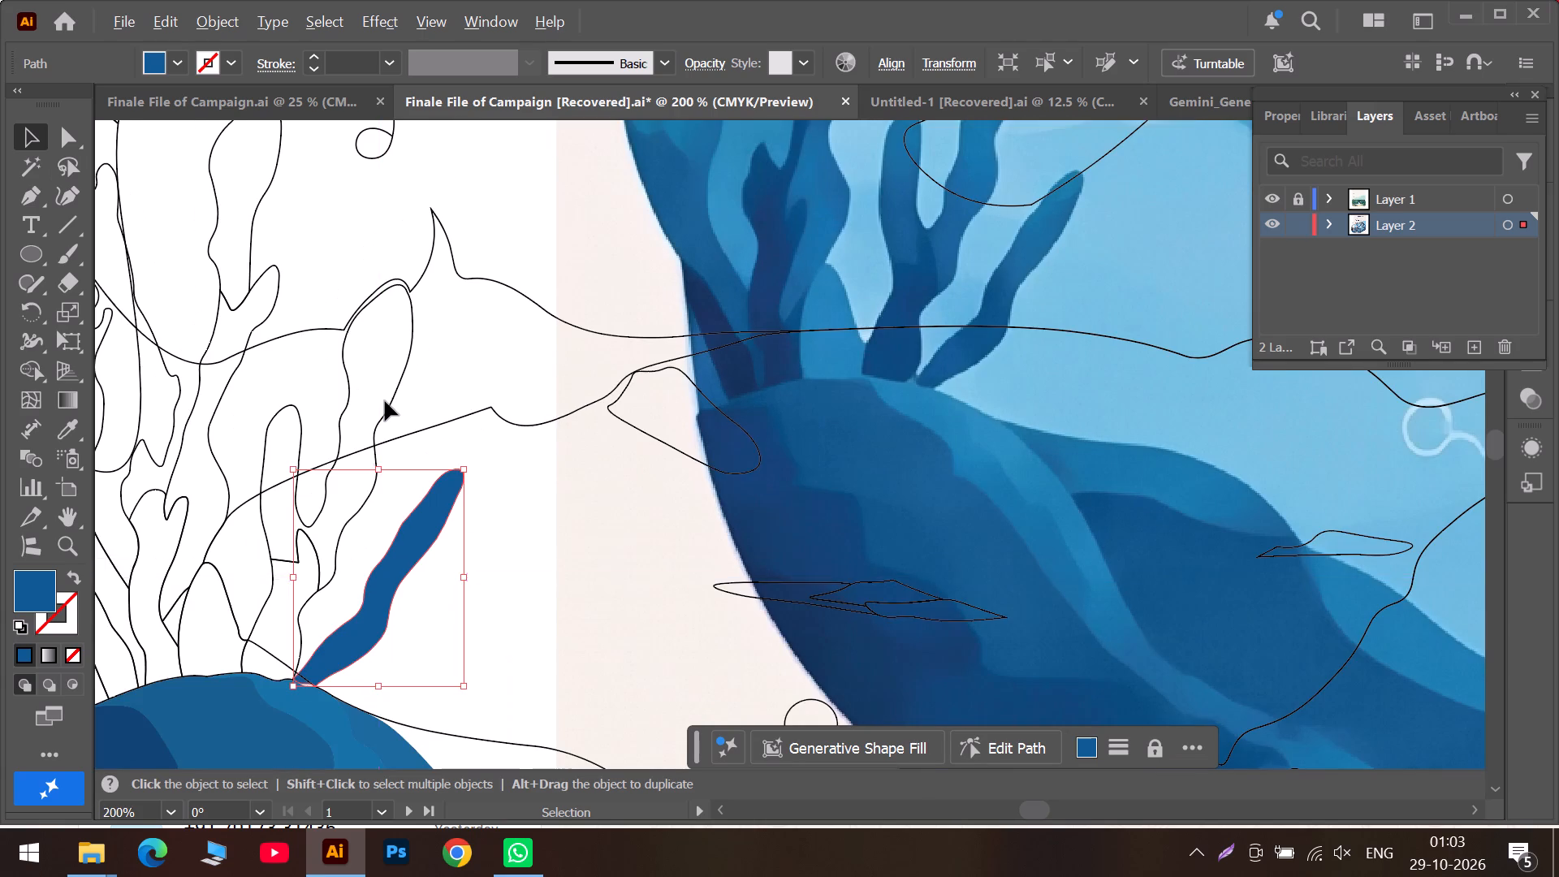
{"action": "scroll", "coordinate": [385, 401], "scroll_direction": "down", "scroll_amount": 2, "text": "alt"}
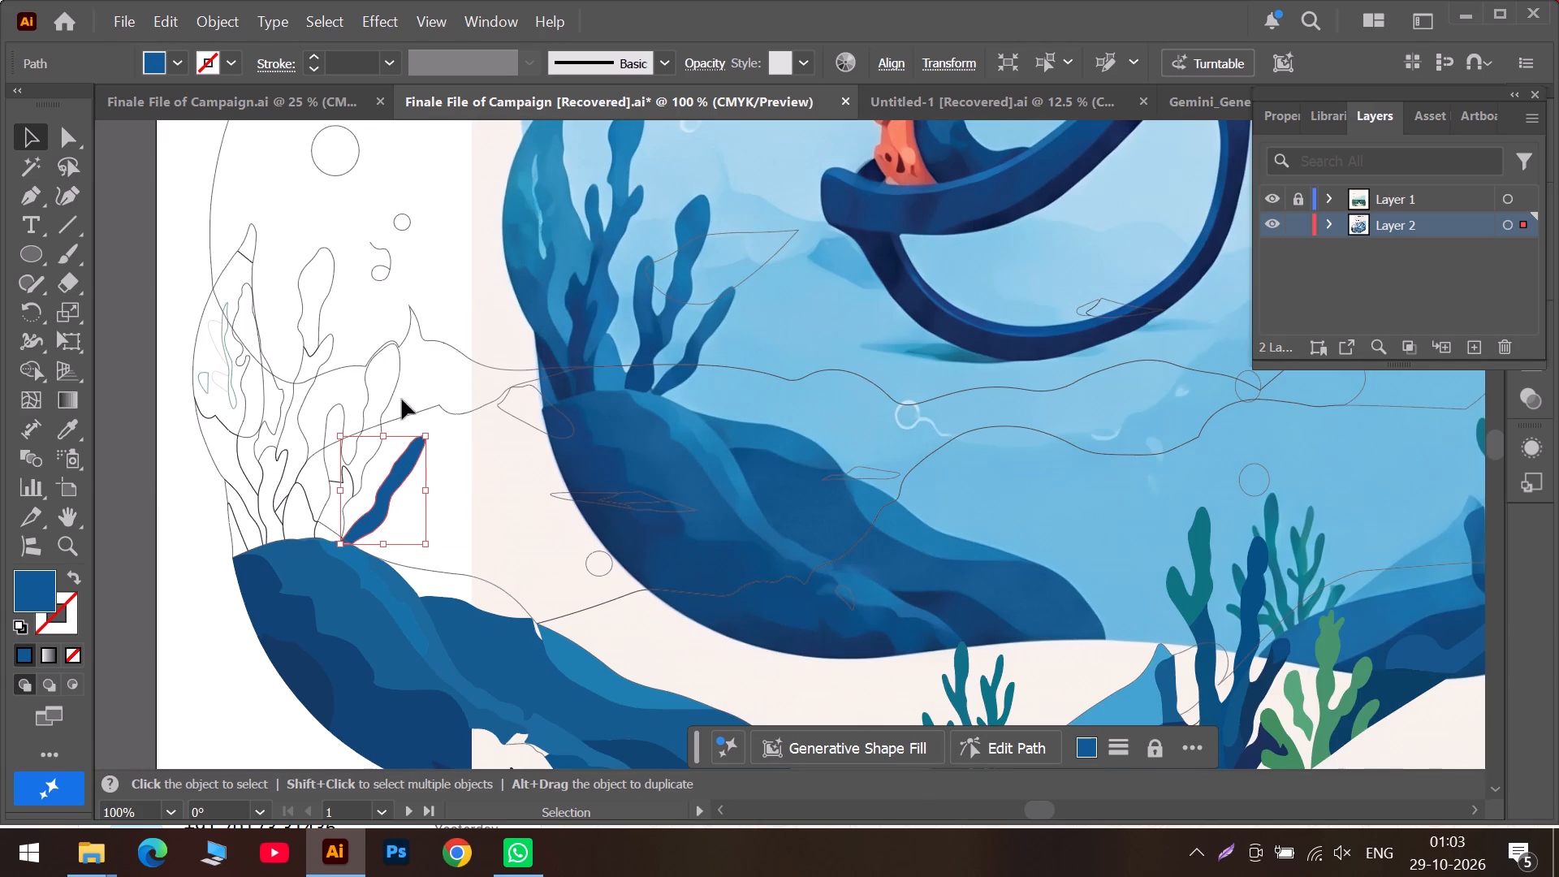
{"action": "left_click", "coordinate": [393, 393]}
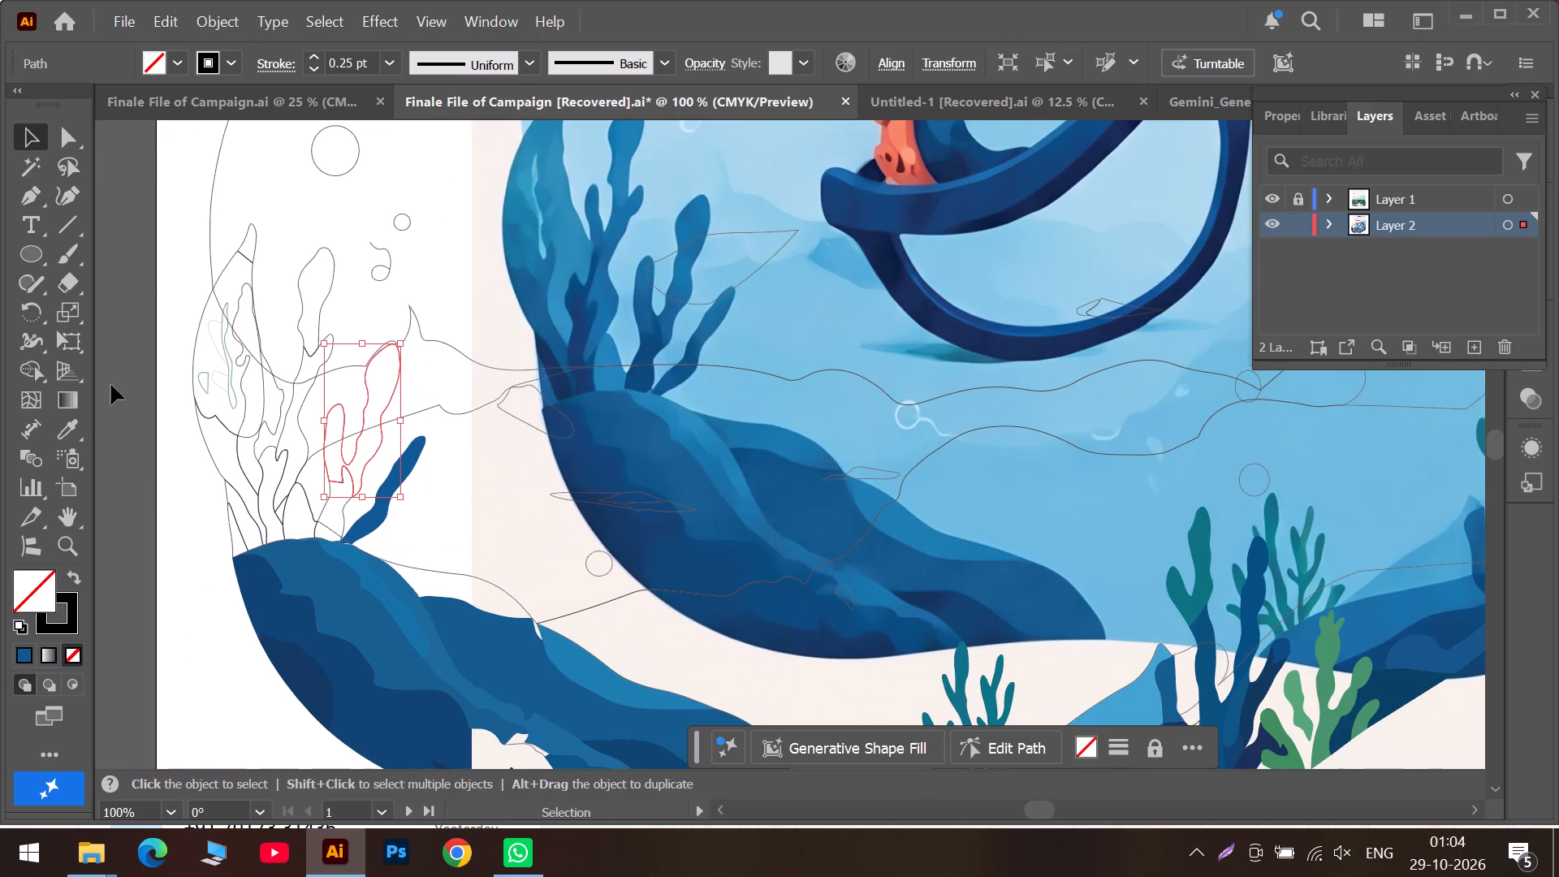
{"action": "left_click", "coordinate": [72, 422]}
{"action": "left_click", "coordinate": [684, 275]}
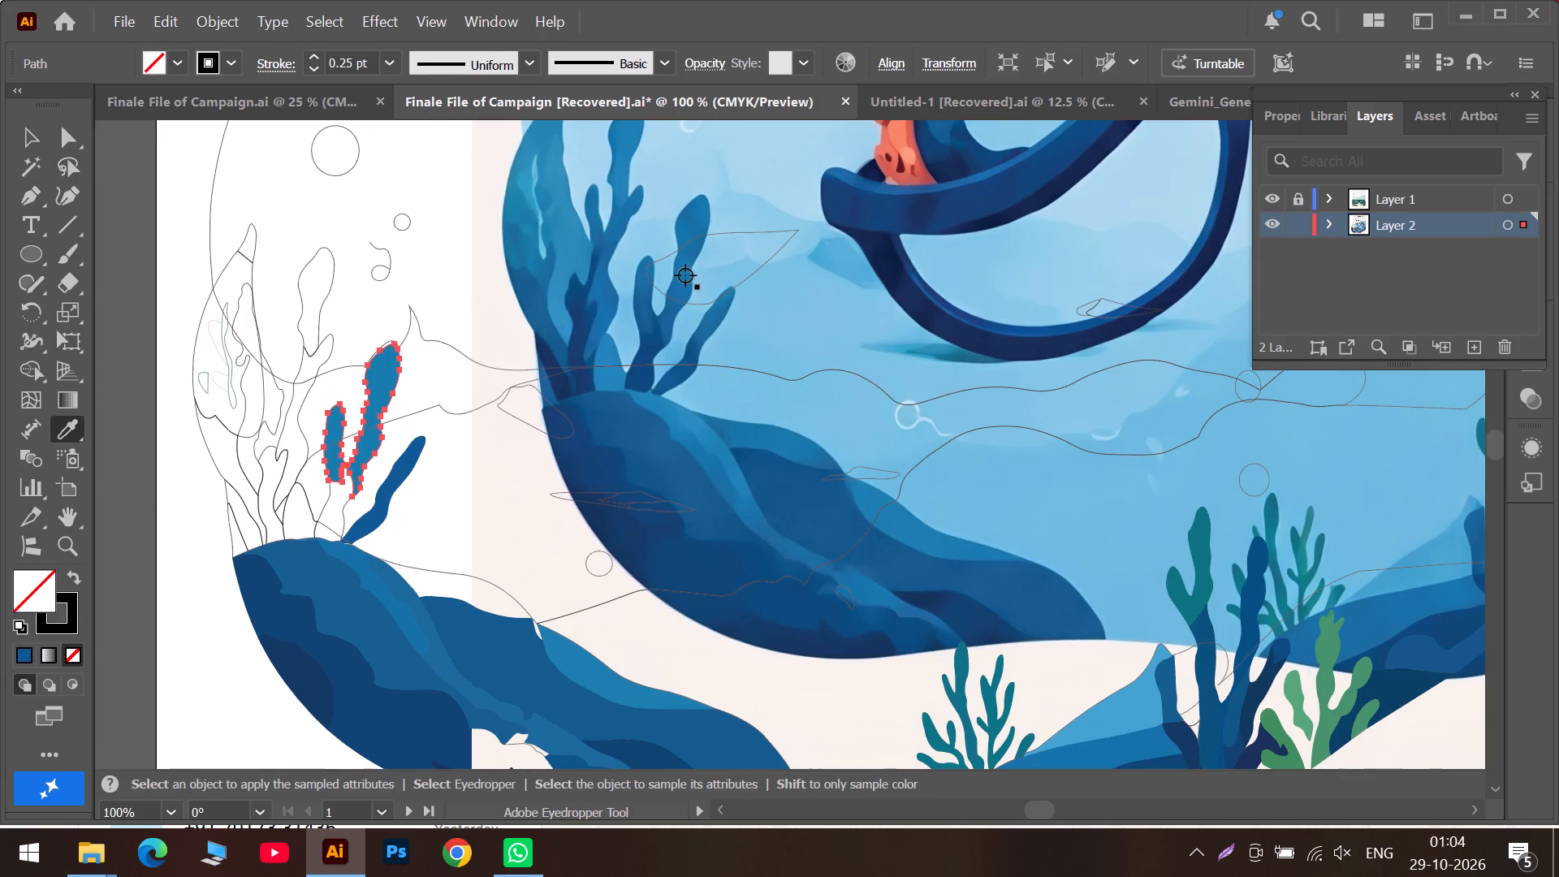
{"action": "left_click", "coordinate": [36, 134]}
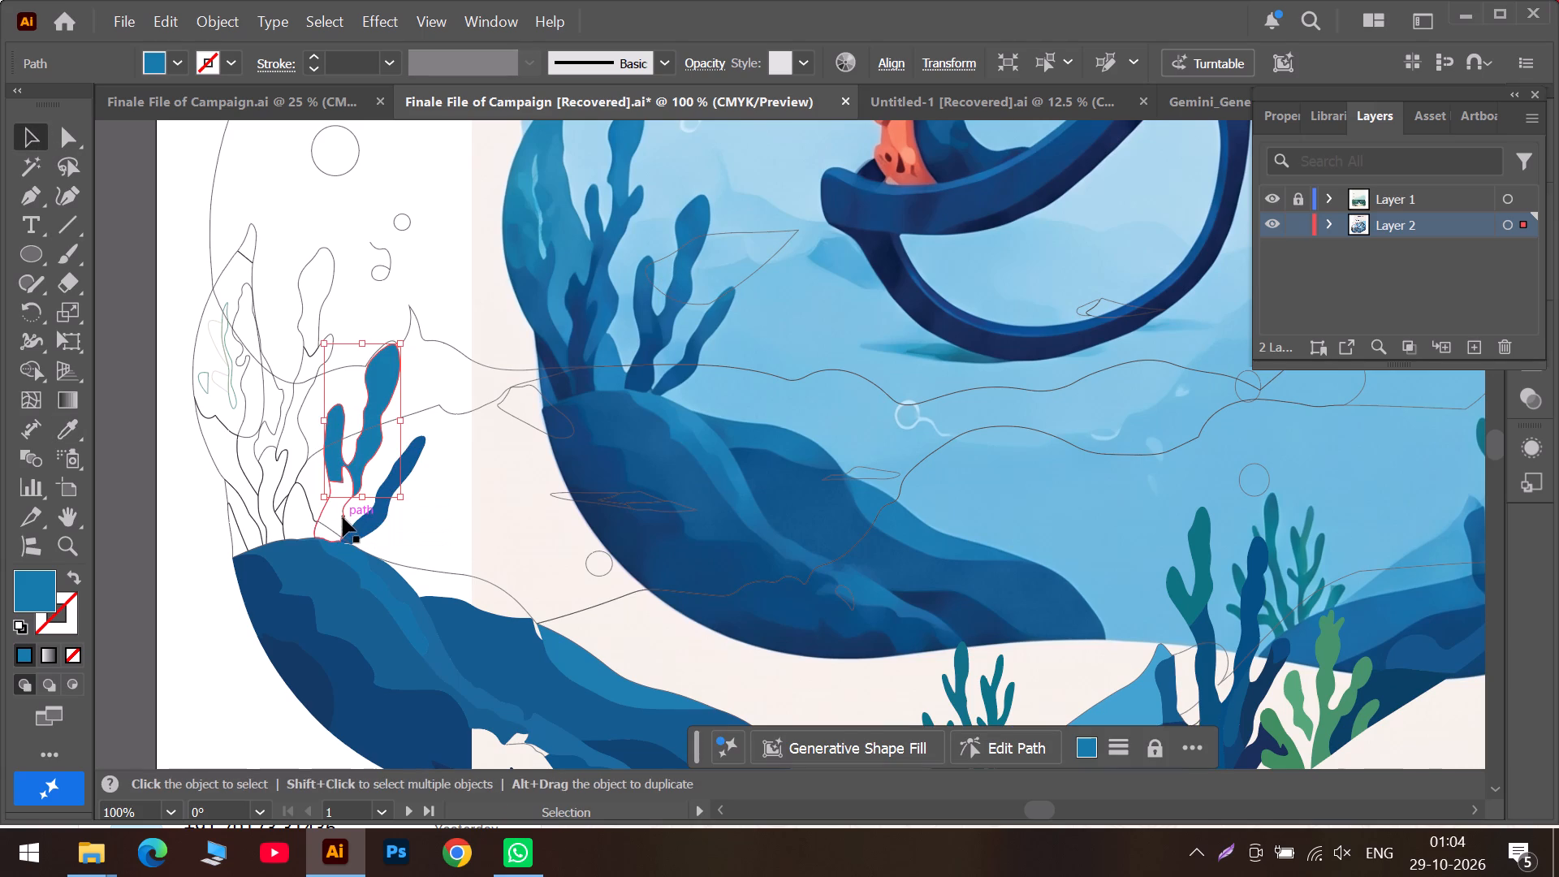
Fill the base of the two-pronged seaweed, down to the rock crest, with dark blue sampled from the poster's matching base.
{"action": "left_click", "coordinate": [343, 517]}
{"action": "left_click", "coordinate": [67, 424]}
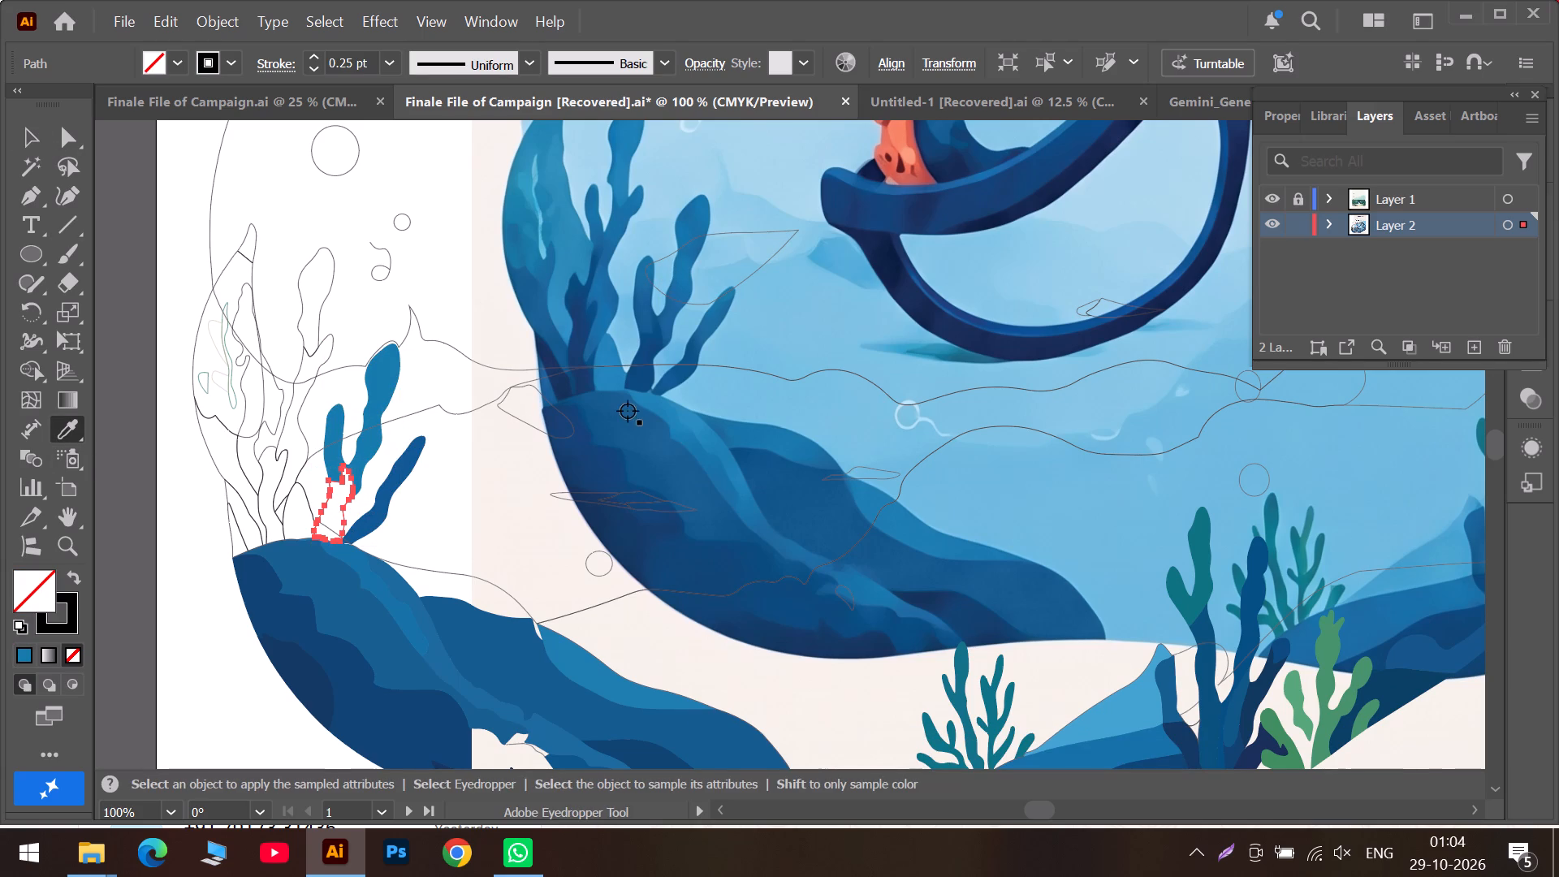
{"action": "left_click", "coordinate": [645, 374]}
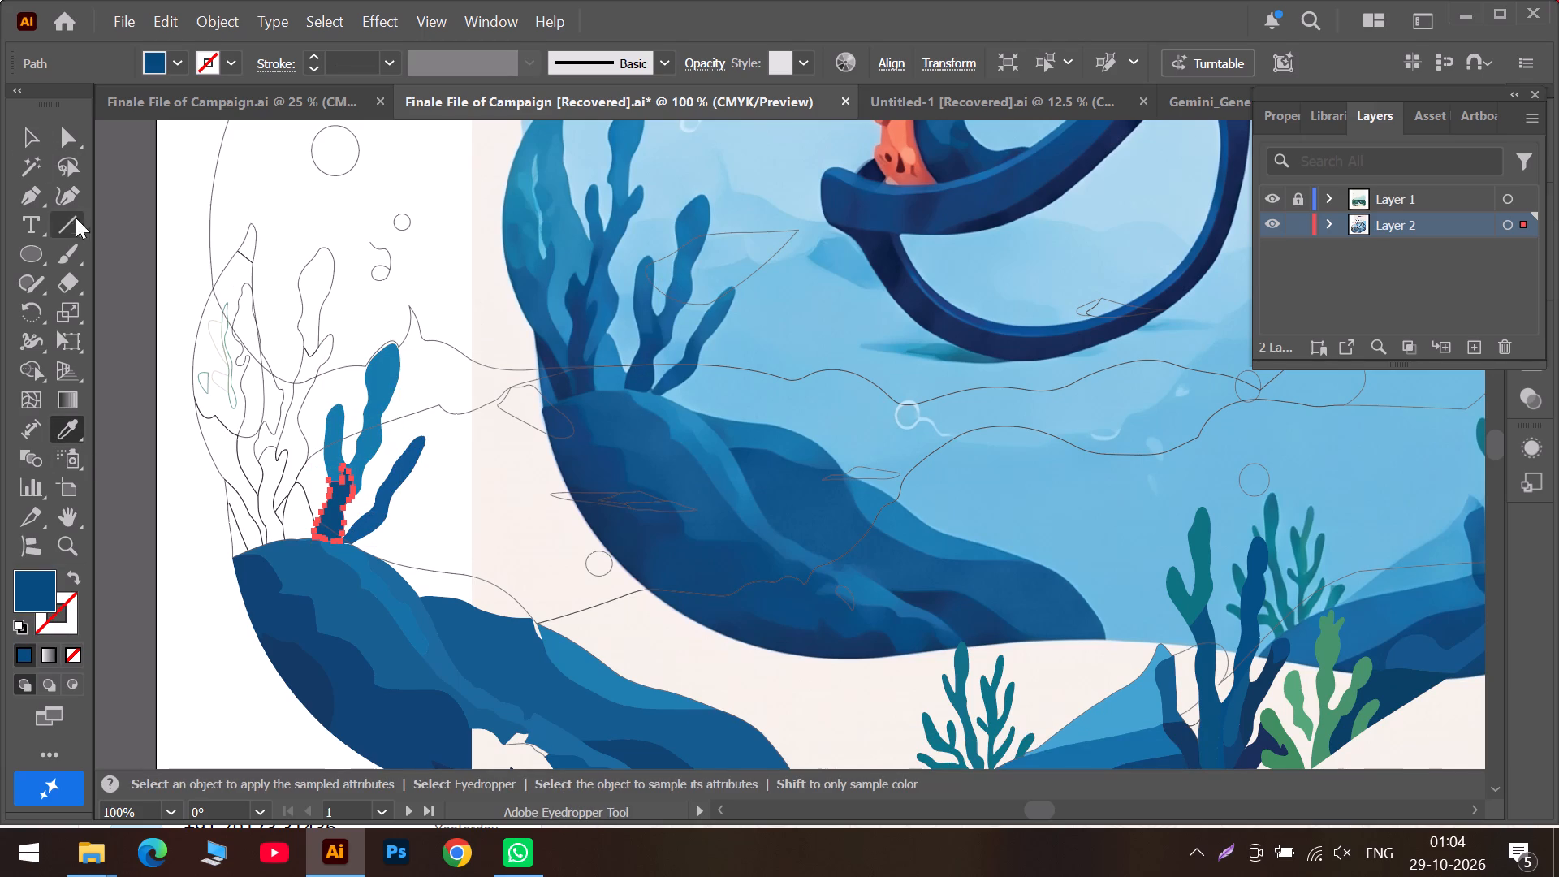
{"action": "left_click", "coordinate": [32, 132]}
Reshape the long wavy background outline with the Curvature tool so it hugs the tip of the tall seaweed prong.
{"action": "scroll", "coordinate": [343, 366], "scroll_direction": "up", "scroll_amount": 4, "text": "alt"}
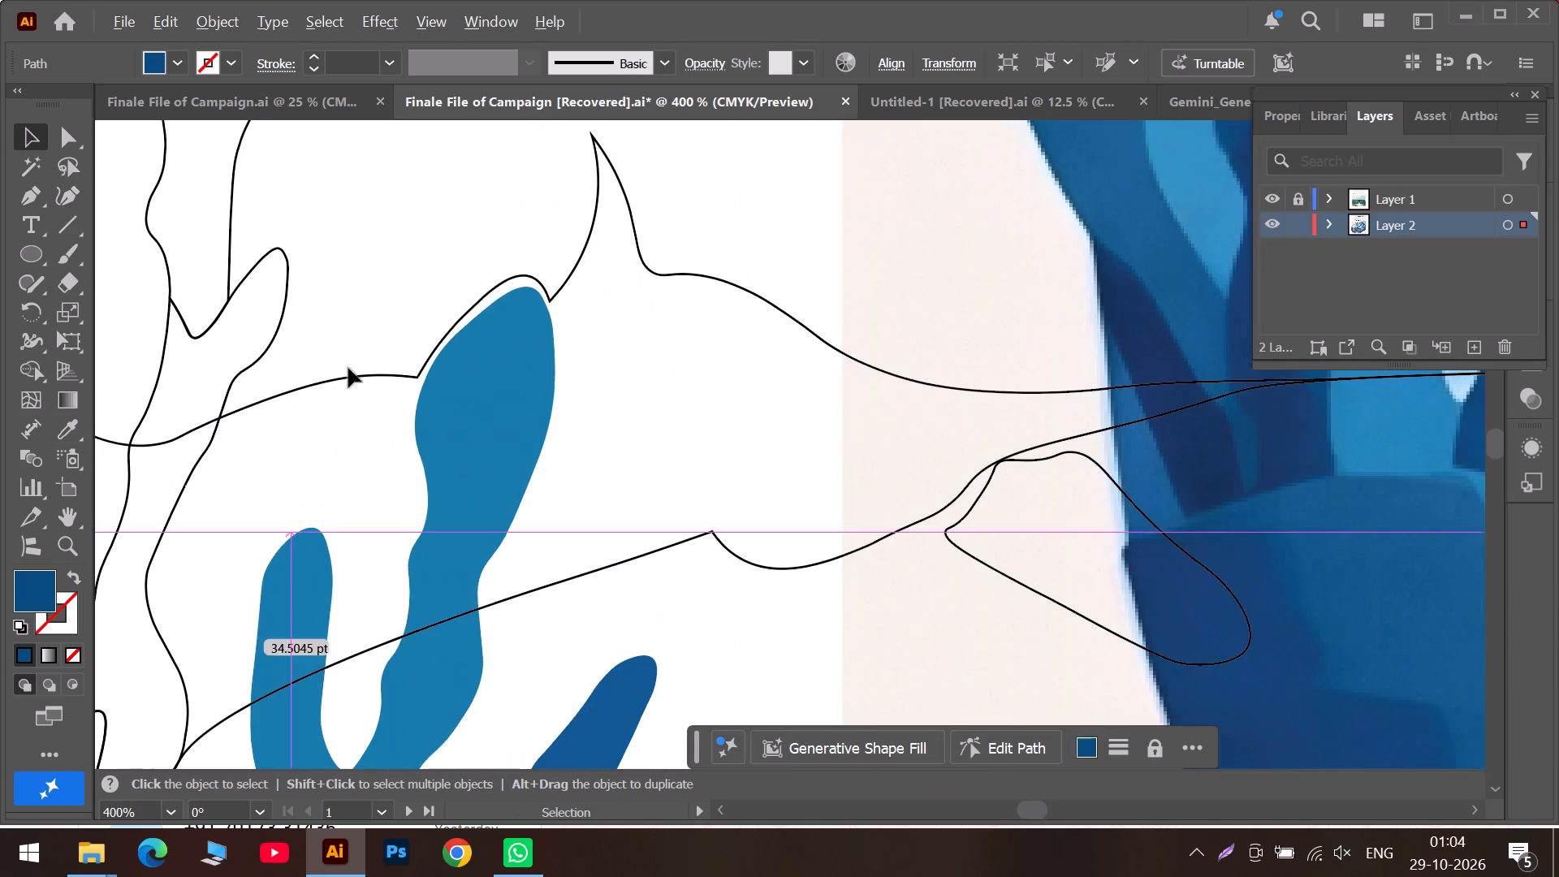
{"action": "left_click", "coordinate": [460, 319]}
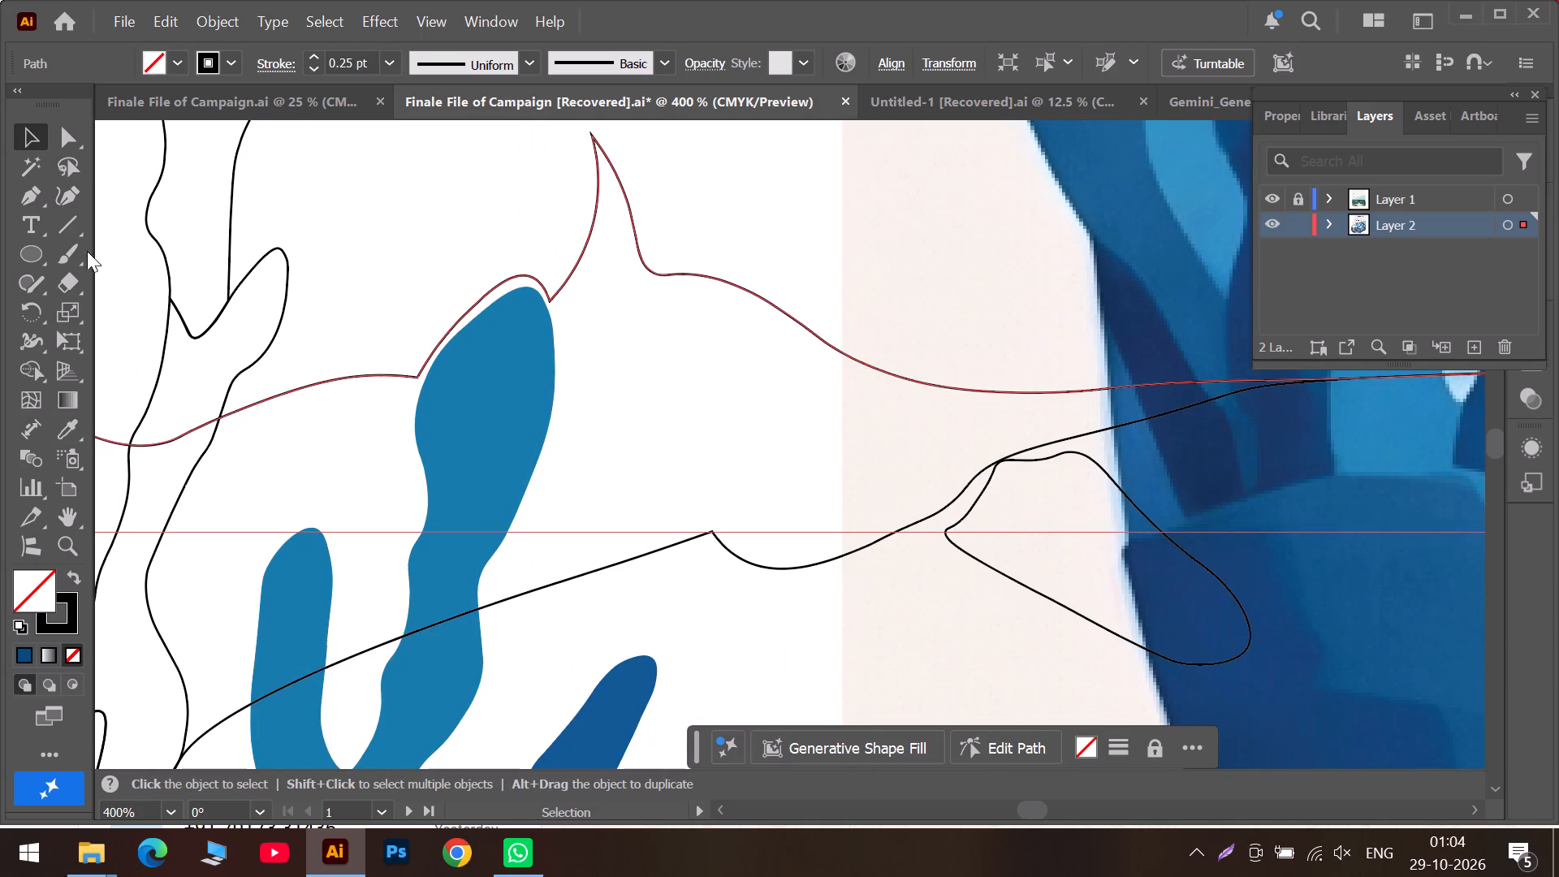
{"action": "left_click", "coordinate": [61, 194]}
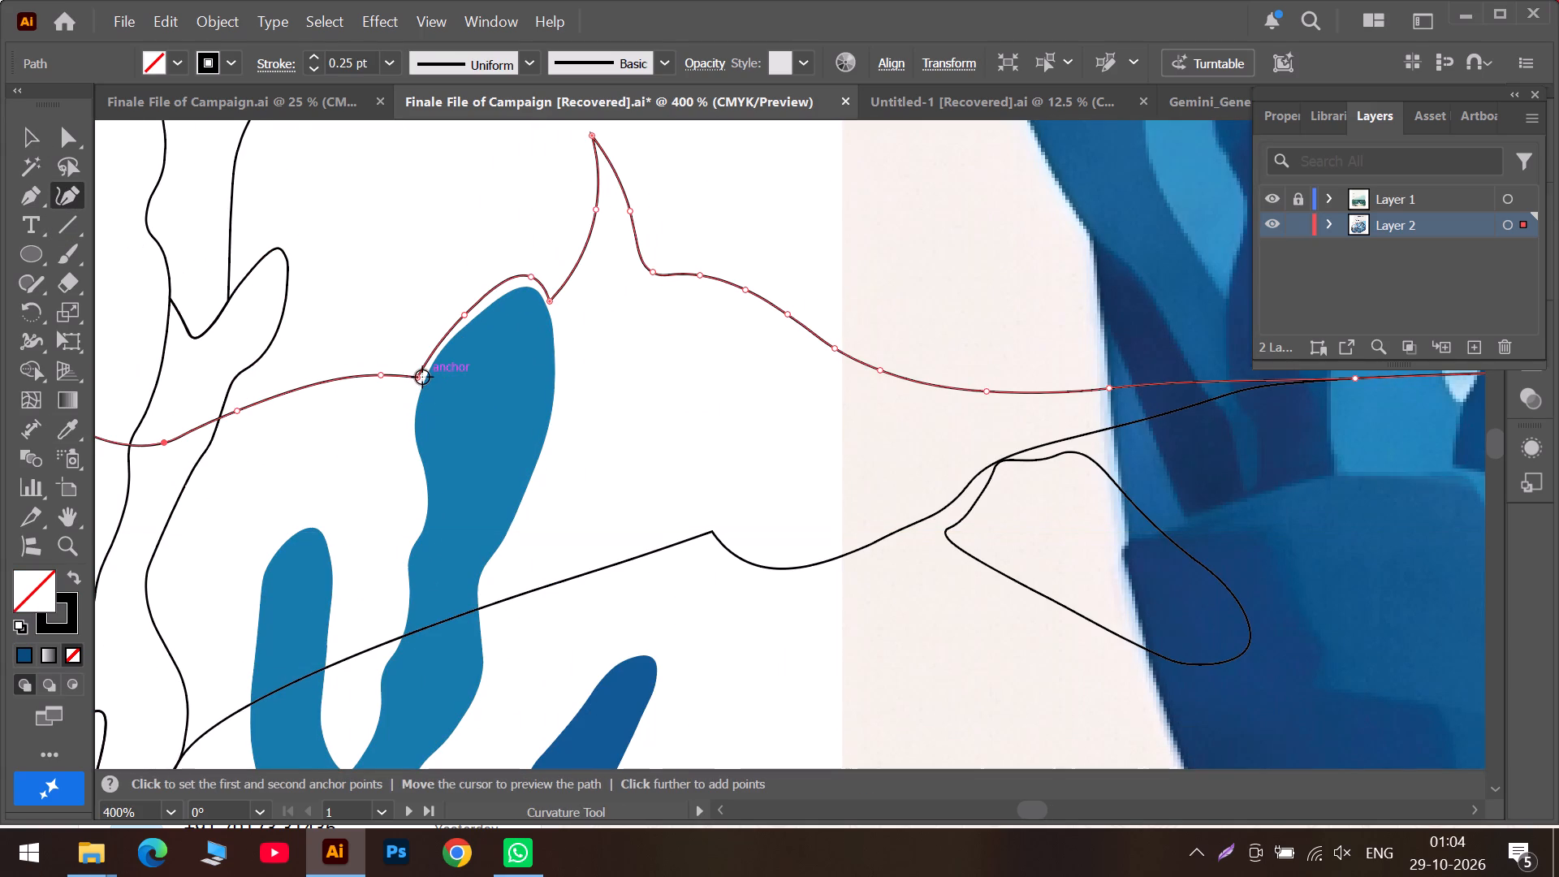
{"action": "left_click", "coordinate": [422, 377]}
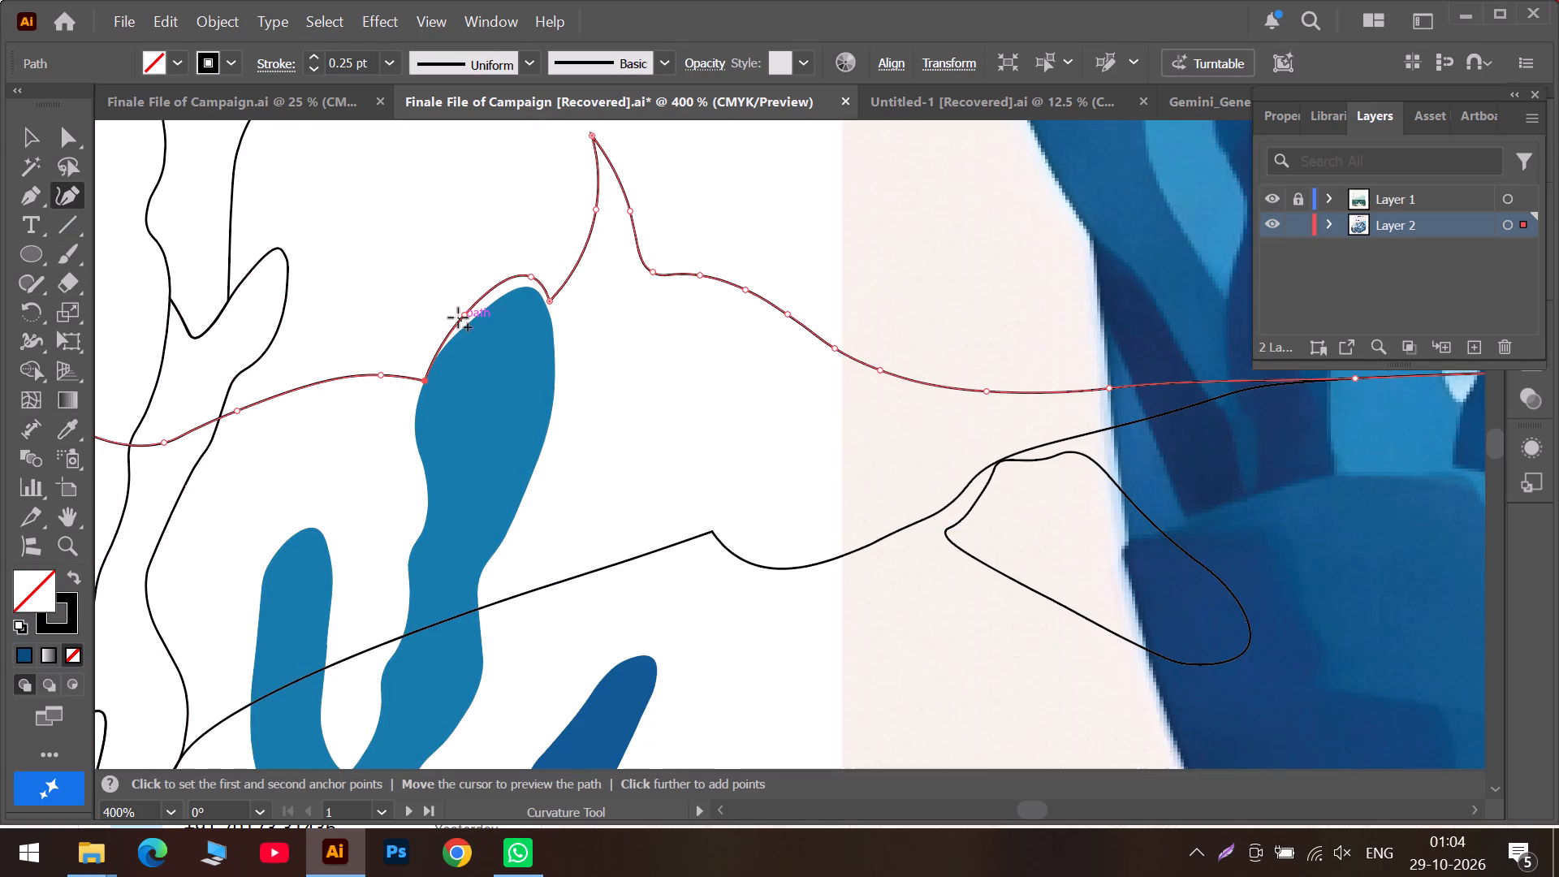
{"action": "left_click_drag", "start_coordinate": [461, 318], "coordinate": [449, 341]}
{"action": "left_click_drag", "start_coordinate": [530, 275], "coordinate": [530, 290]}
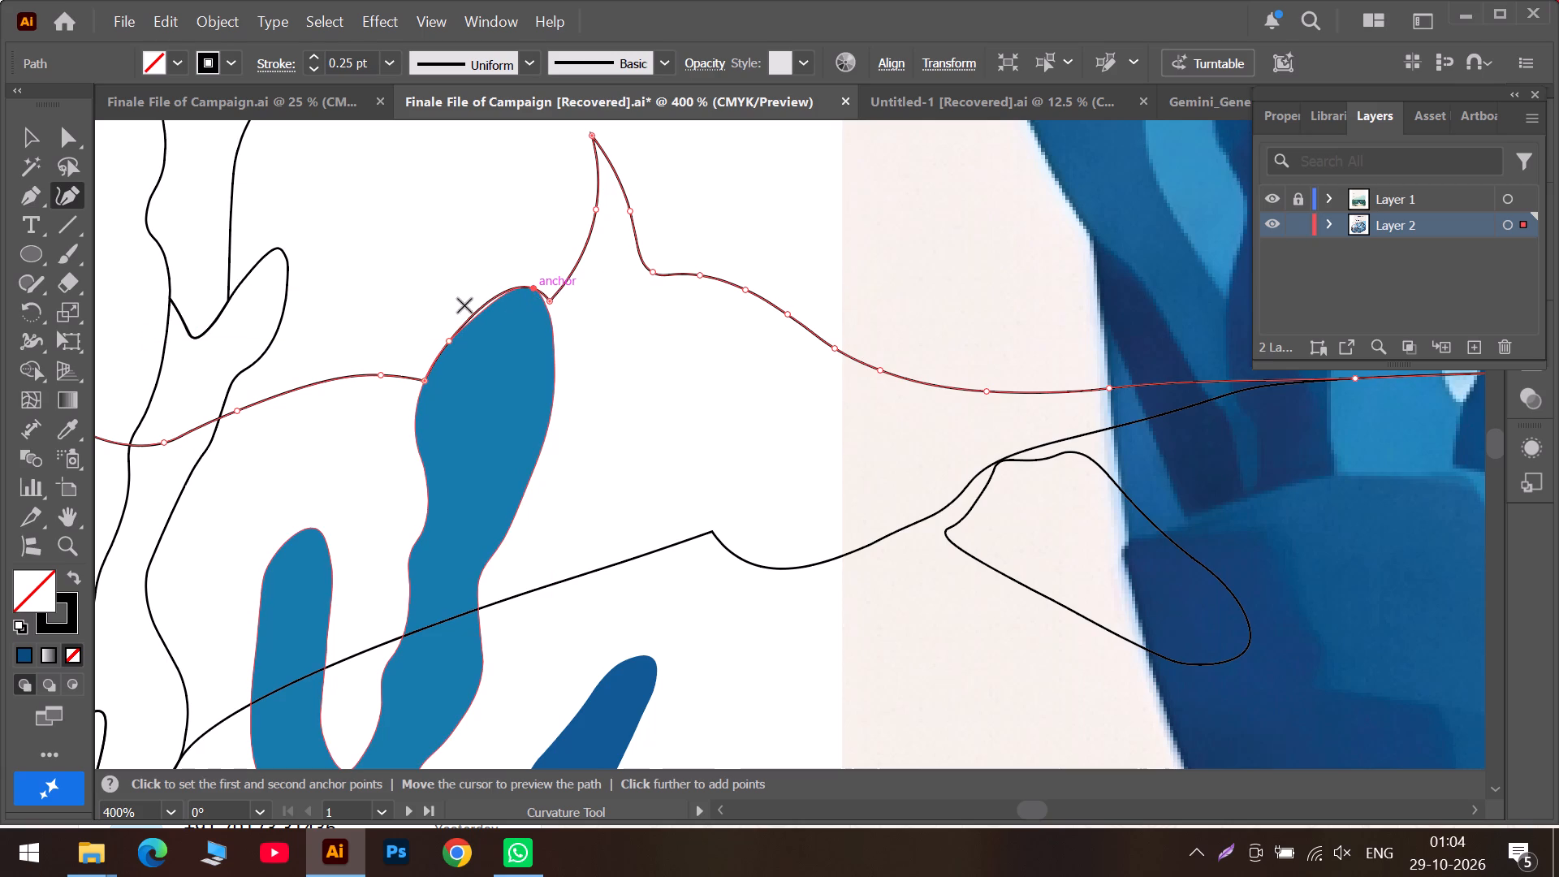
{"action": "left_click", "coordinate": [483, 306]}
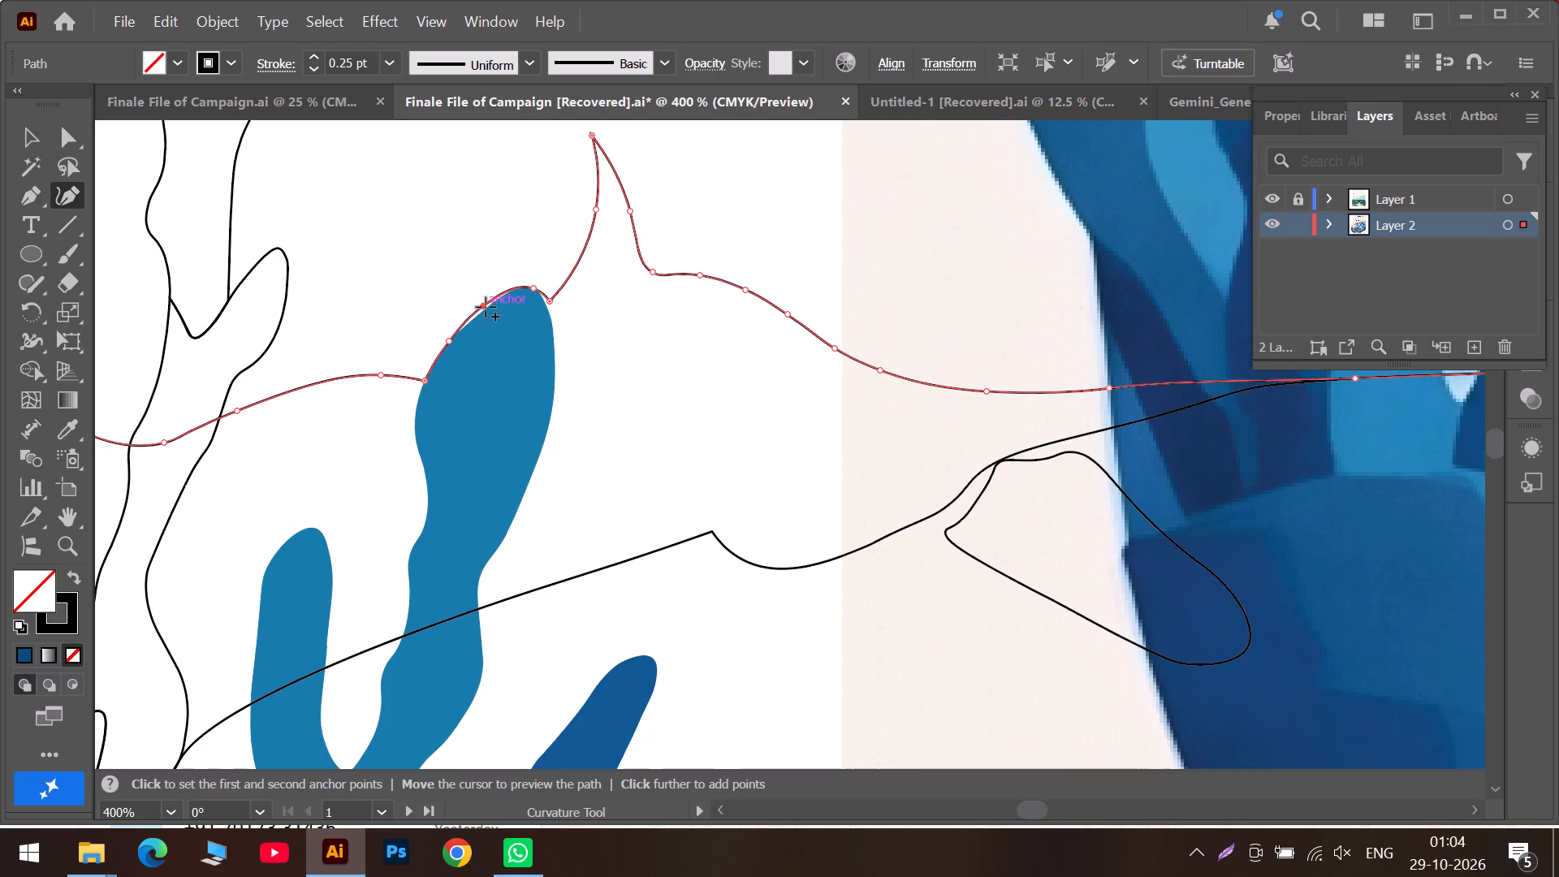
{"action": "left_click_drag", "start_coordinate": [551, 299], "coordinate": [553, 304]}
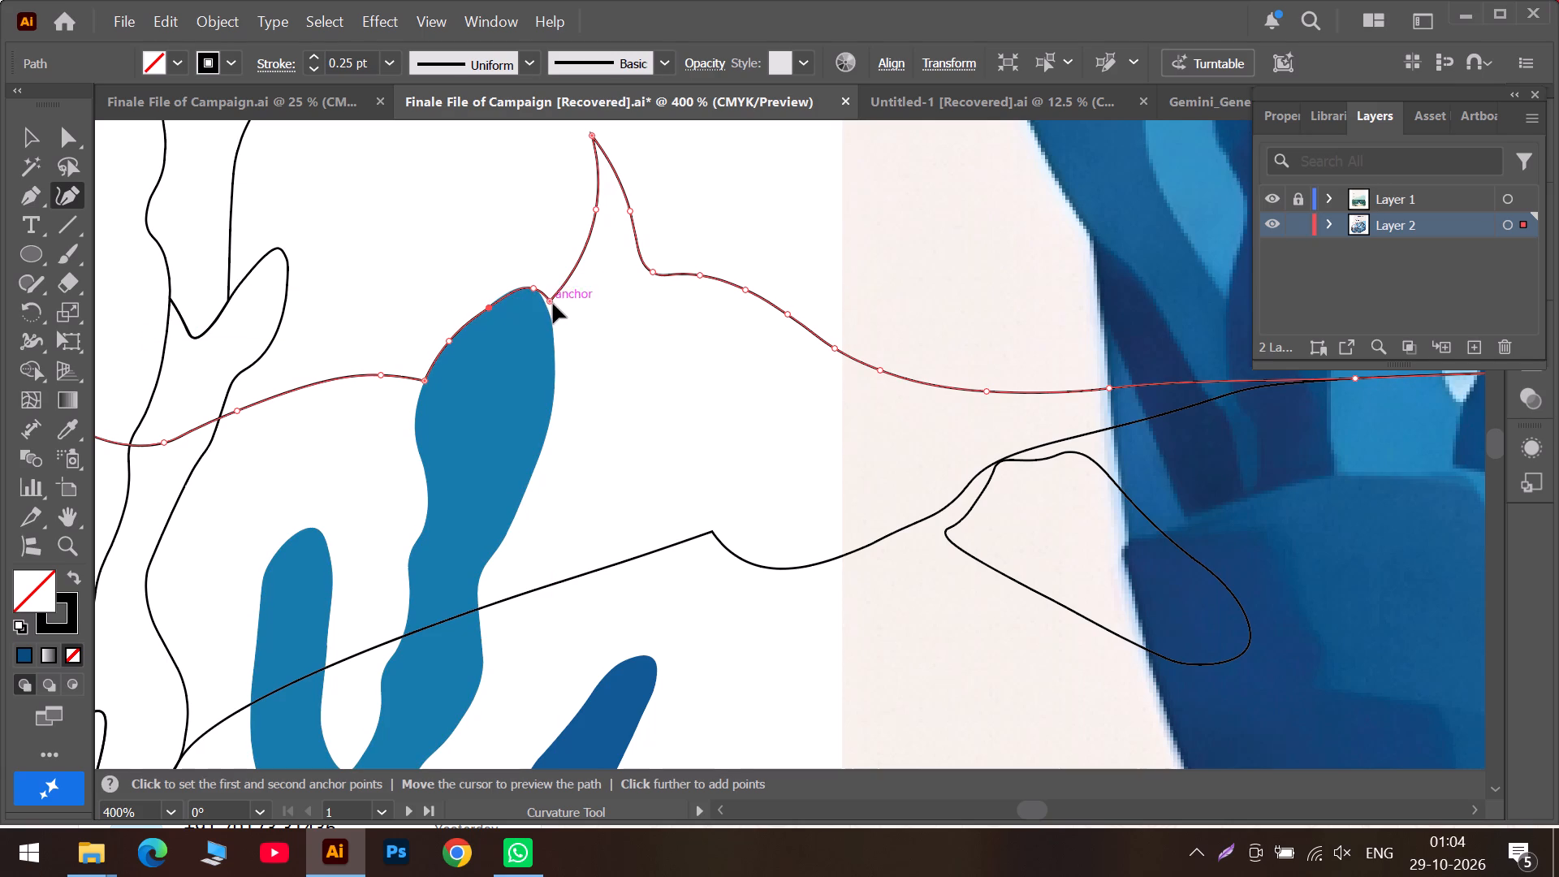
{"action": "left_click_drag", "start_coordinate": [553, 304], "coordinate": [550, 309]}
{"action": "scroll", "coordinate": [196, 314], "scroll_direction": "down", "scroll_amount": 2, "text": "alt"}
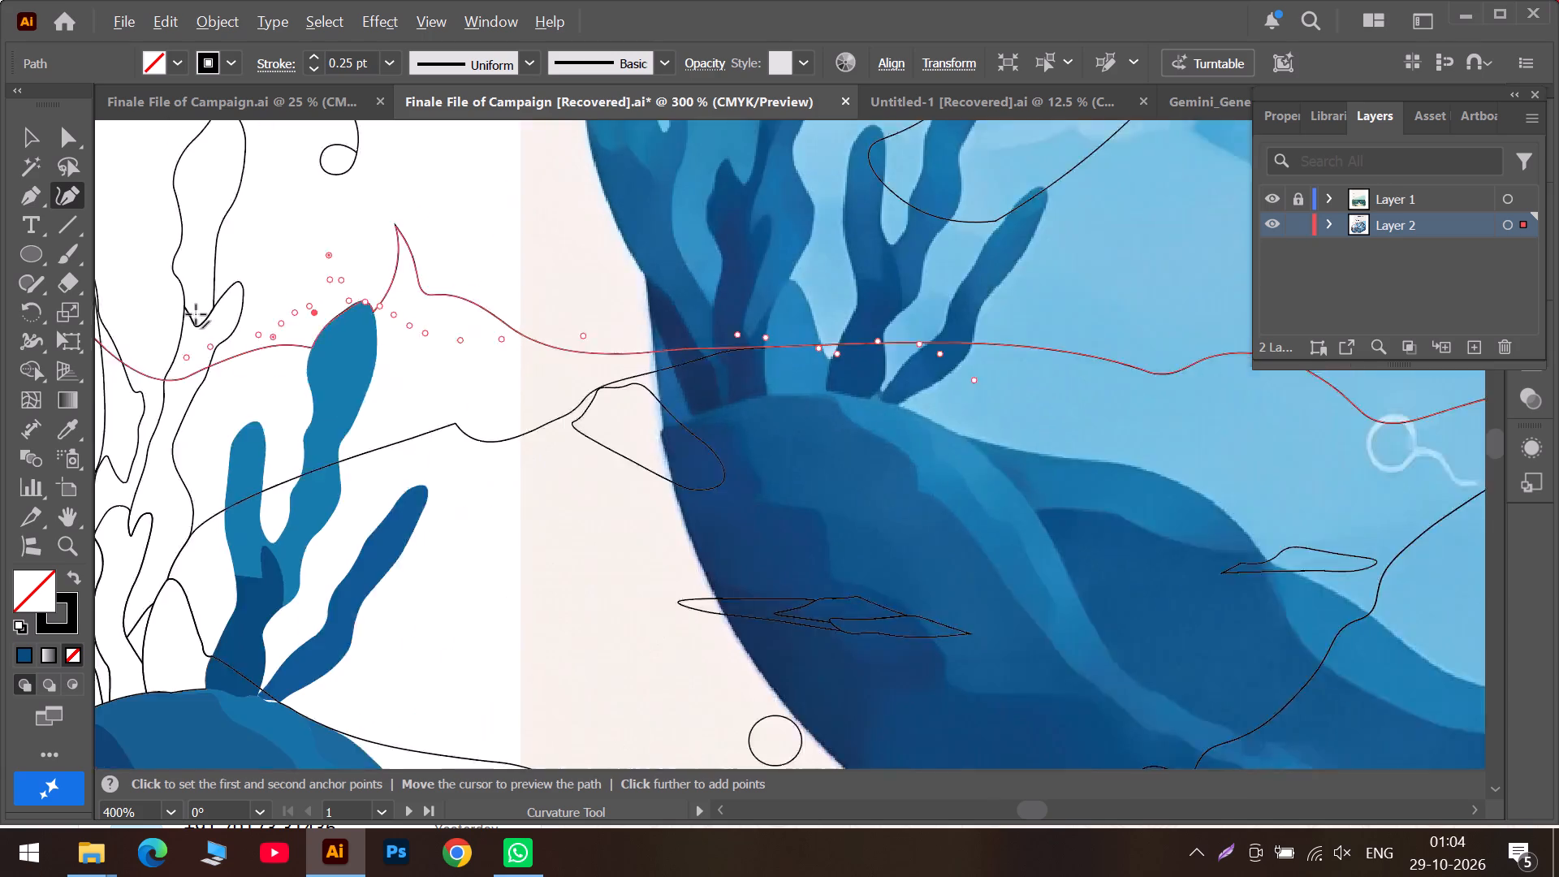
{"action": "scroll", "coordinate": [196, 314], "scroll_direction": "down", "scroll_amount": 4, "text": "alt"}
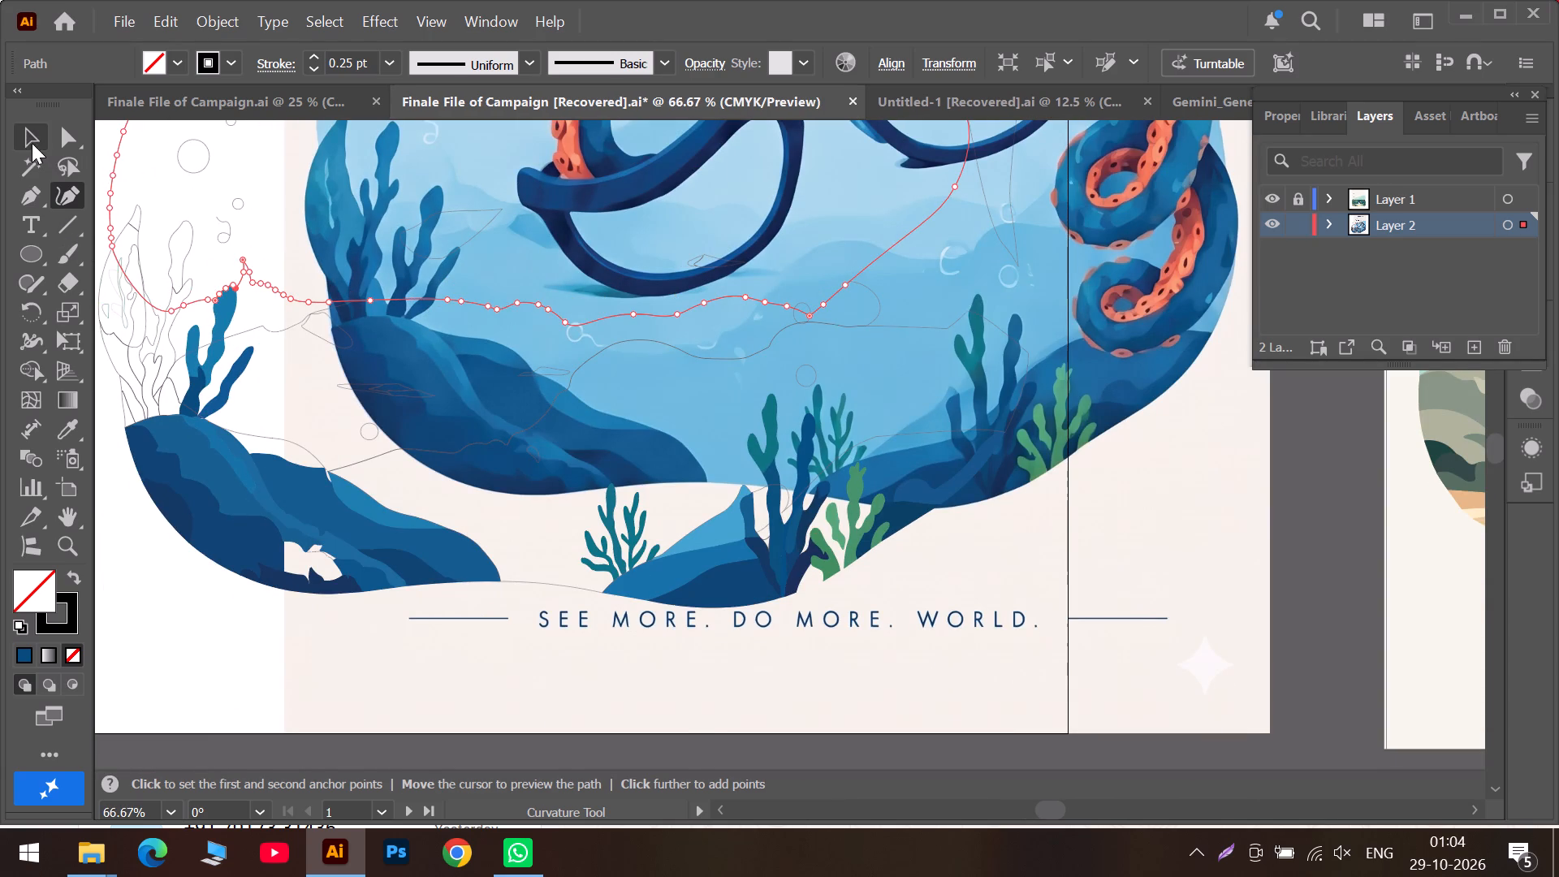
{"action": "left_click", "coordinate": [32, 143]}
Reposition the poster reference image lower and slightly left so its seaweed roots sit level with the traced ones on the rock crest.
{"action": "left_click", "coordinate": [1004, 806]}
{"action": "scroll", "coordinate": [1024, 425], "scroll_direction": "up", "scroll_amount": 2}
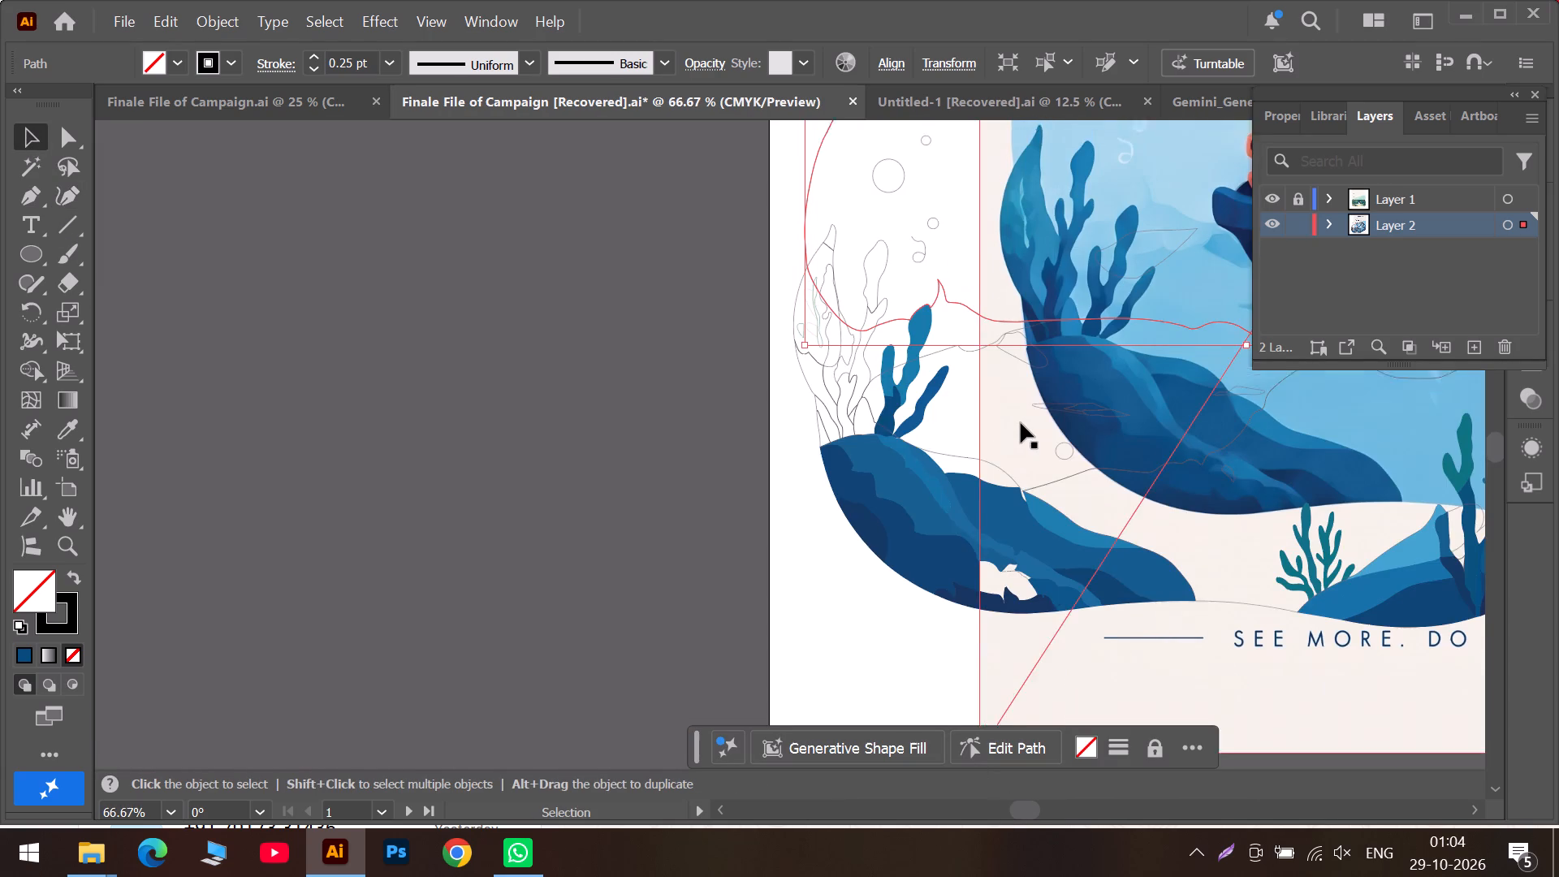
{"action": "scroll", "coordinate": [1021, 423], "scroll_direction": "up", "scroll_amount": 3}
{"action": "left_click_drag", "start_coordinate": [1017, 379], "coordinate": [991, 568]}
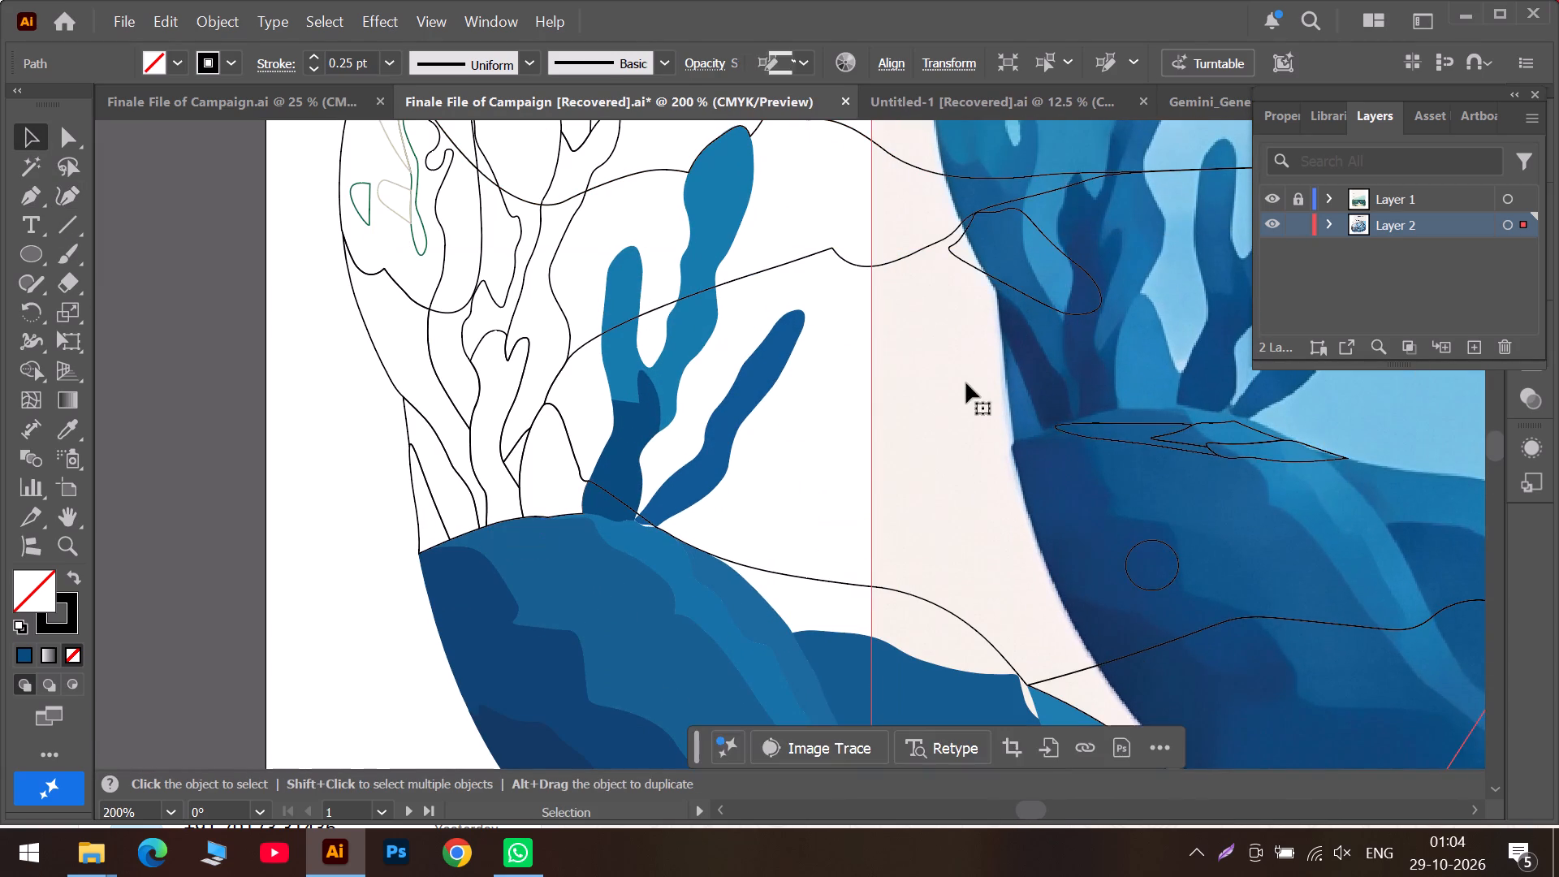
{"action": "left_click_drag", "start_coordinate": [965, 370], "coordinate": [926, 523]}
{"action": "left_click_drag", "start_coordinate": [973, 352], "coordinate": [935, 490]}
{"action": "left_click_drag", "start_coordinate": [957, 369], "coordinate": [949, 414]}
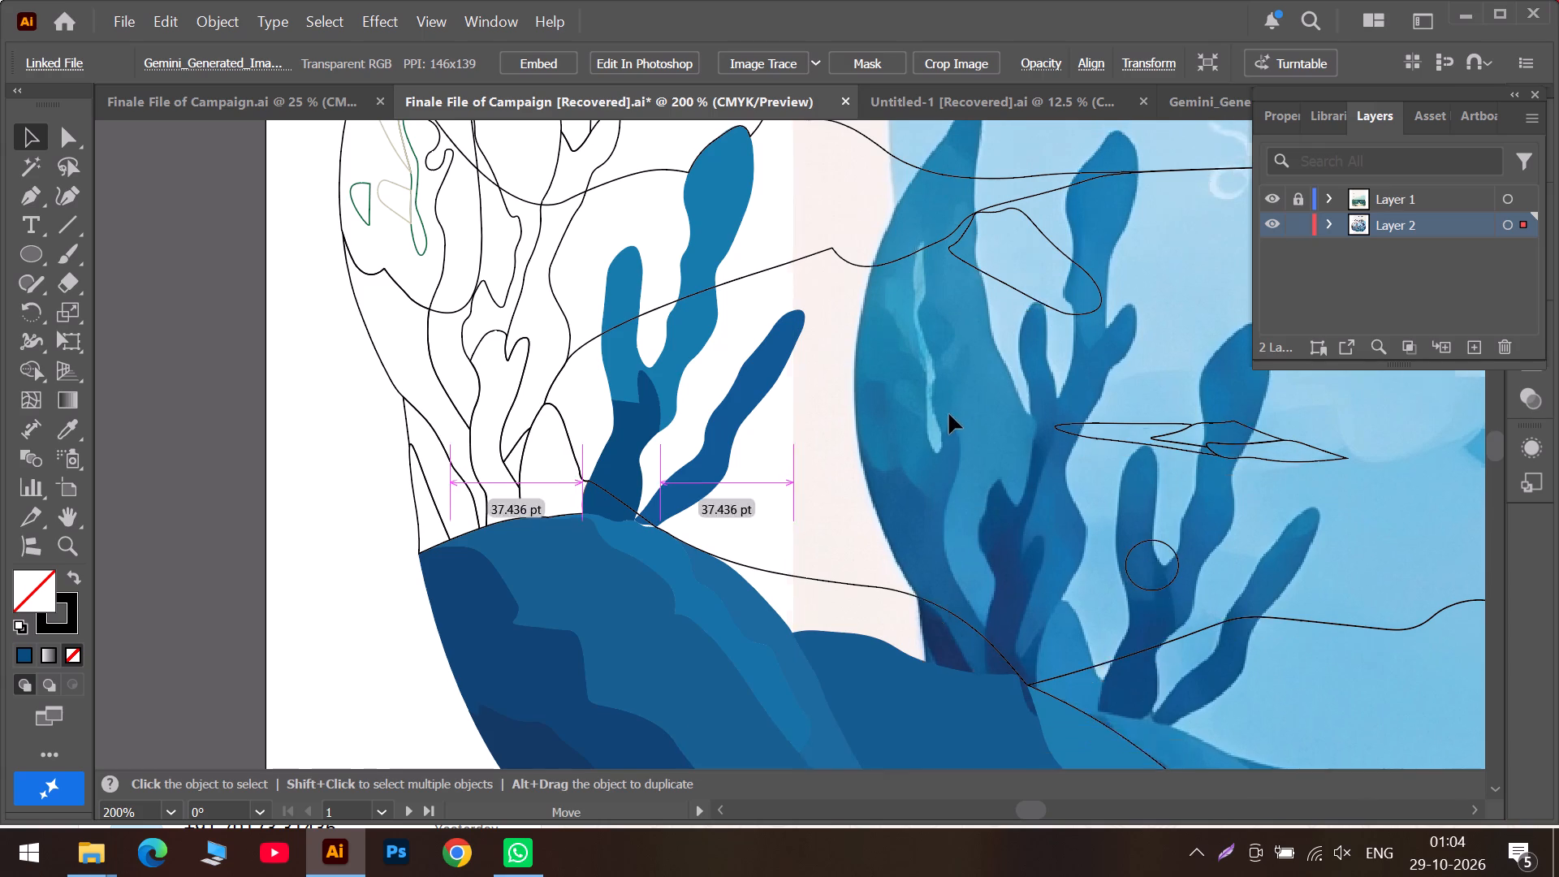
{"action": "left_click_drag", "start_coordinate": [949, 414], "coordinate": [938, 455]}
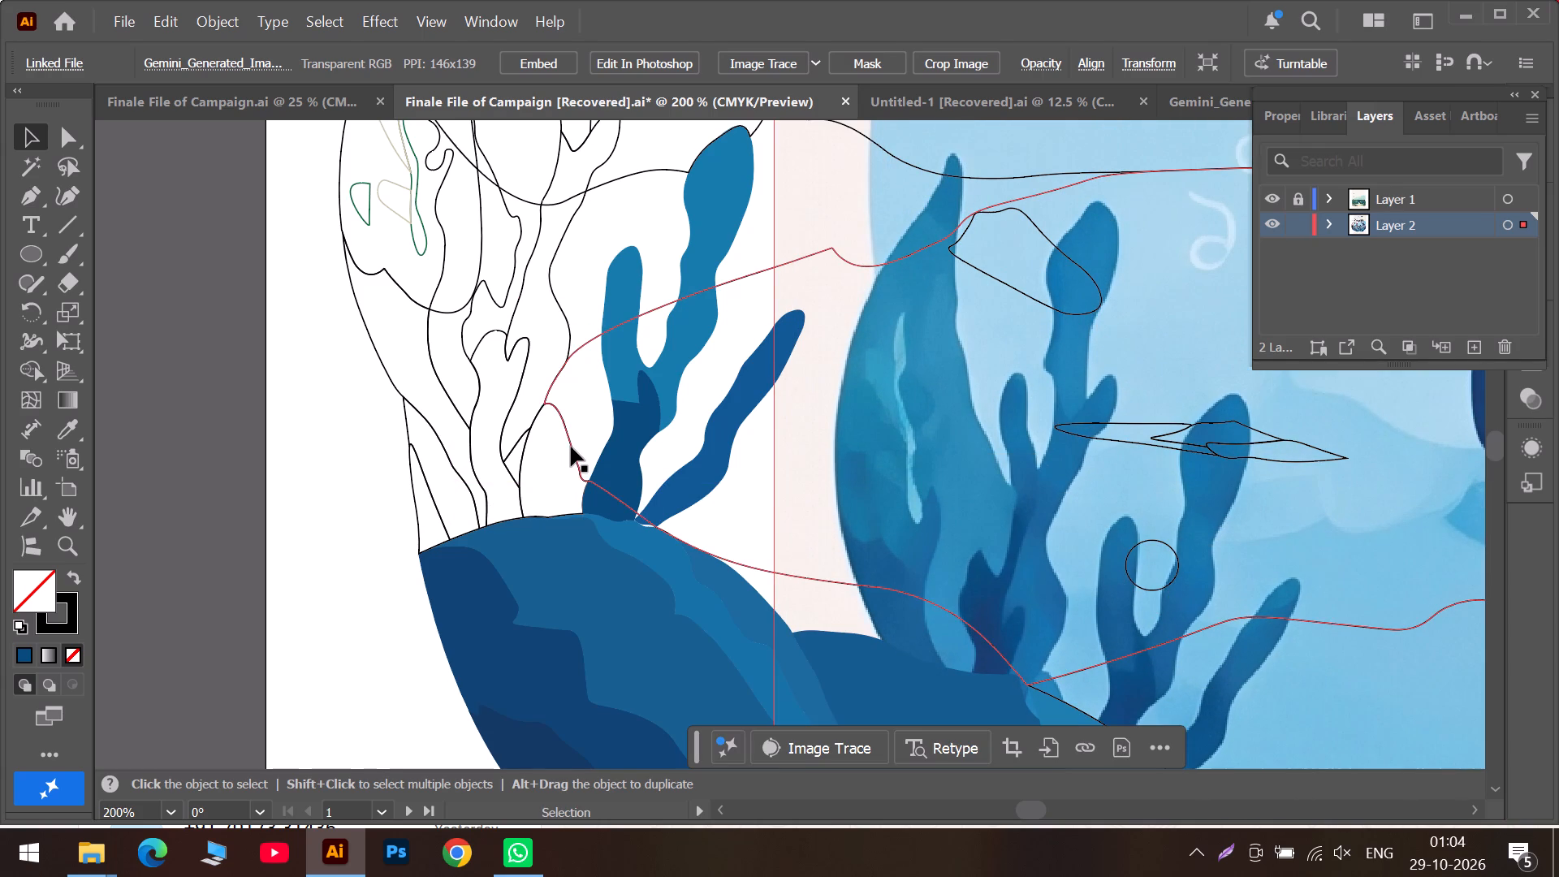
{"action": "left_click", "coordinate": [520, 469]}
{"action": "scroll", "coordinate": [932, 557], "scroll_direction": "down", "scroll_amount": 2}
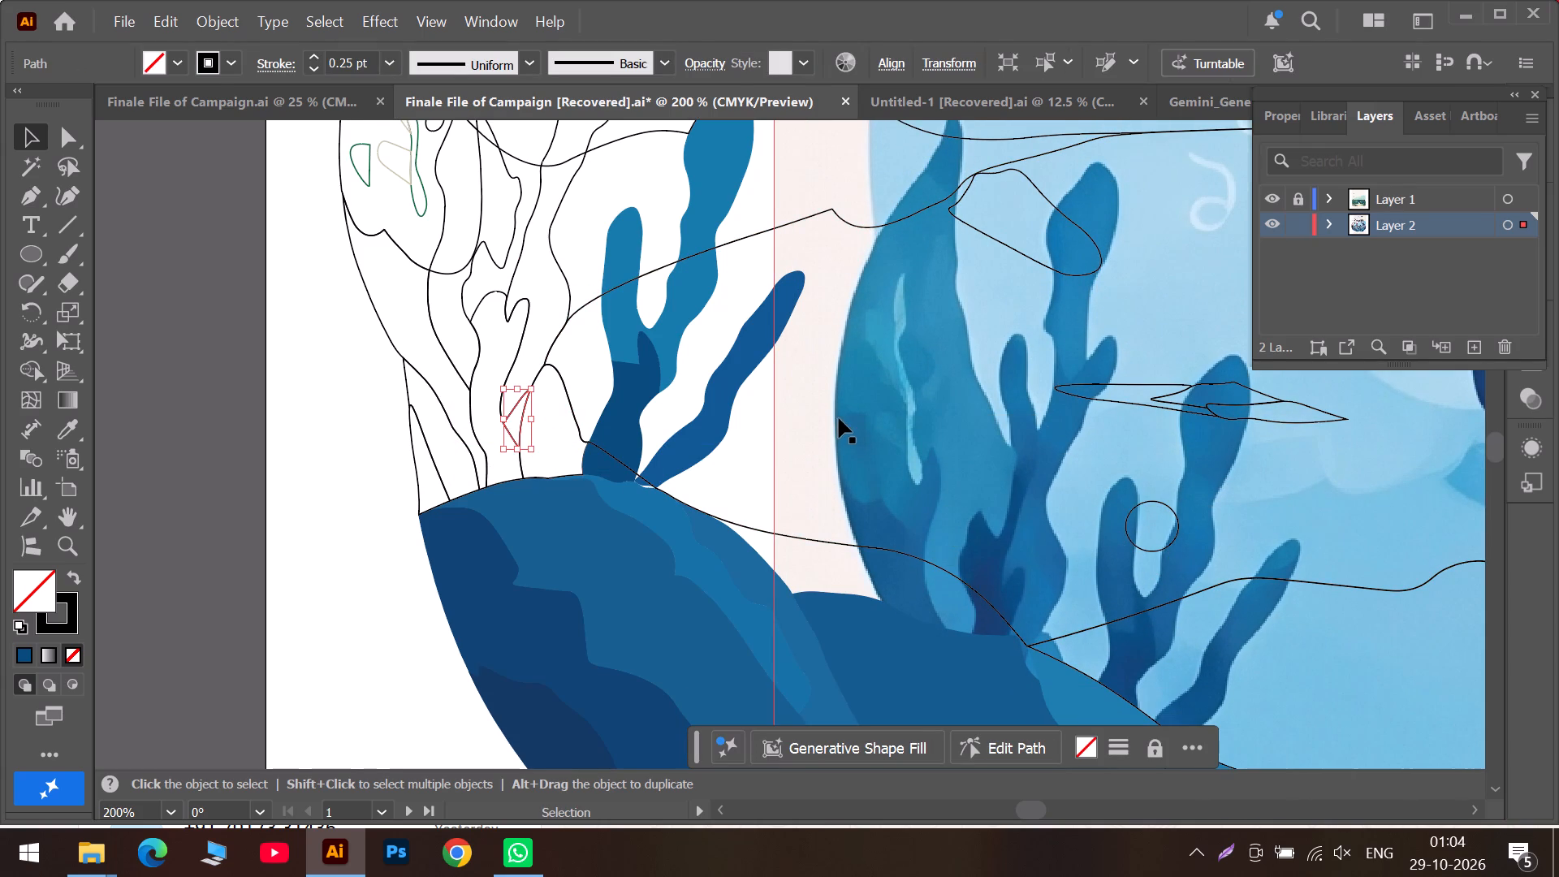
{"action": "left_click_drag", "start_coordinate": [839, 418], "coordinate": [857, 284]}
{"action": "left_click_drag", "start_coordinate": [912, 432], "coordinate": [910, 334]}
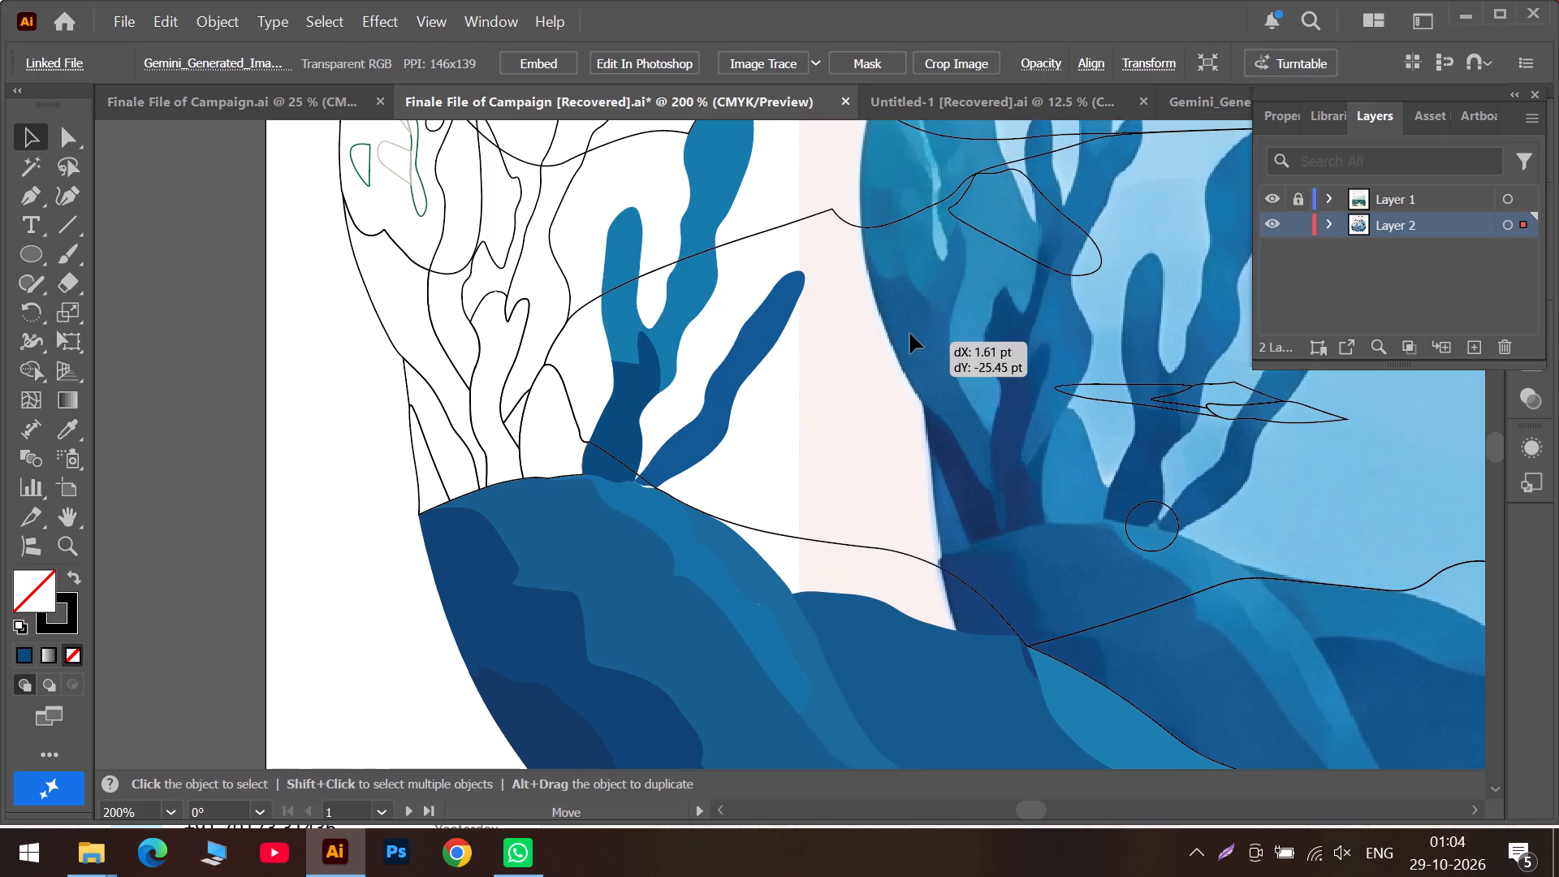
{"action": "left_click_drag", "start_coordinate": [910, 334], "coordinate": [902, 326]}
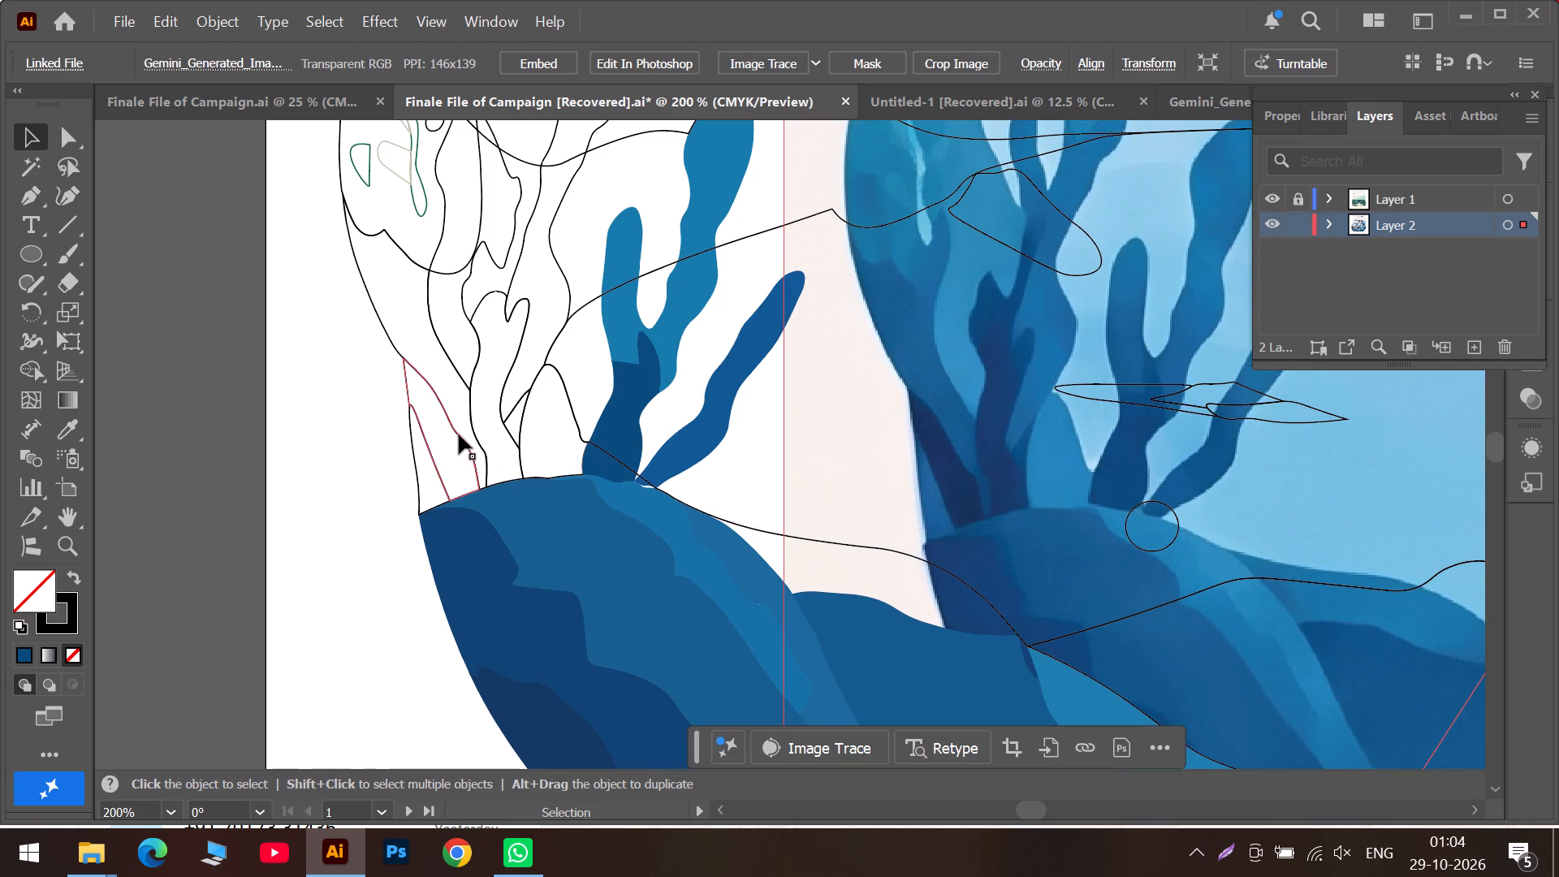
Fill the narrow slanted blade at the rock crest's outer edge with dark navy sampled from the poster's matching blade.
{"action": "left_click", "coordinate": [459, 434]}
{"action": "left_click", "coordinate": [71, 425]}
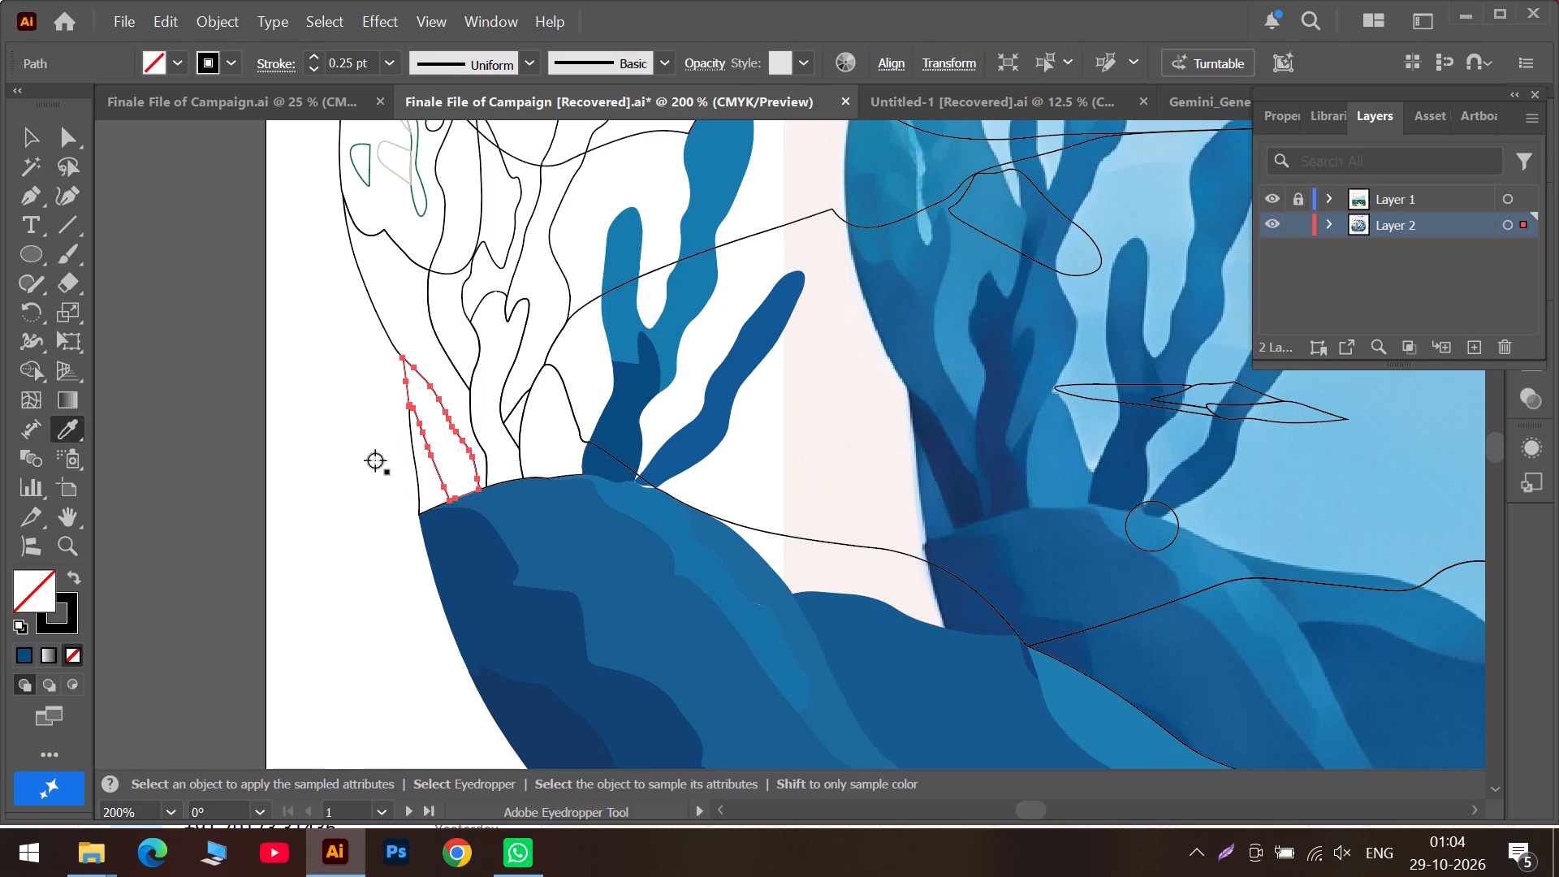
{"action": "left_click", "coordinate": [954, 484]}
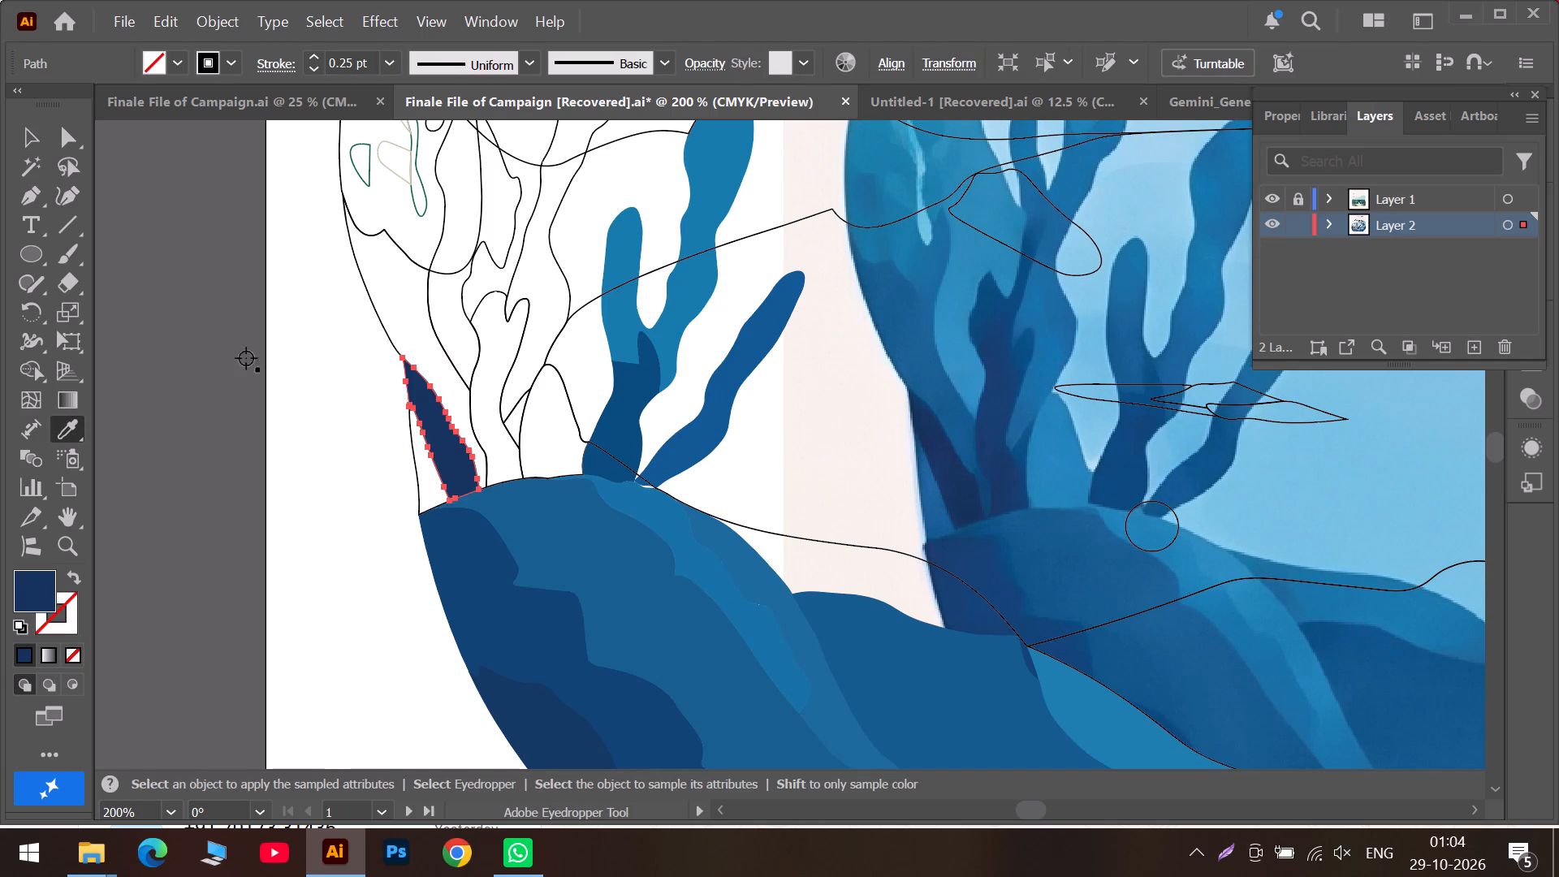
{"action": "left_click", "coordinate": [28, 138]}
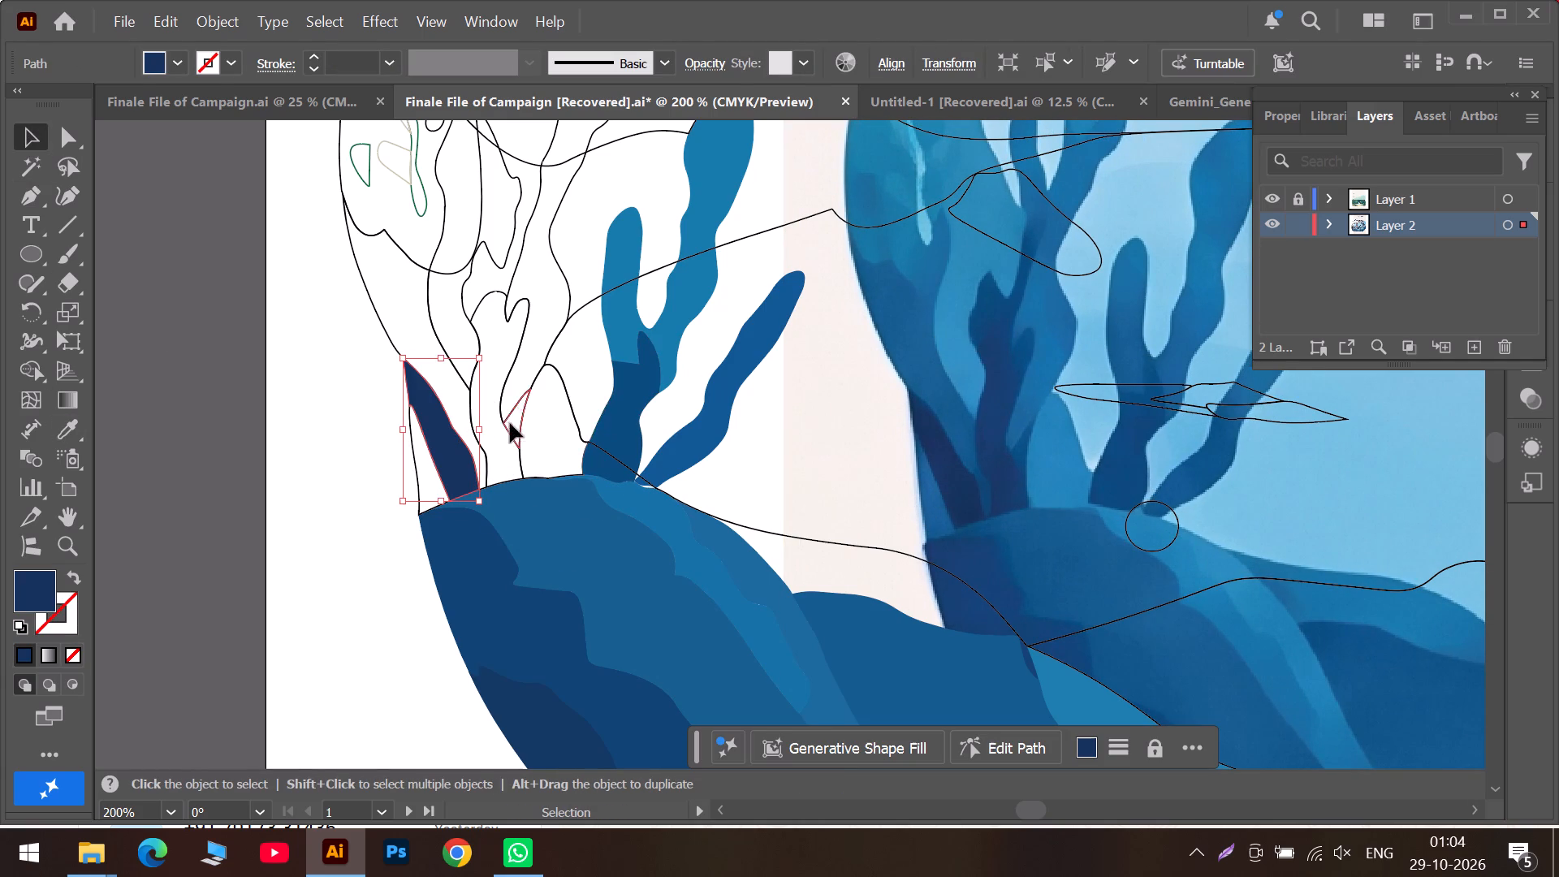
Fill the short forked seaweed stem beside the navy blade with dark blue sampled from the poster's matching stem.
{"action": "left_click", "coordinate": [480, 306]}
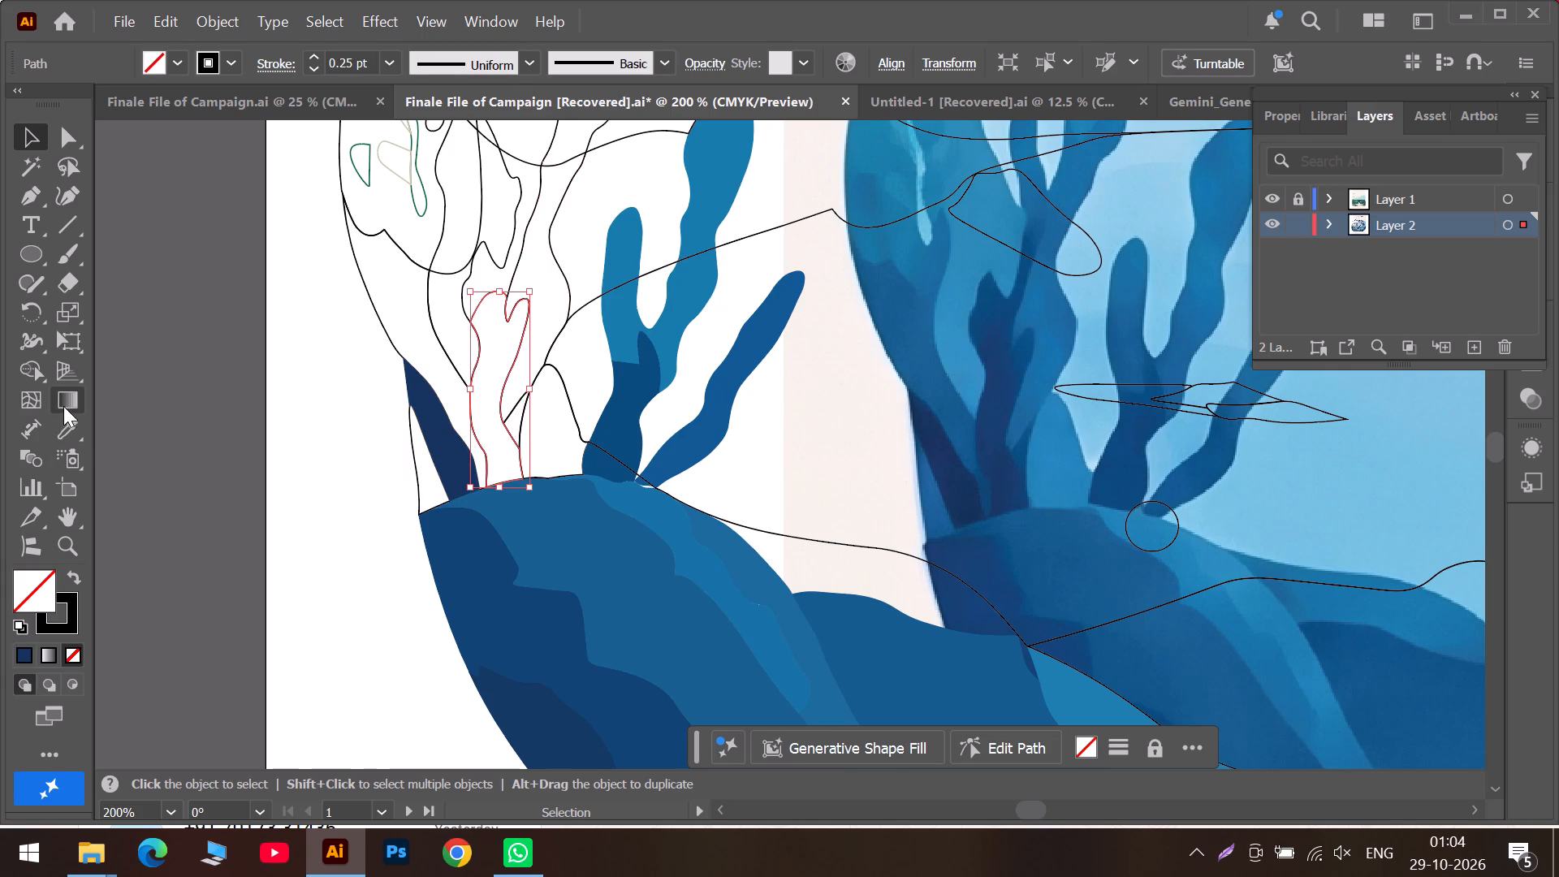
{"action": "left_click", "coordinate": [68, 423]}
{"action": "left_click", "coordinate": [1000, 402]}
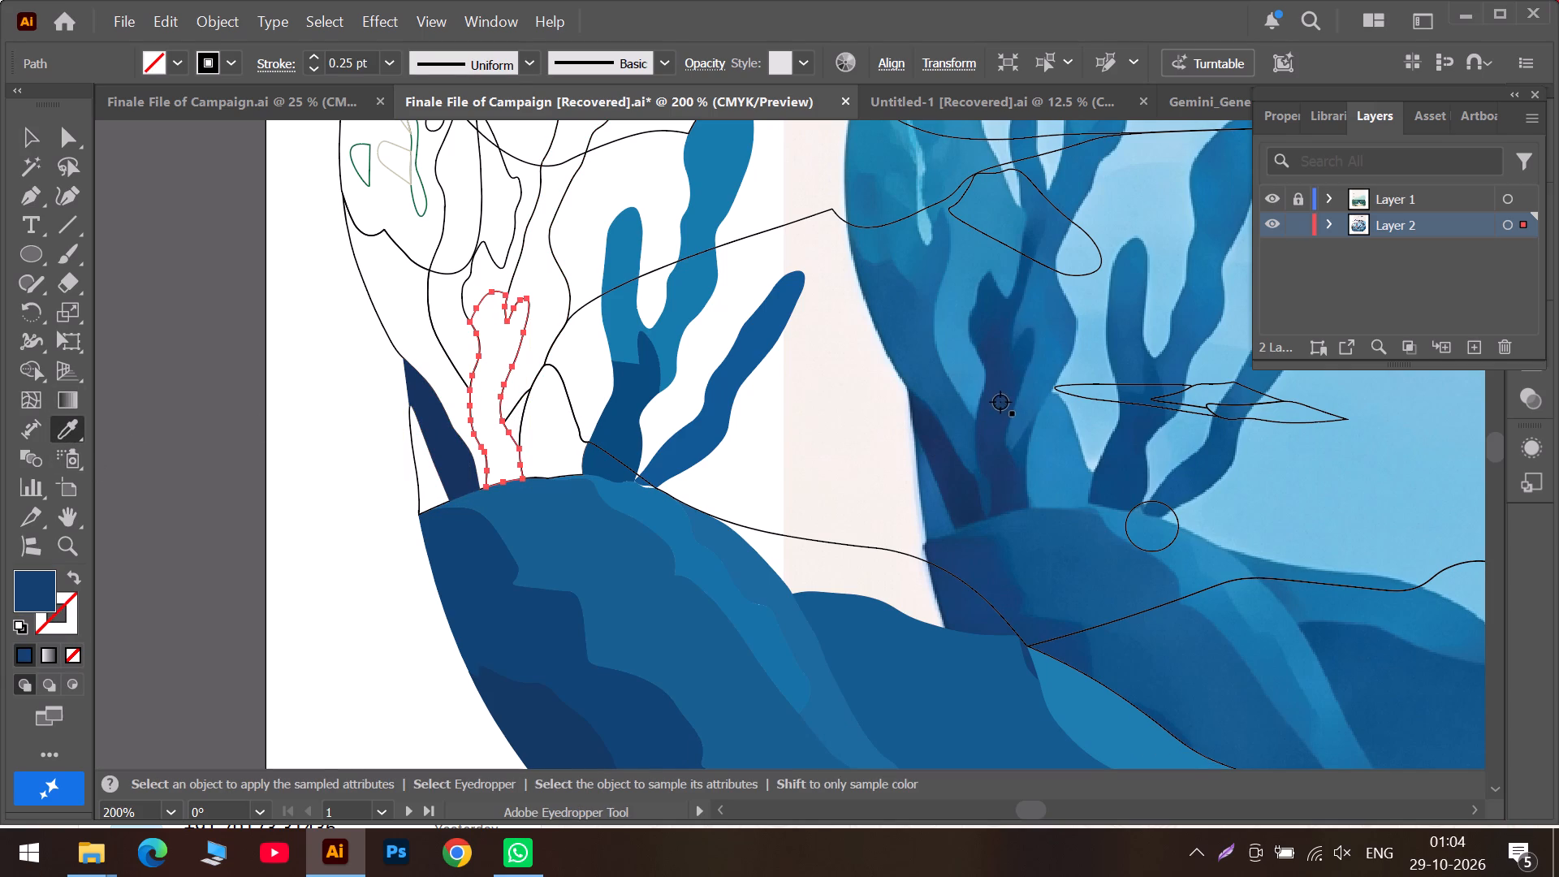
Fill the small rounded patch inside the large leaf outline with light blue sampled from the poster's matching leaf.
{"action": "left_click", "coordinate": [32, 143]}
{"action": "scroll", "coordinate": [469, 315], "scroll_direction": "up", "scroll_amount": 5}
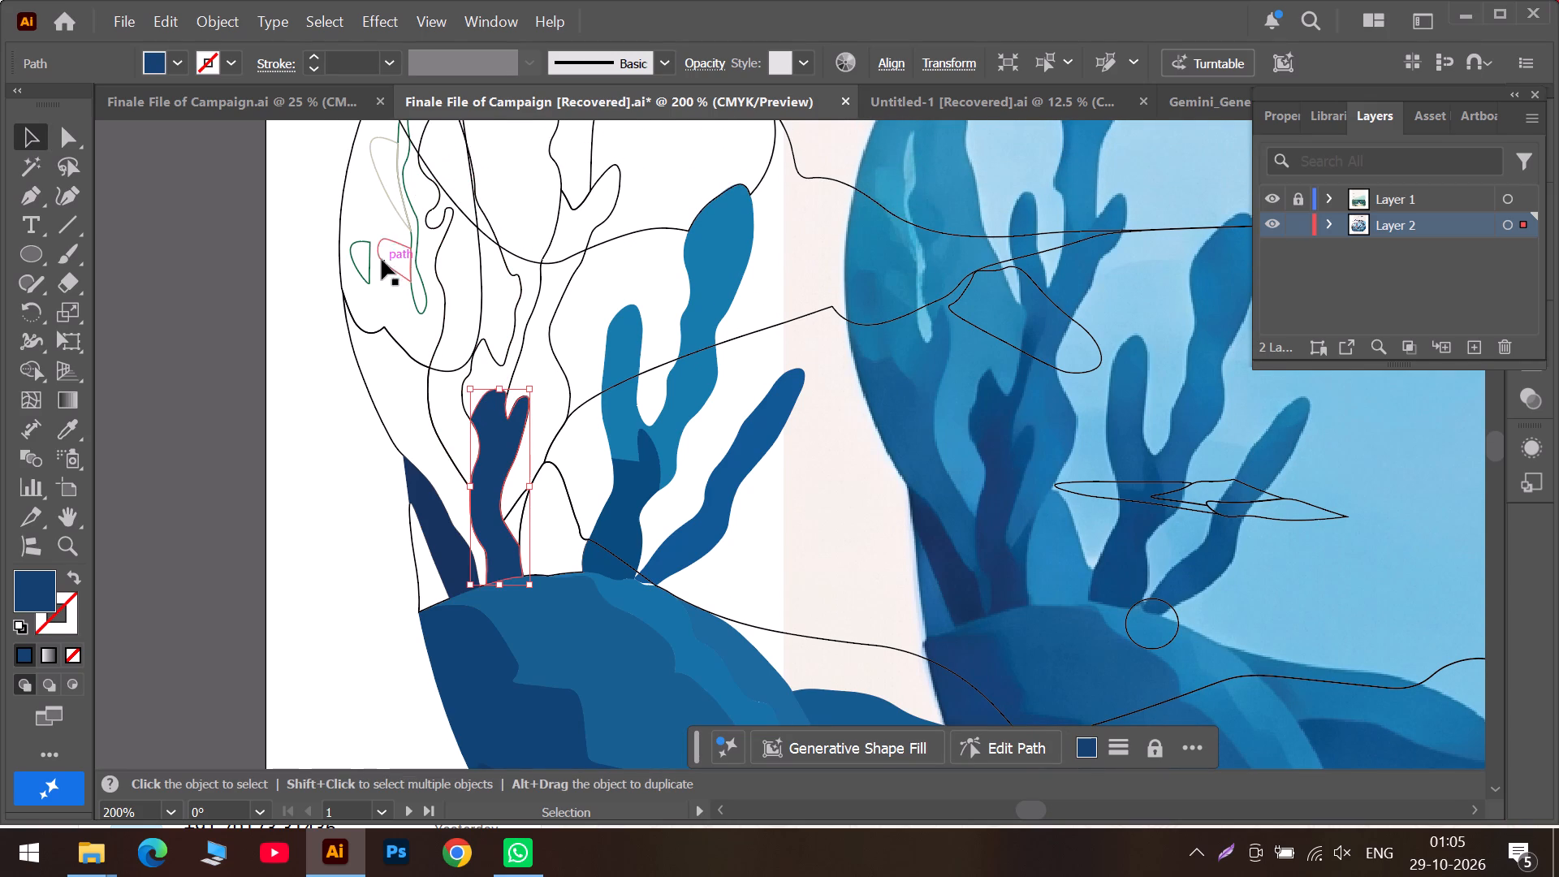
{"action": "left_click", "coordinate": [386, 261]}
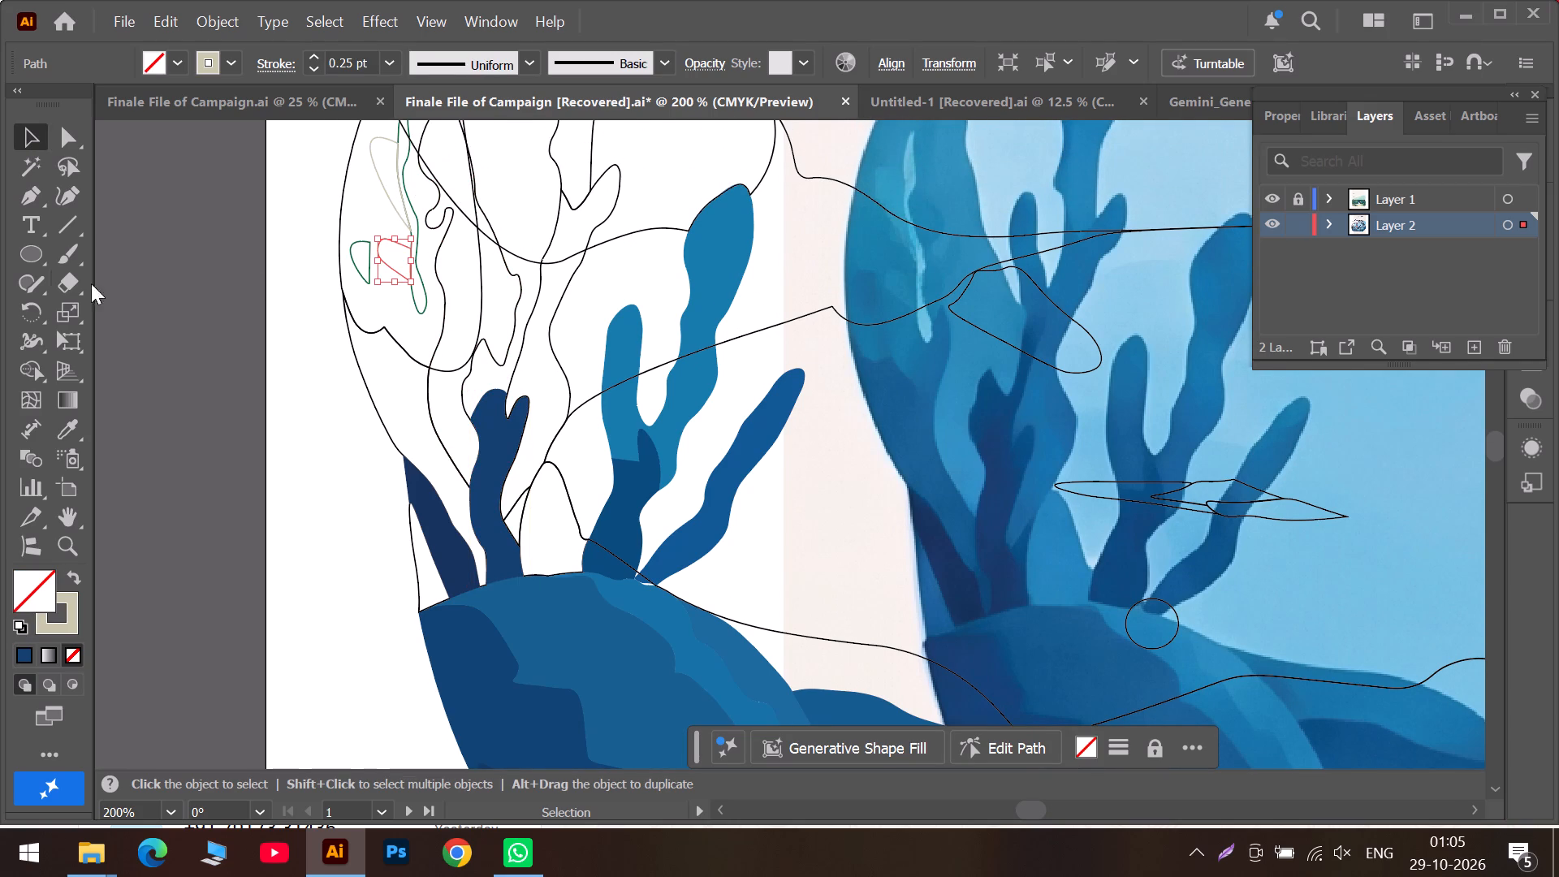
{"action": "left_click", "coordinate": [59, 426]}
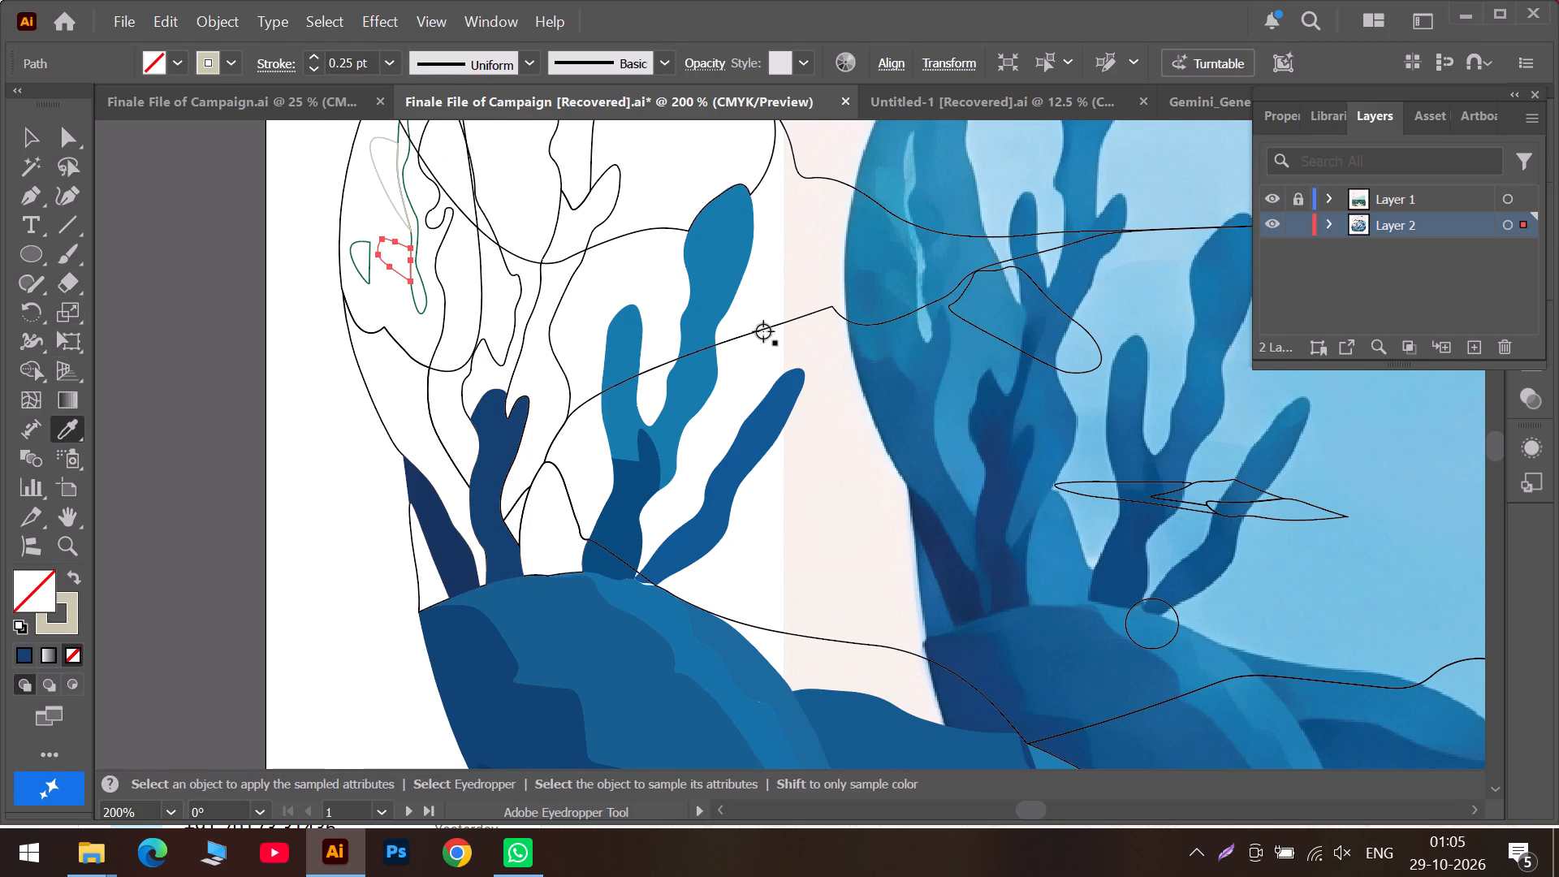
{"action": "left_click", "coordinate": [891, 183]}
Fill the small wedge near the large leaf's outer edge with darker blue sampled from the poster's leaf edge.
{"action": "left_click", "coordinate": [32, 135]}
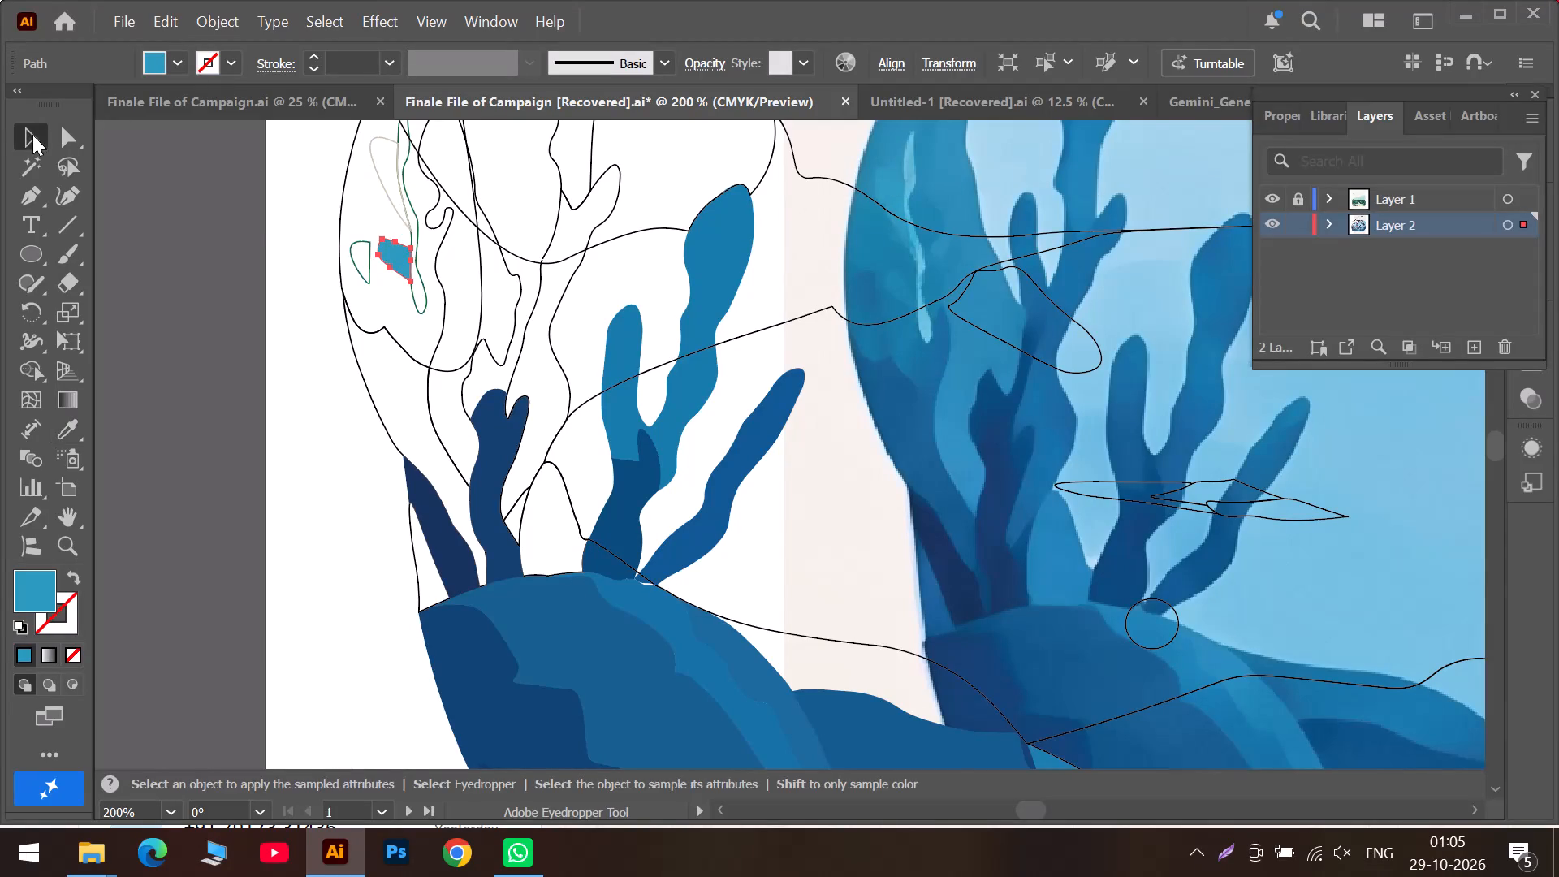
{"action": "left_click", "coordinate": [356, 266]}
{"action": "scroll", "coordinate": [881, 269], "scroll_direction": "up", "scroll_amount": 2}
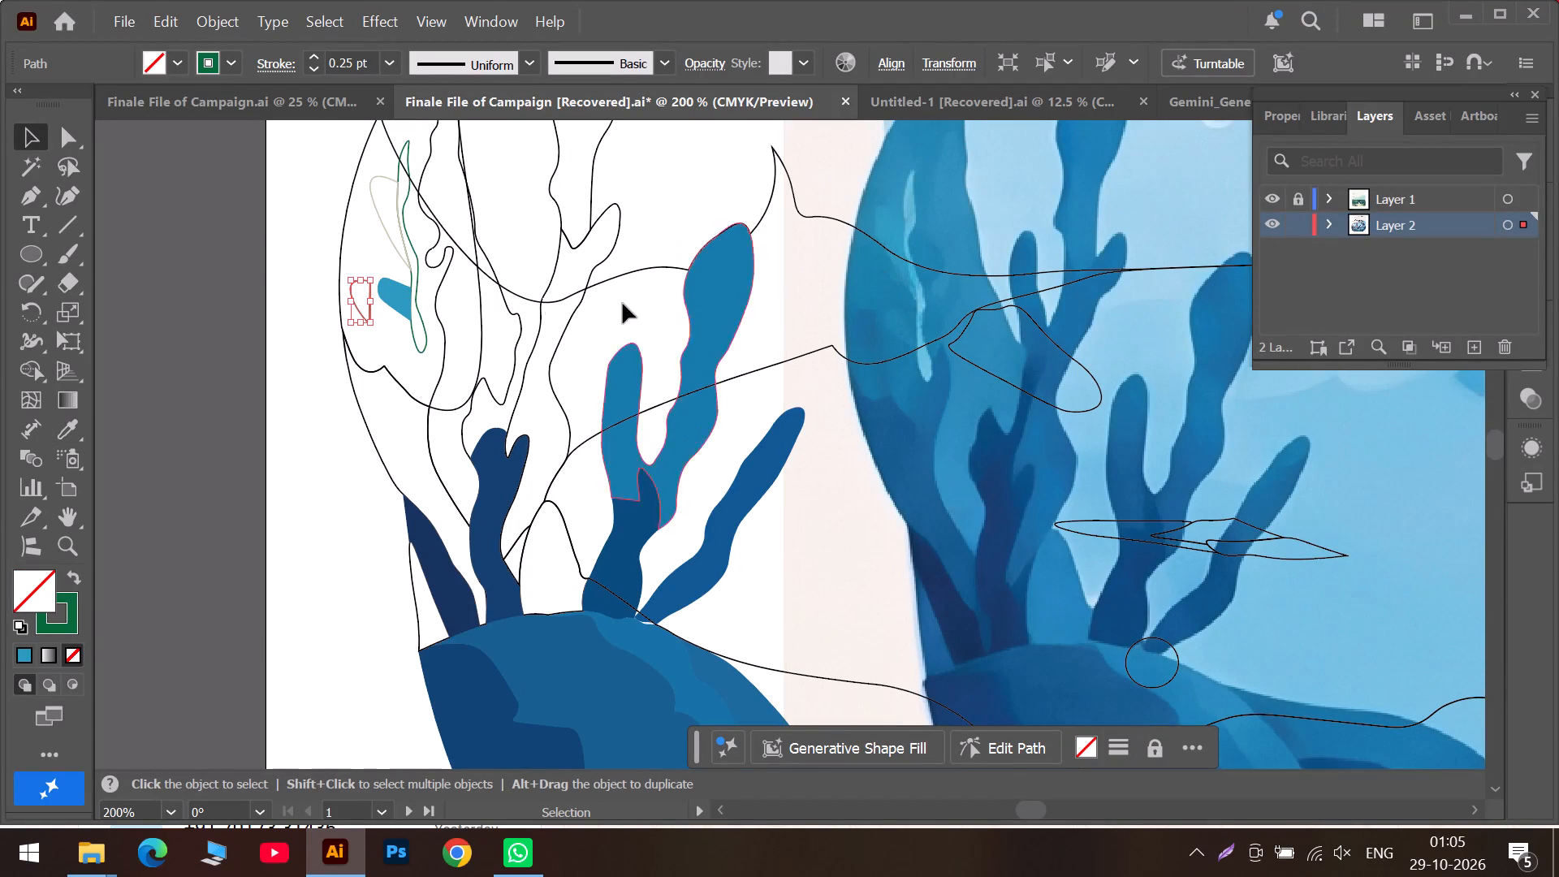
{"action": "left_click", "coordinate": [73, 430]}
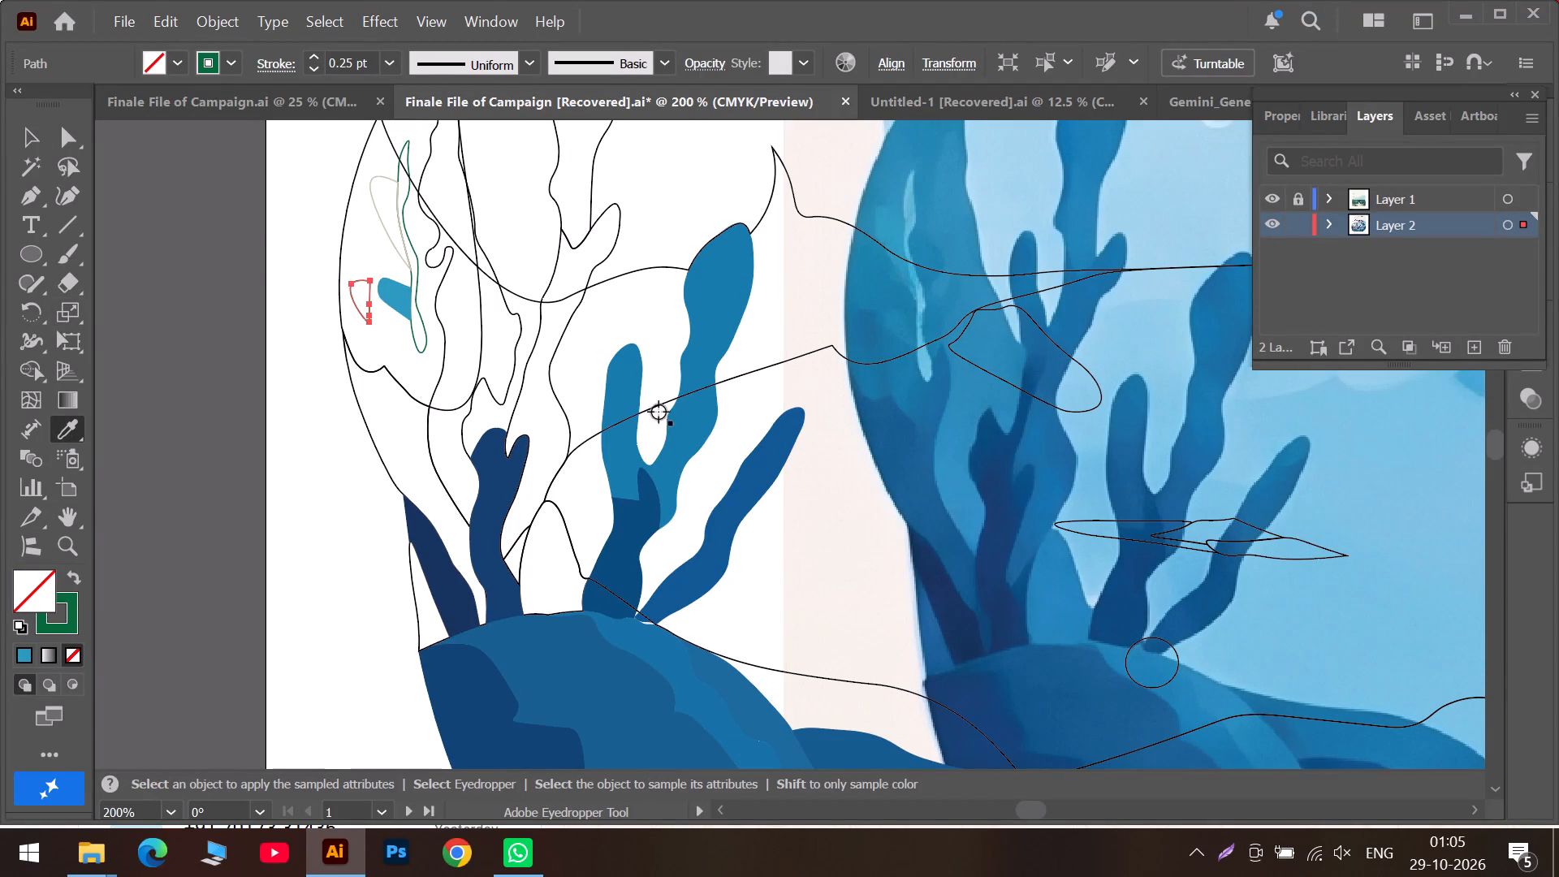
{"action": "left_click", "coordinate": [868, 326]}
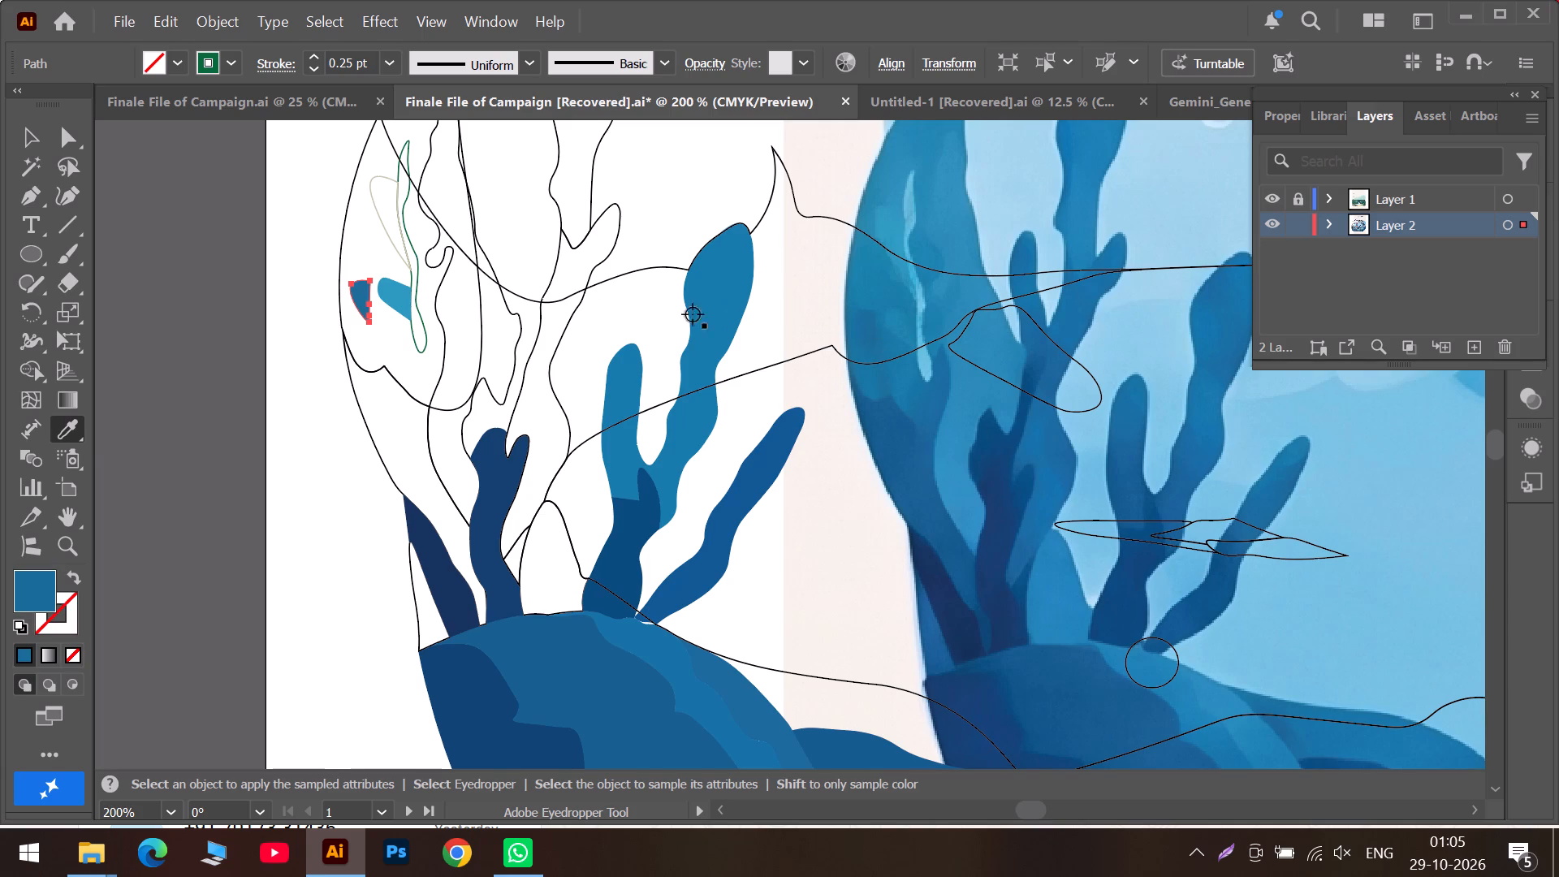
Fill the large leaf's main body with medium blue sampled from the poster's matching leaf.
{"action": "left_click", "coordinate": [25, 137]}
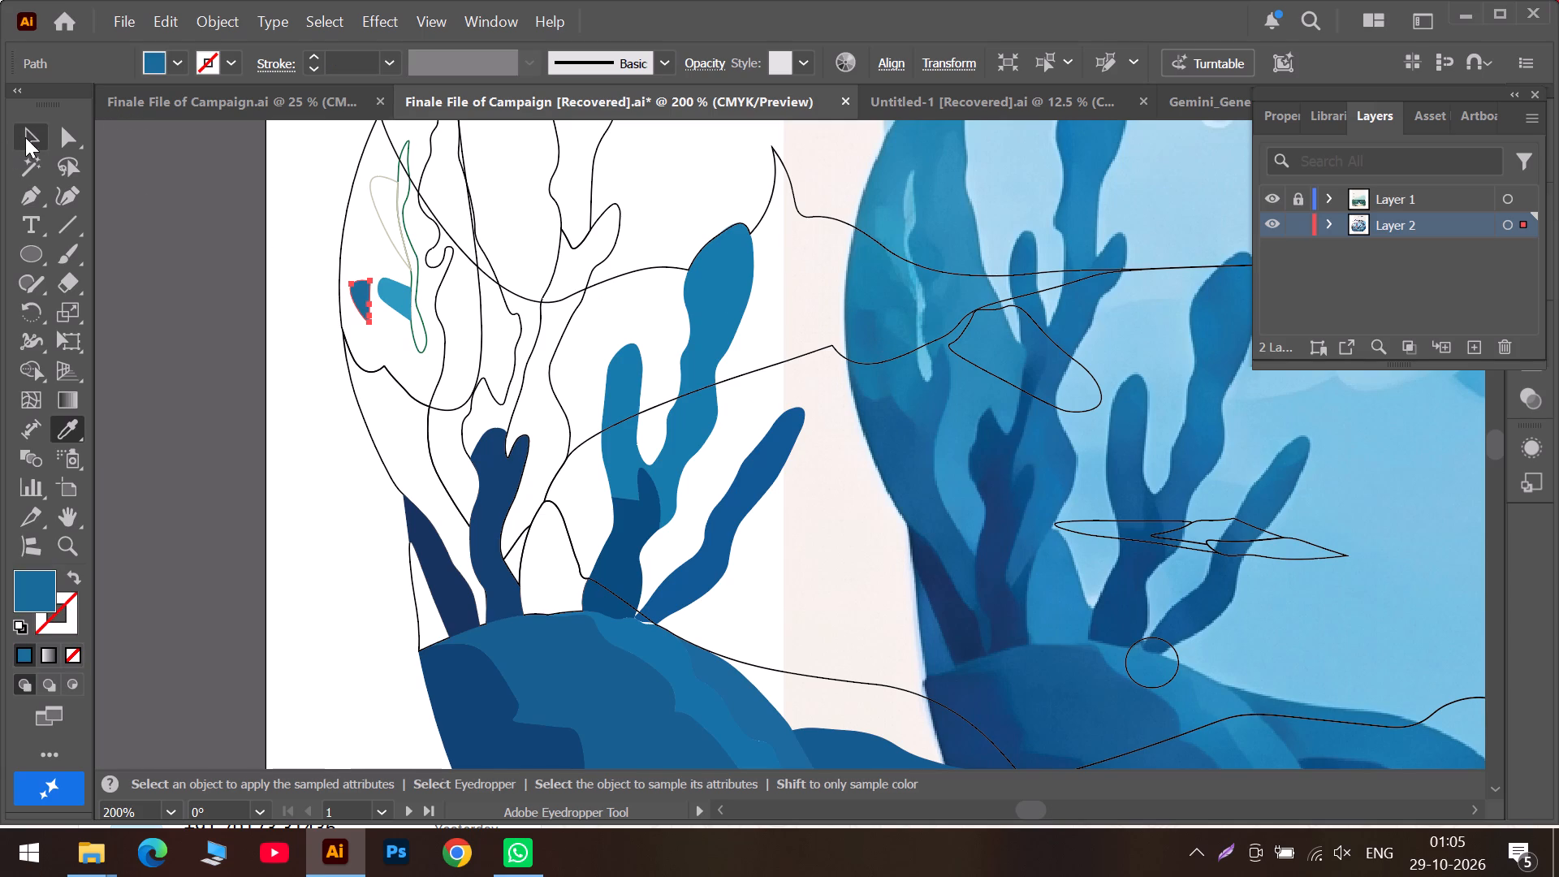
{"action": "scroll", "coordinate": [361, 257], "scroll_direction": "up", "scroll_amount": 2}
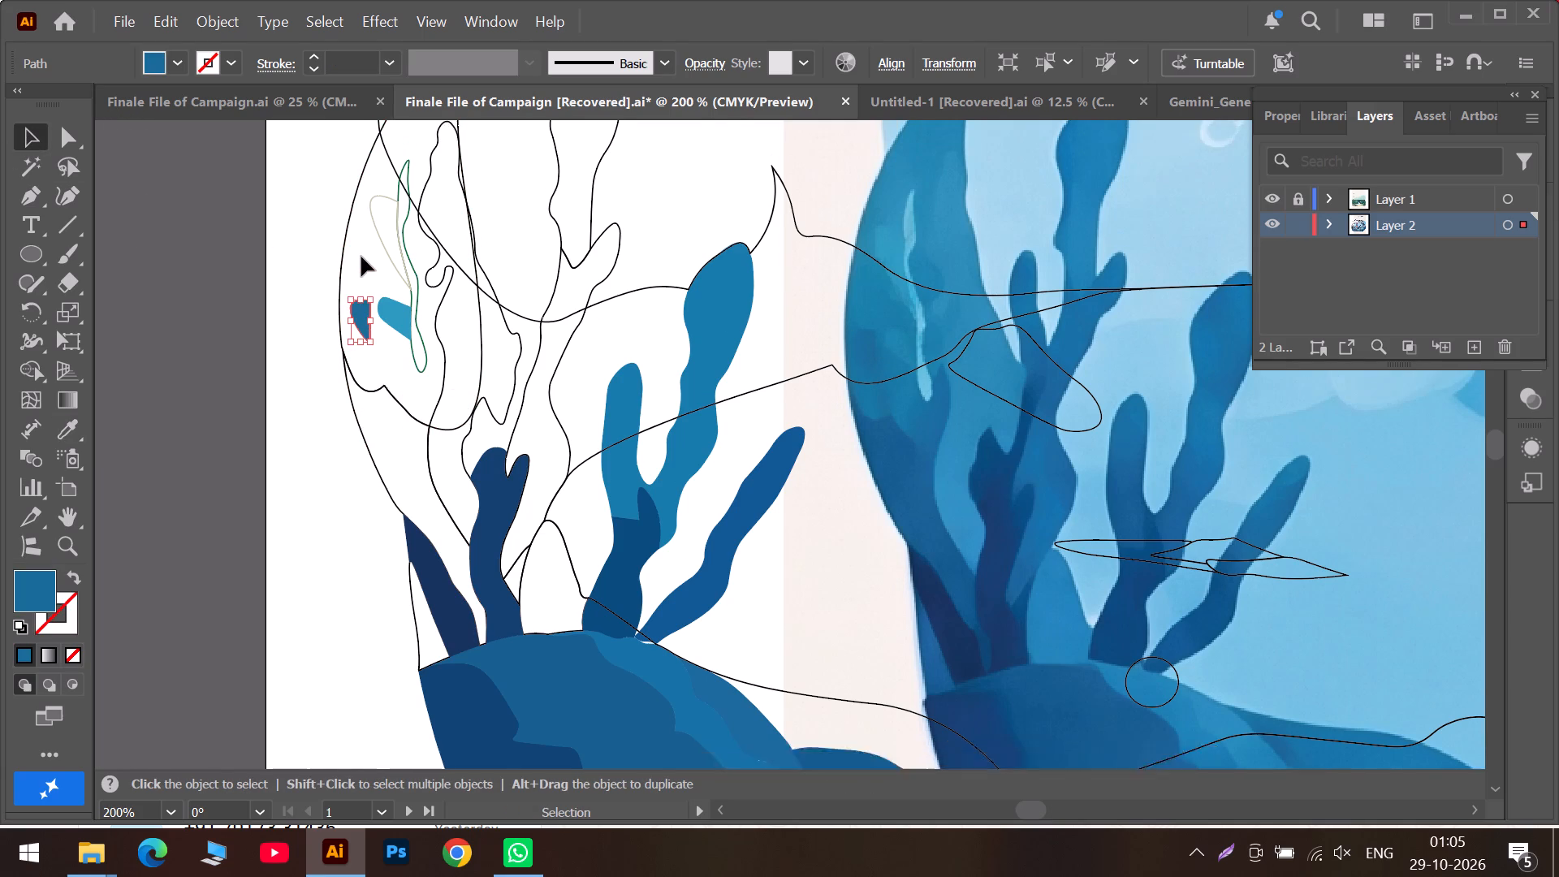
{"action": "scroll", "coordinate": [361, 257], "scroll_direction": "up", "scroll_amount": 1}
{"action": "left_click", "coordinate": [366, 201]}
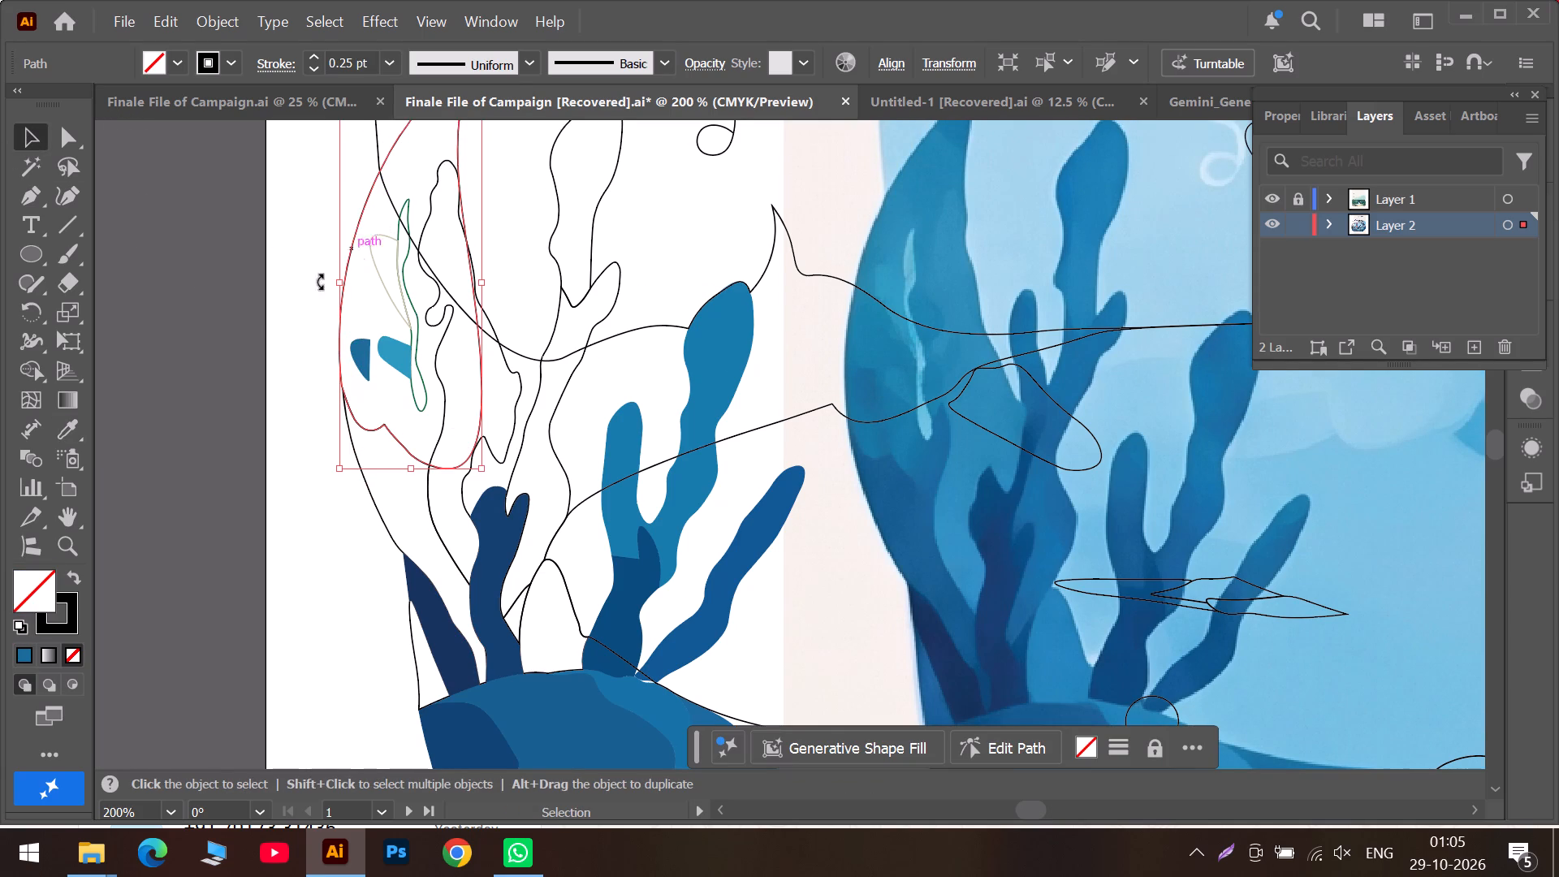
{"action": "left_click", "coordinate": [64, 428]}
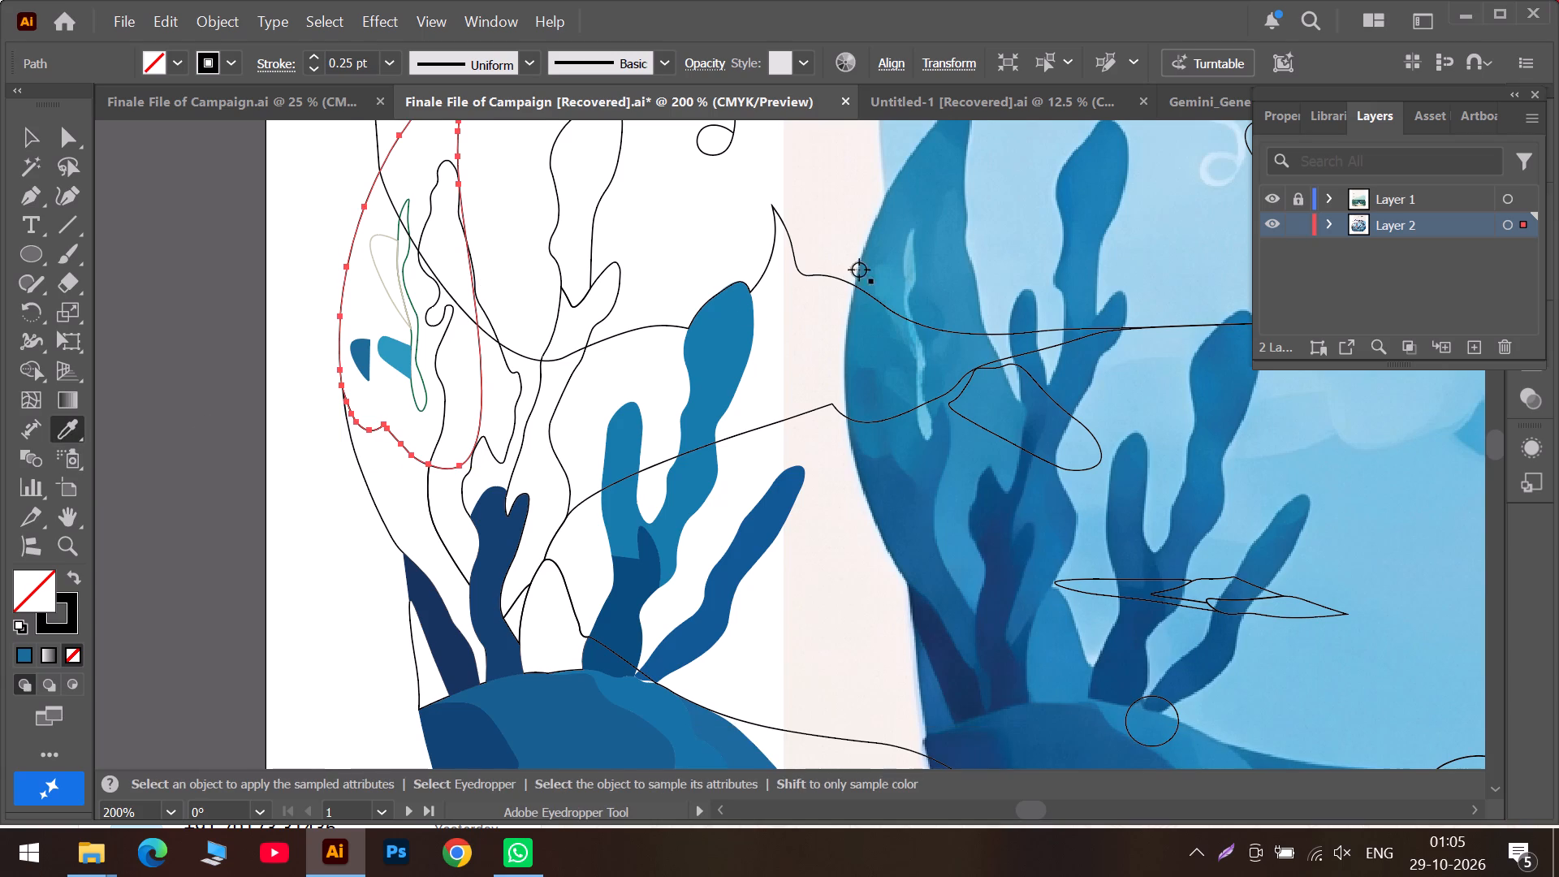
{"action": "scroll", "coordinate": [875, 255], "scroll_direction": "up", "scroll_amount": 4}
{"action": "left_click", "coordinate": [910, 266]}
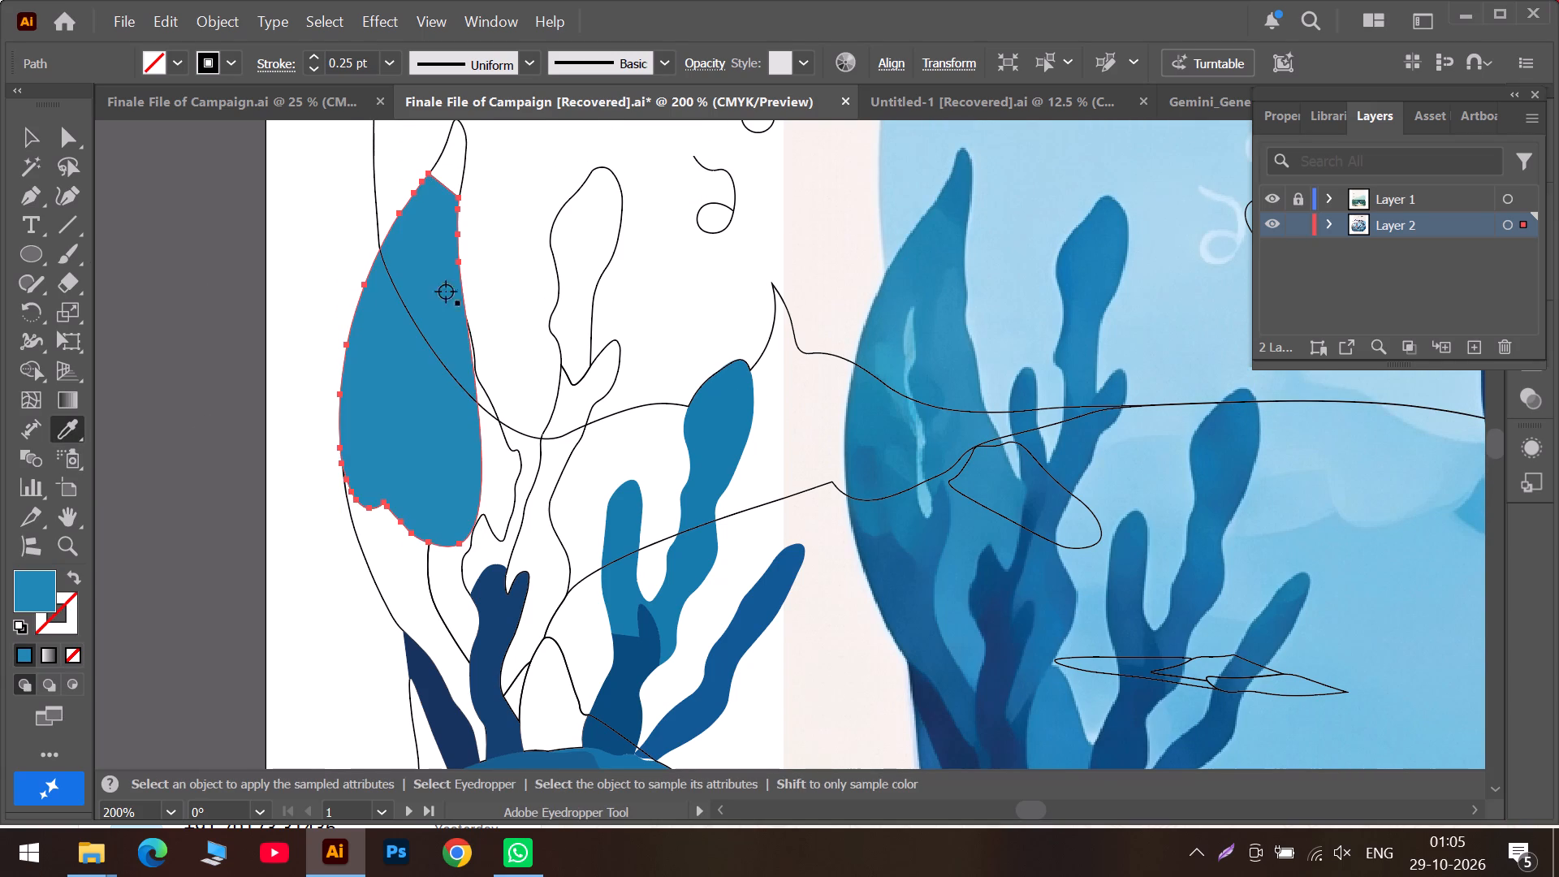
Send the filled leaf body to the back so it sits behind its detail shapes and the seaweed outlines.
{"action": "left_click", "coordinate": [19, 137]}
{"action": "right_click", "coordinate": [415, 378]}
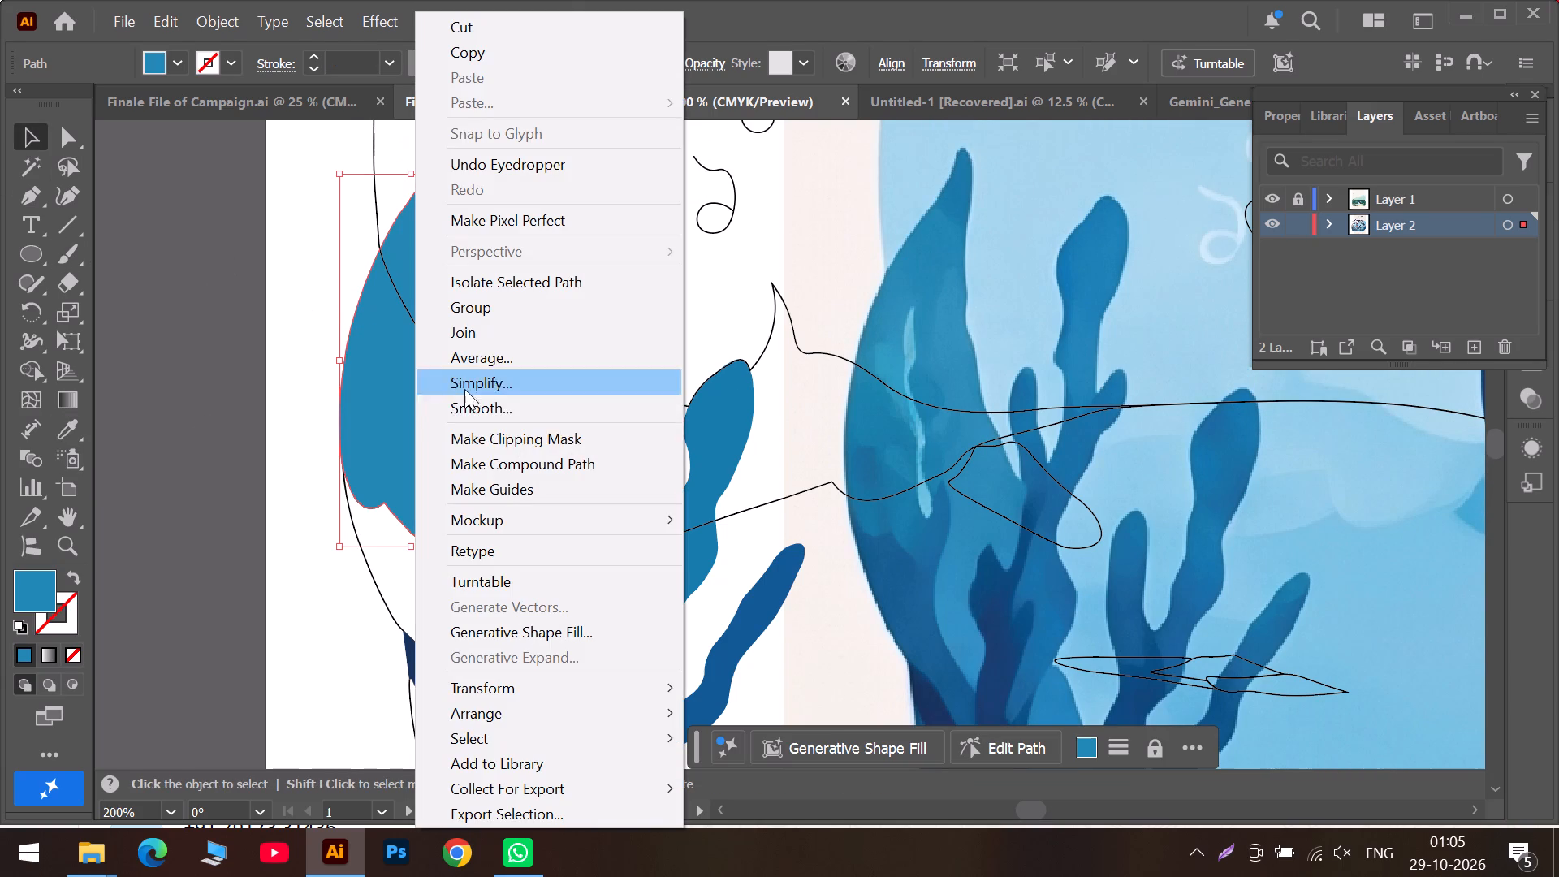
{"action": "left_click", "coordinate": [501, 711]}
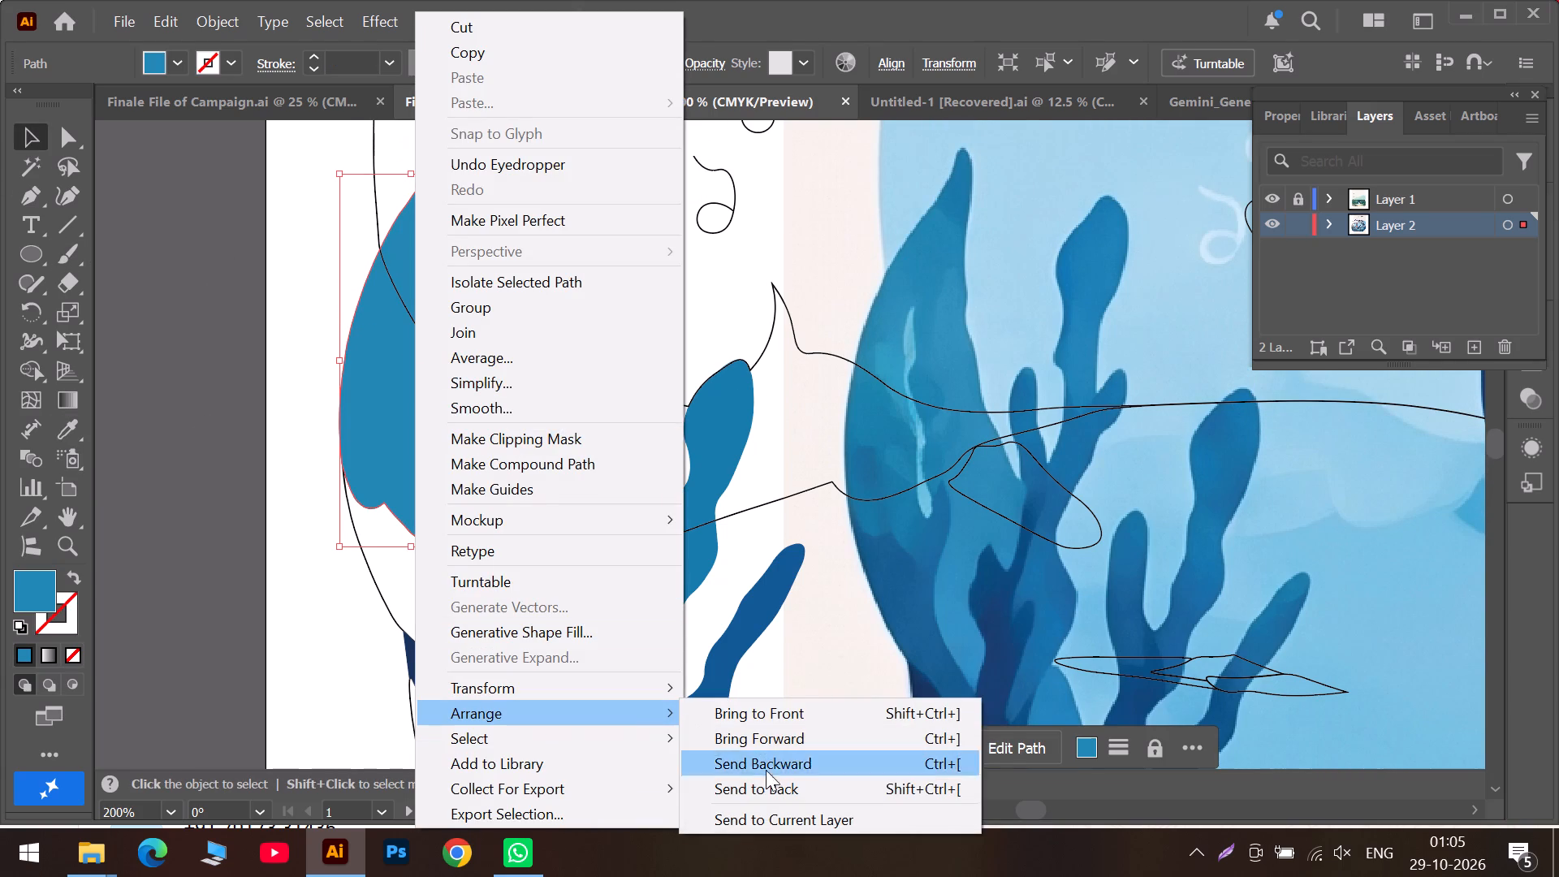
{"action": "left_click", "coordinate": [768, 779]}
{"action": "left_click", "coordinate": [185, 573]}
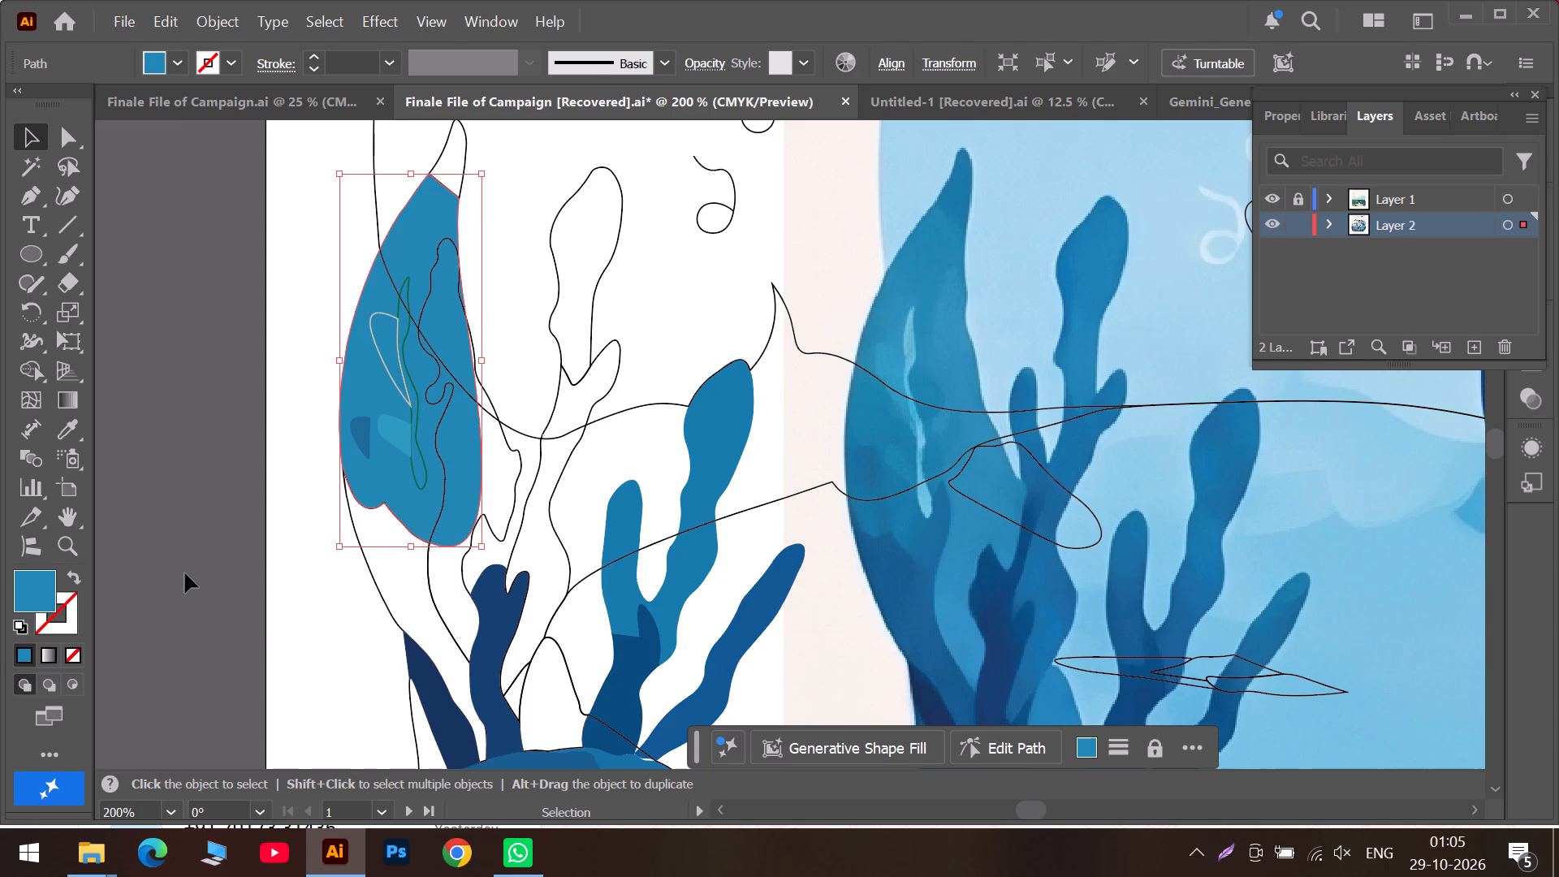
Fill the long pointed highlight beside the leaf's wavy vein with light blue sampled from the poster's leaf.
{"action": "scroll", "coordinate": [395, 403], "scroll_direction": "up", "scroll_amount": 2}
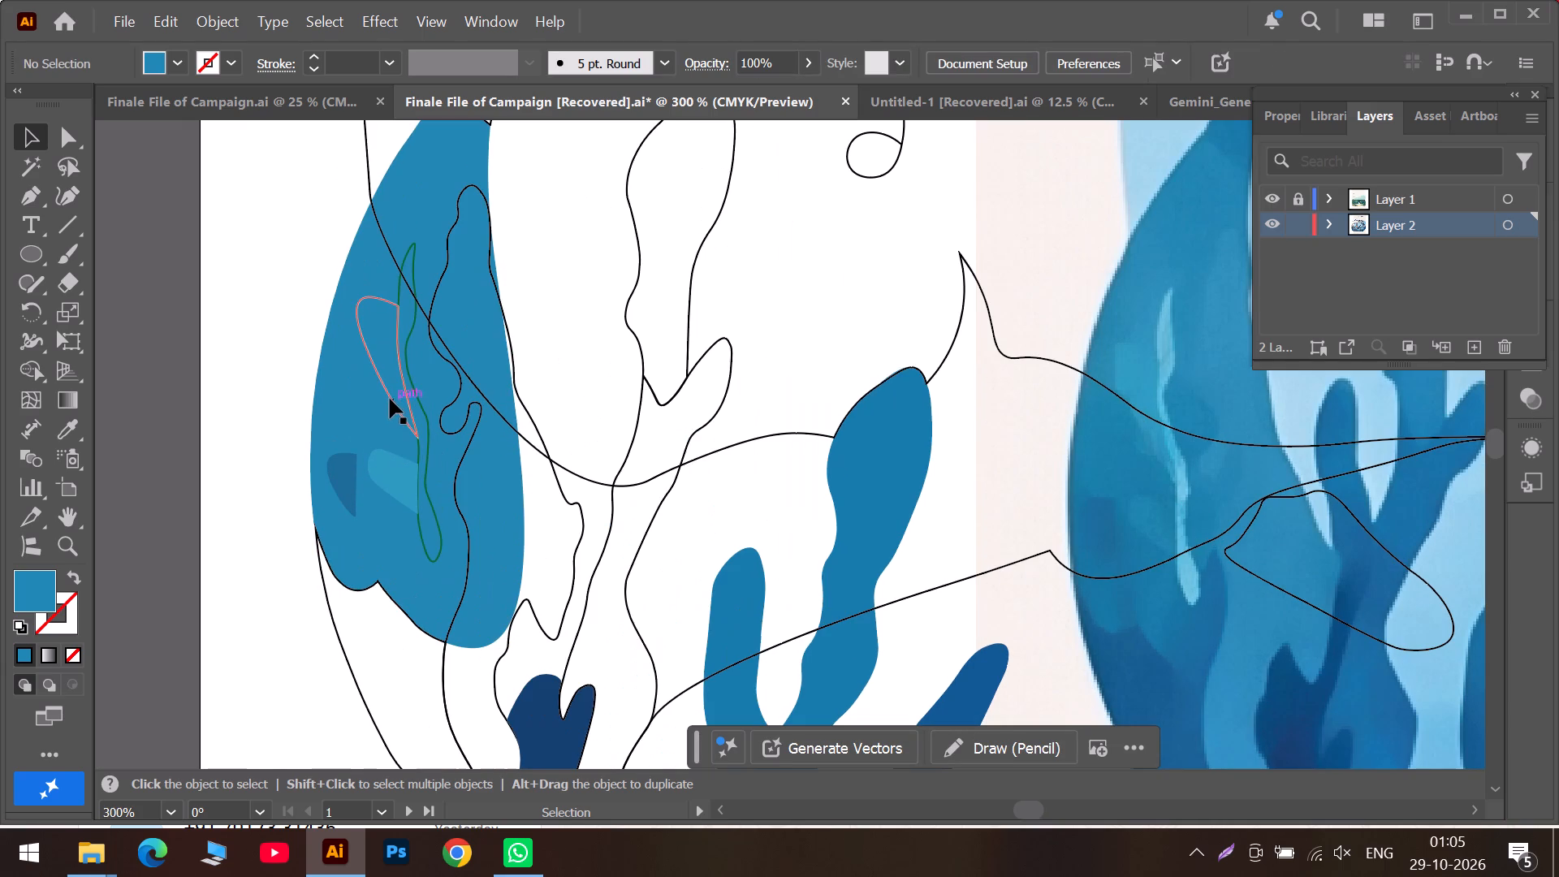
{"action": "scroll", "coordinate": [386, 391], "scroll_direction": "down", "scroll_amount": 4, "text": "alt"}
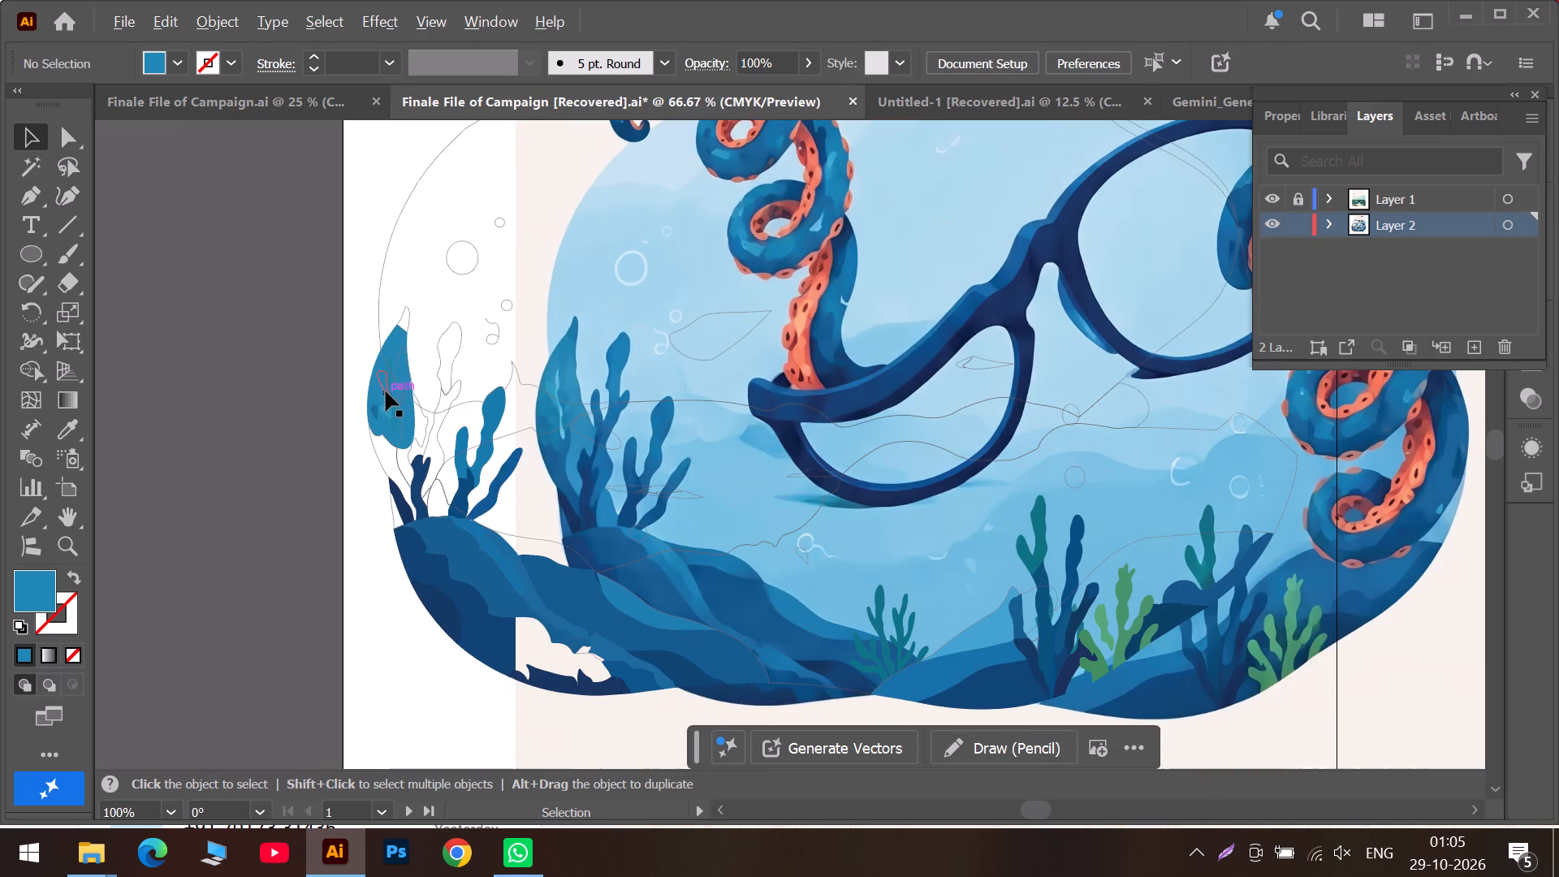
{"action": "scroll", "coordinate": [386, 391], "scroll_direction": "up", "scroll_amount": 2, "text": "alt"}
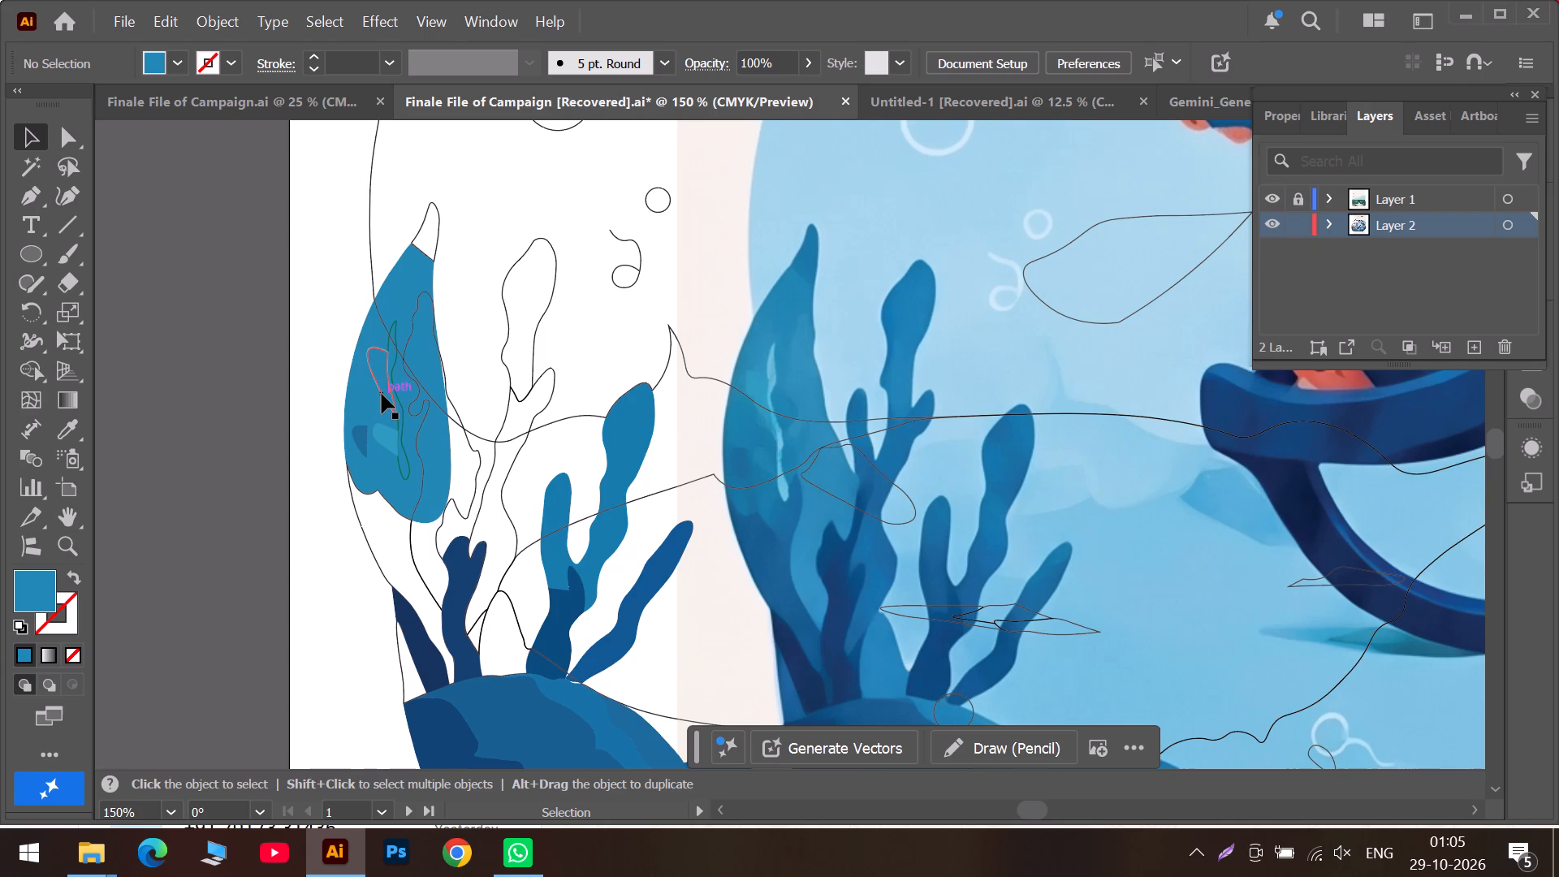
{"action": "left_click", "coordinate": [382, 394]}
{"action": "left_click", "coordinate": [63, 437]}
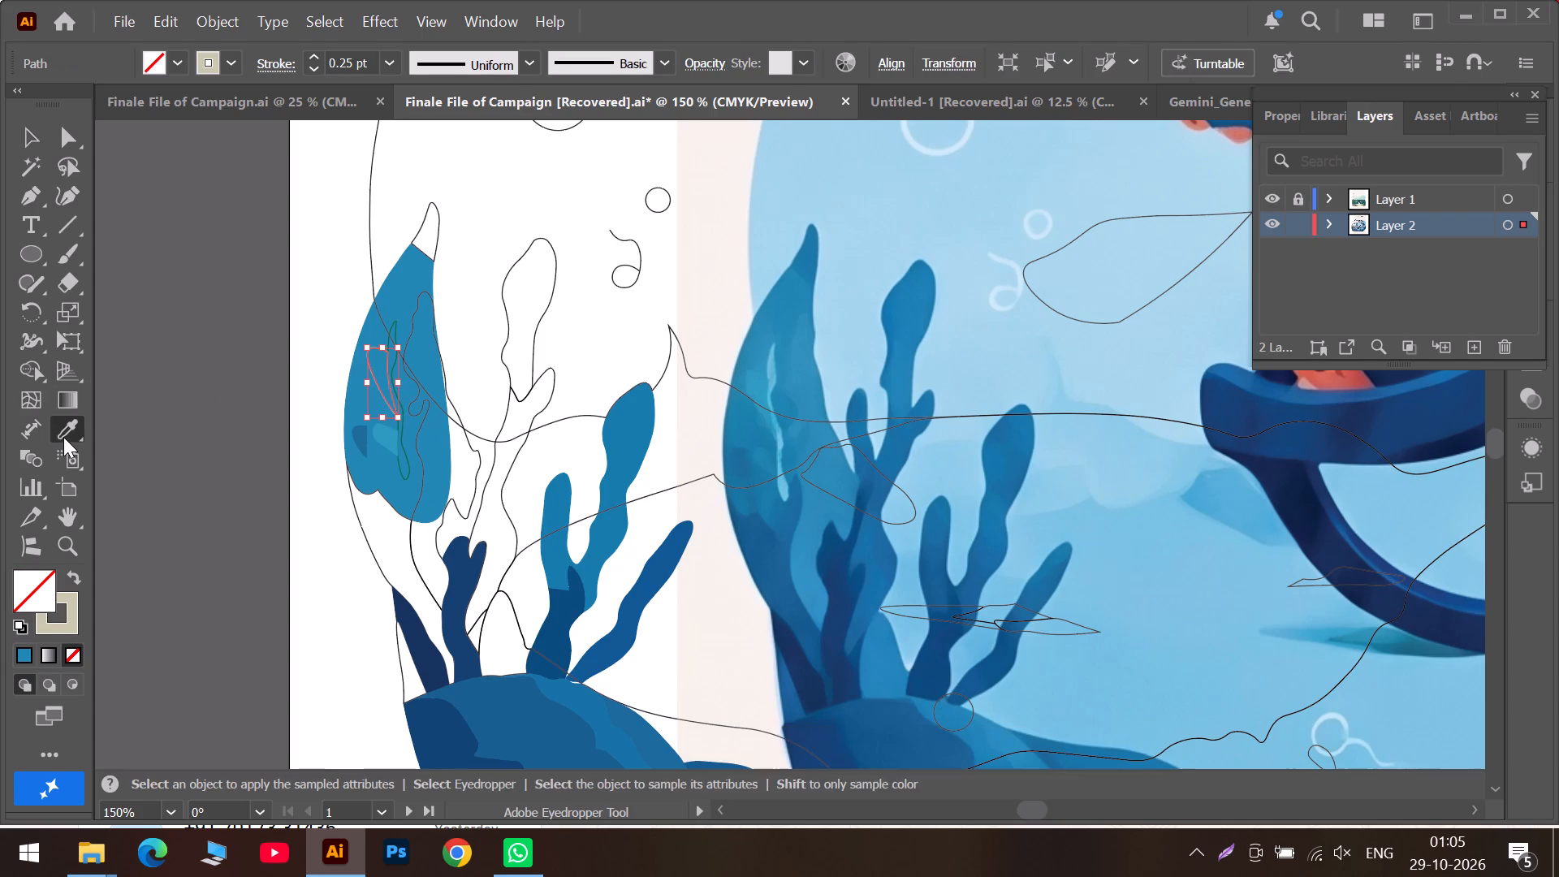
{"action": "left_click", "coordinate": [758, 389]}
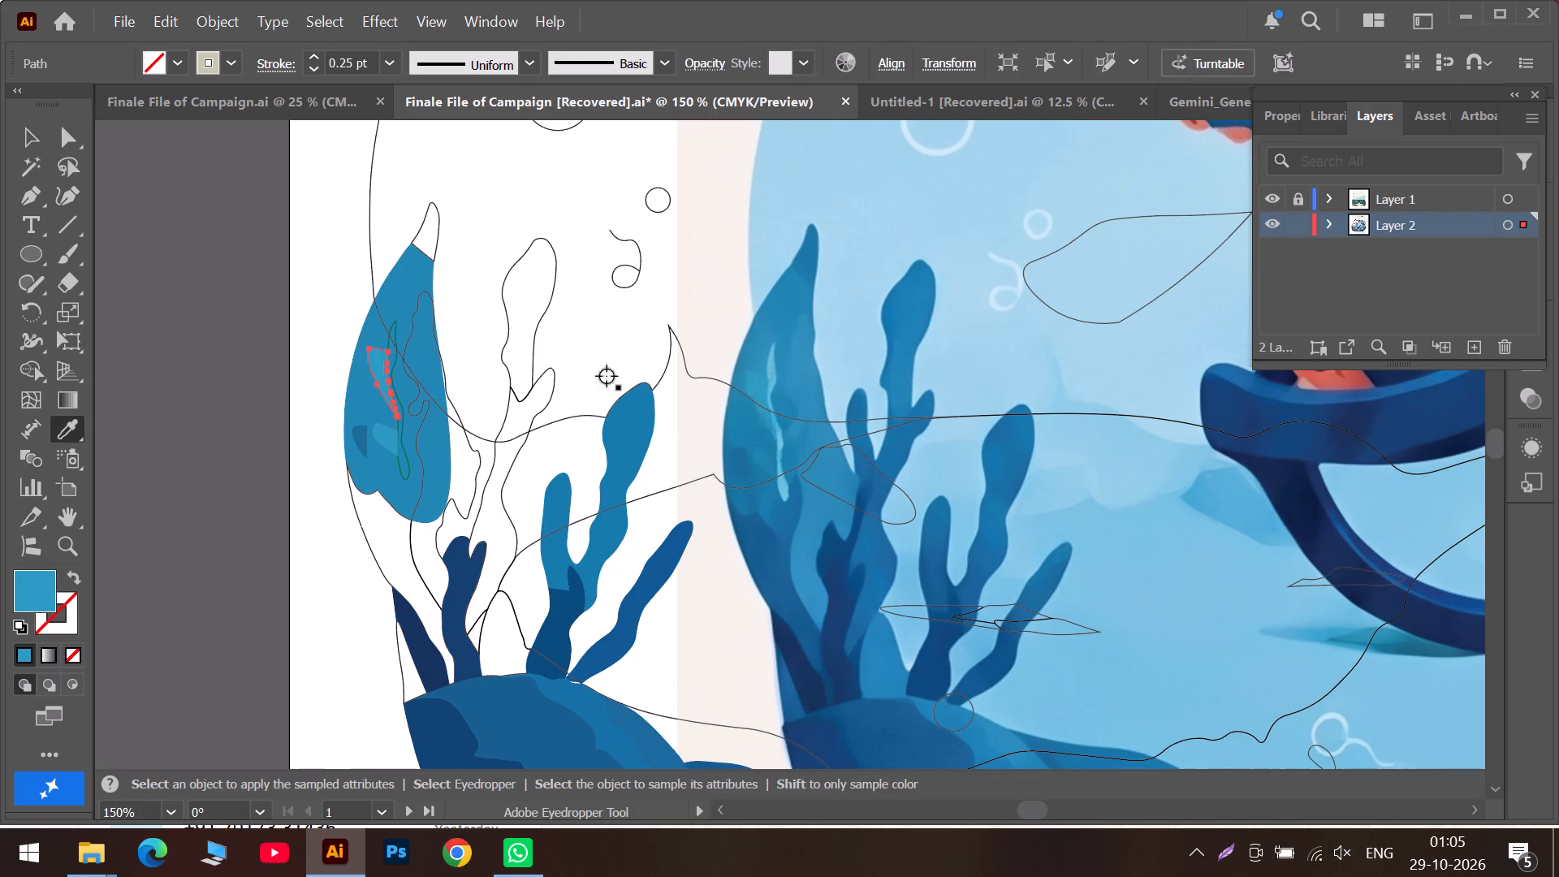
Fill the large leaf's pointed tip with the darker blue sampled from the poster's leaf tip.
{"action": "left_click", "coordinate": [33, 140]}
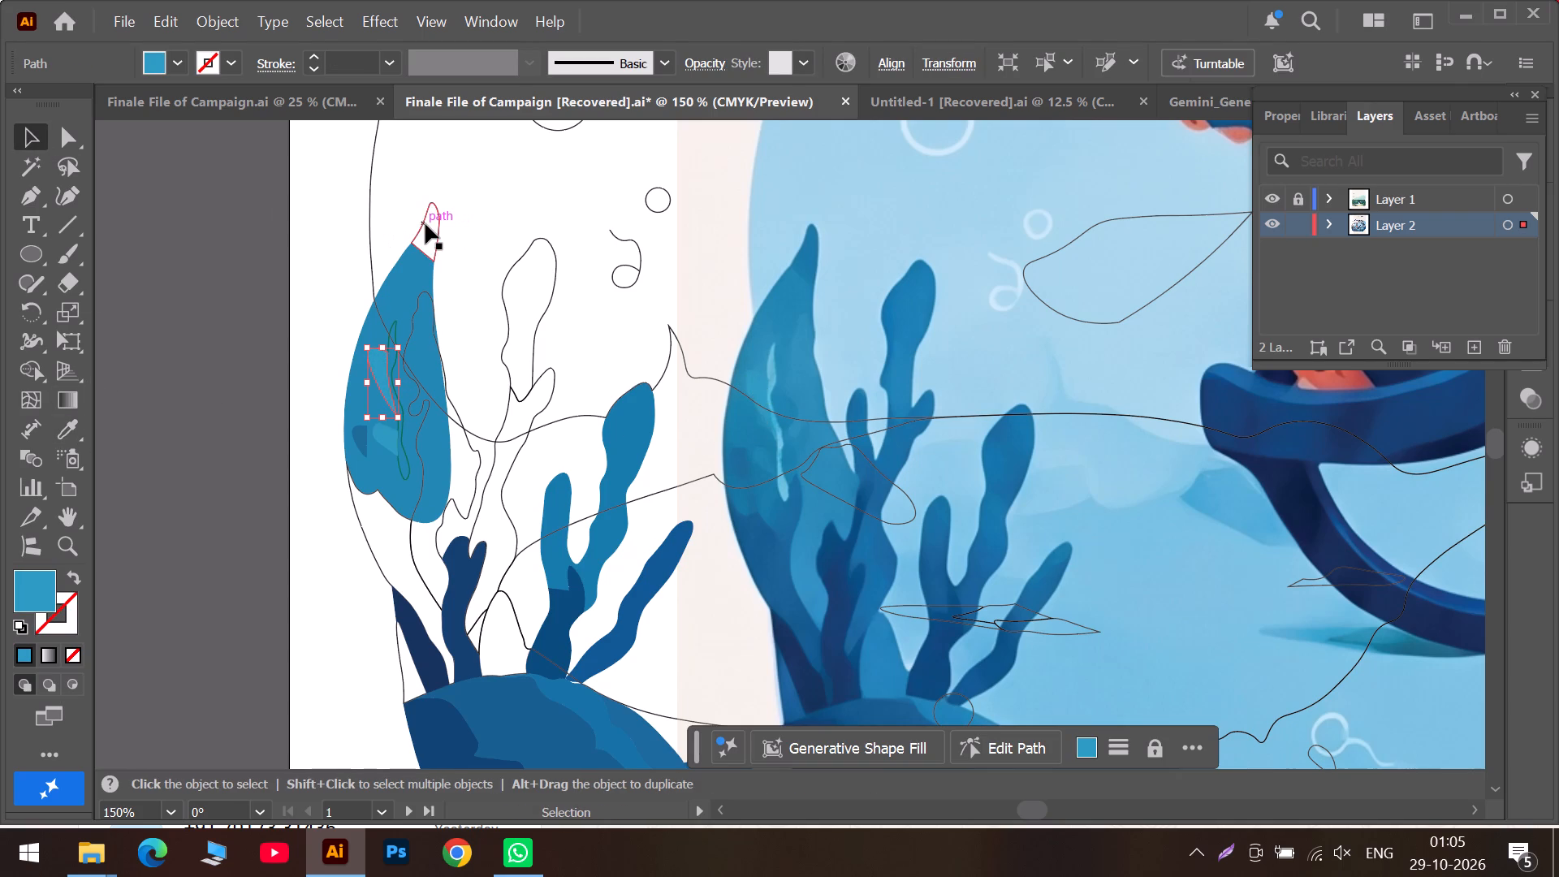
{"action": "left_click", "coordinate": [424, 224]}
{"action": "left_click", "coordinate": [63, 432]}
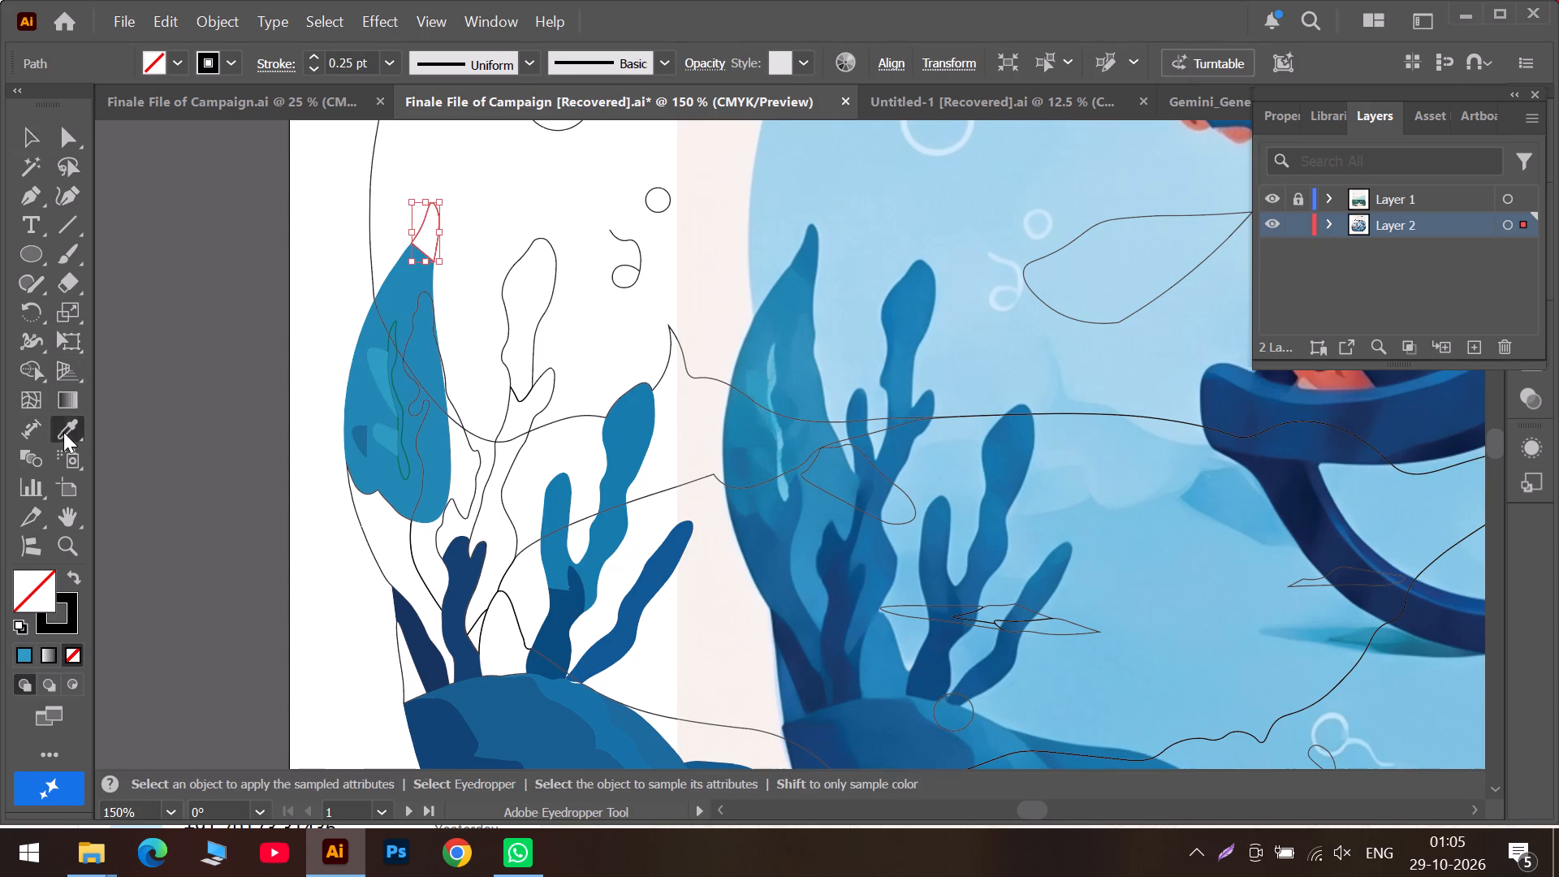
{"action": "left_click", "coordinate": [806, 257]}
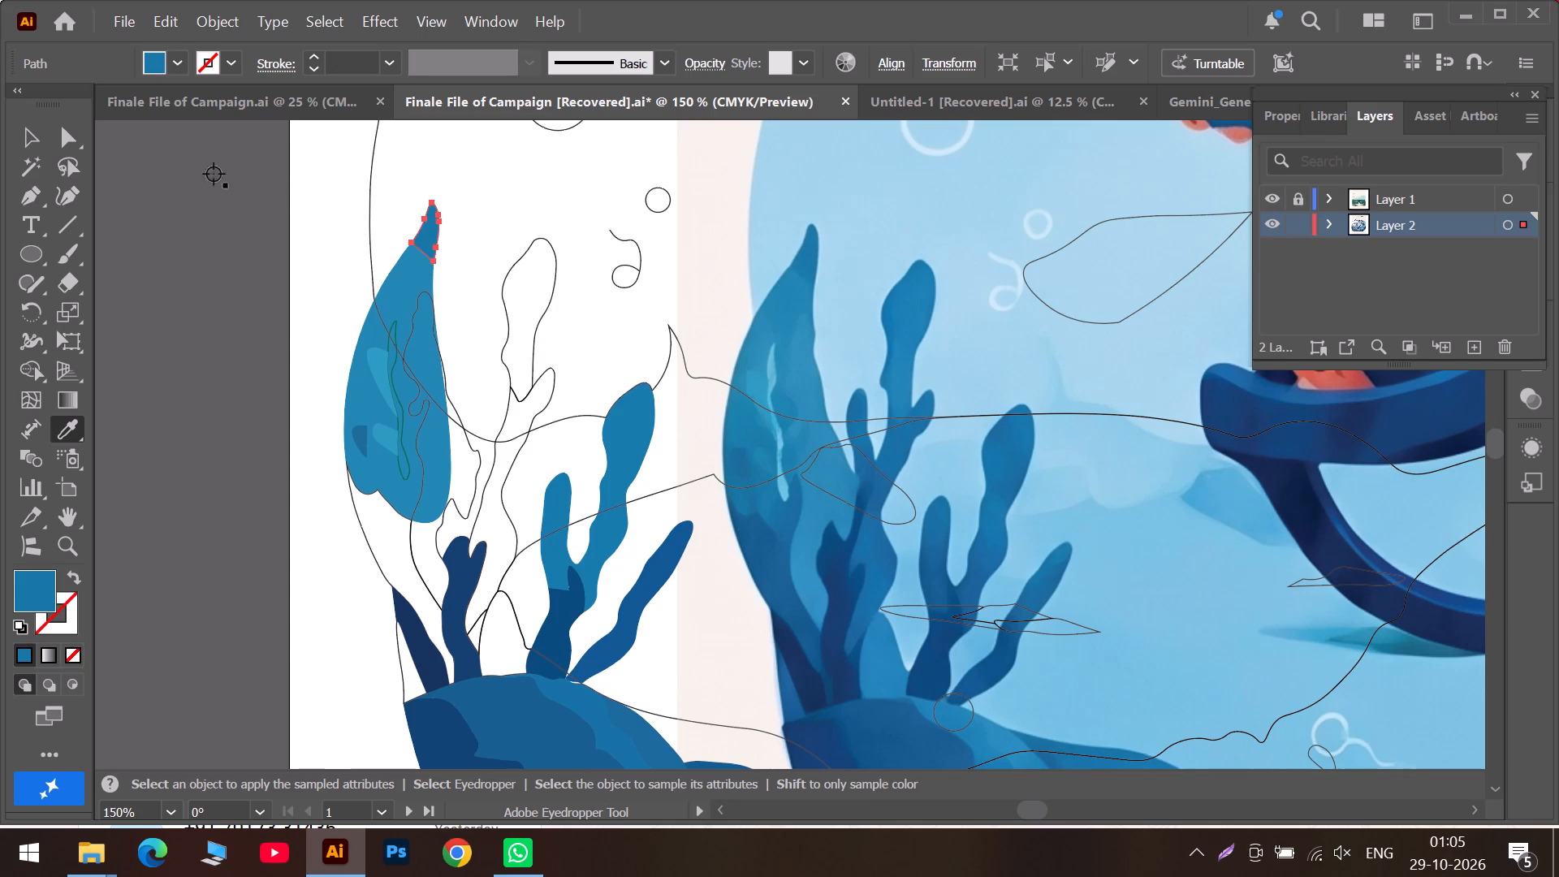
{"action": "left_click", "coordinate": [32, 128]}
{"action": "left_click", "coordinate": [199, 310]}
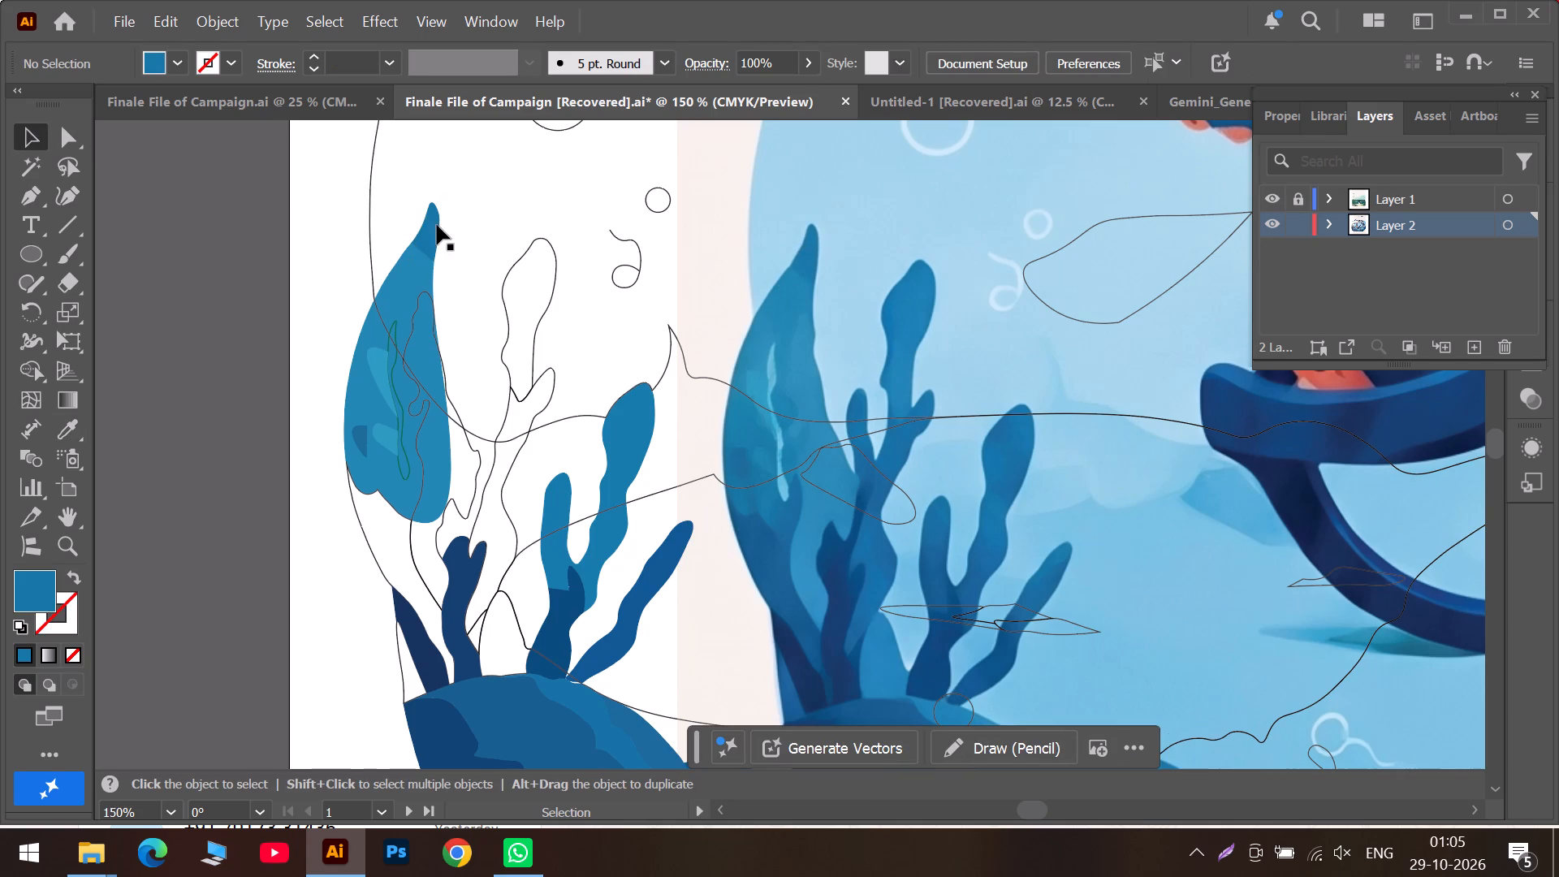
Reposition the poster reference image slightly higher and farther right of the traced seaweed.
{"action": "scroll", "coordinate": [436, 226], "scroll_direction": "up", "scroll_amount": 4, "text": "alt"}
{"action": "scroll", "coordinate": [419, 279], "scroll_direction": "down", "scroll_amount": 4, "text": "alt"}
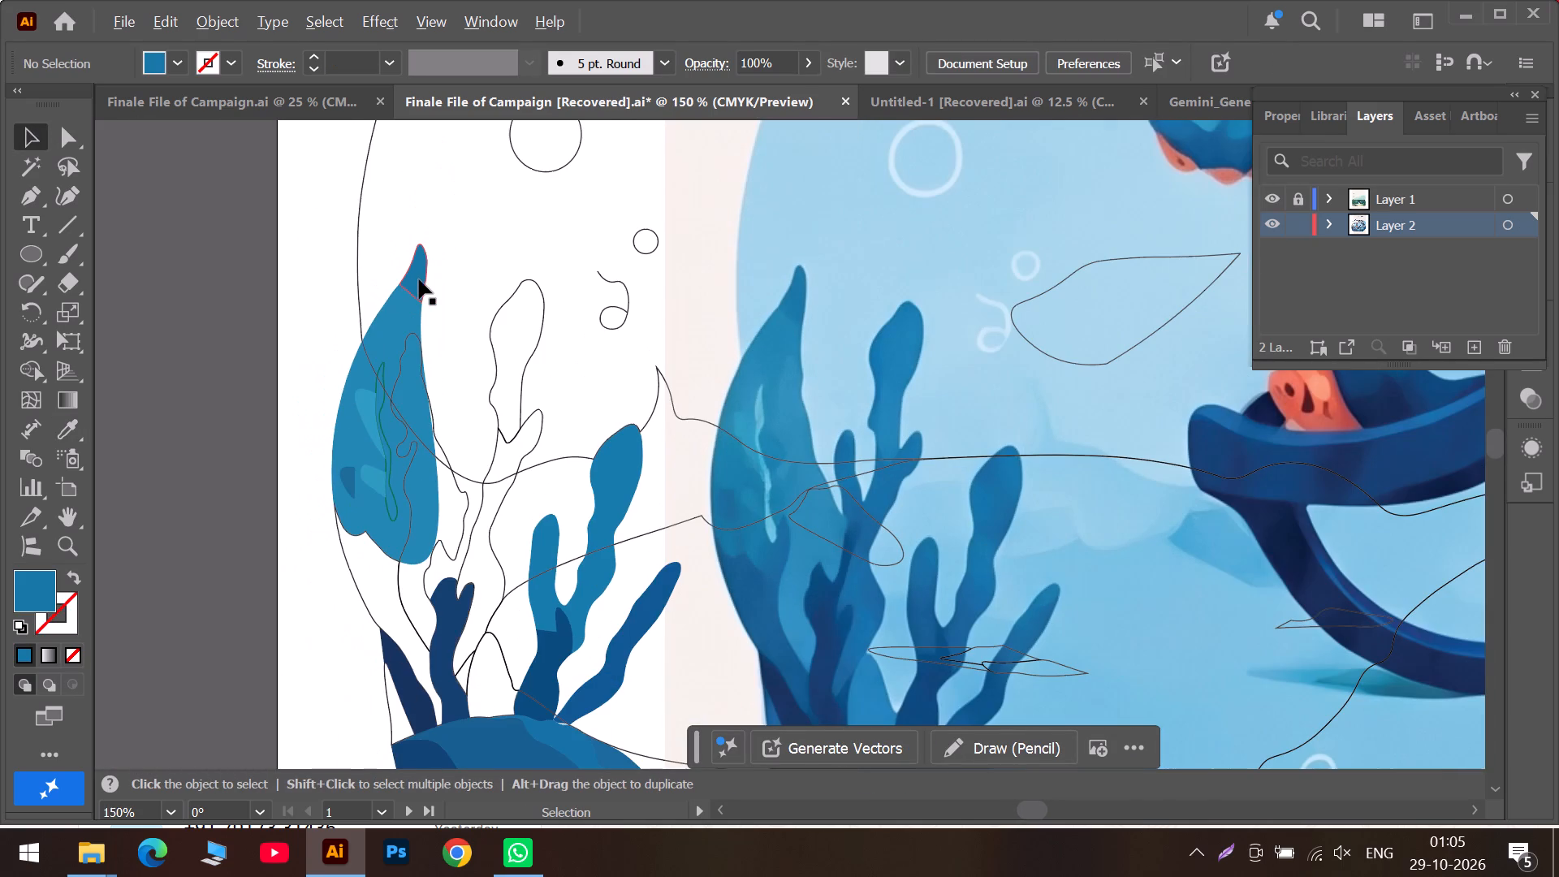
{"action": "left_click_drag", "start_coordinate": [718, 296], "coordinate": [739, 282]}
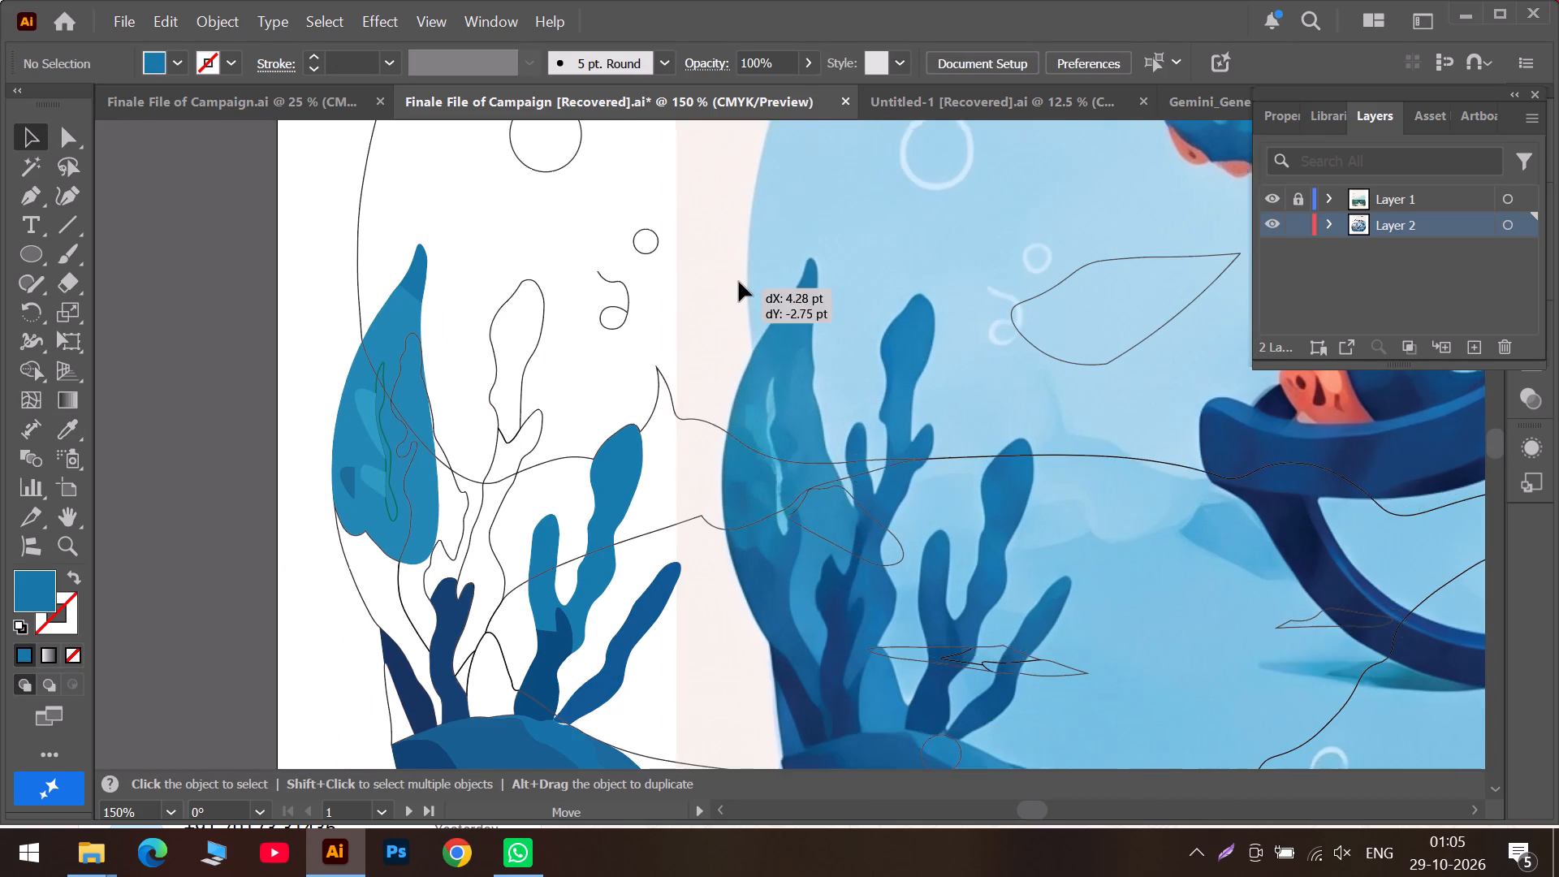
{"action": "left_click_drag", "start_coordinate": [739, 282], "coordinate": [755, 256]}
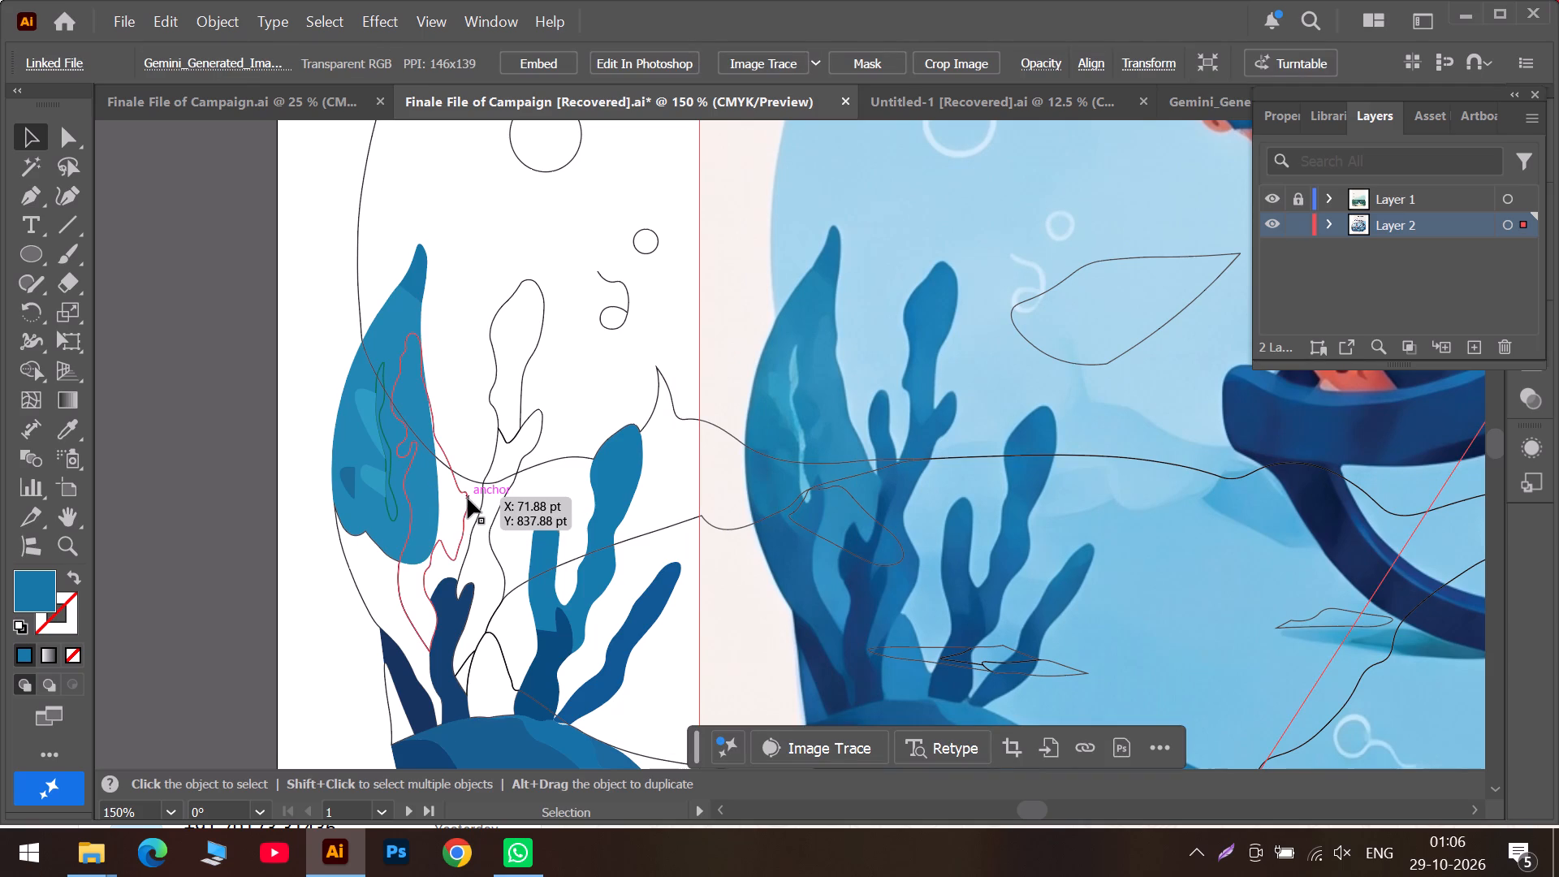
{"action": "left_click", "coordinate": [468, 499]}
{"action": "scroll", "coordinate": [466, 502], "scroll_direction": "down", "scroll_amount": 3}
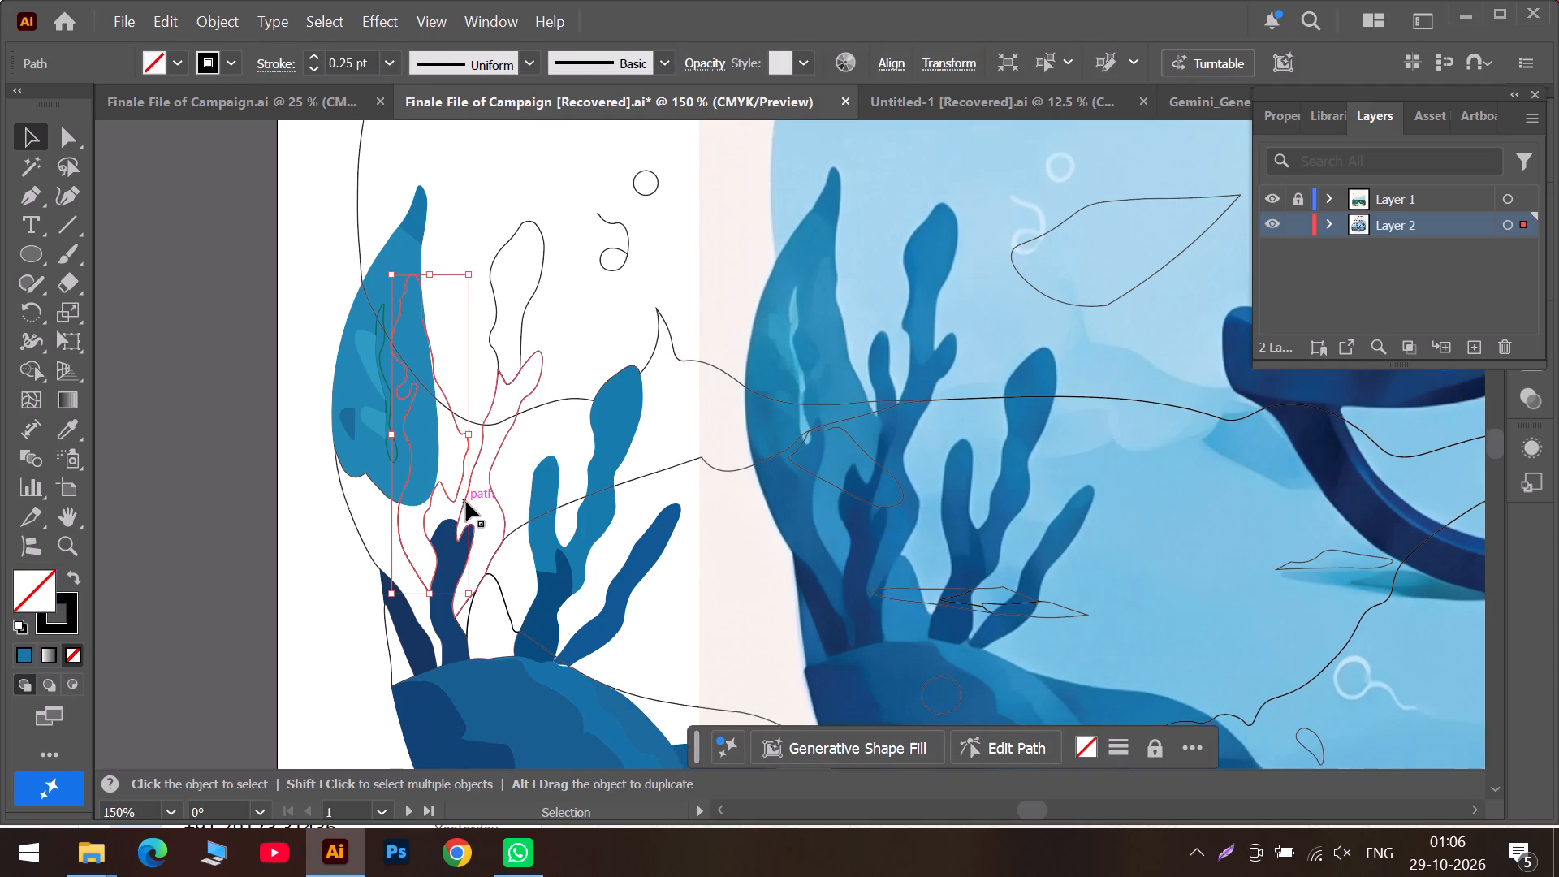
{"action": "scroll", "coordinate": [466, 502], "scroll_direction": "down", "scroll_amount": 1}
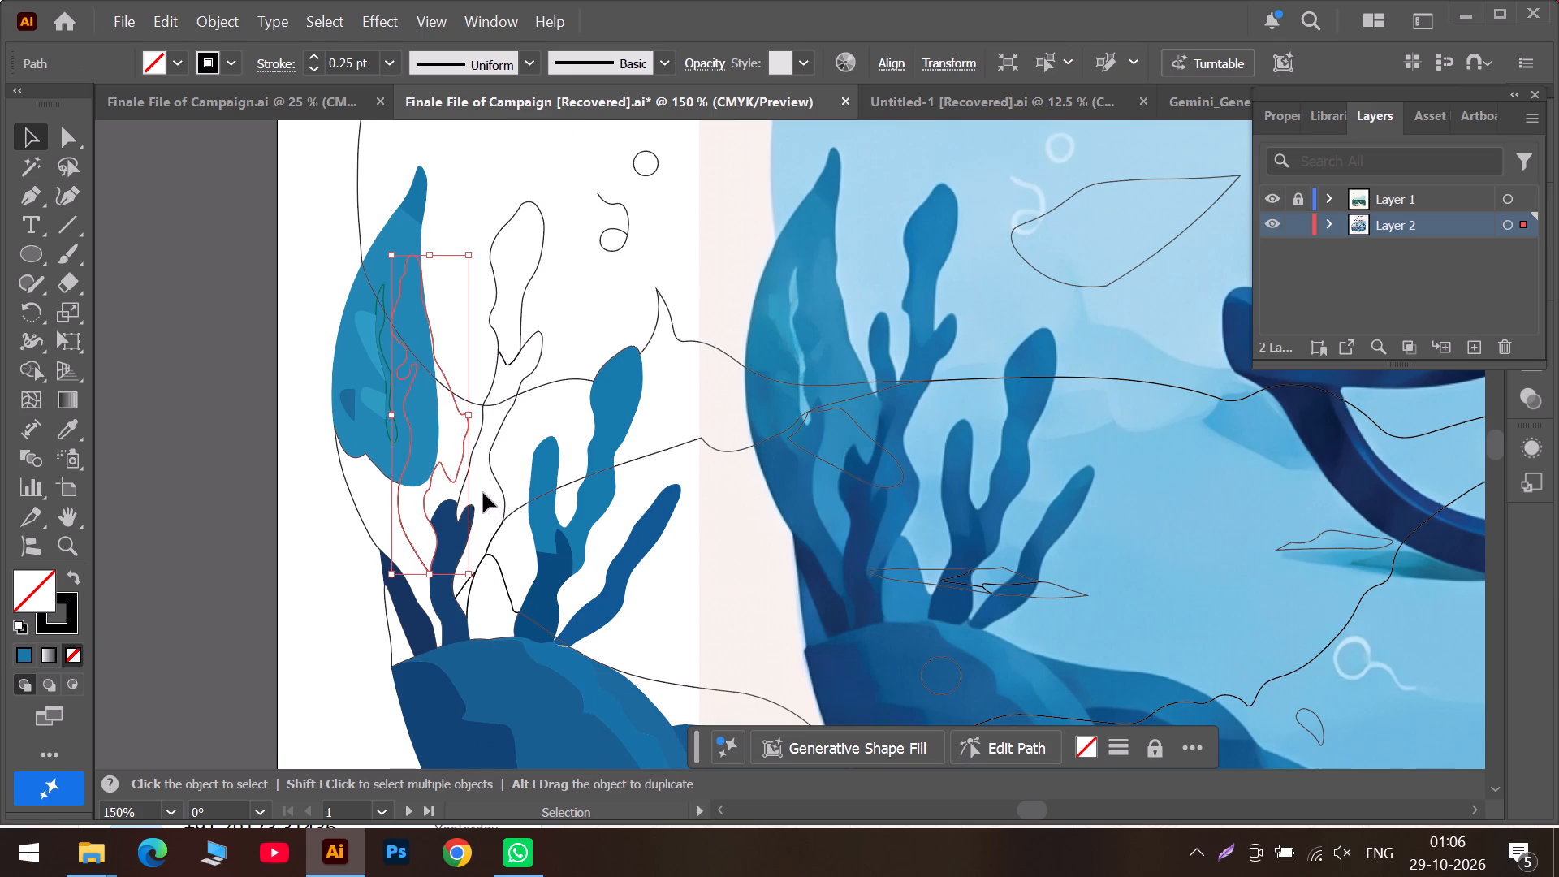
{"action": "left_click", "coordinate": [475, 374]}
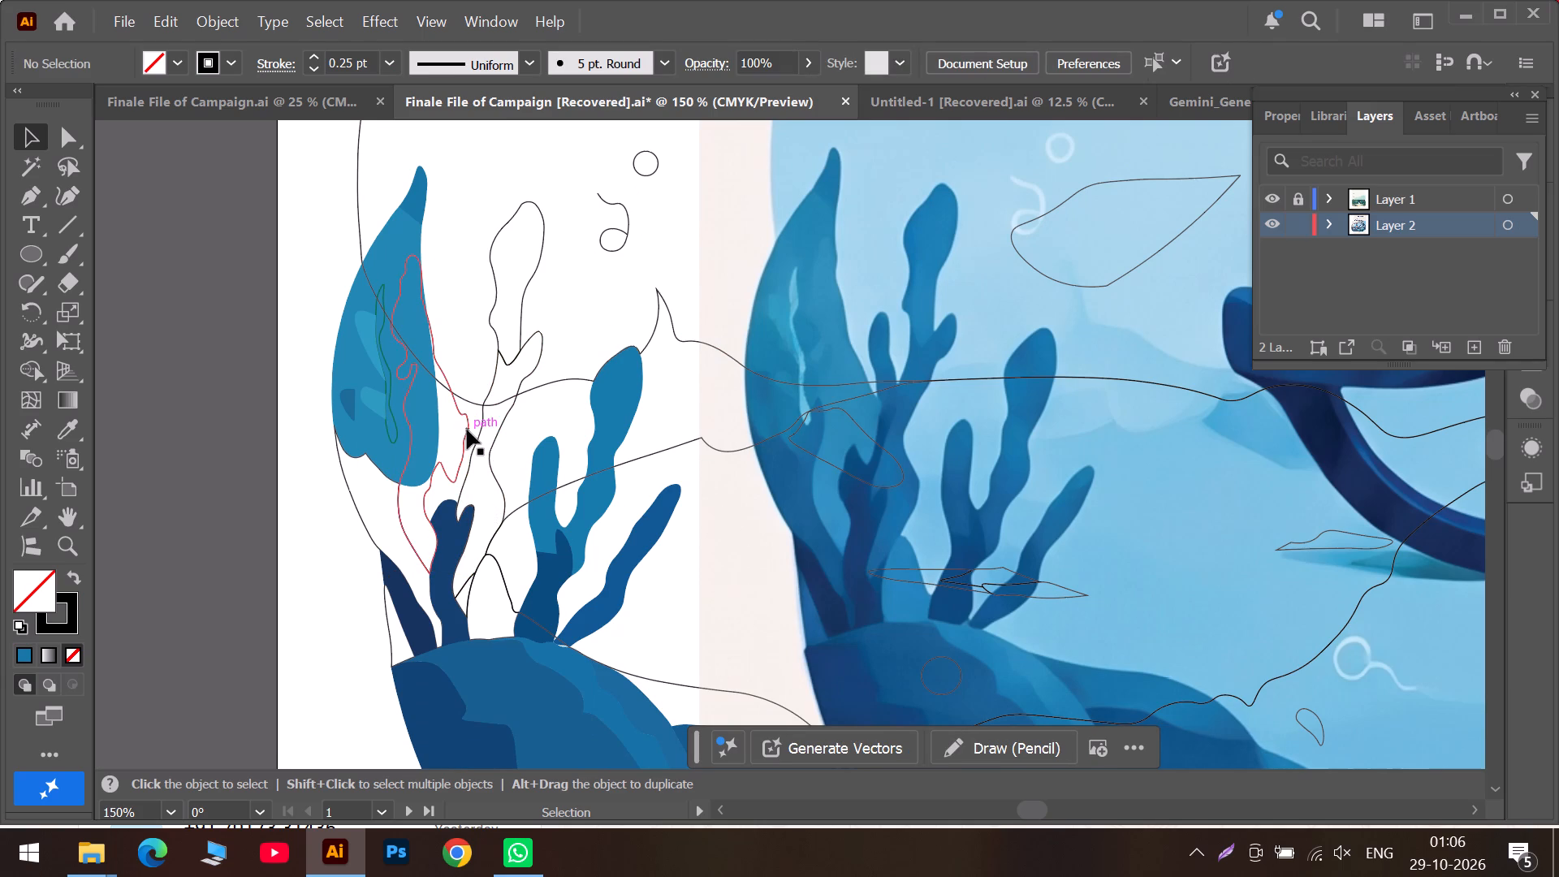
Fill the leaf's thin wavy vein with pale blue sampled from the matching vein in the poster.
{"action": "left_click", "coordinate": [390, 442]}
{"action": "left_click", "coordinate": [61, 421]}
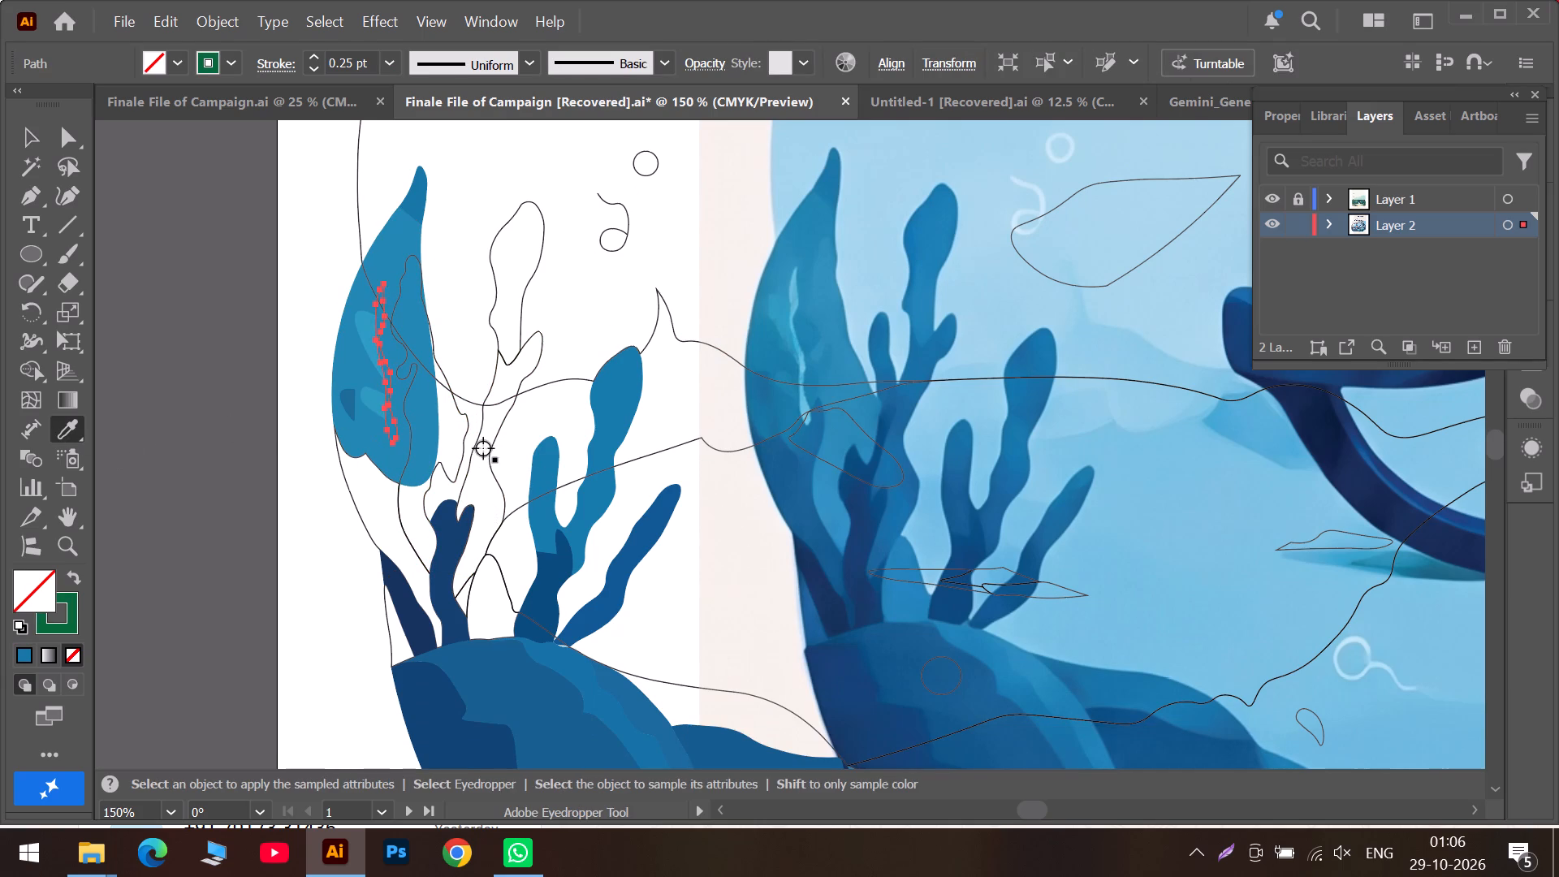
{"action": "scroll", "coordinate": [820, 422], "scroll_direction": "up", "scroll_amount": 4, "text": "alt"}
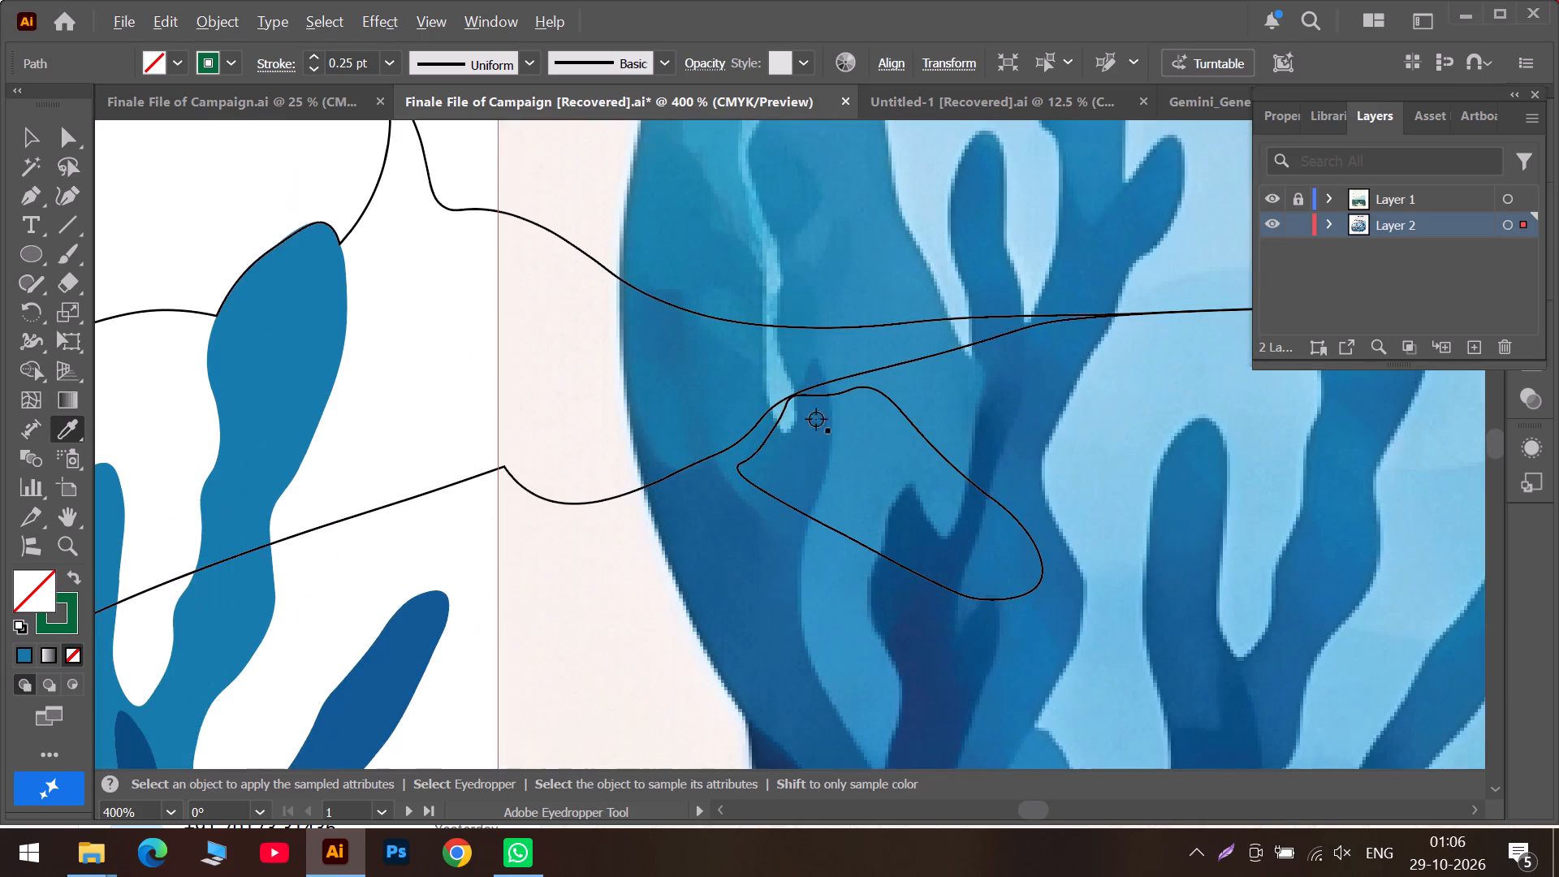
{"action": "left_click", "coordinate": [775, 391]}
{"action": "scroll", "coordinate": [775, 393], "scroll_direction": "down", "scroll_amount": 3, "text": "alt"}
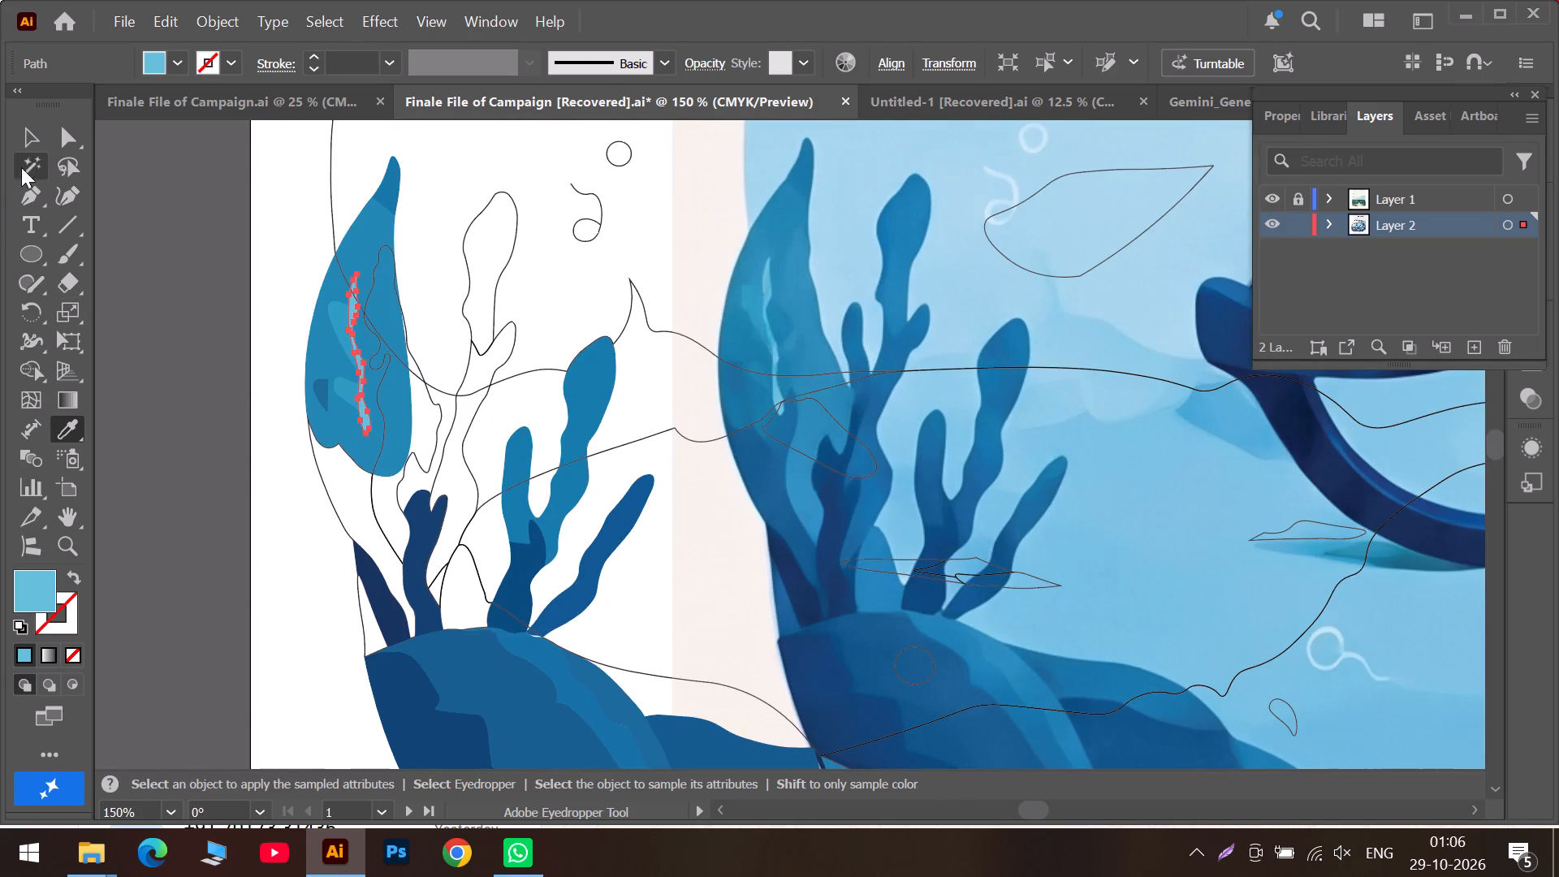
Fill the narrow triangular sliver beside the dark stem above the rock with medium blue sampled from the poster.
{"action": "left_click", "coordinate": [27, 139]}
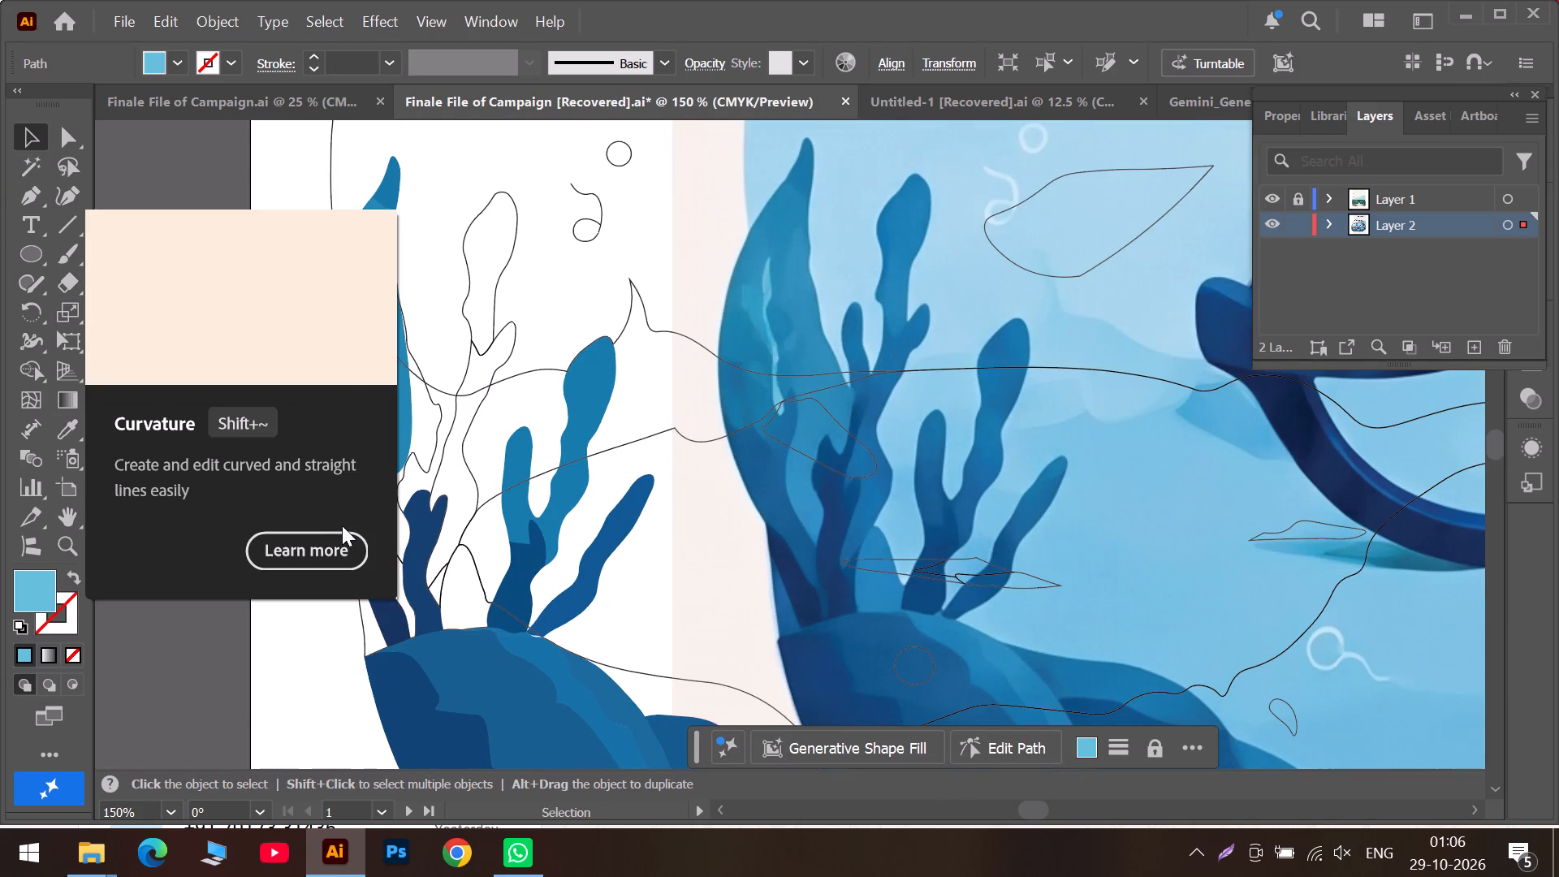
{"action": "left_click", "coordinate": [365, 634]}
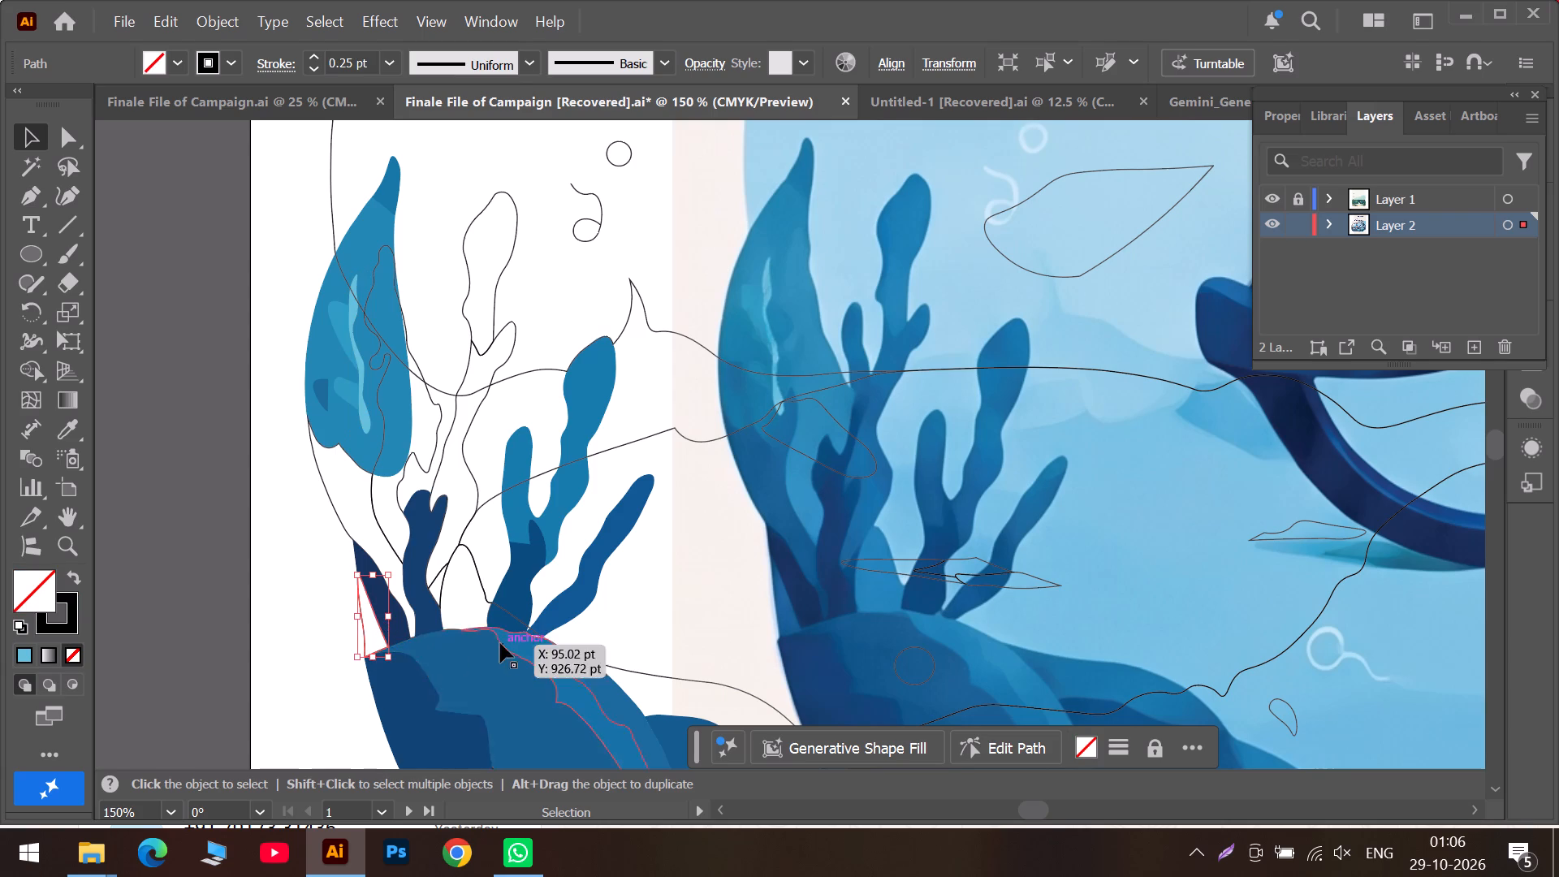
{"action": "left_click", "coordinate": [67, 431]}
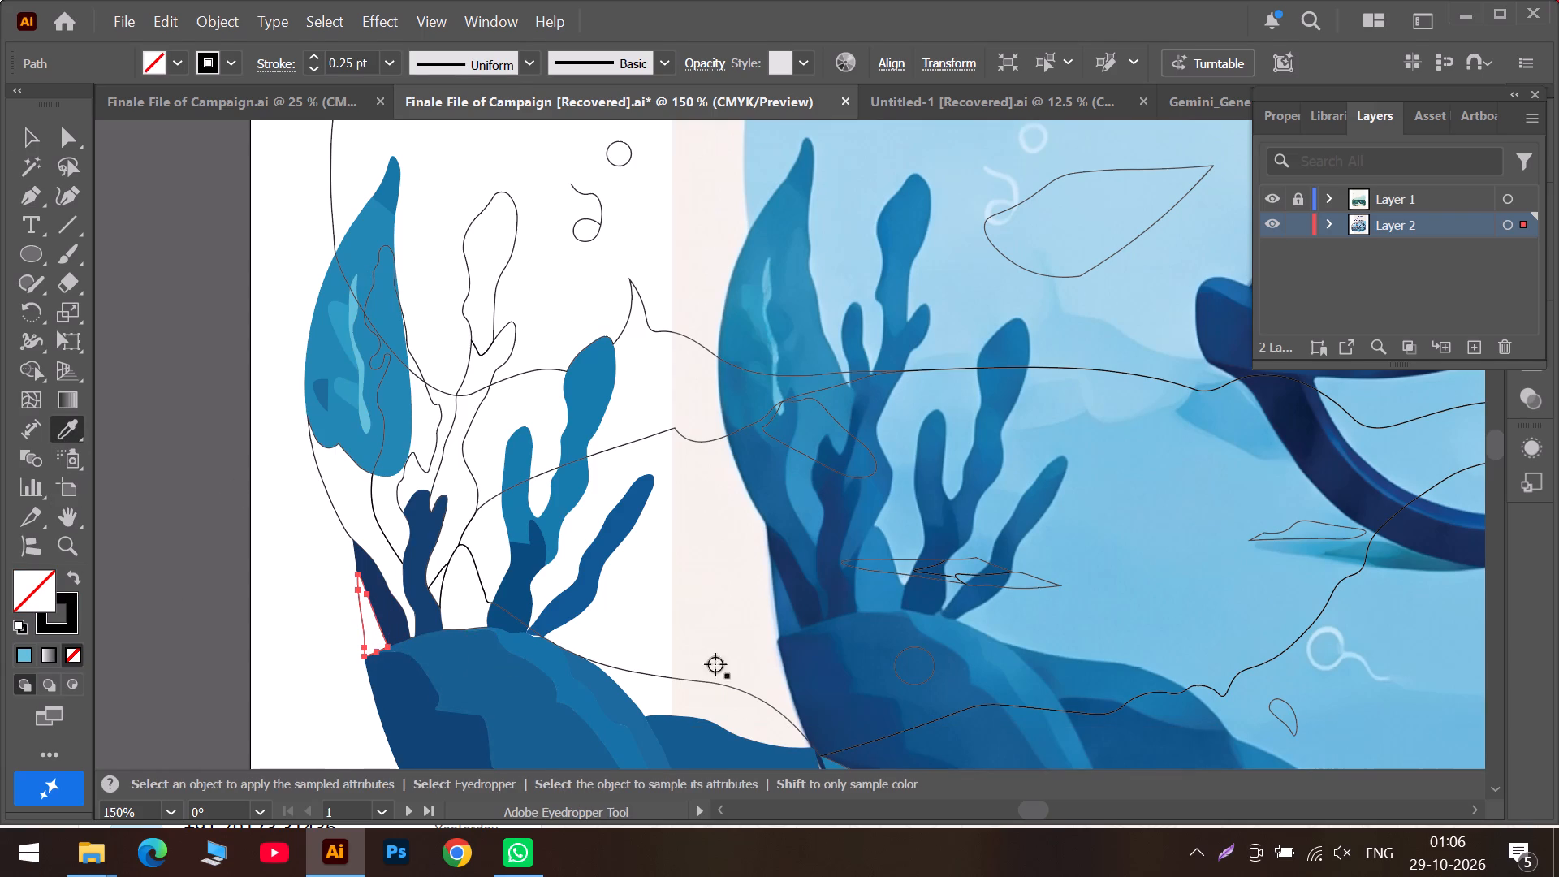
{"action": "left_click", "coordinate": [788, 615]}
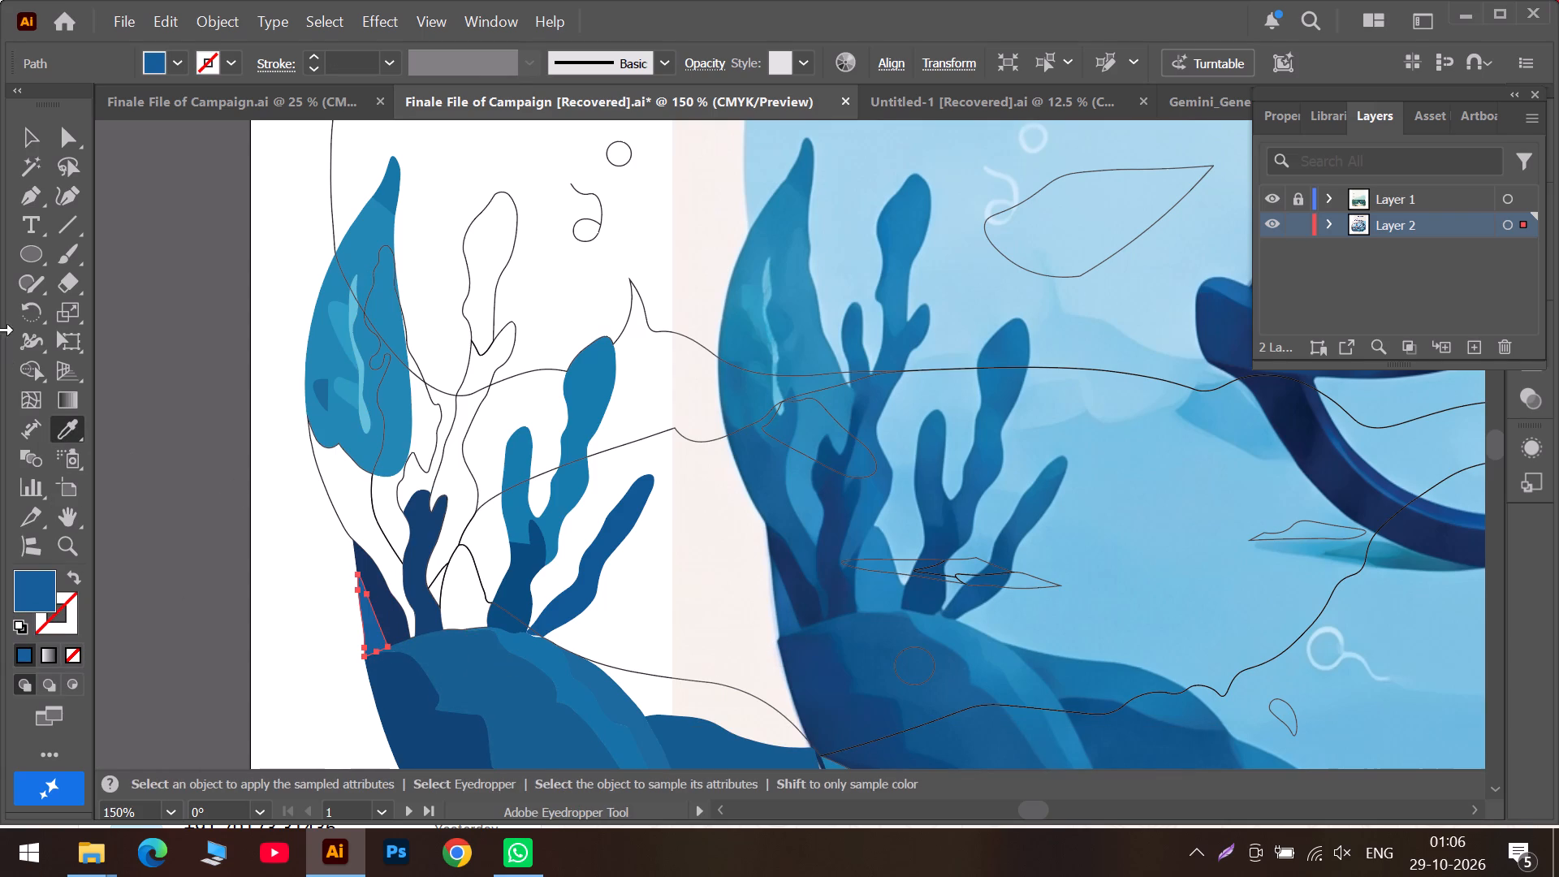
Fill the large leaf's tapering lower stalk with the deeper blue sampled from the poster's leaf.
{"action": "left_click", "coordinate": [28, 145]}
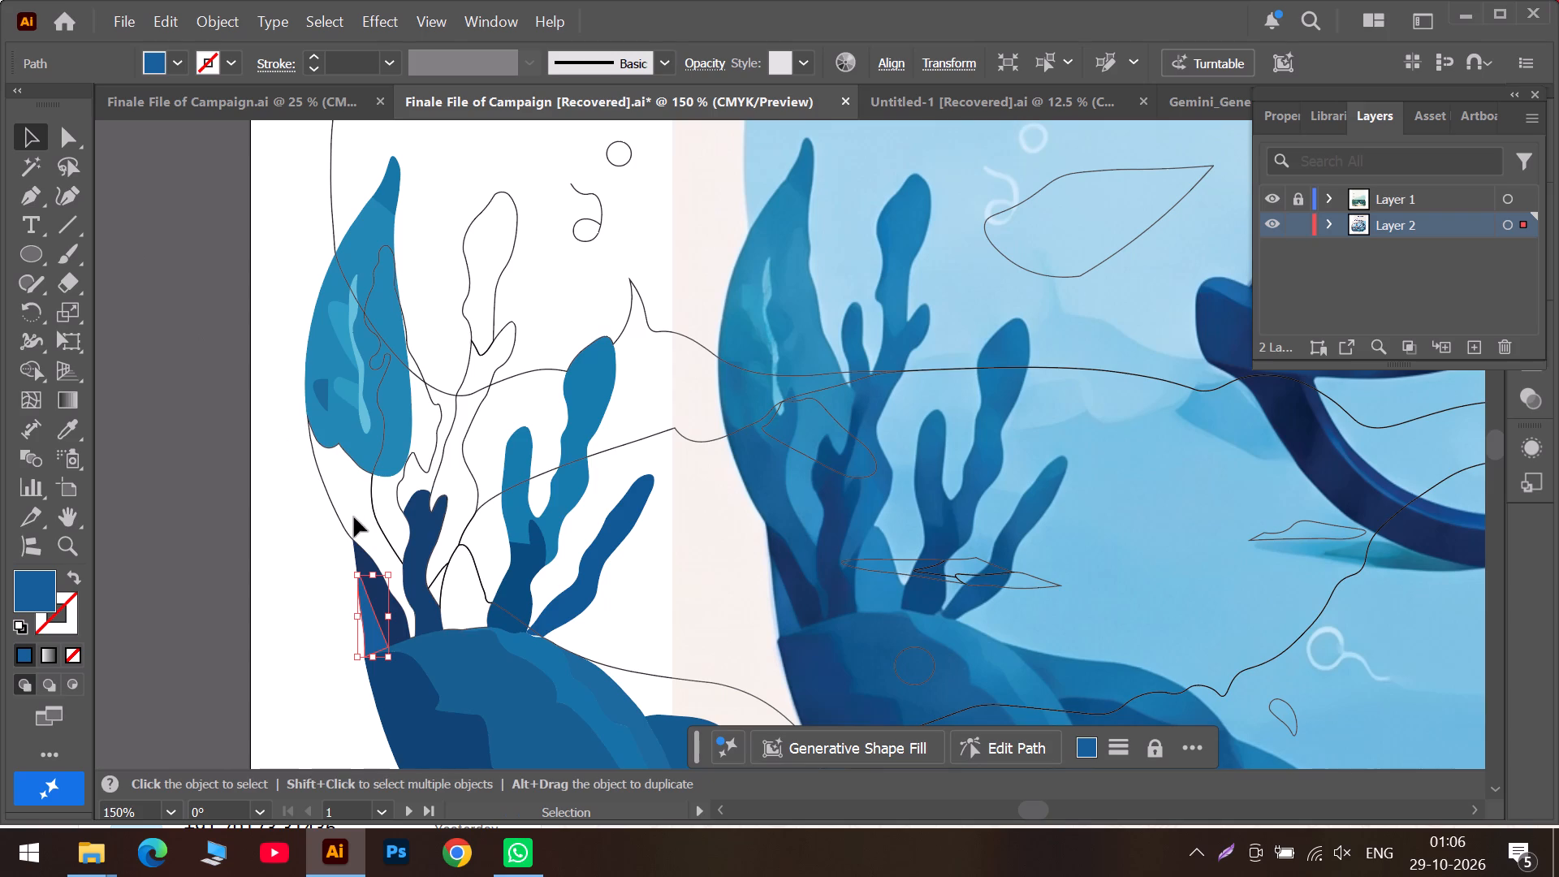
{"action": "left_click", "coordinate": [341, 521]}
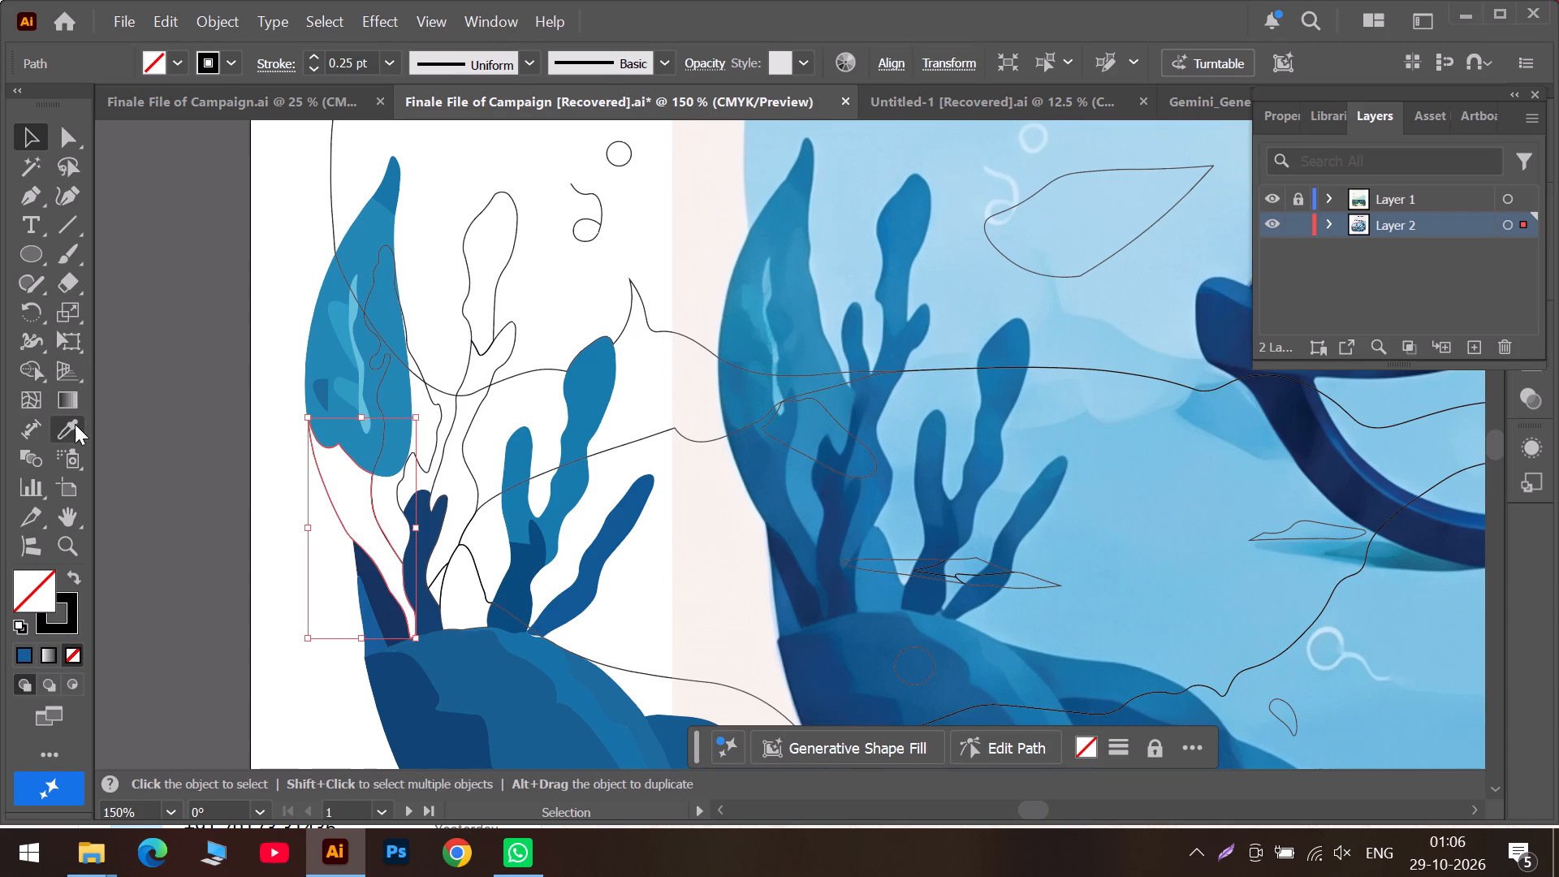
{"action": "left_click", "coordinate": [75, 424]}
{"action": "left_click", "coordinate": [763, 499]}
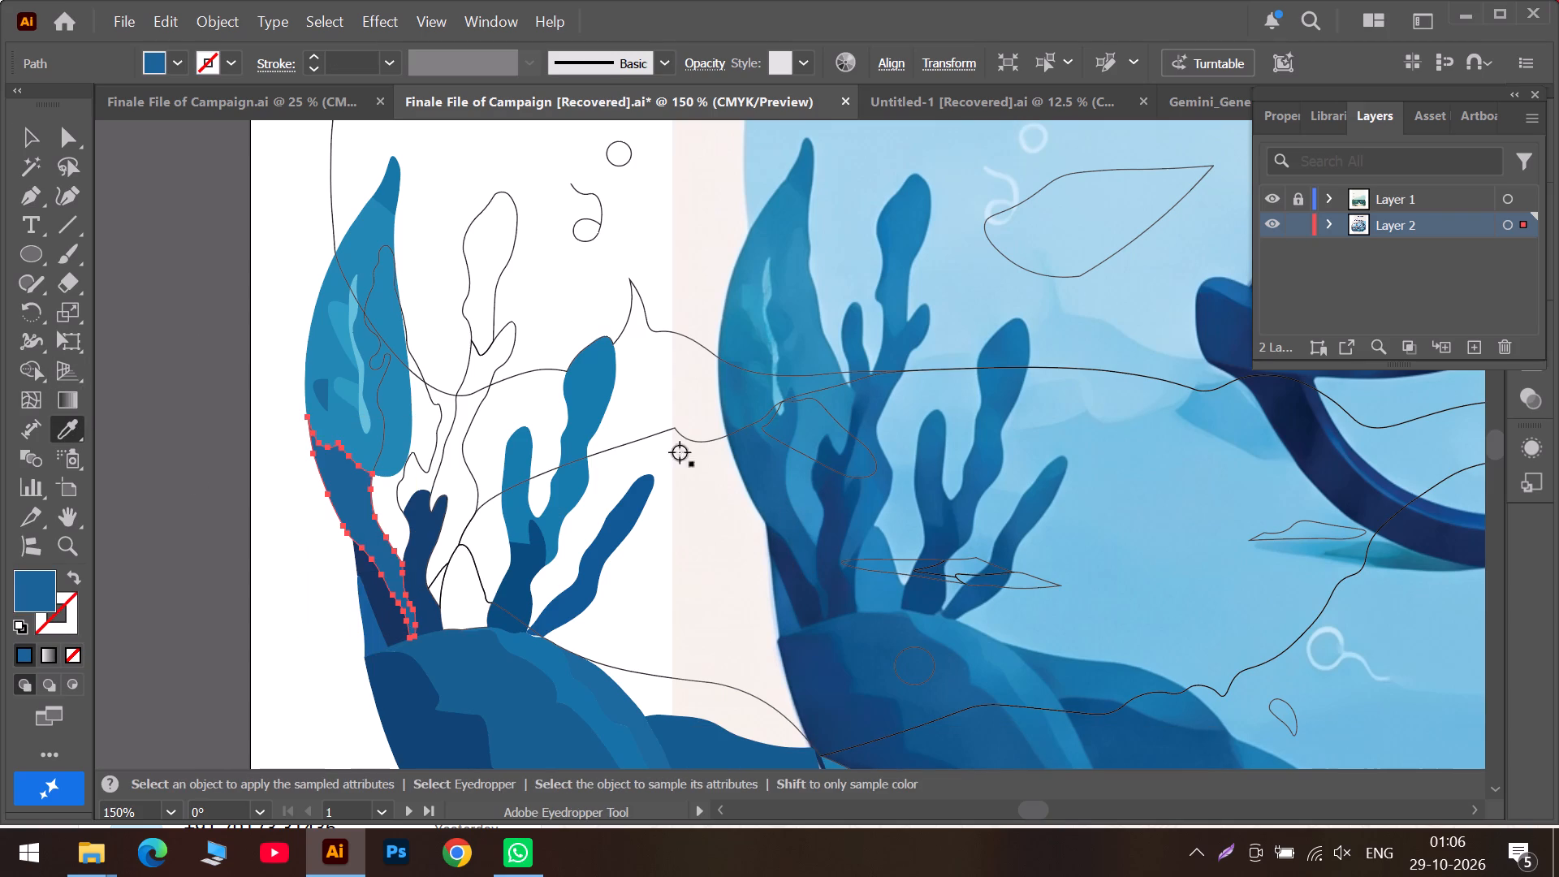
Fill the large leaf's jagged inner-side section with the brighter blue sampled from the poster's leaf.
{"action": "left_click", "coordinate": [39, 136]}
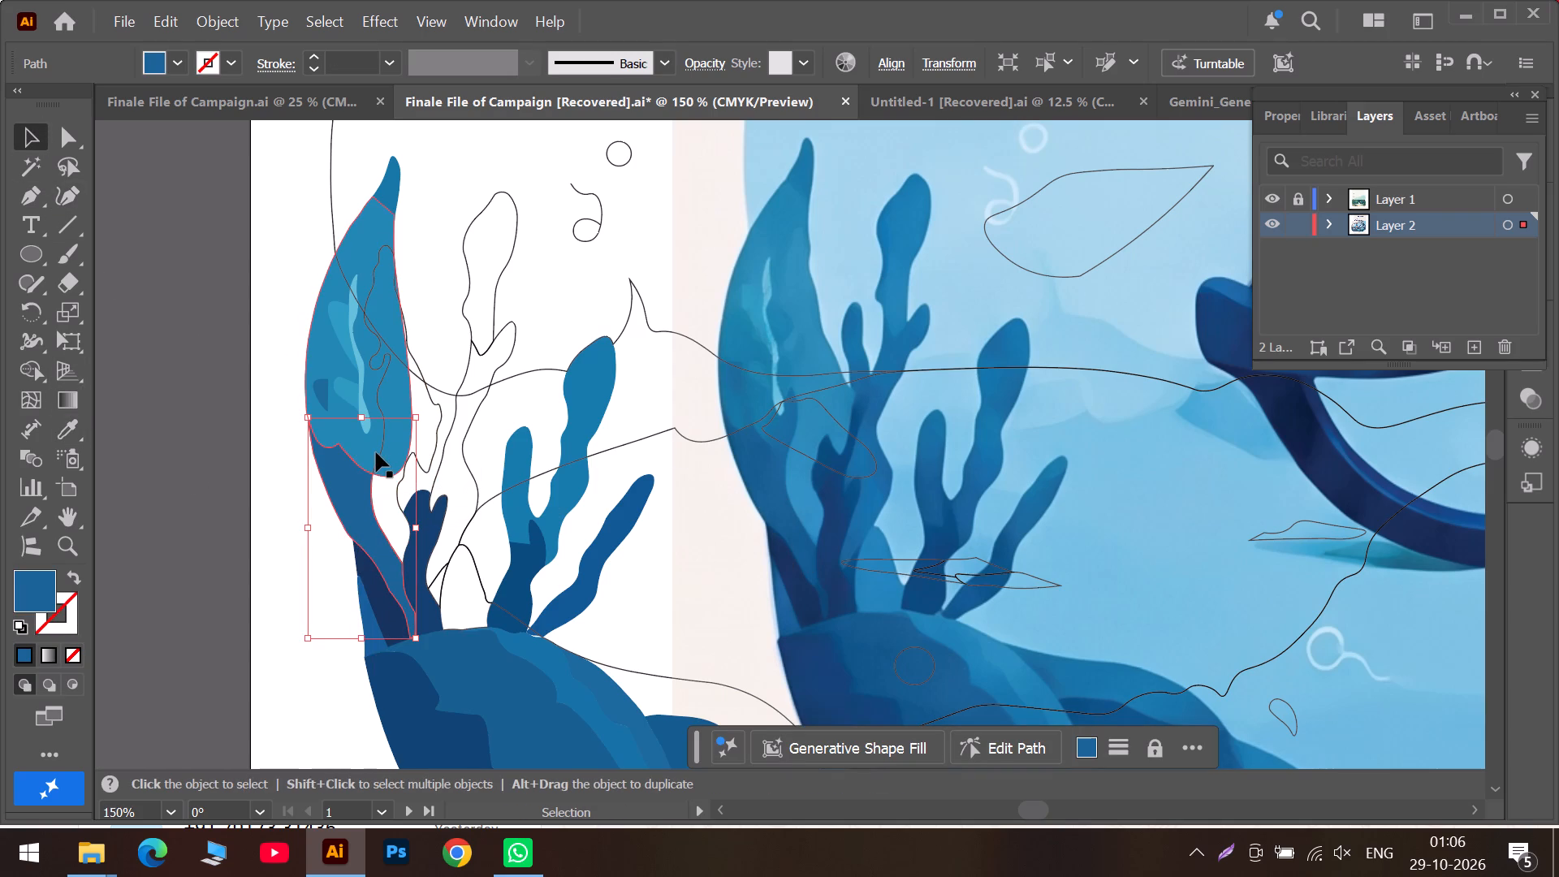
{"action": "left_click", "coordinate": [376, 452]}
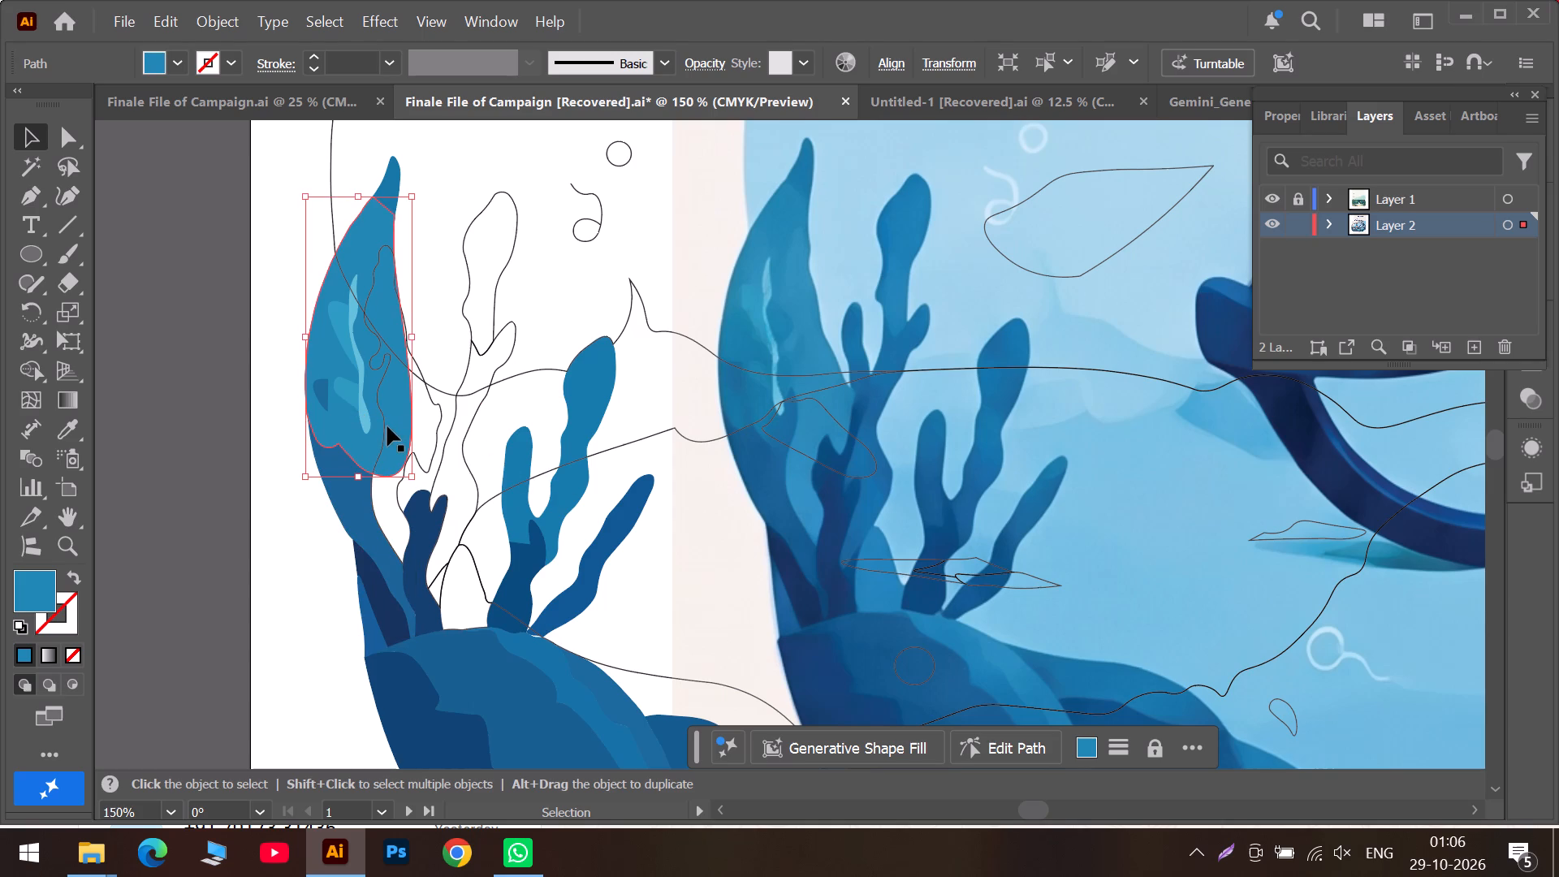
{"action": "left_click", "coordinate": [387, 426]}
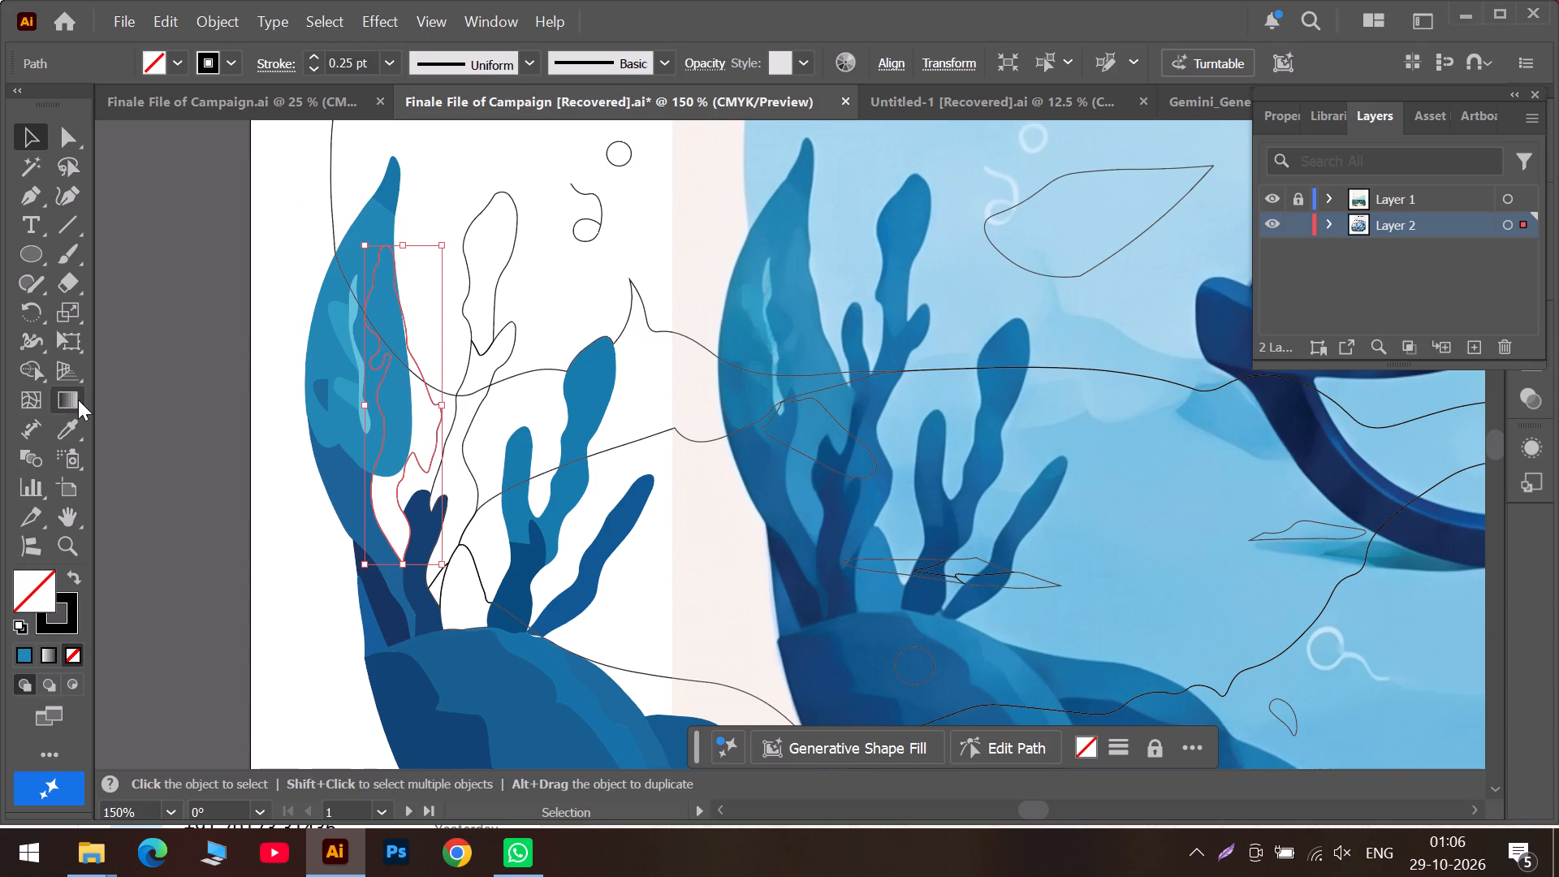
{"action": "left_click", "coordinate": [61, 426]}
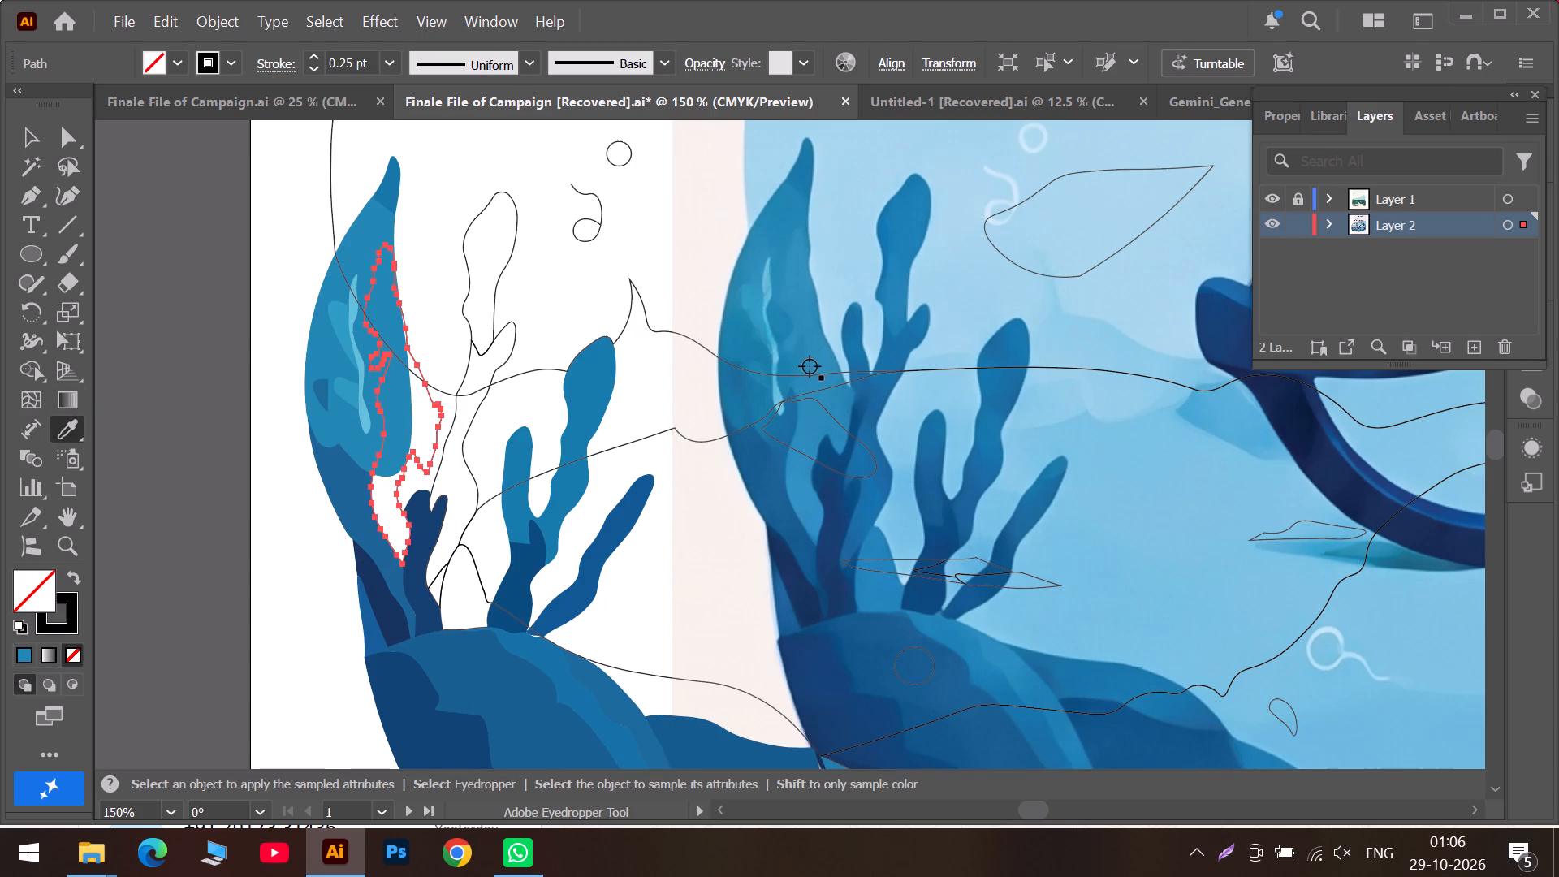
{"action": "left_click", "coordinate": [810, 366]}
{"action": "left_click", "coordinate": [33, 142]}
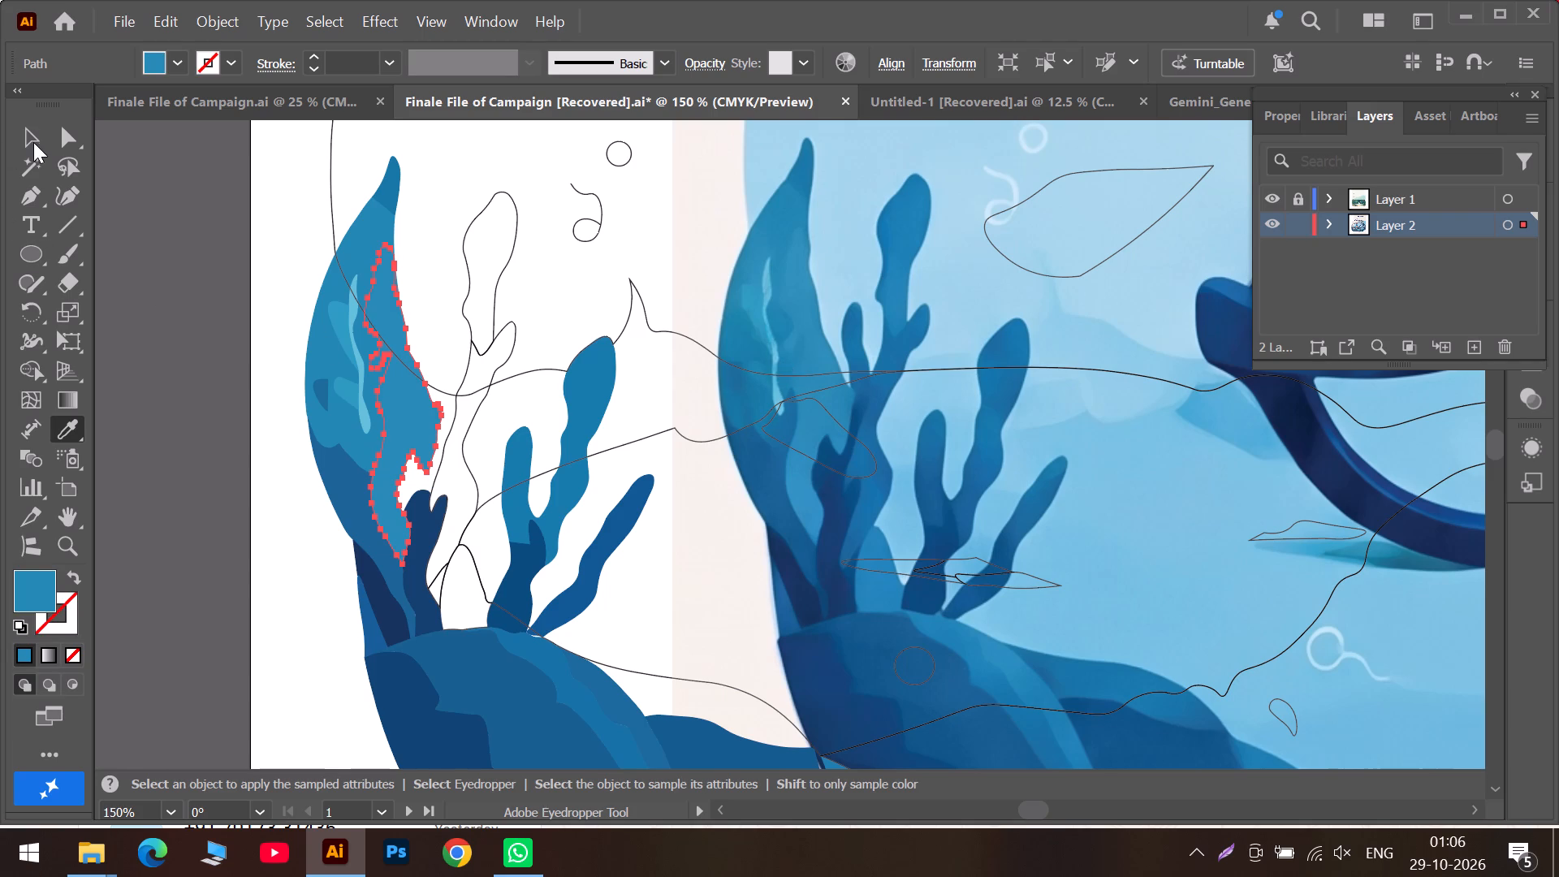
{"action": "left_click", "coordinate": [244, 408]}
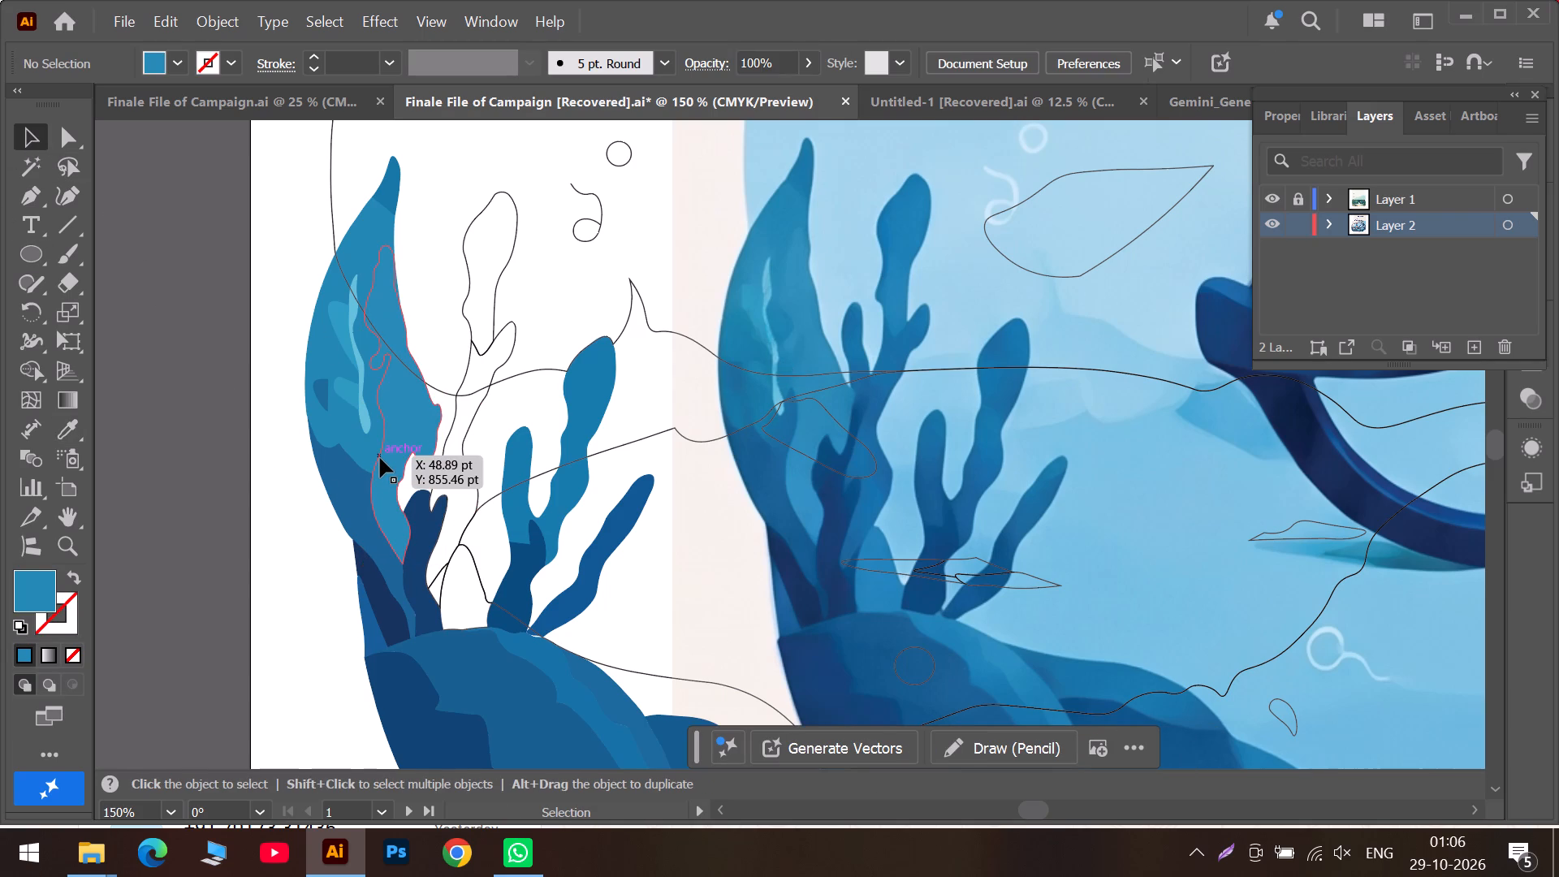
{"action": "left_click", "coordinate": [379, 458]}
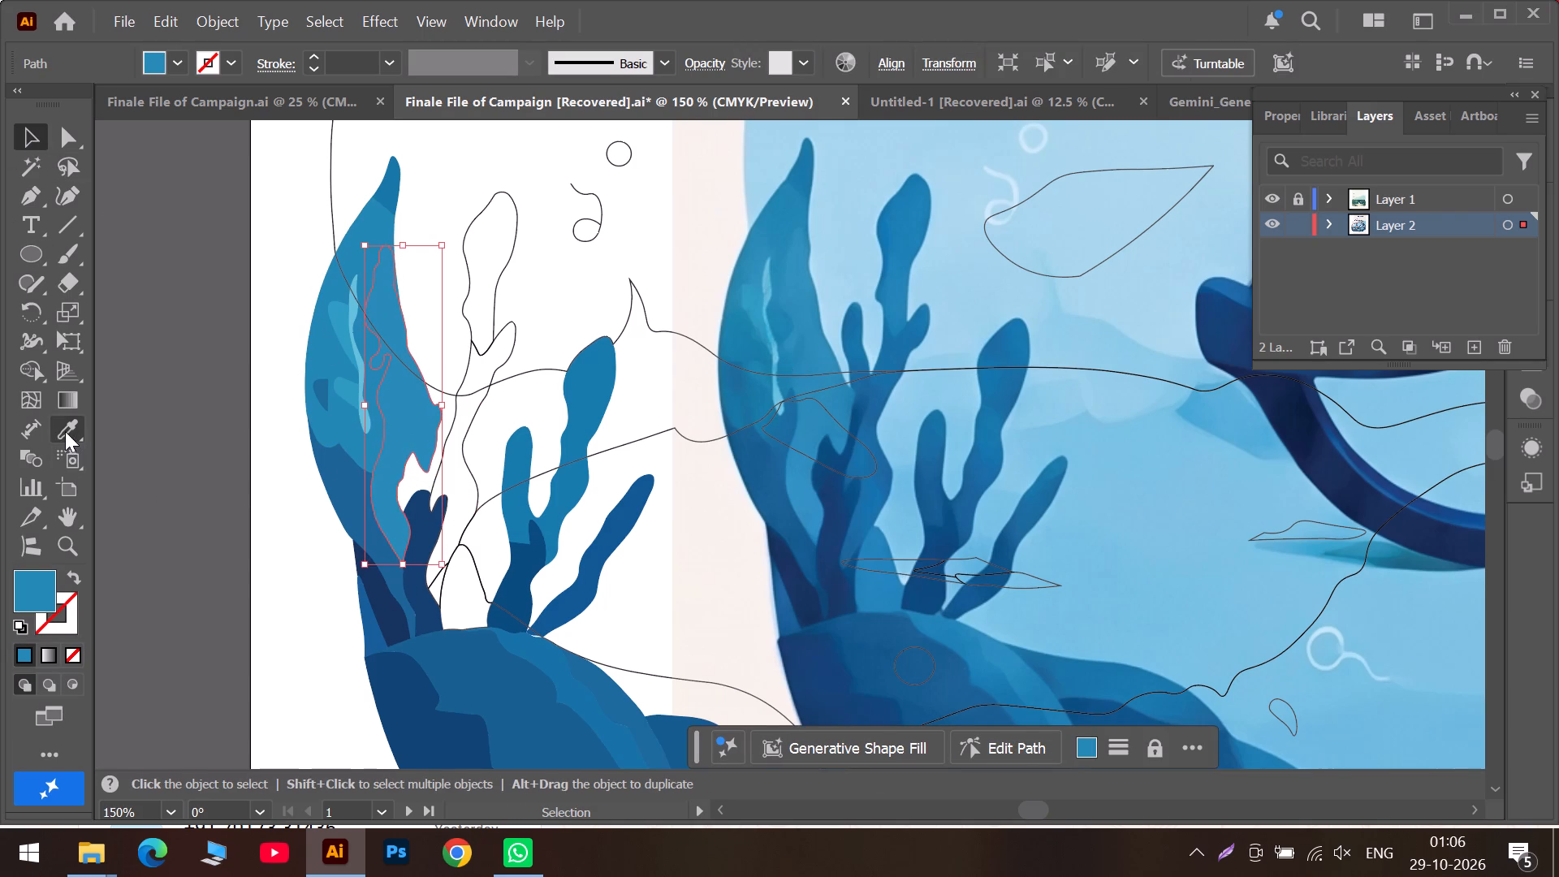
{"action": "left_click", "coordinate": [65, 431]}
{"action": "left_click", "coordinate": [802, 493]}
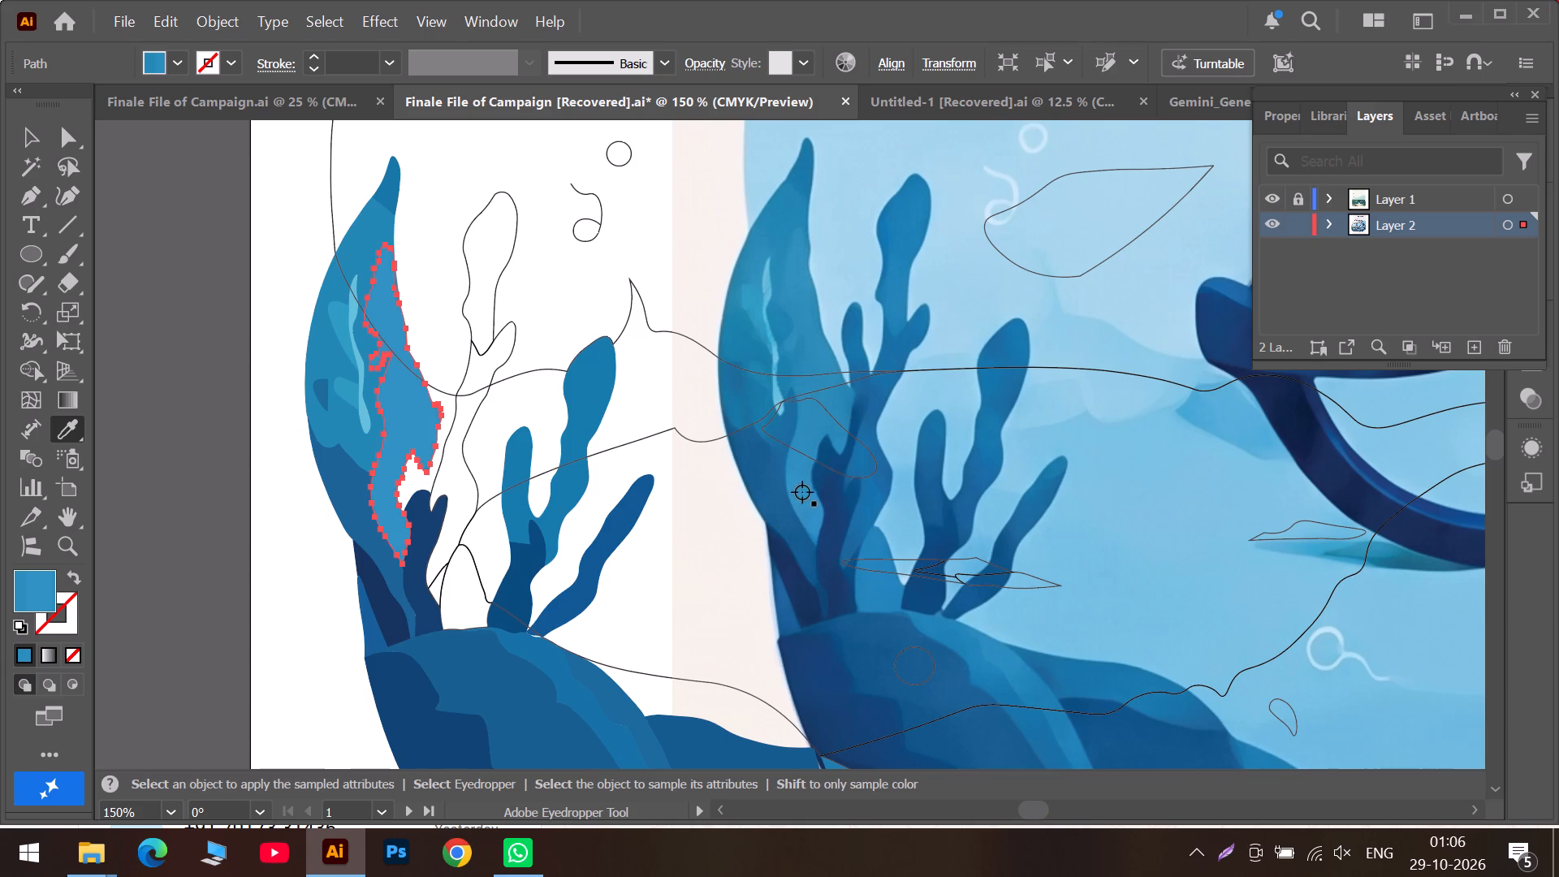
{"action": "left_click", "coordinate": [23, 129]}
{"action": "left_click", "coordinate": [240, 496]}
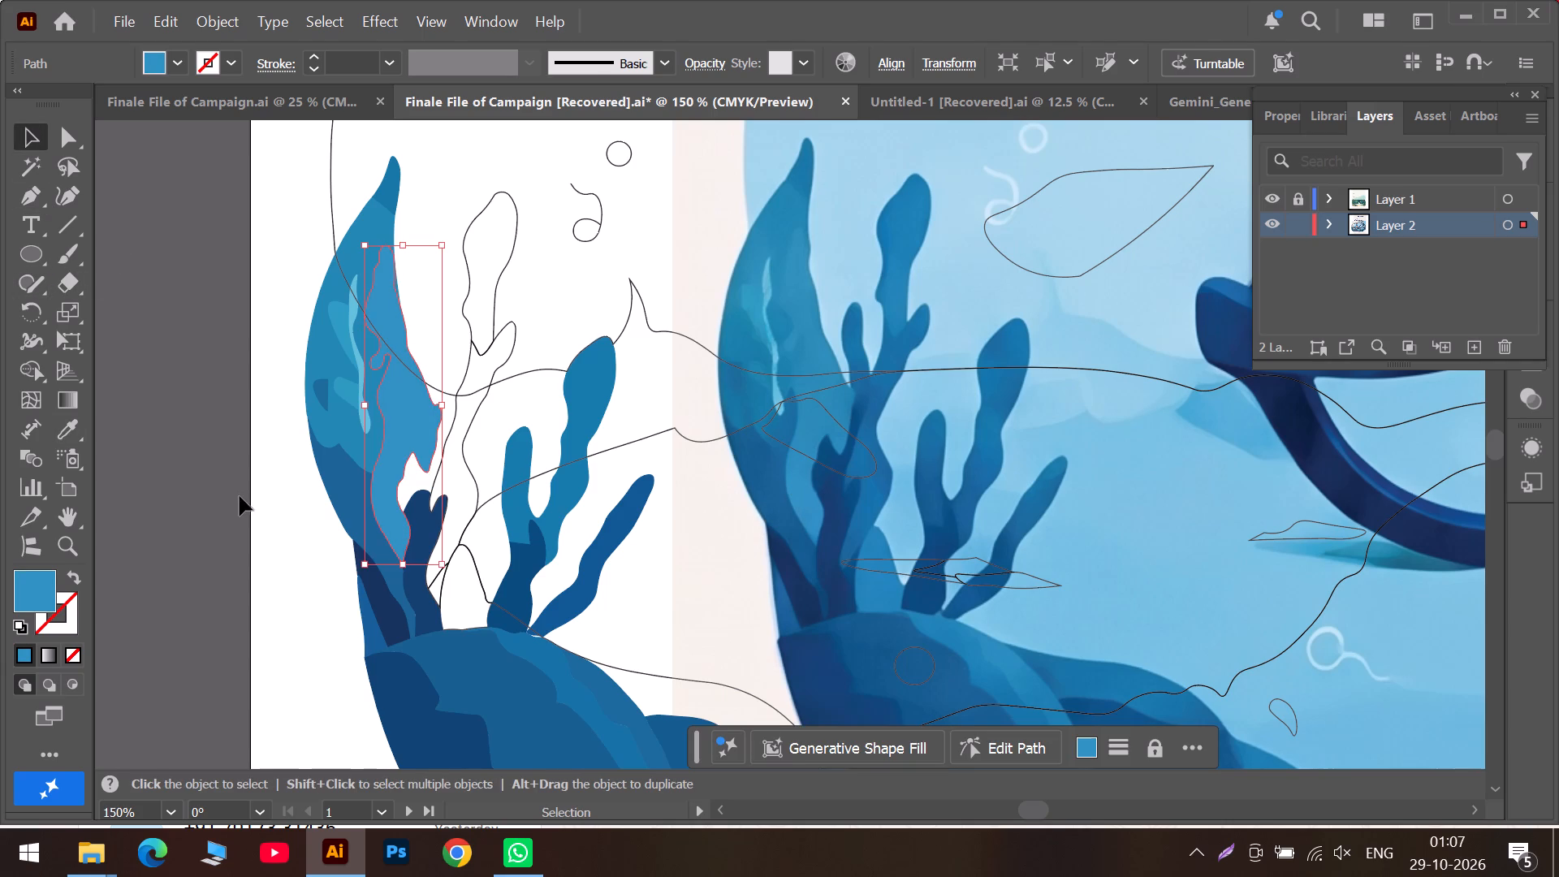
Fill the tall seaweed's forked lower branch with medium blue sampled from the matching seaweed in the poster.
{"action": "scroll", "coordinate": [387, 557], "scroll_direction": "down", "scroll_amount": 2}
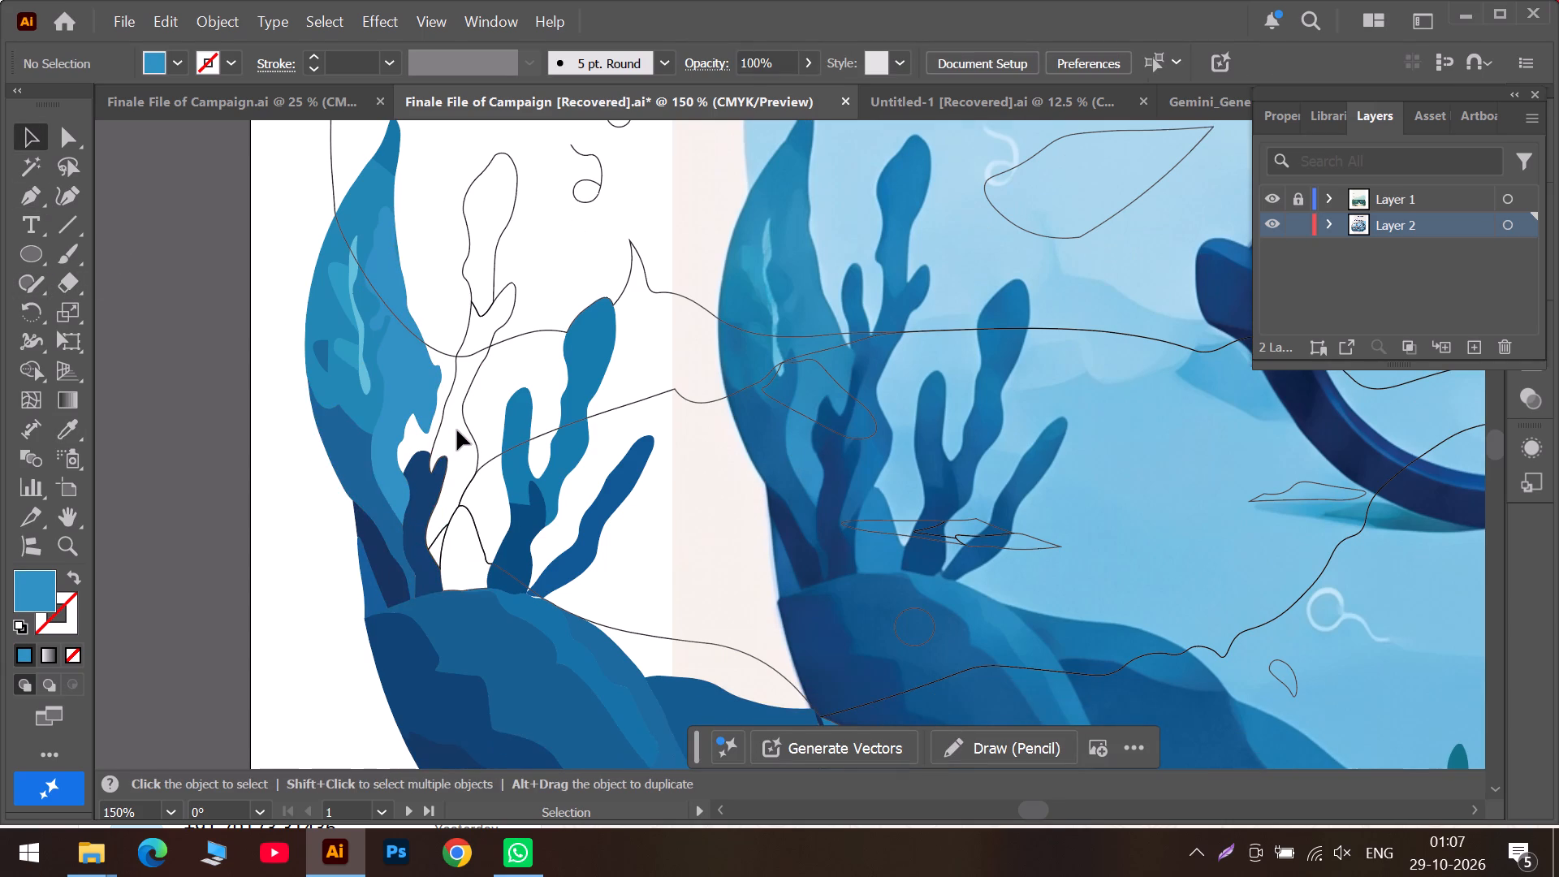
{"action": "left_click", "coordinate": [445, 413]}
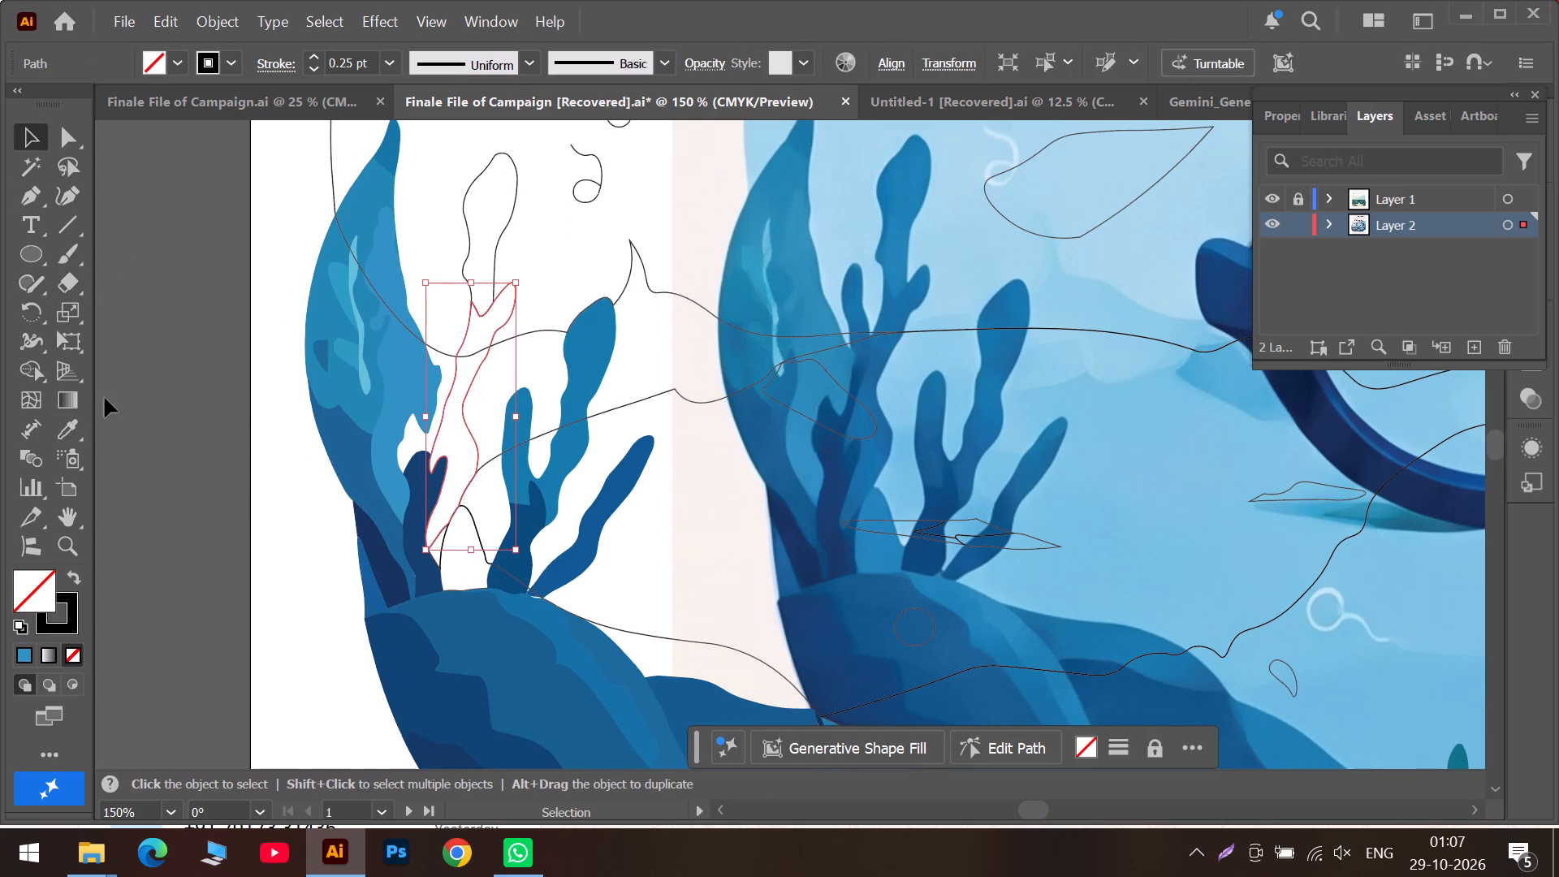
{"action": "left_click", "coordinate": [58, 426]}
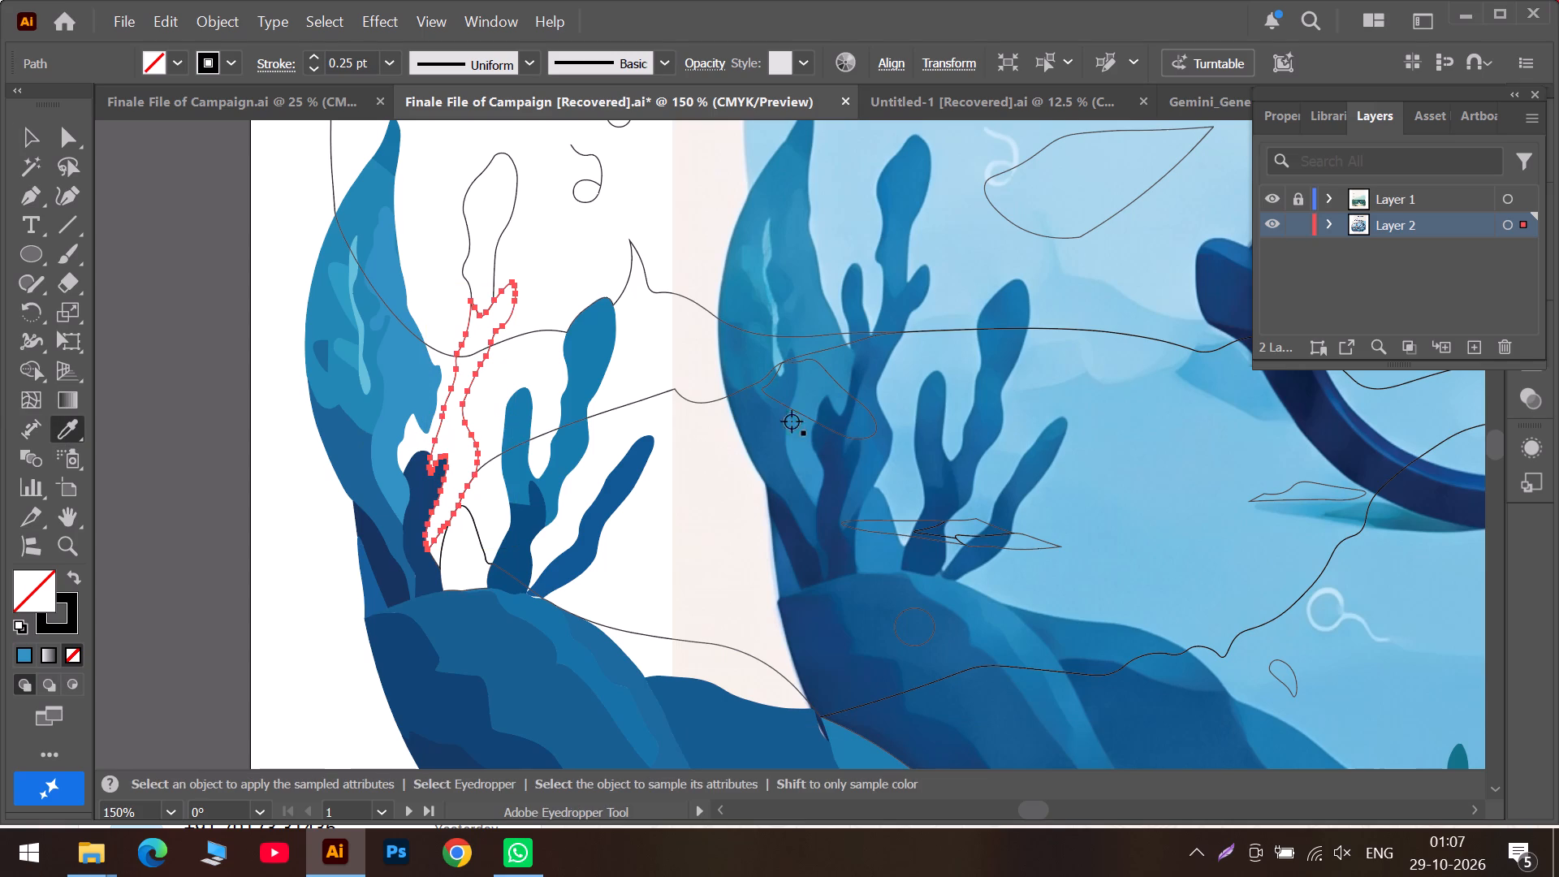
{"action": "left_click", "coordinate": [883, 348]}
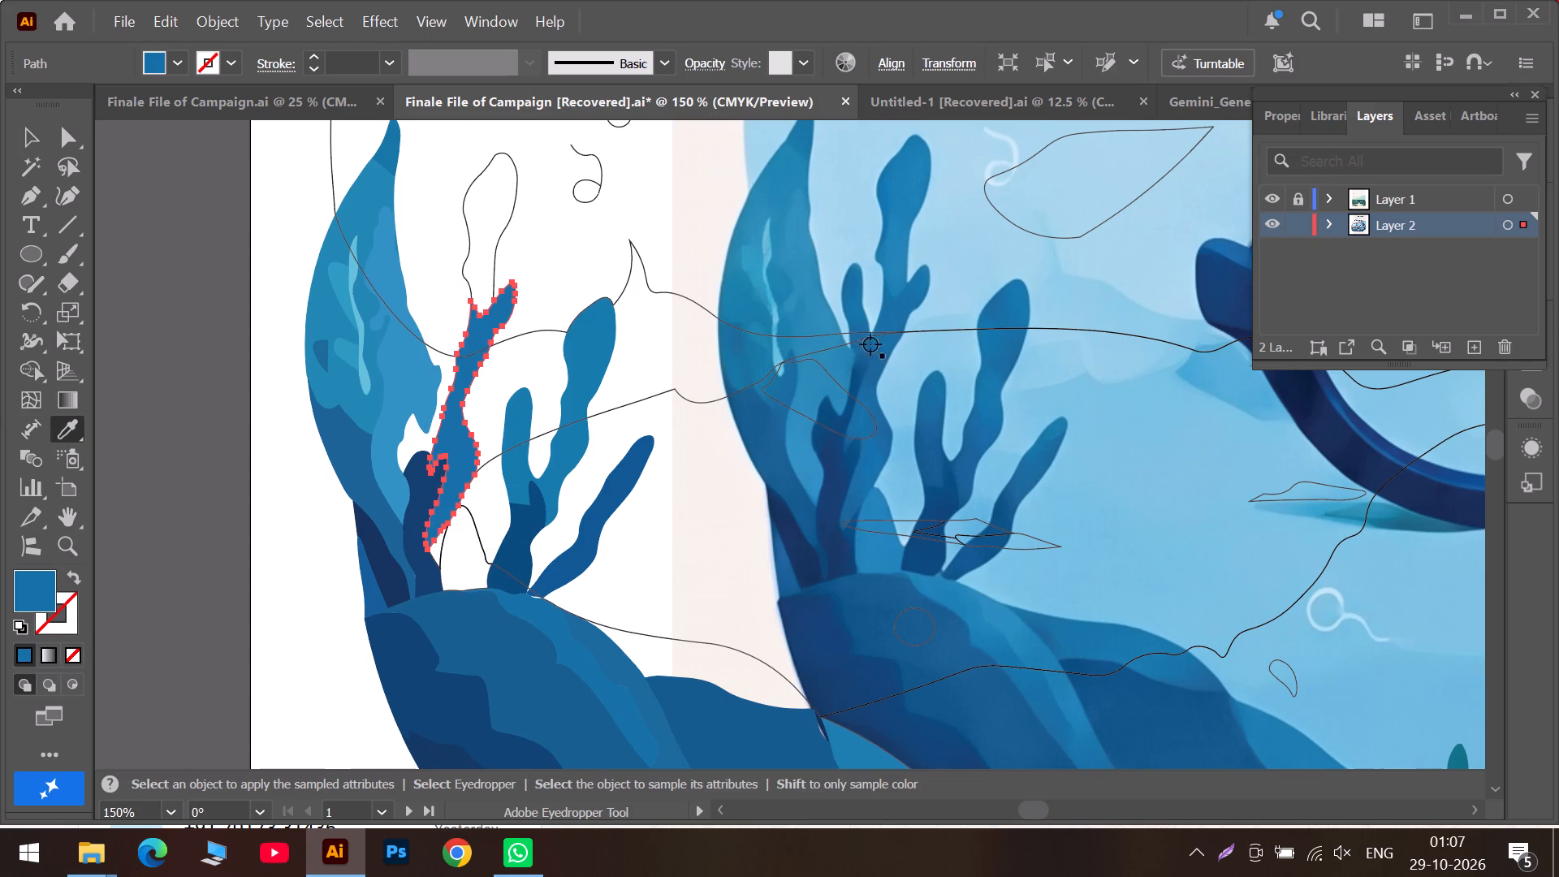
Fill the tall seaweed's rounded upper branch with a lighter blue sampled from the poster's seaweed.
{"action": "left_click", "coordinate": [29, 144]}
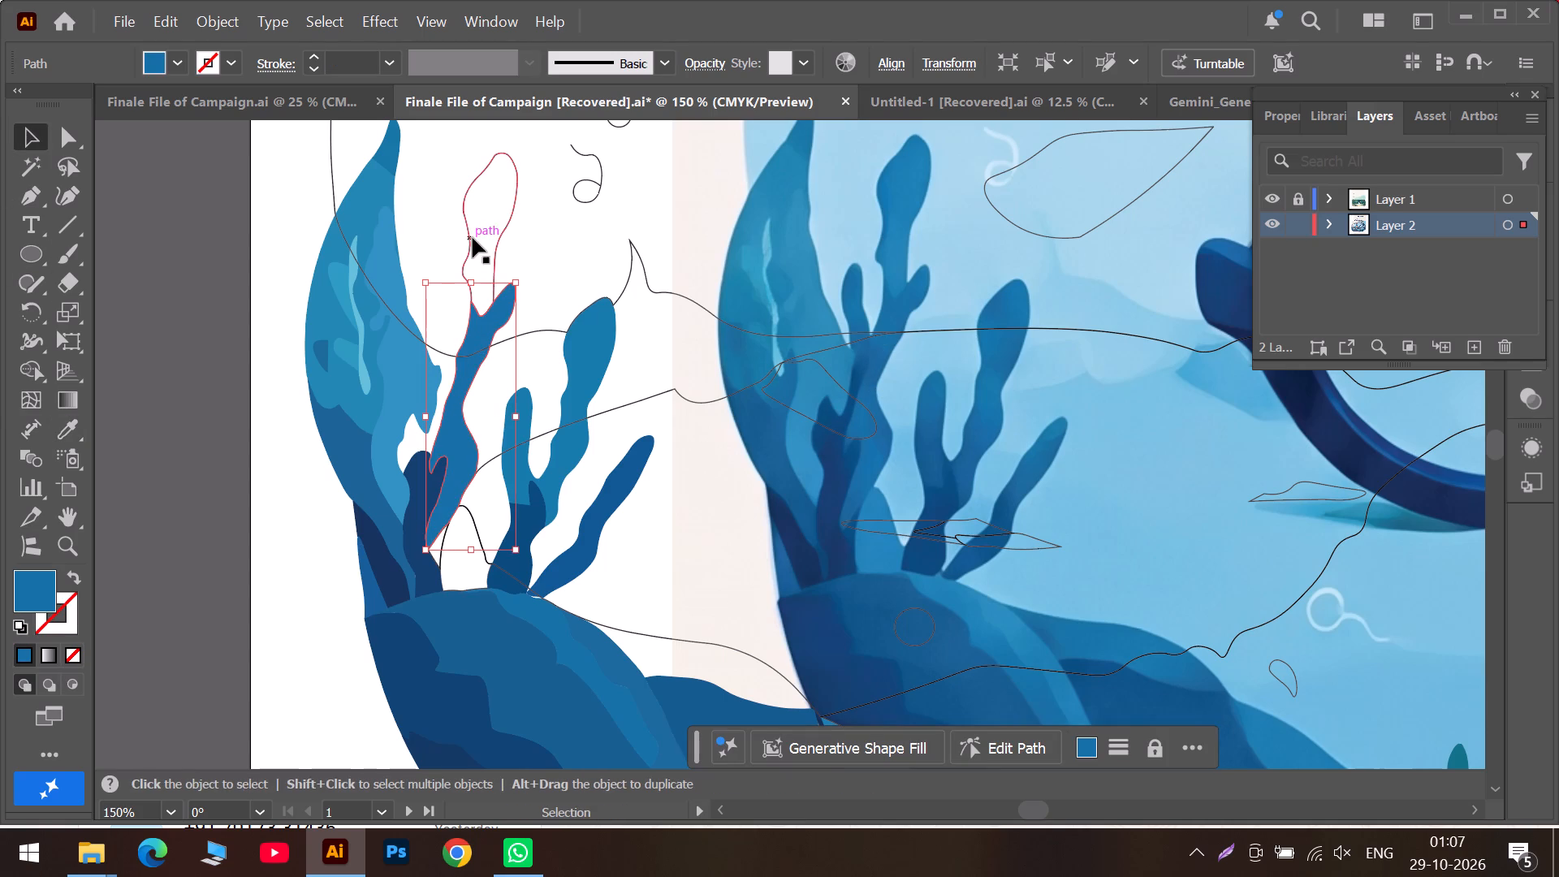
{"action": "left_click", "coordinate": [469, 239]}
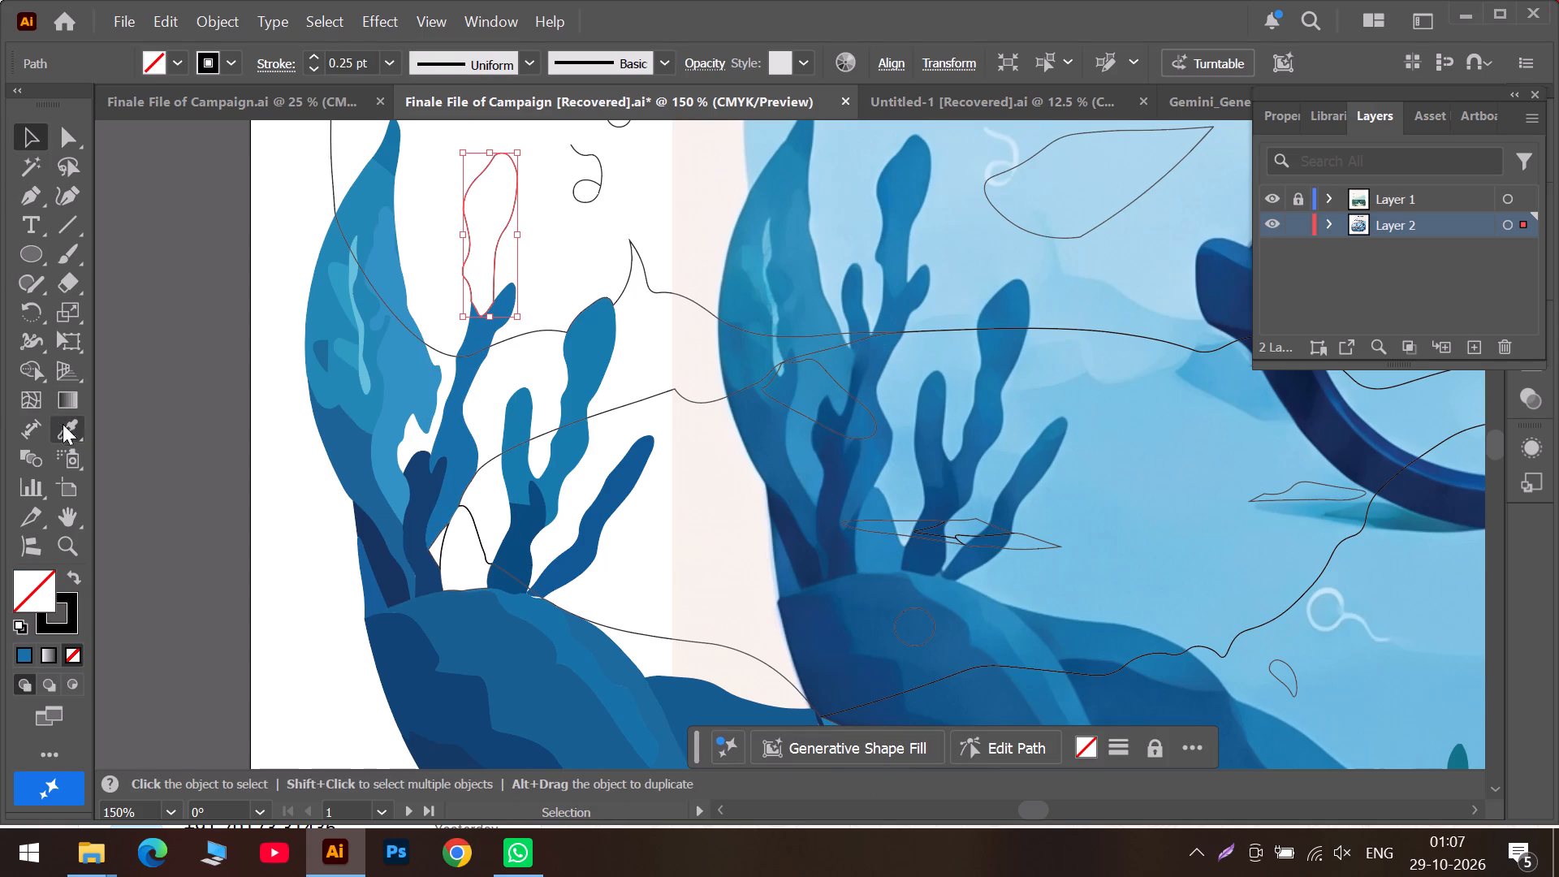
{"action": "left_click", "coordinate": [69, 427]}
{"action": "left_click", "coordinate": [897, 229]}
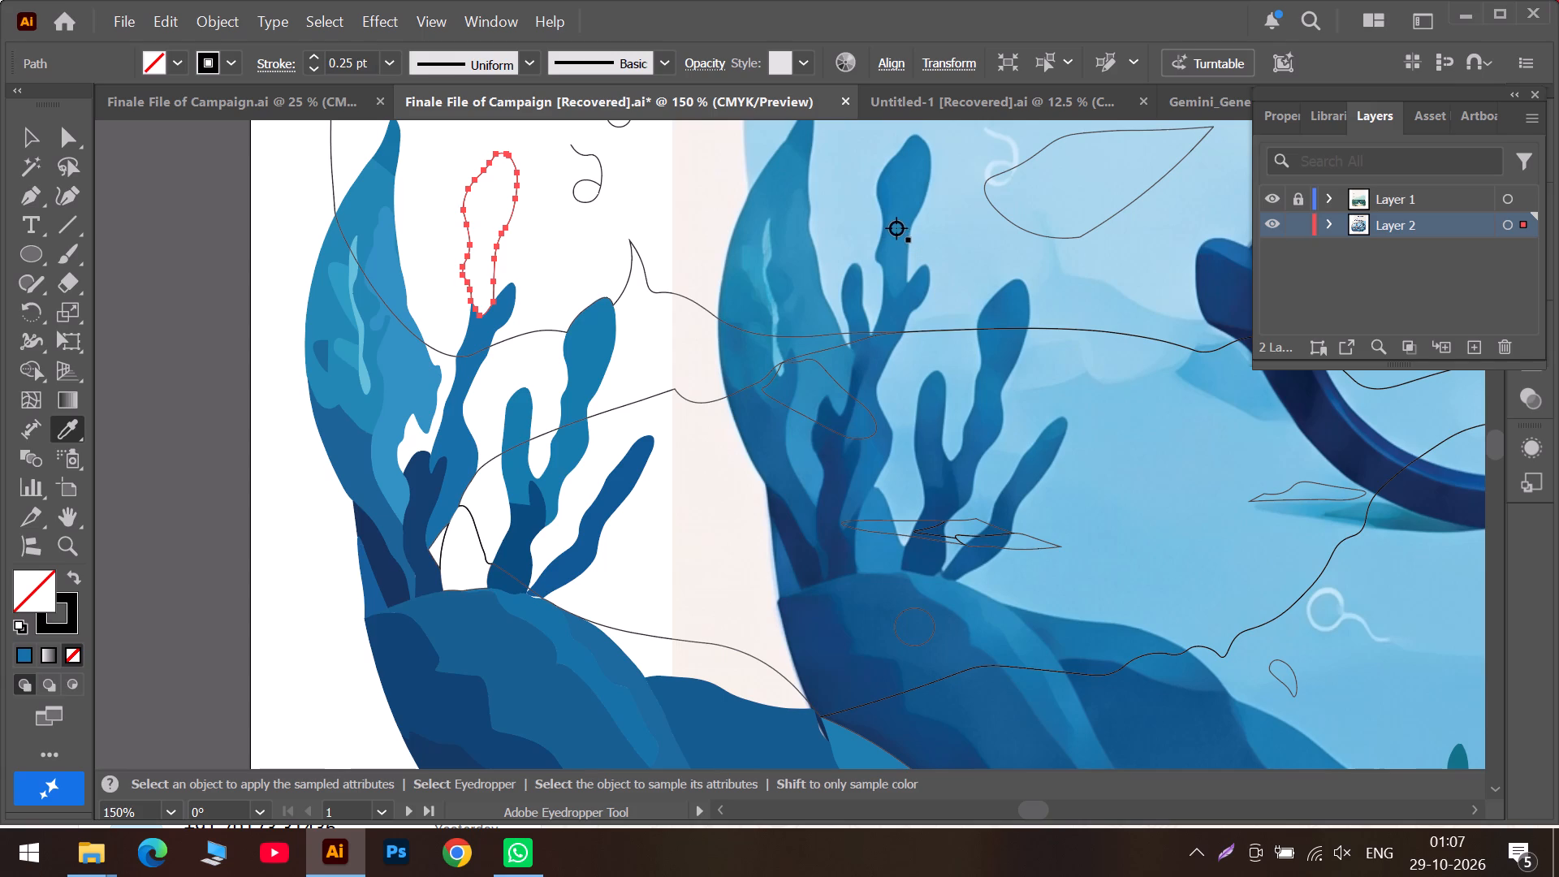
{"action": "left_click", "coordinate": [888, 190]}
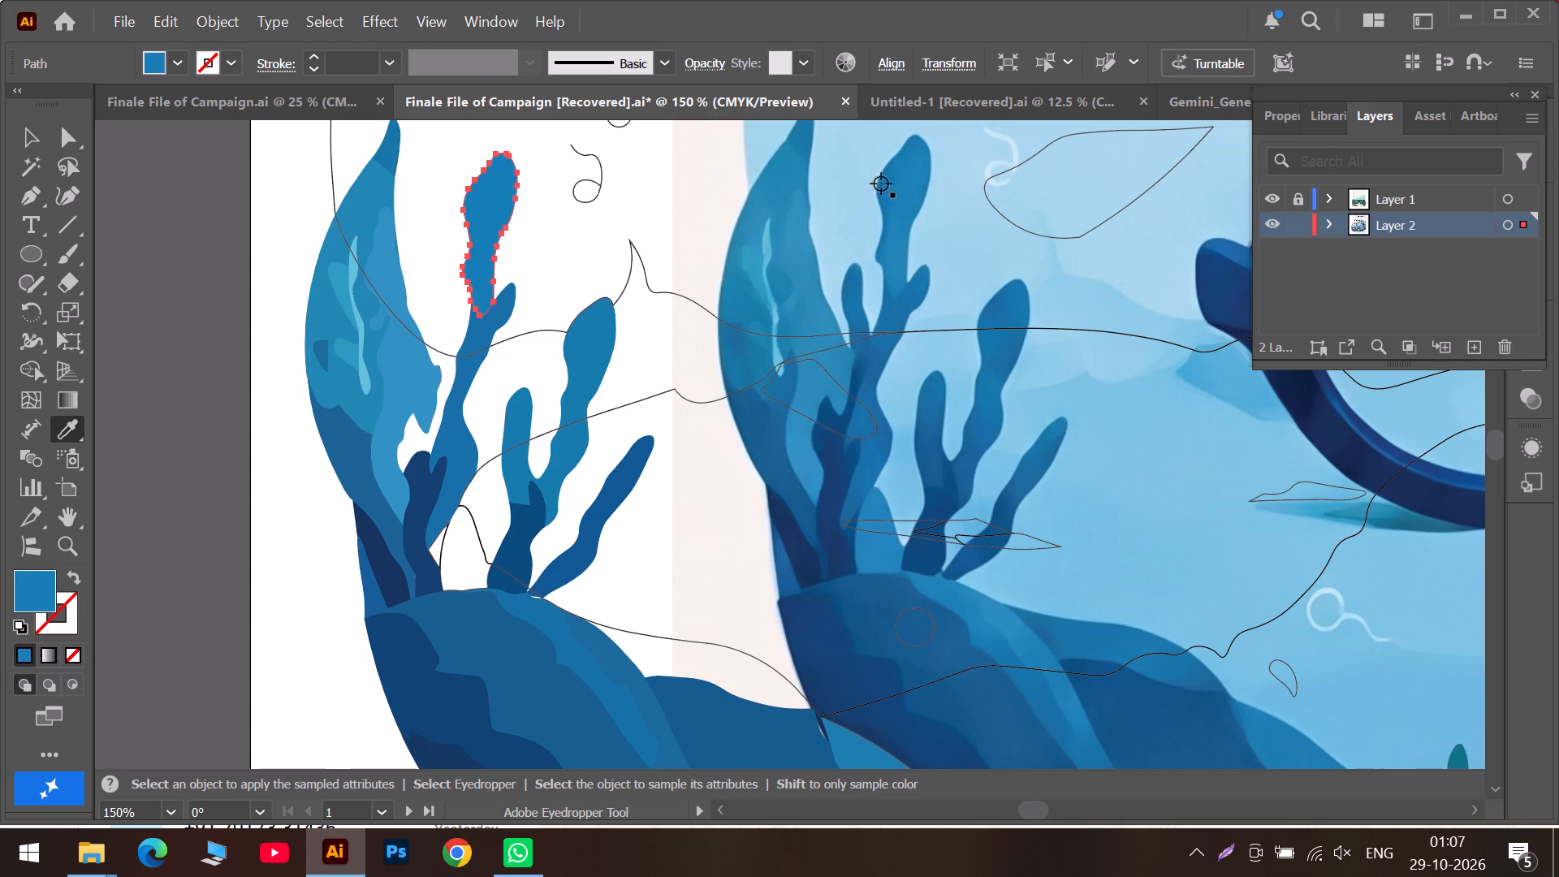
{"action": "left_click", "coordinate": [898, 270]}
{"action": "left_click", "coordinate": [22, 139]}
{"action": "left_click", "coordinate": [160, 297]}
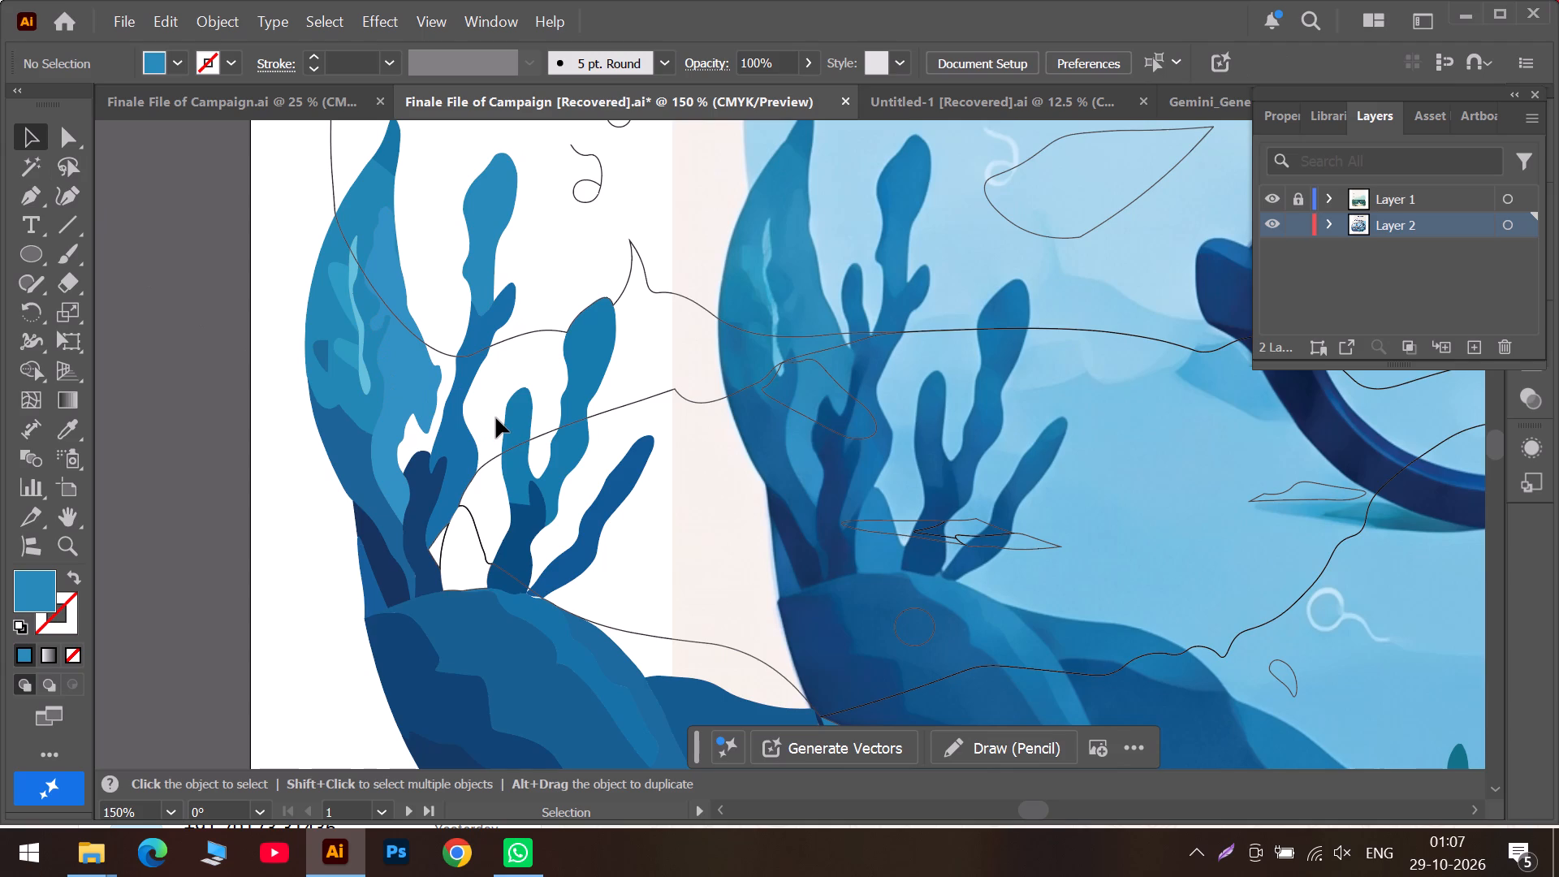
Move the poster reference image off the traced artwork to the empty area just left of the artboard.
{"action": "scroll", "coordinate": [496, 418], "scroll_direction": "down", "scroll_amount": 2}
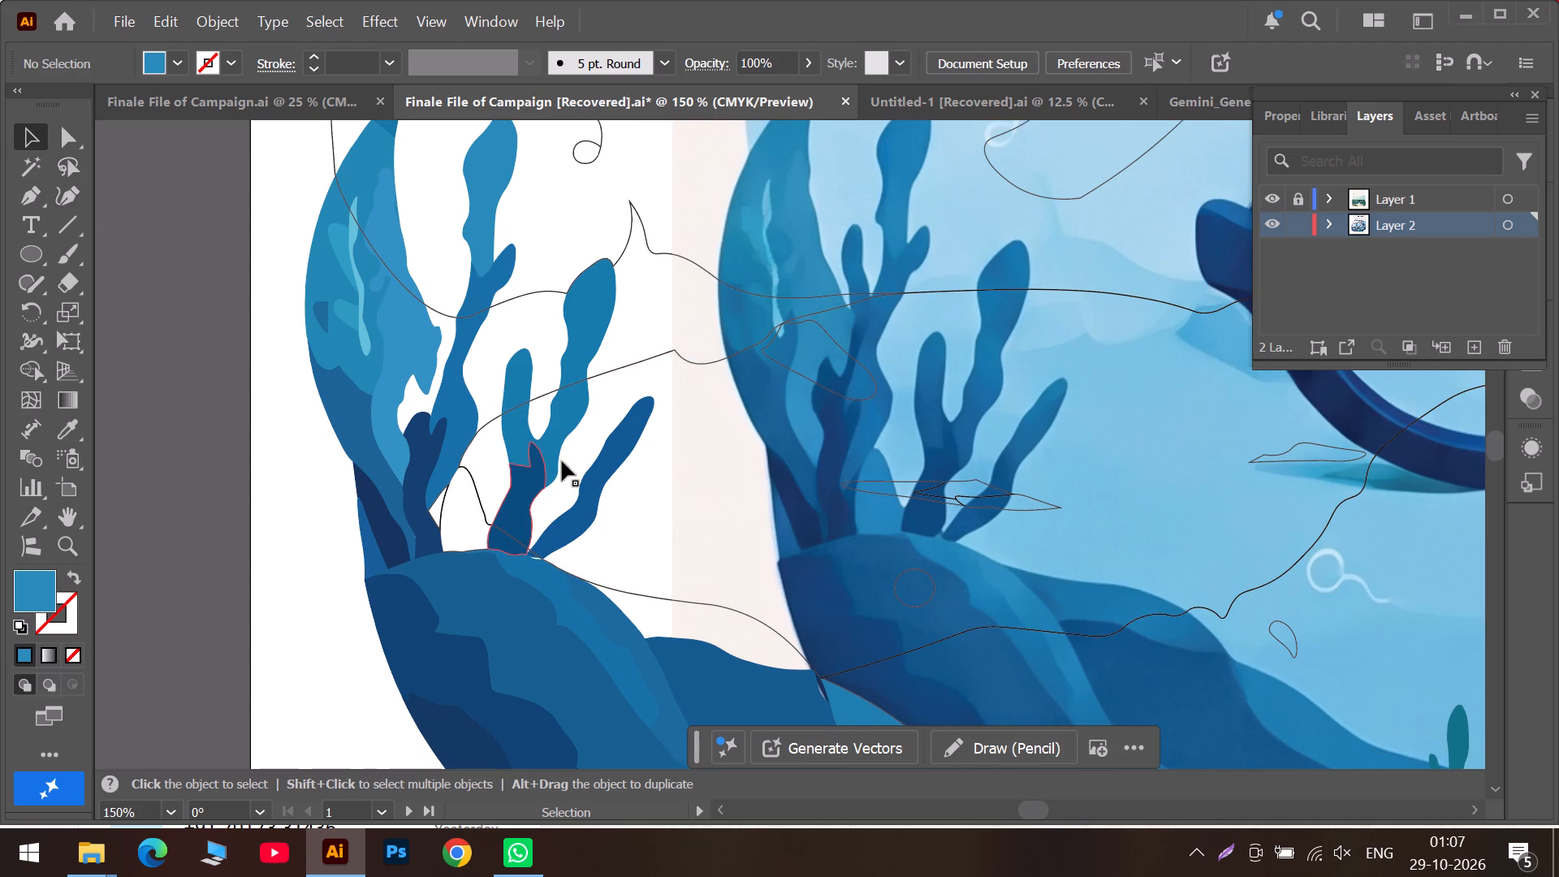
{"action": "left_click_drag", "start_coordinate": [689, 320], "coordinate": [801, 309]}
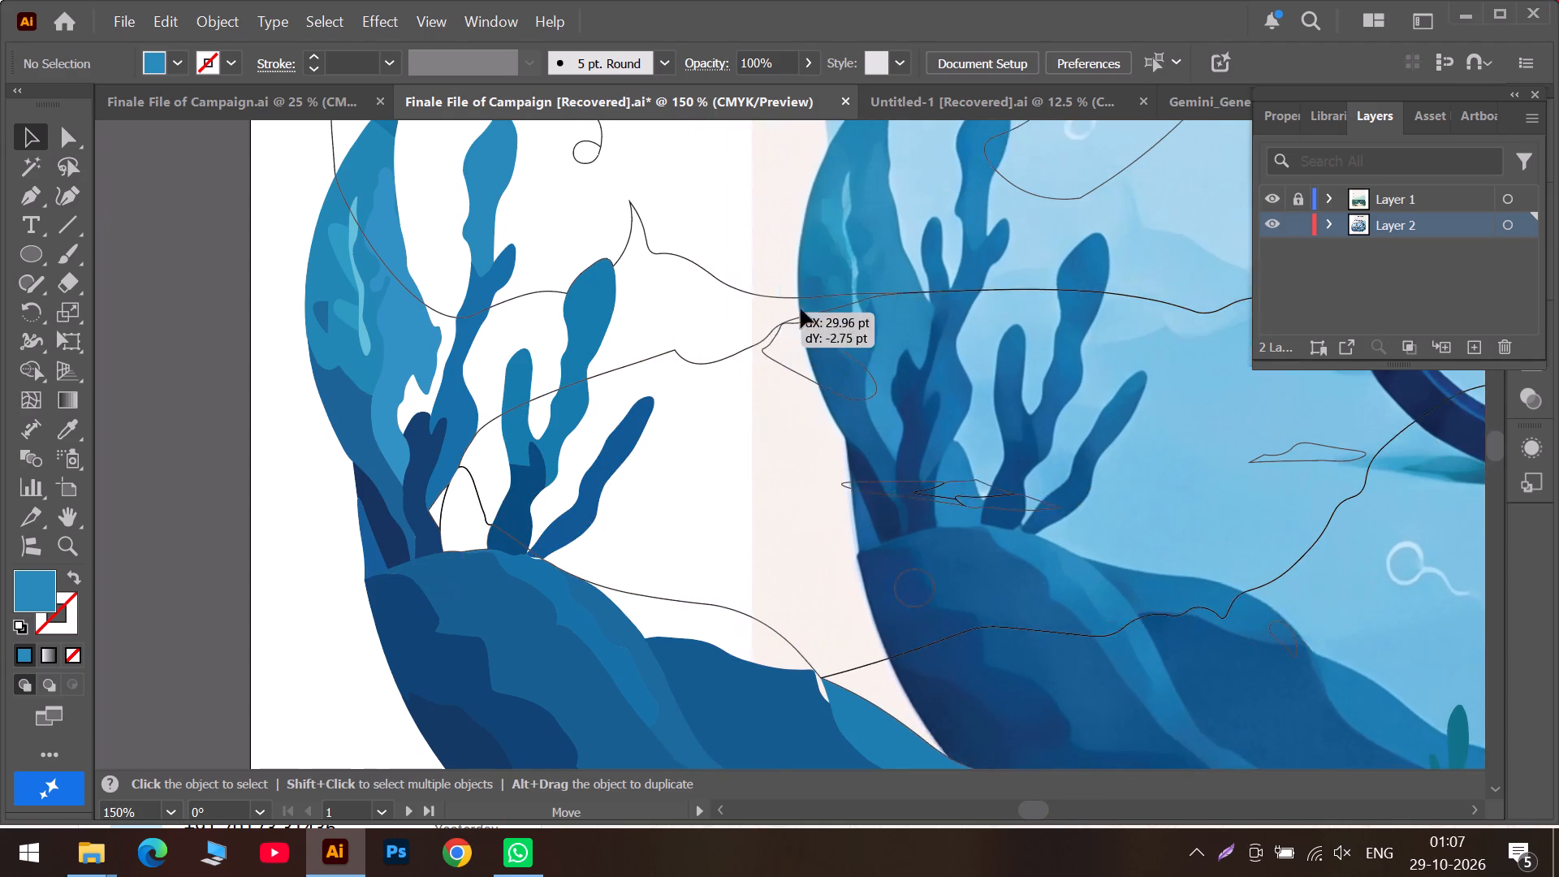
{"action": "left_click_drag", "start_coordinate": [801, 309], "coordinate": [943, 295]}
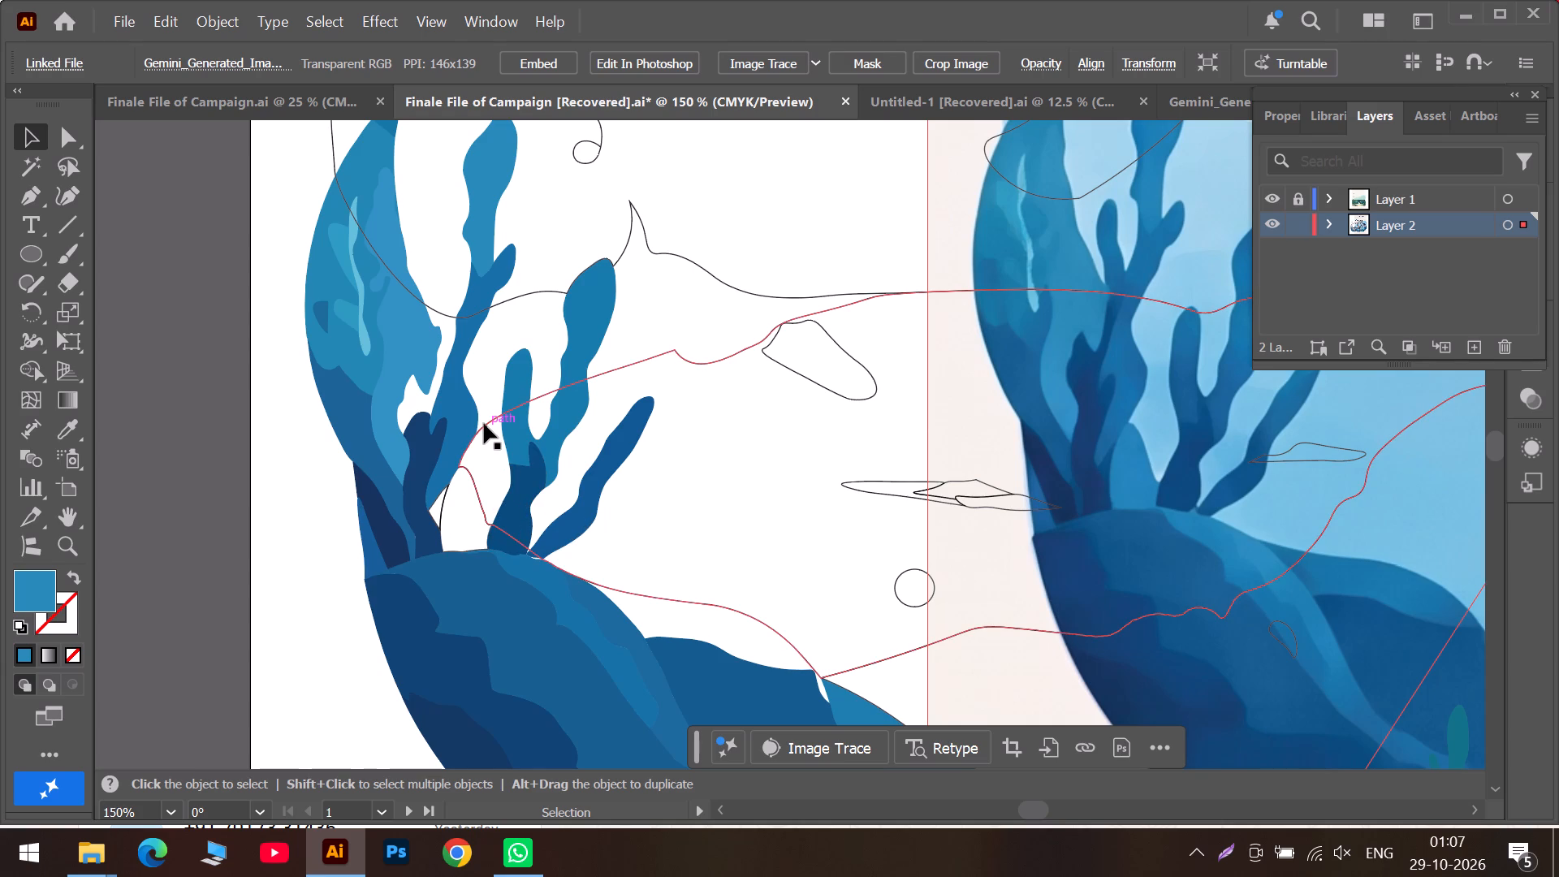
{"action": "scroll", "coordinate": [484, 424], "scroll_direction": "down", "scroll_amount": 2, "text": "alt"}
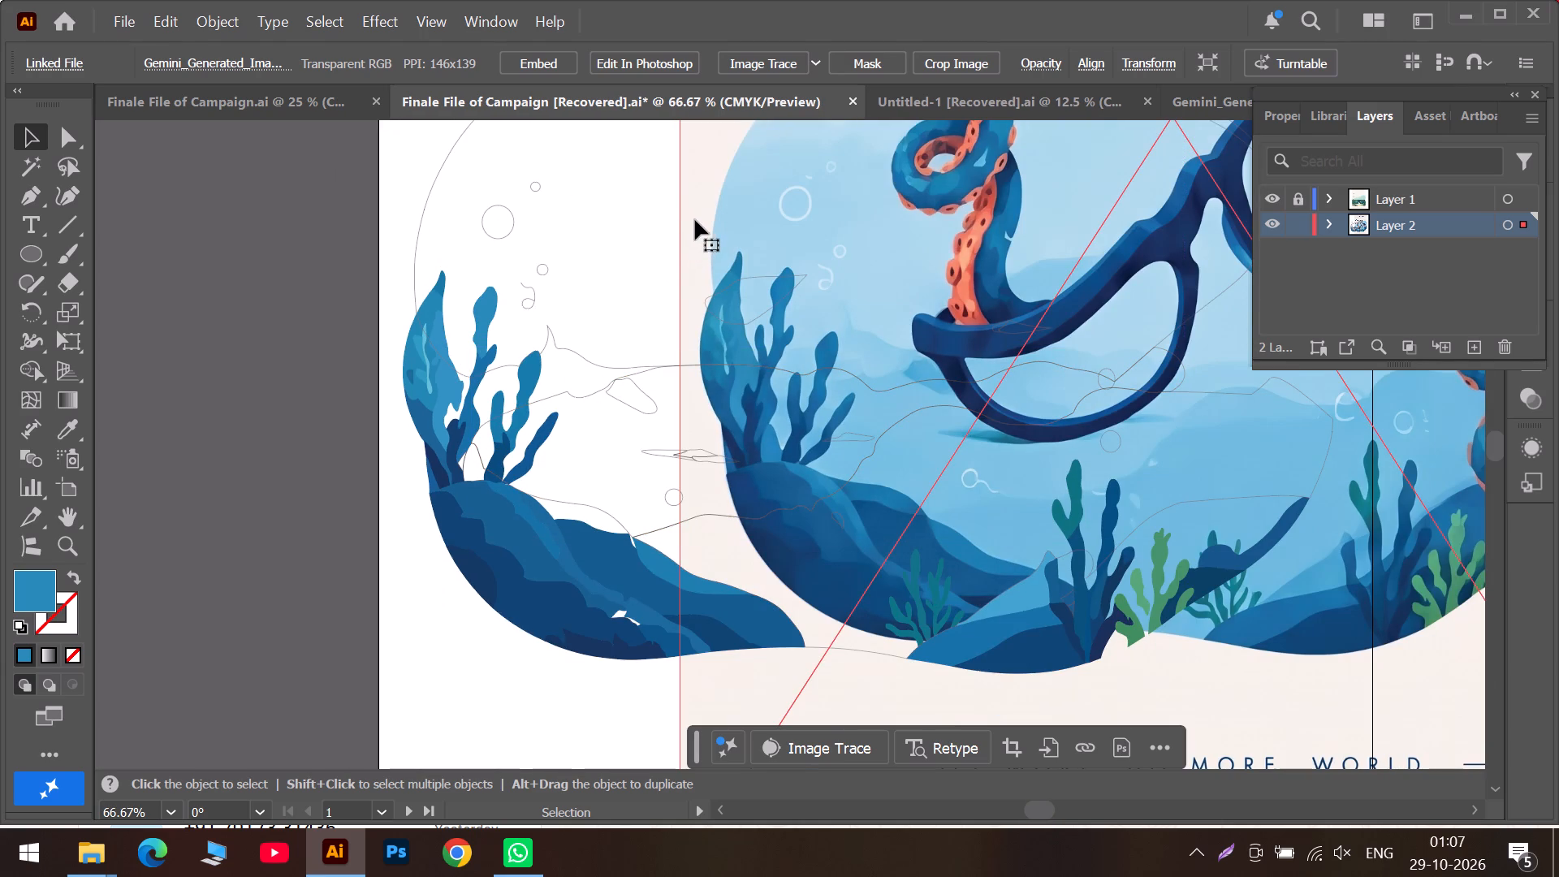
{"action": "left_click_drag", "start_coordinate": [695, 220], "coordinate": [932, 244]}
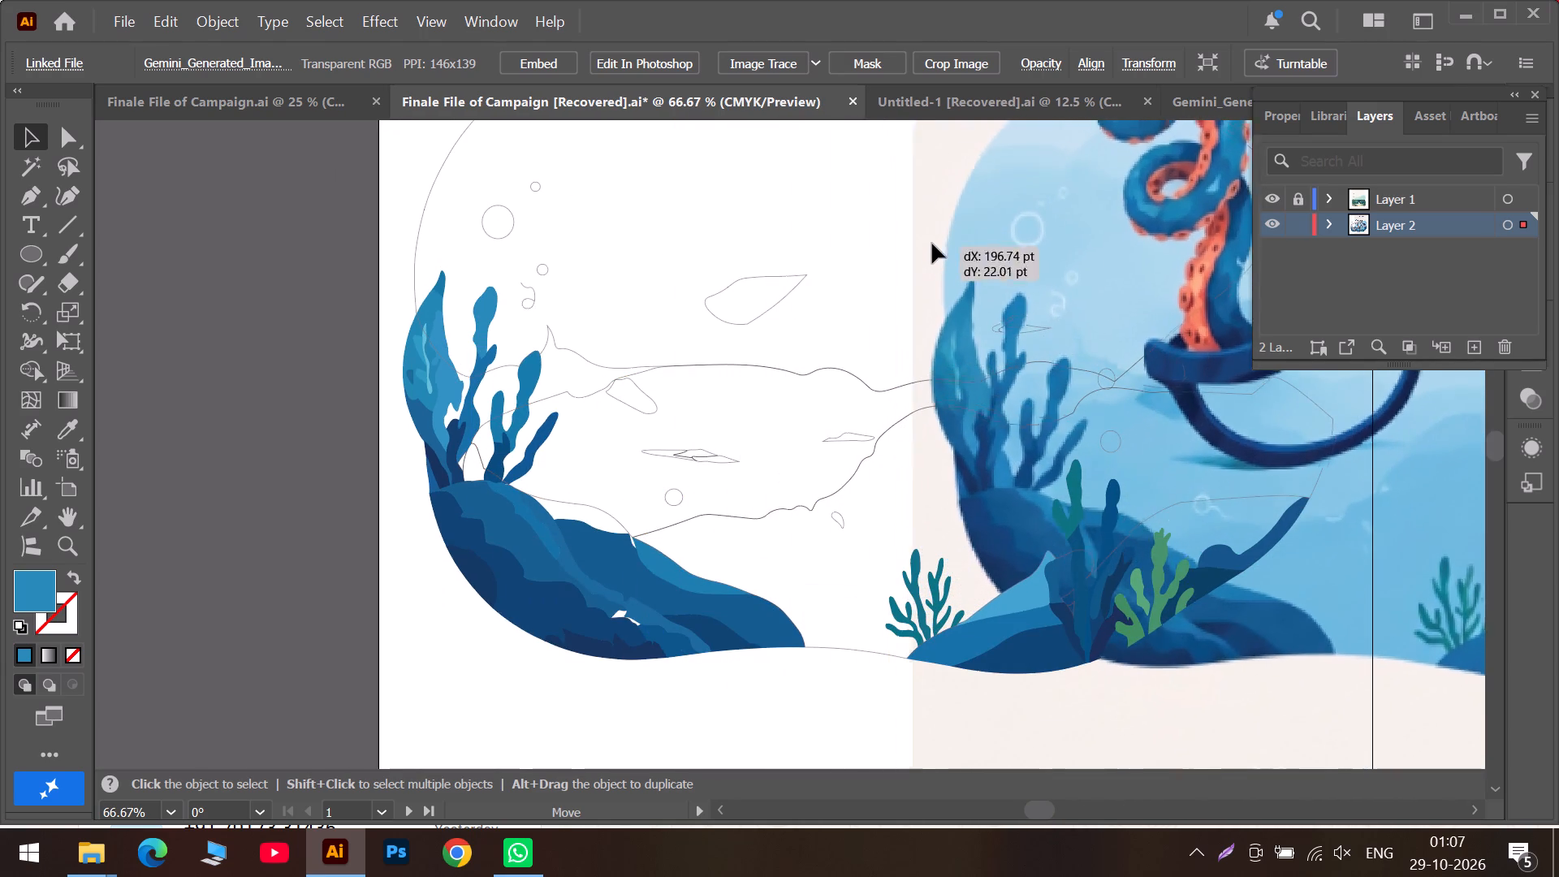
{"action": "left_click_drag", "start_coordinate": [932, 244], "coordinate": [936, 240]}
{"action": "scroll", "coordinate": [918, 244], "scroll_direction": "down", "scroll_amount": 2, "text": "alt"}
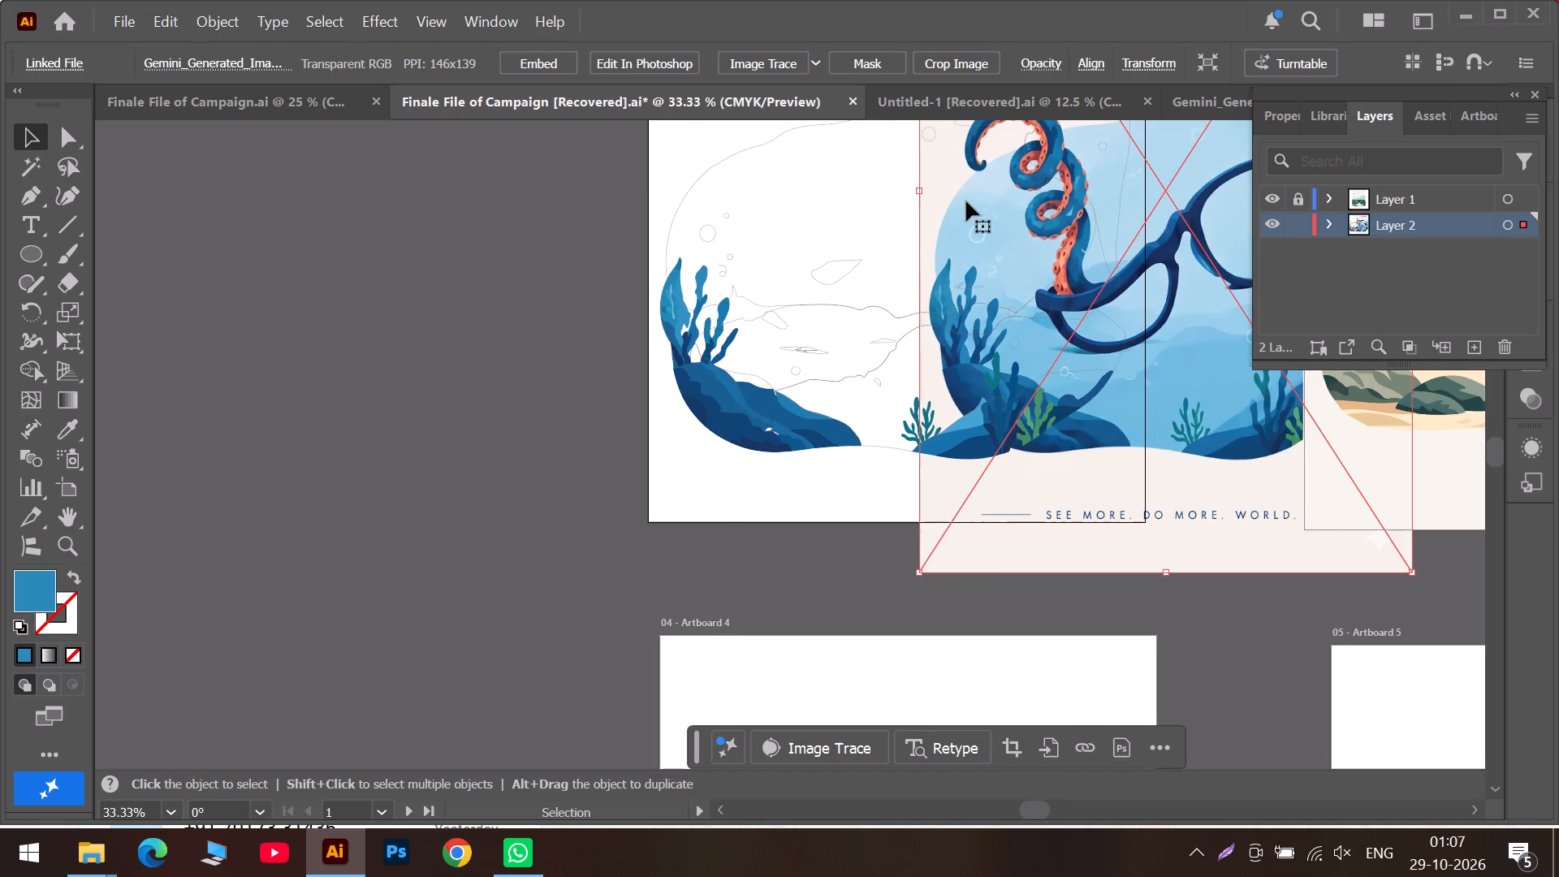
{"action": "left_click_drag", "start_coordinate": [966, 201], "coordinate": [189, 301]}
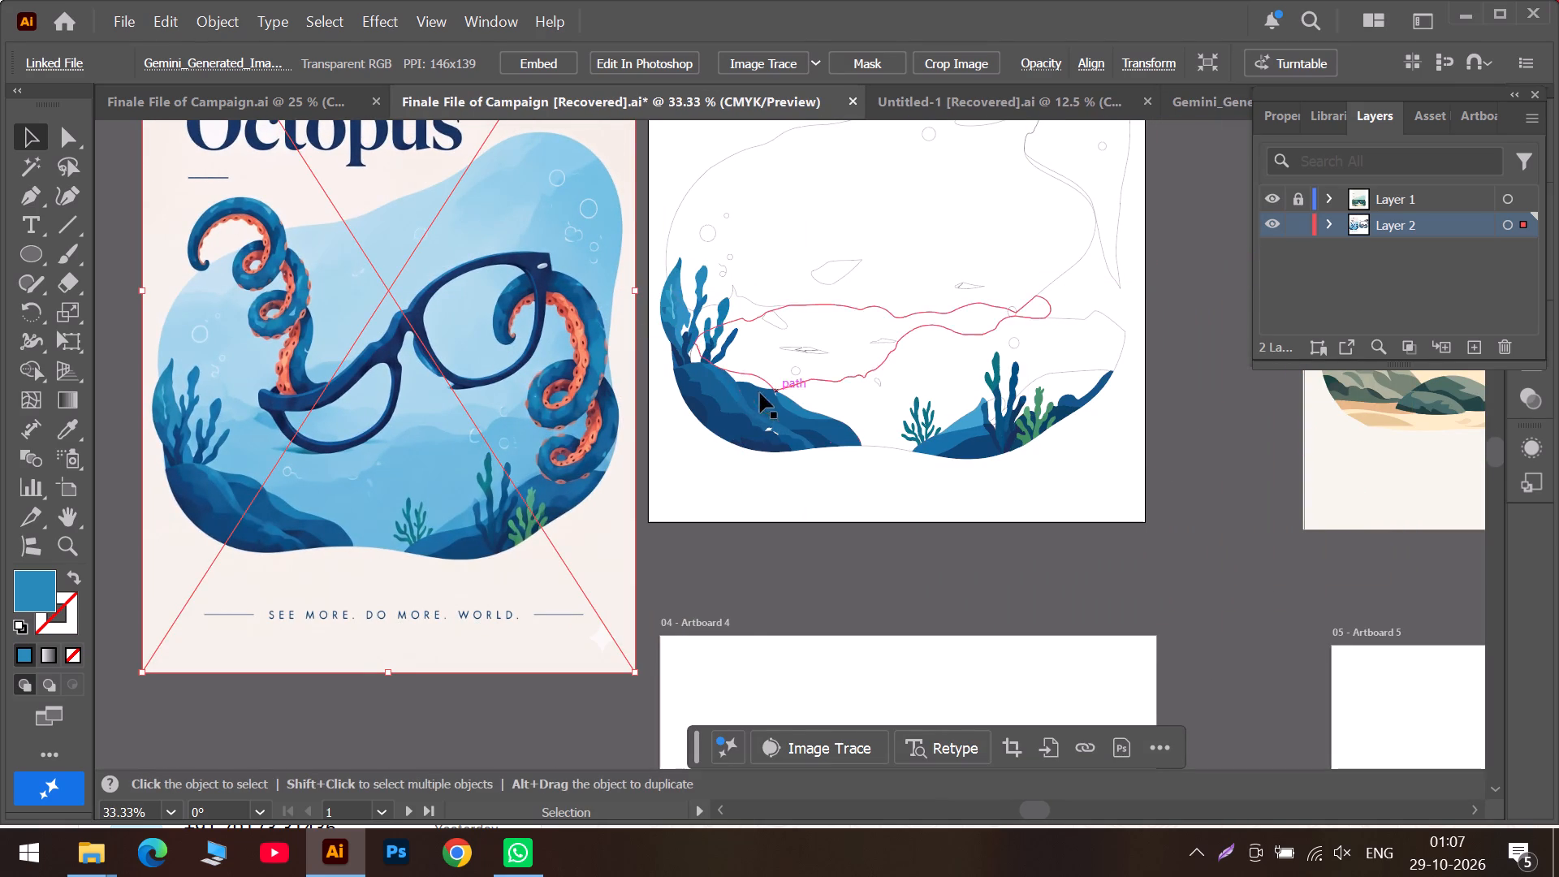
{"action": "left_click_drag", "start_coordinate": [564, 382], "coordinate": [543, 372]}
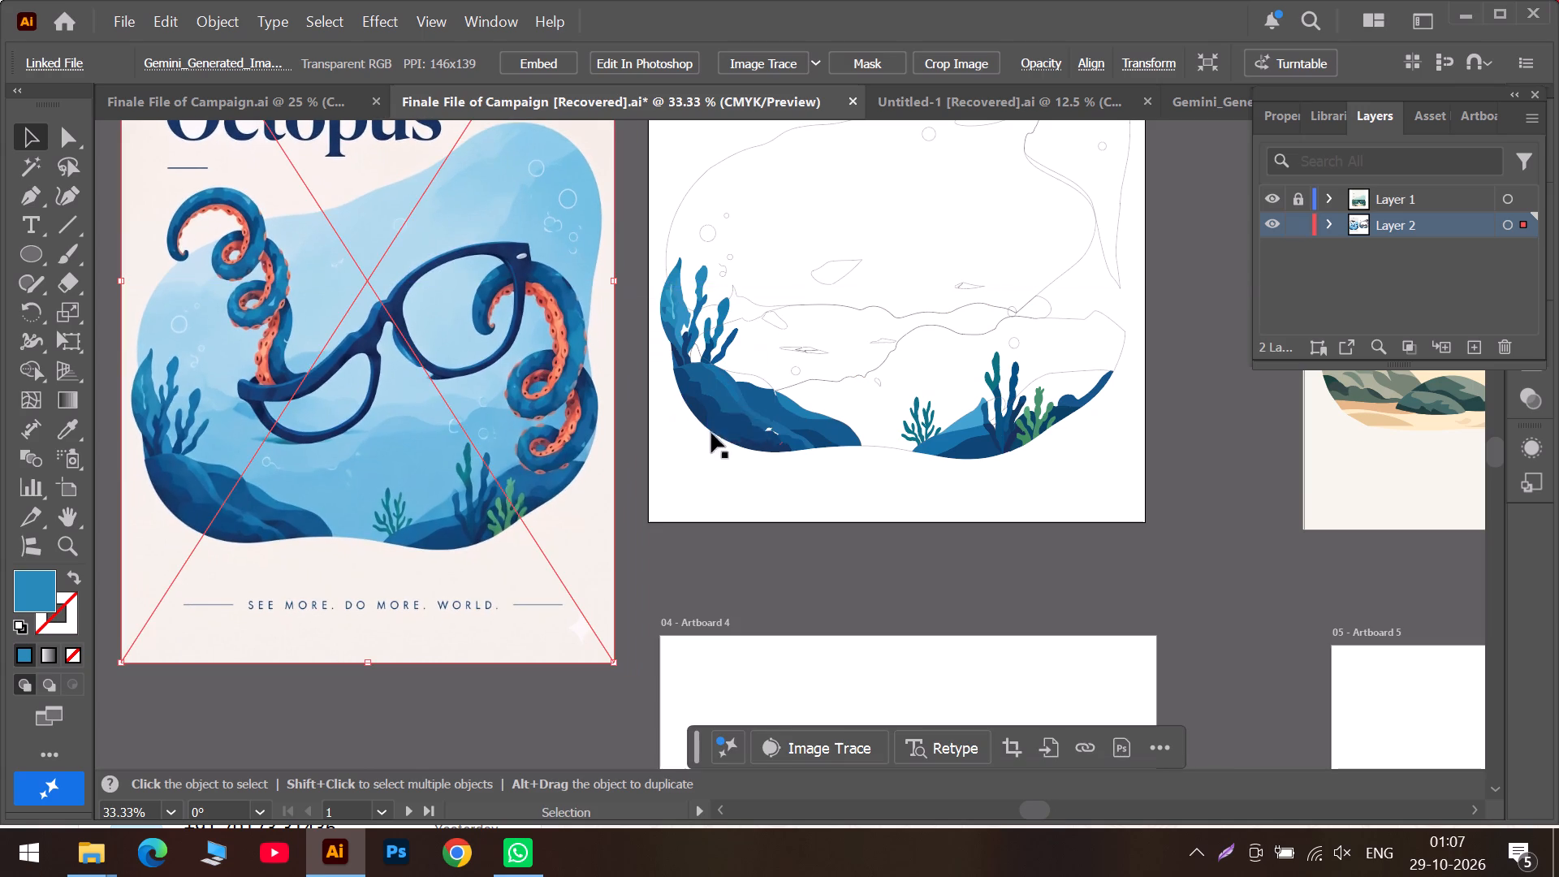
Fill the large middle water shape between the two rock slopes with light blue sampled from the poster's water, and send it to back.
{"action": "left_click", "coordinate": [878, 447]}
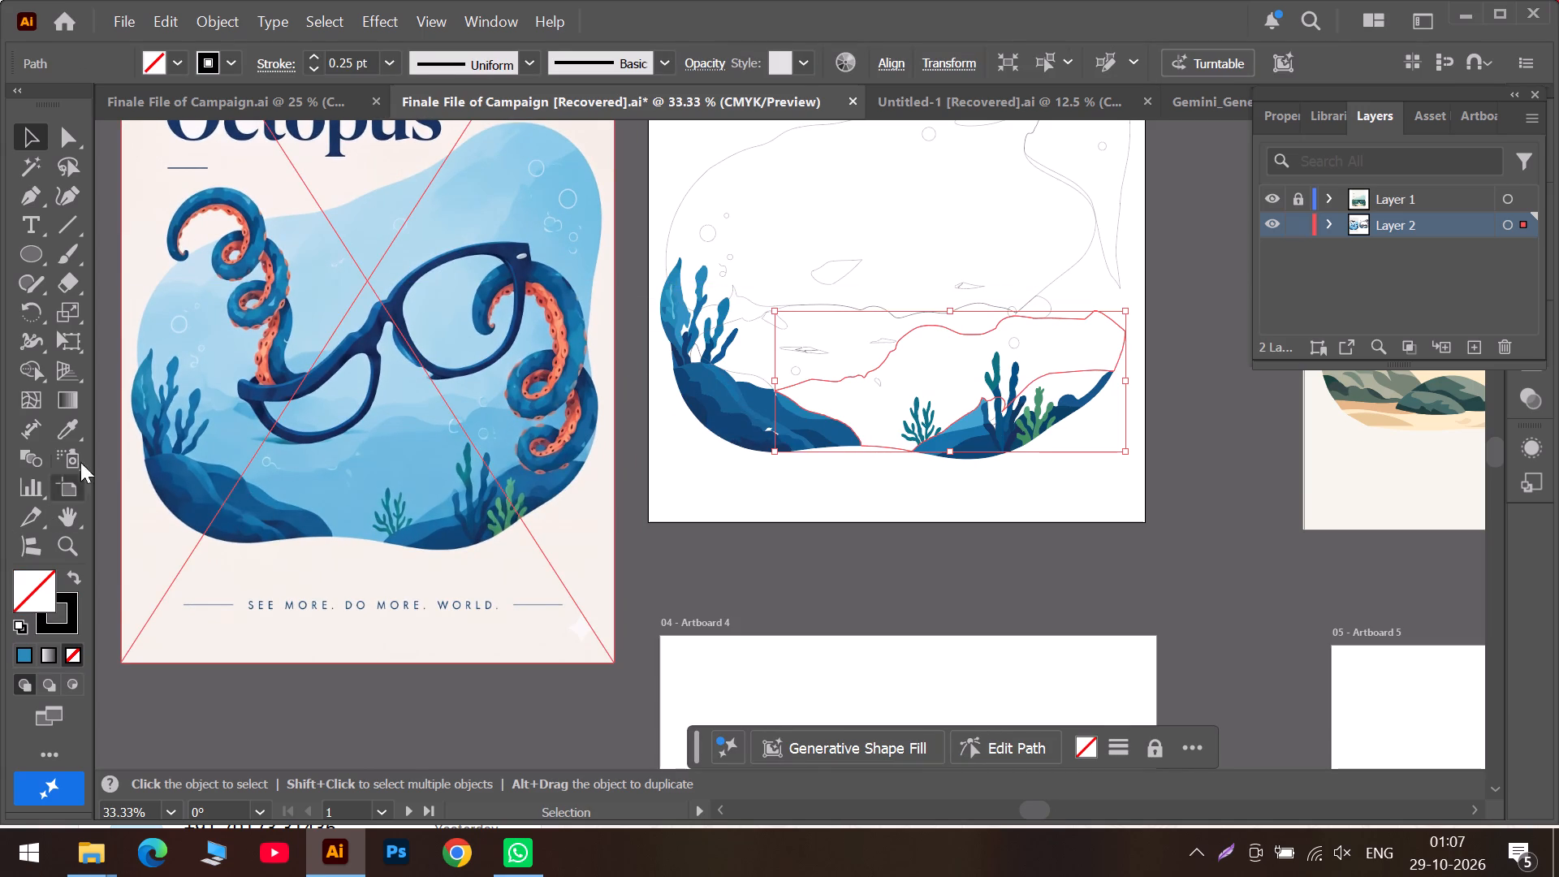
{"action": "left_click", "coordinate": [71, 426]}
{"action": "left_click", "coordinate": [348, 505]}
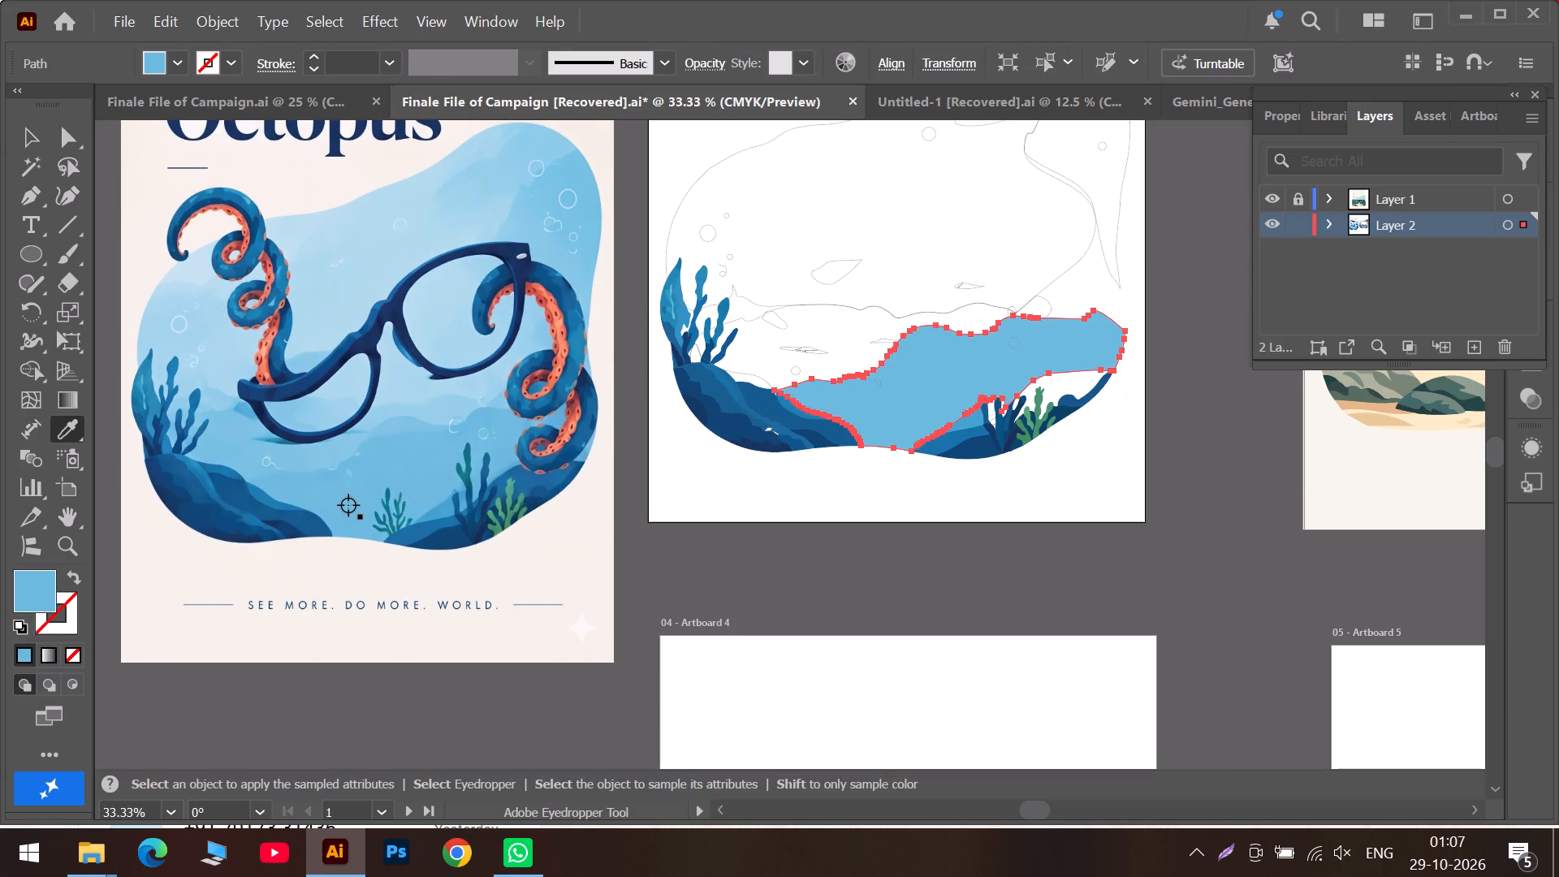
{"action": "left_click", "coordinate": [27, 129]}
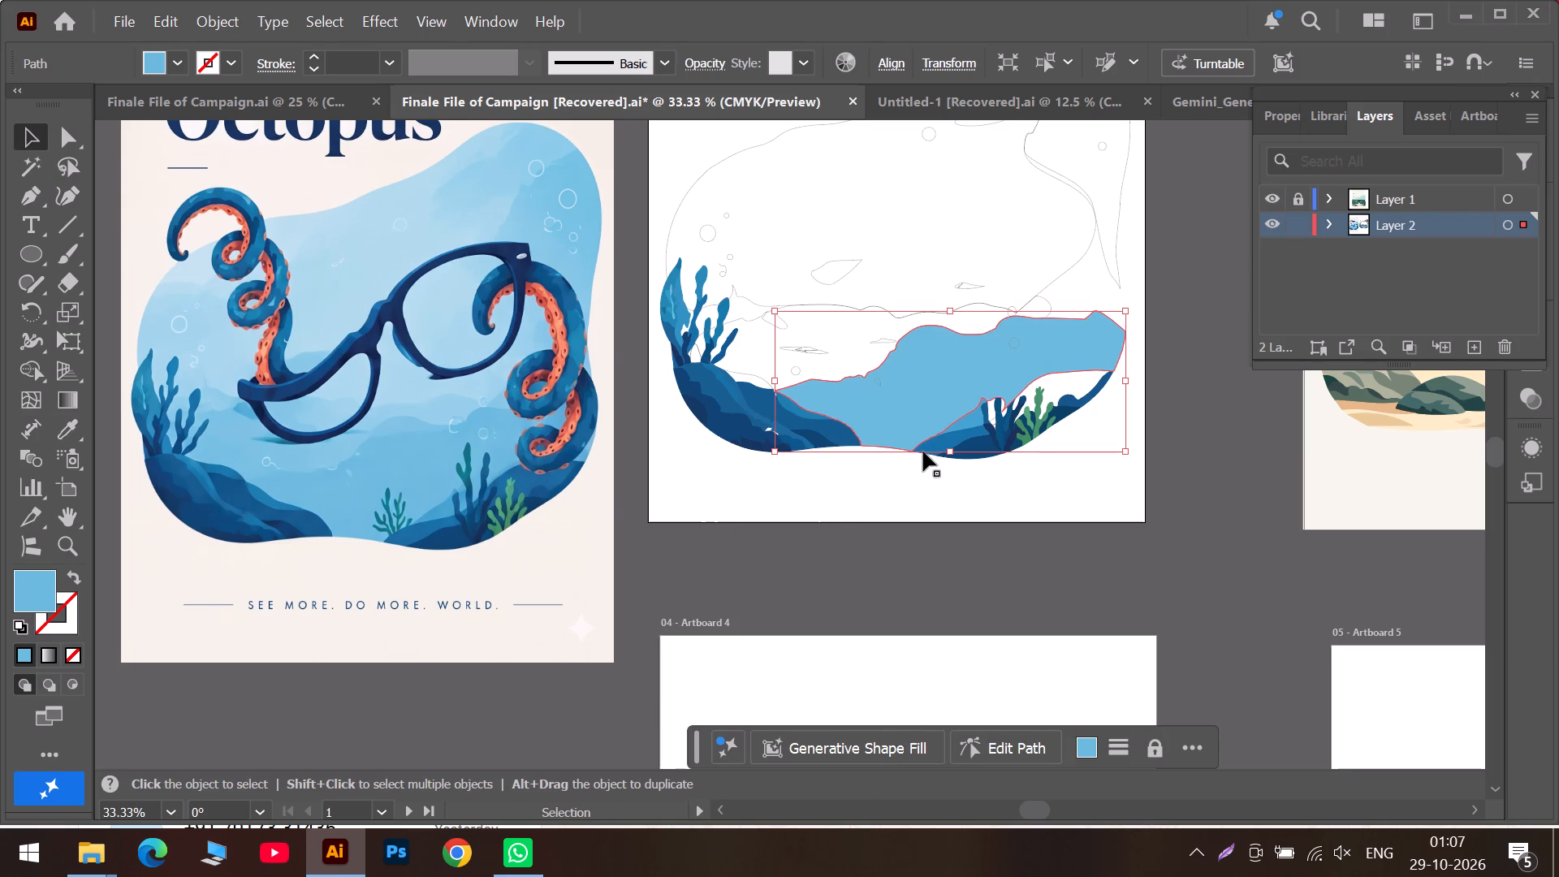
{"action": "right_click", "coordinate": [888, 412]}
{"action": "left_click", "coordinate": [961, 712]}
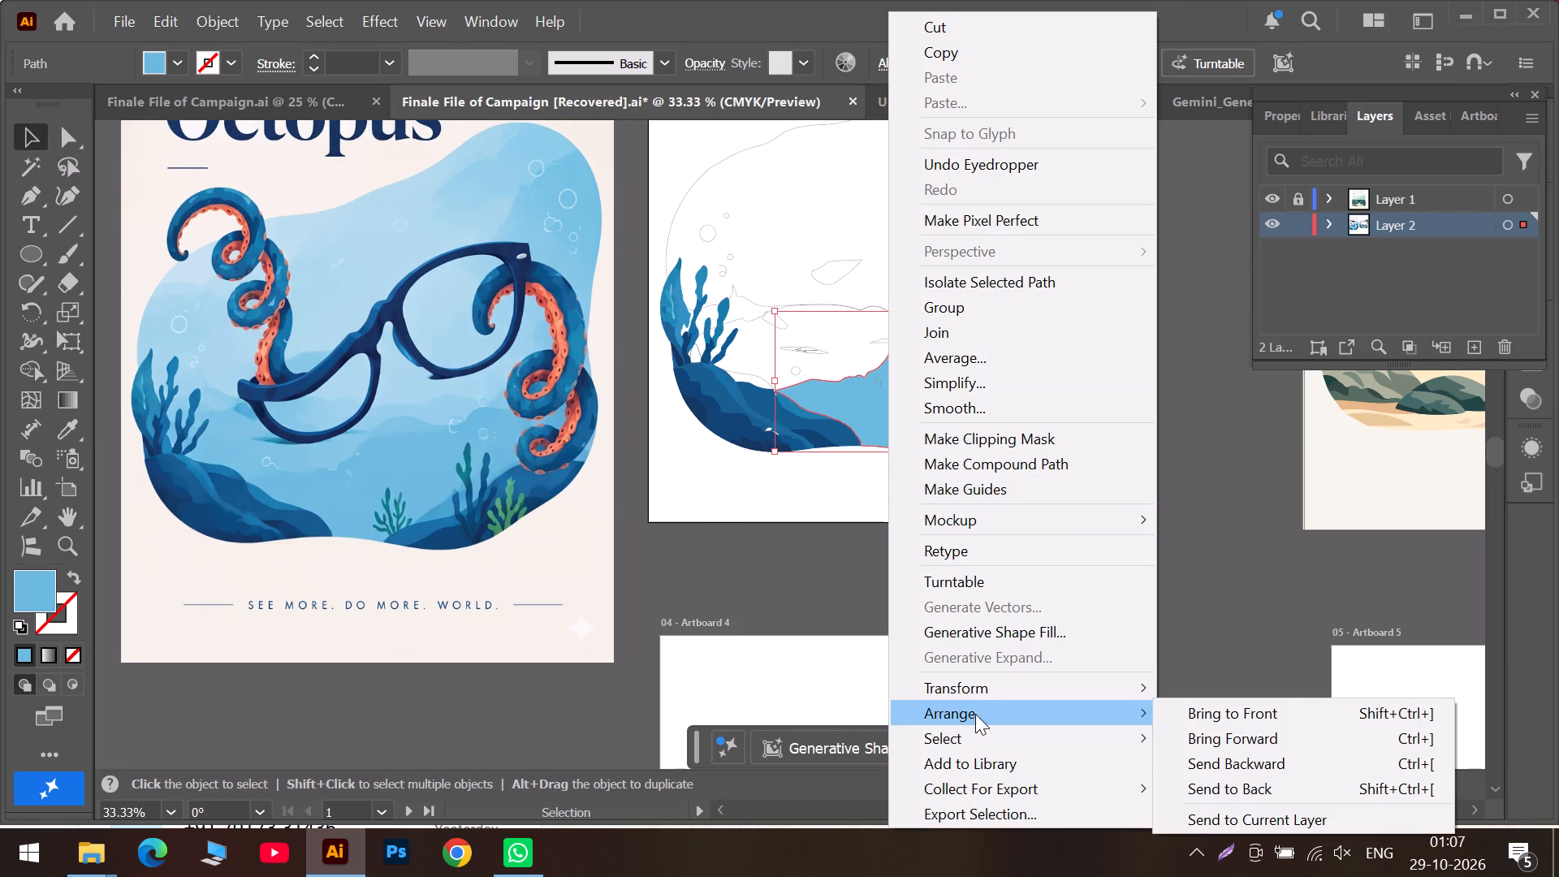
{"action": "left_click", "coordinate": [1234, 784]}
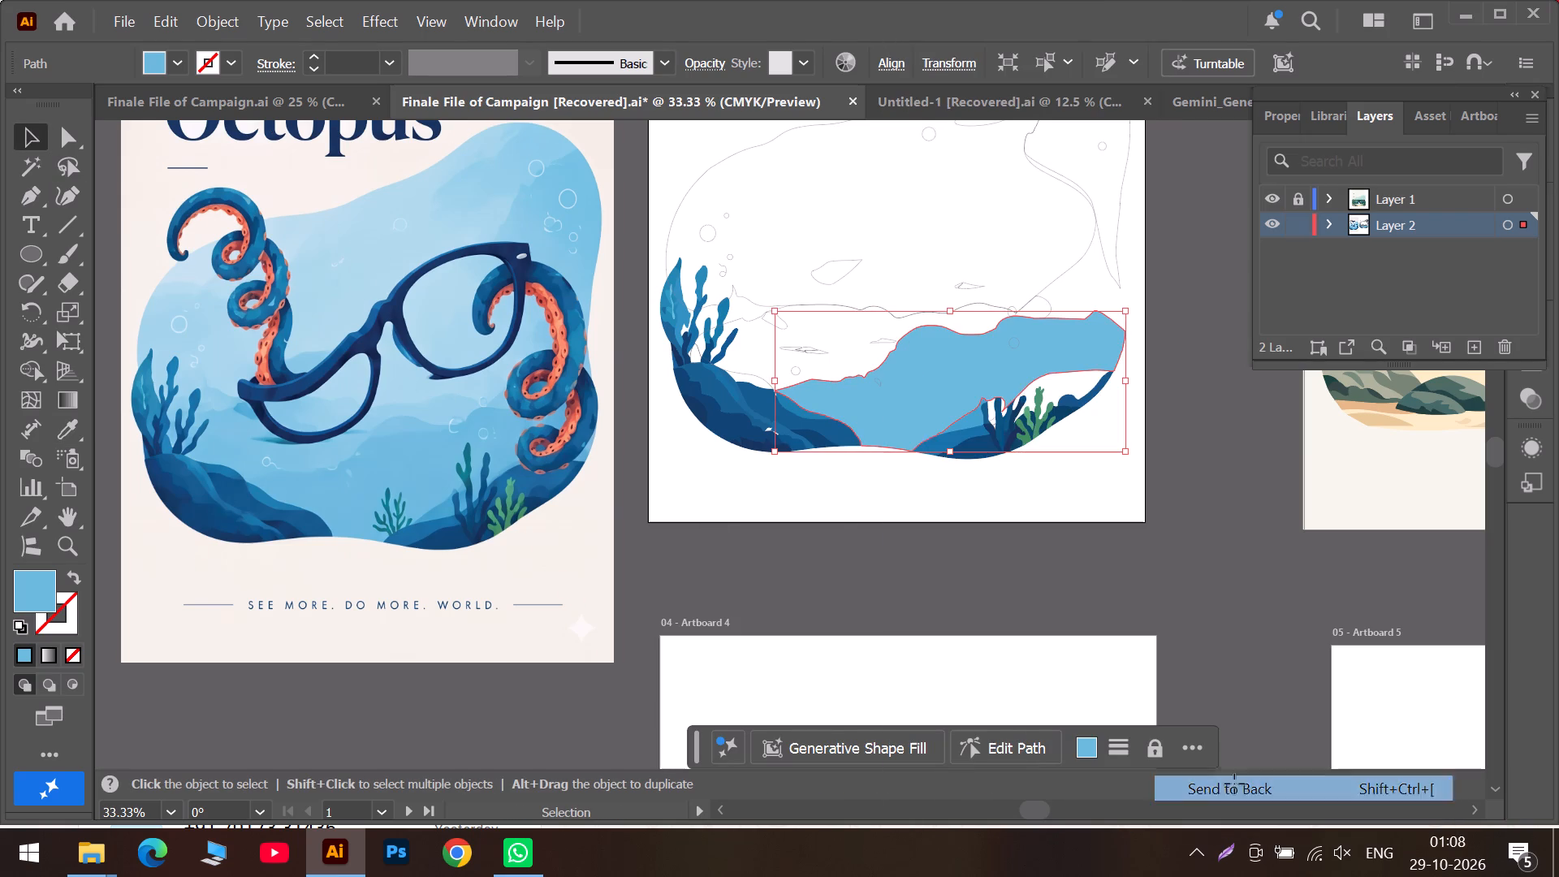
{"action": "left_click", "coordinate": [857, 599]}
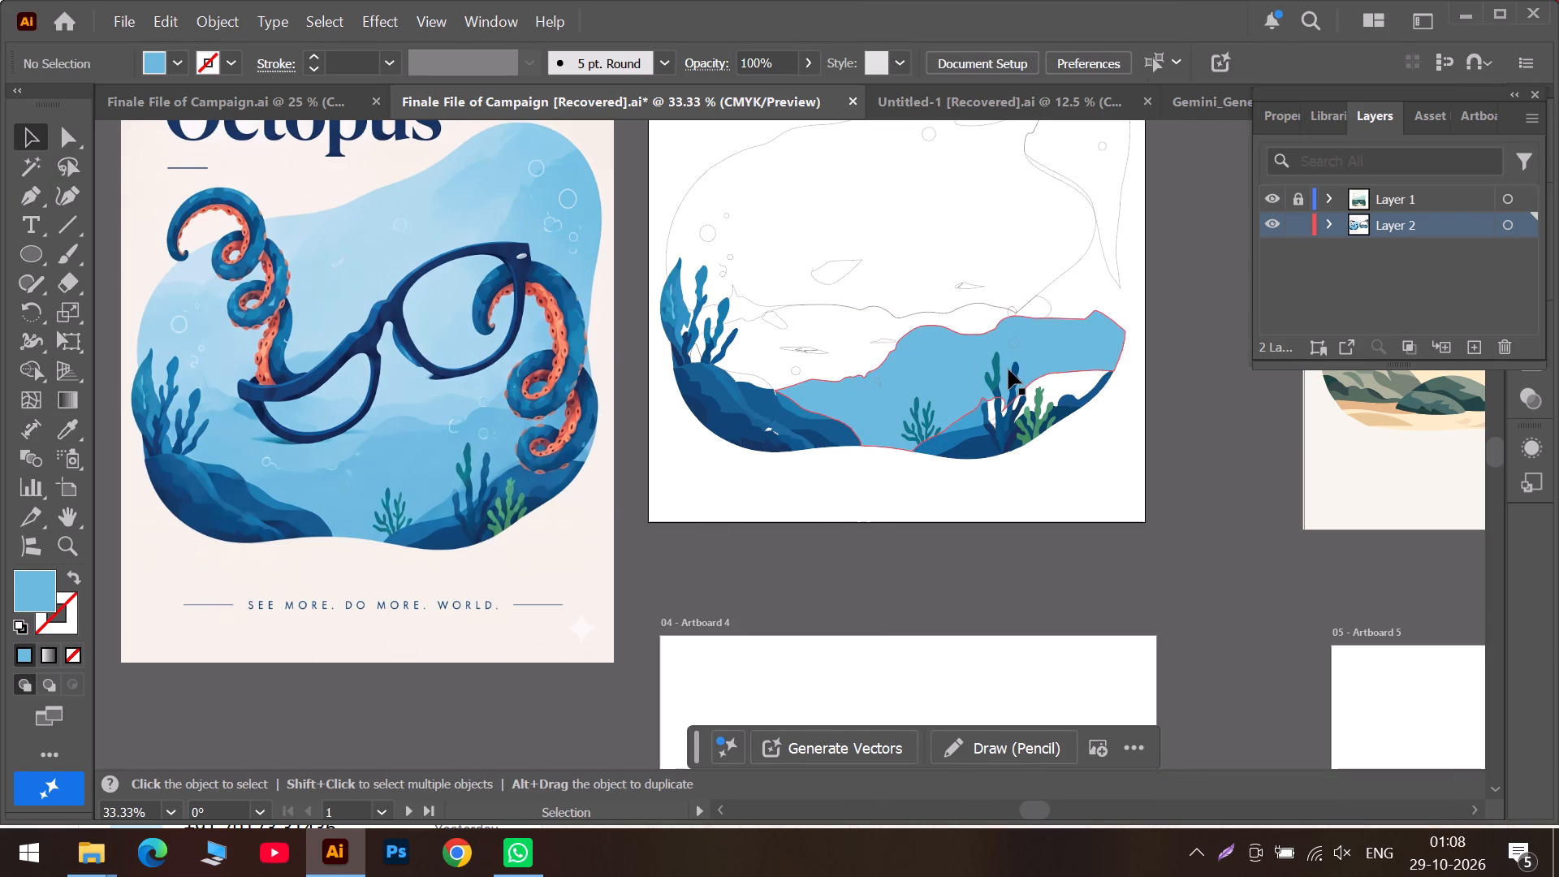
Fill the small teardrop highlight in the middle water area with the paler blue sampled from the matching droplet in the poster.
{"action": "scroll", "coordinate": [1008, 369], "scroll_direction": "up", "scroll_amount": 3, "text": "alt"}
{"action": "scroll", "coordinate": [1008, 369], "scroll_direction": "down", "scroll_amount": 2, "text": "alt"}
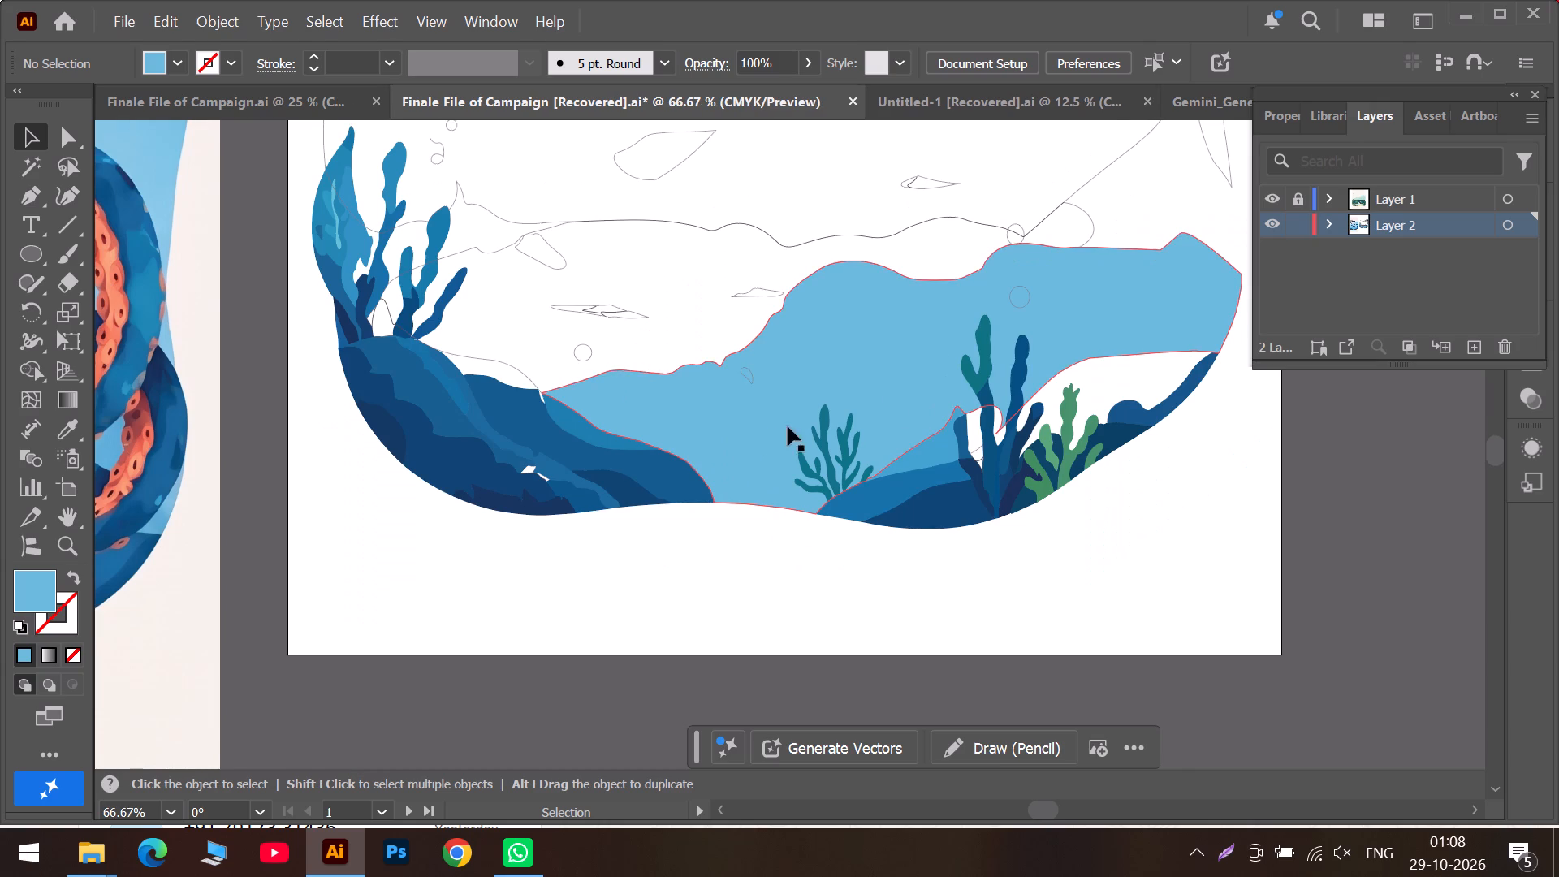
{"action": "scroll", "coordinate": [770, 431], "scroll_direction": "down", "scroll_amount": 1, "text": "alt"}
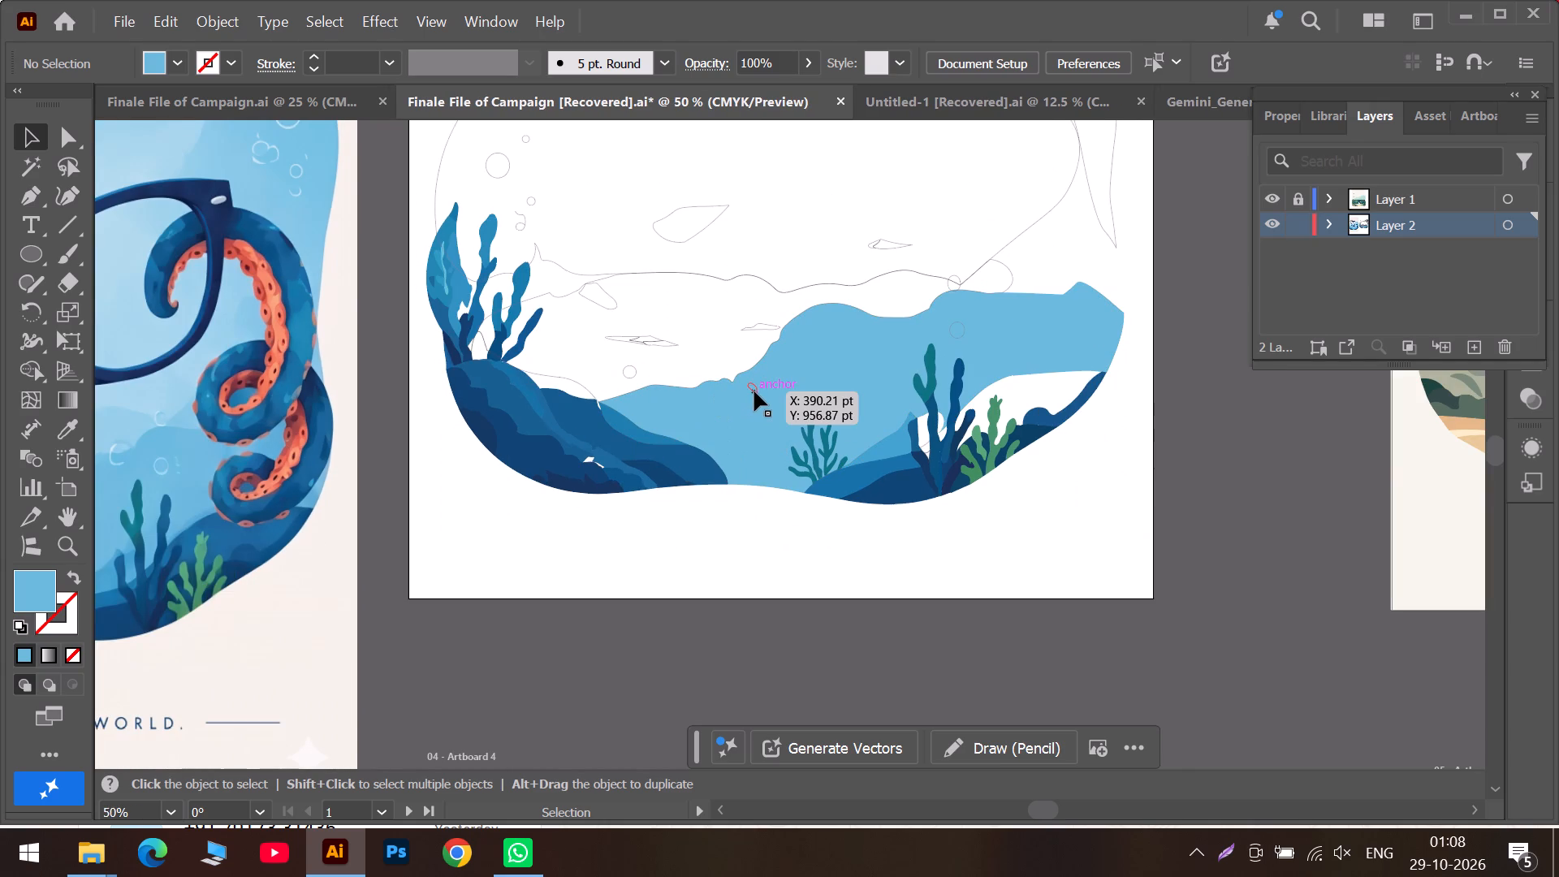
{"action": "left_click", "coordinate": [754, 391]}
{"action": "left_click", "coordinate": [952, 812]}
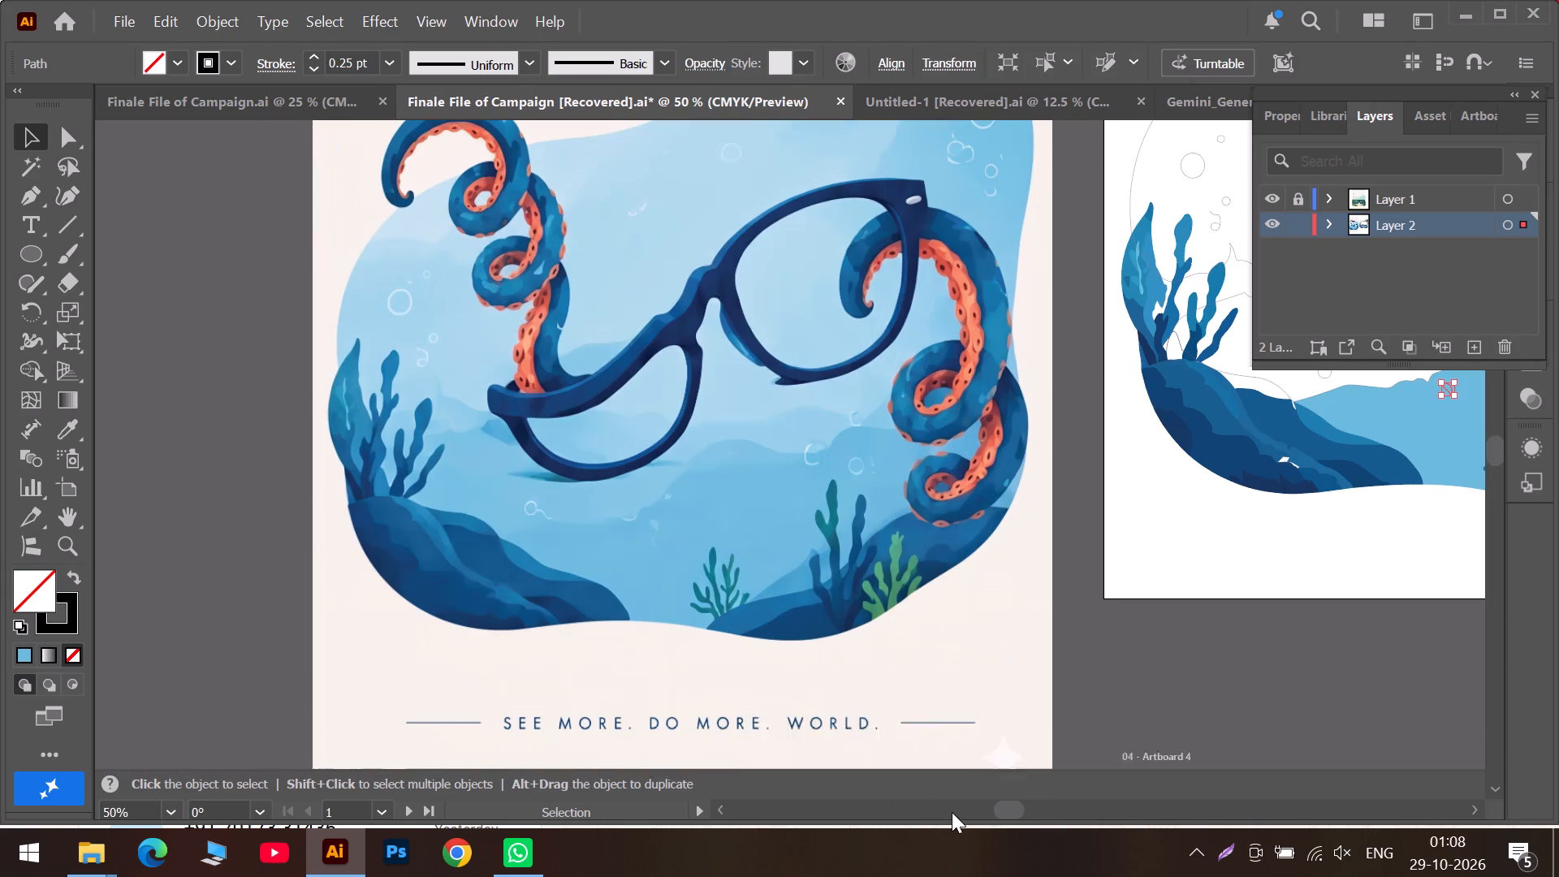
{"action": "scroll", "coordinate": [697, 517], "scroll_direction": "up", "scroll_amount": 4, "text": "alt"}
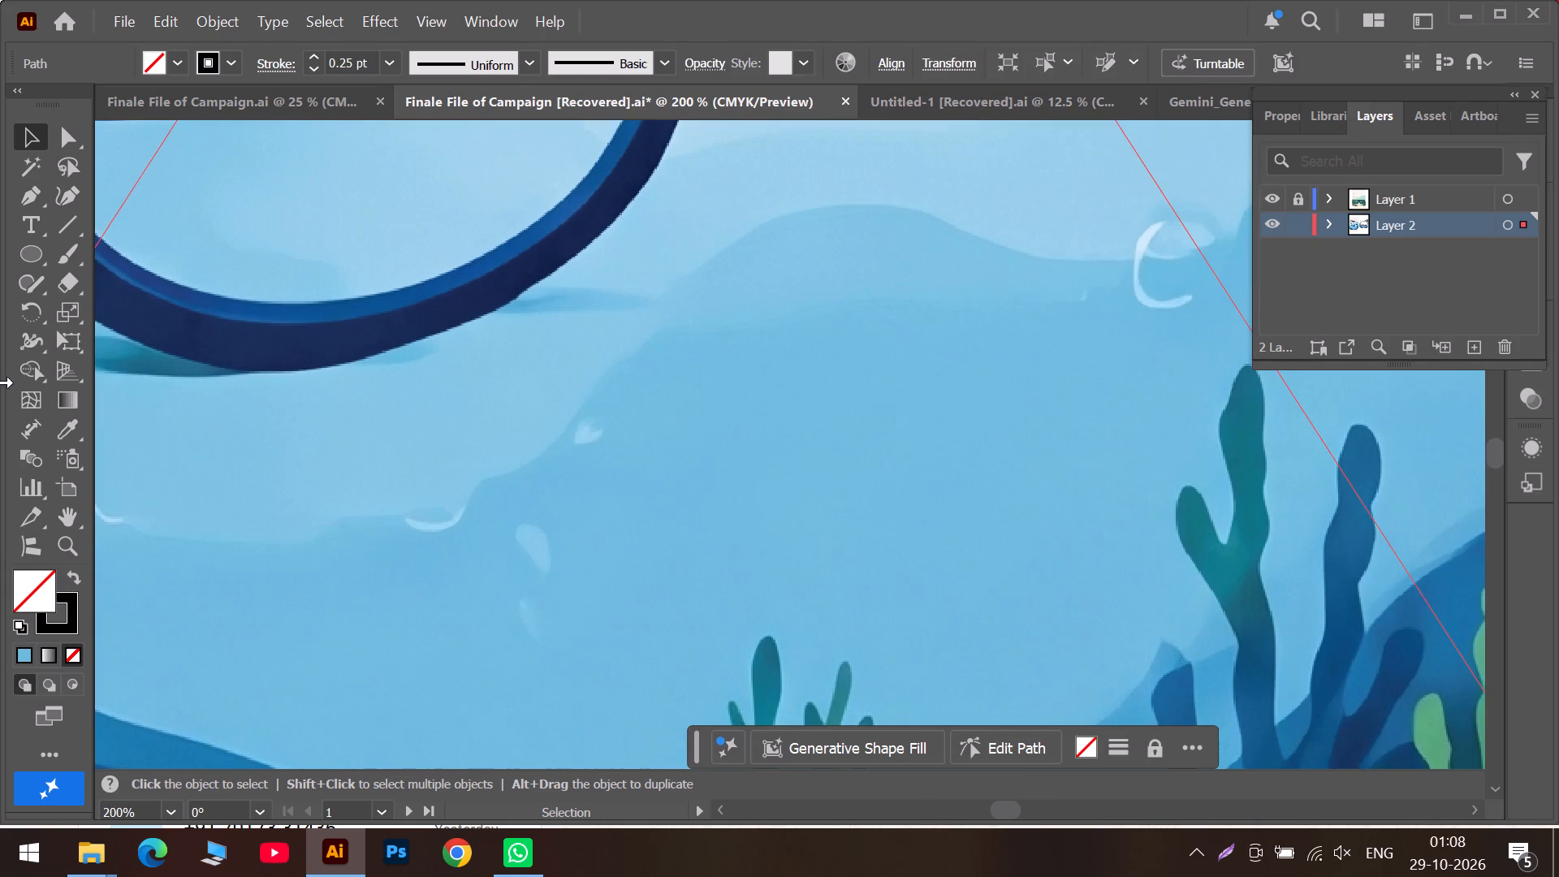
{"action": "left_click", "coordinate": [71, 432]}
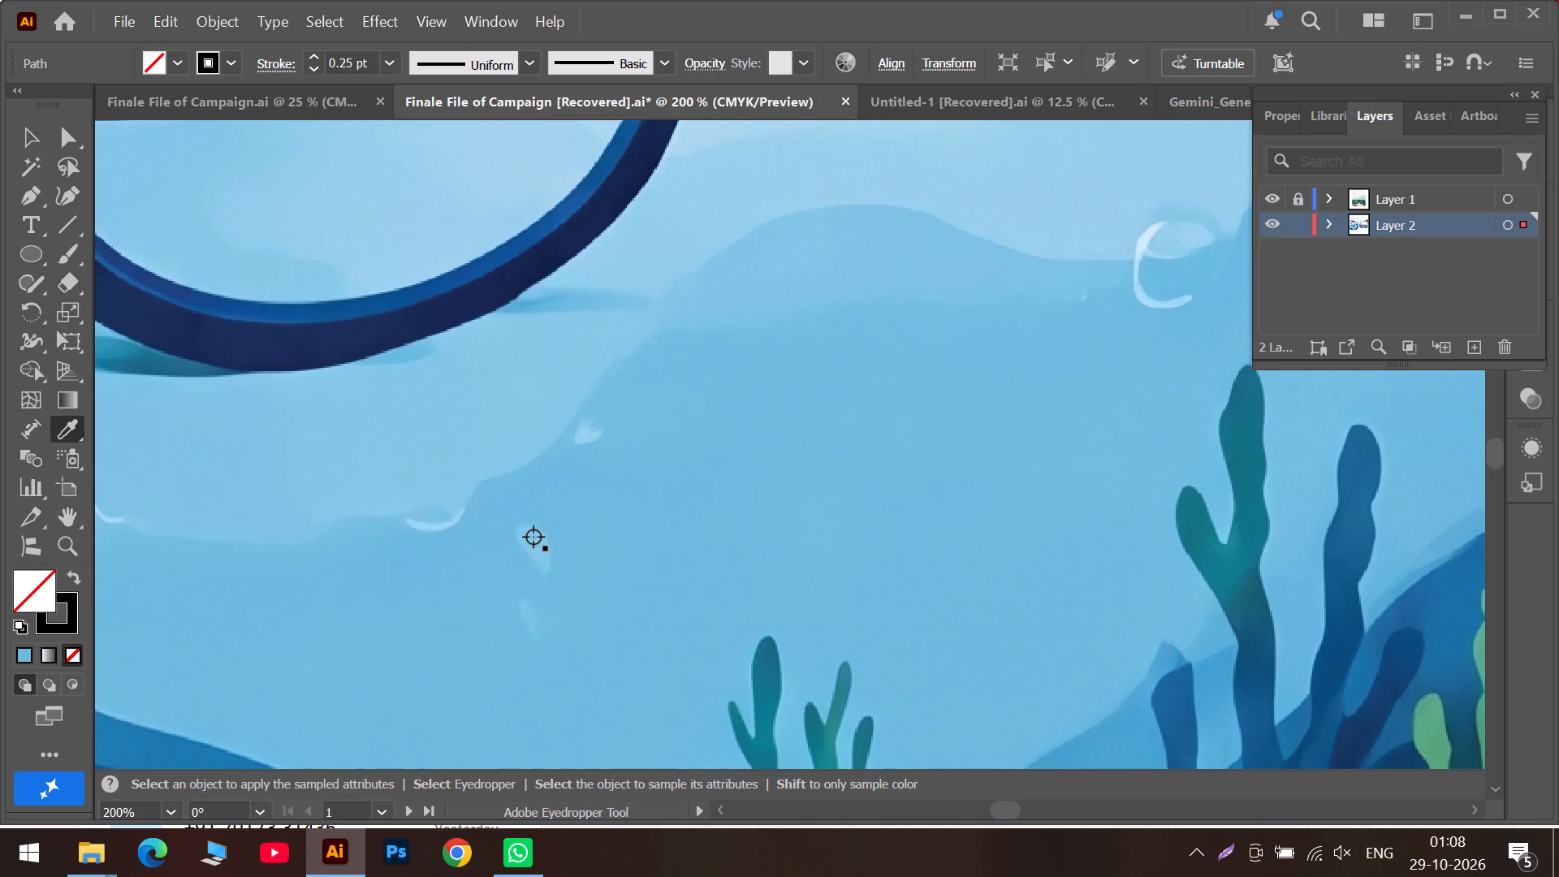
{"action": "left_click", "coordinate": [533, 542]}
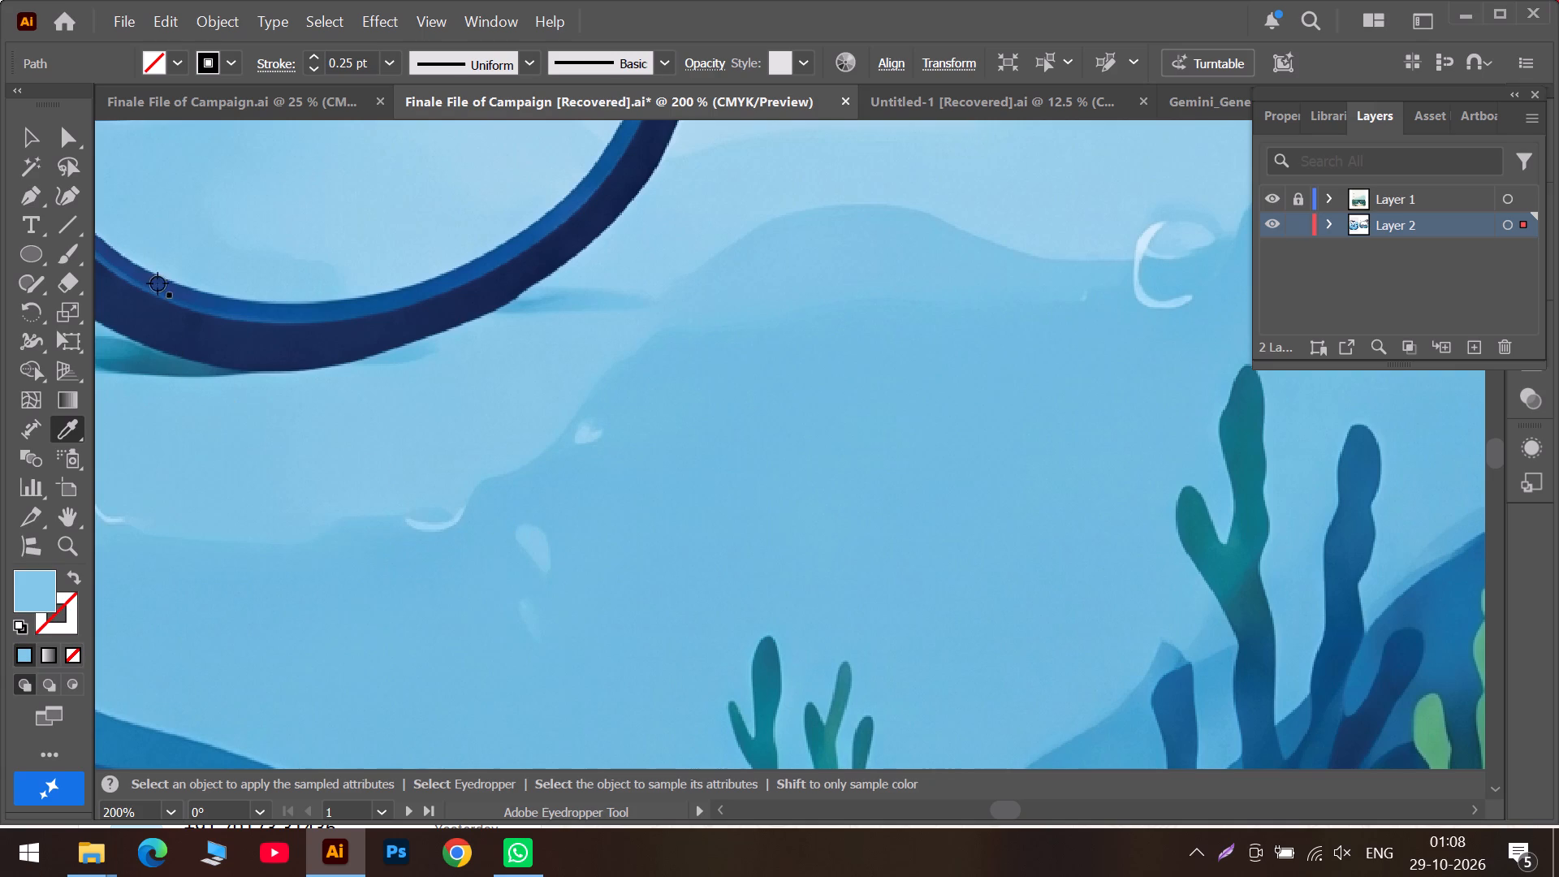
{"action": "left_click", "coordinate": [27, 146]}
{"action": "scroll", "coordinate": [482, 469], "scroll_direction": "down", "scroll_amount": 1, "text": "alt"}
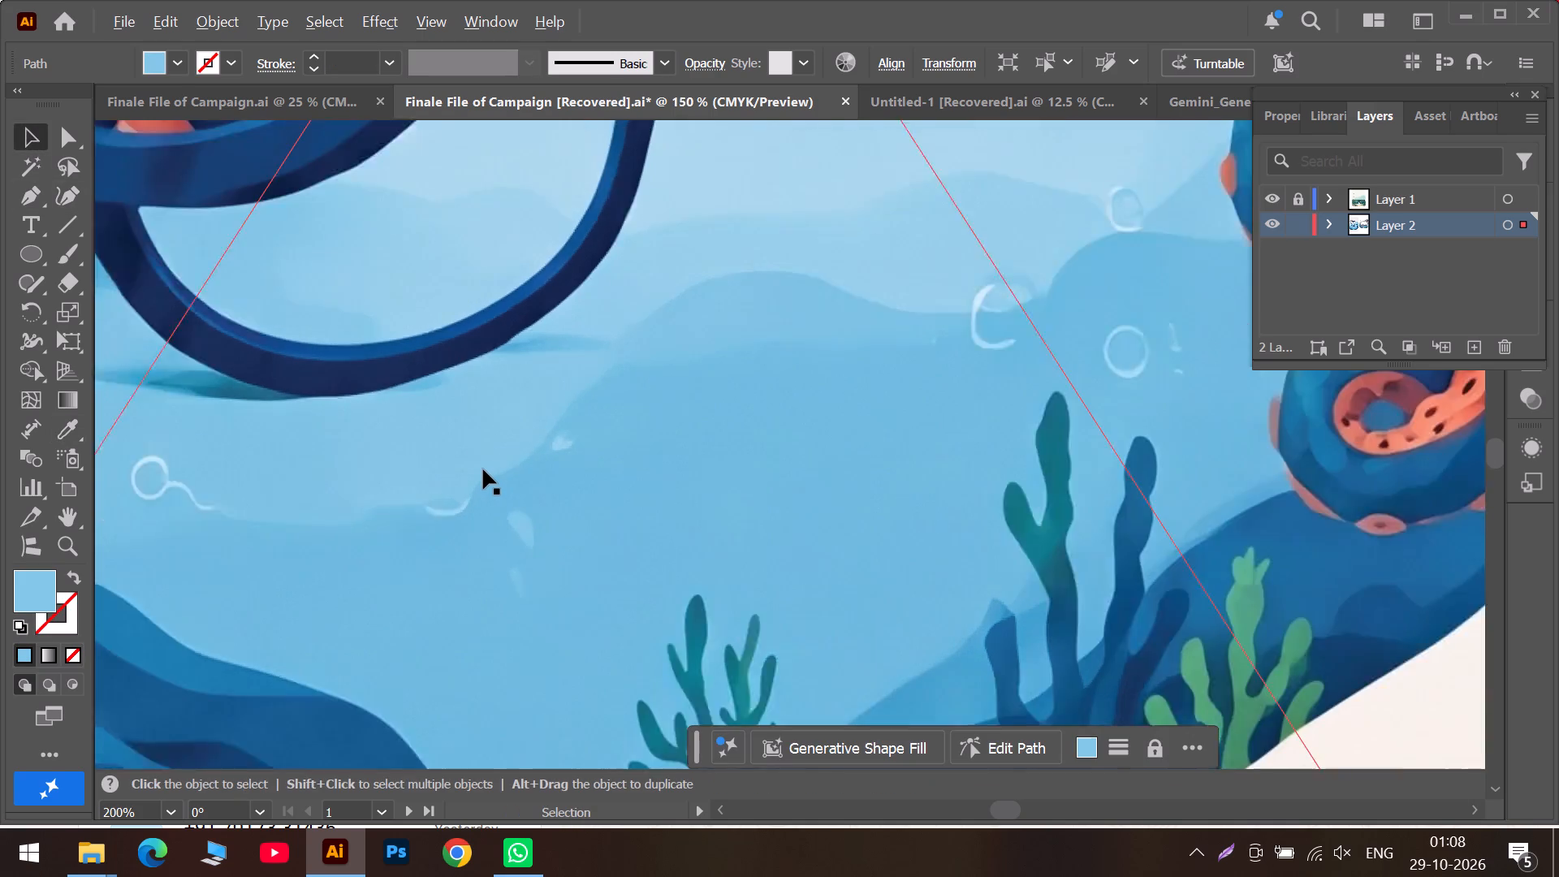
{"action": "scroll", "coordinate": [483, 469], "scroll_direction": "down", "scroll_amount": 3, "text": "alt"}
{"action": "scroll", "coordinate": [777, 508], "scroll_direction": "down", "scroll_amount": 1, "text": "alt"}
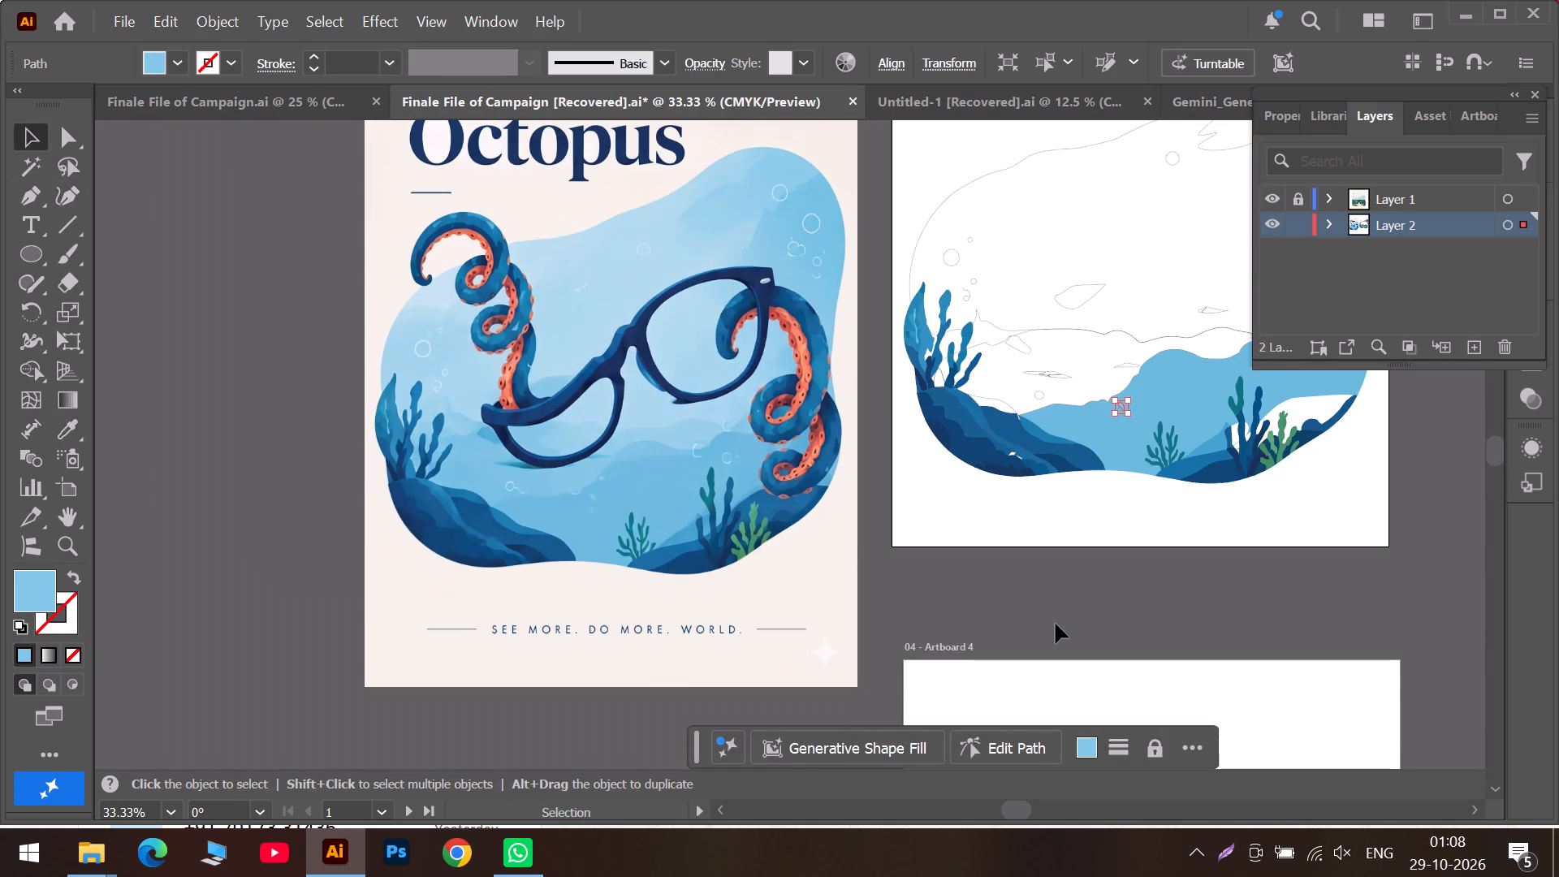
{"action": "left_click", "coordinate": [1056, 624]}
Fill the small rock piece between the dark blue seaweed's lower stems with medium blue sampled from the same spot in the poster.
{"action": "scroll", "coordinate": [1134, 419], "scroll_direction": "up", "scroll_amount": 4, "text": "alt"}
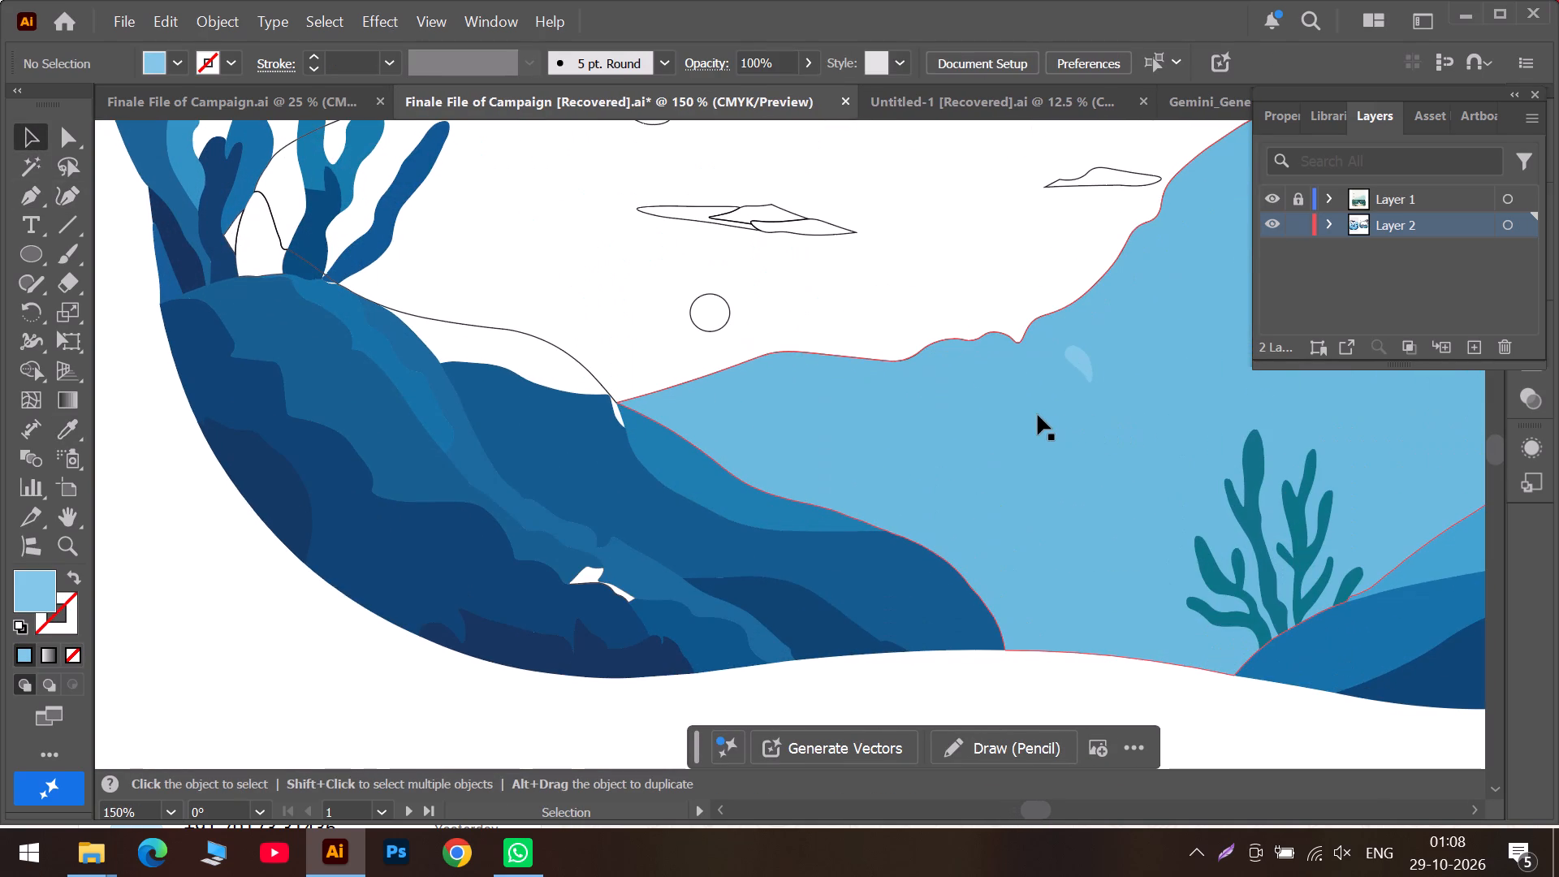
{"action": "scroll", "coordinate": [1038, 415], "scroll_direction": "up", "scroll_amount": 1, "text": "alt"}
{"action": "scroll", "coordinate": [1038, 415], "scroll_direction": "down", "scroll_amount": 3, "text": "alt"}
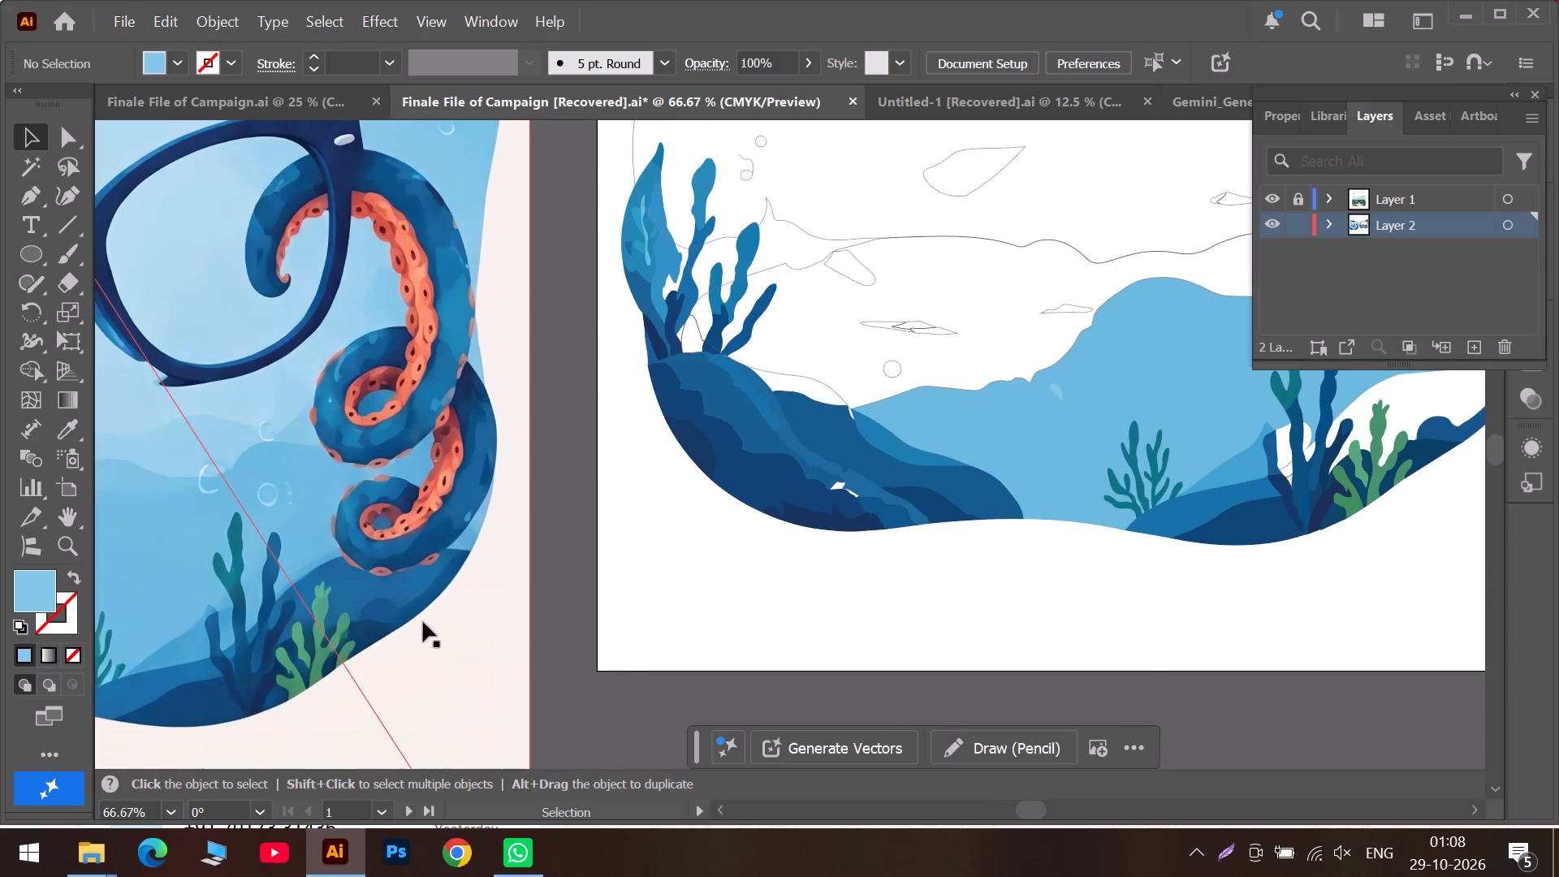
{"action": "left_click", "coordinate": [1287, 465]}
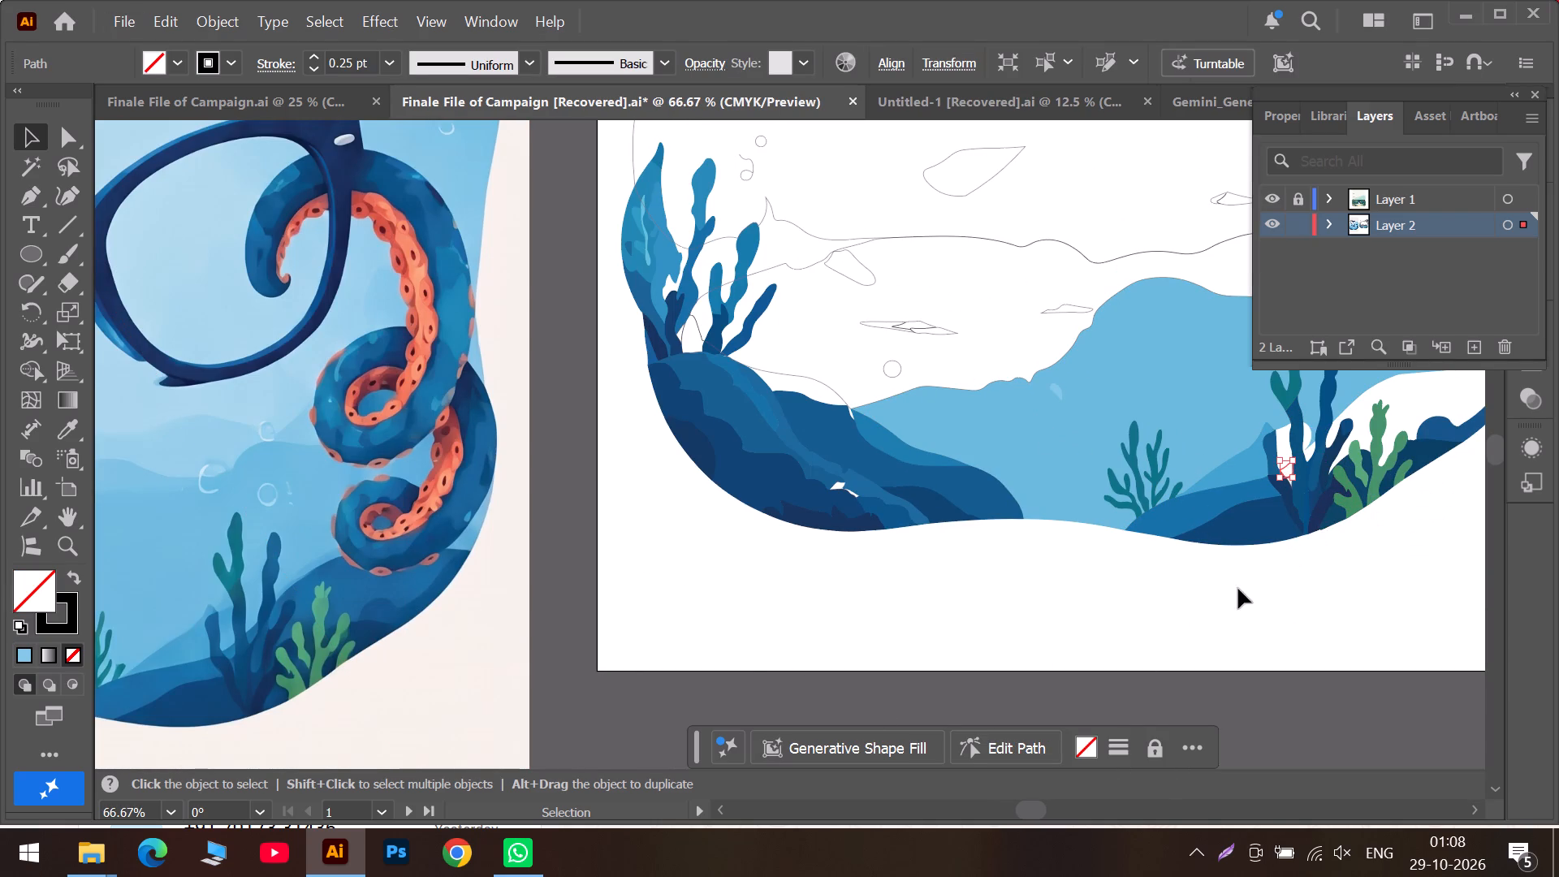
{"action": "left_click", "coordinate": [61, 437]}
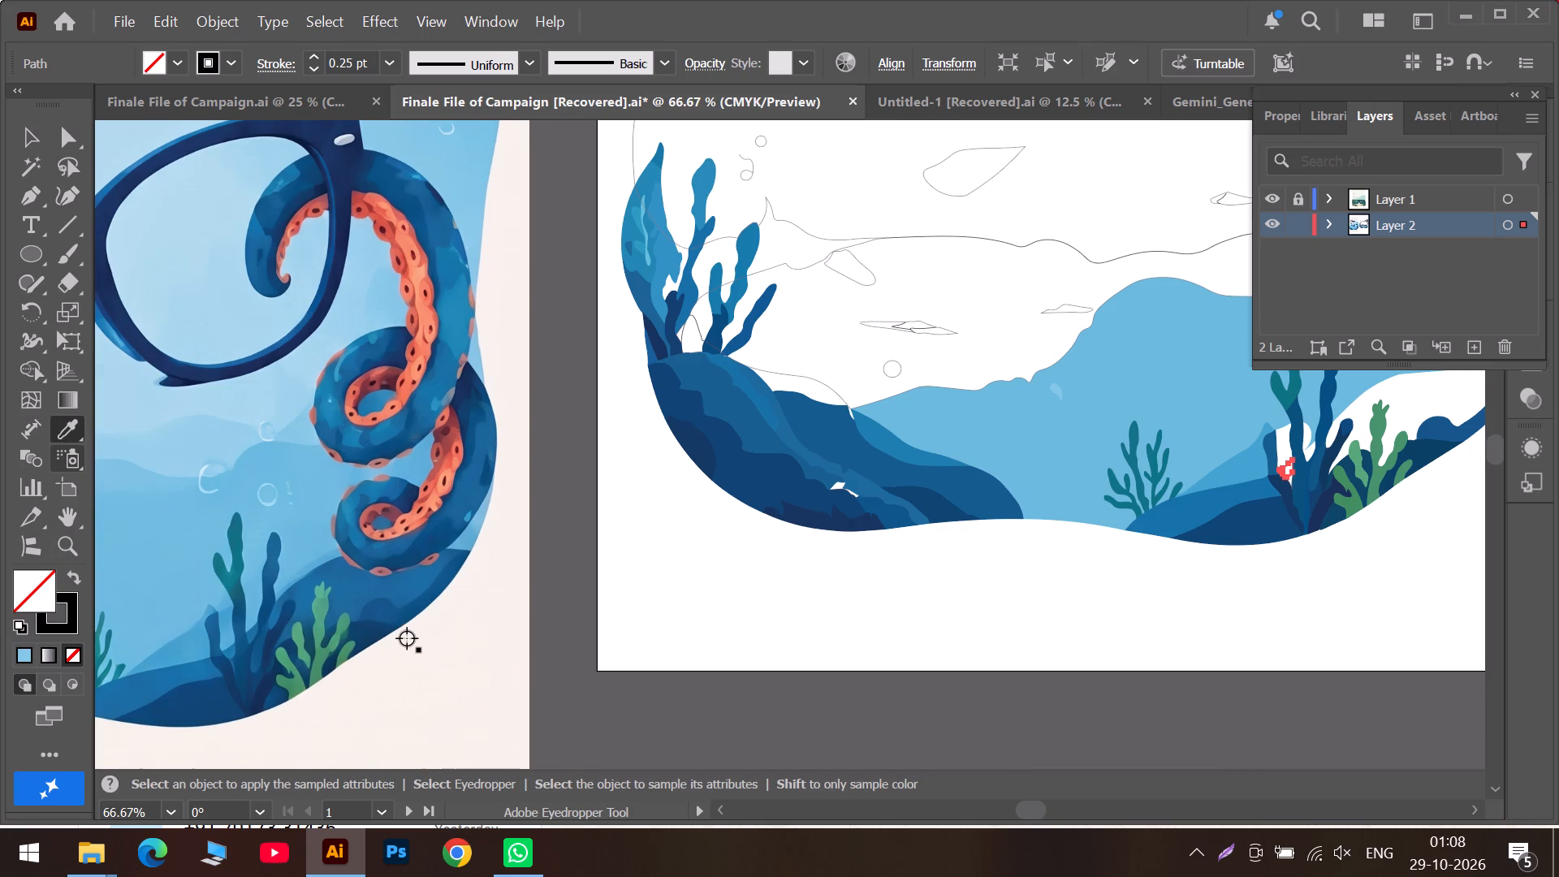
{"action": "scroll", "coordinate": [407, 638], "scroll_direction": "up", "scroll_amount": 1, "text": "alt"}
{"action": "scroll", "coordinate": [184, 719], "scroll_direction": "down", "scroll_amount": 1, "text": "alt"}
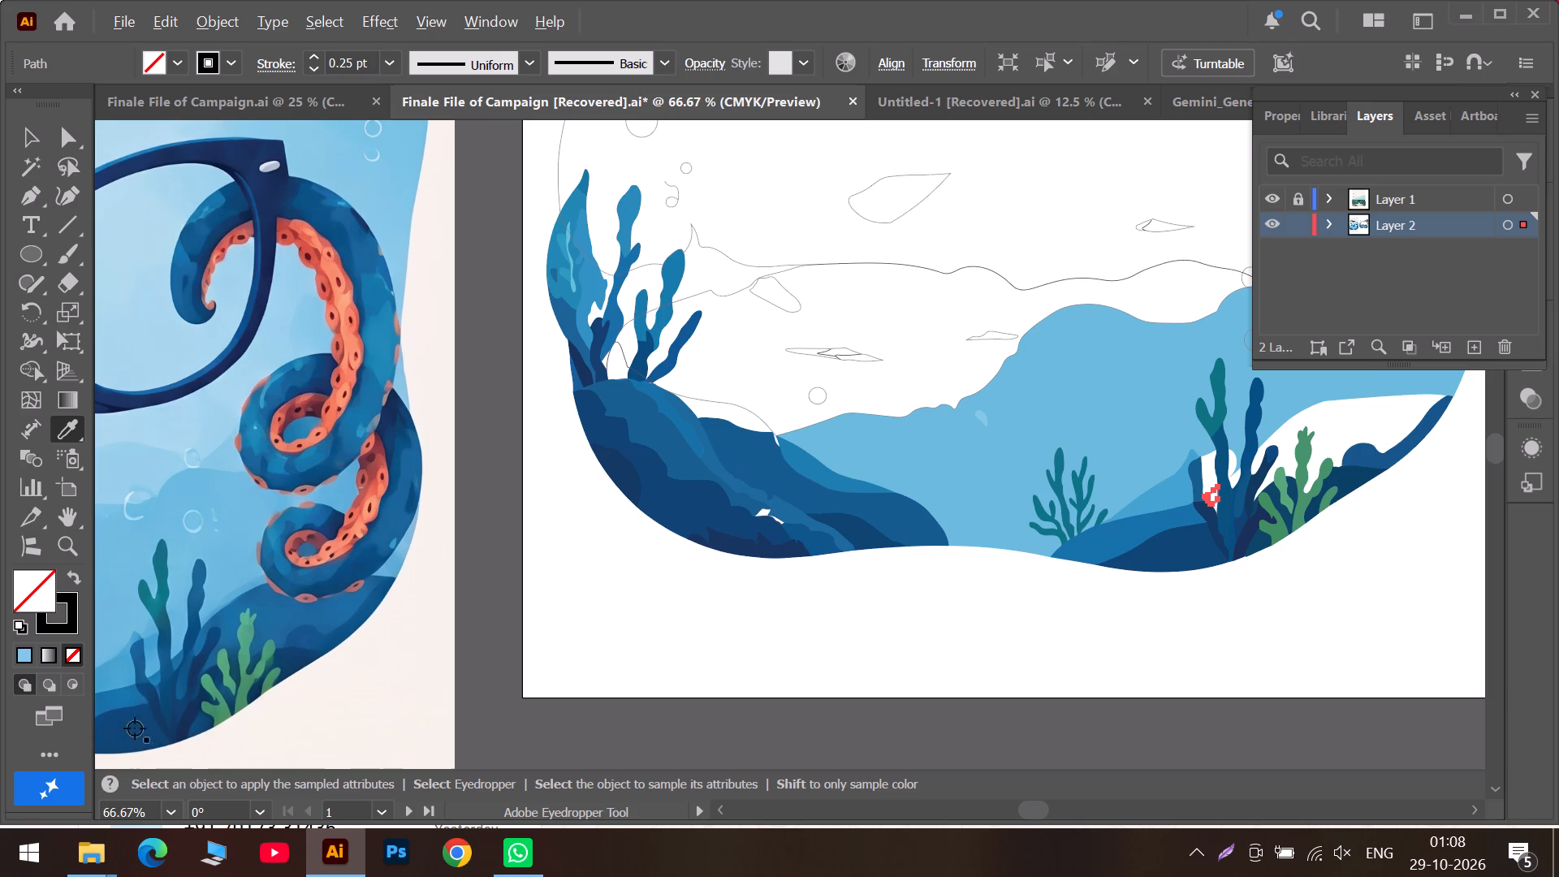
{"action": "scroll", "coordinate": [158, 680], "scroll_direction": "up", "scroll_amount": 4, "text": "alt"}
{"action": "left_click", "coordinate": [150, 681]}
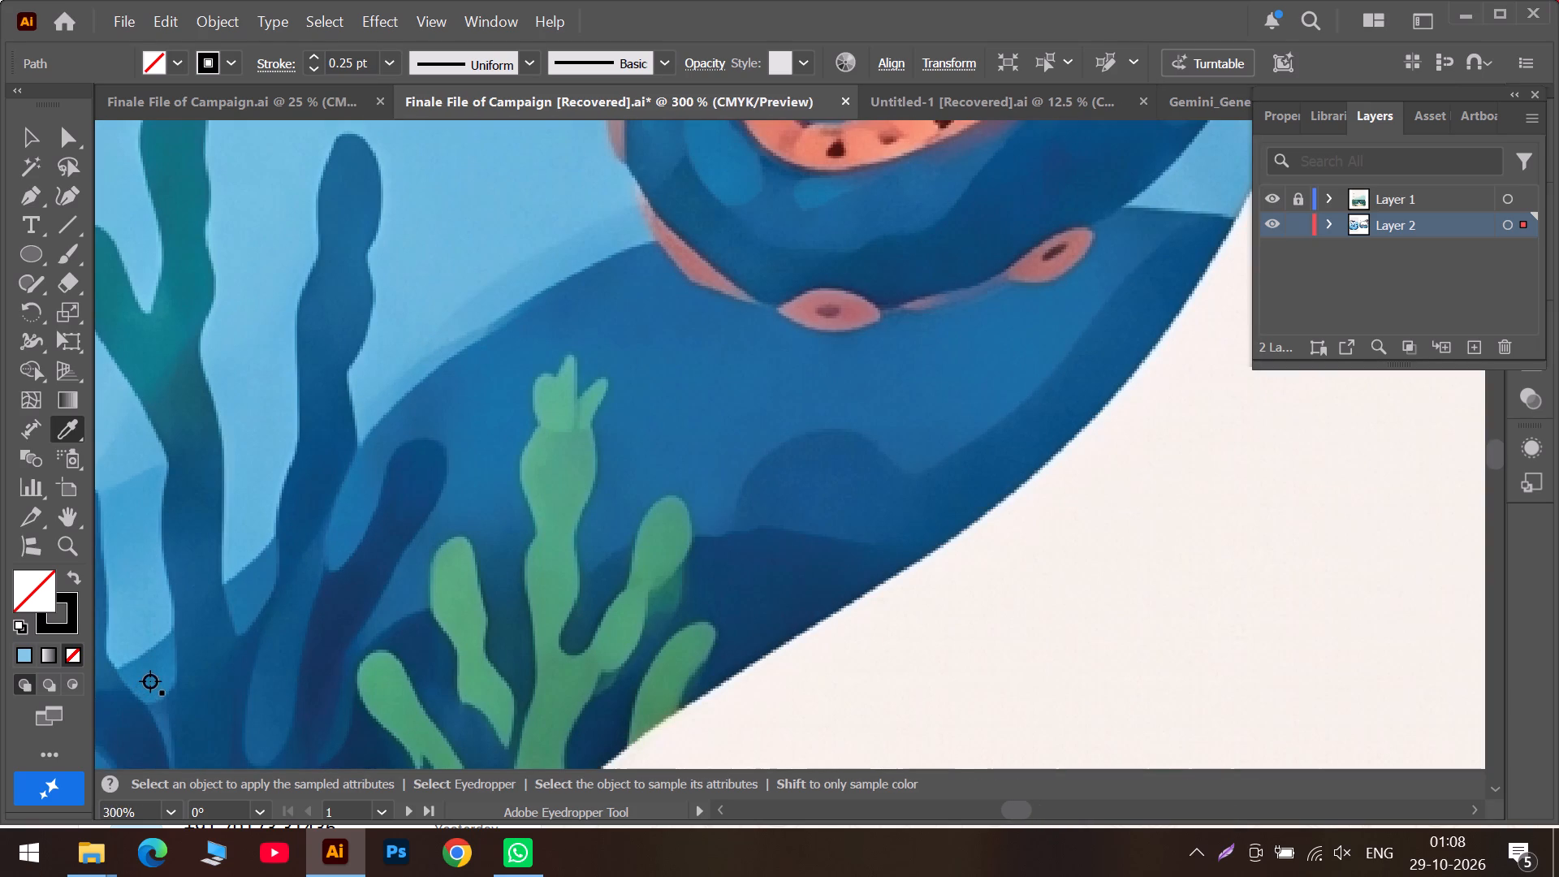
{"action": "left_click", "coordinate": [30, 137]}
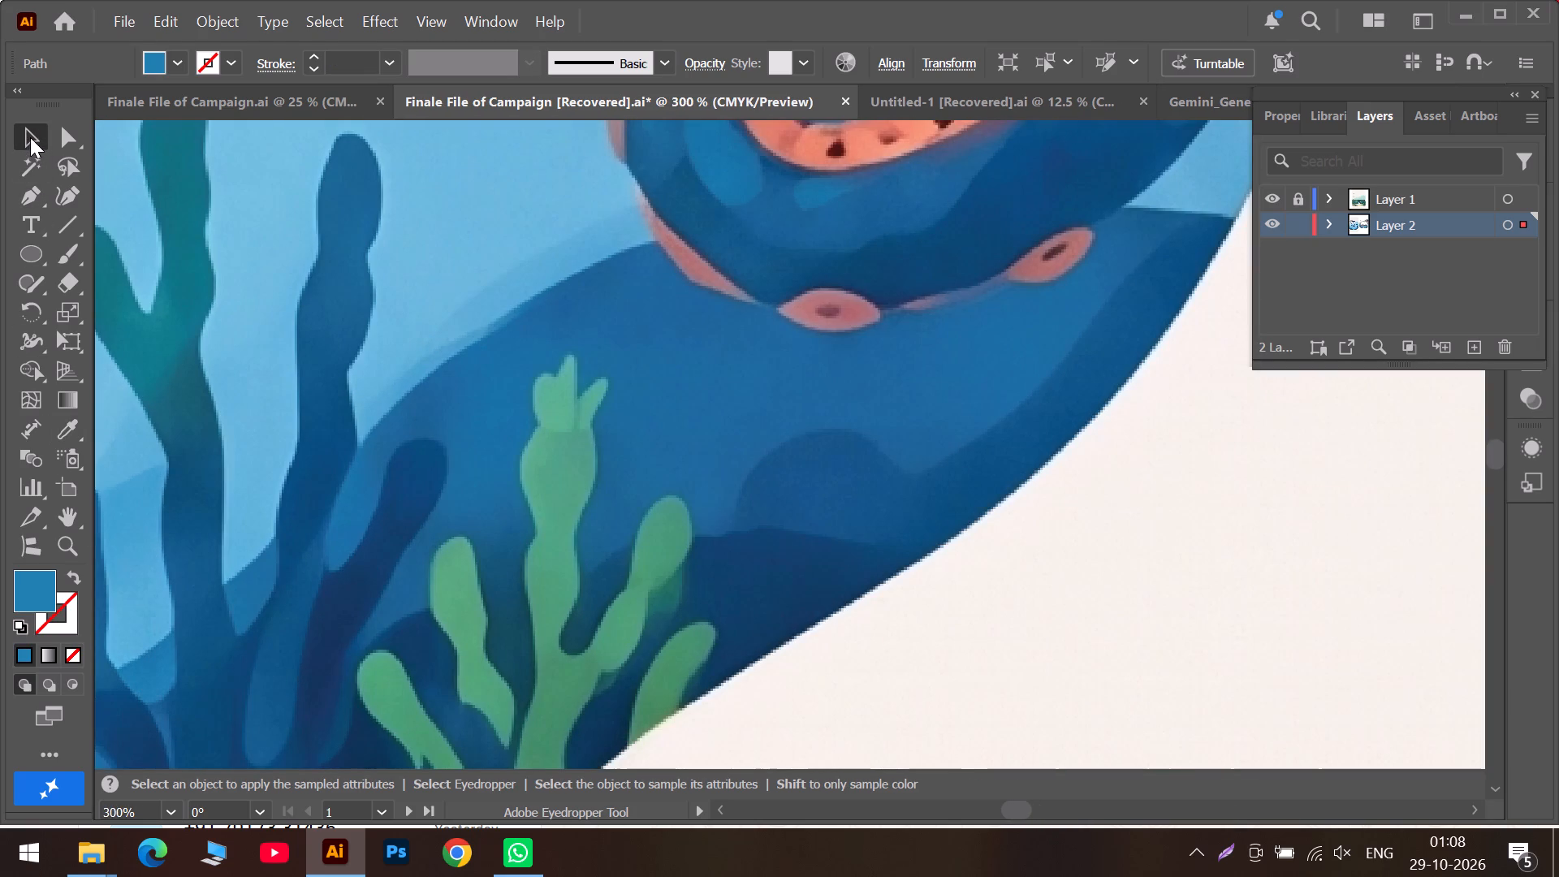
{"action": "scroll", "coordinate": [826, 635], "scroll_direction": "down", "scroll_amount": 5, "text": "alt"}
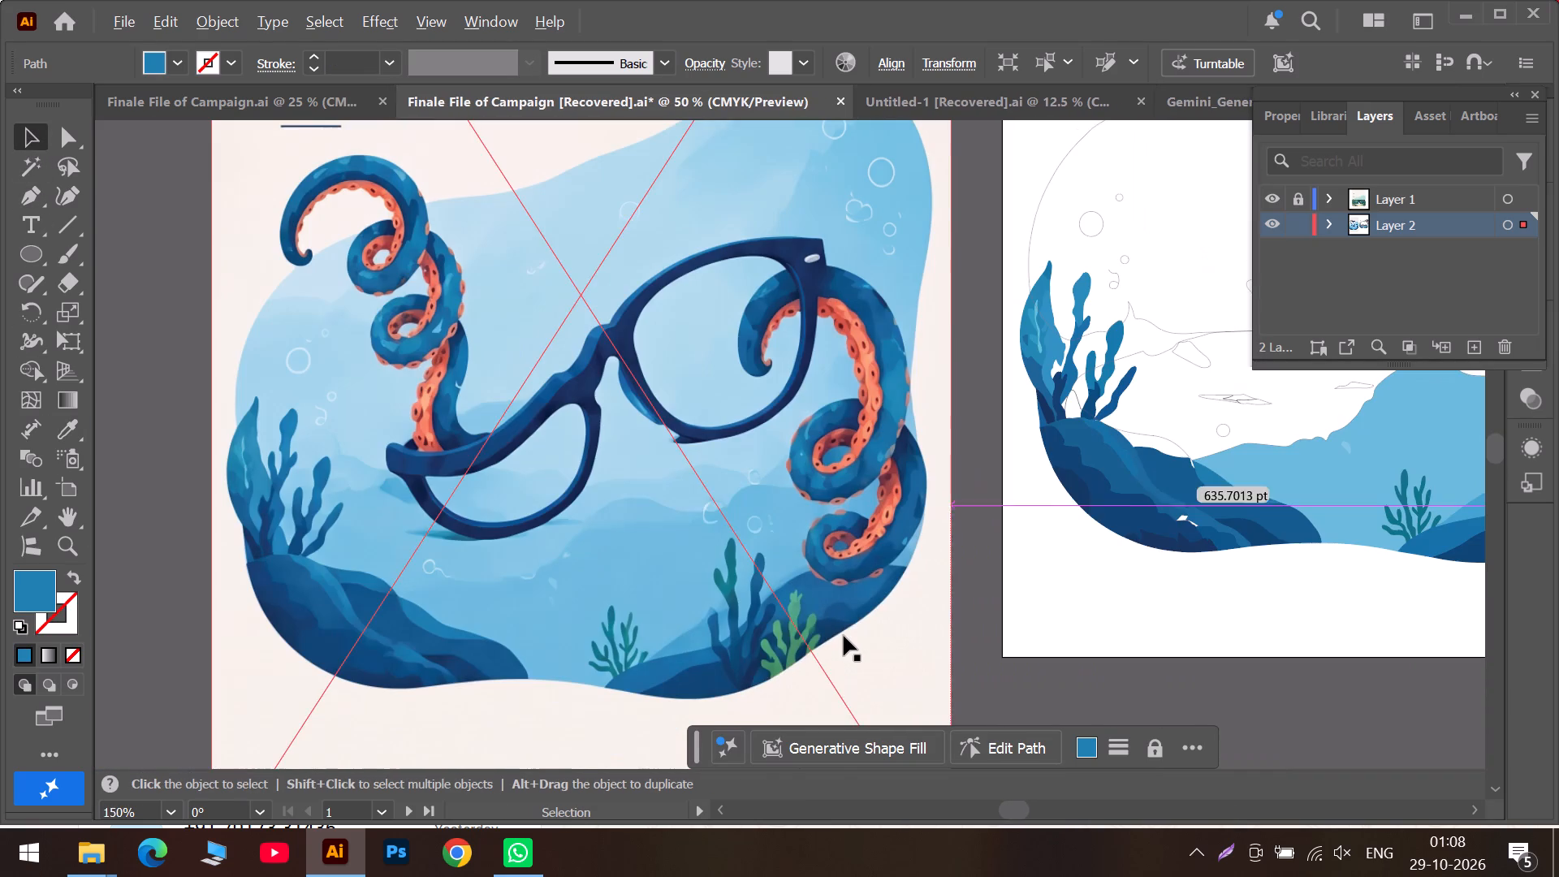
{"action": "left_click", "coordinate": [1052, 810]}
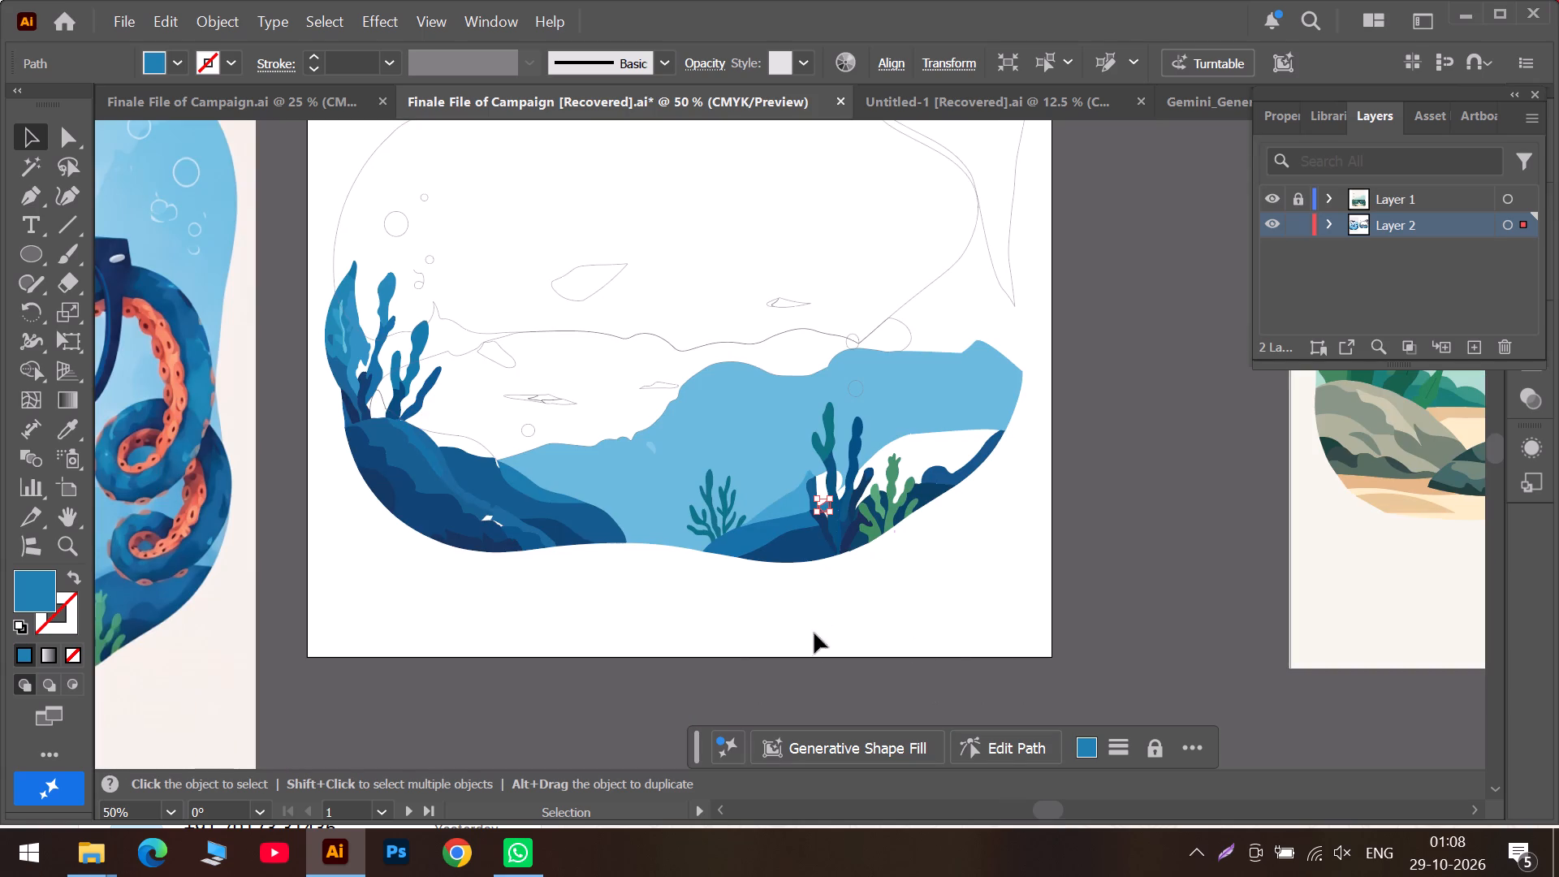
{"action": "left_click", "coordinate": [809, 658]}
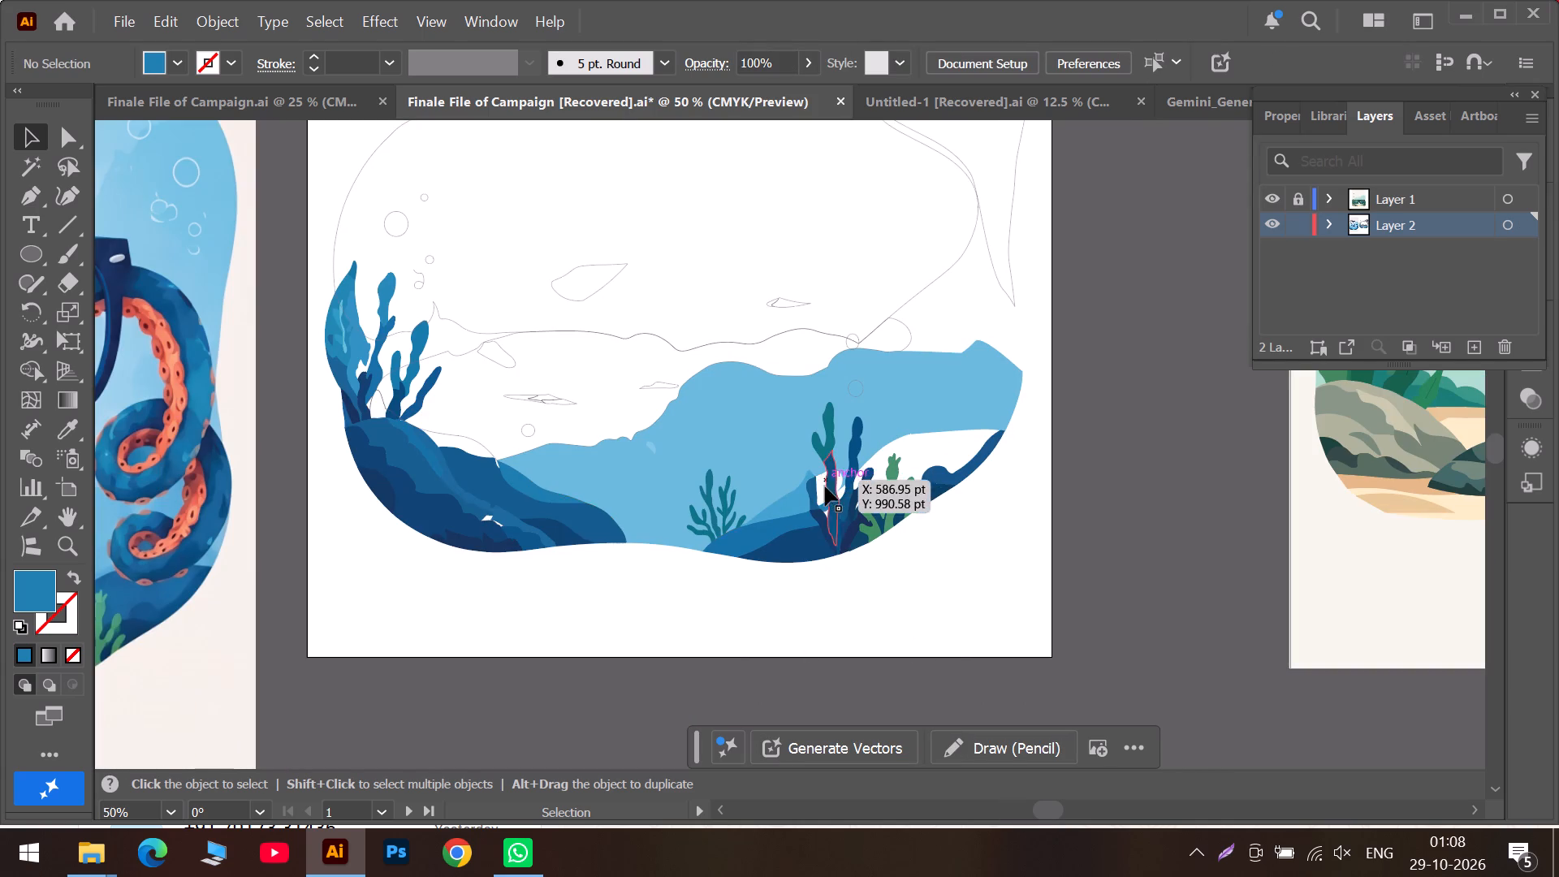
Recolour the large middle water shape with a slightly deeper light blue sampled between the poster's dark seaweed stems.
{"action": "scroll", "coordinate": [825, 486], "scroll_direction": "up", "scroll_amount": 5, "text": "alt"}
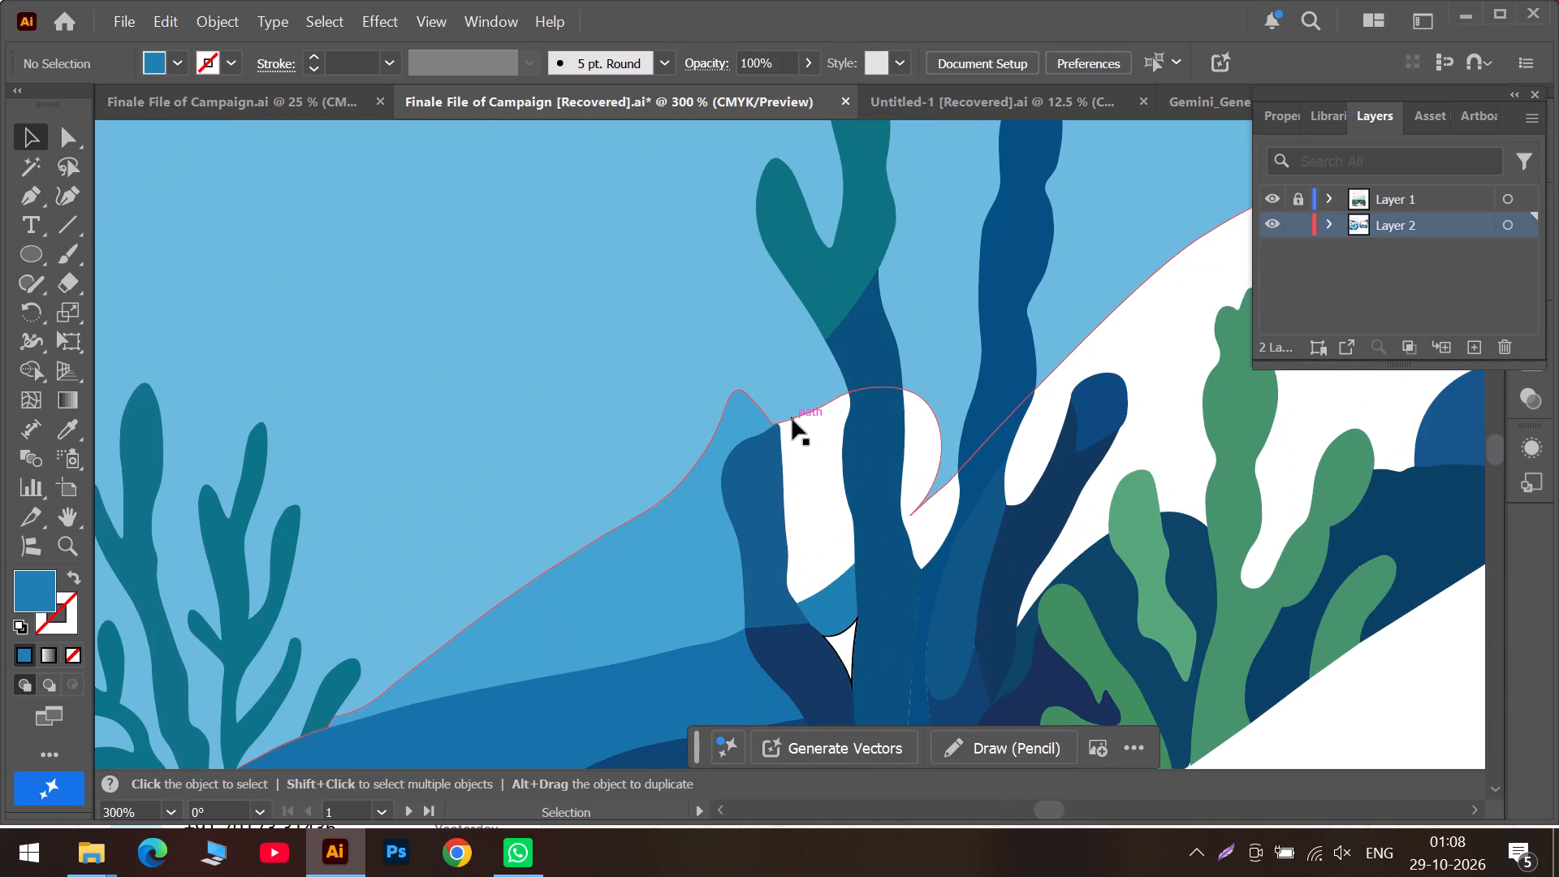
{"action": "left_click", "coordinate": [792, 420]}
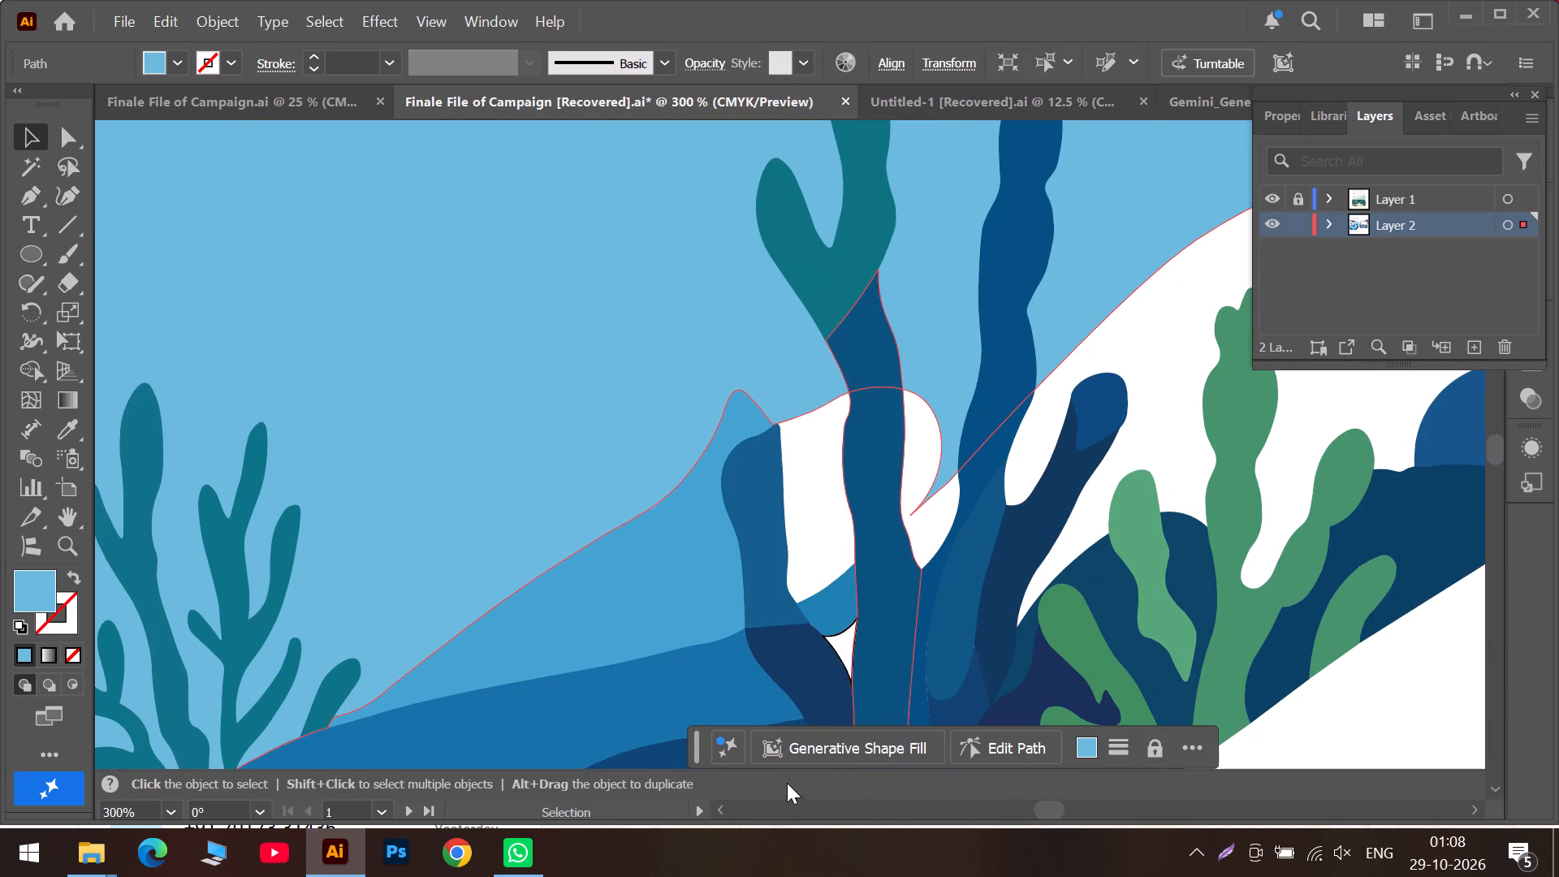
{"action": "left_click", "coordinate": [821, 814]}
{"action": "left_click", "coordinate": [821, 814]}
{"action": "scroll", "coordinate": [600, 646], "scroll_direction": "down", "scroll_amount": 4, "text": "alt"}
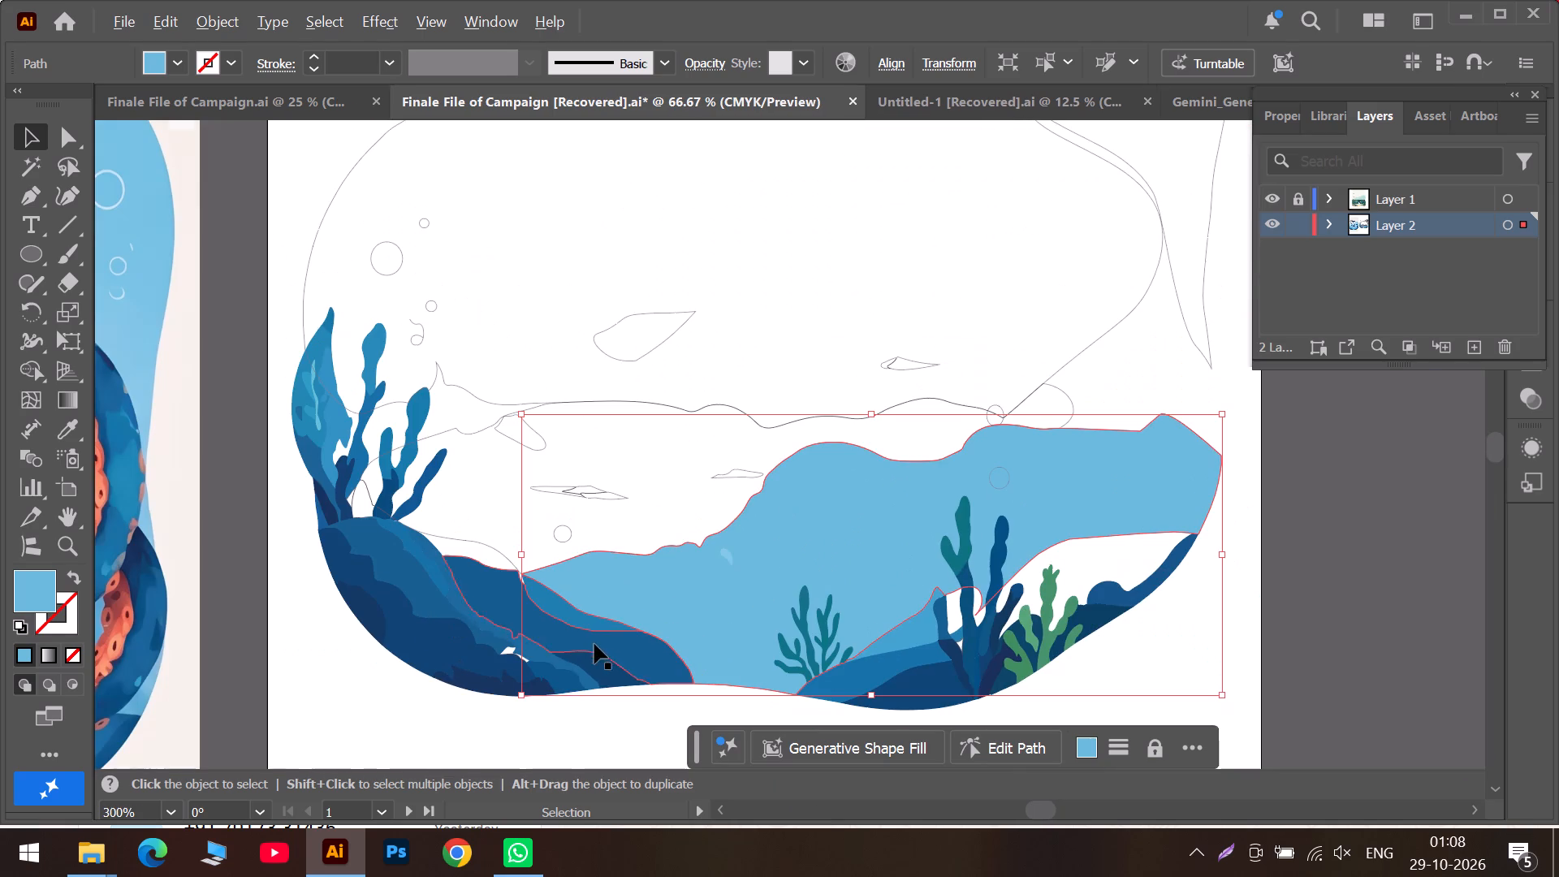
{"action": "left_click", "coordinate": [893, 816]}
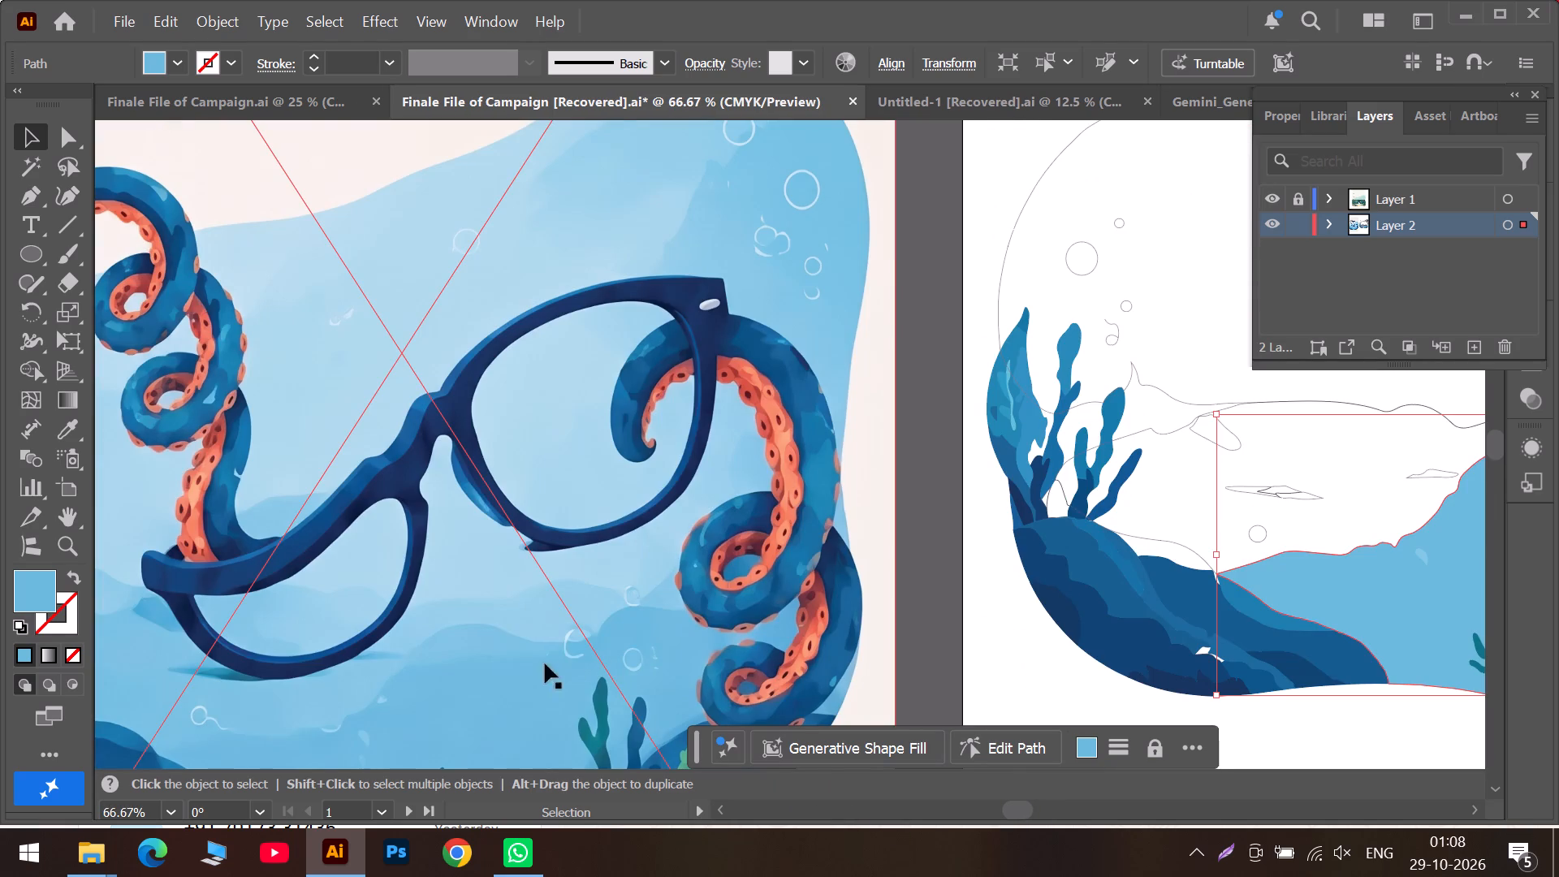
{"action": "scroll", "coordinate": [728, 711], "scroll_direction": "down", "scroll_amount": 6}
{"action": "scroll", "coordinate": [646, 673], "scroll_direction": "down", "scroll_amount": 4}
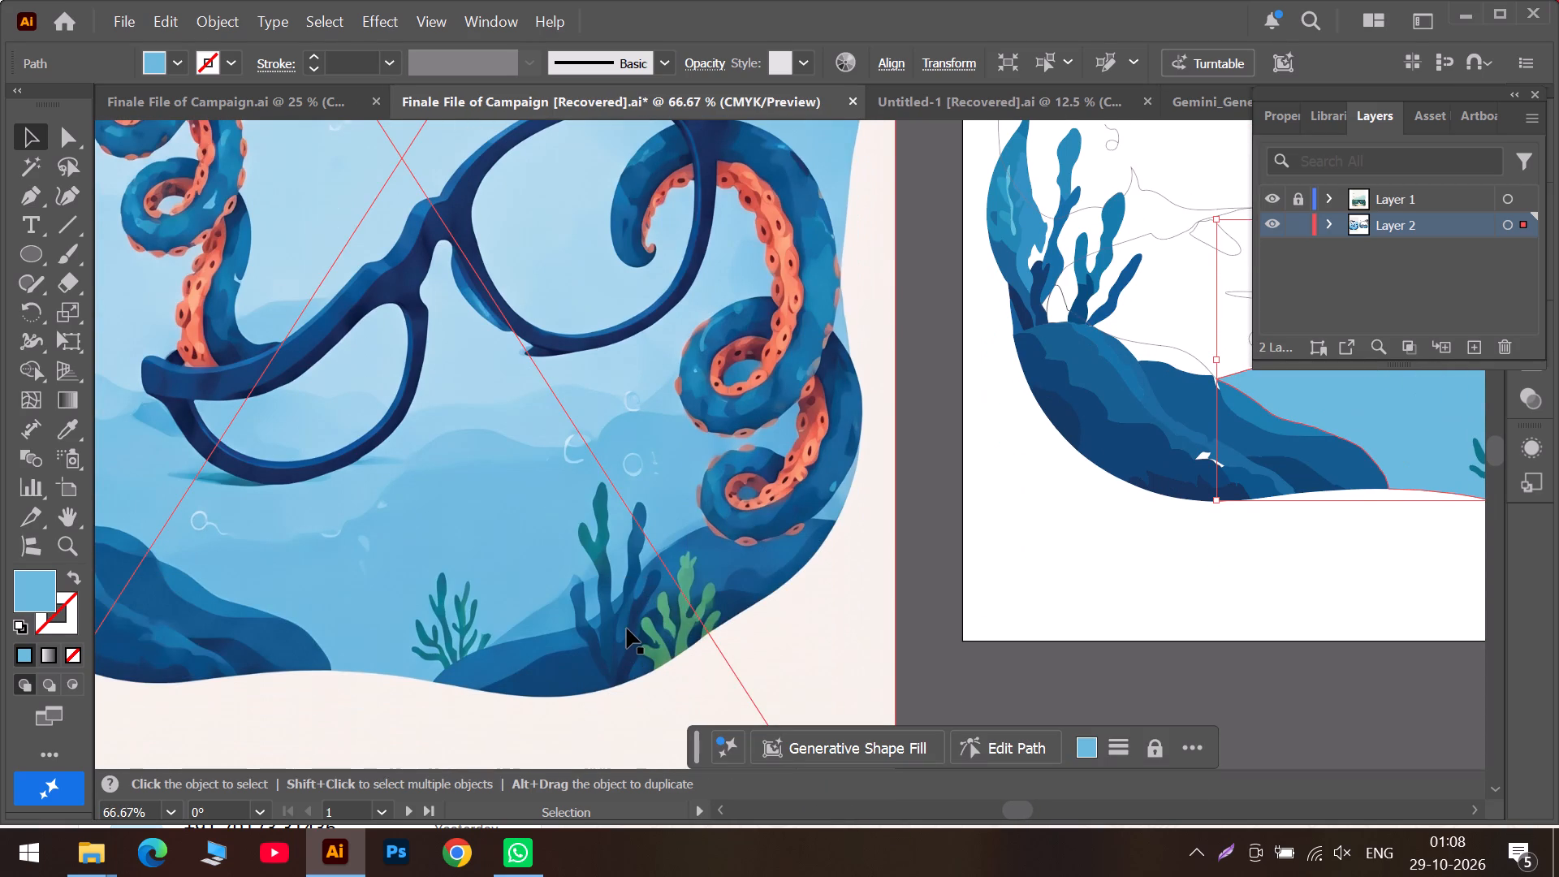
{"action": "scroll", "coordinate": [588, 600], "scroll_direction": "up", "scroll_amount": 4, "text": "alt"}
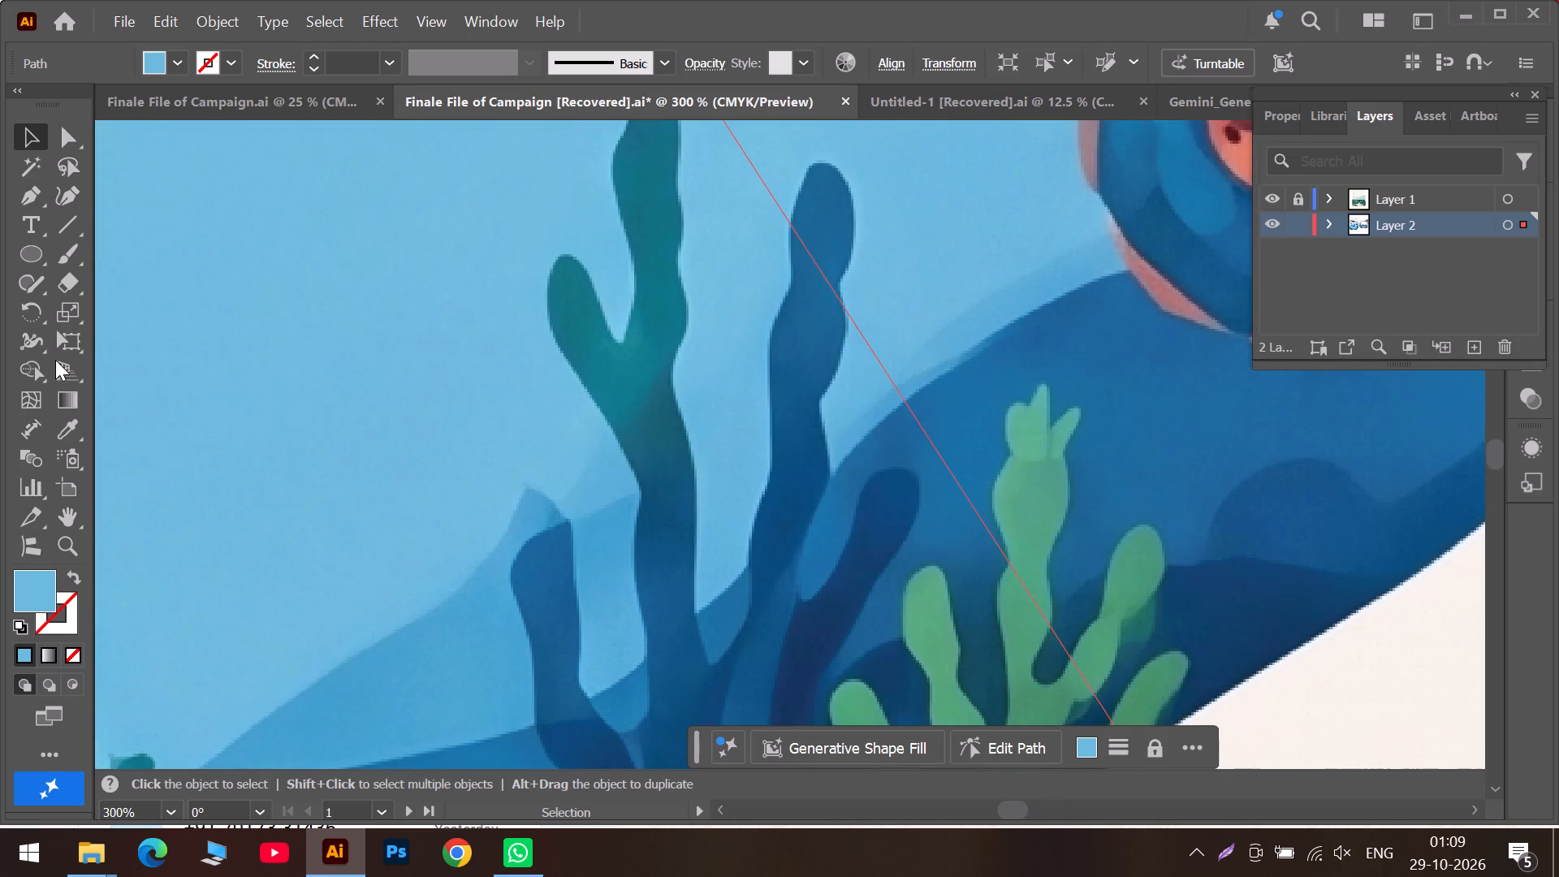
{"action": "left_click", "coordinate": [59, 428]}
{"action": "left_click", "coordinate": [615, 632]}
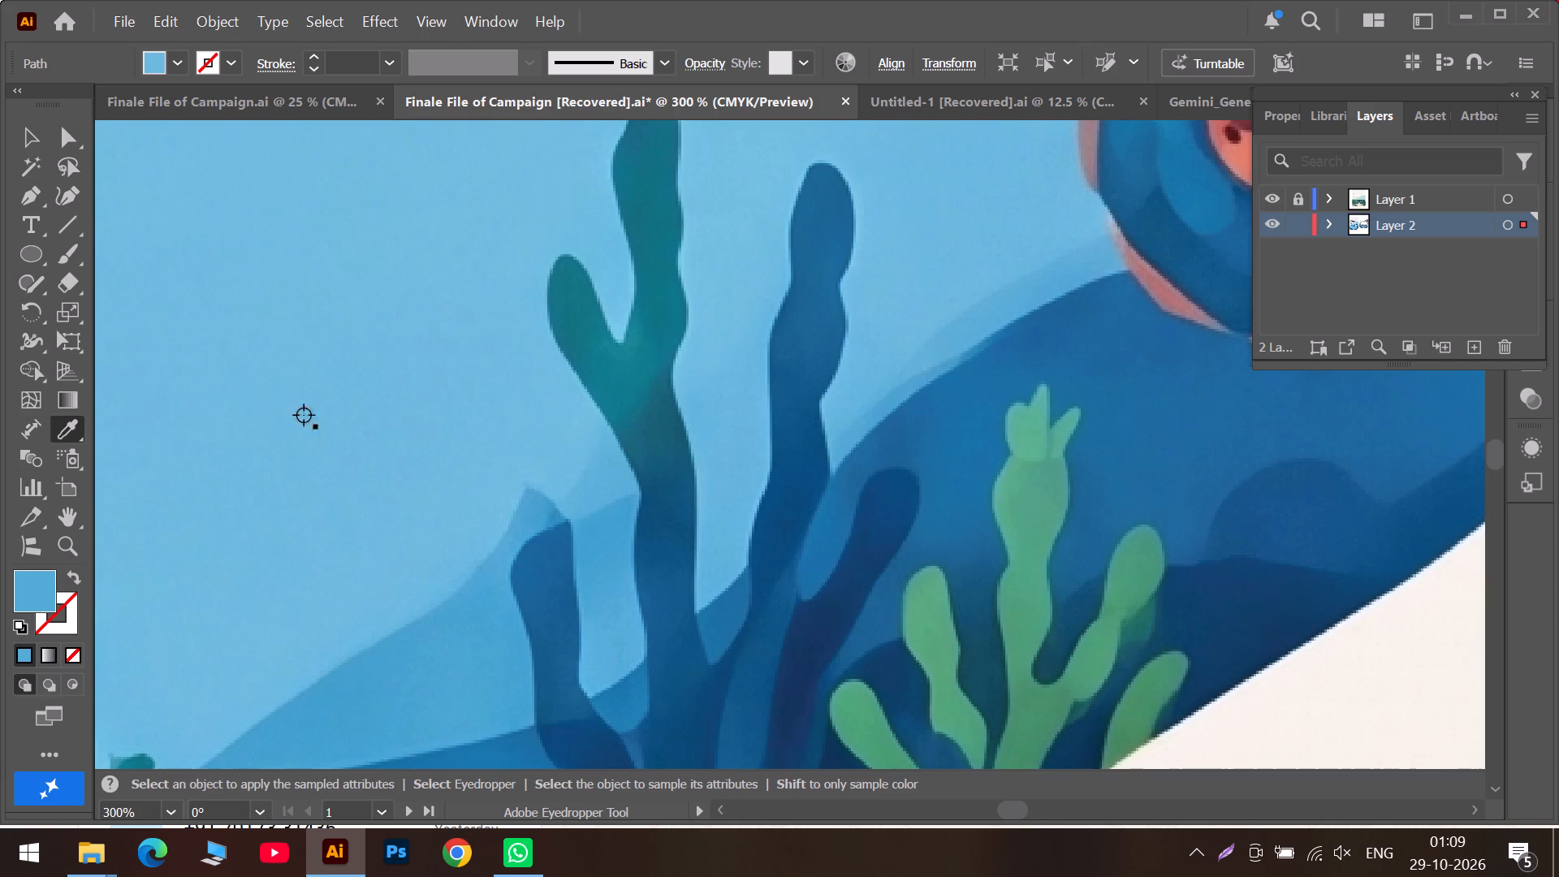
{"action": "left_click", "coordinate": [33, 139]}
{"action": "scroll", "coordinate": [1045, 633], "scroll_direction": "down", "scroll_amount": 2, "text": "alt"}
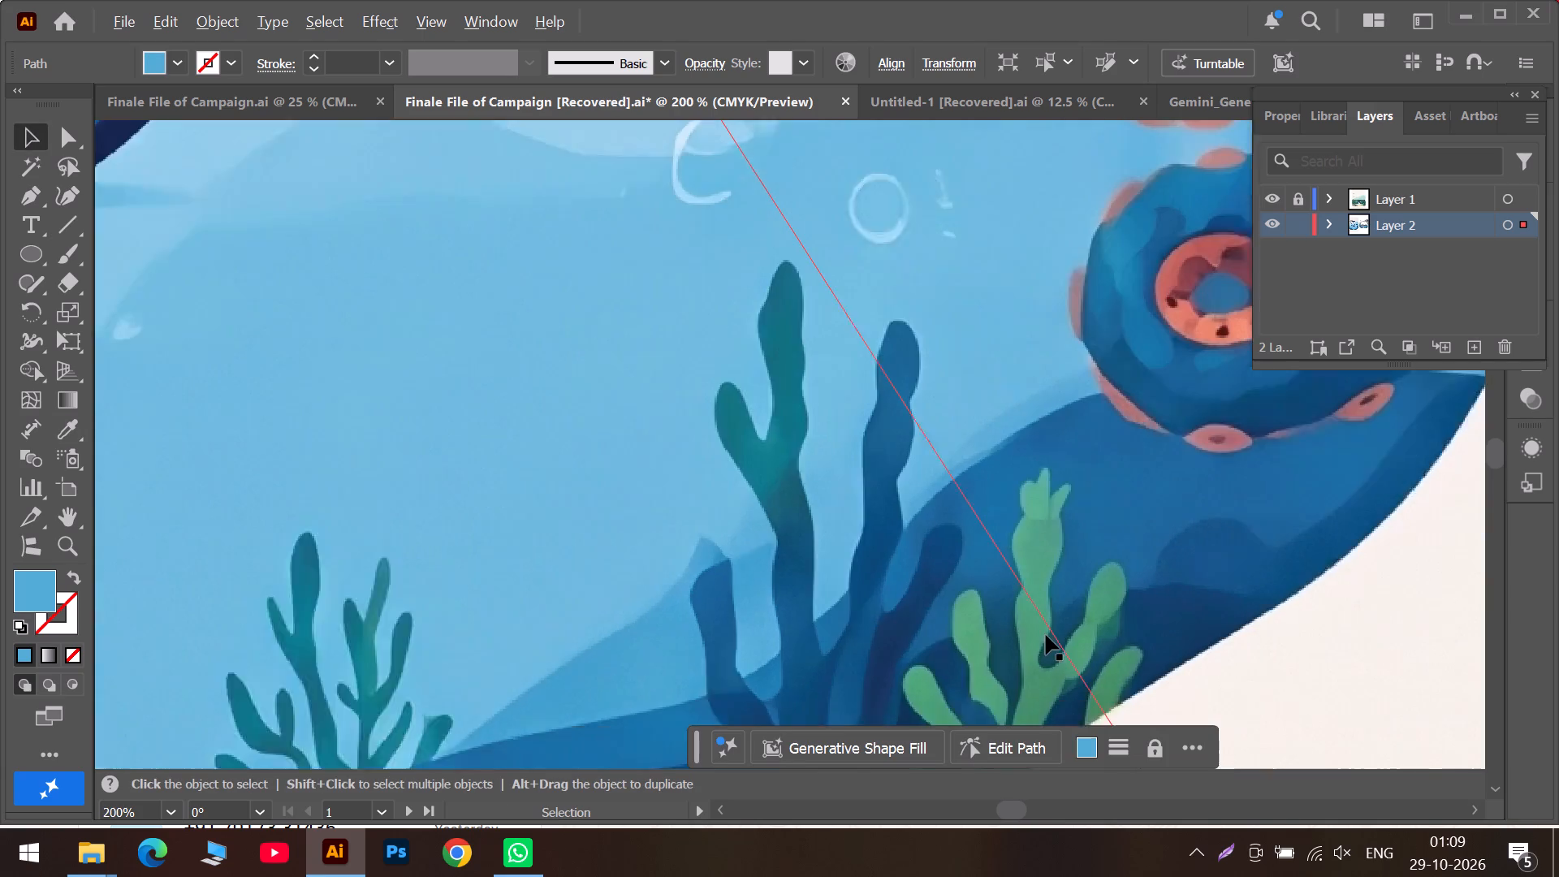
{"action": "left_click", "coordinate": [1220, 816]}
{"action": "triple_click", "coordinate": [1220, 816]}
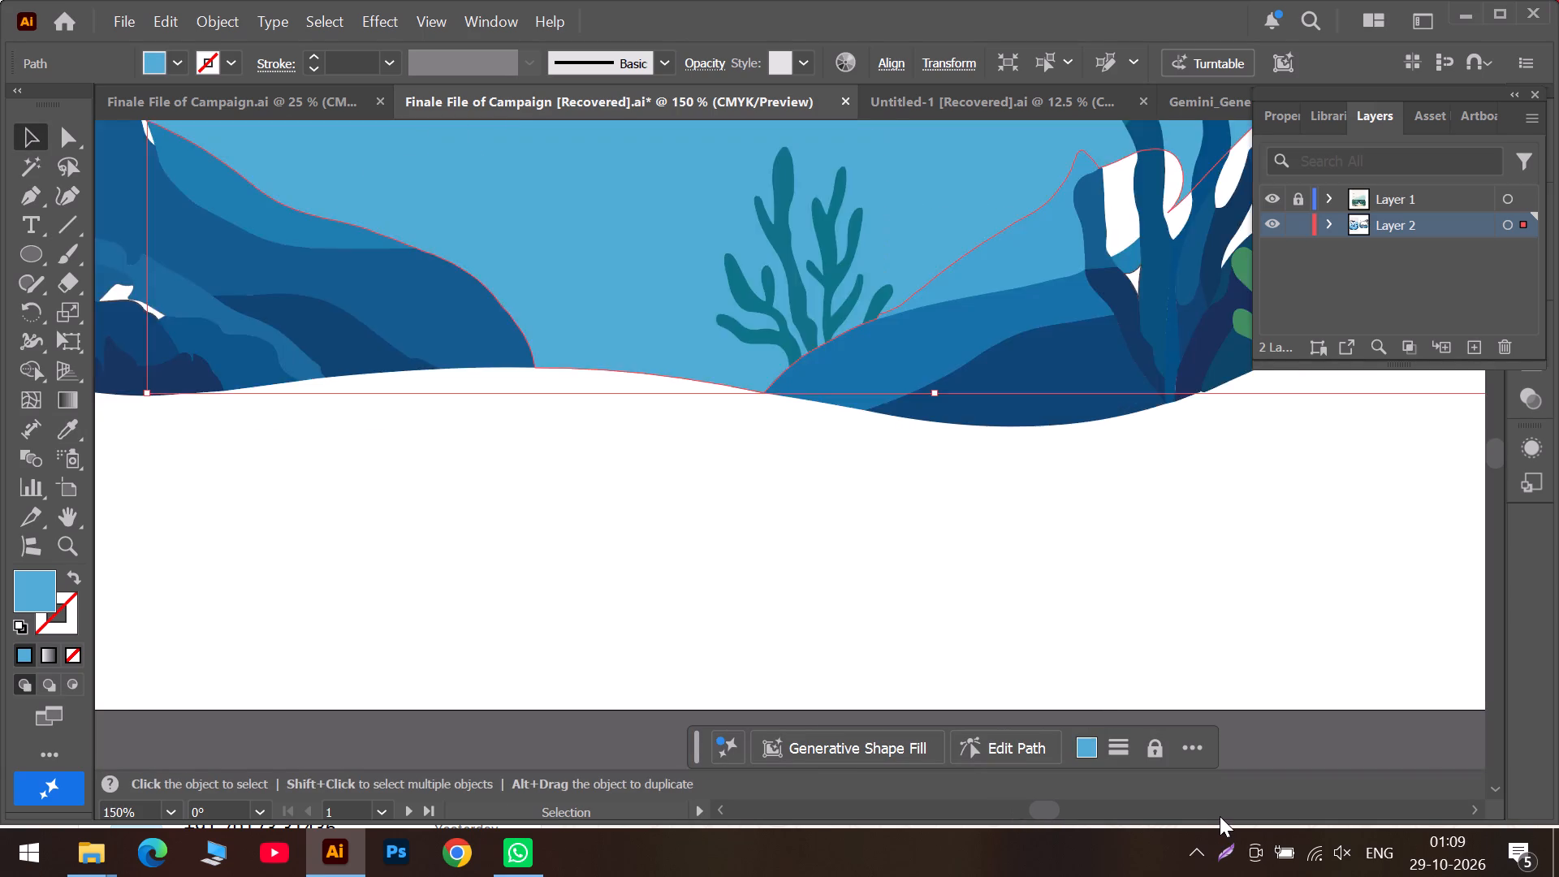
{"action": "scroll", "coordinate": [516, 376], "scroll_direction": "up", "scroll_amount": 4}
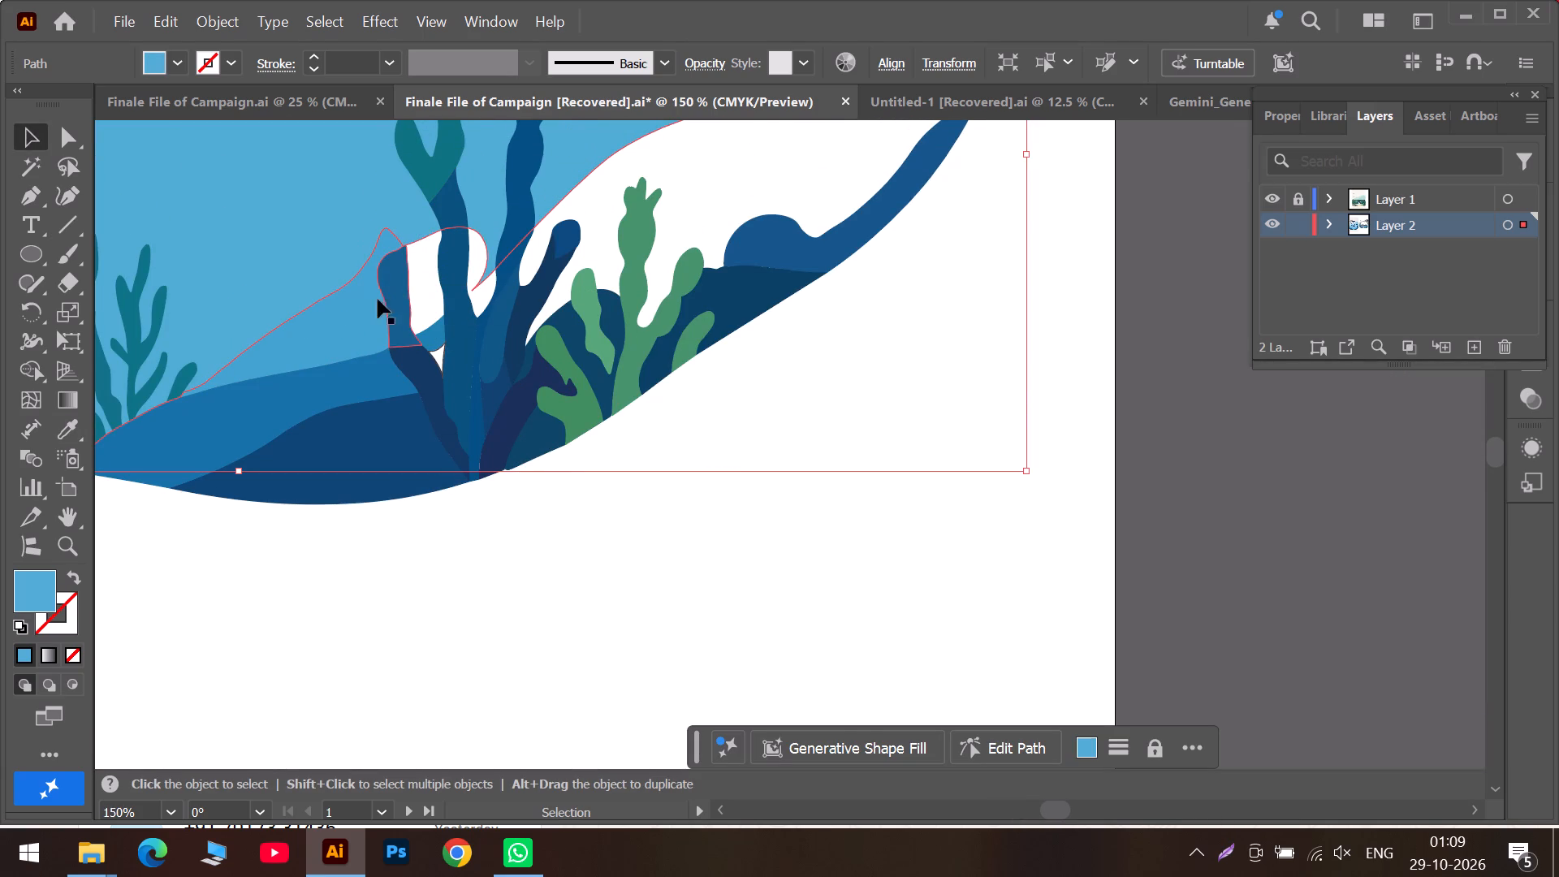
{"action": "scroll", "coordinate": [443, 309], "scroll_direction": "up", "scroll_amount": 4, "text": "alt"}
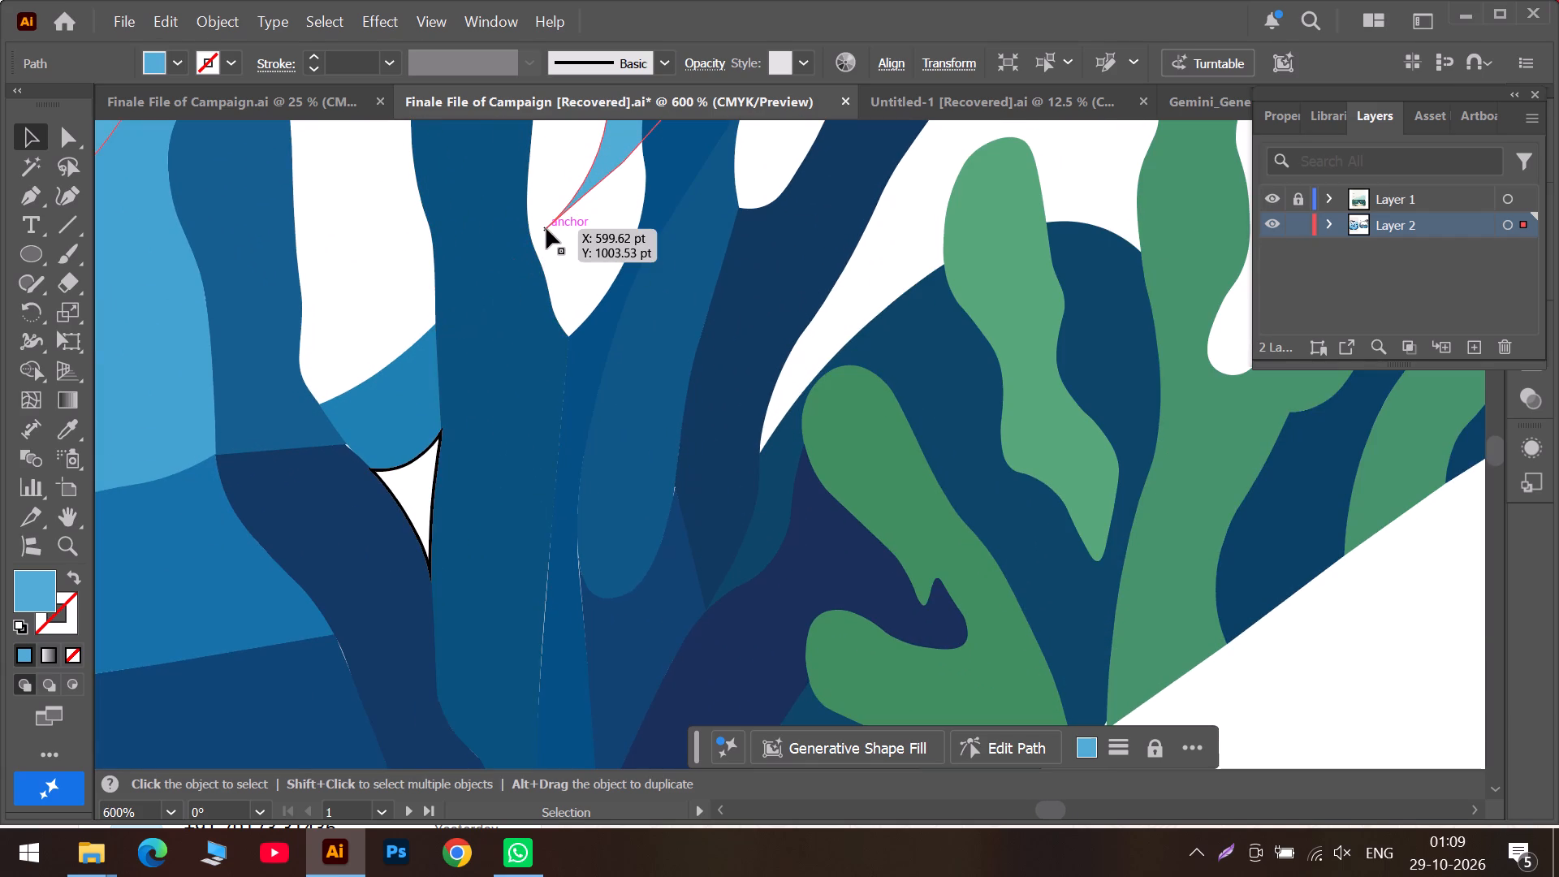
Fill the small triangular gap between the dark seaweed's lower stems with dark blue sampled from the base of that seaweed in the poster.
{"action": "left_click", "coordinate": [546, 229]}
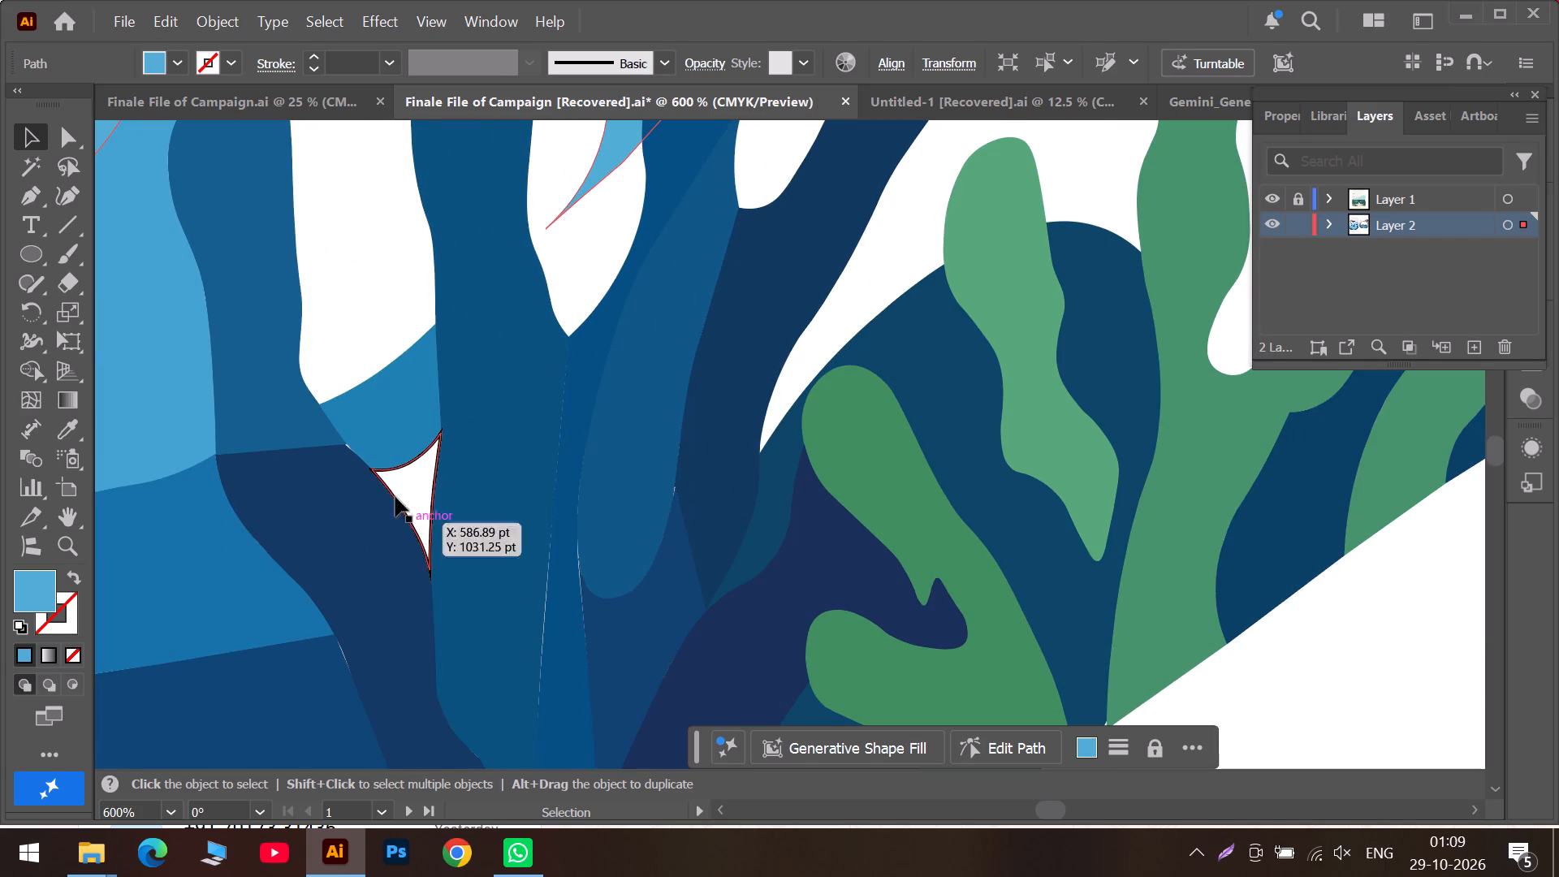
{"action": "left_click", "coordinate": [395, 469]}
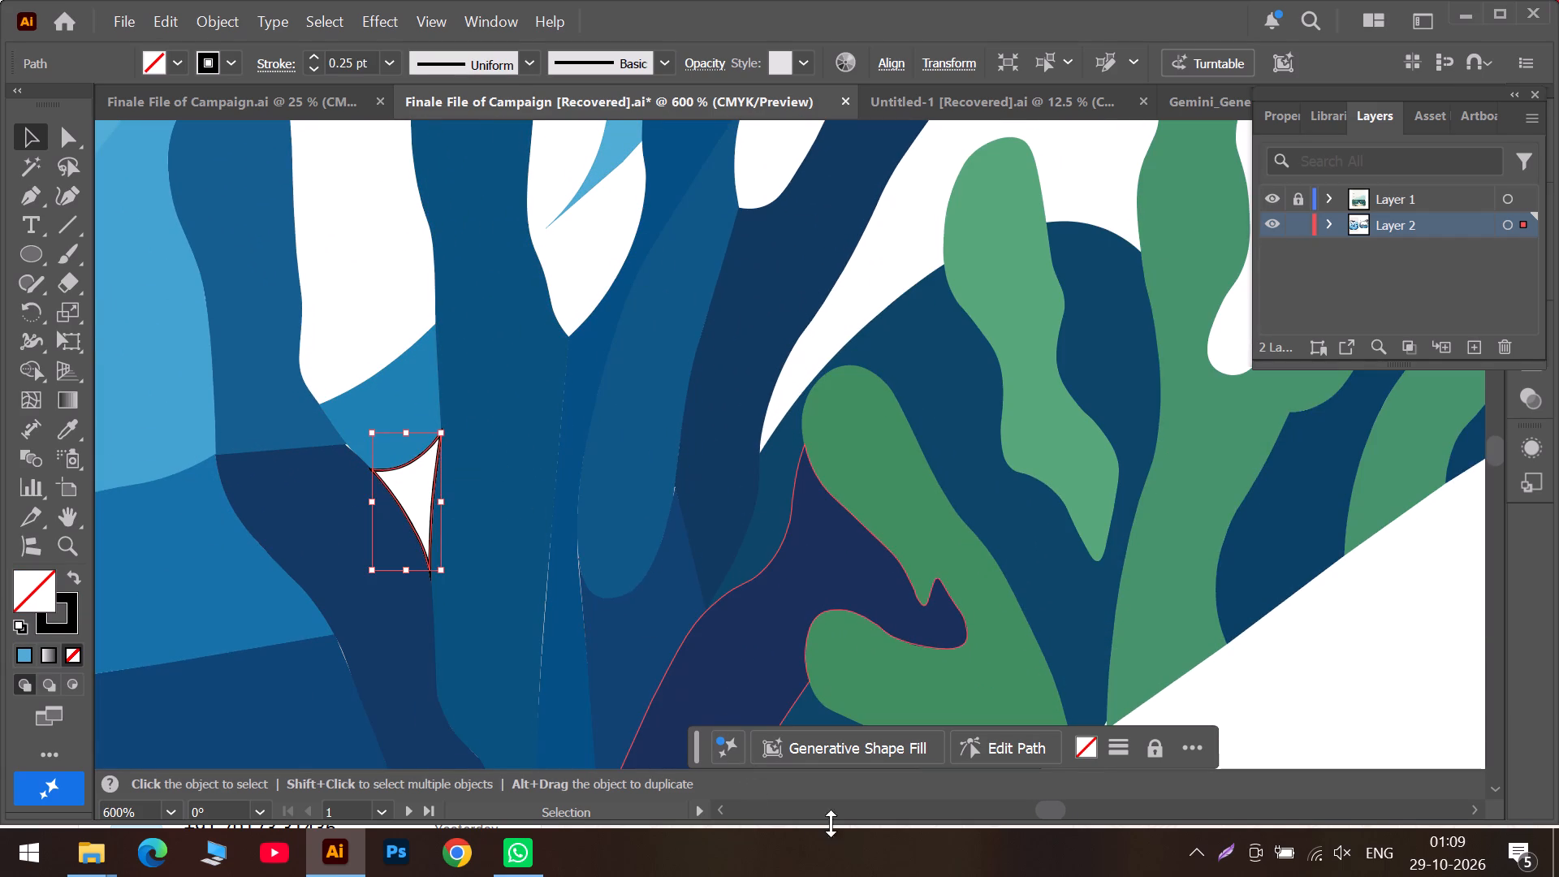
{"action": "left_click", "coordinate": [893, 814]}
{"action": "scroll", "coordinate": [574, 661], "scroll_direction": "down", "scroll_amount": 4, "text": "alt"}
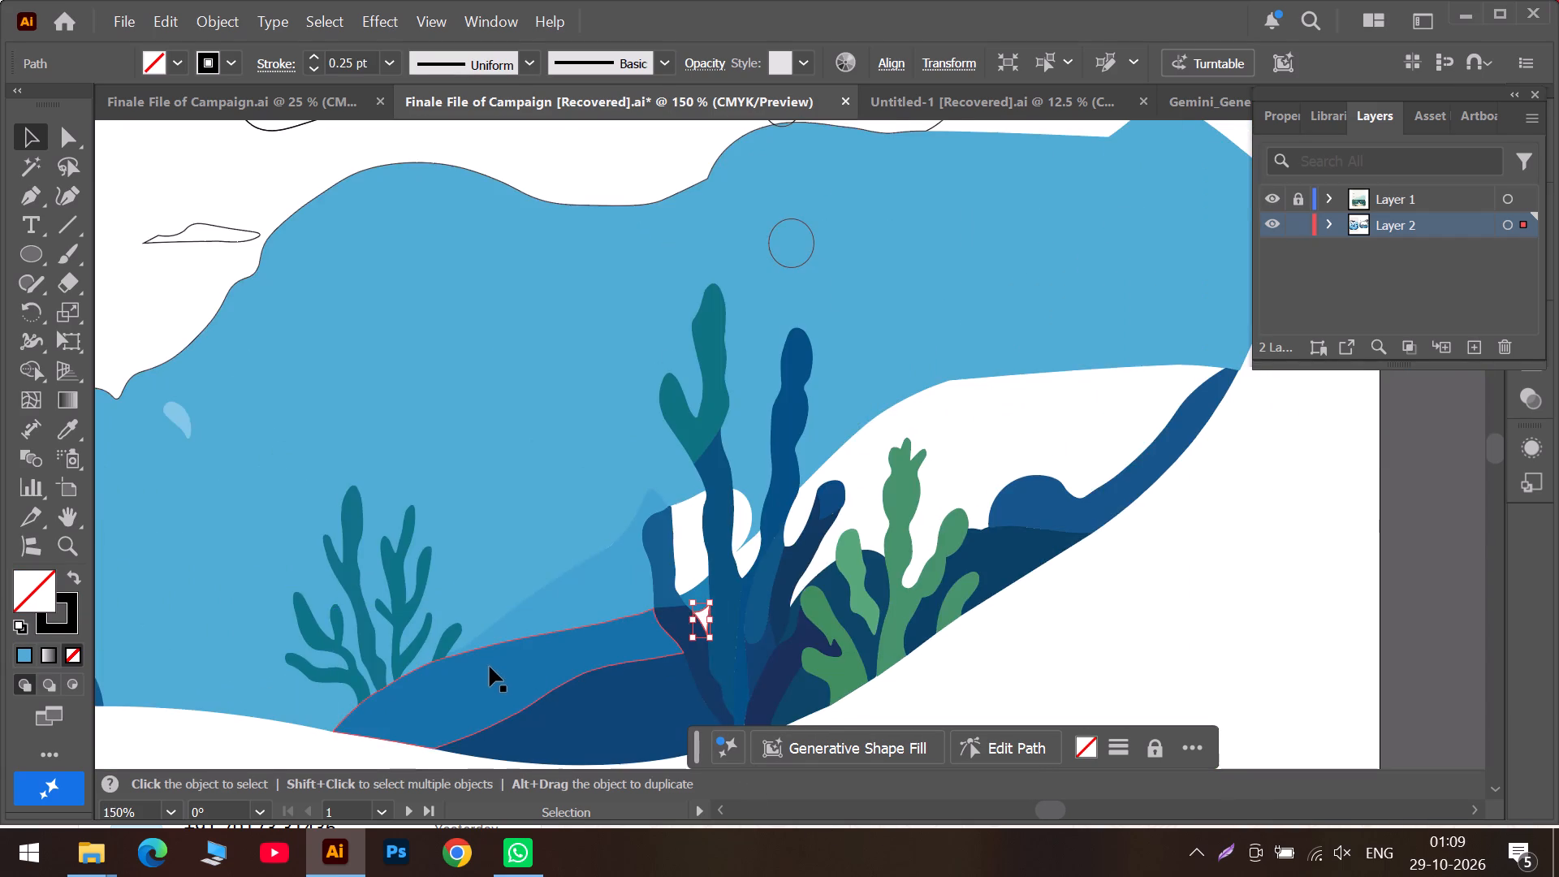
{"action": "scroll", "coordinate": [490, 667], "scroll_direction": "down", "scroll_amount": 2, "text": "alt"}
{"action": "left_click", "coordinate": [950, 809]}
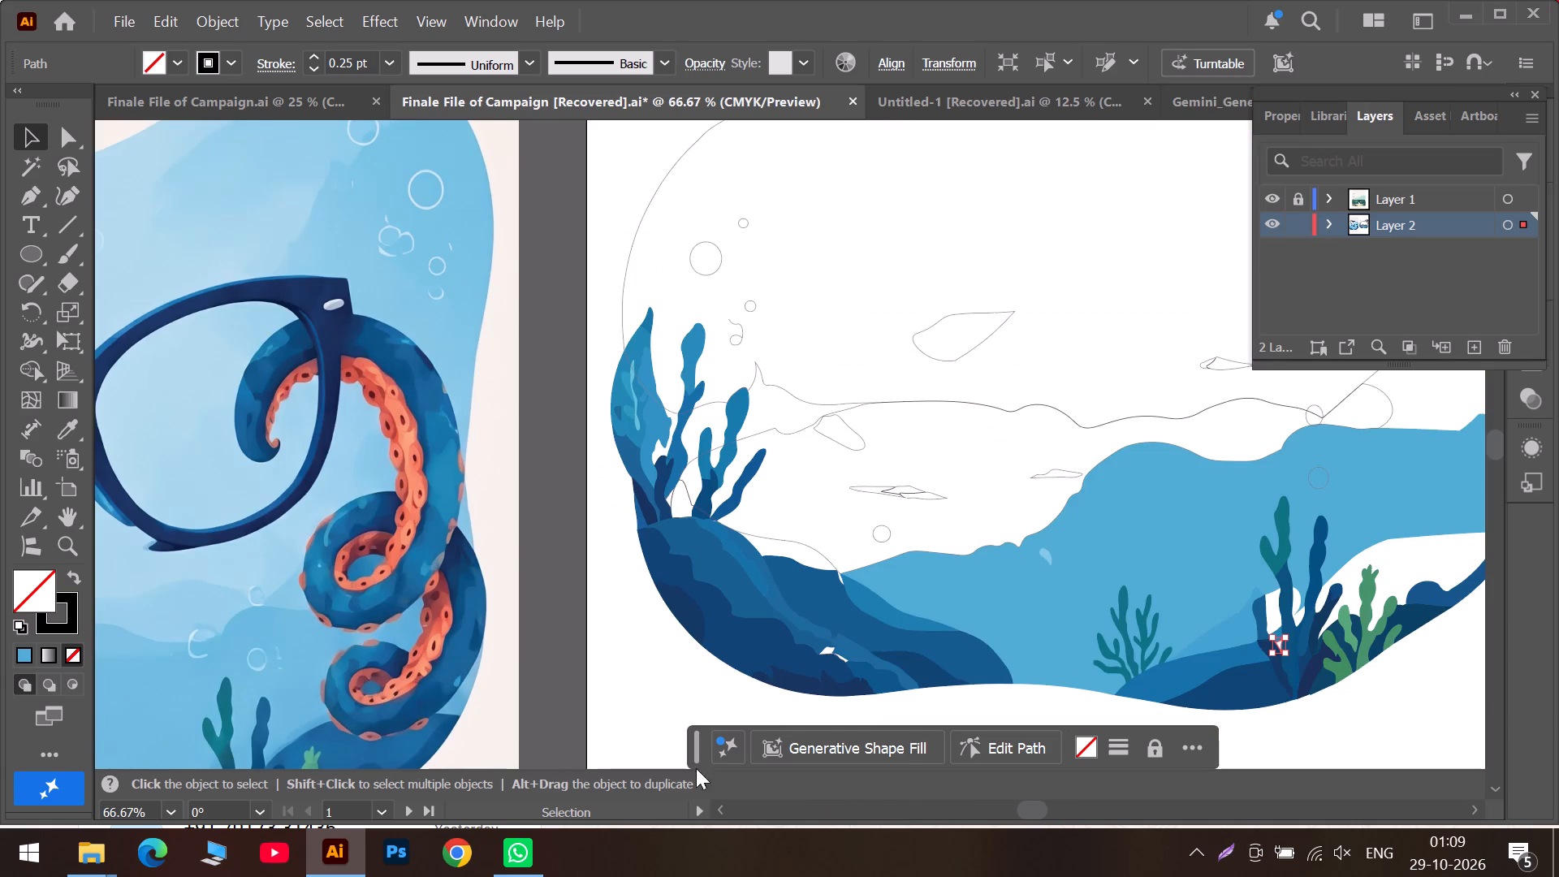
{"action": "scroll", "coordinate": [541, 753], "scroll_direction": "down", "scroll_amount": 6}
{"action": "scroll", "coordinate": [251, 694], "scroll_direction": "down", "scroll_amount": 5}
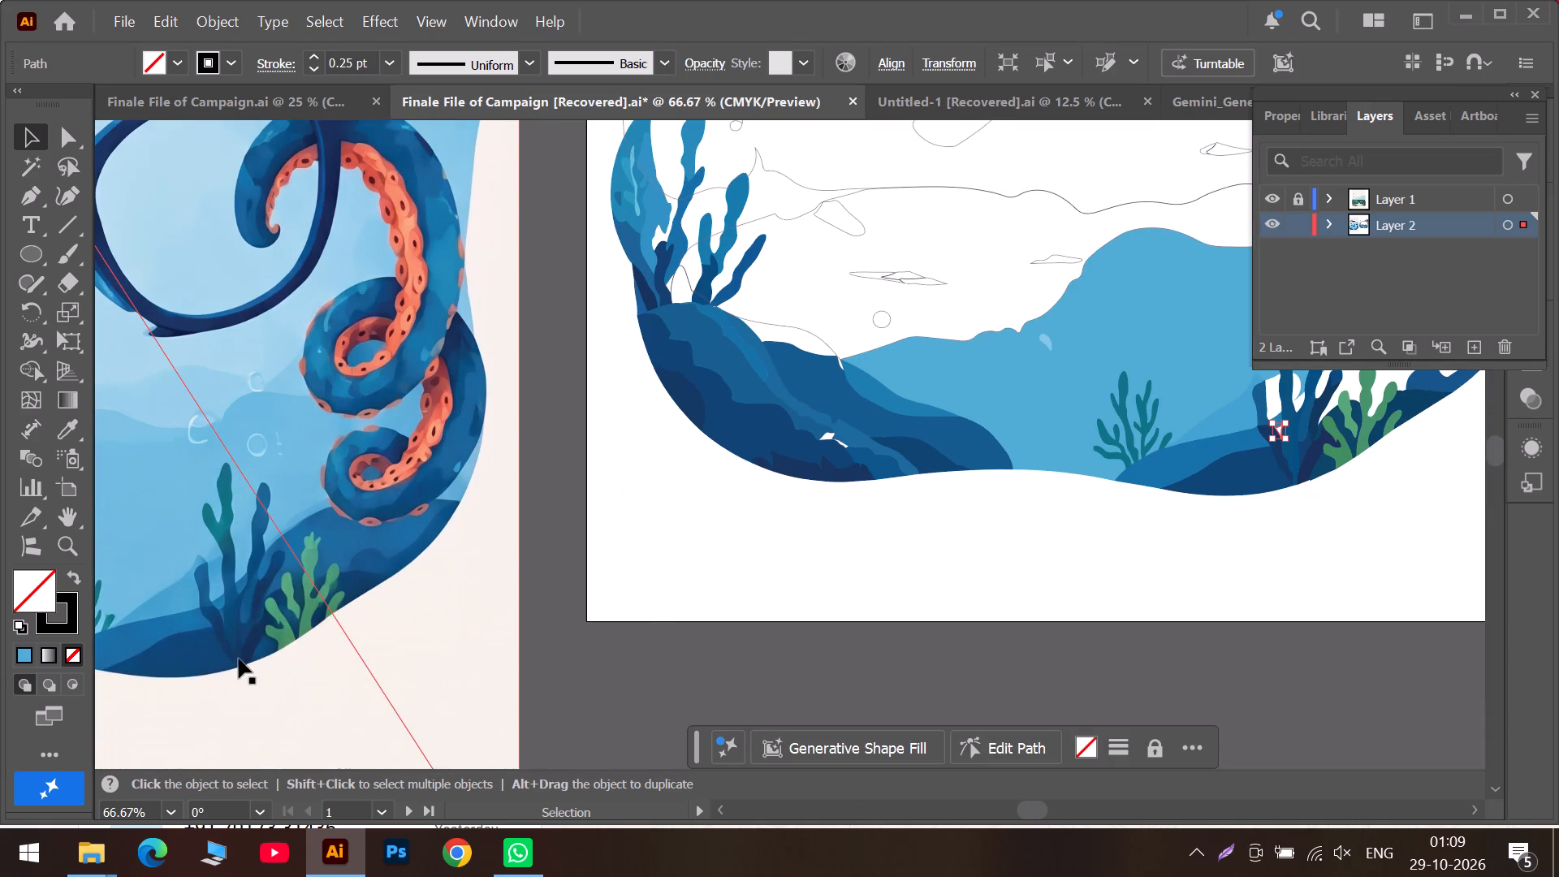
{"action": "scroll", "coordinate": [242, 631], "scroll_direction": "up", "scroll_amount": 5, "text": "alt"}
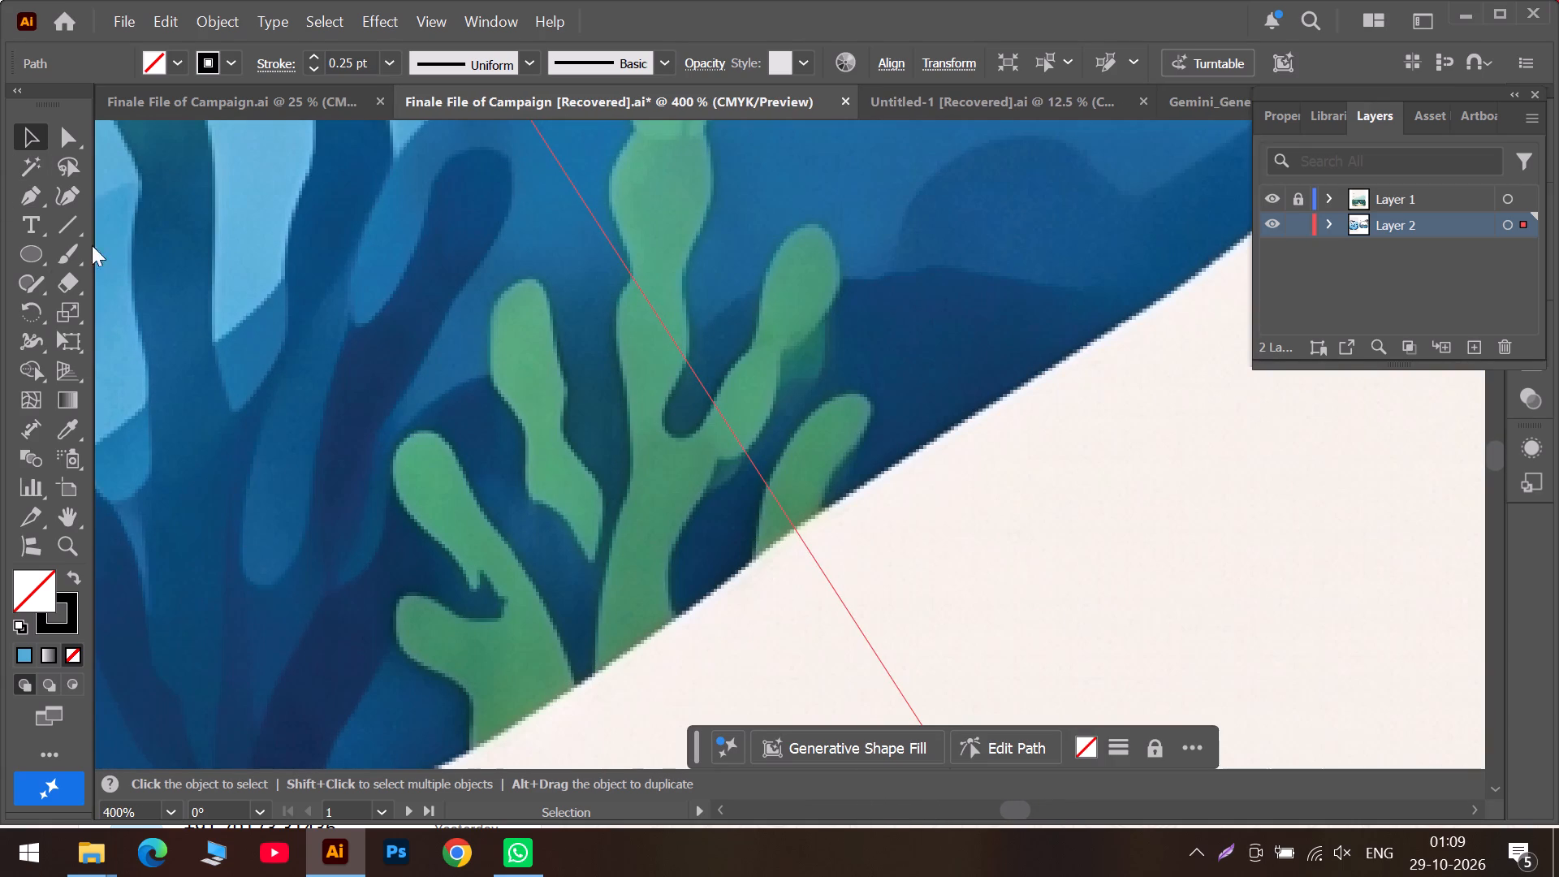
{"action": "left_click", "coordinate": [57, 433]}
{"action": "left_click", "coordinate": [276, 624]}
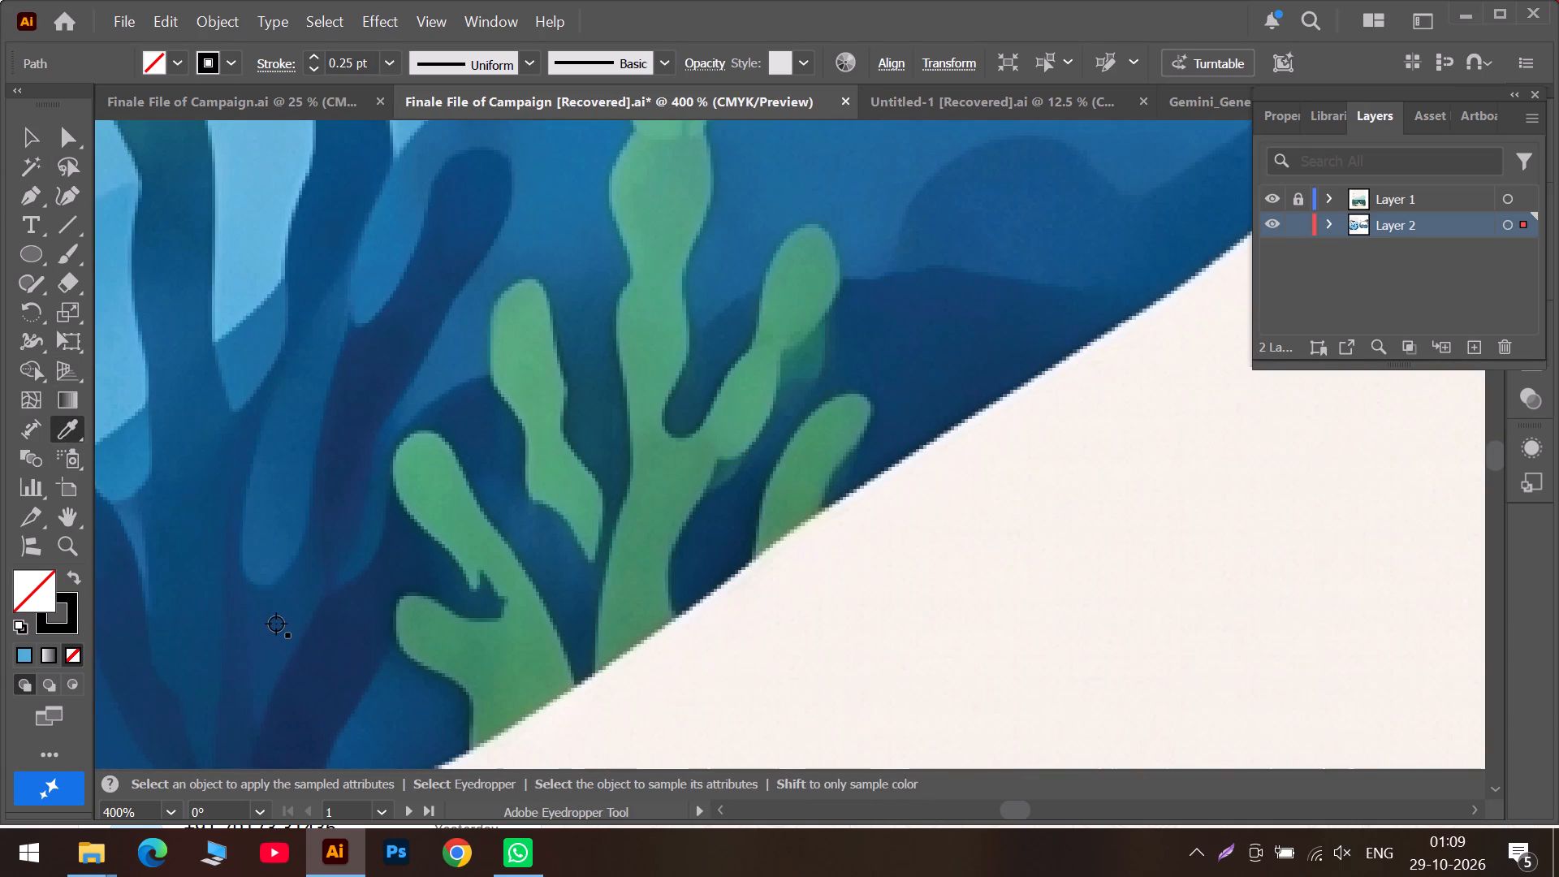
{"action": "scroll", "coordinate": [198, 482], "scroll_direction": "down", "scroll_amount": 5}
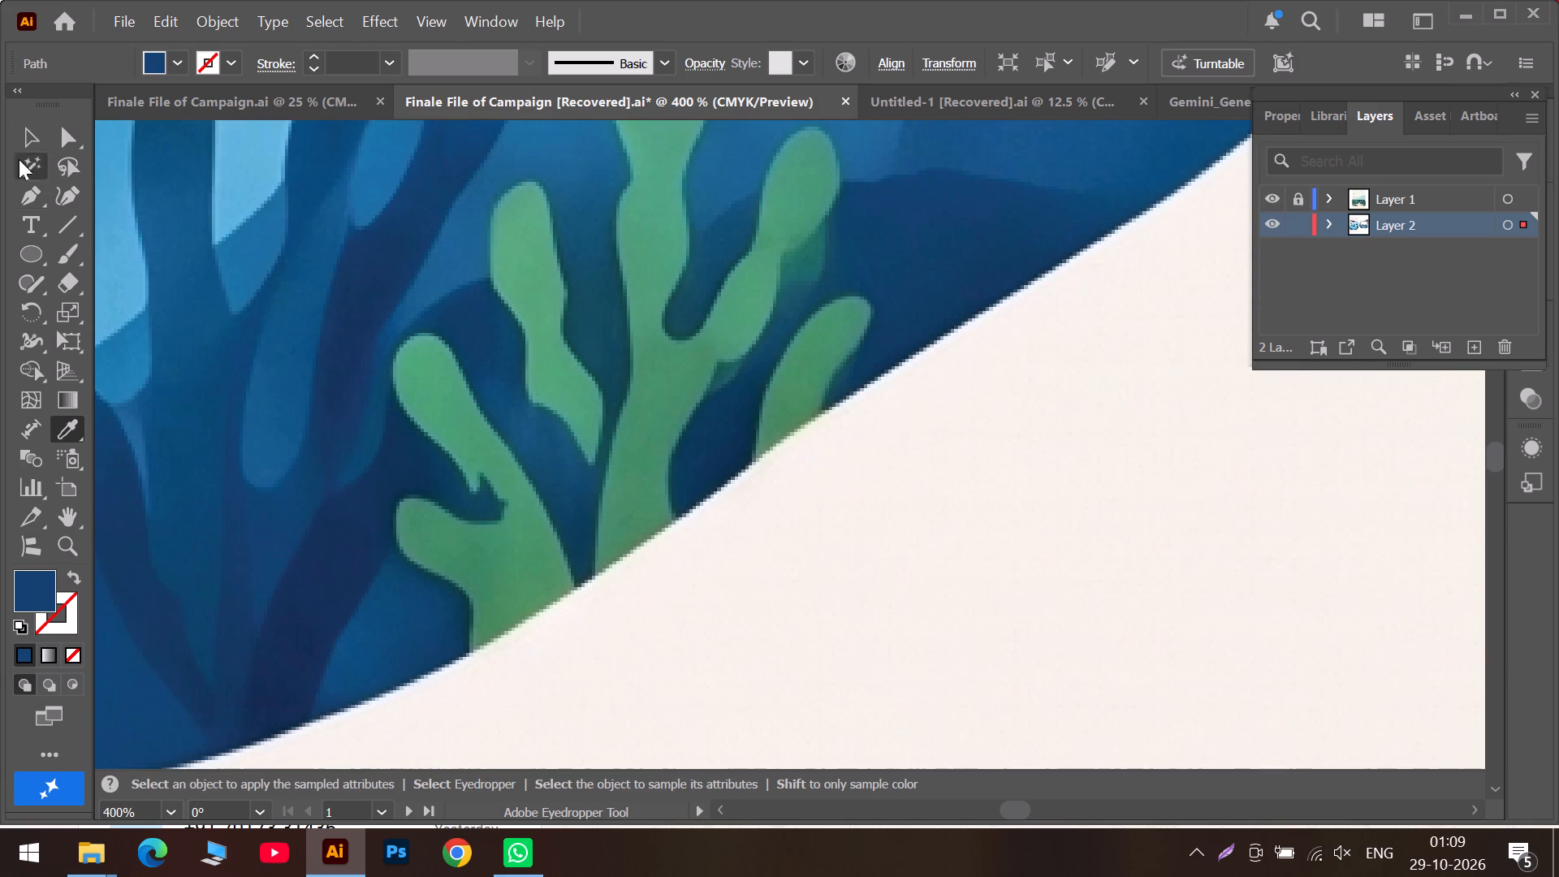
{"action": "left_click", "coordinate": [31, 136]}
{"action": "scroll", "coordinate": [691, 525], "scroll_direction": "down", "scroll_amount": 3, "text": "alt"}
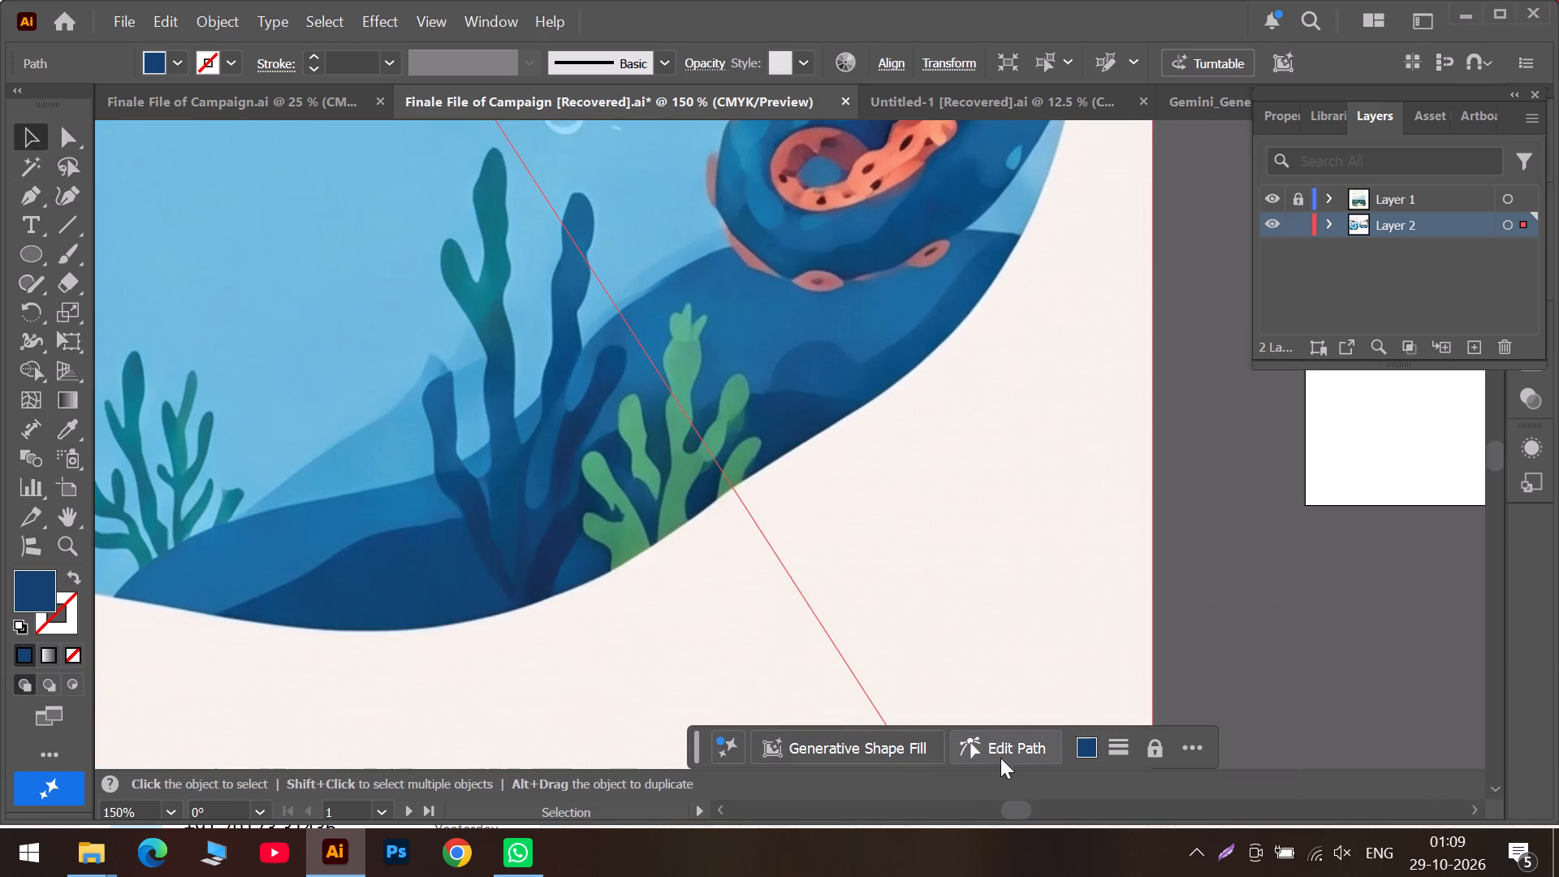
{"action": "left_click", "coordinate": [1074, 806]}
{"action": "left_click", "coordinate": [1074, 806]}
{"action": "scroll", "coordinate": [1028, 508], "scroll_direction": "up", "scroll_amount": 6}
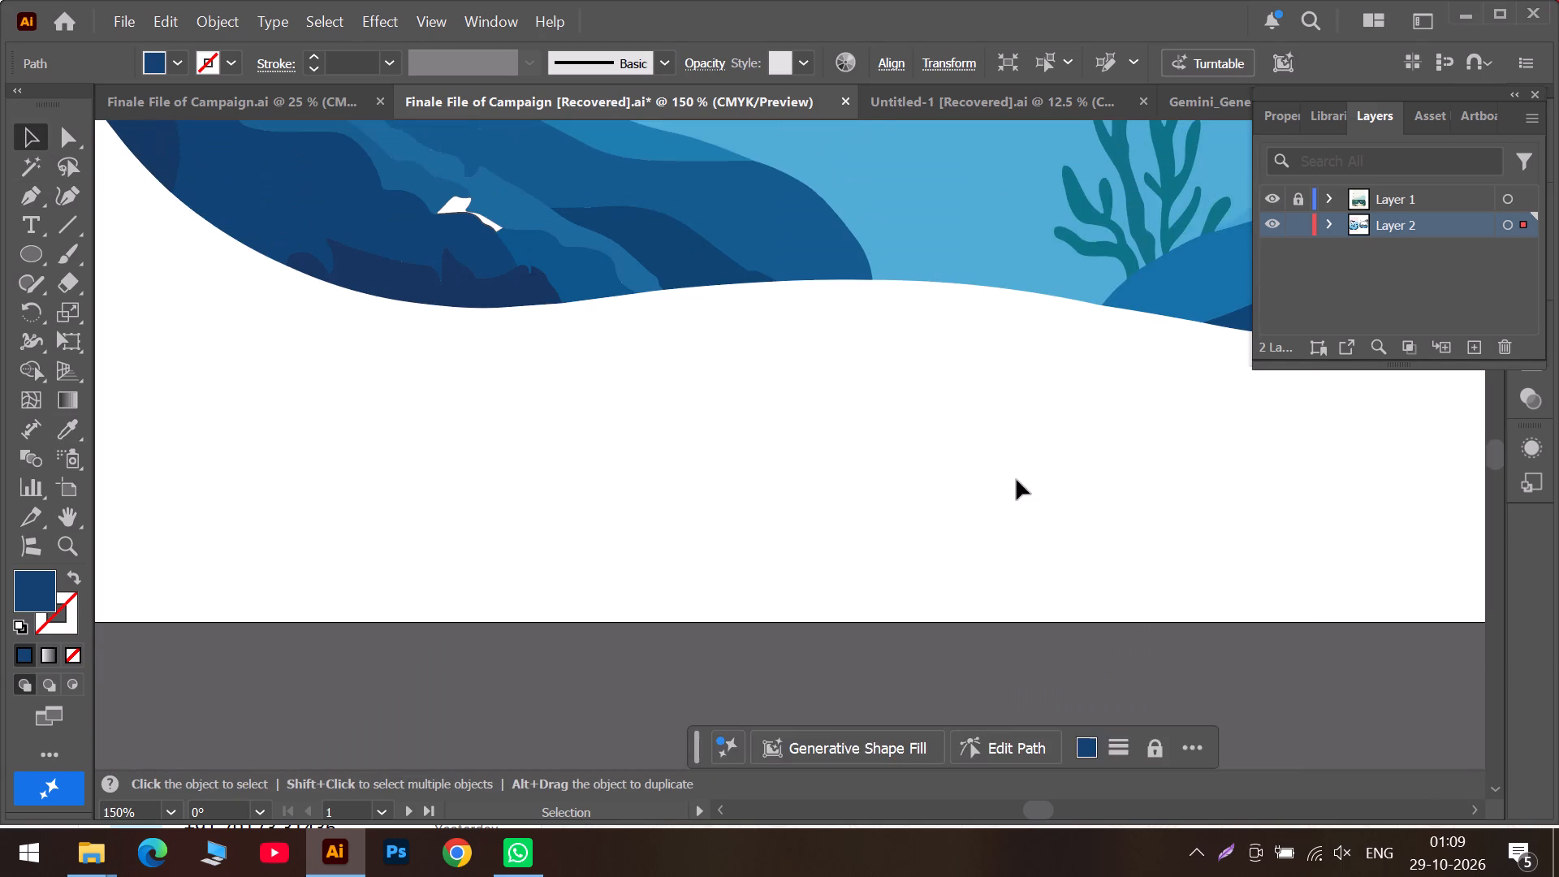
{"action": "scroll", "coordinate": [1041, 514], "scroll_direction": "up", "scroll_amount": 5}
{"action": "left_click", "coordinate": [1153, 808]}
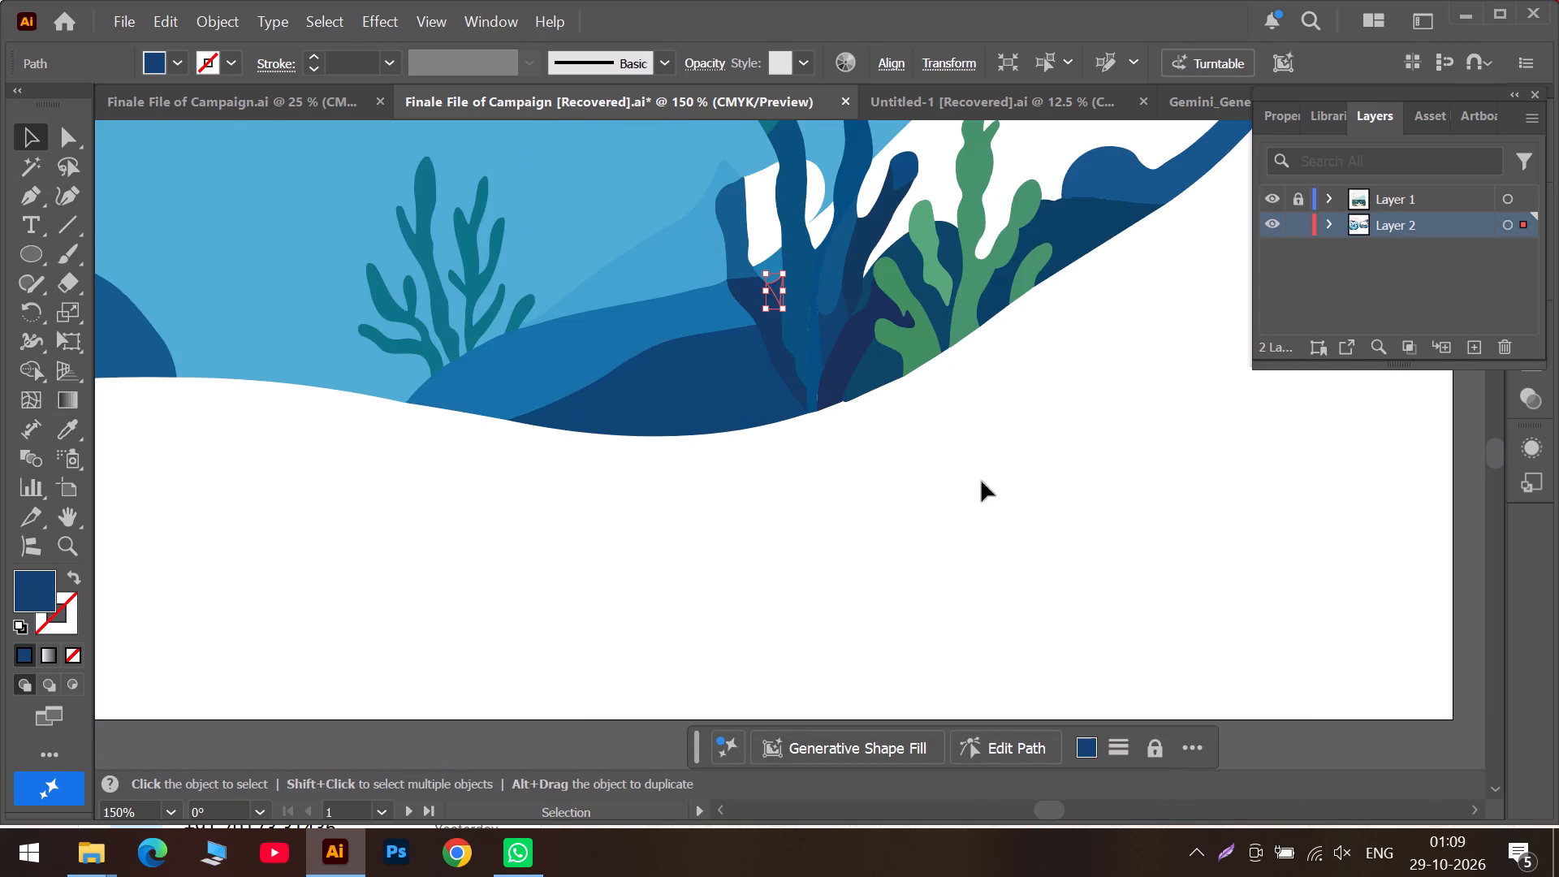
{"action": "scroll", "coordinate": [899, 346], "scroll_direction": "up", "scroll_amount": 6}
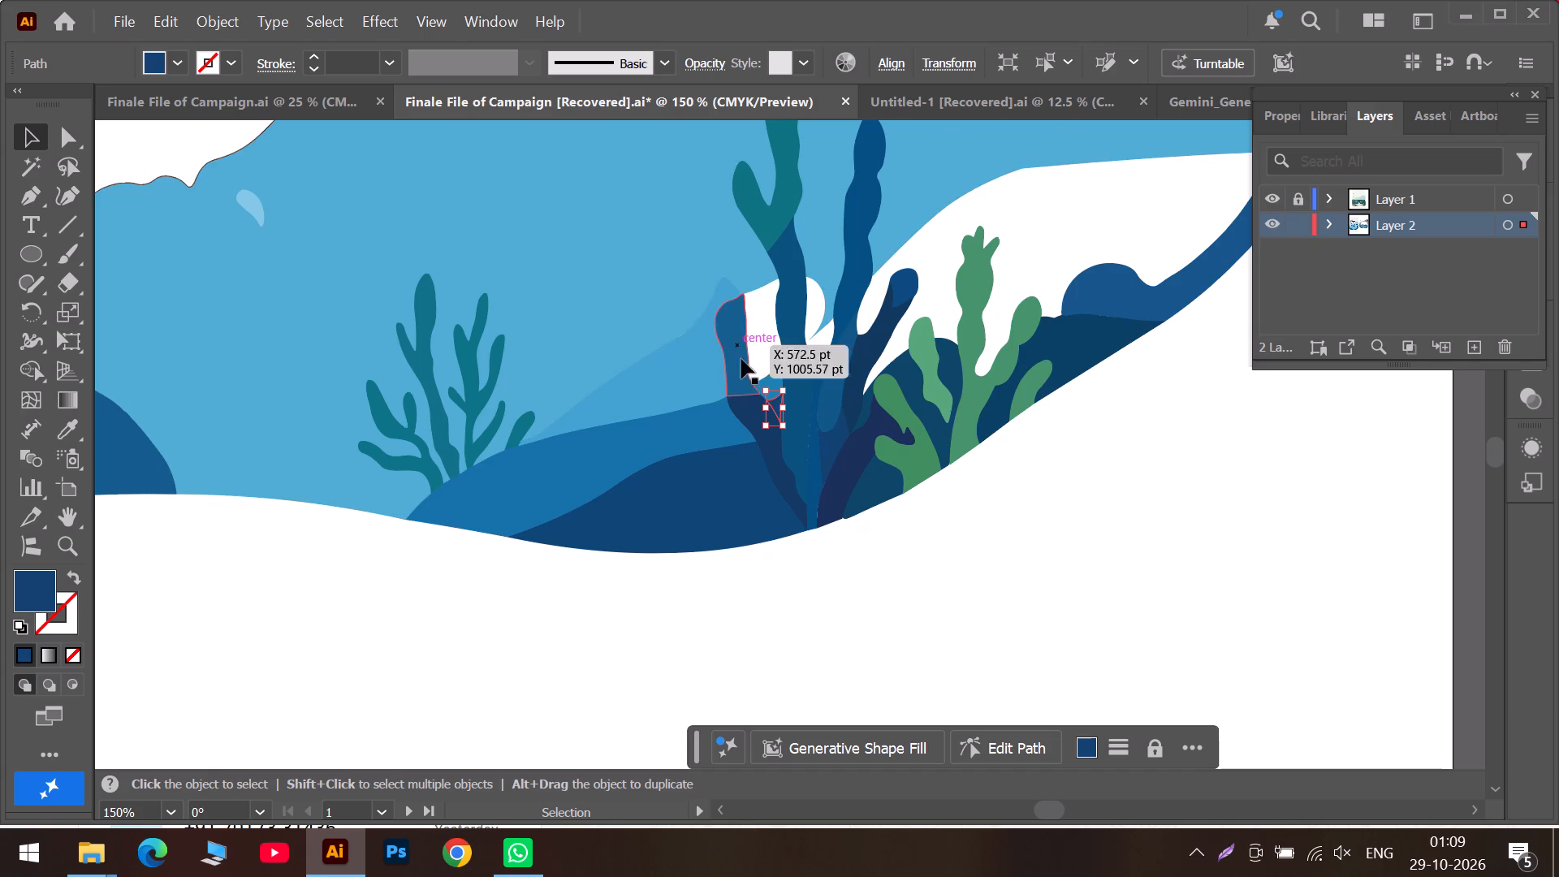
{"action": "left_click", "coordinate": [875, 679]}
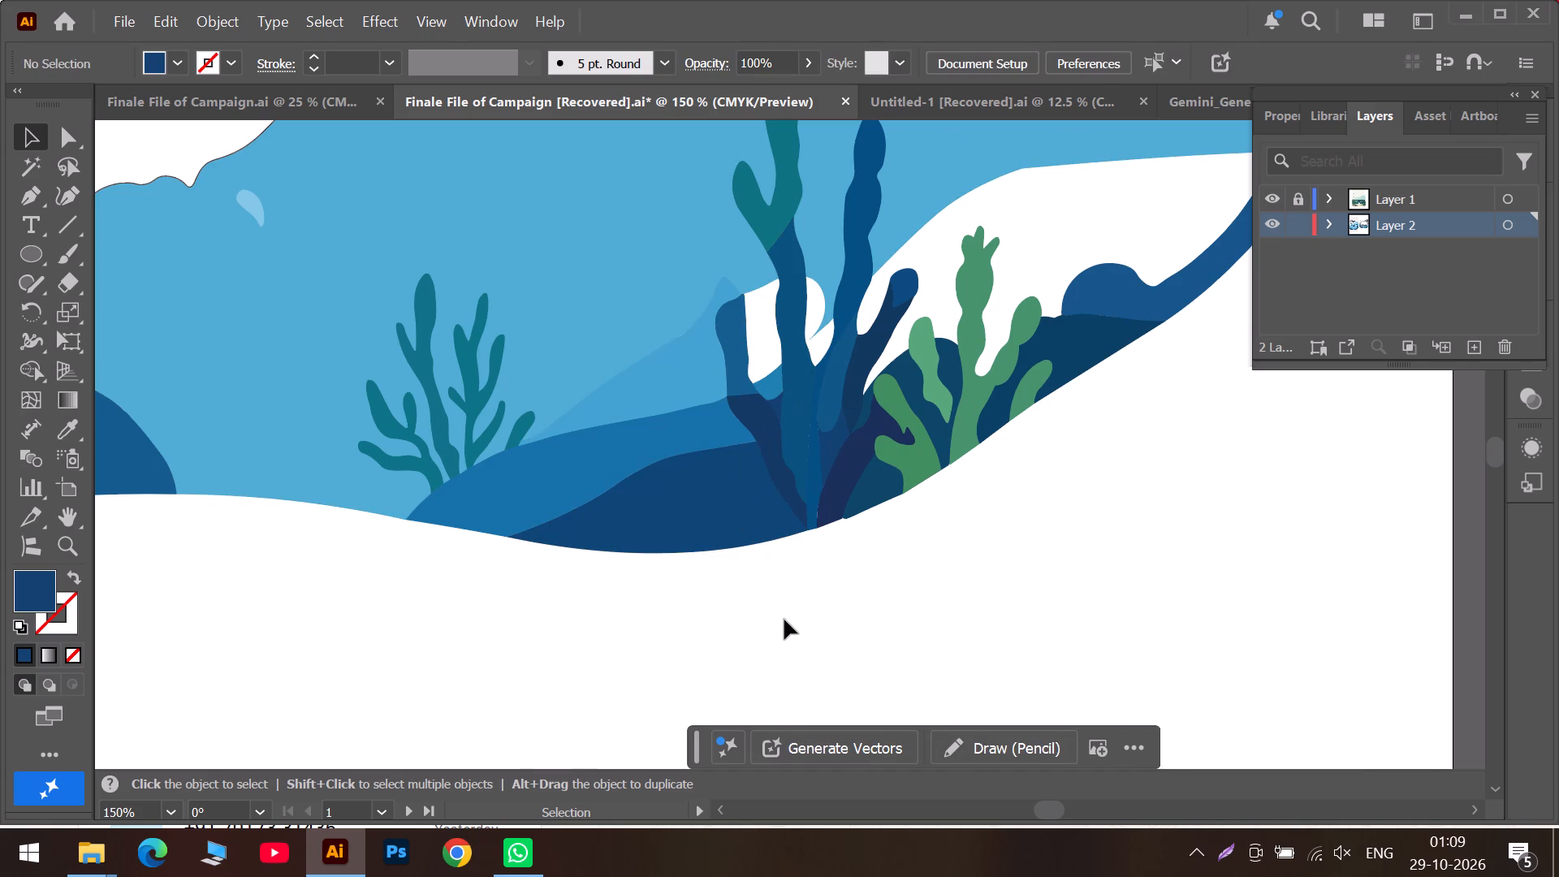
Fill the large upper water shape with pale blue sampled from the poster's background water above the glasses, and send it to back.
{"action": "scroll", "coordinate": [787, 608], "scroll_direction": "down", "scroll_amount": 1, "text": "alt"}
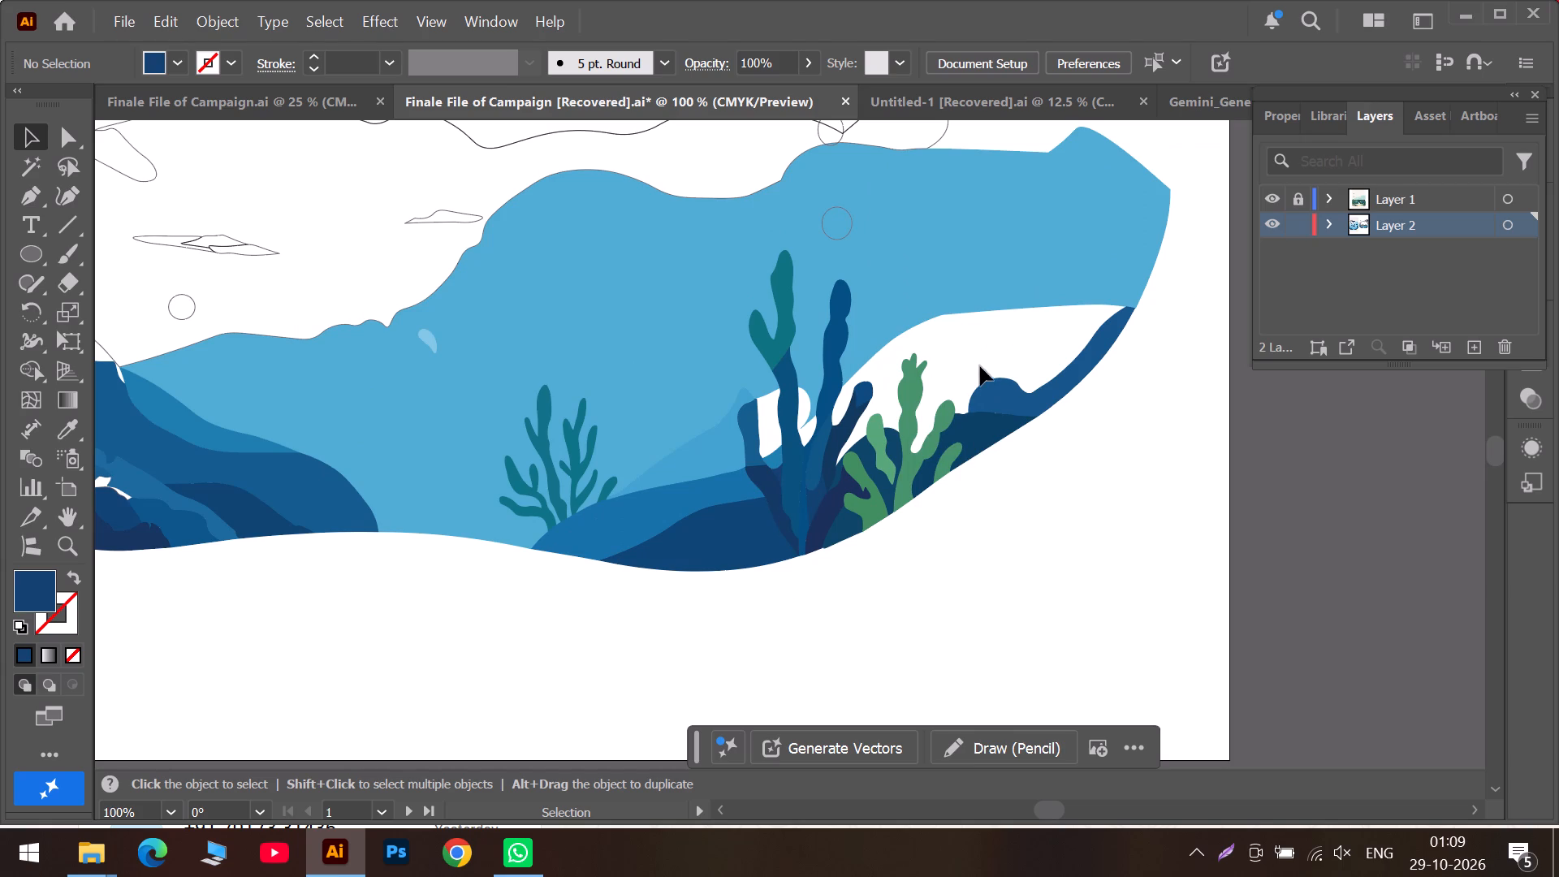
{"action": "left_click", "coordinate": [930, 318]}
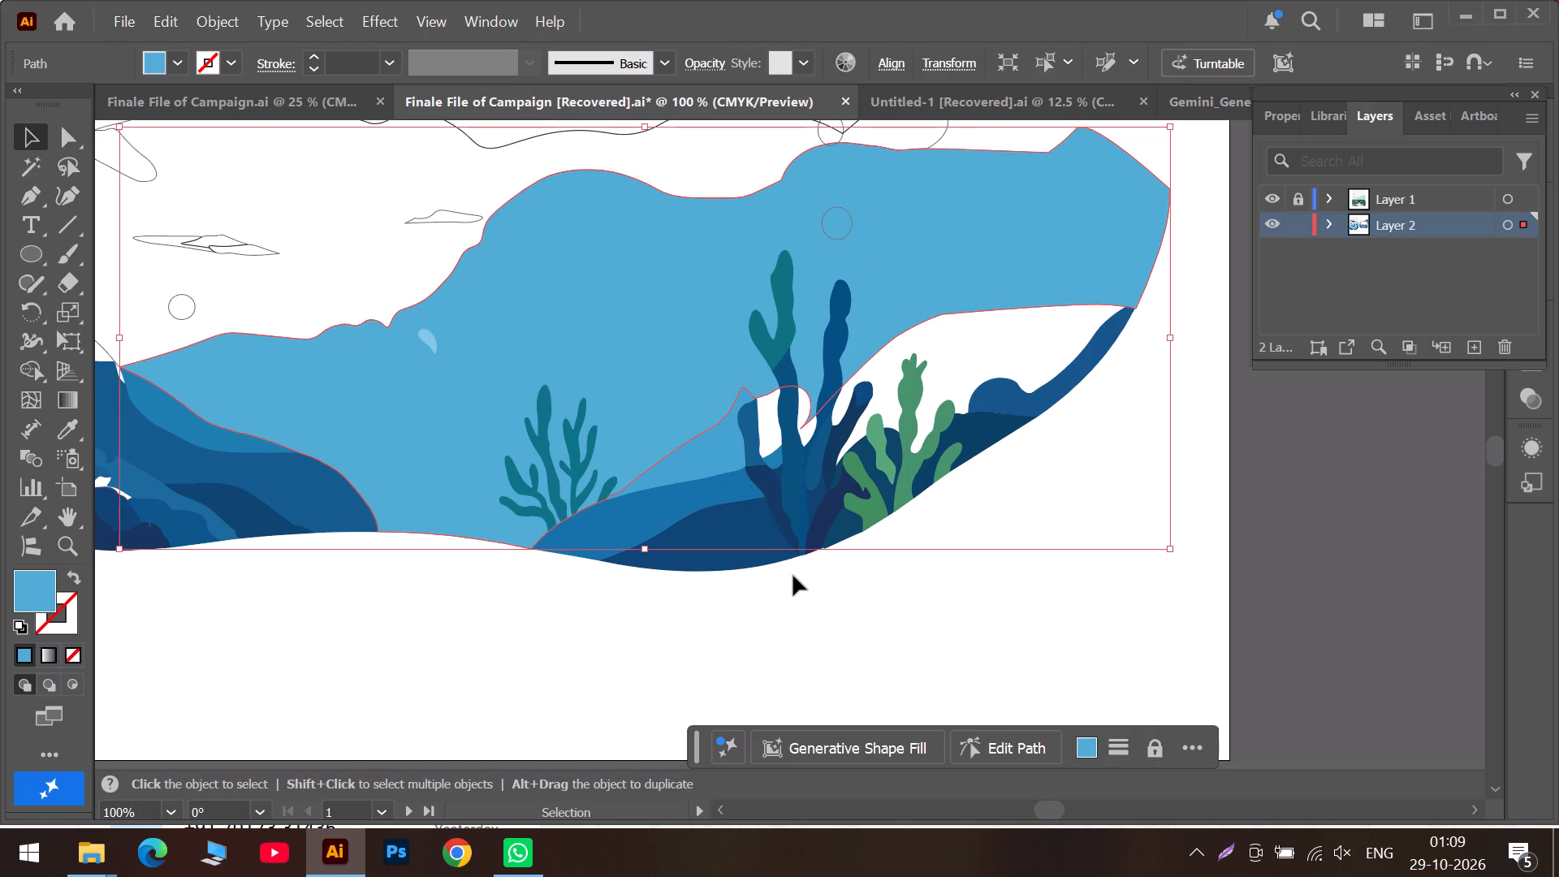
{"action": "scroll", "coordinate": [793, 576], "scroll_direction": "up", "scroll_amount": 5}
{"action": "scroll", "coordinate": [776, 551], "scroll_direction": "down", "scroll_amount": 2, "text": "alt"}
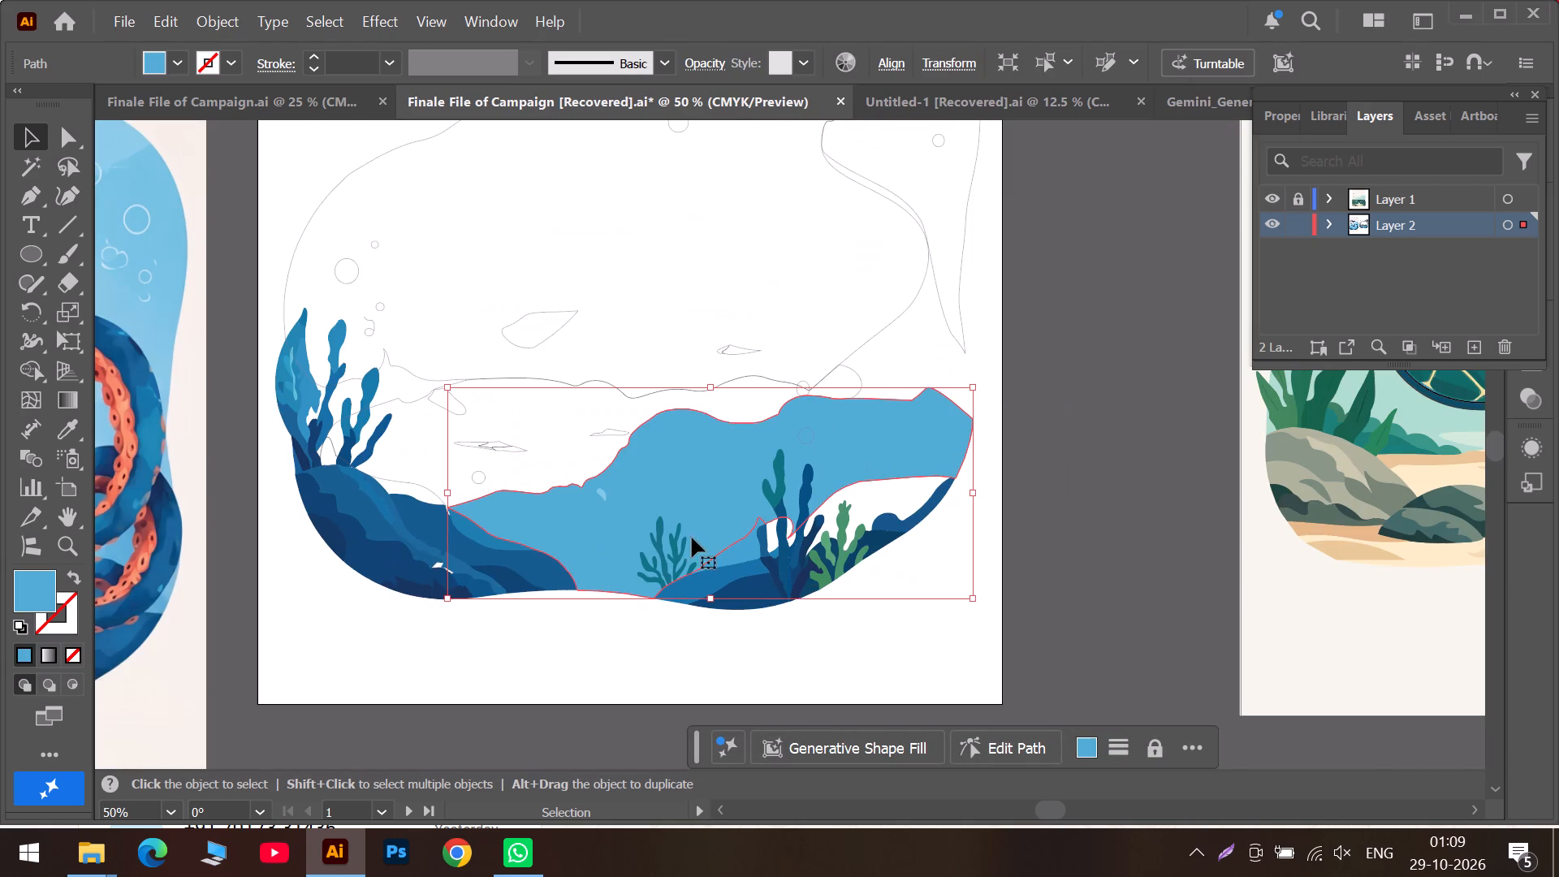
{"action": "left_click", "coordinate": [325, 204]}
{"action": "left_click", "coordinate": [970, 816]}
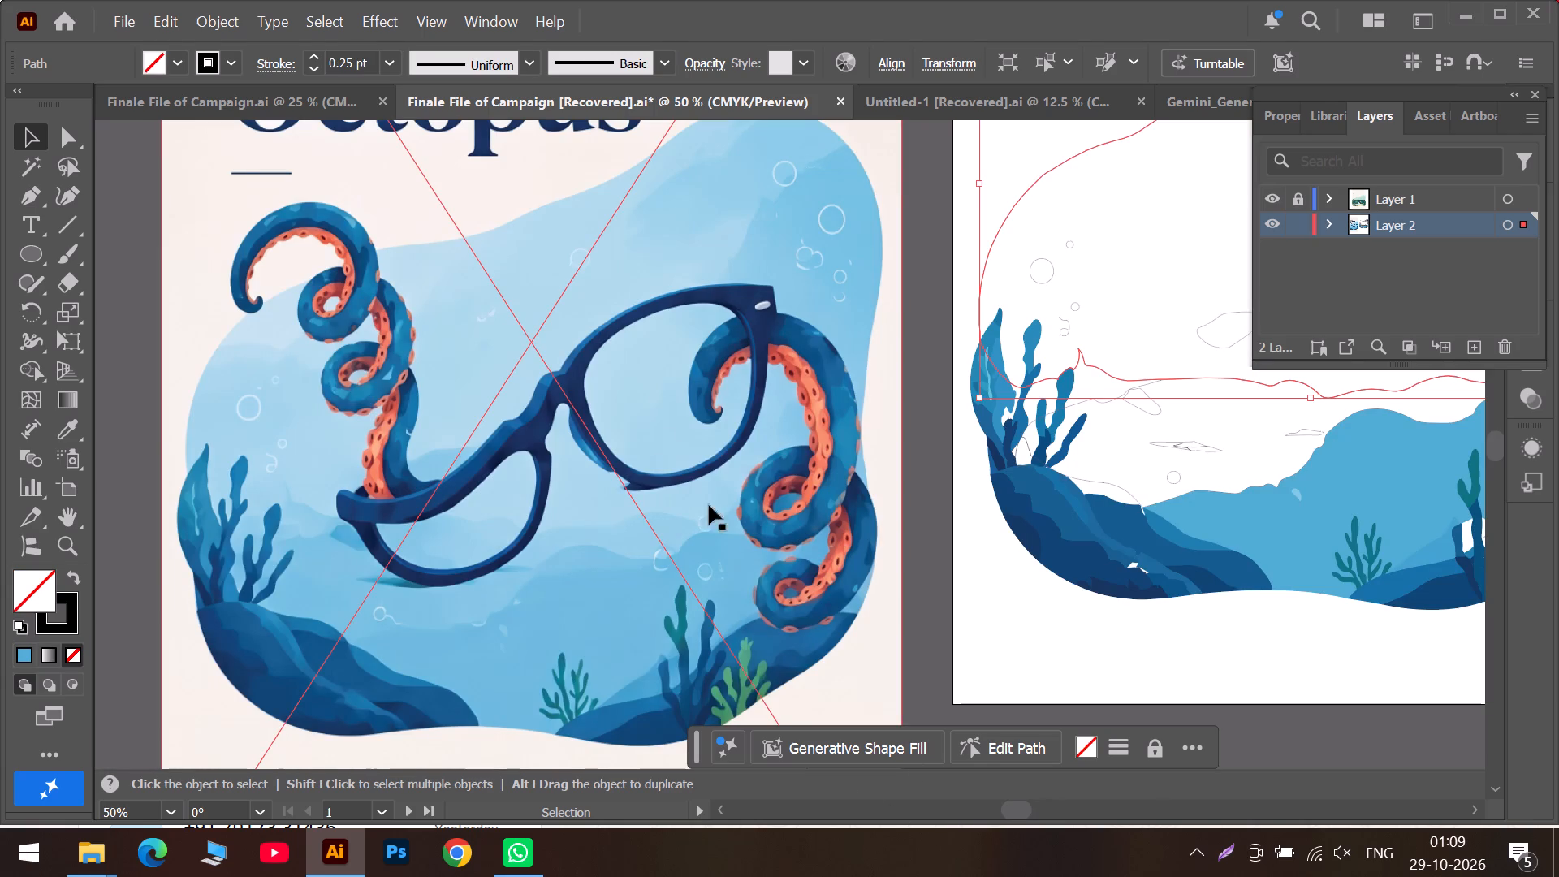
{"action": "left_click", "coordinate": [63, 424]}
{"action": "left_click", "coordinate": [499, 313]}
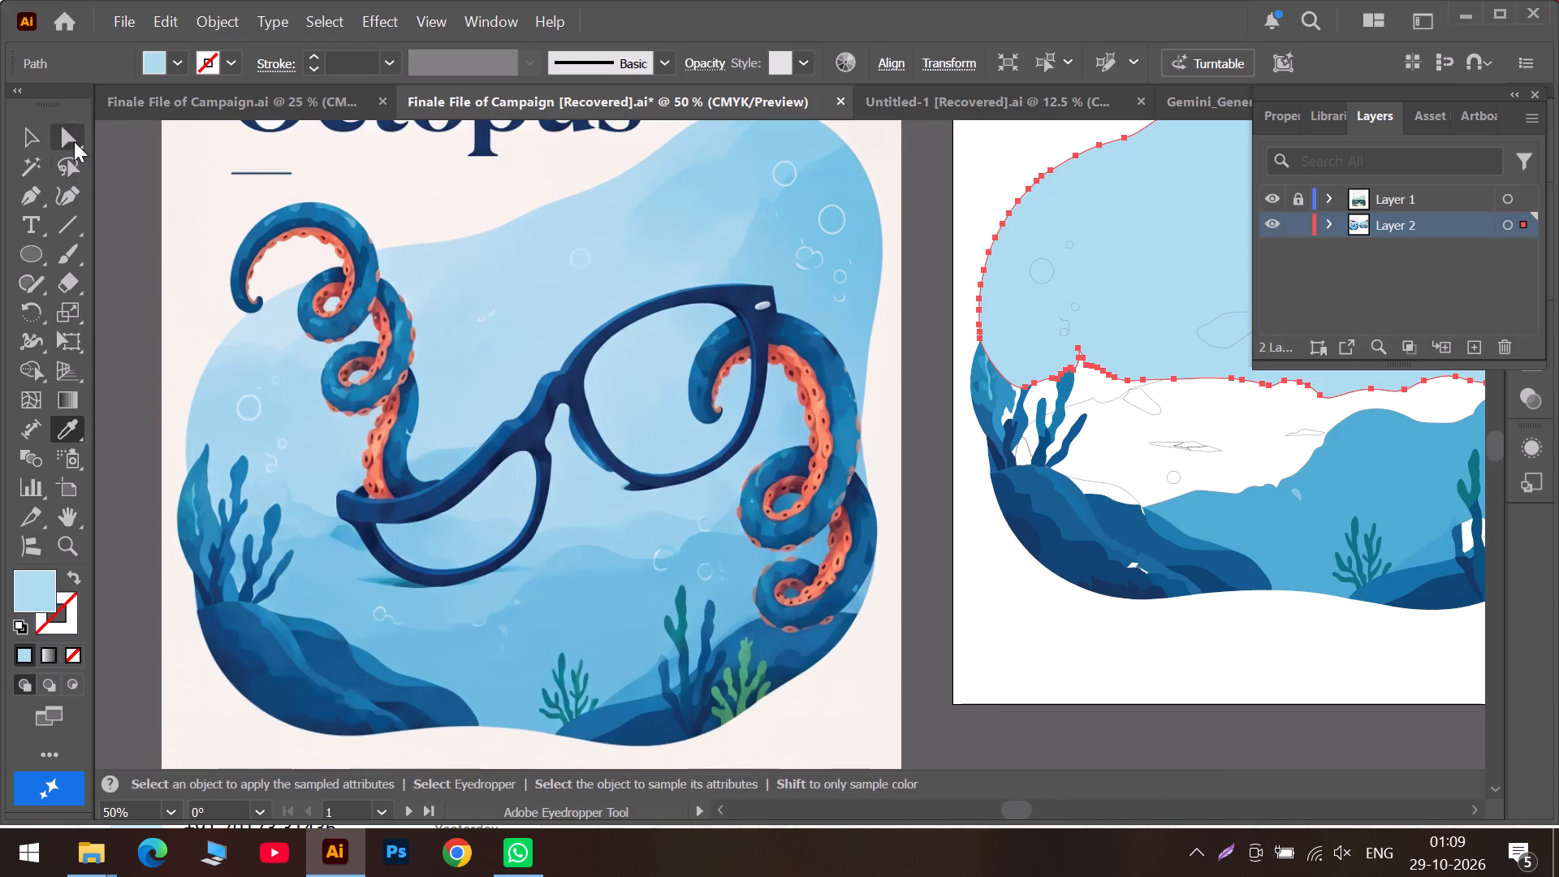
{"action": "left_click", "coordinate": [15, 139]}
{"action": "right_click", "coordinate": [1132, 312]}
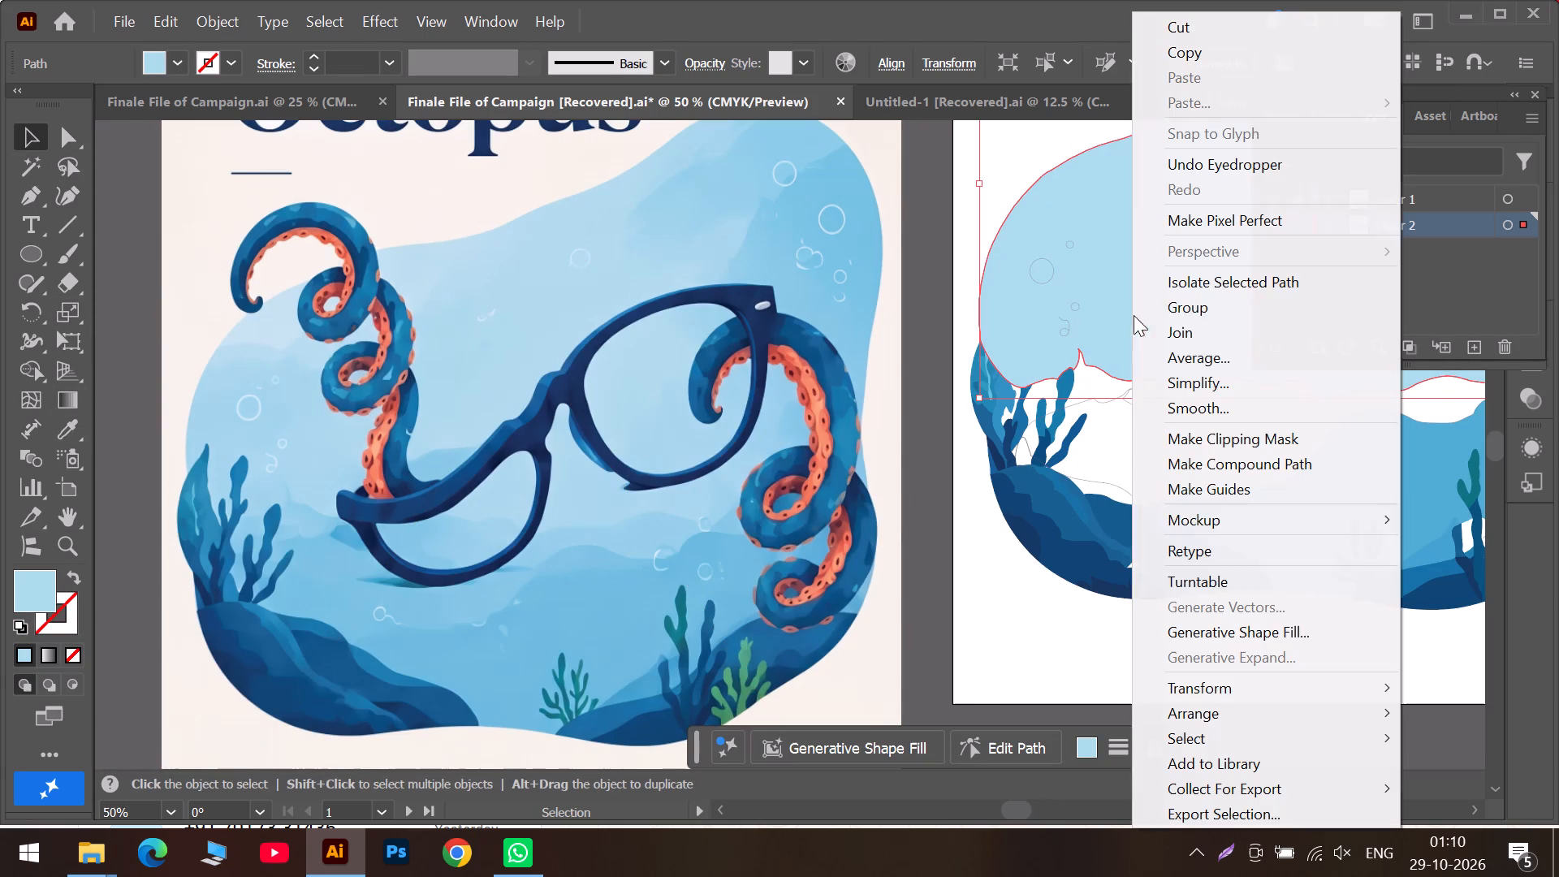
{"action": "left_click", "coordinate": [1239, 709]}
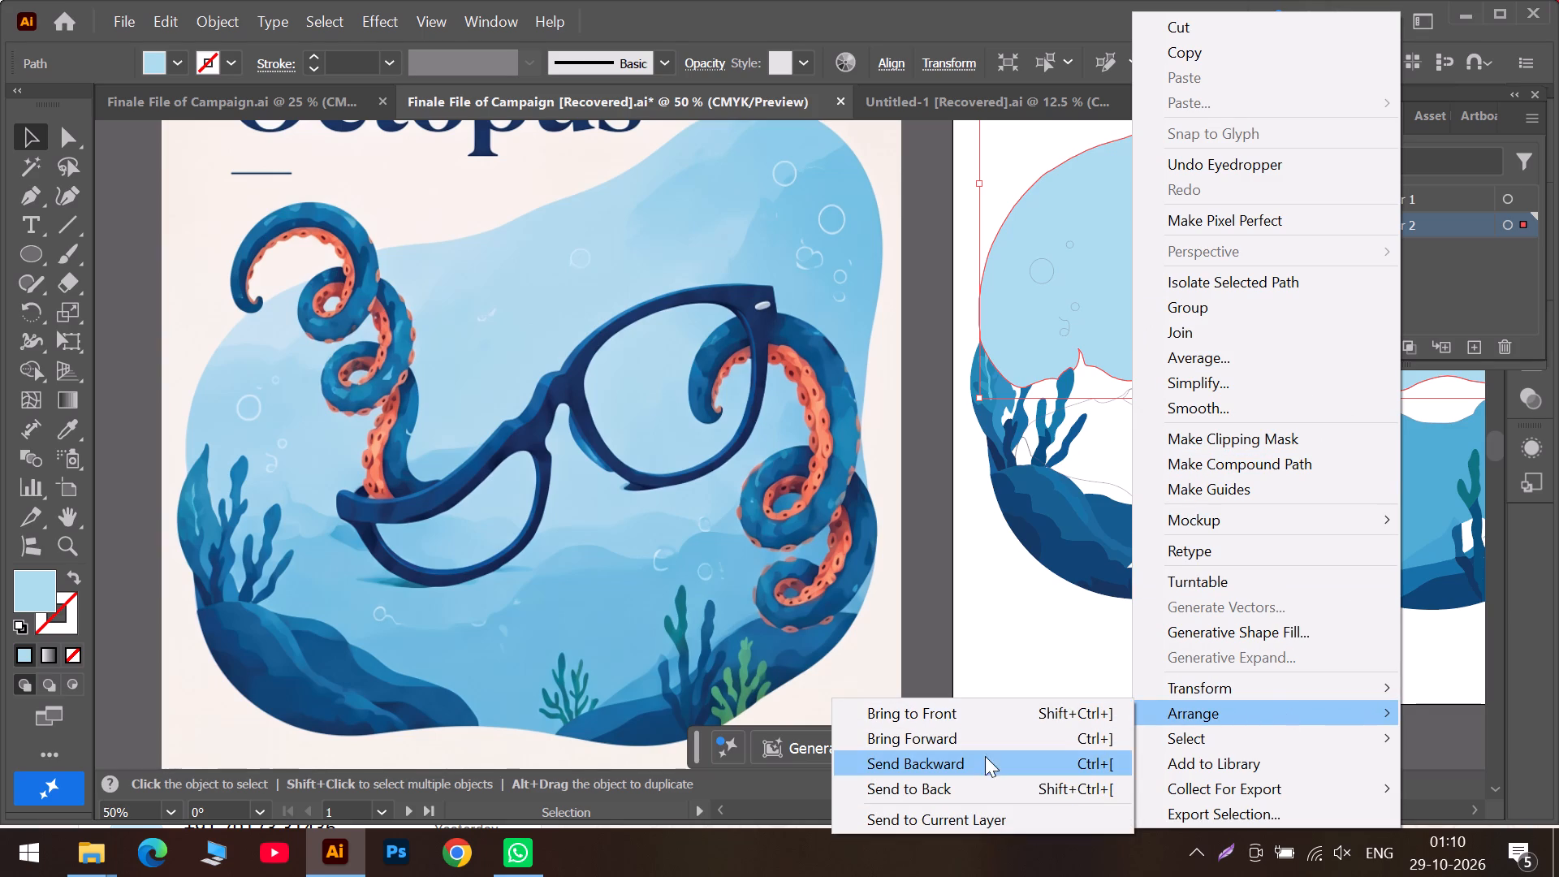
{"action": "left_click", "coordinate": [958, 788]}
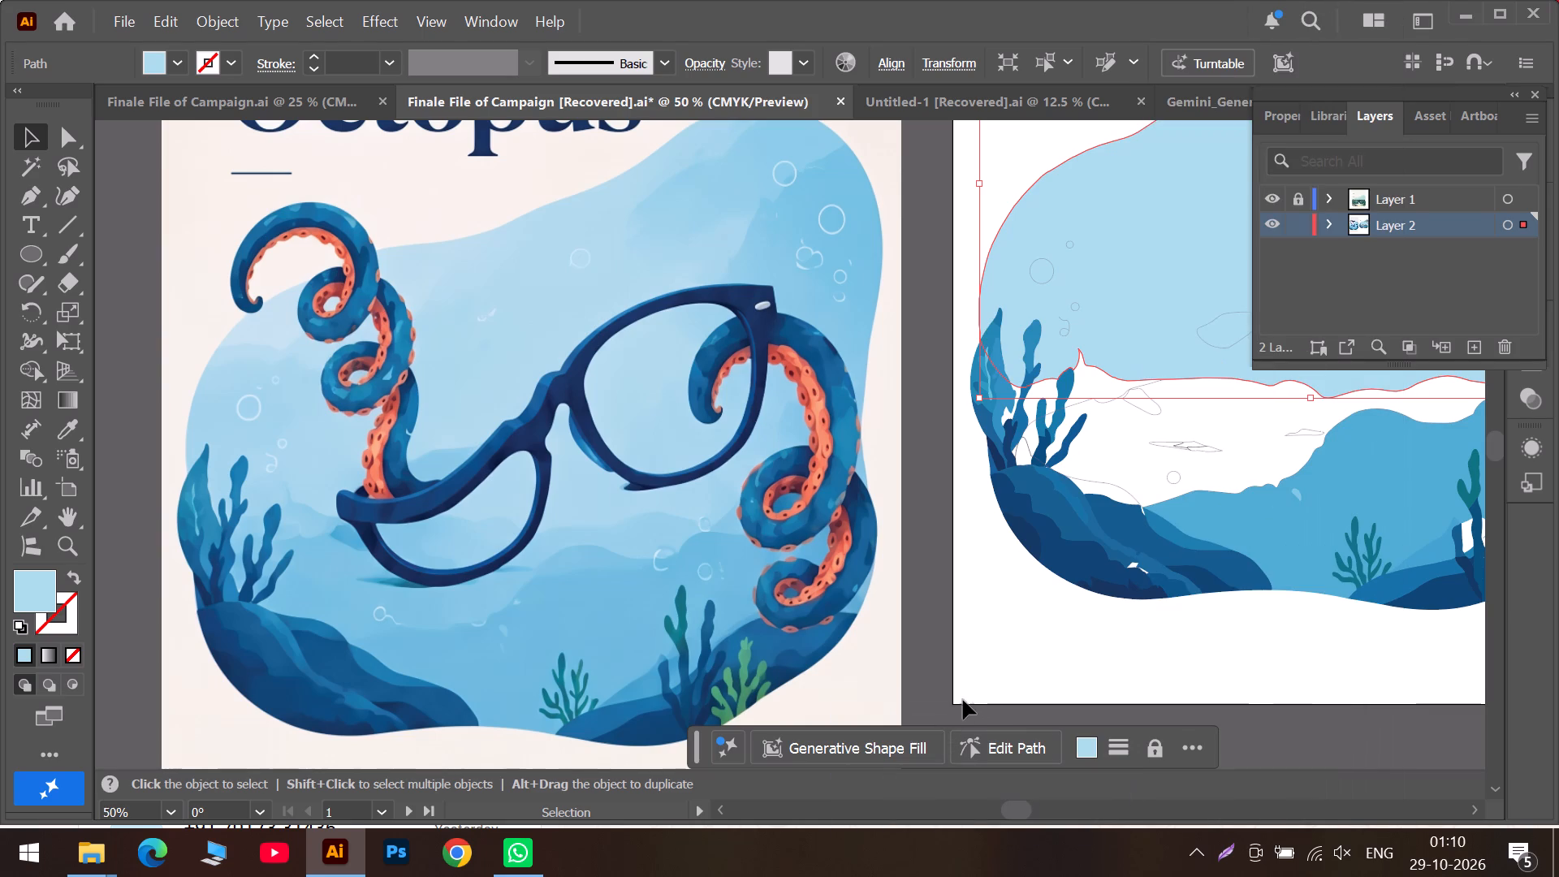
{"action": "left_click", "coordinate": [987, 701]}
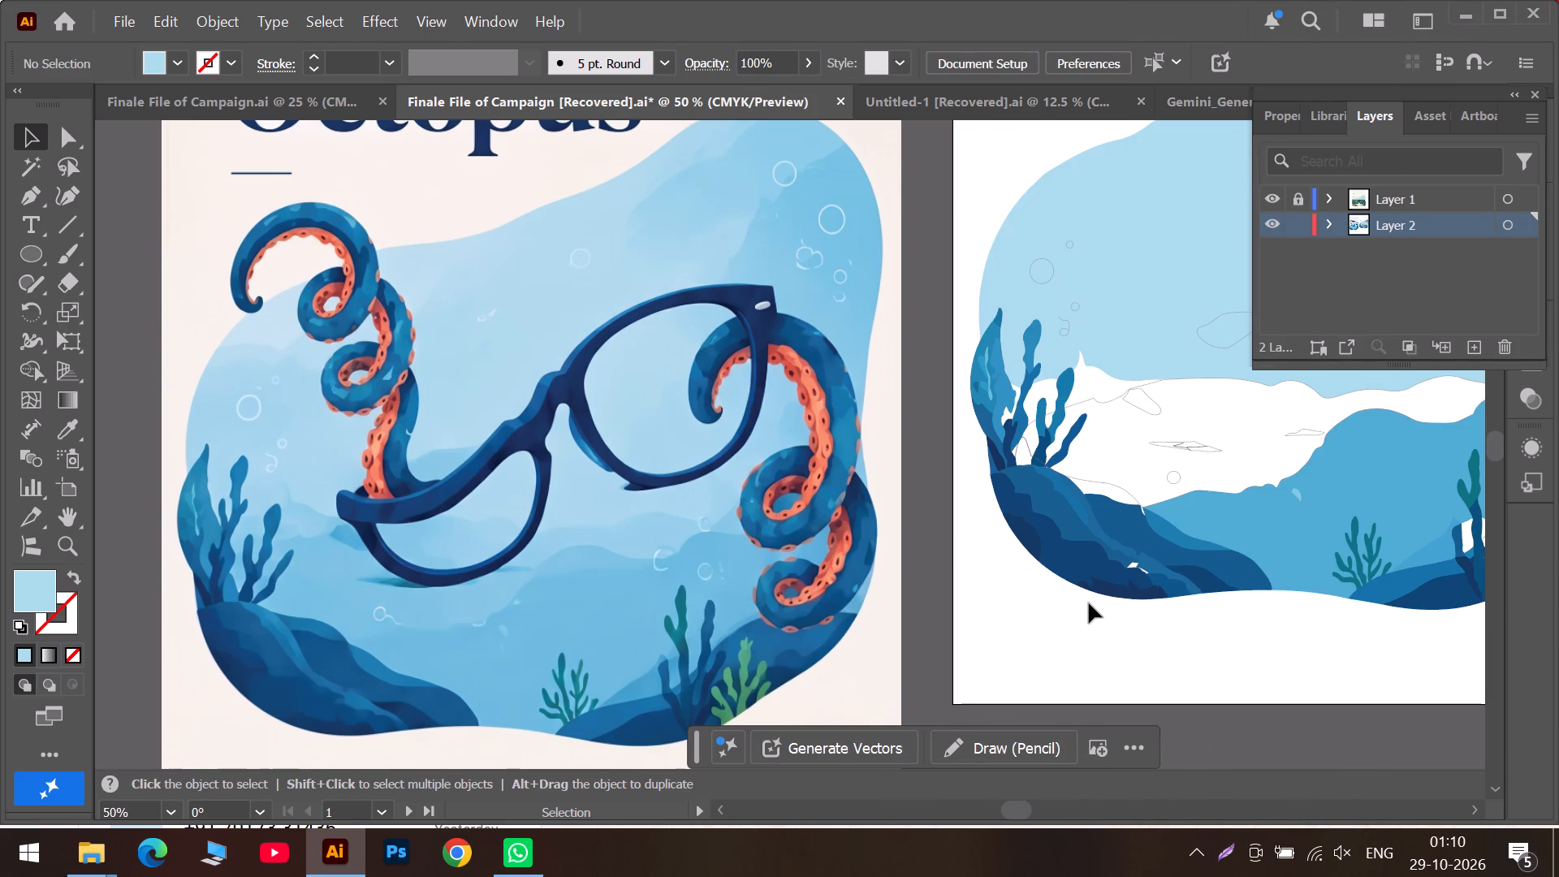
Fill the wavy middle water band with light blue sampled beside the poster's glasses above the rocks, and send it to back.
{"action": "scroll", "coordinate": [1068, 395], "scroll_direction": "up", "scroll_amount": 1}
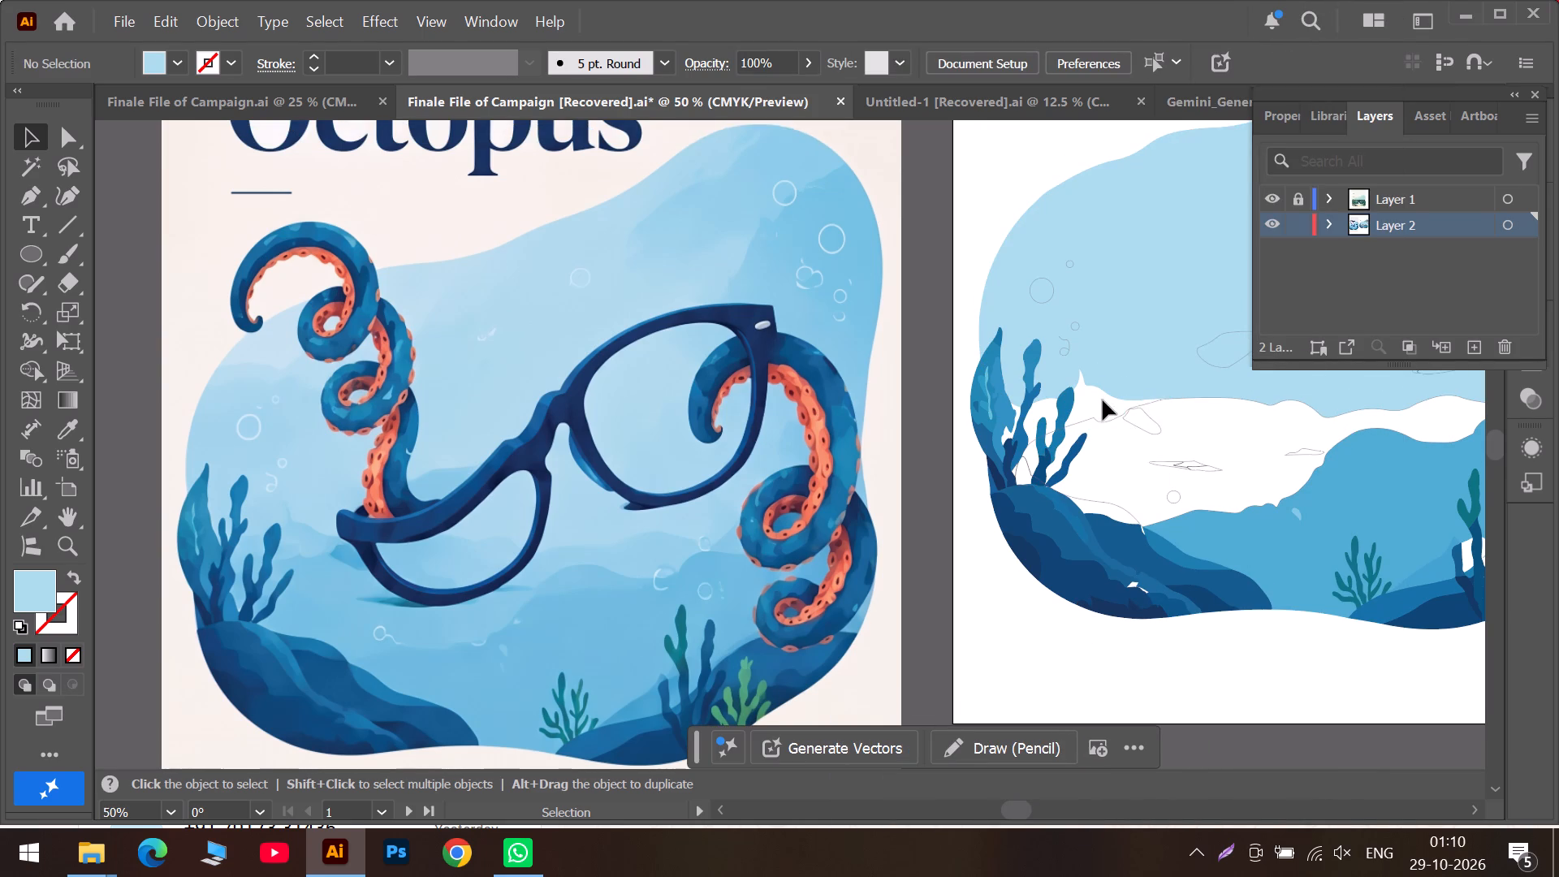
{"action": "left_click", "coordinate": [1095, 420]}
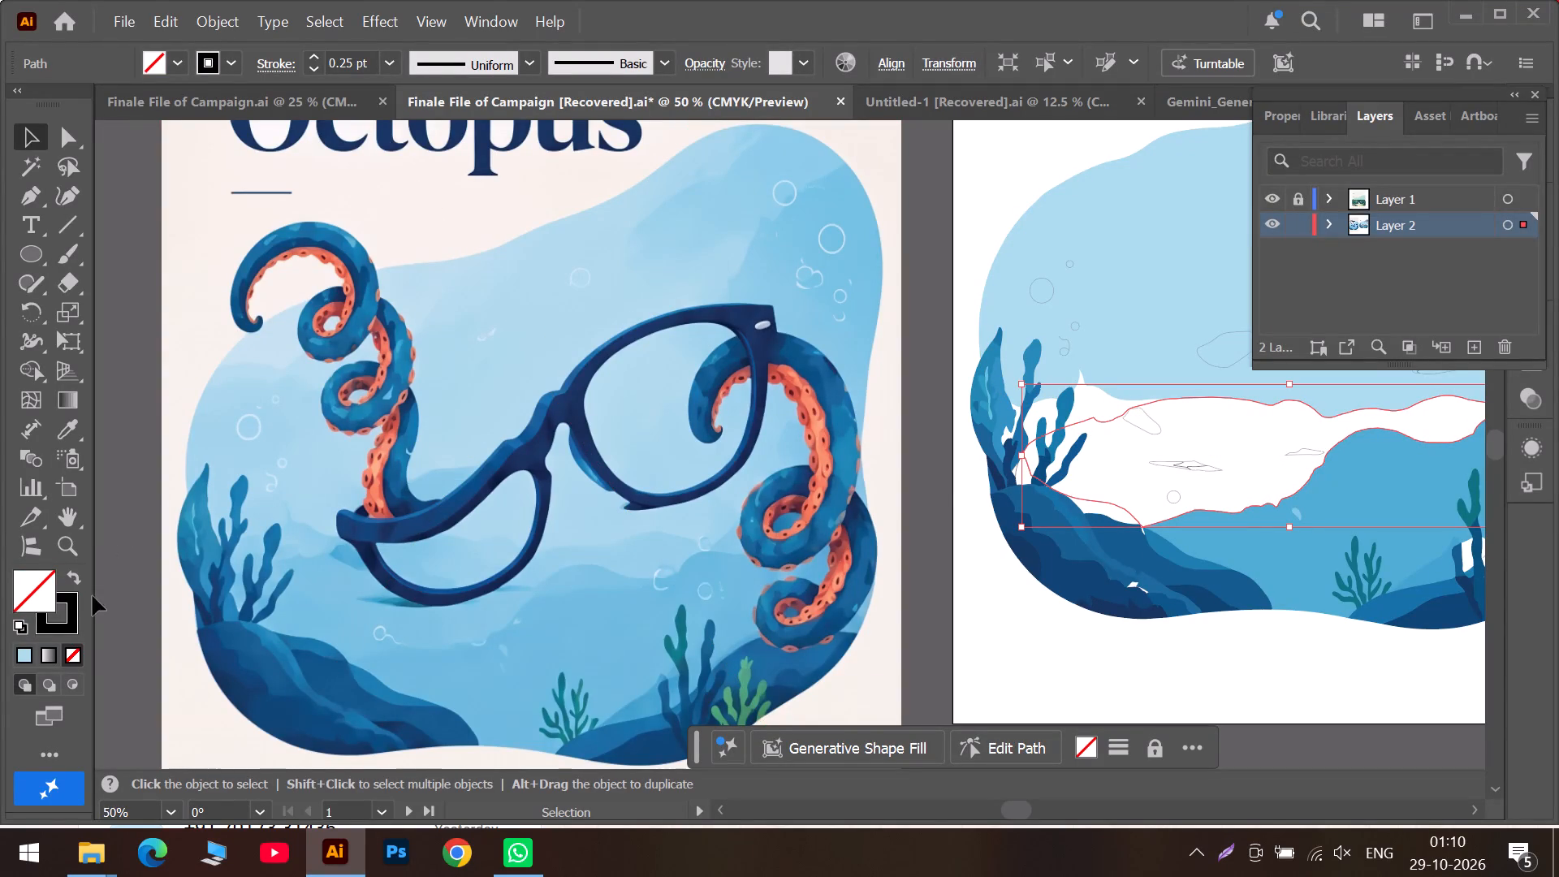
{"action": "left_click", "coordinate": [65, 420]}
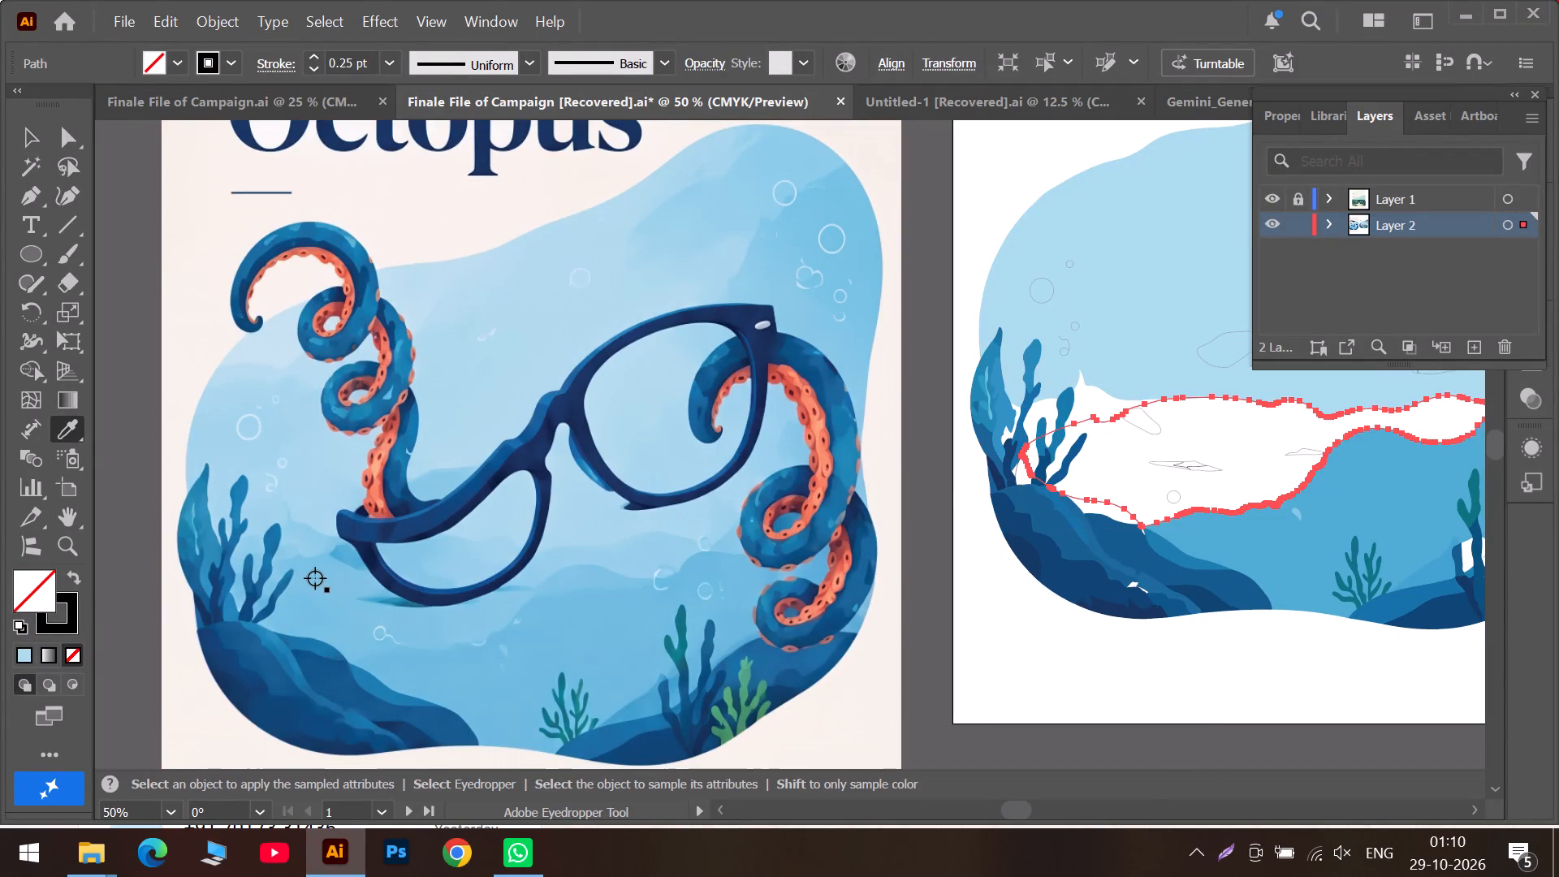
{"action": "left_click", "coordinate": [316, 575]}
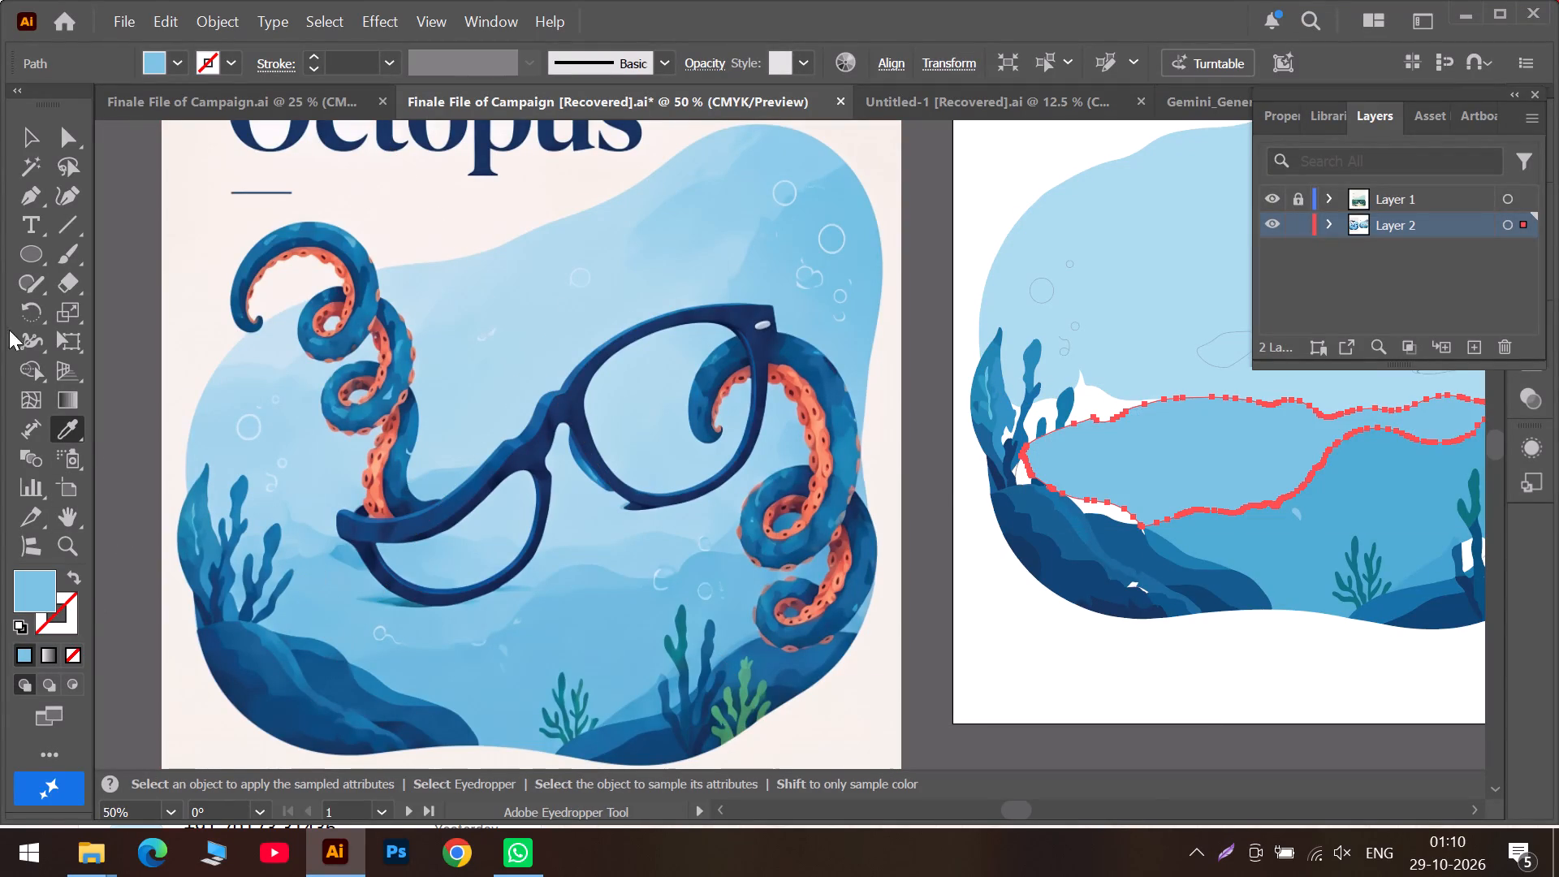
{"action": "left_click", "coordinate": [25, 136]}
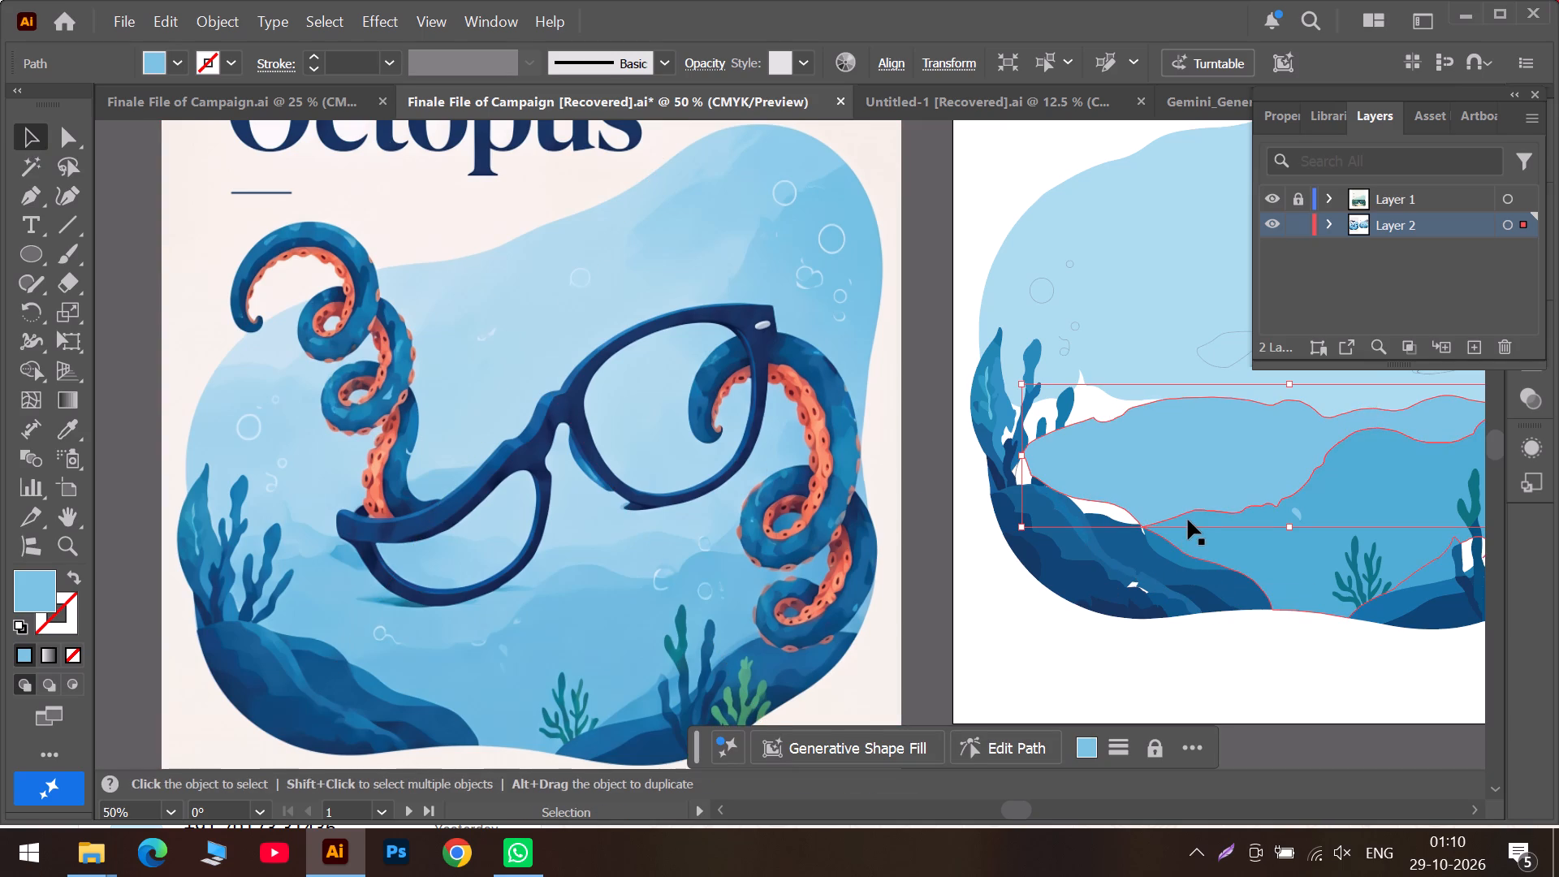
{"action": "right_click", "coordinate": [1107, 499]}
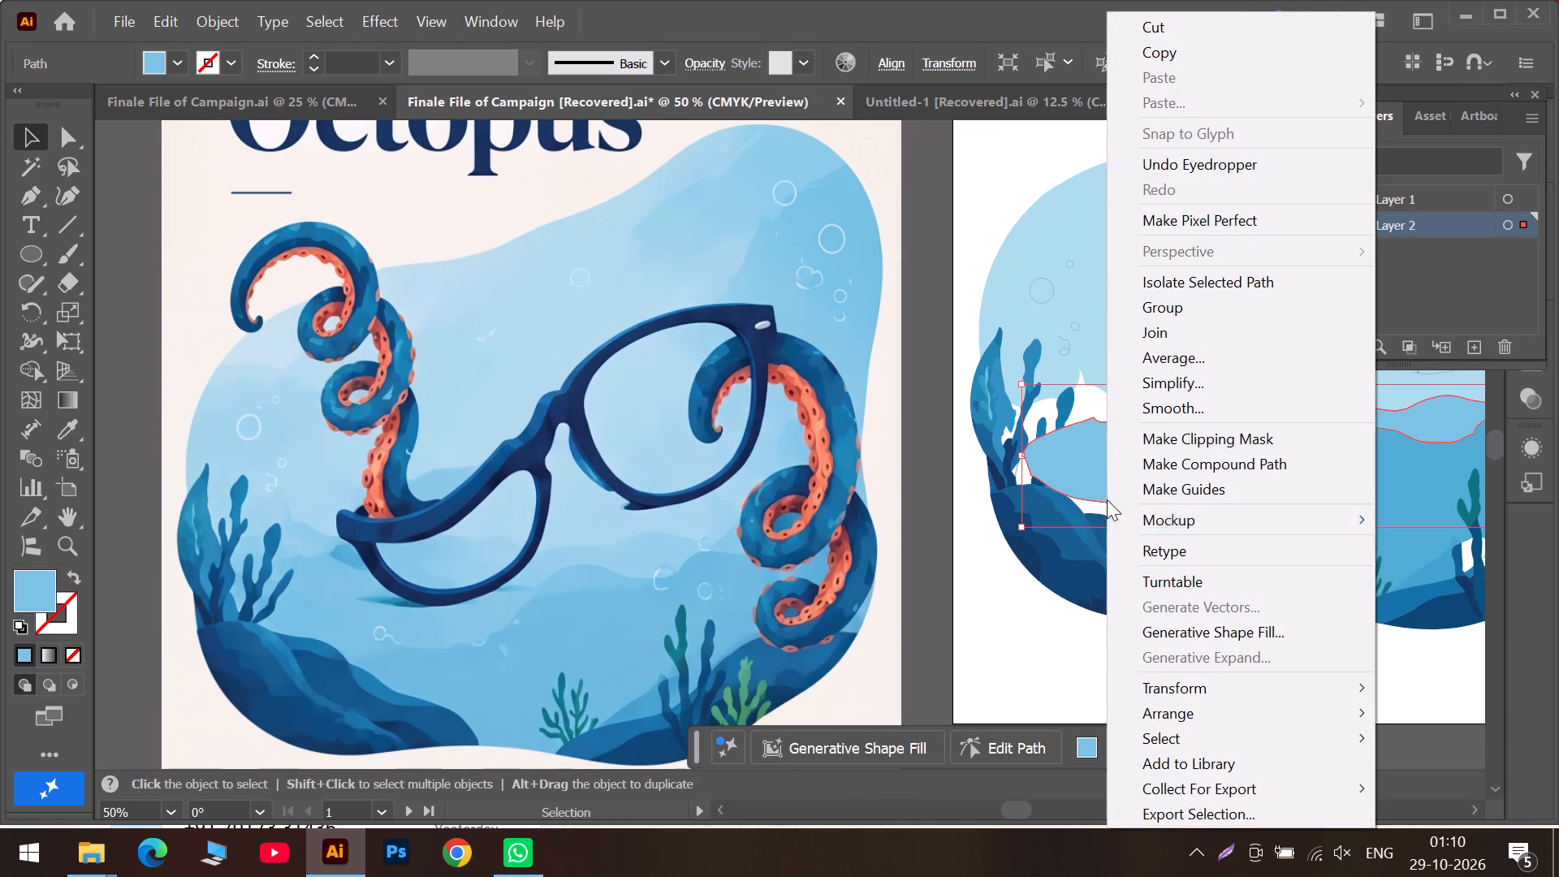
{"action": "left_click", "coordinate": [1172, 715]}
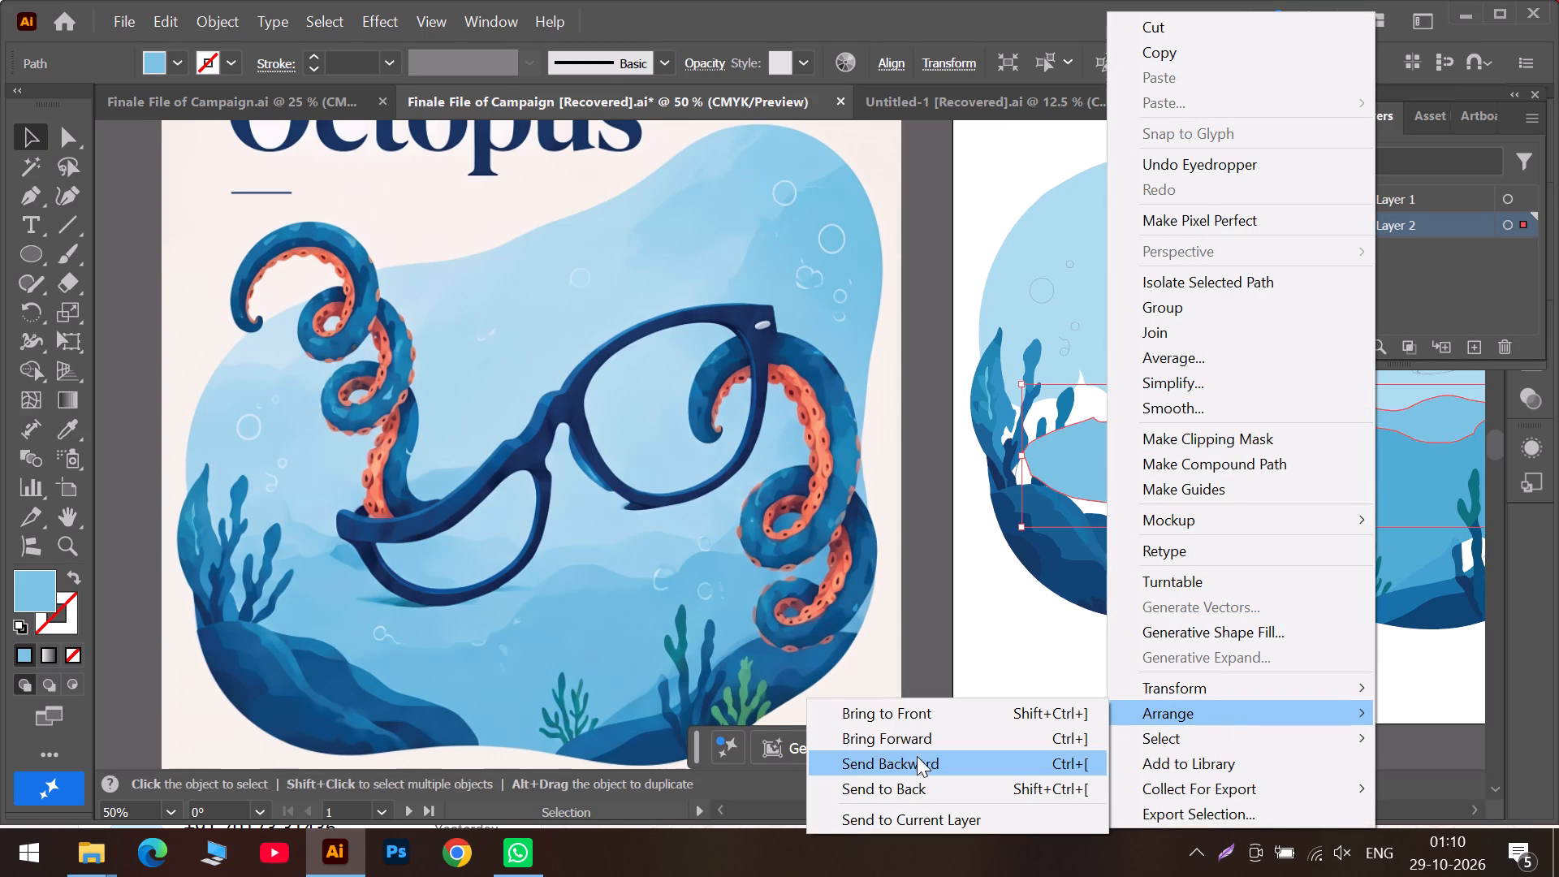
{"action": "left_click", "coordinate": [901, 785]}
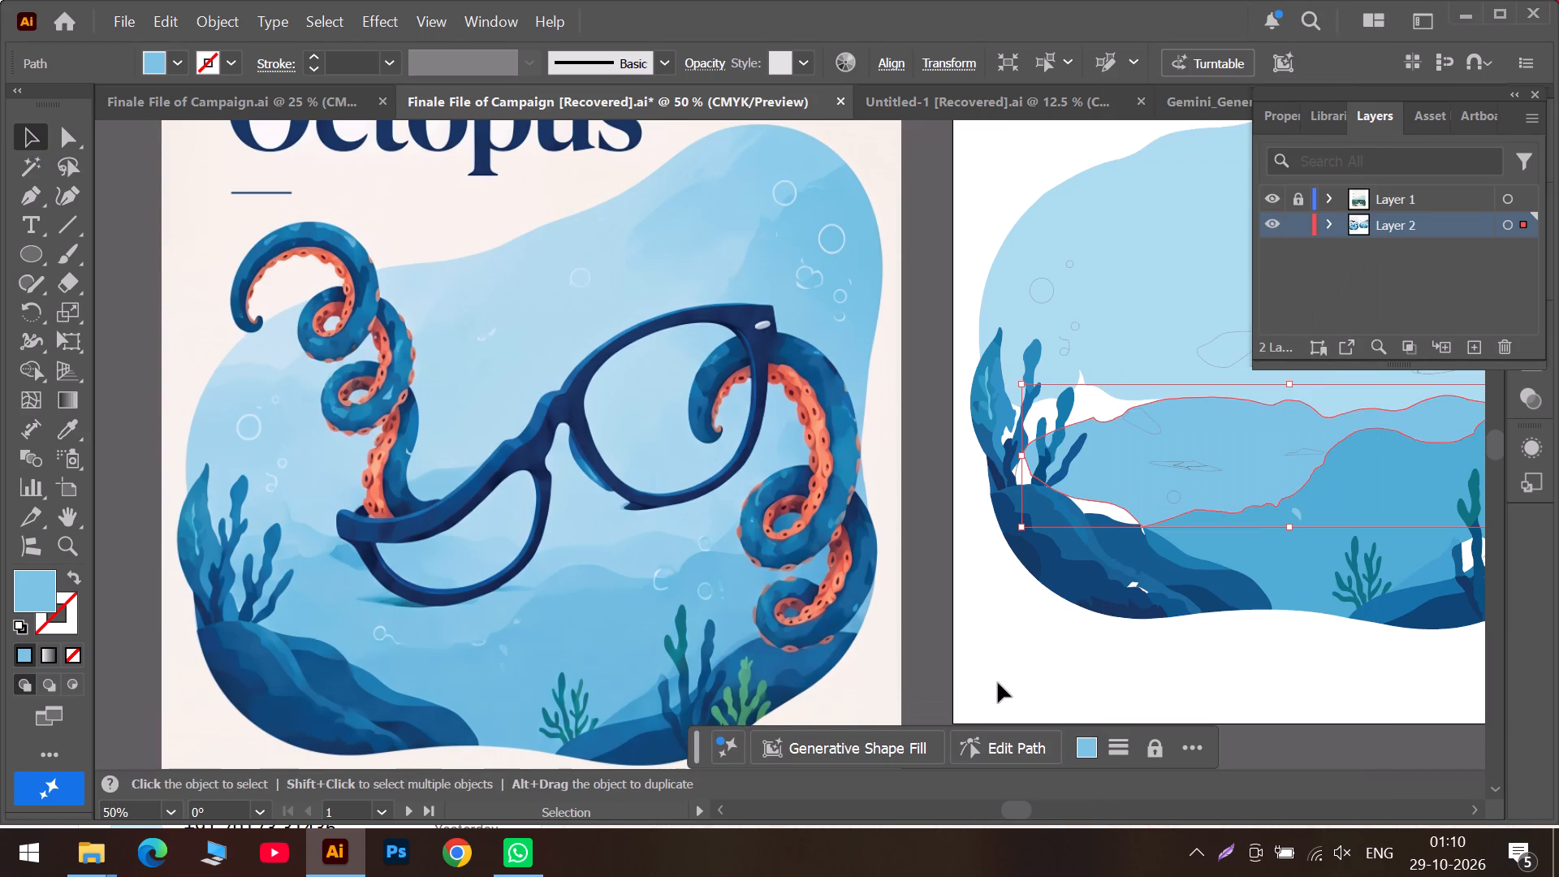
{"action": "left_click", "coordinate": [998, 683]}
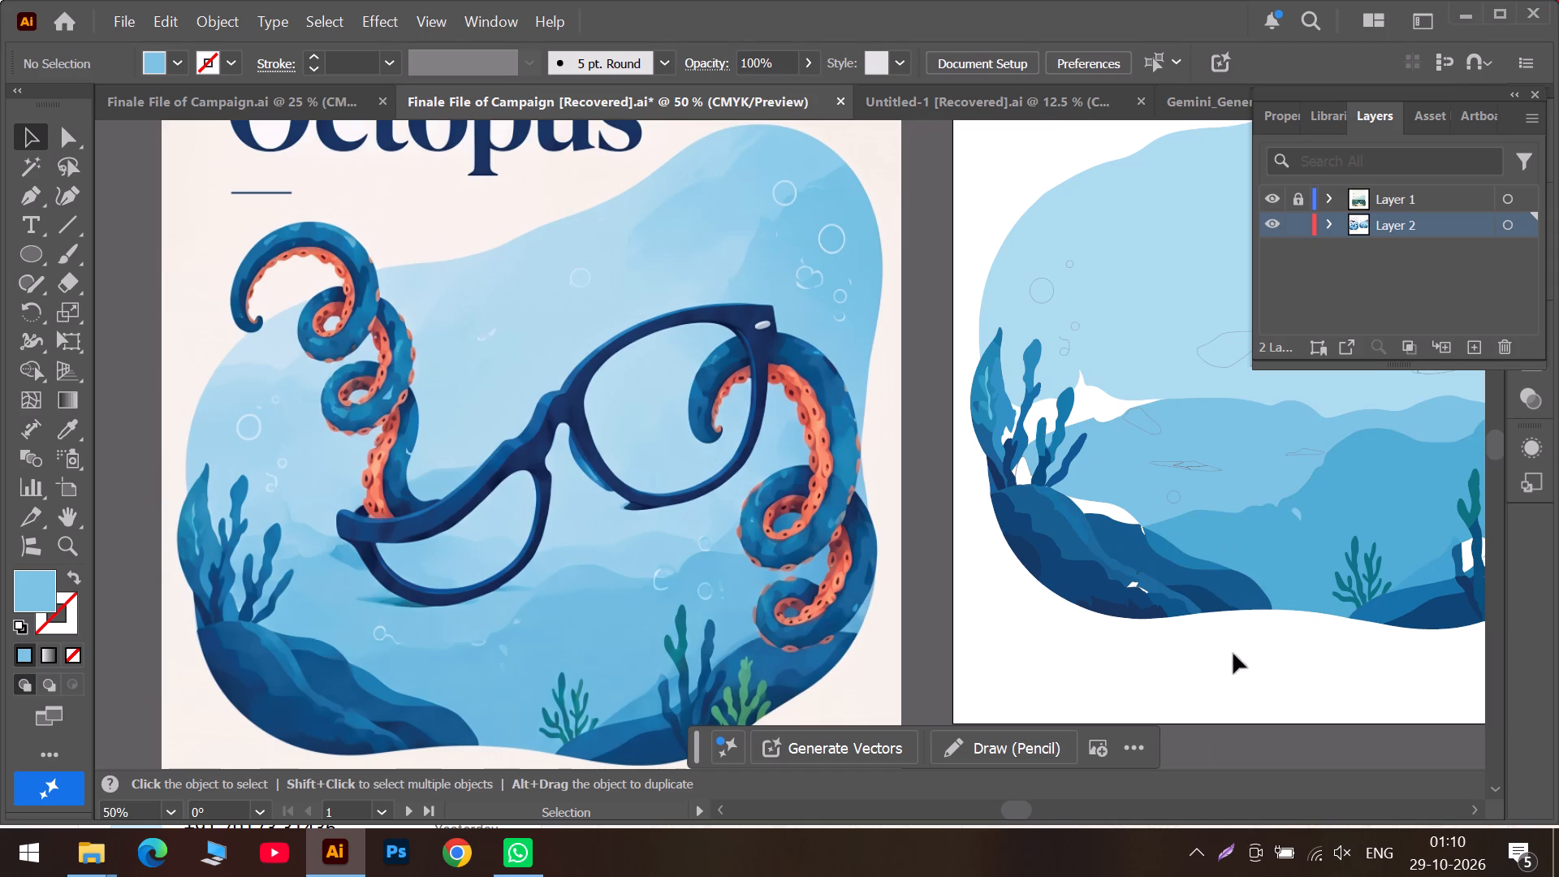
Fill the tapering water shape along the blob's upper-right edge with light blue sampled from the poster's water near the octopus tentacle.
{"action": "left_click", "coordinate": [1061, 799]}
{"action": "left_click", "coordinate": [1047, 802]}
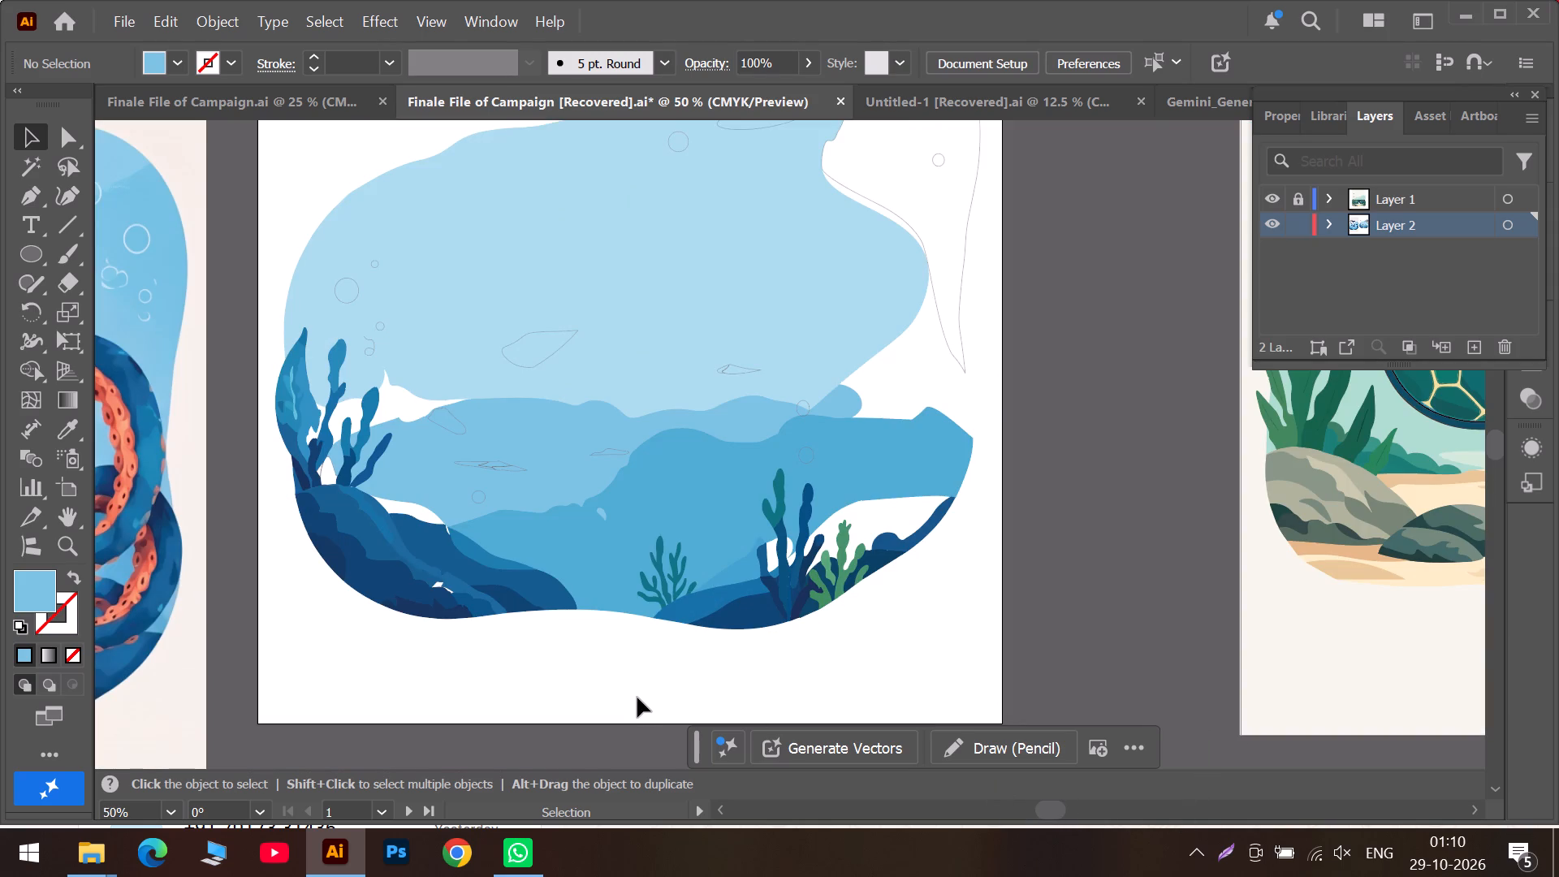
{"action": "scroll", "coordinate": [627, 685], "scroll_direction": "down", "scroll_amount": 1, "text": "alt"}
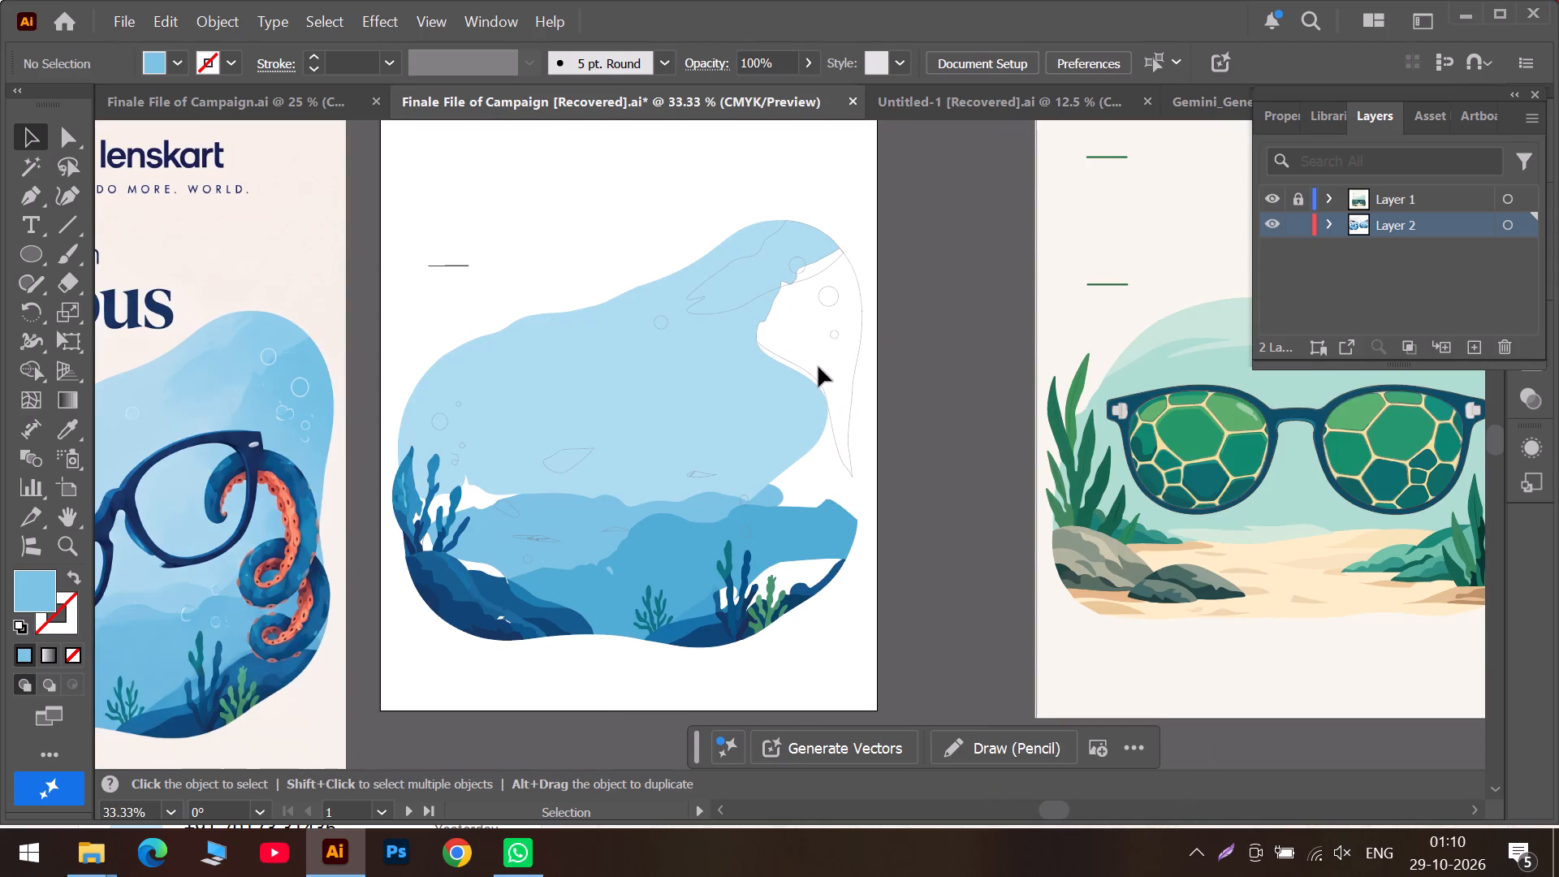
{"action": "left_click", "coordinate": [797, 367]}
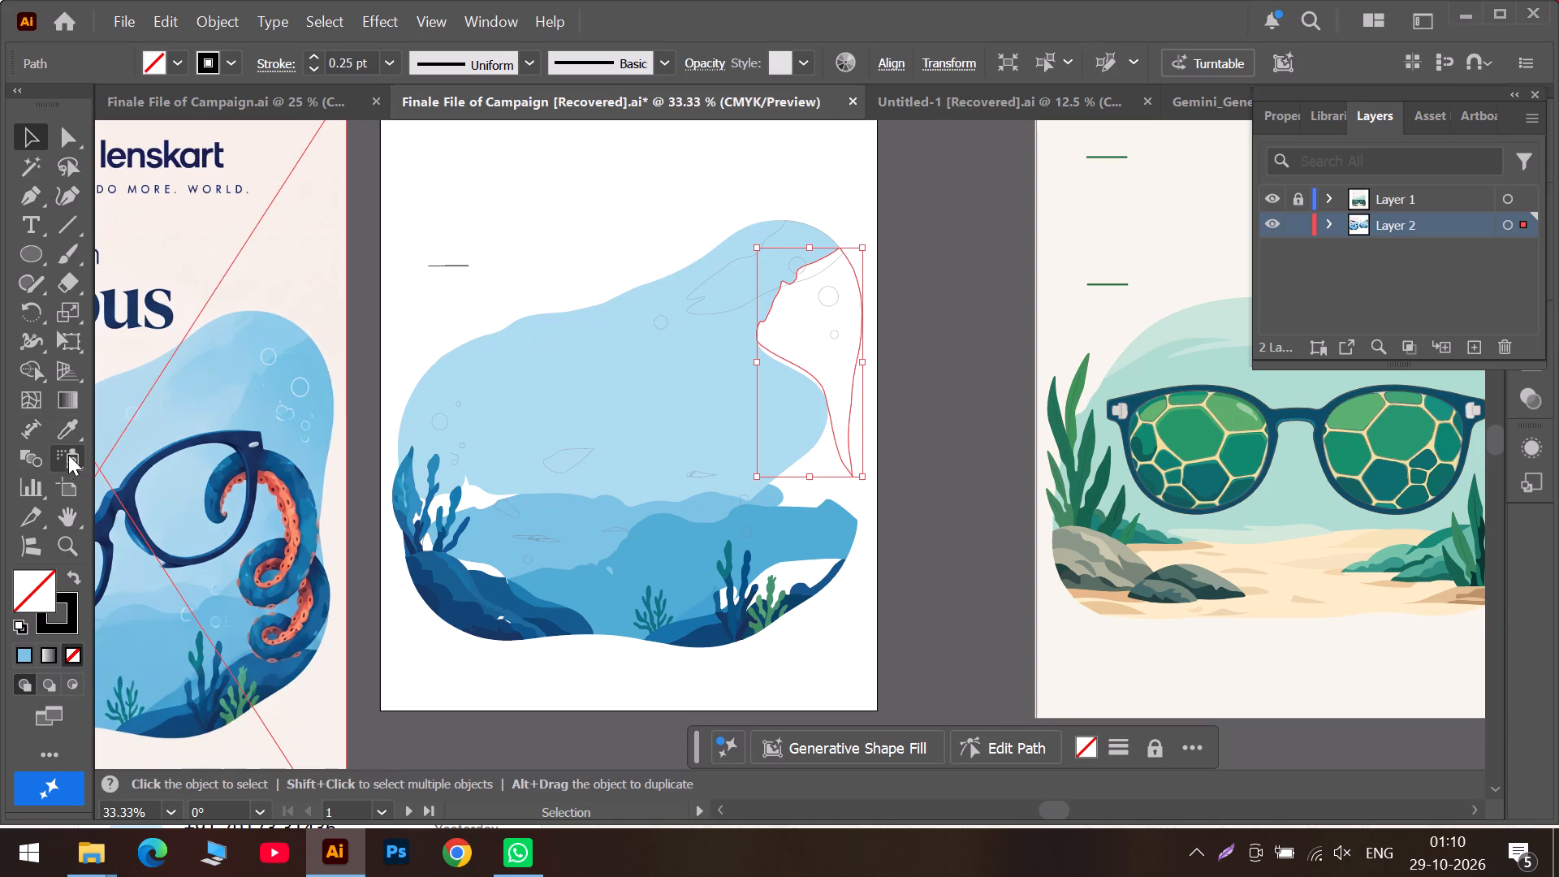
{"action": "left_click", "coordinate": [65, 430]}
{"action": "left_click", "coordinate": [281, 437]}
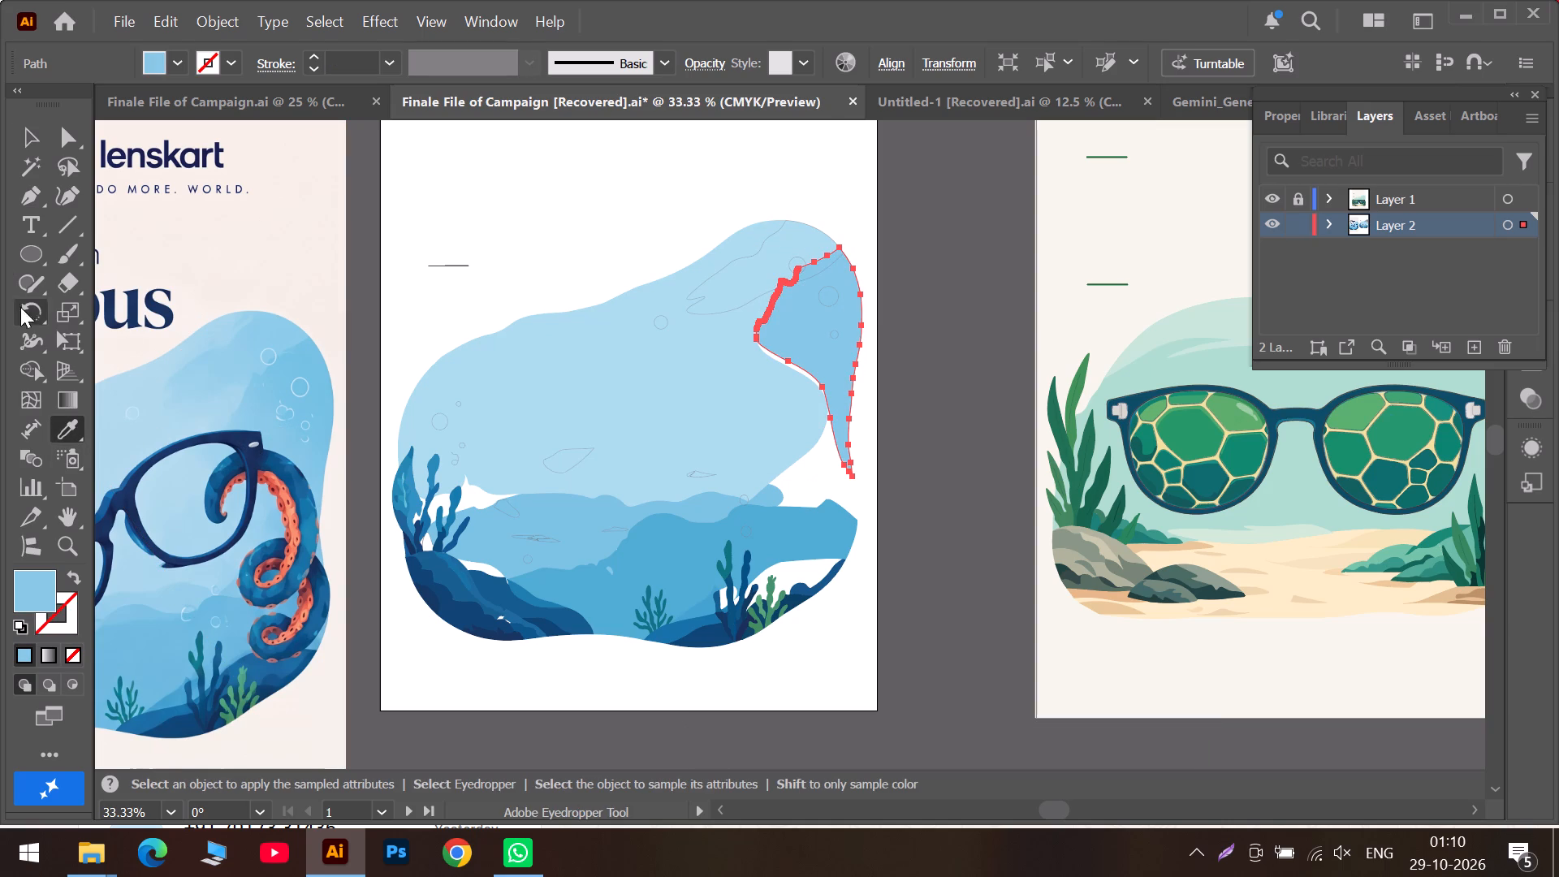
Send the tapering light blue water shape along the blob's upper-right edge to back.
{"action": "left_click", "coordinate": [28, 144]}
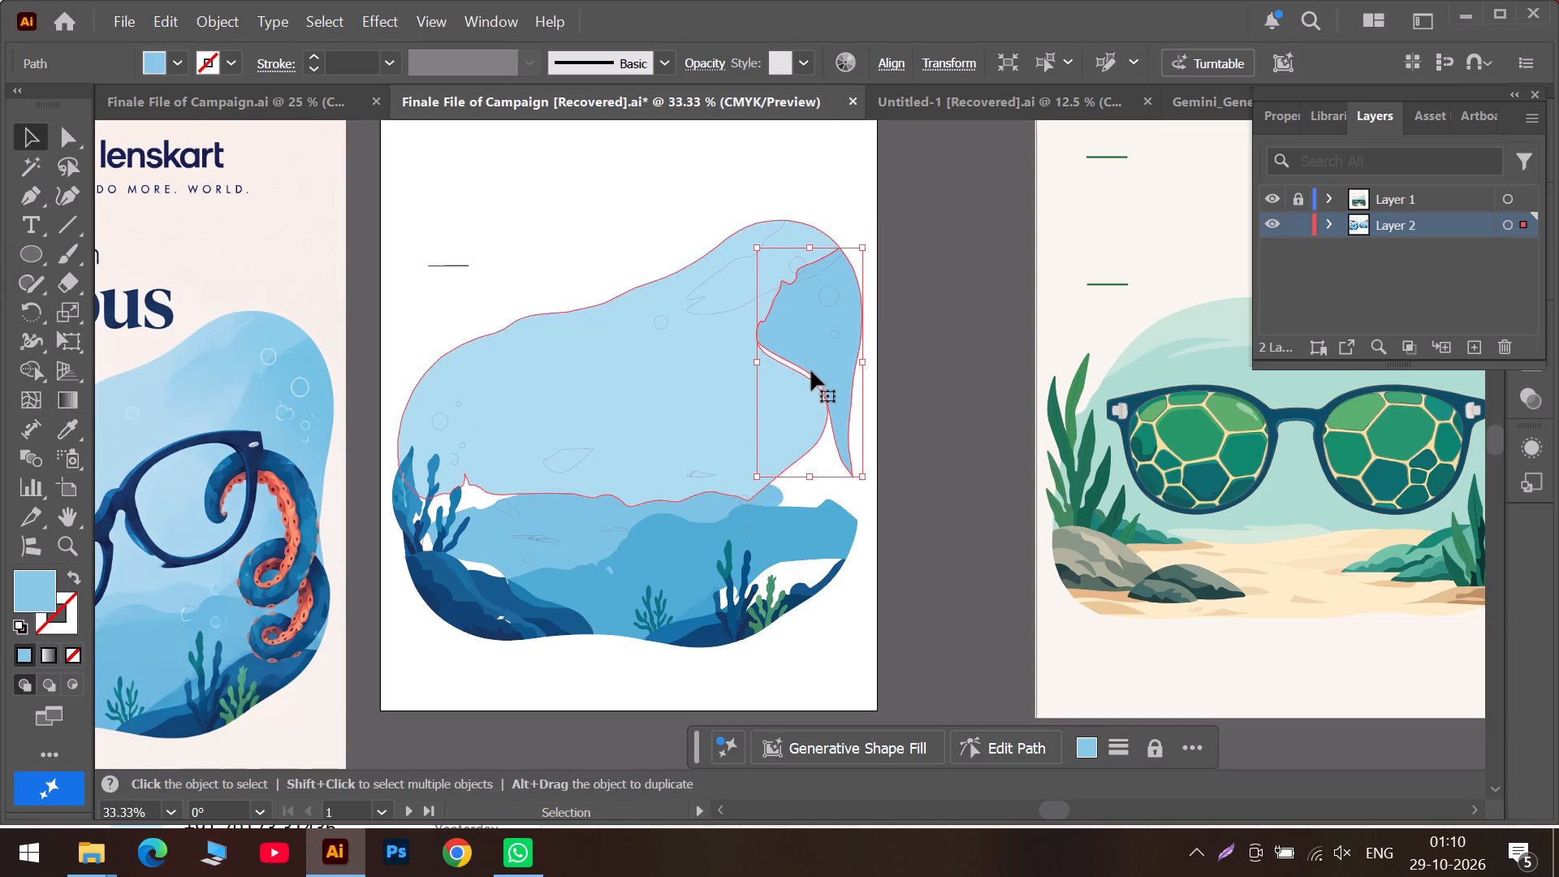
{"action": "right_click", "coordinate": [800, 365]}
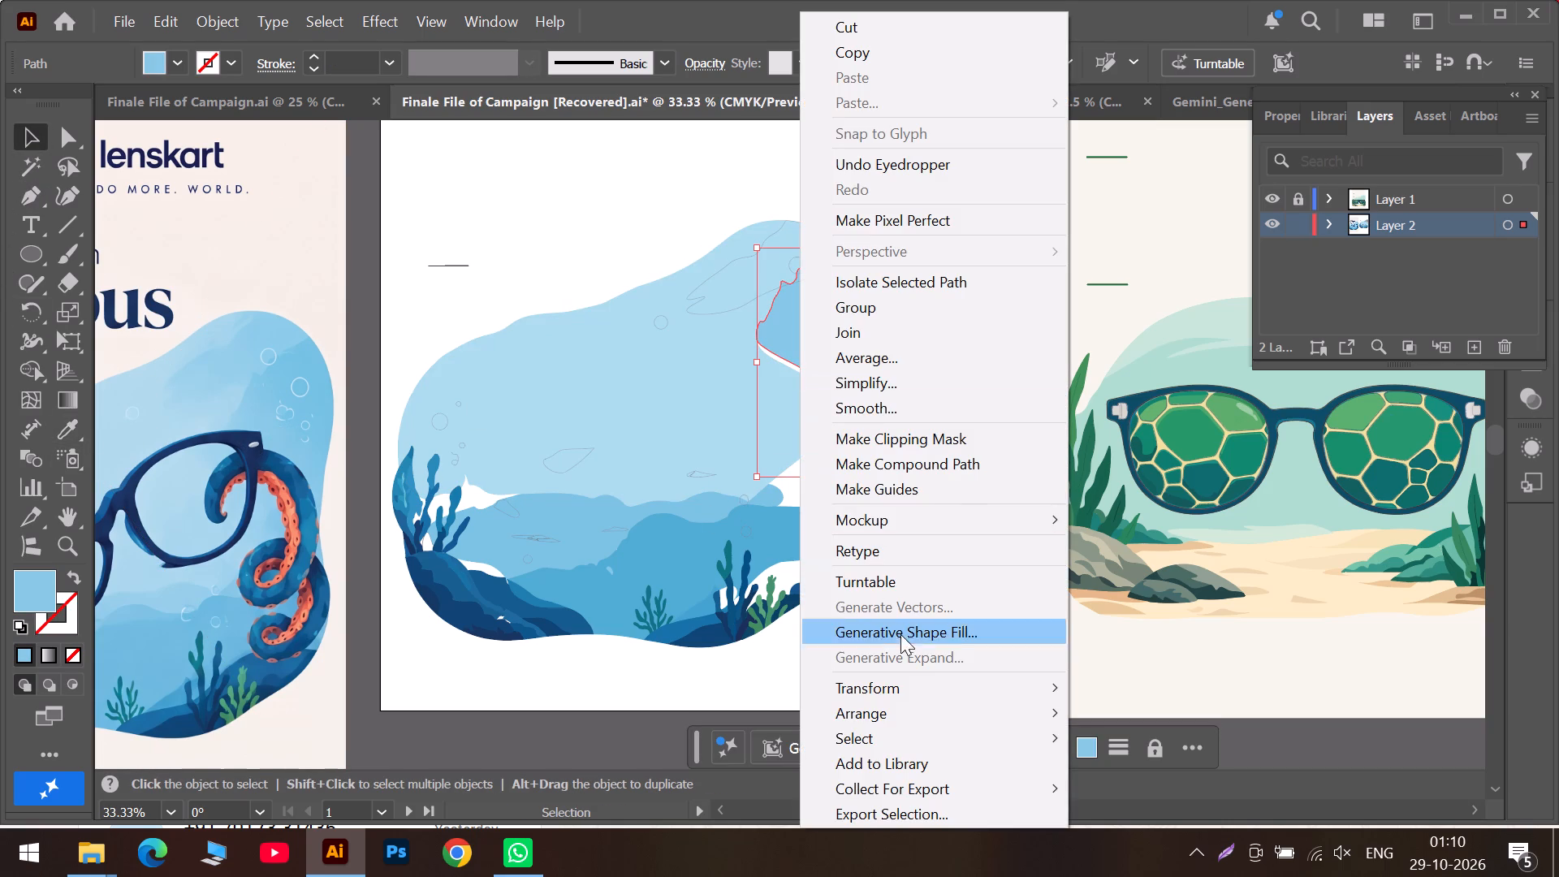
{"action": "left_click", "coordinate": [865, 722]}
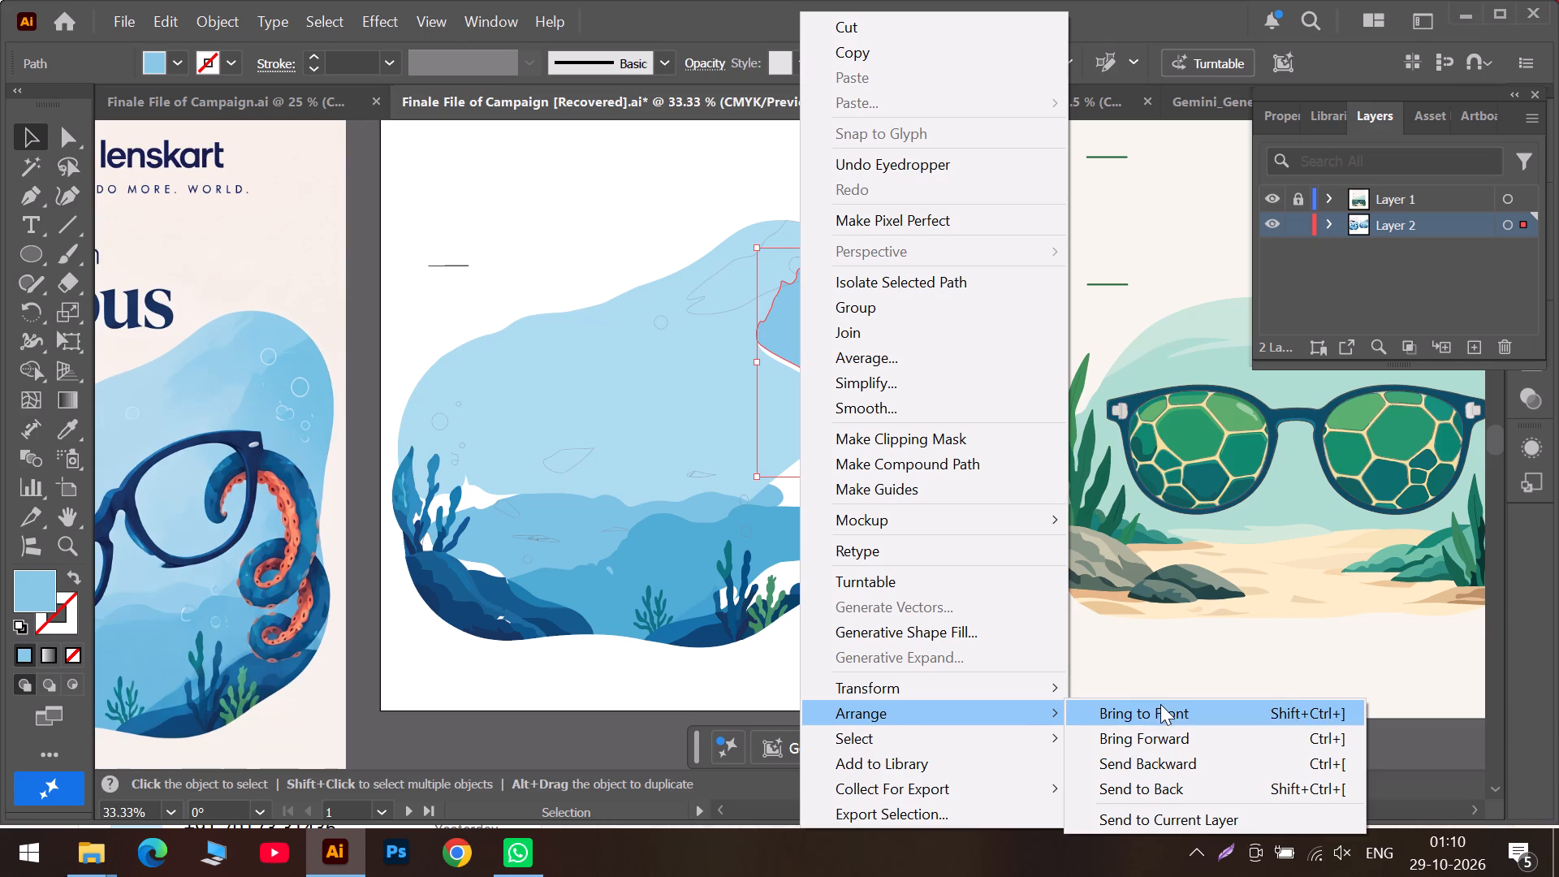
{"action": "left_click", "coordinate": [1157, 787]}
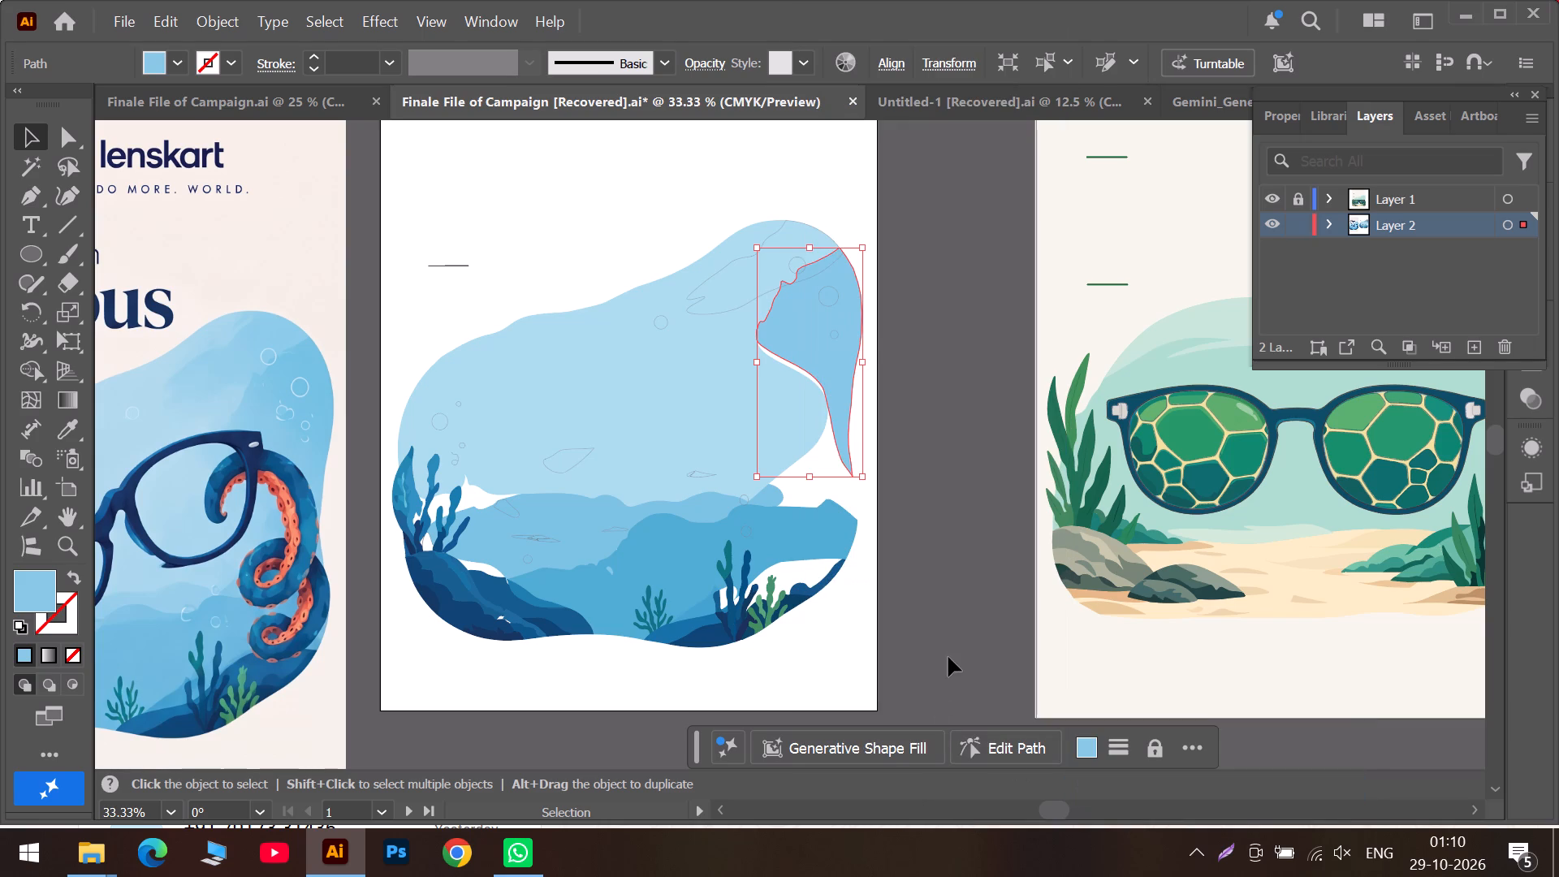
{"action": "left_click", "coordinate": [948, 657]}
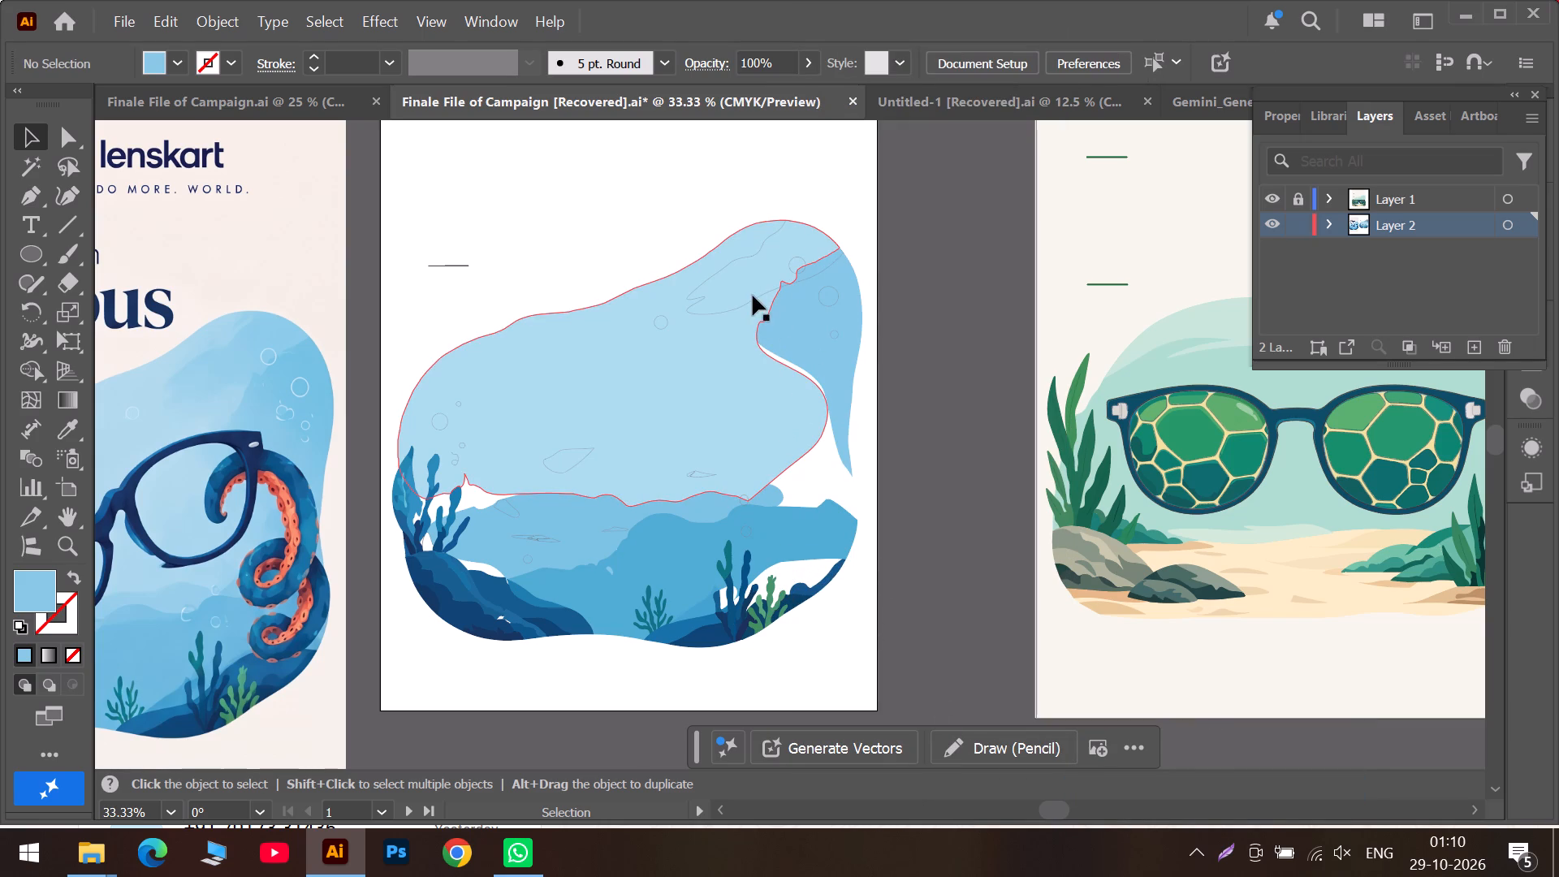
Fill the elongated streak shape at the blob's upper right with pale blue sampled from the poster's water above the glasses, and send it to back.
{"action": "left_click", "coordinate": [710, 311]}
{"action": "left_click", "coordinate": [65, 429]}
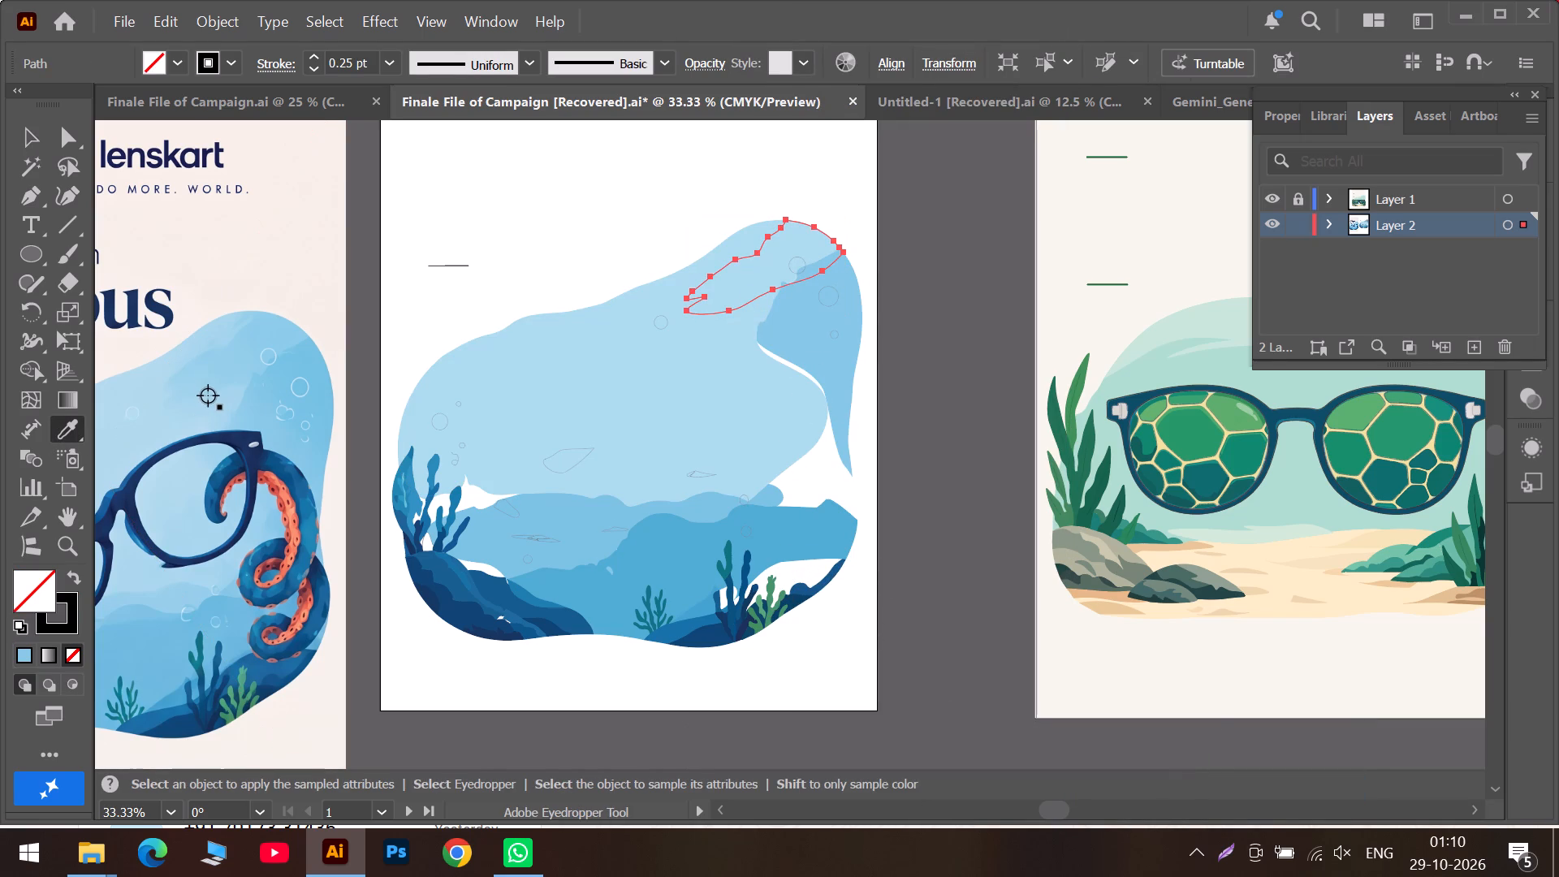
{"action": "left_click", "coordinate": [207, 395]}
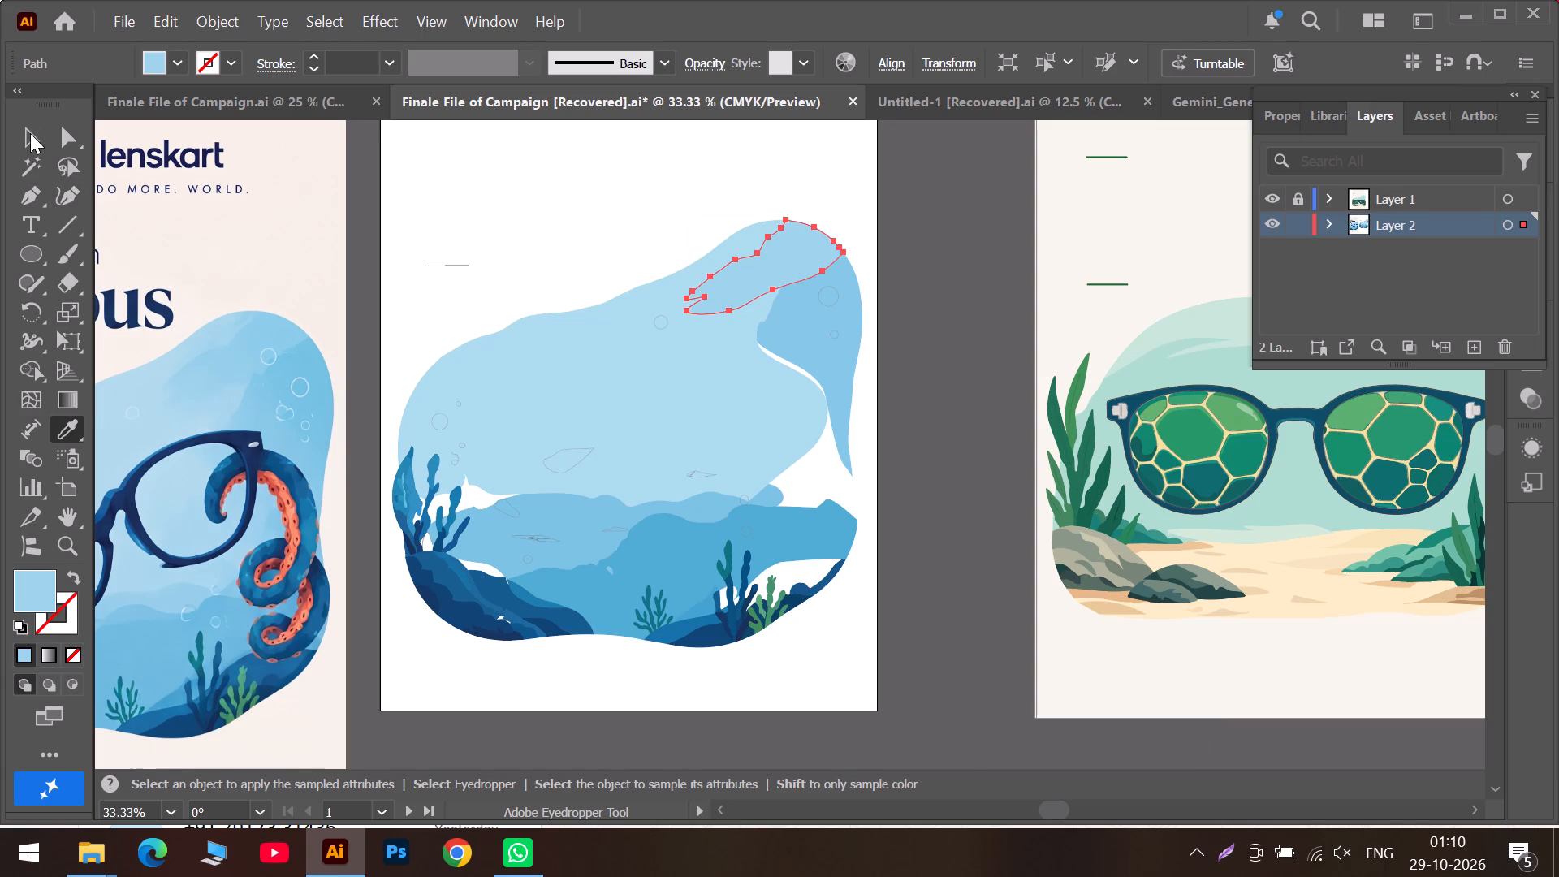
{"action": "left_click", "coordinate": [30, 133]}
{"action": "right_click", "coordinate": [740, 307]}
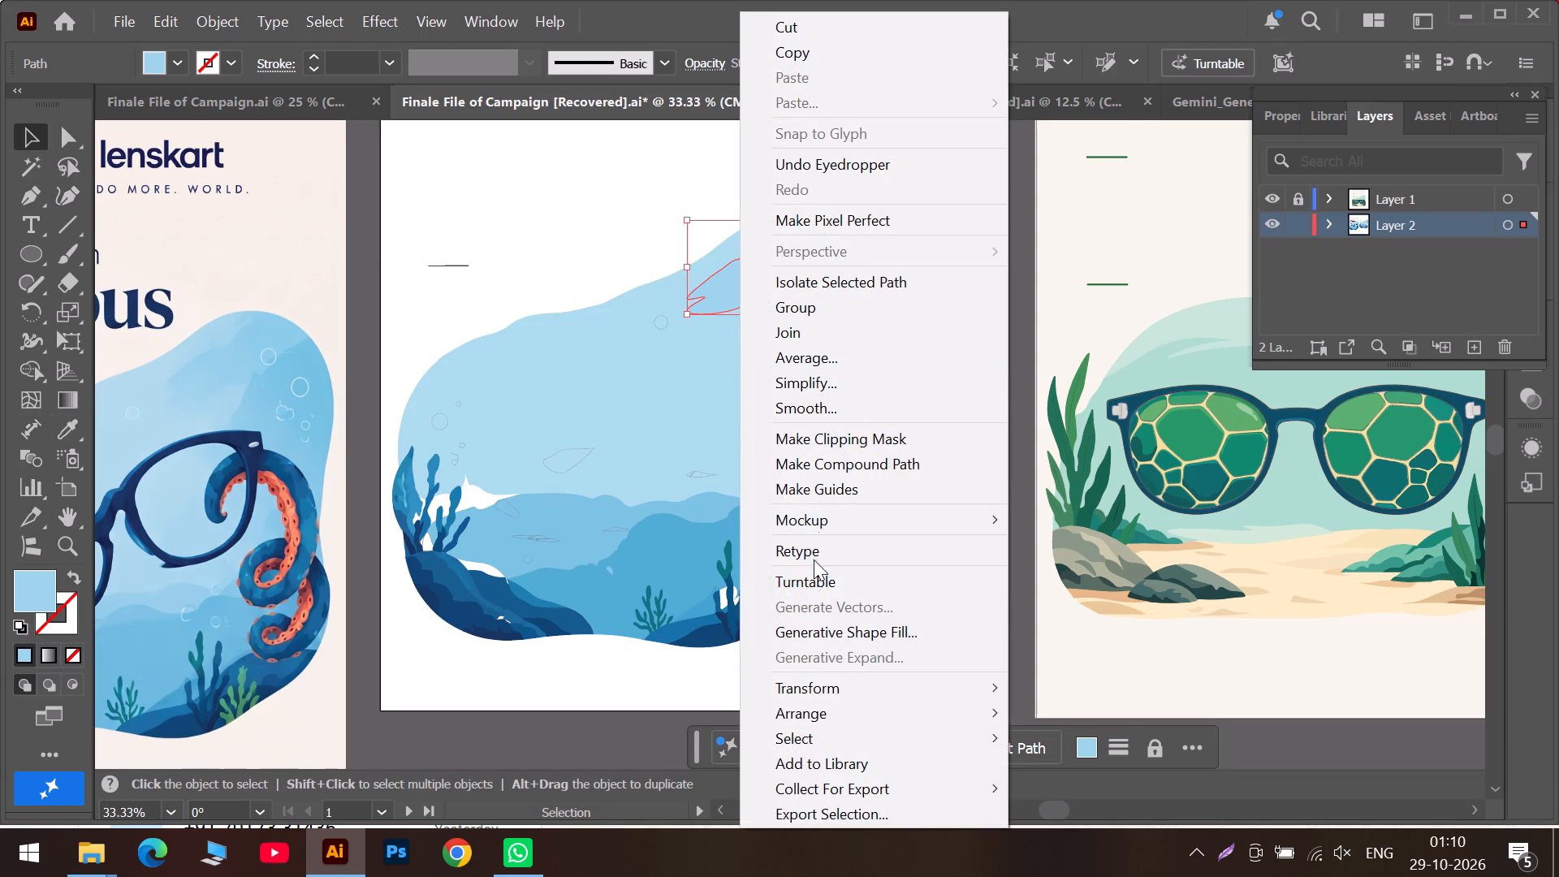
{"action": "left_click", "coordinate": [823, 707]}
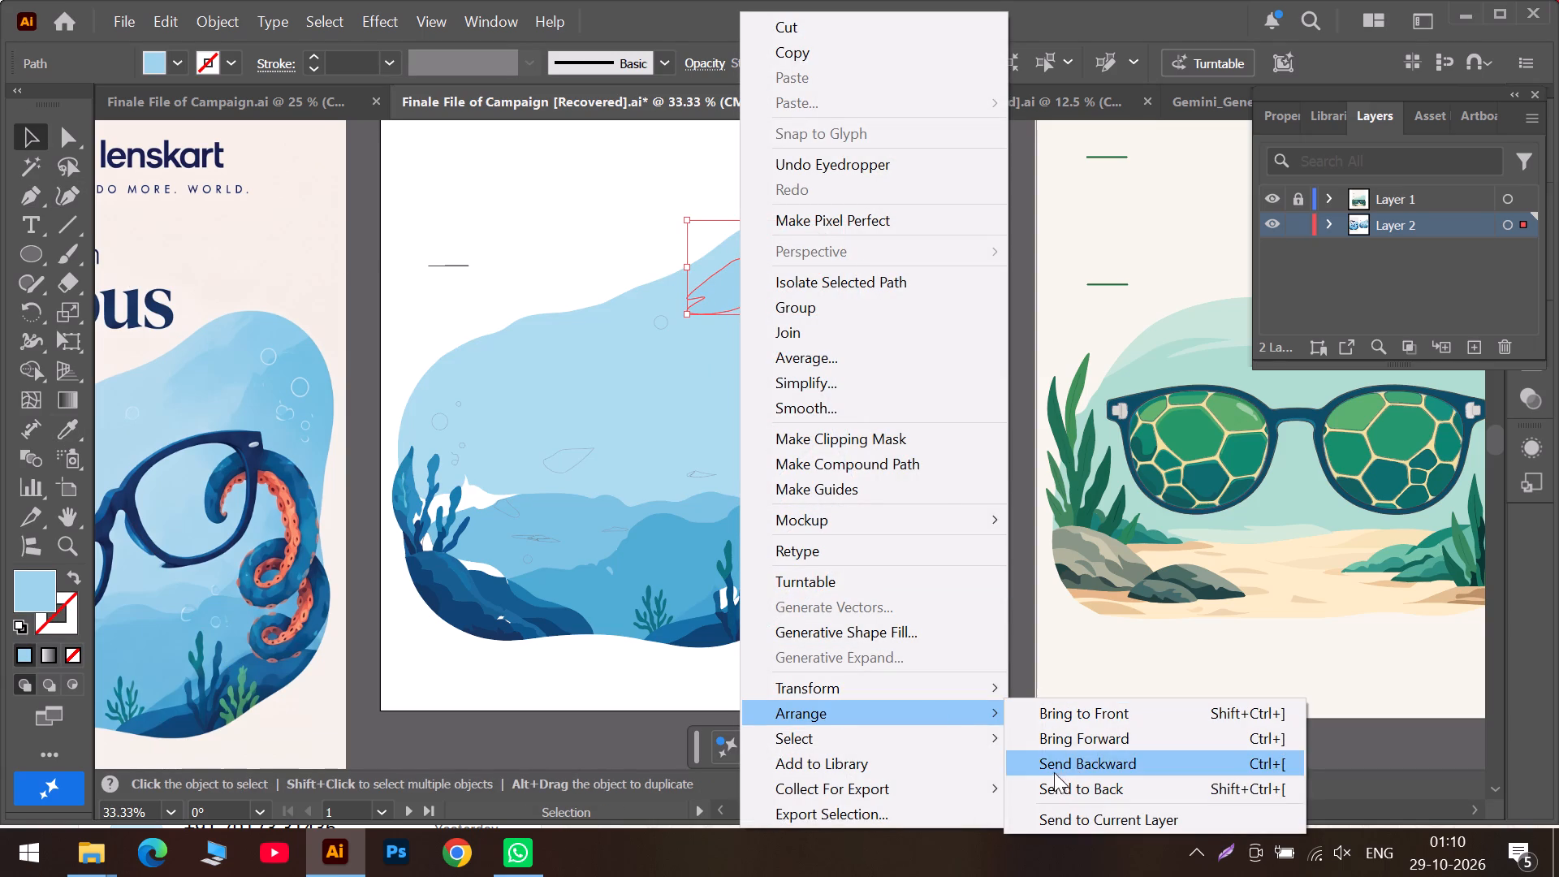
{"action": "left_click", "coordinate": [1054, 785]}
{"action": "left_click", "coordinate": [957, 659]}
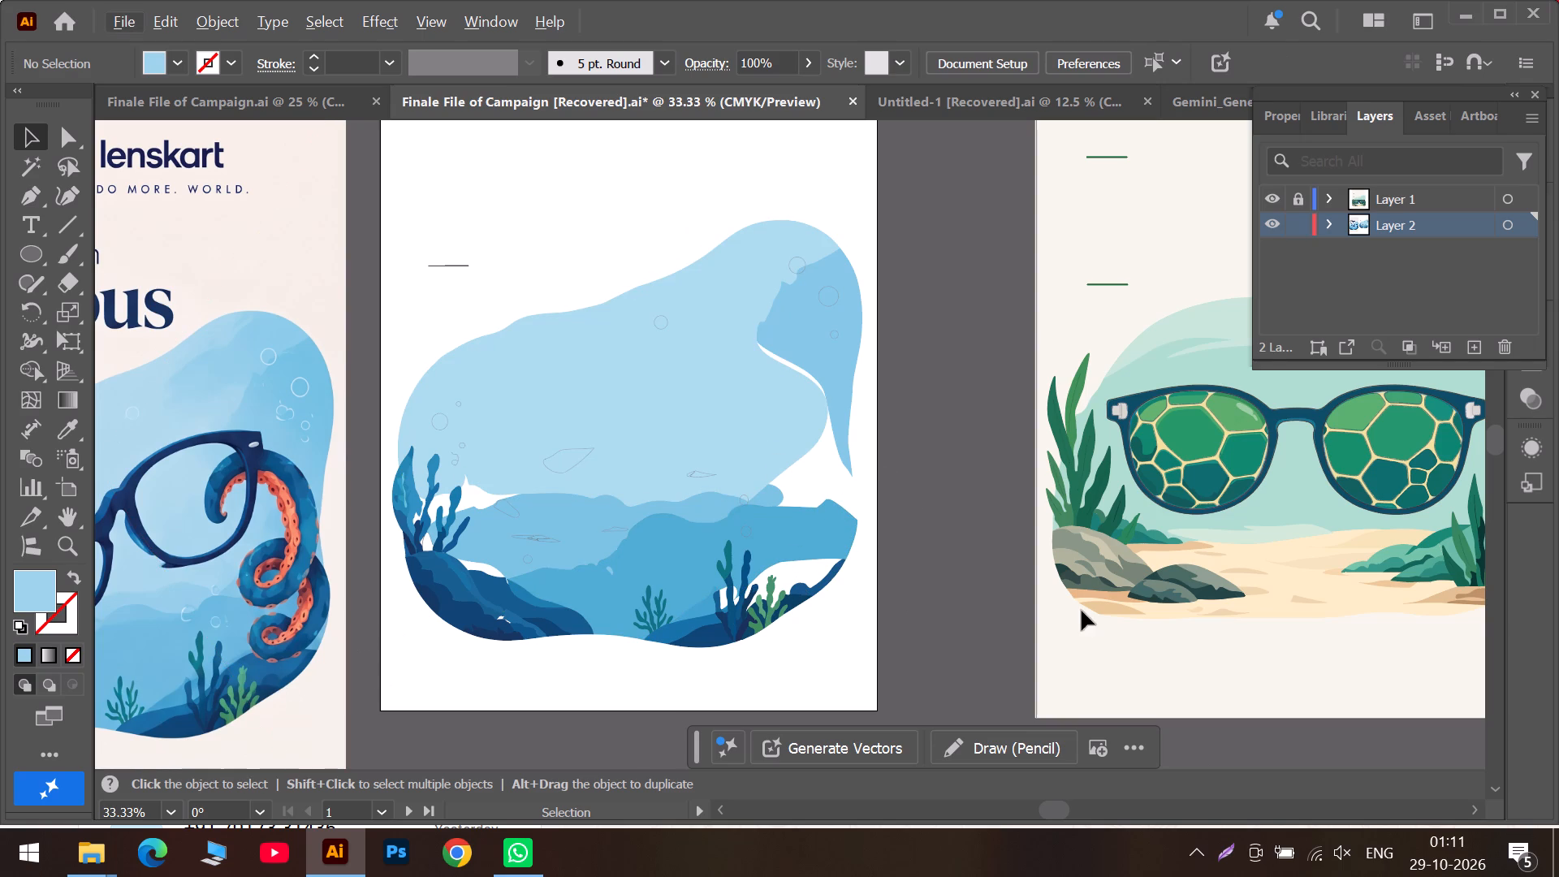
Create a new layer, Layer 3, and place it below Layer 2 at the bottom of the layer stack.
{"action": "scroll", "coordinate": [793, 579], "scroll_direction": "up", "scroll_amount": 3, "text": "alt"}
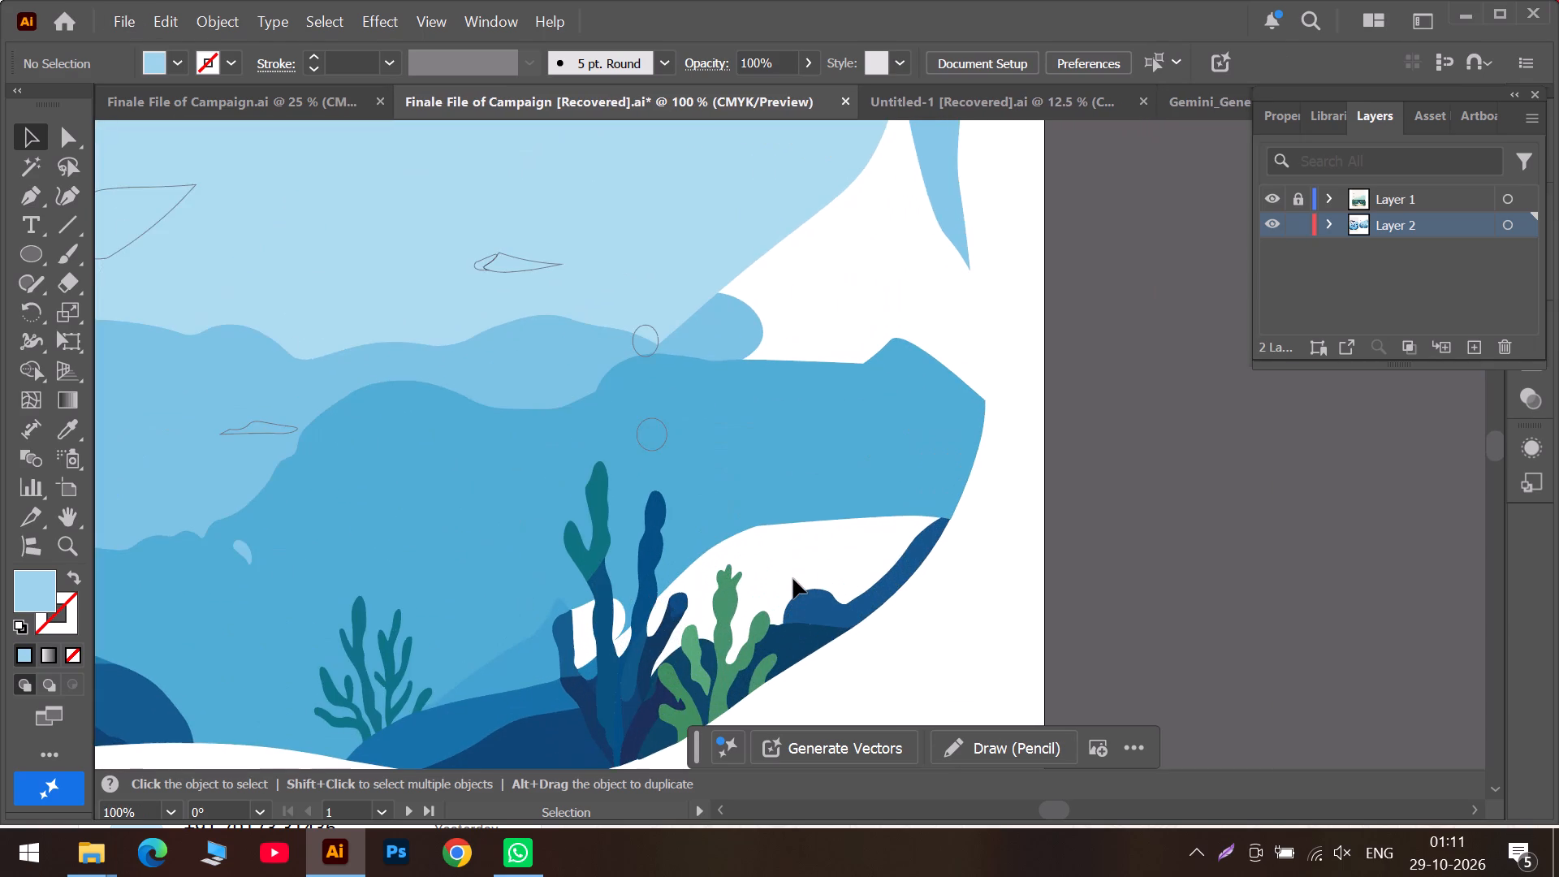
{"action": "scroll", "coordinate": [793, 579], "scroll_direction": "up", "scroll_amount": 1, "text": "alt"}
{"action": "scroll", "coordinate": [793, 579], "scroll_direction": "up", "scroll_amount": 1}
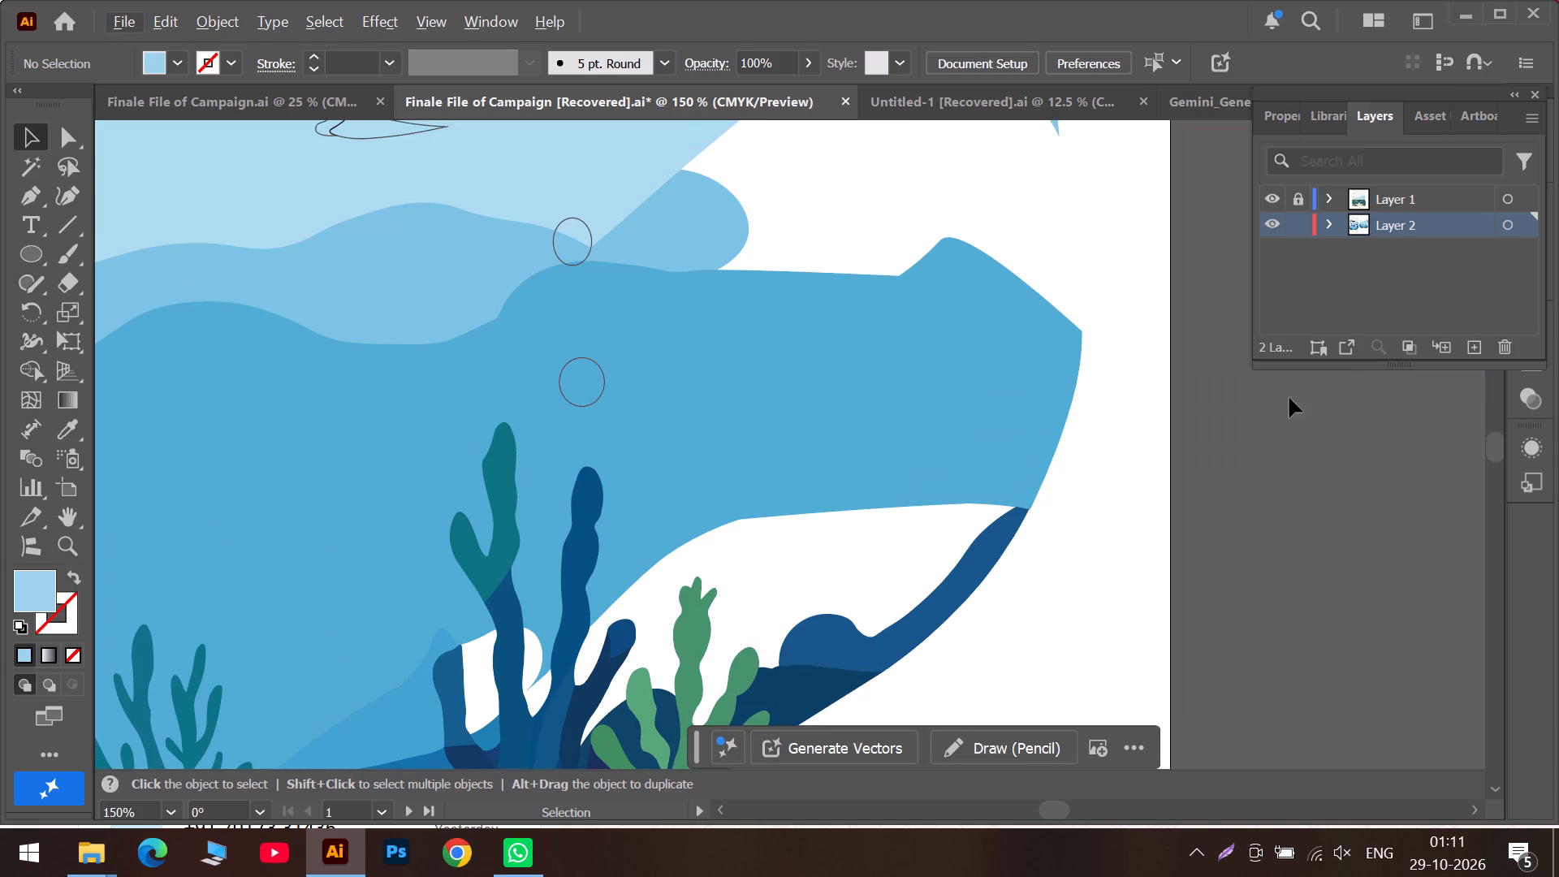
{"action": "left_click", "coordinate": [1479, 350]}
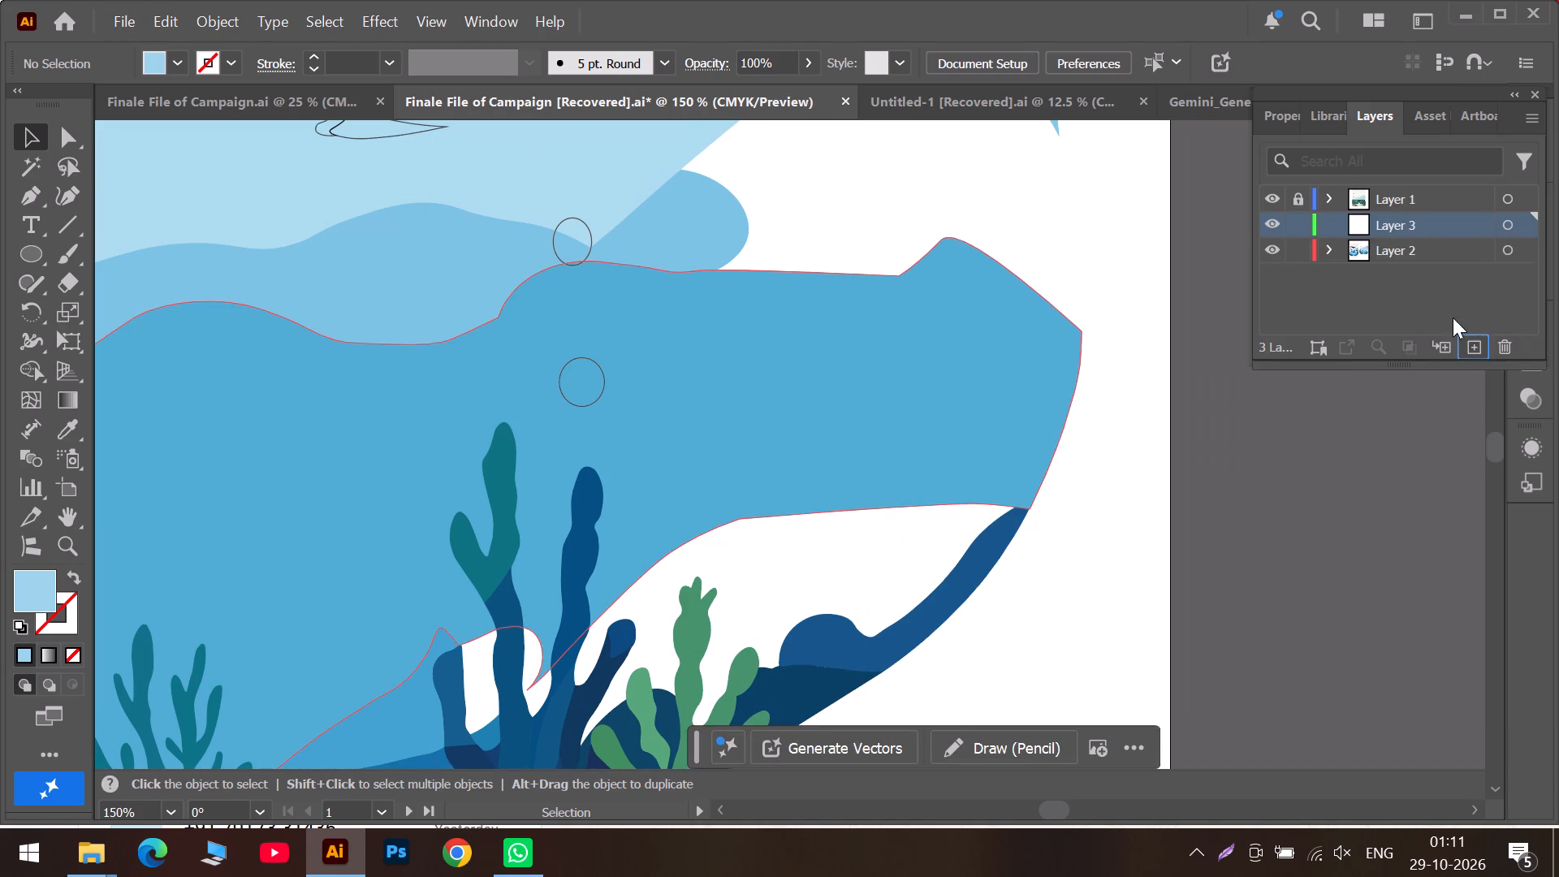
{"action": "left_click_drag", "start_coordinate": [1393, 216], "coordinate": [1393, 264]}
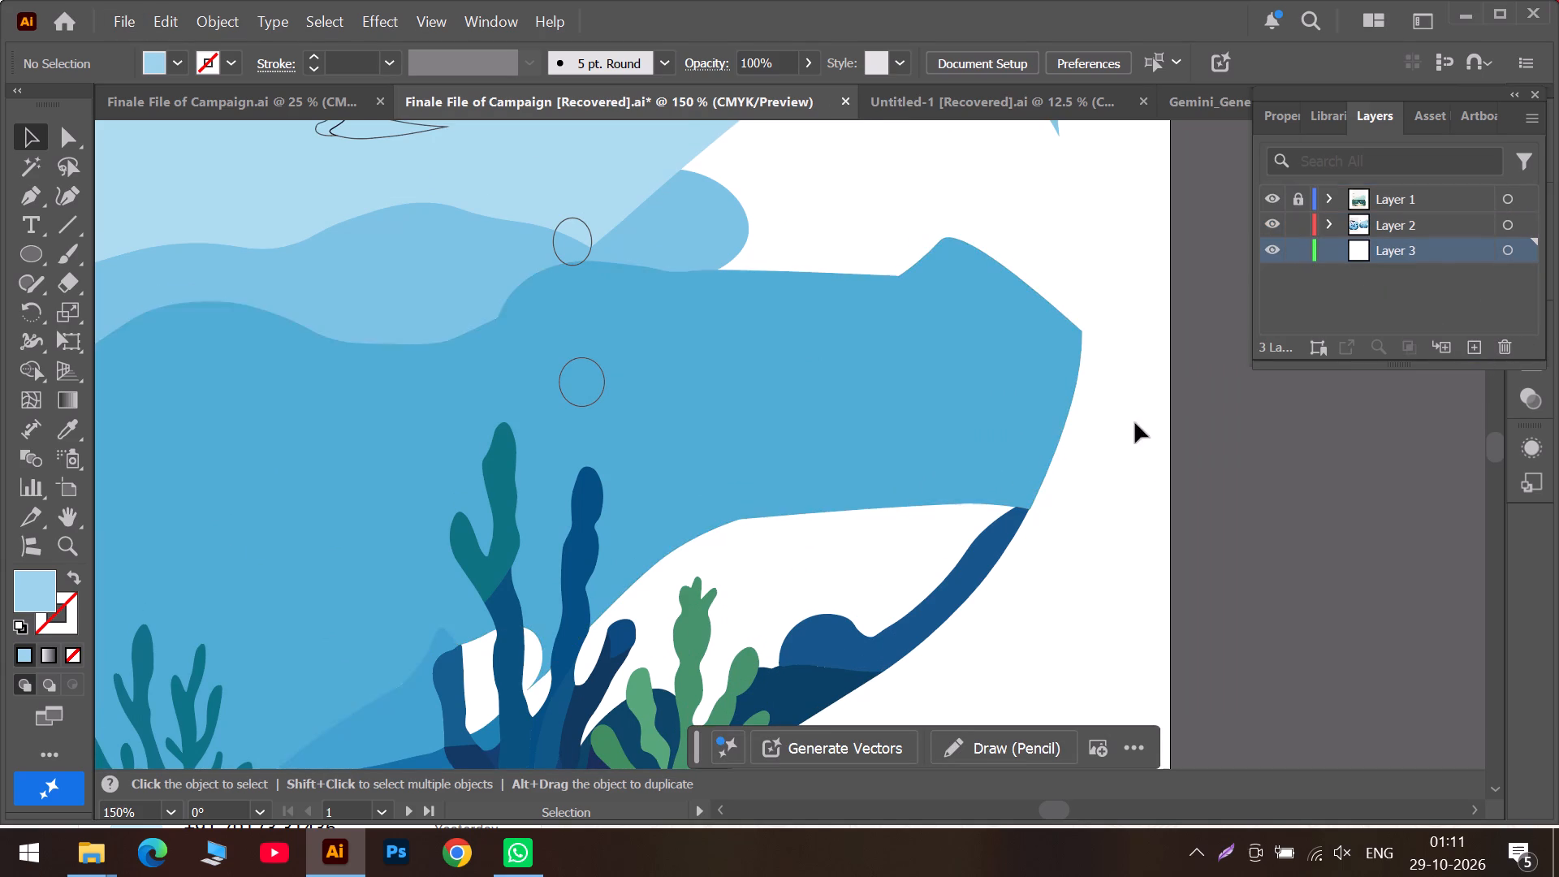
Sample medium blue from the poster's hill under the lower tentacle and paint a 5 pt. Round brush stroke across the white gap above the green seaweed.
{"action": "scroll", "coordinate": [952, 480], "scroll_direction": "down", "scroll_amount": 5}
{"action": "double_click", "coordinate": [1010, 812]}
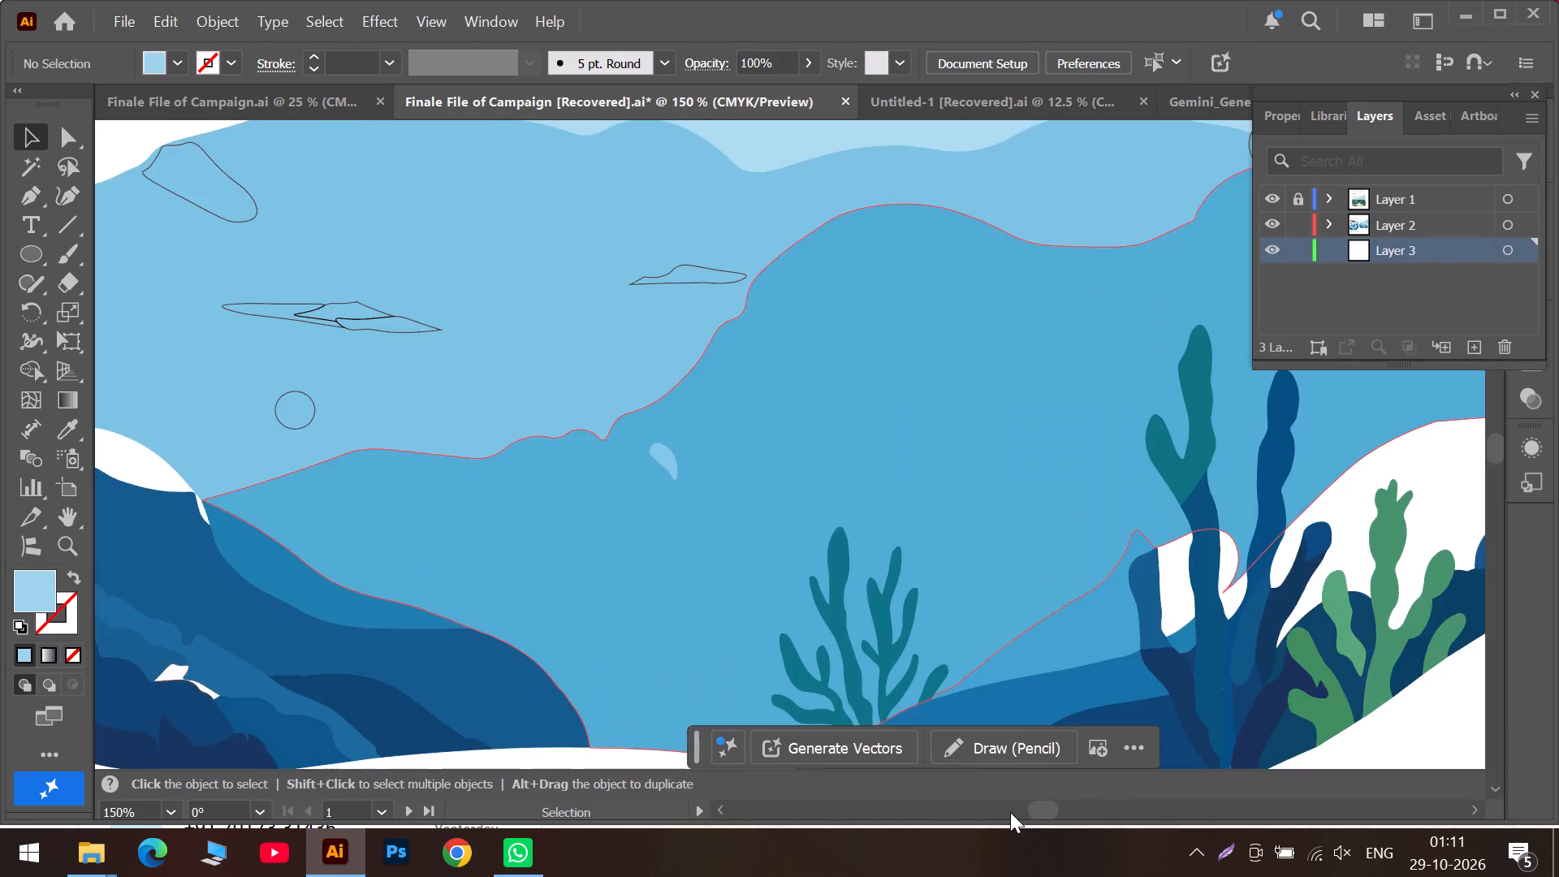
{"action": "scroll", "coordinate": [1004, 697], "scroll_direction": "down", "scroll_amount": 3, "text": "alt"}
{"action": "scroll", "coordinate": [1206, 669], "scroll_direction": "down", "scroll_amount": 6}
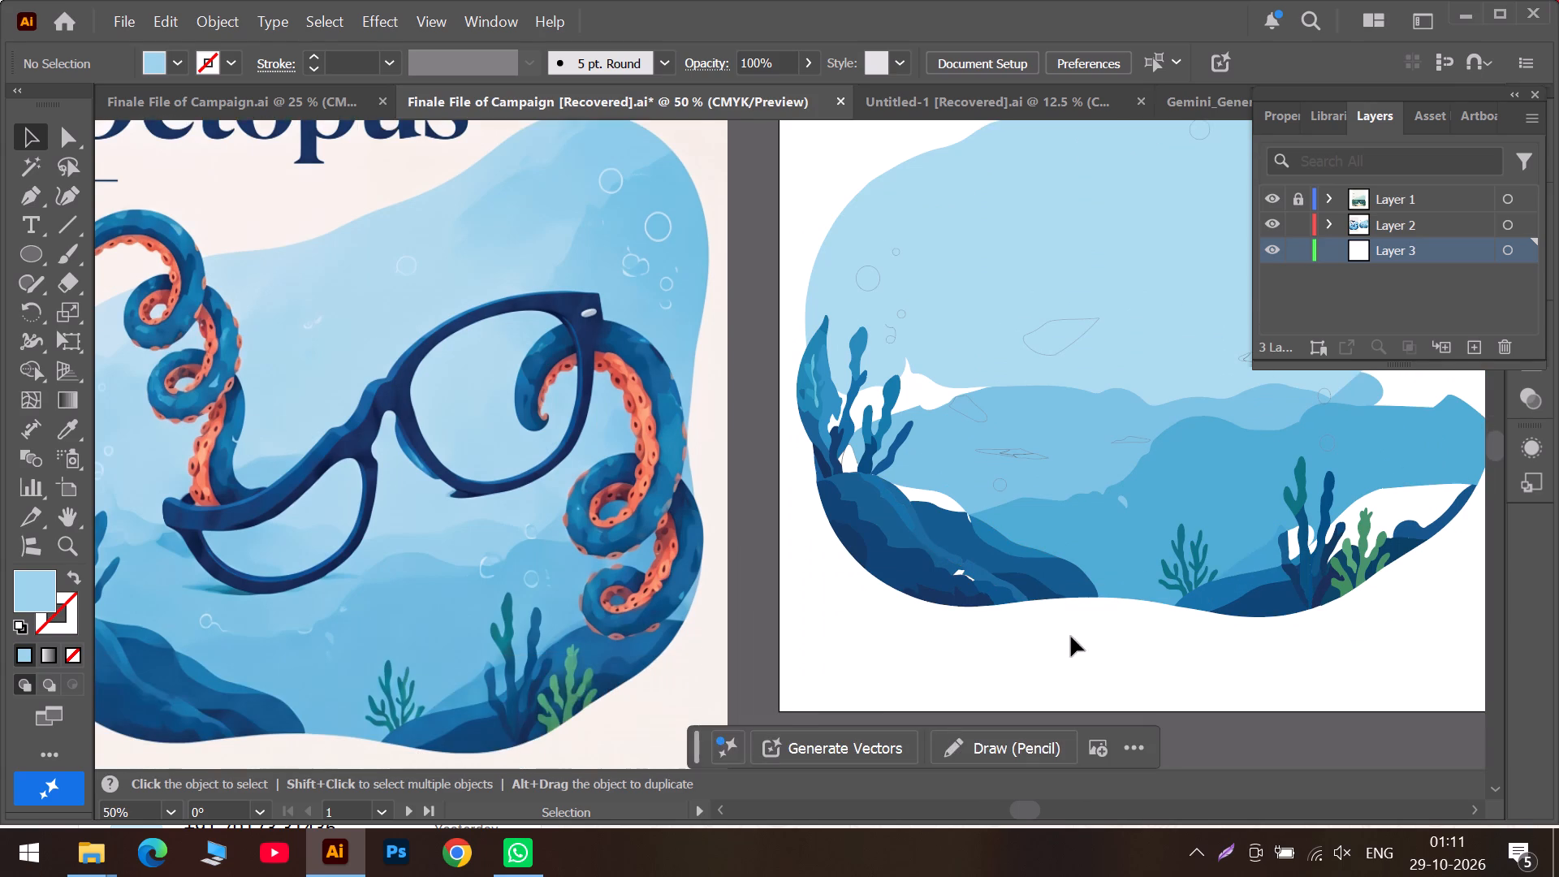
{"action": "scroll", "coordinate": [1052, 631], "scroll_direction": "down", "scroll_amount": 3}
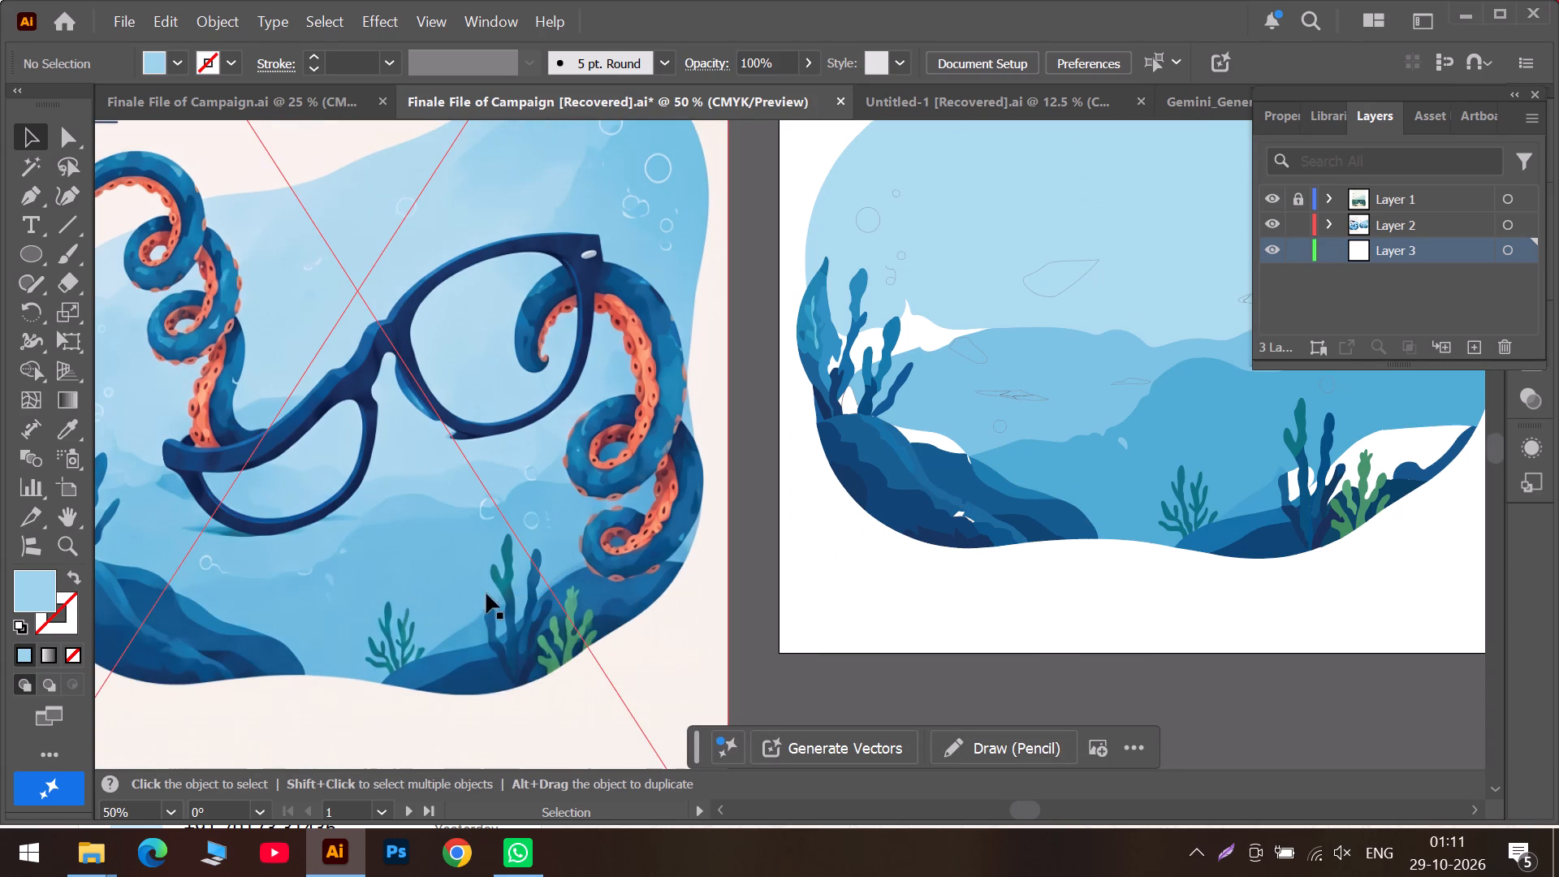
{"action": "scroll", "coordinate": [599, 595], "scroll_direction": "up", "scroll_amount": 4, "text": "alt"}
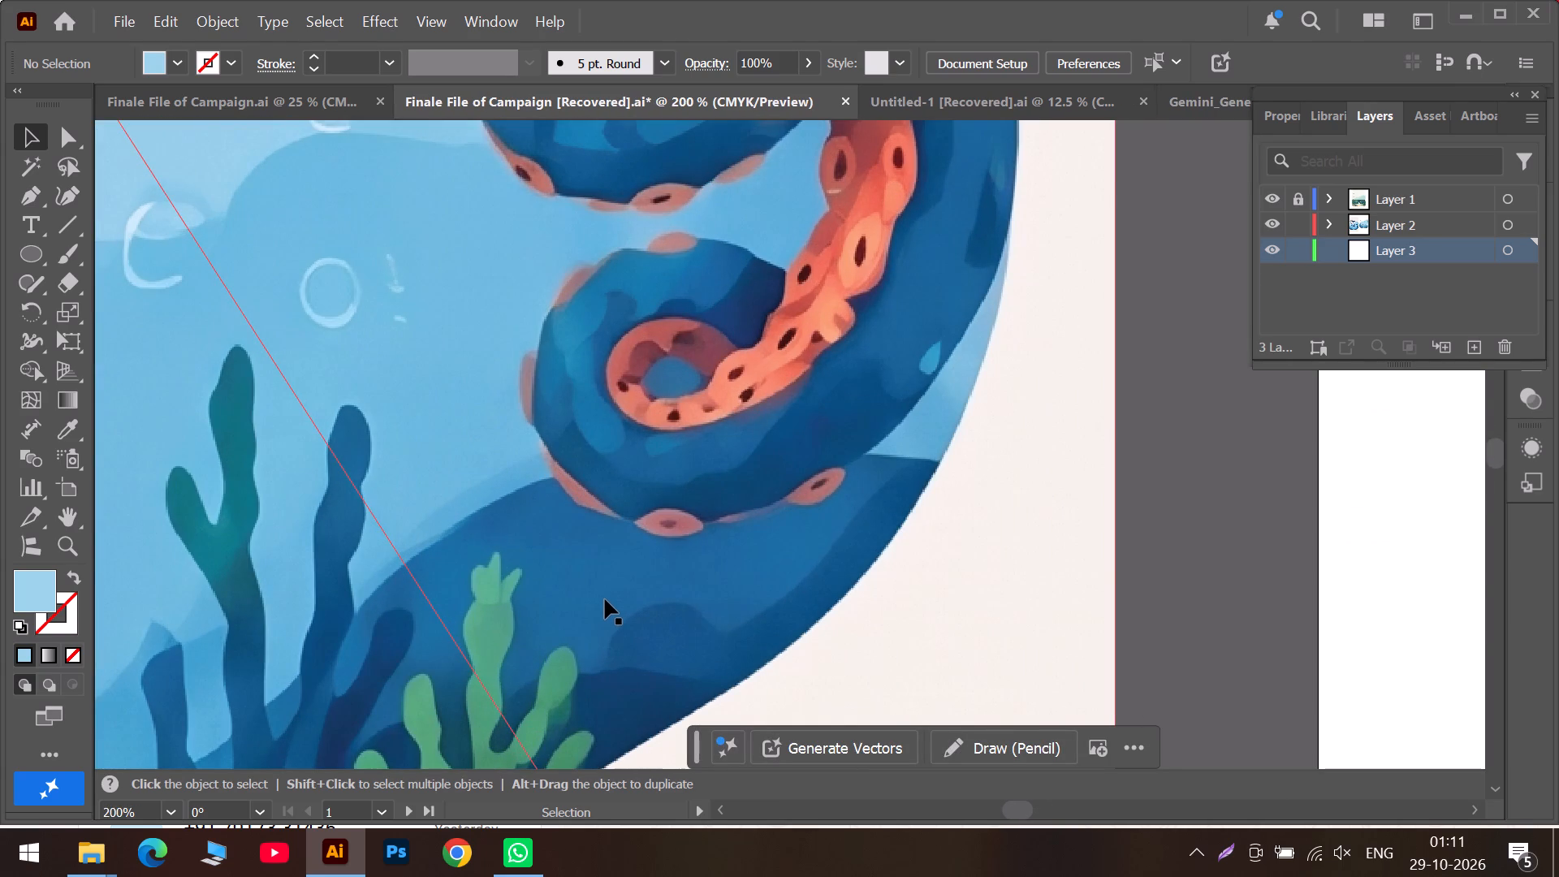
{"action": "key", "text": "i"}
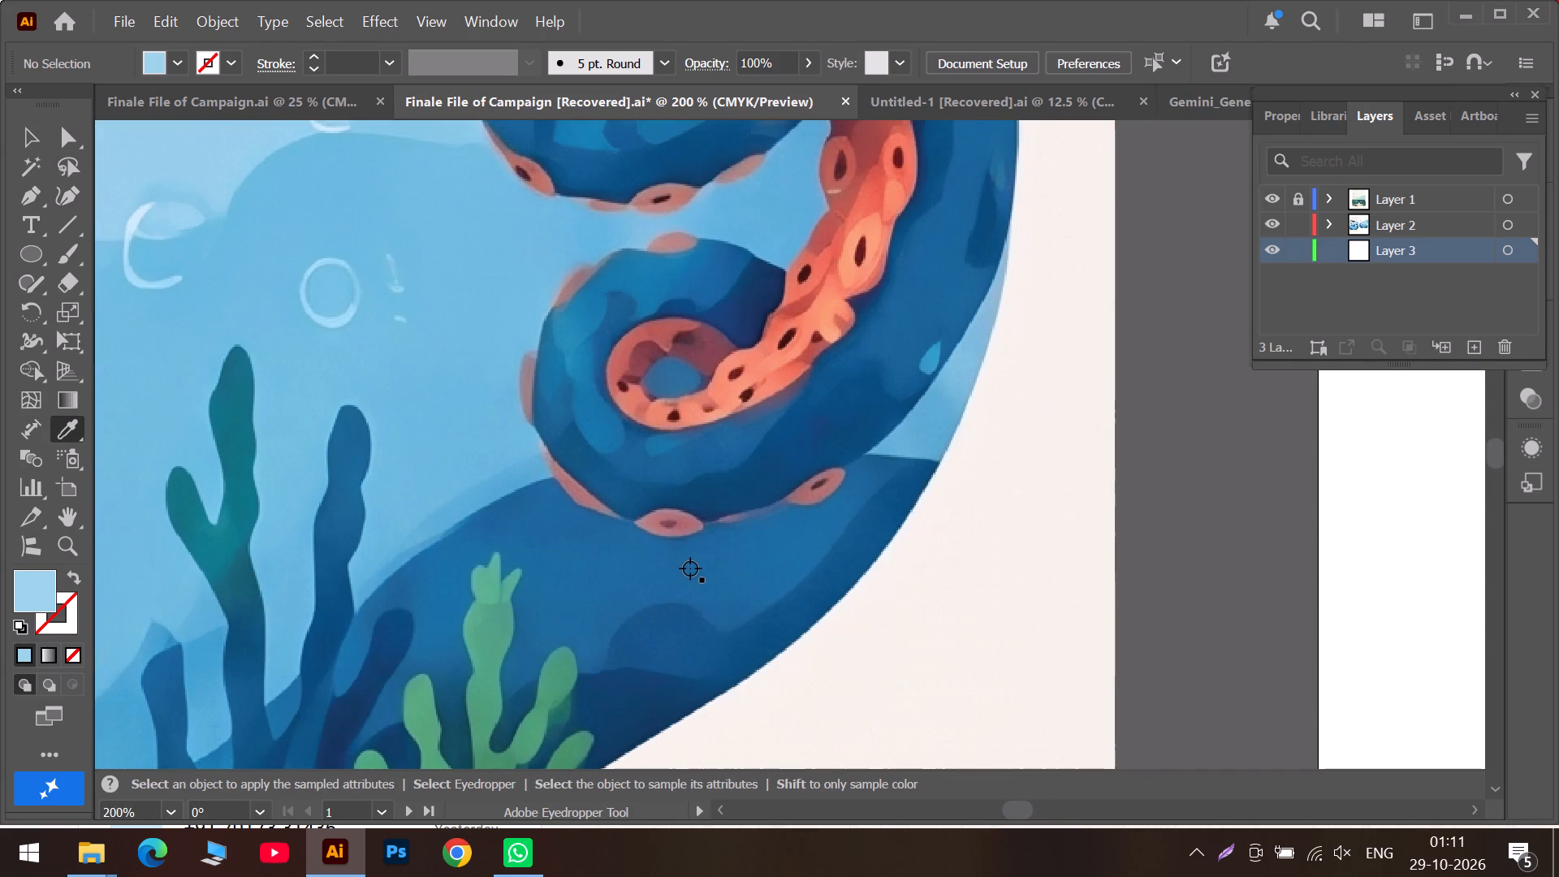
{"action": "left_click", "coordinate": [690, 568]}
{"action": "key", "text": "b"}
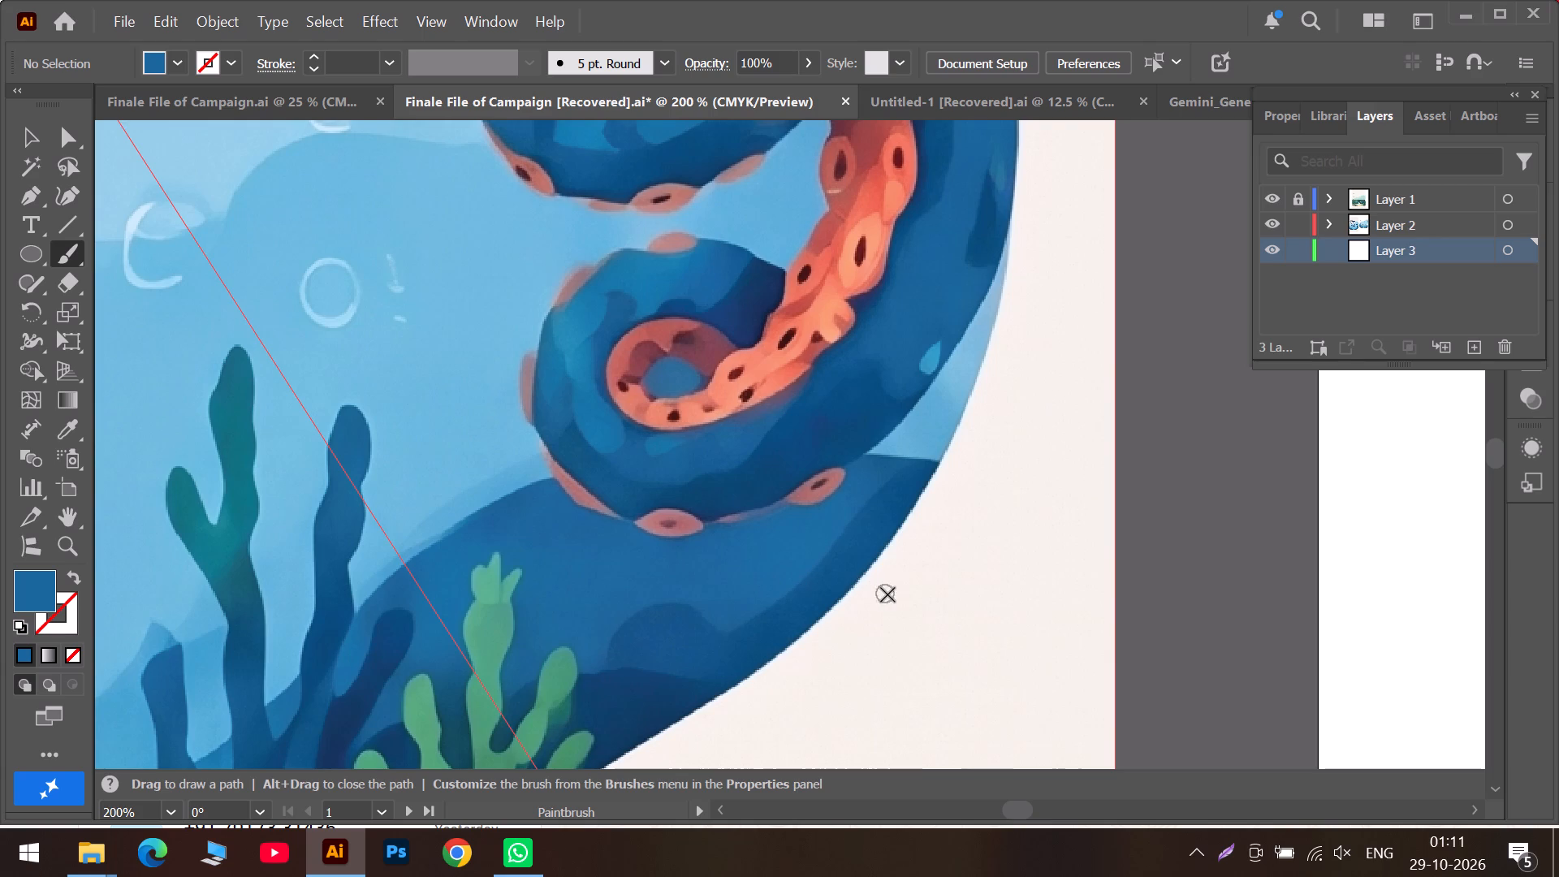
{"action": "scroll", "coordinate": [895, 595], "scroll_direction": "down", "scroll_amount": 3, "text": "alt"}
{"action": "left_click", "coordinate": [1099, 811]}
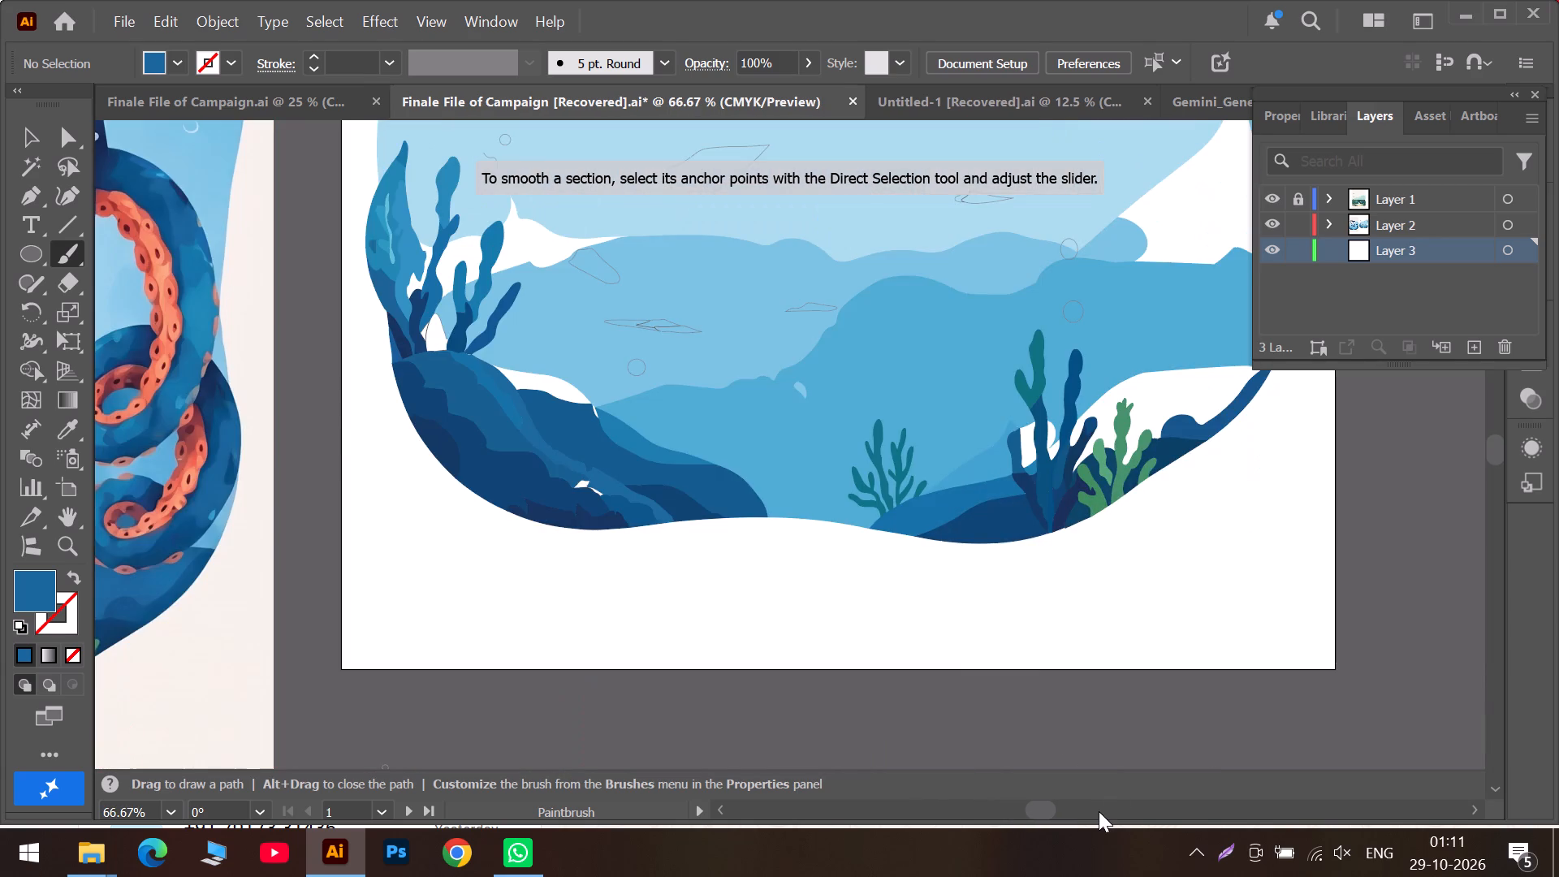
{"action": "left_click", "coordinate": [1099, 811]}
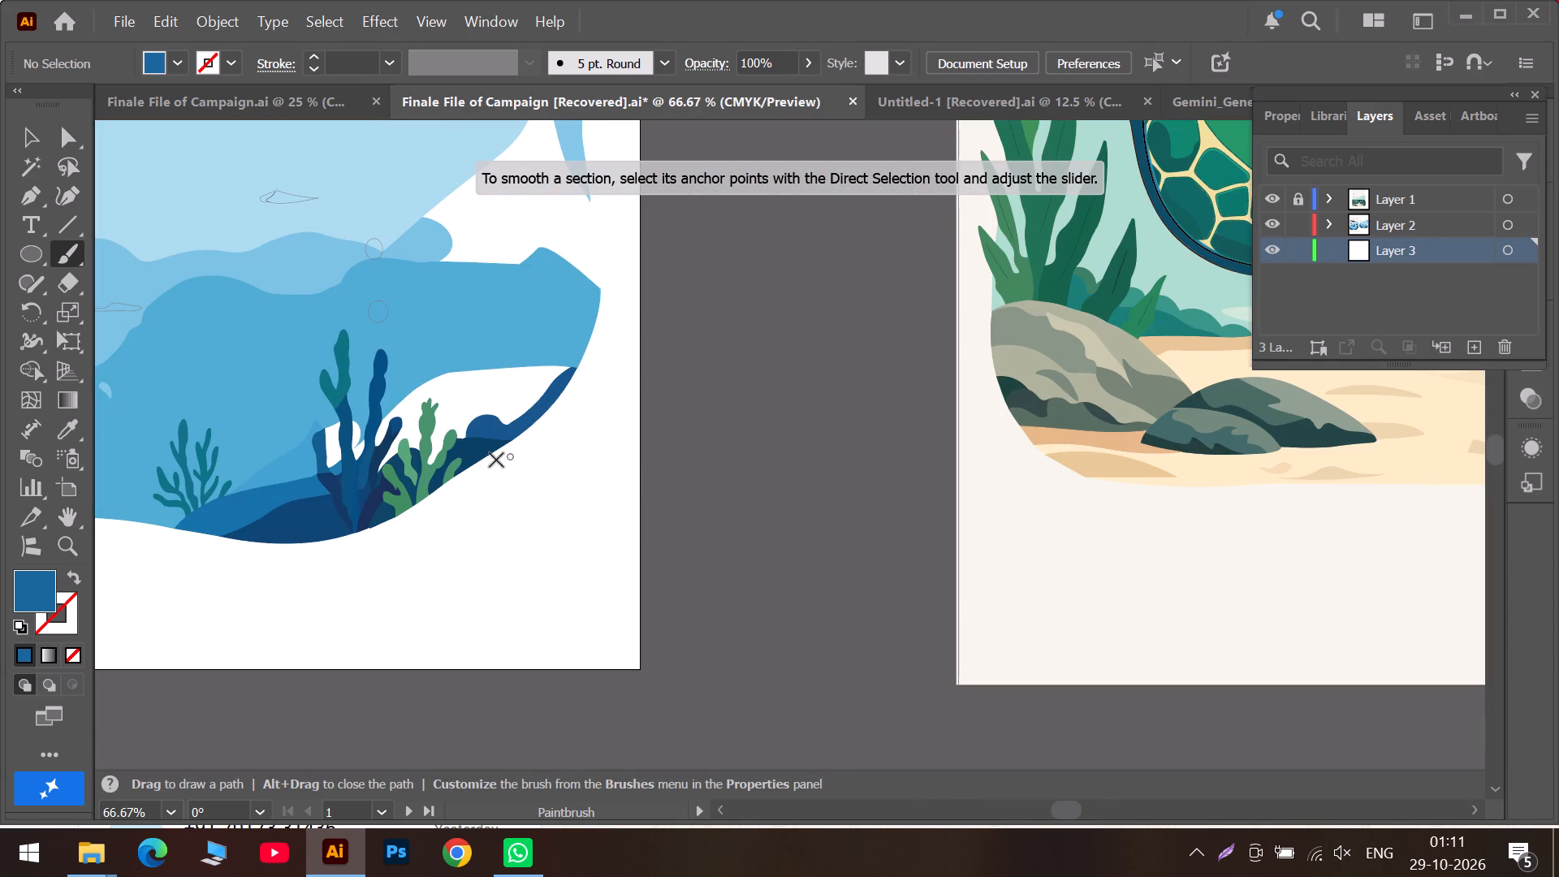
{"action": "scroll", "coordinate": [456, 409], "scroll_direction": "up", "scroll_amount": 5, "text": "alt"}
{"action": "left_click_drag", "start_coordinate": [652, 292], "coordinate": [548, 291]}
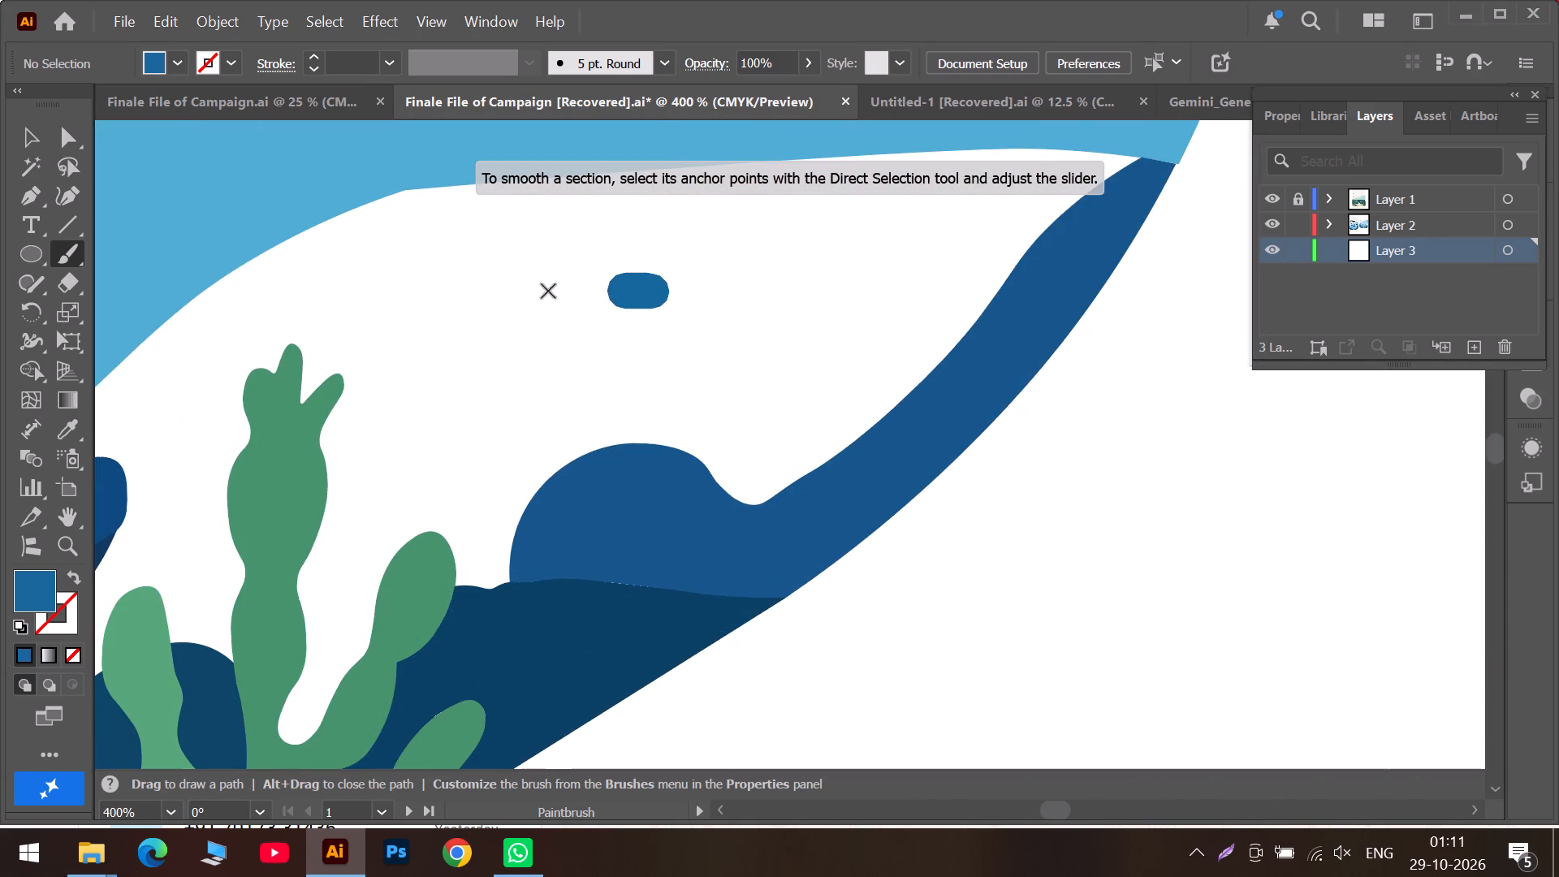
{"action": "left_click_drag", "start_coordinate": [548, 291], "coordinate": [352, 345]}
Paint medium blue brush strokes along the gap's upper edge under the water shape, from above the green seaweed to the narrow tip.
{"action": "scroll", "coordinate": [525, 277], "scroll_direction": "up", "scroll_amount": 2}
{"action": "left_click_drag", "start_coordinate": [430, 244], "coordinate": [422, 244]}
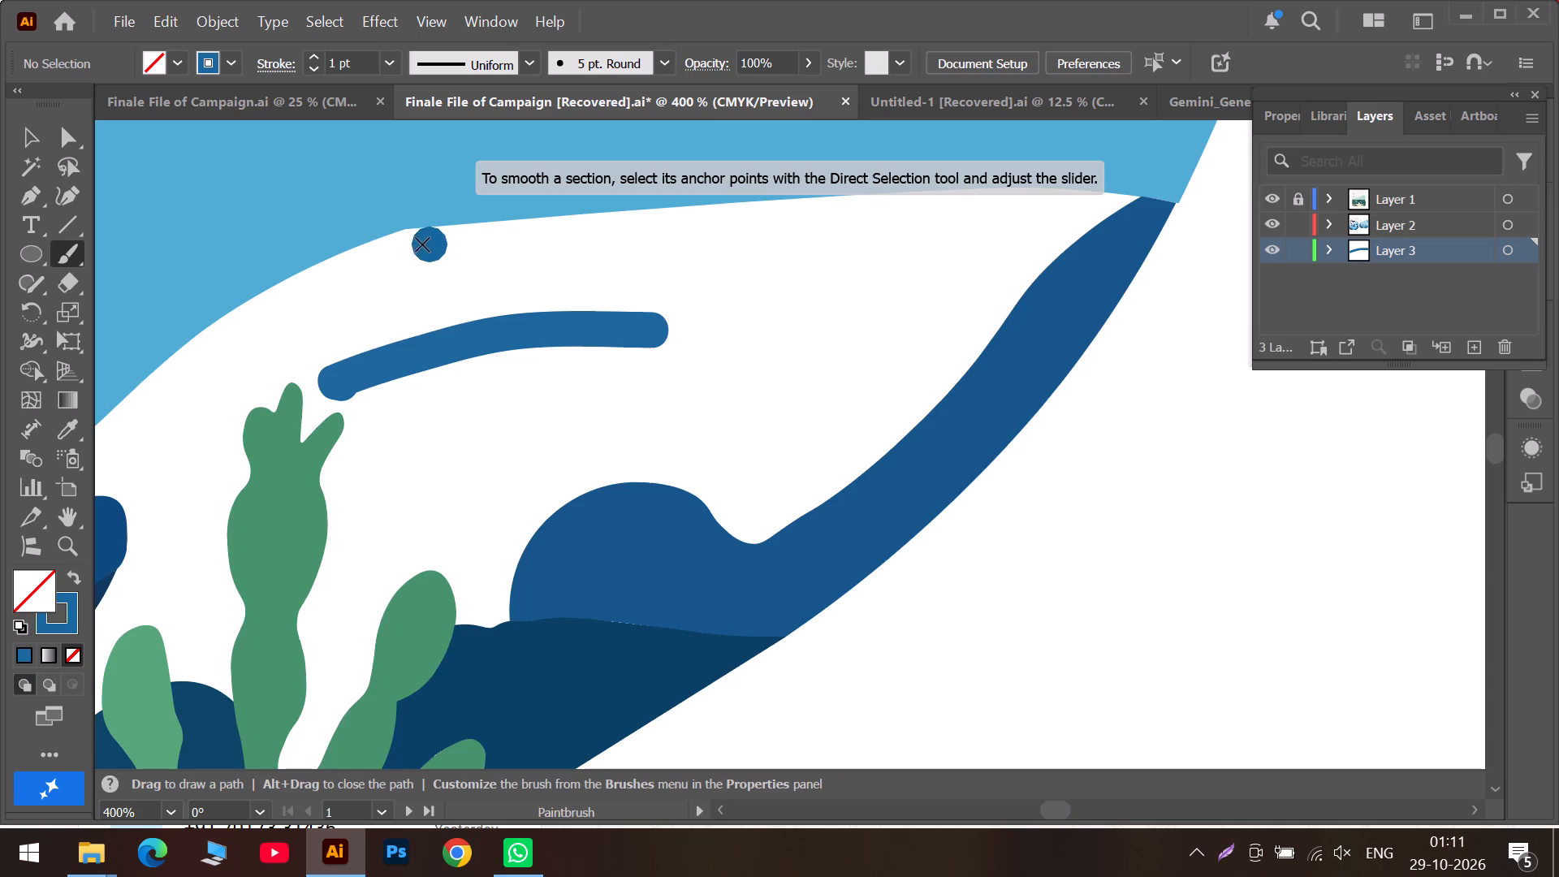
{"action": "left_click_drag", "start_coordinate": [422, 244], "coordinate": [326, 271]}
{"action": "left_click_drag", "start_coordinate": [467, 242], "coordinate": [413, 252]}
{"action": "left_click_drag", "start_coordinate": [427, 246], "coordinate": [447, 239]}
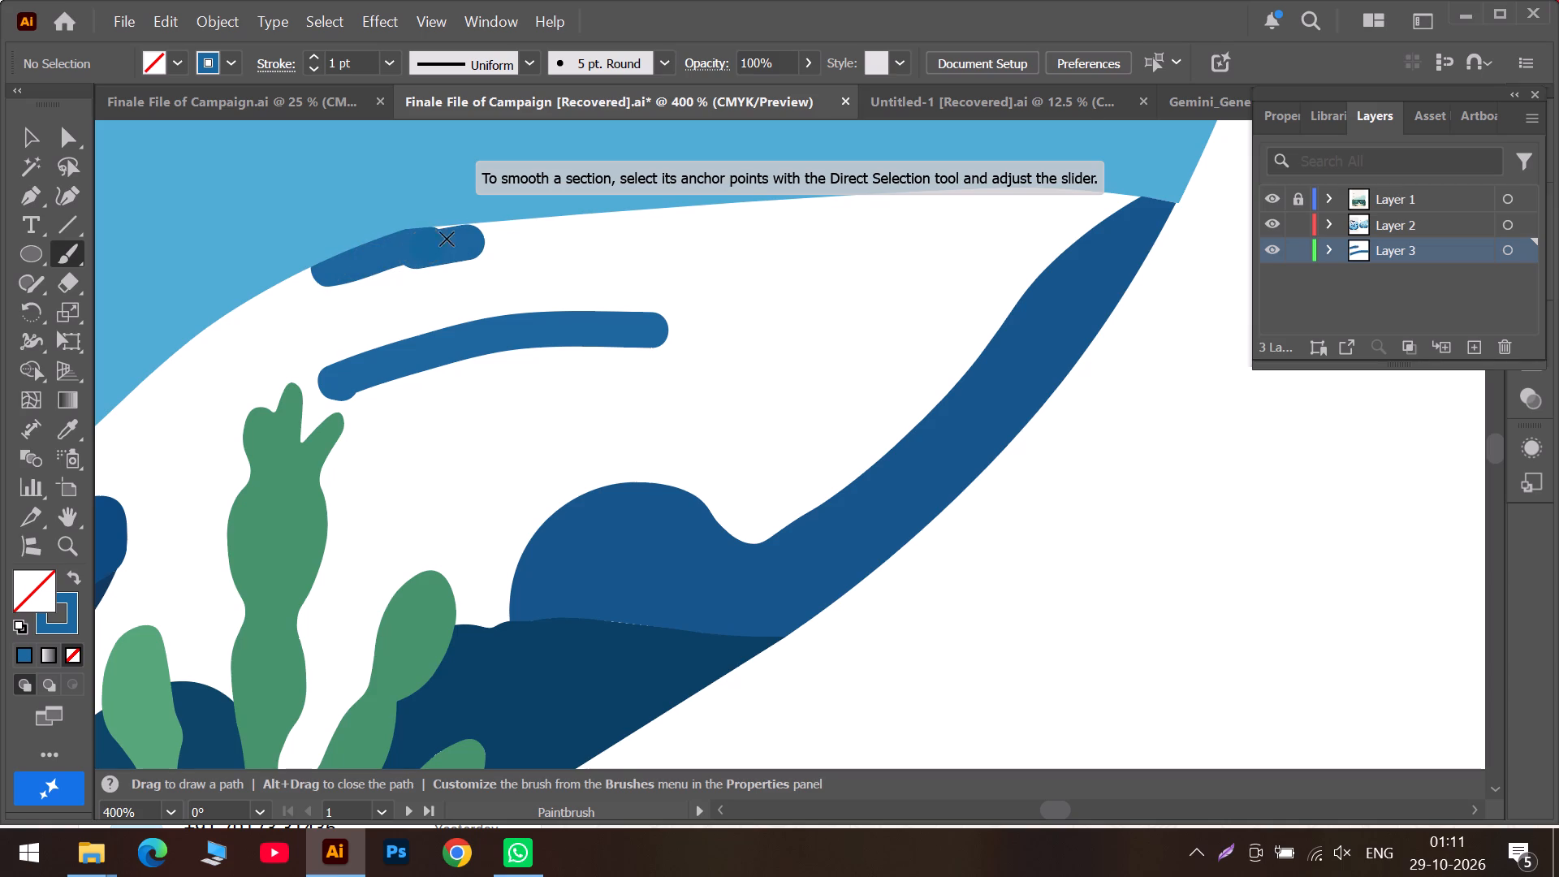
{"action": "left_click_drag", "start_coordinate": [447, 239], "coordinate": [638, 230]}
{"action": "left_click_drag", "start_coordinate": [581, 231], "coordinate": [809, 211]}
{"action": "left_click_drag", "start_coordinate": [564, 229], "coordinate": [641, 217]}
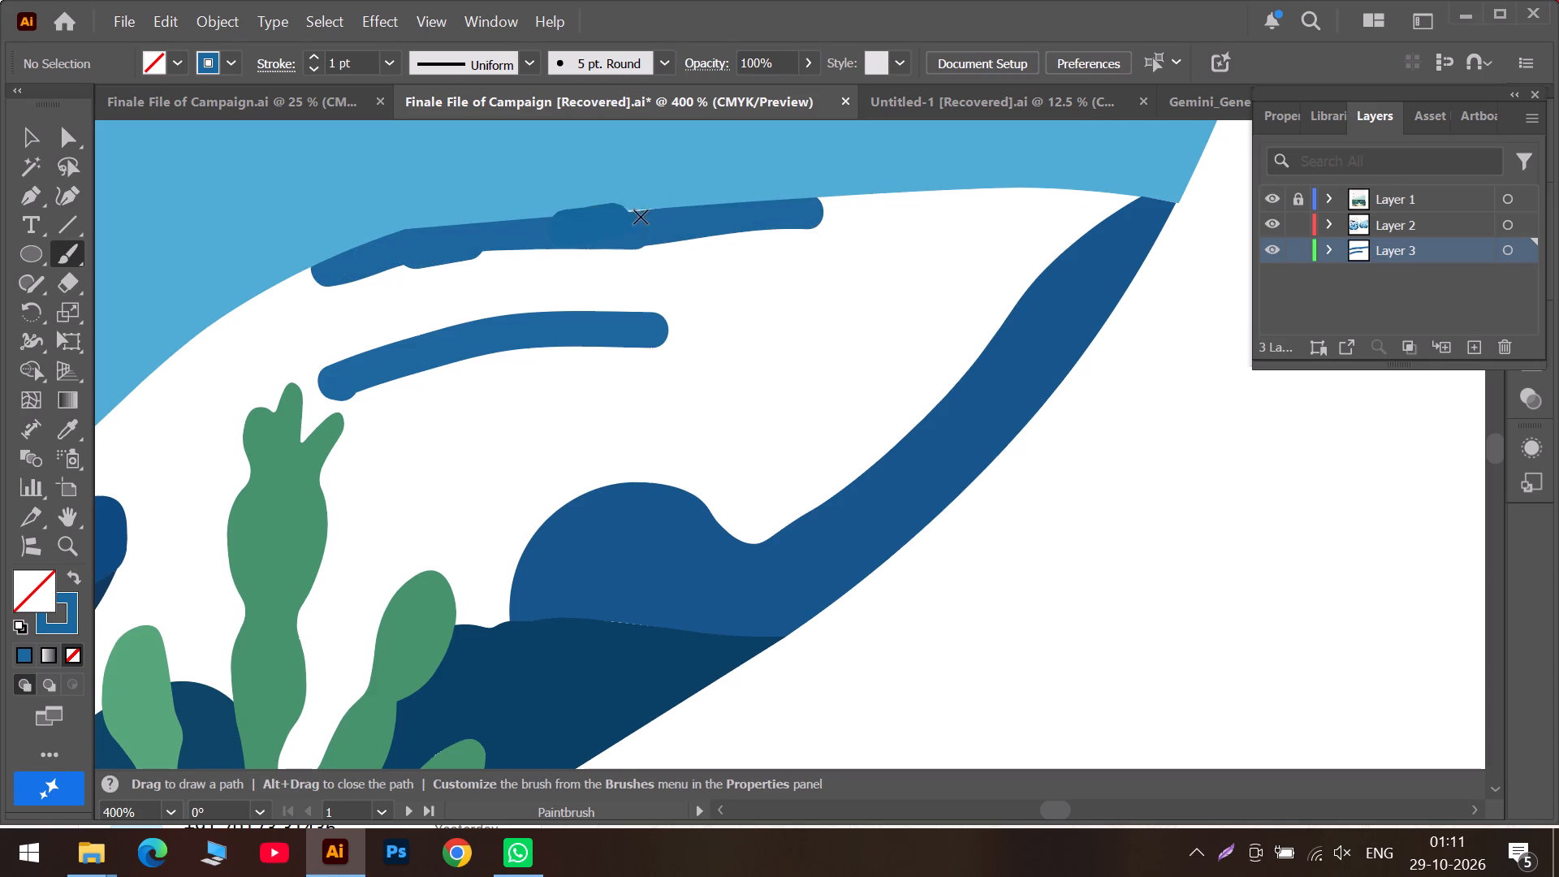
{"action": "left_click_drag", "start_coordinate": [641, 217], "coordinate": [779, 215]}
{"action": "left_click_drag", "start_coordinate": [791, 219], "coordinate": [962, 199]}
{"action": "left_click_drag", "start_coordinate": [937, 208], "coordinate": [1077, 198]}
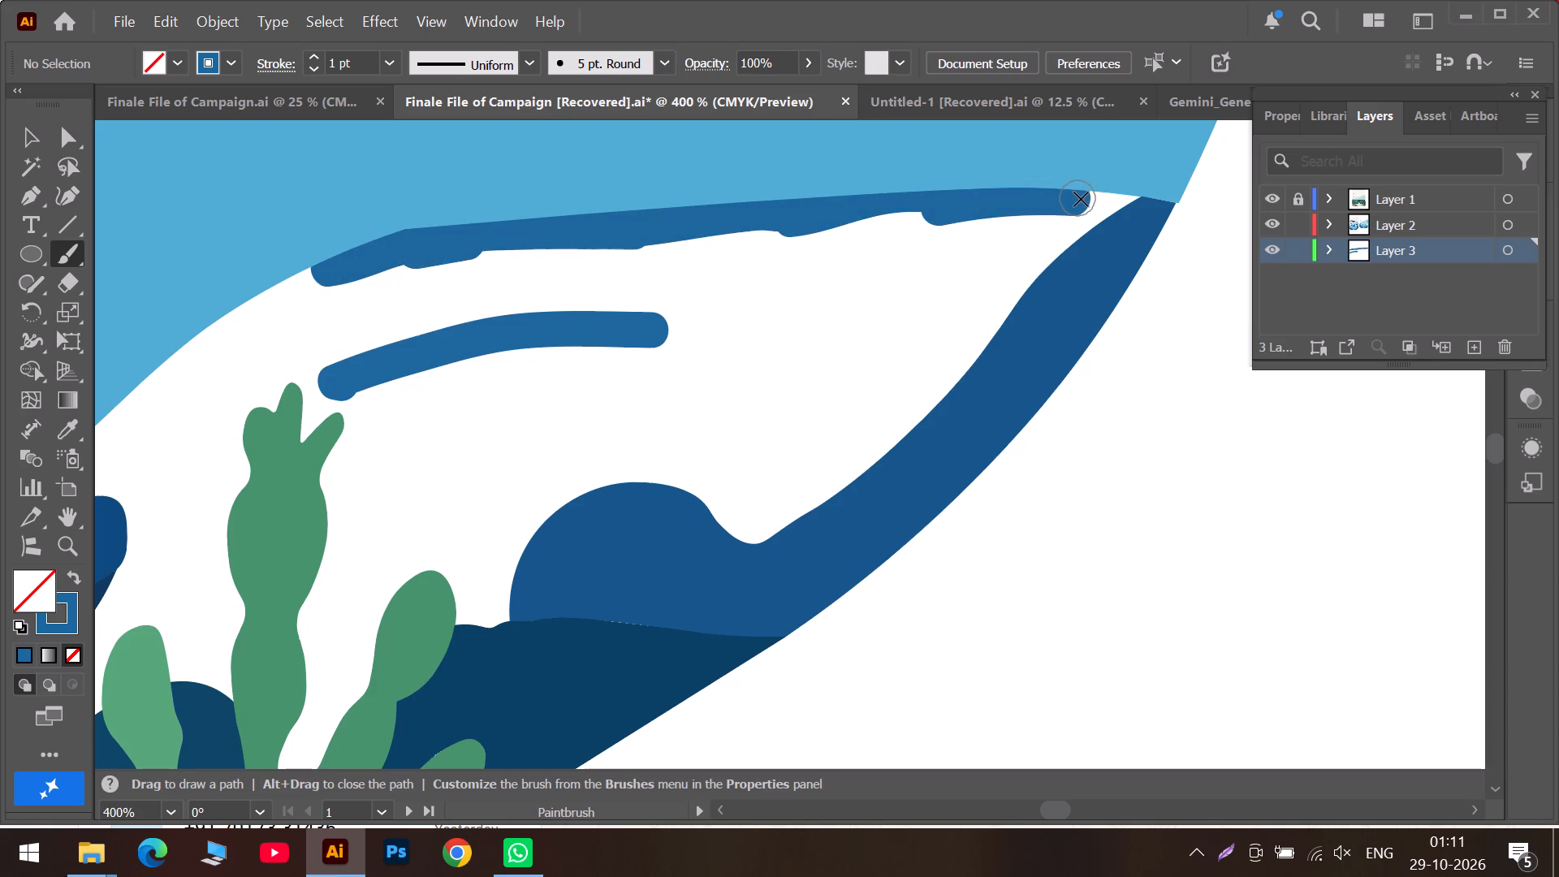
{"action": "left_click_drag", "start_coordinate": [1081, 199], "coordinate": [1138, 199]}
Paint the upper part of the gap solid medium blue, from the narrow tip back along the water's edge above the green seaweed.
{"action": "left_click_drag", "start_coordinate": [1129, 205], "coordinate": [997, 290]}
{"action": "left_click_drag", "start_coordinate": [1071, 214], "coordinate": [859, 340]}
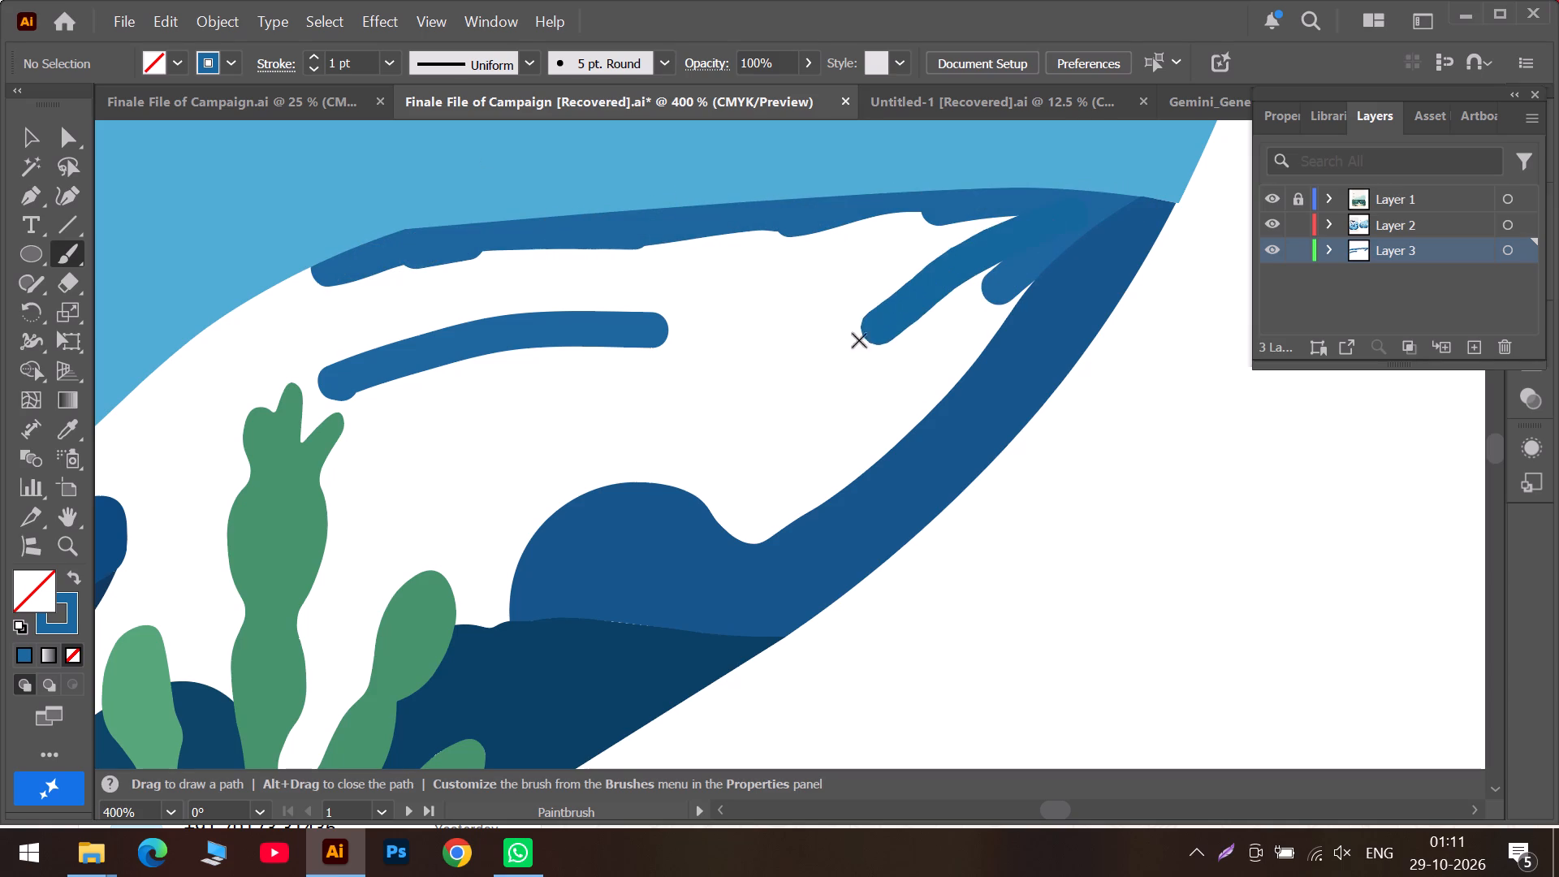
{"action": "left_click_drag", "start_coordinate": [859, 340], "coordinate": [862, 335]}
{"action": "left_click_drag", "start_coordinate": [1026, 214], "coordinate": [767, 320]}
{"action": "left_click_drag", "start_coordinate": [1016, 210], "coordinate": [645, 318]}
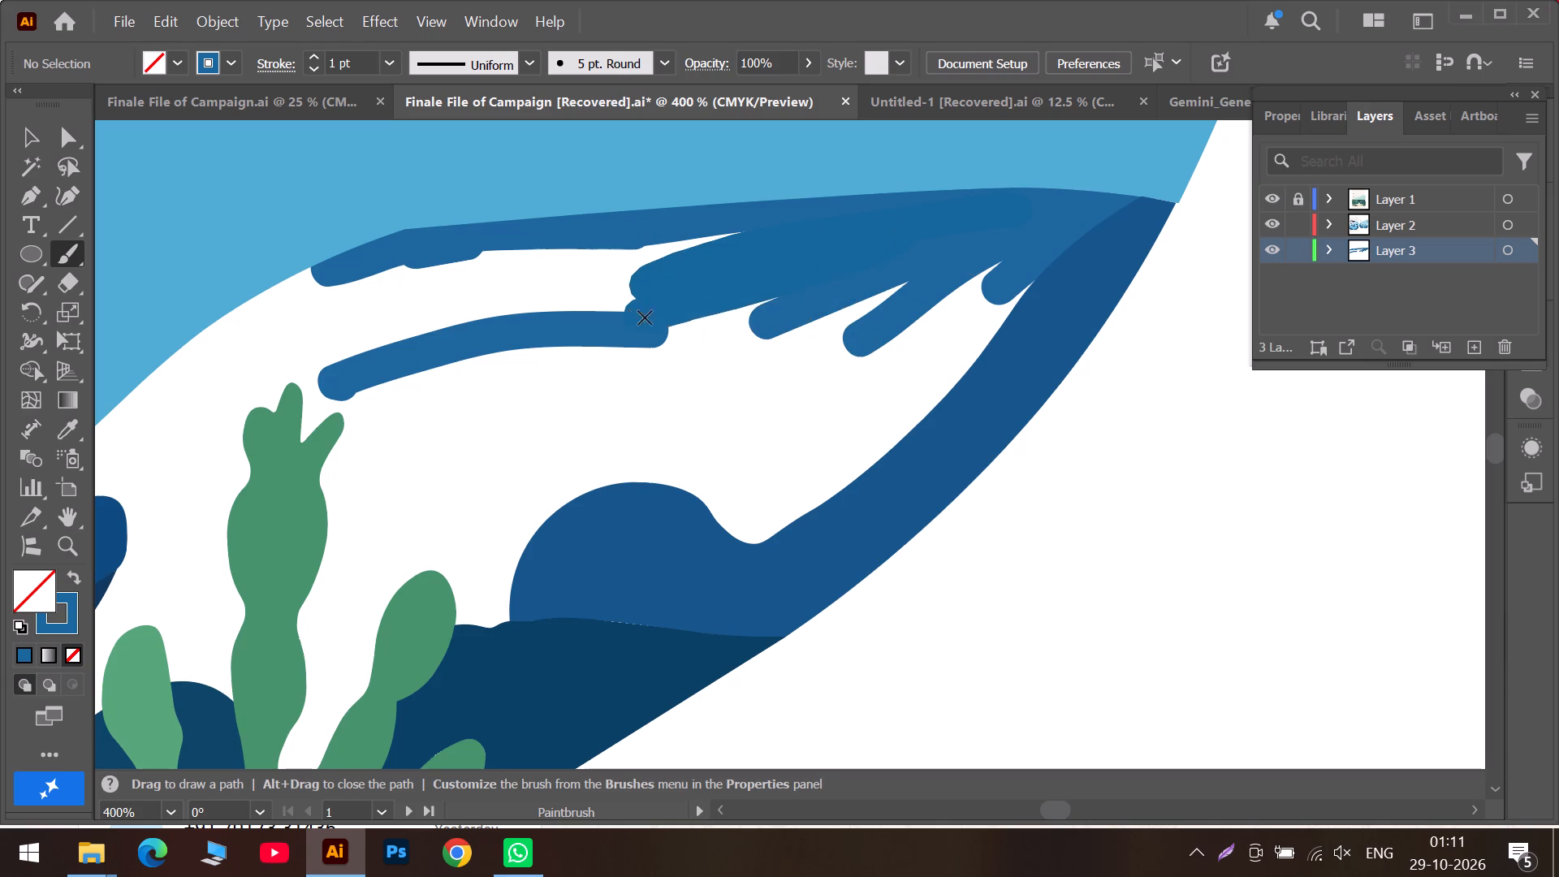
{"action": "left_click_drag", "start_coordinate": [645, 318], "coordinate": [417, 299]}
{"action": "left_click_drag", "start_coordinate": [741, 249], "coordinate": [668, 243]}
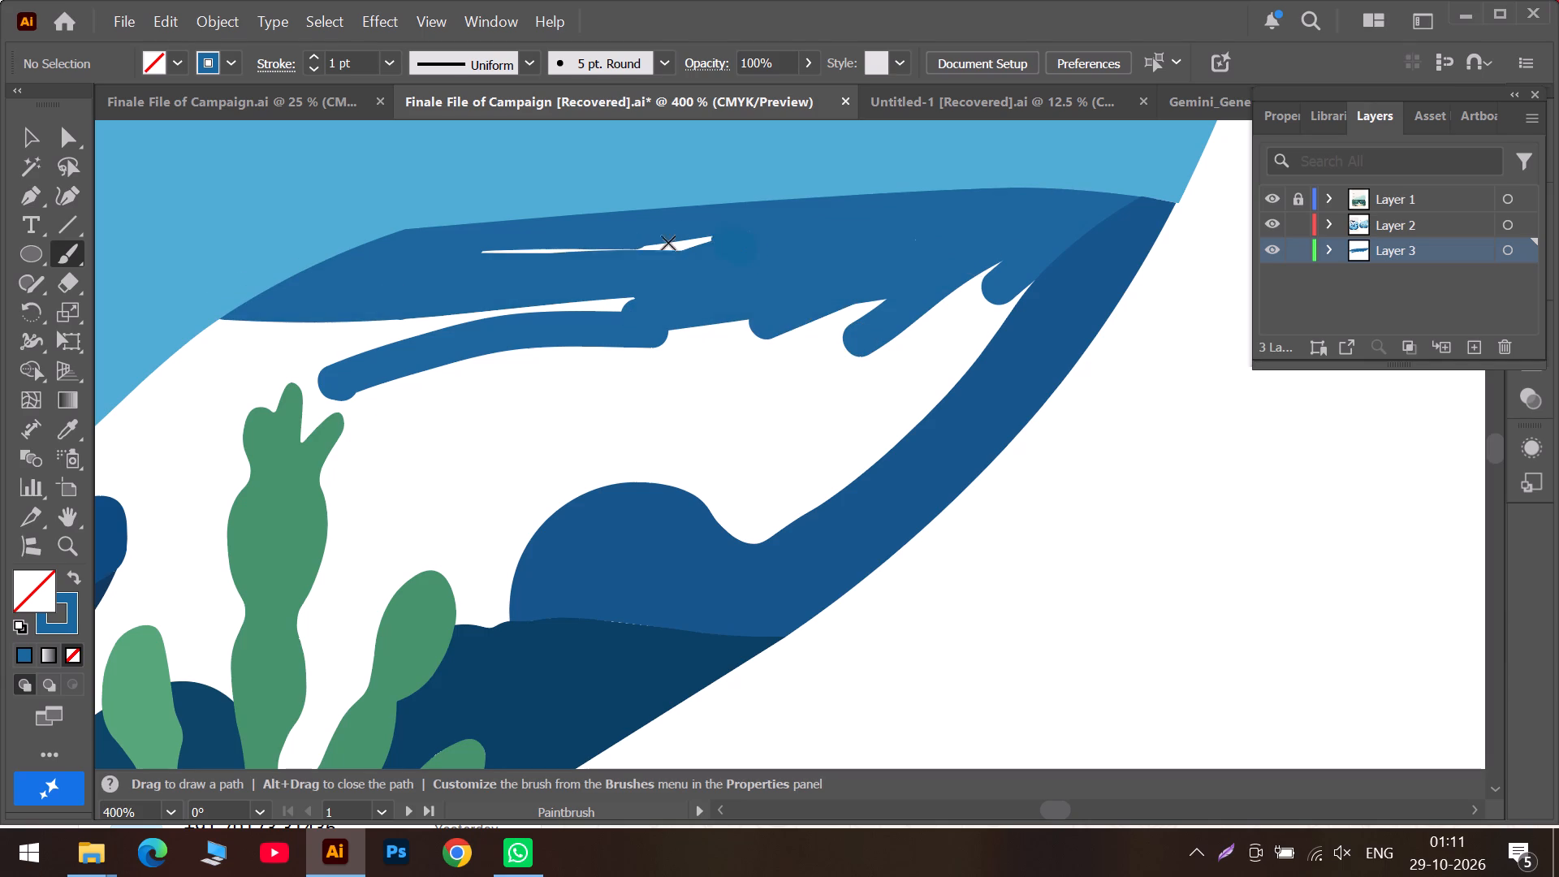
{"action": "left_click_drag", "start_coordinate": [668, 243], "coordinate": [458, 273]}
{"action": "left_click_drag", "start_coordinate": [542, 256], "coordinate": [257, 369]}
{"action": "left_click_drag", "start_coordinate": [267, 322], "coordinate": [165, 394]}
{"action": "left_click_drag", "start_coordinate": [245, 331], "coordinate": [244, 331]}
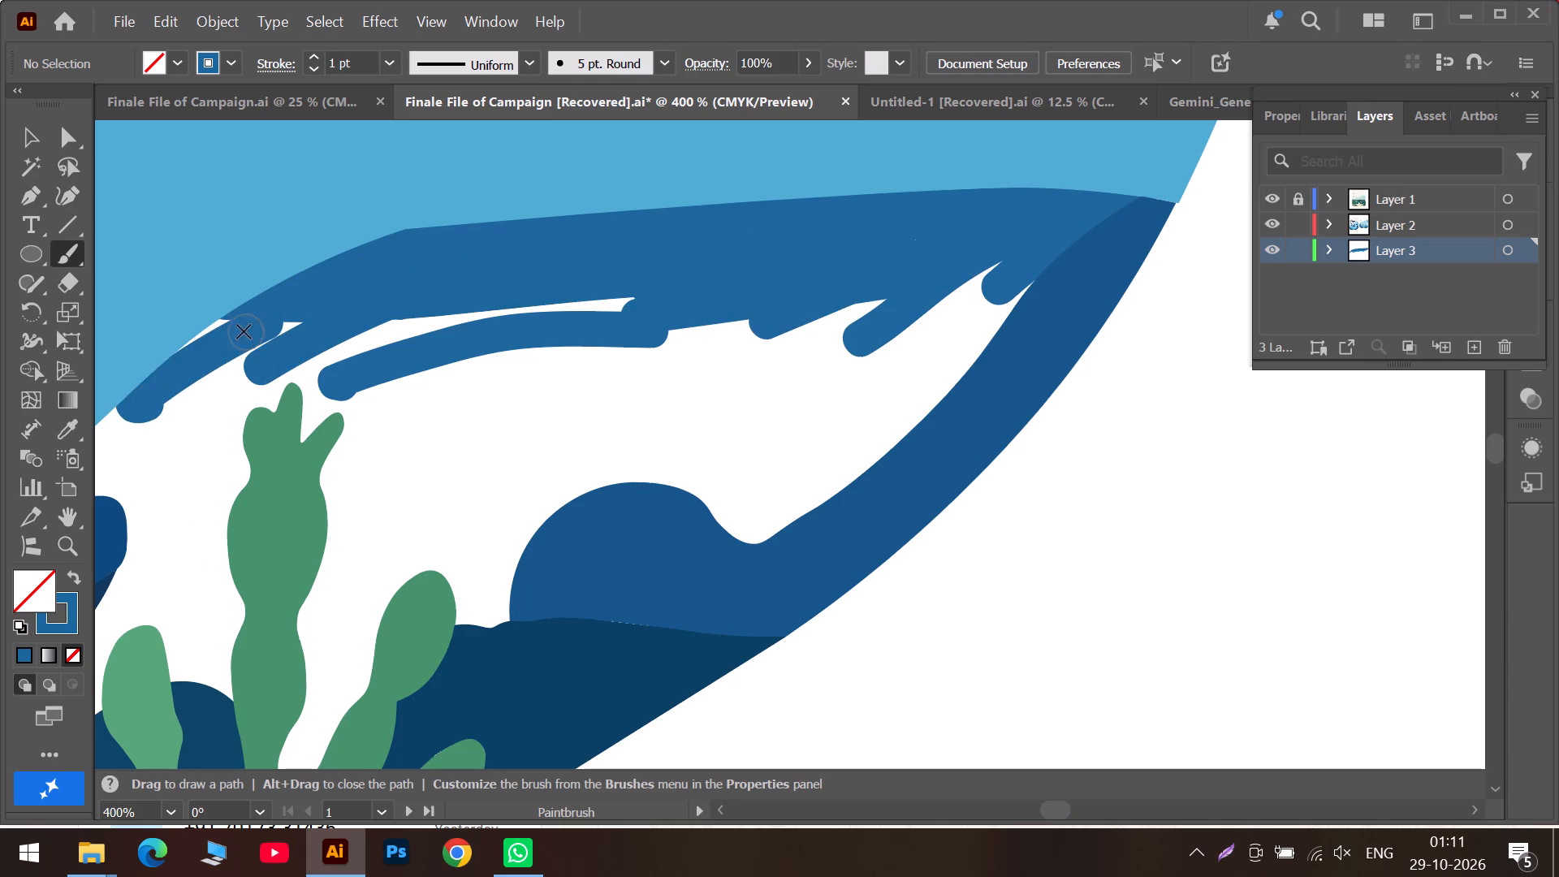
{"action": "left_click_drag", "start_coordinate": [244, 331], "coordinate": [127, 417]}
{"action": "left_click_drag", "start_coordinate": [371, 335], "coordinate": [594, 353]}
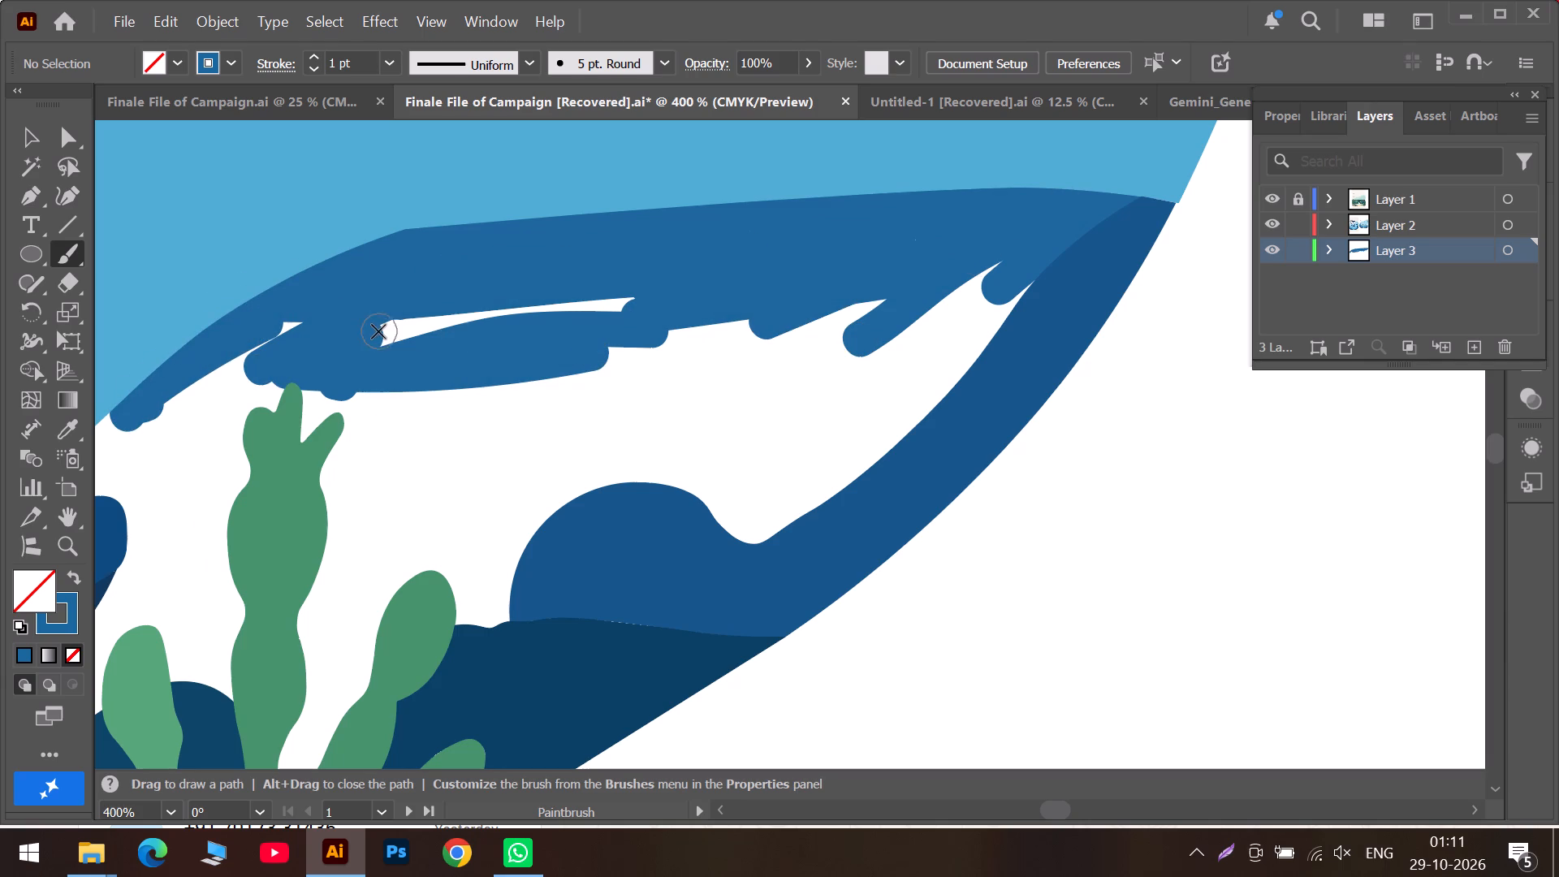
{"action": "left_click_drag", "start_coordinate": [378, 331], "coordinate": [723, 304]}
Paint medium blue behind the tall green seaweed's top and across the white gap between it and the light blue water's edge.
{"action": "left_click_drag", "start_coordinate": [344, 398], "coordinate": [293, 419]}
{"action": "left_click_drag", "start_coordinate": [347, 374], "coordinate": [307, 443]}
{"action": "left_click_drag", "start_coordinate": [302, 374], "coordinate": [256, 421]}
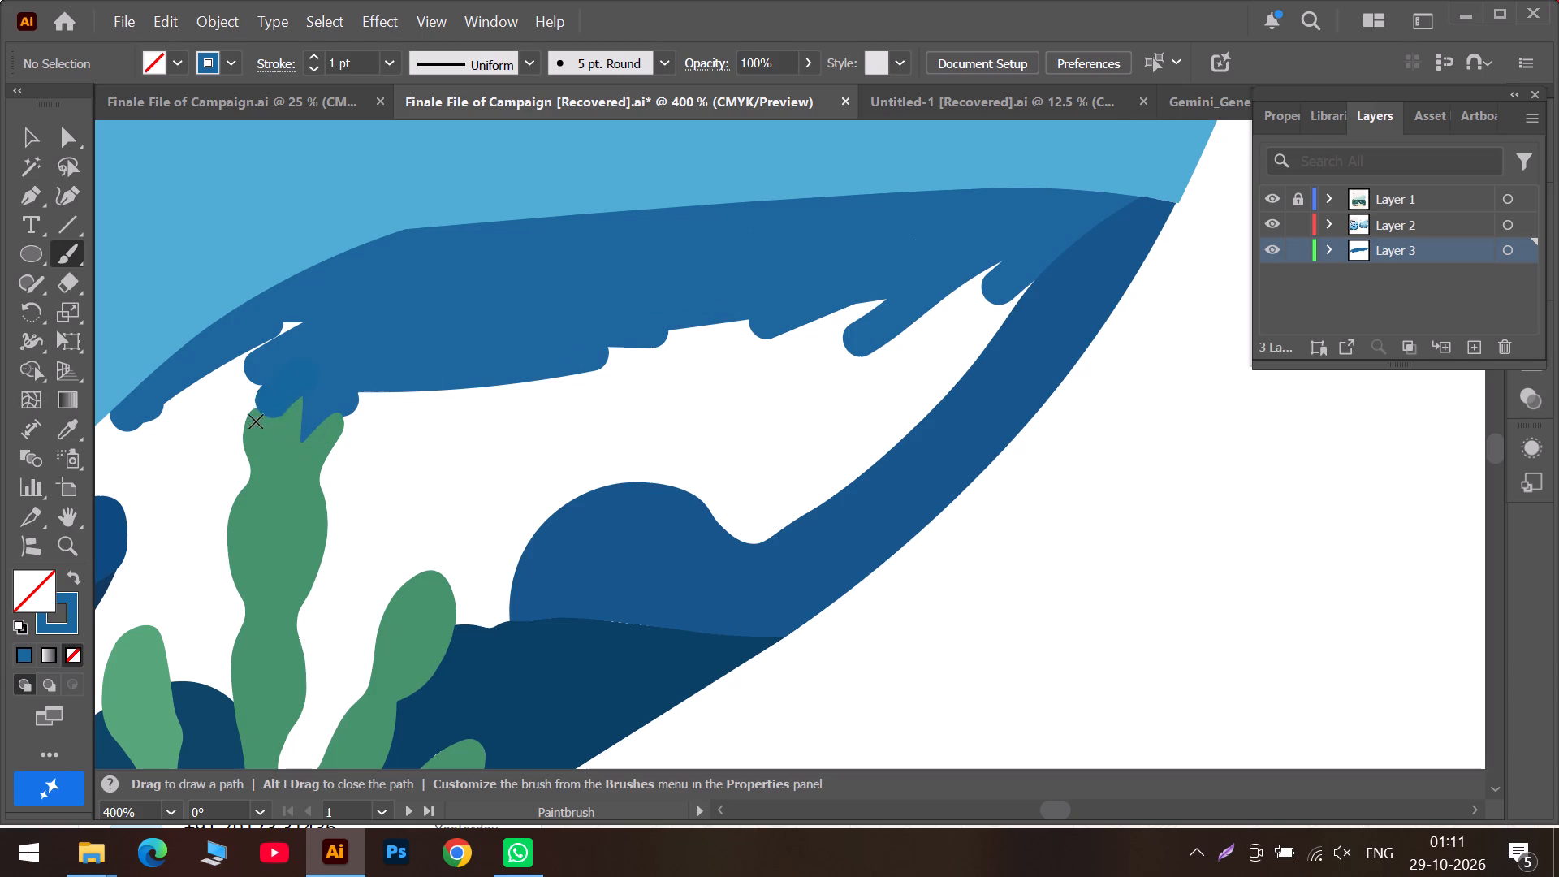
{"action": "left_click_drag", "start_coordinate": [256, 421], "coordinate": [252, 416]}
{"action": "left_click_drag", "start_coordinate": [275, 345], "coordinate": [277, 360]}
{"action": "left_click_drag", "start_coordinate": [326, 296], "coordinate": [145, 480]}
{"action": "left_click_drag", "start_coordinate": [198, 361], "coordinate": [109, 511]}
{"action": "left_click_drag", "start_coordinate": [177, 438], "coordinate": [100, 525]}
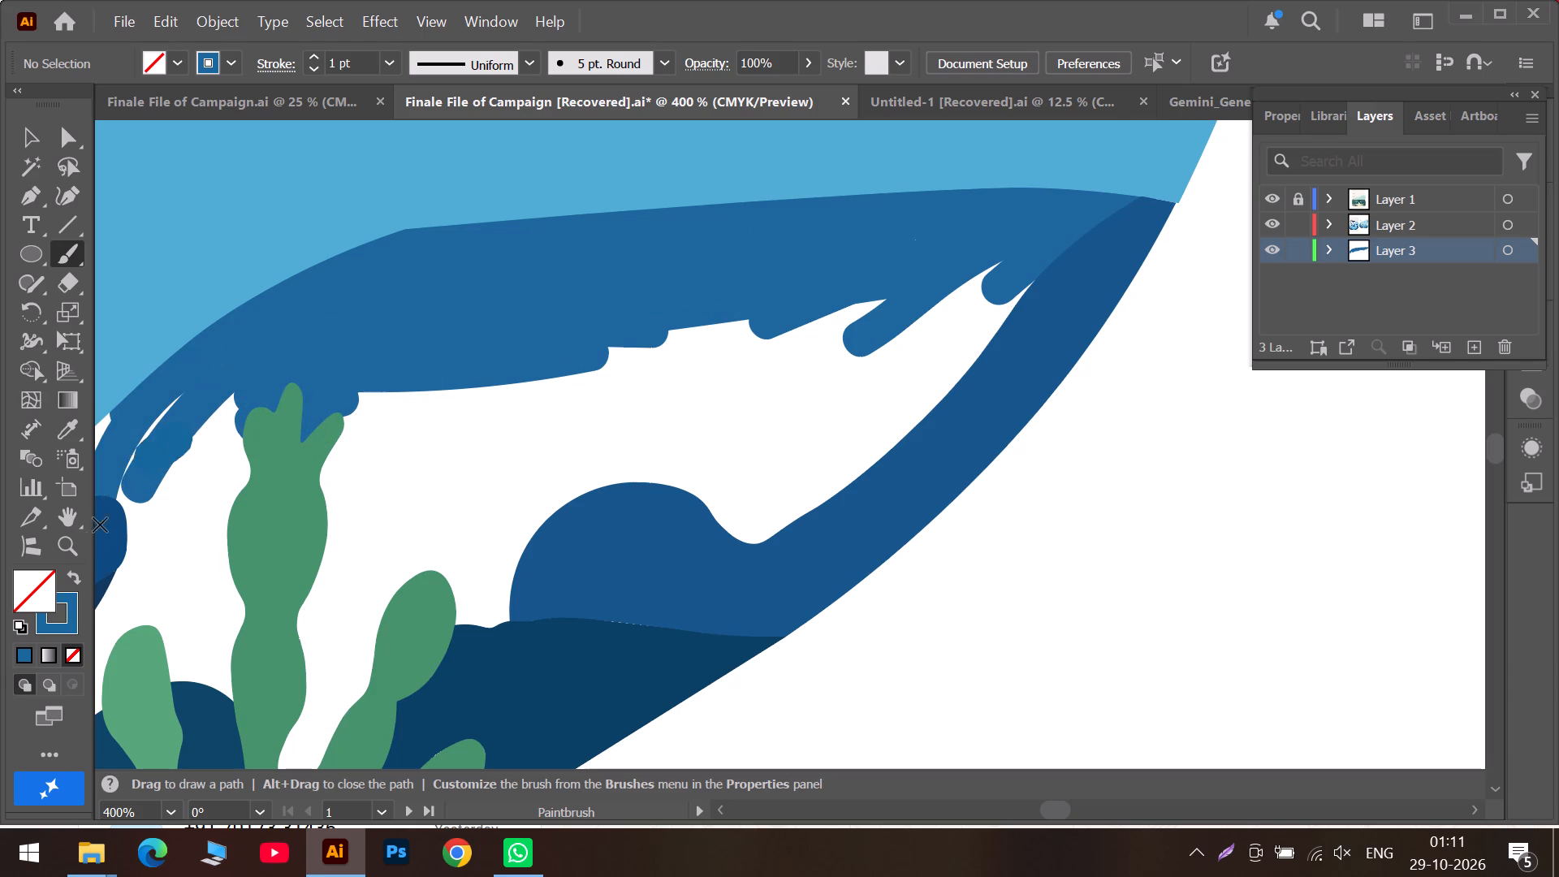
{"action": "left_click_drag", "start_coordinate": [100, 525], "coordinate": [99, 525]}
{"action": "left_click_drag", "start_coordinate": [232, 351], "coordinate": [166, 508]}
{"action": "left_click_drag", "start_coordinate": [201, 369], "coordinate": [150, 464]}
{"action": "left_click_drag", "start_coordinate": [162, 399], "coordinate": [174, 479]}
{"action": "left_click_drag", "start_coordinate": [212, 398], "coordinate": [183, 524]}
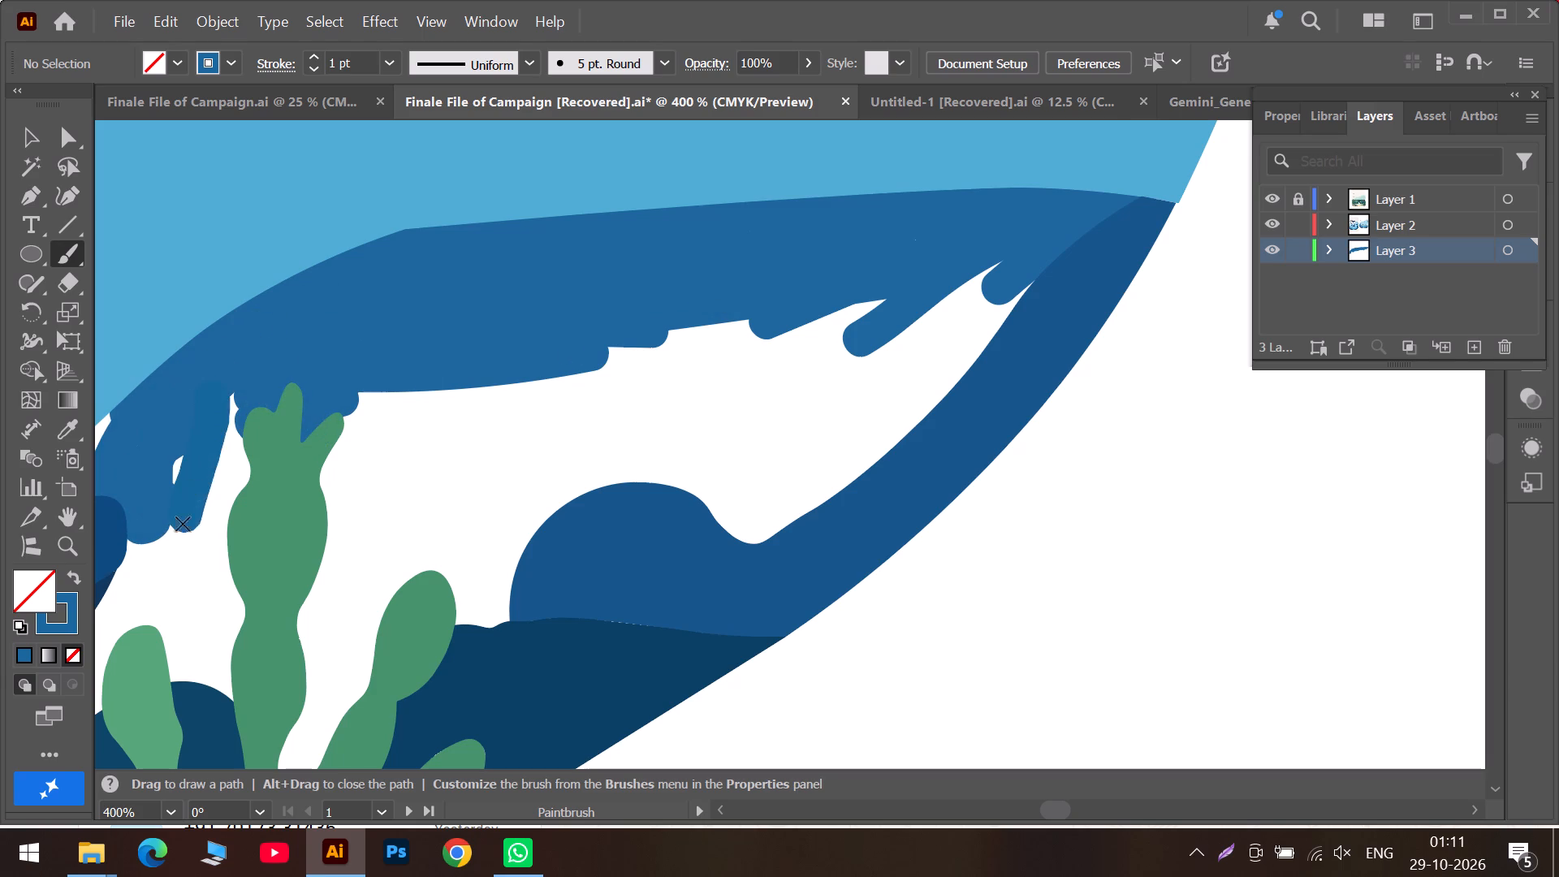
{"action": "left_click_drag", "start_coordinate": [183, 524], "coordinate": [231, 526]}
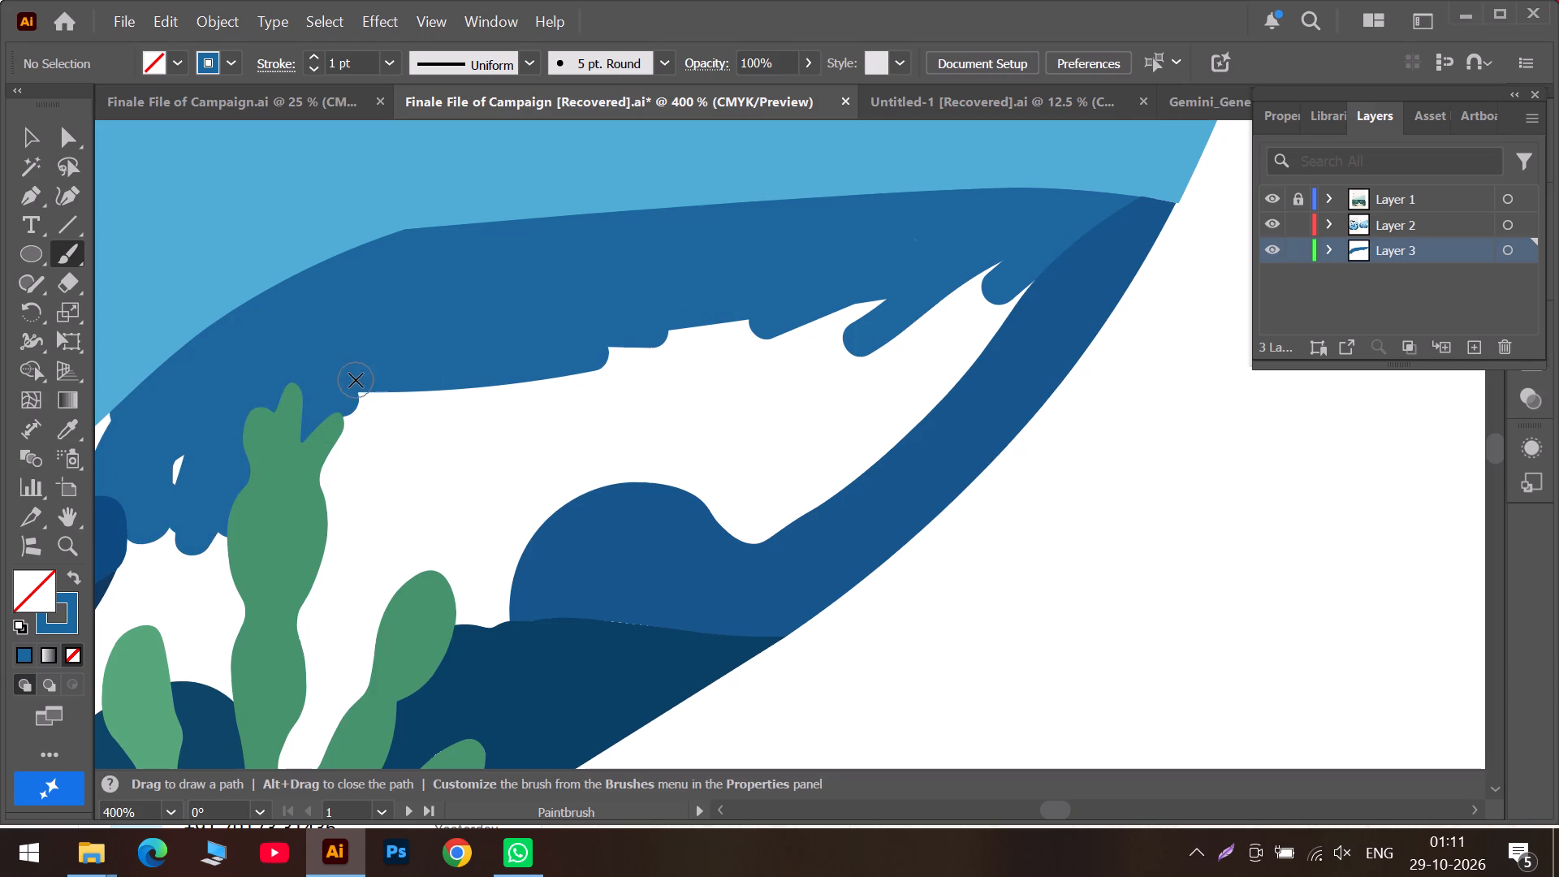
Paint the white gap between the tall green seaweed stem and its side branch medium blue, from the top down to the fork.
{"action": "left_click_drag", "start_coordinate": [356, 380], "coordinate": [327, 529]}
{"action": "left_click_drag", "start_coordinate": [344, 454], "coordinate": [320, 551]}
{"action": "left_click_drag", "start_coordinate": [328, 555], "coordinate": [292, 670]}
{"action": "left_click_drag", "start_coordinate": [316, 632], "coordinate": [299, 701]}
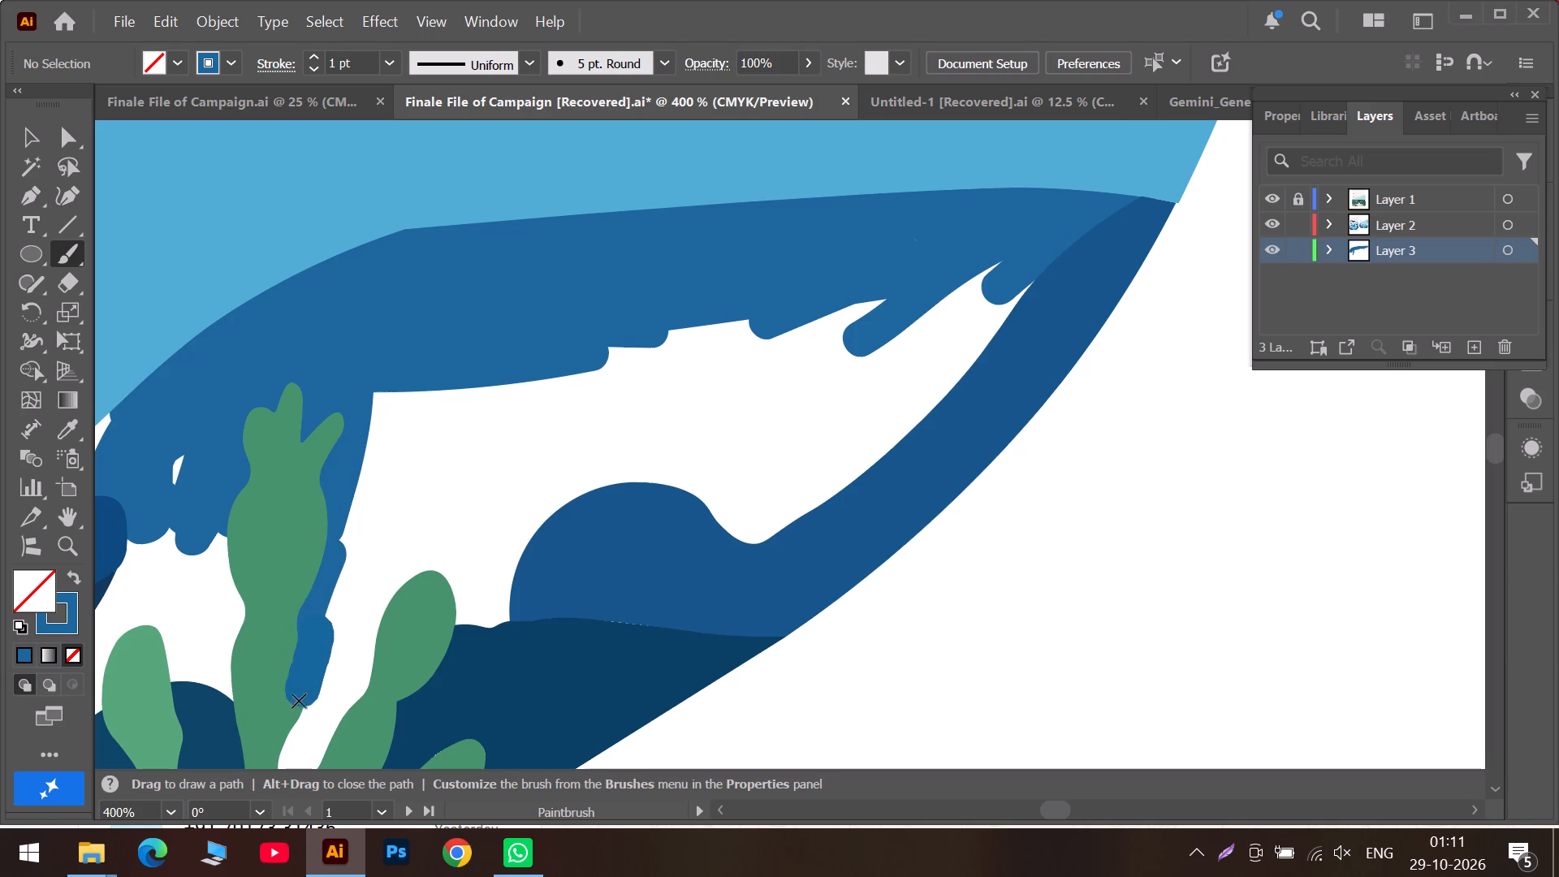
{"action": "left_click_drag", "start_coordinate": [299, 701], "coordinate": [284, 754]}
{"action": "scroll", "coordinate": [294, 717], "scroll_direction": "down", "scroll_amount": 4}
{"action": "left_click_drag", "start_coordinate": [292, 685], "coordinate": [295, 705]}
{"action": "left_click_drag", "start_coordinate": [310, 676], "coordinate": [310, 689]}
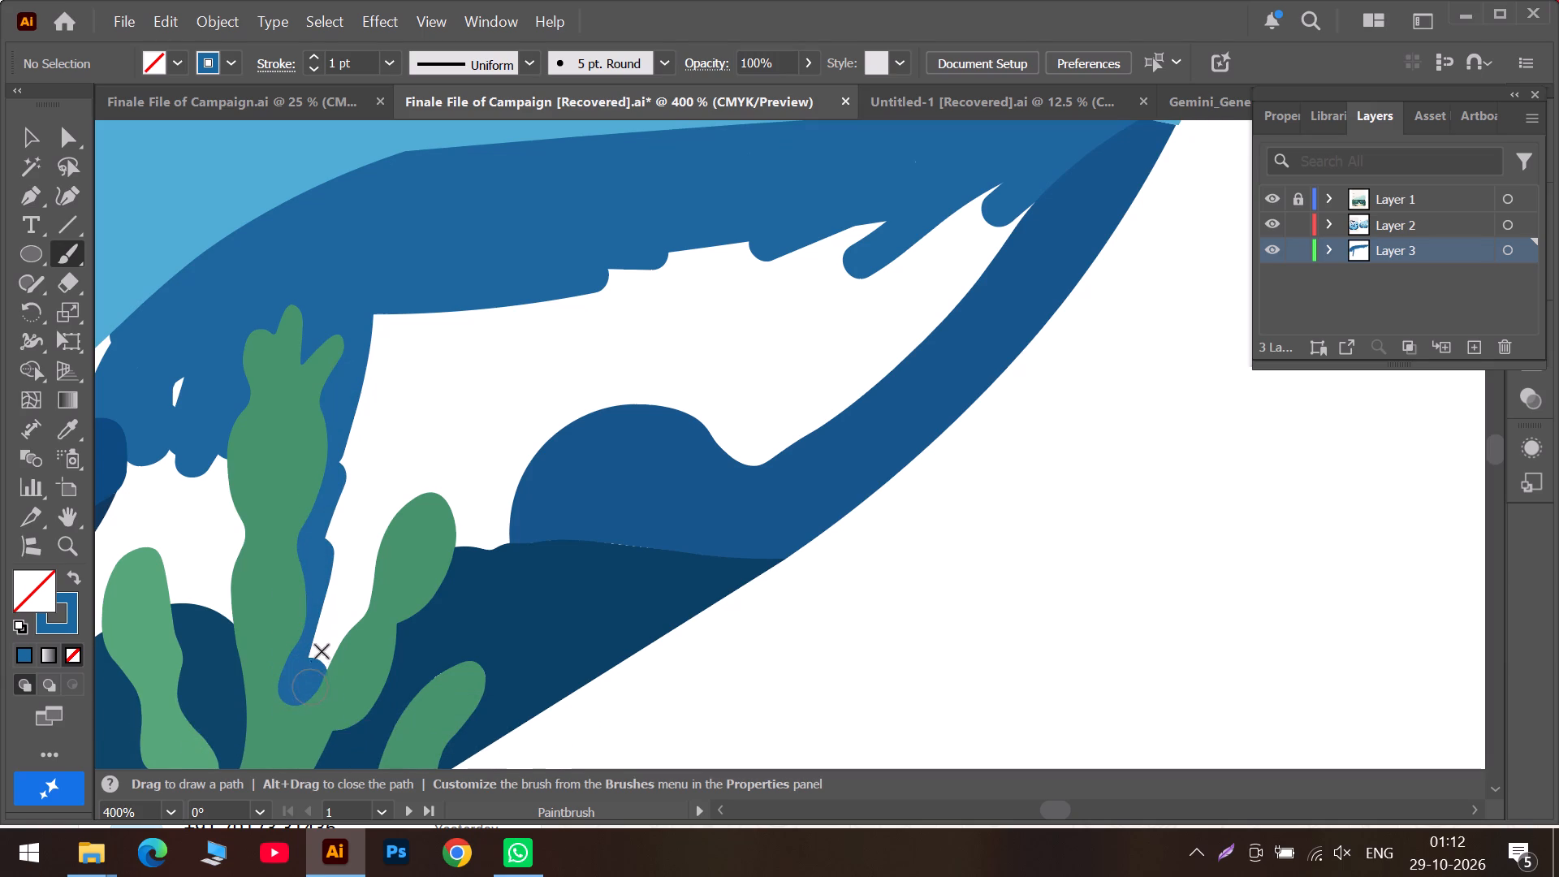
{"action": "left_click_drag", "start_coordinate": [325, 644], "coordinate": [367, 516]}
{"action": "left_click_drag", "start_coordinate": [326, 451], "coordinate": [330, 528]}
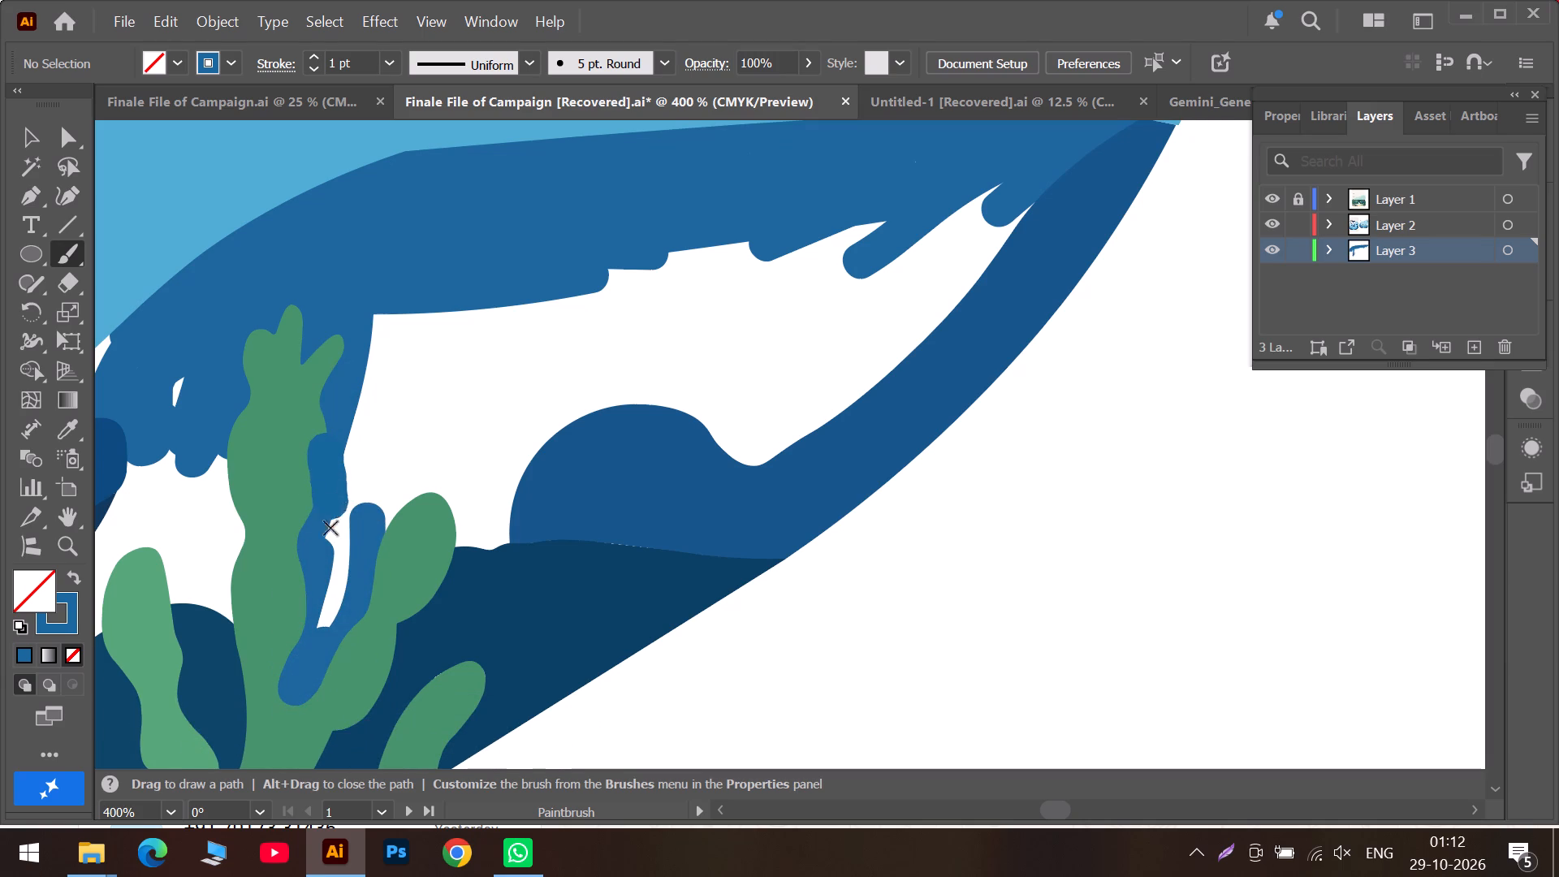
{"action": "left_click_drag", "start_coordinate": [330, 528], "coordinate": [304, 638]}
{"action": "left_click_drag", "start_coordinate": [360, 446], "coordinate": [382, 293]}
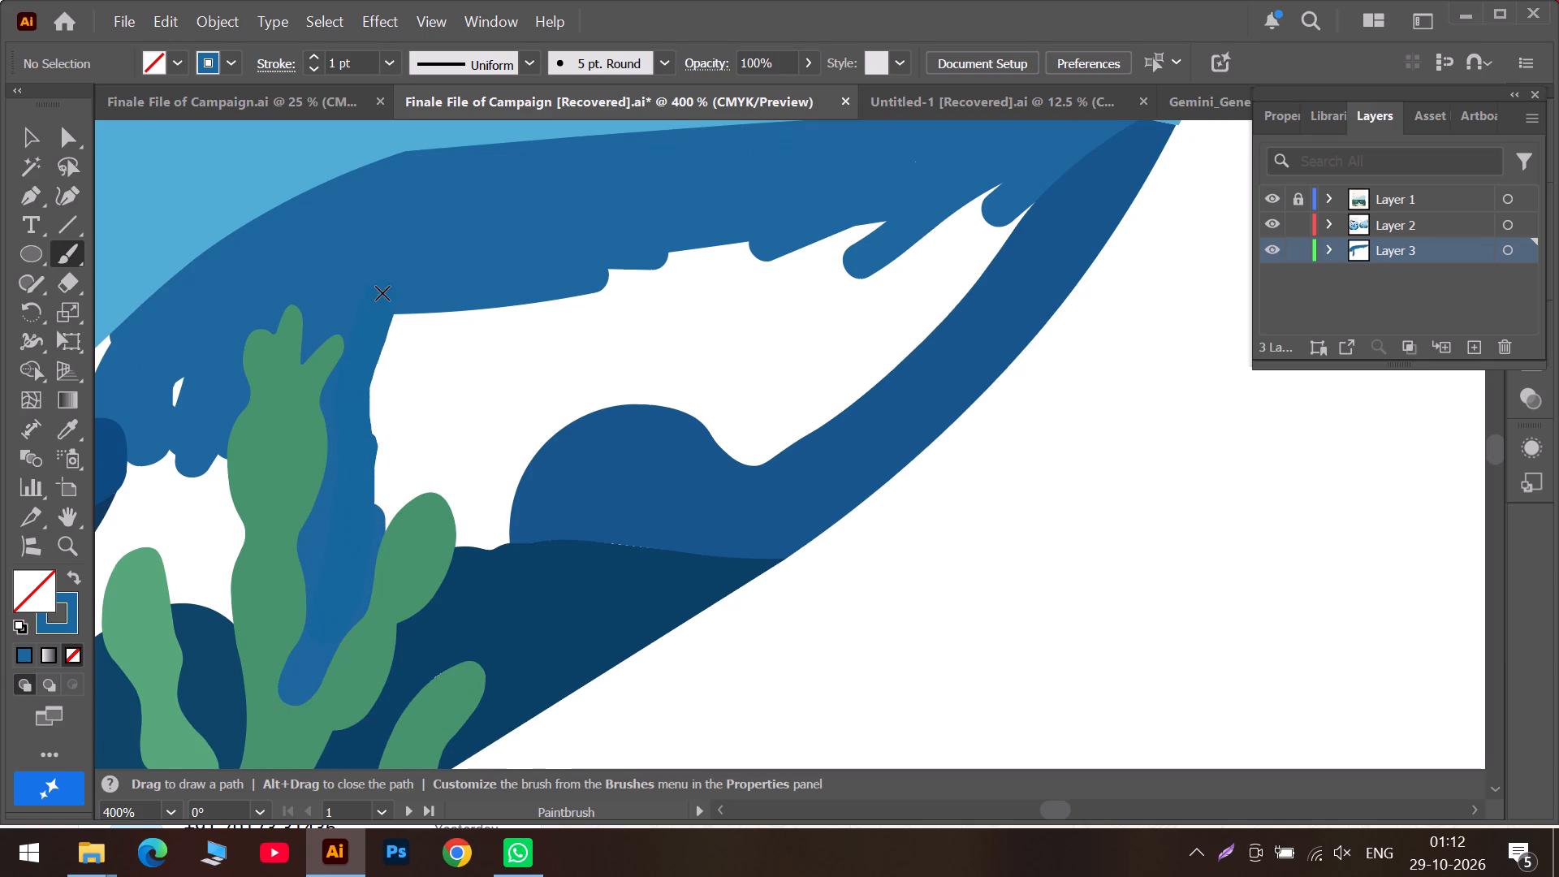
Extend the medium blue area downward from the seaweed and along the darker blue hill's curved edge to the dip beside its rounded hump.
{"action": "left_click_drag", "start_coordinate": [382, 293], "coordinate": [449, 316]}
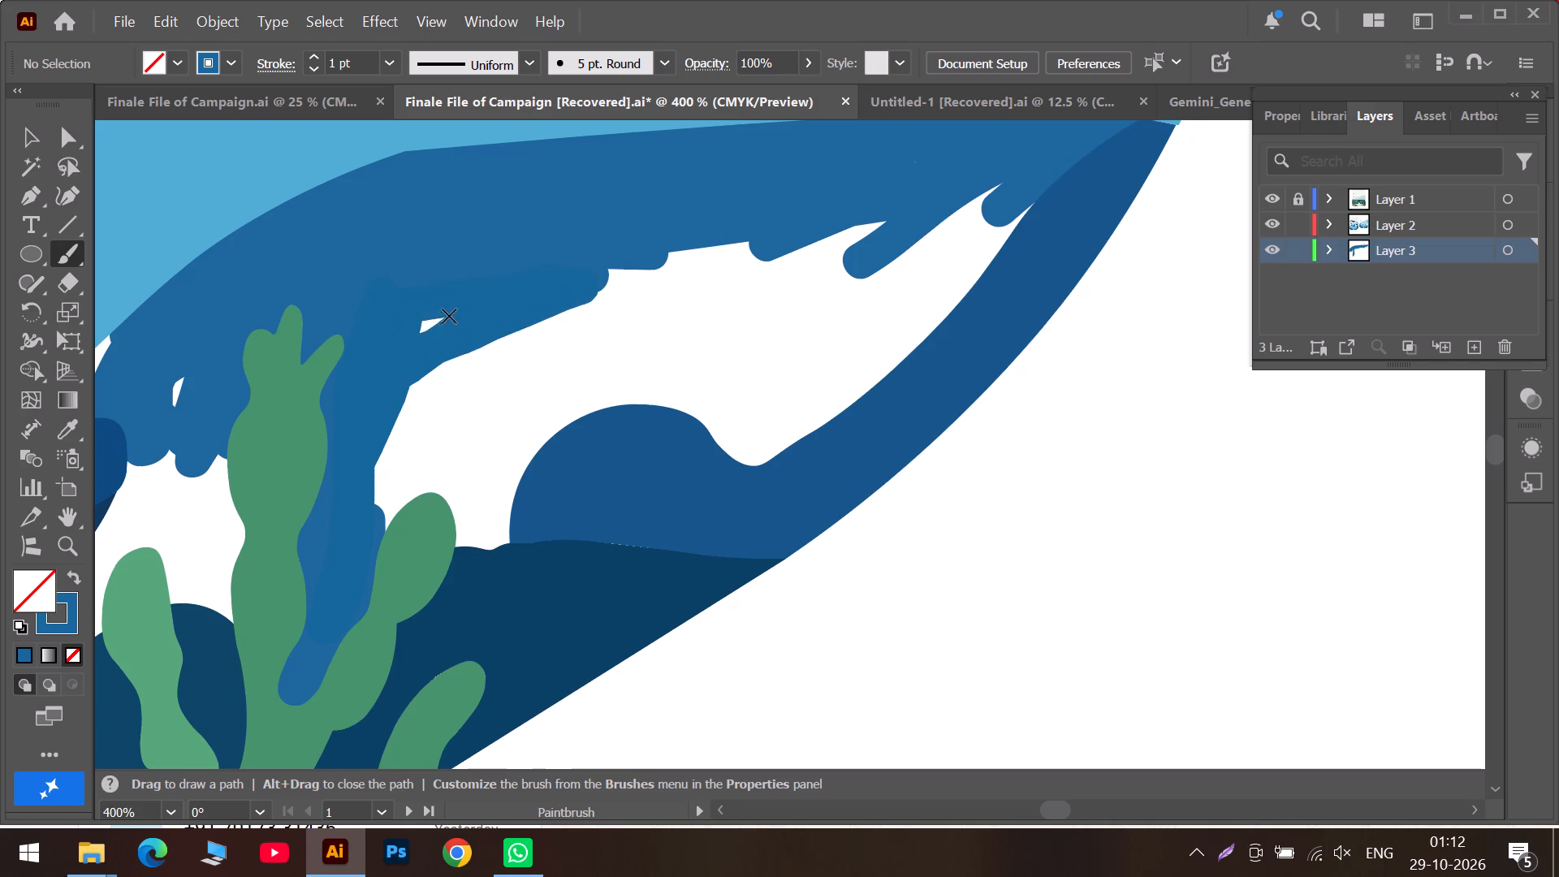
{"action": "left_click_drag", "start_coordinate": [449, 316], "coordinate": [387, 327]}
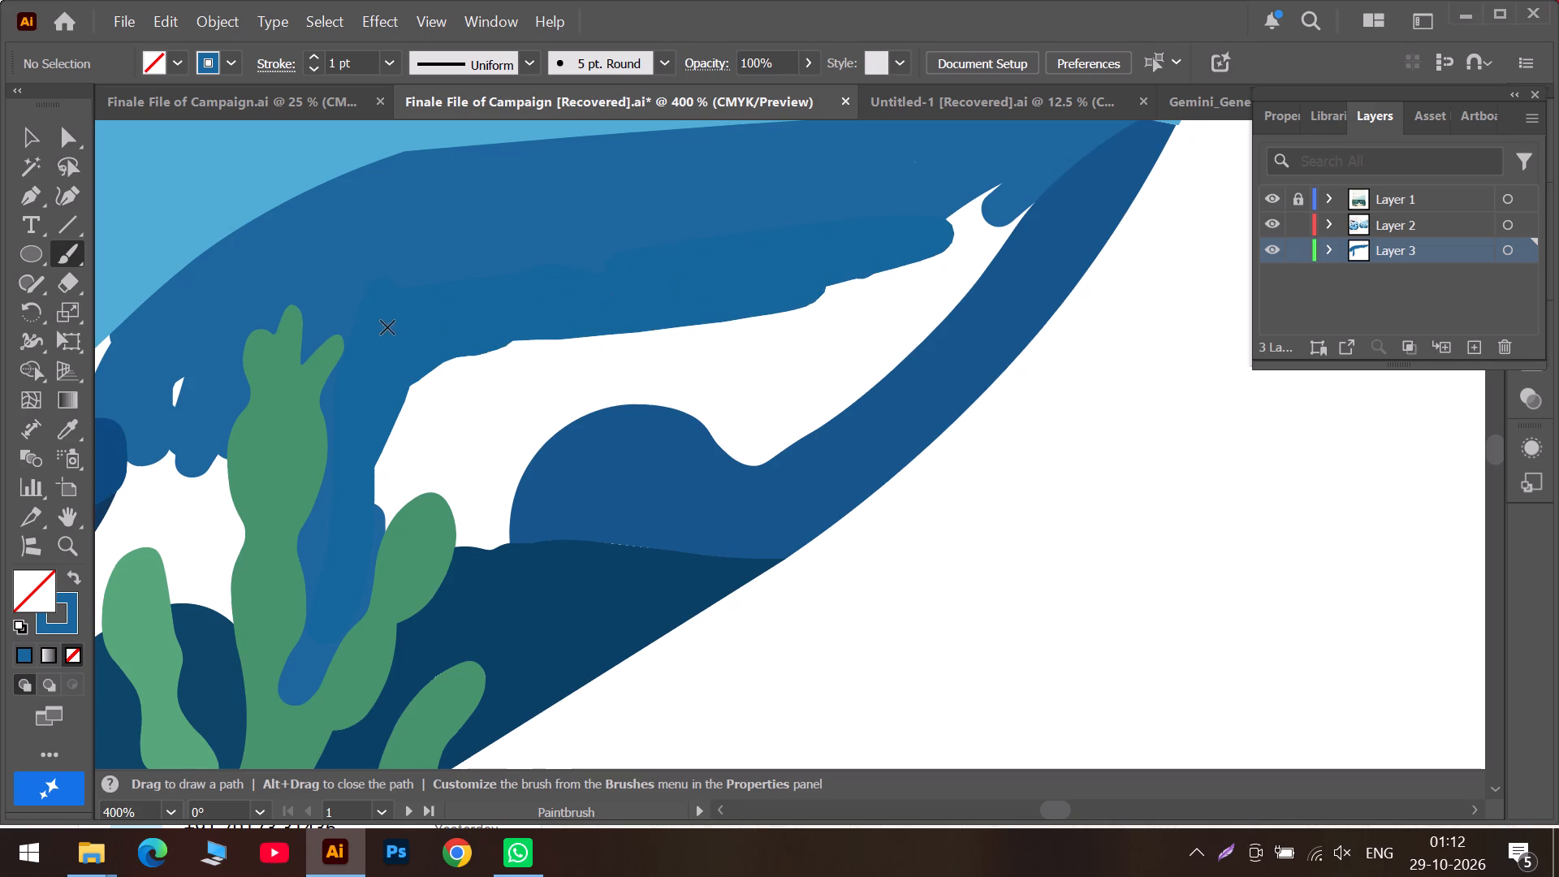
{"action": "left_click_drag", "start_coordinate": [387, 327], "coordinate": [933, 296]}
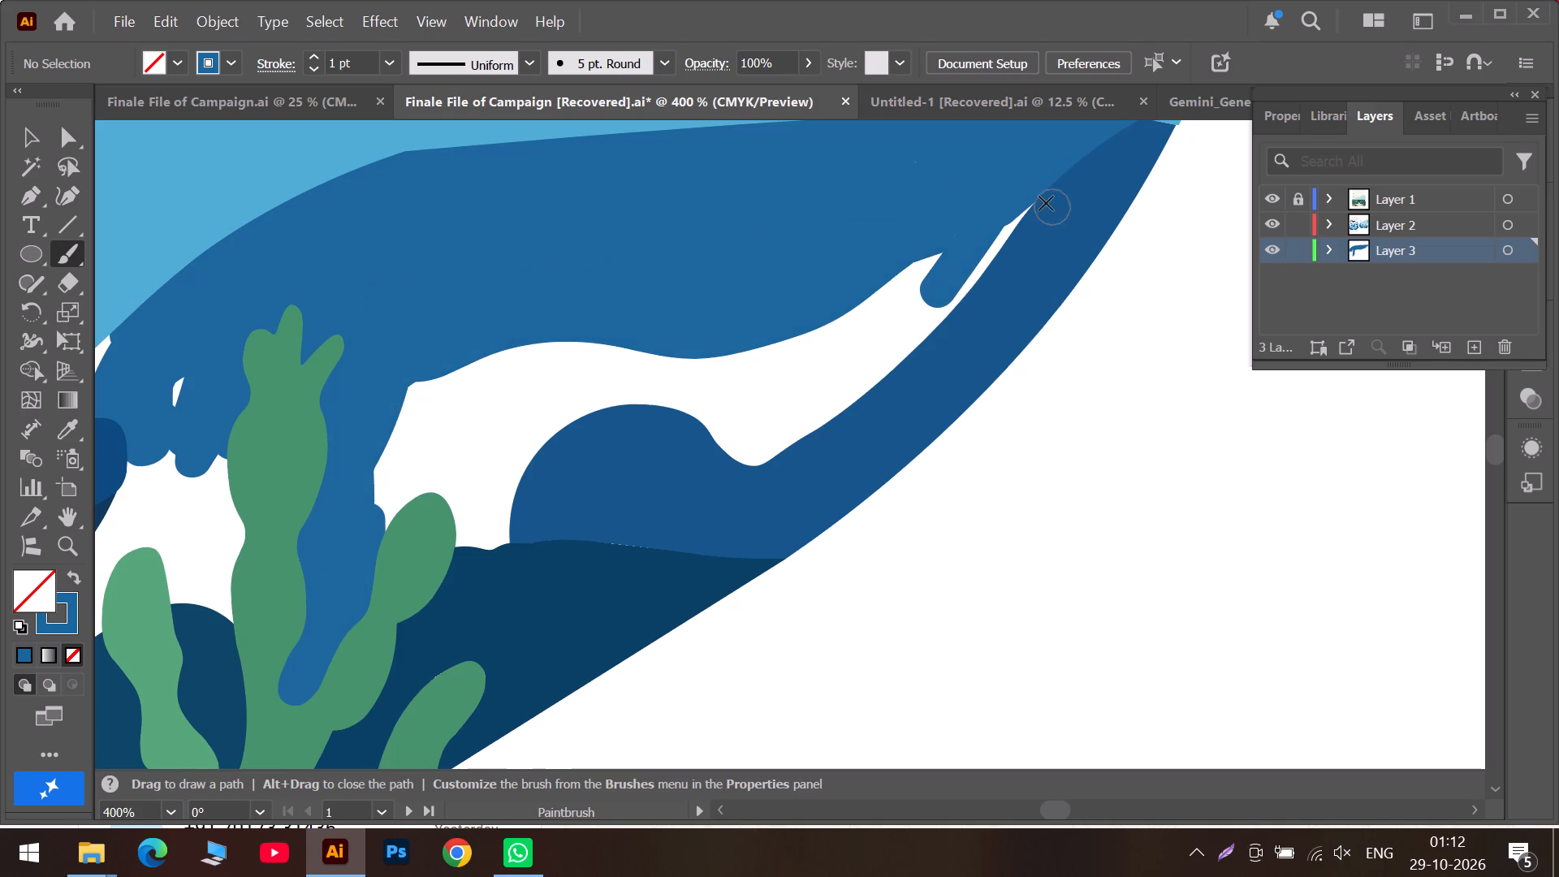
{"action": "left_click_drag", "start_coordinate": [1028, 195], "coordinate": [904, 339]}
{"action": "left_click_drag", "start_coordinate": [929, 299], "coordinate": [818, 393]}
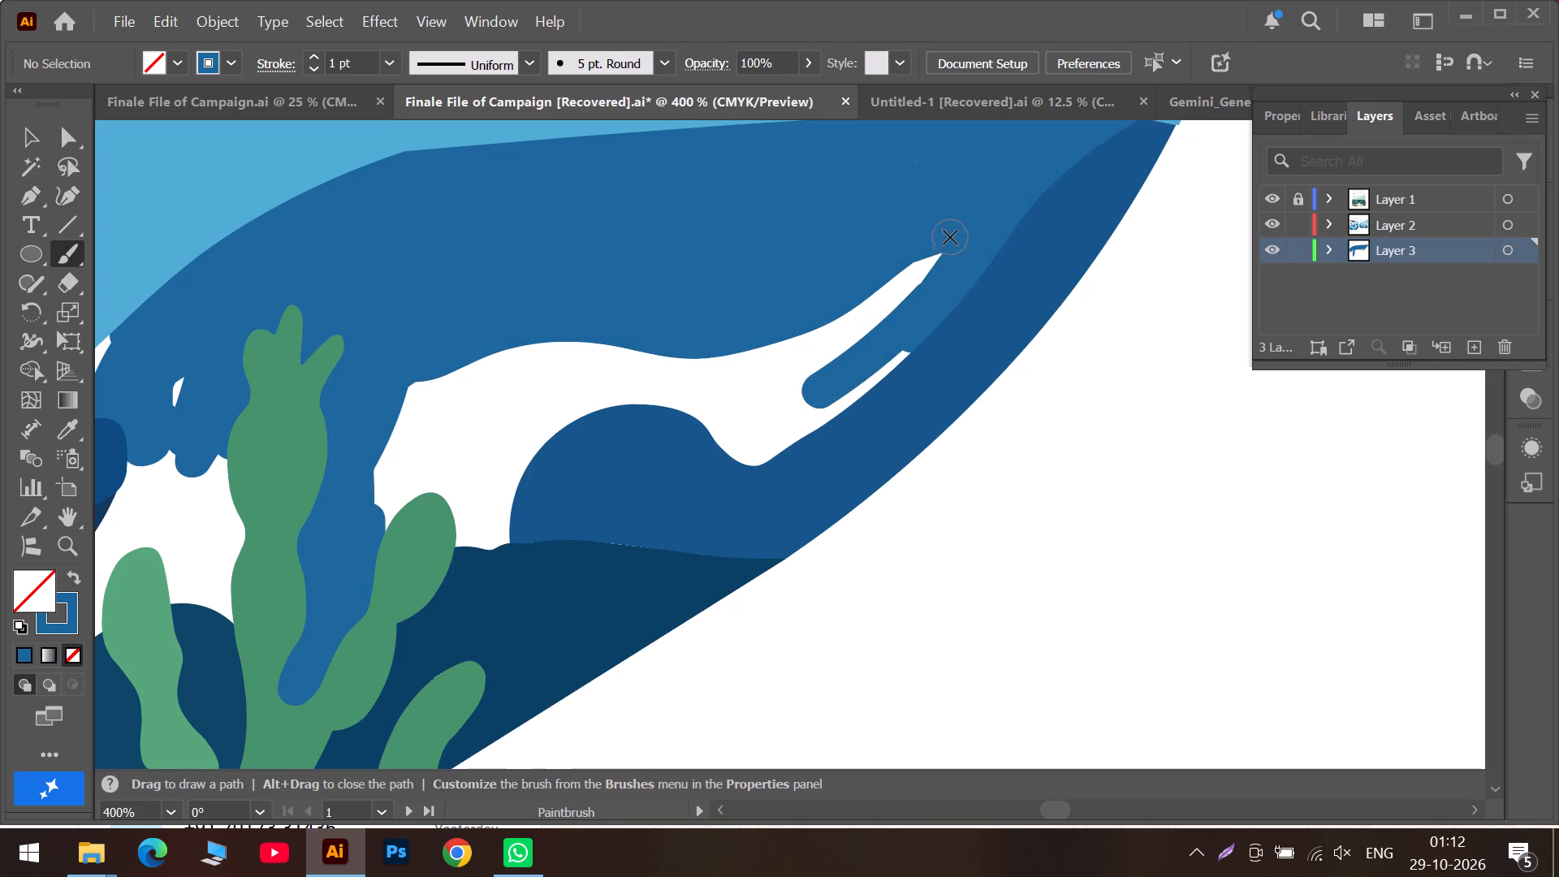
{"action": "left_click_drag", "start_coordinate": [950, 237], "coordinate": [829, 384]}
{"action": "left_click_drag", "start_coordinate": [948, 322], "coordinate": [811, 415]}
{"action": "left_click_drag", "start_coordinate": [844, 363], "coordinate": [732, 453]}
{"action": "left_click_drag", "start_coordinate": [794, 434], "coordinate": [765, 463]}
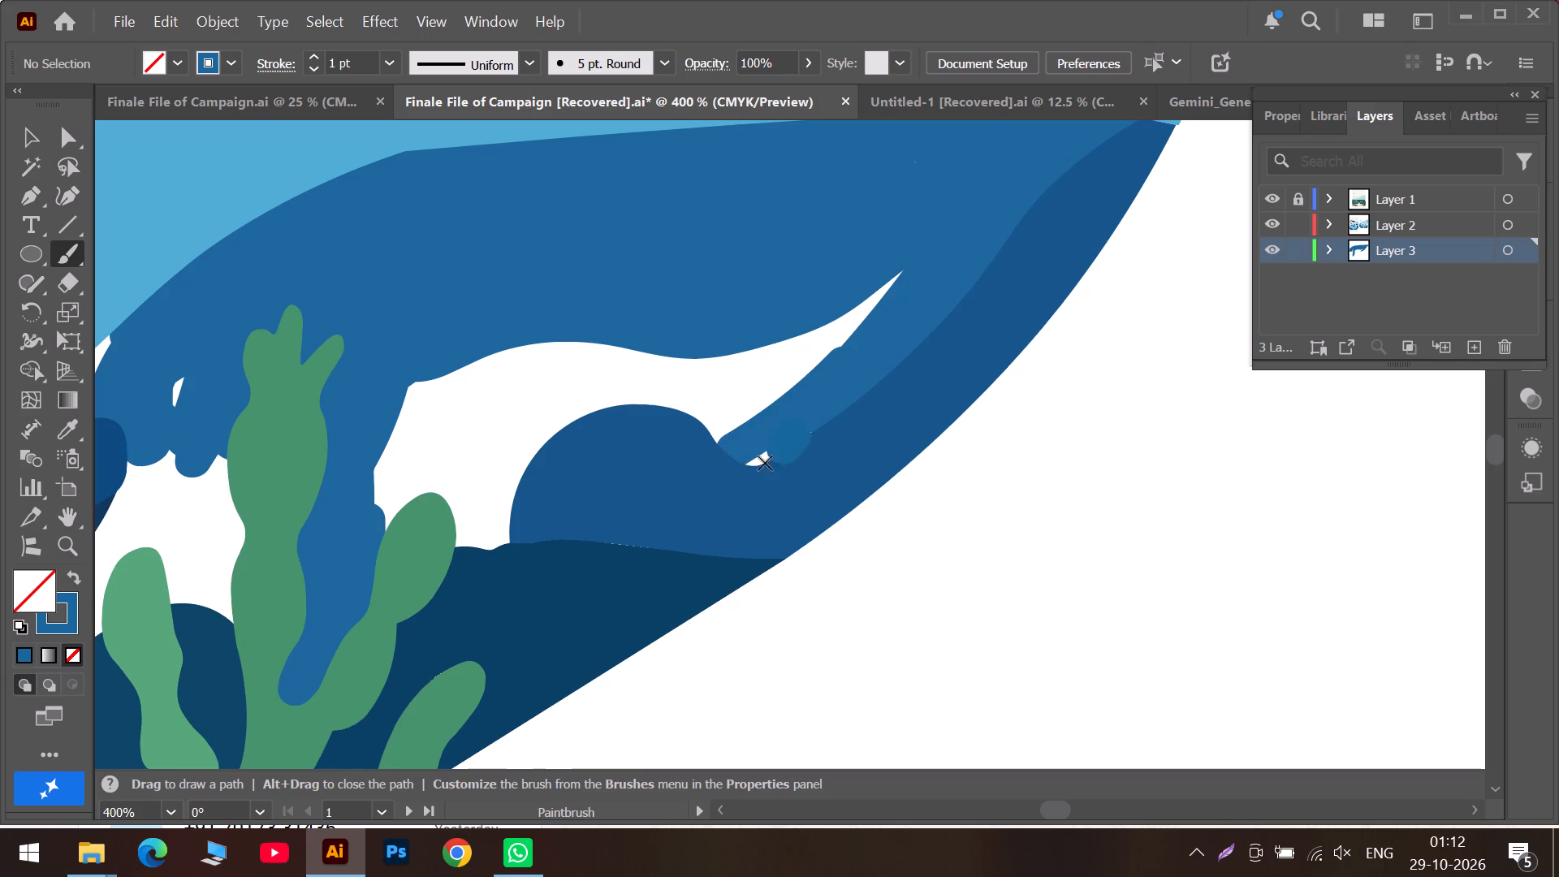
{"action": "left_click_drag", "start_coordinate": [765, 463], "coordinate": [754, 469]}
{"action": "left_click_drag", "start_coordinate": [787, 417], "coordinate": [732, 433]}
{"action": "left_click_drag", "start_coordinate": [748, 410], "coordinate": [918, 276]}
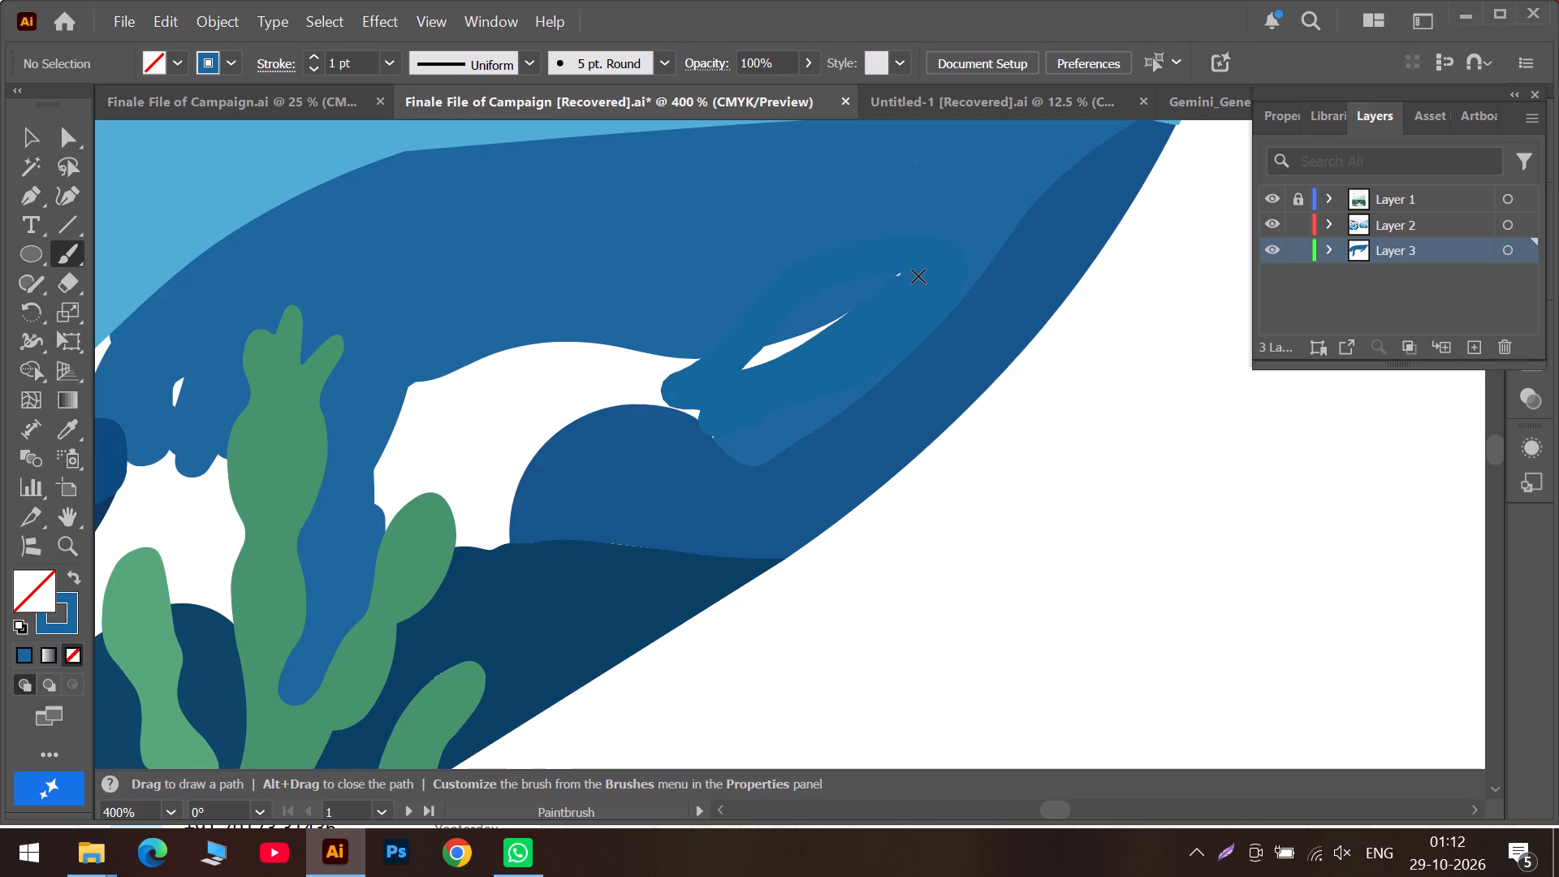
Fill the remaining white area between the seaweed's side branch and the rounded blue hump with medium blue, down to the navy hill.
{"action": "left_click_drag", "start_coordinate": [918, 276], "coordinate": [619, 417]}
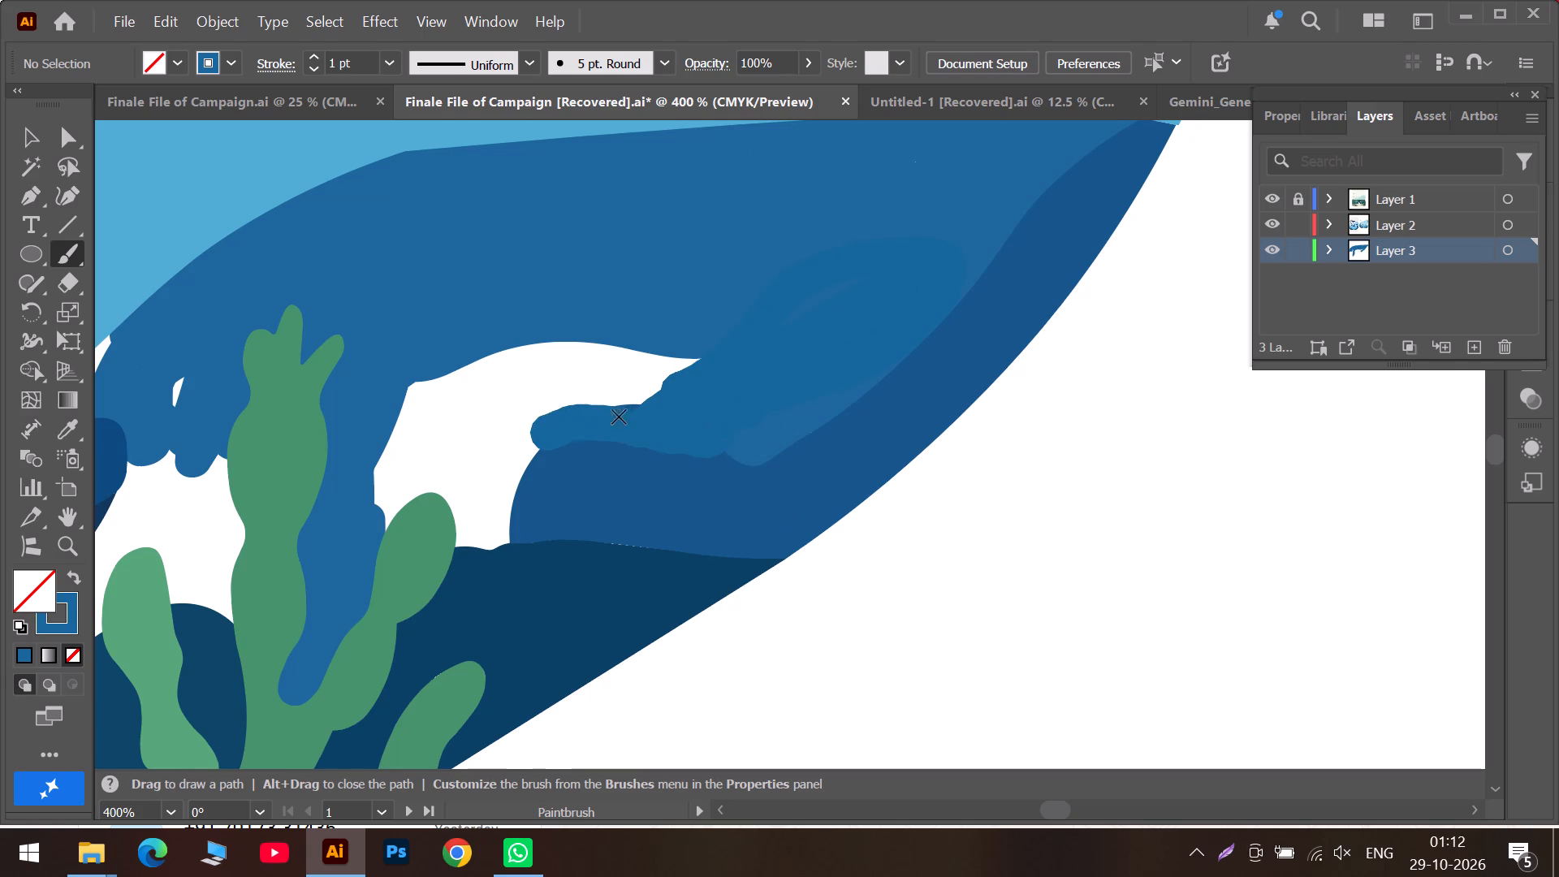
{"action": "left_click_drag", "start_coordinate": [619, 417], "coordinate": [425, 393]}
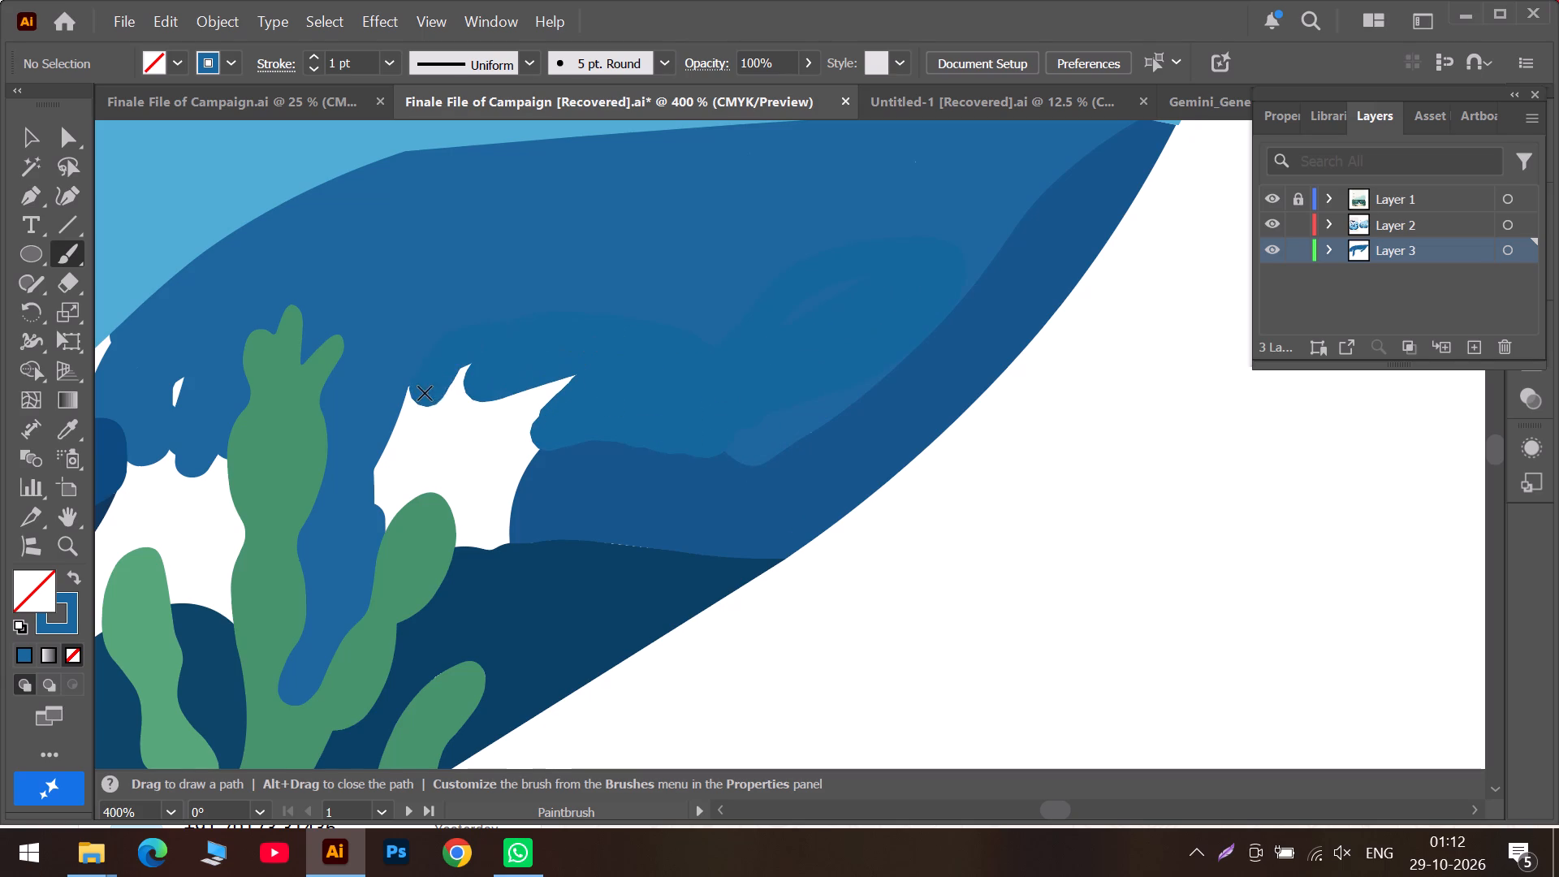
{"action": "left_click_drag", "start_coordinate": [425, 393], "coordinate": [477, 422]}
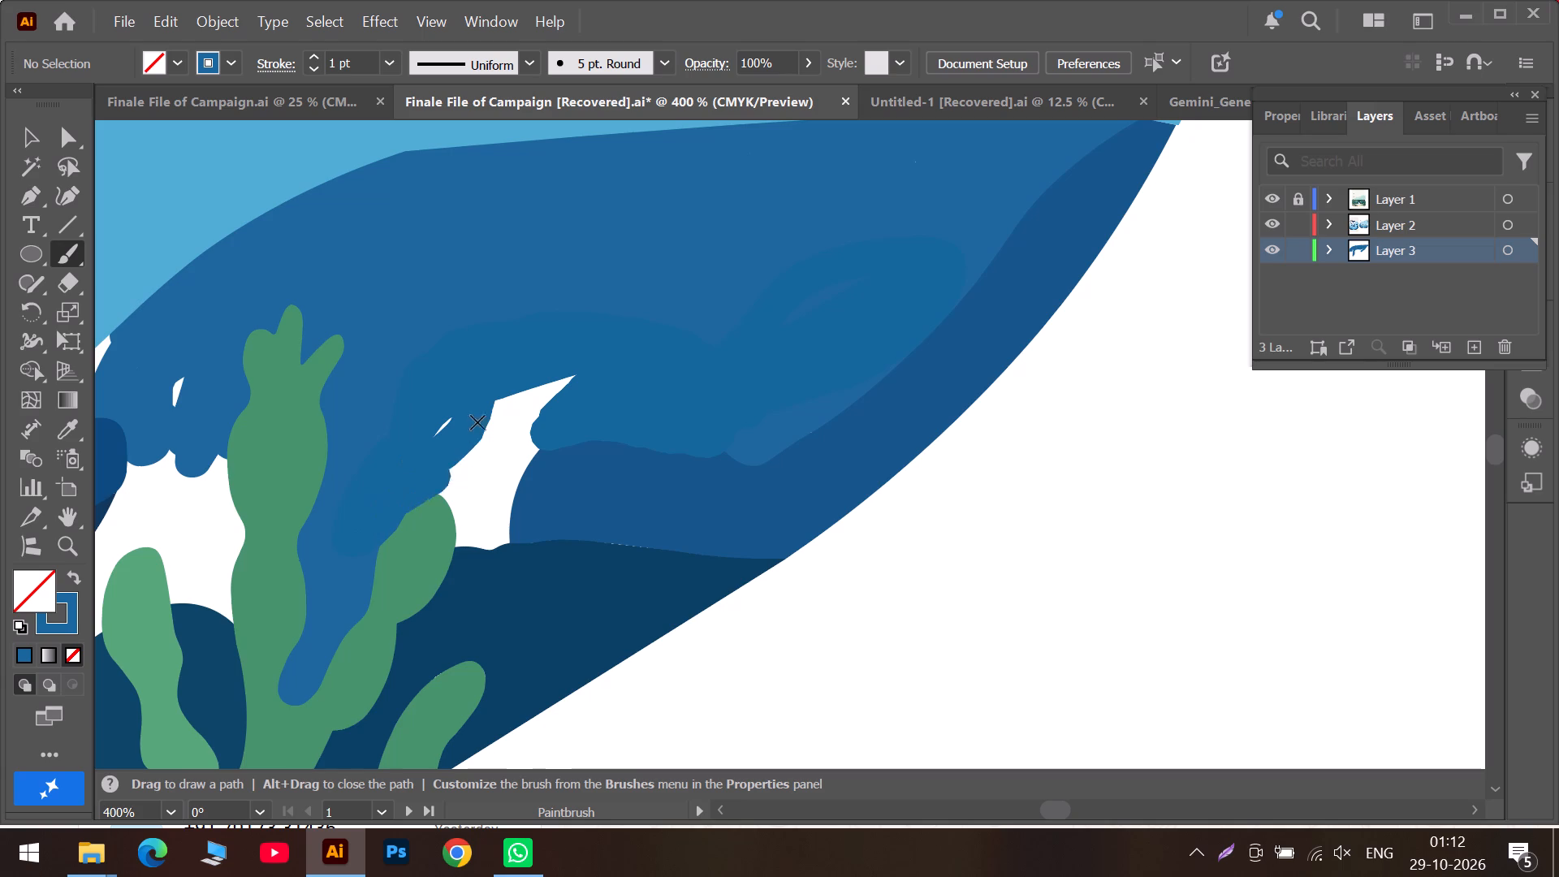
{"action": "left_click_drag", "start_coordinate": [477, 422], "coordinate": [448, 487]}
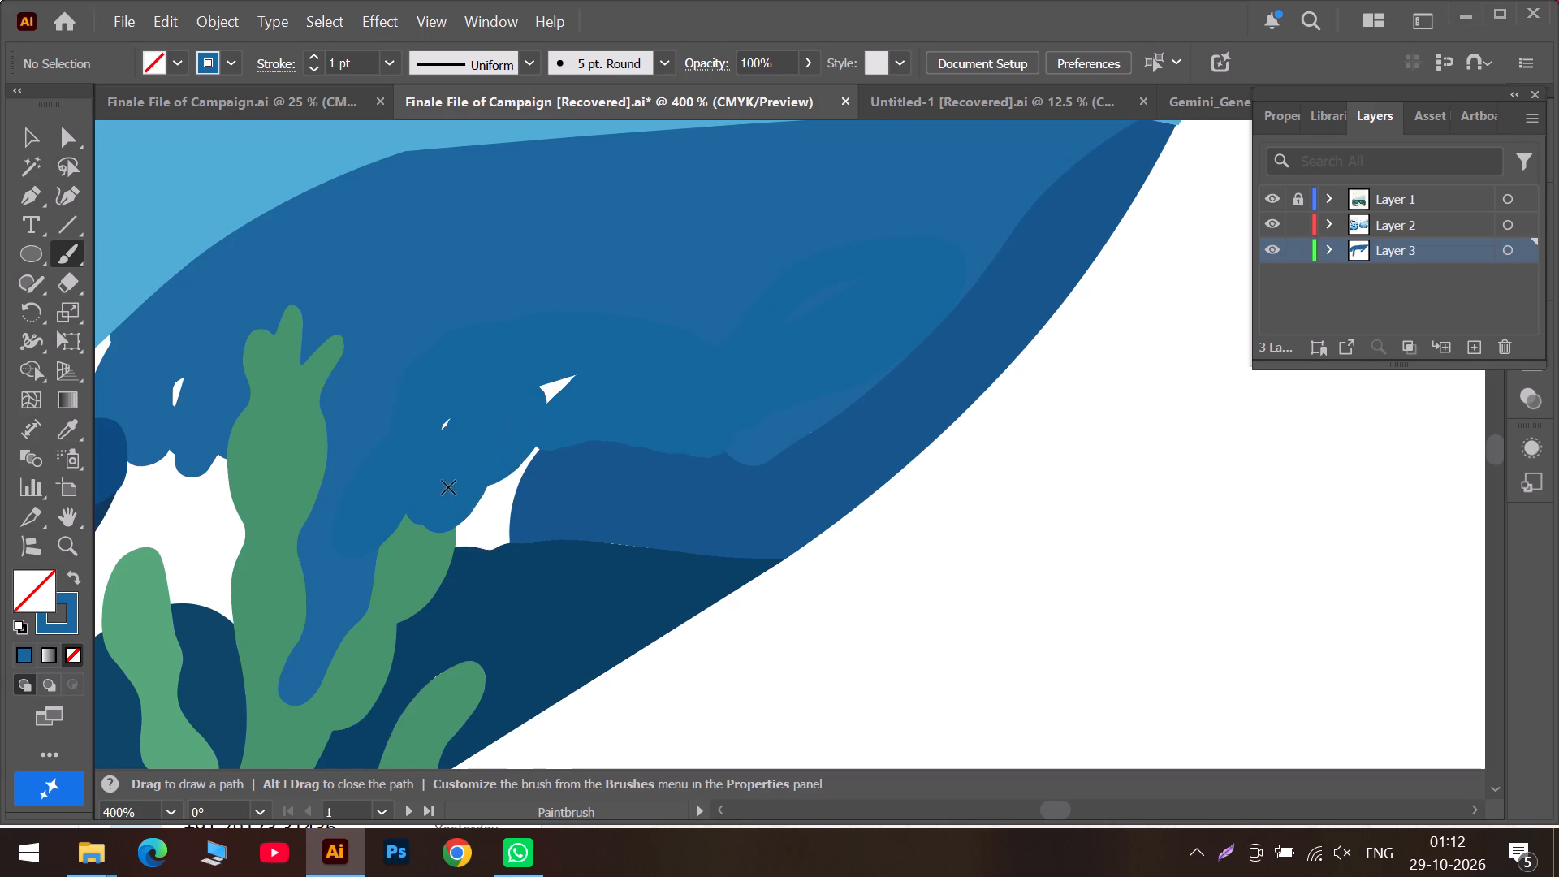
{"action": "left_click_drag", "start_coordinate": [448, 487], "coordinate": [512, 478]}
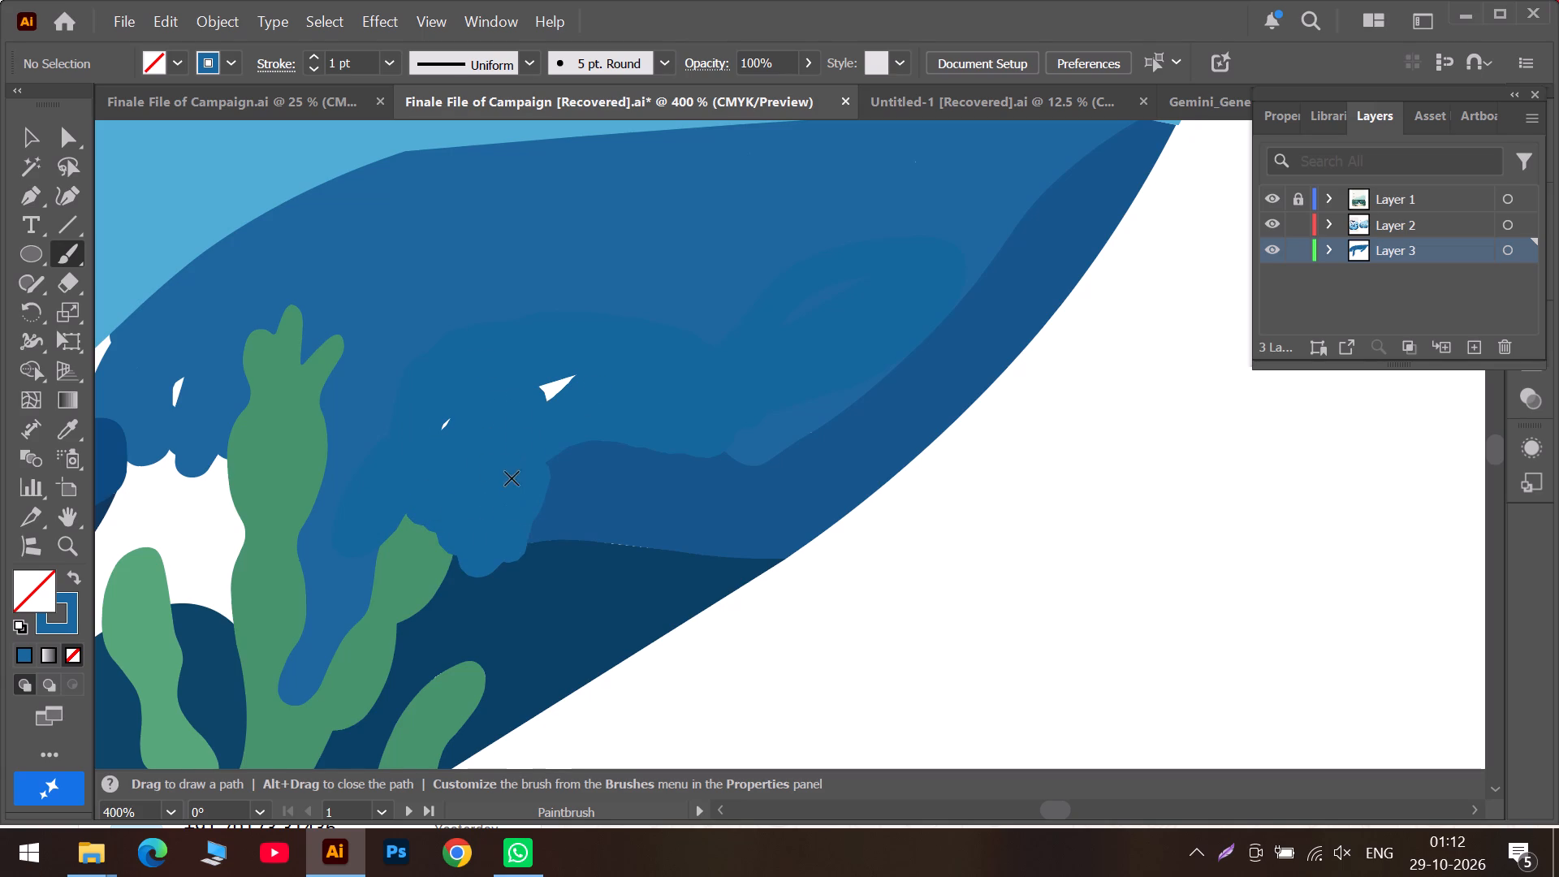
{"action": "left_click_drag", "start_coordinate": [512, 478], "coordinate": [638, 382]}
Paint medium blue over the white gap between the light blue water, the tall dark blue seaweed and the navy coral branch.
{"action": "scroll", "coordinate": [532, 538], "scroll_direction": "up", "scroll_amount": 3, "text": "alt"}
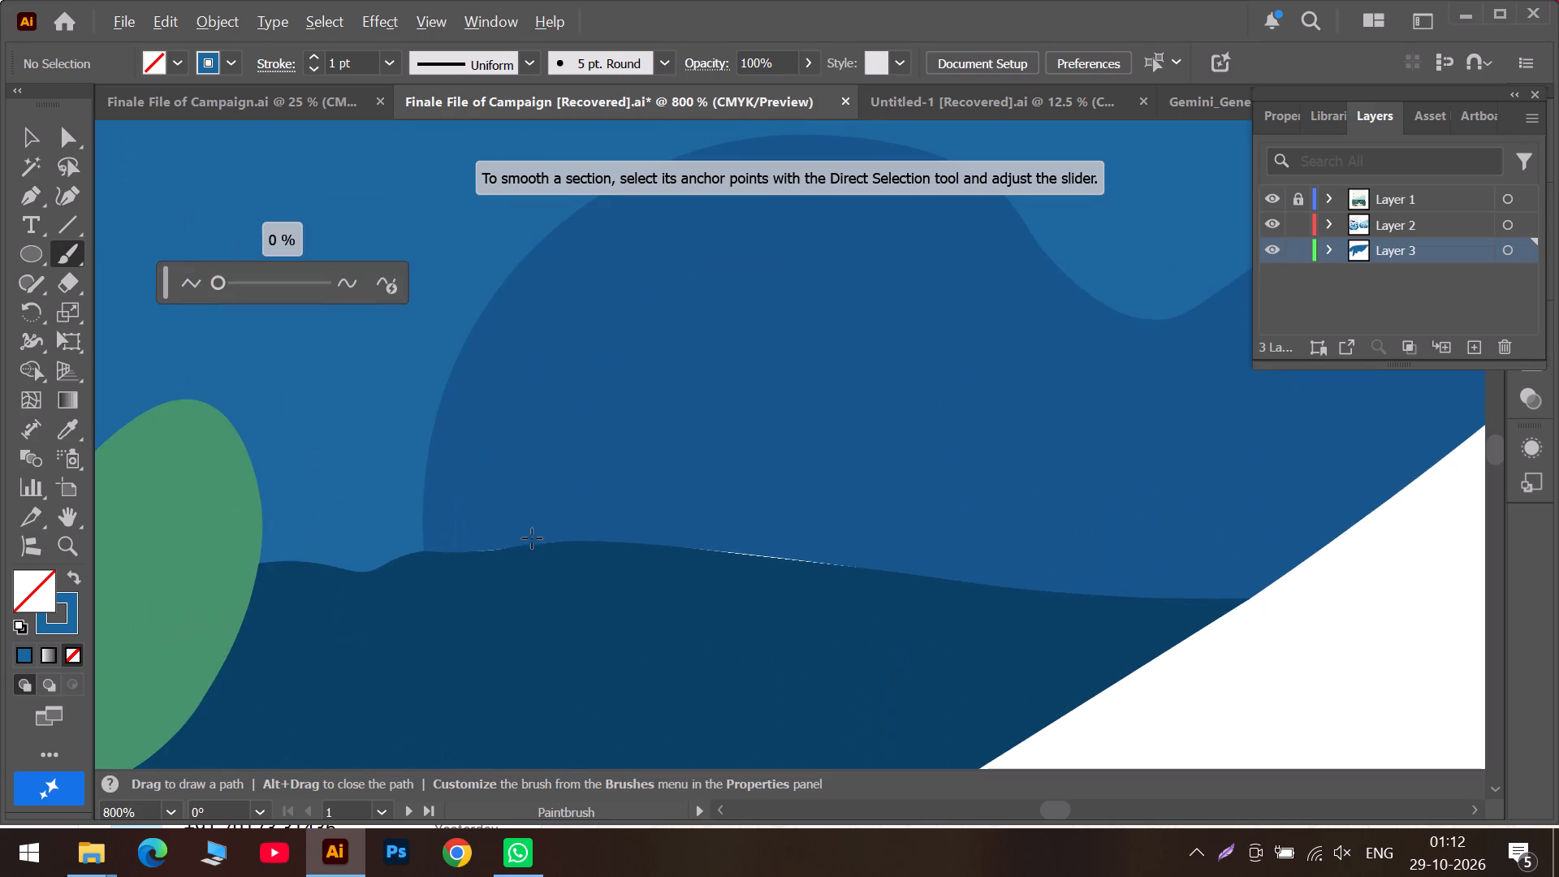
{"action": "scroll", "coordinate": [532, 538], "scroll_direction": "down", "scroll_amount": 2, "text": "alt"}
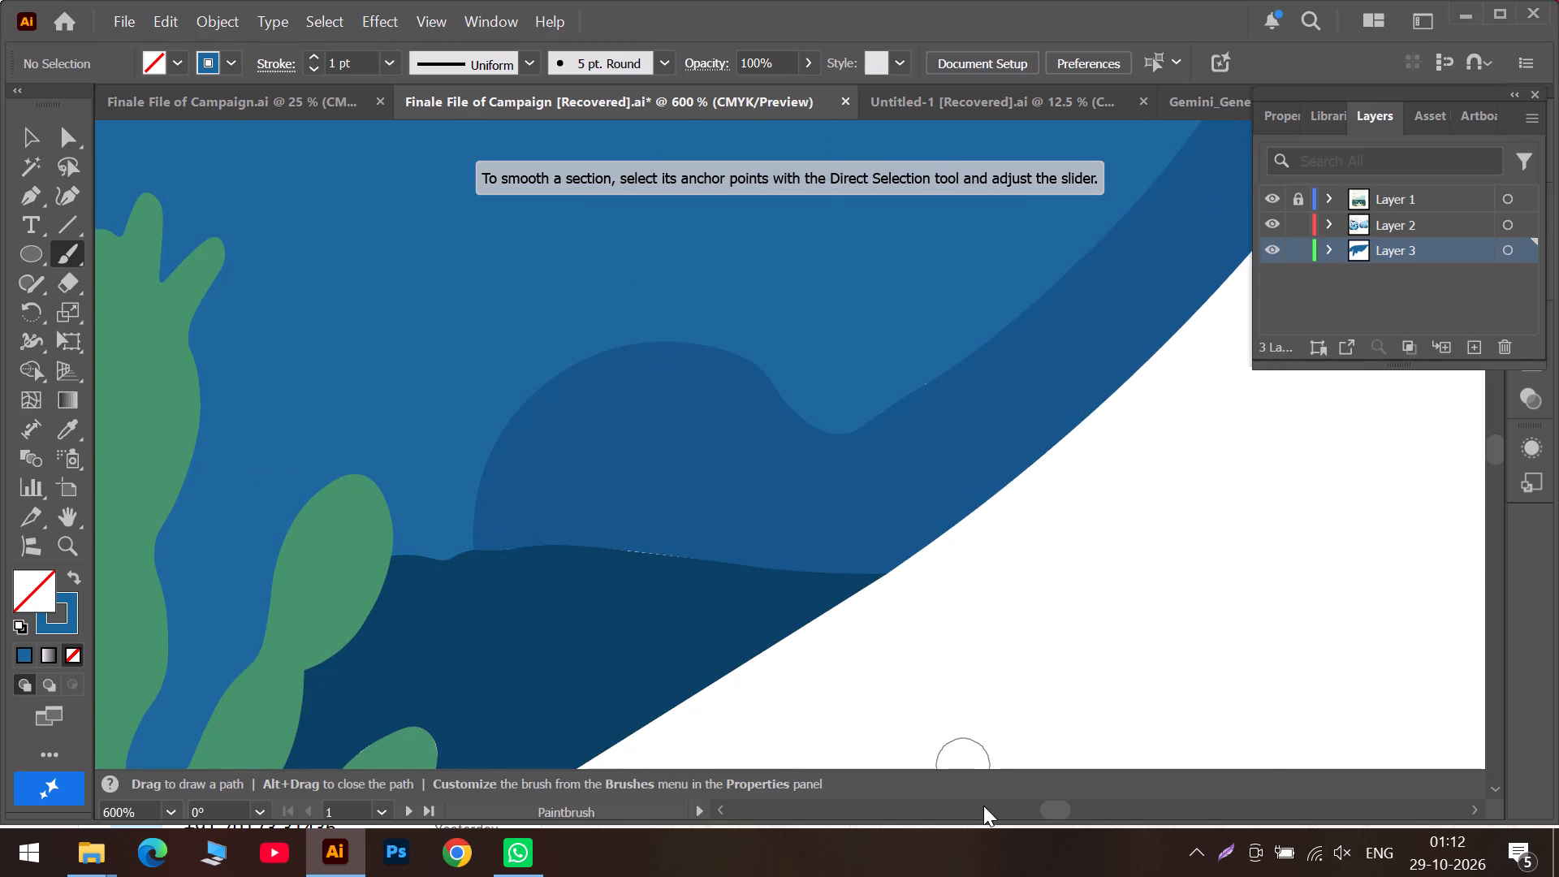
{"action": "left_click", "coordinate": [983, 806]}
{"action": "left_click_drag", "start_coordinate": [684, 299], "coordinate": [646, 391]}
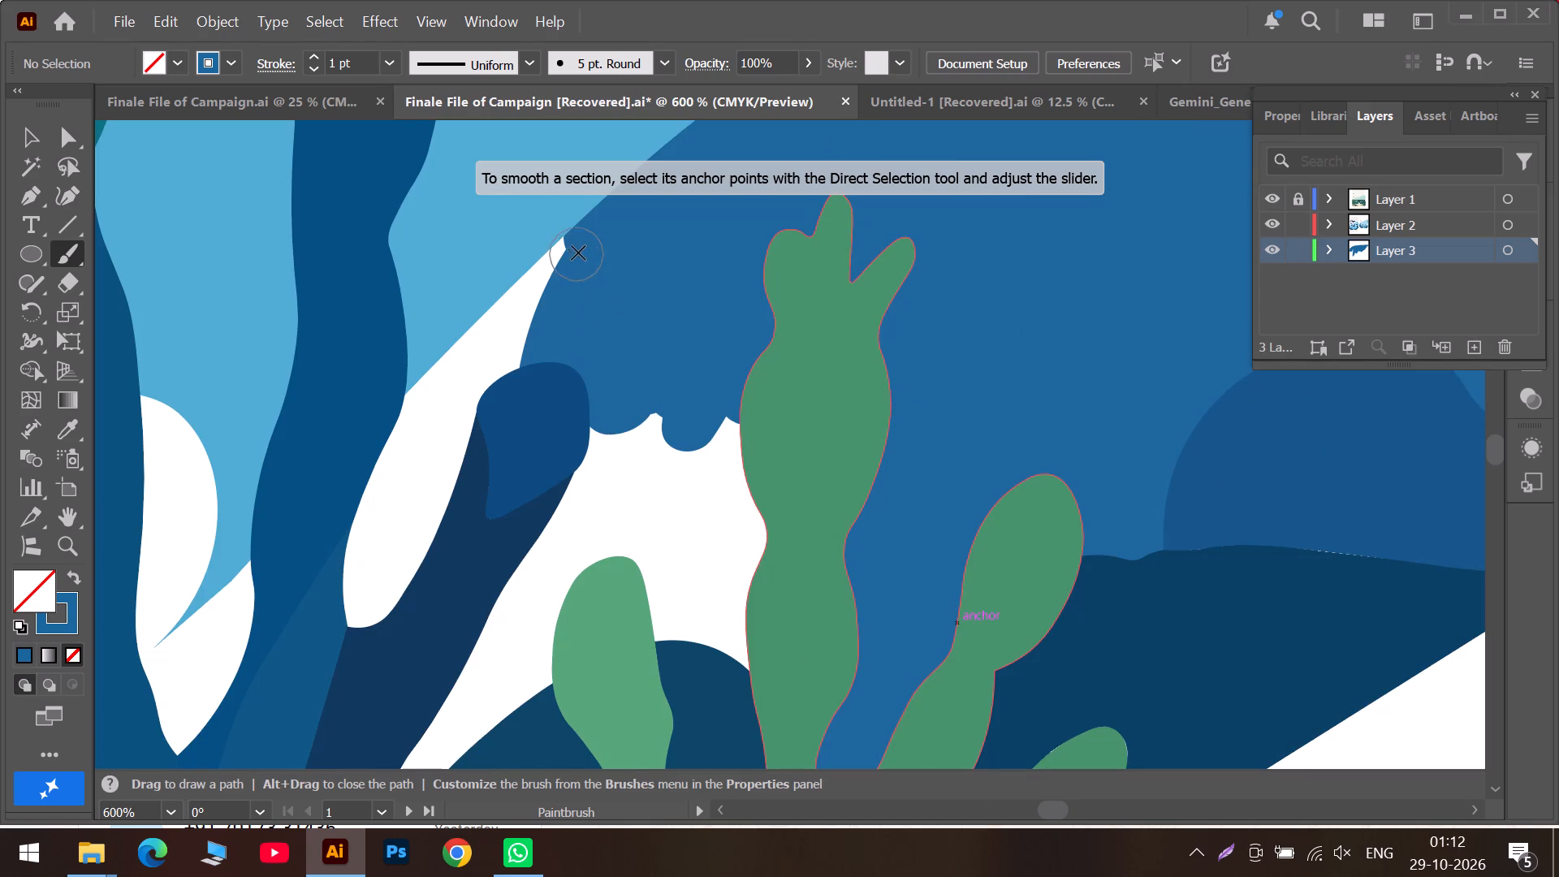
{"action": "left_click_drag", "start_coordinate": [570, 250], "coordinate": [374, 429]}
{"action": "left_click_drag", "start_coordinate": [531, 335], "coordinate": [365, 495]}
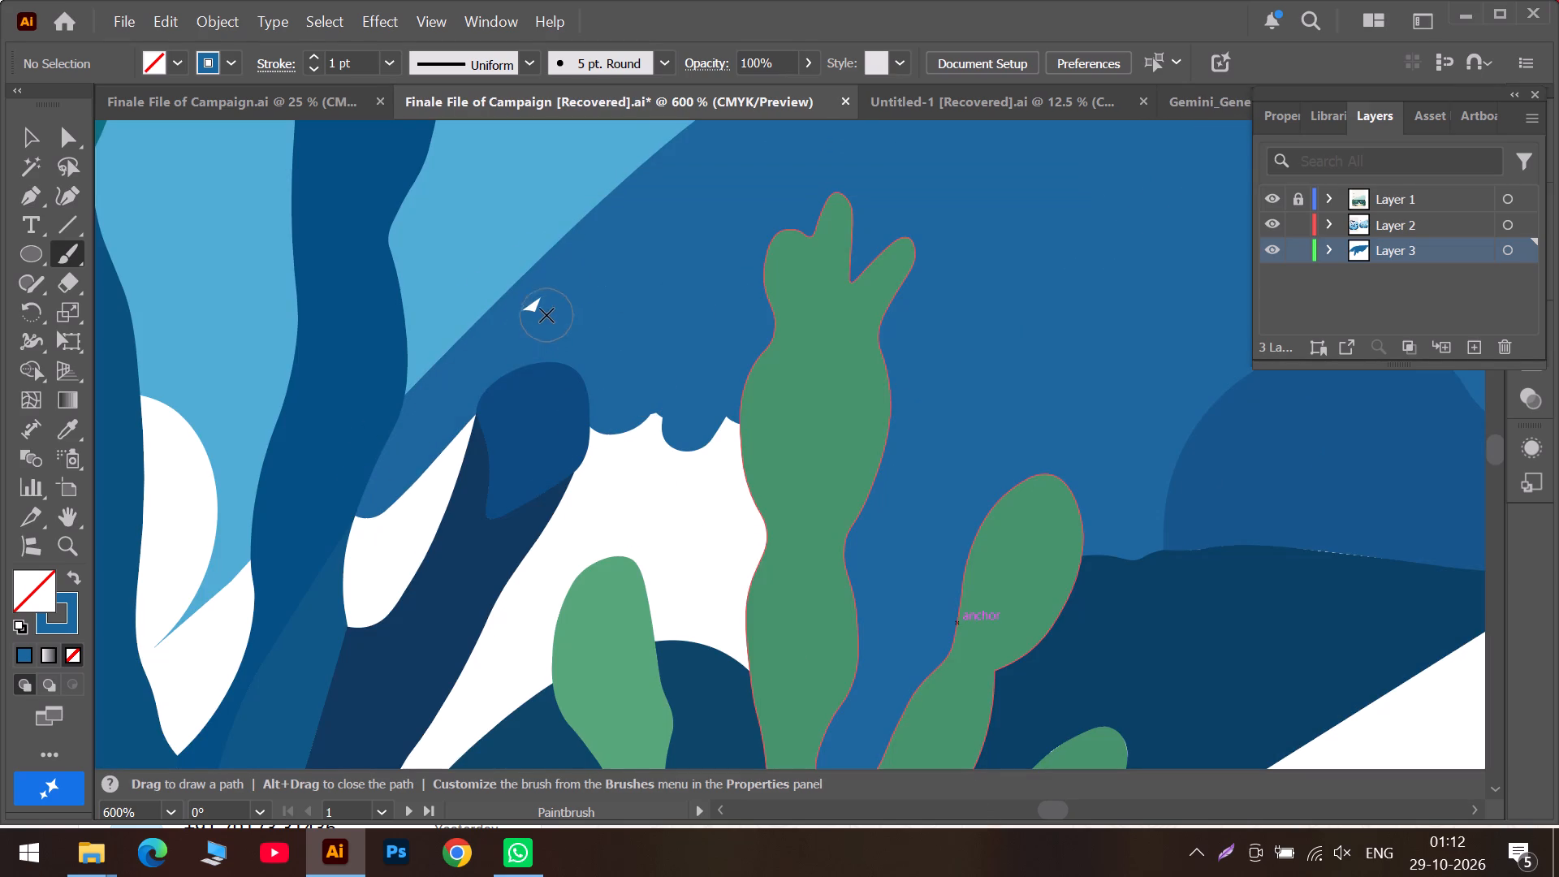
{"action": "left_click_drag", "start_coordinate": [546, 315], "coordinate": [420, 533]}
{"action": "left_click_drag", "start_coordinate": [431, 467], "coordinate": [365, 605]}
{"action": "left_click_drag", "start_coordinate": [392, 470], "coordinate": [348, 590]}
{"action": "left_click_drag", "start_coordinate": [430, 511], "coordinate": [391, 609]}
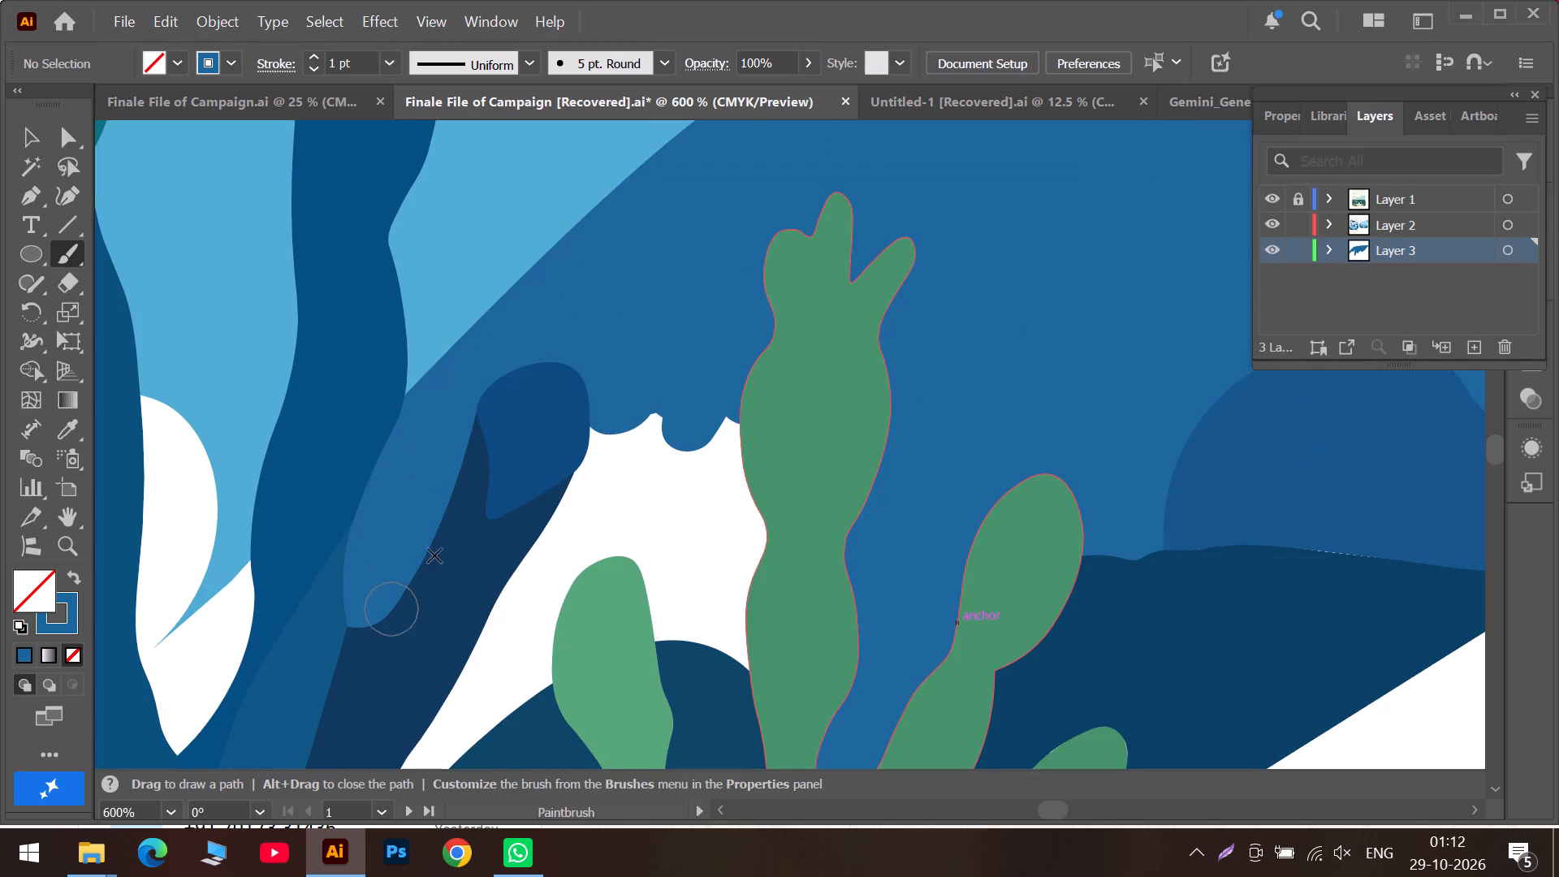
Paint the white gap between the navy coral branch and the tall green seaweed medium blue, down to the dark hill.
{"action": "left_click_drag", "start_coordinate": [602, 421], "coordinate": [532, 580]}
{"action": "left_click_drag", "start_coordinate": [668, 395], "coordinate": [587, 581]}
{"action": "left_click_drag", "start_coordinate": [706, 429], "coordinate": [663, 528]}
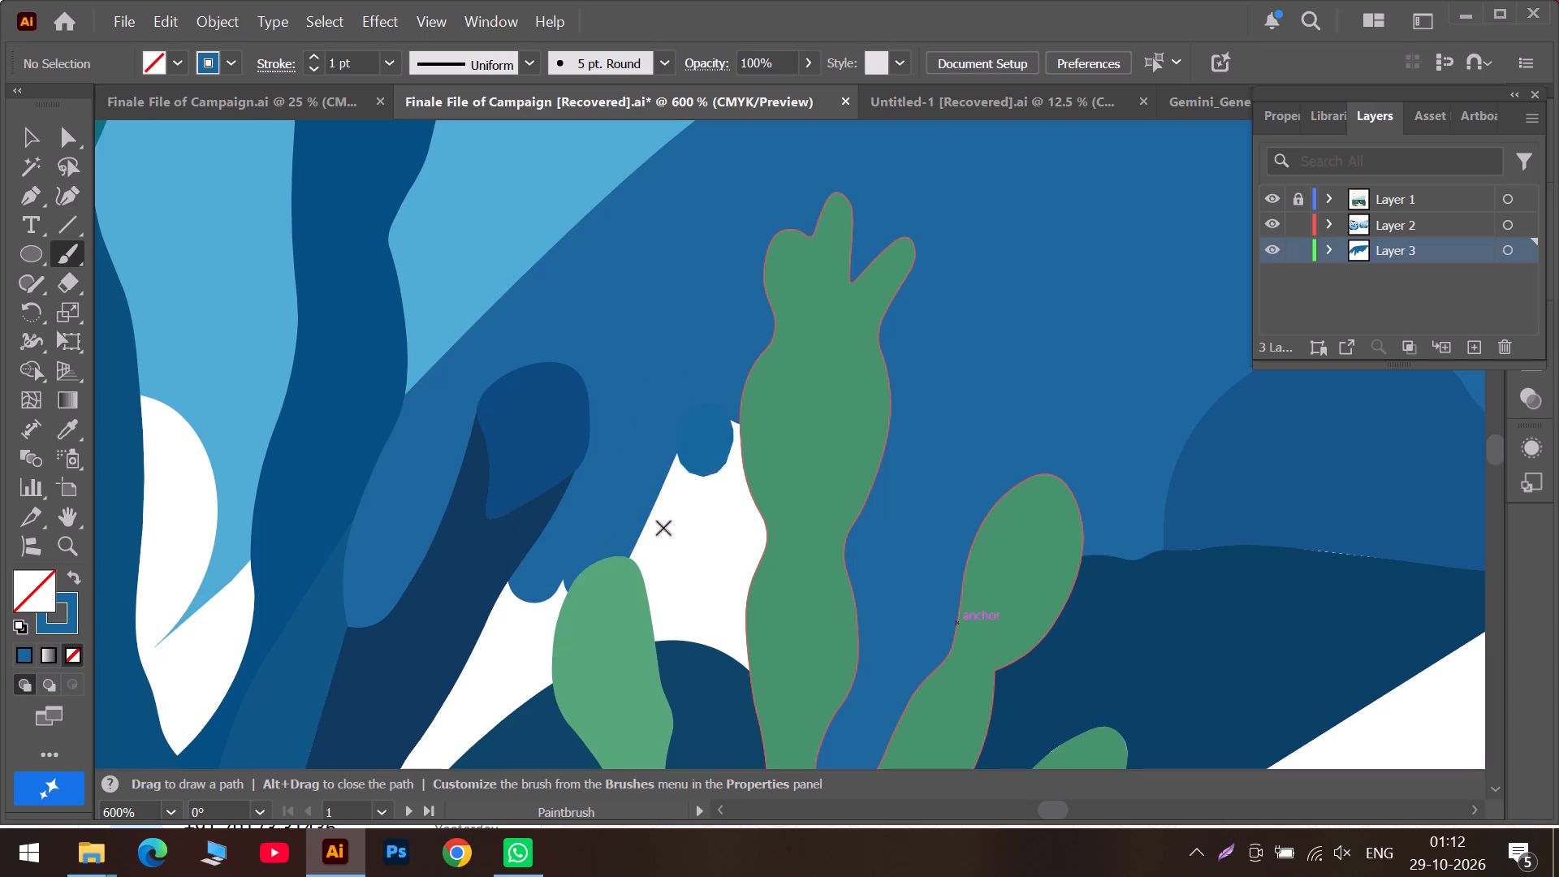
{"action": "left_click_drag", "start_coordinate": [663, 528], "coordinate": [638, 558]}
{"action": "left_click_drag", "start_coordinate": [681, 458], "coordinate": [695, 523]}
{"action": "left_click_drag", "start_coordinate": [764, 395], "coordinate": [711, 583]}
{"action": "left_click_drag", "start_coordinate": [767, 510], "coordinate": [745, 620]}
{"action": "left_click_drag", "start_coordinate": [734, 560], "coordinate": [726, 650]}
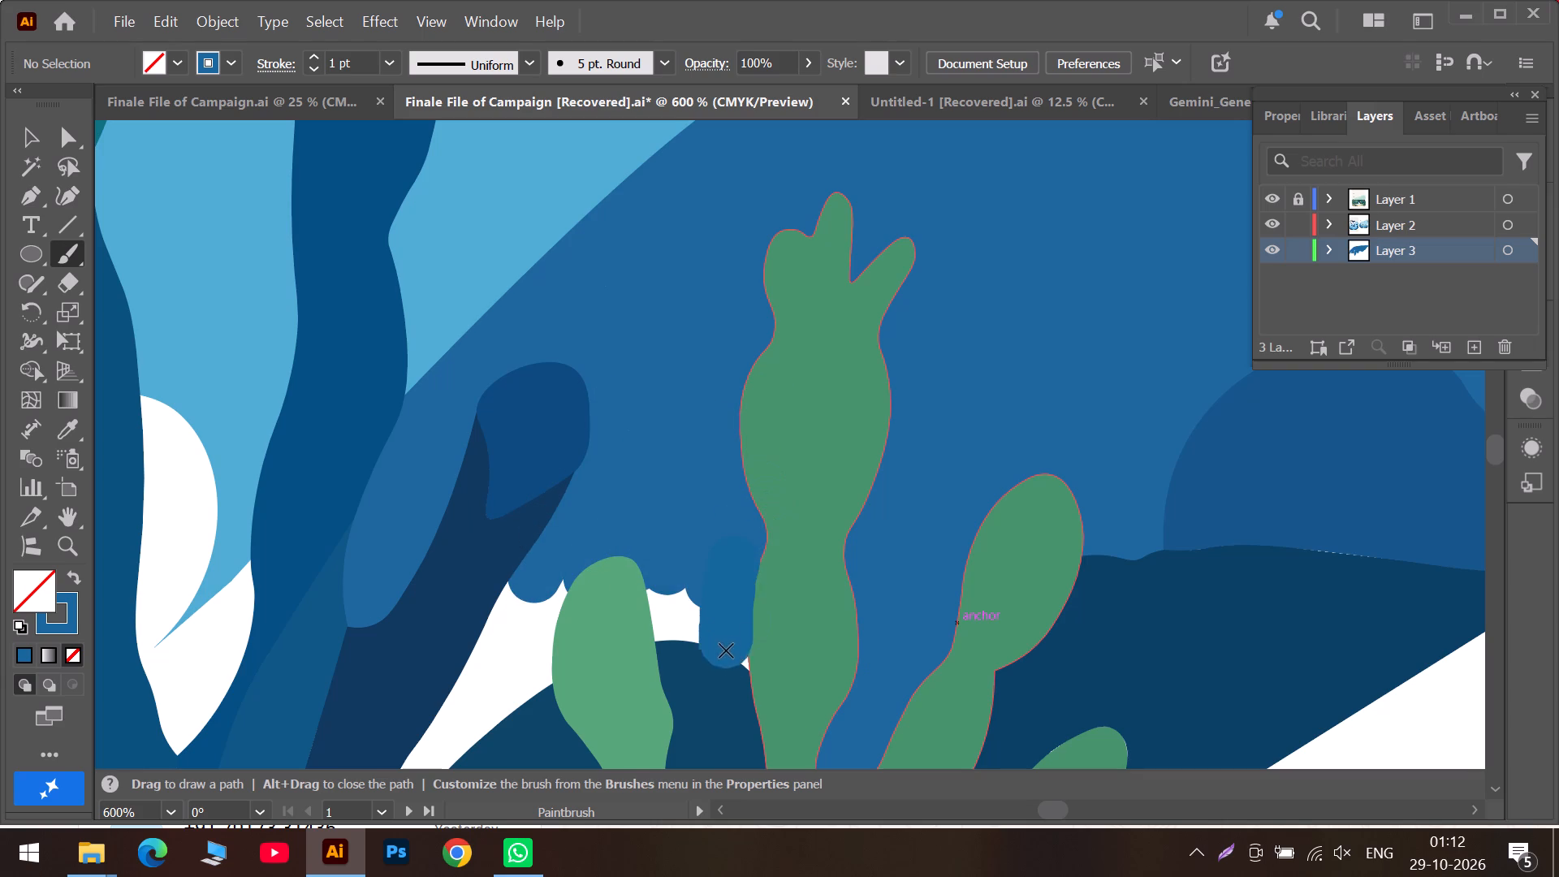
{"action": "left_click_drag", "start_coordinate": [726, 650], "coordinate": [733, 662]}
{"action": "left_click_drag", "start_coordinate": [680, 600], "coordinate": [676, 623]}
{"action": "left_click_drag", "start_coordinate": [672, 598], "coordinate": [663, 648]}
{"action": "left_click_drag", "start_coordinate": [686, 611], "coordinate": [679, 656]}
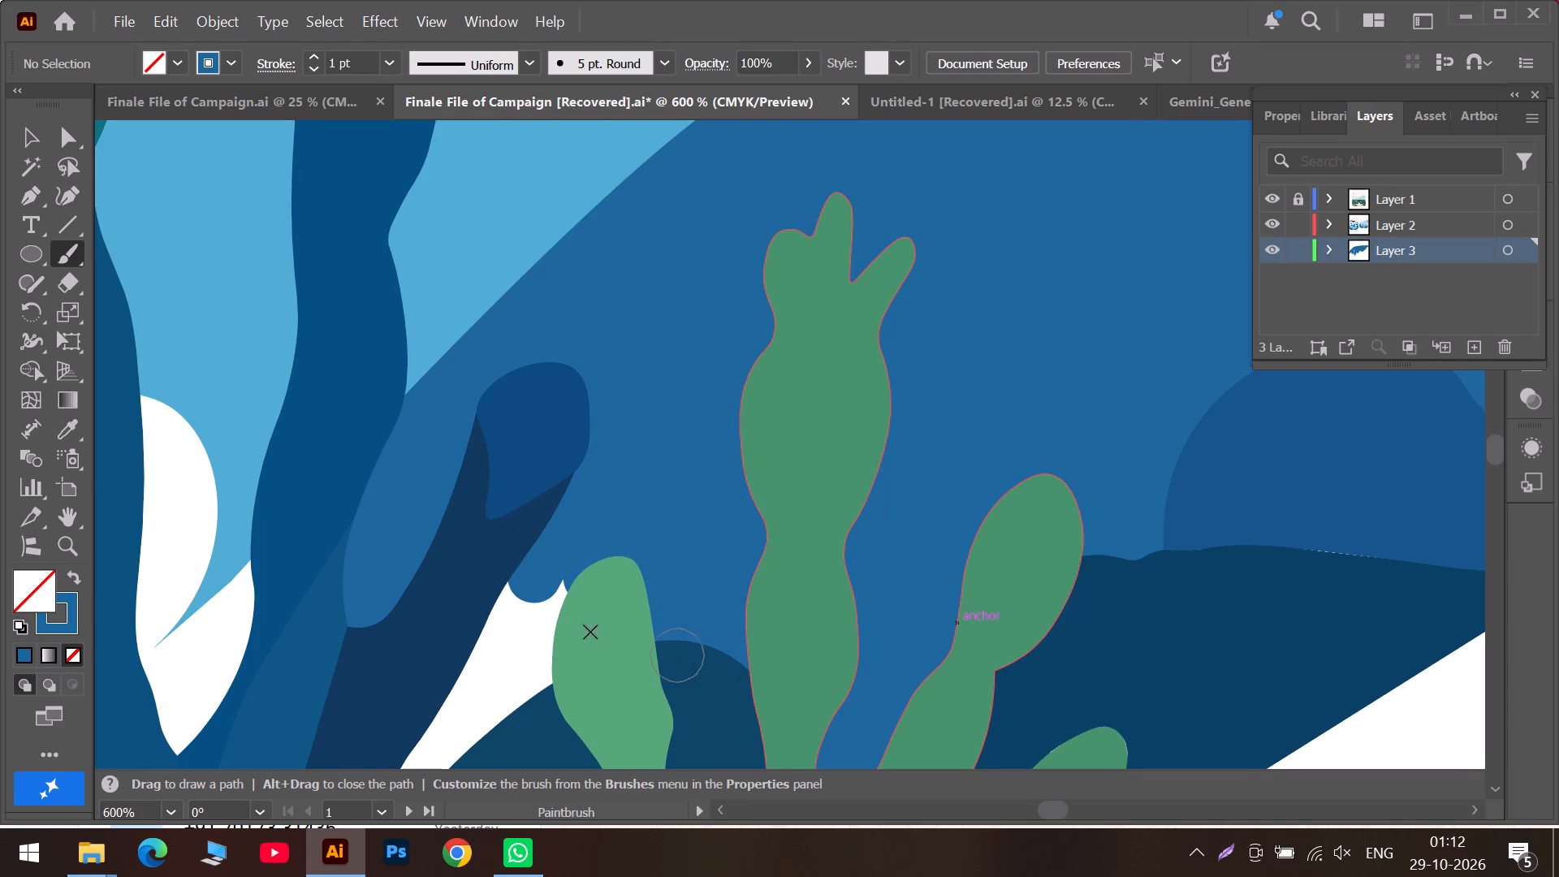
Fill the narrow white strip between the navy coral branch and the dark hill with medium blue, down to its lower tip.
{"action": "scroll", "coordinate": [549, 618], "scroll_direction": "down", "scroll_amount": 4}
{"action": "left_click_drag", "start_coordinate": [559, 503], "coordinate": [533, 627]}
{"action": "left_click_drag", "start_coordinate": [533, 521], "coordinate": [463, 653]}
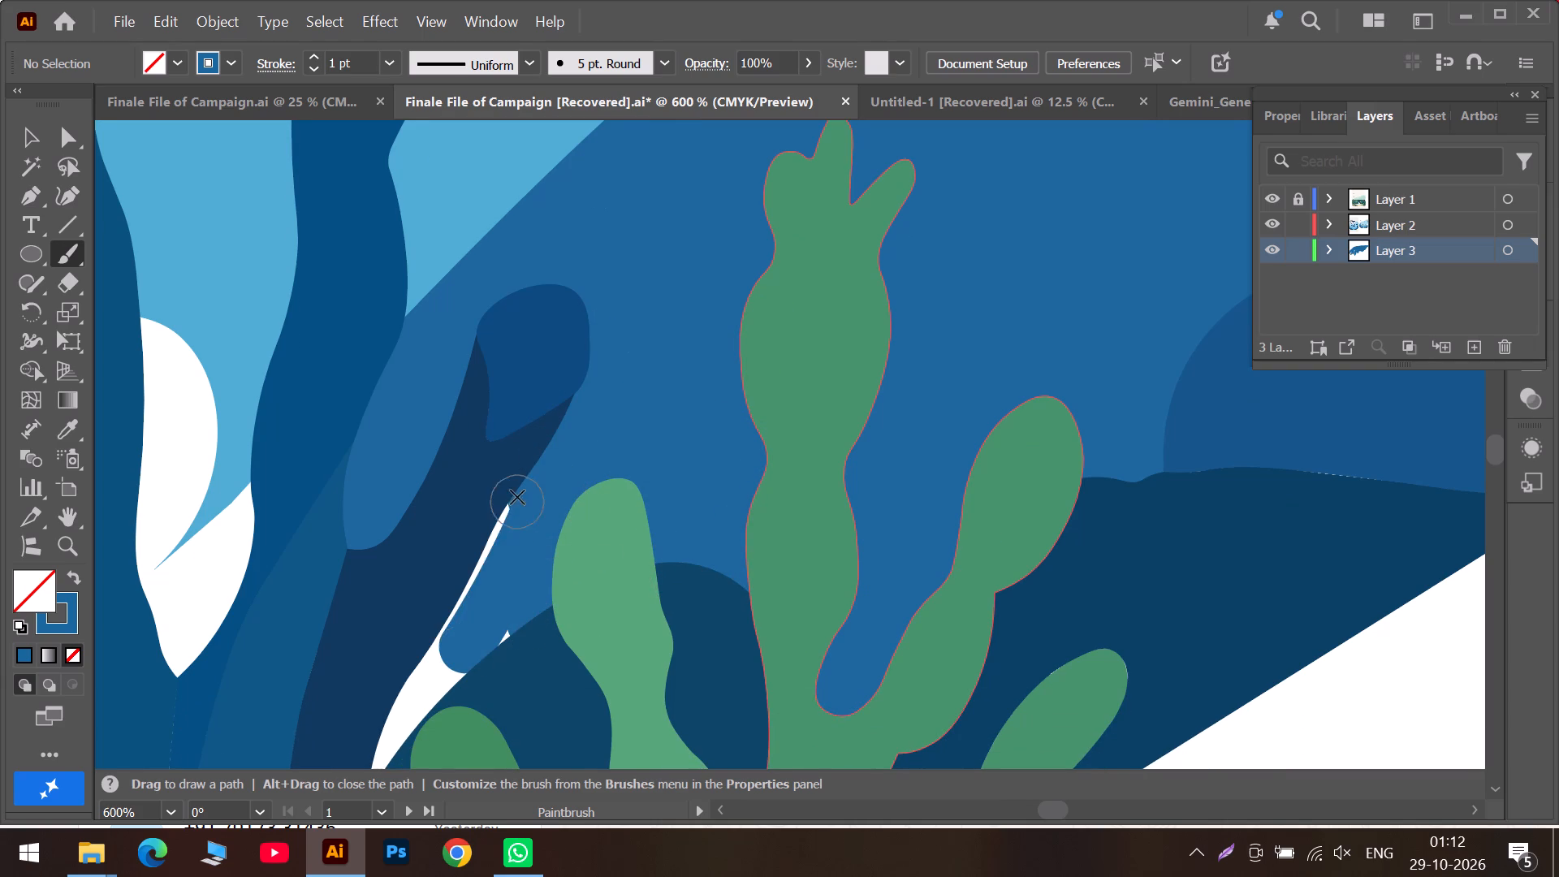
{"action": "left_click_drag", "start_coordinate": [507, 506], "coordinate": [405, 667]}
{"action": "scroll", "coordinate": [432, 638], "scroll_direction": "down", "scroll_amount": 3}
{"action": "left_click_drag", "start_coordinate": [504, 570], "coordinate": [399, 694]}
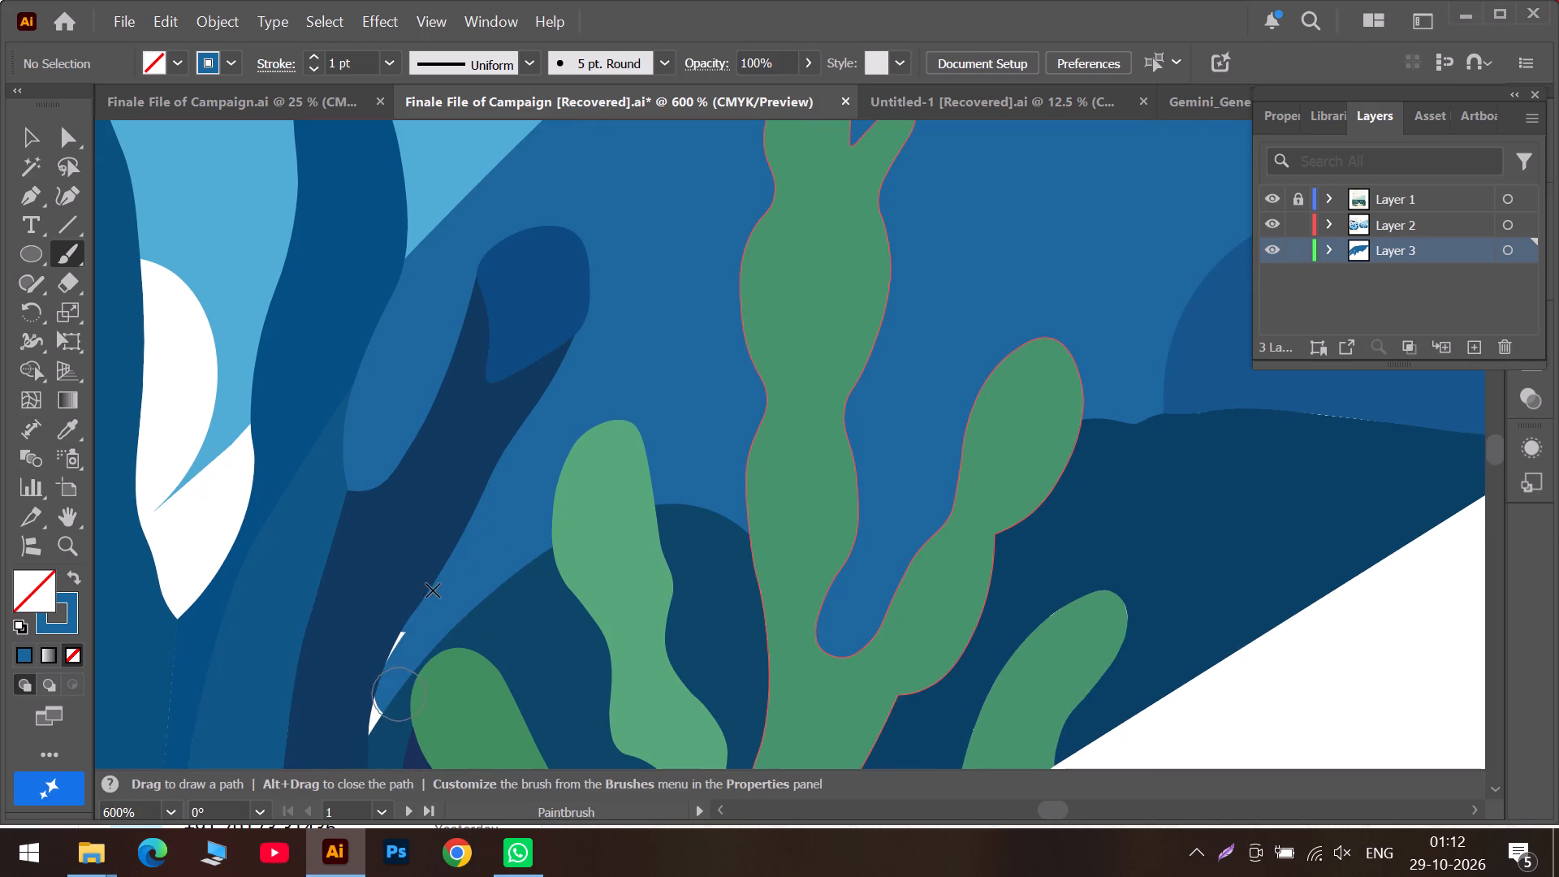
{"action": "left_click_drag", "start_coordinate": [424, 605], "coordinate": [369, 728]}
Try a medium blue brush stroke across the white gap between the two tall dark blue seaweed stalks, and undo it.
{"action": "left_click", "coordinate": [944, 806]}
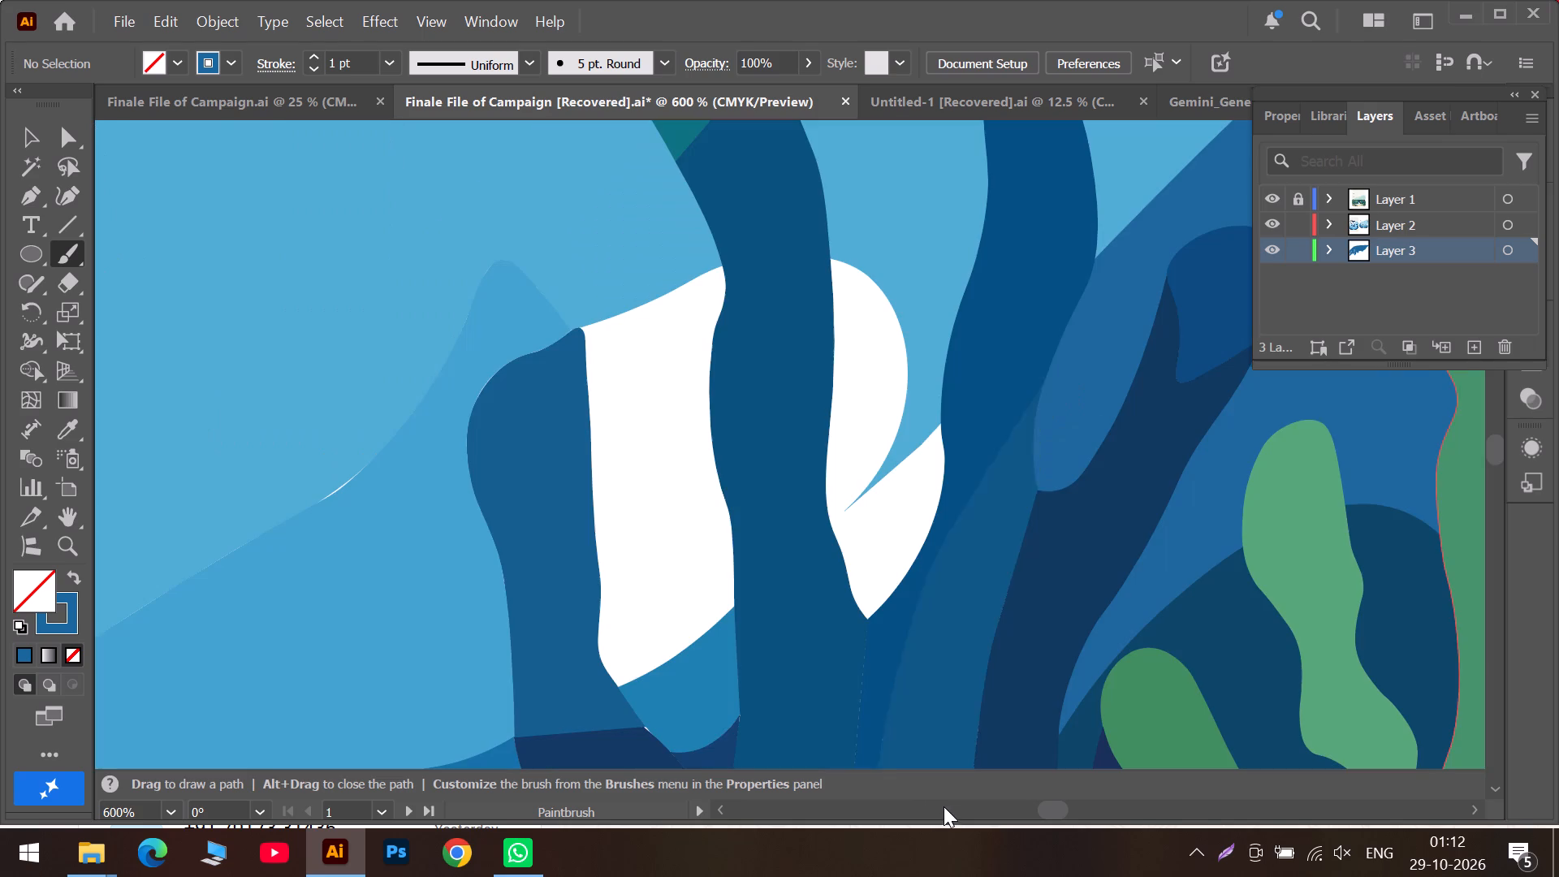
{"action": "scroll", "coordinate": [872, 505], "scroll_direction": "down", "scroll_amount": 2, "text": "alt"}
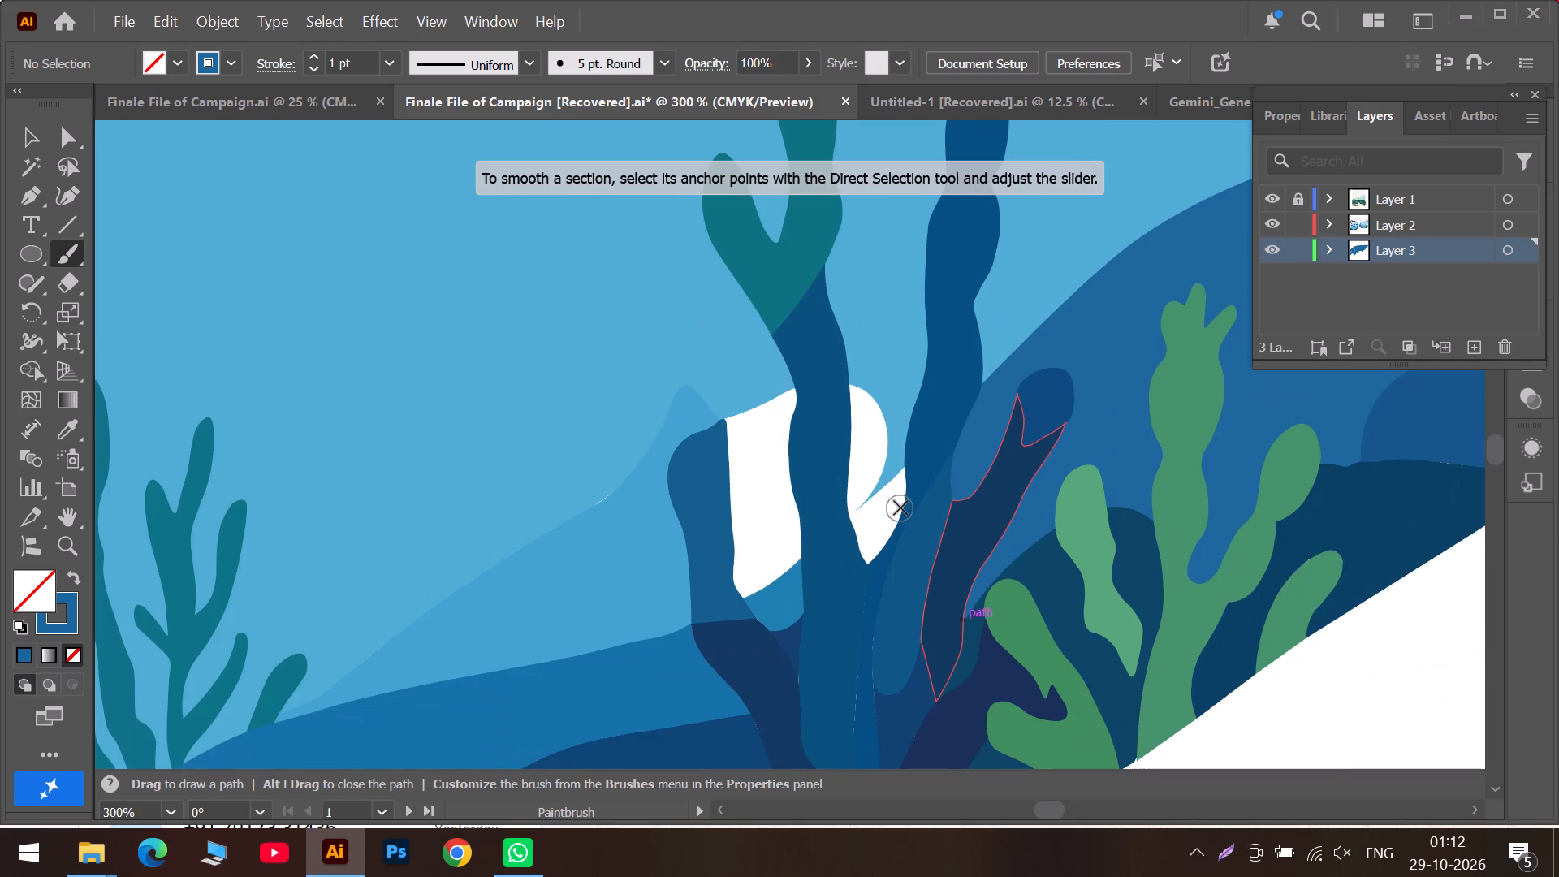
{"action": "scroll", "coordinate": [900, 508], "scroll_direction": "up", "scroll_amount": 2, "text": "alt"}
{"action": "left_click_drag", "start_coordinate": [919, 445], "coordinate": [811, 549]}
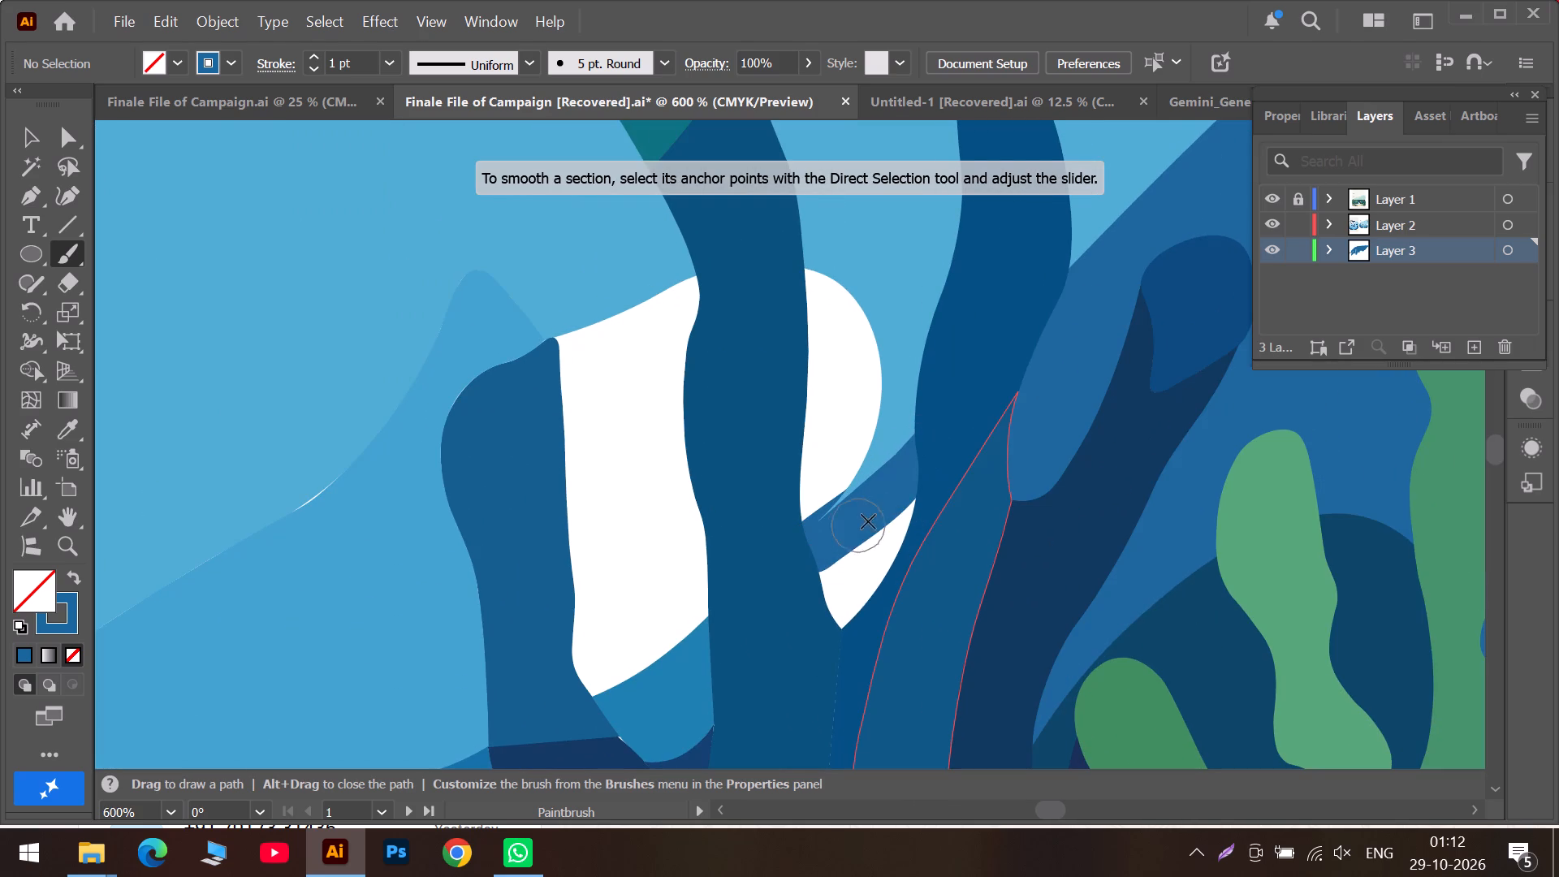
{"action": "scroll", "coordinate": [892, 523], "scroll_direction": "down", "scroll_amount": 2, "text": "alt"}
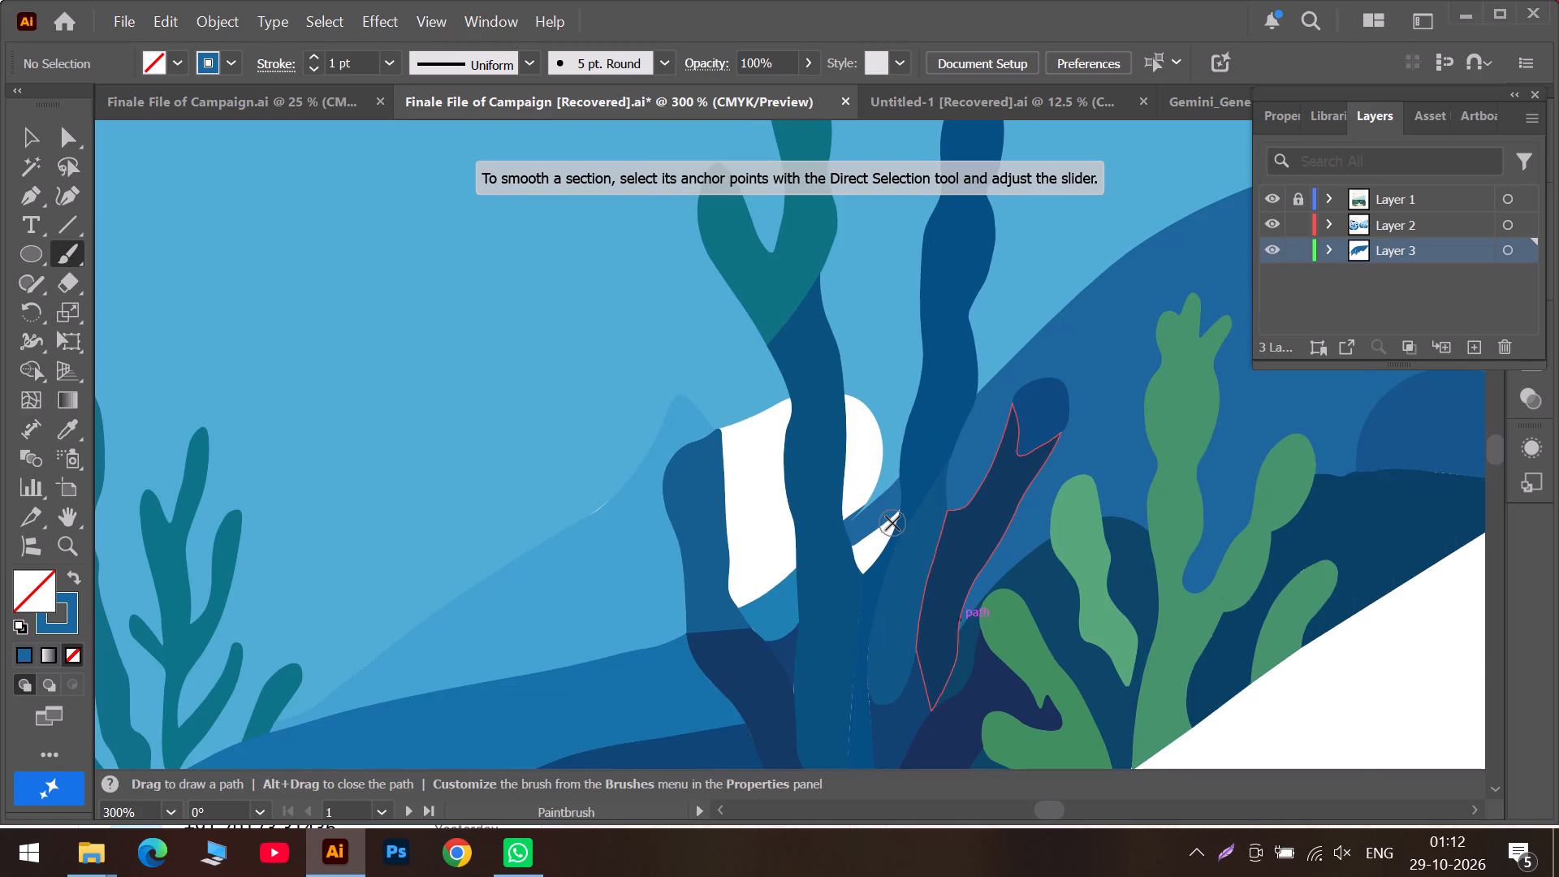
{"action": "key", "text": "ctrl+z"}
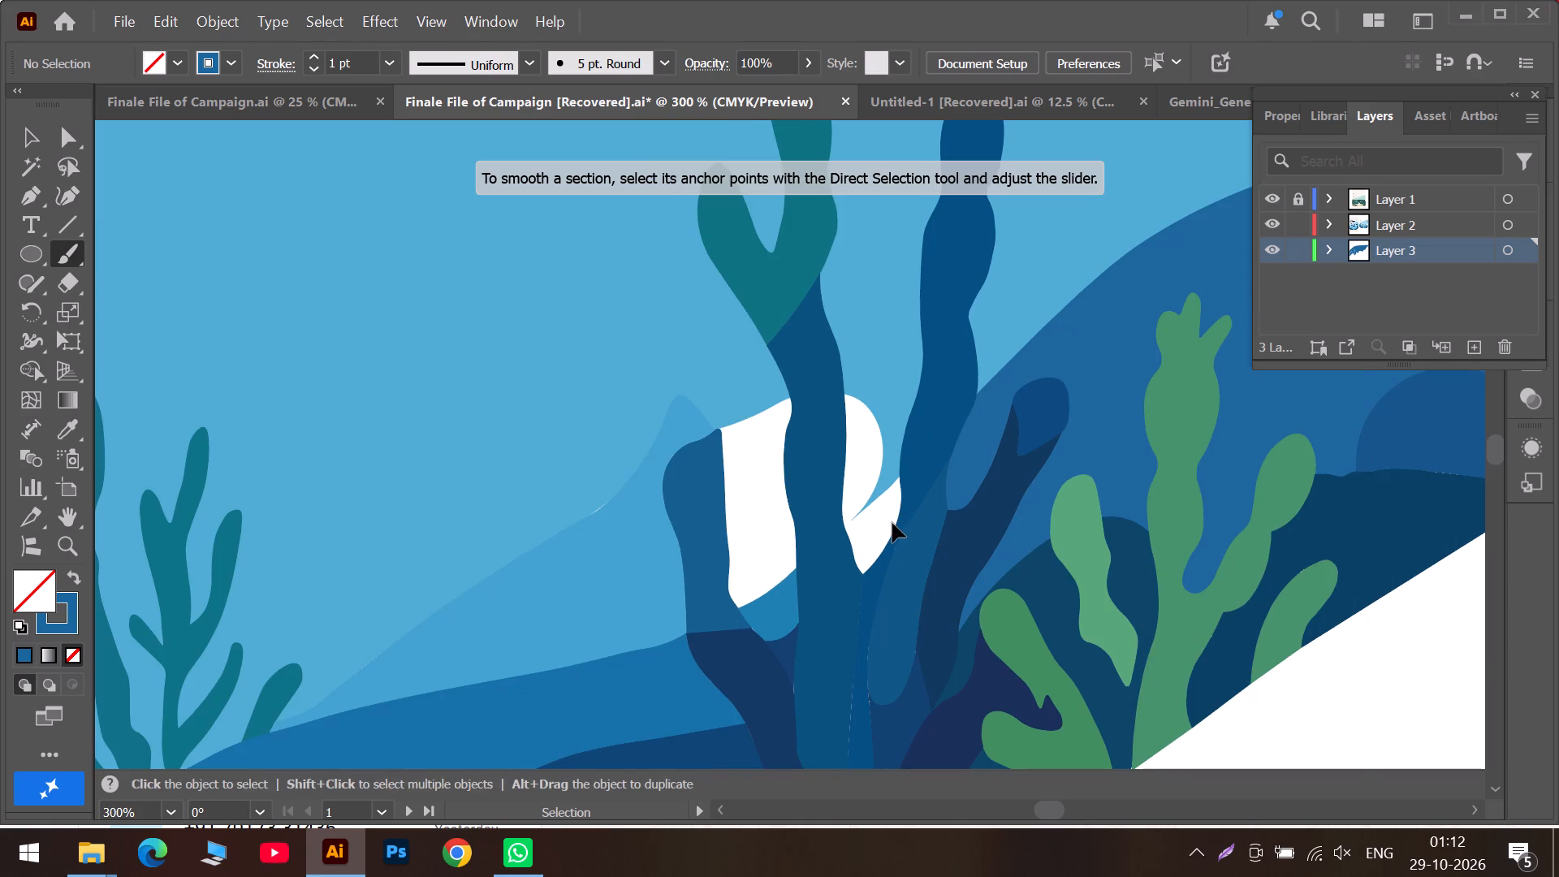
Paint the lower part of the white gap between the two tall dark blue seaweed stalks medium blue, down to its tip.
{"action": "scroll", "coordinate": [886, 525], "scroll_direction": "down", "scroll_amount": 1, "text": "alt"}
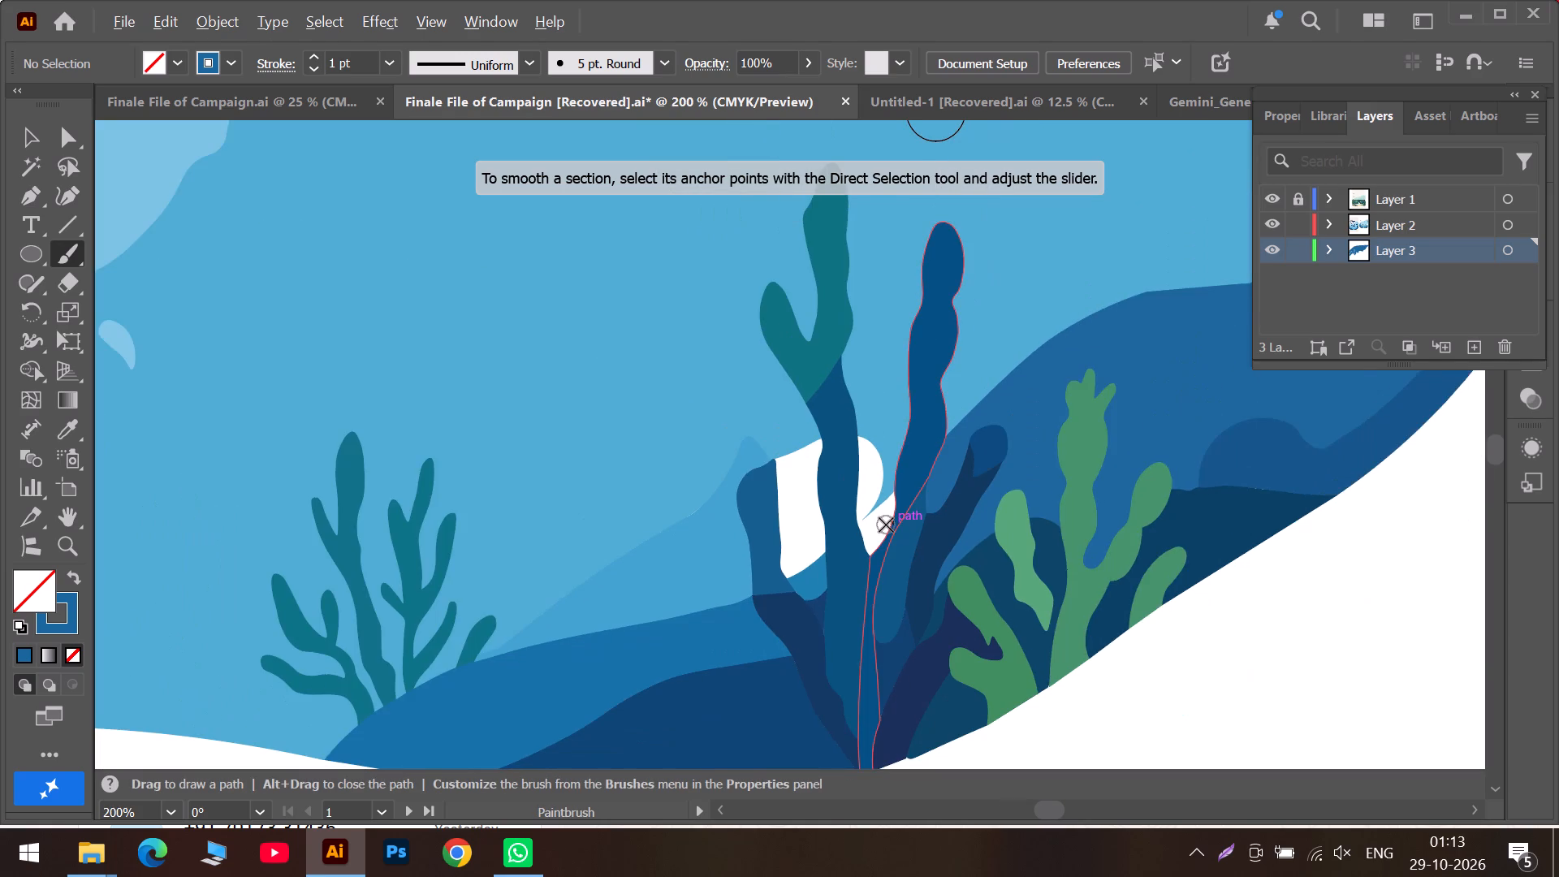
{"action": "scroll", "coordinate": [886, 525], "scroll_direction": "down", "scroll_amount": 4, "text": "alt"}
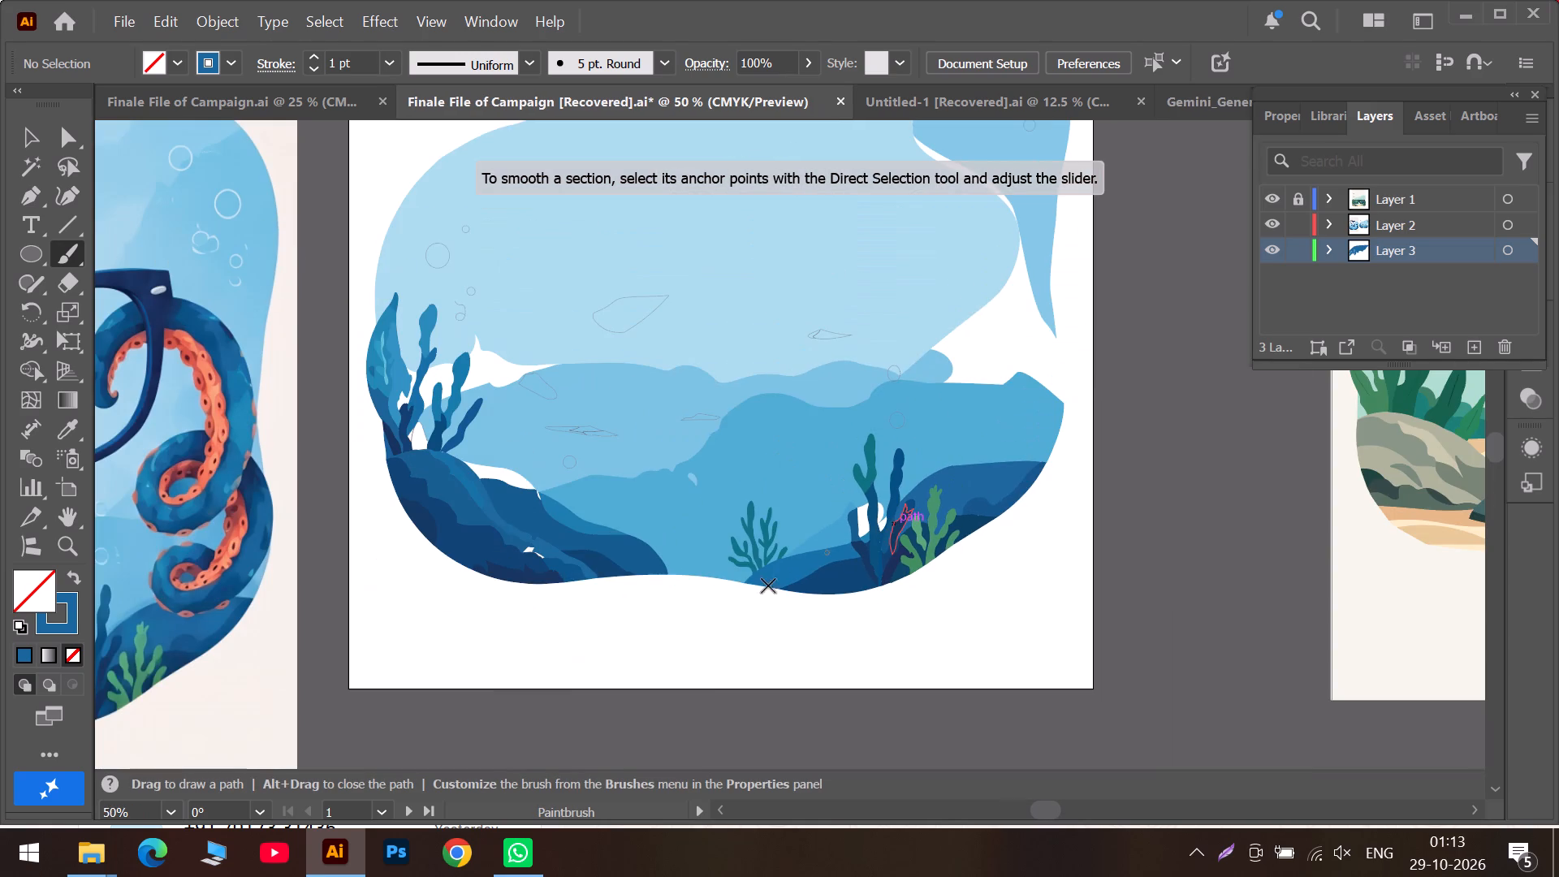
{"action": "left_click", "coordinate": [954, 812]}
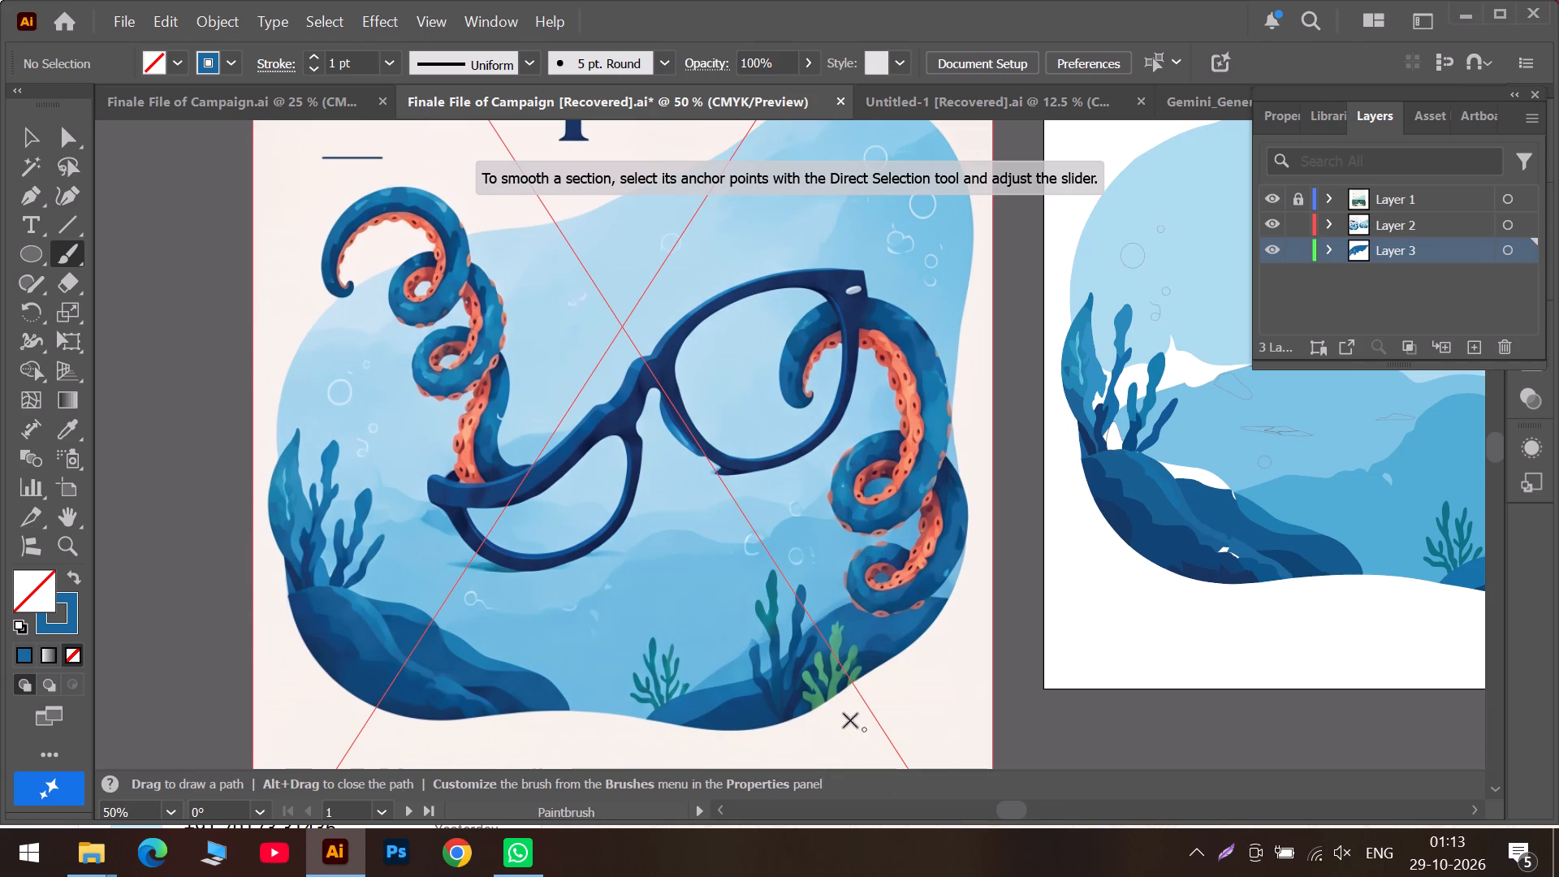
{"action": "left_click_drag", "start_coordinate": [1010, 813], "coordinate": [1017, 813]}
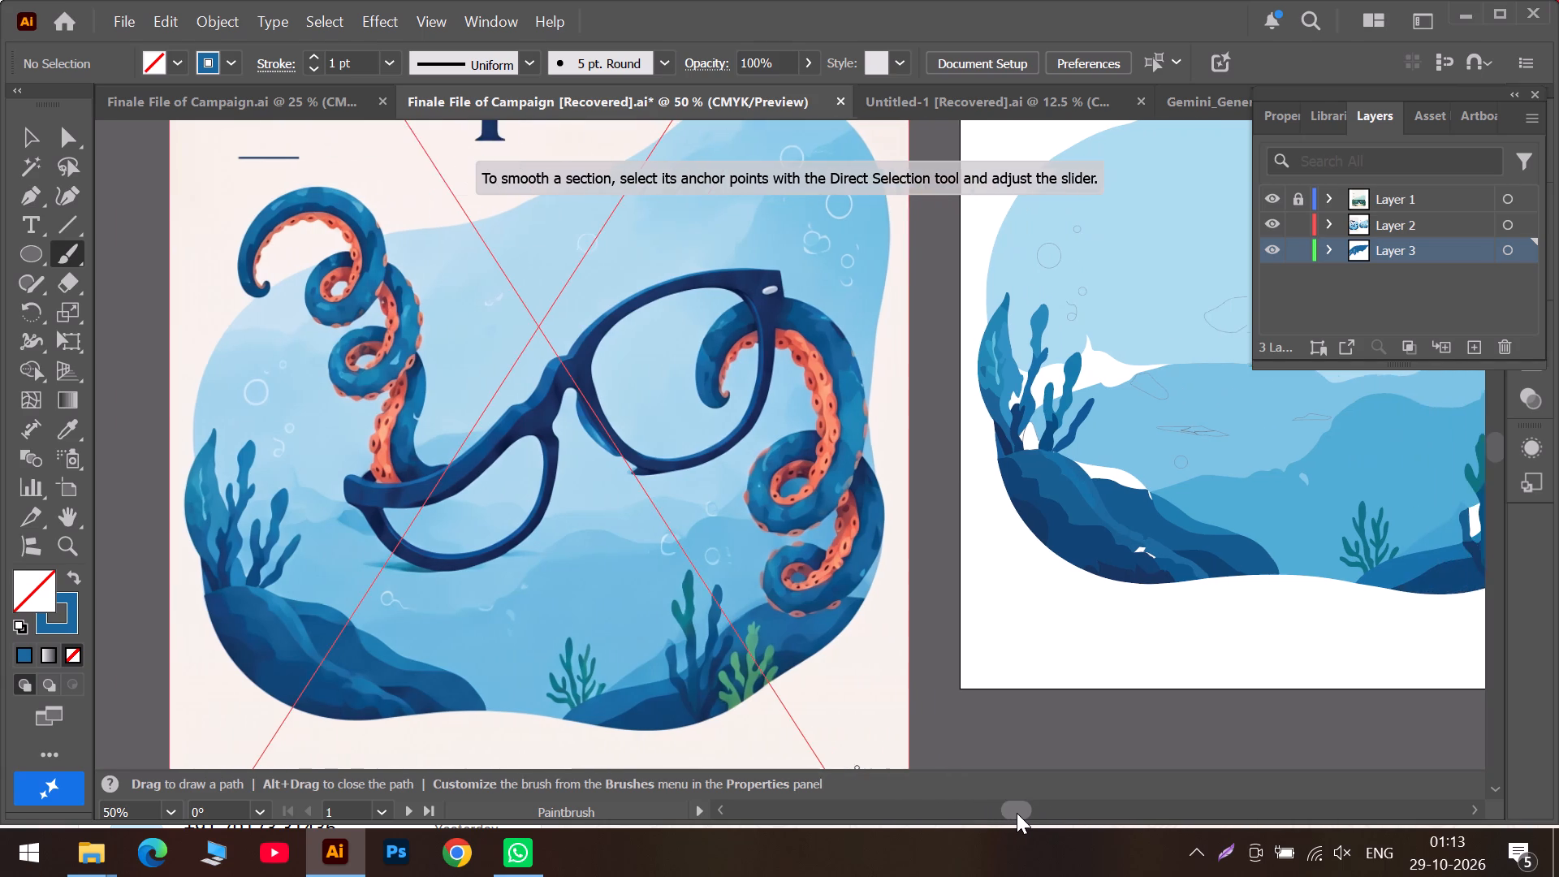
{"action": "left_click_drag", "start_coordinate": [1017, 813], "coordinate": [1021, 813]}
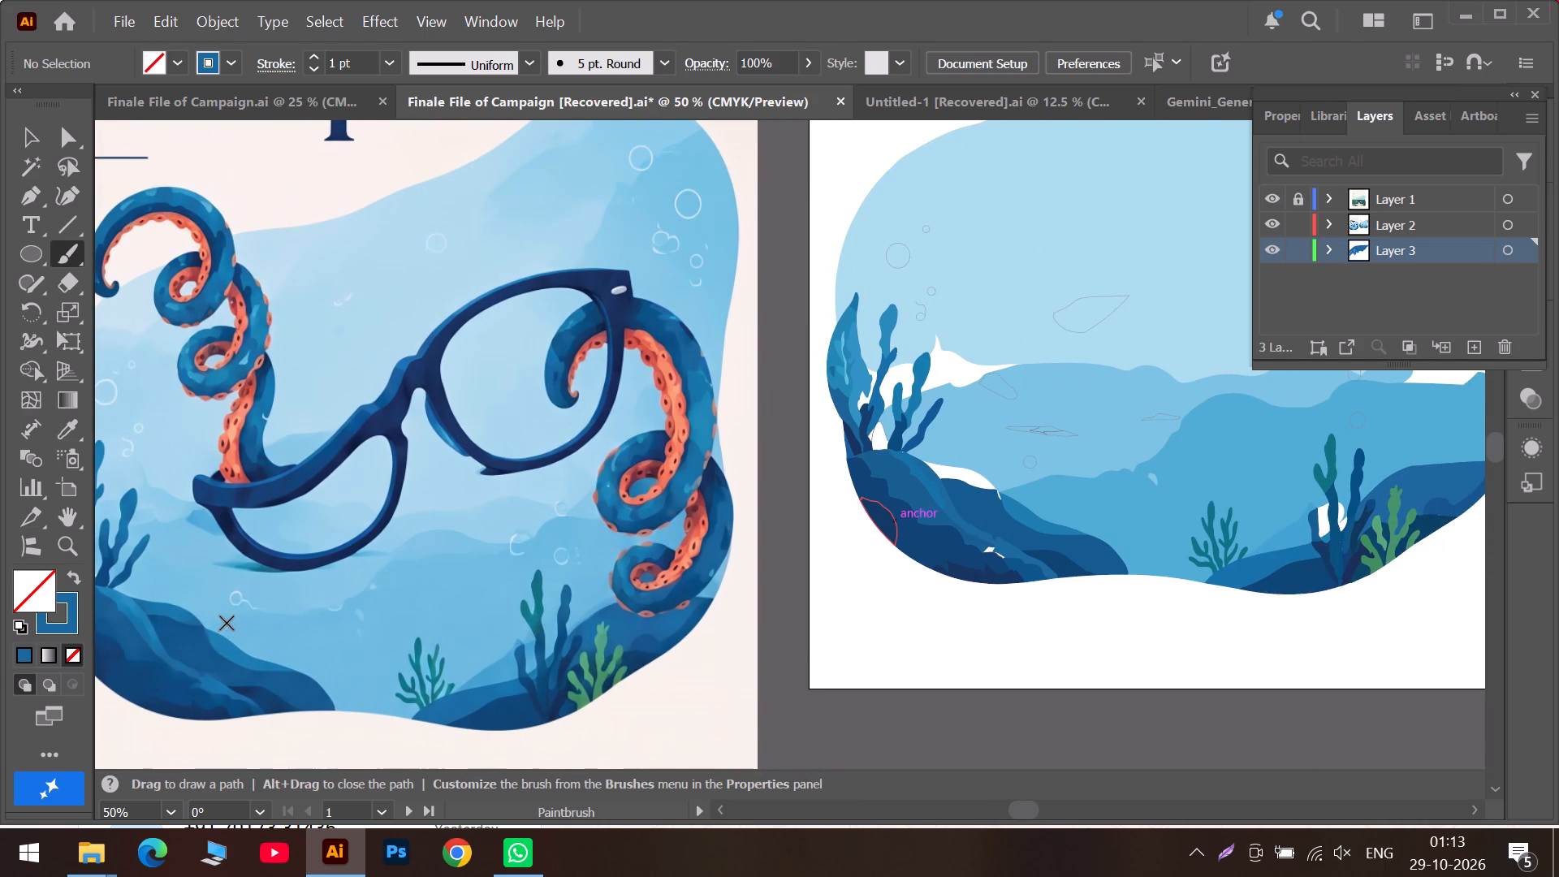
{"action": "scroll", "coordinate": [1341, 549], "scroll_direction": "up", "scroll_amount": 3, "text": "alt"}
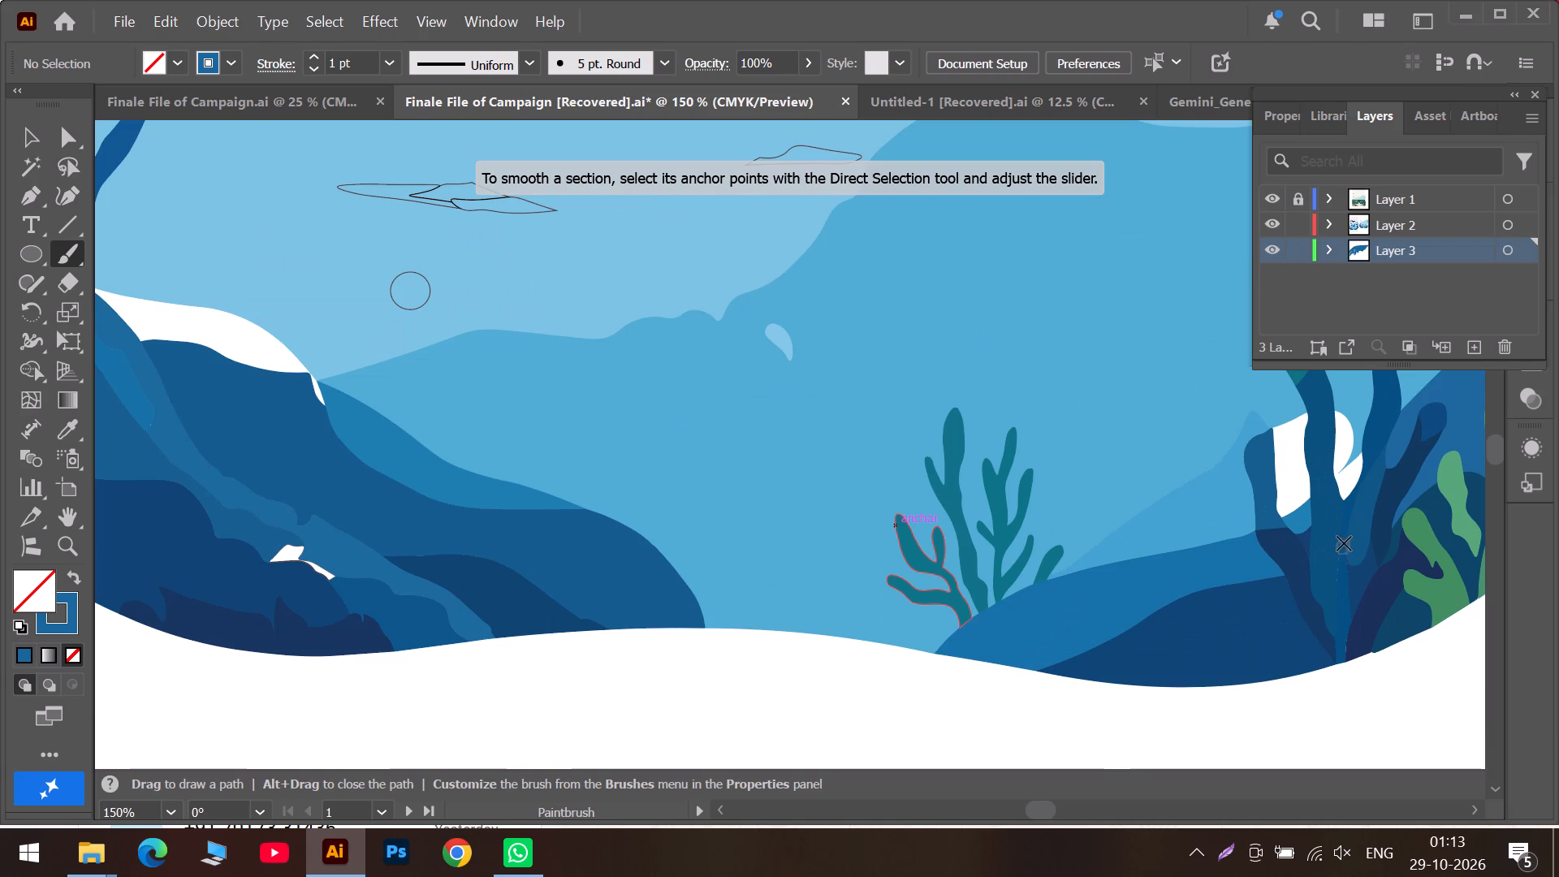
{"action": "scroll", "coordinate": [1345, 542], "scroll_direction": "up", "scroll_amount": 2, "text": "alt"}
{"action": "scroll", "coordinate": [1394, 475], "scroll_direction": "up", "scroll_amount": 2, "text": "alt"}
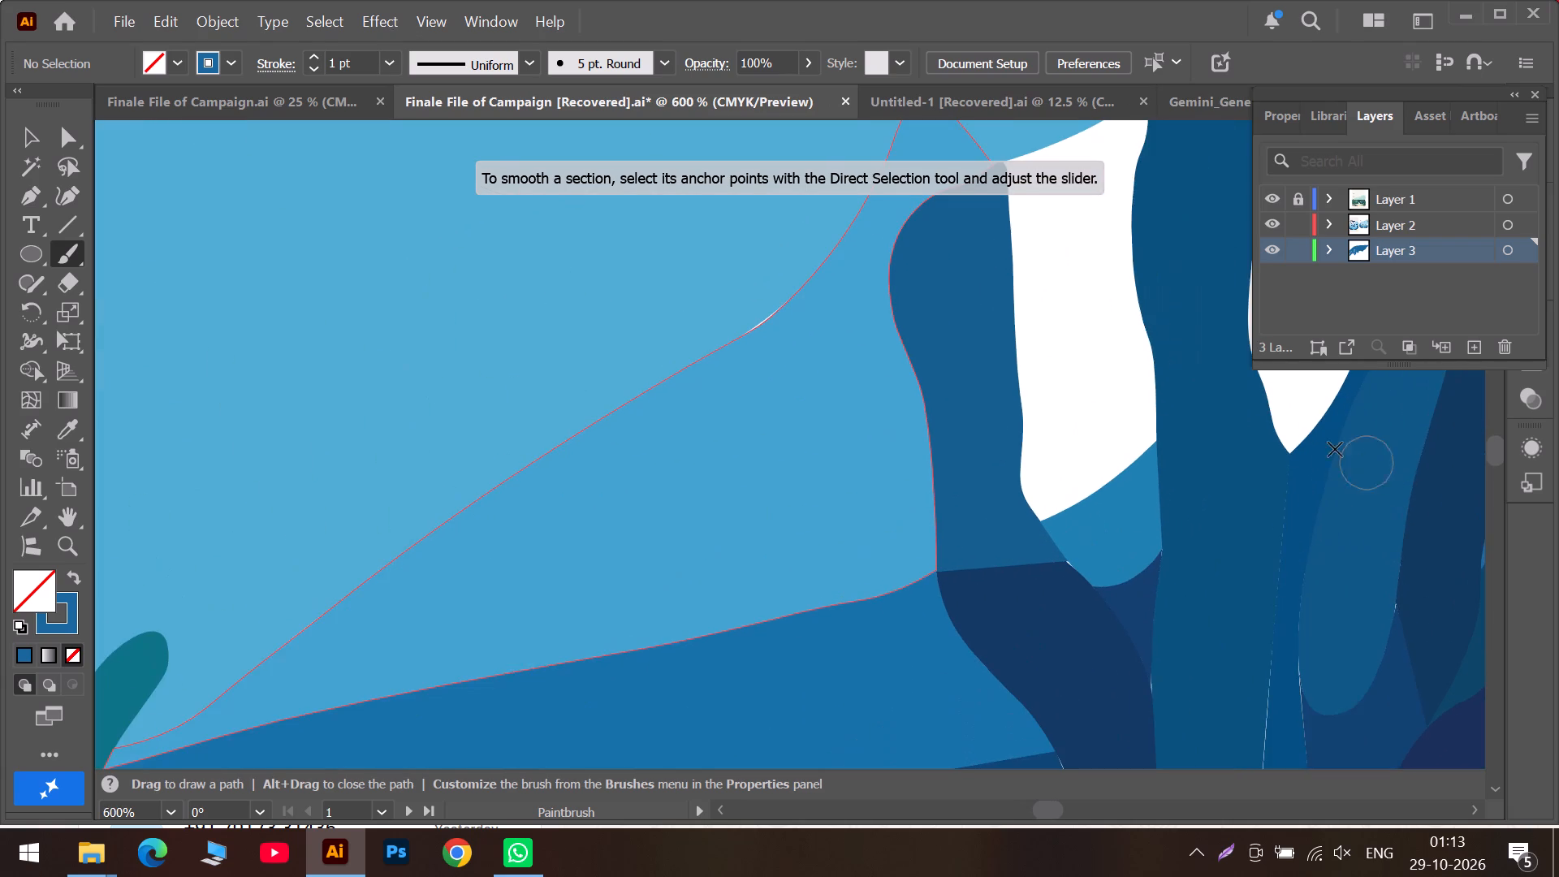
{"action": "scroll", "coordinate": [1299, 437], "scroll_direction": "up", "scroll_amount": 5}
{"action": "scroll", "coordinate": [1380, 426], "scroll_direction": "up", "scroll_amount": 2}
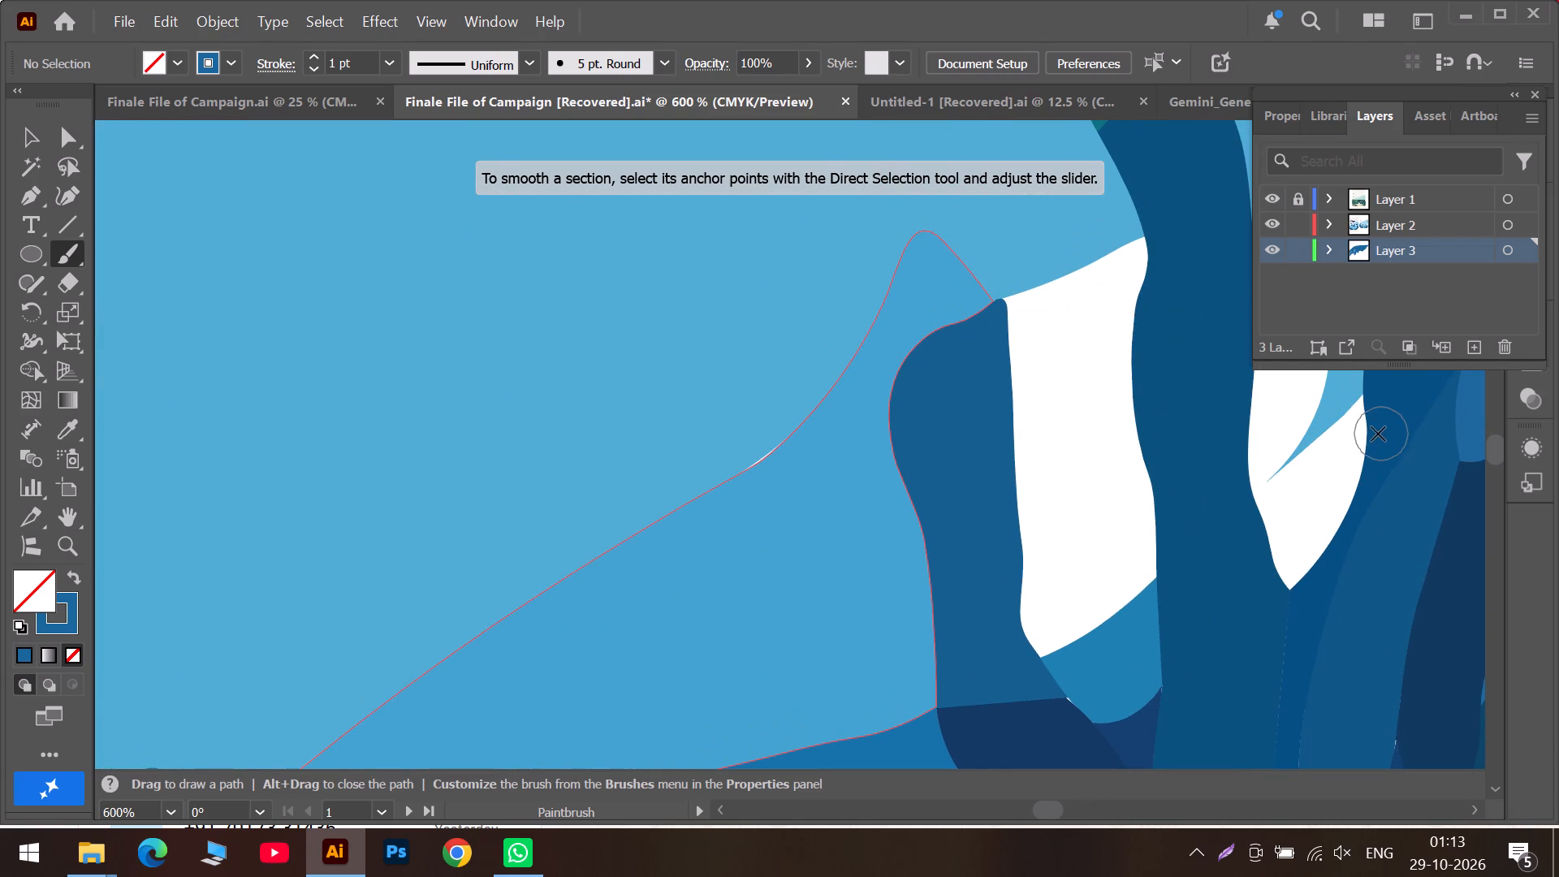
{"action": "left_click_drag", "start_coordinate": [1376, 409], "coordinate": [1293, 497]}
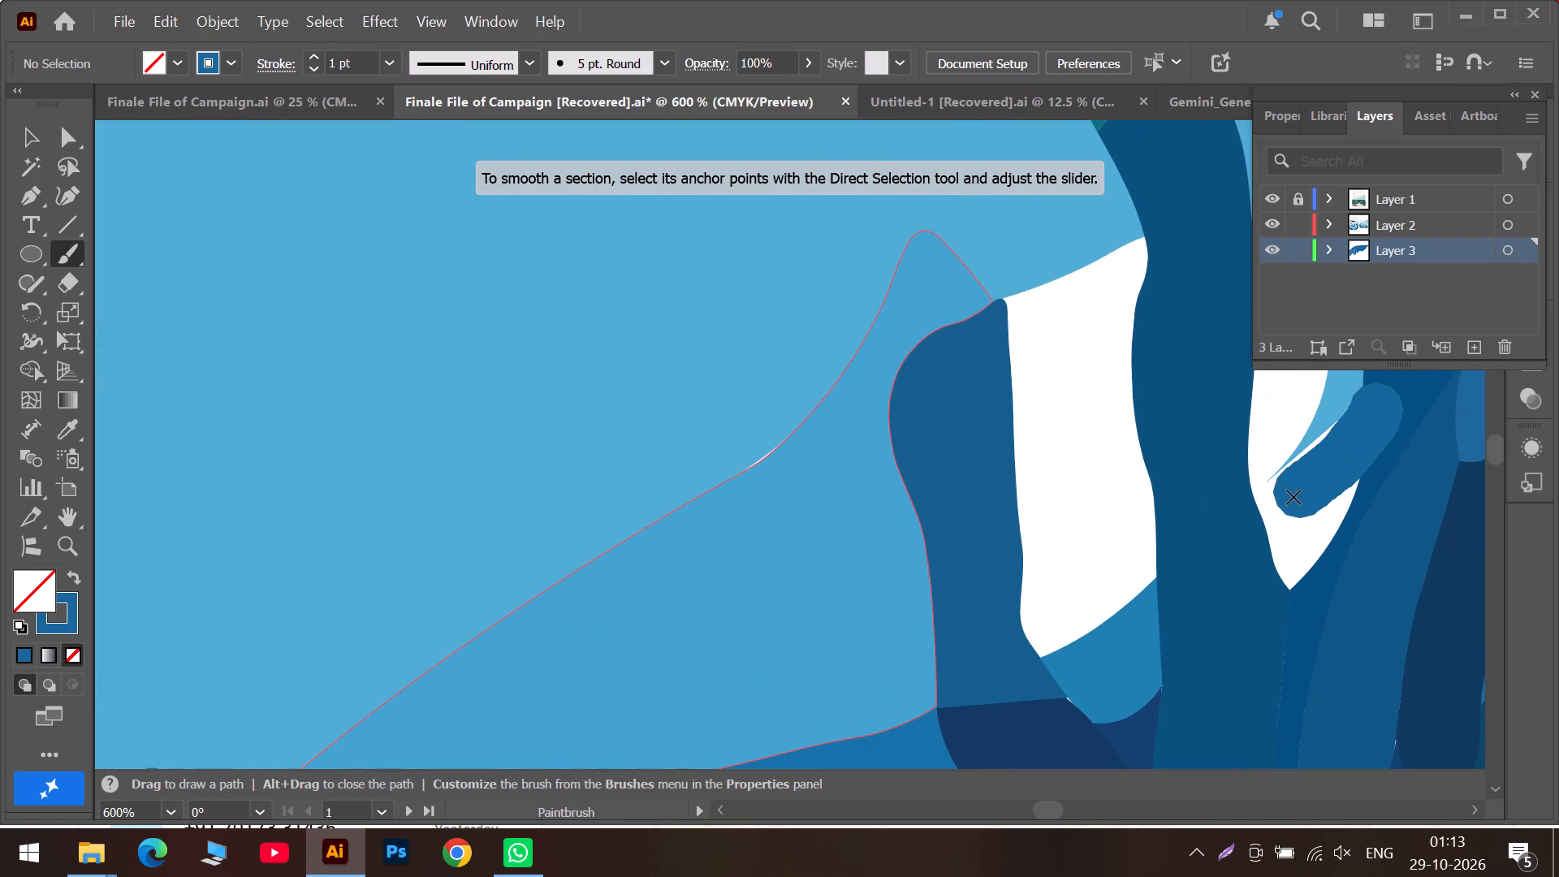
{"action": "left_click_drag", "start_coordinate": [1293, 497], "coordinate": [1275, 509]}
{"action": "left_click_drag", "start_coordinate": [1358, 433], "coordinate": [1344, 447]}
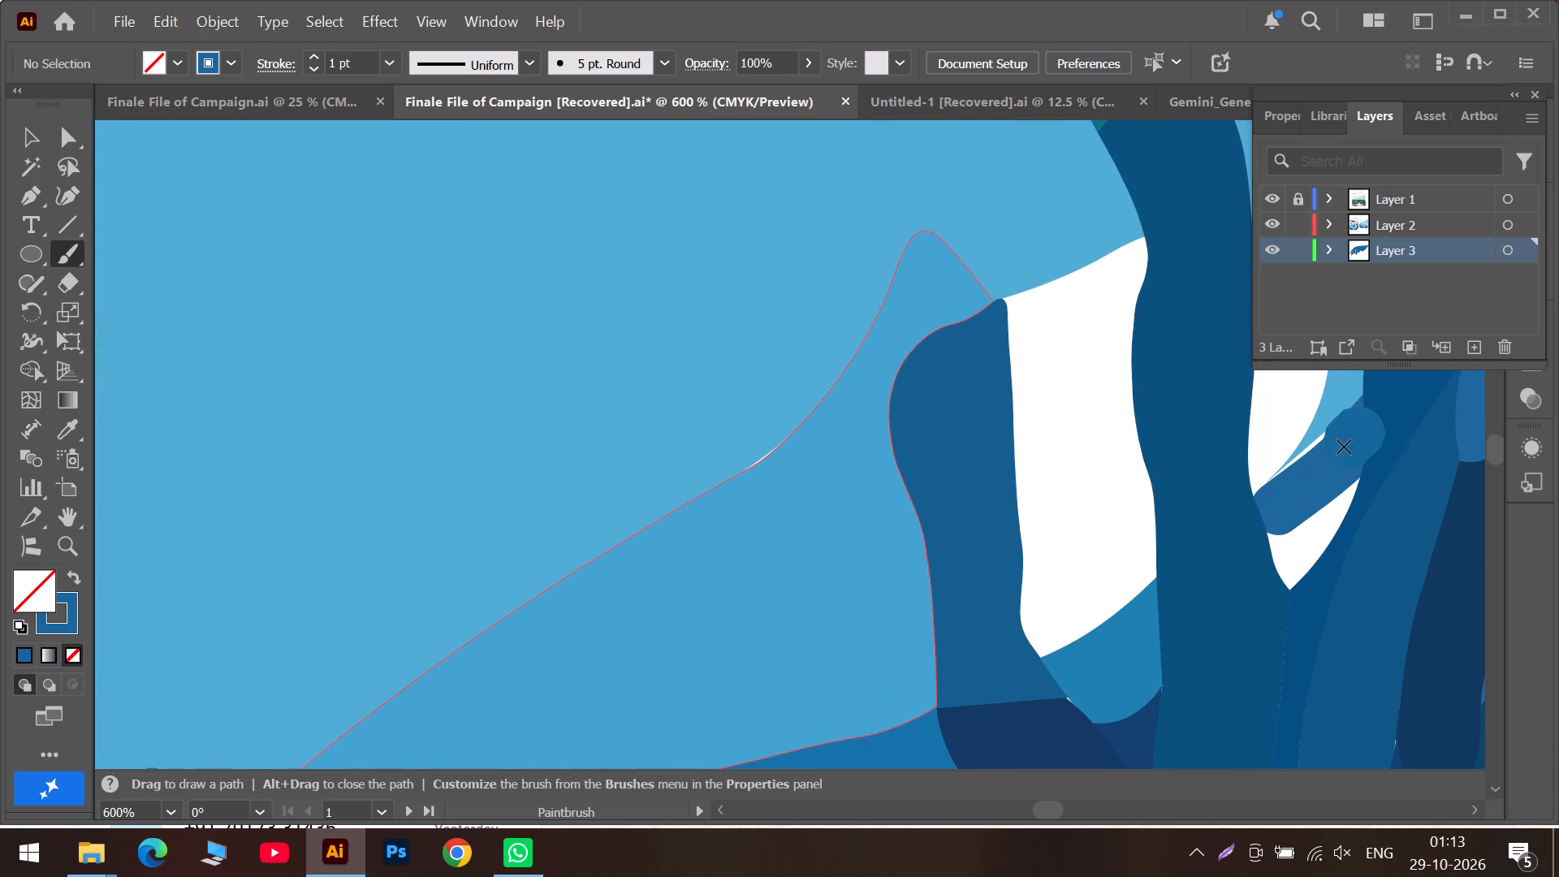
{"action": "left_click_drag", "start_coordinate": [1344, 447], "coordinate": [1263, 500]}
{"action": "left_click_drag", "start_coordinate": [1351, 469], "coordinate": [1350, 472]}
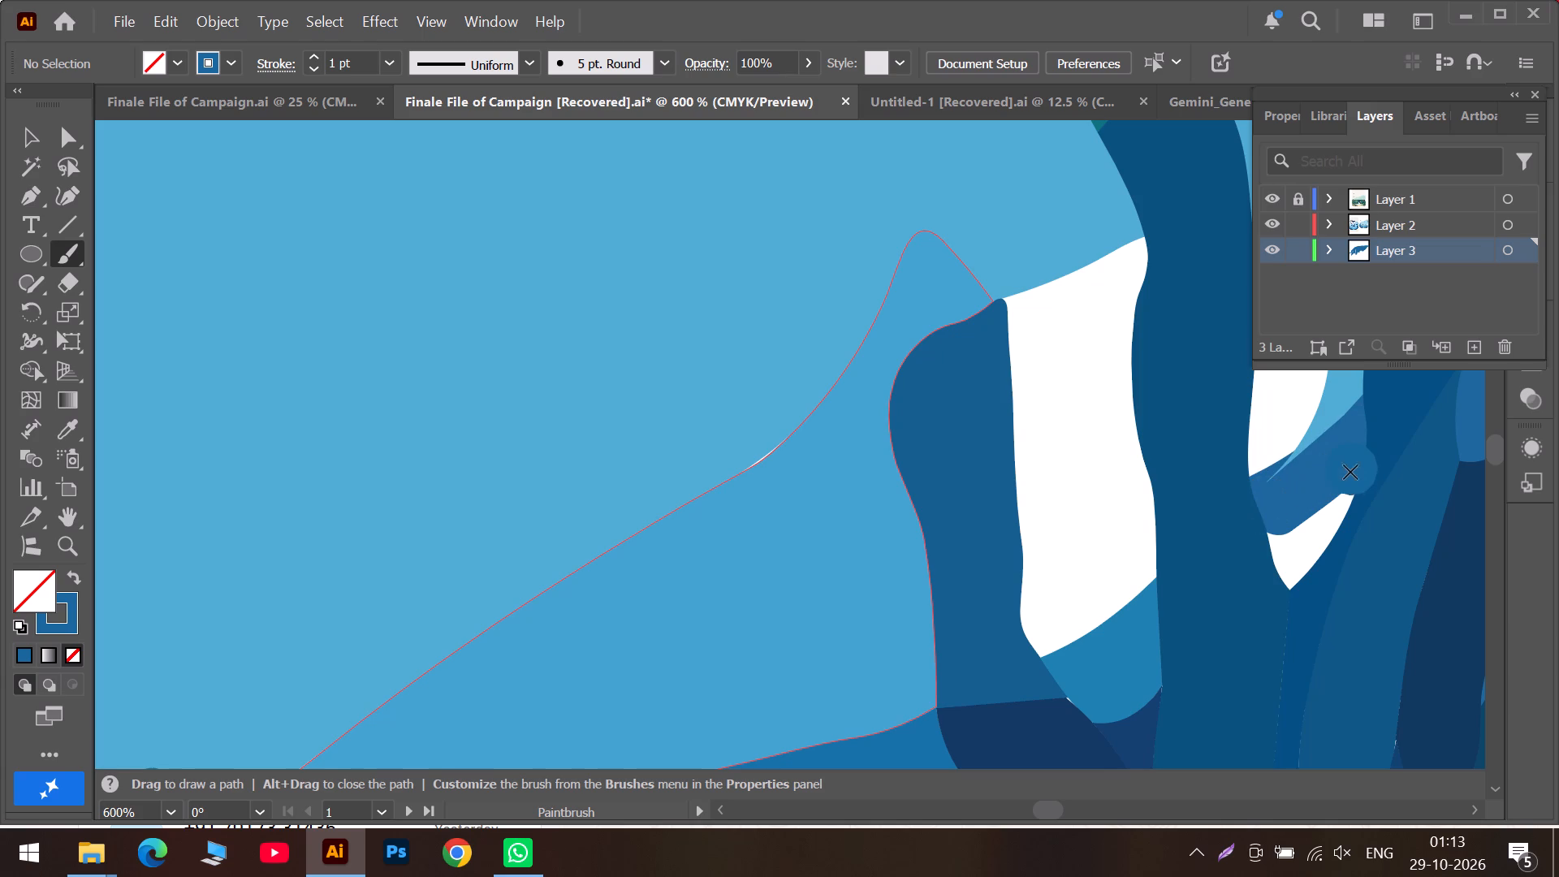
{"action": "left_click_drag", "start_coordinate": [1350, 472], "coordinate": [1272, 550]}
{"action": "left_click_drag", "start_coordinate": [1319, 529], "coordinate": [1291, 590]}
{"action": "left_click_drag", "start_coordinate": [1352, 508], "coordinate": [1296, 549]}
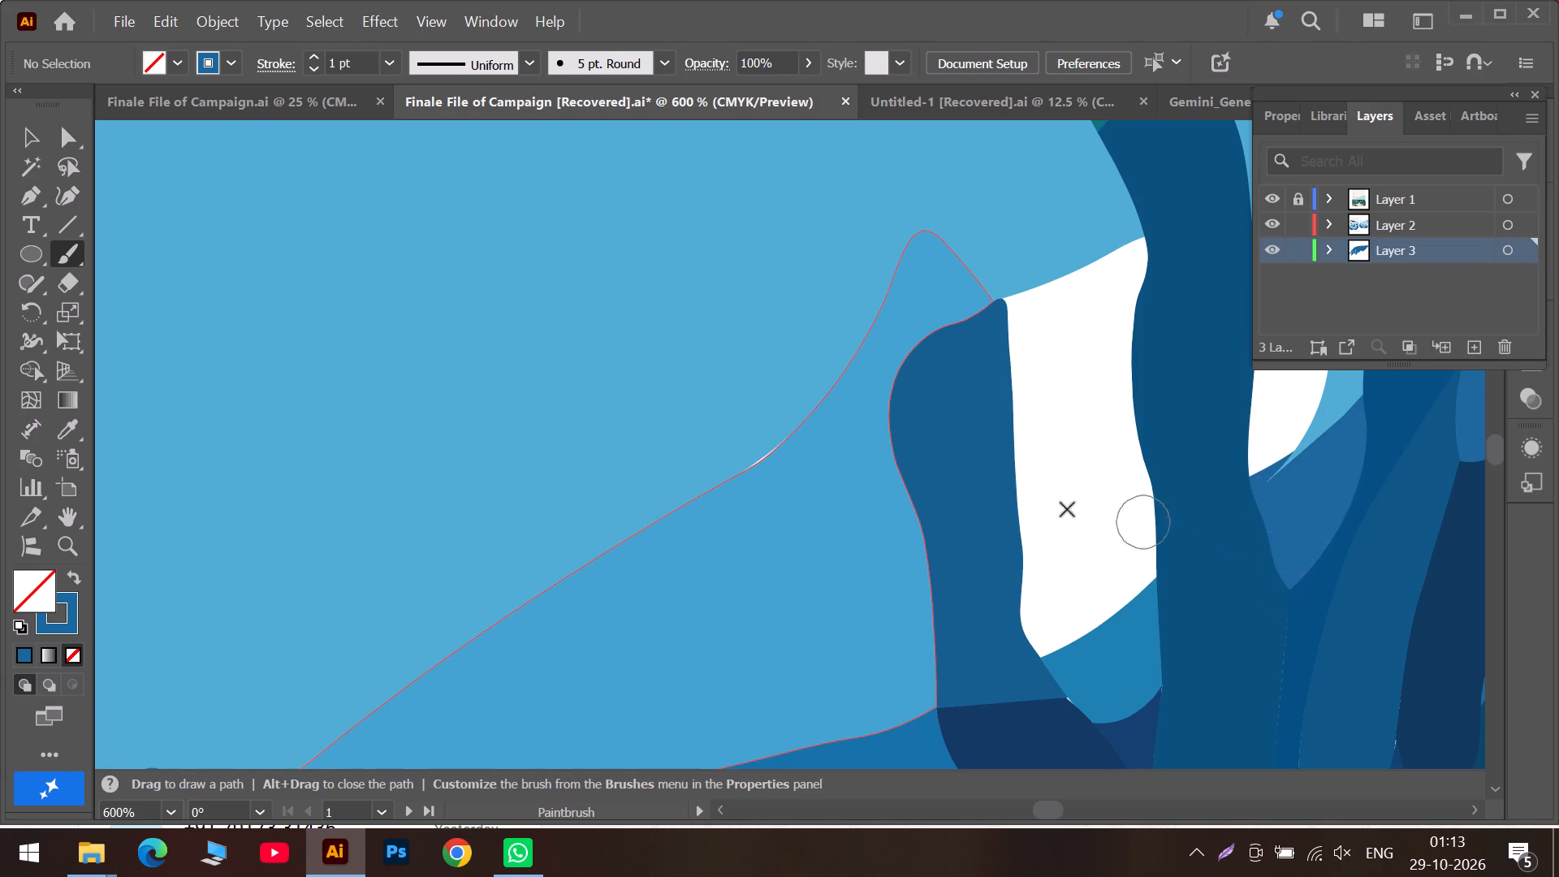
Sample the light blue of the distant hill and brush it over the upper white area between the two tall seaweed stalks.
{"action": "scroll", "coordinate": [916, 507], "scroll_direction": "up", "scroll_amount": 5}
{"action": "scroll", "coordinate": [684, 511], "scroll_direction": "down", "scroll_amount": 4, "text": "alt"}
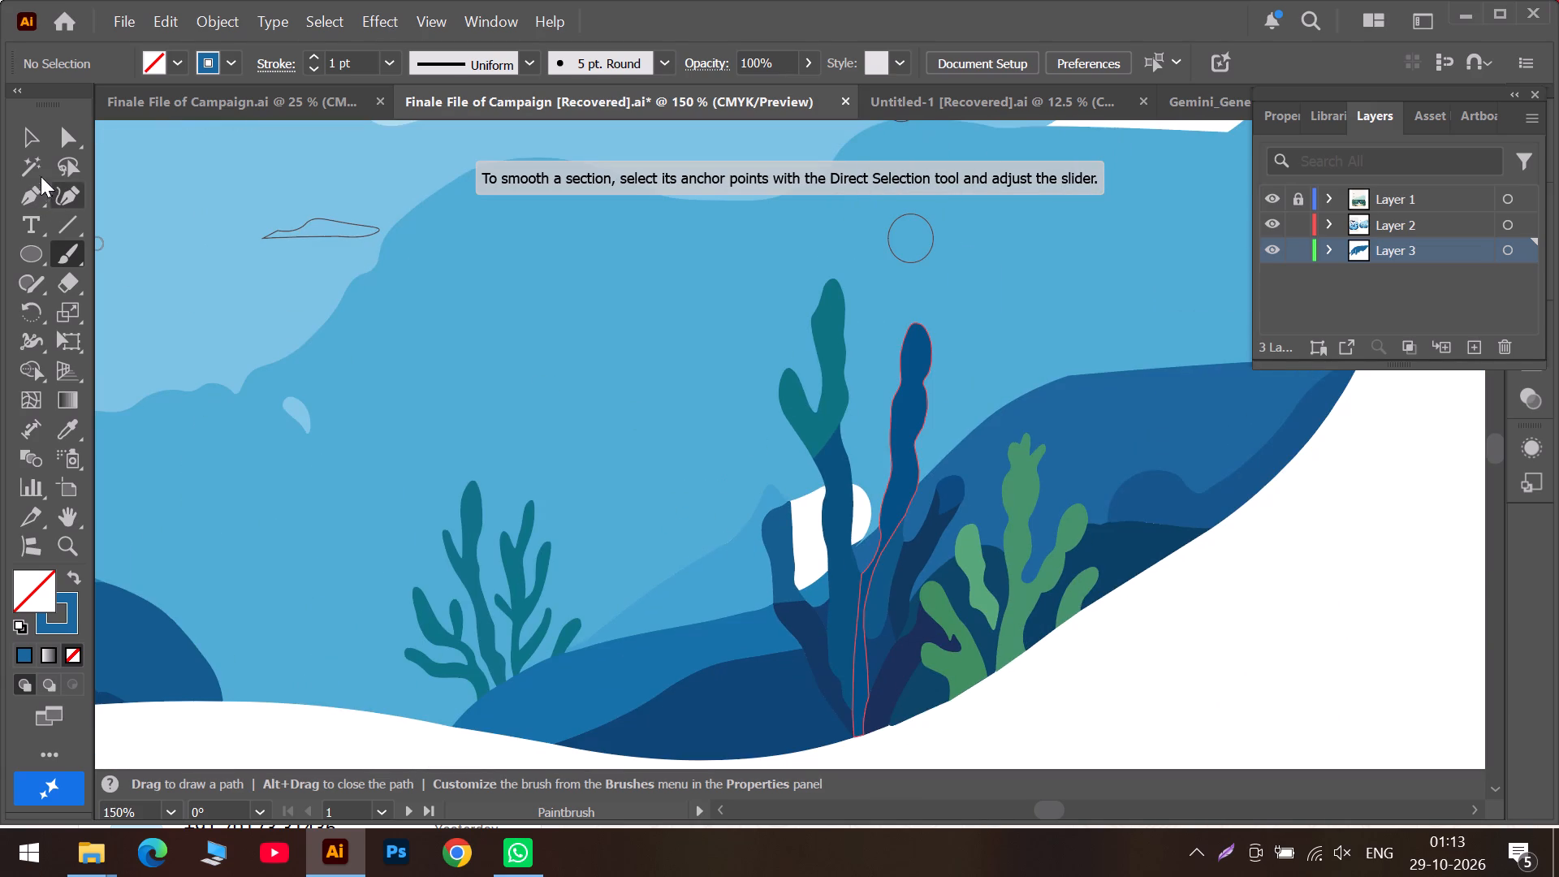
{"action": "left_click", "coordinate": [41, 143]}
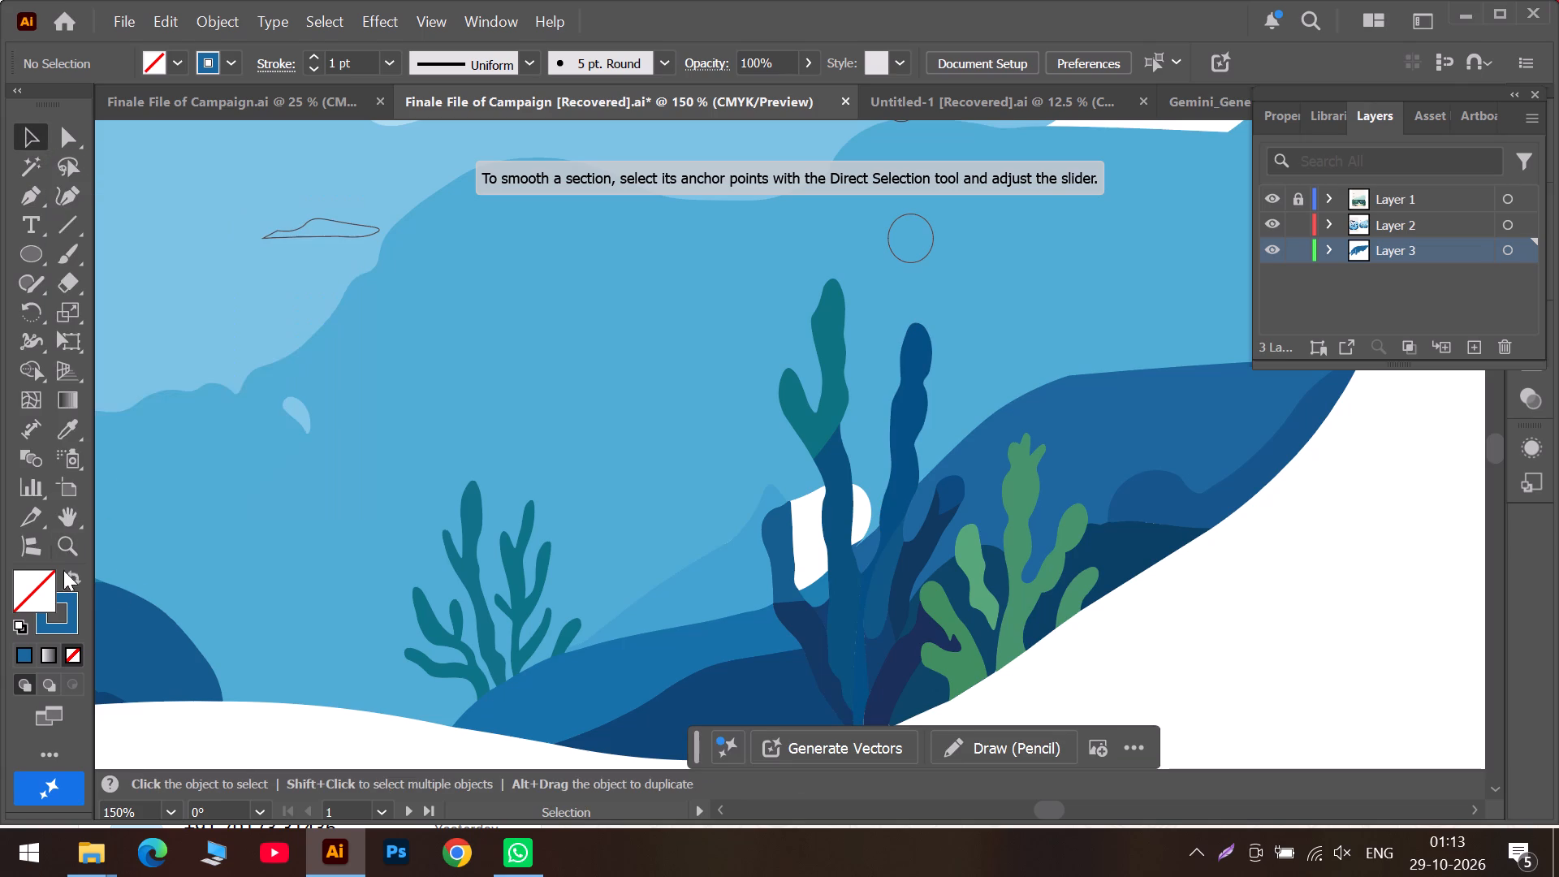
{"action": "left_click", "coordinate": [65, 420]}
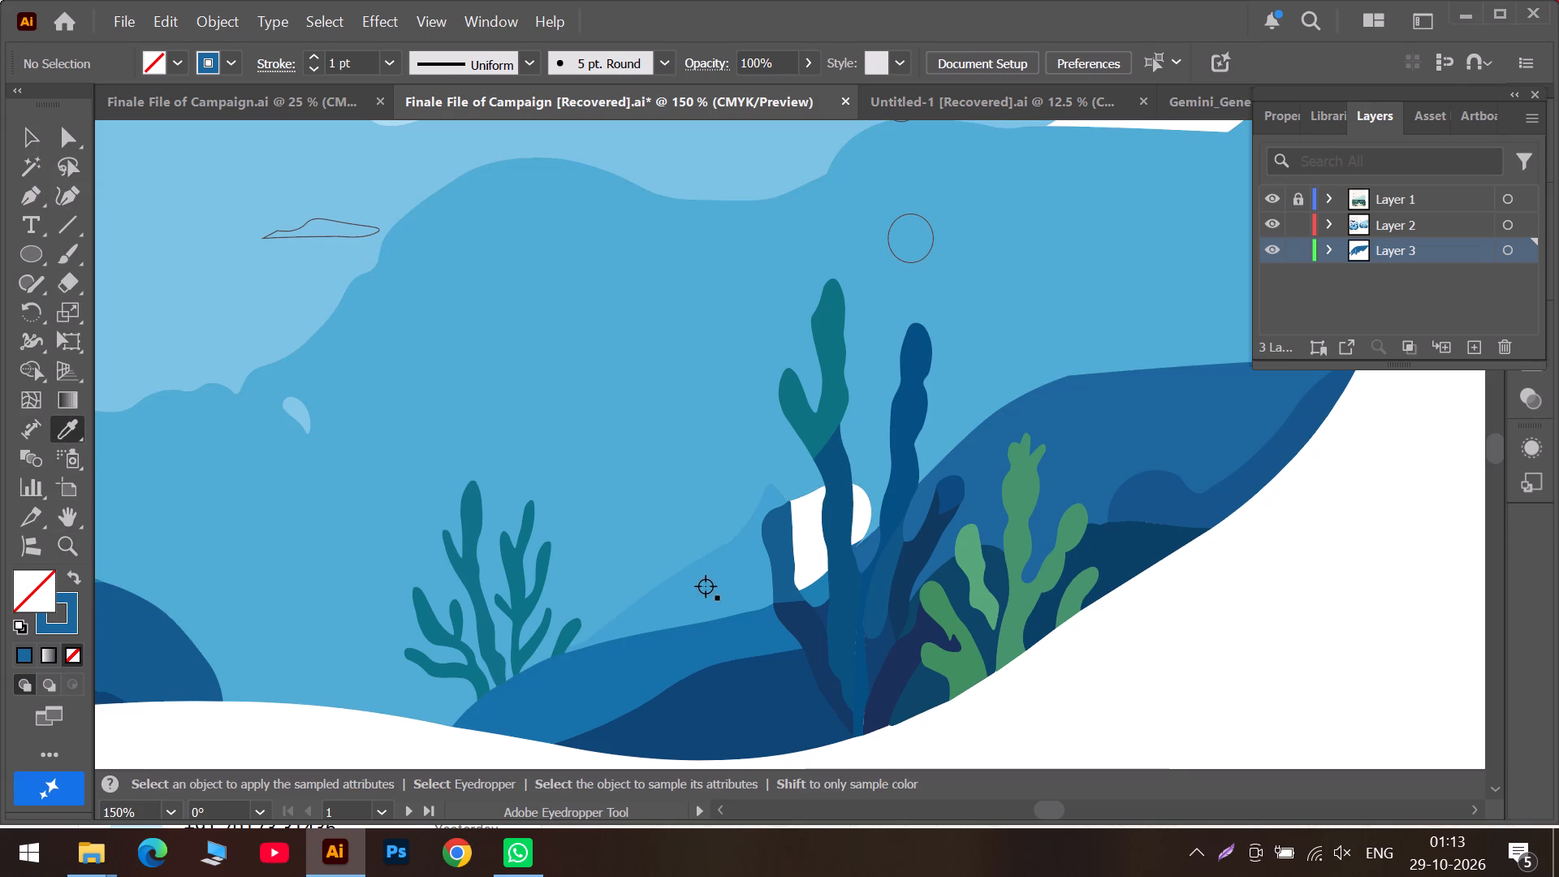
{"action": "left_click", "coordinate": [706, 586]}
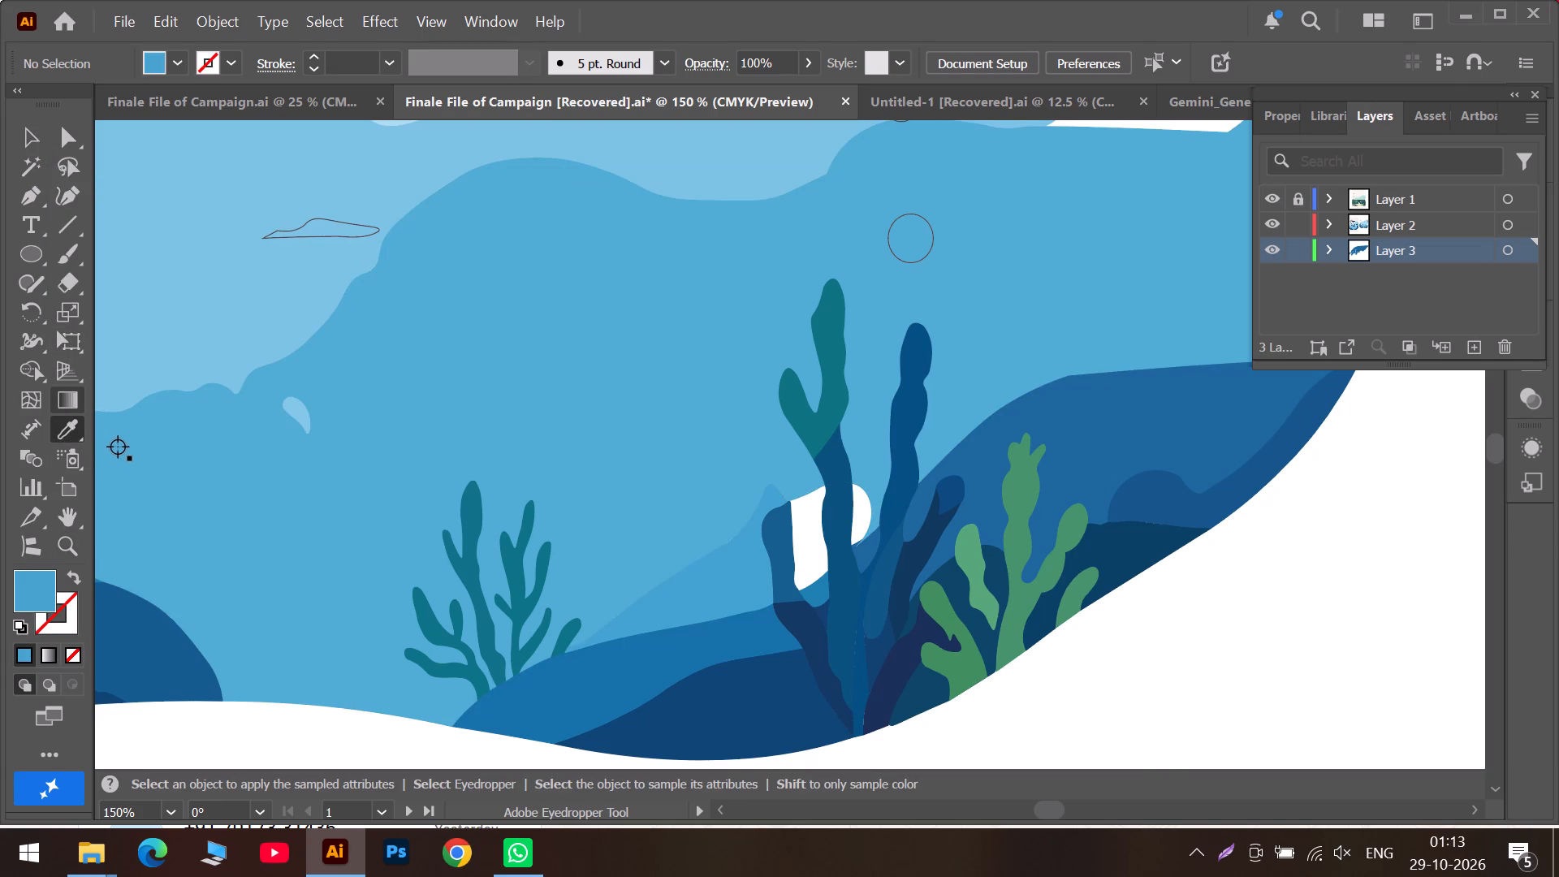
{"action": "key", "text": "b"}
{"action": "scroll", "coordinate": [935, 562], "scroll_direction": "up", "scroll_amount": 4, "text": "alt"}
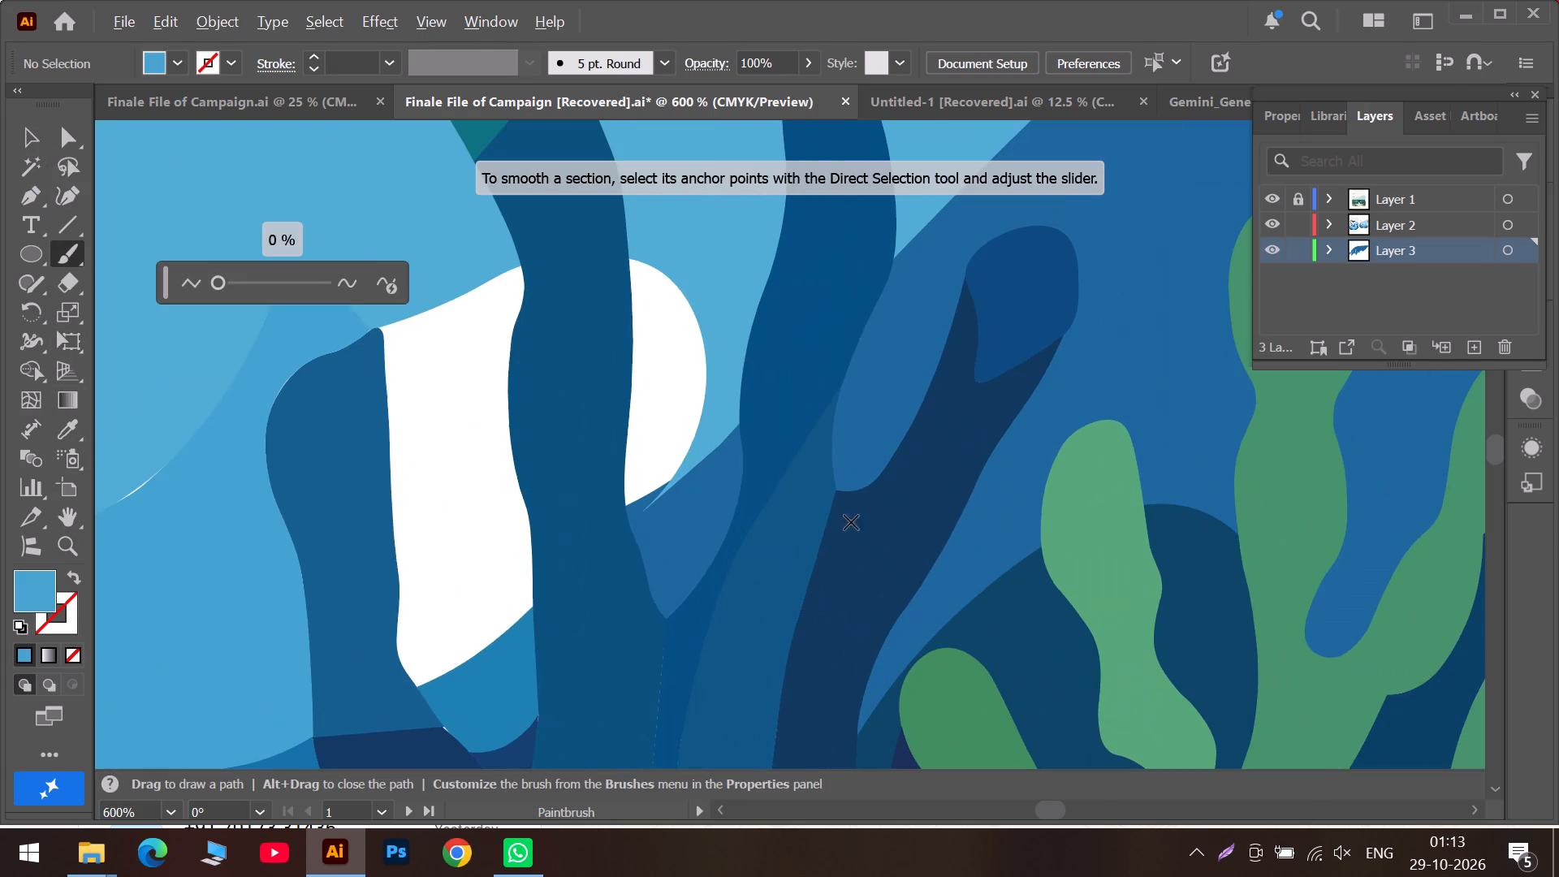
{"action": "left_click_drag", "start_coordinate": [659, 276], "coordinate": [652, 401]}
{"action": "left_click_drag", "start_coordinate": [682, 301], "coordinate": [652, 437]}
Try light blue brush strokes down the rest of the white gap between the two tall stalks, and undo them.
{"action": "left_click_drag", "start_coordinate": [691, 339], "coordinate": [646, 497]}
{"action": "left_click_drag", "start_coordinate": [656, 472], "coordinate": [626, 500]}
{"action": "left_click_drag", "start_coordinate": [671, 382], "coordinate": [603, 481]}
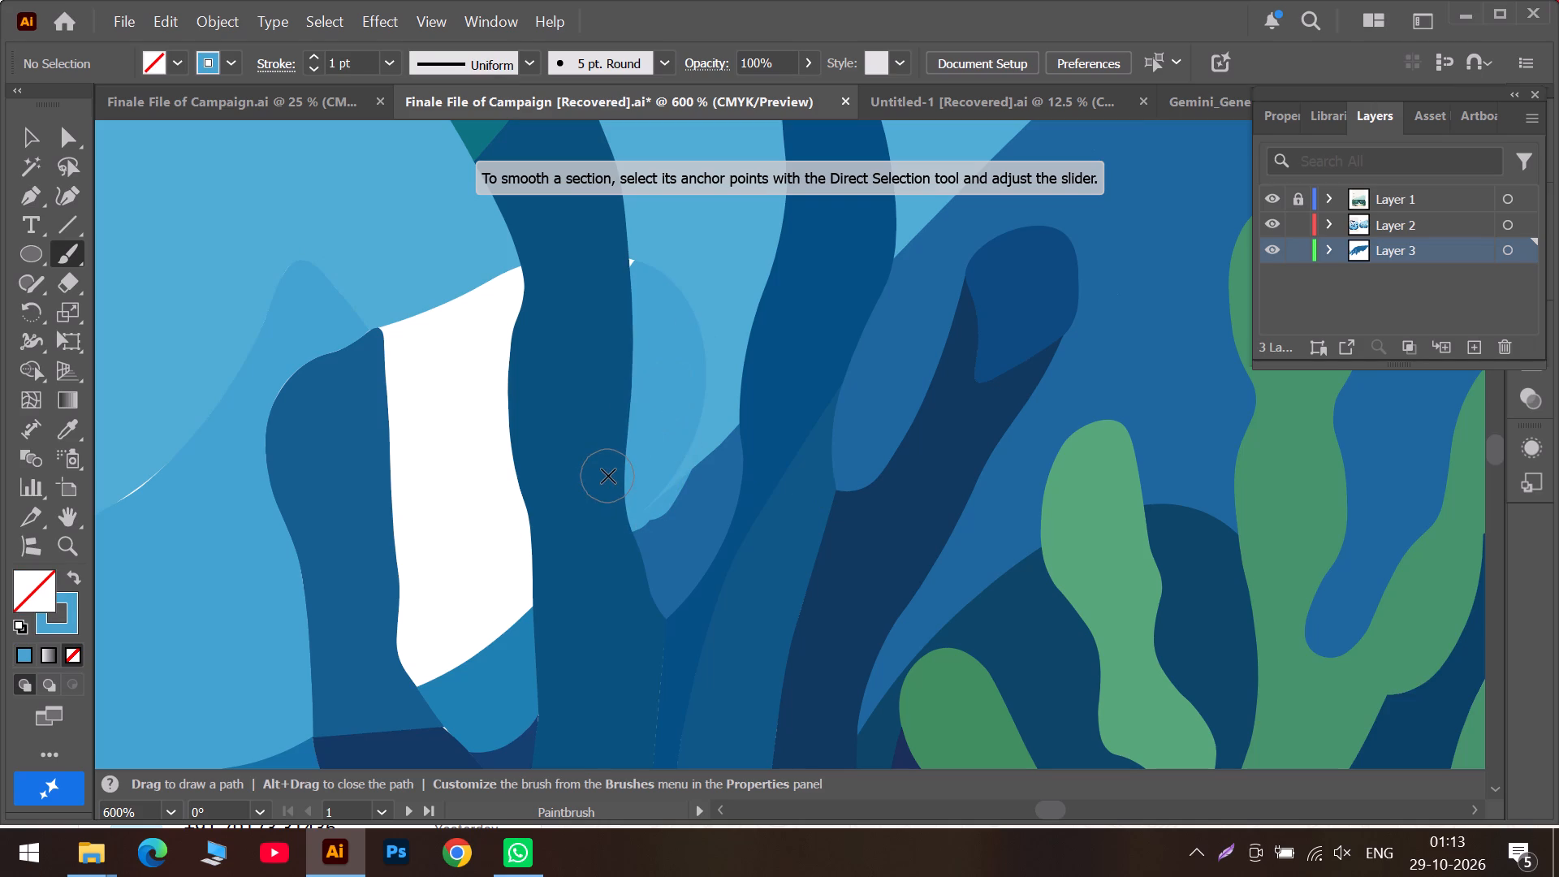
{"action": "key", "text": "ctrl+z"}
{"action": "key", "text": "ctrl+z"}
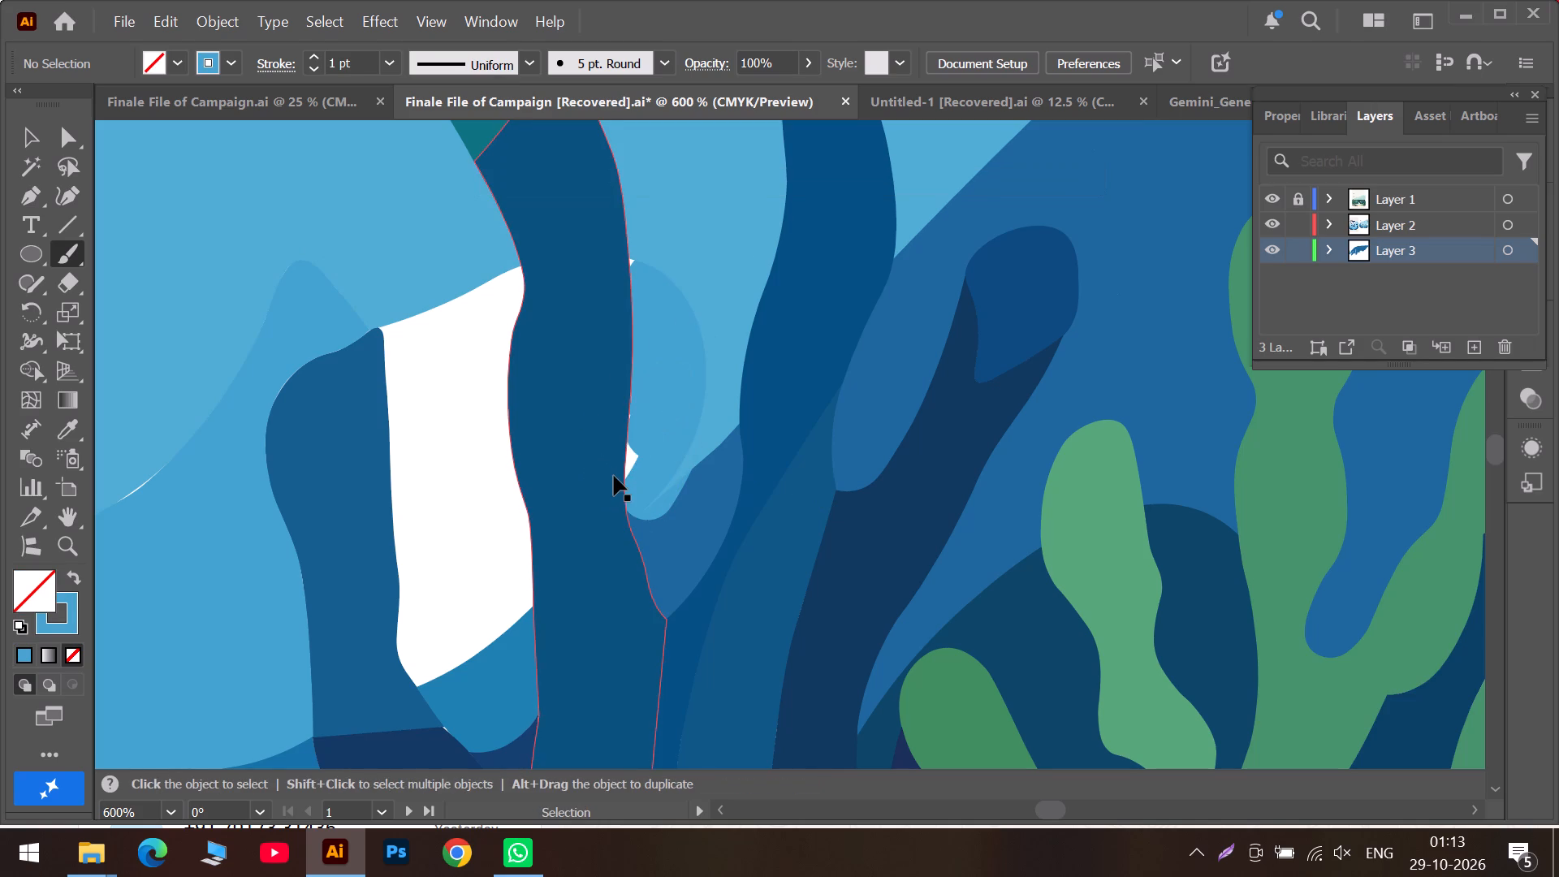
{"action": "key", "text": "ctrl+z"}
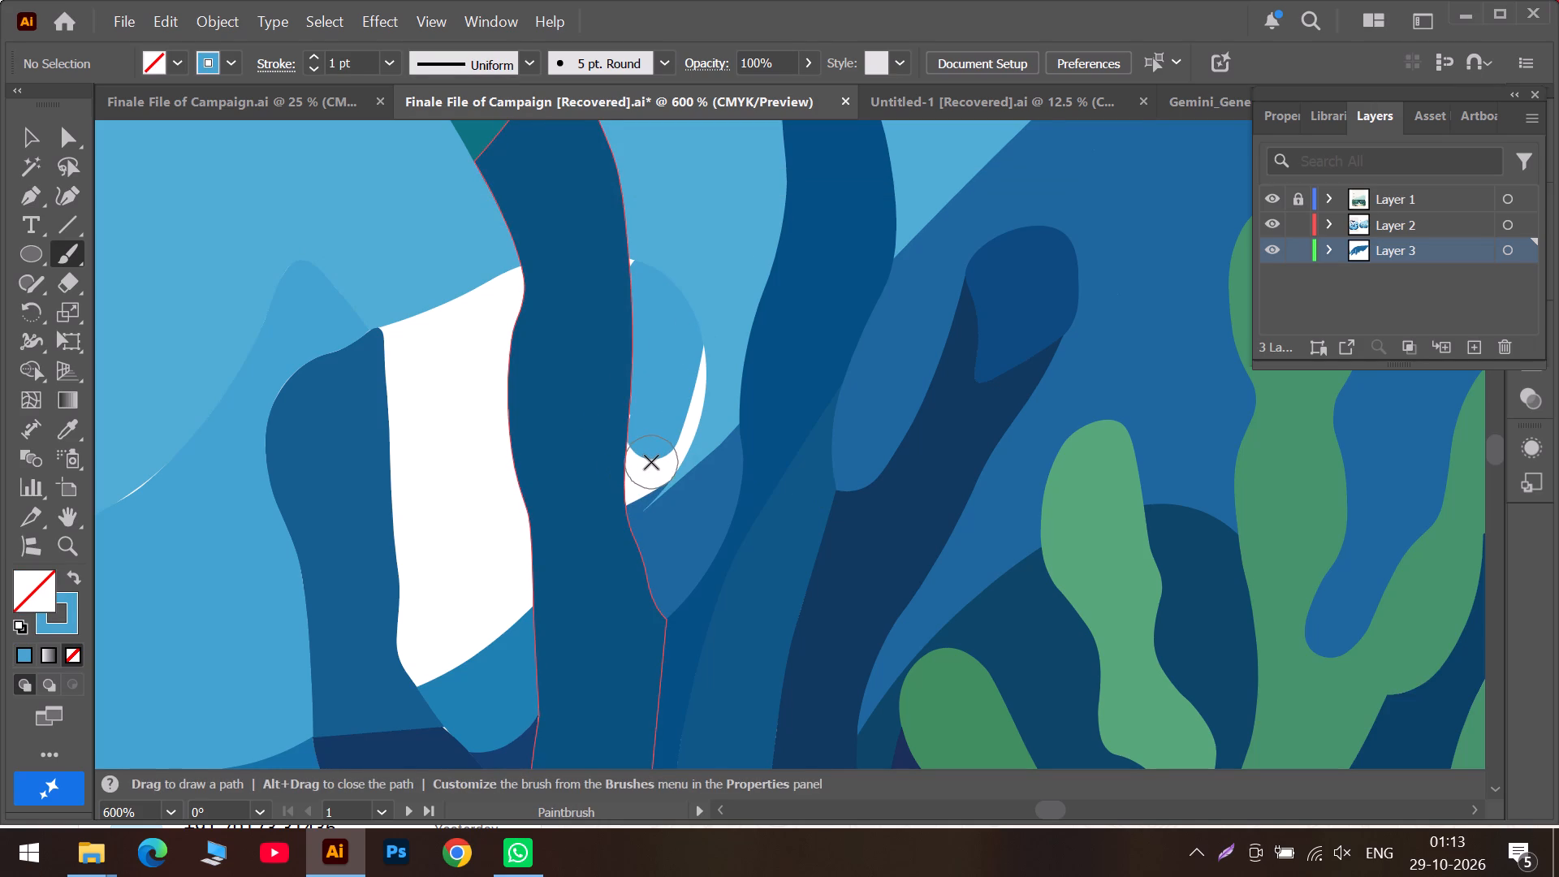
Paint the remaining white between the two tall stalks light blue, down to the medium blue patch and along the curved edge.
{"action": "scroll", "coordinate": [651, 462], "scroll_direction": "up", "scroll_amount": 4}
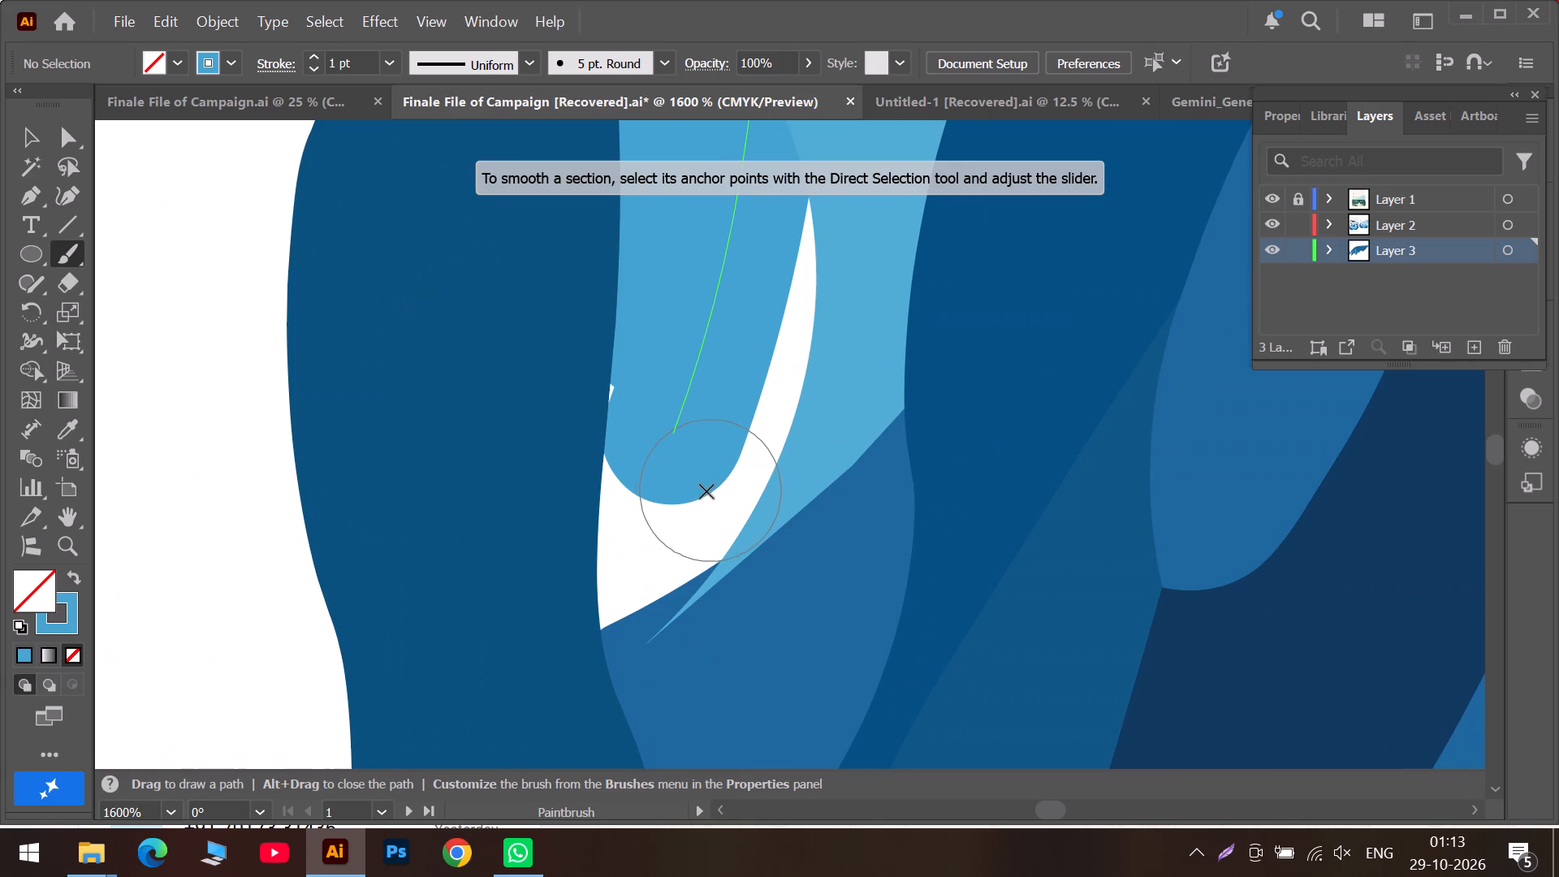
{"action": "left_click_drag", "start_coordinate": [702, 493], "coordinate": [604, 560]}
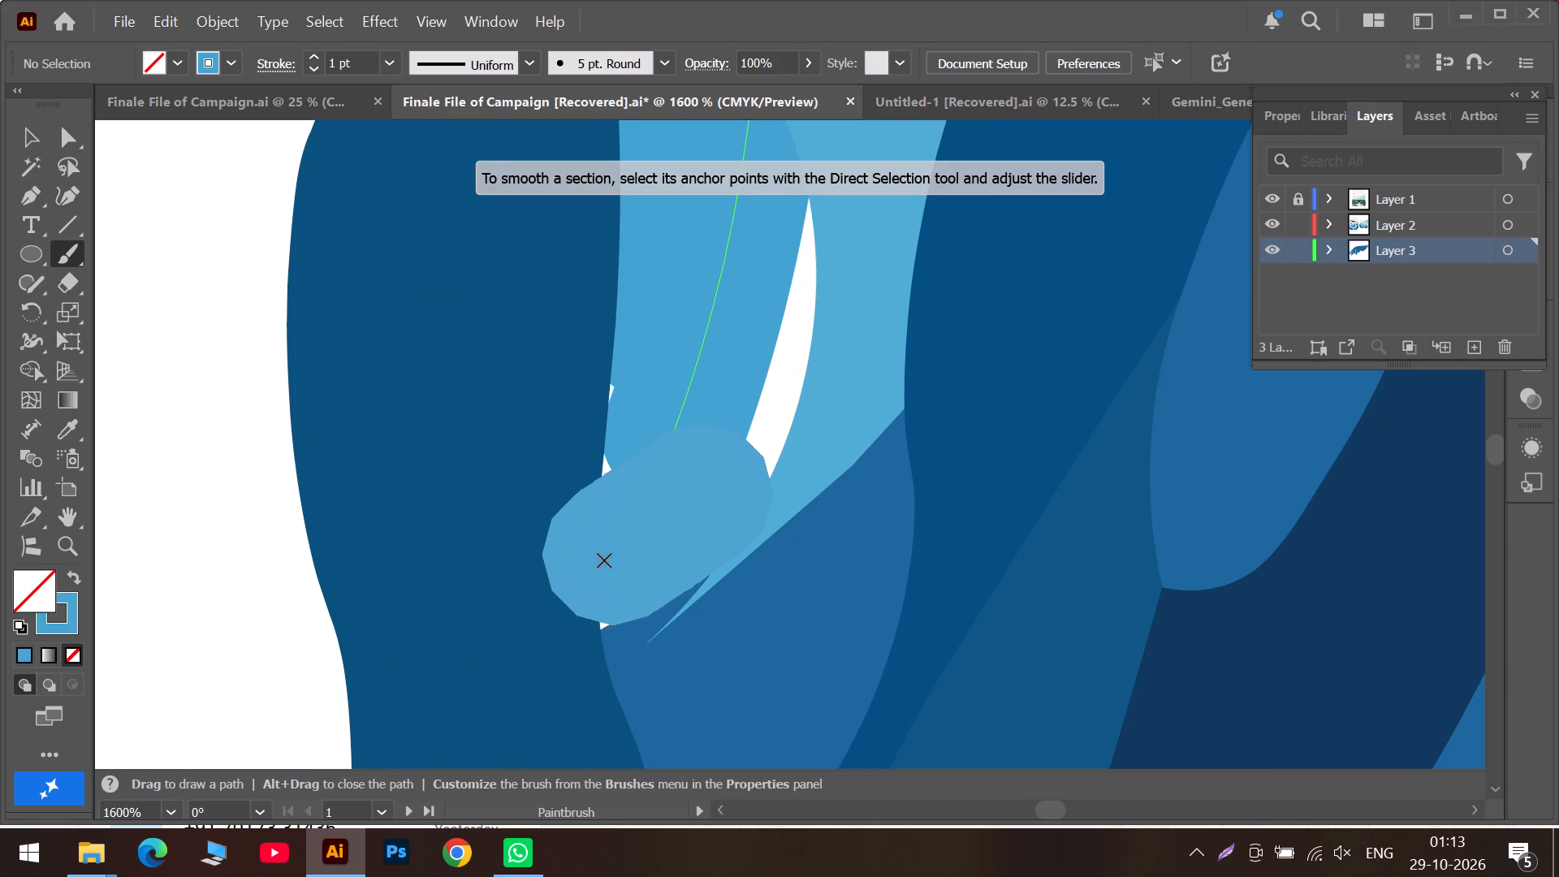
{"action": "left_click_drag", "start_coordinate": [604, 560], "coordinate": [559, 577]}
{"action": "left_click_drag", "start_coordinate": [740, 443], "coordinate": [669, 481]}
{"action": "left_click_drag", "start_coordinate": [701, 380], "coordinate": [650, 430]}
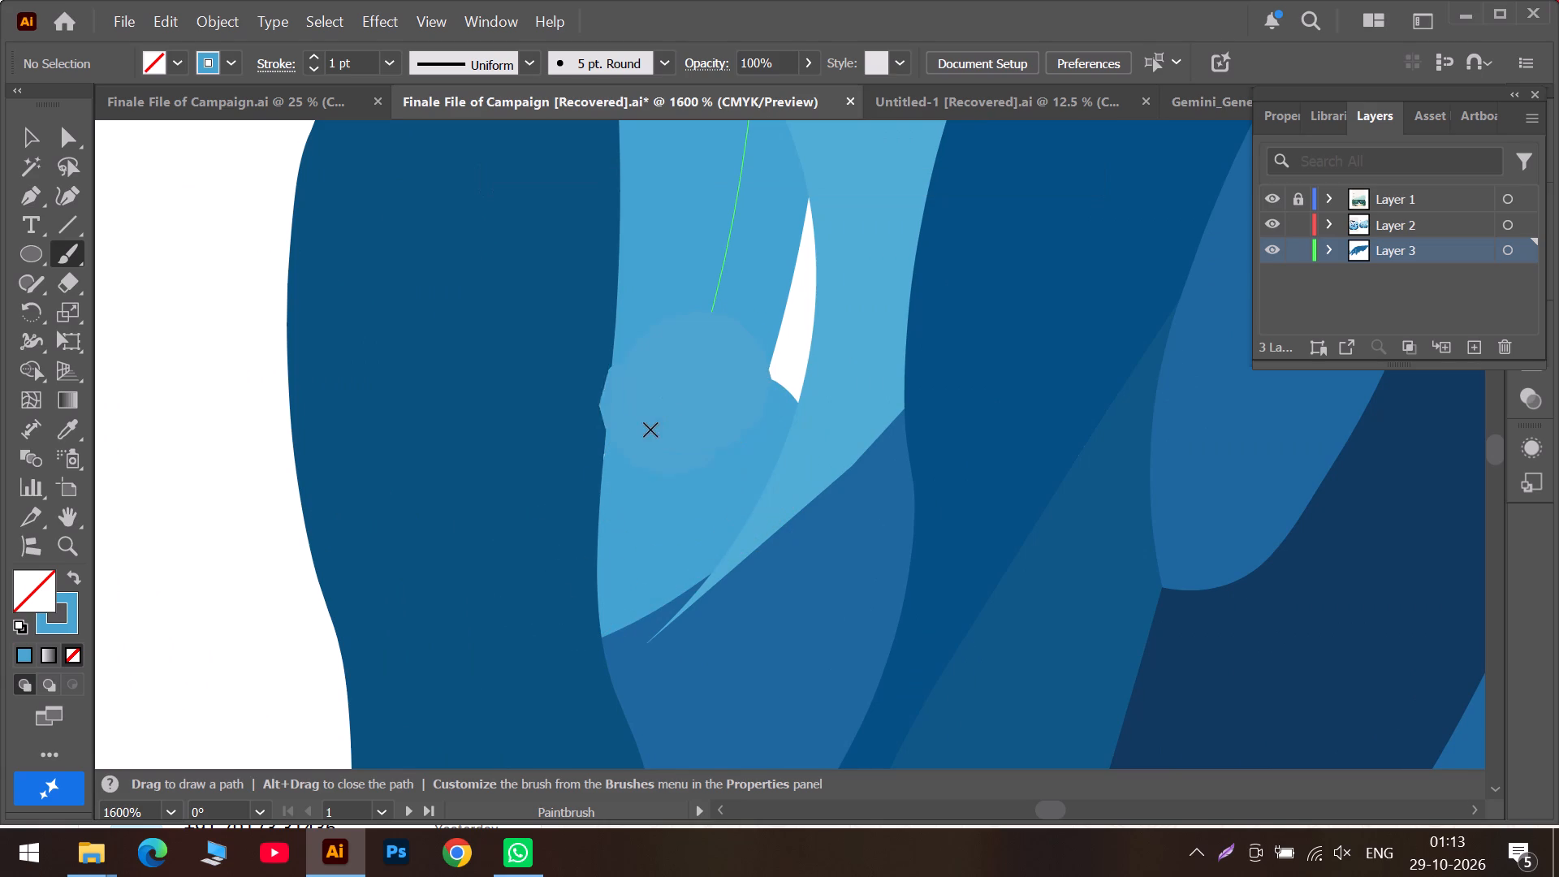
{"action": "left_click_drag", "start_coordinate": [650, 430], "coordinate": [649, 433]}
{"action": "left_click_drag", "start_coordinate": [657, 375], "coordinate": [671, 426]}
{"action": "left_click_drag", "start_coordinate": [778, 261], "coordinate": [745, 421]}
{"action": "left_click_drag", "start_coordinate": [785, 237], "coordinate": [763, 274]}
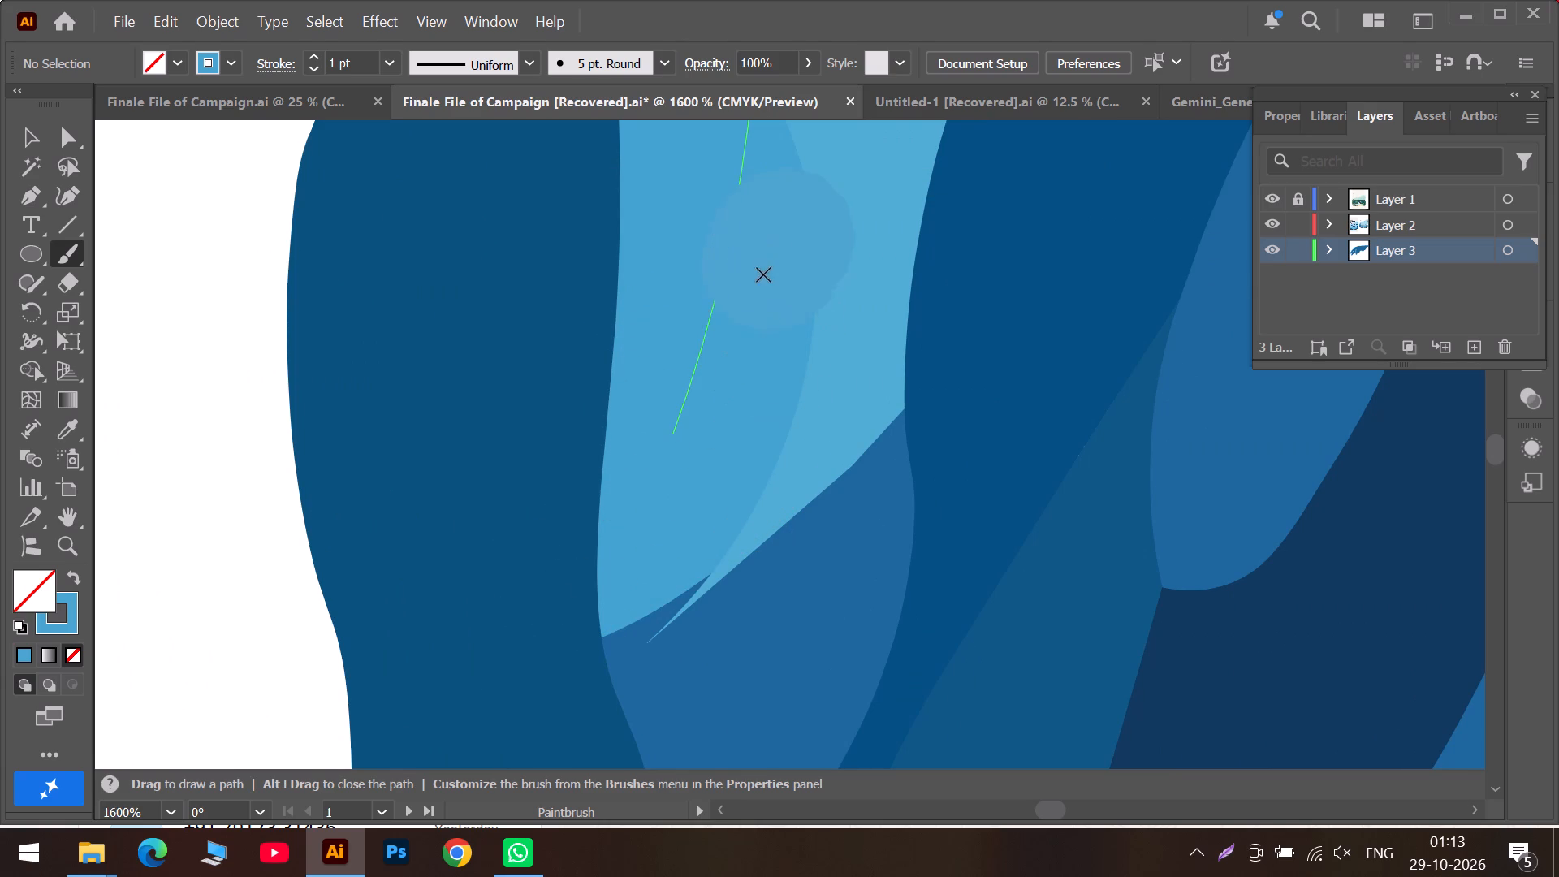
{"action": "left_click_drag", "start_coordinate": [763, 274], "coordinate": [769, 266]}
Paint the upper part of the white gap between the short blue branch and the tall stalk light blue, including the speck beside the stalk.
{"action": "scroll", "coordinate": [710, 303], "scroll_direction": "down", "scroll_amount": 3}
{"action": "scroll", "coordinate": [482, 220], "scroll_direction": "down", "scroll_amount": 2, "text": "alt"}
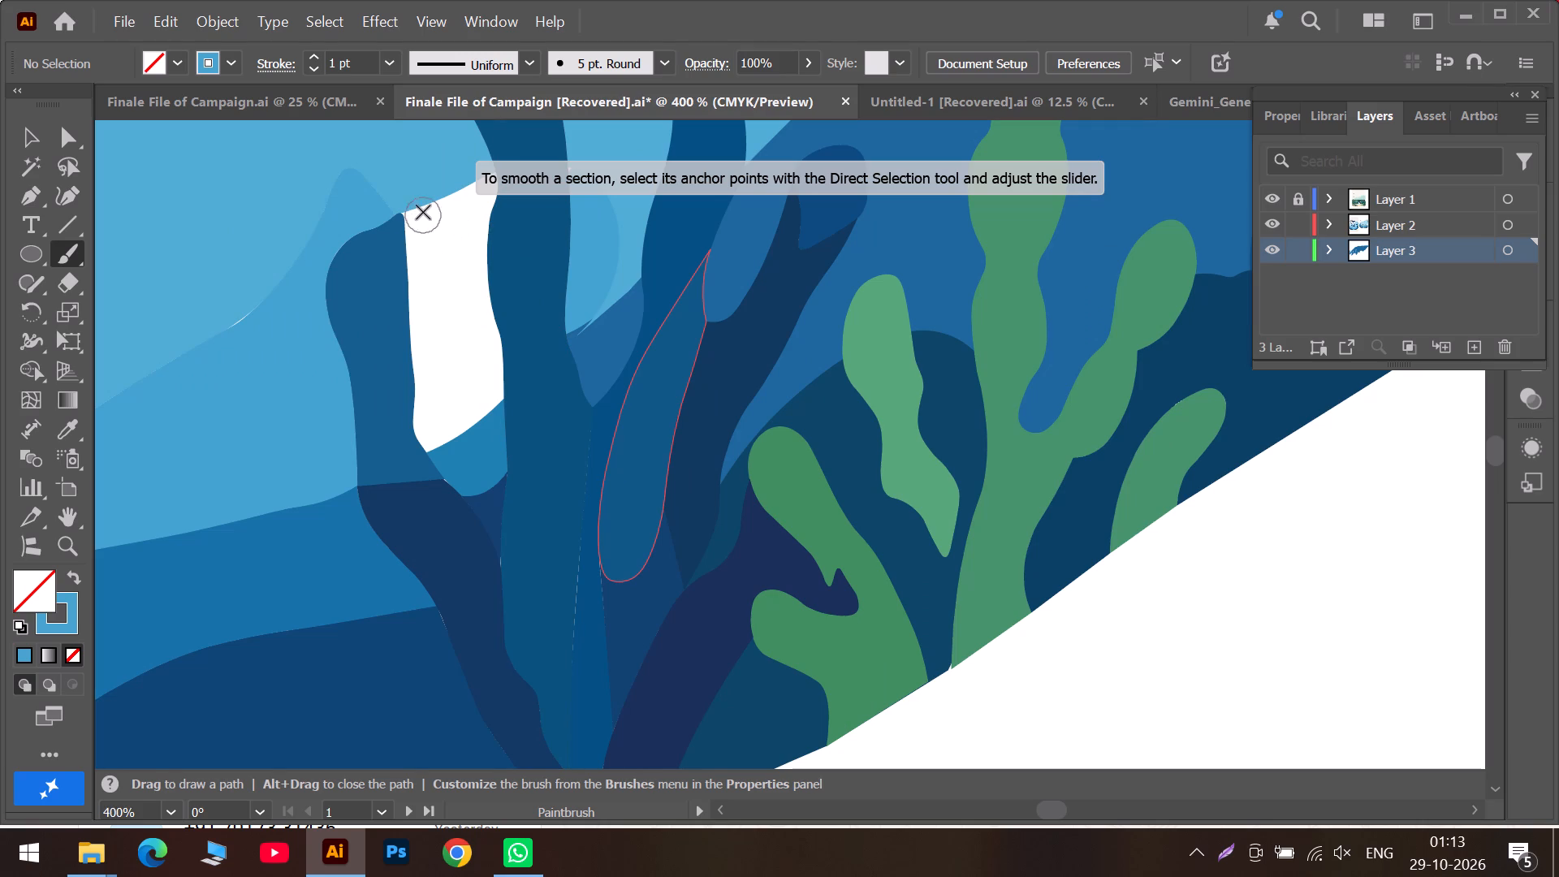
{"action": "left_click_drag", "start_coordinate": [423, 212], "coordinate": [417, 283]}
{"action": "left_click_drag", "start_coordinate": [412, 220], "coordinate": [428, 233]}
{"action": "left_click_drag", "start_coordinate": [450, 201], "coordinate": [447, 289]}
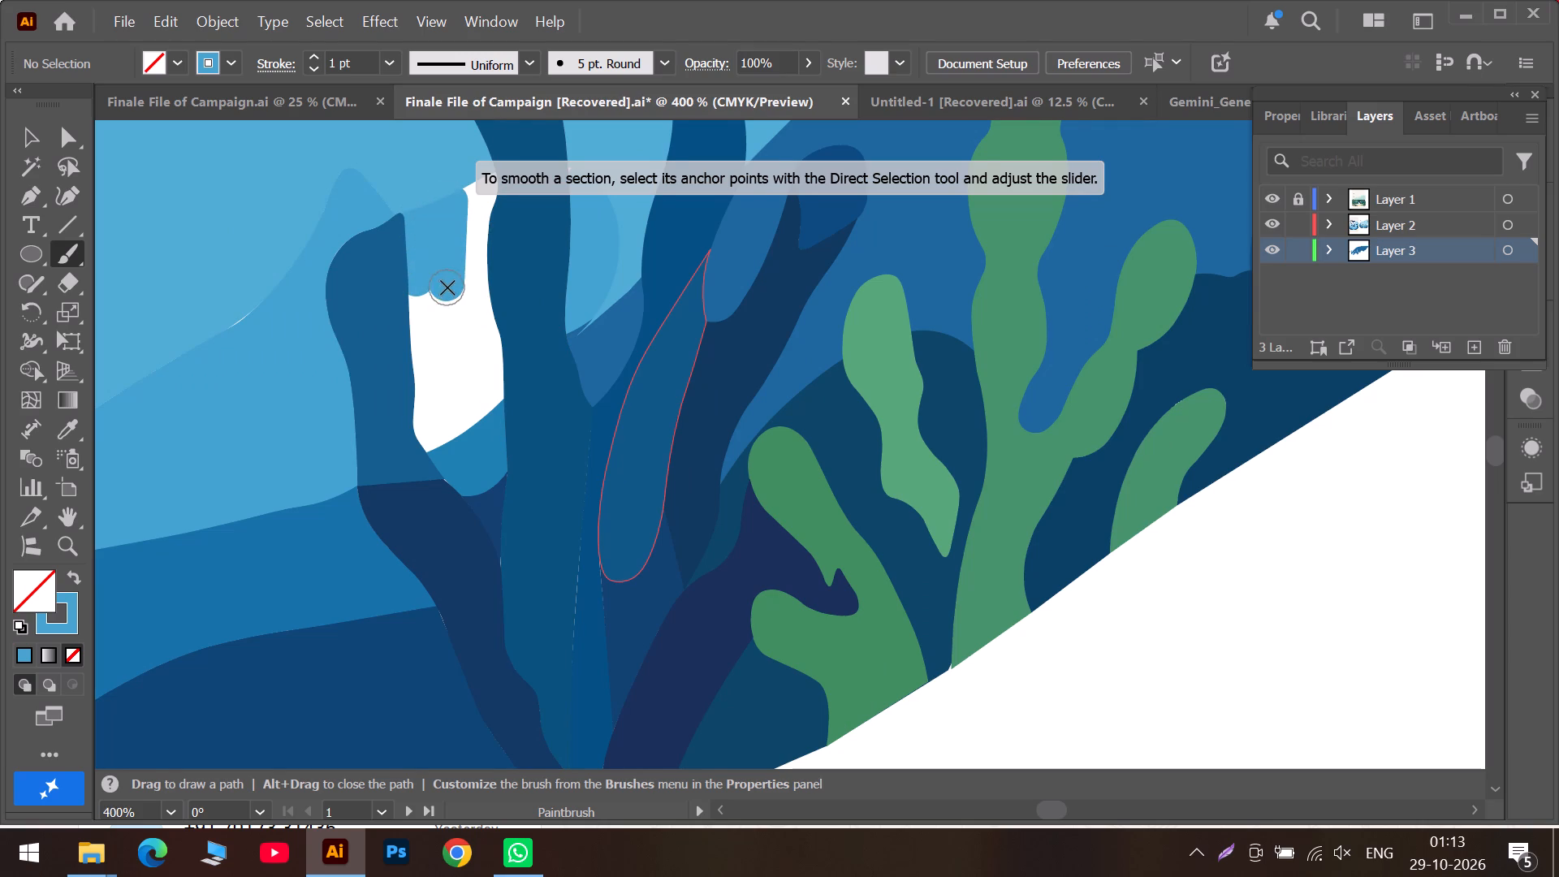
{"action": "scroll", "coordinate": [447, 287], "scroll_direction": "up", "scroll_amount": 4}
{"action": "left_click_drag", "start_coordinate": [477, 256], "coordinate": [459, 344]}
{"action": "left_click_drag", "start_coordinate": [502, 250], "coordinate": [465, 387]}
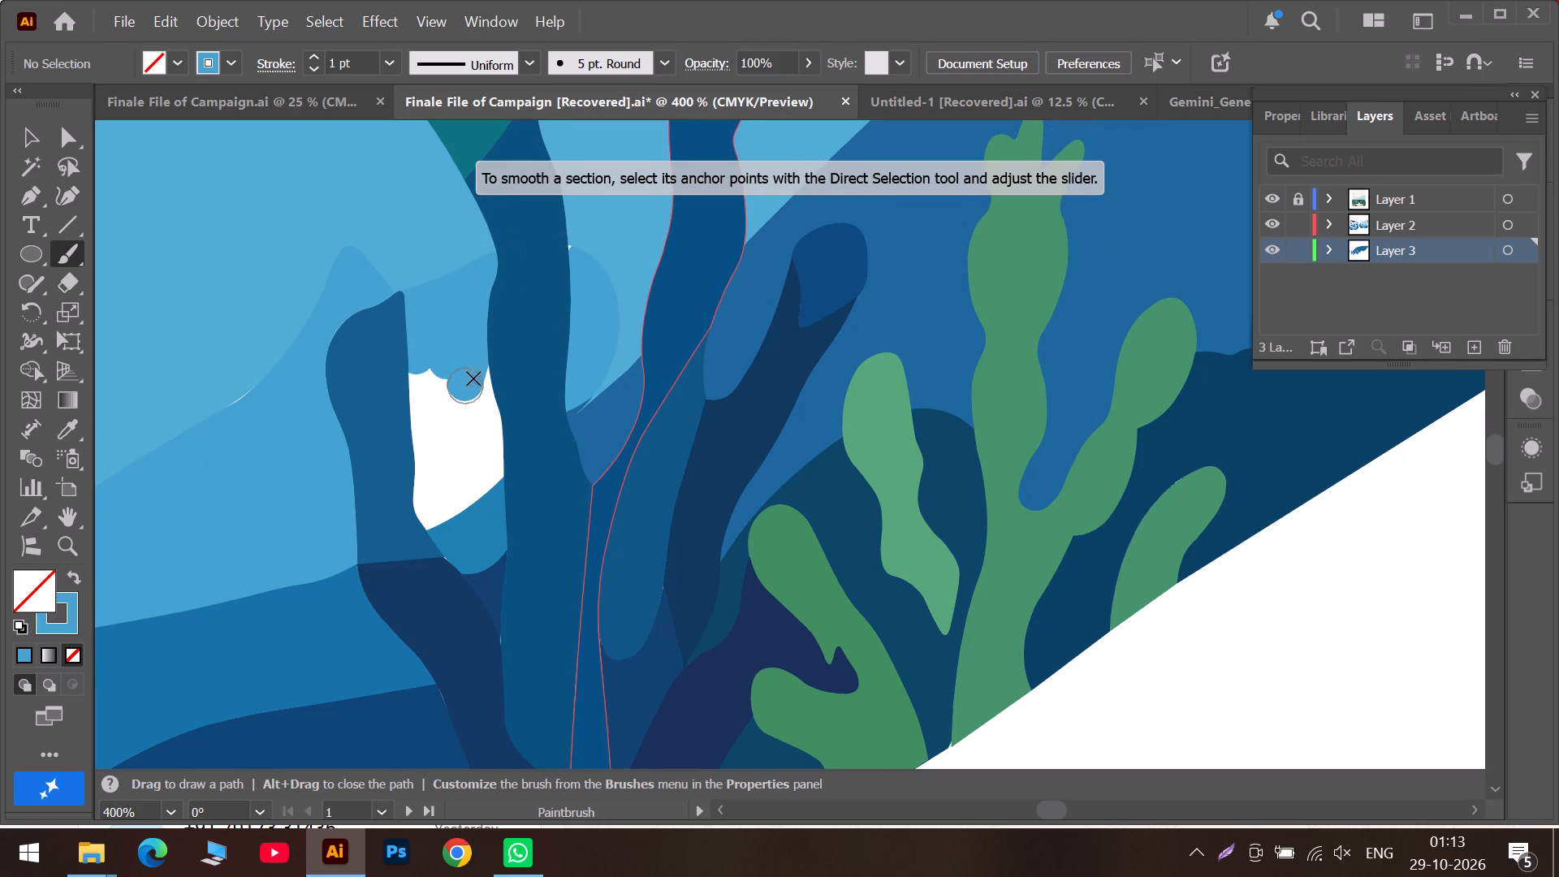
{"action": "left_click_drag", "start_coordinate": [570, 244], "coordinate": [525, 311]}
Fill the lower part of the white gap between the short blue branch and the tall stalk with light blue.
{"action": "left_click_drag", "start_coordinate": [486, 348], "coordinate": [456, 436]}
{"action": "left_click_drag", "start_coordinate": [441, 368], "coordinate": [419, 449]}
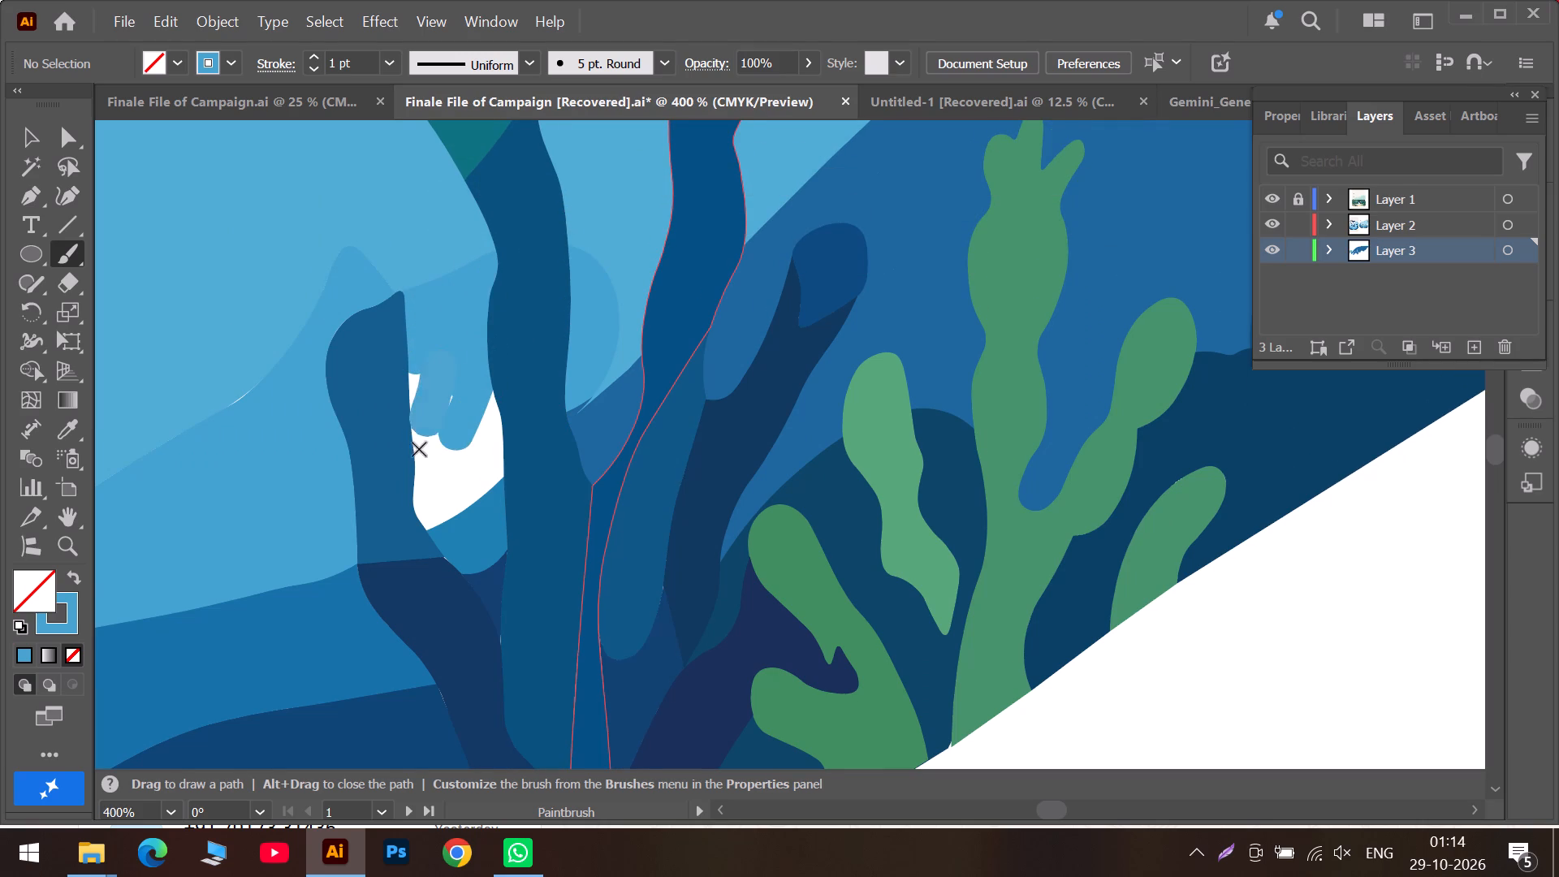
{"action": "left_click_drag", "start_coordinate": [419, 449], "coordinate": [419, 450]}
{"action": "left_click_drag", "start_coordinate": [425, 350], "coordinate": [412, 450]}
{"action": "left_click_drag", "start_coordinate": [453, 421], "coordinate": [434, 470]}
{"action": "left_click_drag", "start_coordinate": [454, 363], "coordinate": [406, 517]}
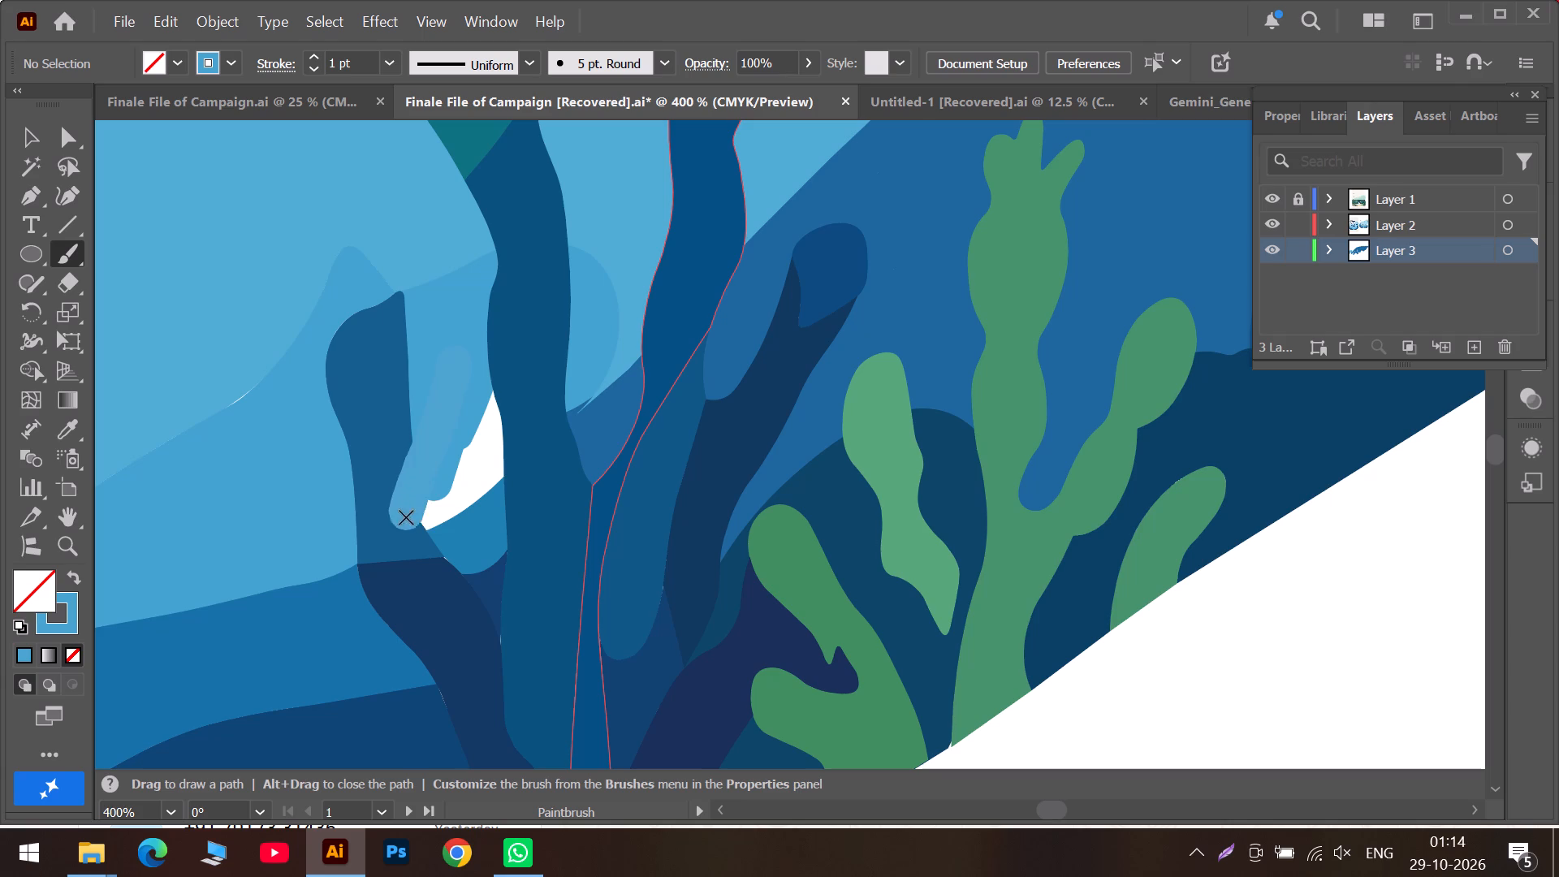
{"action": "left_click_drag", "start_coordinate": [406, 517], "coordinate": [409, 520]}
{"action": "left_click_drag", "start_coordinate": [486, 399], "coordinate": [411, 517]}
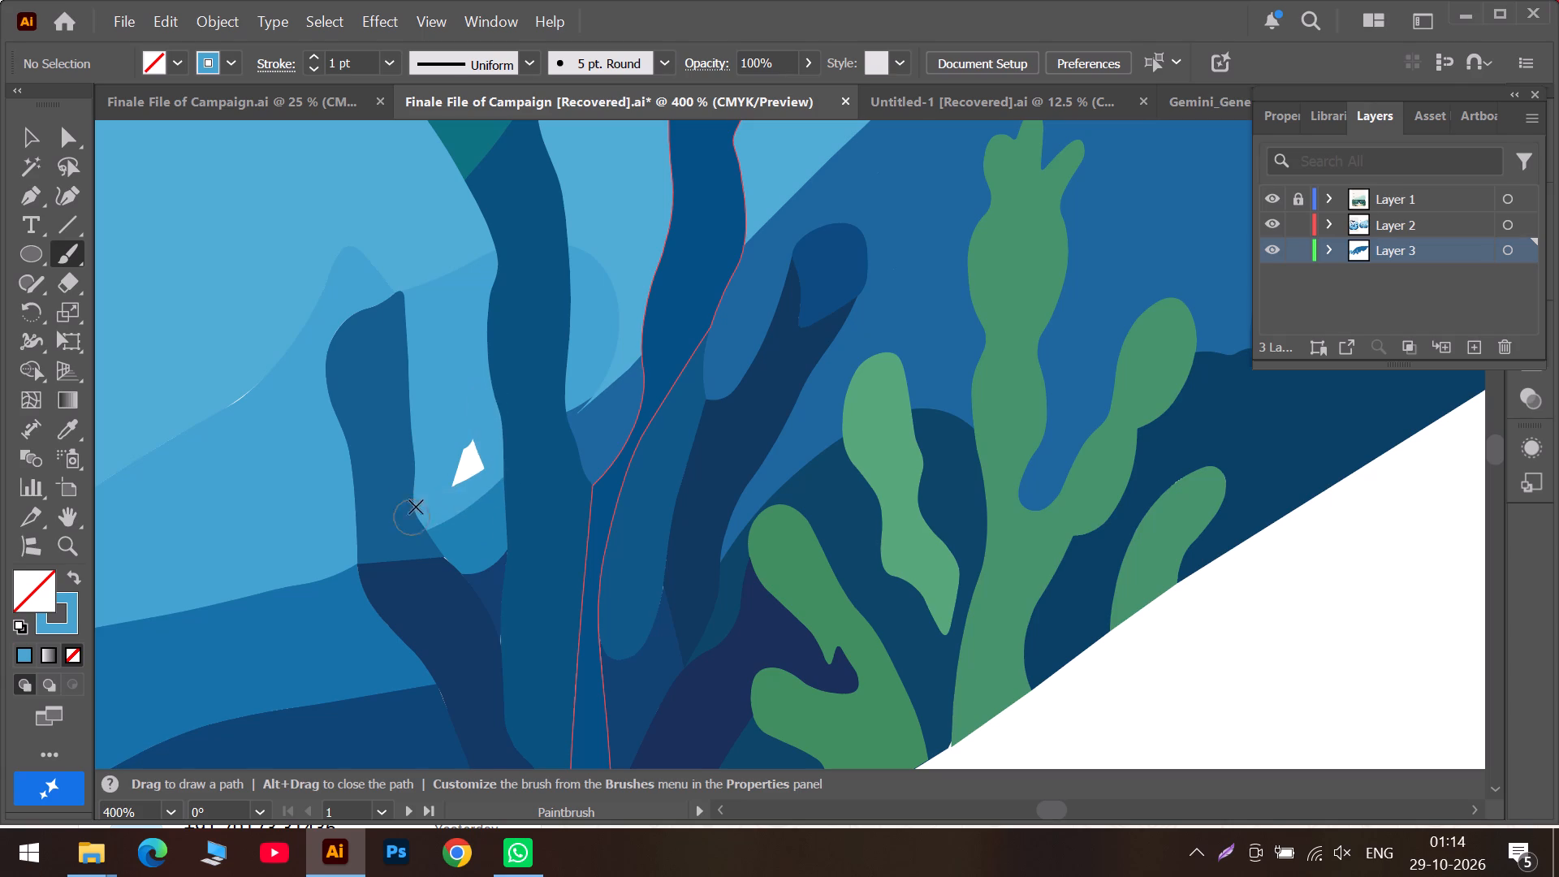
{"action": "left_click_drag", "start_coordinate": [472, 438], "coordinate": [465, 488]}
{"action": "left_click_drag", "start_coordinate": [482, 454], "coordinate": [450, 482]}
Sample the medium blue of the pointed leaf at the seaweed's base in the reference poster.
{"action": "scroll", "coordinate": [445, 476], "scroll_direction": "down", "scroll_amount": 3, "text": "alt"}
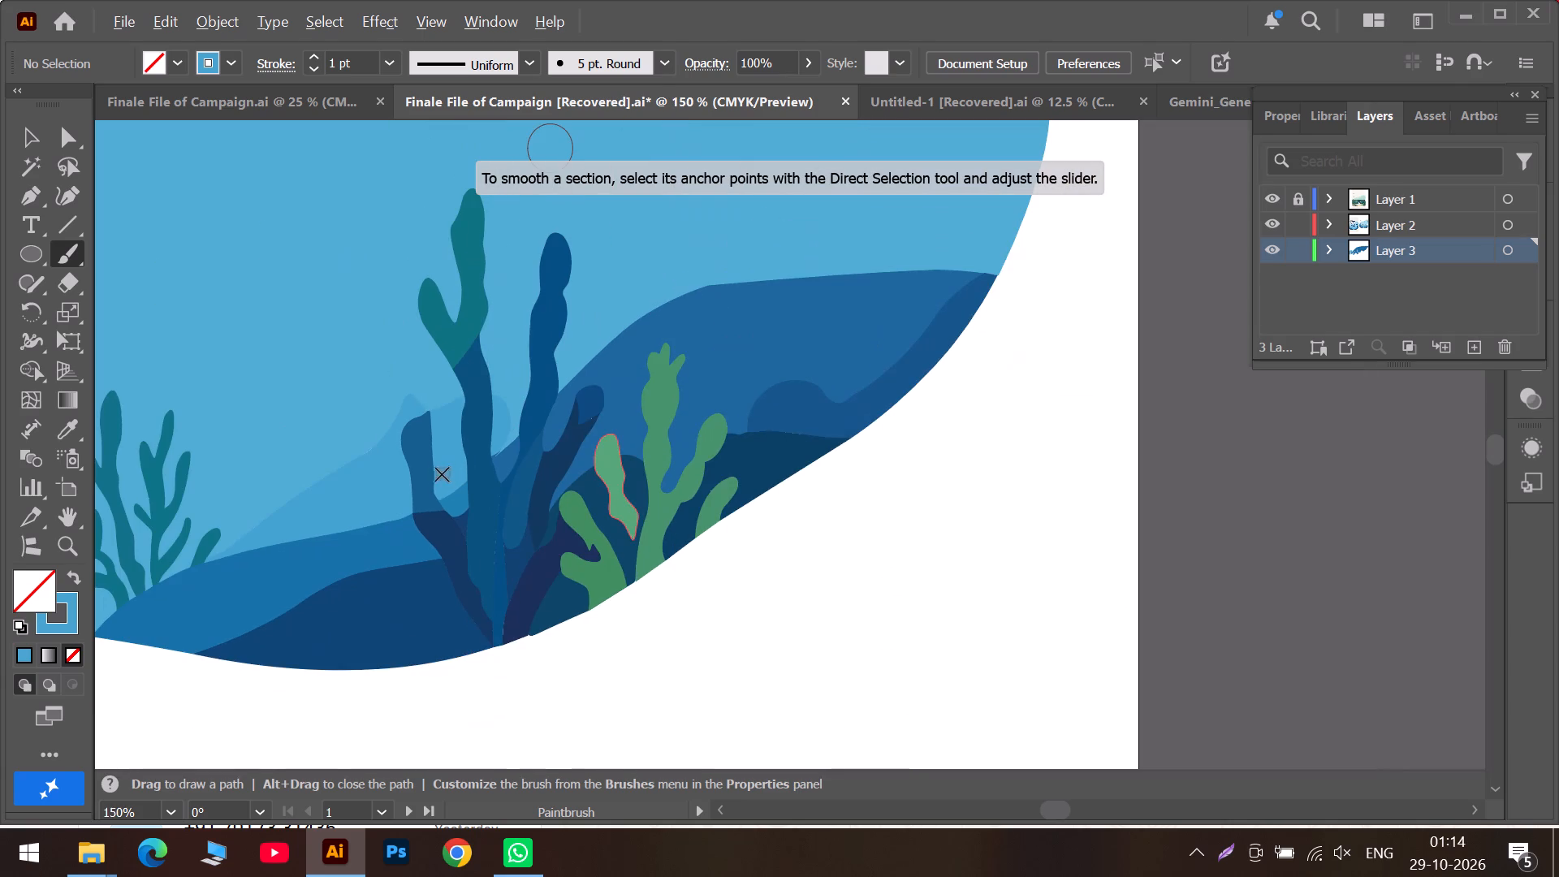
{"action": "left_click", "coordinate": [971, 804]}
{"action": "left_click", "coordinate": [971, 804]}
{"action": "scroll", "coordinate": [792, 719], "scroll_direction": "down", "scroll_amount": 2, "text": "alt"}
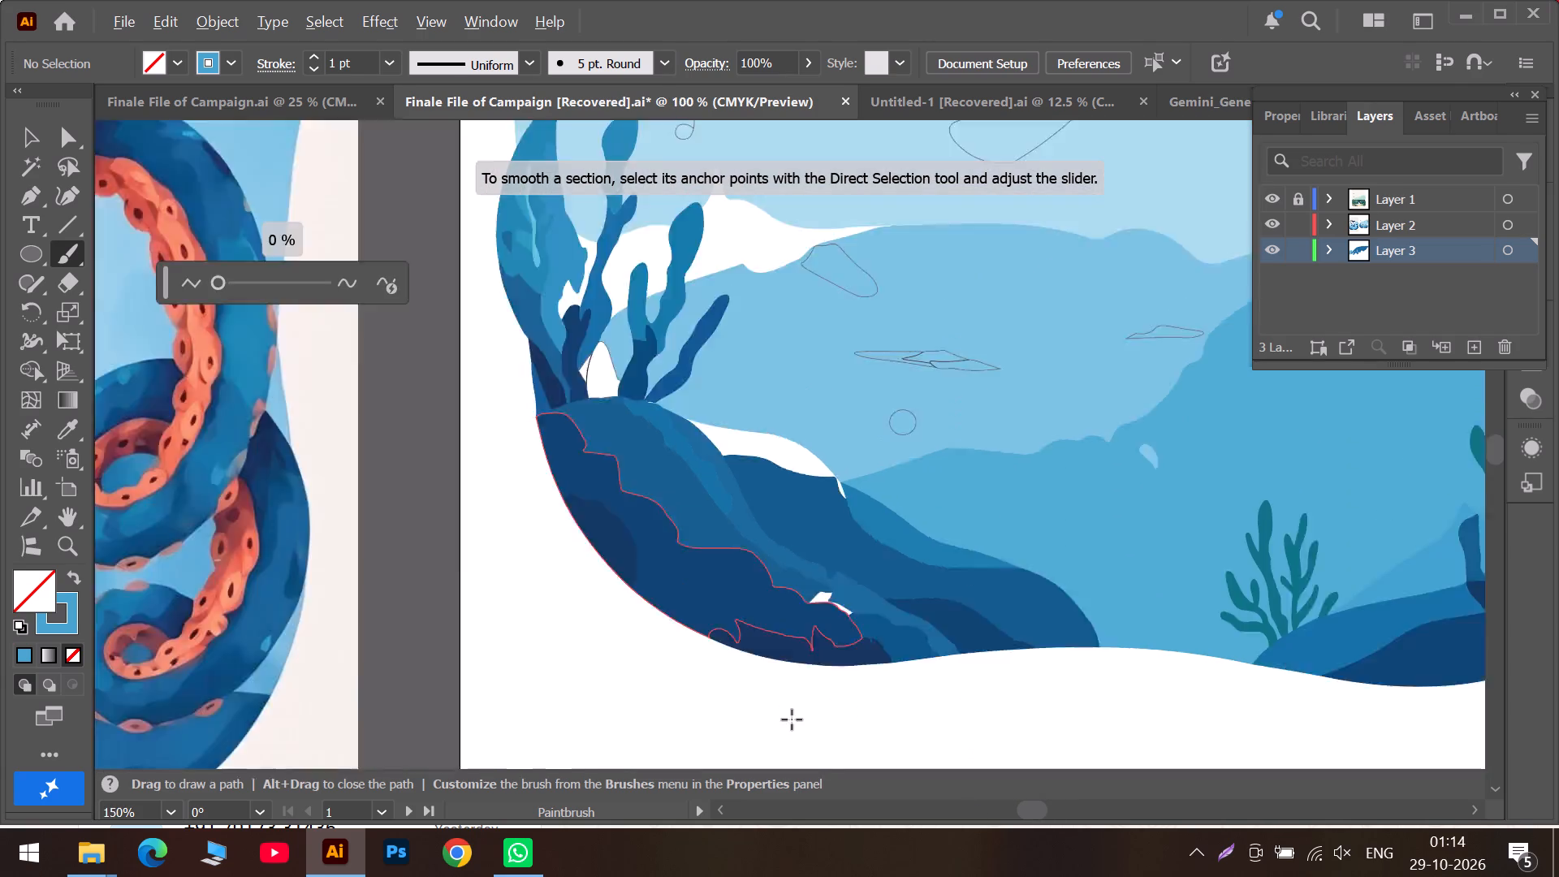
{"action": "scroll", "coordinate": [792, 723], "scroll_direction": "down", "scroll_amount": 1, "text": "alt"}
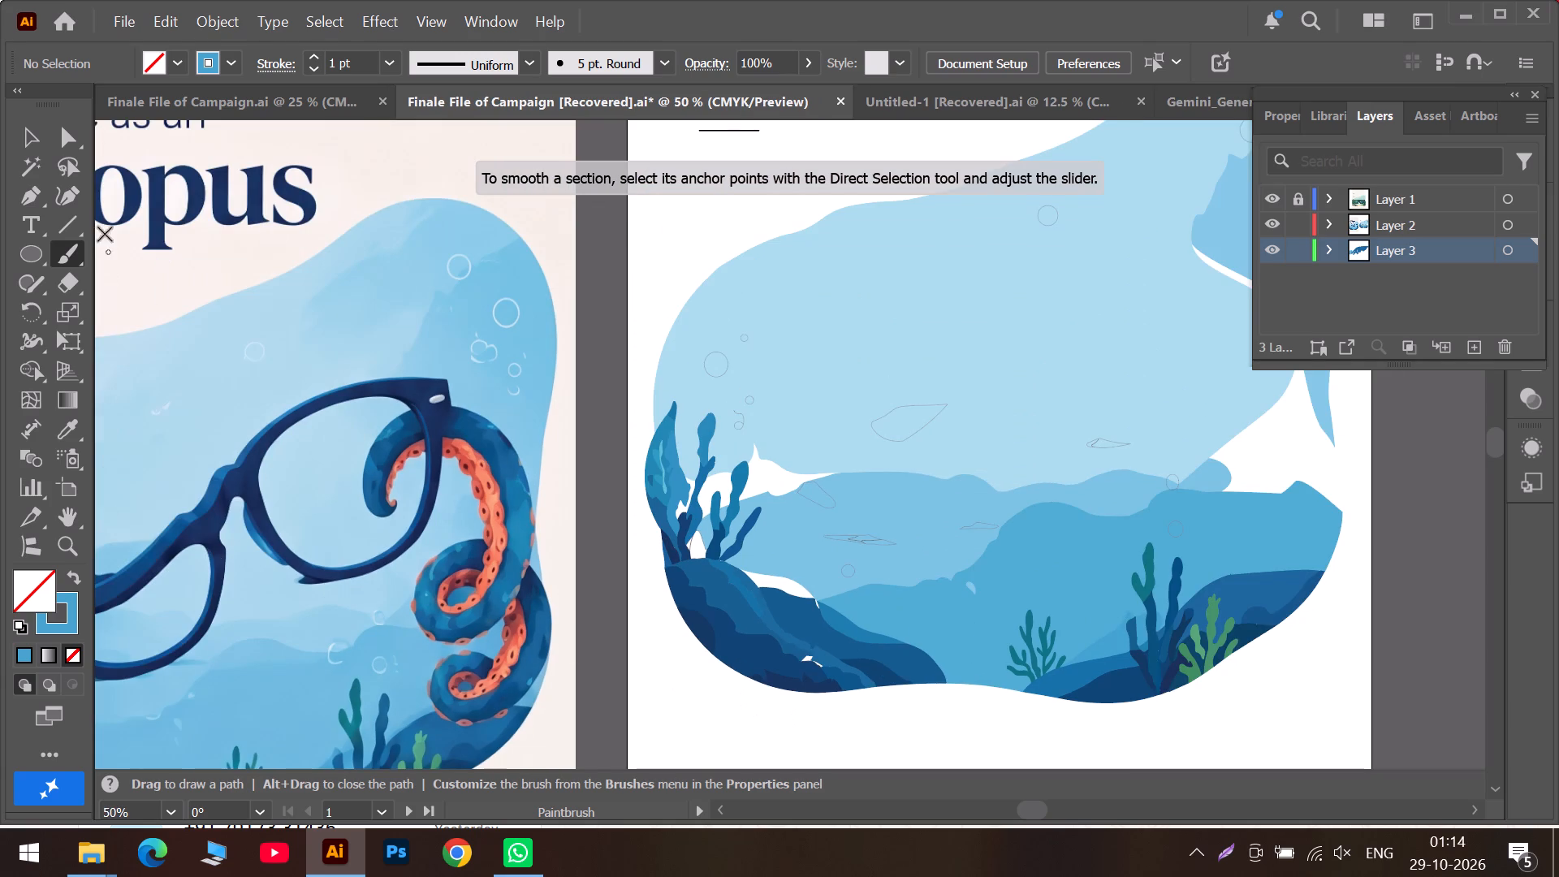
{"action": "left_click", "coordinate": [29, 141]}
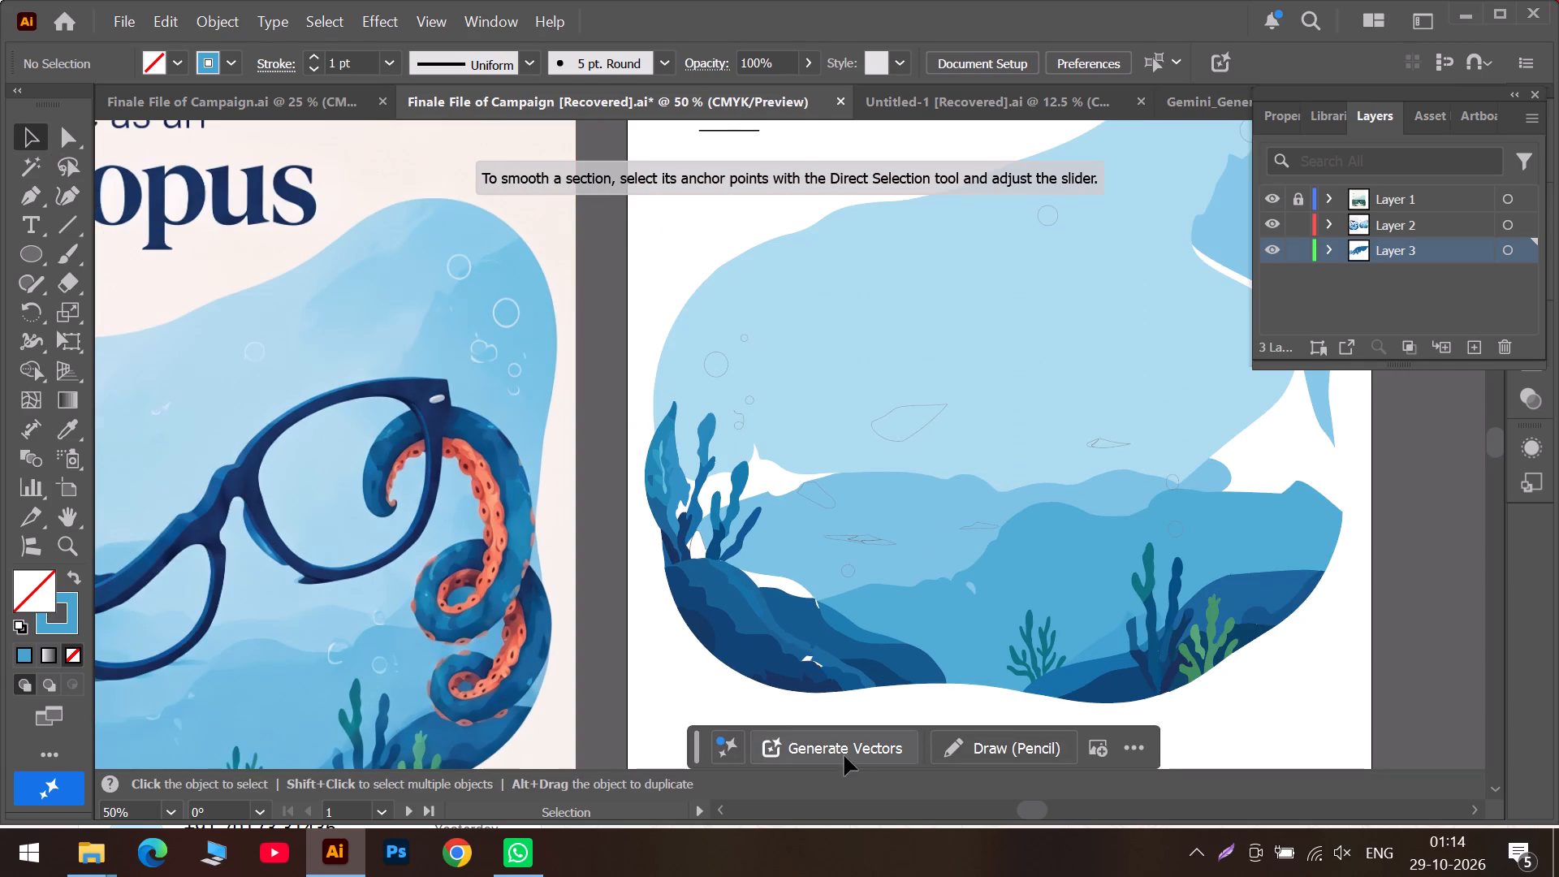
{"action": "left_click", "coordinate": [913, 810]}
{"action": "scroll", "coordinate": [754, 698], "scroll_direction": "down", "scroll_amount": 3}
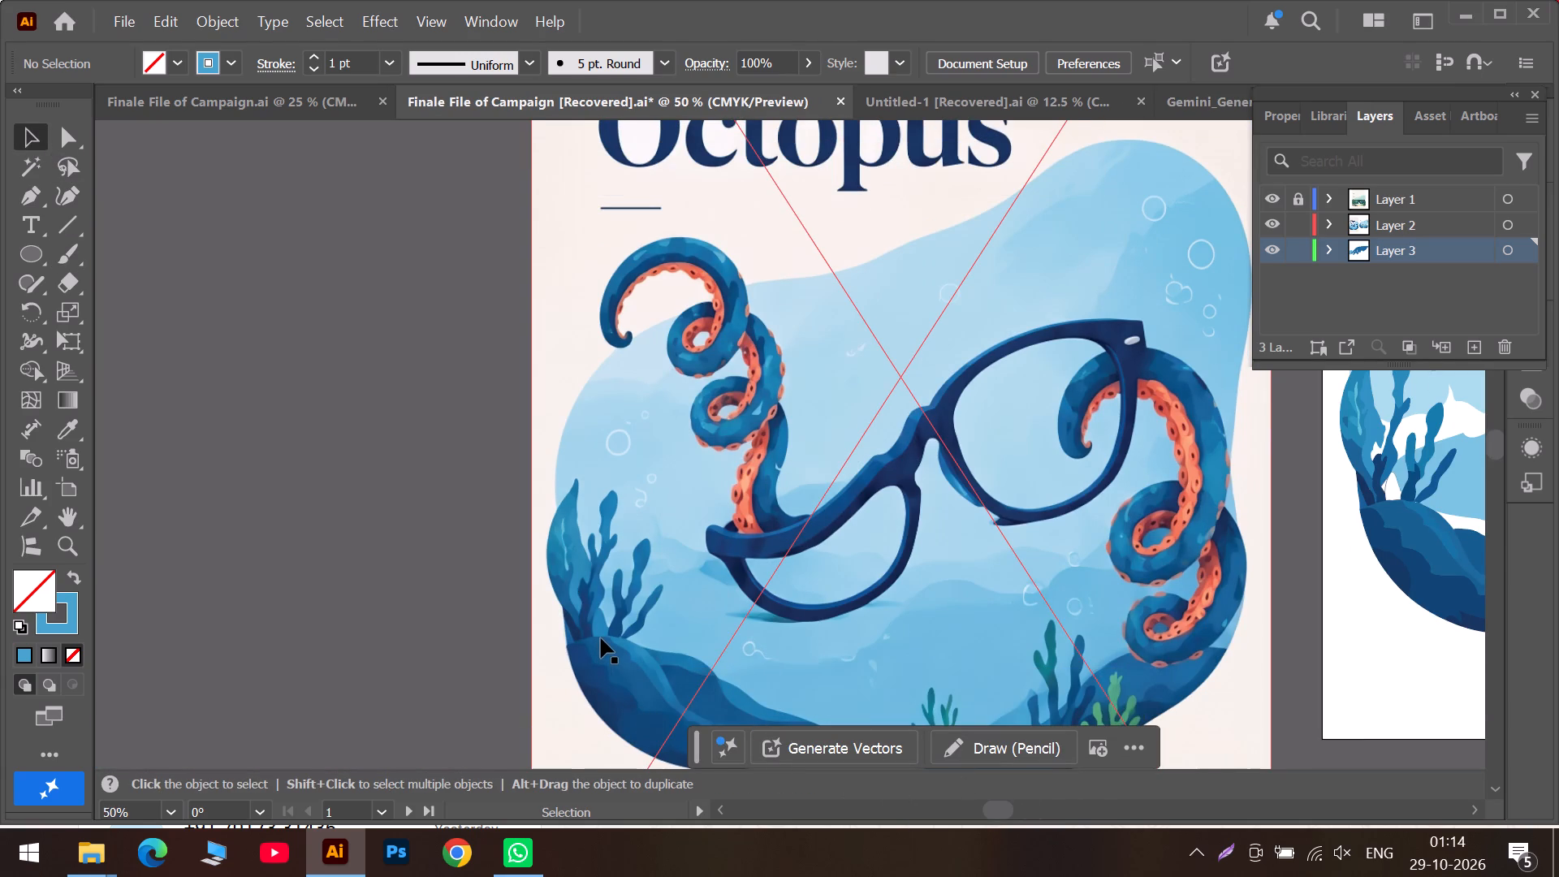
{"action": "scroll", "coordinate": [601, 629], "scroll_direction": "up", "scroll_amount": 4, "text": "alt"}
{"action": "left_click", "coordinate": [67, 419]}
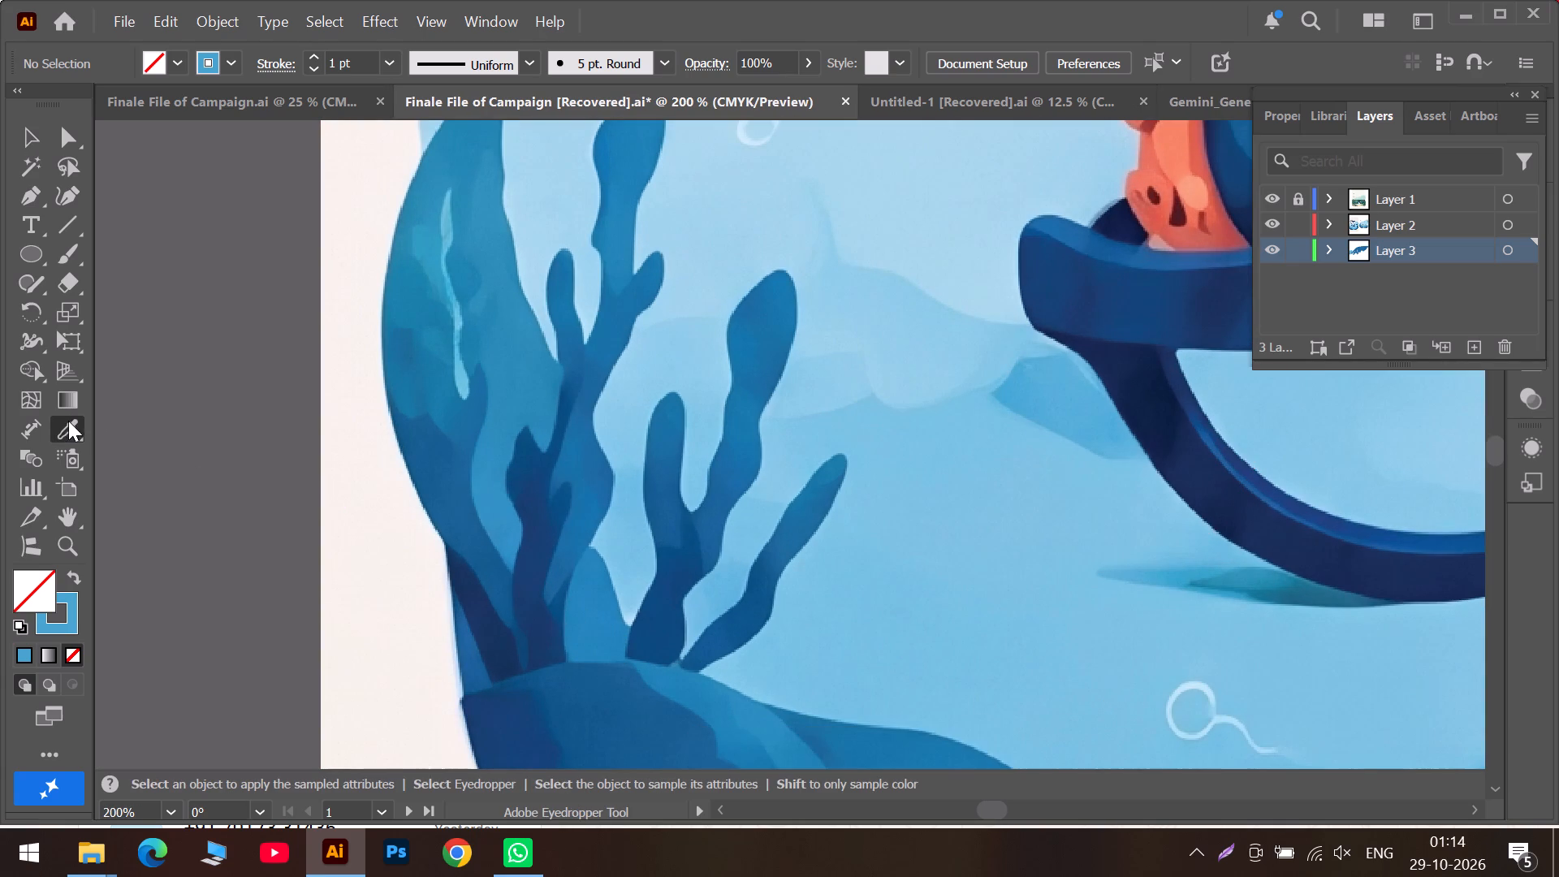
{"action": "left_click", "coordinate": [601, 619]}
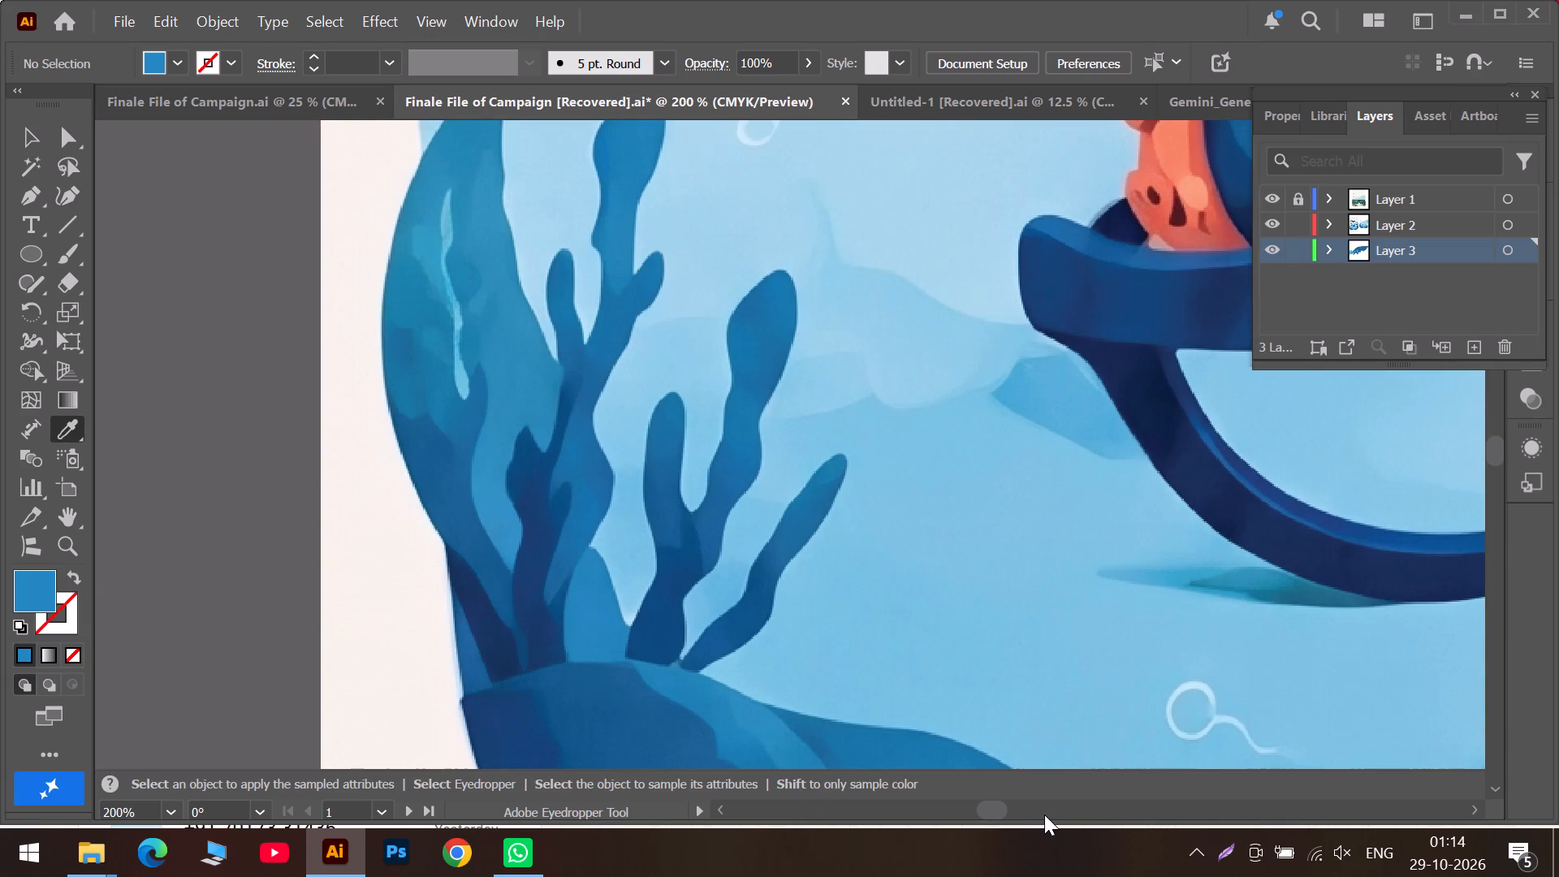
Paint the centre and rounded tip of the white outlined leaf at the left seaweed's base medium blue with the Paintbrush.
{"action": "triple_click", "coordinate": [1044, 814]}
{"action": "double_click", "coordinate": [1045, 815]}
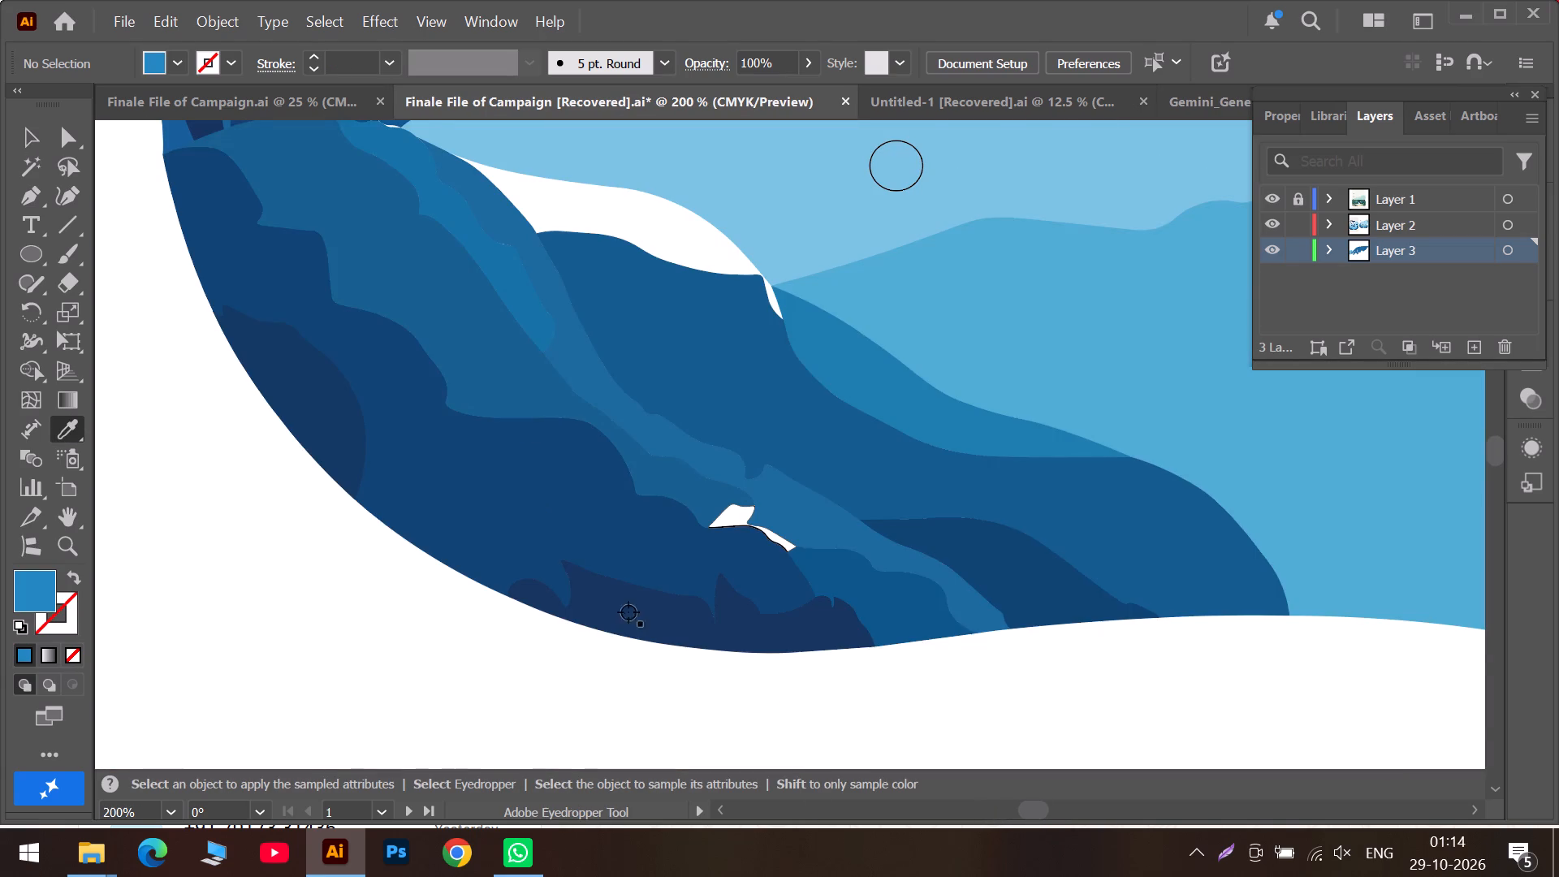
{"action": "scroll", "coordinate": [341, 256], "scroll_direction": "up", "scroll_amount": 5}
{"action": "scroll", "coordinate": [227, 210], "scroll_direction": "up", "scroll_amount": 6}
{"action": "scroll", "coordinate": [299, 249], "scroll_direction": "up", "scroll_amount": 2}
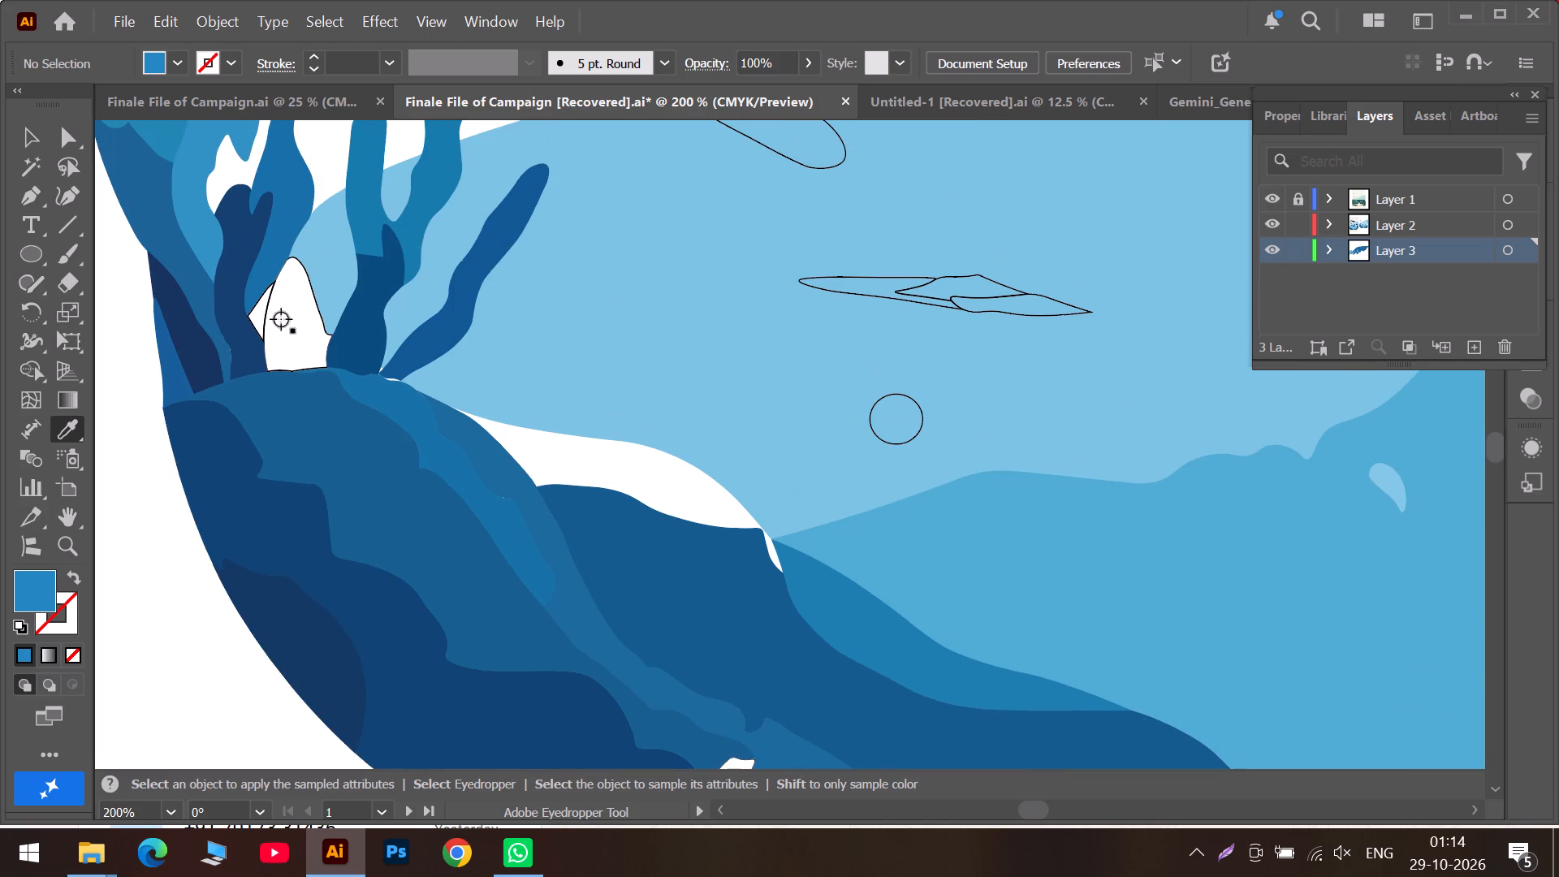
{"action": "scroll", "coordinate": [268, 323], "scroll_direction": "up", "scroll_amount": 3, "text": "alt"}
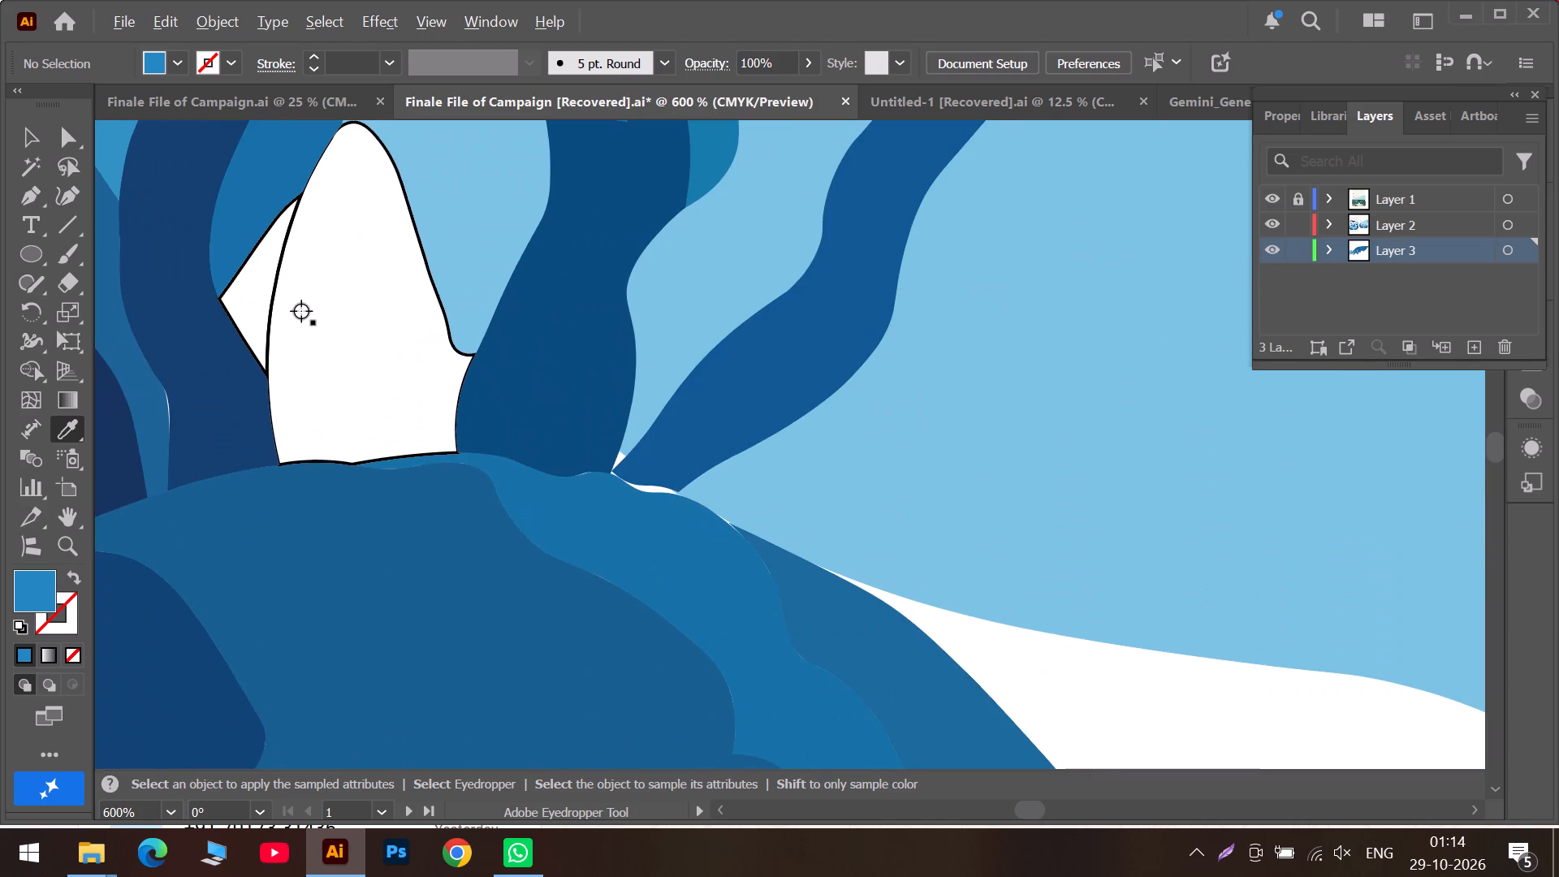
{"action": "key", "text": "b"}
{"action": "left_click_drag", "start_coordinate": [342, 235], "coordinate": [334, 361]}
{"action": "scroll", "coordinate": [359, 248], "scroll_direction": "up", "scroll_amount": 6}
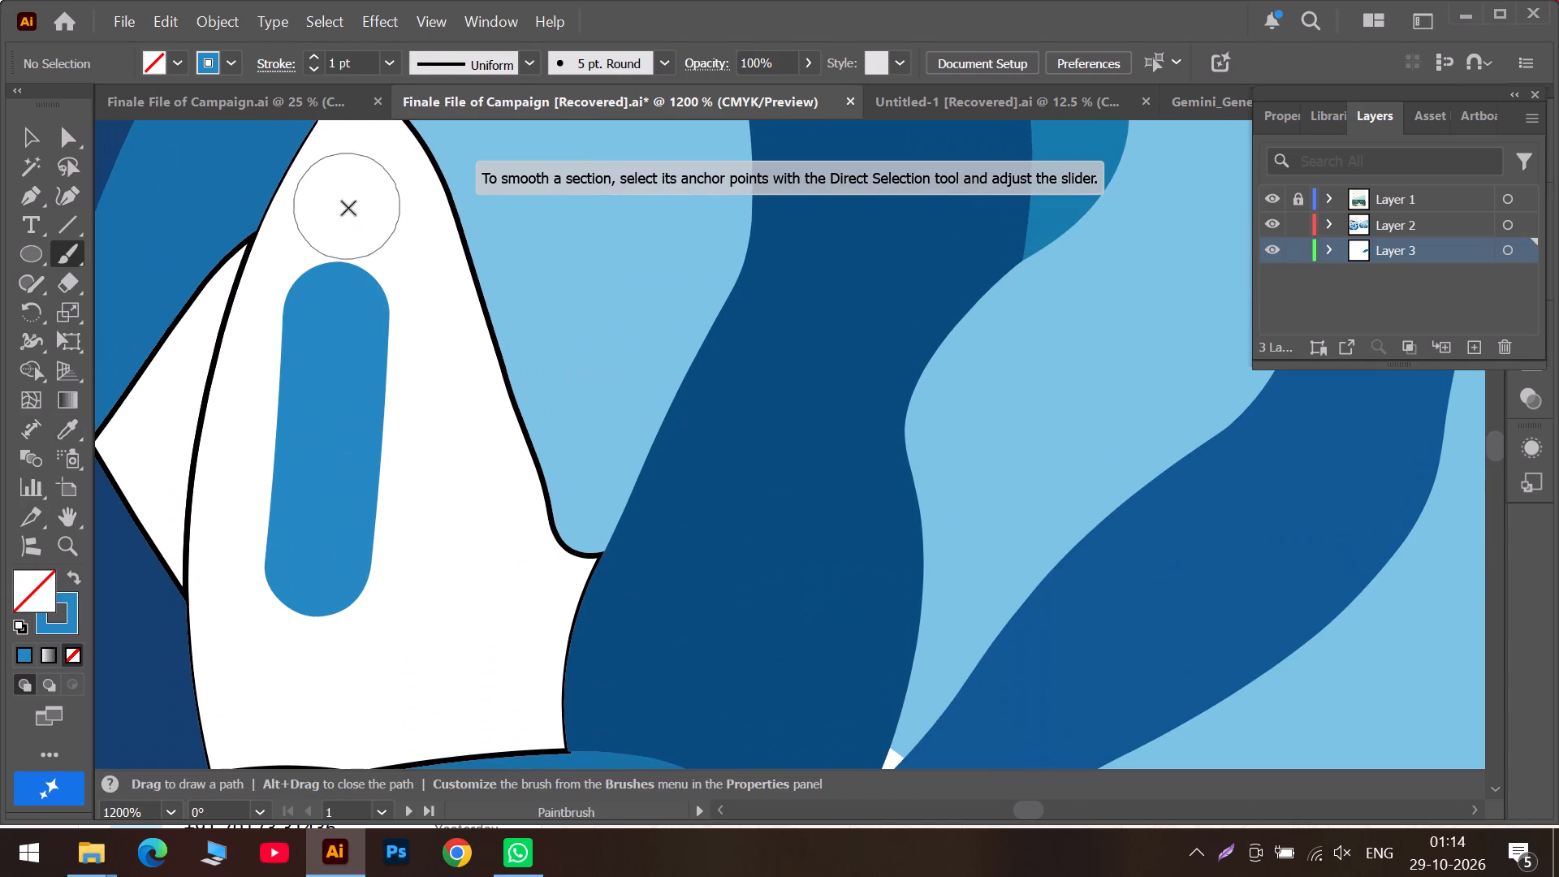
{"action": "left_click_drag", "start_coordinate": [367, 140], "coordinate": [354, 272]}
{"action": "scroll", "coordinate": [354, 280], "scroll_direction": "up", "scroll_amount": 5}
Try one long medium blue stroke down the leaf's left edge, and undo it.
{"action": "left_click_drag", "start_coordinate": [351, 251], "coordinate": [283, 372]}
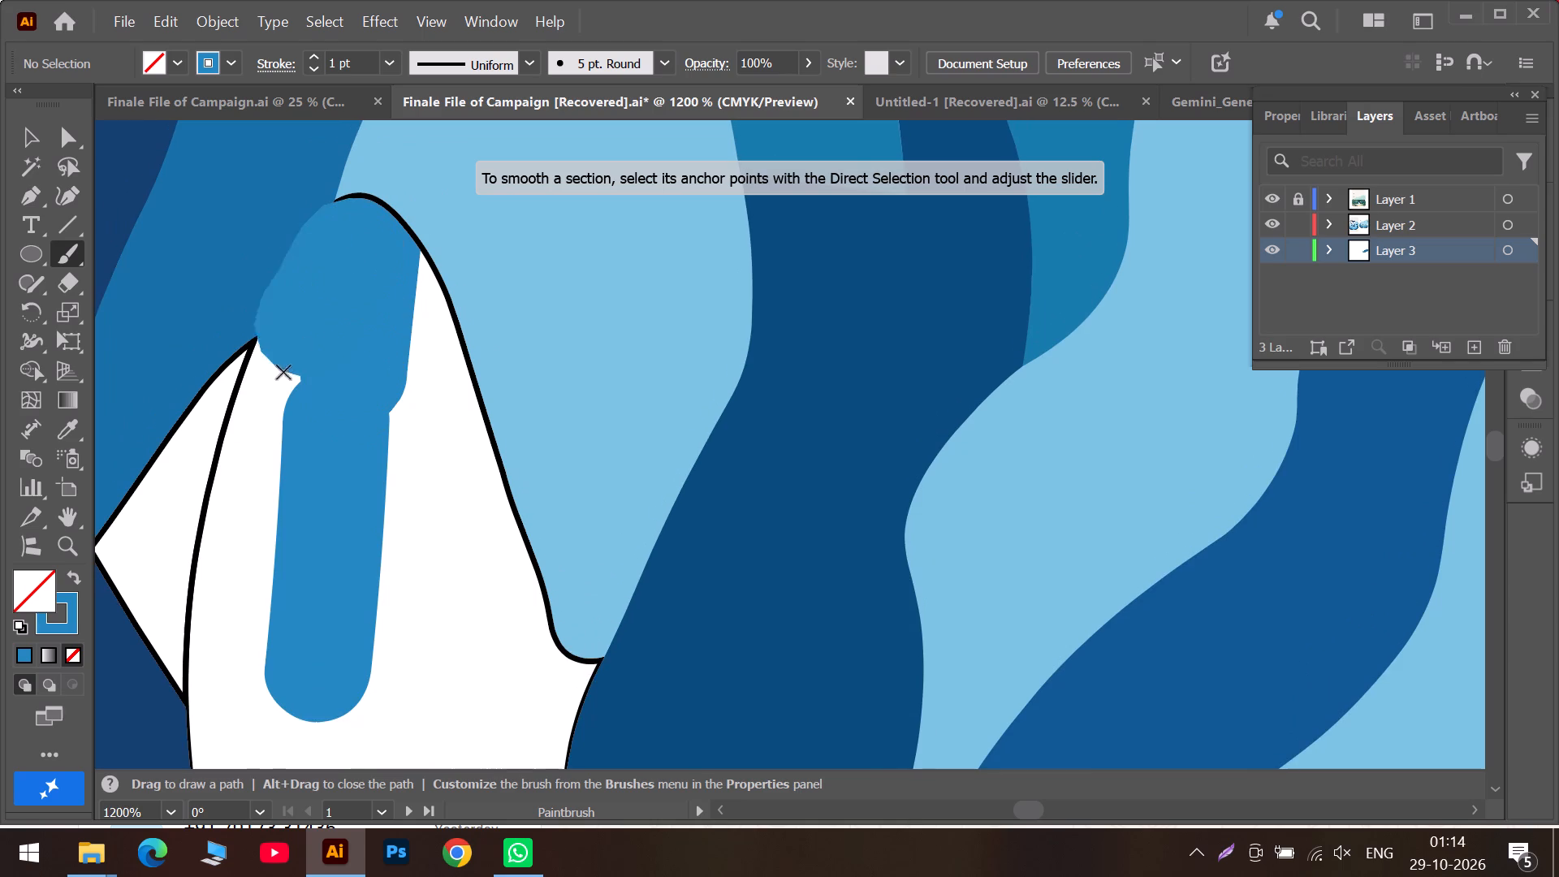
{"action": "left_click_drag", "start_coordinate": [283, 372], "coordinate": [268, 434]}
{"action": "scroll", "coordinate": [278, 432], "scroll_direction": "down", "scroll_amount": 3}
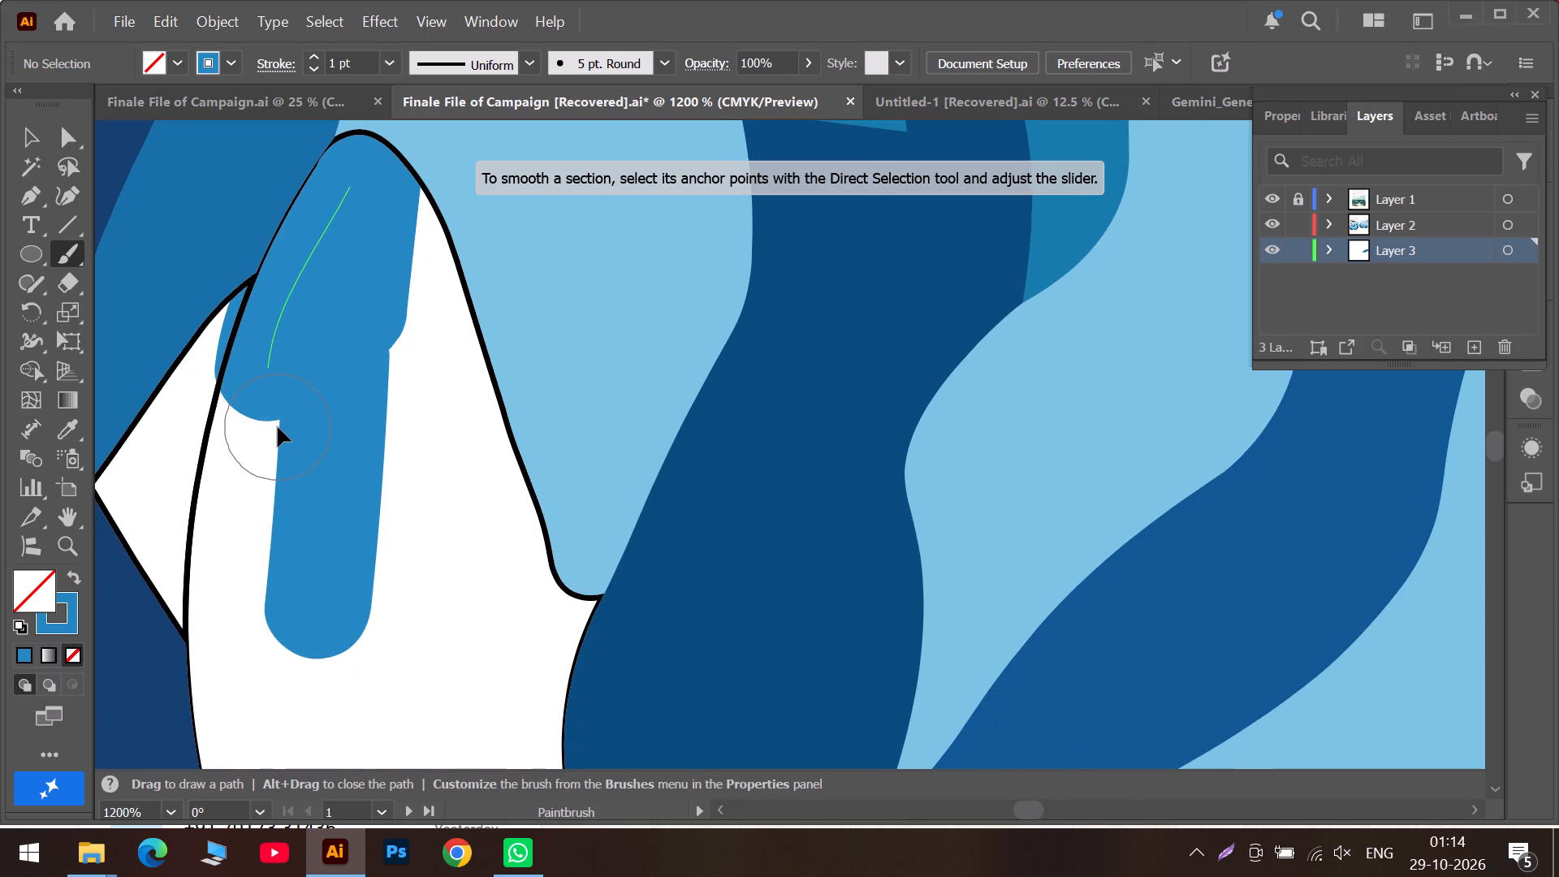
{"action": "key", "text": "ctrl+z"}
Paint the upper left edge of the outlined leaf medium blue with short strokes, undoing the one that overruns the outline.
{"action": "left_click_drag", "start_coordinate": [352, 205], "coordinate": [310, 300]}
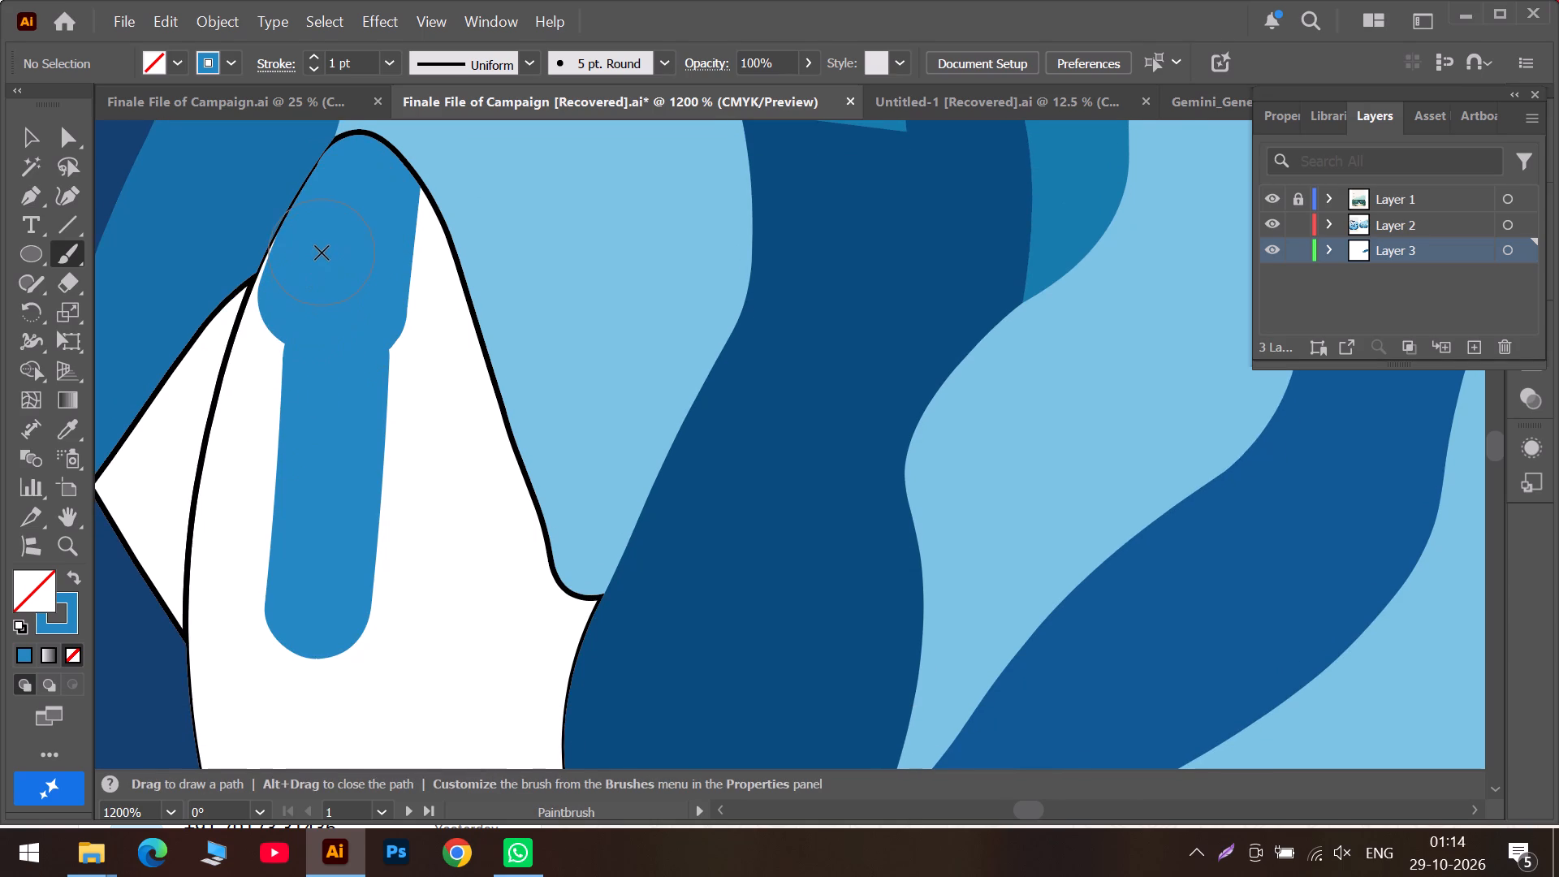
{"action": "left_click_drag", "start_coordinate": [318, 257], "coordinate": [298, 320]}
{"action": "left_click_drag", "start_coordinate": [298, 321], "coordinate": [280, 365]}
{"action": "left_click_drag", "start_coordinate": [294, 337], "coordinate": [289, 349]}
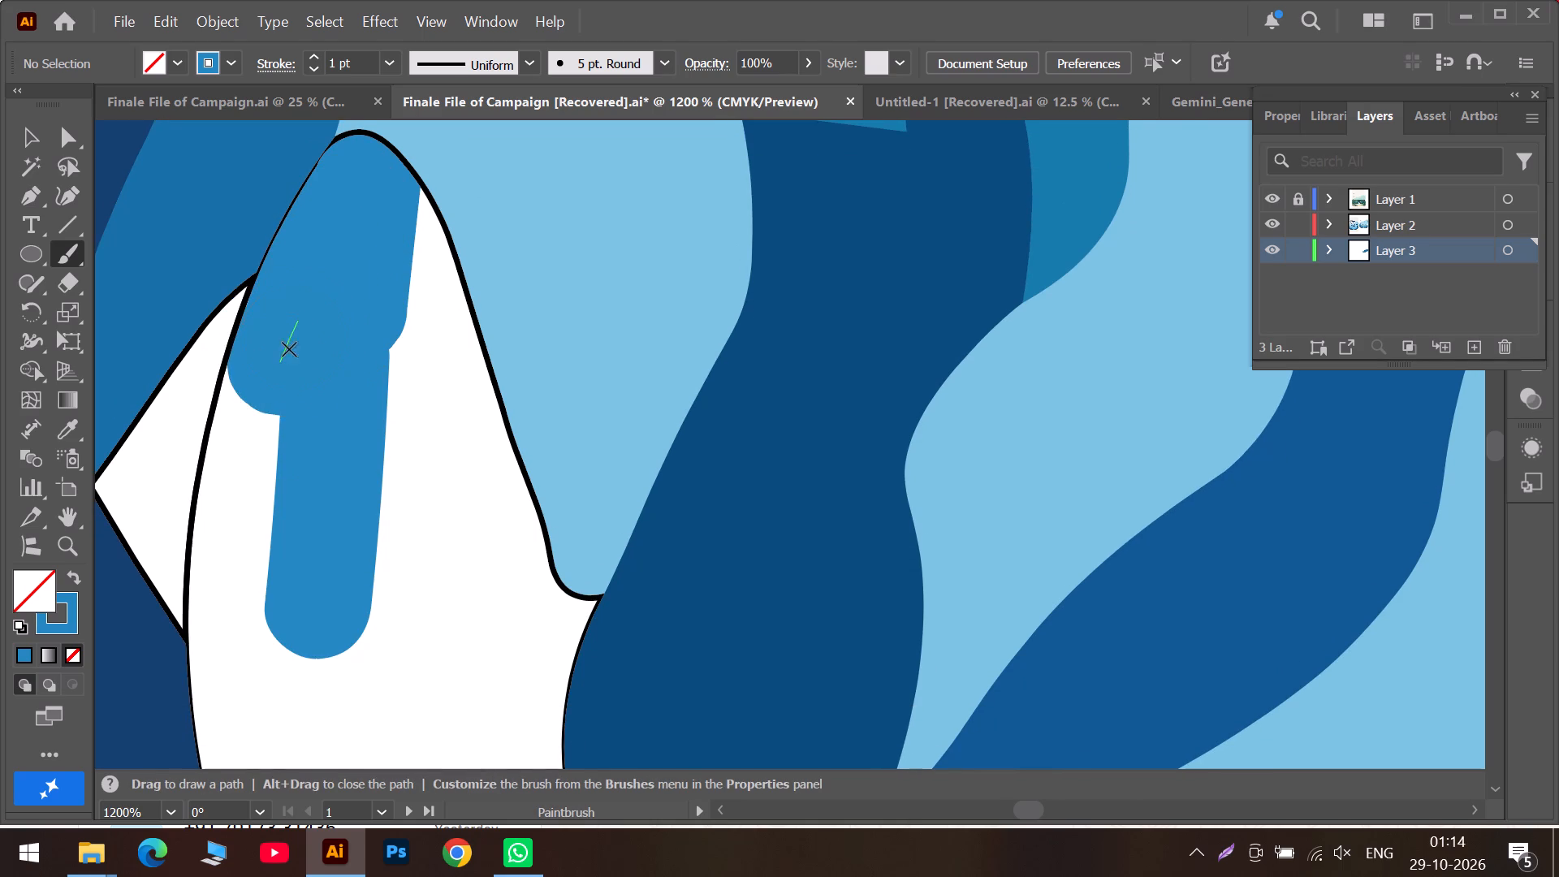
{"action": "left_click_drag", "start_coordinate": [289, 349], "coordinate": [253, 443]}
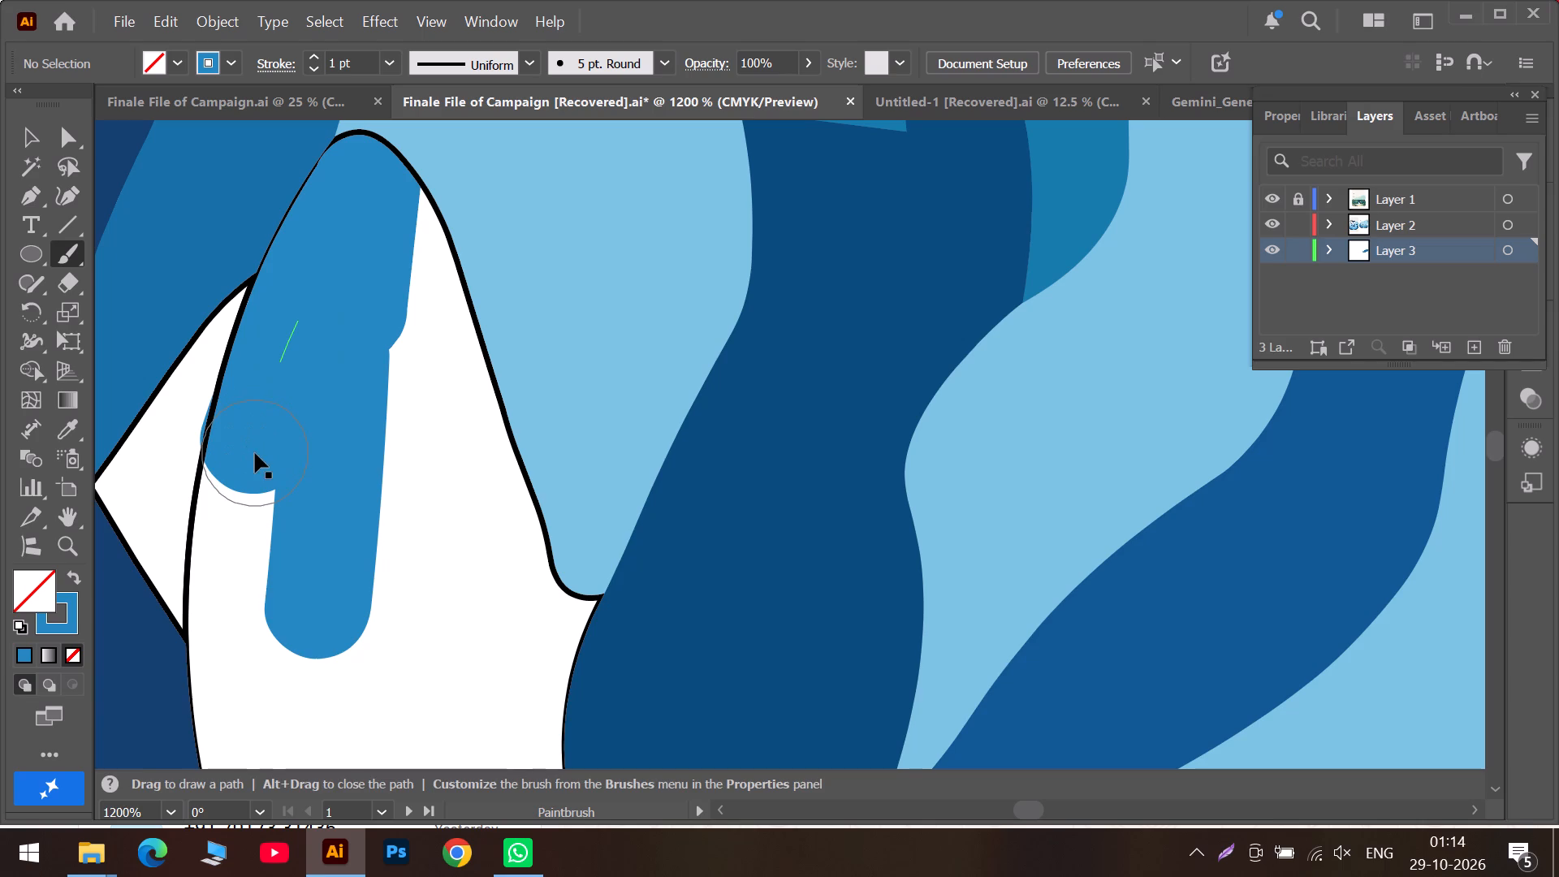
{"action": "key", "text": "ctrl+z"}
{"action": "left_click", "coordinate": [275, 385]}
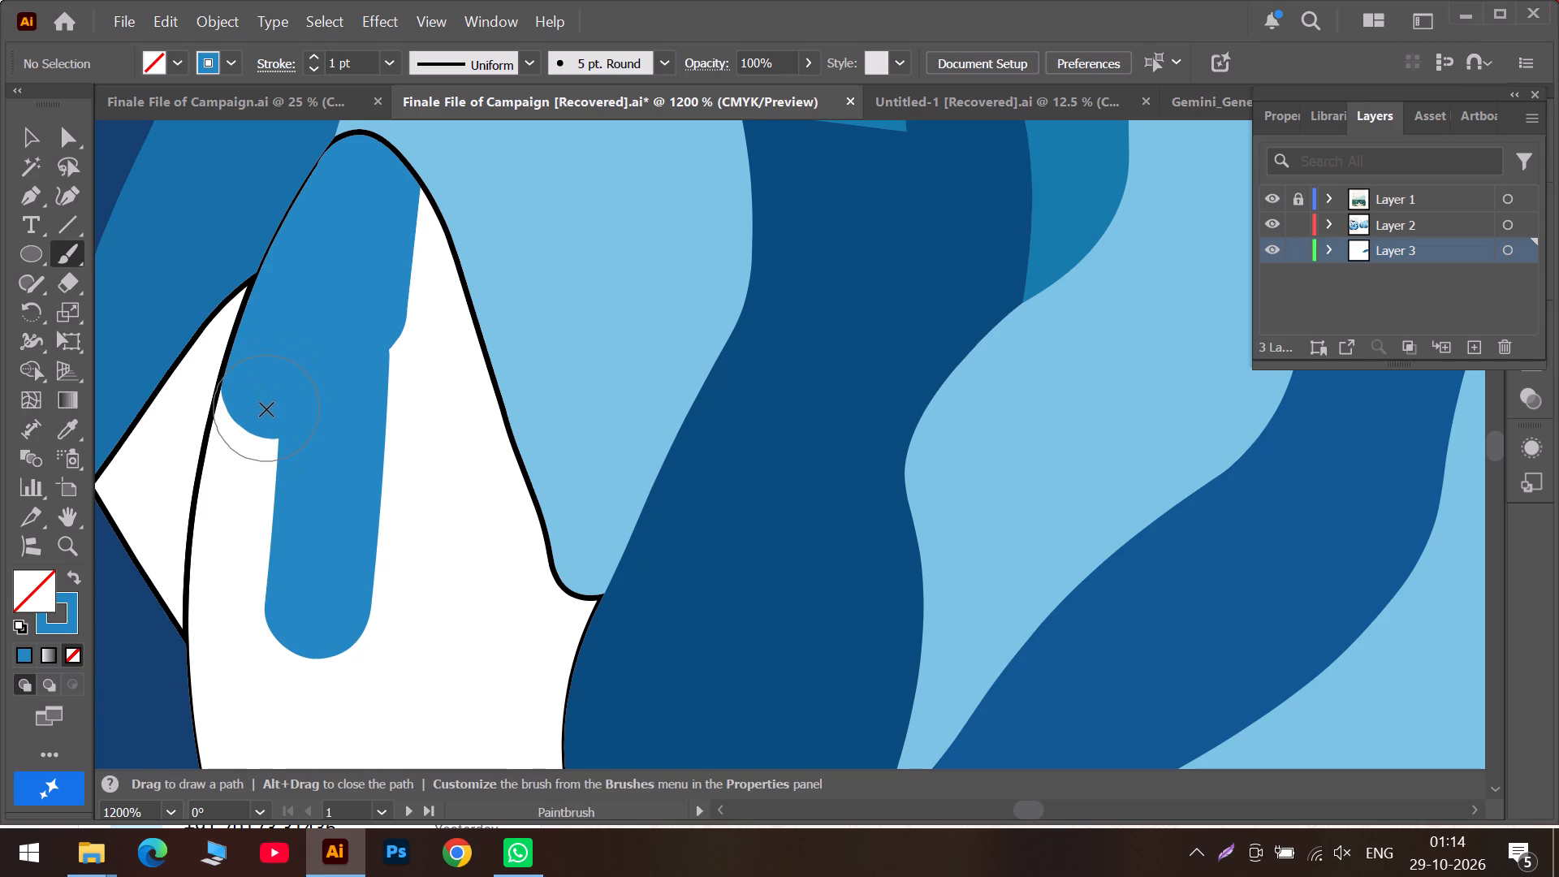
{"action": "left_click", "coordinate": [266, 409]}
{"action": "left_click_drag", "start_coordinate": [261, 435], "coordinate": [261, 449]}
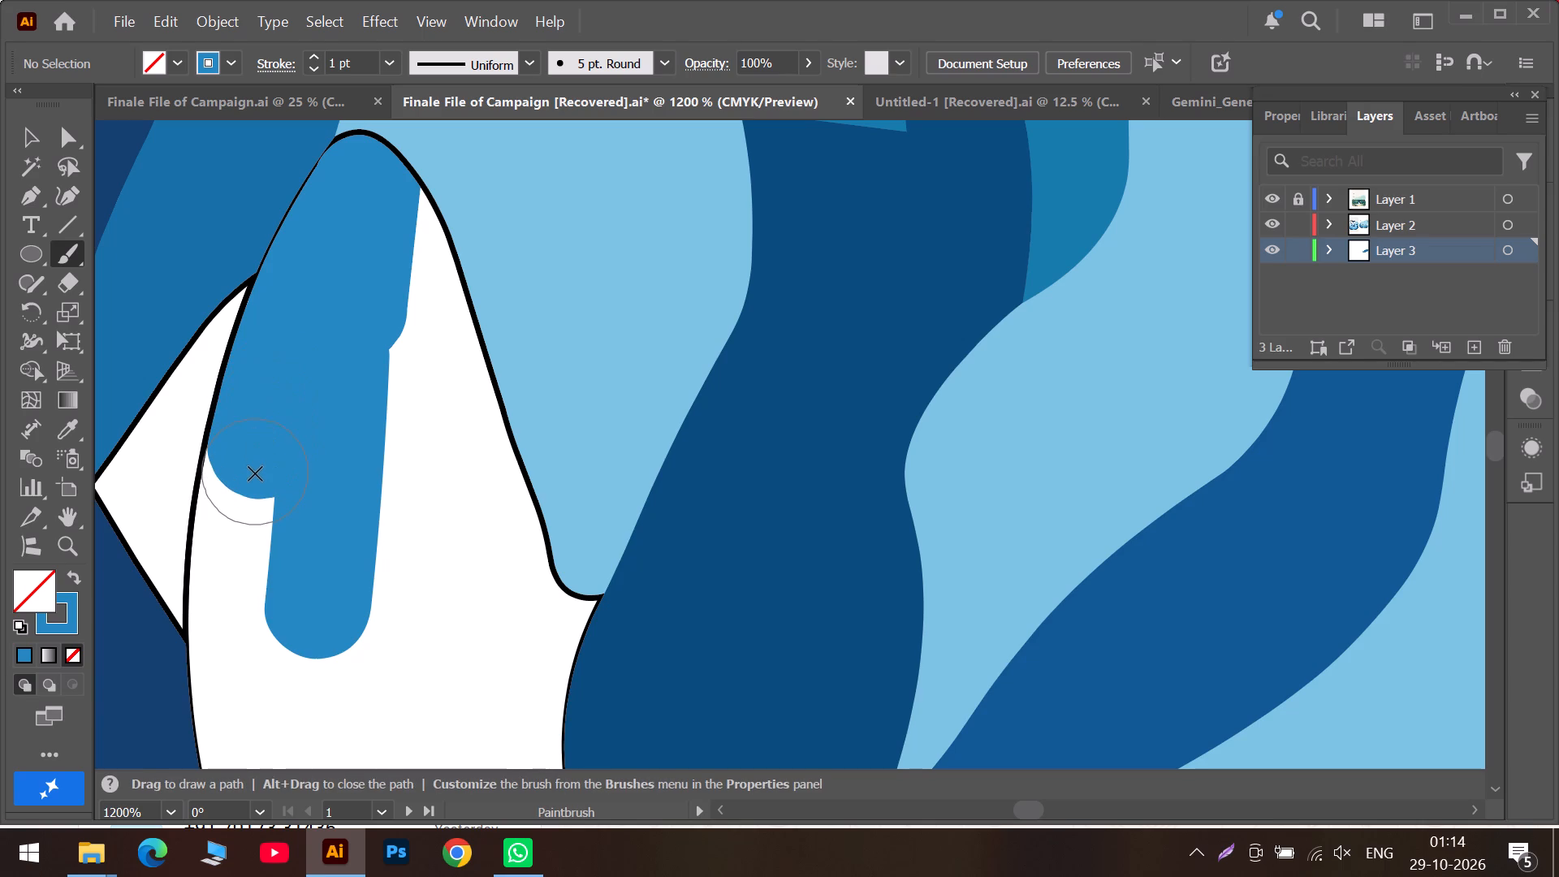
Continue the medium blue down the leaf's lower left edge and fill all the remaining white inside its outline.
{"action": "left_click", "coordinate": [252, 475]}
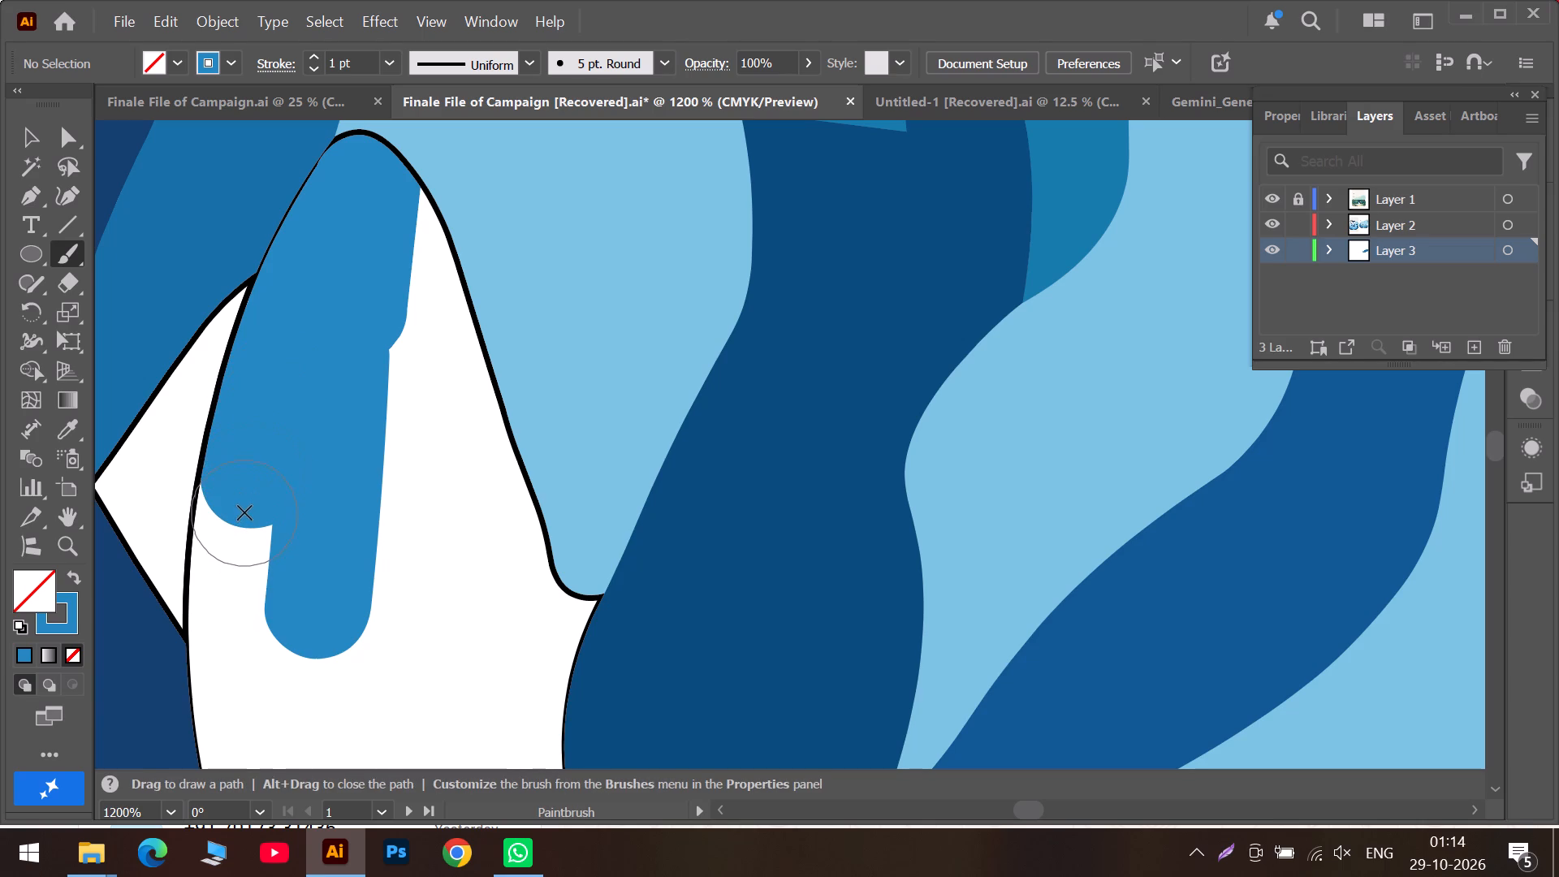
{"action": "left_click", "coordinate": [244, 512]}
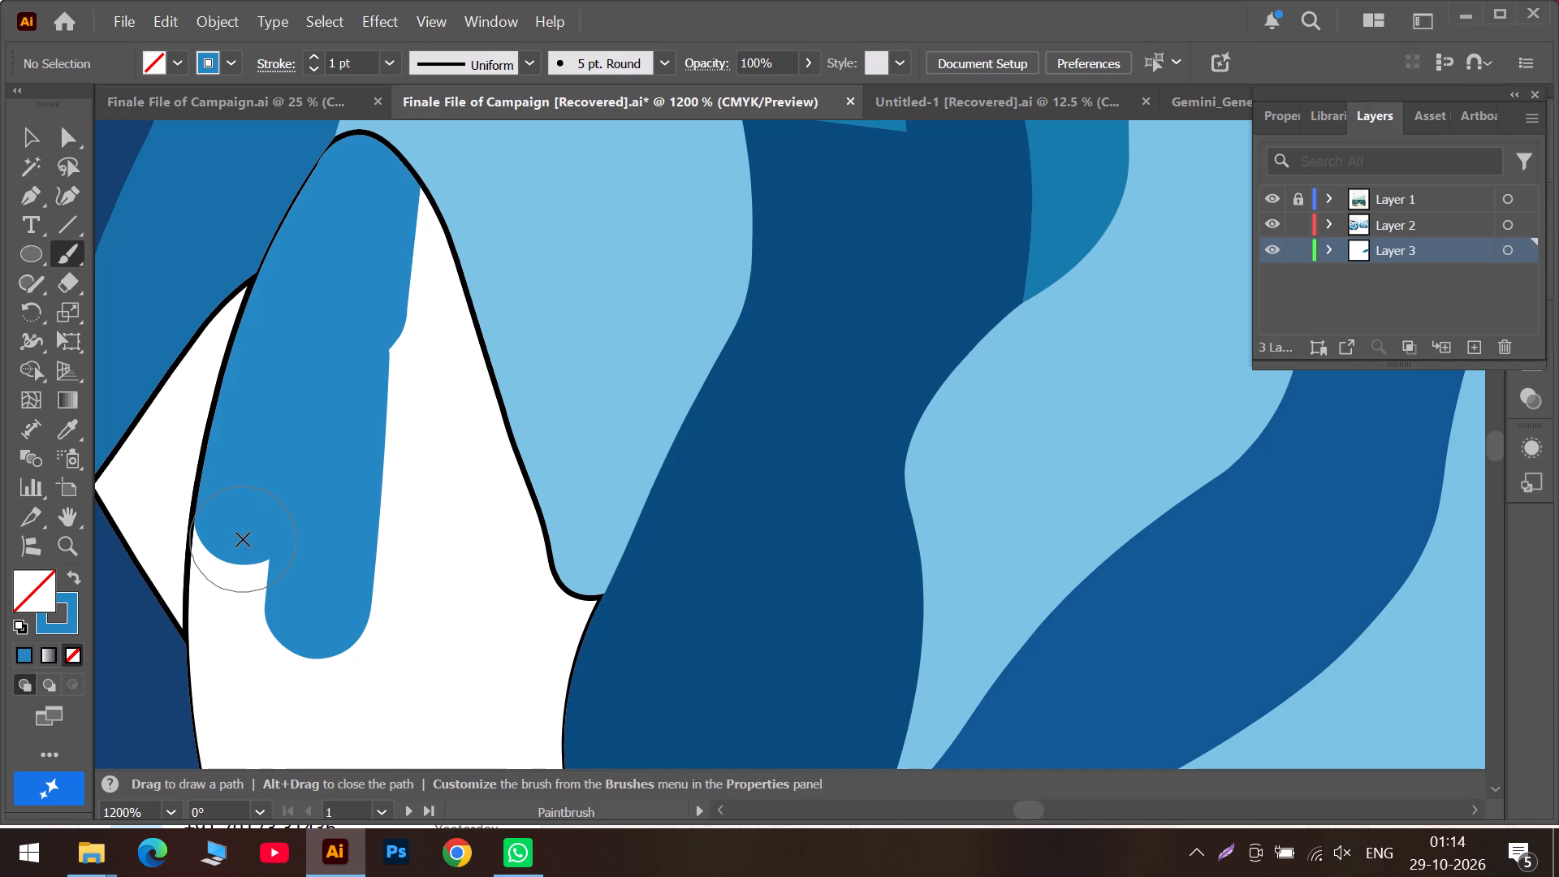
{"action": "left_click", "coordinate": [243, 539]}
{"action": "scroll", "coordinate": [240, 572], "scroll_direction": "down", "scroll_amount": 1}
{"action": "left_click", "coordinate": [240, 536]}
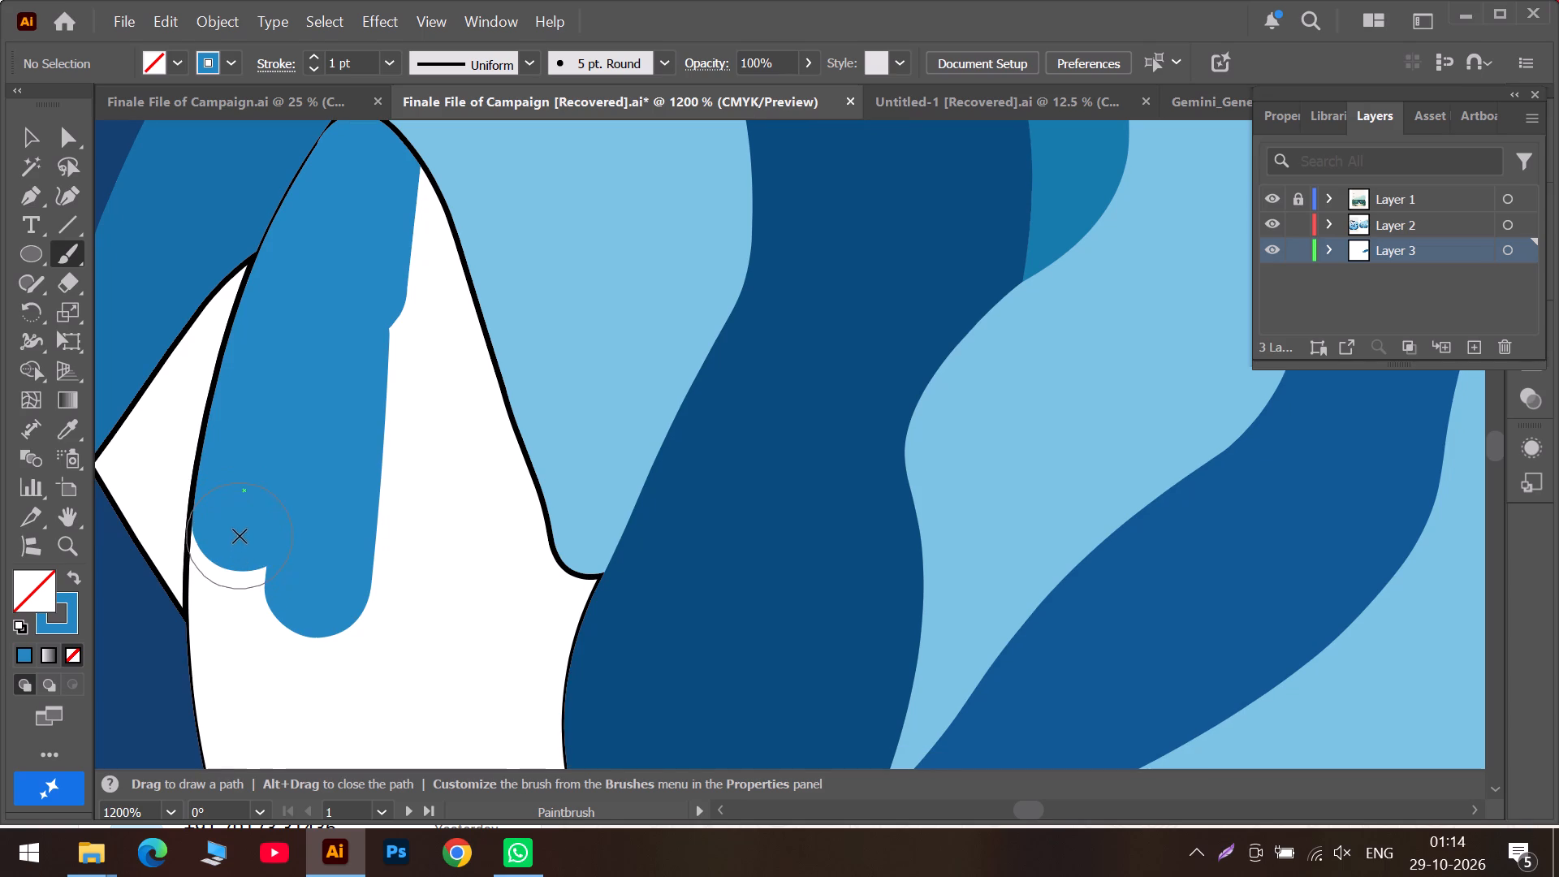
{"action": "scroll", "coordinate": [235, 558], "scroll_direction": "down", "scroll_amount": 3}
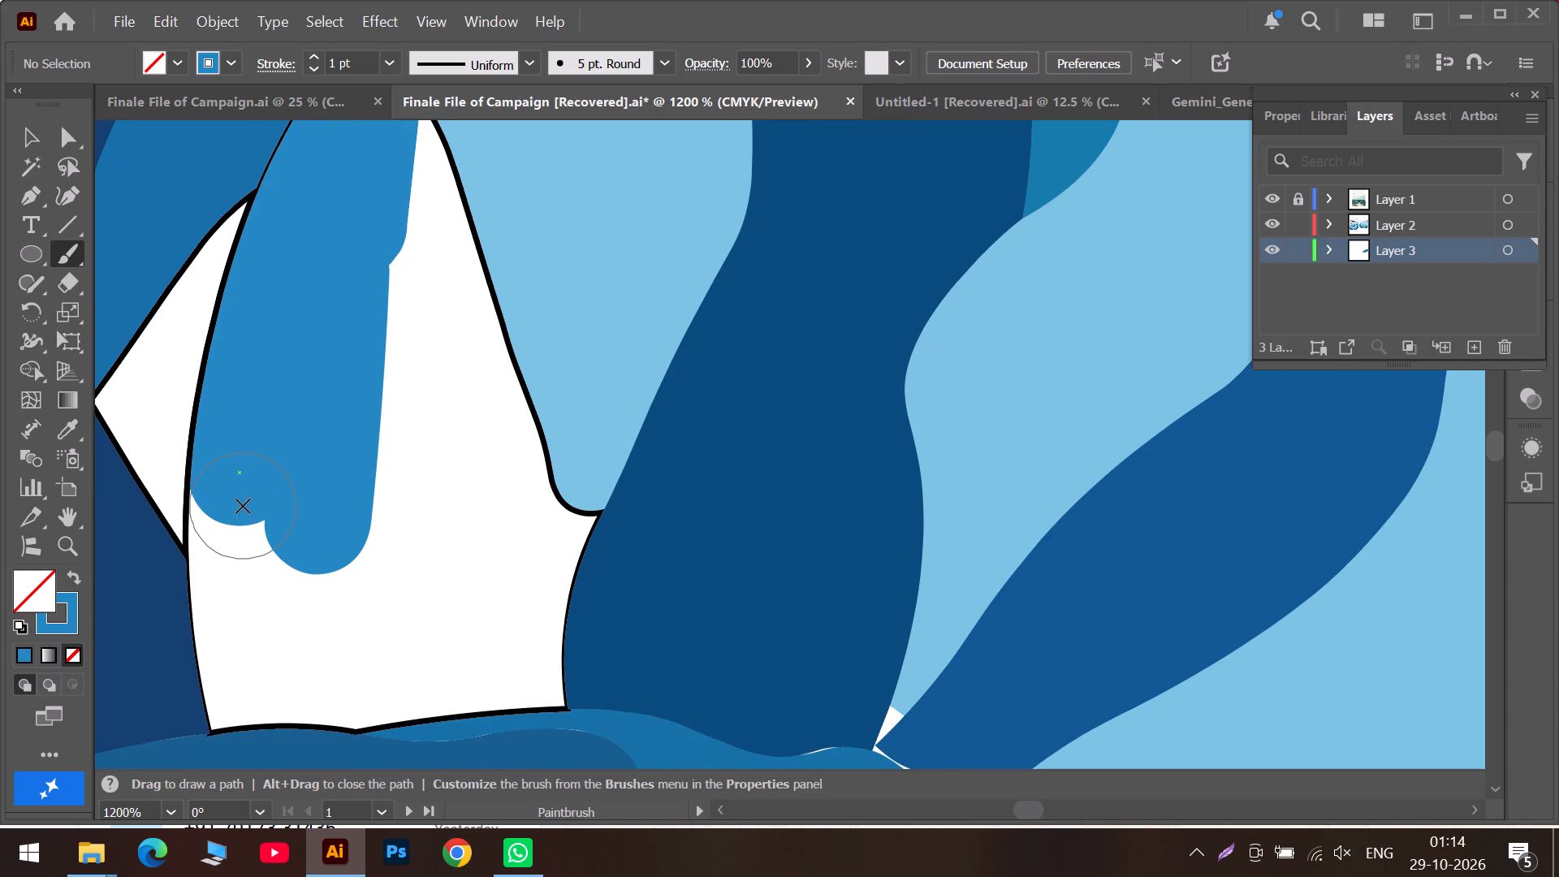
{"action": "left_click_drag", "start_coordinate": [242, 503], "coordinate": [242, 511]}
{"action": "left_click", "coordinate": [239, 530]}
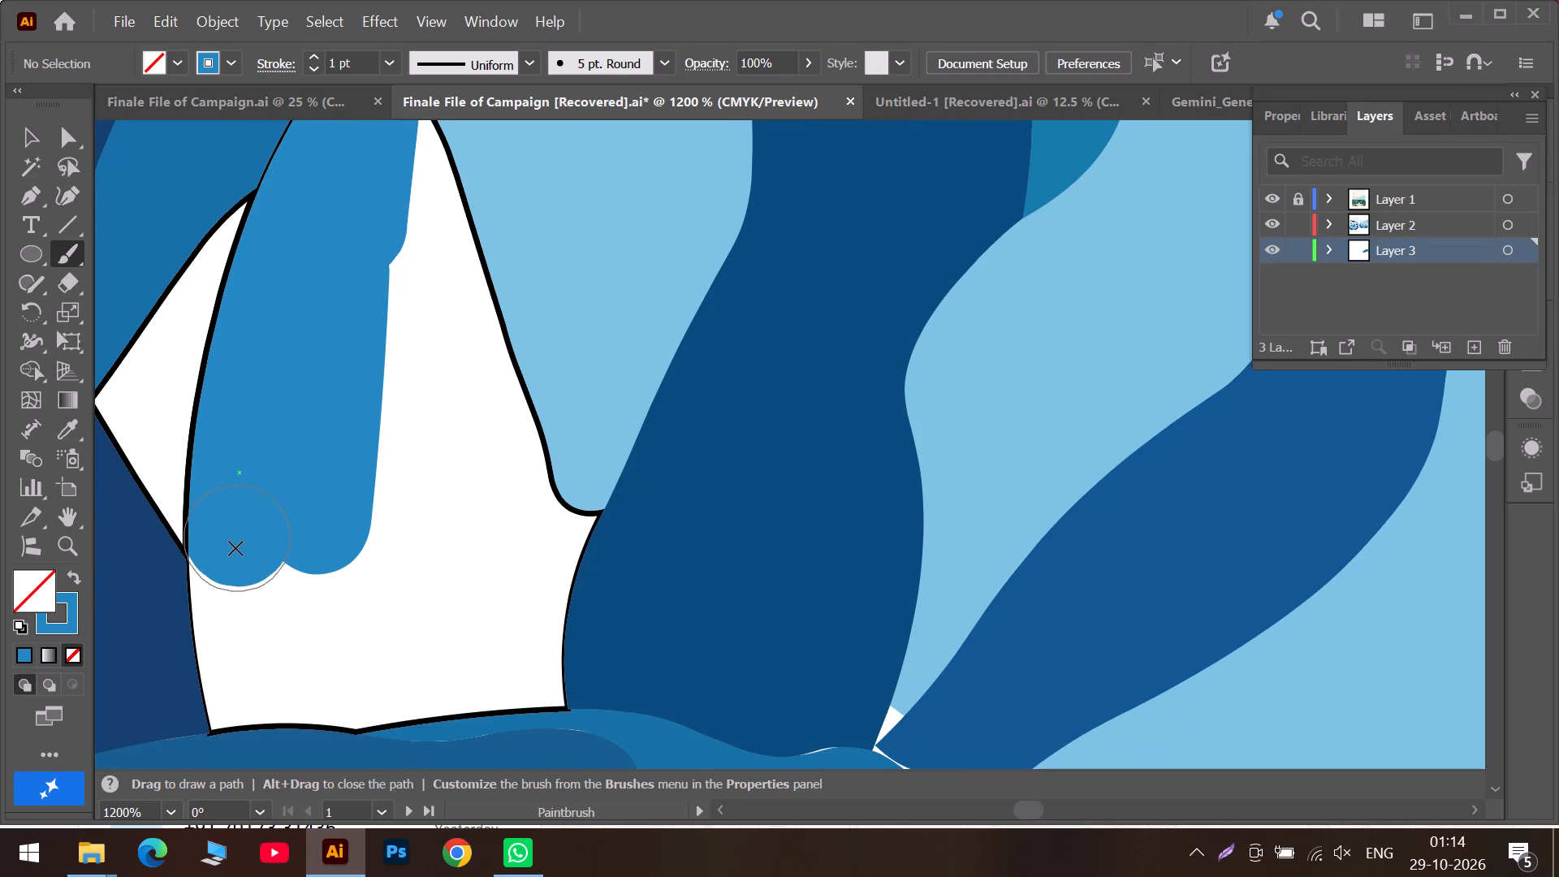
{"action": "left_click_drag", "start_coordinate": [235, 560], "coordinate": [235, 657]}
{"action": "left_click_drag", "start_coordinate": [240, 654], "coordinate": [313, 586]}
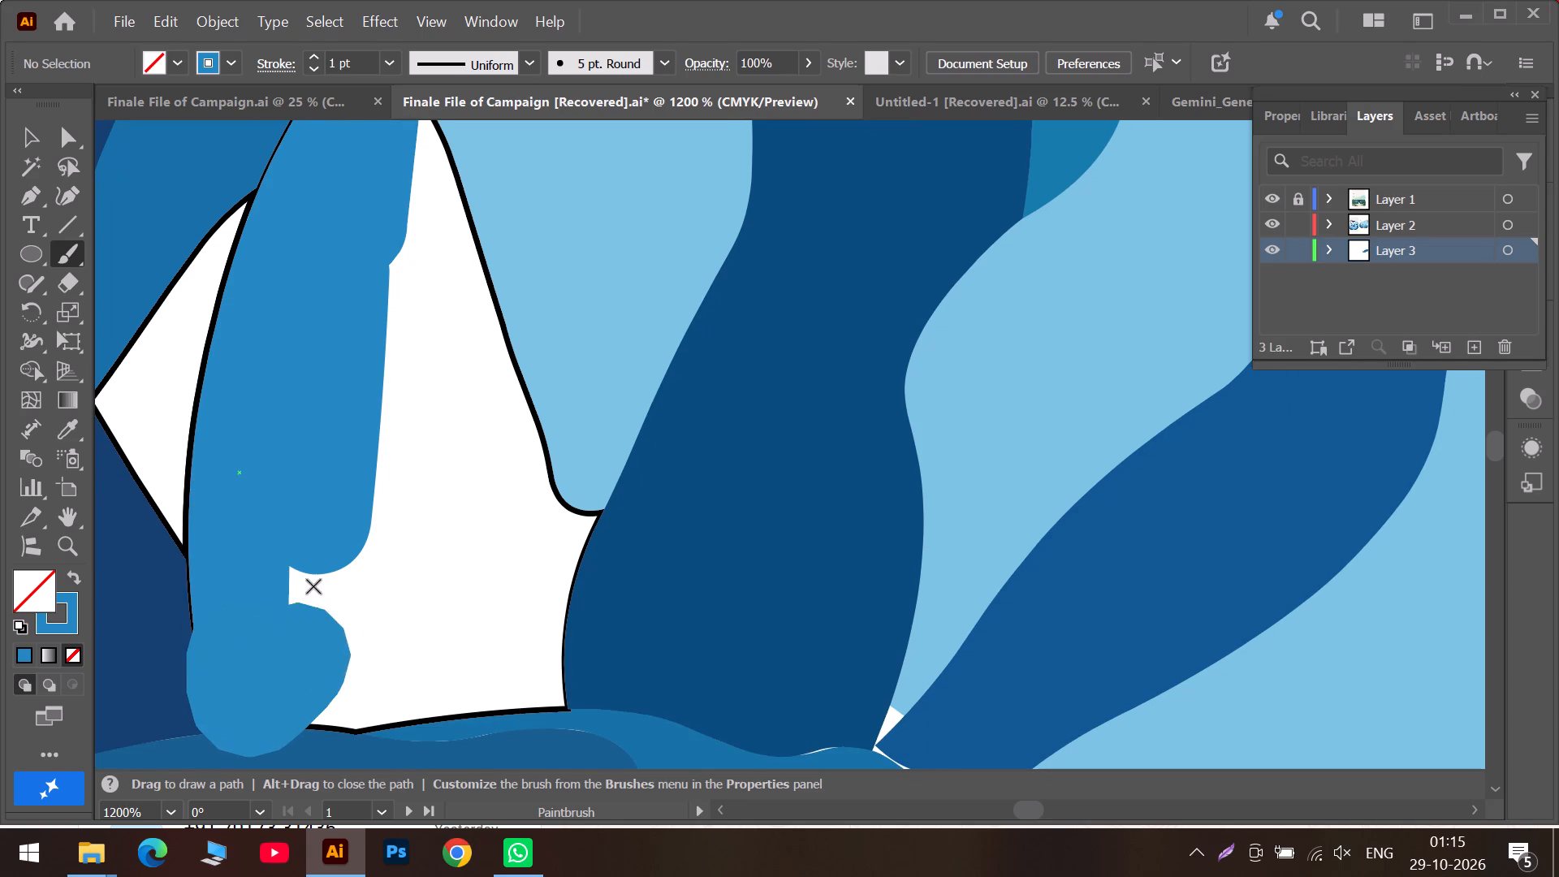
{"action": "left_click_drag", "start_coordinate": [313, 586], "coordinate": [482, 348]}
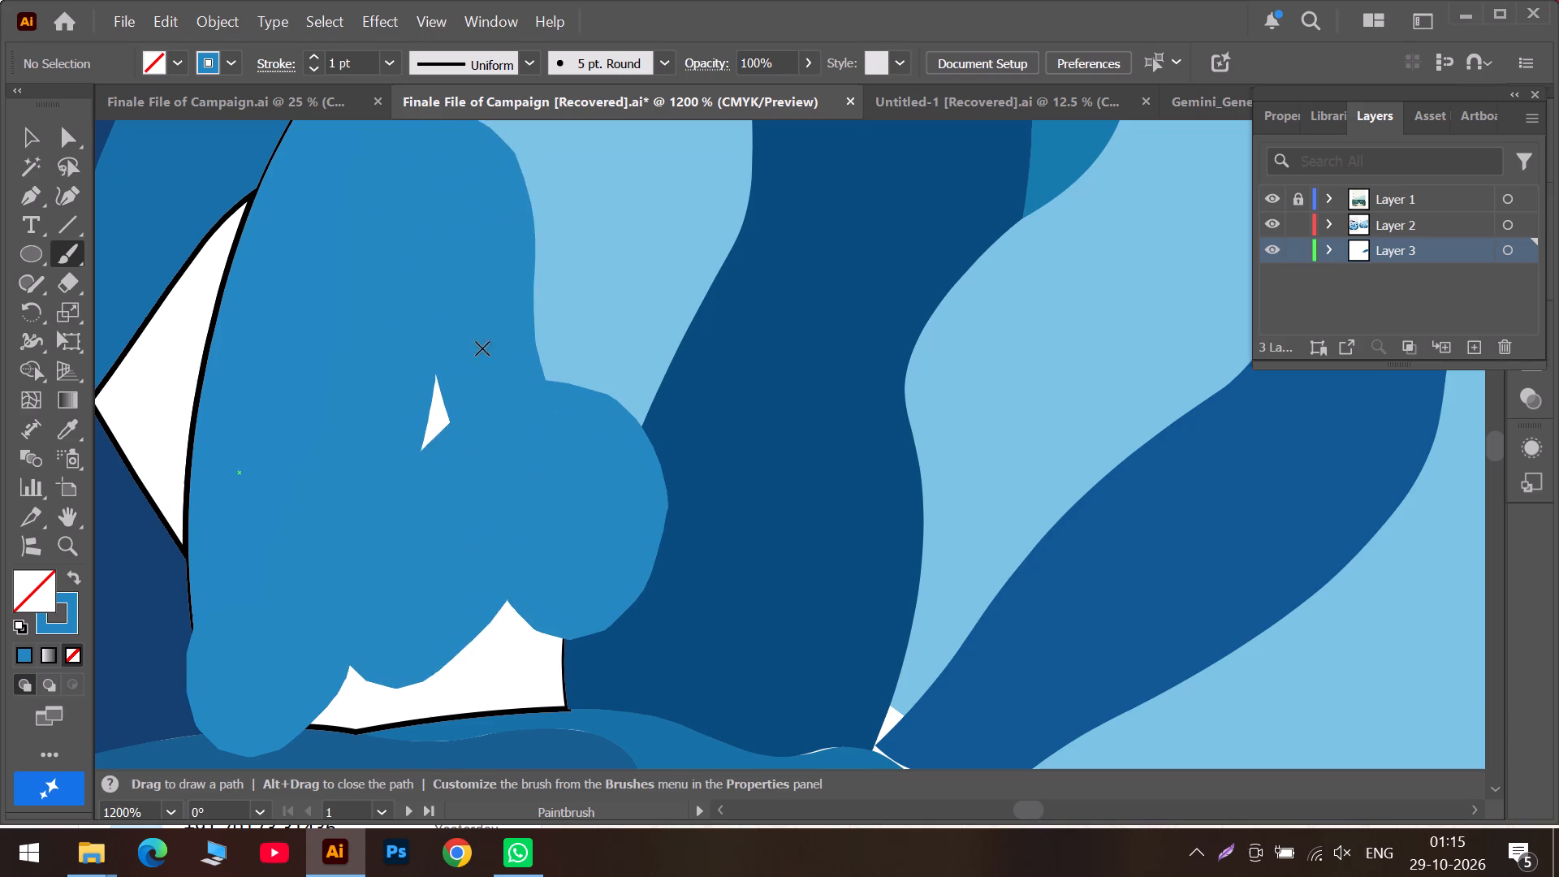
{"action": "left_click_drag", "start_coordinate": [482, 348], "coordinate": [311, 714]}
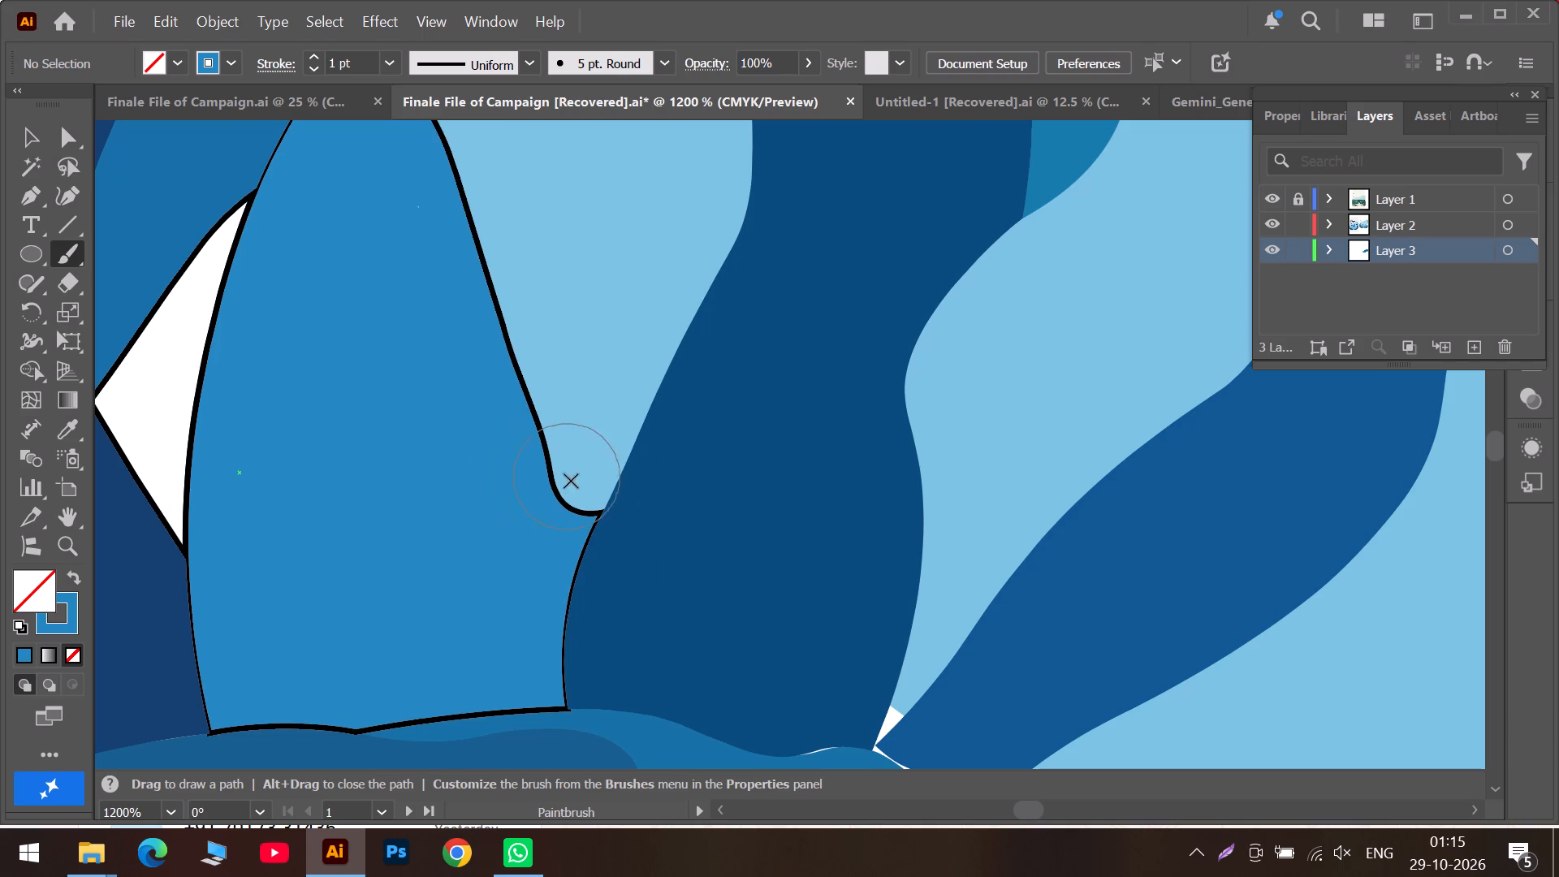
Cover the small white specks and slivers at the seaweed stalk bases and along the top of the mound with medium blue.
{"action": "scroll", "coordinate": [576, 490], "scroll_direction": "down", "scroll_amount": 6}
{"action": "left_click_drag", "start_coordinate": [892, 606], "coordinate": [902, 632]}
{"action": "left_click_drag", "start_coordinate": [935, 642], "coordinate": [955, 654]}
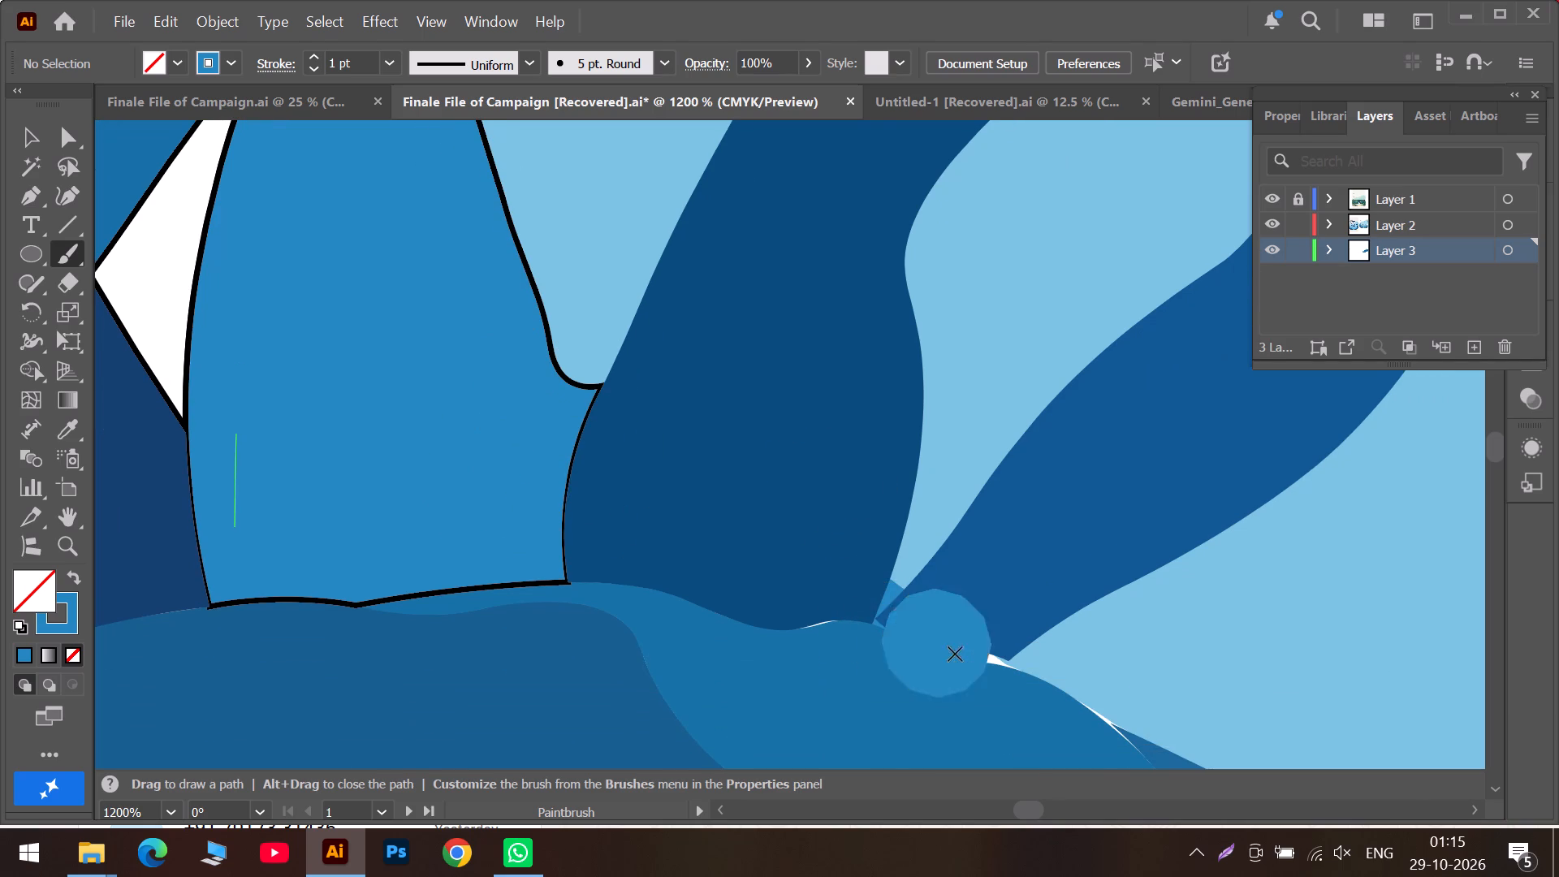
{"action": "left_click_drag", "start_coordinate": [955, 654], "coordinate": [960, 657]}
{"action": "left_click_drag", "start_coordinate": [1004, 672], "coordinate": [1009, 680]}
{"action": "scroll", "coordinate": [1068, 724], "scroll_direction": "down", "scroll_amount": 3}
{"action": "left_click_drag", "start_coordinate": [1086, 669], "coordinate": [1138, 722]}
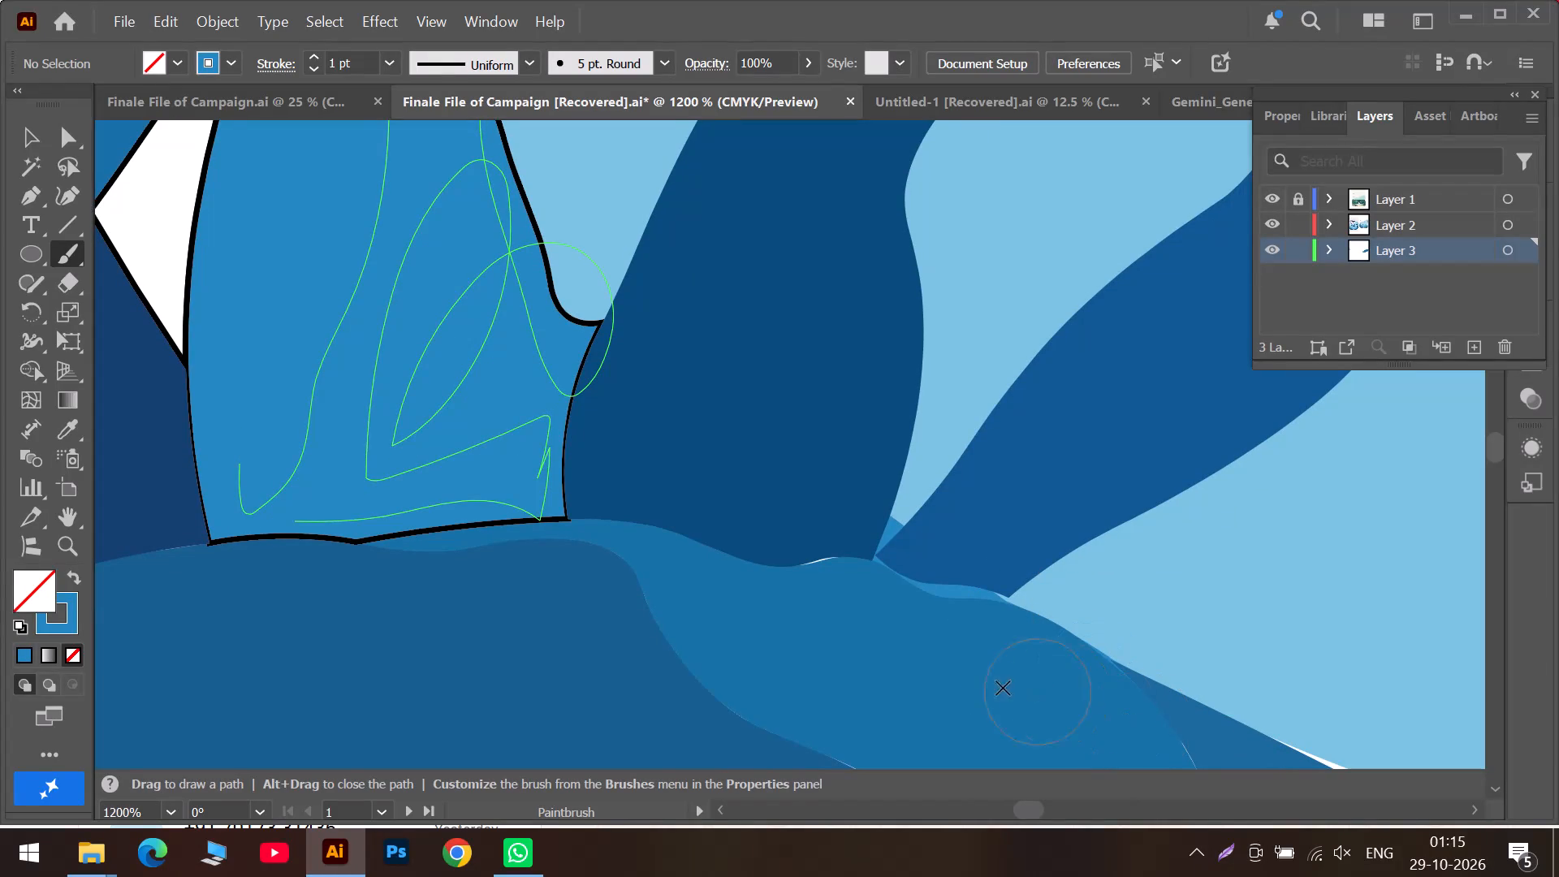
{"action": "left_click_drag", "start_coordinate": [846, 581], "coordinate": [788, 590]}
{"action": "scroll", "coordinate": [986, 676], "scroll_direction": "down", "scroll_amount": 6}
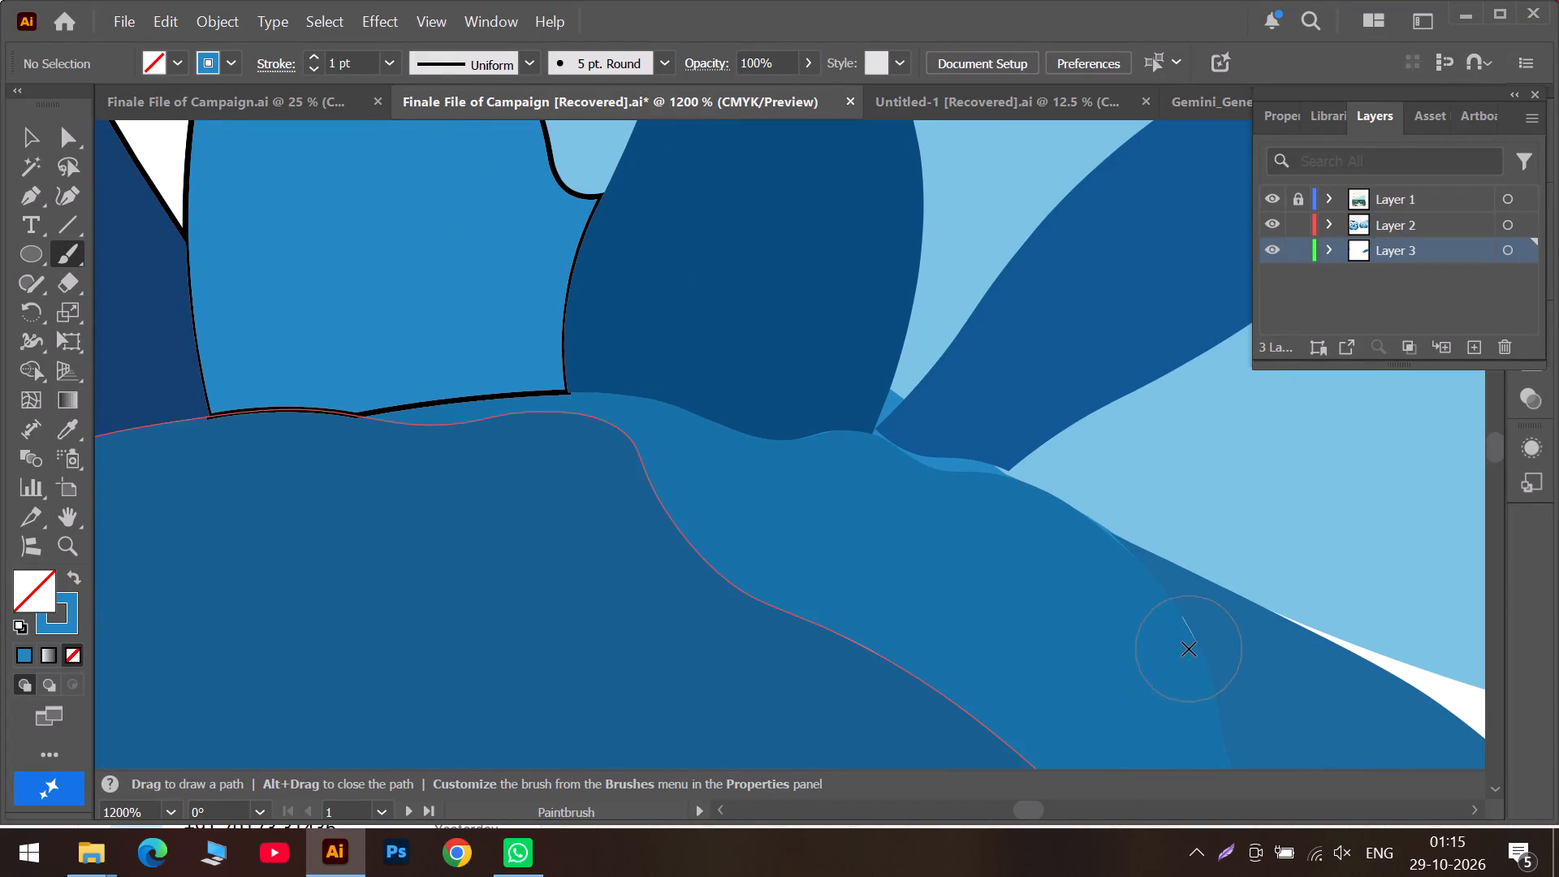
{"action": "left_click_drag", "start_coordinate": [1189, 649], "coordinate": [1200, 677]}
{"action": "scroll", "coordinate": [538, 623], "scroll_direction": "down", "scroll_amount": 2, "text": "alt"}
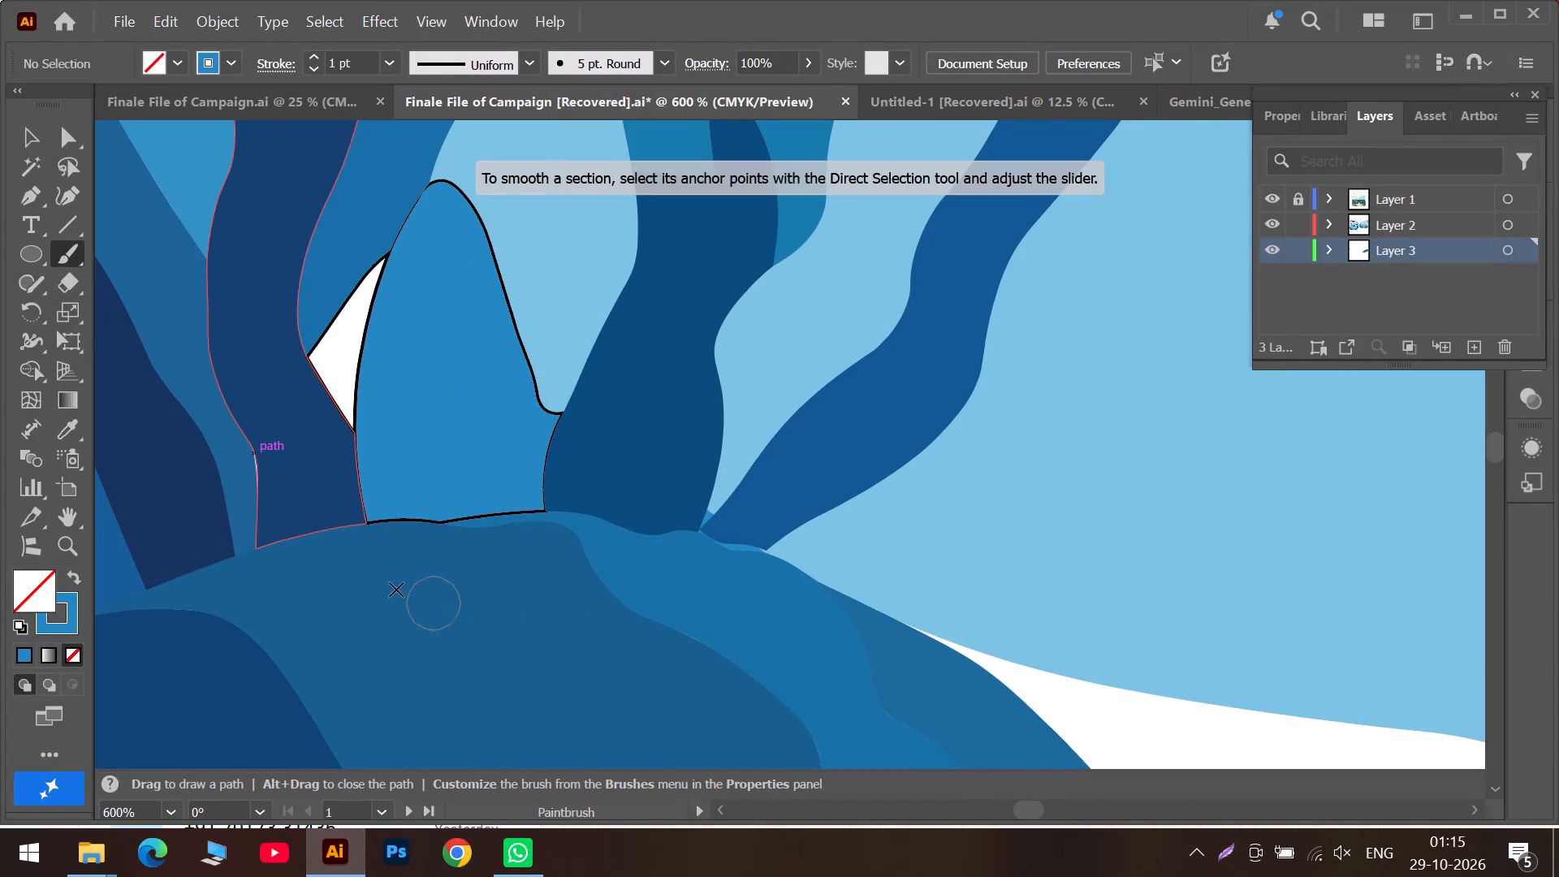
{"action": "left_click_drag", "start_coordinate": [245, 460], "coordinate": [246, 486]}
Paint the narrow upper part of the white gap between the large left leaf and the tall blue stalk medium blue.
{"action": "scroll", "coordinate": [313, 534], "scroll_direction": "down", "scroll_amount": 2, "text": "alt"}
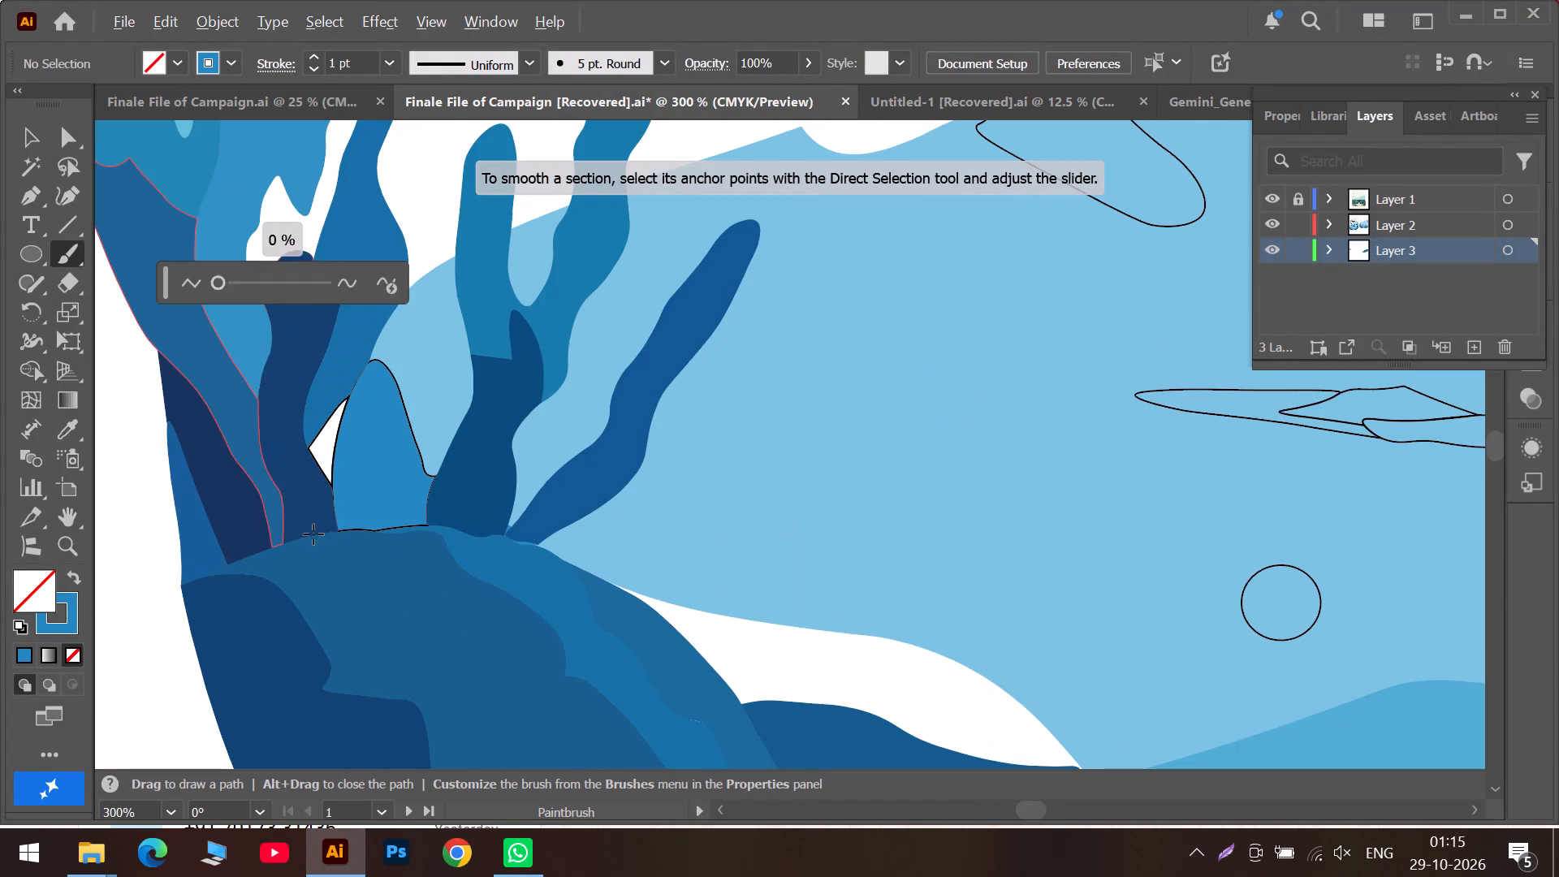
{"action": "scroll", "coordinate": [283, 361], "scroll_direction": "up", "scroll_amount": 11}
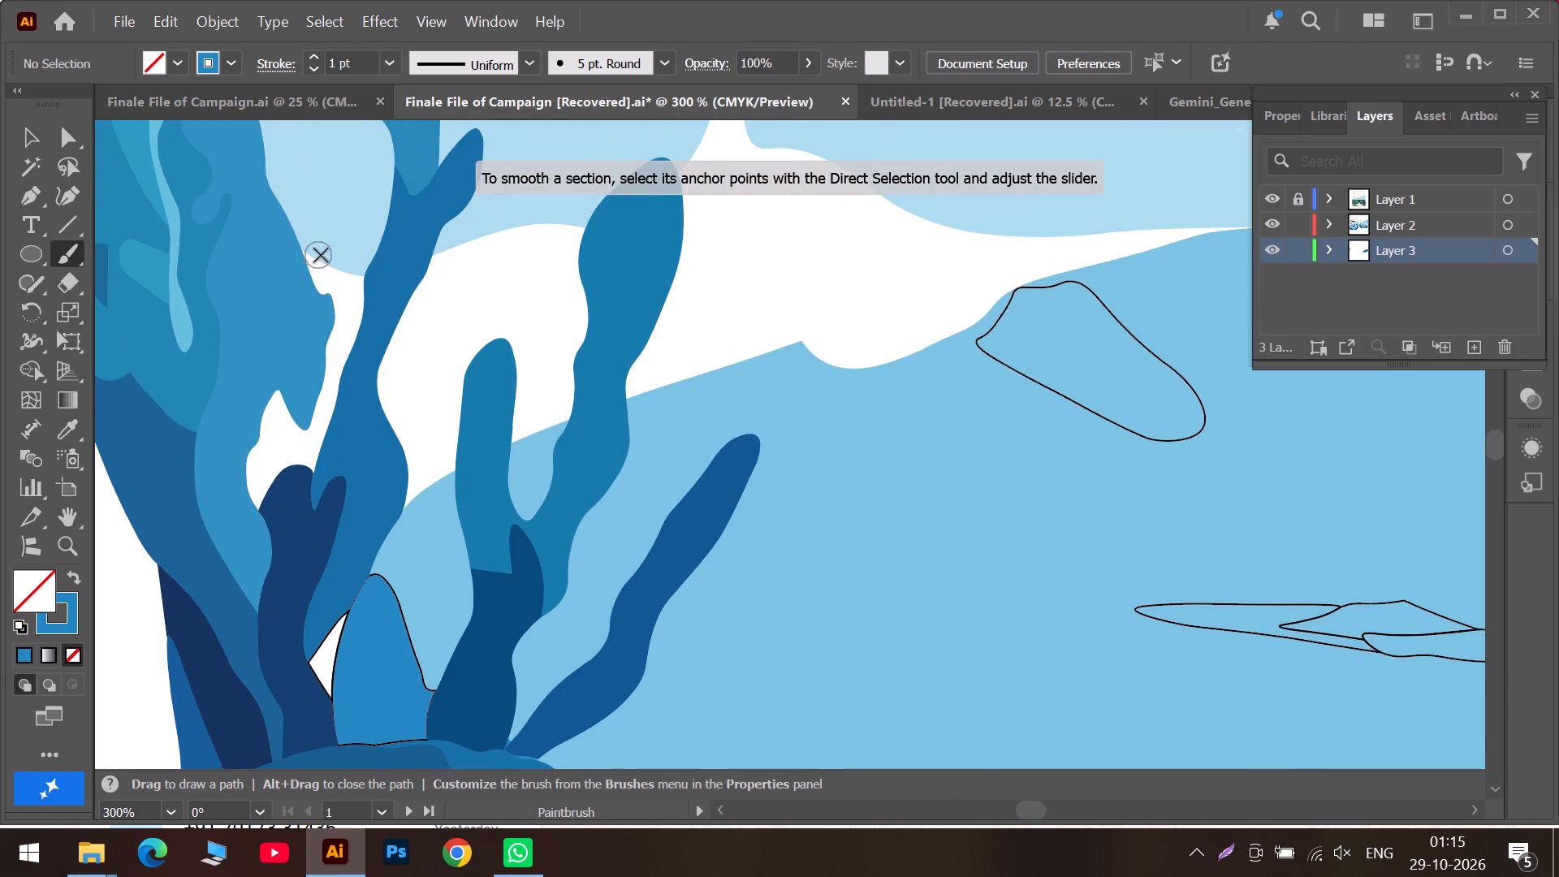
{"action": "left_click_drag", "start_coordinate": [316, 269], "coordinate": [329, 311]}
{"action": "left_click_drag", "start_coordinate": [343, 280], "coordinate": [340, 314]}
{"action": "left_click_drag", "start_coordinate": [333, 274], "coordinate": [332, 305]}
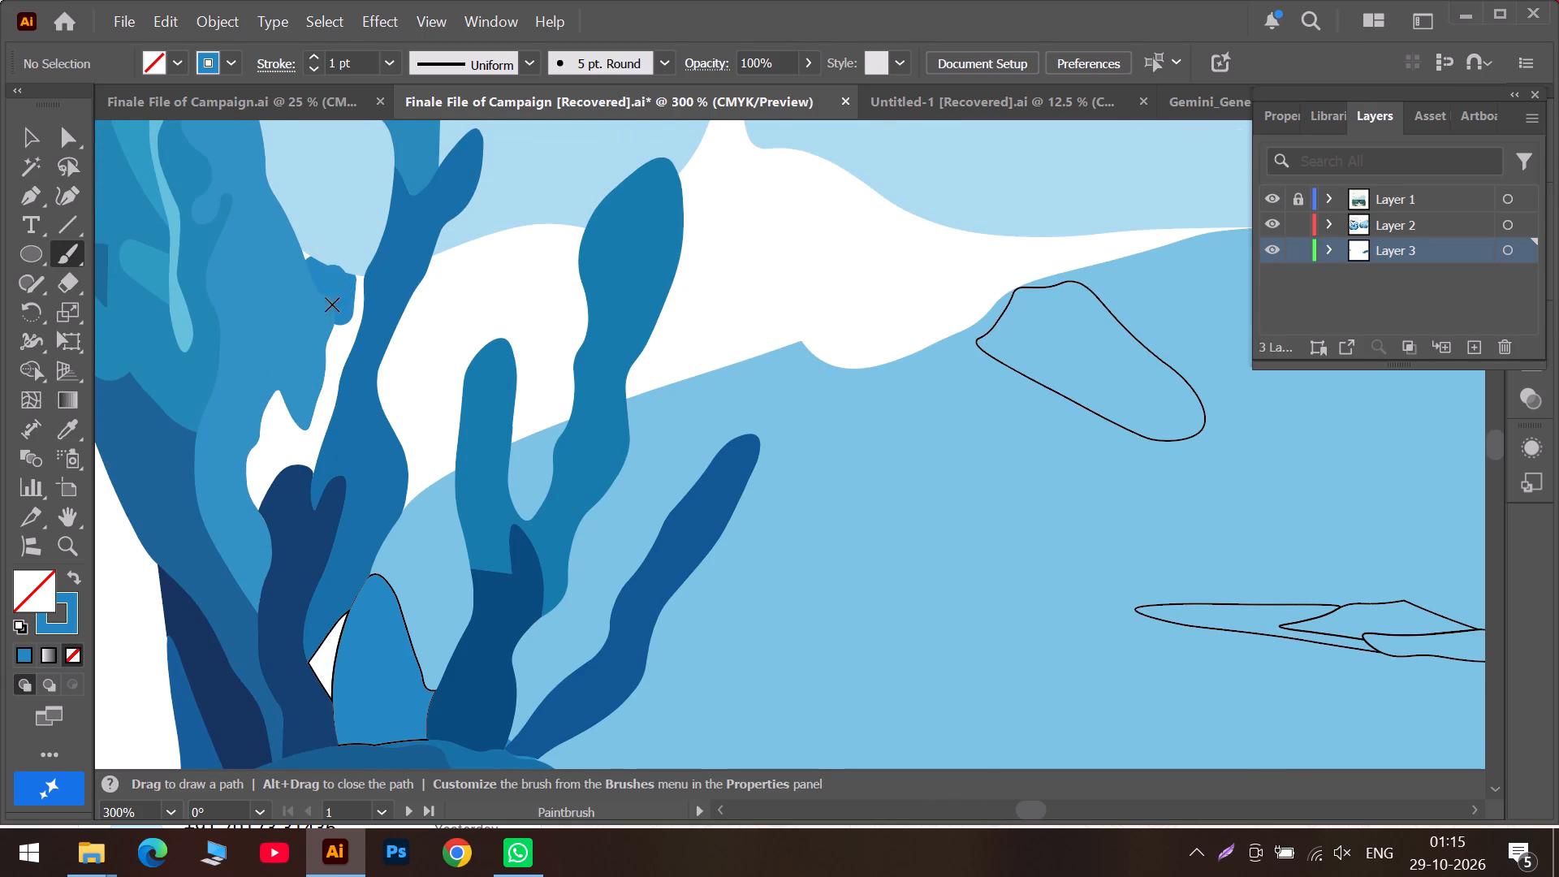
{"action": "left_click_drag", "start_coordinate": [332, 305], "coordinate": [333, 331]}
{"action": "left_click_drag", "start_coordinate": [355, 285], "coordinate": [350, 368]}
{"action": "left_click_drag", "start_coordinate": [345, 324], "coordinate": [326, 433]}
Fill the lower part of that white gap, above and around the dark branch tips, with medium blue.
{"action": "left_click_drag", "start_coordinate": [320, 362], "coordinate": [293, 464]}
{"action": "left_click_drag", "start_coordinate": [296, 443], "coordinate": [292, 482]}
{"action": "left_click_drag", "start_coordinate": [283, 416], "coordinate": [274, 433]}
{"action": "left_click_drag", "start_coordinate": [288, 369], "coordinate": [274, 461]}
{"action": "left_click_drag", "start_coordinate": [273, 381], "coordinate": [257, 479]}
{"action": "left_click_drag", "start_coordinate": [258, 433], "coordinate": [258, 440]}
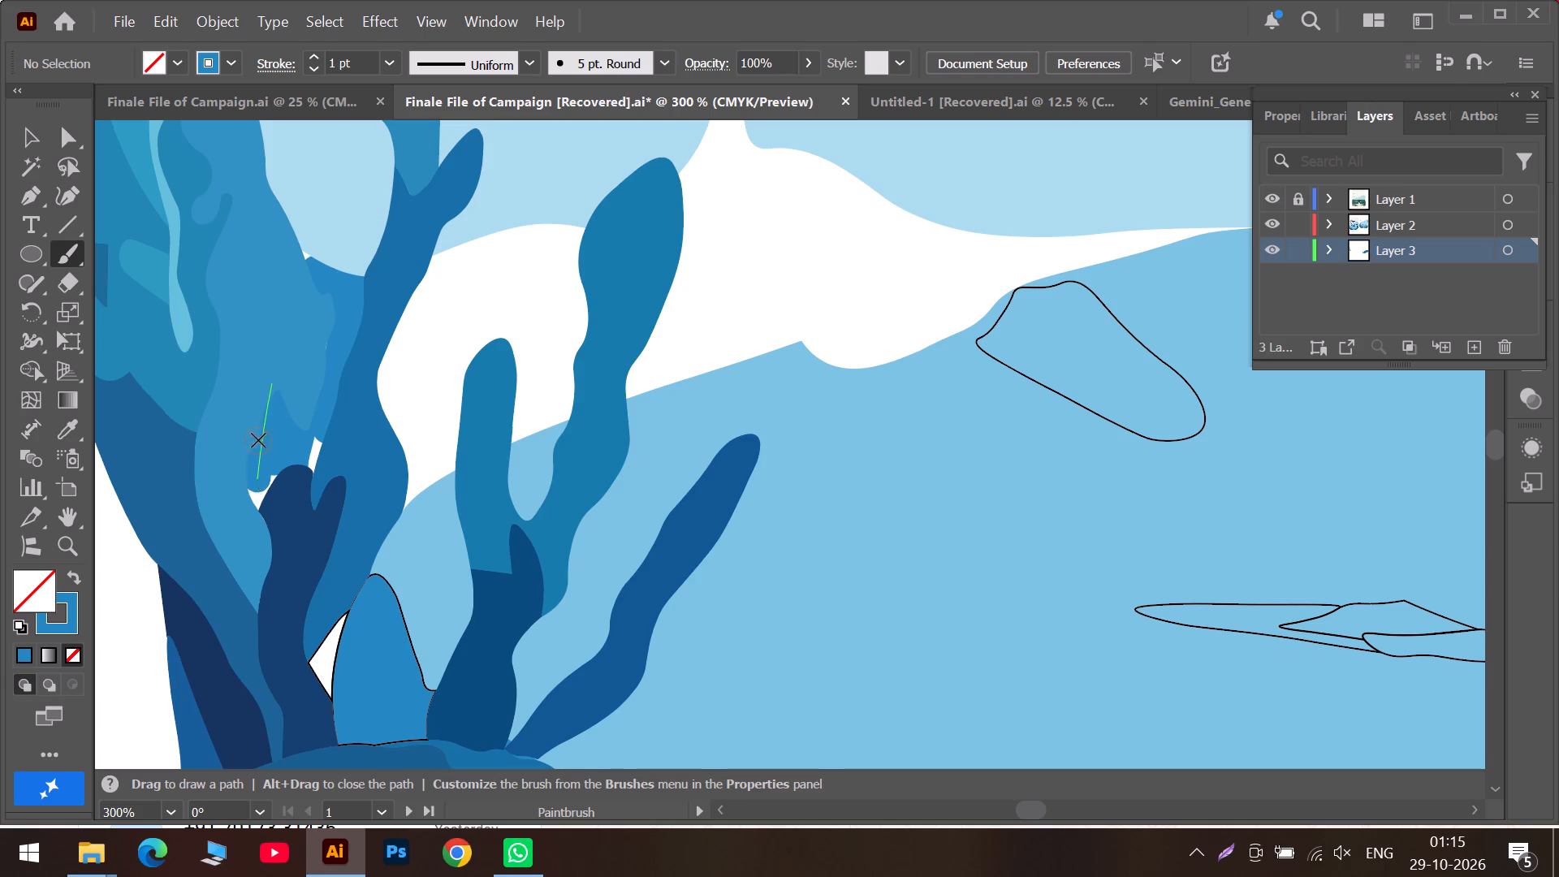
{"action": "left_click_drag", "start_coordinate": [258, 440], "coordinate": [251, 505]}
{"action": "left_click_drag", "start_coordinate": [261, 485], "coordinate": [270, 483]}
{"action": "left_click_drag", "start_coordinate": [273, 457], "coordinate": [274, 472]}
{"action": "left_click_drag", "start_coordinate": [296, 438], "coordinate": [319, 429]}
{"action": "left_click_drag", "start_coordinate": [327, 407], "coordinate": [327, 436]}
{"action": "left_click_drag", "start_coordinate": [323, 415], "coordinate": [315, 405]}
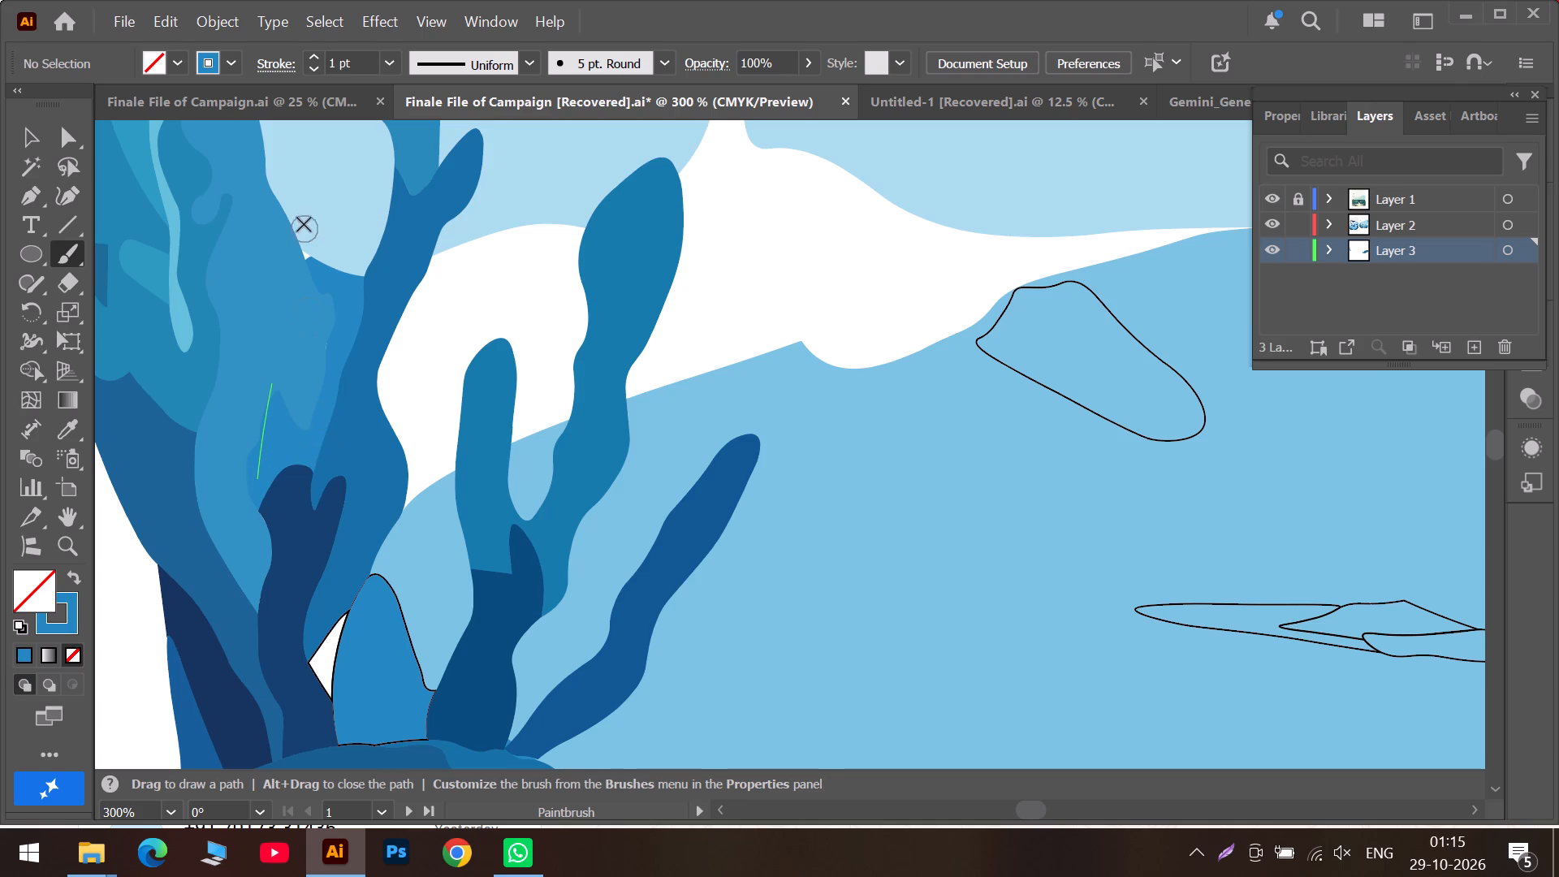
Paint a short medium blue stroke over the gap where the large left leaf meets the pale blue background shape.
{"action": "left_click_drag", "start_coordinate": [304, 253], "coordinate": [300, 305]}
{"action": "scroll", "coordinate": [326, 290], "scroll_direction": "down", "scroll_amount": 3, "text": "alt"}
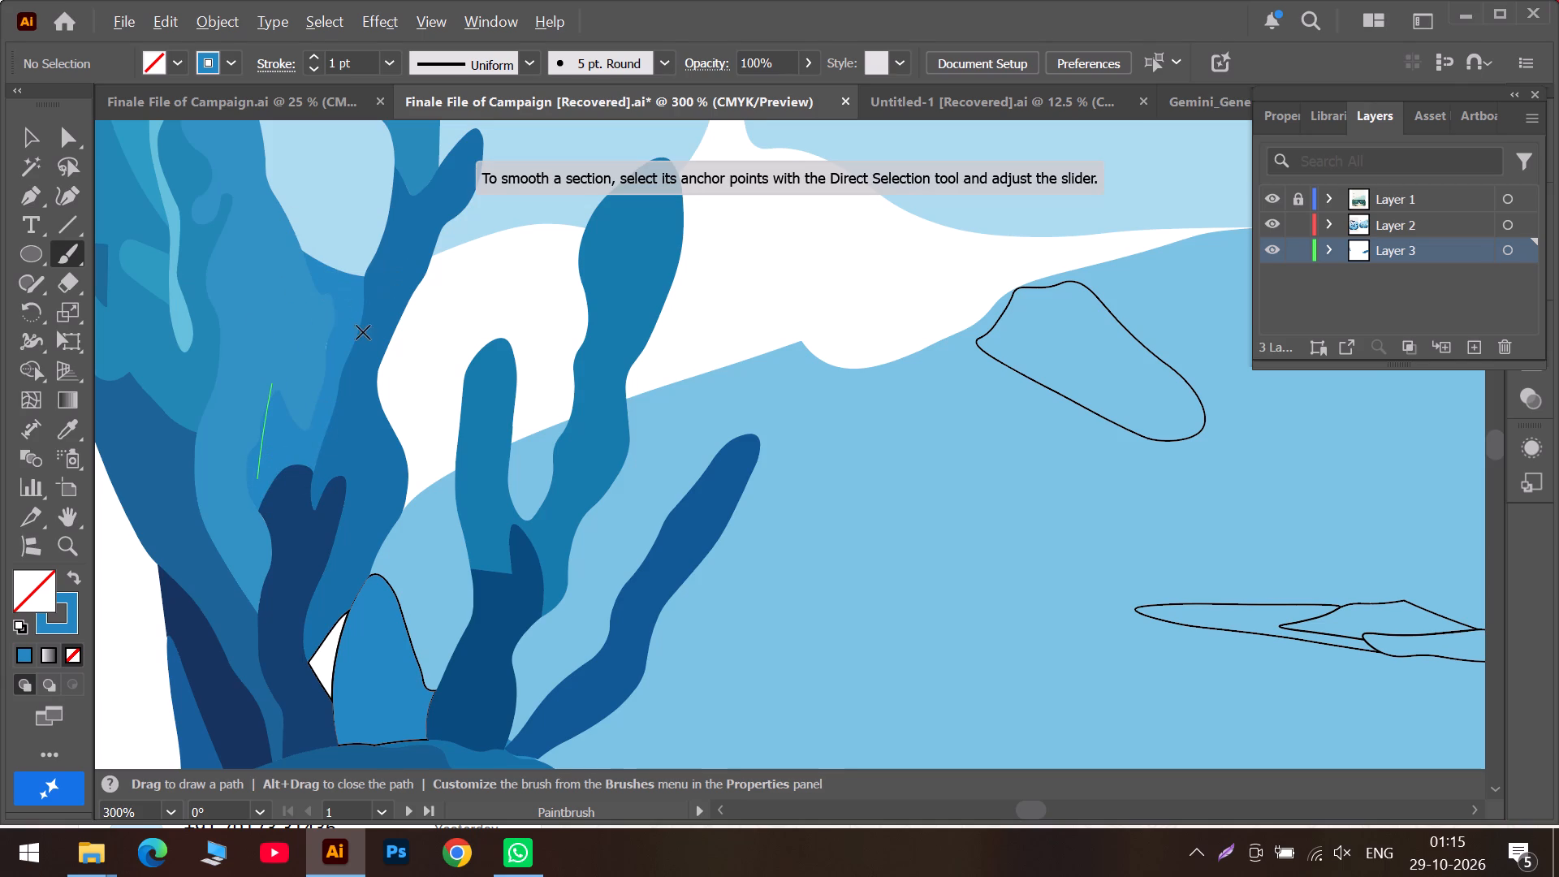
Save the recovered campaign document.
{"action": "left_click", "coordinate": [34, 149]}
{"action": "key", "text": "ctrl+s"}
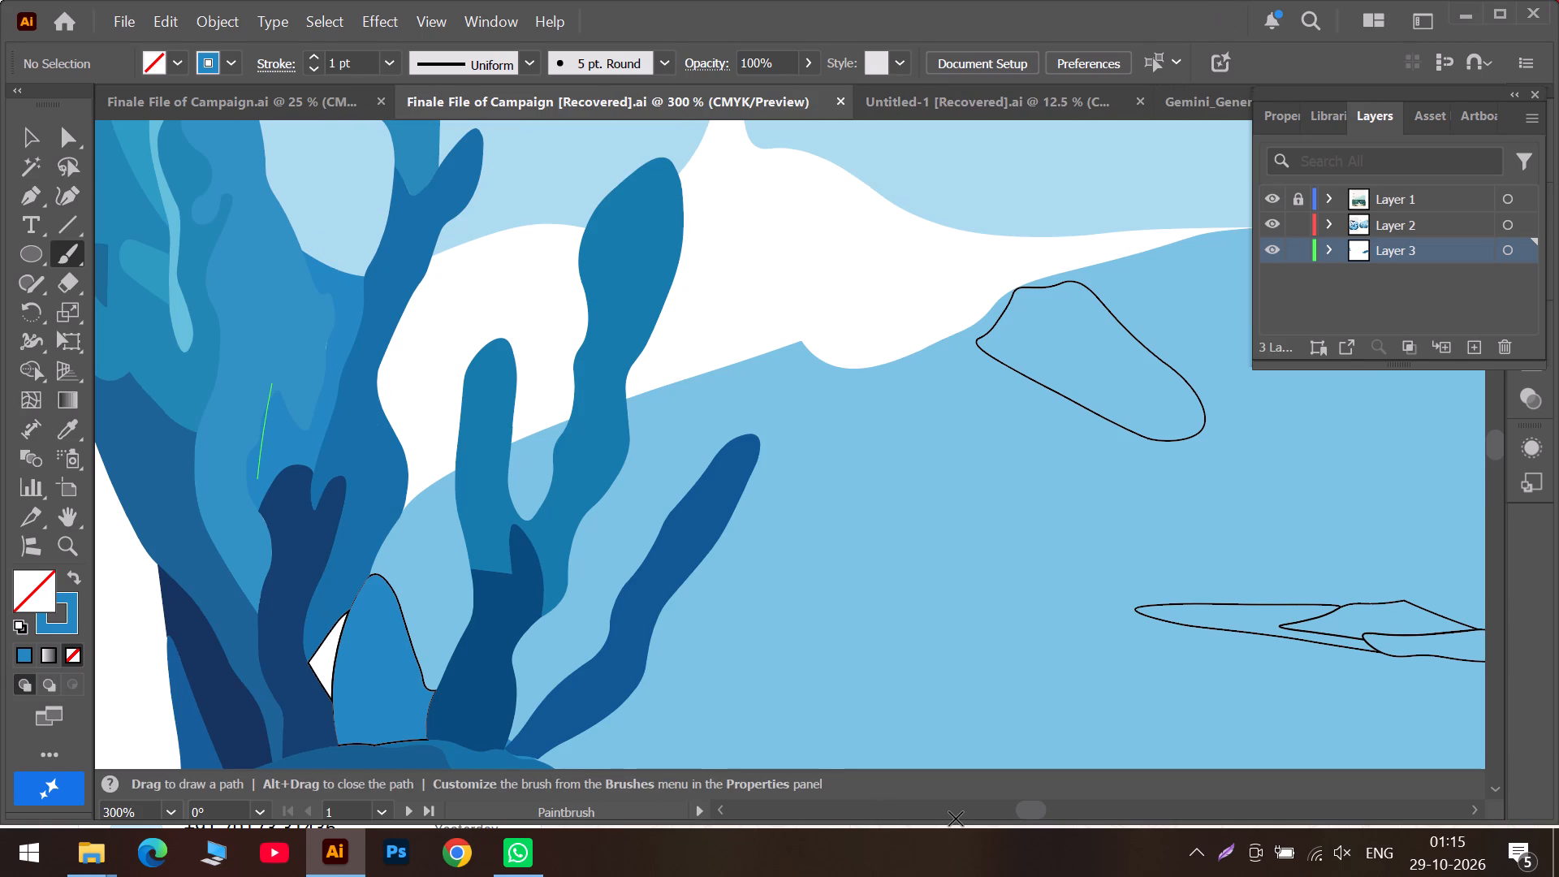
Undo the last edit and save the campaign document again.
{"action": "left_click_drag", "start_coordinate": [1030, 813], "coordinate": [1000, 813]}
{"action": "key", "text": "ctrl+z"}
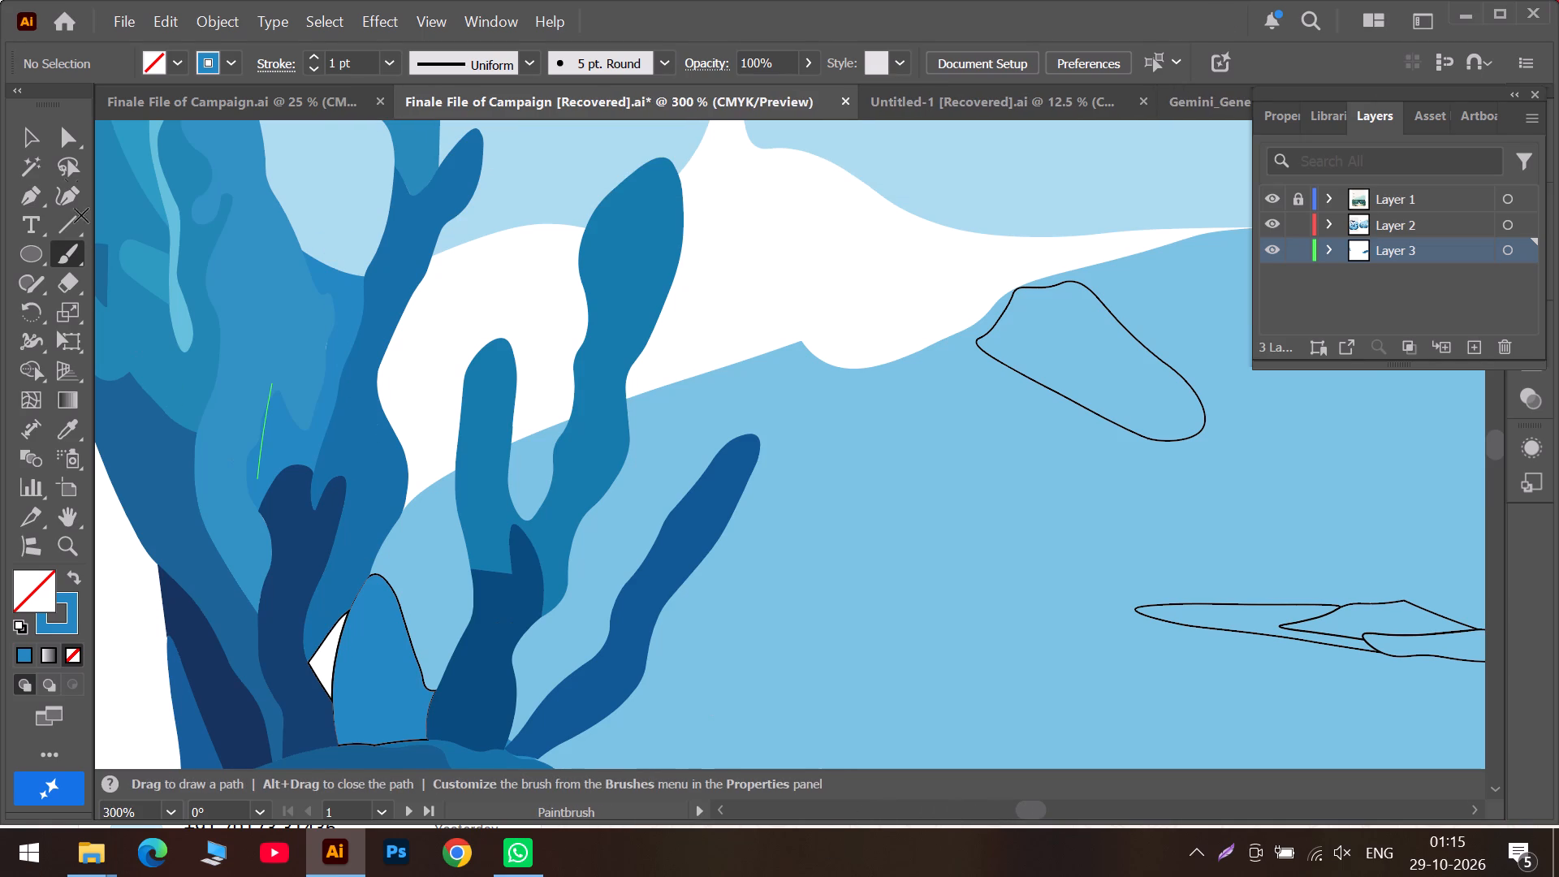
{"action": "left_click", "coordinate": [34, 135]}
{"action": "key", "text": "ctrl+s"}
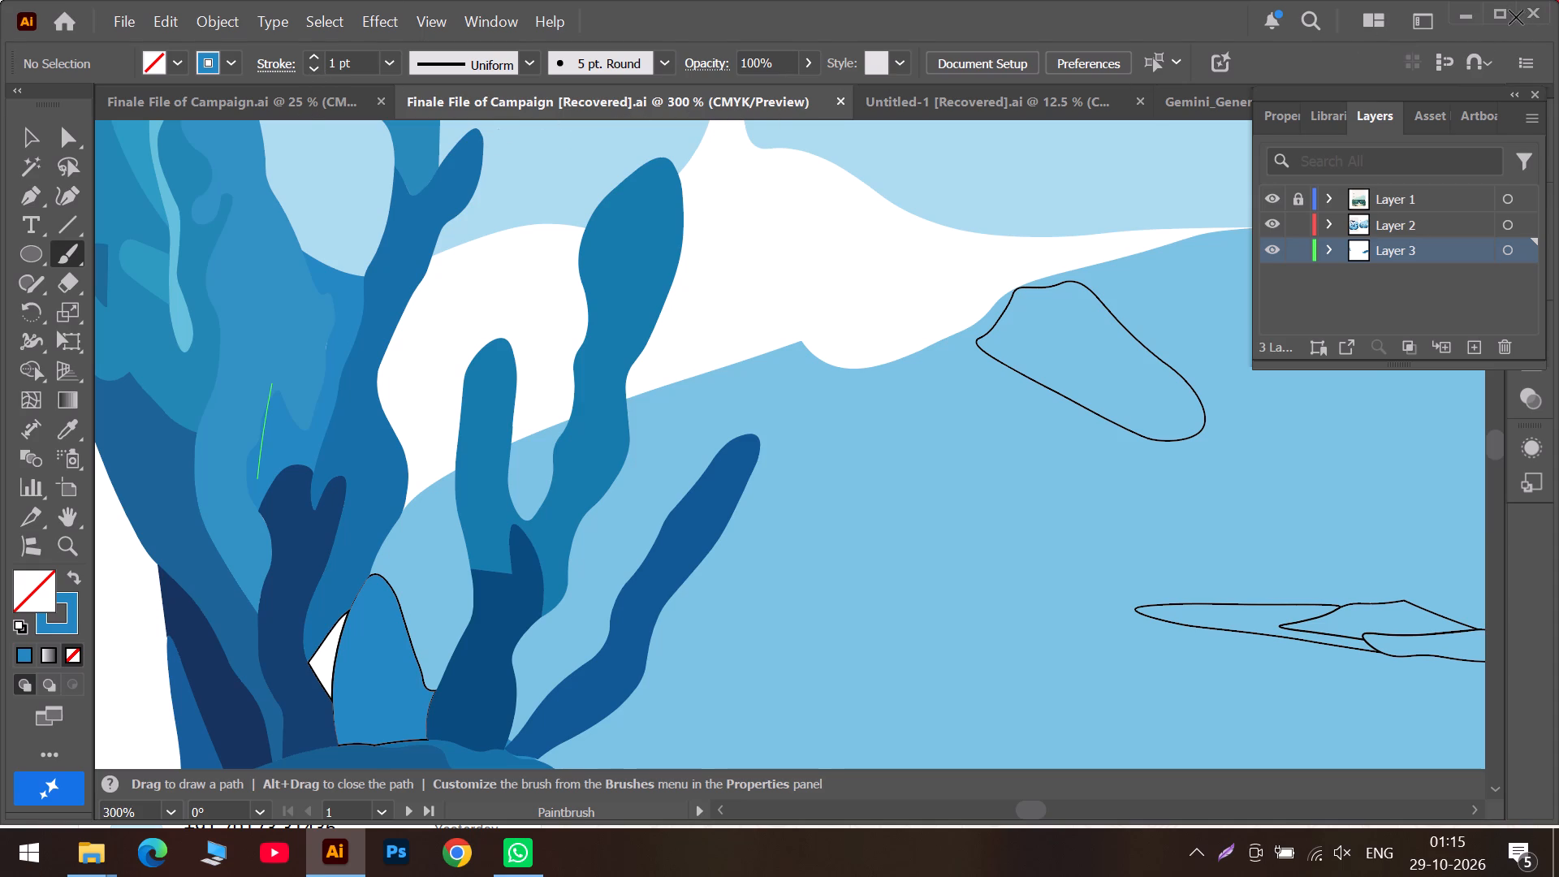
Close the Illustrator window.
{"action": "right_click", "coordinate": [329, 853]}
{"action": "left_click", "coordinate": [293, 796]}
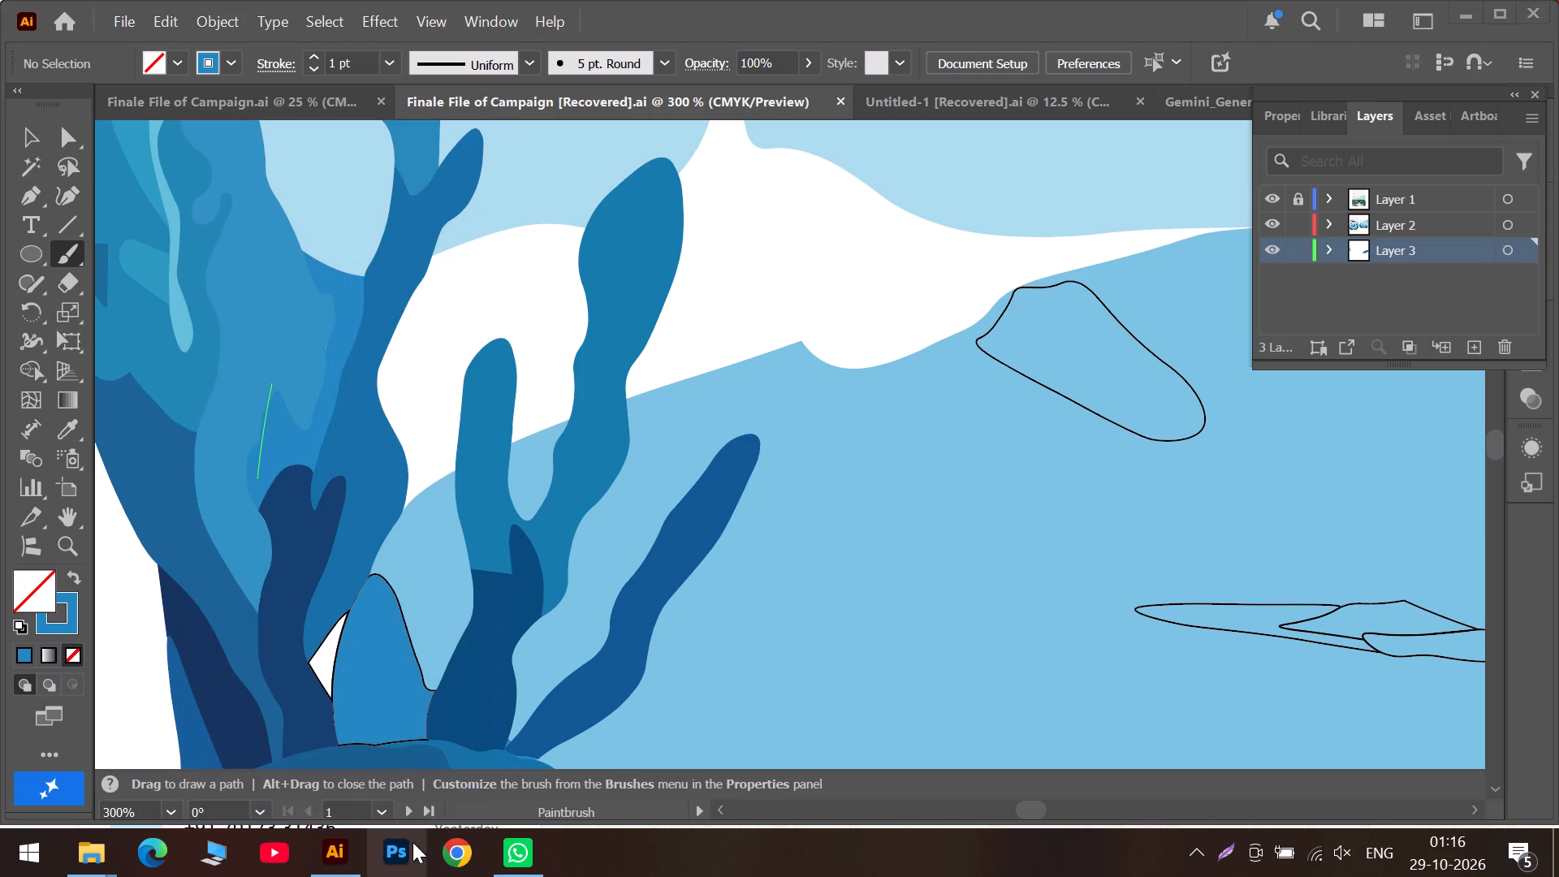
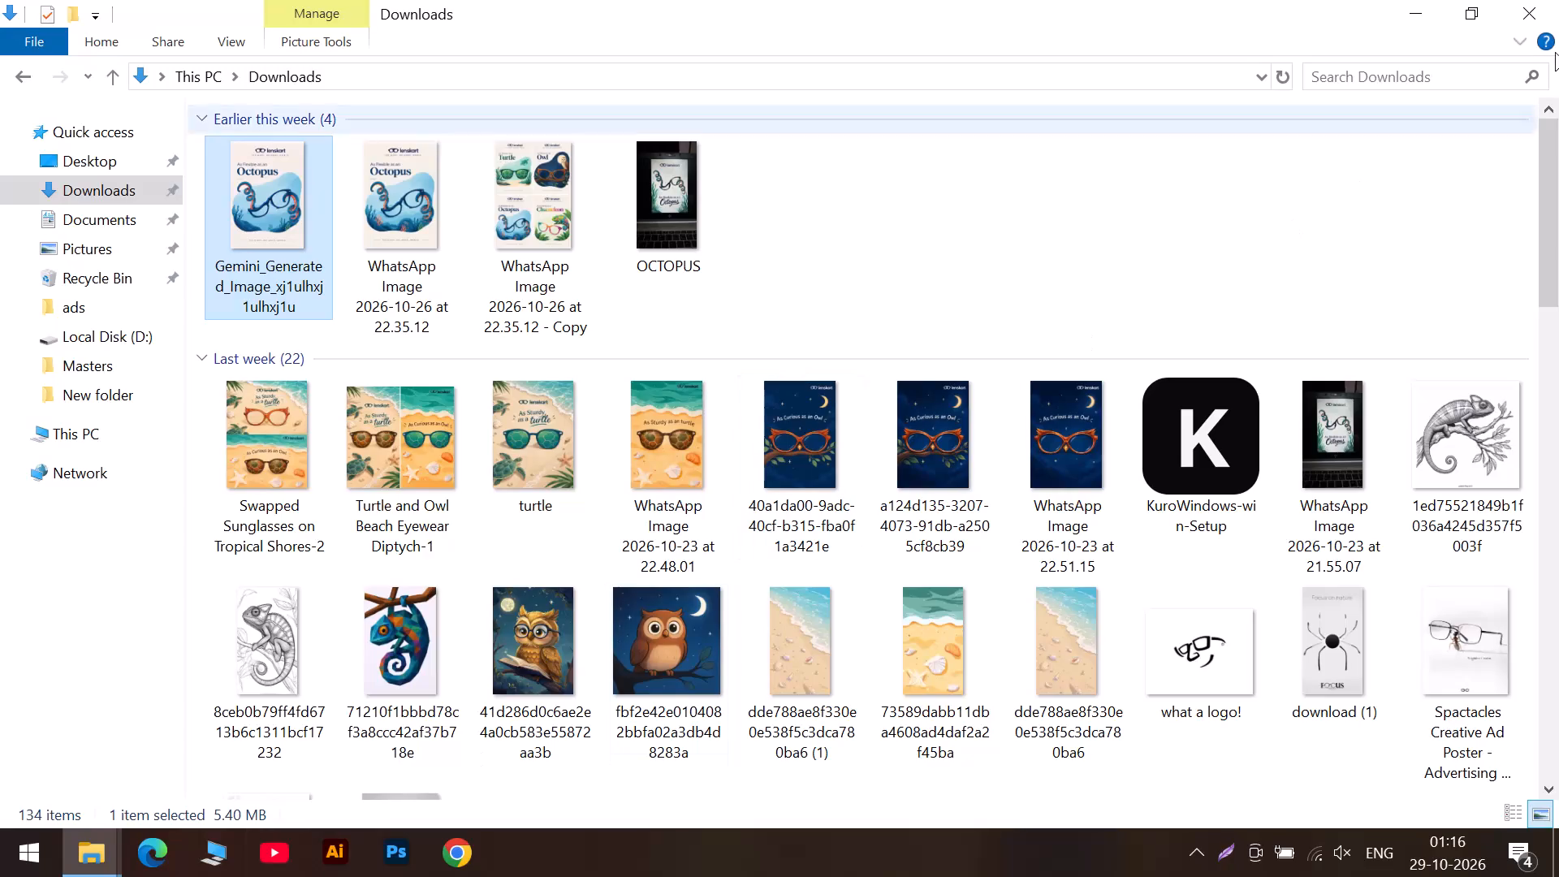
Close the Downloads window and open "Finale File of Campaign [Recovered]" from the Masters folder in Illustrator.
{"action": "left_click", "coordinate": [1547, 2]}
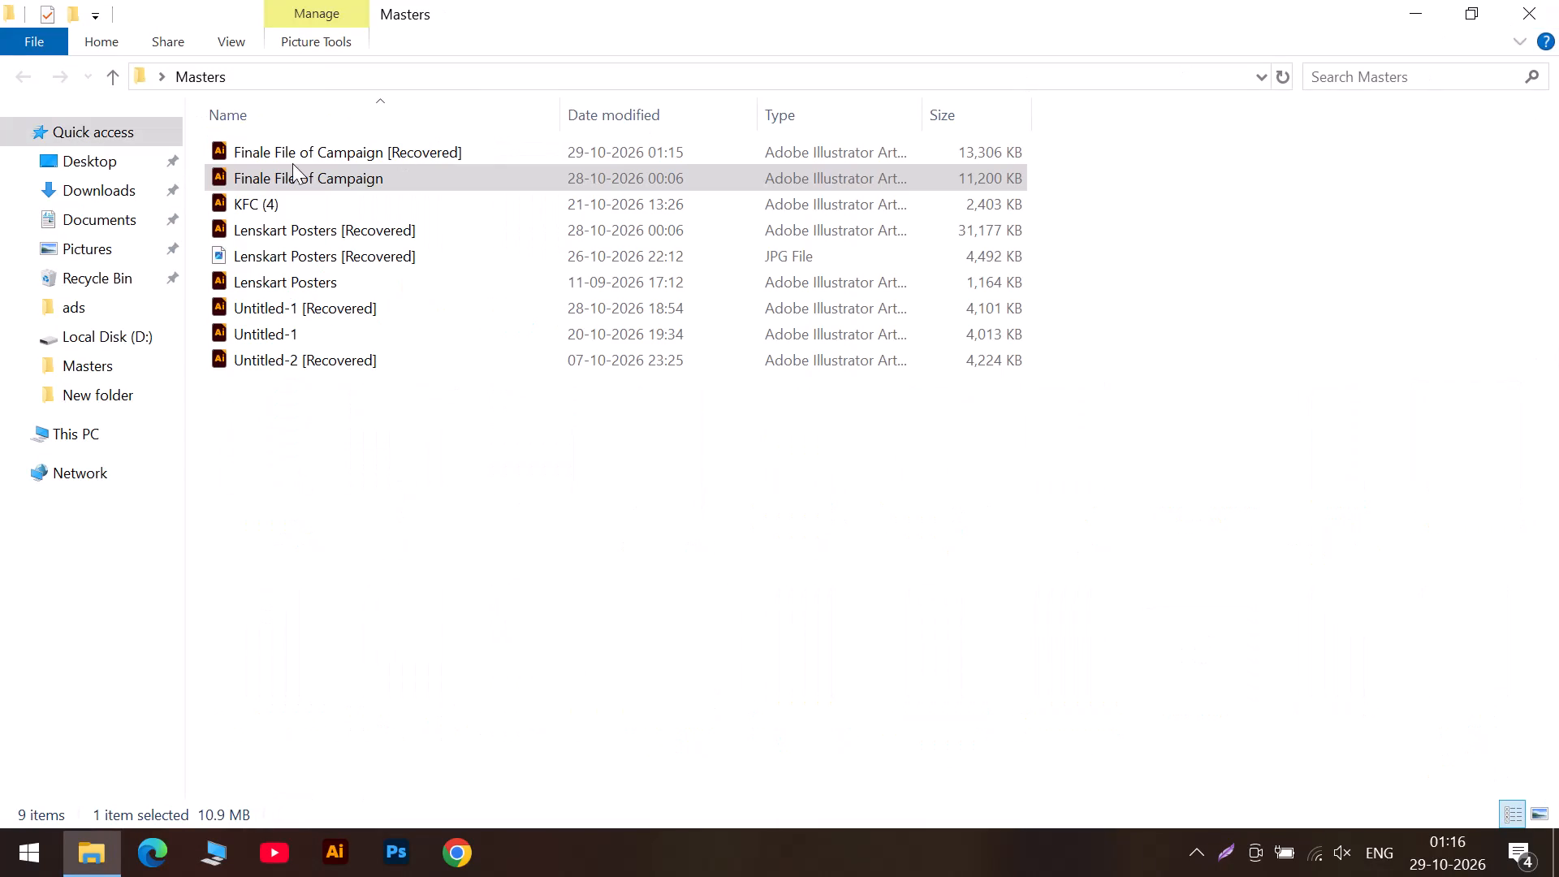
{"action": "left_click", "coordinate": [342, 147]}
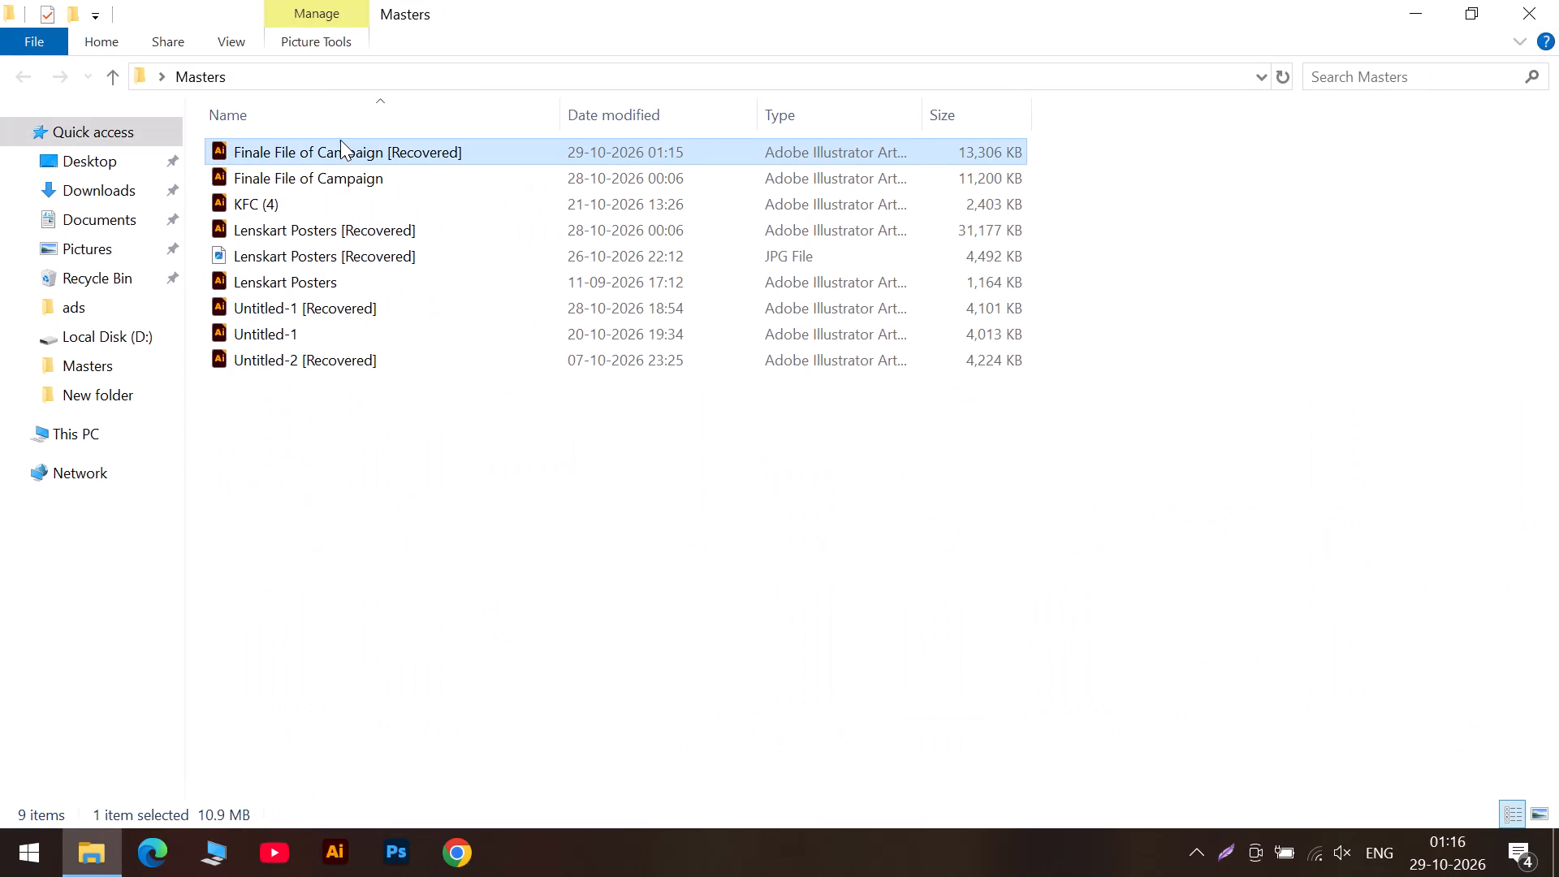
{"action": "key", "text": "Return"}
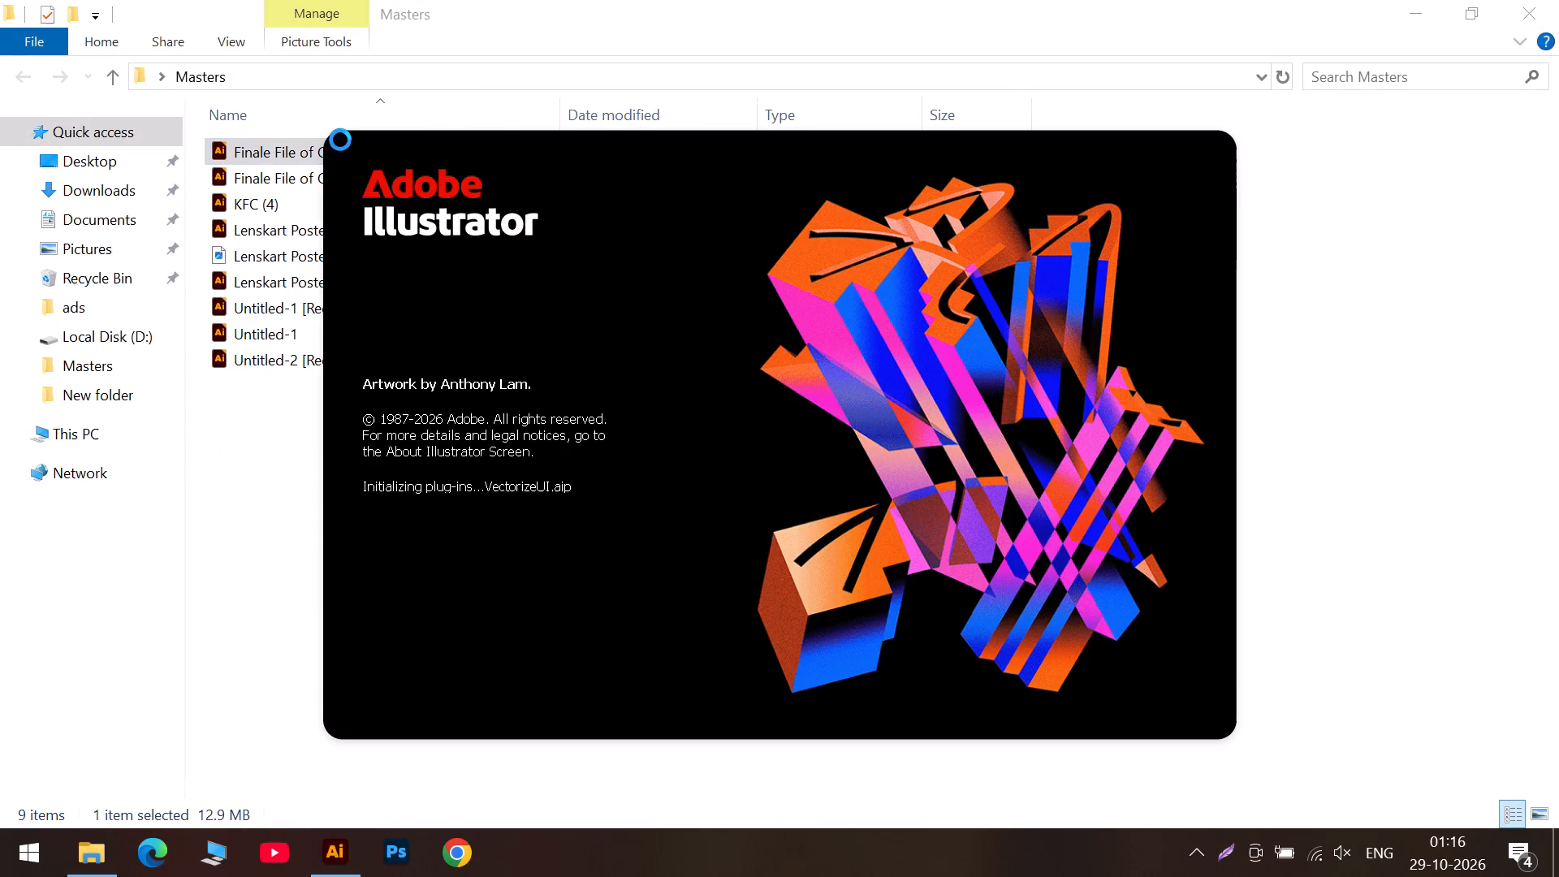
Show the hidden system tray icons.
{"action": "left_click", "coordinate": [1185, 849]}
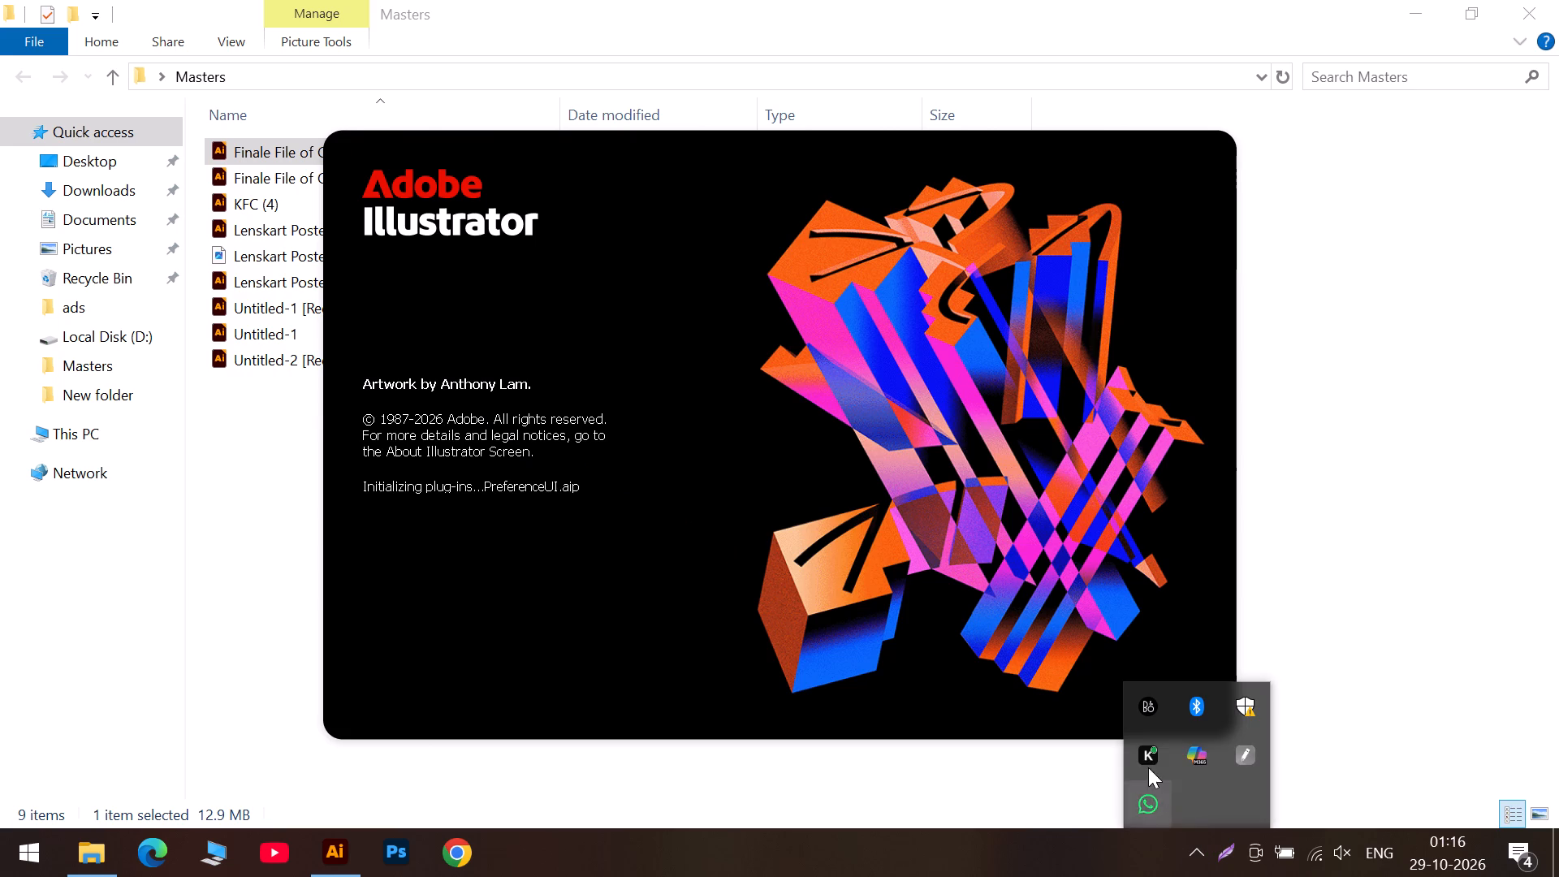